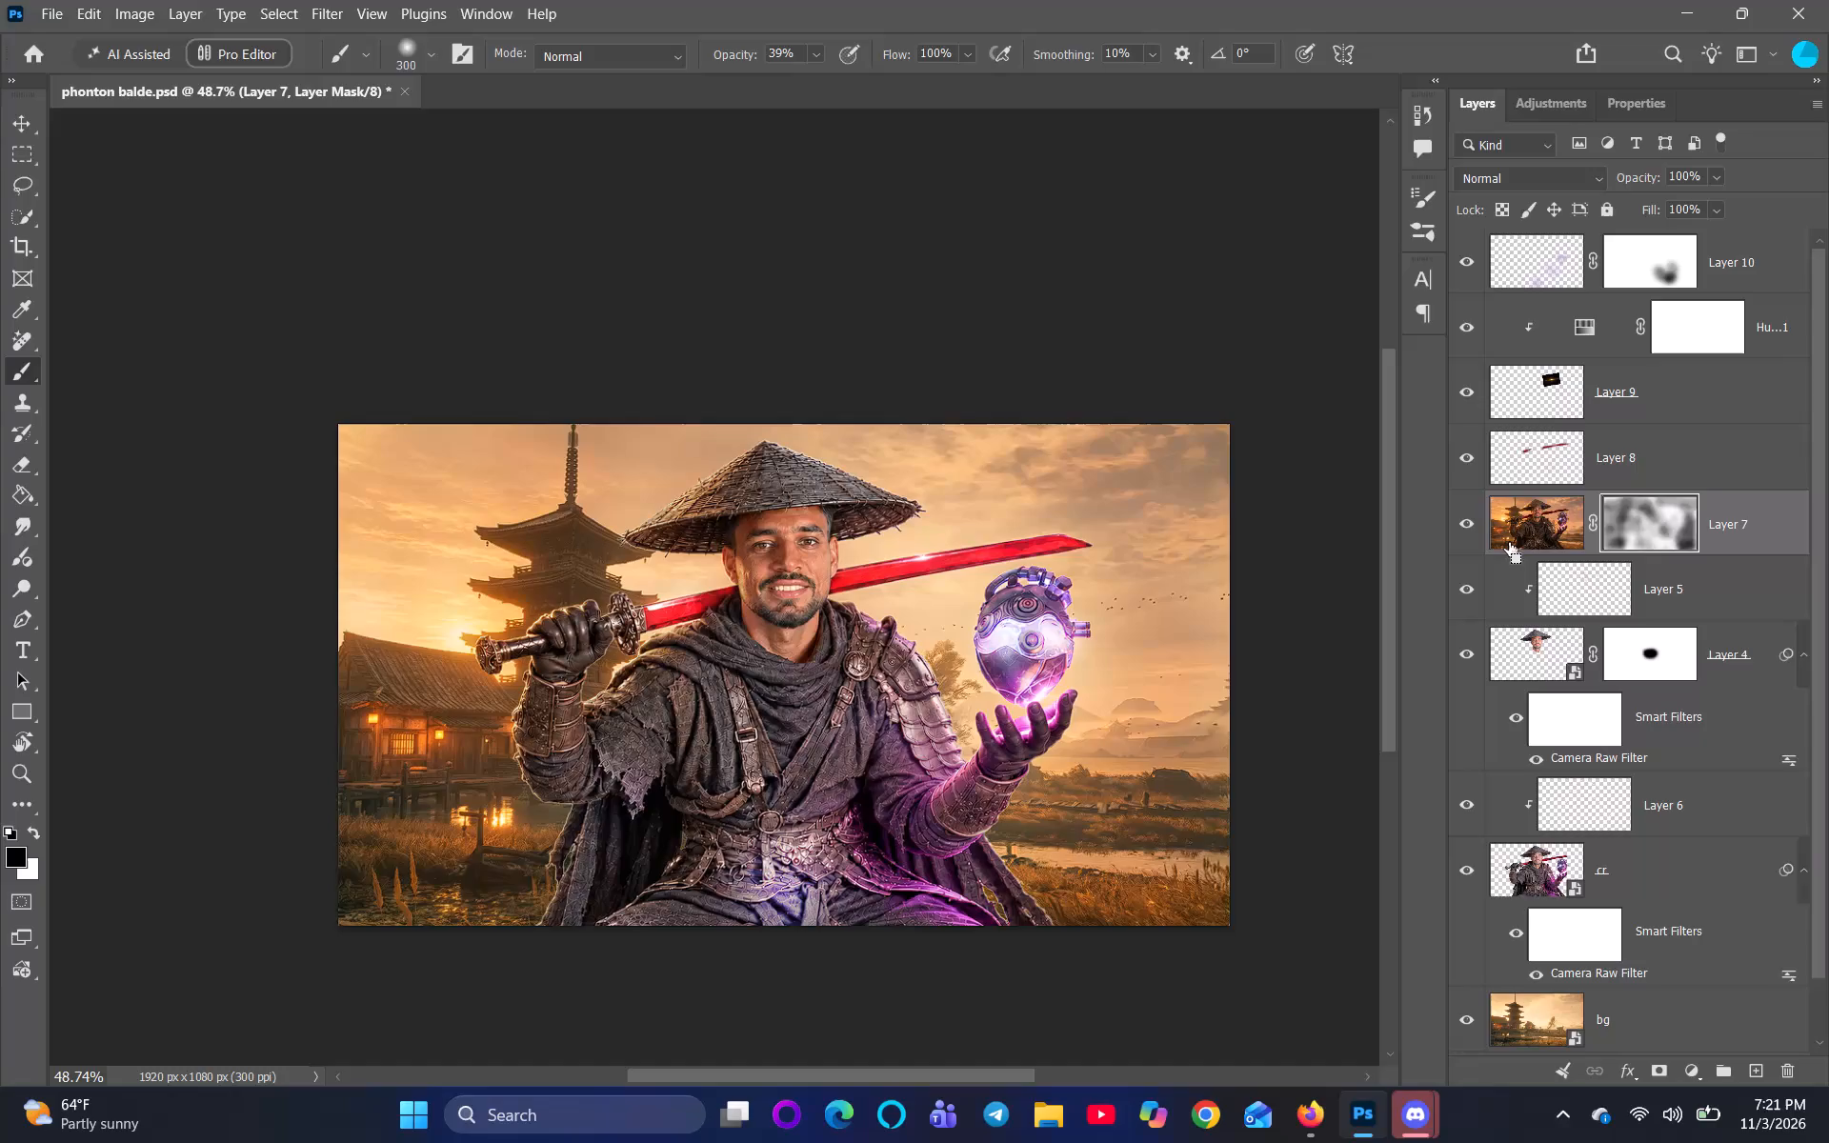
Undo the last mask edit and delete Layer 7's painted mask without applying it to the layer.
{"action": "key", "text": "ctrl+z"}
{"action": "left_click_drag", "start_coordinate": [1646, 525], "coordinate": [1750, 1142]}
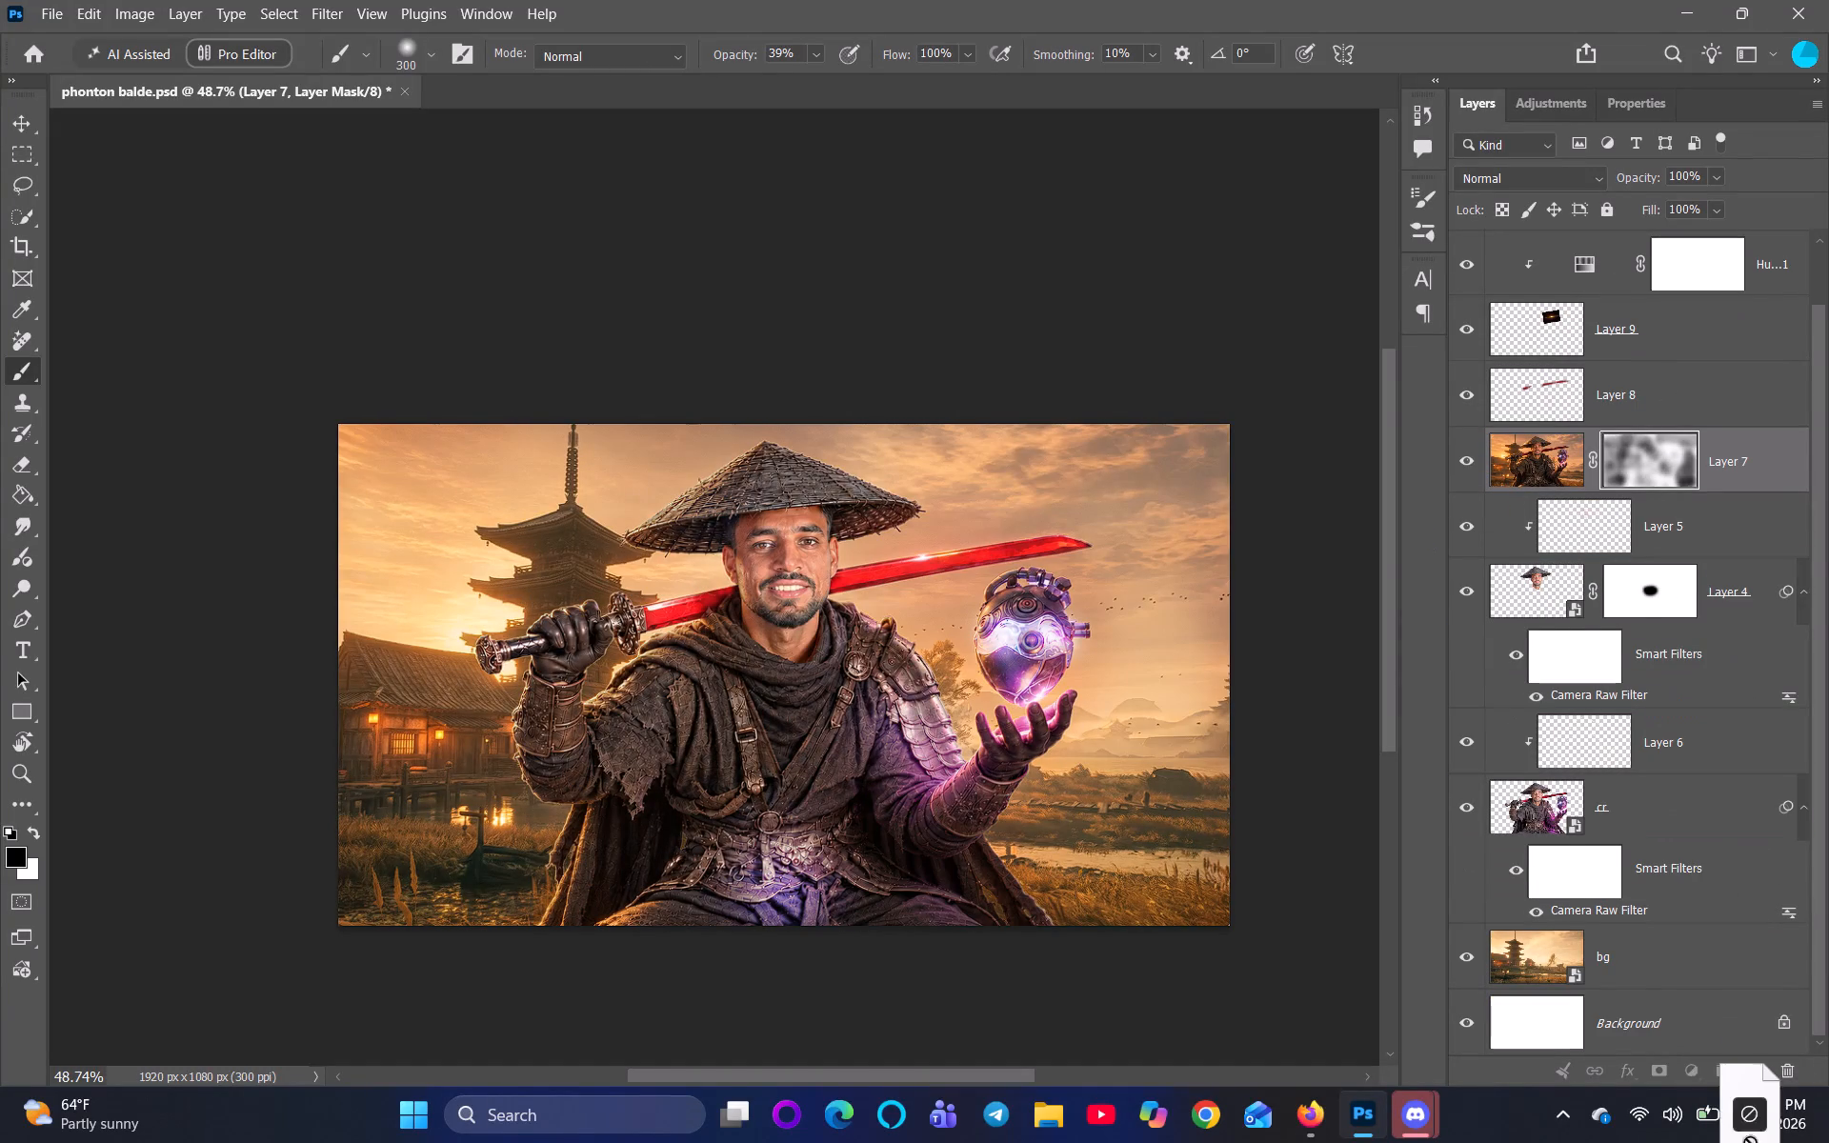
{"action": "left_click_drag", "start_coordinate": [1750, 1142], "coordinate": [1782, 1081]}
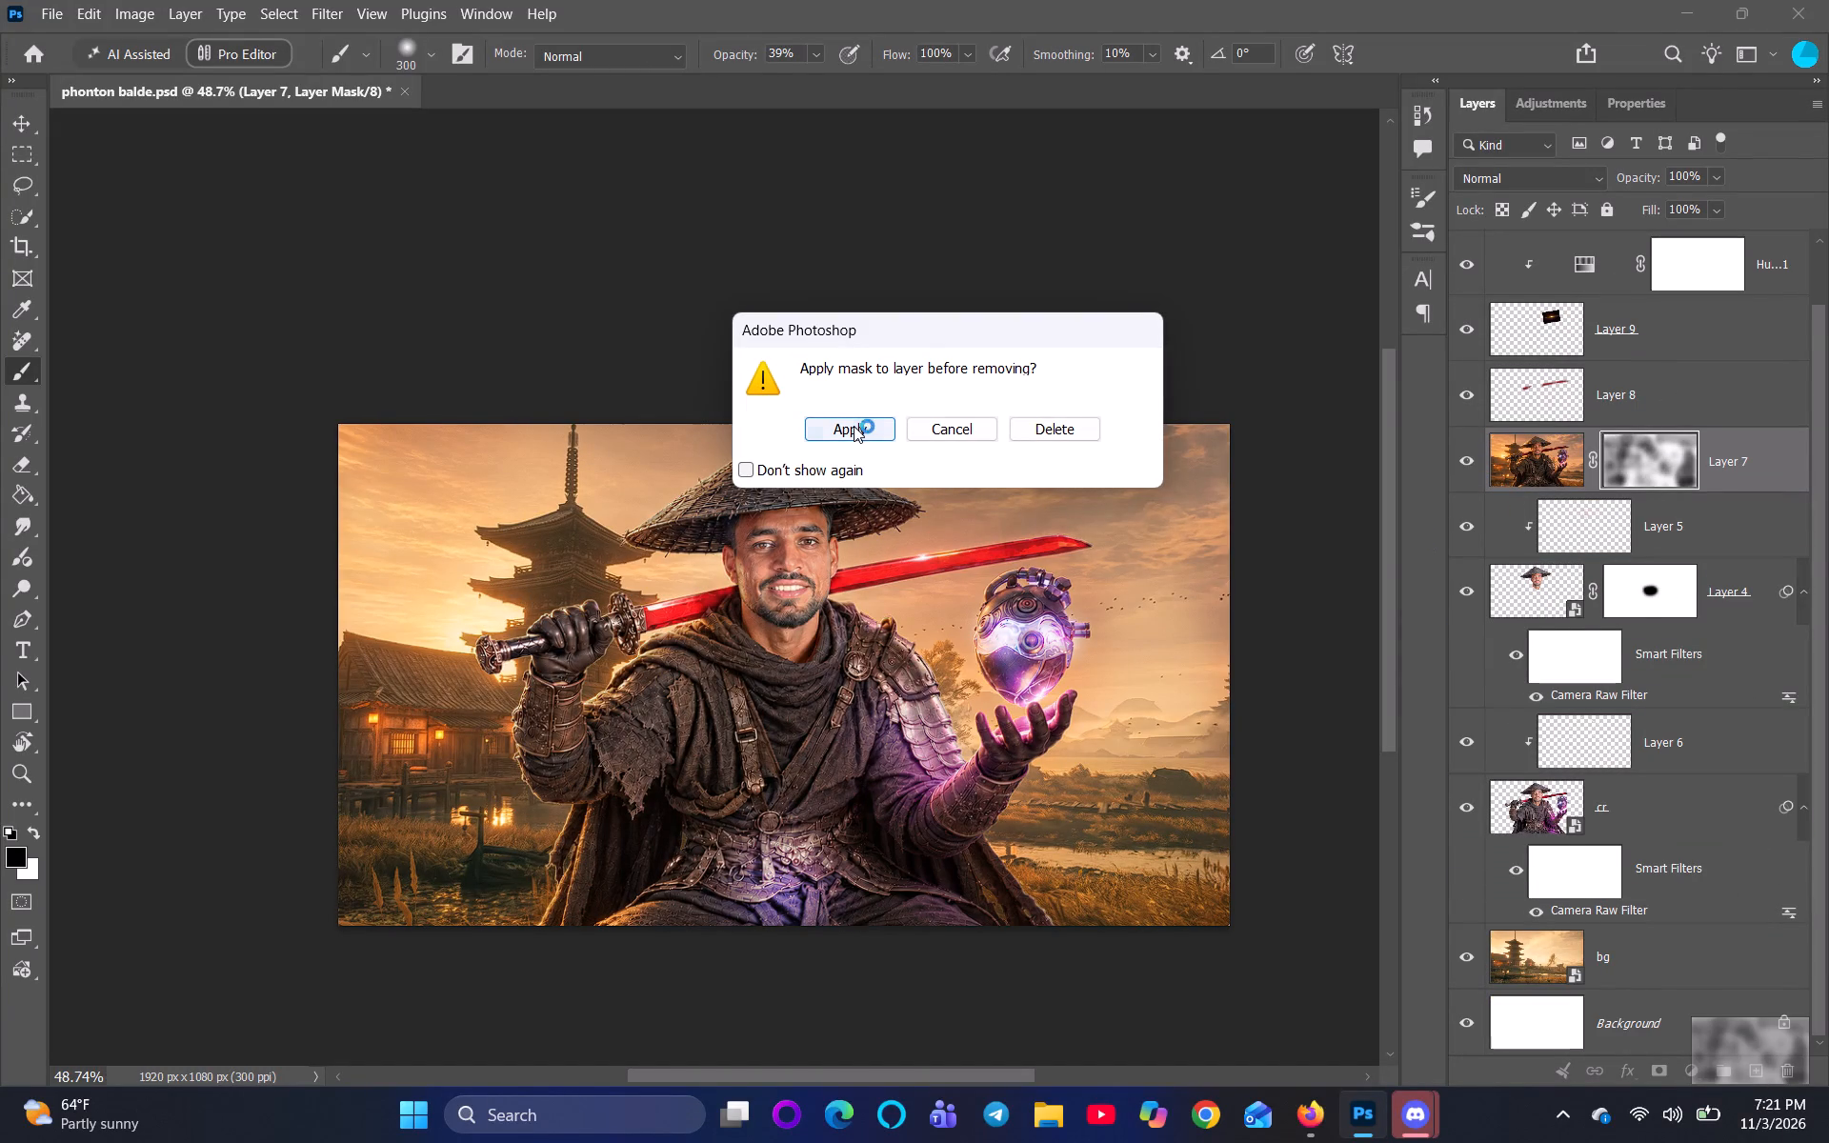
{"action": "left_click", "coordinate": [1058, 435]}
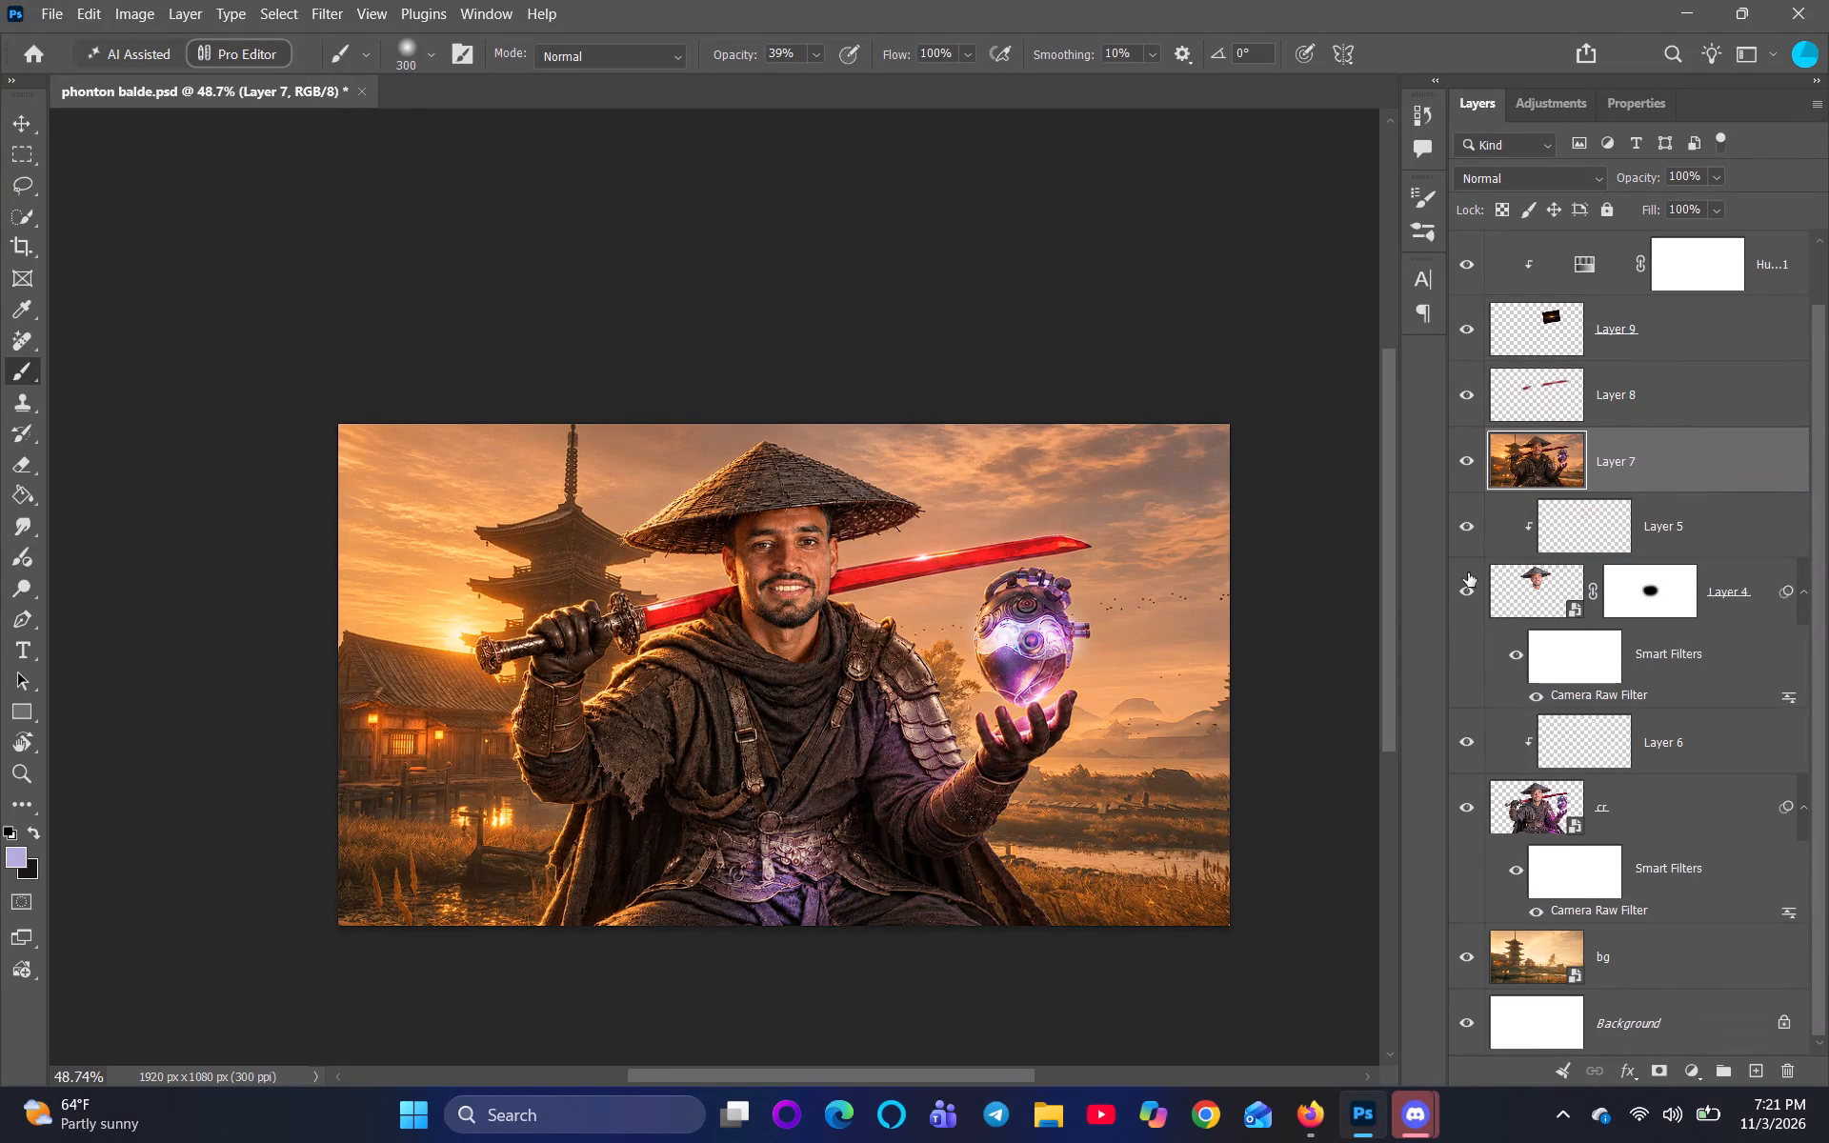
Add a new layer mask to Layer 7 and invert it to black to hide the whole layer.
{"action": "left_click", "coordinate": [1671, 1064]}
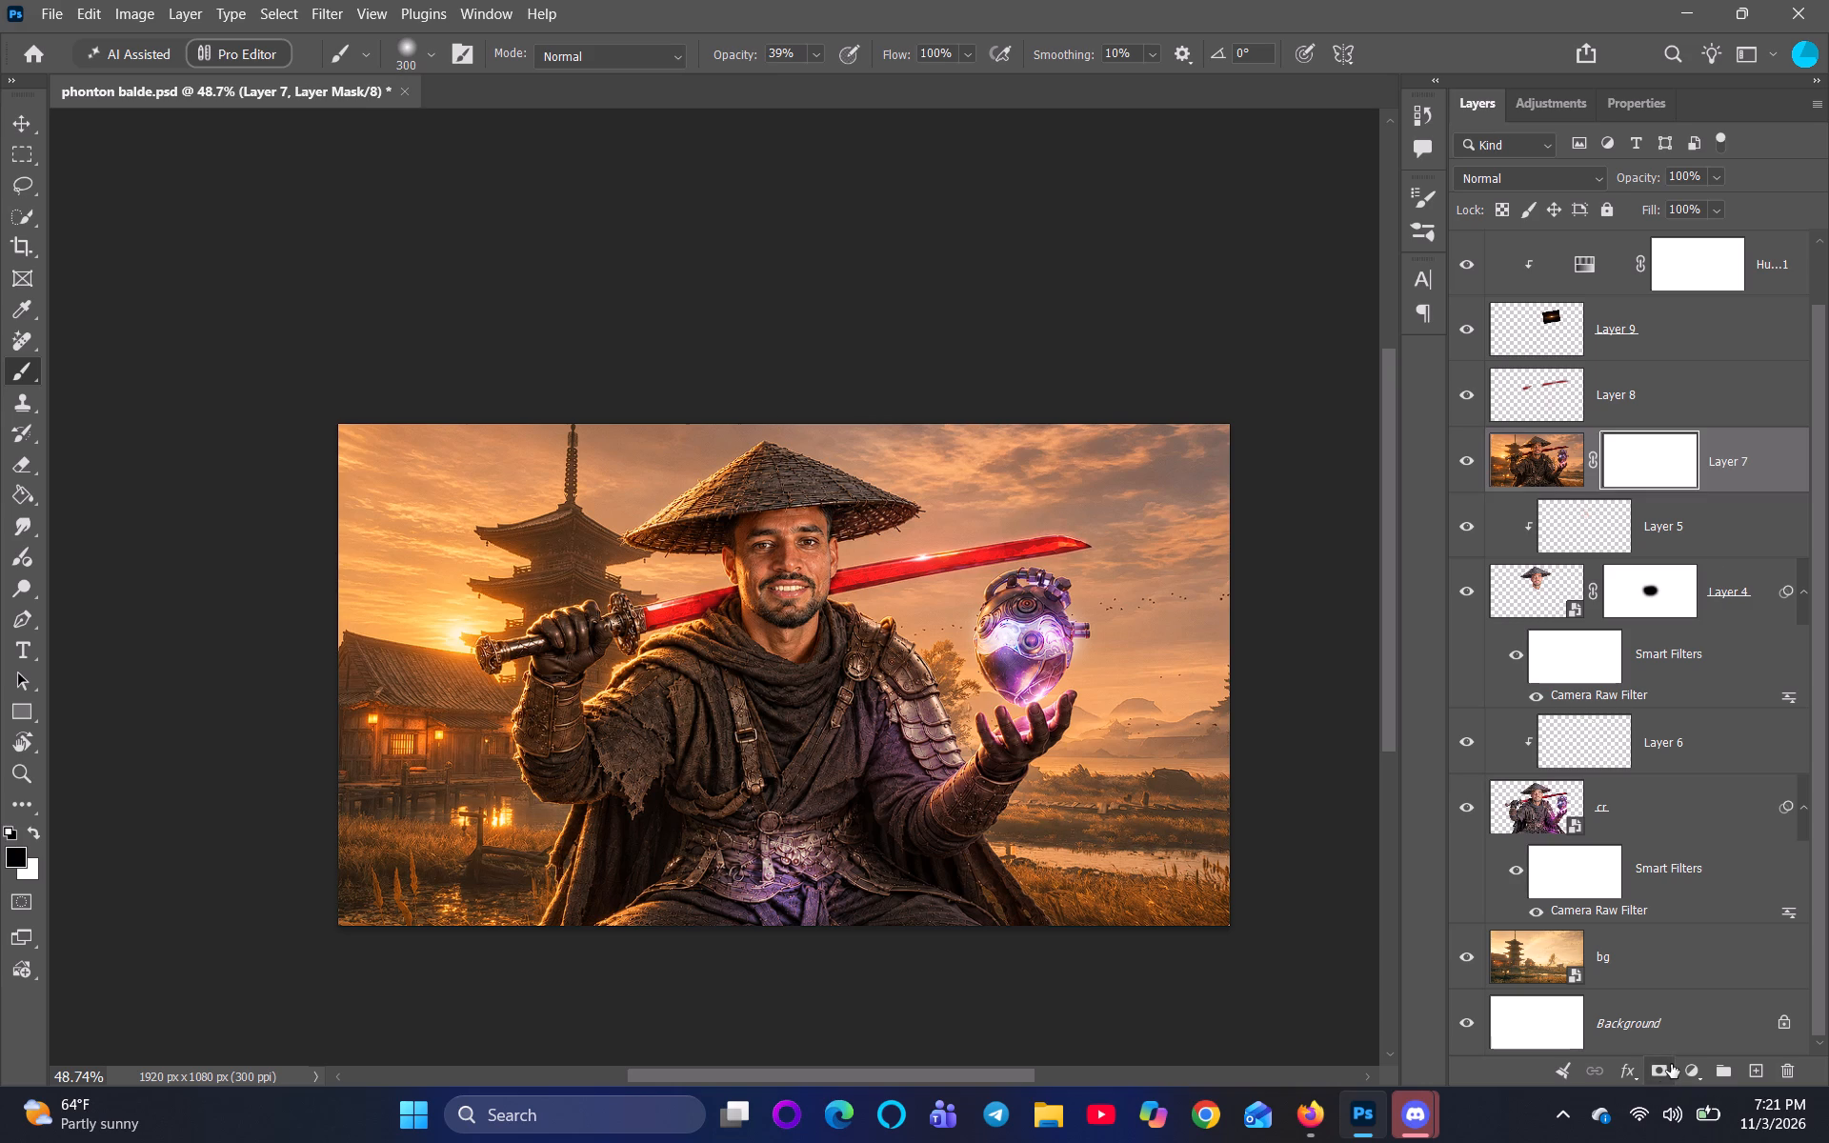
{"action": "key", "text": "ctrl+i"}
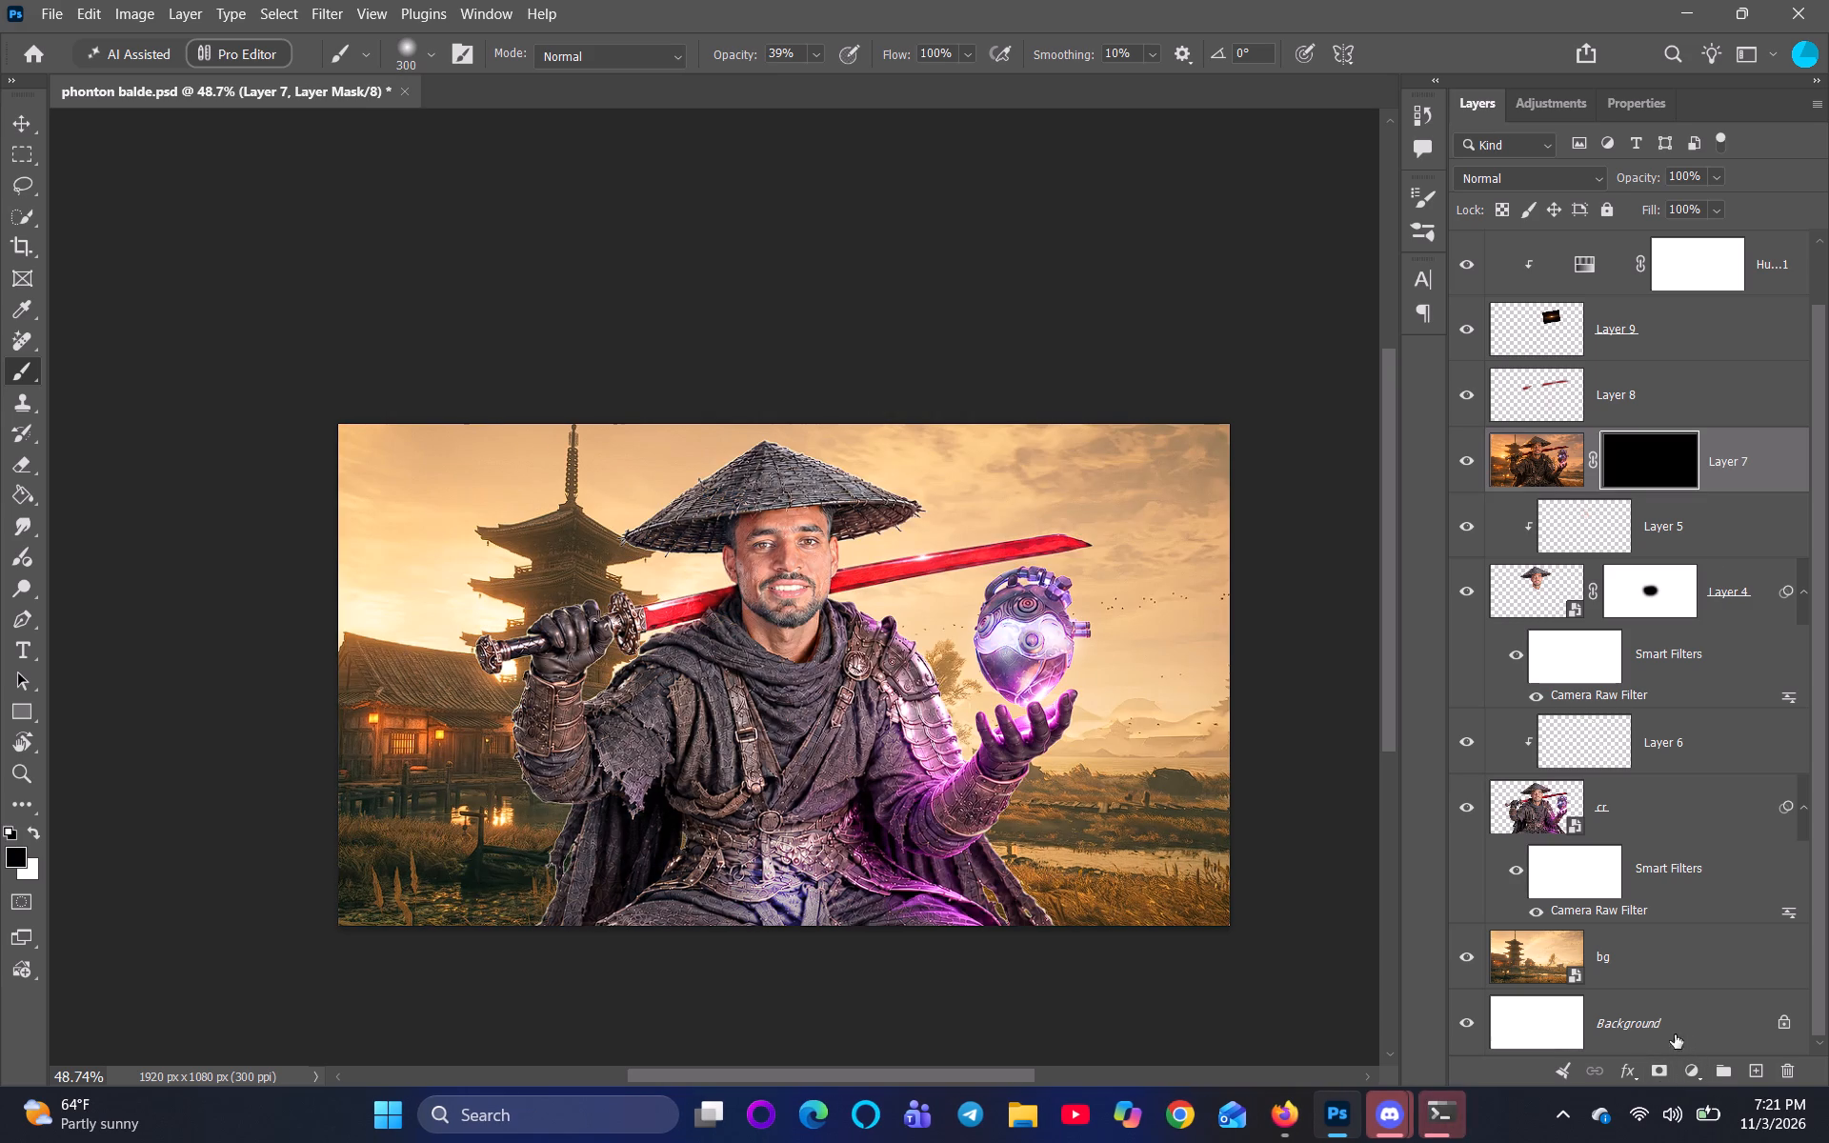
Paint on Layer 7's mask over the sky beside the pagoda with the 300 px soft brush at 39% opacity.
{"action": "left_click", "coordinate": [467, 452]}
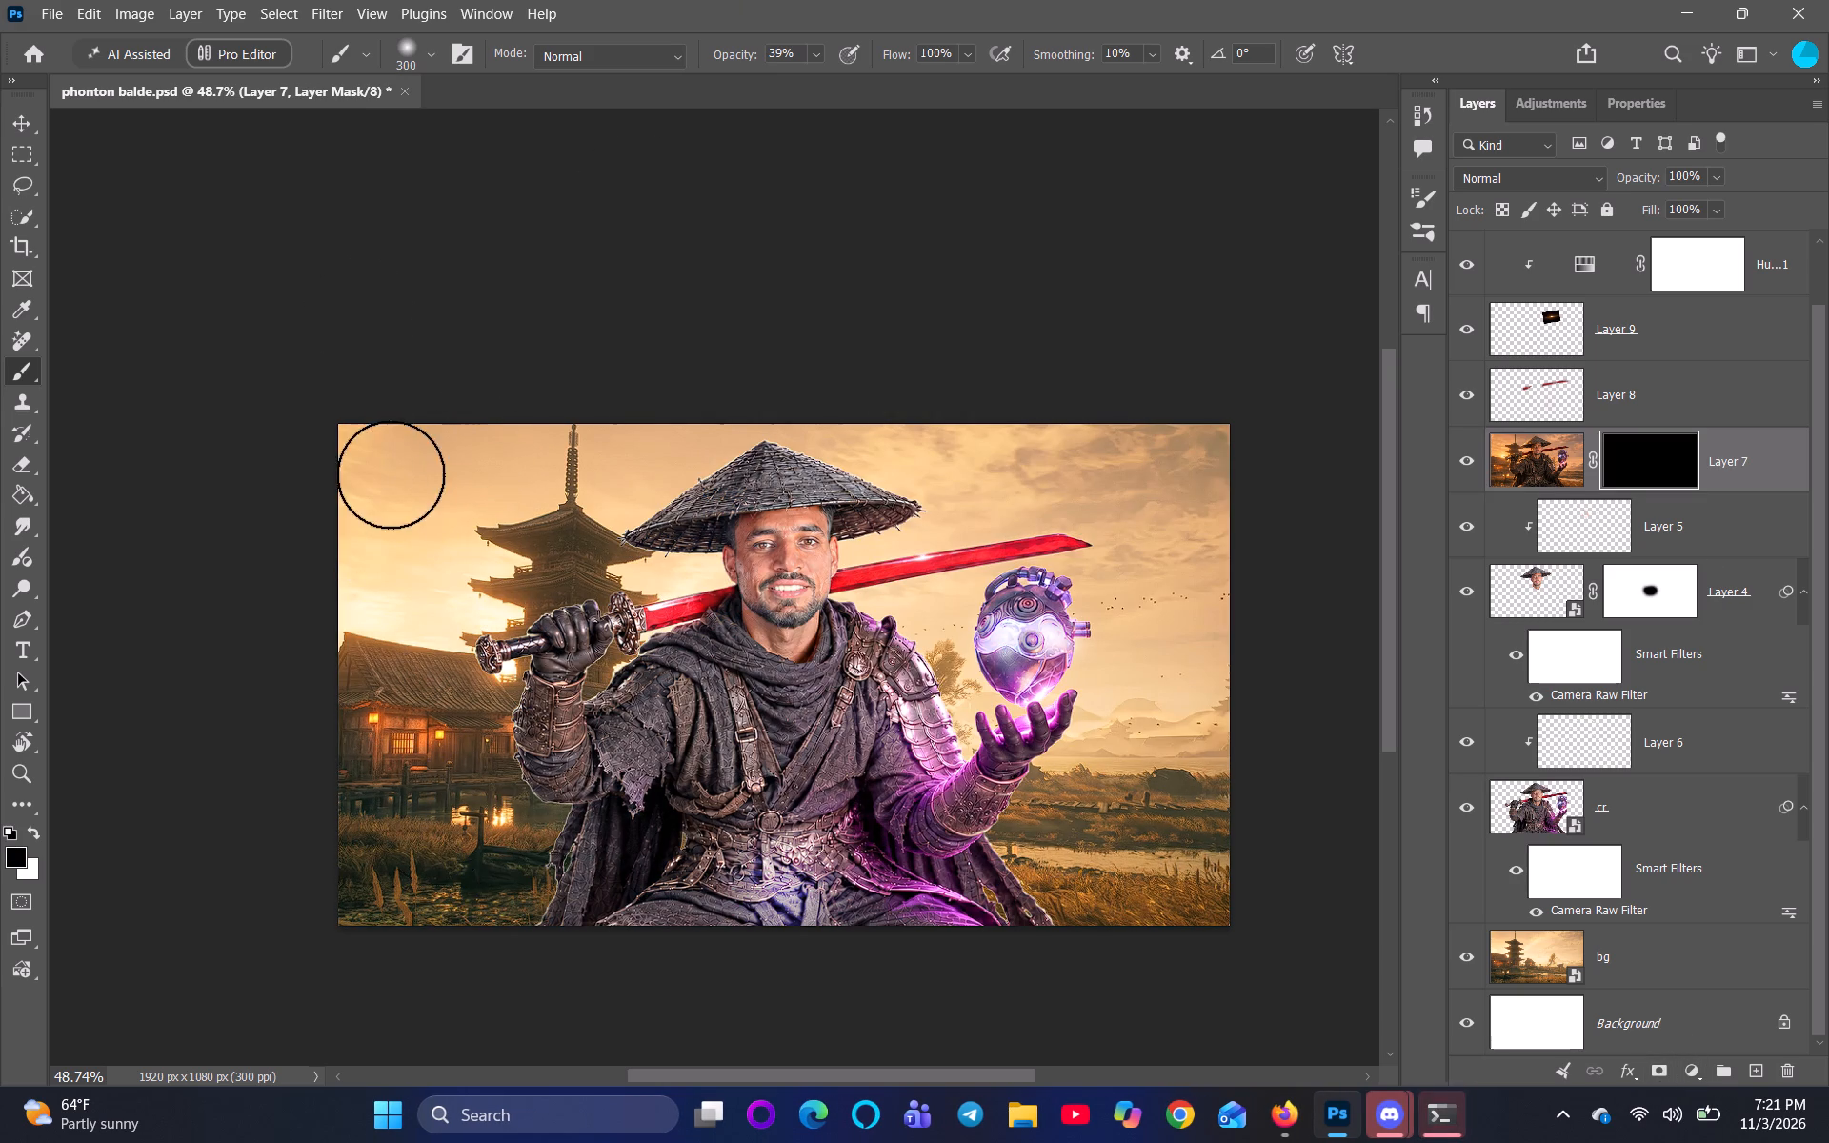
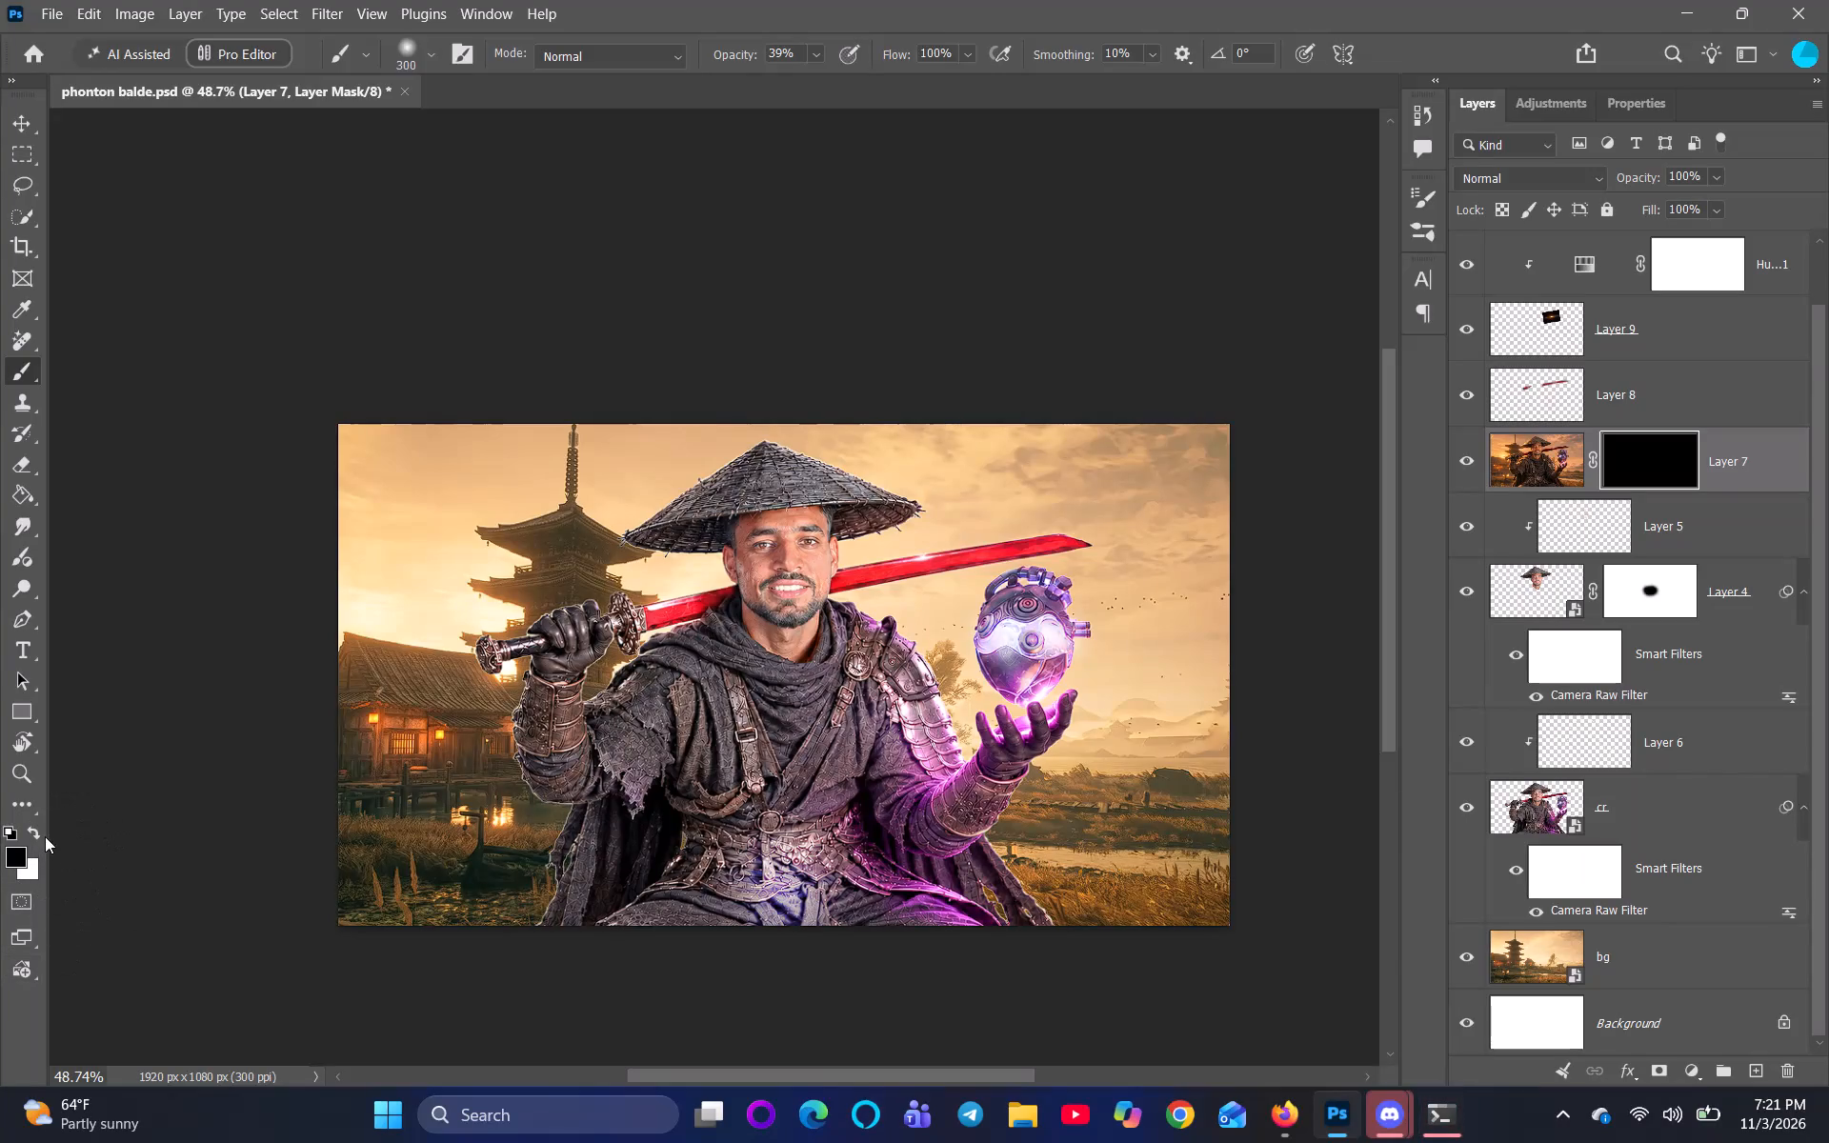
Paint white on Layer 7's mask over the straw hat and the sky around it, using the 300 px brush at 39% opacity.
{"action": "double_click", "coordinate": [45, 835]}
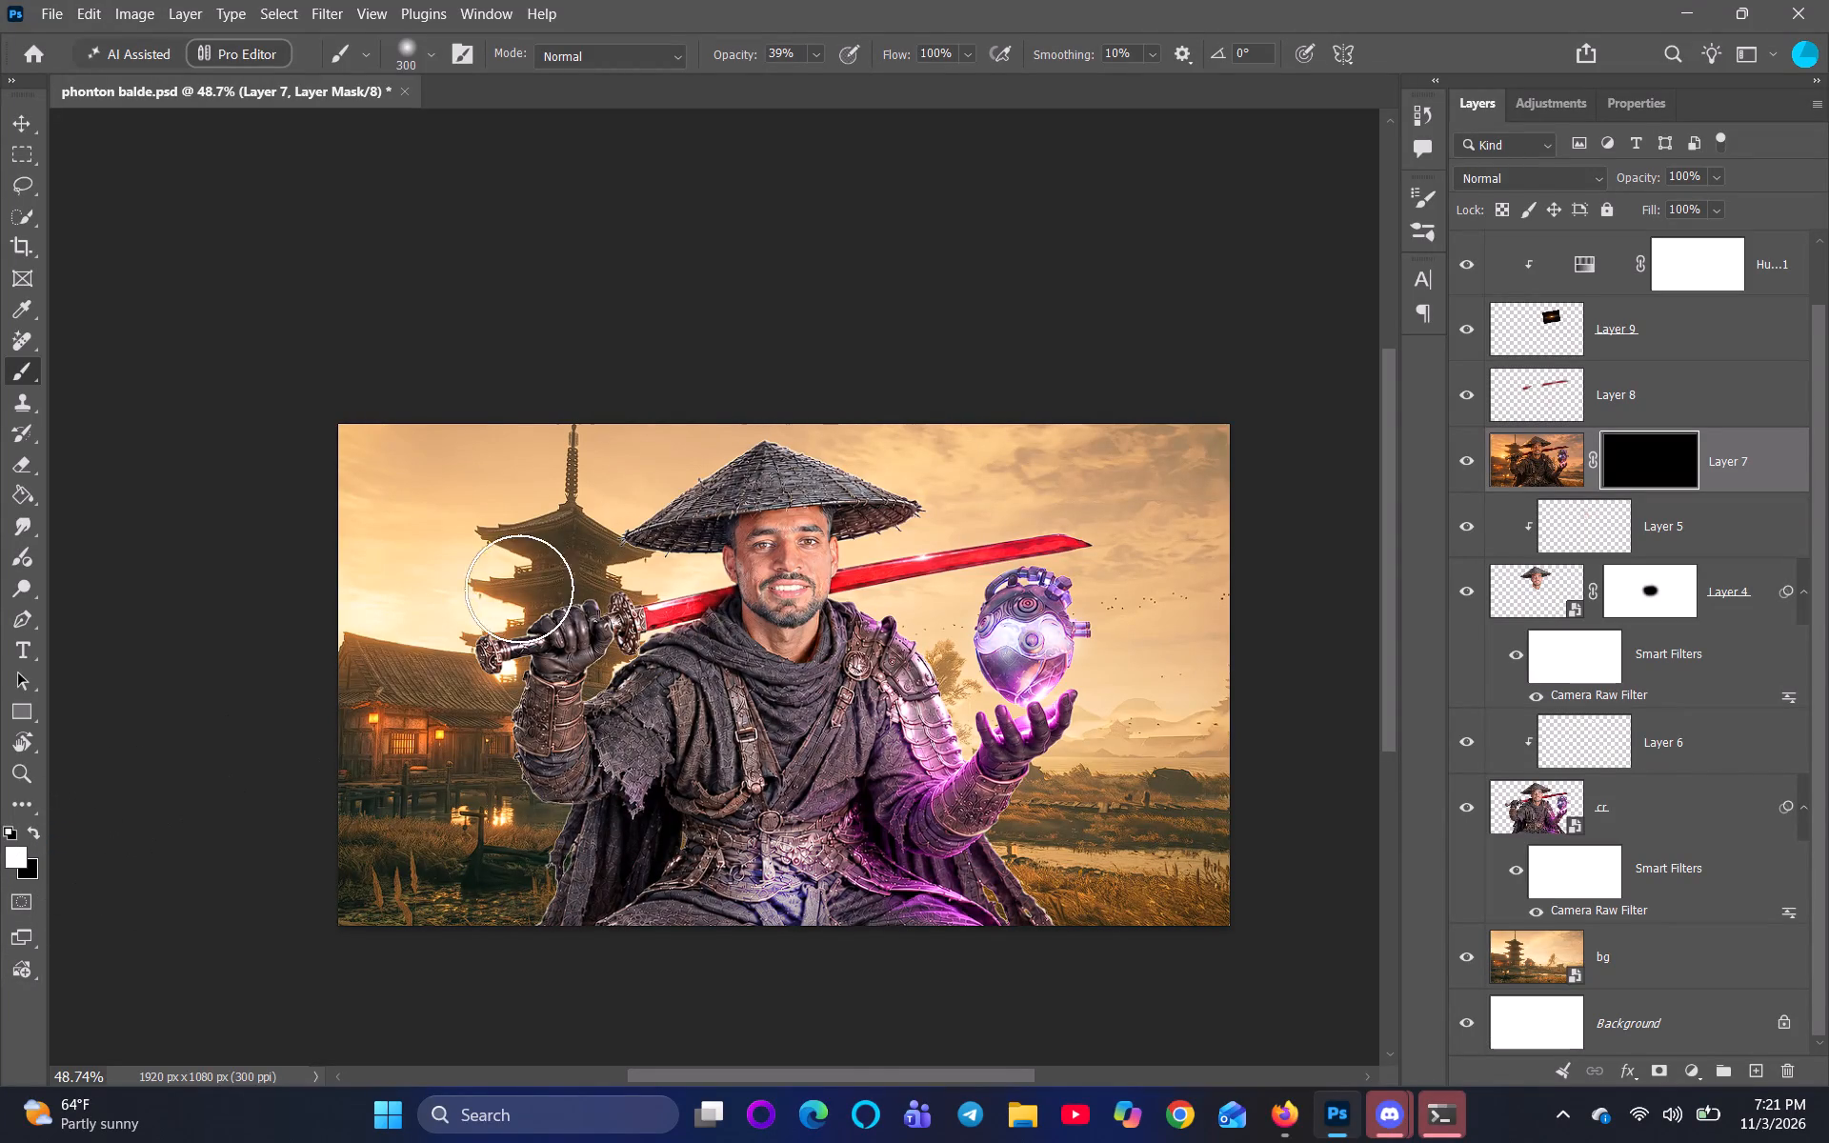
{"action": "left_click_drag", "start_coordinate": [681, 520], "coordinate": [727, 477]}
{"action": "left_click_drag", "start_coordinate": [704, 510], "coordinate": [912, 523]}
{"action": "left_click_drag", "start_coordinate": [839, 502], "coordinate": [652, 572]}
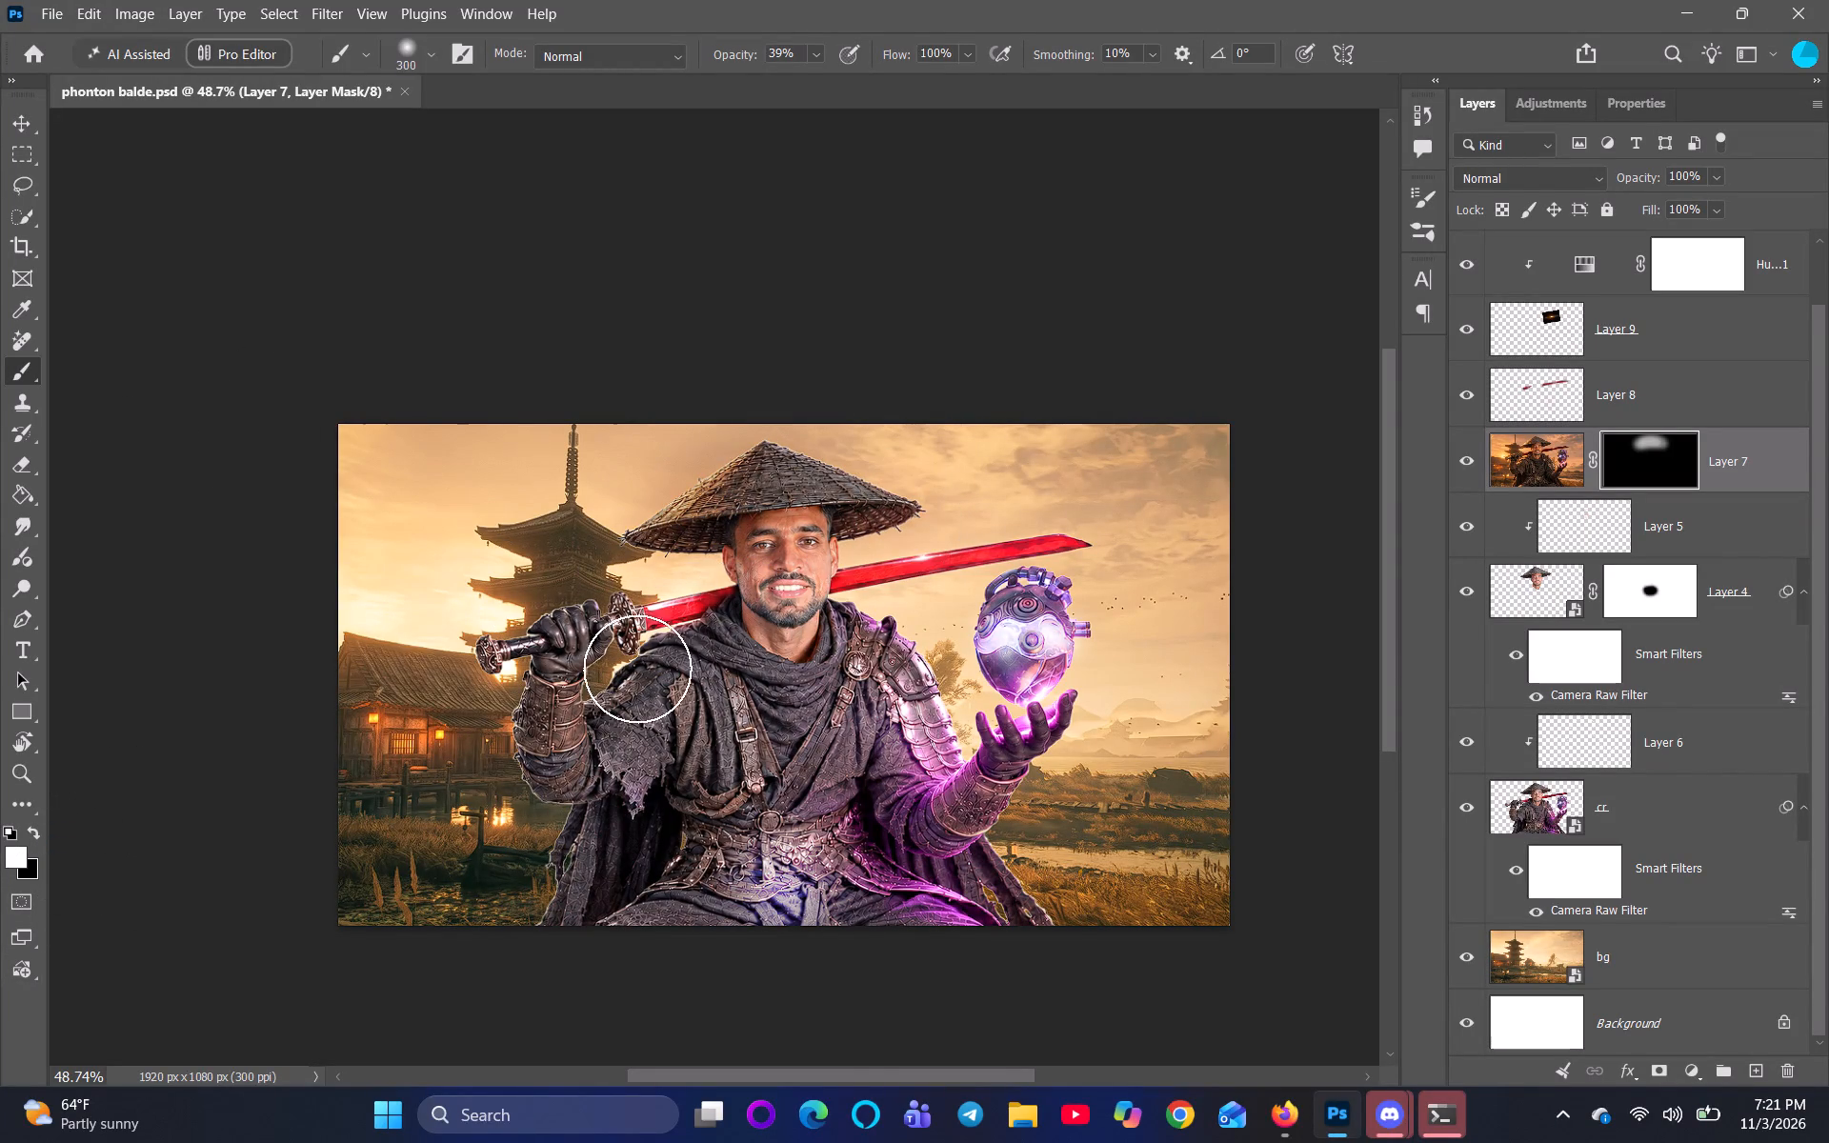
Paint white on Layer 7's mask over the pagoda, the wooden house and the waterside grass beside the samurai.
{"action": "left_click_drag", "start_coordinate": [528, 460], "coordinate": [395, 500]}
{"action": "left_click_drag", "start_coordinate": [492, 413], "coordinate": [534, 575]}
{"action": "left_click_drag", "start_coordinate": [449, 595], "coordinate": [466, 647]}
{"action": "left_click_drag", "start_coordinate": [470, 637], "coordinate": [433, 671]}
{"action": "left_click_drag", "start_coordinate": [274, 697], "coordinate": [345, 737]}
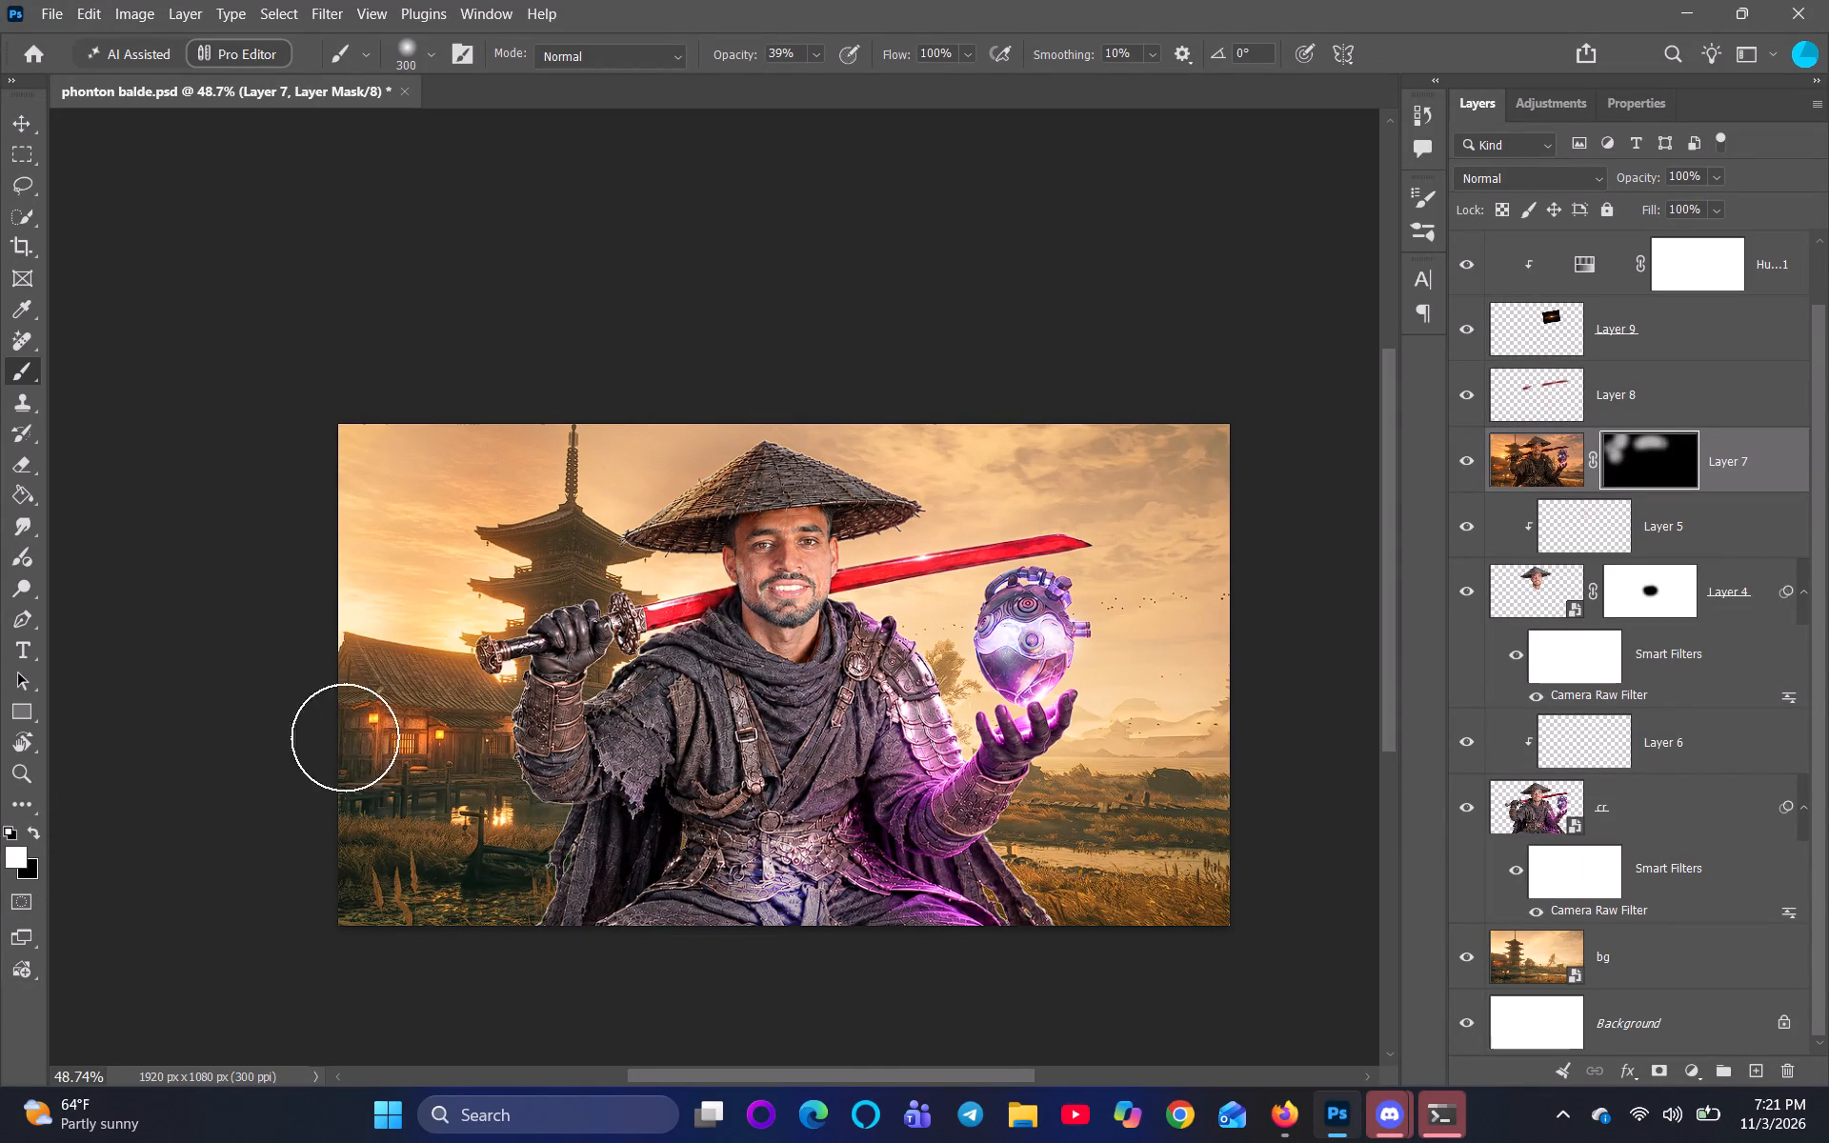
{"action": "left_click_drag", "start_coordinate": [345, 737], "coordinate": [379, 737]}
{"action": "left_click_drag", "start_coordinate": [407, 780], "coordinate": [430, 773]}
{"action": "left_click_drag", "start_coordinate": [450, 730], "coordinate": [441, 878]}
{"action": "left_click_drag", "start_coordinate": [511, 768], "coordinate": [516, 807]}
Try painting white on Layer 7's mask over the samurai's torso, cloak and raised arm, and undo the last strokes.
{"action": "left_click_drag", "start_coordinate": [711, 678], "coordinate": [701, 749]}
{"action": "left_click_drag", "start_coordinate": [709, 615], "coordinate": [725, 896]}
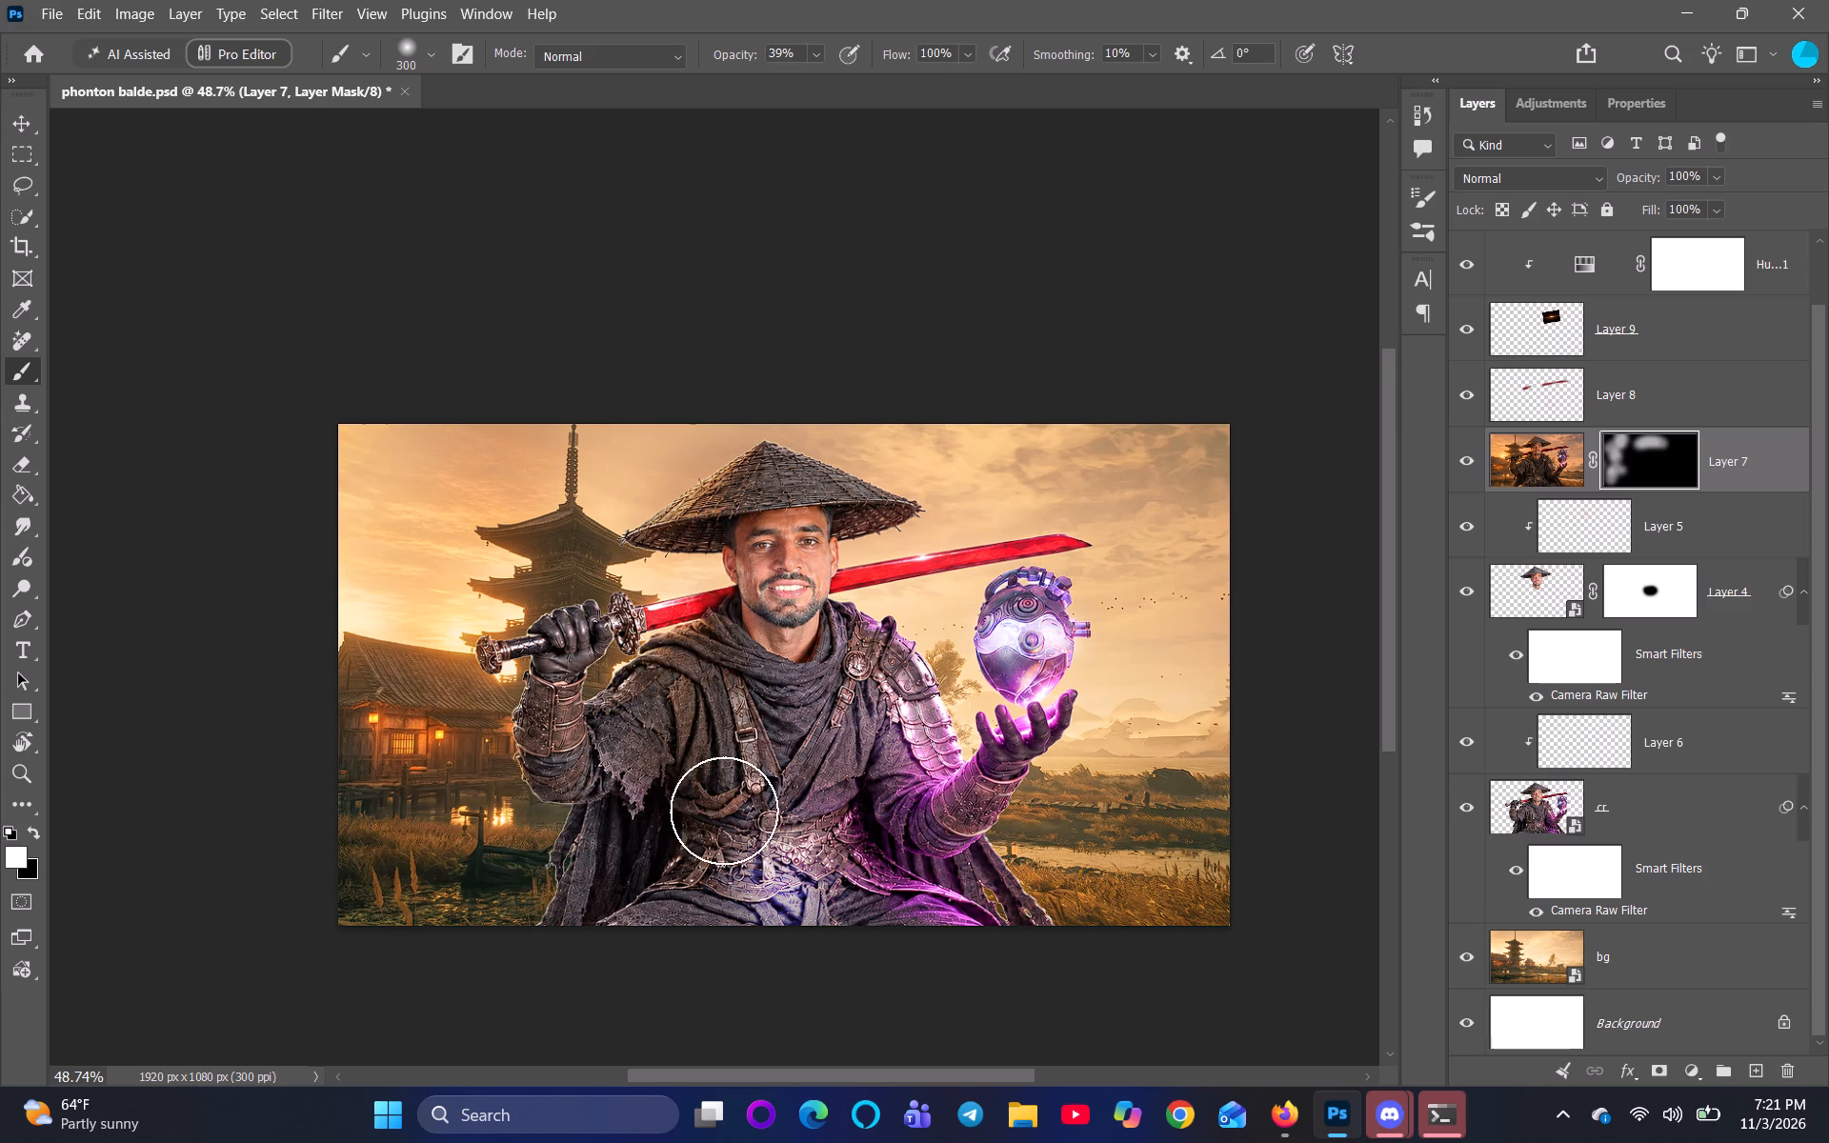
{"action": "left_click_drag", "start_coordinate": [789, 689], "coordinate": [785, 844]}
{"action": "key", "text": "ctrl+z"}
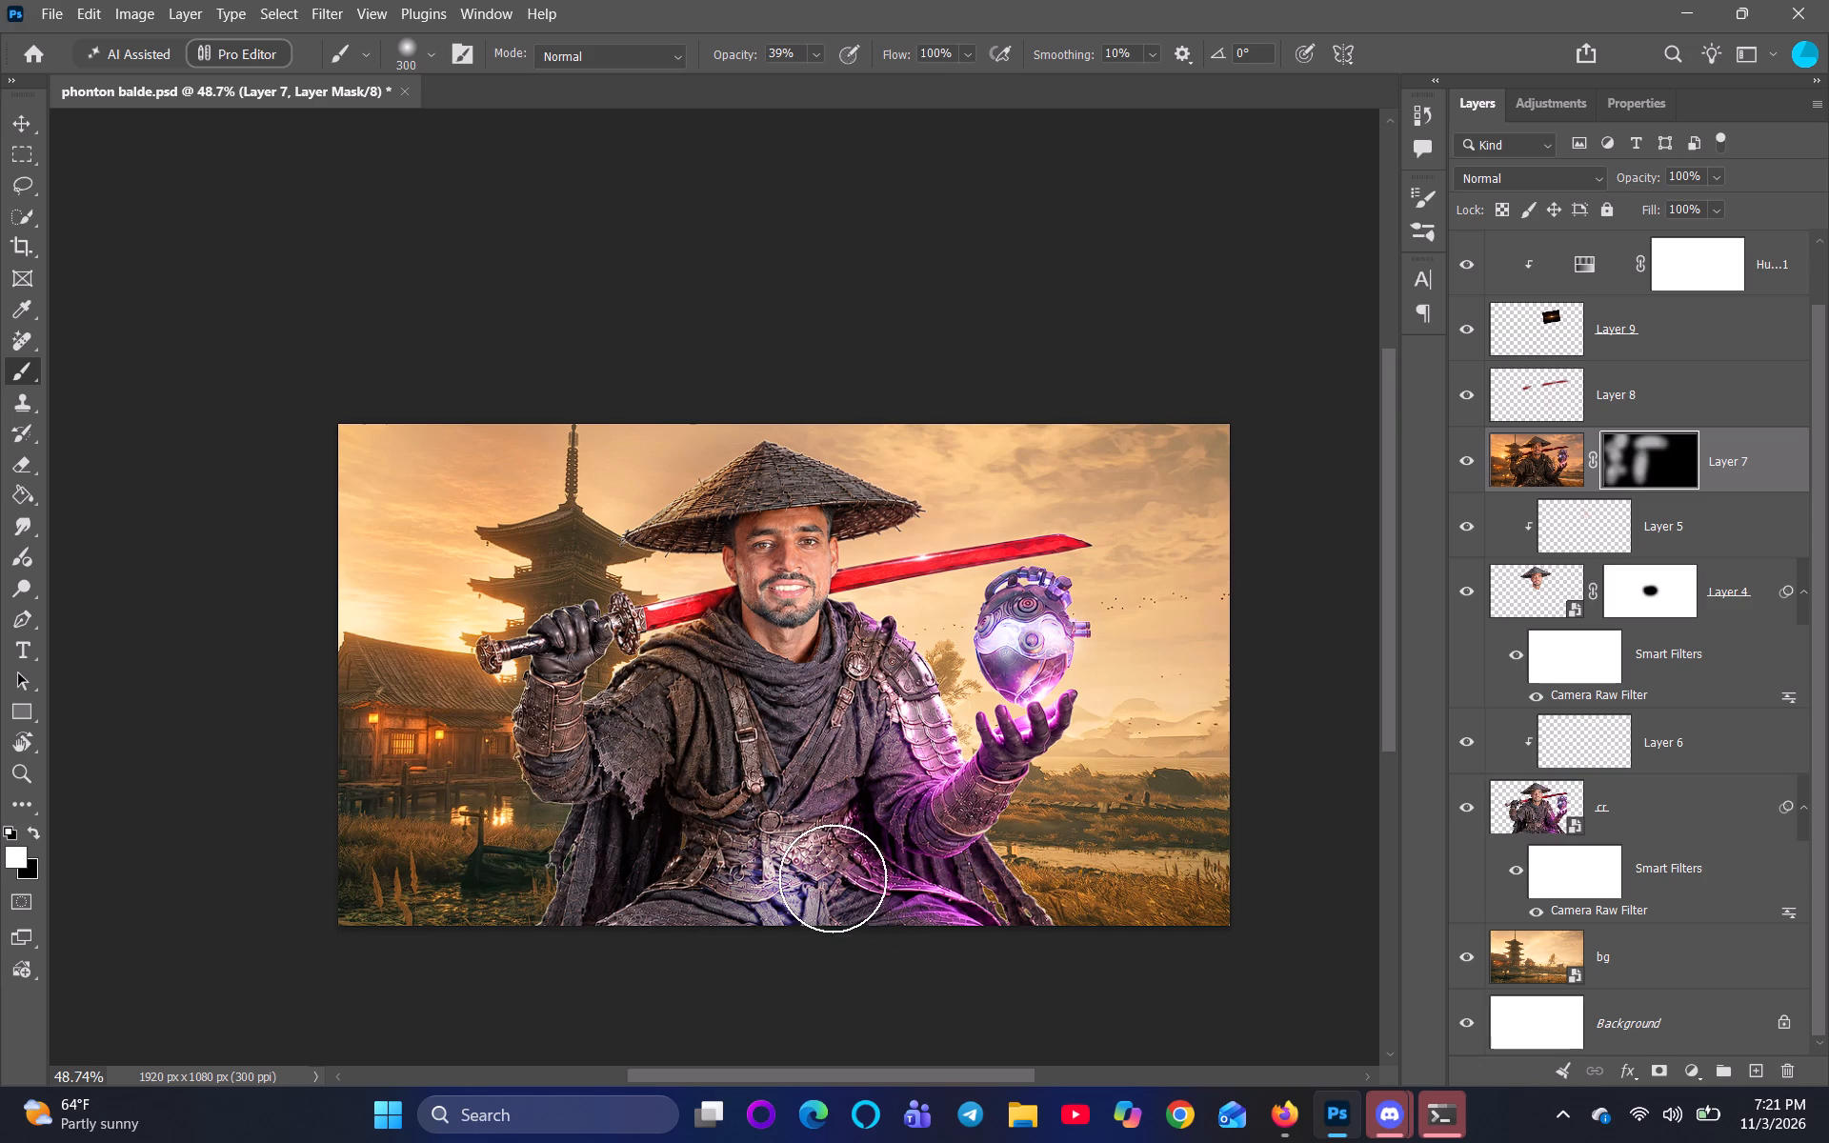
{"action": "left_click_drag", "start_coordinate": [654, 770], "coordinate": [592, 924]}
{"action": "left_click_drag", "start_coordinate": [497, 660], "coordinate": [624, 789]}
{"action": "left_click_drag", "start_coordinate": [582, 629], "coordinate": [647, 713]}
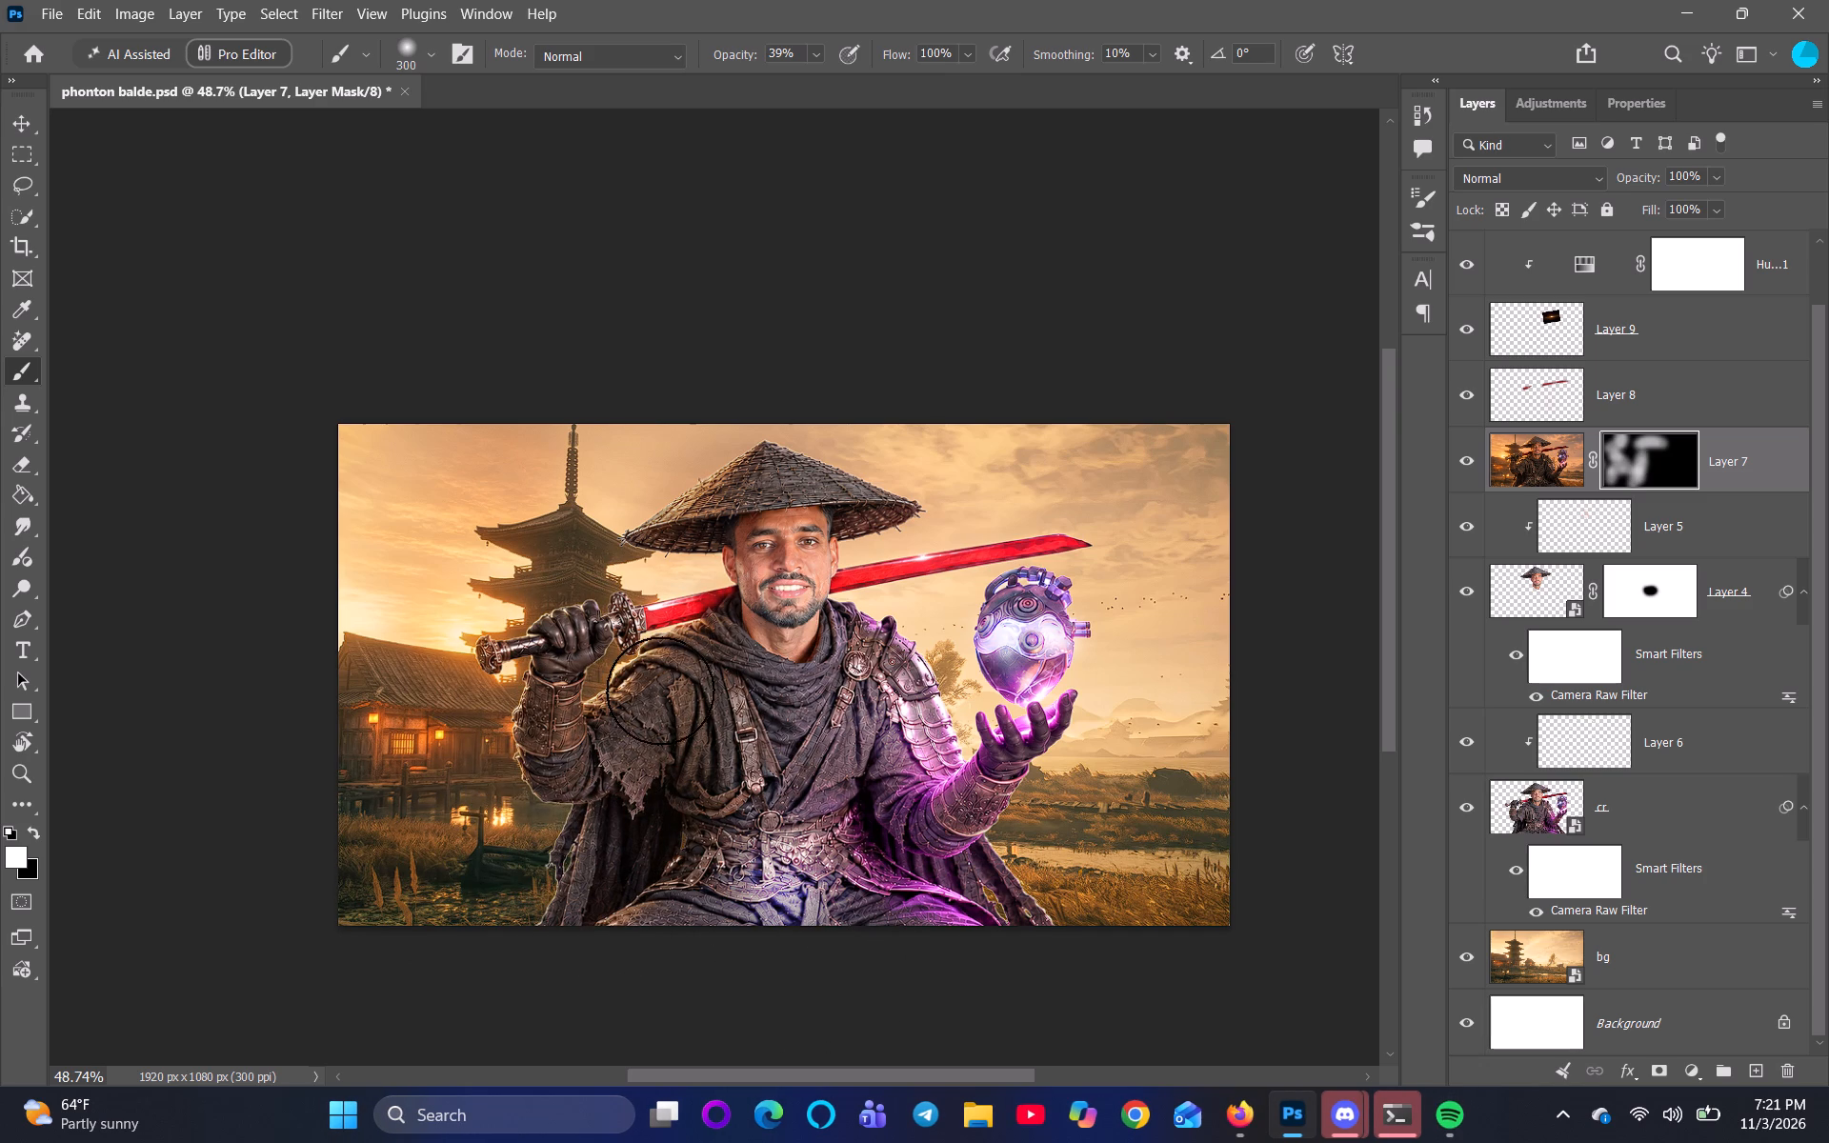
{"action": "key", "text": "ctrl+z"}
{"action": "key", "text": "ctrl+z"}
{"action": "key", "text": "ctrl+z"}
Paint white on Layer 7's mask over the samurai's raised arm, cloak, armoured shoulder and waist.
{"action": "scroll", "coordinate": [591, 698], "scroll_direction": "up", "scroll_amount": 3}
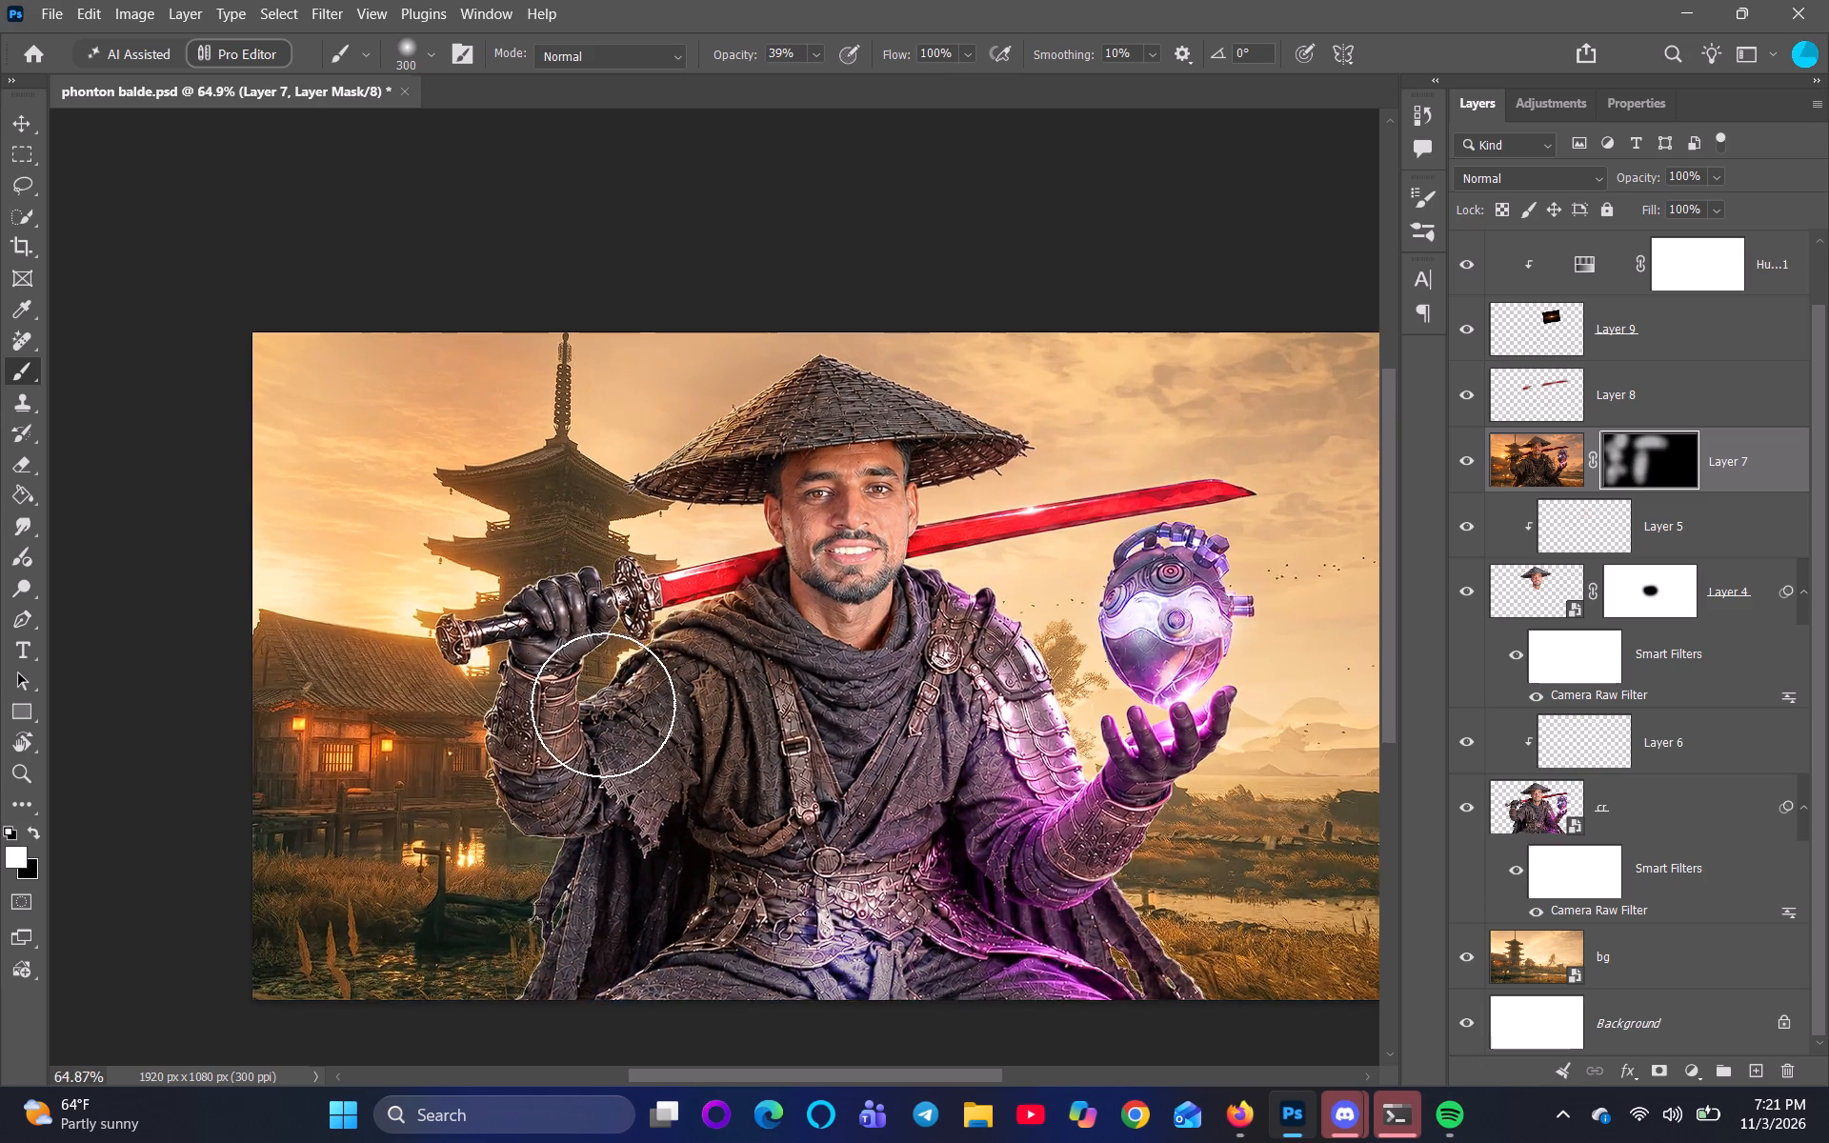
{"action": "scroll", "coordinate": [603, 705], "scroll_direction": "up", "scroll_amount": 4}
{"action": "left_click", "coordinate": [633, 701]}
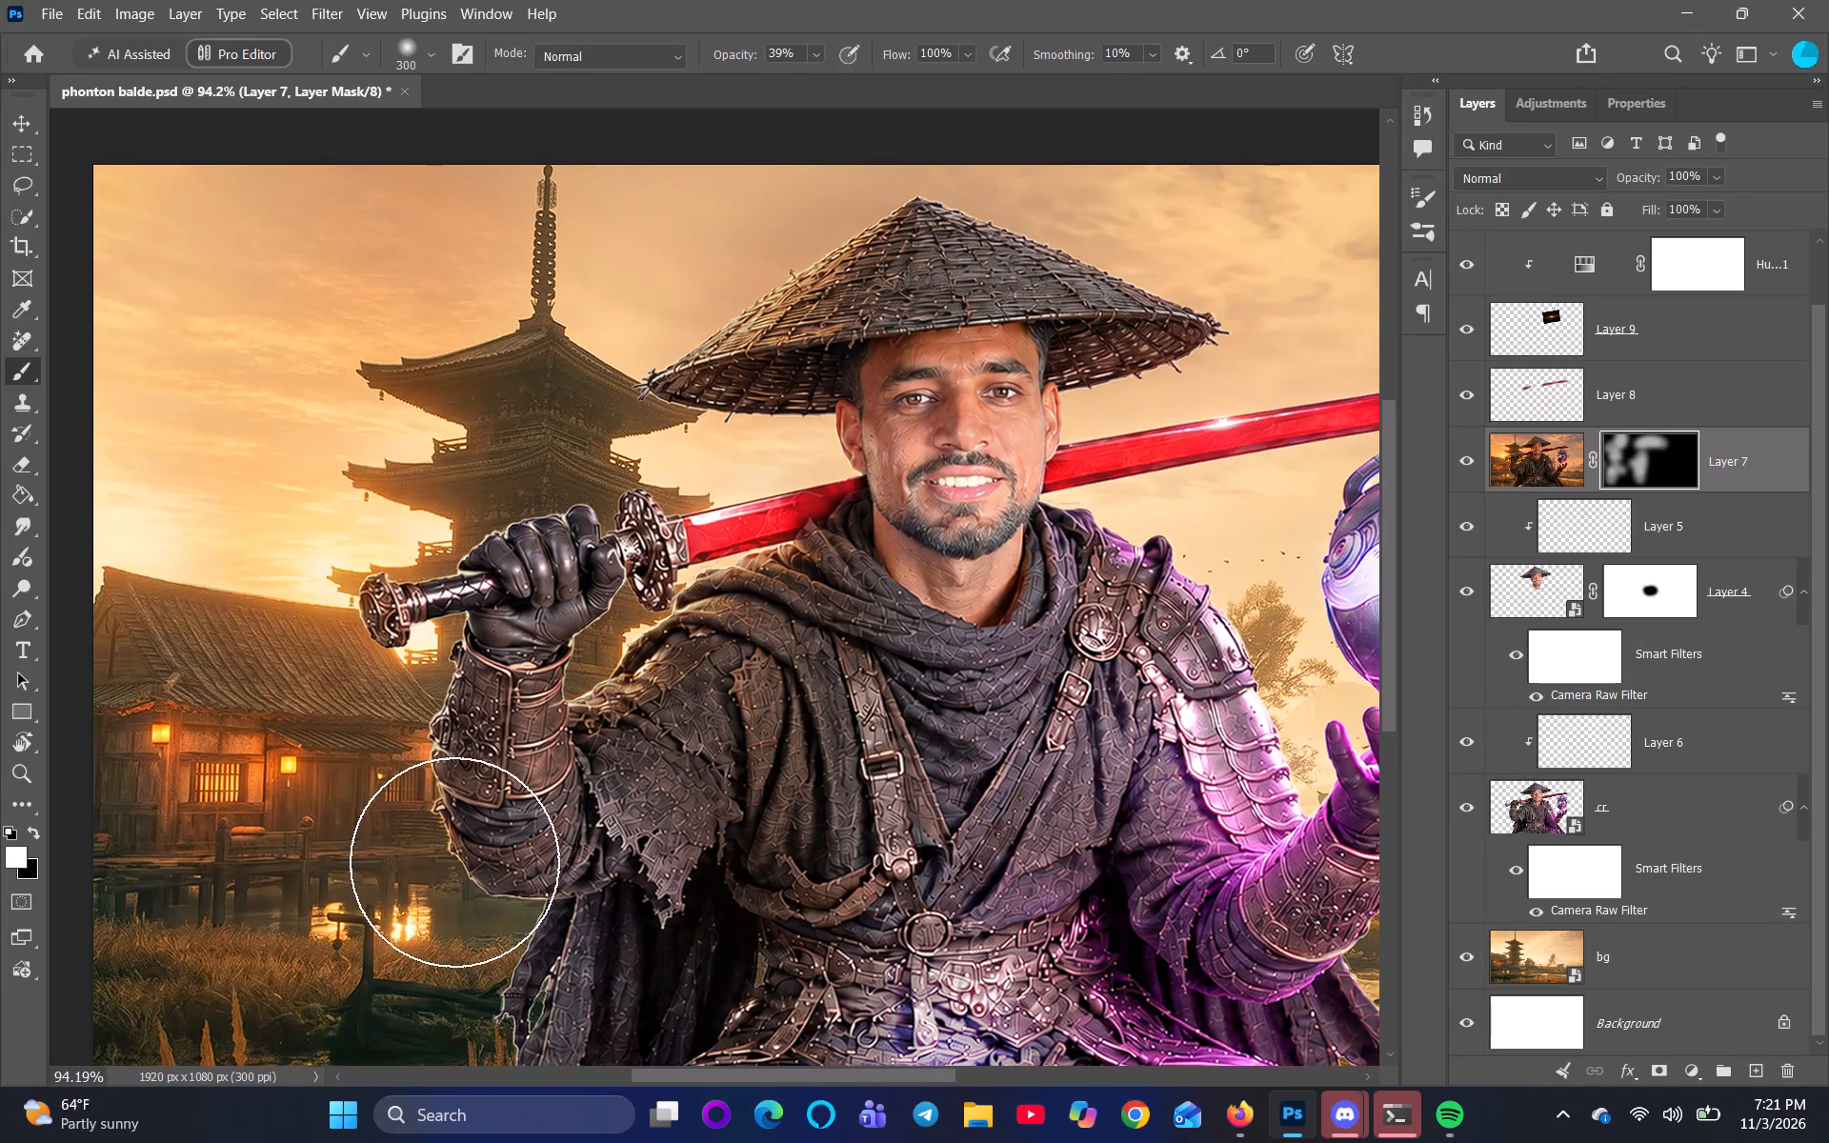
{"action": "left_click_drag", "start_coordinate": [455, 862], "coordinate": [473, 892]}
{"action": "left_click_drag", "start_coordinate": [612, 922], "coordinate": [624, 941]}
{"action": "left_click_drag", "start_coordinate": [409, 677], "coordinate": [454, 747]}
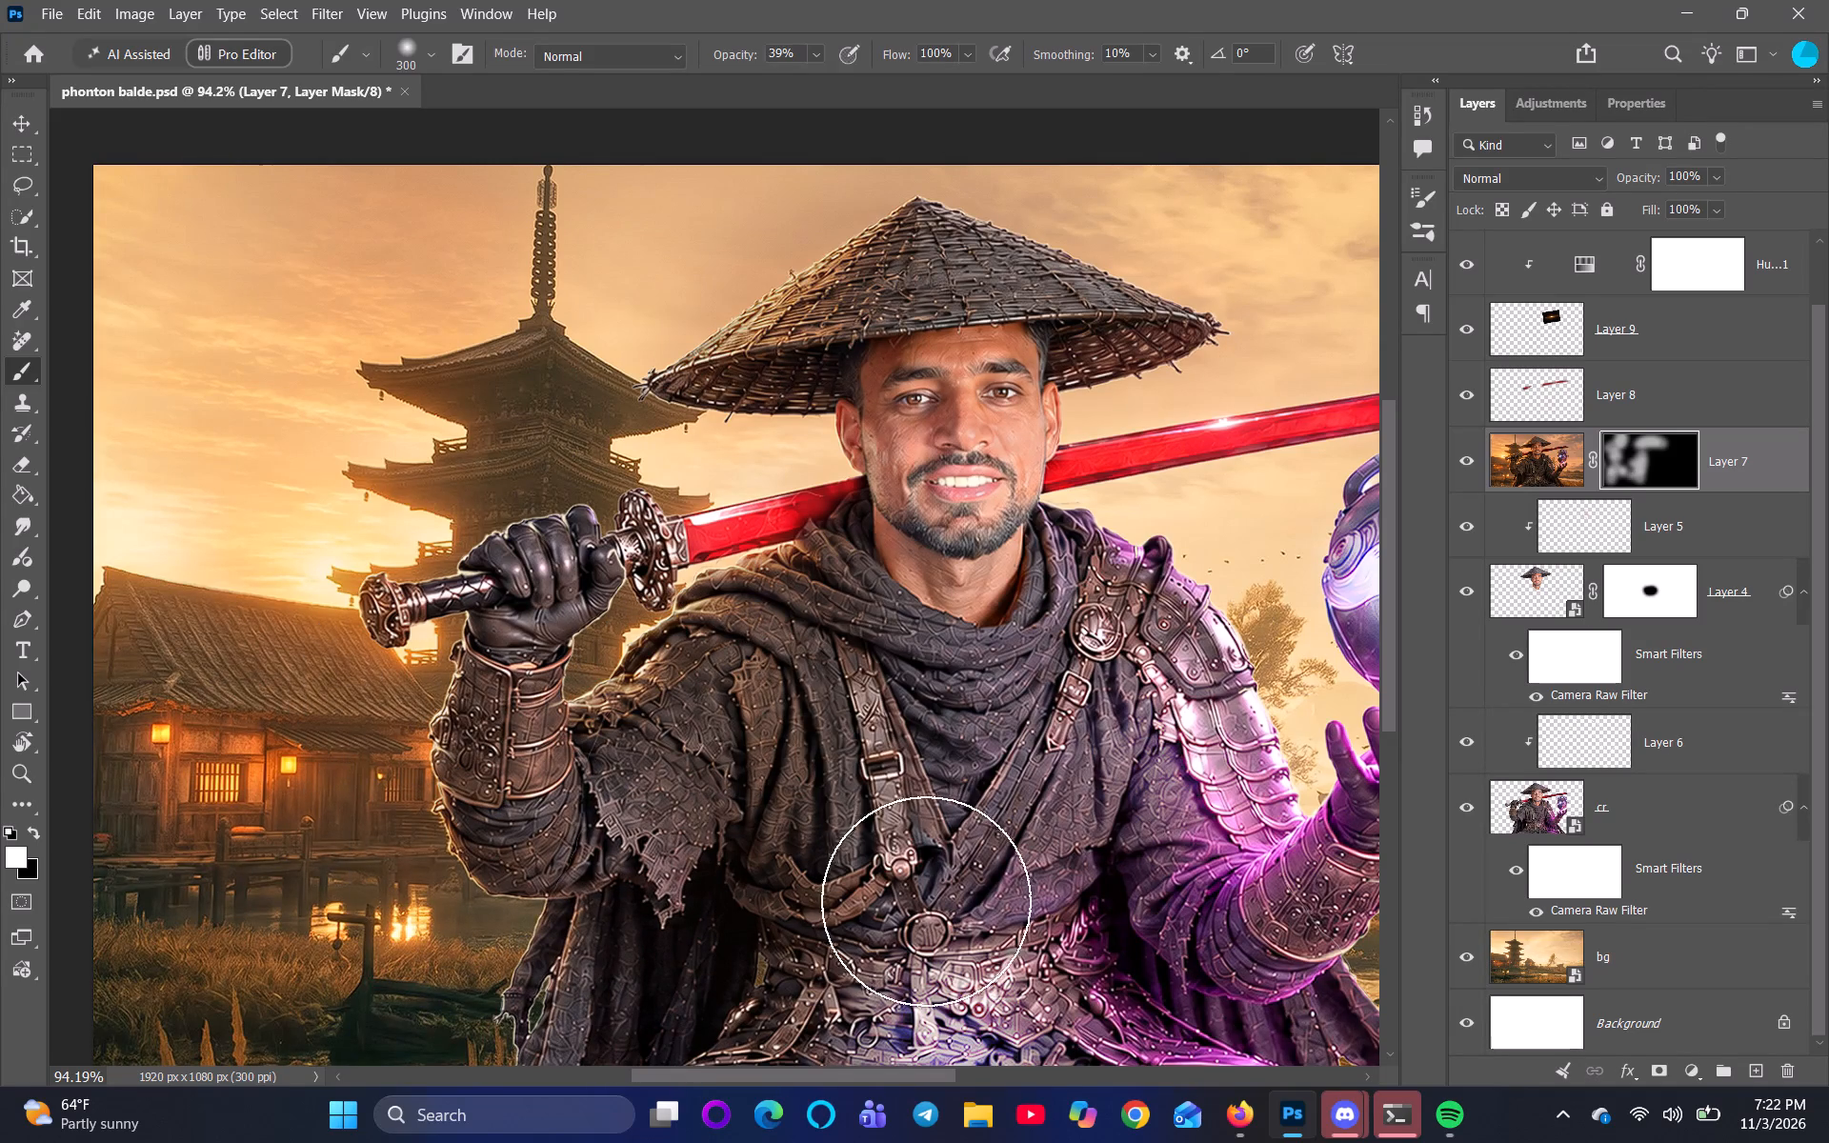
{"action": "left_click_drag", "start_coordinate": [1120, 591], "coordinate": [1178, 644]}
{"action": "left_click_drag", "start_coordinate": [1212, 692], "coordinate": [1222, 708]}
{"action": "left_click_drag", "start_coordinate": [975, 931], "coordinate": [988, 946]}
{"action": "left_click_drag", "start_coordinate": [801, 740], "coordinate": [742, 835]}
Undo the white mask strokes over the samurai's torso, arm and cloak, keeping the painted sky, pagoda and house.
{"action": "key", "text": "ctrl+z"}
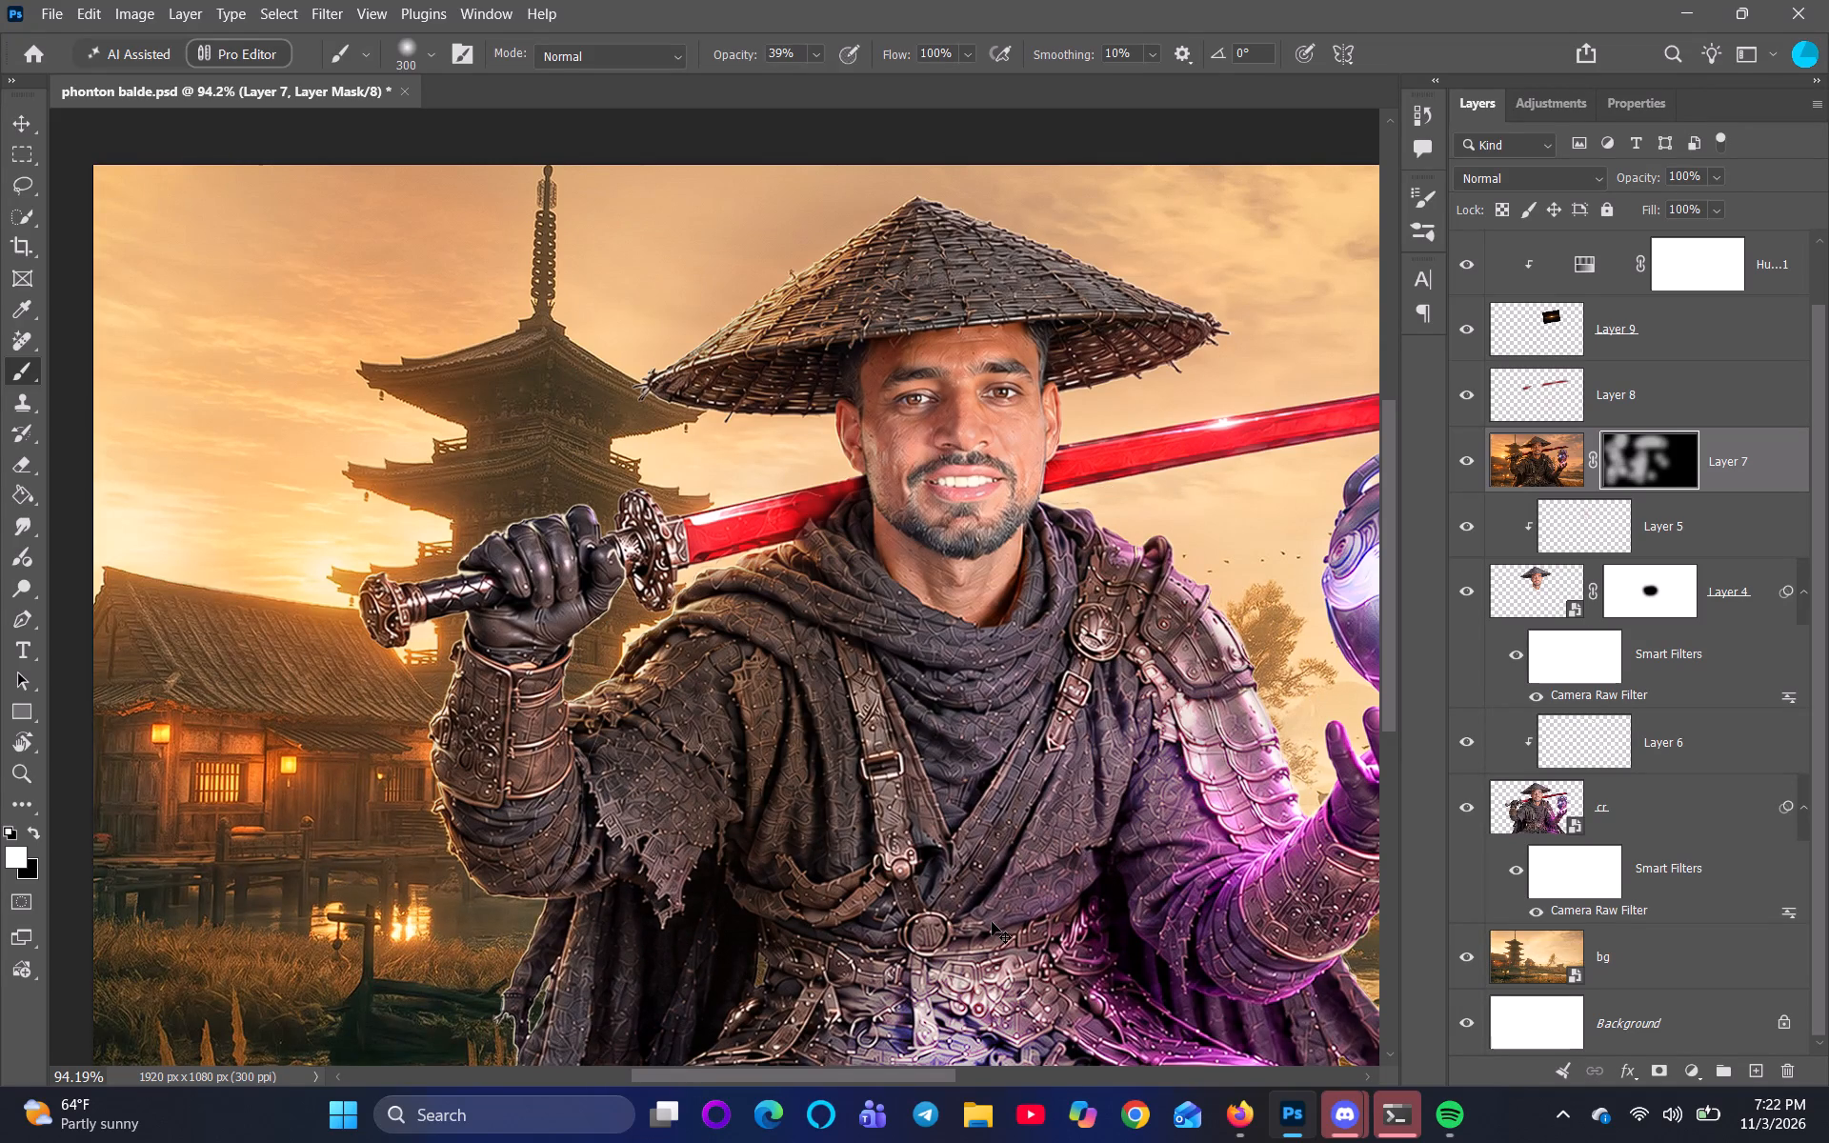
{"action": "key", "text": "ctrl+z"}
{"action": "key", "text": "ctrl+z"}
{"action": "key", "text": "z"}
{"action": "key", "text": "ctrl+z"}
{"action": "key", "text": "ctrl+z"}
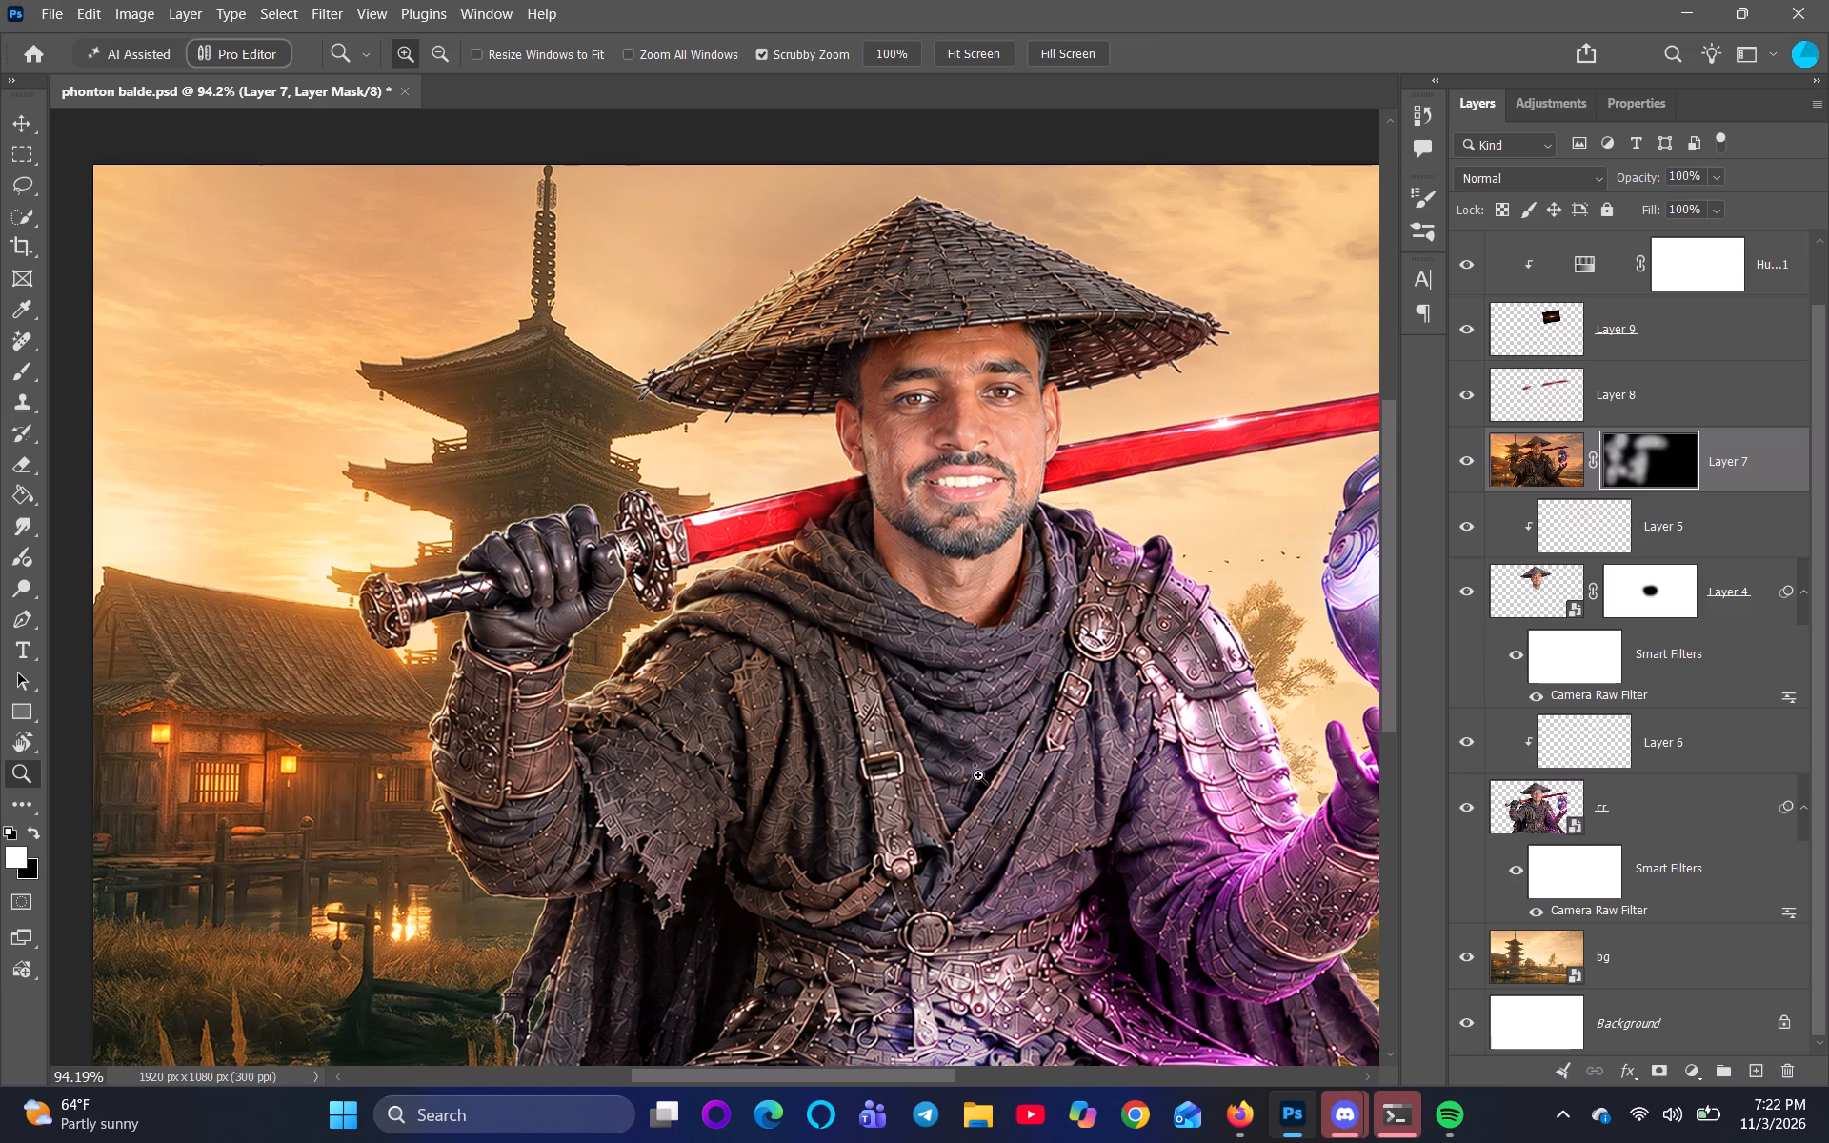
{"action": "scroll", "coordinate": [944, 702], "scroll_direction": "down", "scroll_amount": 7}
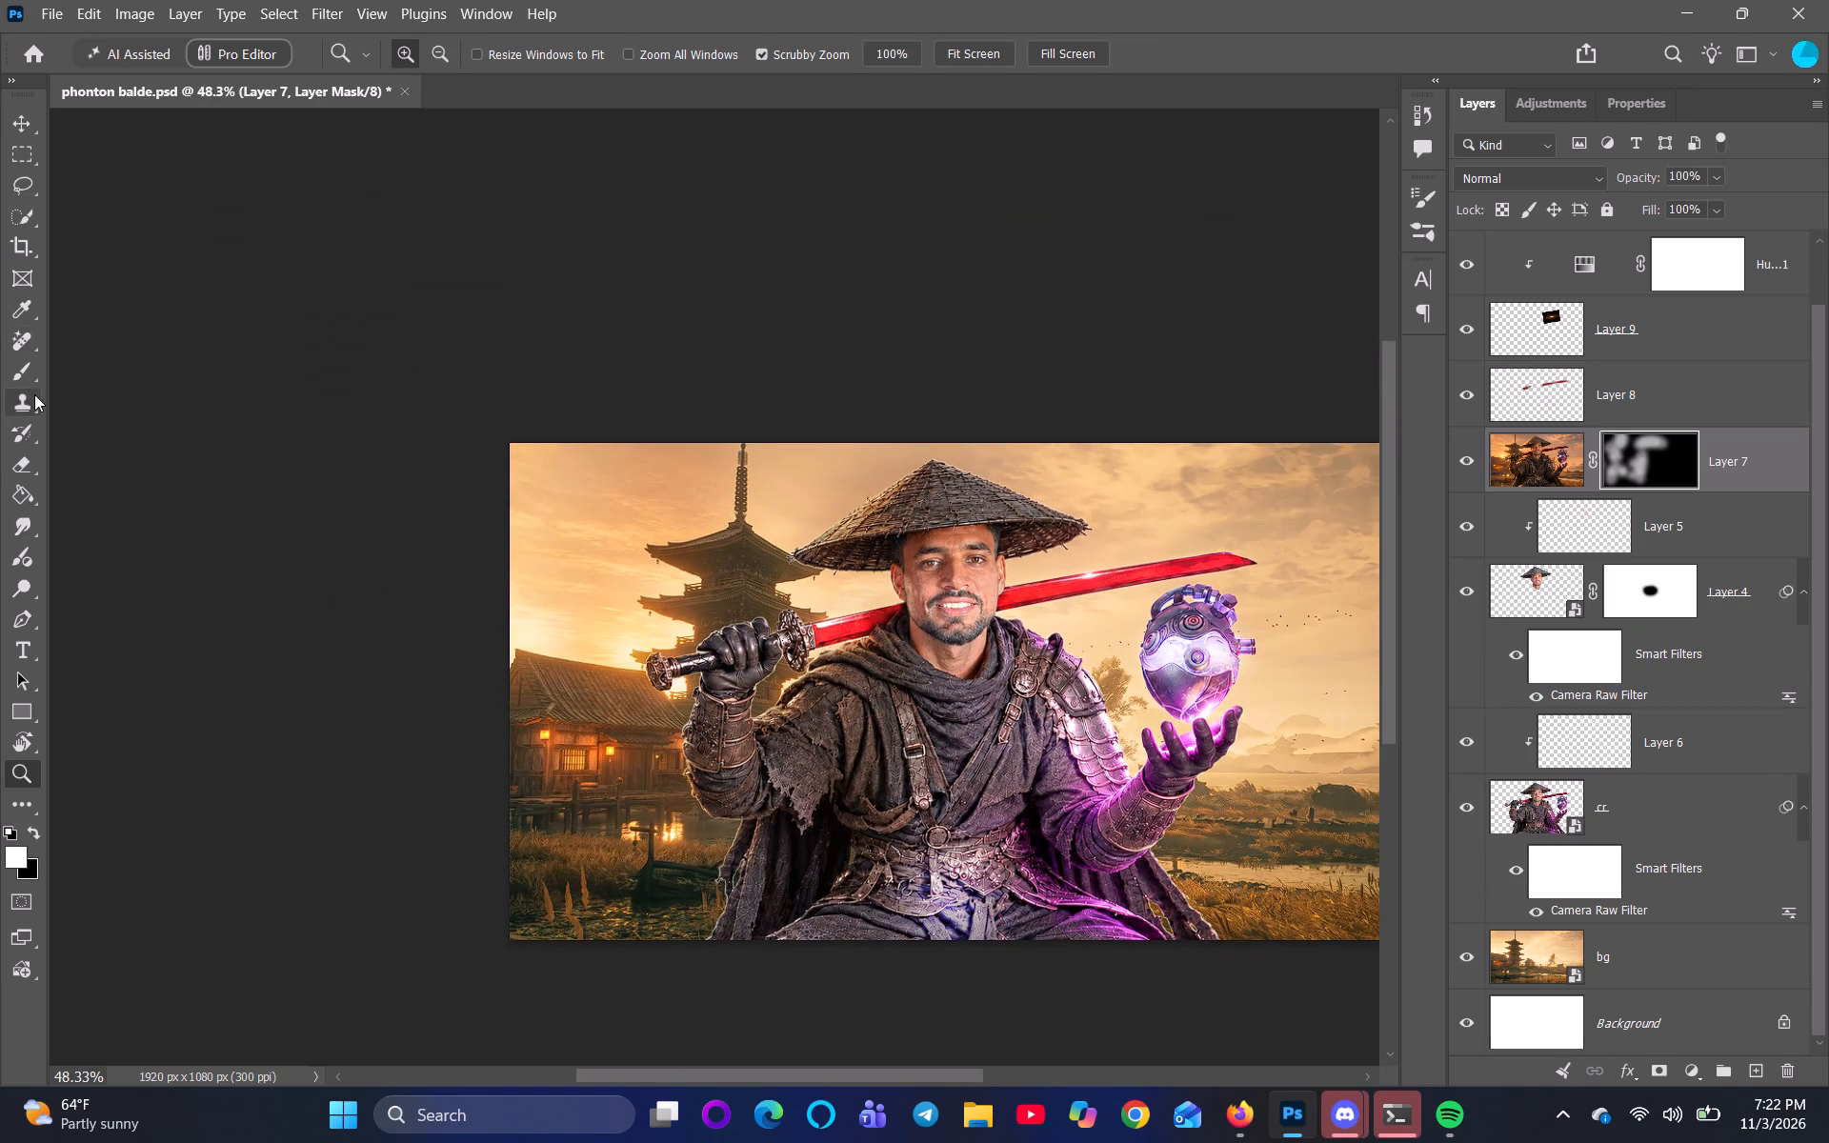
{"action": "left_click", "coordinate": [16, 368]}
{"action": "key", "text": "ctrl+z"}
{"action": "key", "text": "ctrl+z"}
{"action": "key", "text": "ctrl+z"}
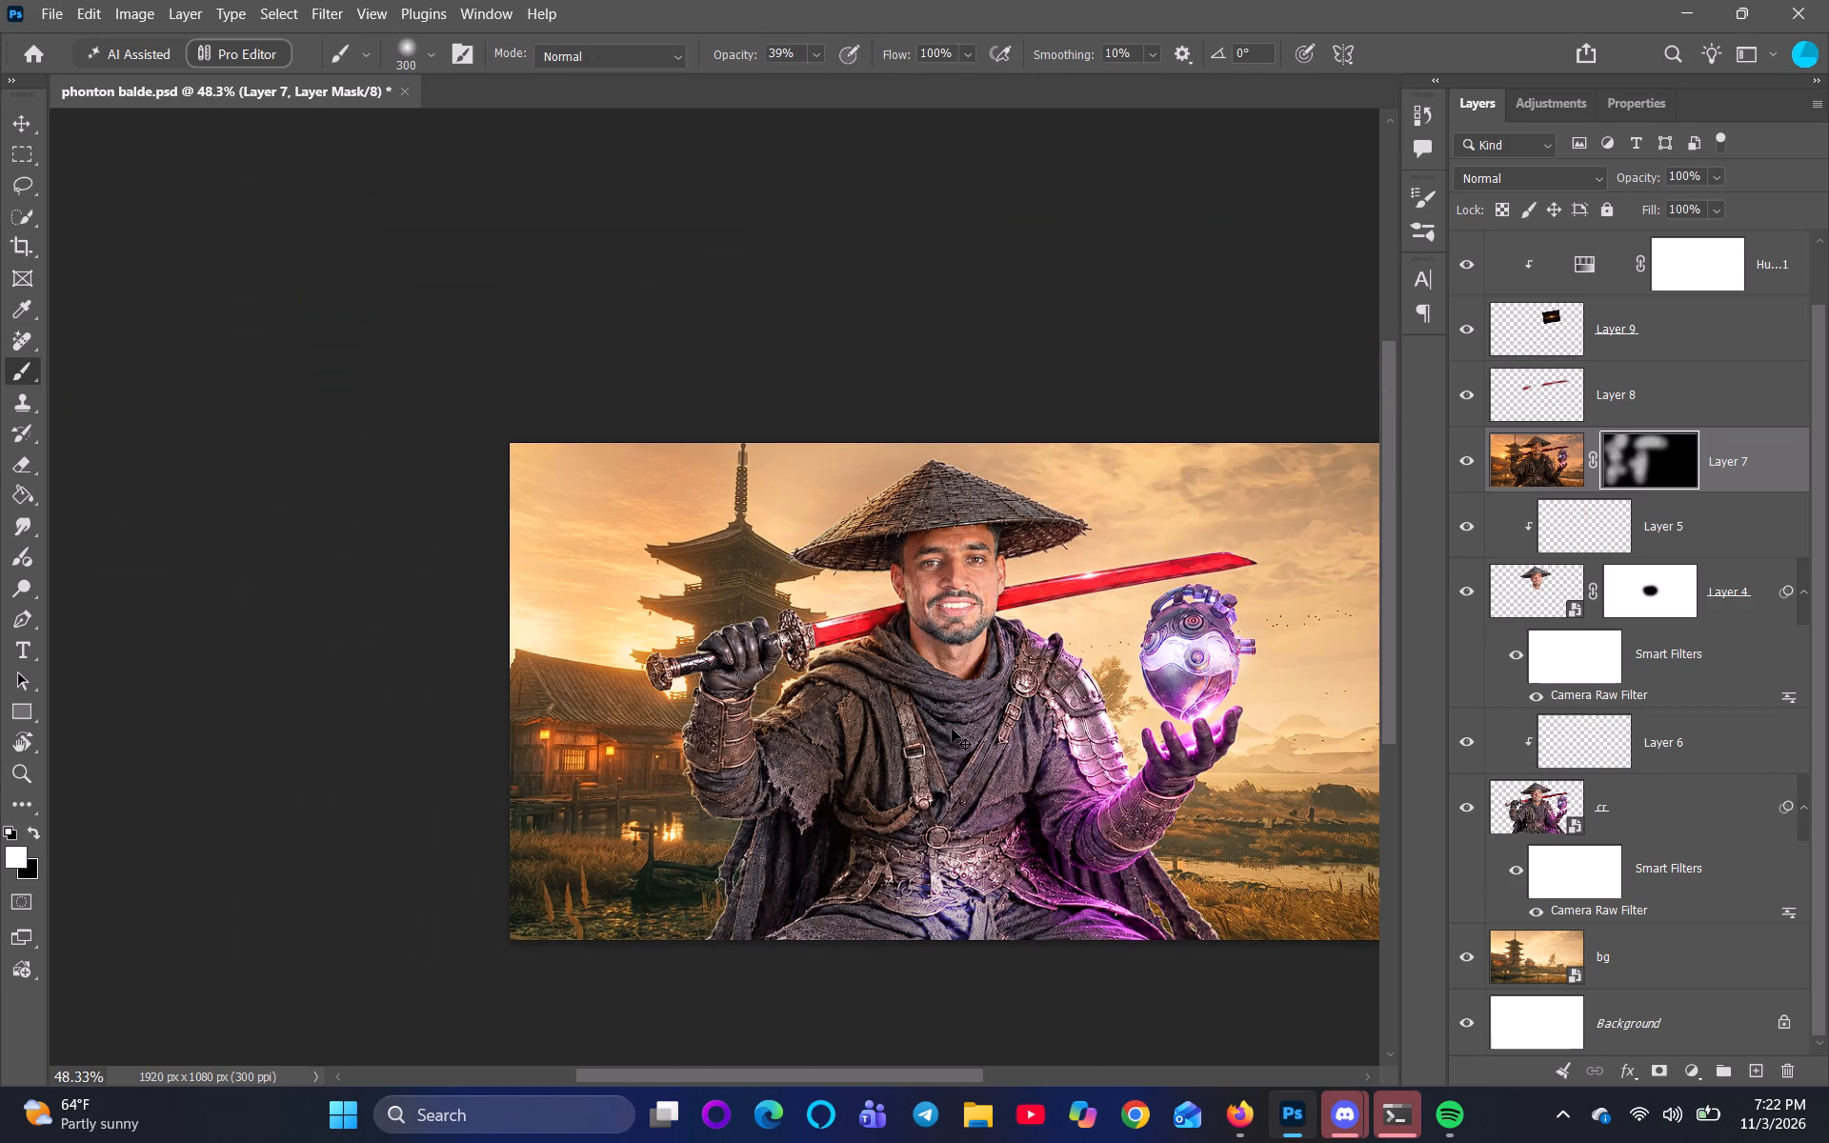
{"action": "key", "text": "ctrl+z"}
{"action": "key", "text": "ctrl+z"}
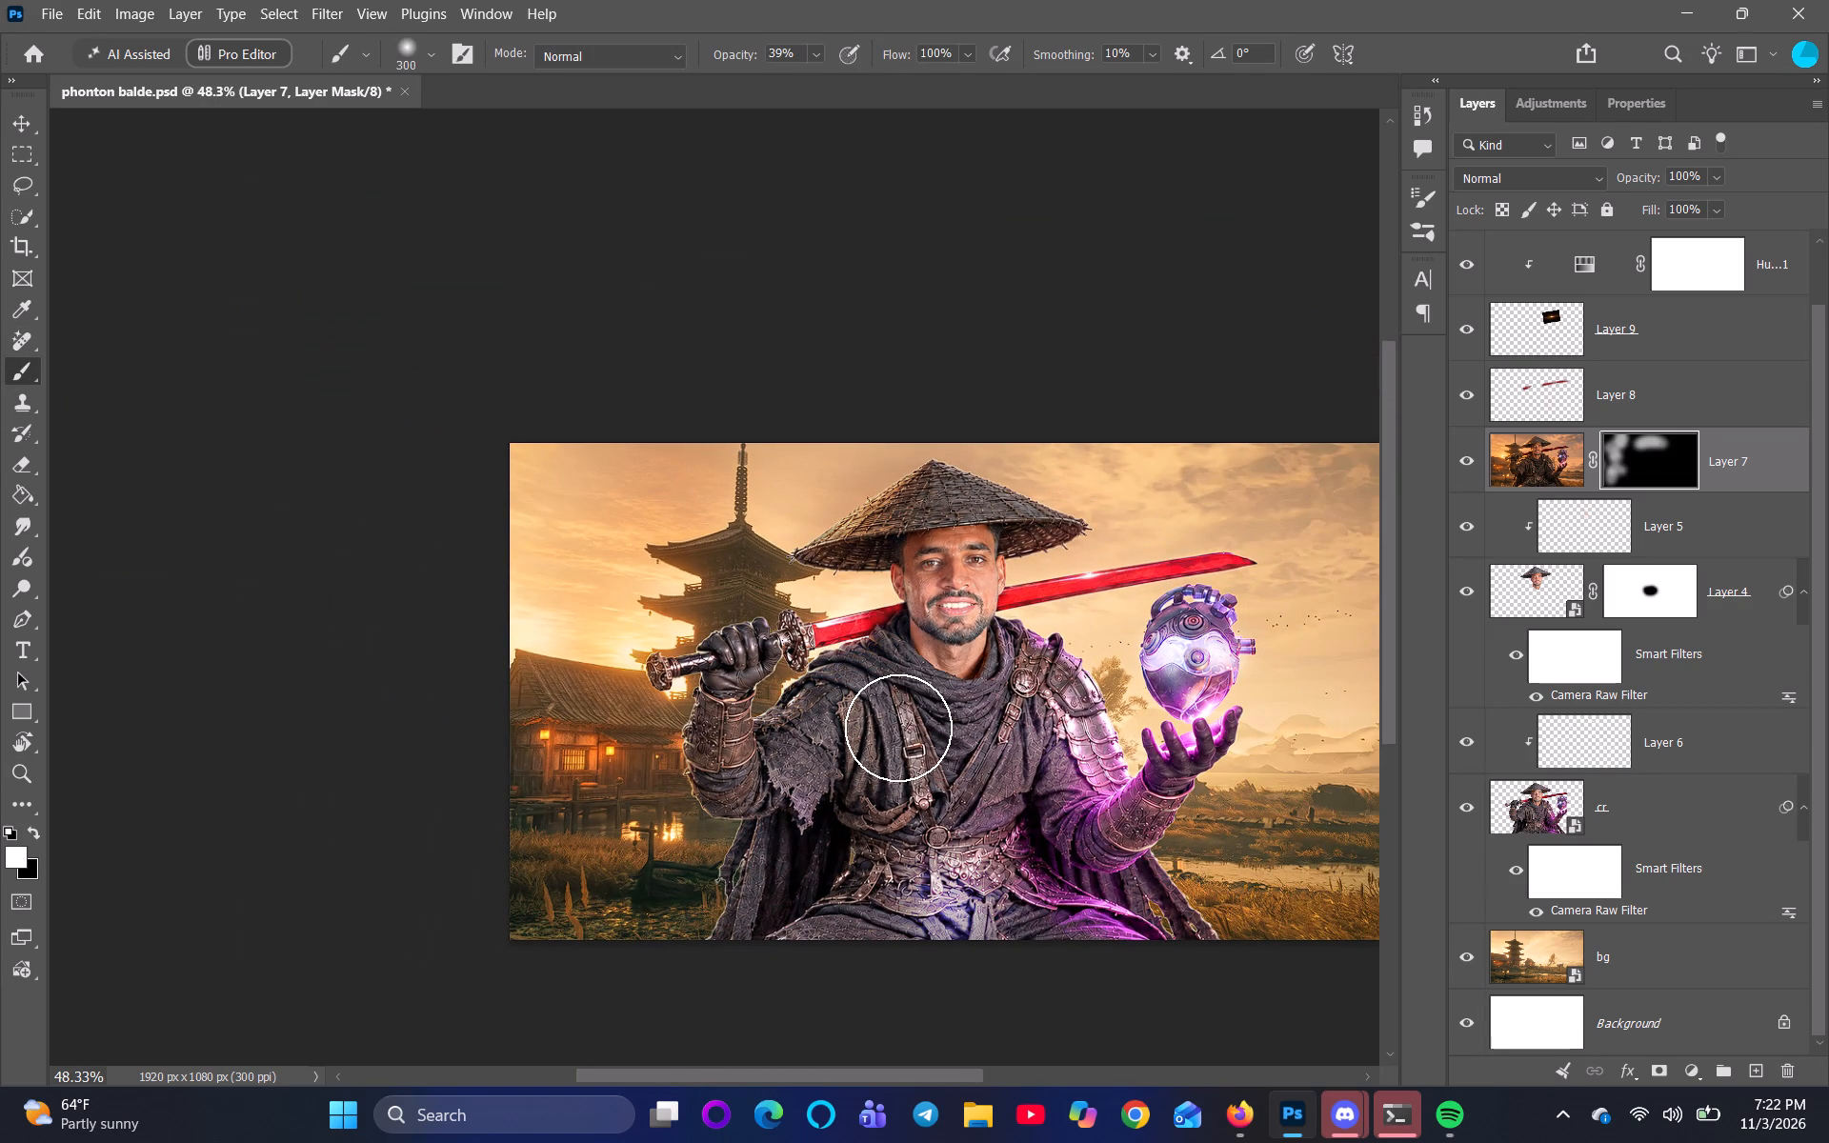
Set the brush to 31% opacity and 700 px for softer, broader painting on Layer 7's mask.
{"action": "left_click_drag", "start_coordinate": [741, 60], "coordinate": [711, 70]}
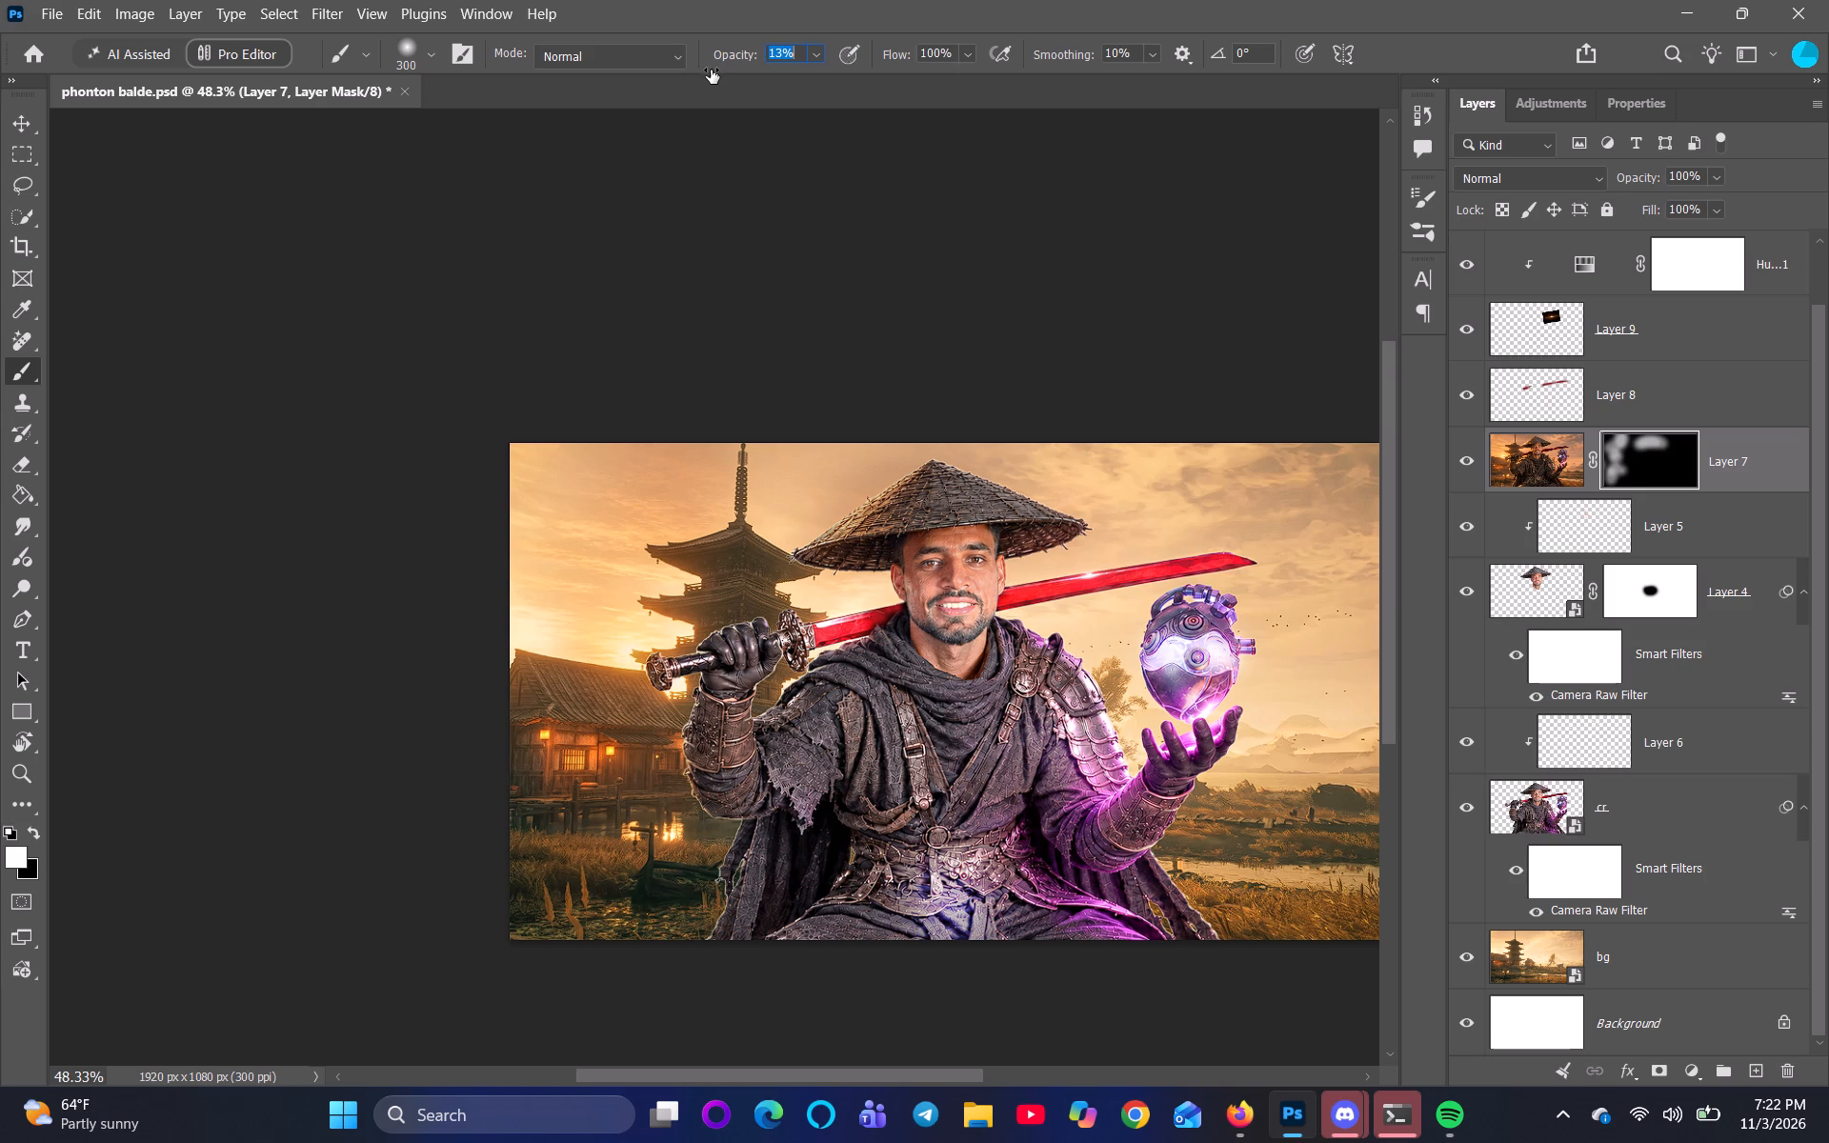
{"action": "left_click_drag", "start_coordinate": [711, 70], "coordinate": [732, 73]}
{"action": "key", "text": "bracketright"}
{"action": "key", "text": "bracketright"}
{"action": "key", "text": "bracketright"}
{"action": "key", "text": "bracketright"}
{"action": "key", "text": "bracketright"}
{"action": "key", "text": "bracketright"}
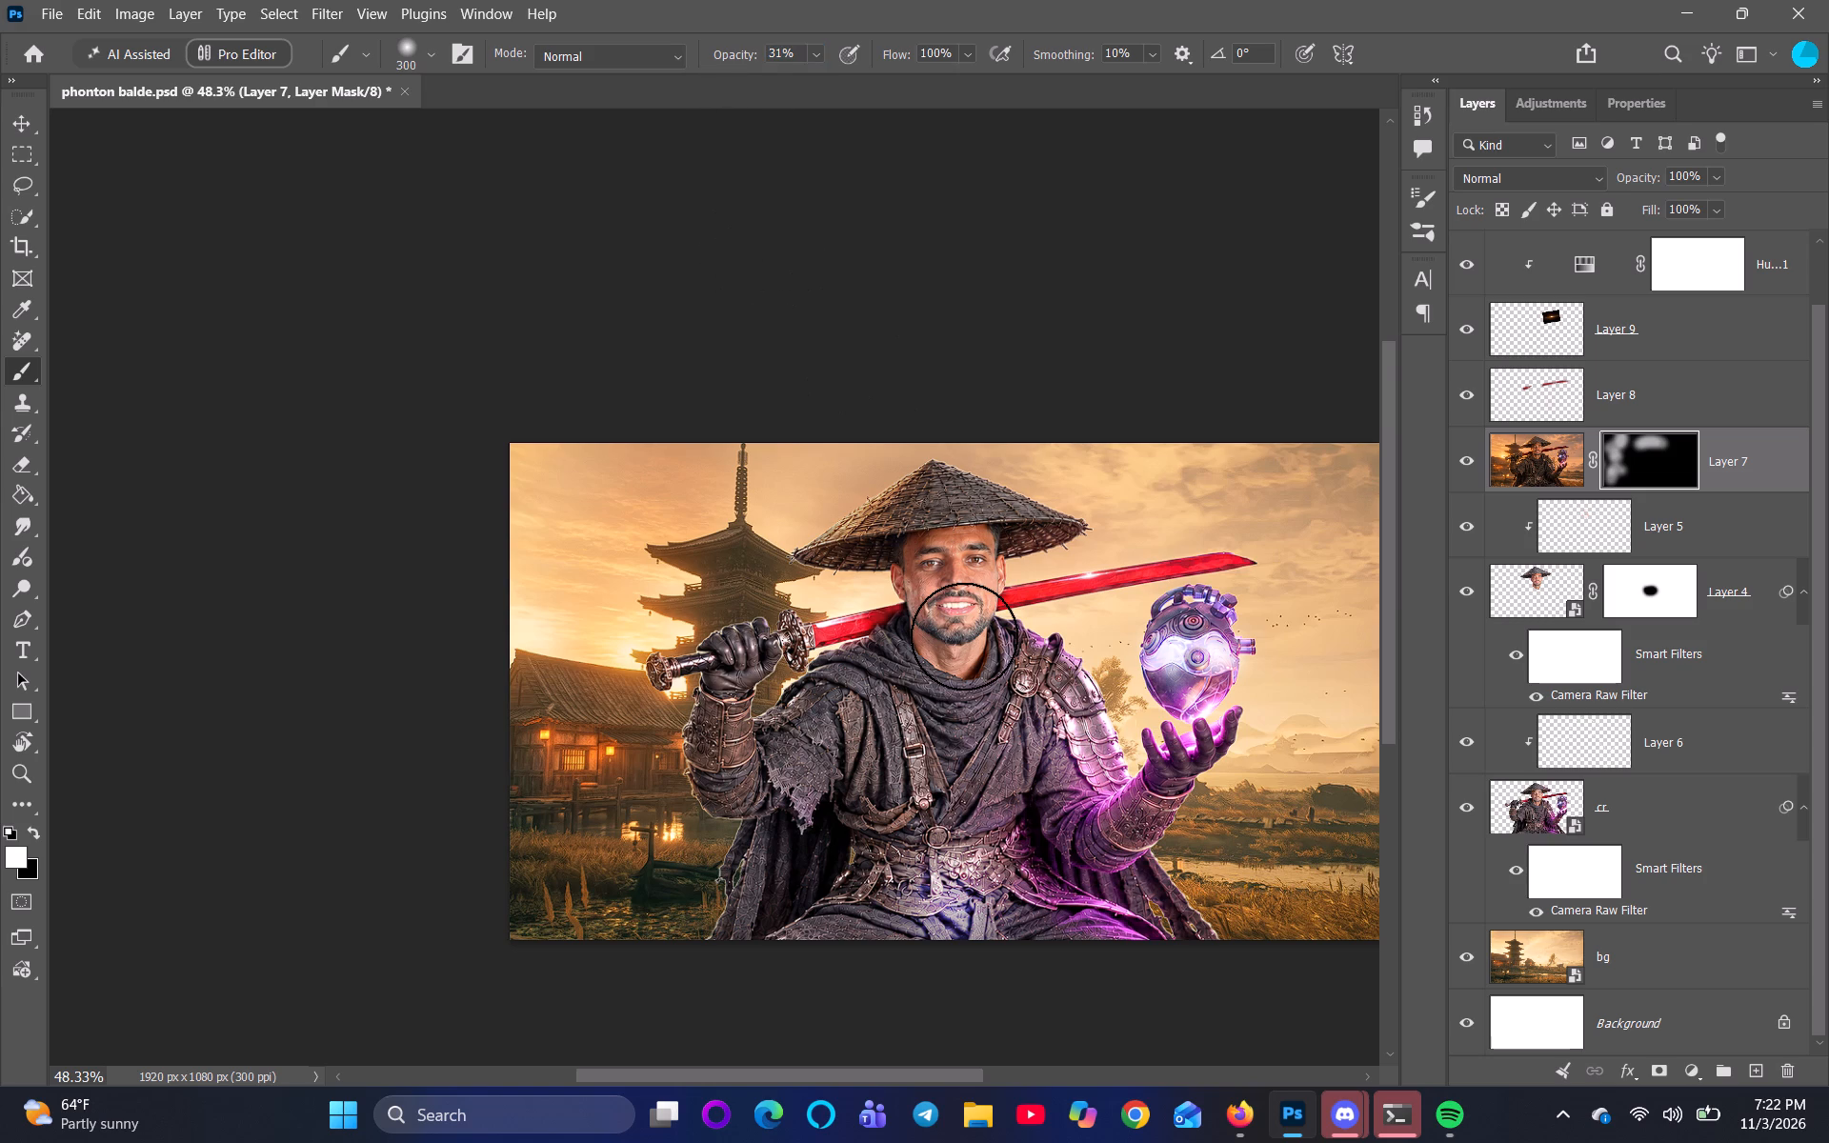
{"action": "key", "text": "bracketright"}
{"action": "key", "text": "bracketright"}
{"action": "key", "text": "bracketright"}
{"action": "key", "text": "bracketright"}
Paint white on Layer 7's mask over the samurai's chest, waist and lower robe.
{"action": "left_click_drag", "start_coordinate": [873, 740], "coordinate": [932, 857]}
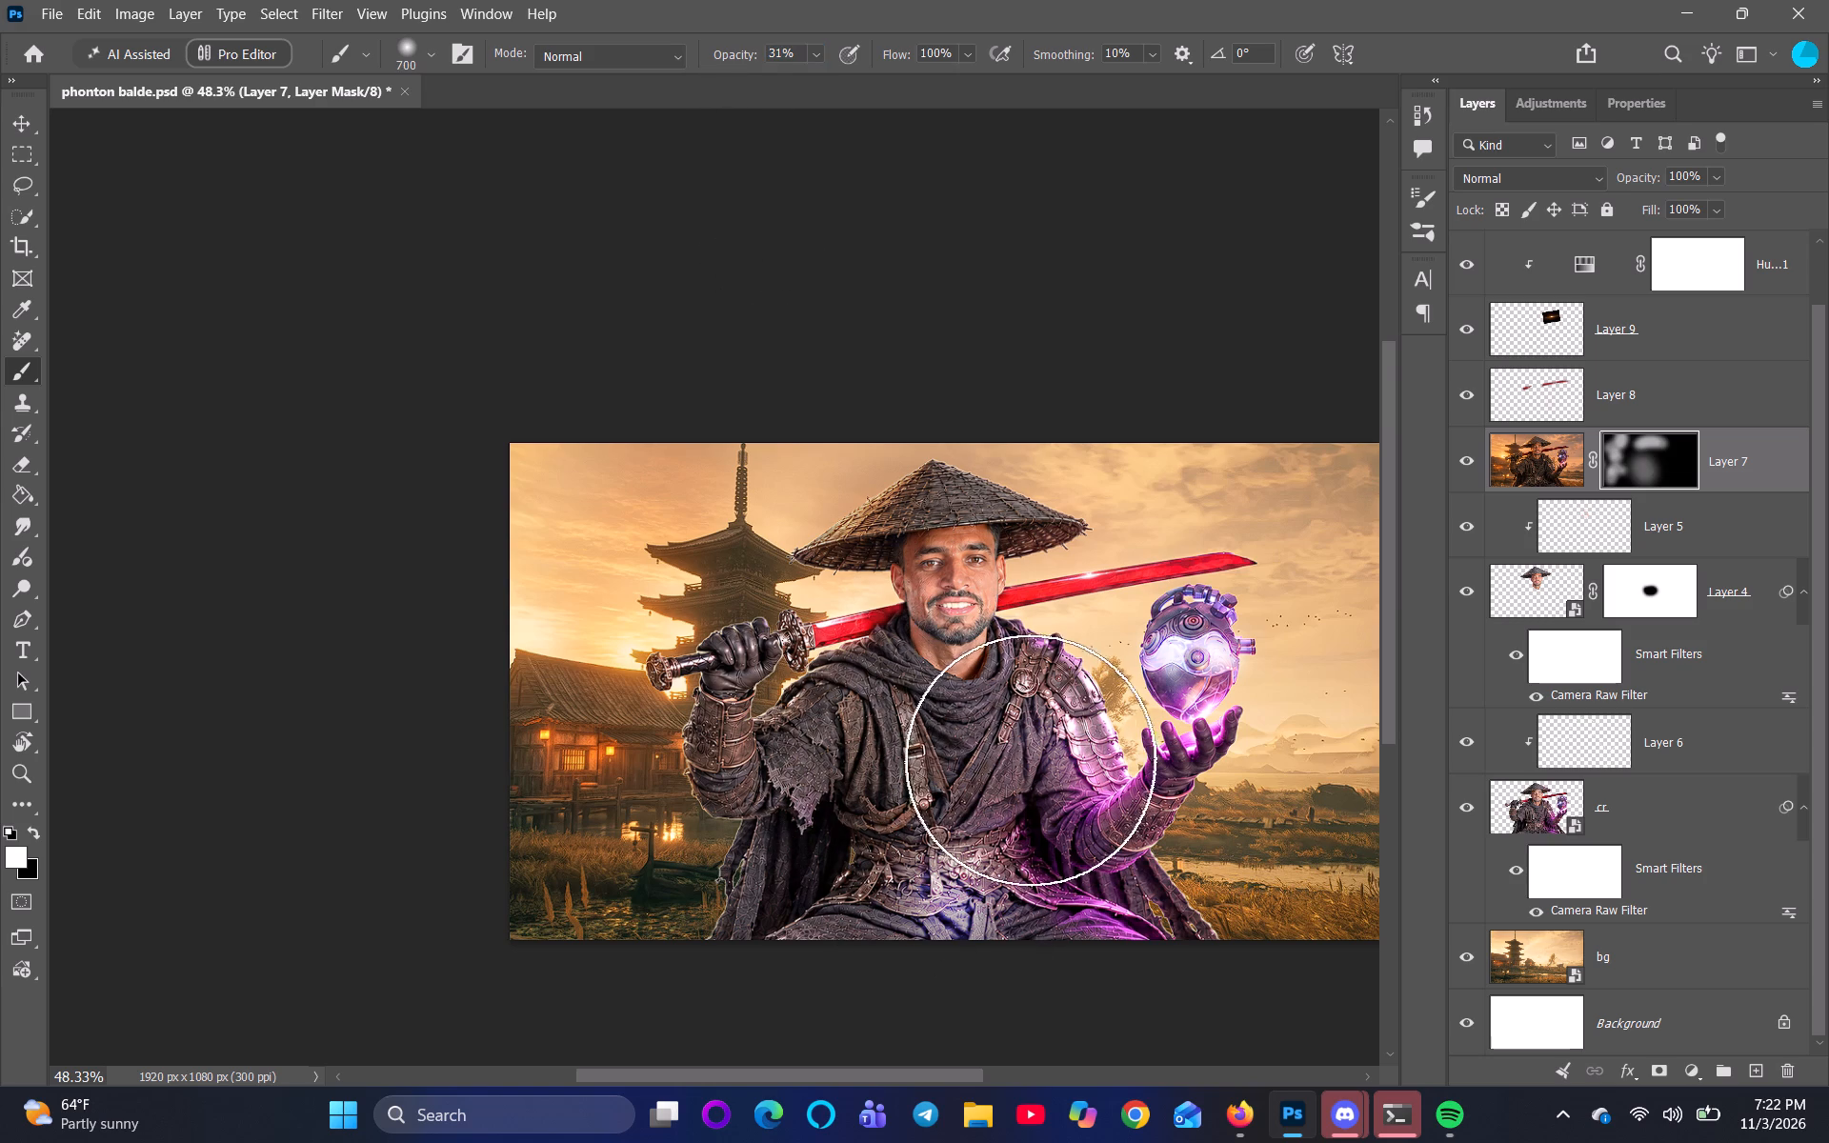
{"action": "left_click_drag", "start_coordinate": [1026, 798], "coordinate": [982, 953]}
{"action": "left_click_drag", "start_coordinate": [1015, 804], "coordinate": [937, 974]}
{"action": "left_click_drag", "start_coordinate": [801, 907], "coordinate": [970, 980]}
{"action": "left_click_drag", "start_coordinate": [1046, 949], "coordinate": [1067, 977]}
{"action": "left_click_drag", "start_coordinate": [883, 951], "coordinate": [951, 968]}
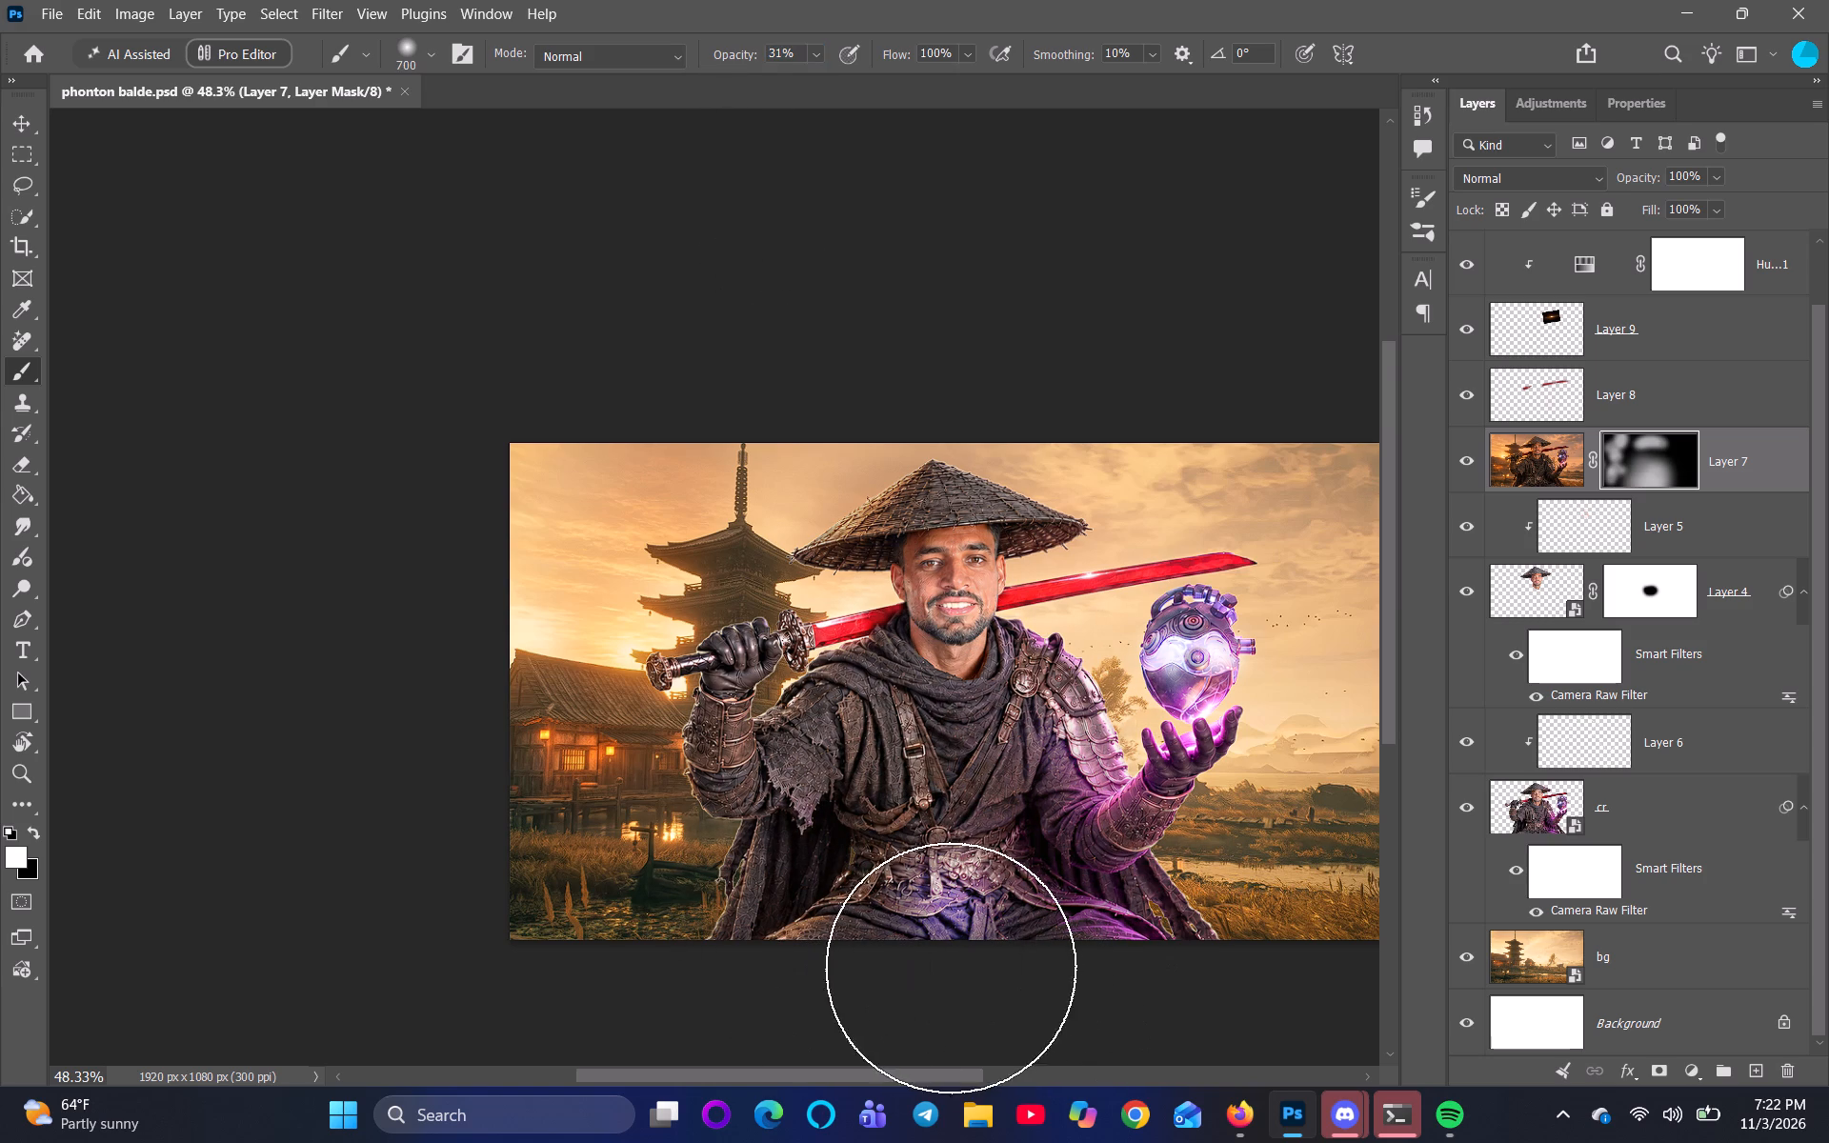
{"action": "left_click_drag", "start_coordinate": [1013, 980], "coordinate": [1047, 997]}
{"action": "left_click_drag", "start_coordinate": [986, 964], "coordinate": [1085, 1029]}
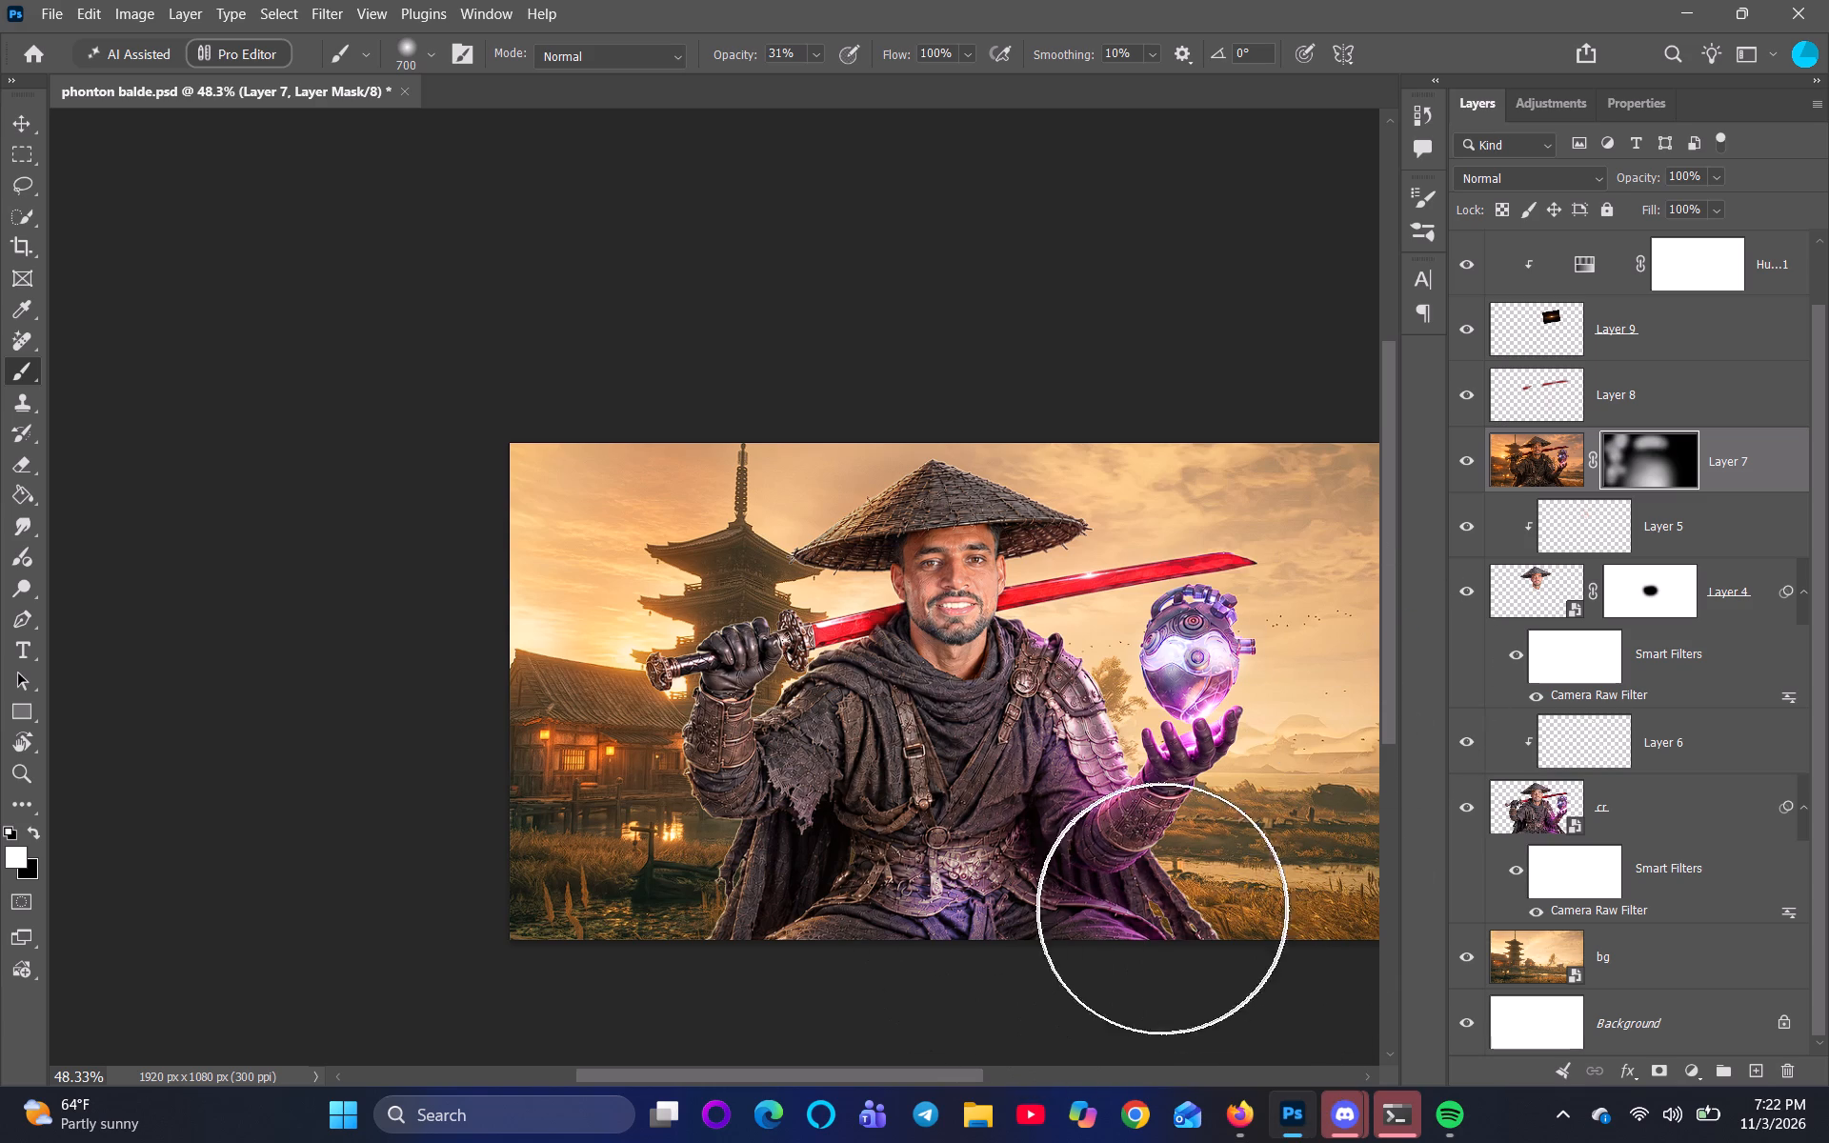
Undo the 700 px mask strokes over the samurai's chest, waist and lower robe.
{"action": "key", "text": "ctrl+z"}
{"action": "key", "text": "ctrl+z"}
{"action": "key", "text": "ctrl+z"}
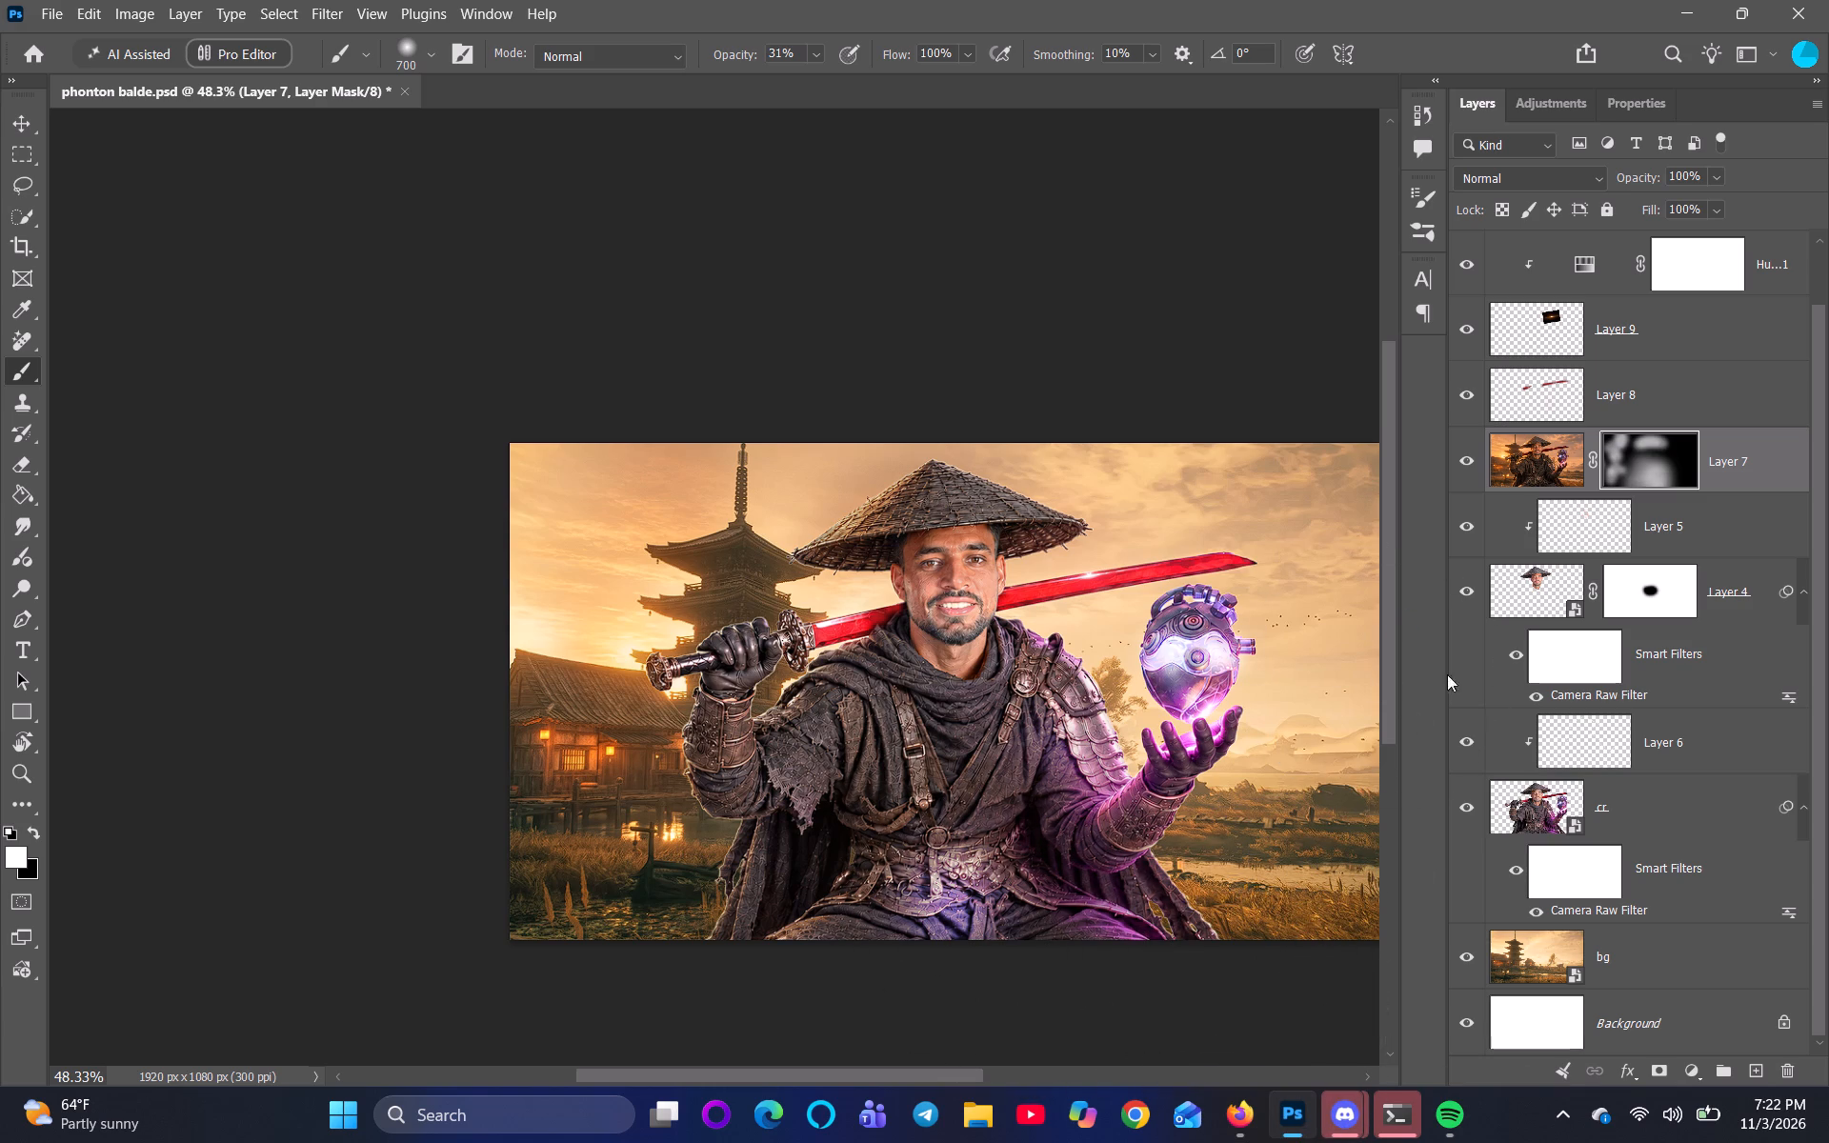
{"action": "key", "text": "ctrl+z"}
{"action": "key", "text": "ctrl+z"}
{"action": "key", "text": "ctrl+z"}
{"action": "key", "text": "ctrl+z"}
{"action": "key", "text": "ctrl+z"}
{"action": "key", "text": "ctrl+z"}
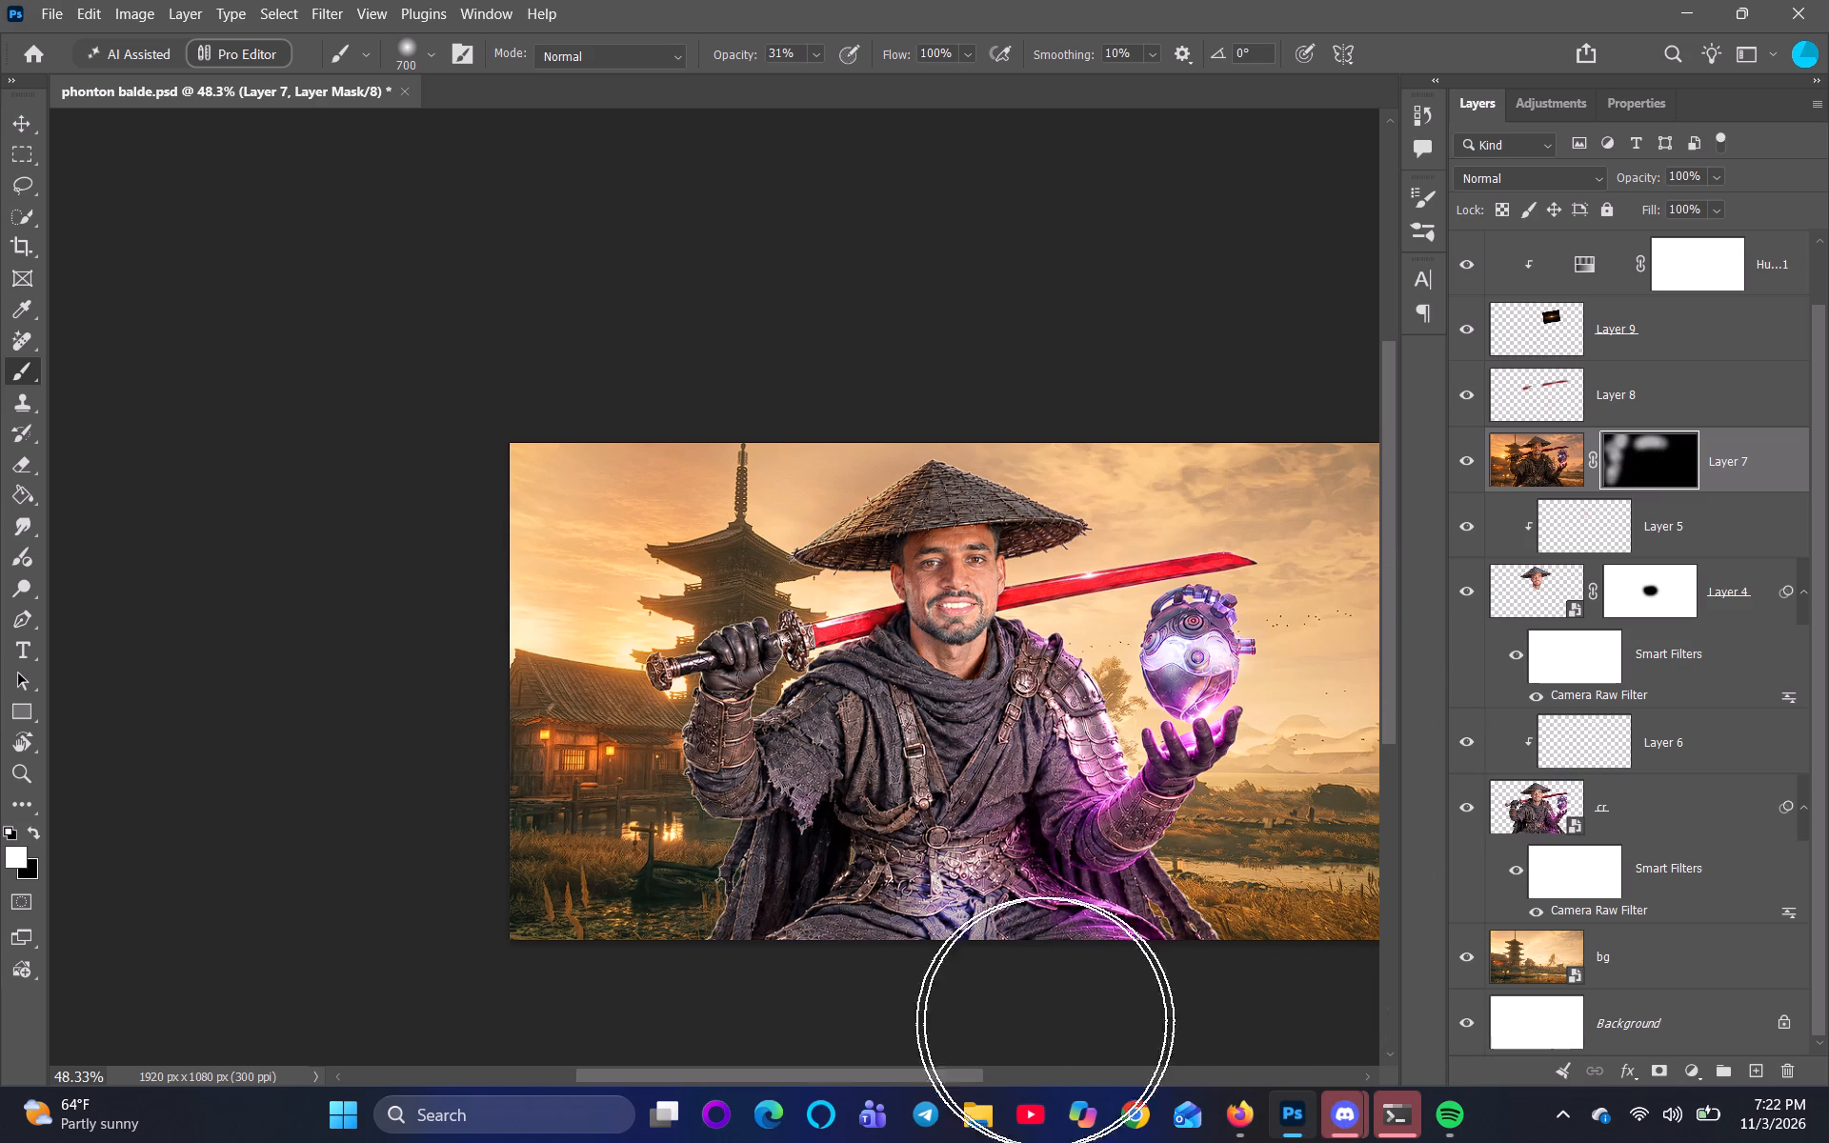
Repaint Layer 7's mask in white over the samurai's chest, waist, robe and raised arm with the 700 px brush at 31% opacity.
{"action": "left_click_drag", "start_coordinate": [834, 773], "coordinate": [943, 1005]}
{"action": "left_click_drag", "start_coordinate": [971, 789], "coordinate": [1019, 989]}
{"action": "left_click_drag", "start_coordinate": [883, 895], "coordinate": [991, 969]}
{"action": "left_click_drag", "start_coordinate": [993, 954], "coordinate": [1080, 1006]}
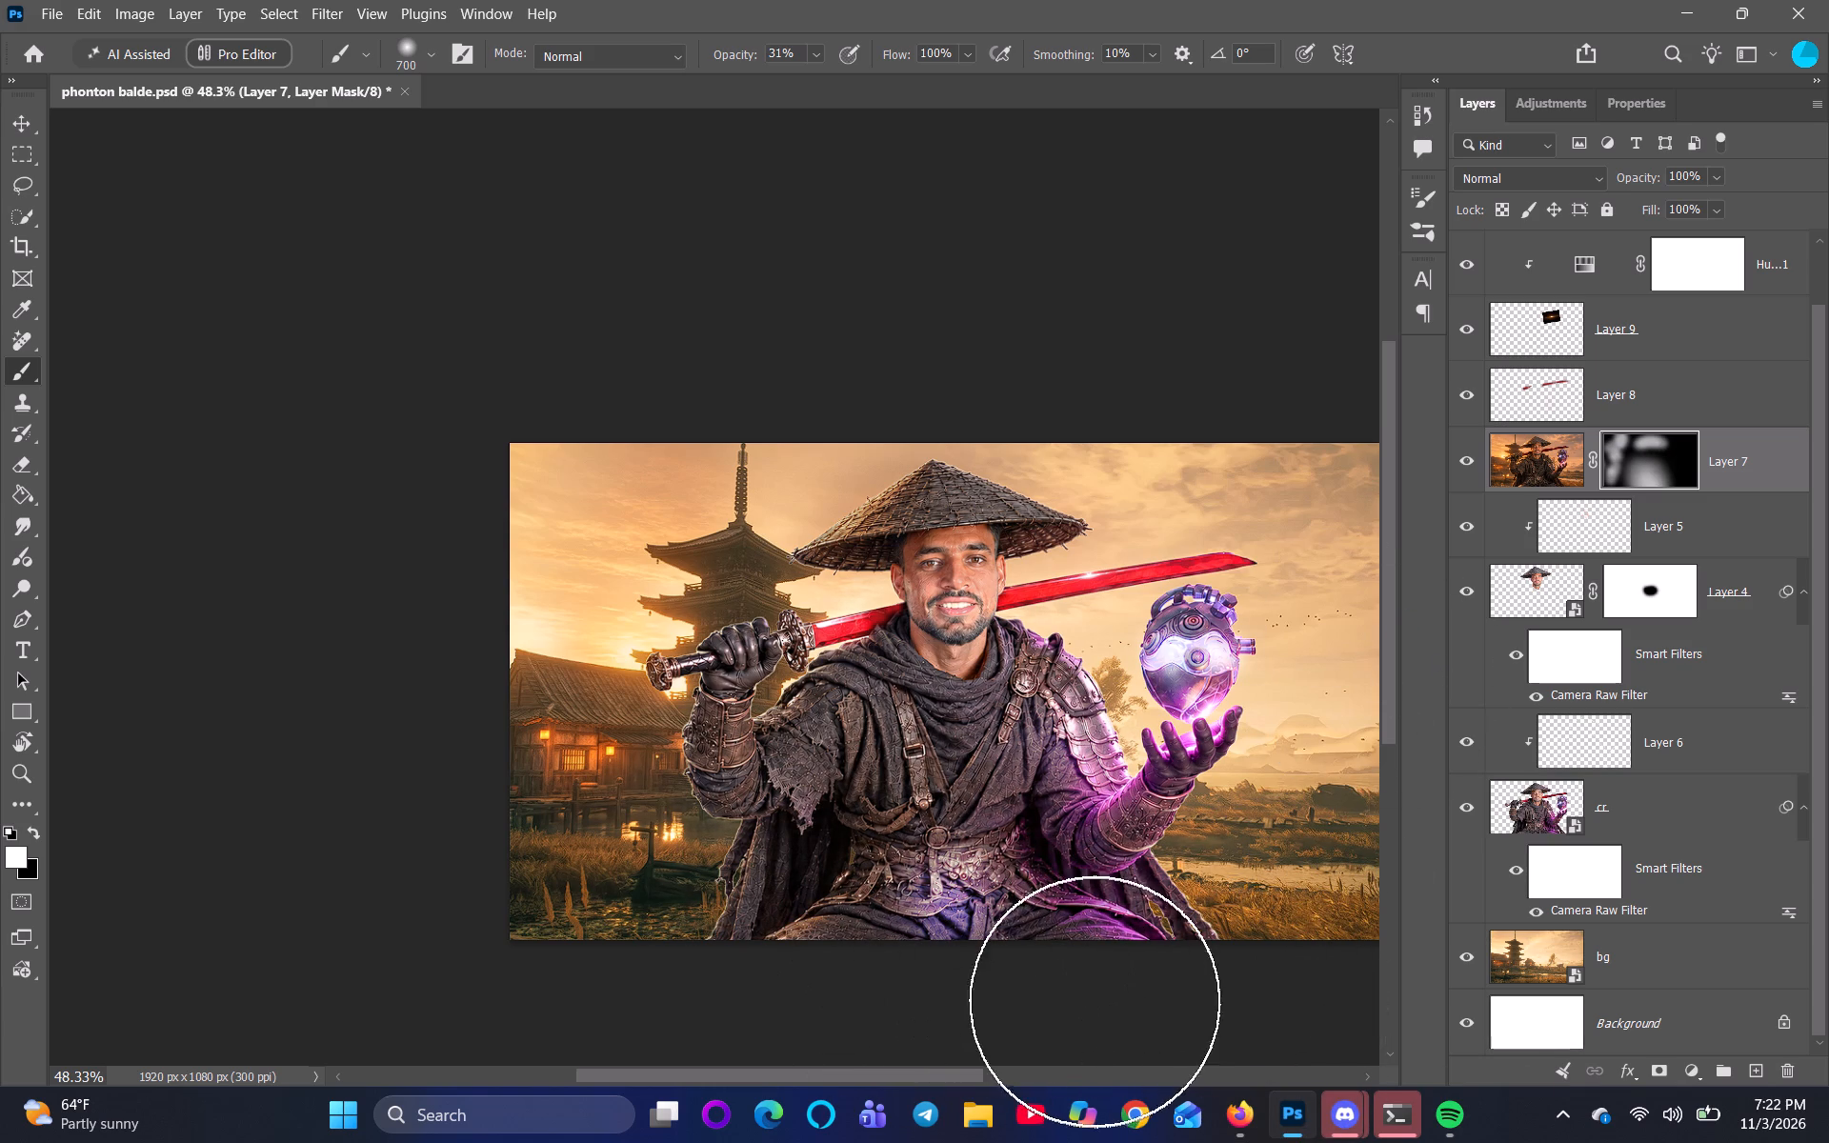
{"action": "left_click_drag", "start_coordinate": [1109, 992], "coordinate": [1124, 1020]}
{"action": "left_click_drag", "start_coordinate": [787, 751], "coordinate": [734, 807]}
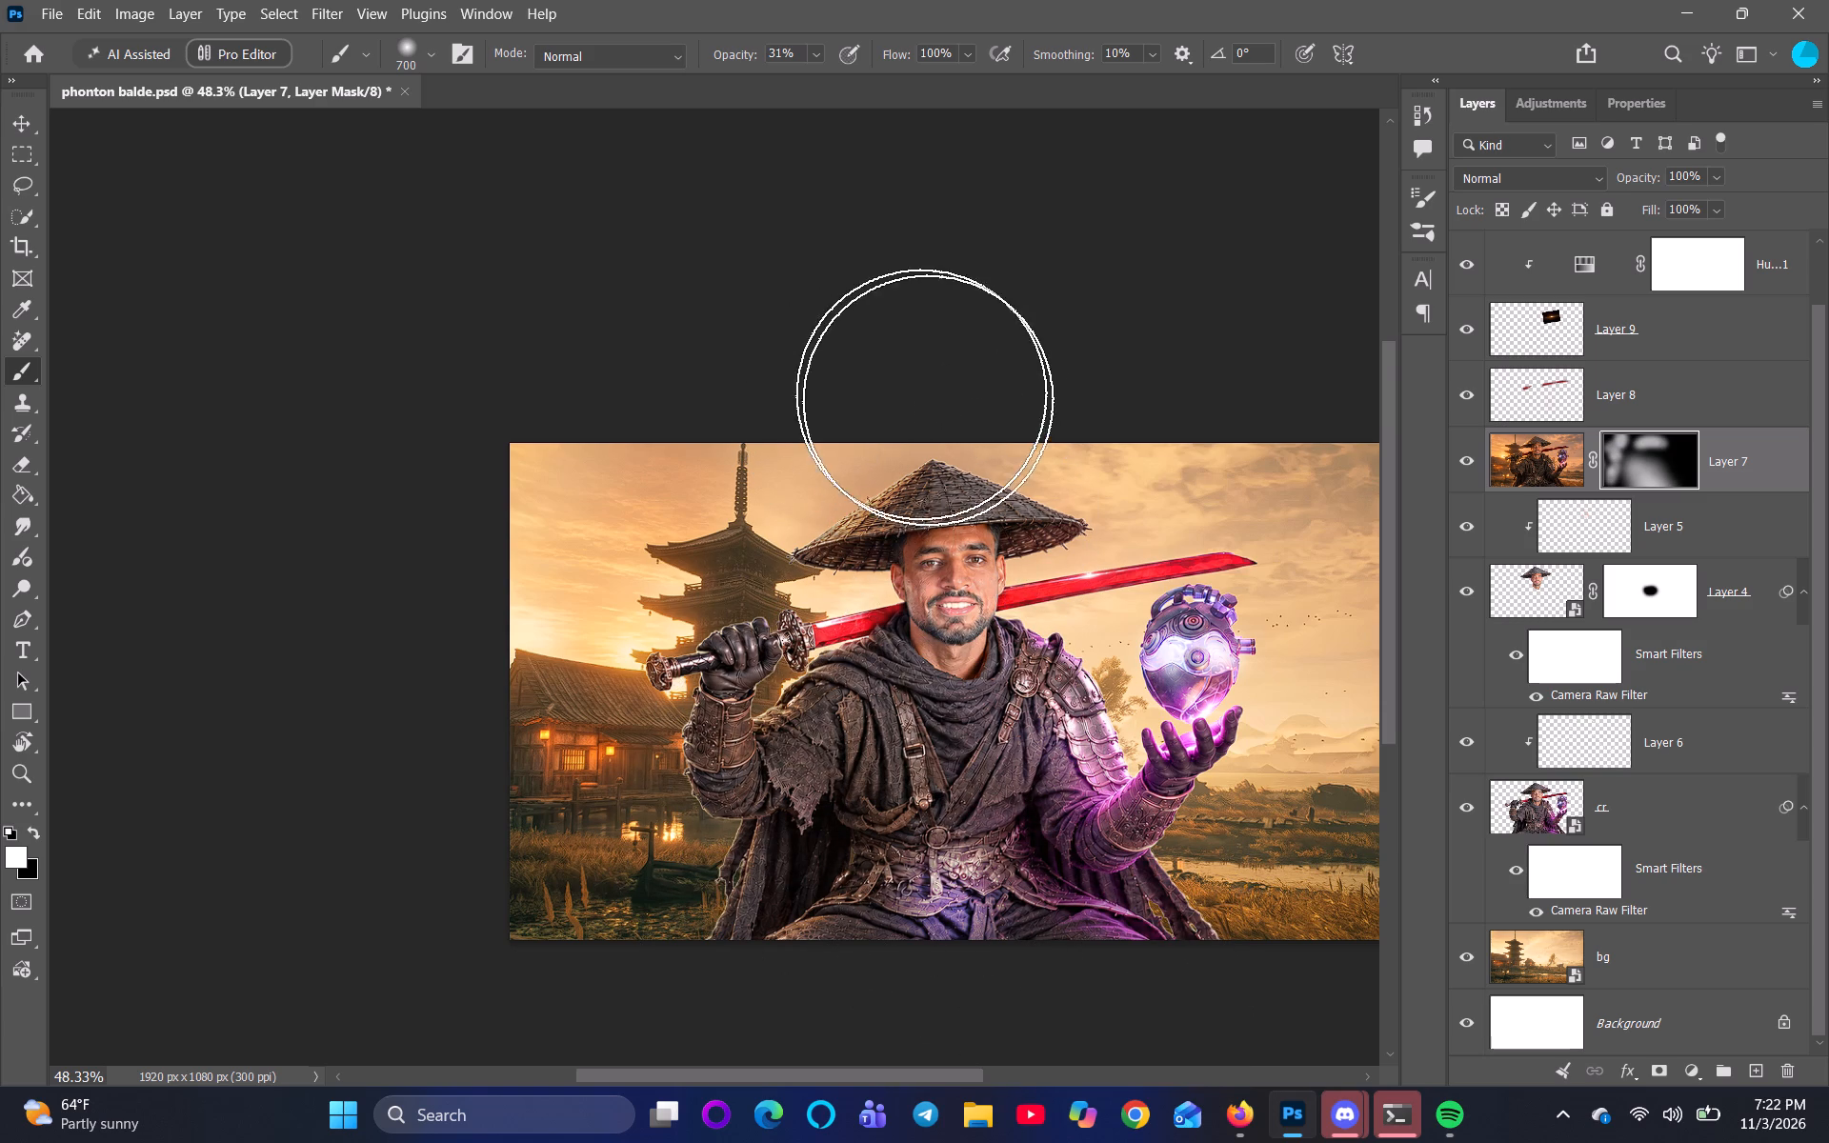
Paint white on Layer 7's mask over the sky above the hat and down the scenery beyond the glowing orb.
{"action": "left_click_drag", "start_coordinate": [932, 403], "coordinate": [999, 424]}
{"action": "left_click", "coordinate": [1096, 484]}
{"action": "left_click_drag", "start_coordinate": [1278, 508], "coordinate": [1276, 993]}
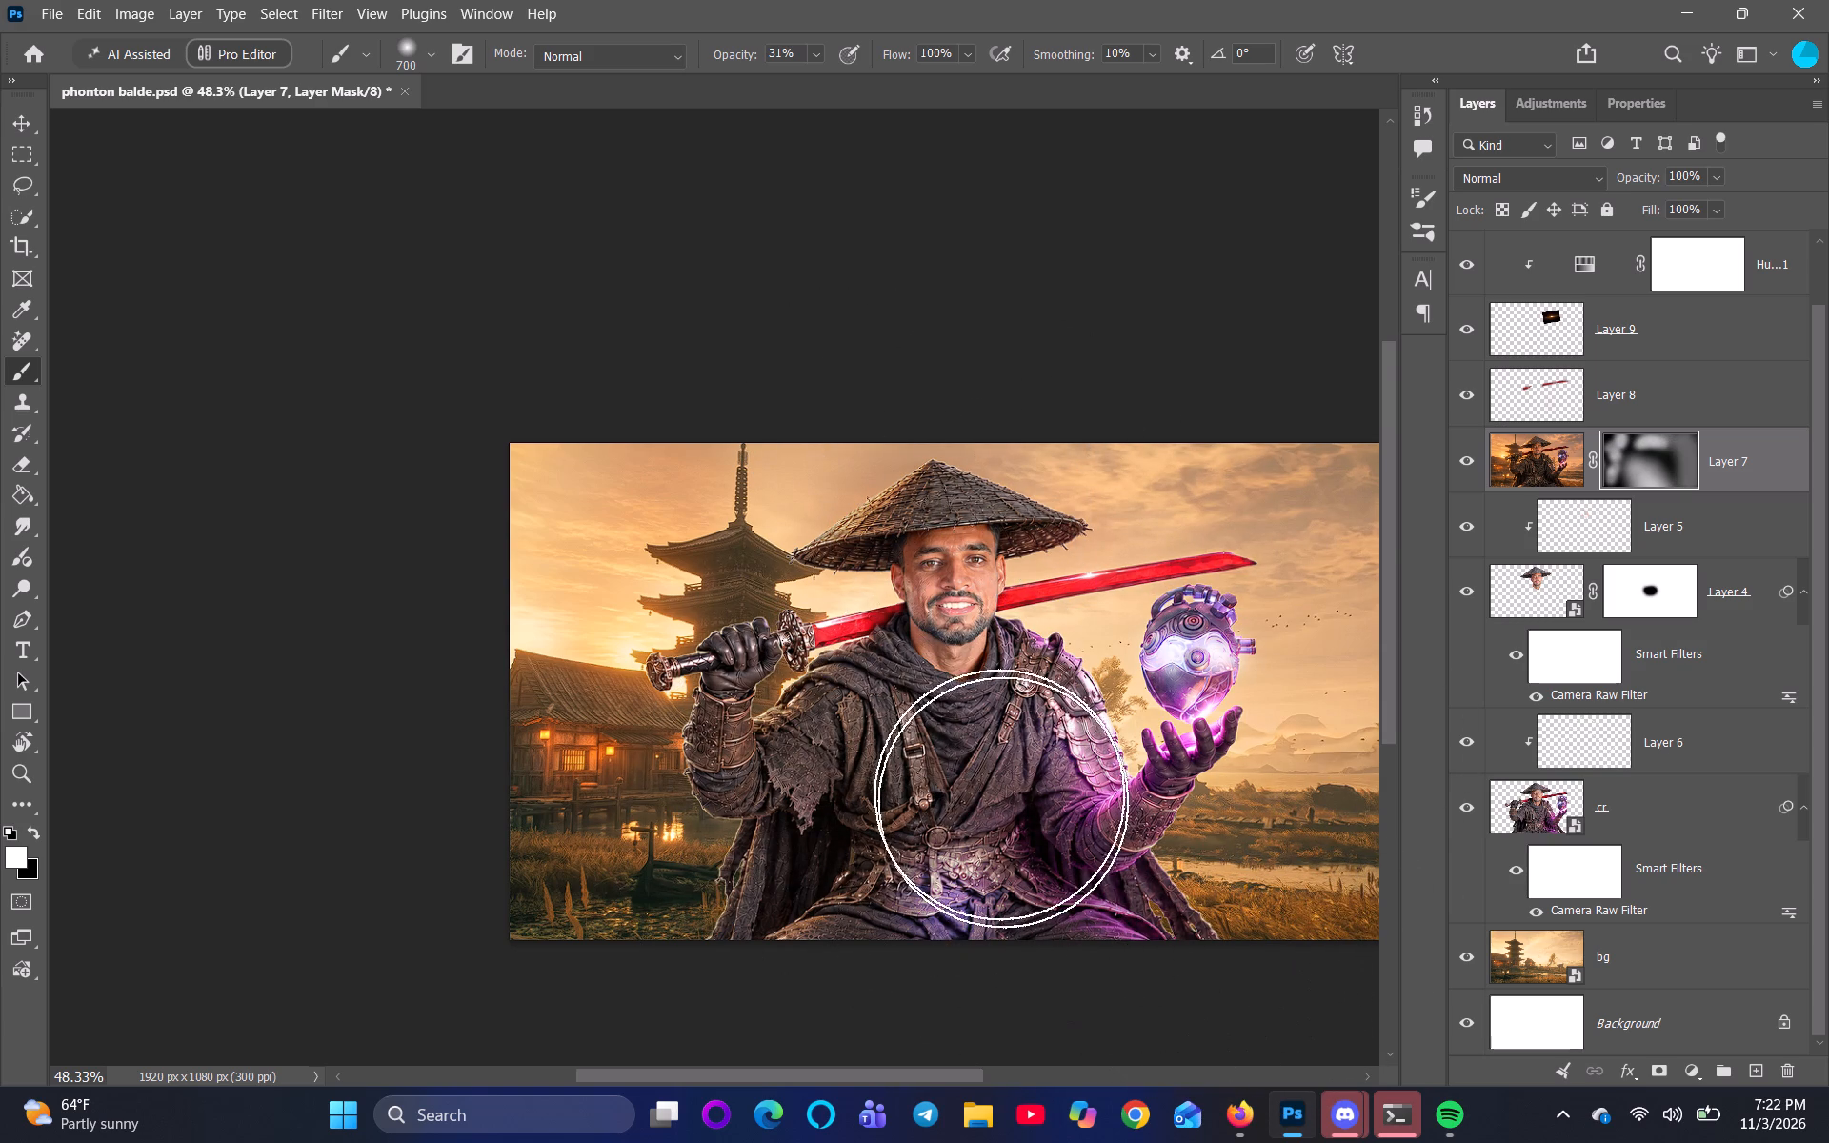
Build up white on Layer 7's mask over the samurai's chest, purple-lit arm and lower robe.
{"action": "left_click_drag", "start_coordinate": [987, 754], "coordinate": [1048, 919]}
{"action": "left_click_drag", "start_coordinate": [1022, 846], "coordinate": [1028, 852]}
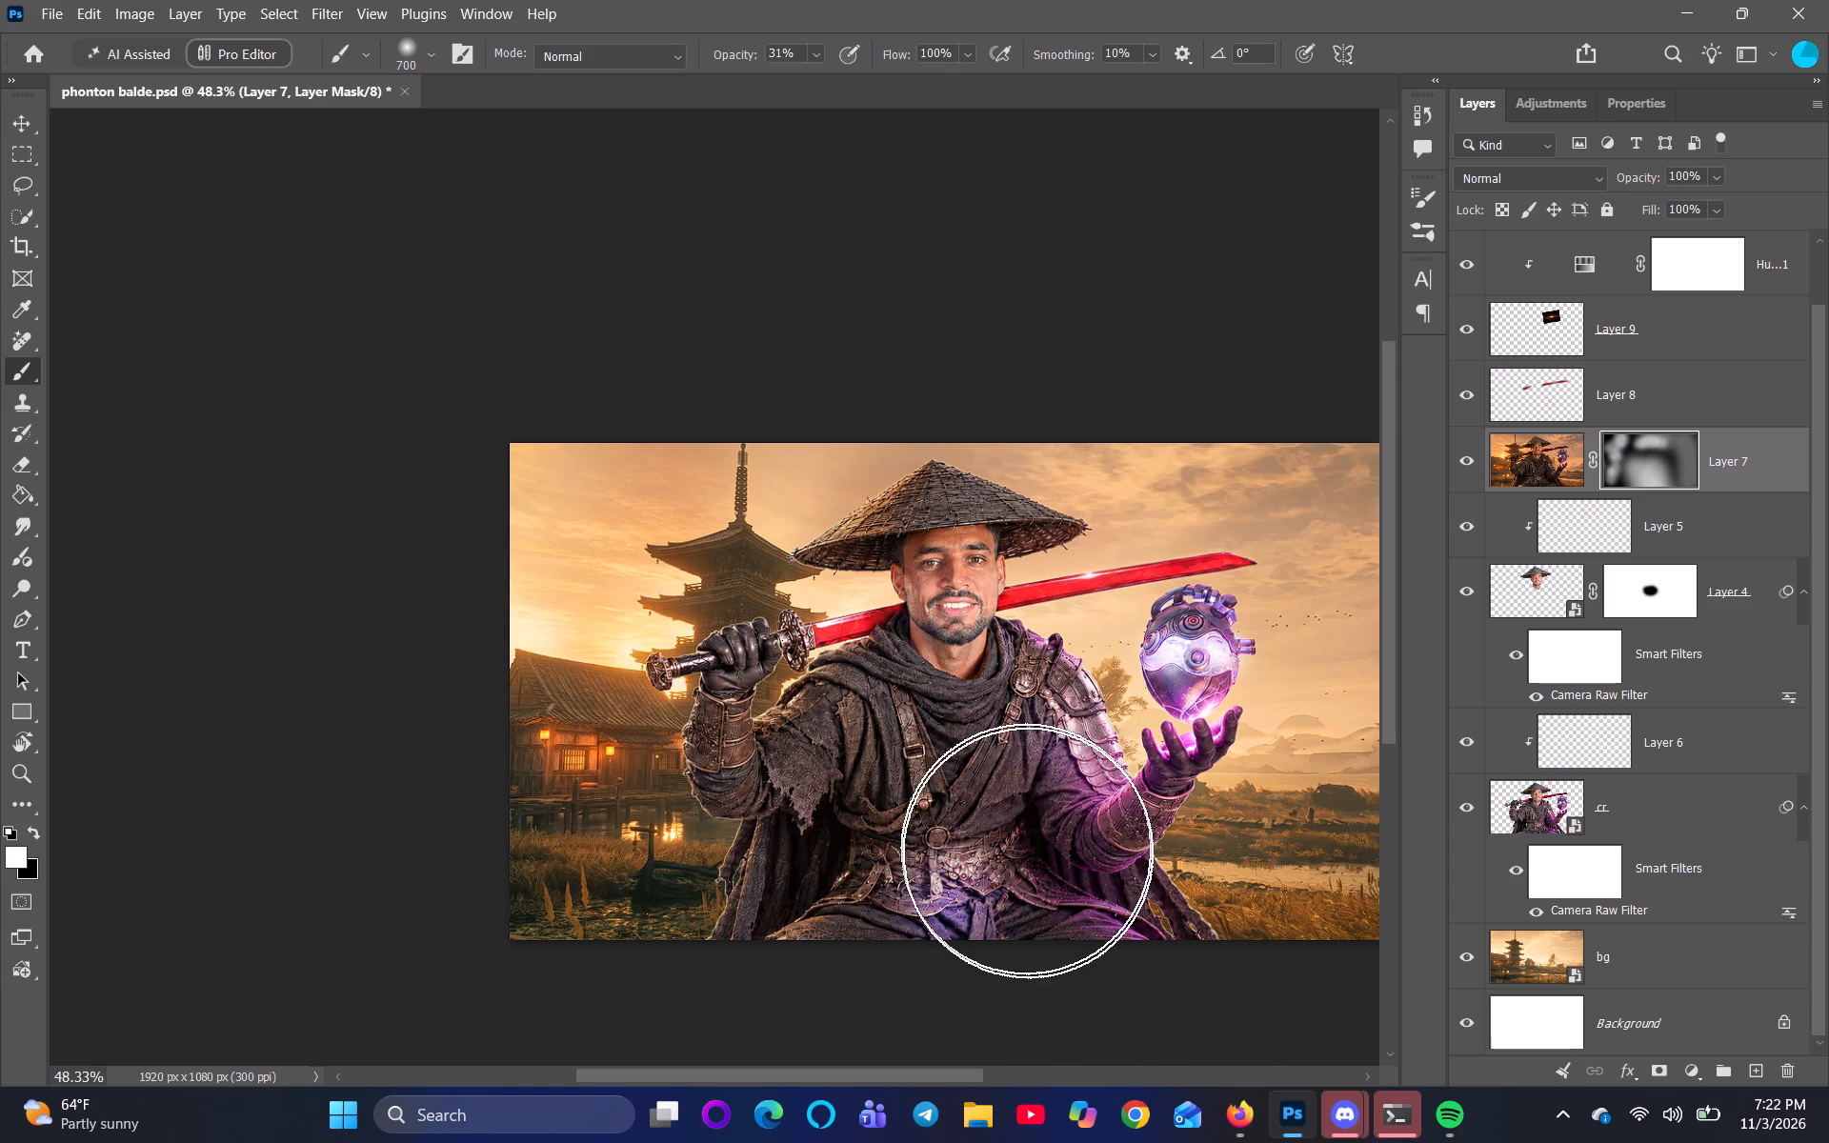
{"action": "left_click_drag", "start_coordinate": [1028, 852], "coordinate": [1166, 1006]}
{"action": "left_click_drag", "start_coordinate": [875, 922], "coordinate": [975, 951]}
{"action": "left_click_drag", "start_coordinate": [993, 944], "coordinate": [949, 934]}
{"action": "left_click_drag", "start_coordinate": [955, 915], "coordinate": [990, 965]}
{"action": "left_click_drag", "start_coordinate": [975, 926], "coordinate": [1026, 1007]}
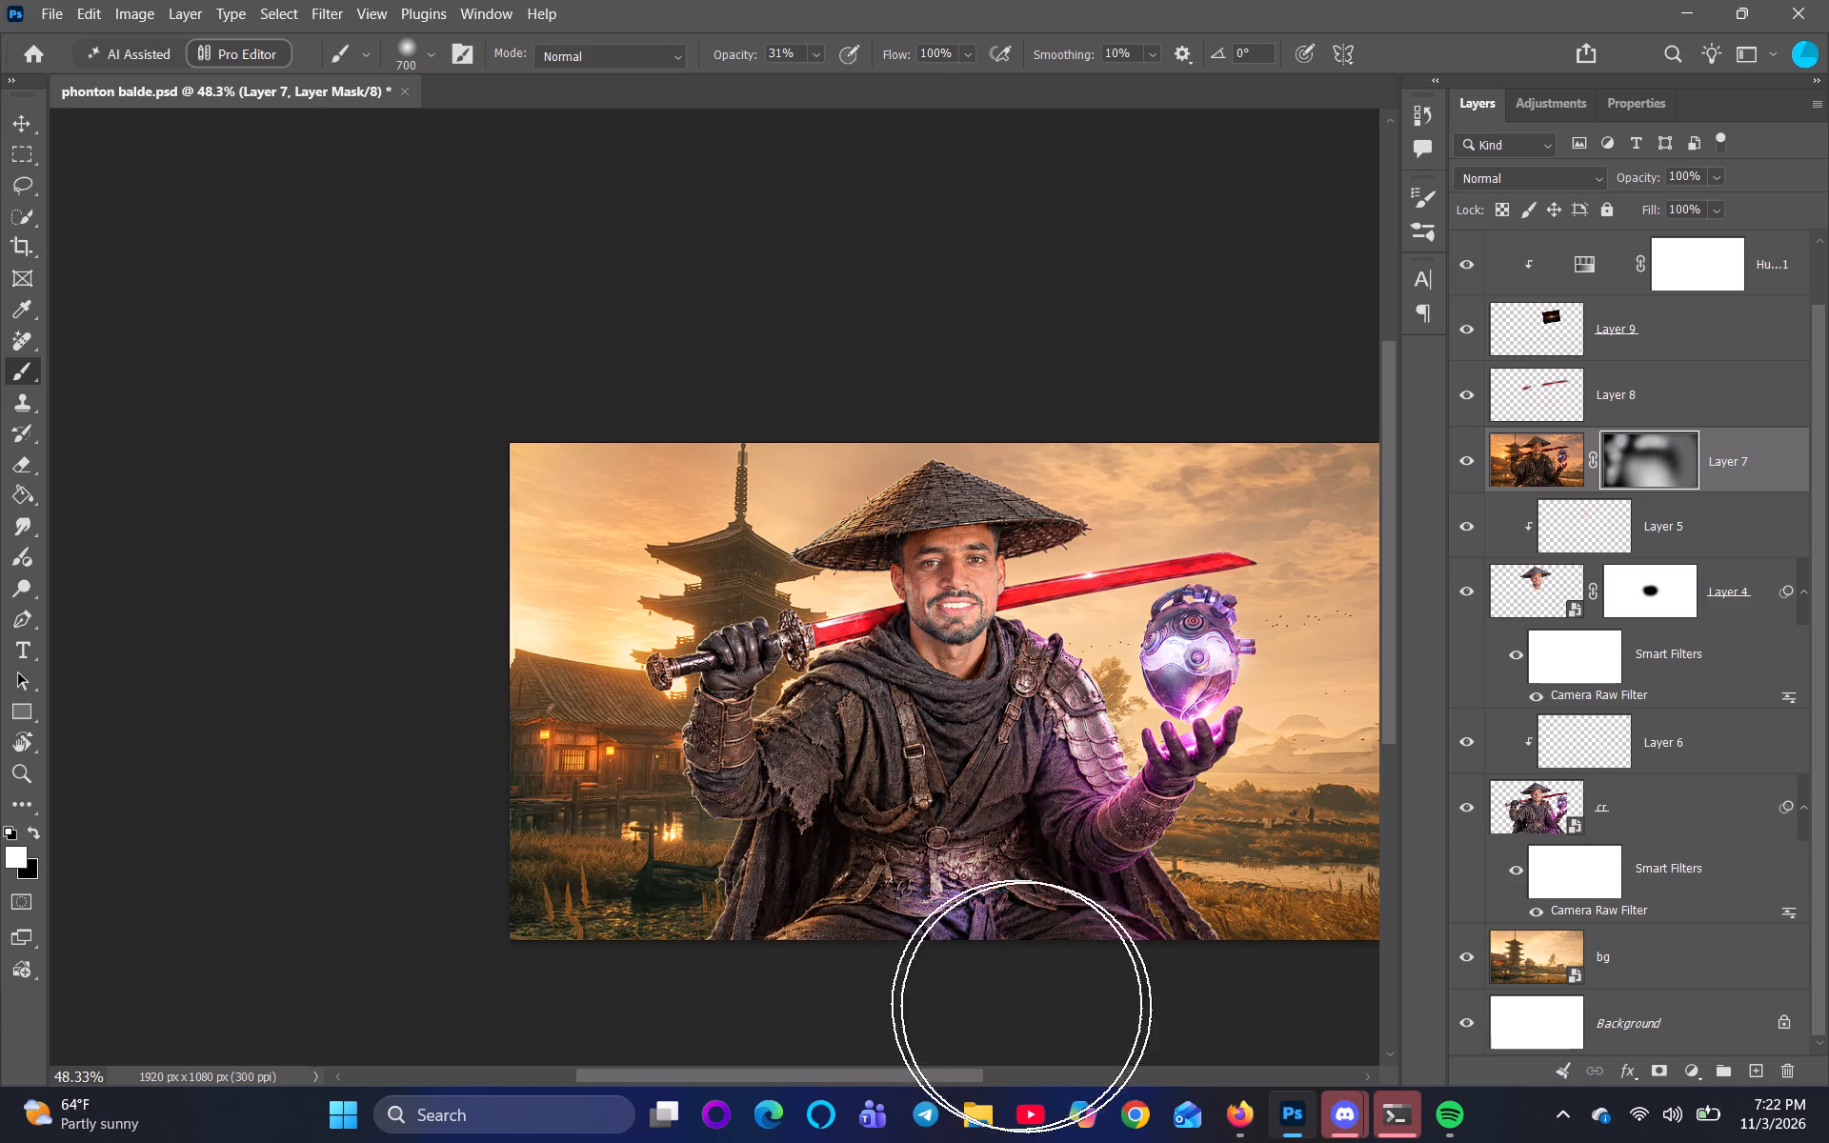
{"action": "left_click_drag", "start_coordinate": [1026, 1007], "coordinate": [1226, 1008]}
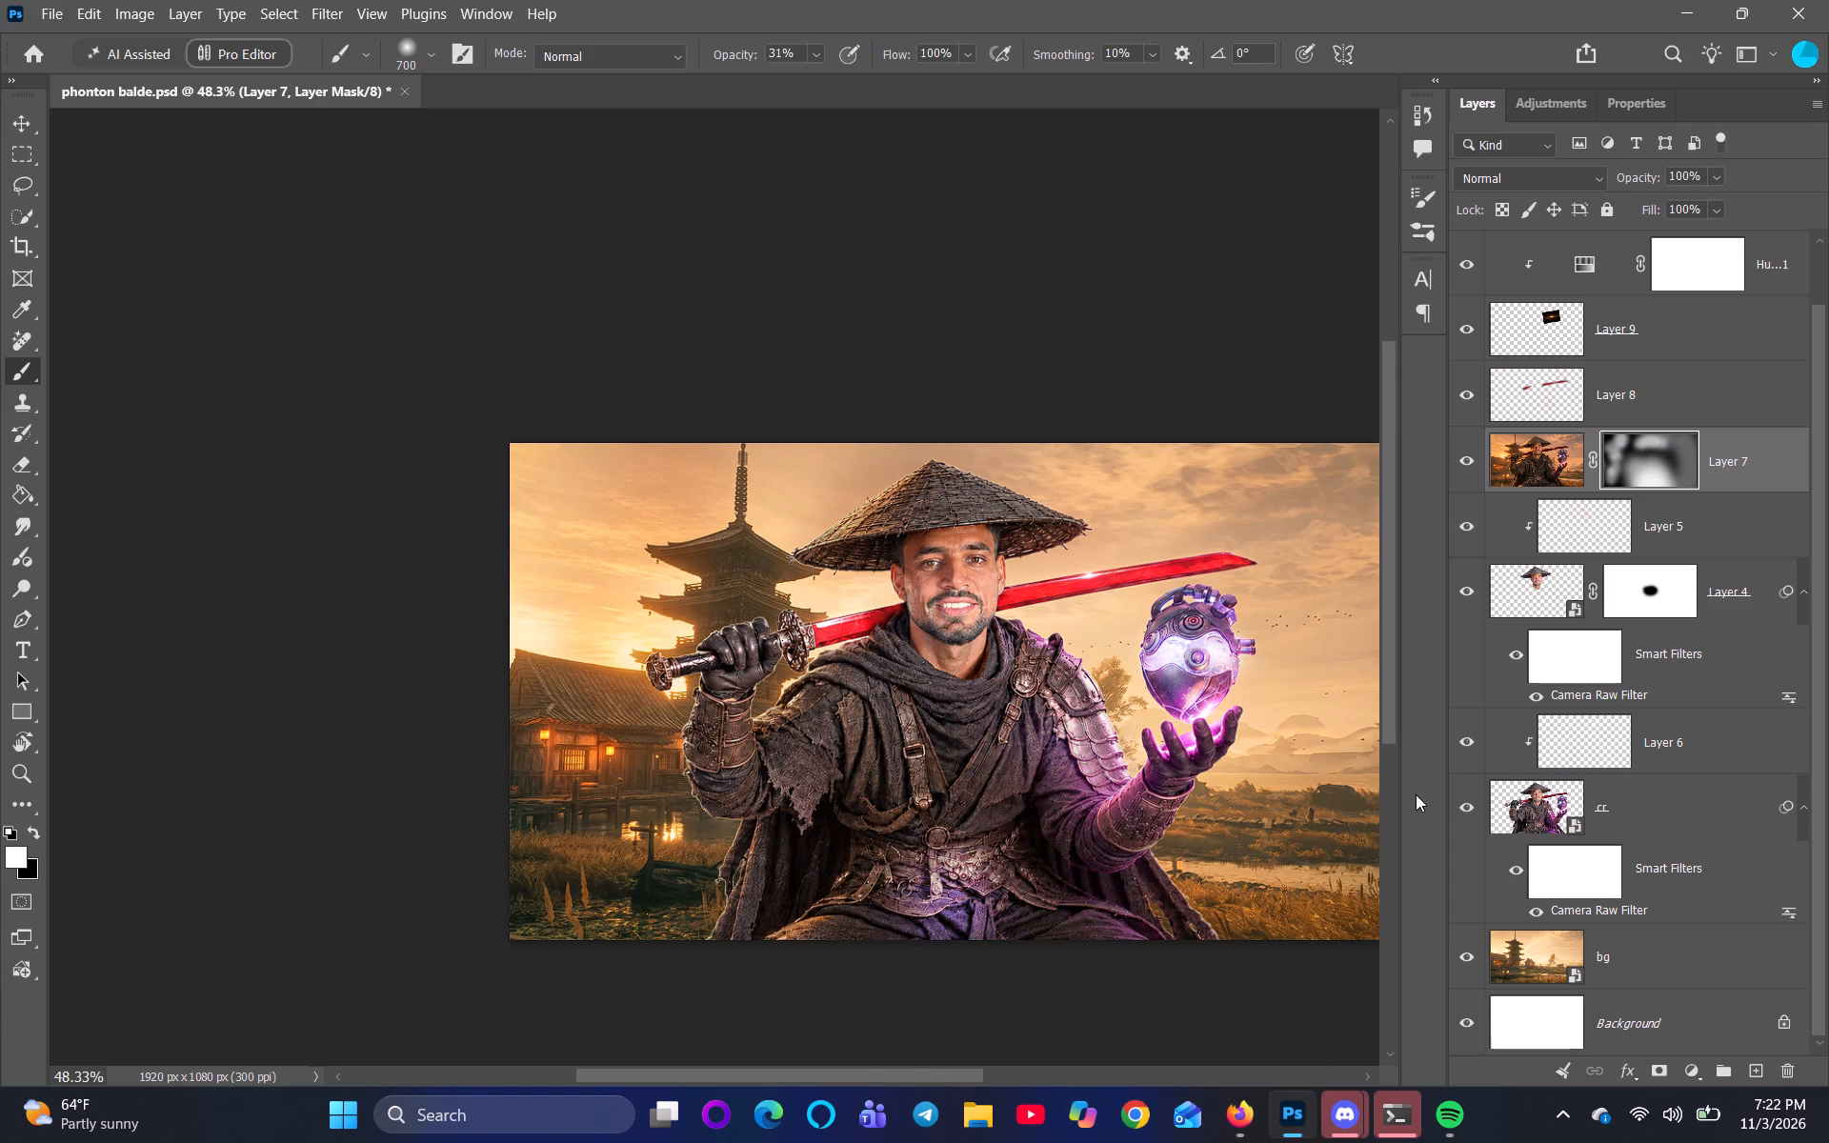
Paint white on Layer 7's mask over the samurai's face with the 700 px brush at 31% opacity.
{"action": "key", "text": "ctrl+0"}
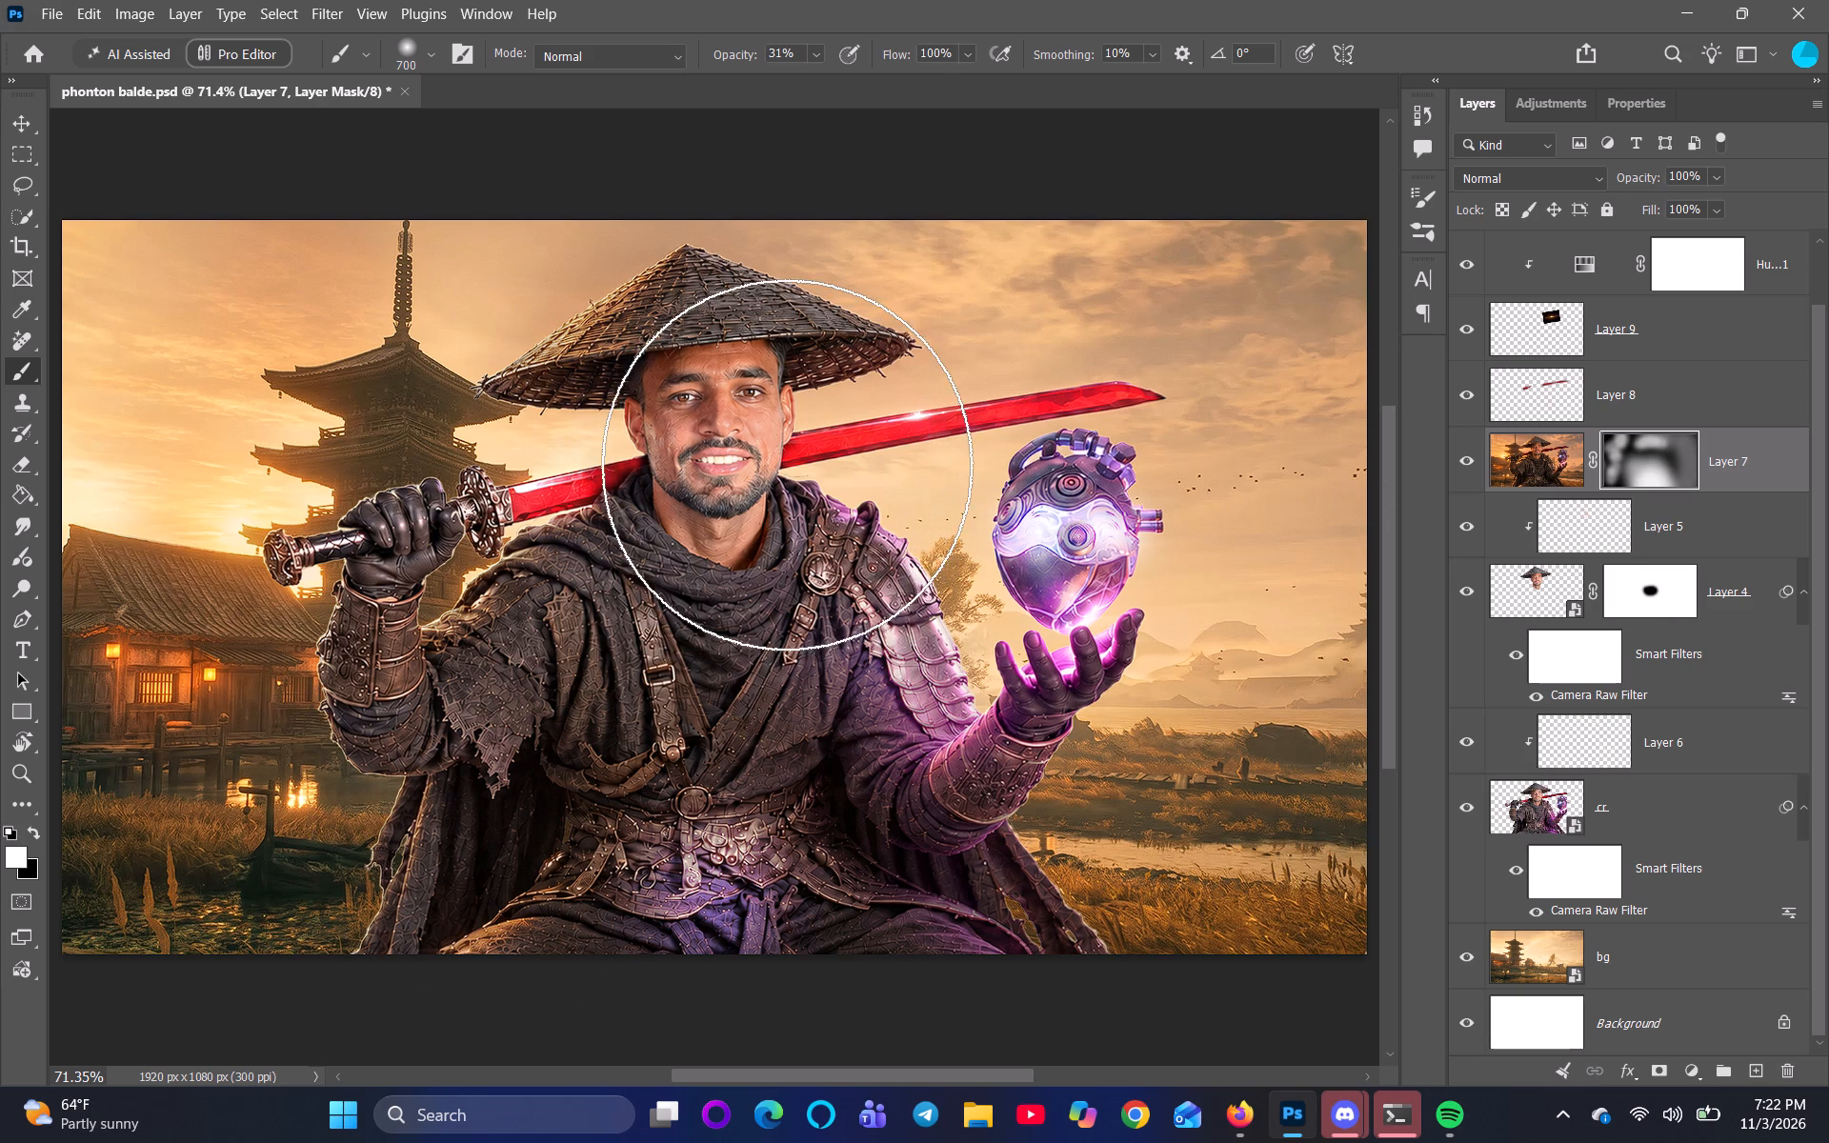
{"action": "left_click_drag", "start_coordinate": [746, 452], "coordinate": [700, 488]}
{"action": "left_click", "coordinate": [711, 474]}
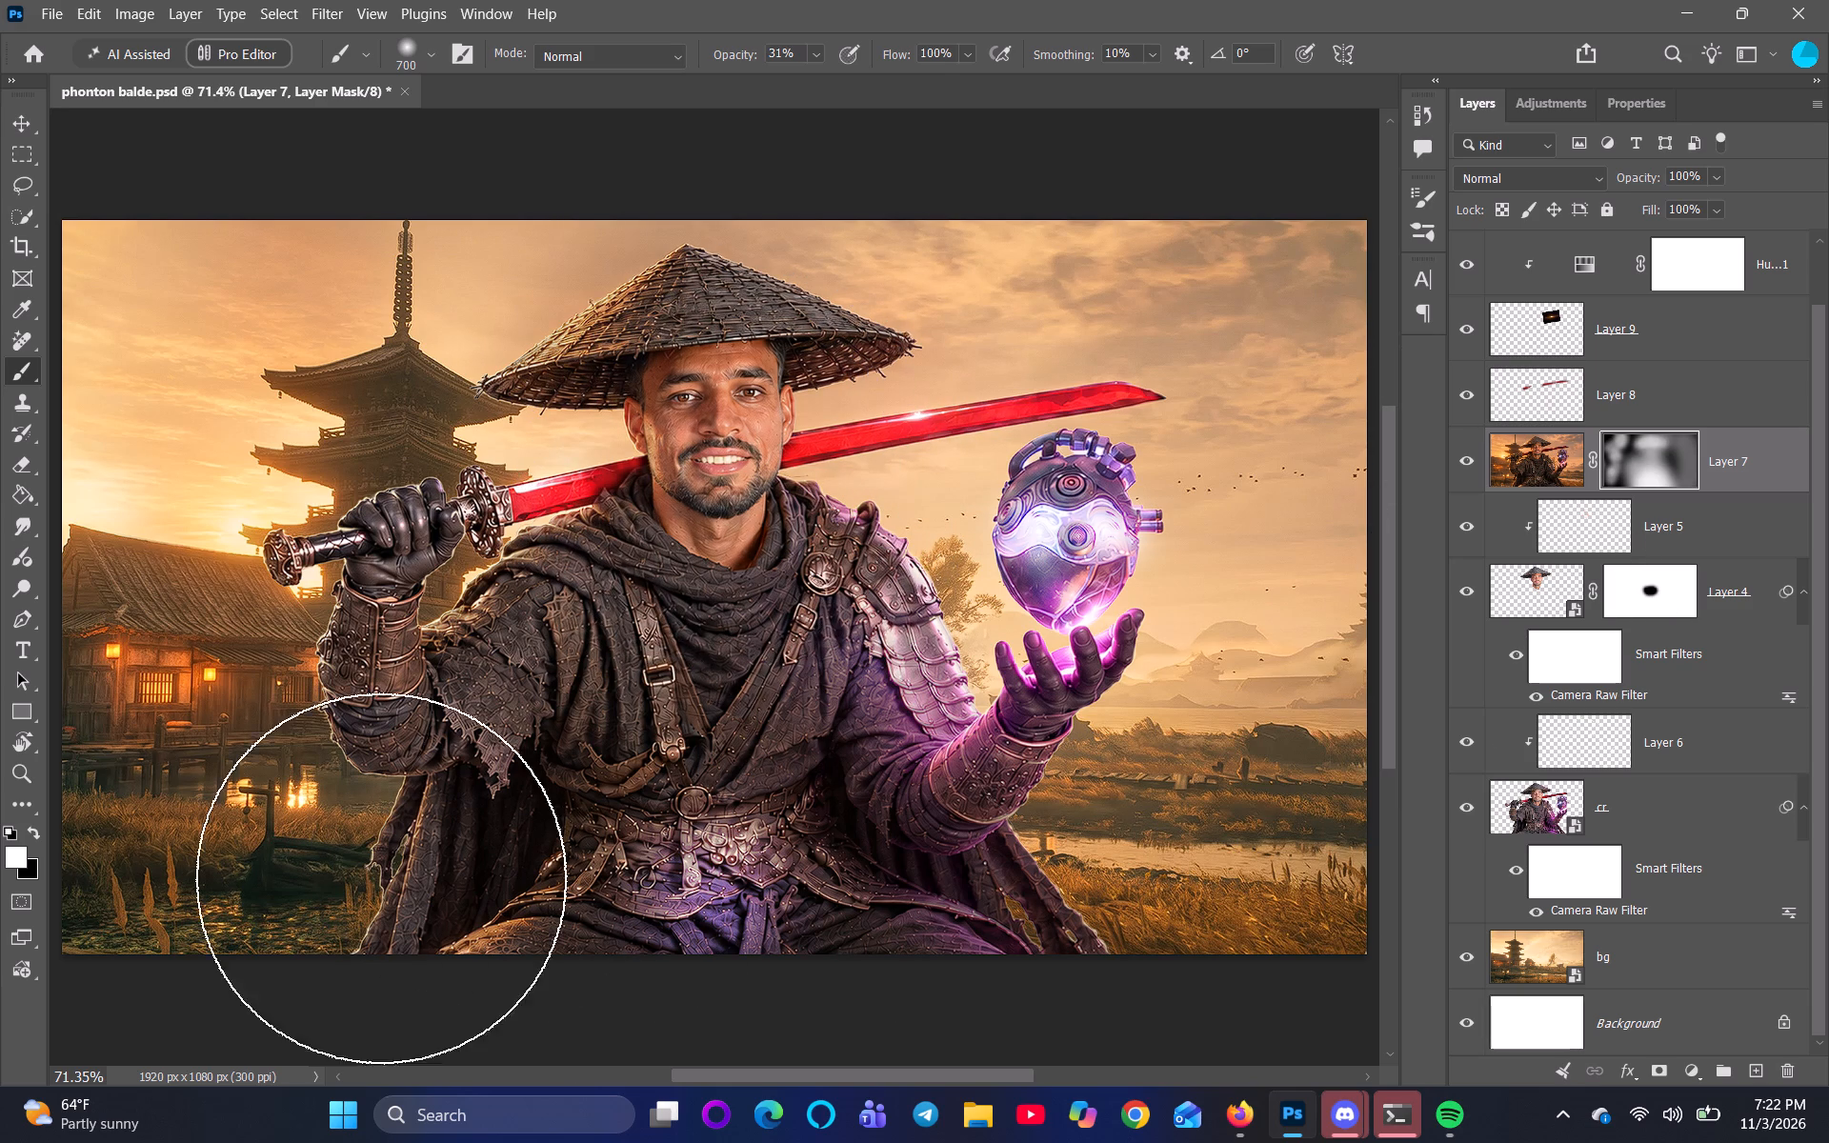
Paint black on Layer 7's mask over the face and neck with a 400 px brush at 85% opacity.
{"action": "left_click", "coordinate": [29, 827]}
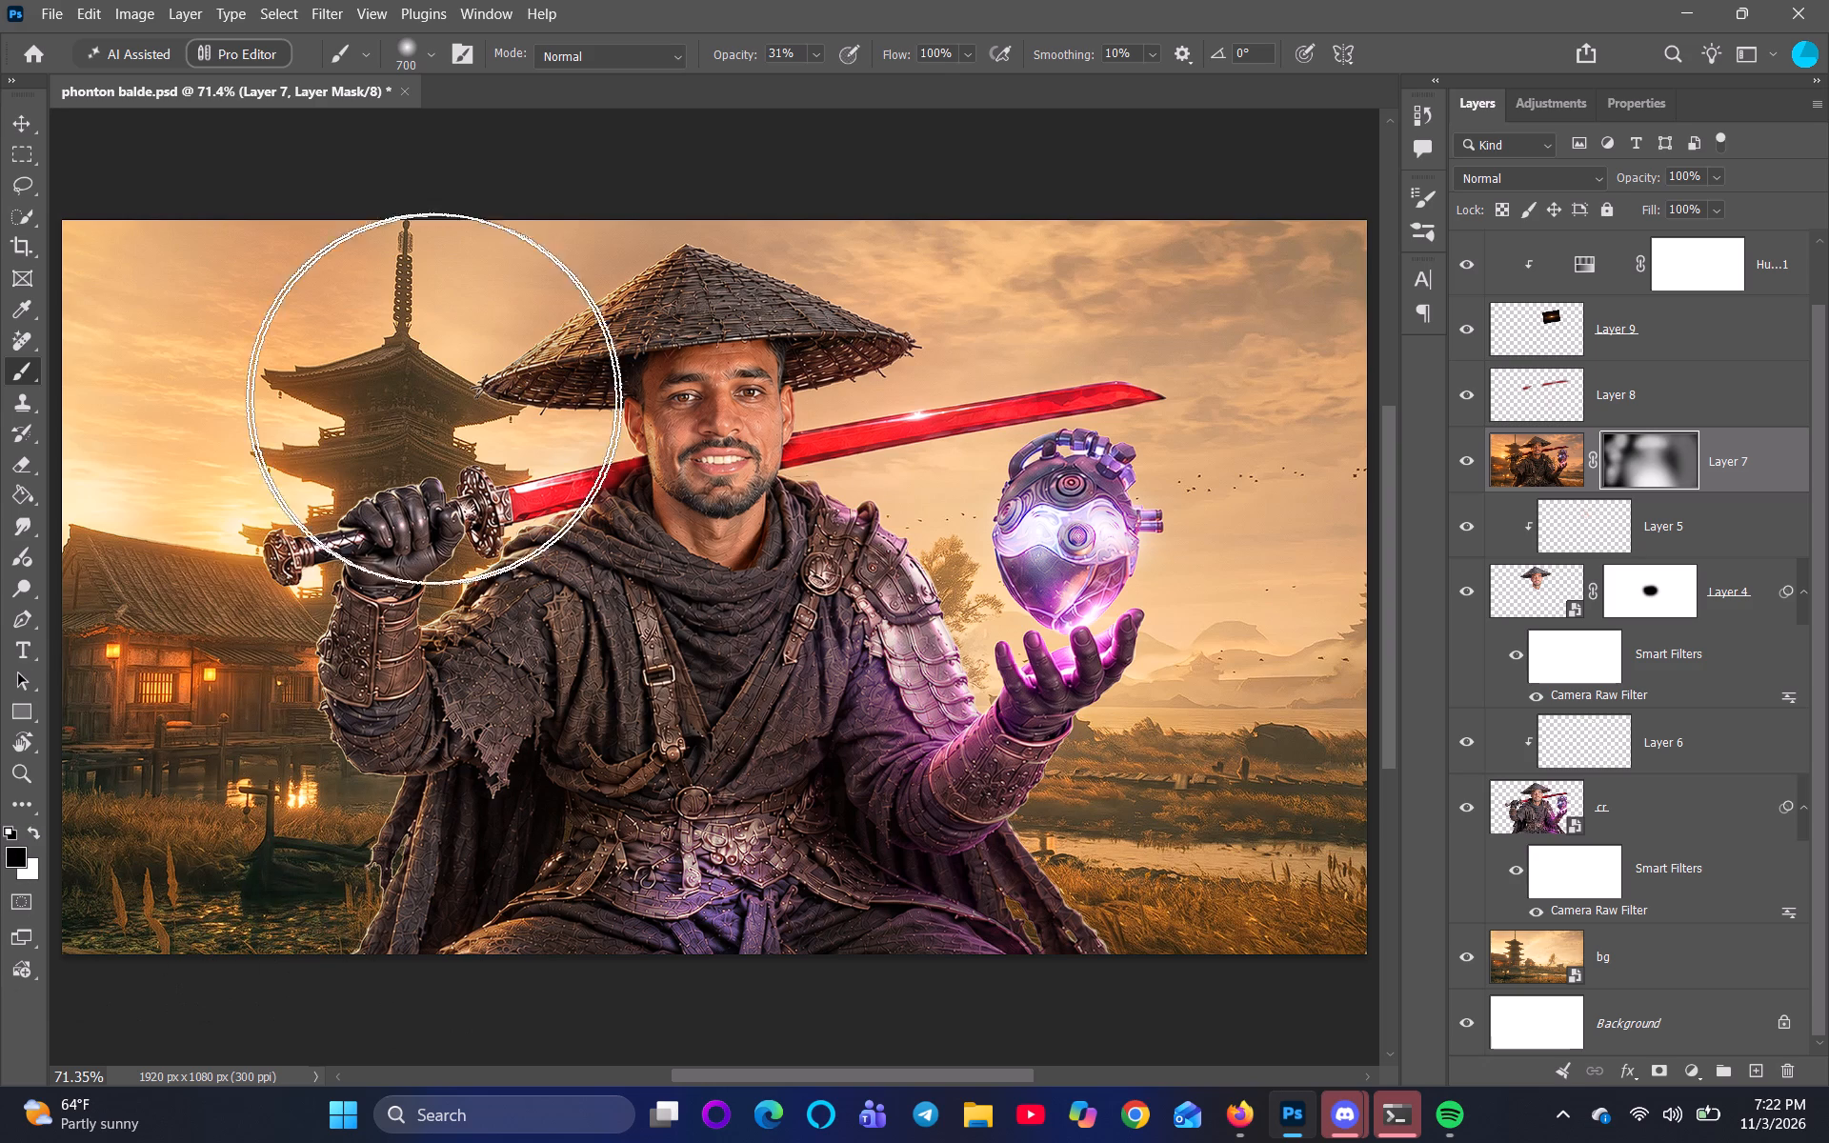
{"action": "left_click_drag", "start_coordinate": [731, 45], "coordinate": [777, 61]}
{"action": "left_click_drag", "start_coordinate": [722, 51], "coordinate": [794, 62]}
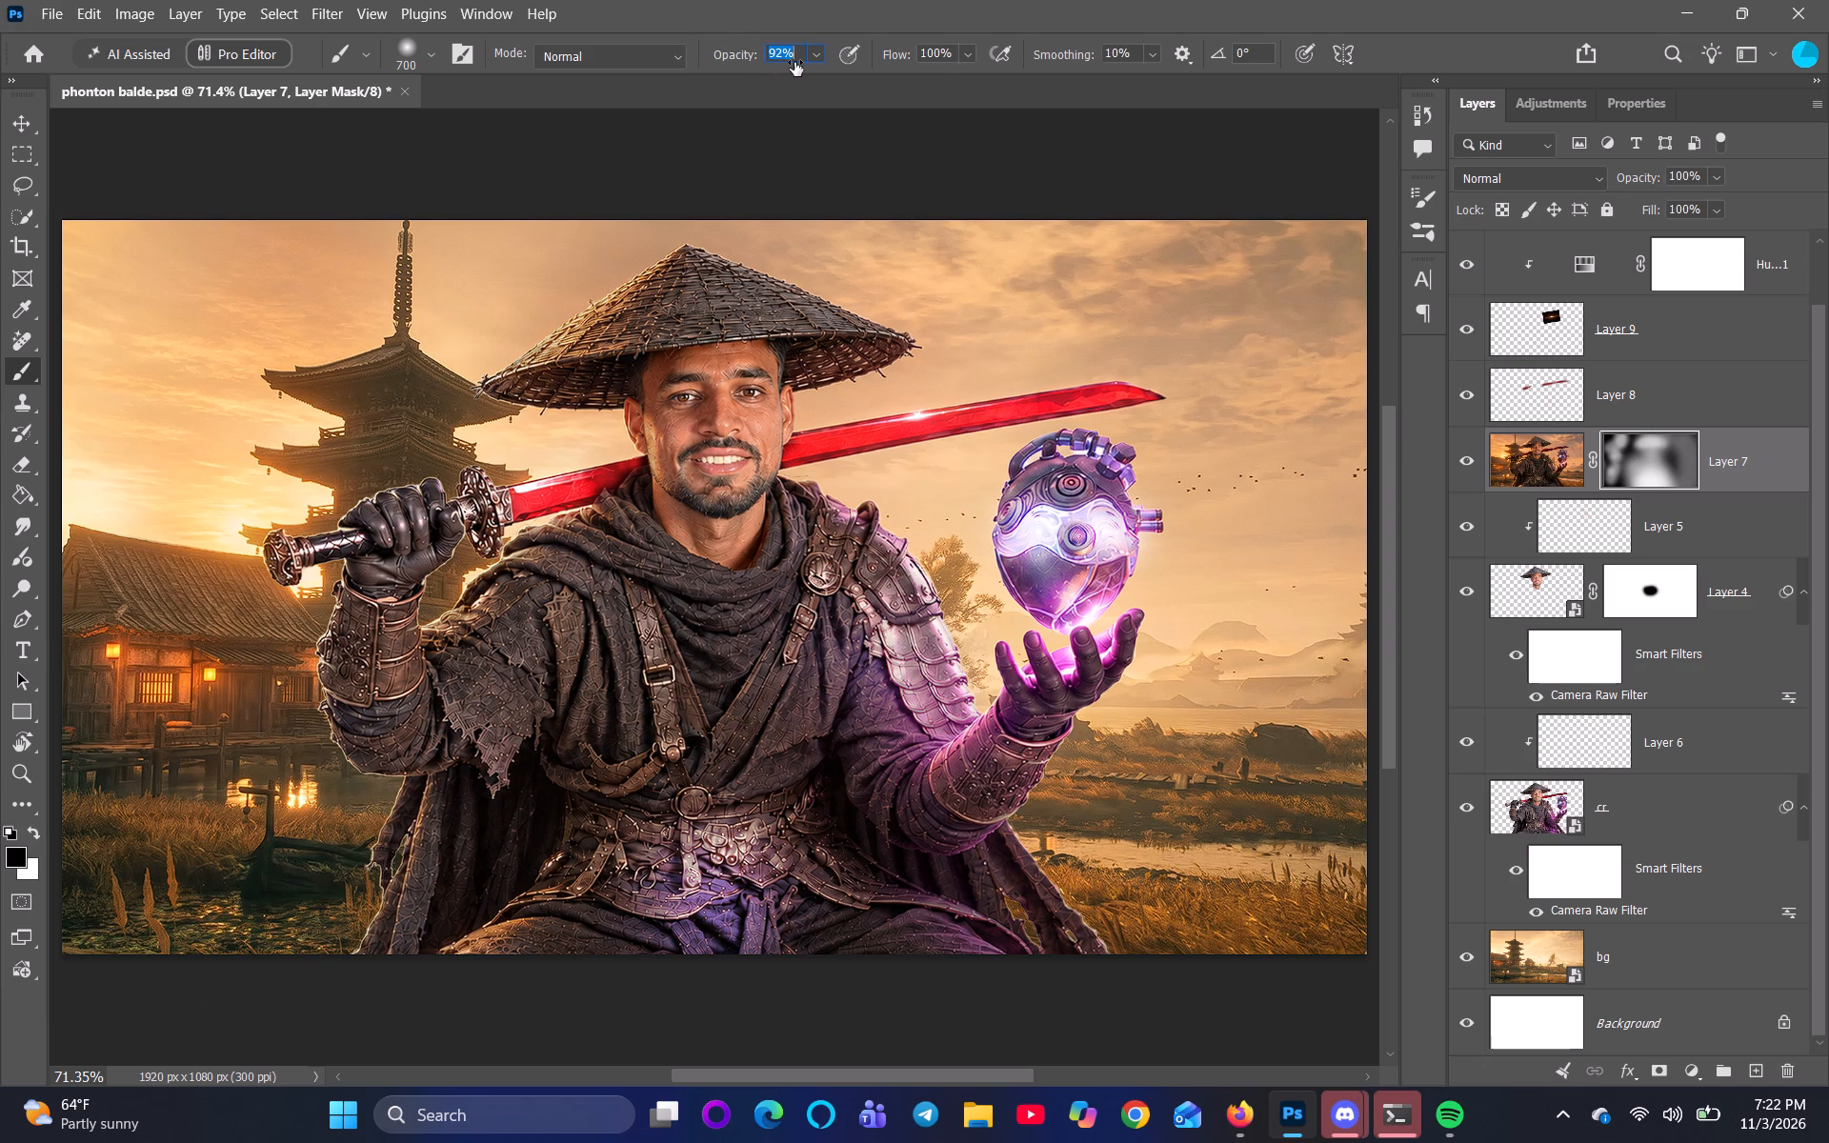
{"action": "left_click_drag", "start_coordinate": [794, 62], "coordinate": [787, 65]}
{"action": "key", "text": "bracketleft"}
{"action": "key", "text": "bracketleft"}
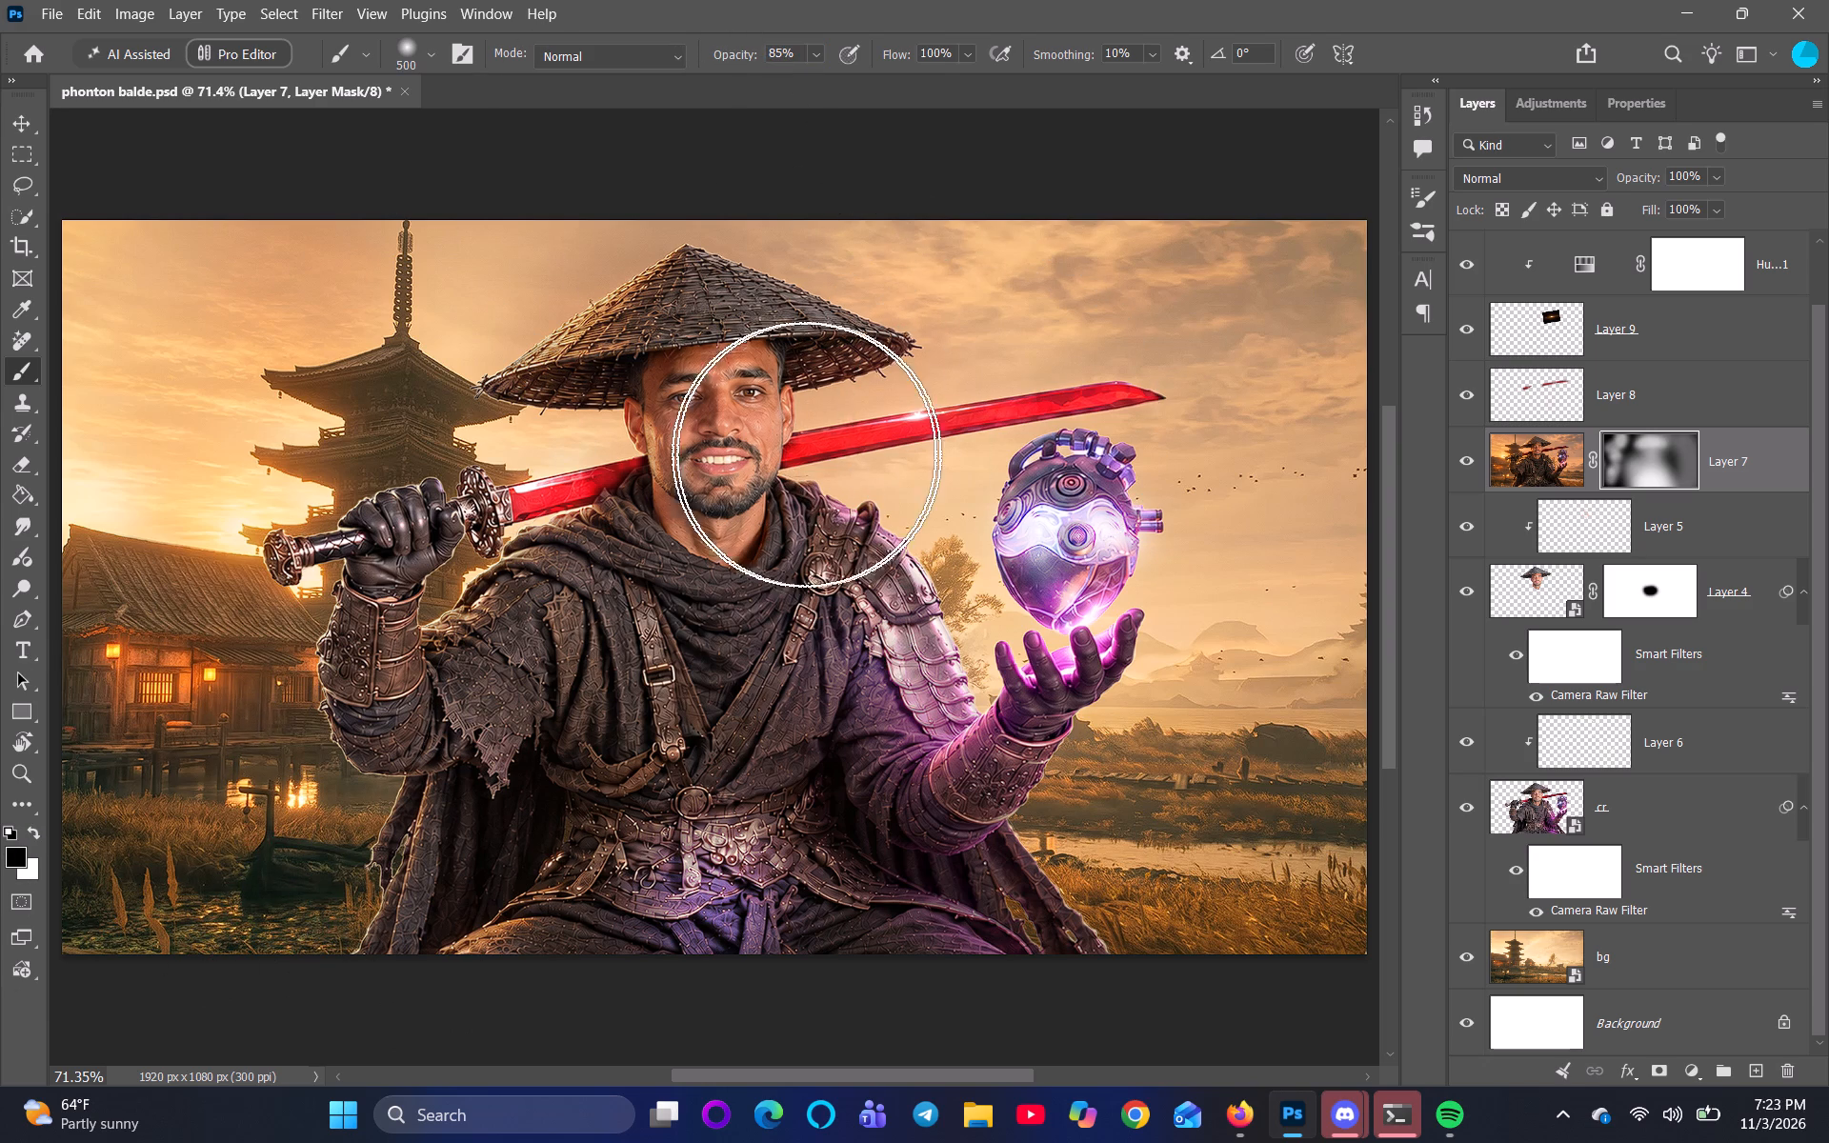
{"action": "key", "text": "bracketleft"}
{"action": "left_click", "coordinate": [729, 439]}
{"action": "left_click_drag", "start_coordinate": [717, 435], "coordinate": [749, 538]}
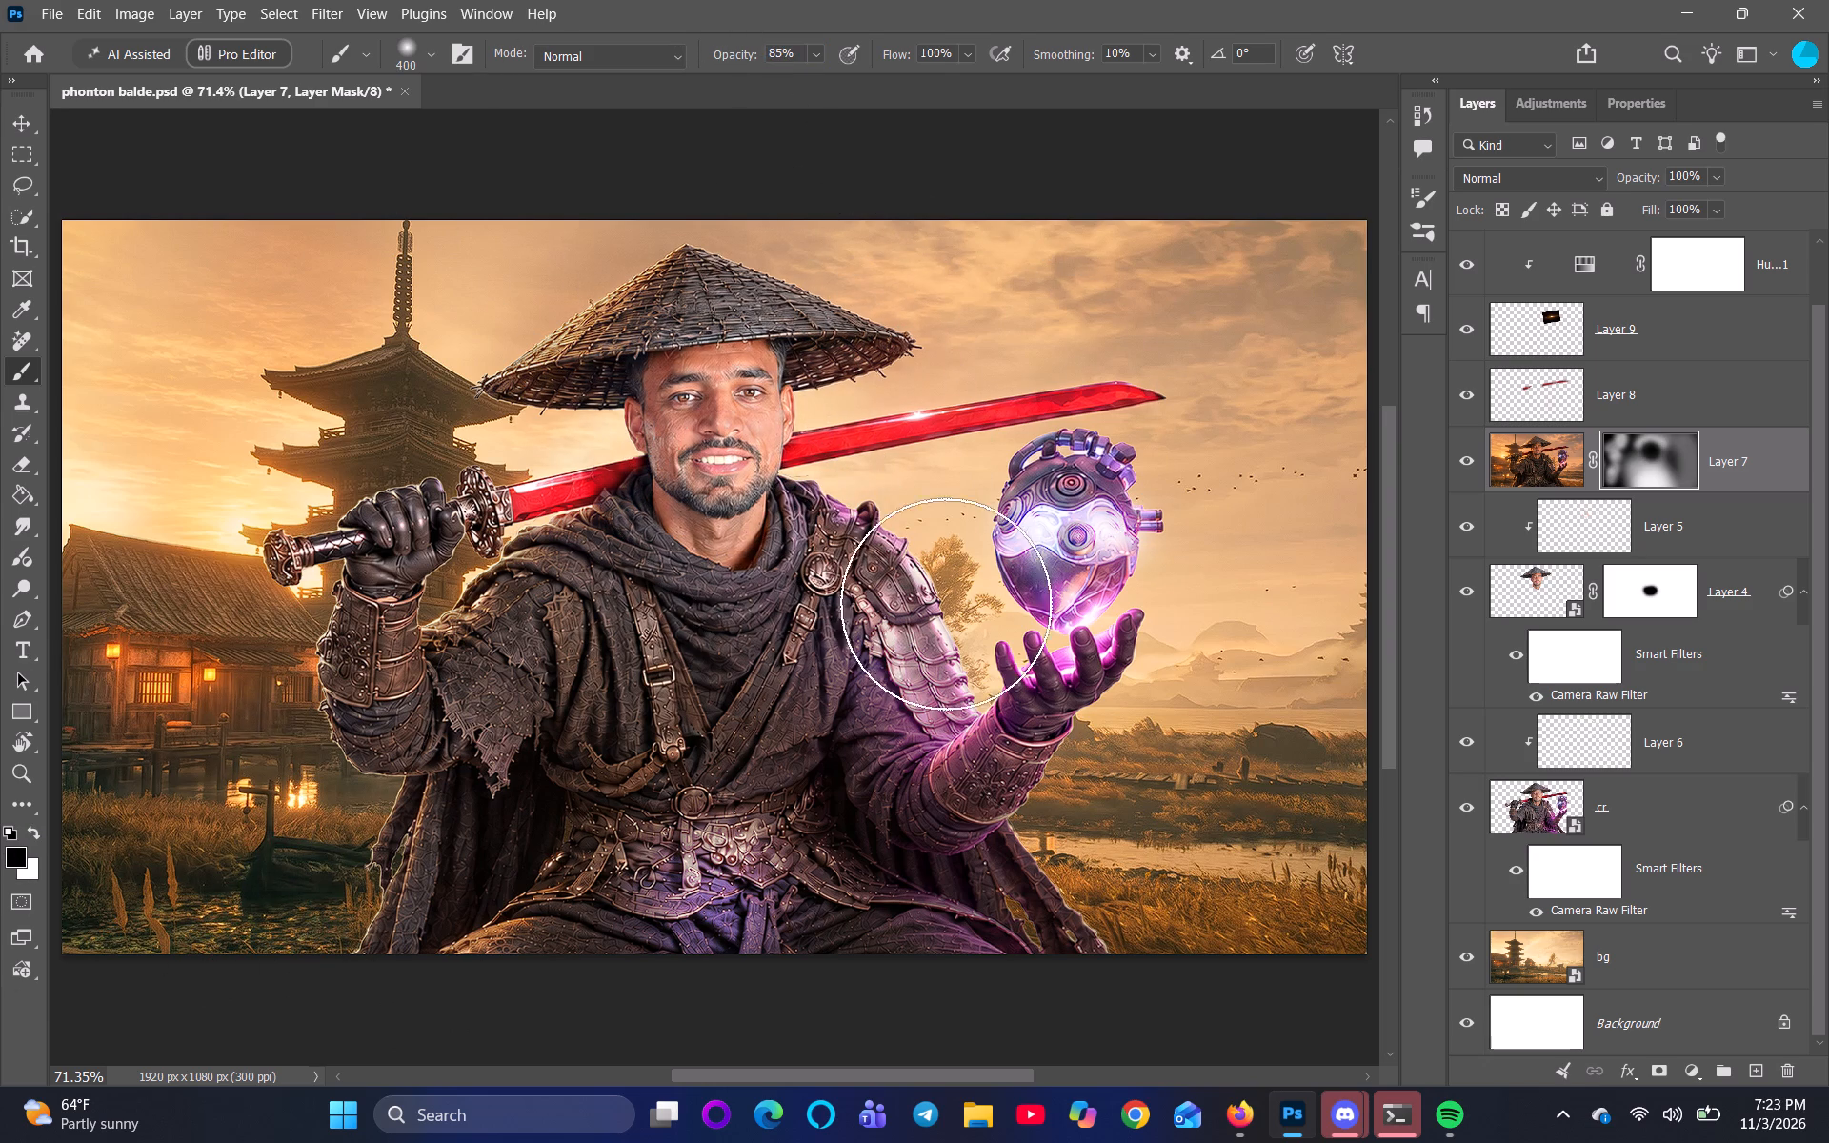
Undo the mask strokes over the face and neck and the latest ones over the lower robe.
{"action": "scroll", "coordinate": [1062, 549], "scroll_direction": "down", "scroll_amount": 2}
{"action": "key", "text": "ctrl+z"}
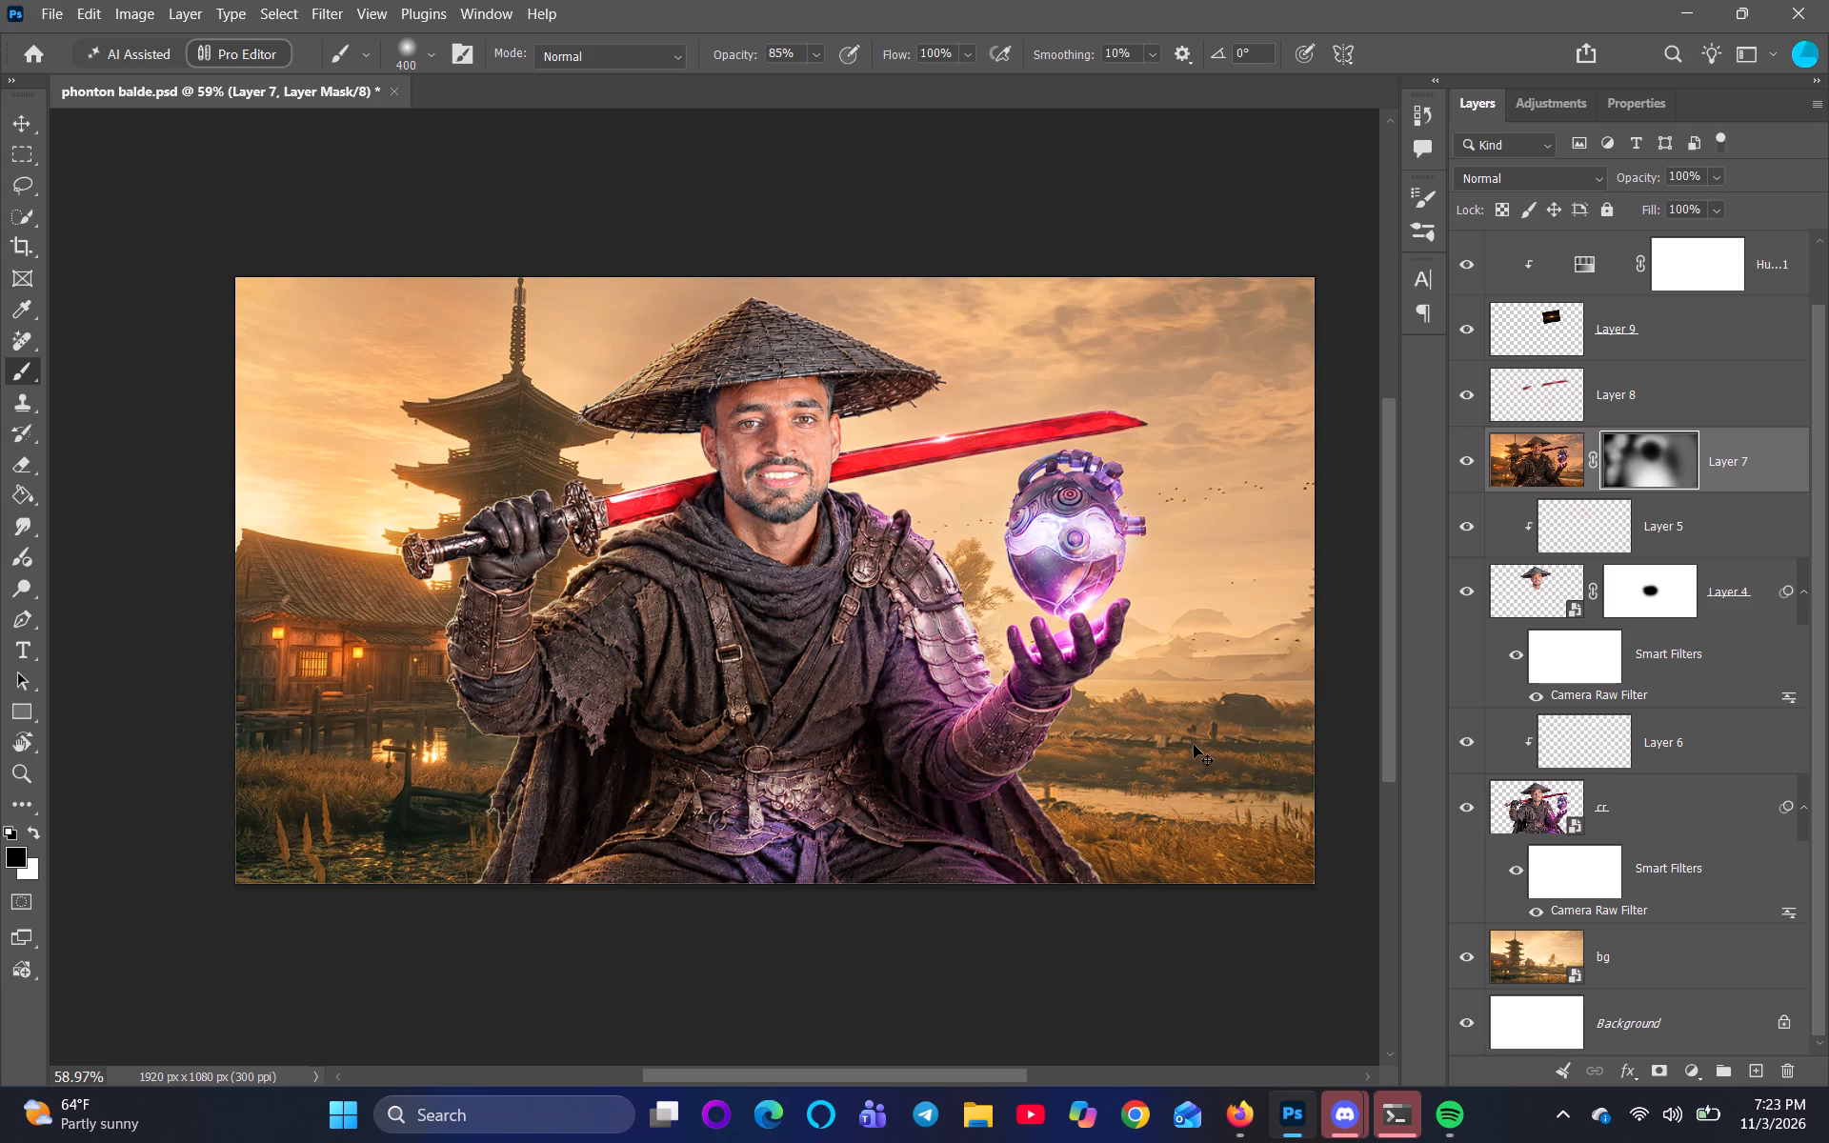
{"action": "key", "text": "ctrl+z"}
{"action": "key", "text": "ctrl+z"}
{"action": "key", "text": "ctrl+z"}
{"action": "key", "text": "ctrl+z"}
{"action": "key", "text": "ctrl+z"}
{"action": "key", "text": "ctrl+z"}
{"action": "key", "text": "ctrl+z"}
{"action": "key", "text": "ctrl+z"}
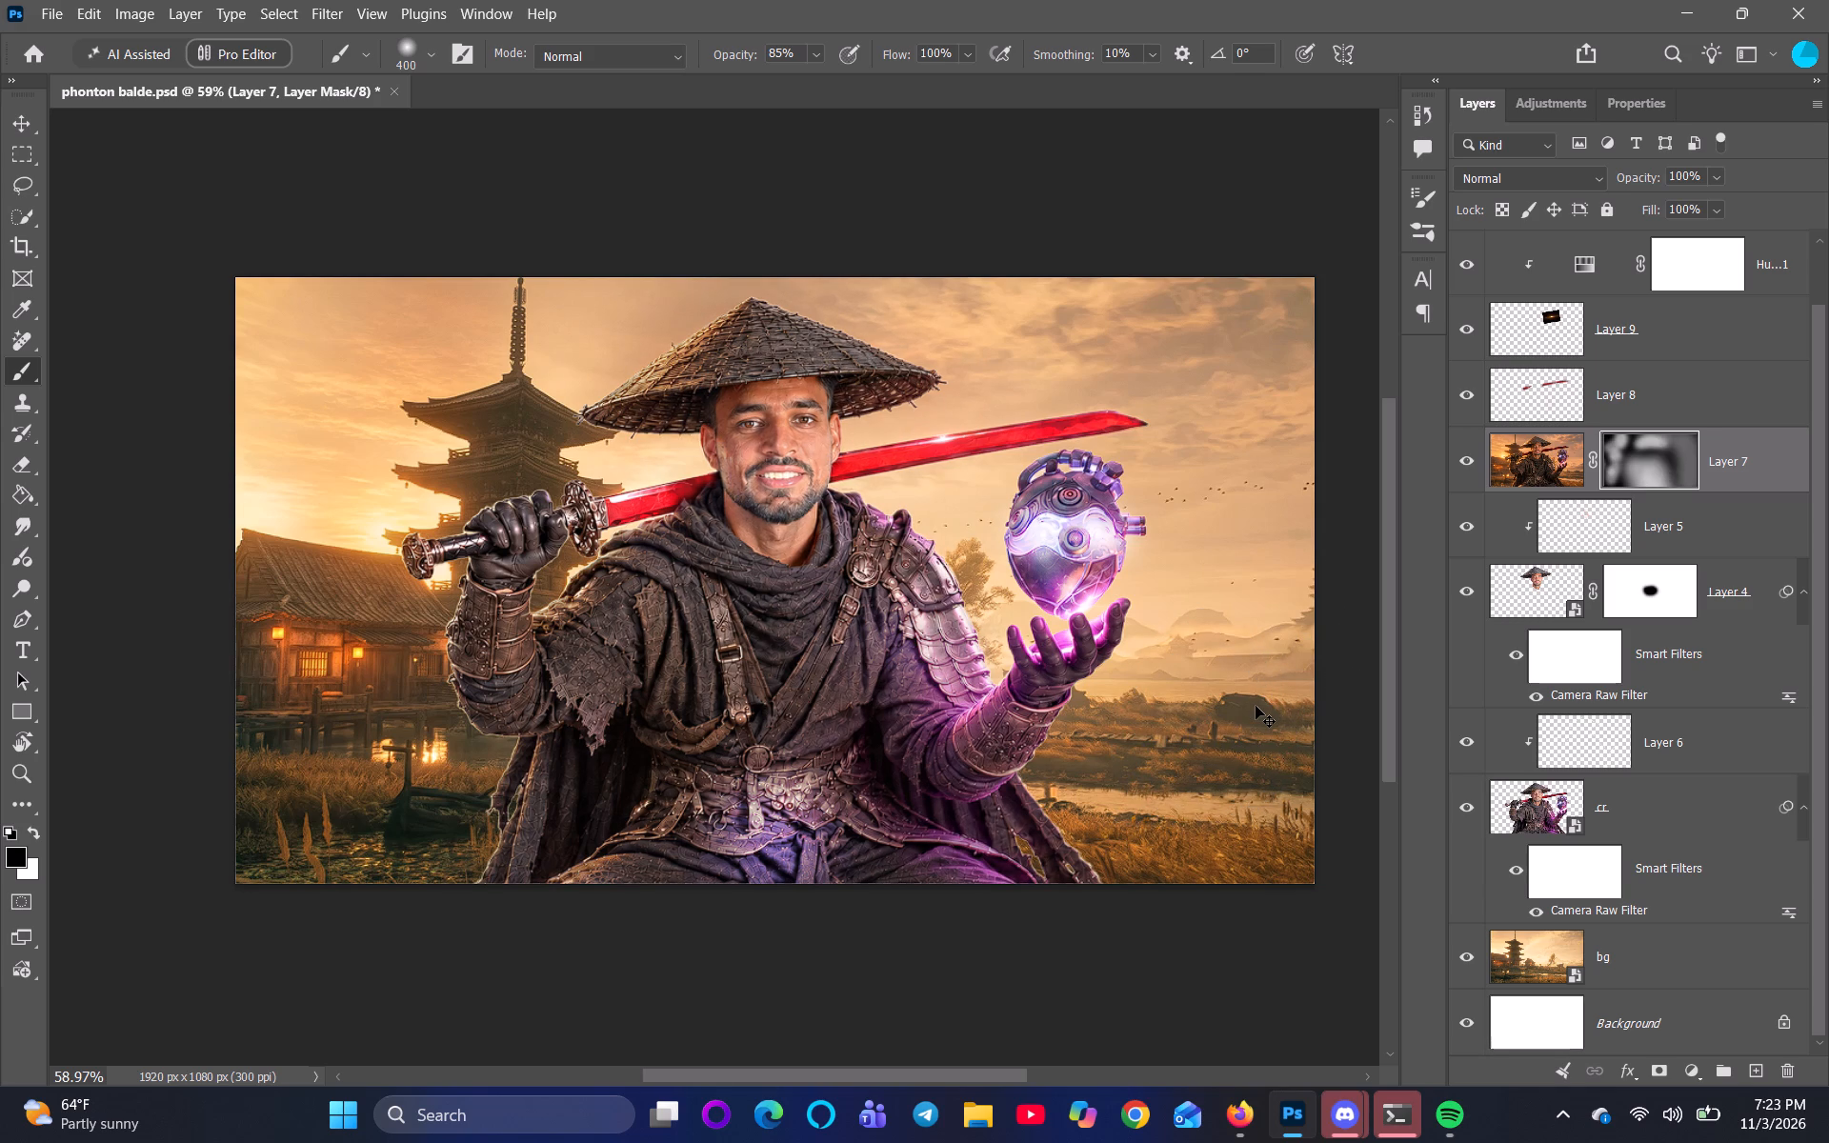
Undo Layer 7's mask strokes back to the first white stroke around the straw hat.
{"action": "key", "text": "ctrl+z"}
{"action": "key", "text": "ctrl+z"}
{"action": "key", "text": "ctrl+z"}
{"action": "key", "text": "ctrl+z"}
{"action": "key", "text": "ctrl+z"}
{"action": "key", "text": "ctrl+z"}
{"action": "key", "text": "ctrl+z"}
{"action": "key", "text": "ctrl+z"}
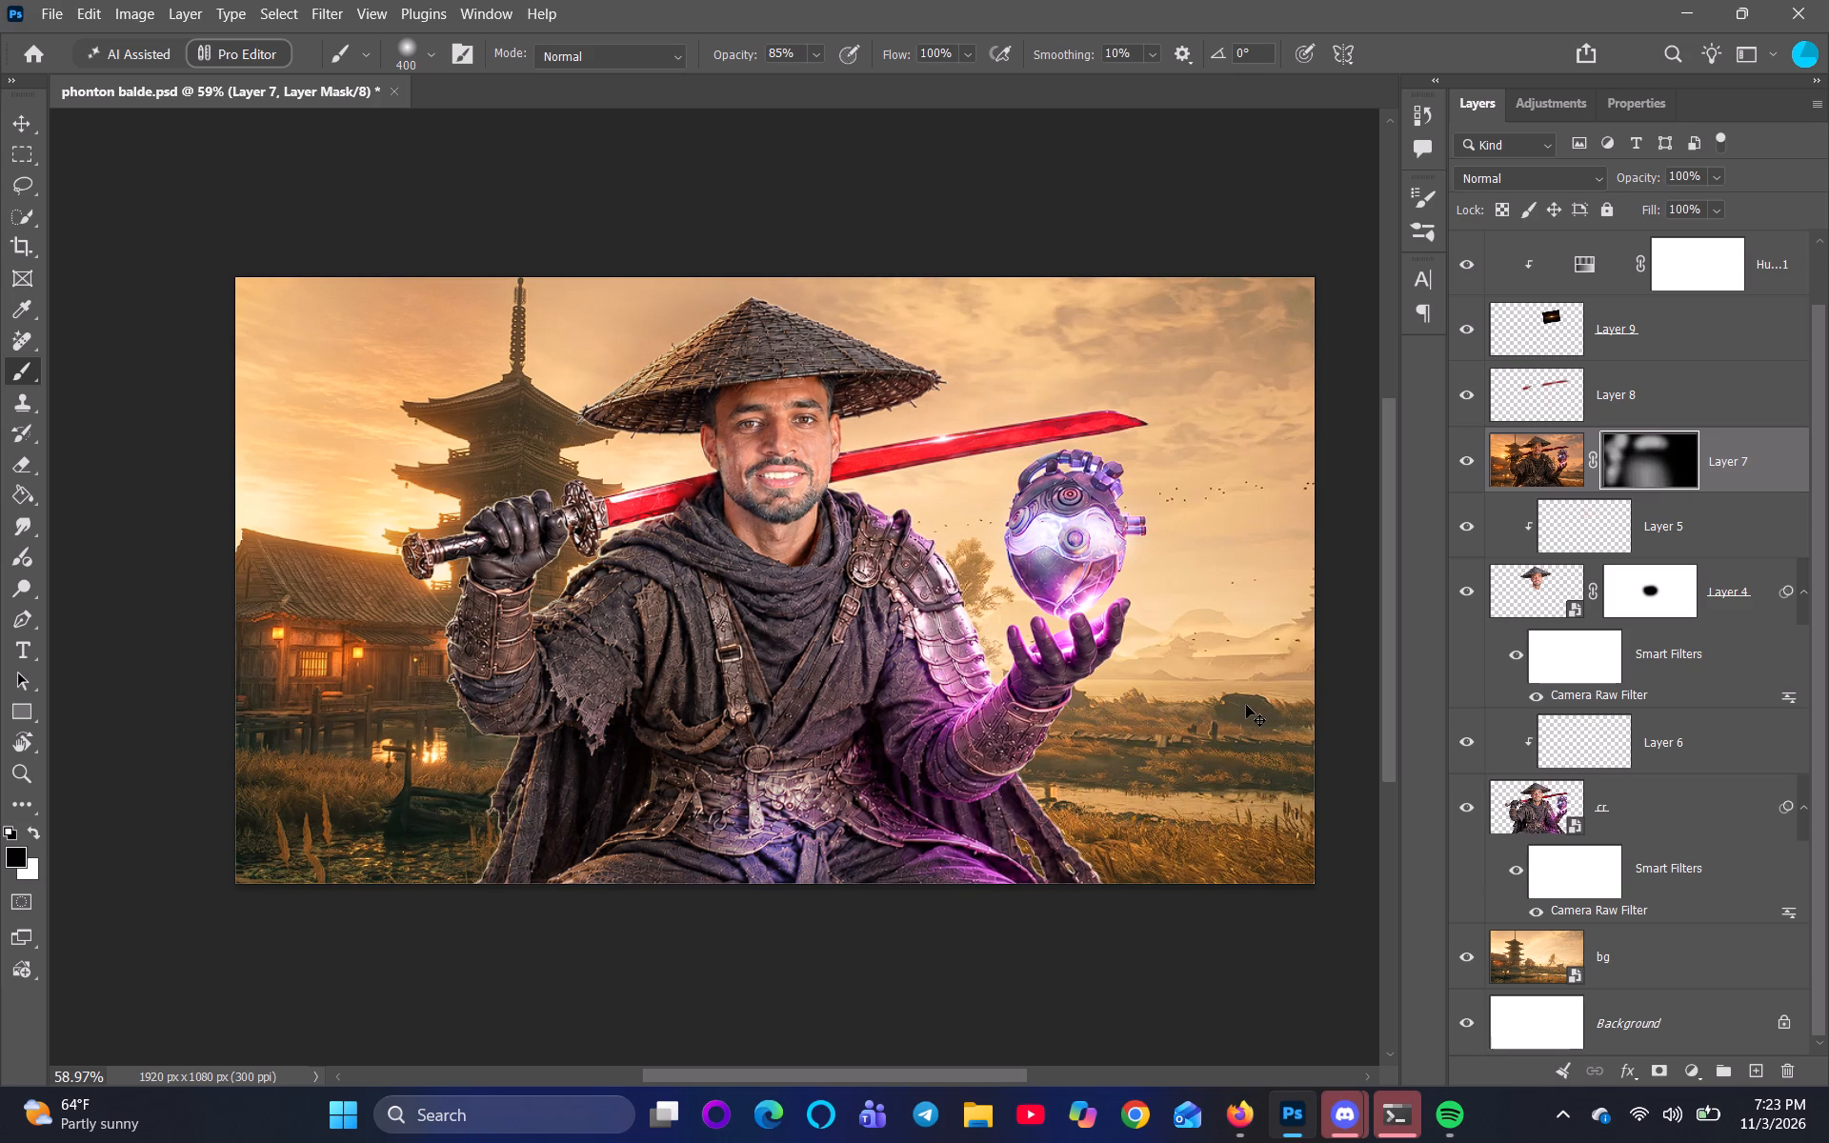
{"action": "key", "text": "ctrl+z"}
{"action": "key", "text": "ctrl+z"}
{"action": "key", "text": "ctrl+z"}
{"action": "key", "text": "ctrl+z"}
{"action": "key", "text": "ctrl+z"}
{"action": "key", "text": "ctrl+z"}
{"action": "key", "text": "ctrl+z"}
{"action": "key", "text": "ctrl+z"}
{"action": "key", "text": "ctrl+z"}
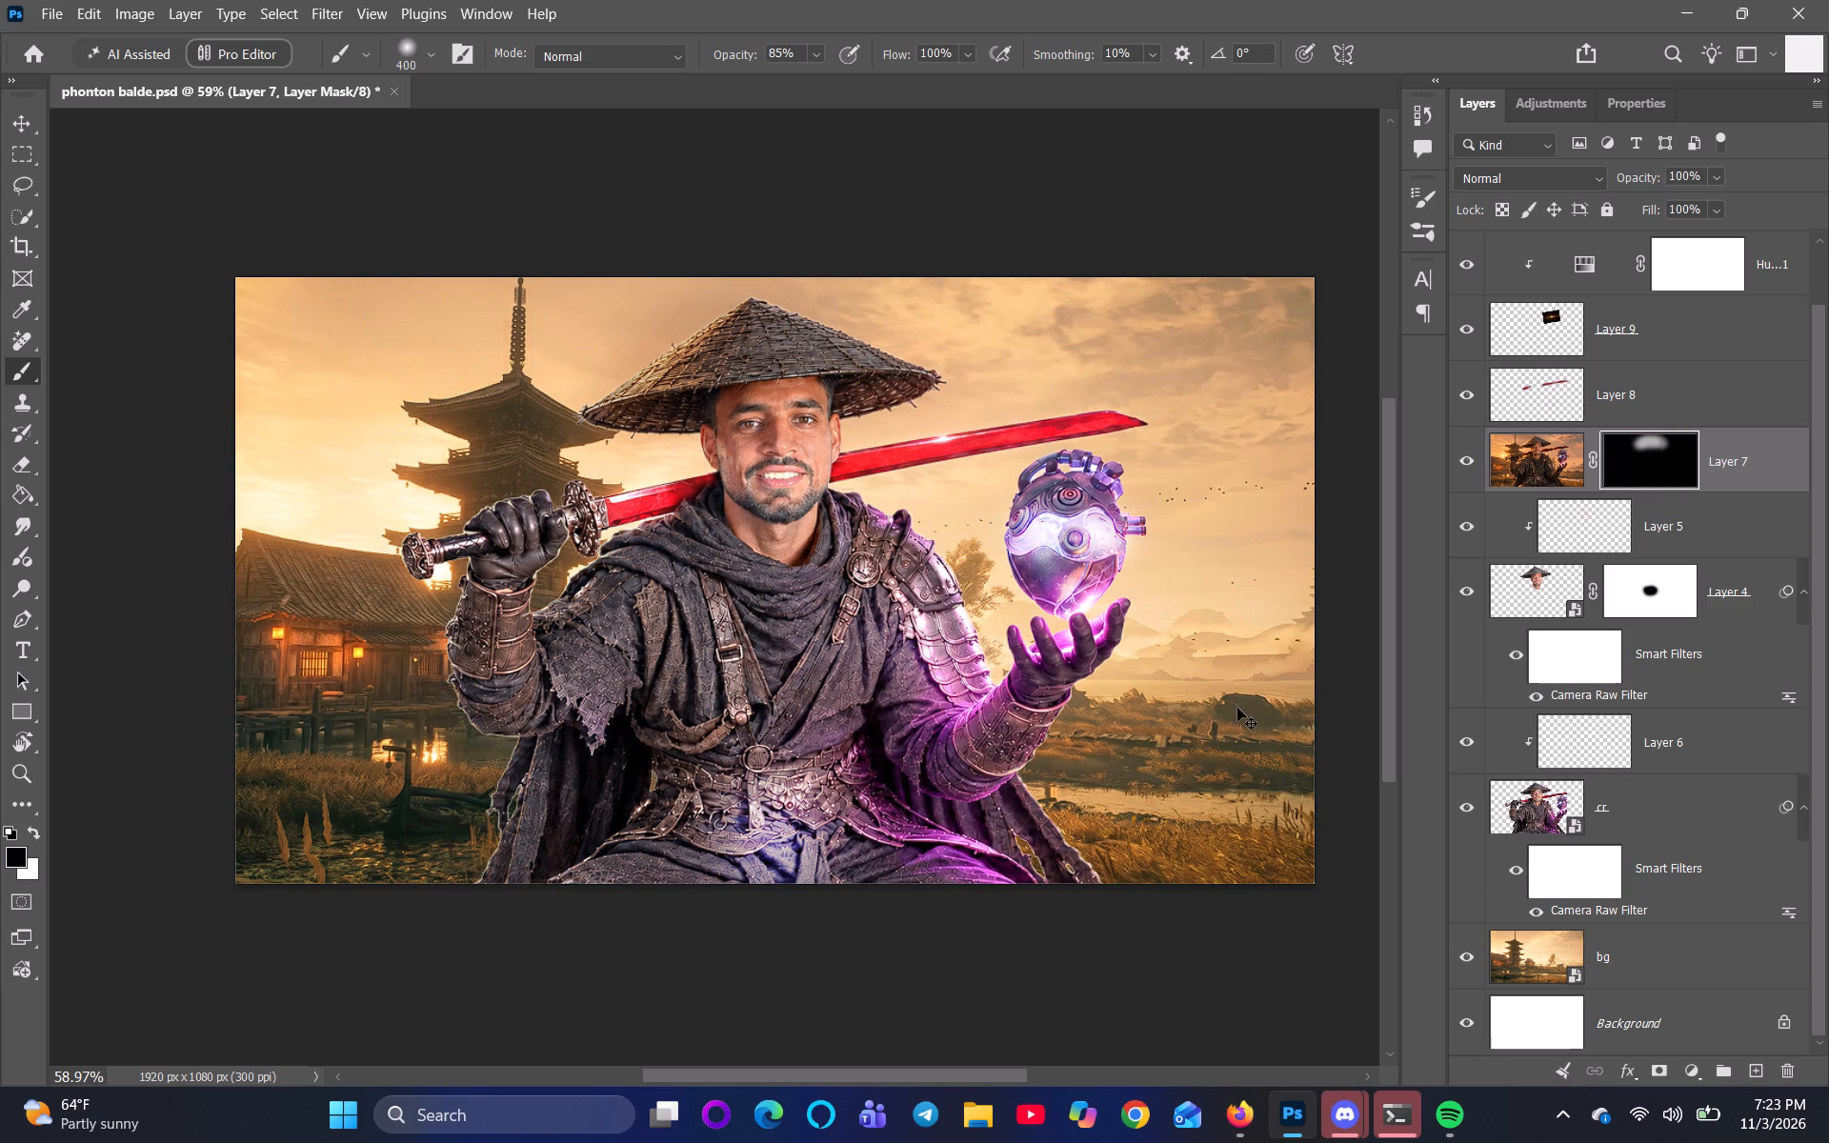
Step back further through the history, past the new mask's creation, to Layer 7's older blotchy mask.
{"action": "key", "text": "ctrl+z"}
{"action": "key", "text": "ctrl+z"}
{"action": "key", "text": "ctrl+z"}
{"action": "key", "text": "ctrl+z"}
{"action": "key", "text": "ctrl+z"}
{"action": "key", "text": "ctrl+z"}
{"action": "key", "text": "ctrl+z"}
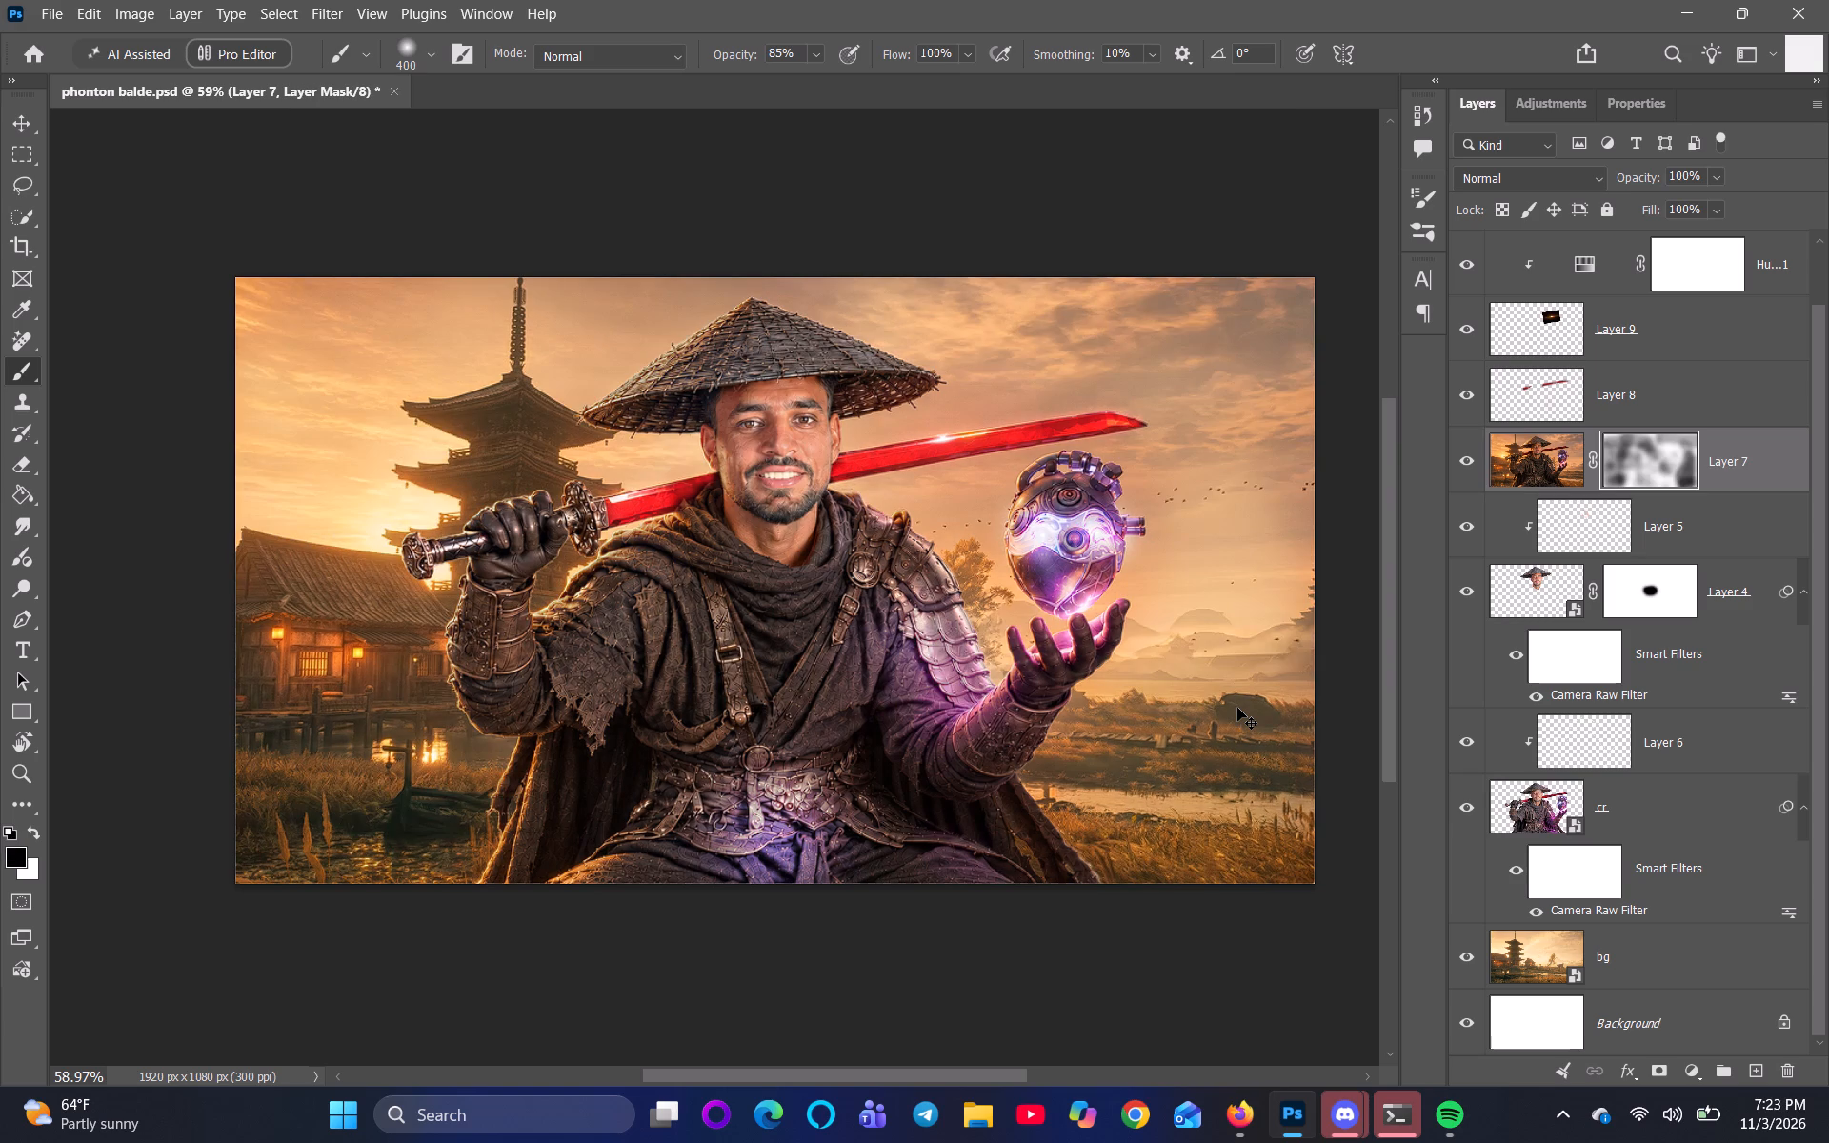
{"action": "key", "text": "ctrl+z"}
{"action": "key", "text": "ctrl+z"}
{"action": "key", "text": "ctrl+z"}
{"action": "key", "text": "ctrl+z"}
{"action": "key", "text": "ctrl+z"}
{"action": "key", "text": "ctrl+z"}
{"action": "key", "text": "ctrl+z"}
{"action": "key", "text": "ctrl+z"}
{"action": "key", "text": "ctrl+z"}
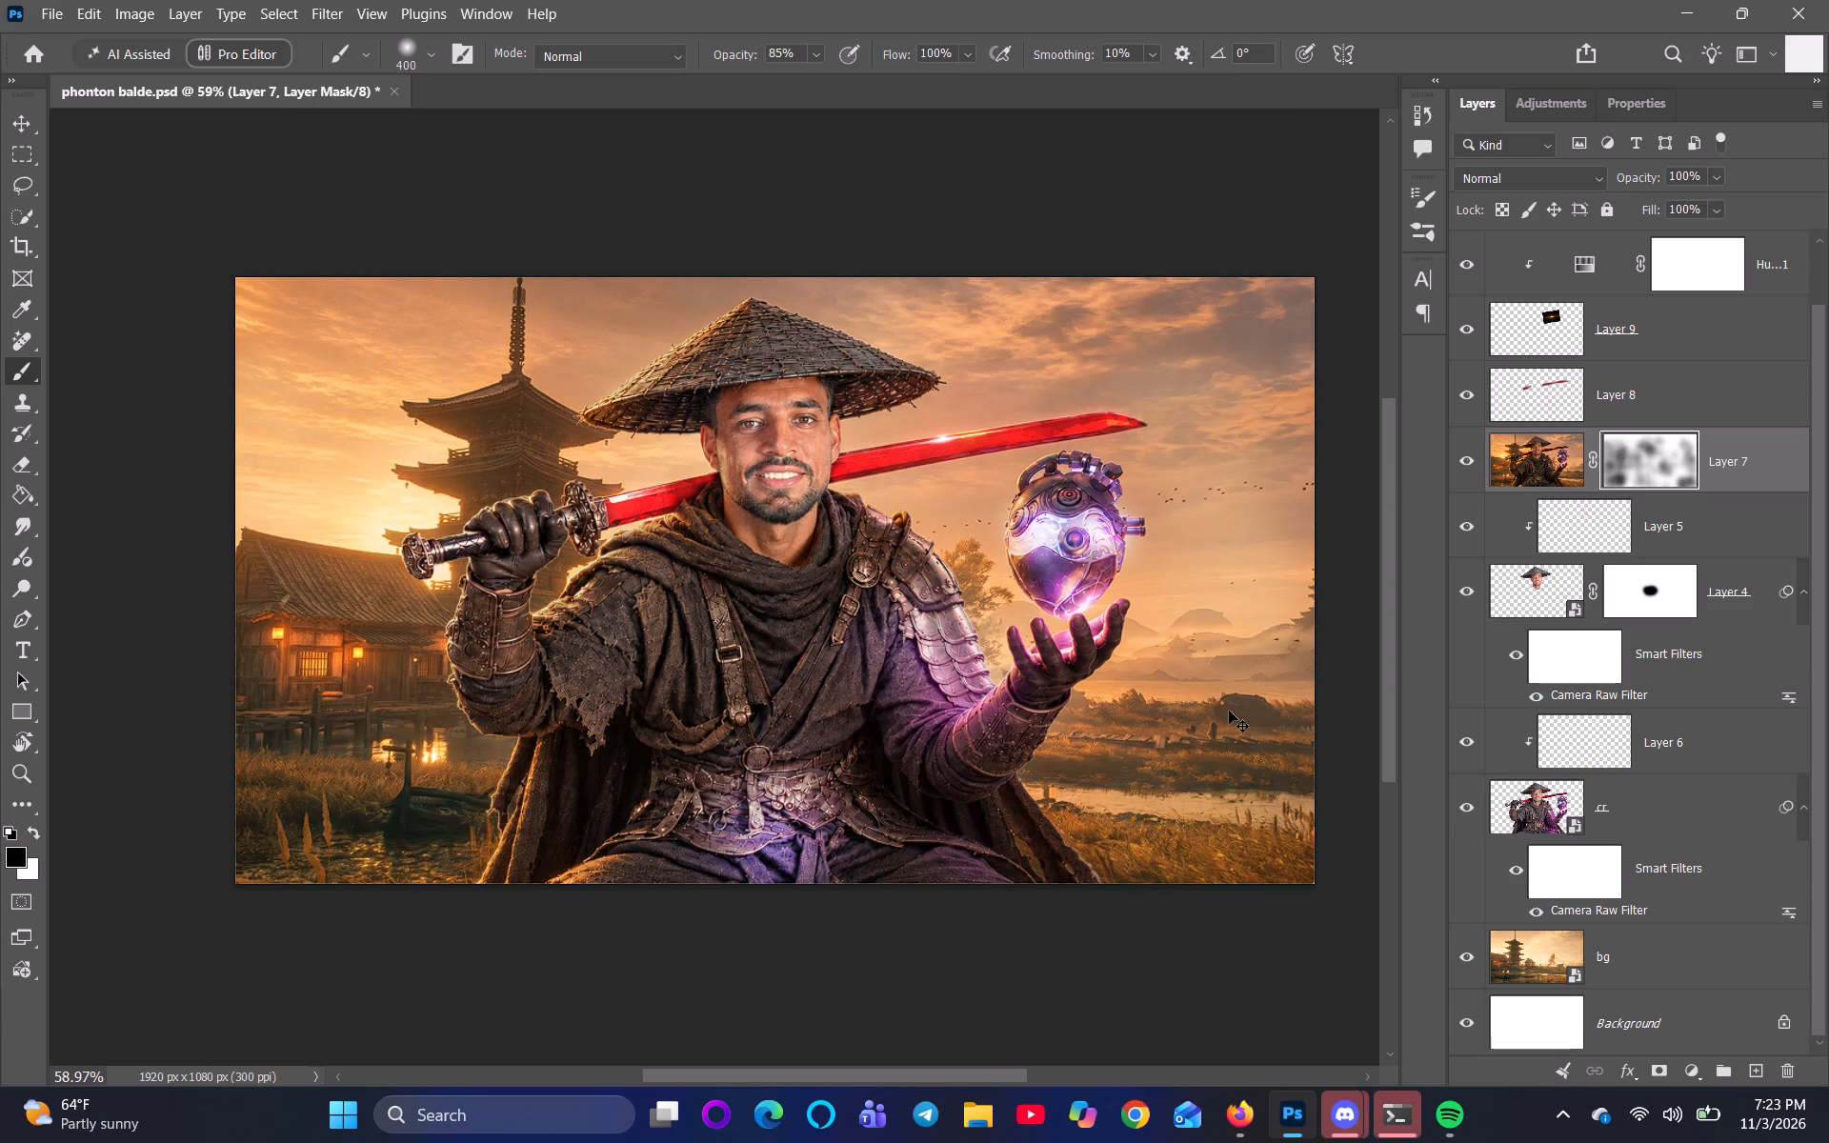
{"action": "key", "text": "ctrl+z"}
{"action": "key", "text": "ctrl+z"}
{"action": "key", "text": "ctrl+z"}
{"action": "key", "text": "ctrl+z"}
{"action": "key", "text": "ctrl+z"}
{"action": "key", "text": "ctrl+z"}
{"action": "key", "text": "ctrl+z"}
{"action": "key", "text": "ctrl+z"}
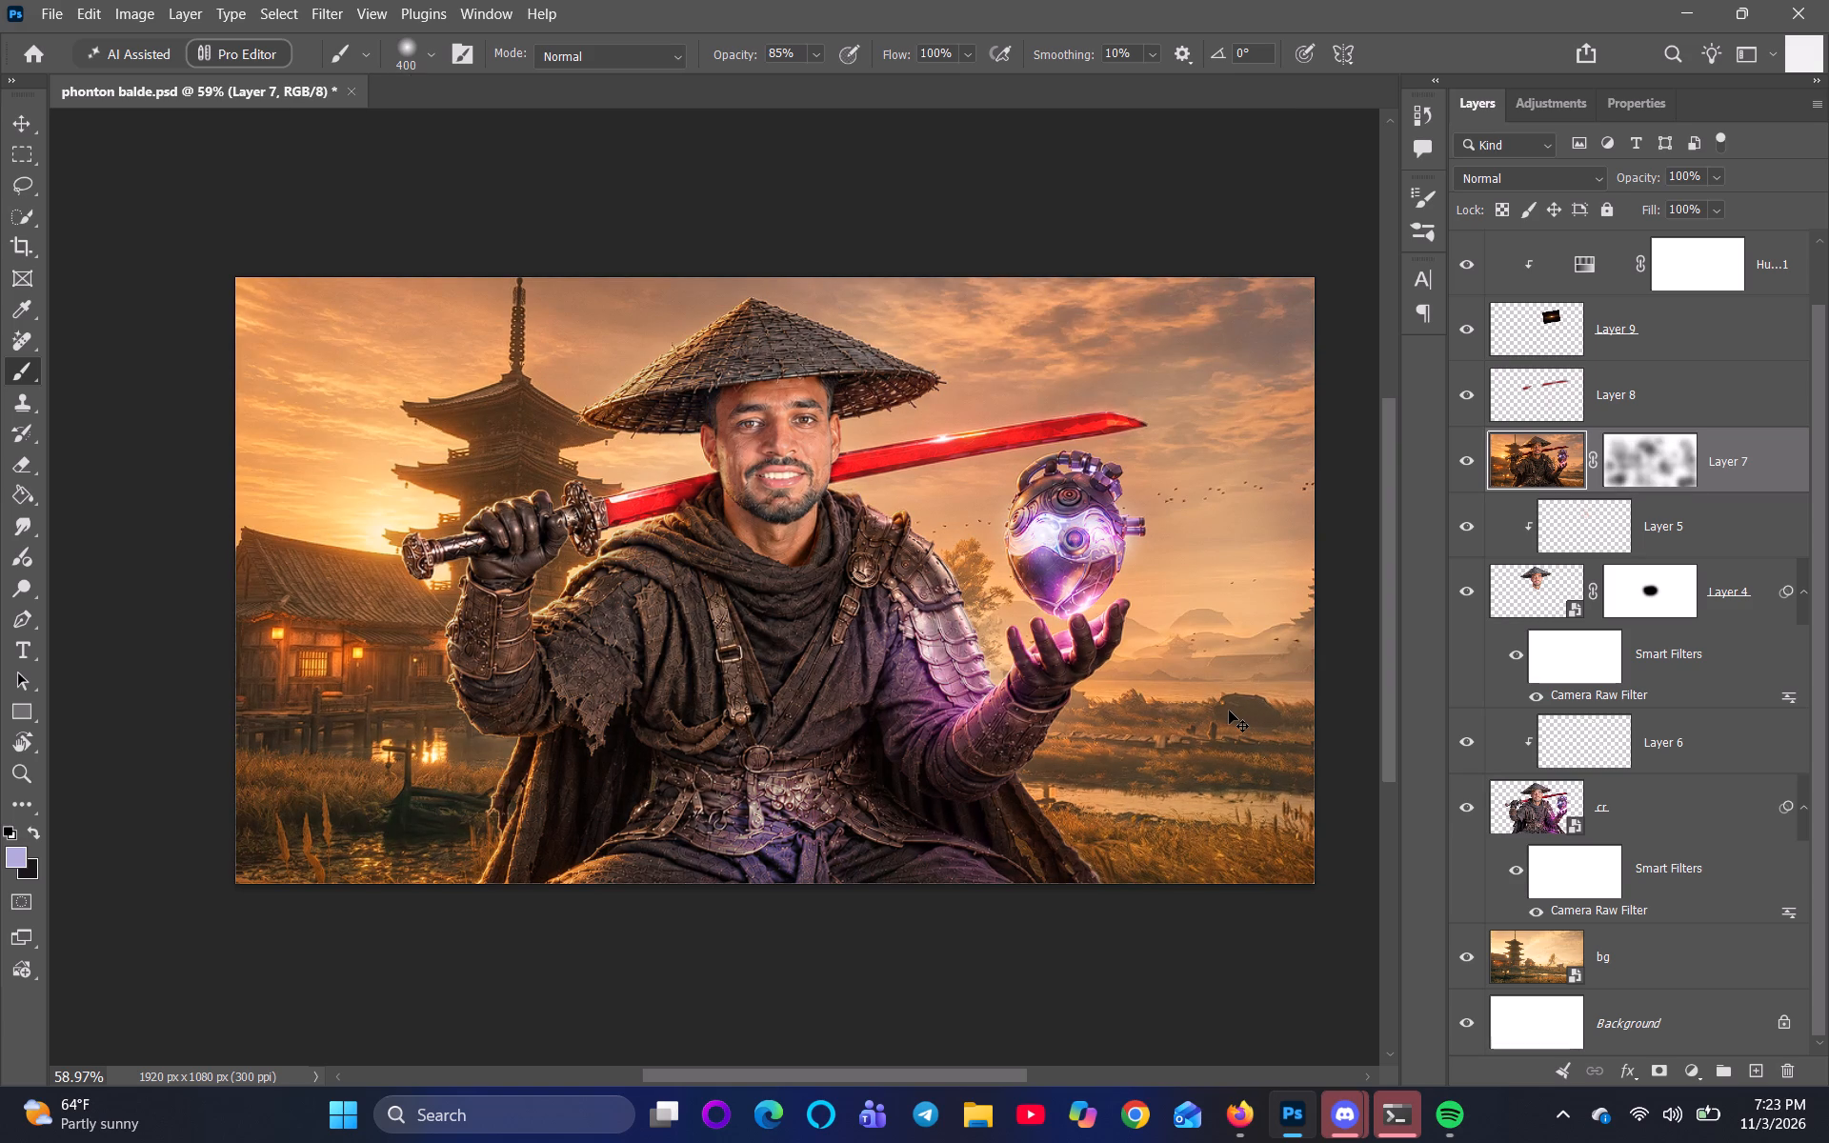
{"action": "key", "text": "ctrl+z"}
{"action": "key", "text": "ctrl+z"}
Redo the history forward to Layer 7's new, unpainted all-black mask.
{"action": "key", "text": "ctrl+shift+z"}
{"action": "key", "text": "ctrl+shift+z"}
{"action": "key", "text": "ctrl+shift+z"}
{"action": "key", "text": "ctrl+z"}
{"action": "key", "text": "ctrl+shift+z"}
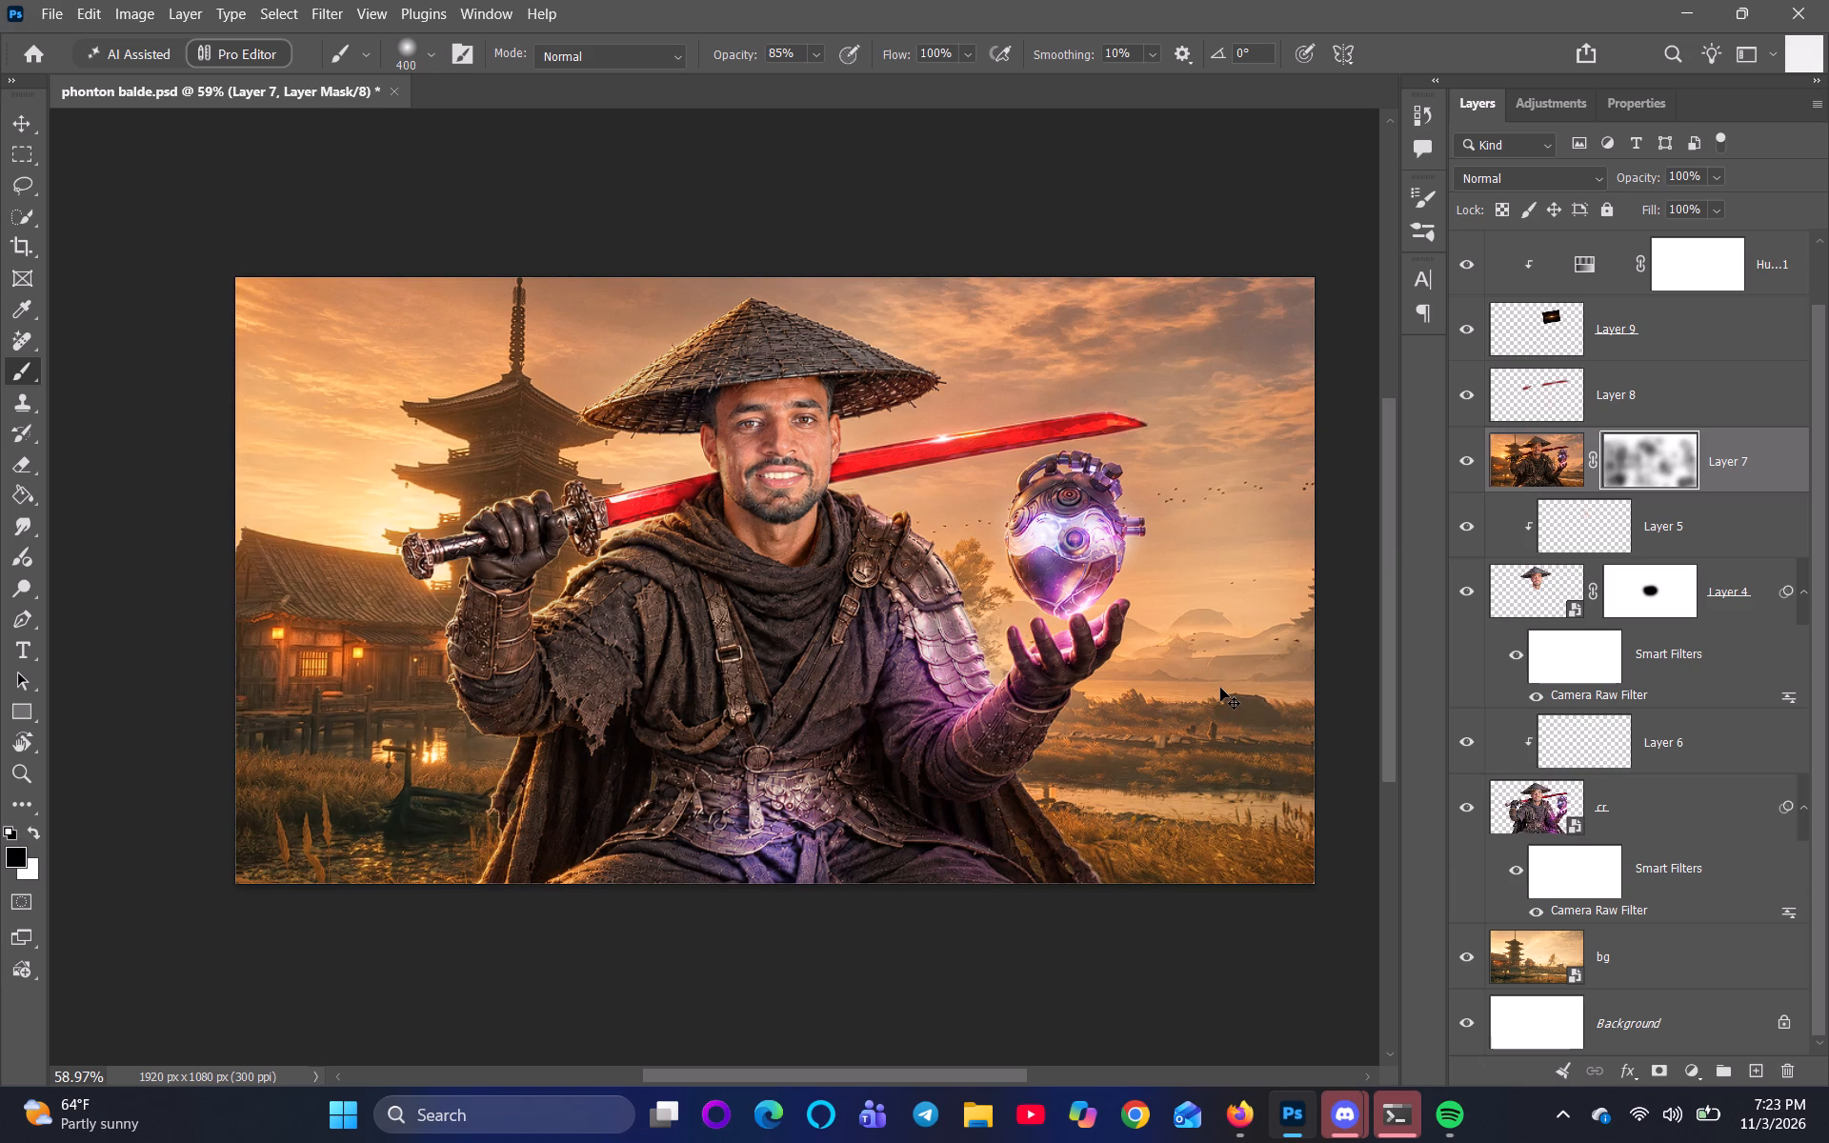
{"action": "key", "text": "ctrl+shift+z"}
{"action": "key", "text": "ctrl+shift+z"}
{"action": "key", "text": "ctrl+z"}
{"action": "key", "text": "ctrl+shift+z"}
{"action": "key", "text": "ctrl+z"}
{"action": "key", "text": "ctrl+shift+z"}
{"action": "key", "text": "ctrl+z"}
{"action": "key", "text": "ctrl+shift+z"}
{"action": "key", "text": "ctrl+shift+z"}
{"action": "key", "text": "ctrl+shift+z"}
{"action": "key", "text": "ctrl+shift+z"}
{"action": "key", "text": "ctrl+shift+z"}
{"action": "key", "text": "ctrl+shift+z"}
{"action": "key", "text": "ctrl+shift+z"}
{"action": "key", "text": "ctrl+shift+z"}
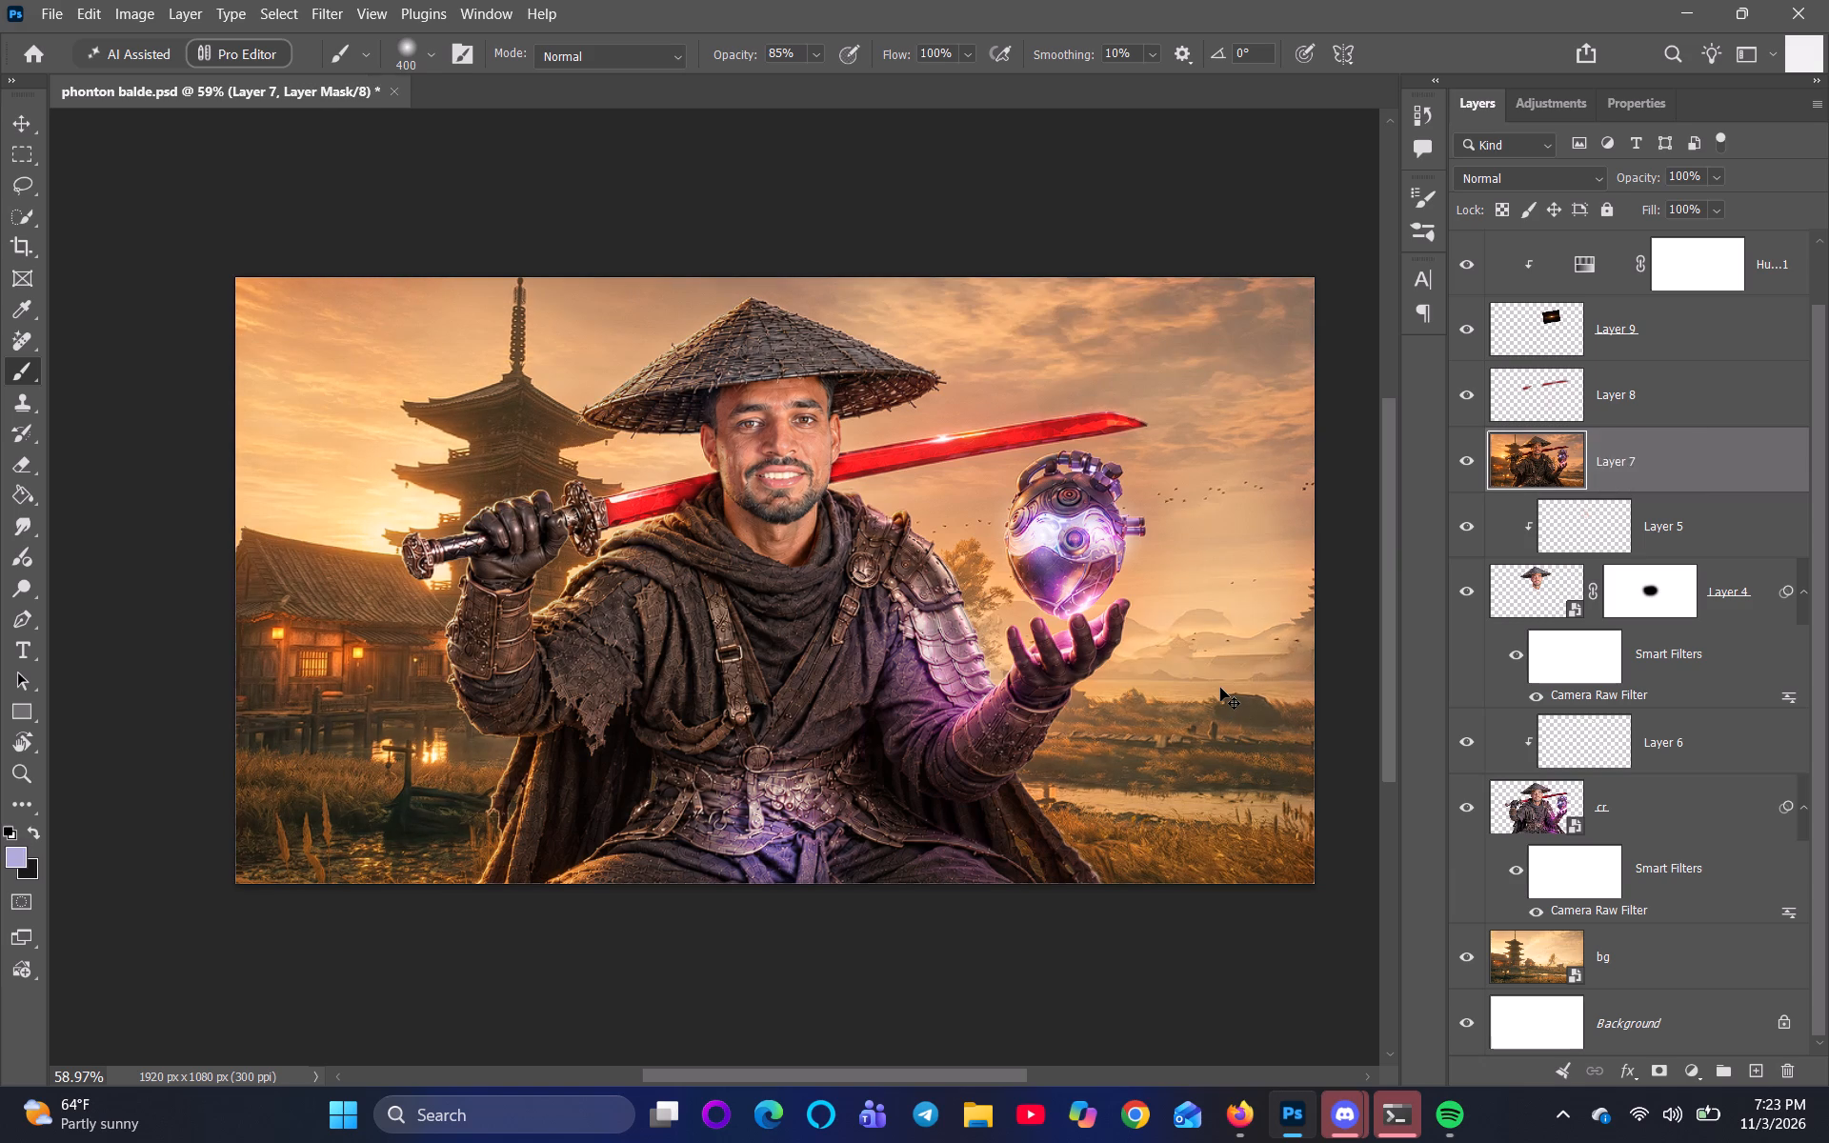
{"action": "key", "text": "ctrl+shift+z"}
{"action": "key", "text": "ctrl+shift+z"}
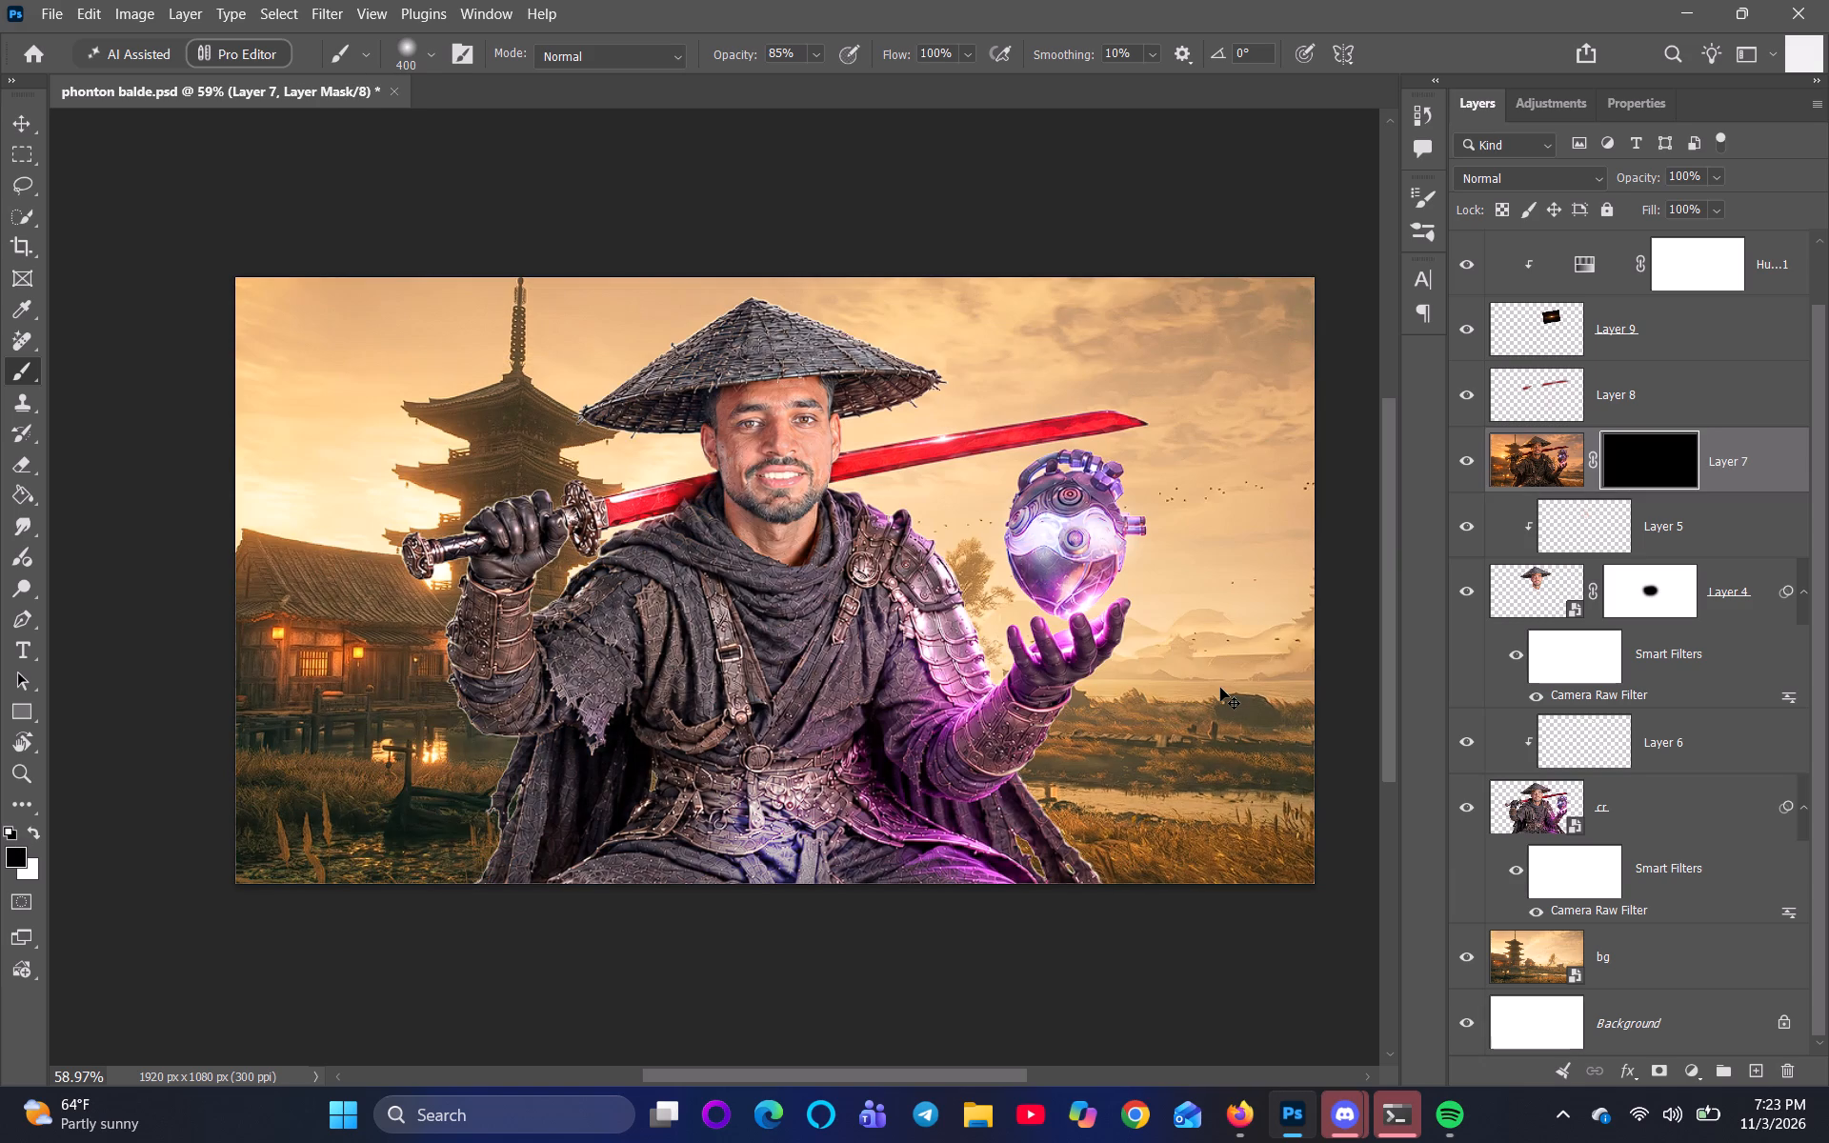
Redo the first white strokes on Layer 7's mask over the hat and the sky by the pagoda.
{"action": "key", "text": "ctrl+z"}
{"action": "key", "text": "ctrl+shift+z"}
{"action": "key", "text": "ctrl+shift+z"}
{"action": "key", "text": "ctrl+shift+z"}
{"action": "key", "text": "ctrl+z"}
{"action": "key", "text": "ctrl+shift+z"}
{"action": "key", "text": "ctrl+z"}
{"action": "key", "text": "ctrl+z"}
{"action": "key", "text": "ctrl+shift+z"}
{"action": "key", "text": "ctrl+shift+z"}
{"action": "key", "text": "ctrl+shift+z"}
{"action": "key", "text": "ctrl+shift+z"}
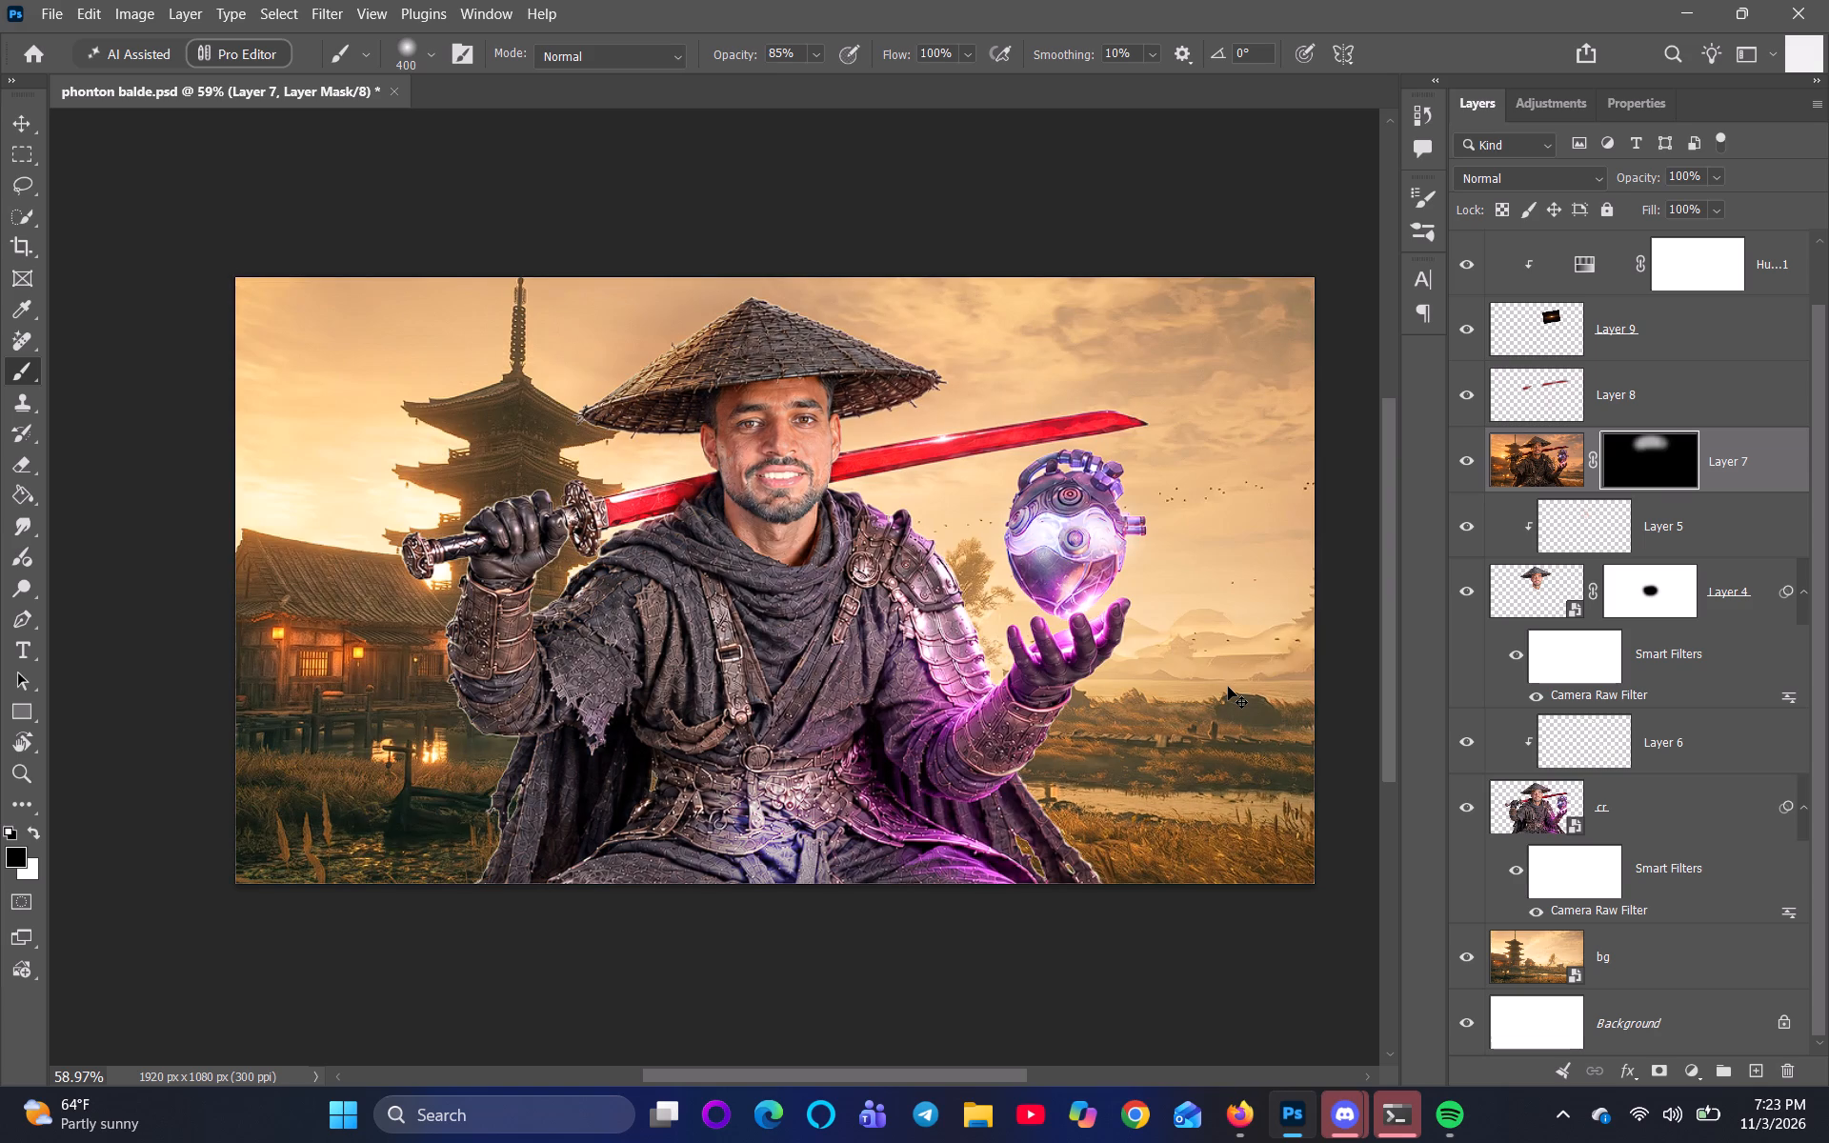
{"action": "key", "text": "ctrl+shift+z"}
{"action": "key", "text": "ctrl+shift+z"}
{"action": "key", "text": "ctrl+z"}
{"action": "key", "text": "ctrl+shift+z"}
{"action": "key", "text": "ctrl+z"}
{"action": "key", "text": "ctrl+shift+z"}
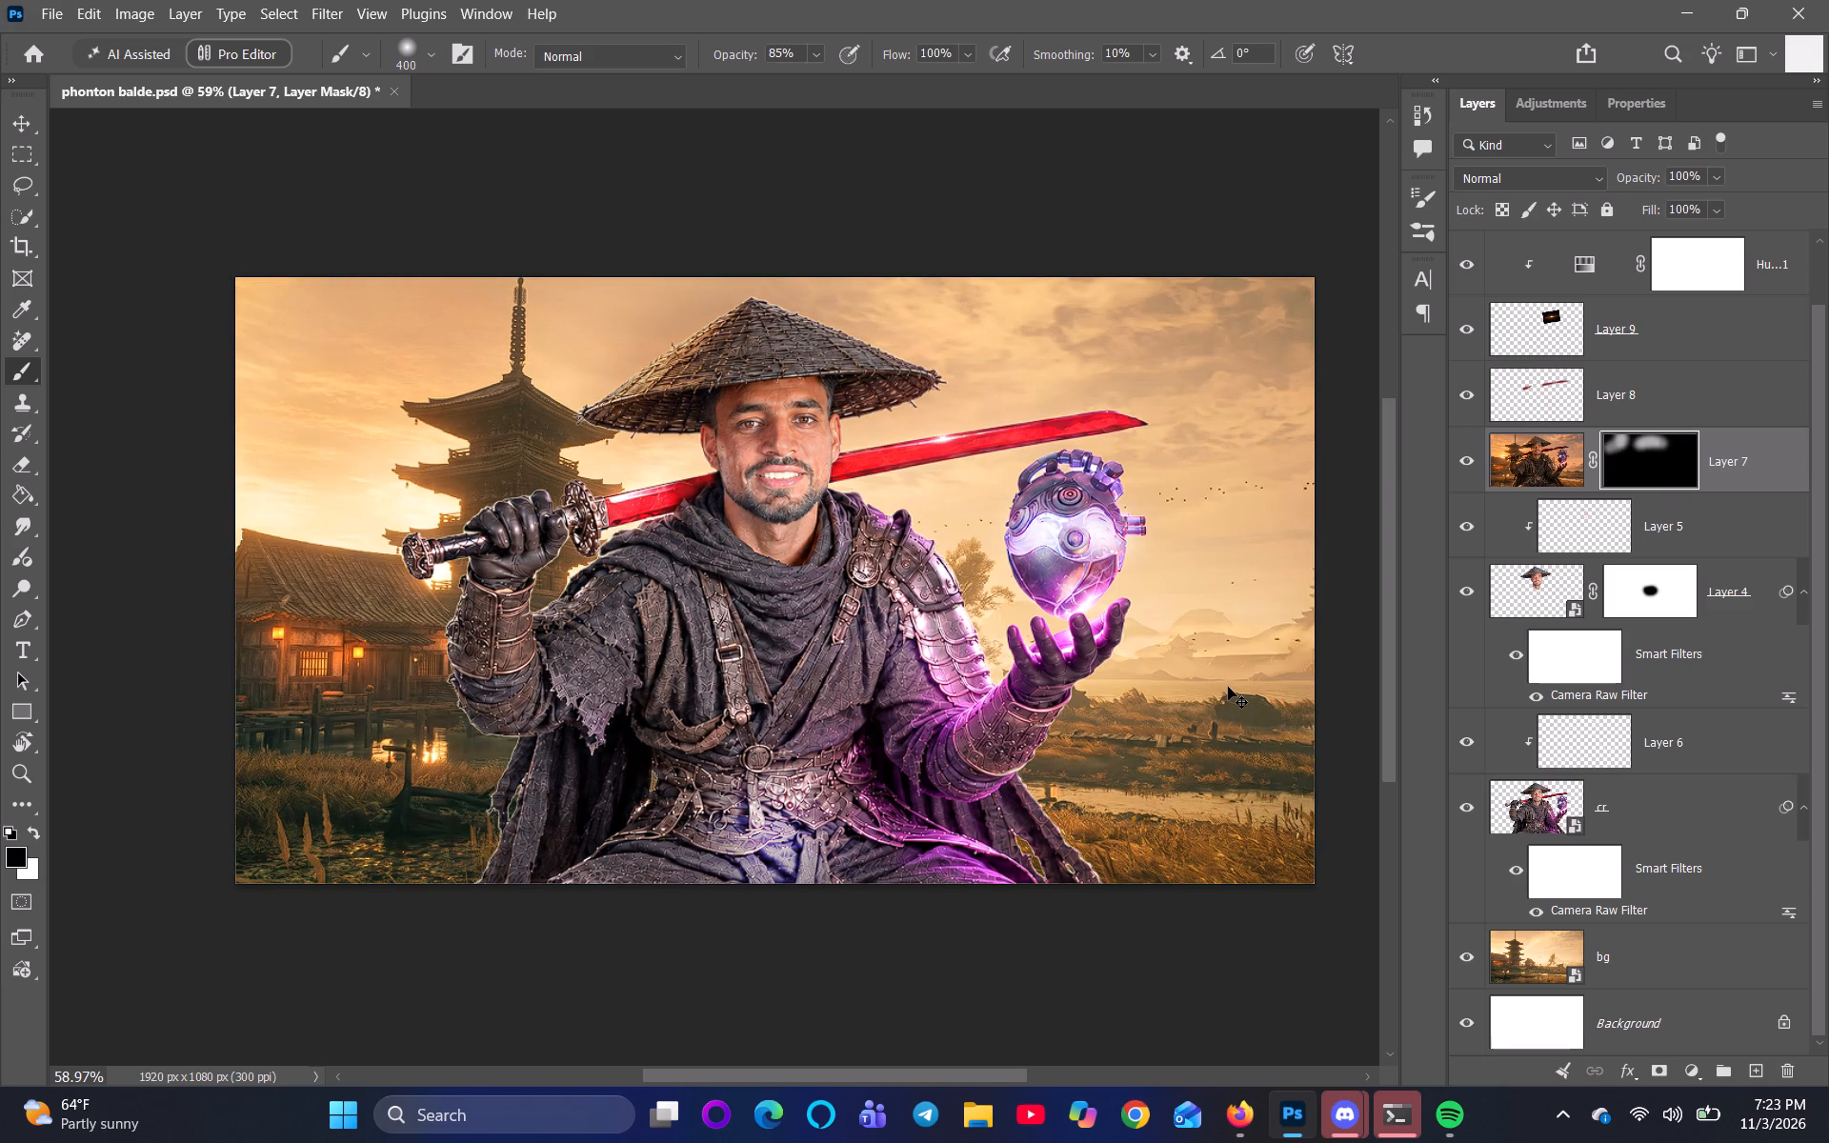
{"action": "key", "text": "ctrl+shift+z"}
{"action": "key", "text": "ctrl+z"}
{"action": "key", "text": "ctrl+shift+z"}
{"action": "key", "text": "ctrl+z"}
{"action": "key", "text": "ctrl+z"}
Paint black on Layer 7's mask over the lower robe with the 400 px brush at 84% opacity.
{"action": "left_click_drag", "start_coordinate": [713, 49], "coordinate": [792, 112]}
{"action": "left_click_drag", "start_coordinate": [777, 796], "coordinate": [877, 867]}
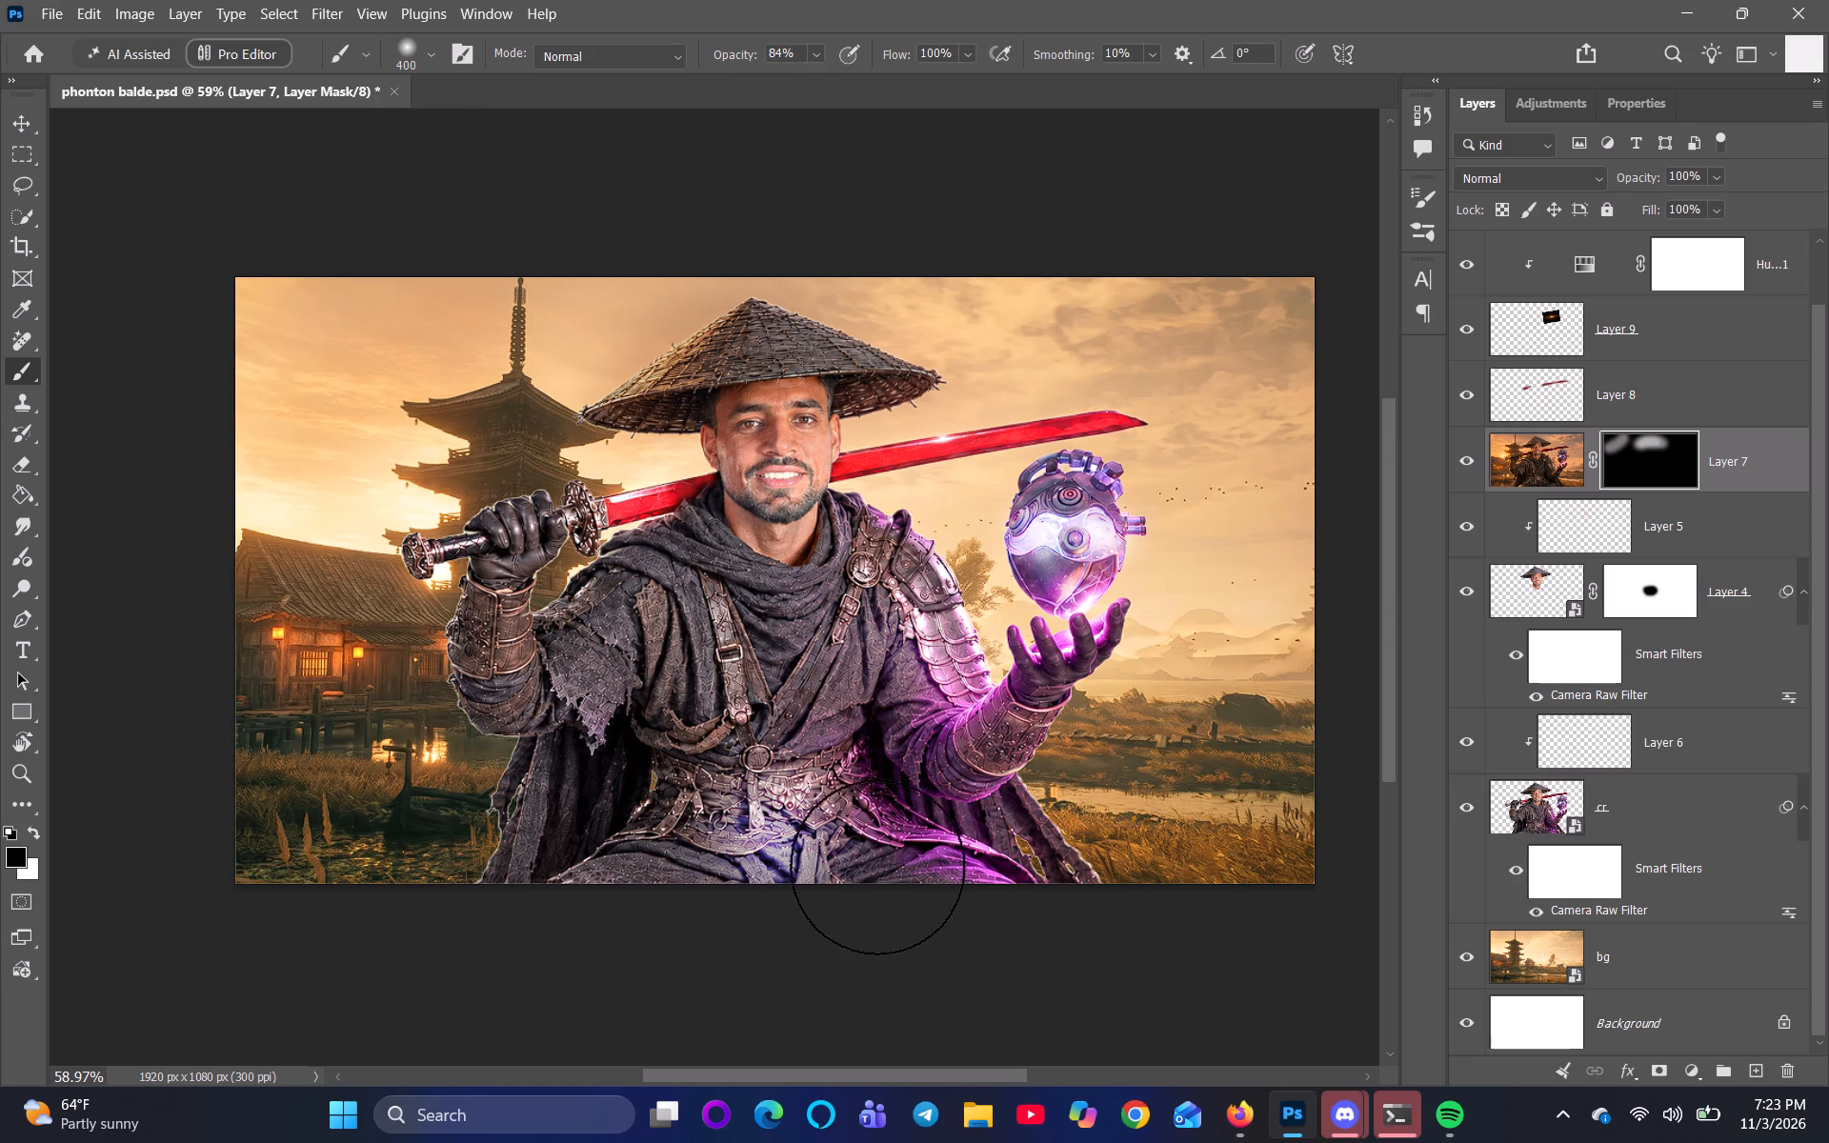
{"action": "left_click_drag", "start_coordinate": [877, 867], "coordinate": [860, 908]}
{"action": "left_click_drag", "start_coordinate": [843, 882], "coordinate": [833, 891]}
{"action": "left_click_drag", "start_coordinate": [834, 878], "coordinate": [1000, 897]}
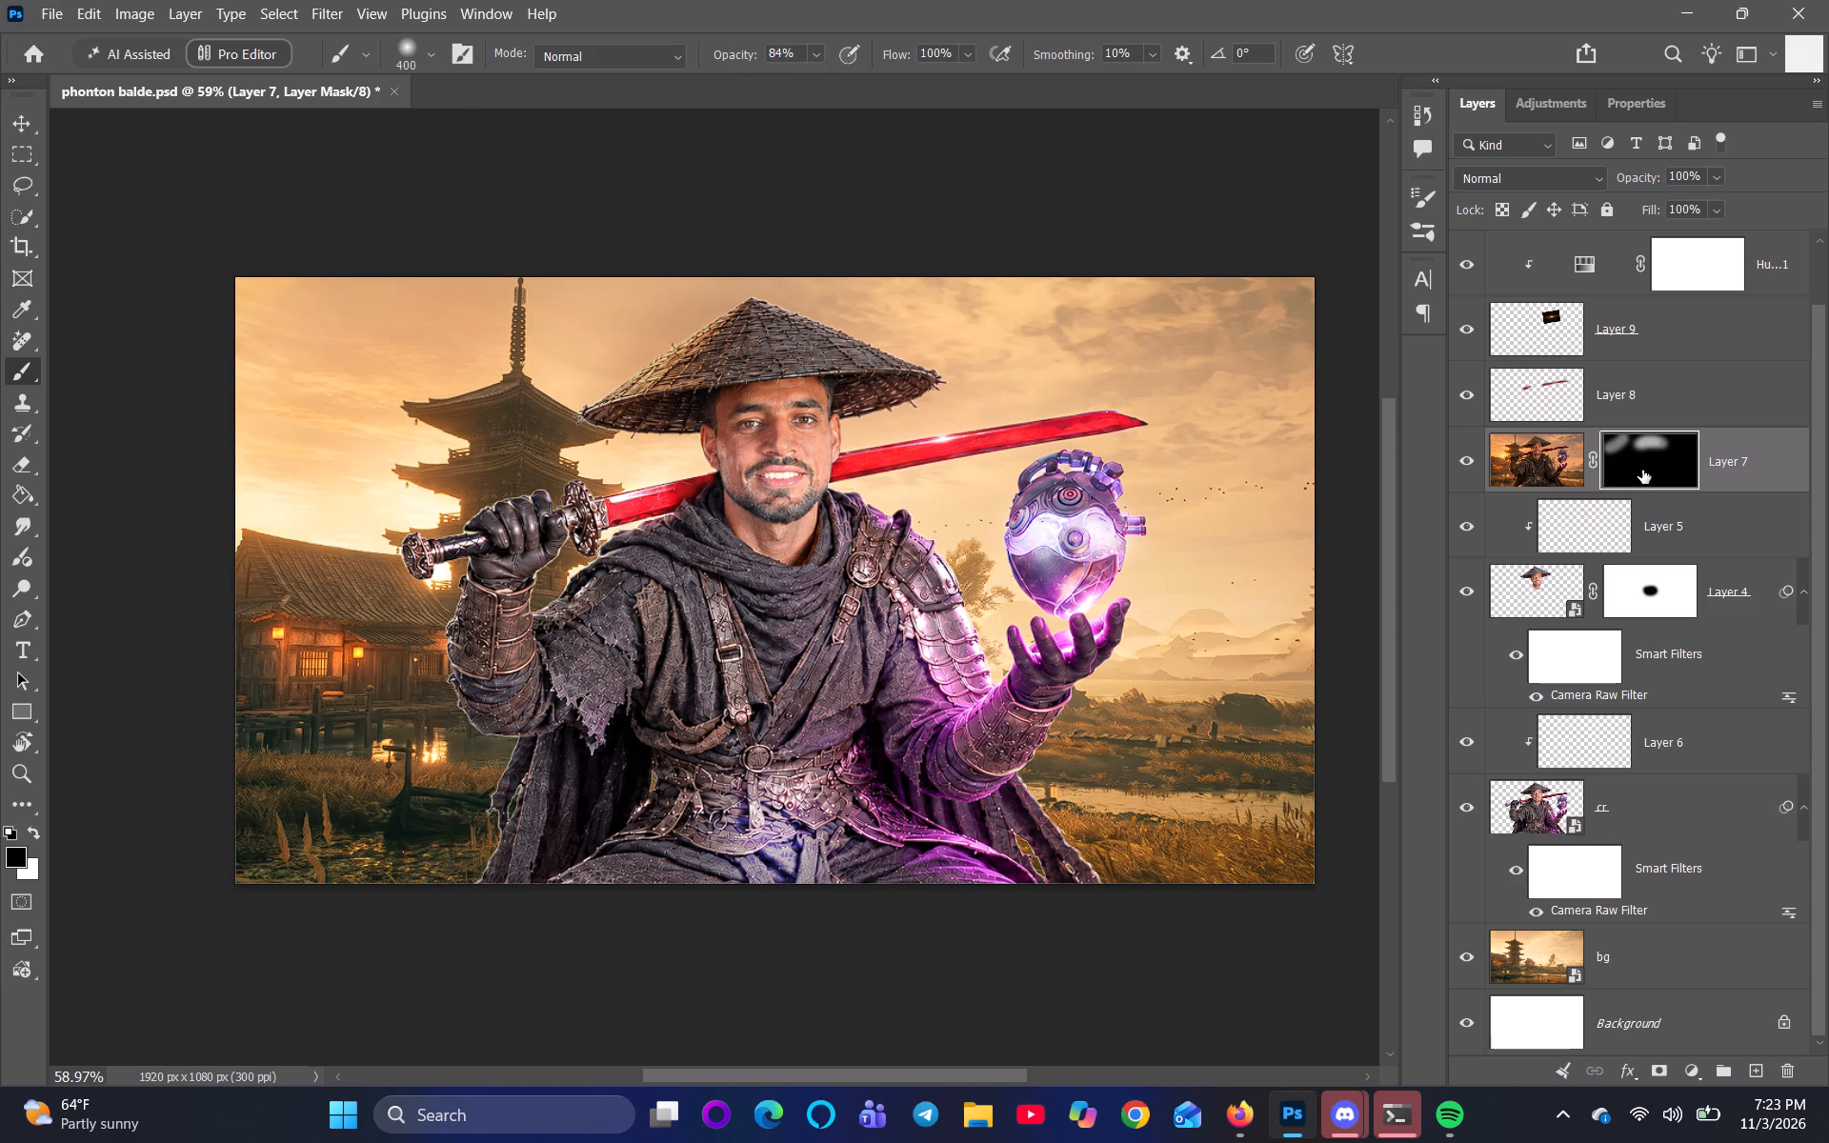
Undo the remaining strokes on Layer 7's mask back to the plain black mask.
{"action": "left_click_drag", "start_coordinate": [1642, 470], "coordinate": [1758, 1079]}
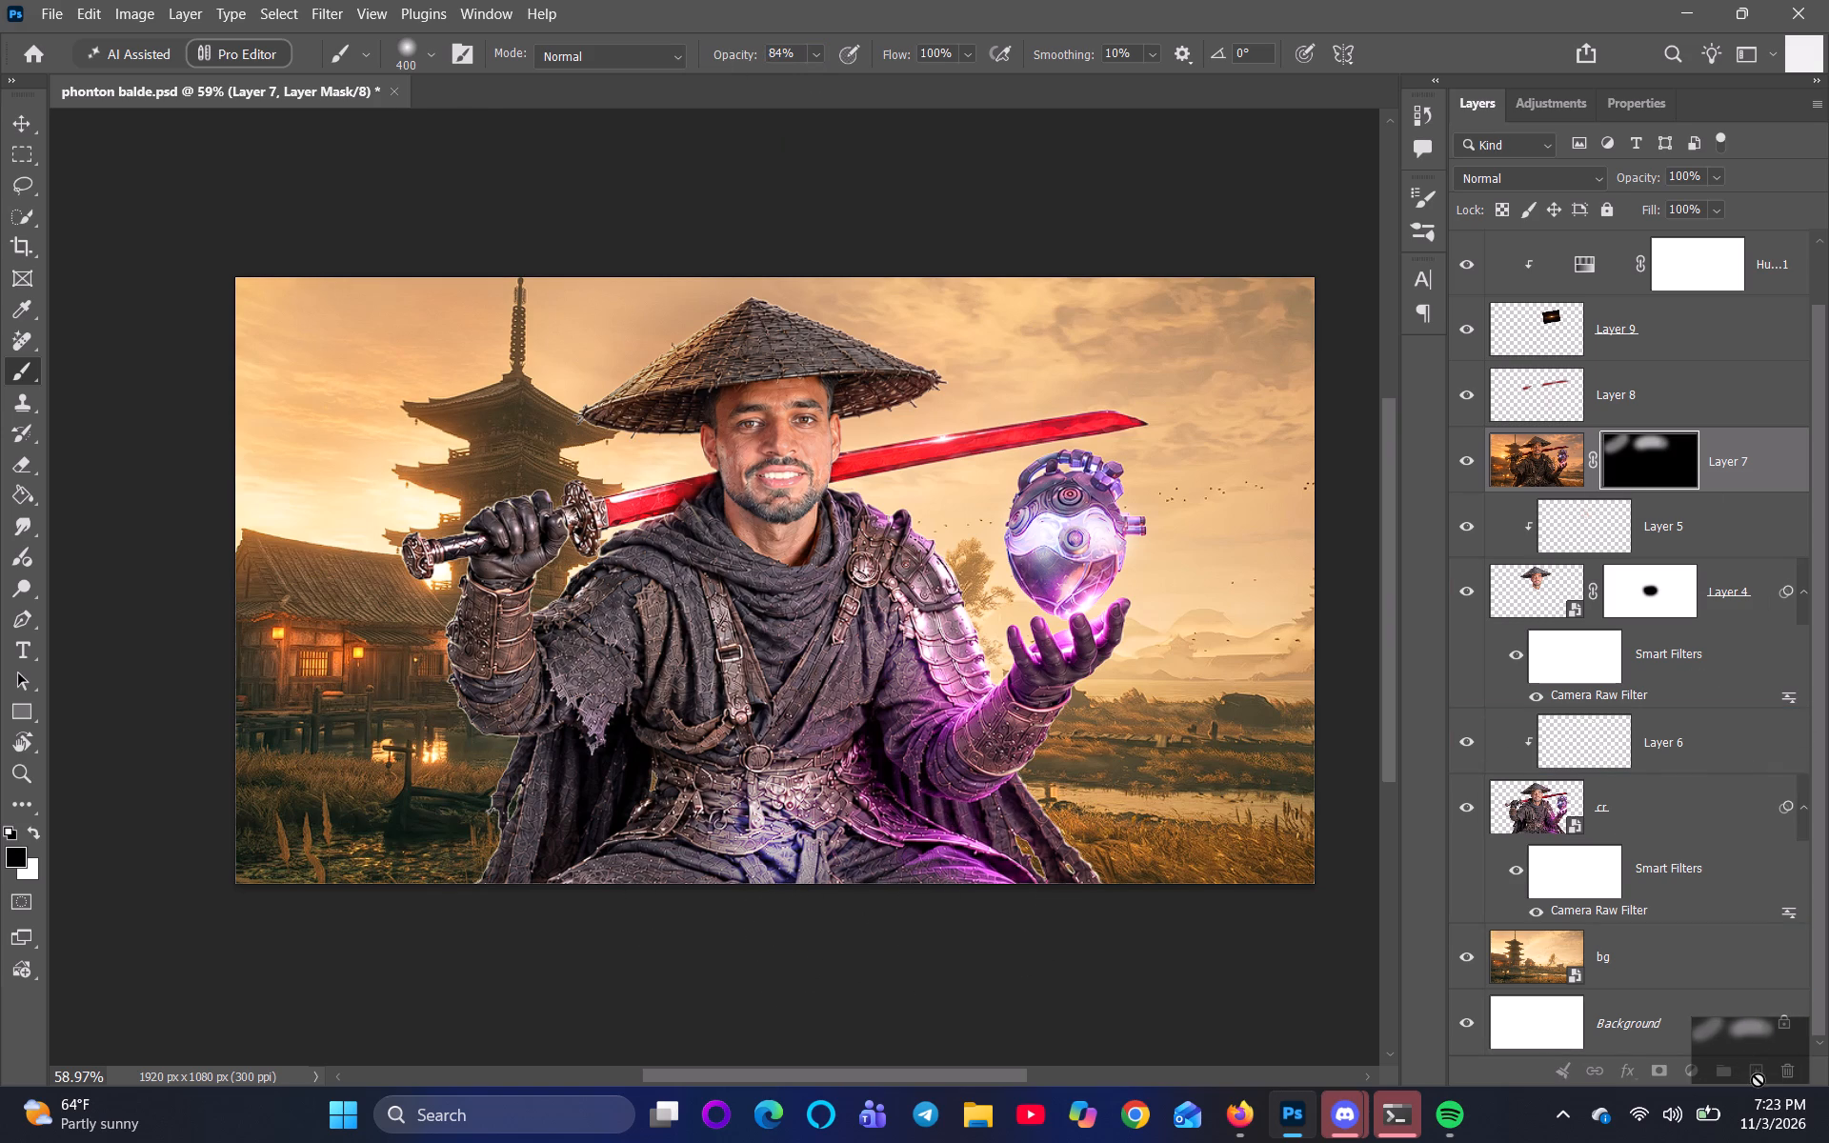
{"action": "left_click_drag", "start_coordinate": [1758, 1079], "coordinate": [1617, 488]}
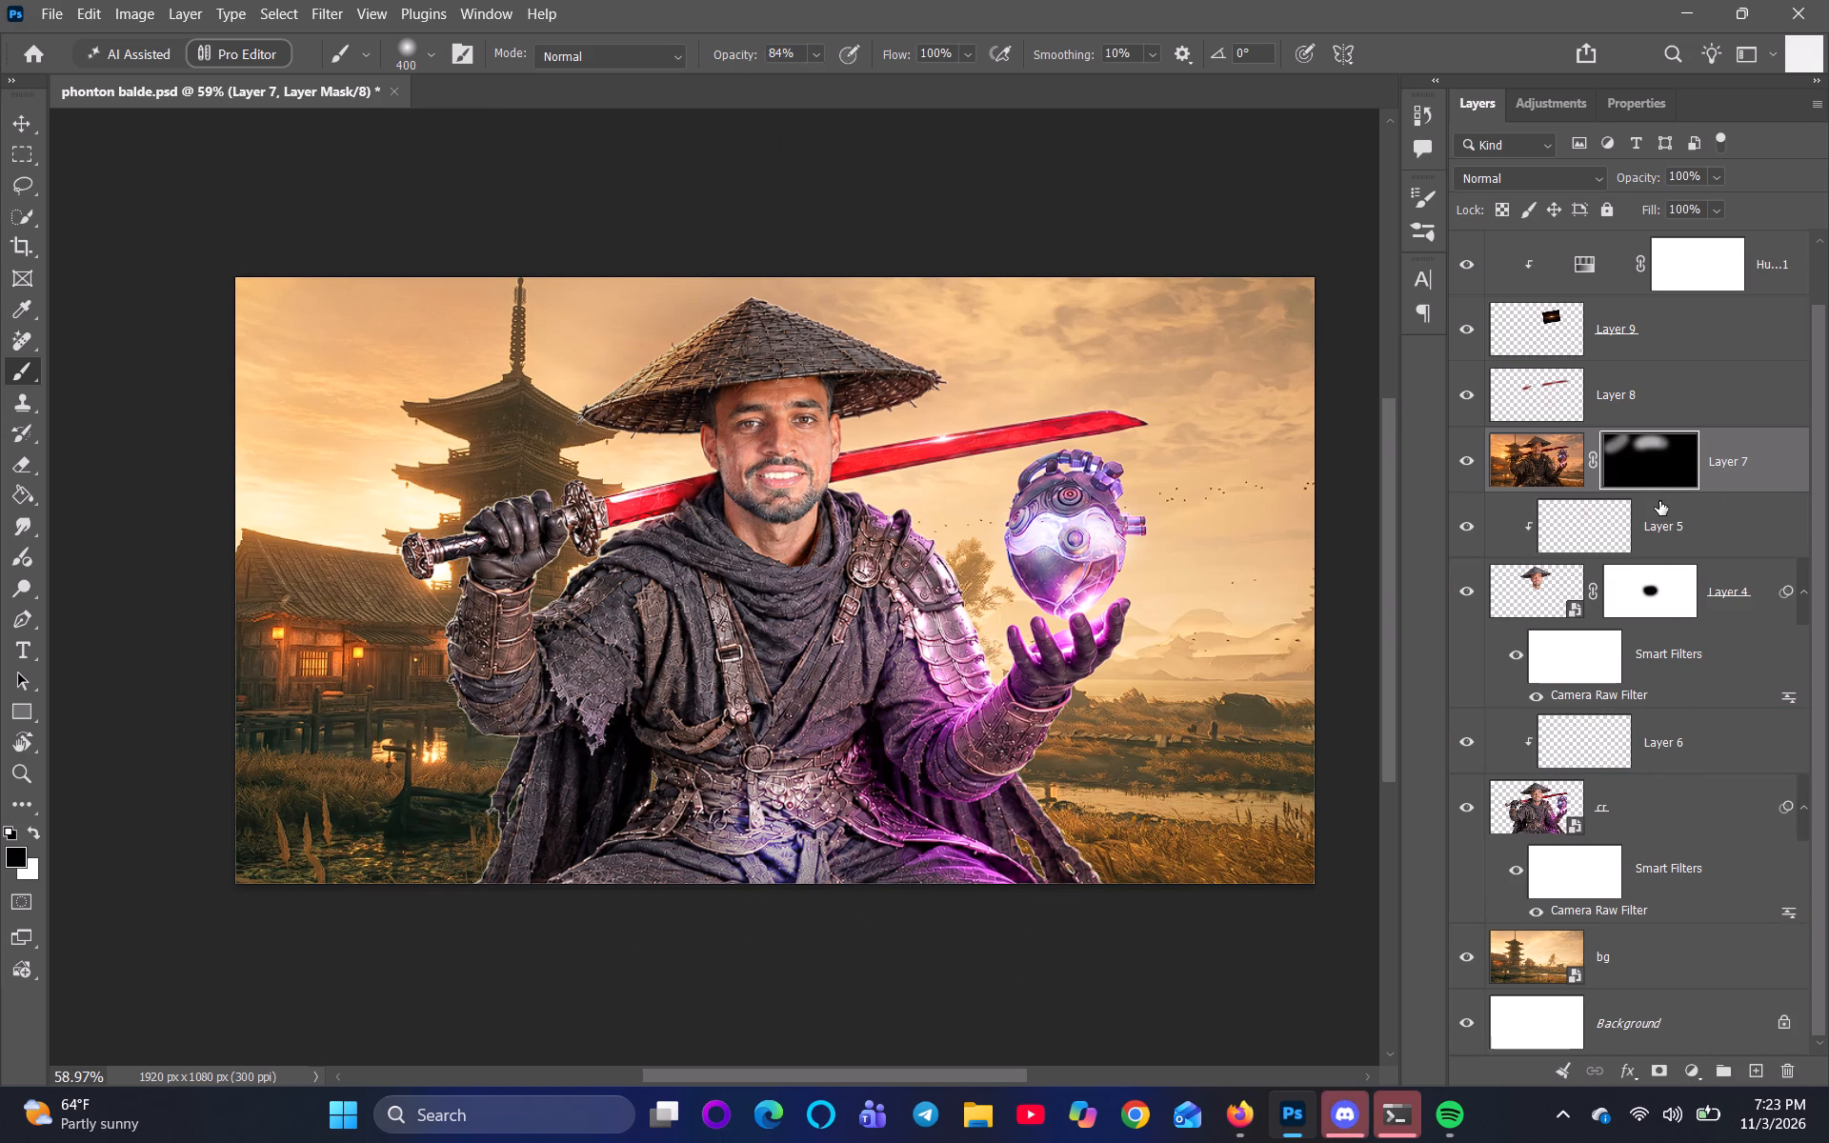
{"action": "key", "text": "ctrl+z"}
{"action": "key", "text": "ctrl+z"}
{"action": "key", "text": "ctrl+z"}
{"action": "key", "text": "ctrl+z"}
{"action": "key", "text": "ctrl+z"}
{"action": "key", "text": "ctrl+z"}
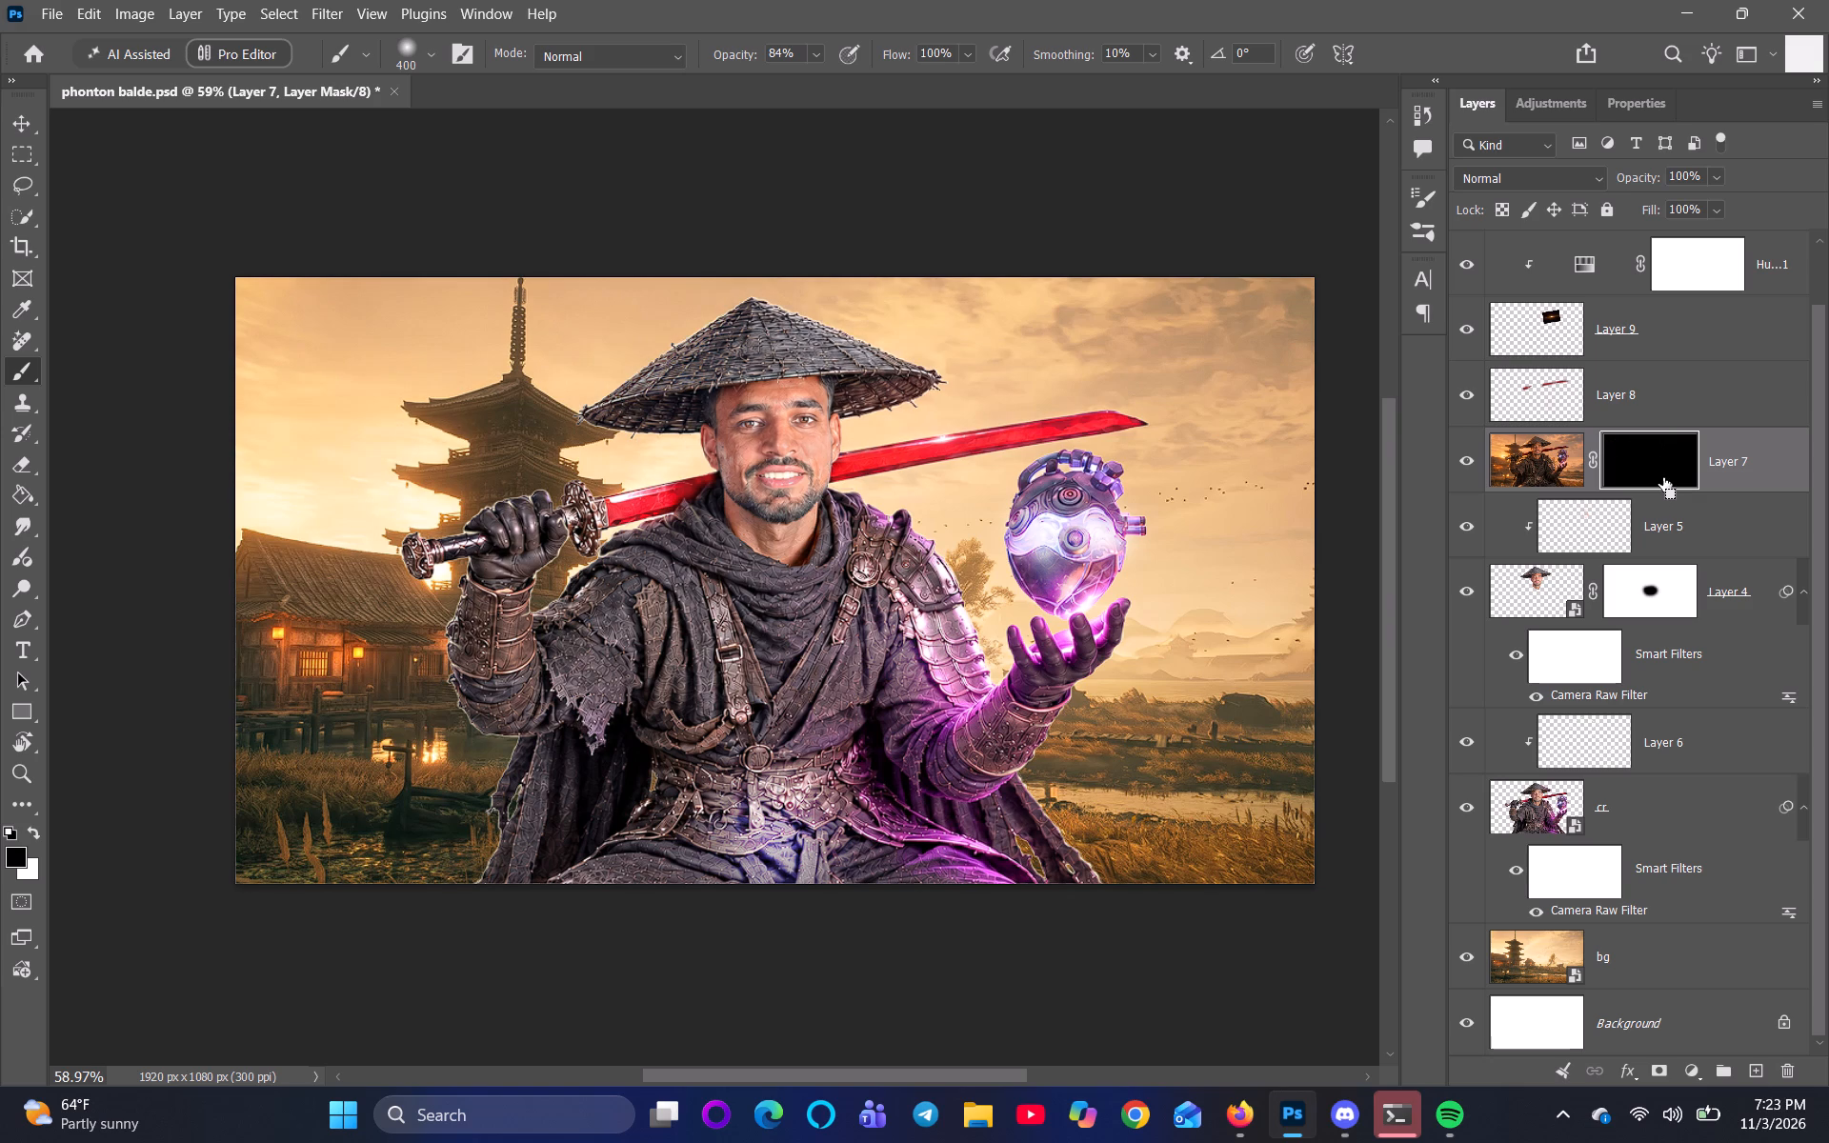
Invert Layer 7's black mask to white.
{"action": "key", "text": "ctrl+i"}
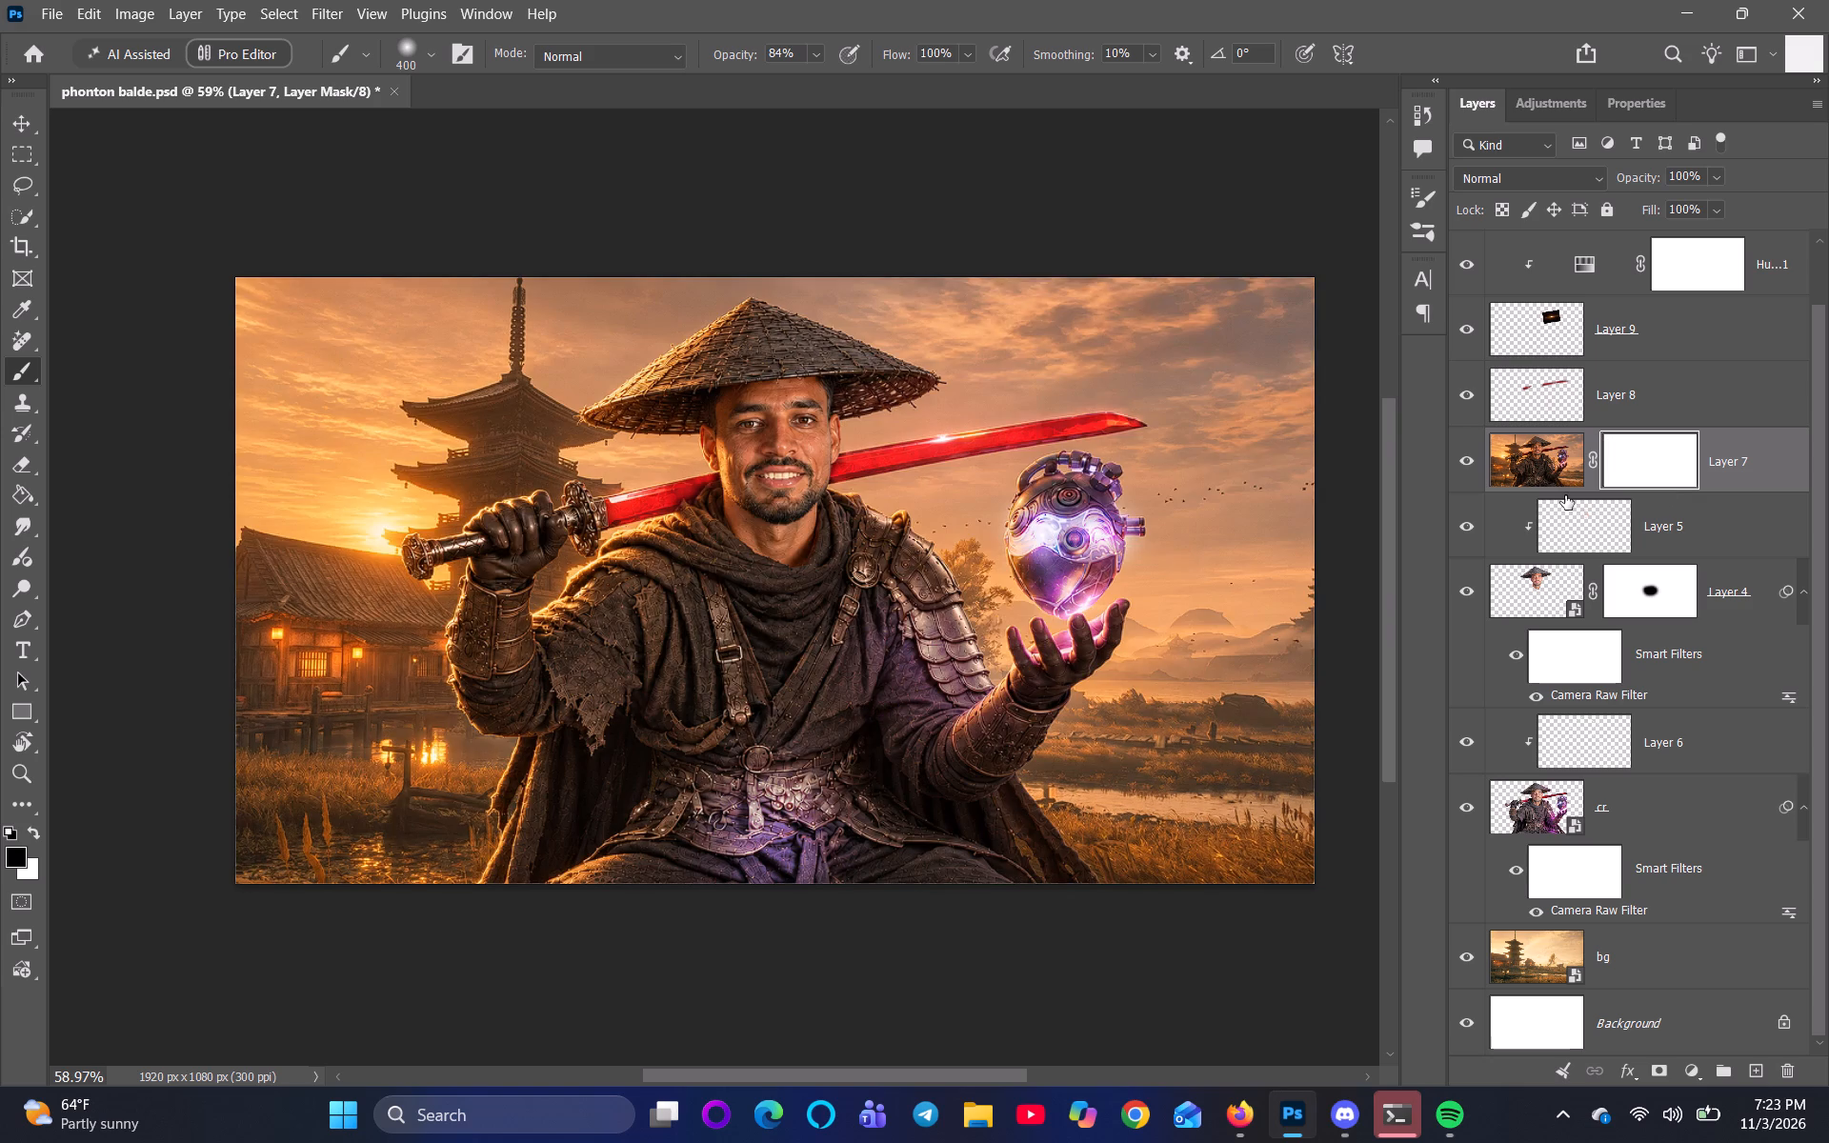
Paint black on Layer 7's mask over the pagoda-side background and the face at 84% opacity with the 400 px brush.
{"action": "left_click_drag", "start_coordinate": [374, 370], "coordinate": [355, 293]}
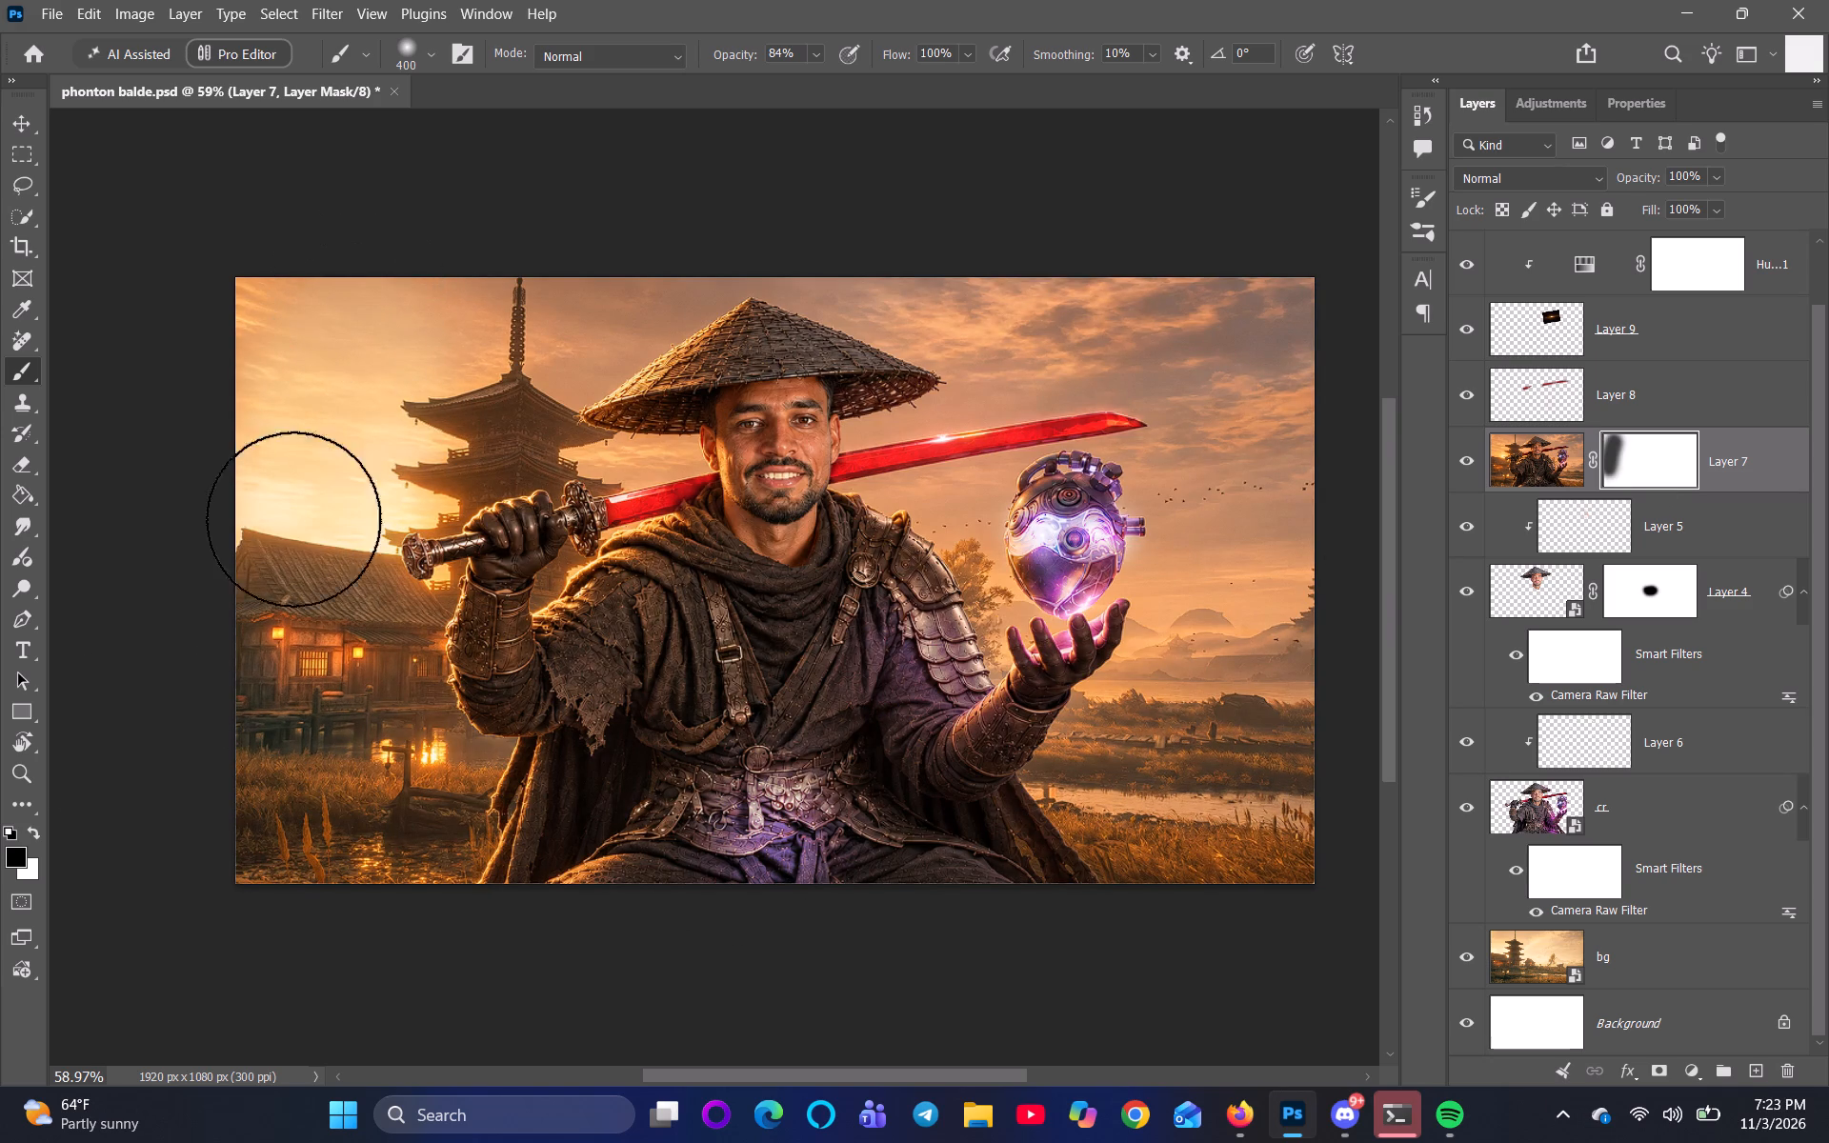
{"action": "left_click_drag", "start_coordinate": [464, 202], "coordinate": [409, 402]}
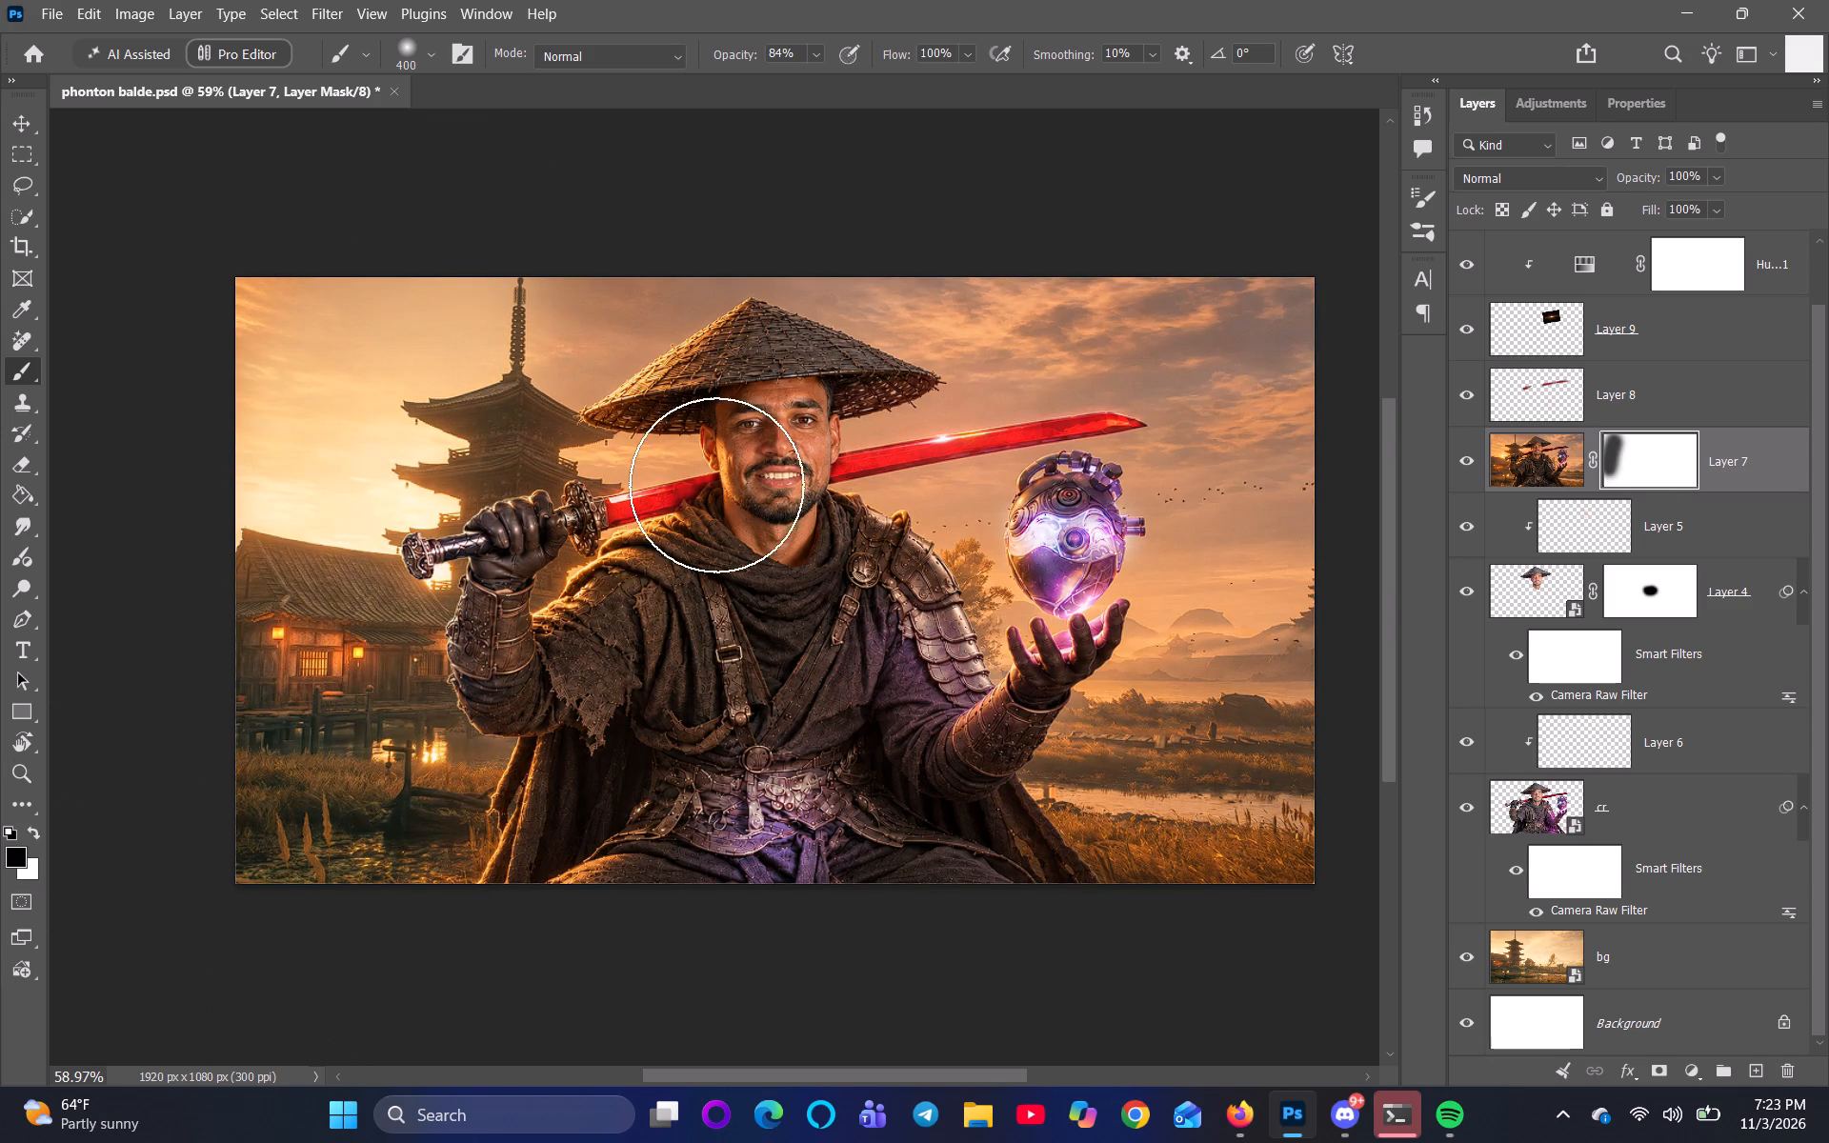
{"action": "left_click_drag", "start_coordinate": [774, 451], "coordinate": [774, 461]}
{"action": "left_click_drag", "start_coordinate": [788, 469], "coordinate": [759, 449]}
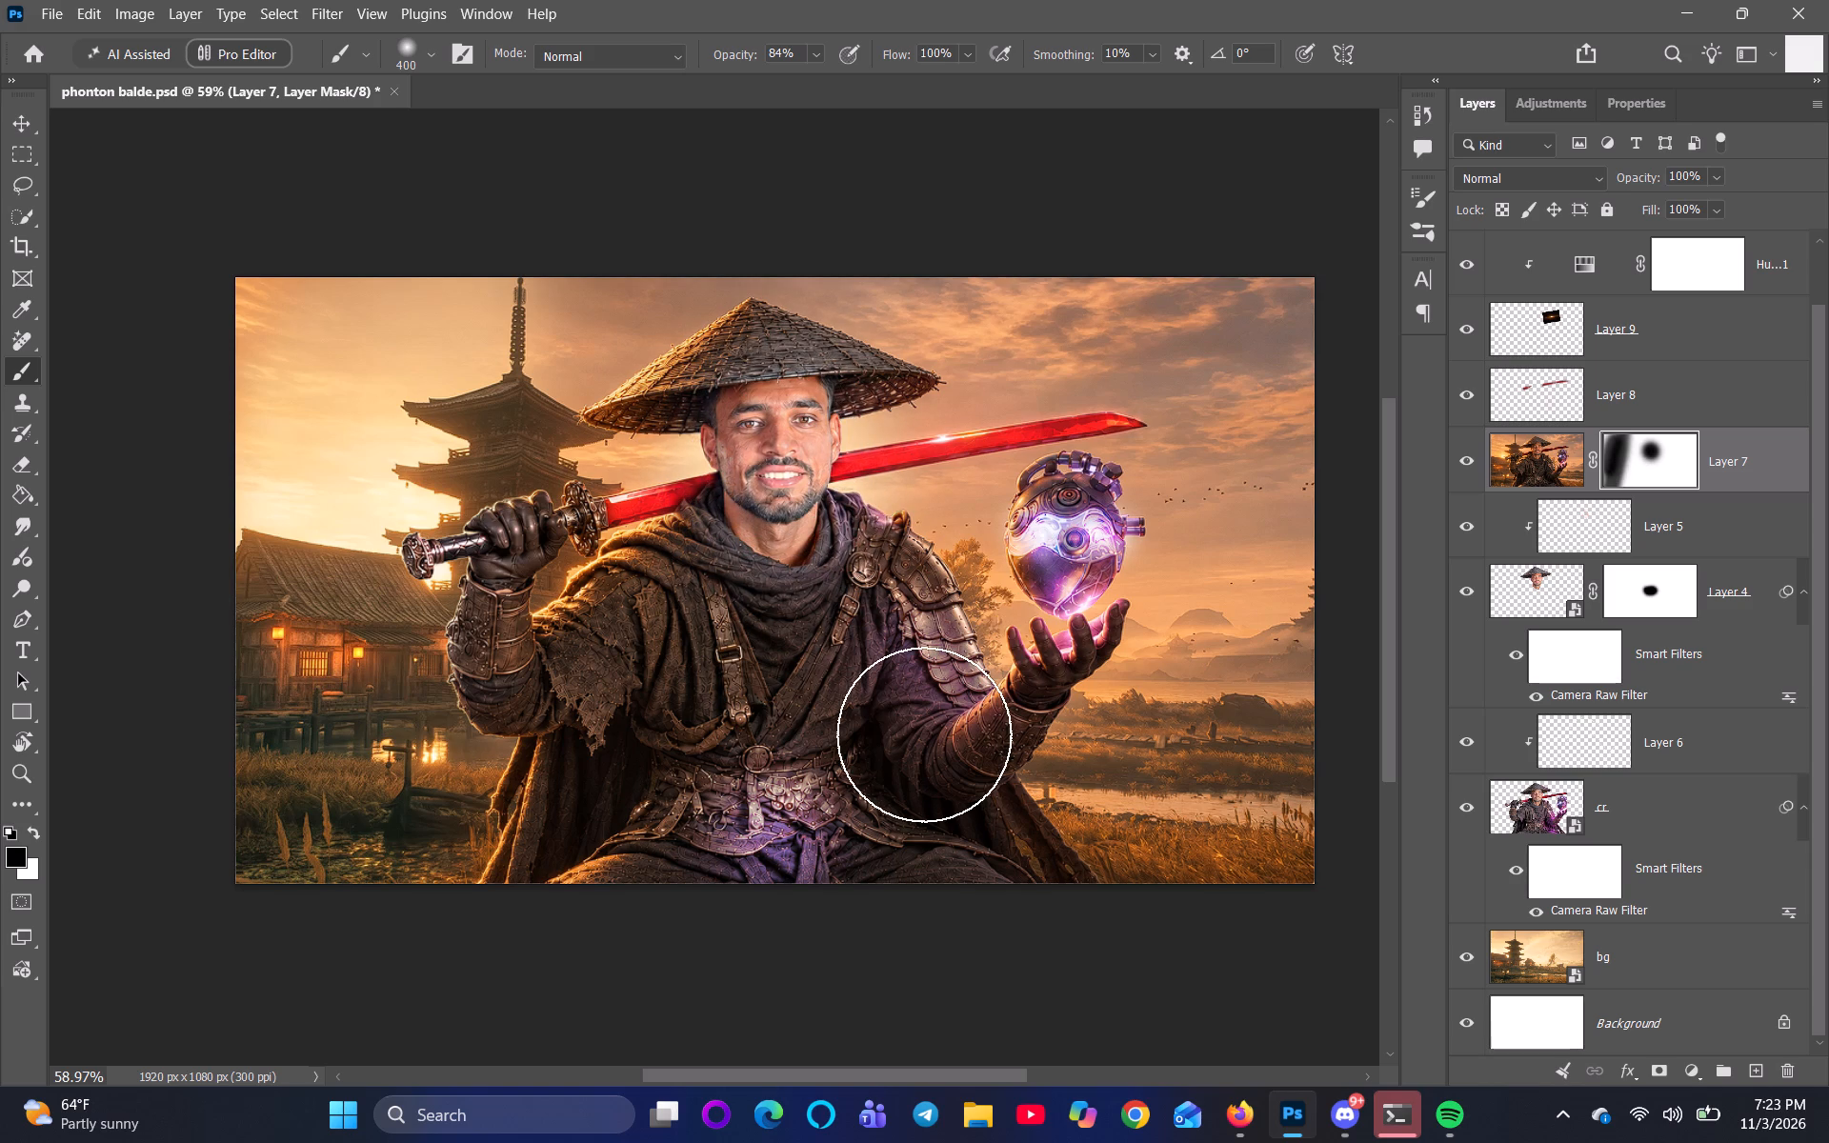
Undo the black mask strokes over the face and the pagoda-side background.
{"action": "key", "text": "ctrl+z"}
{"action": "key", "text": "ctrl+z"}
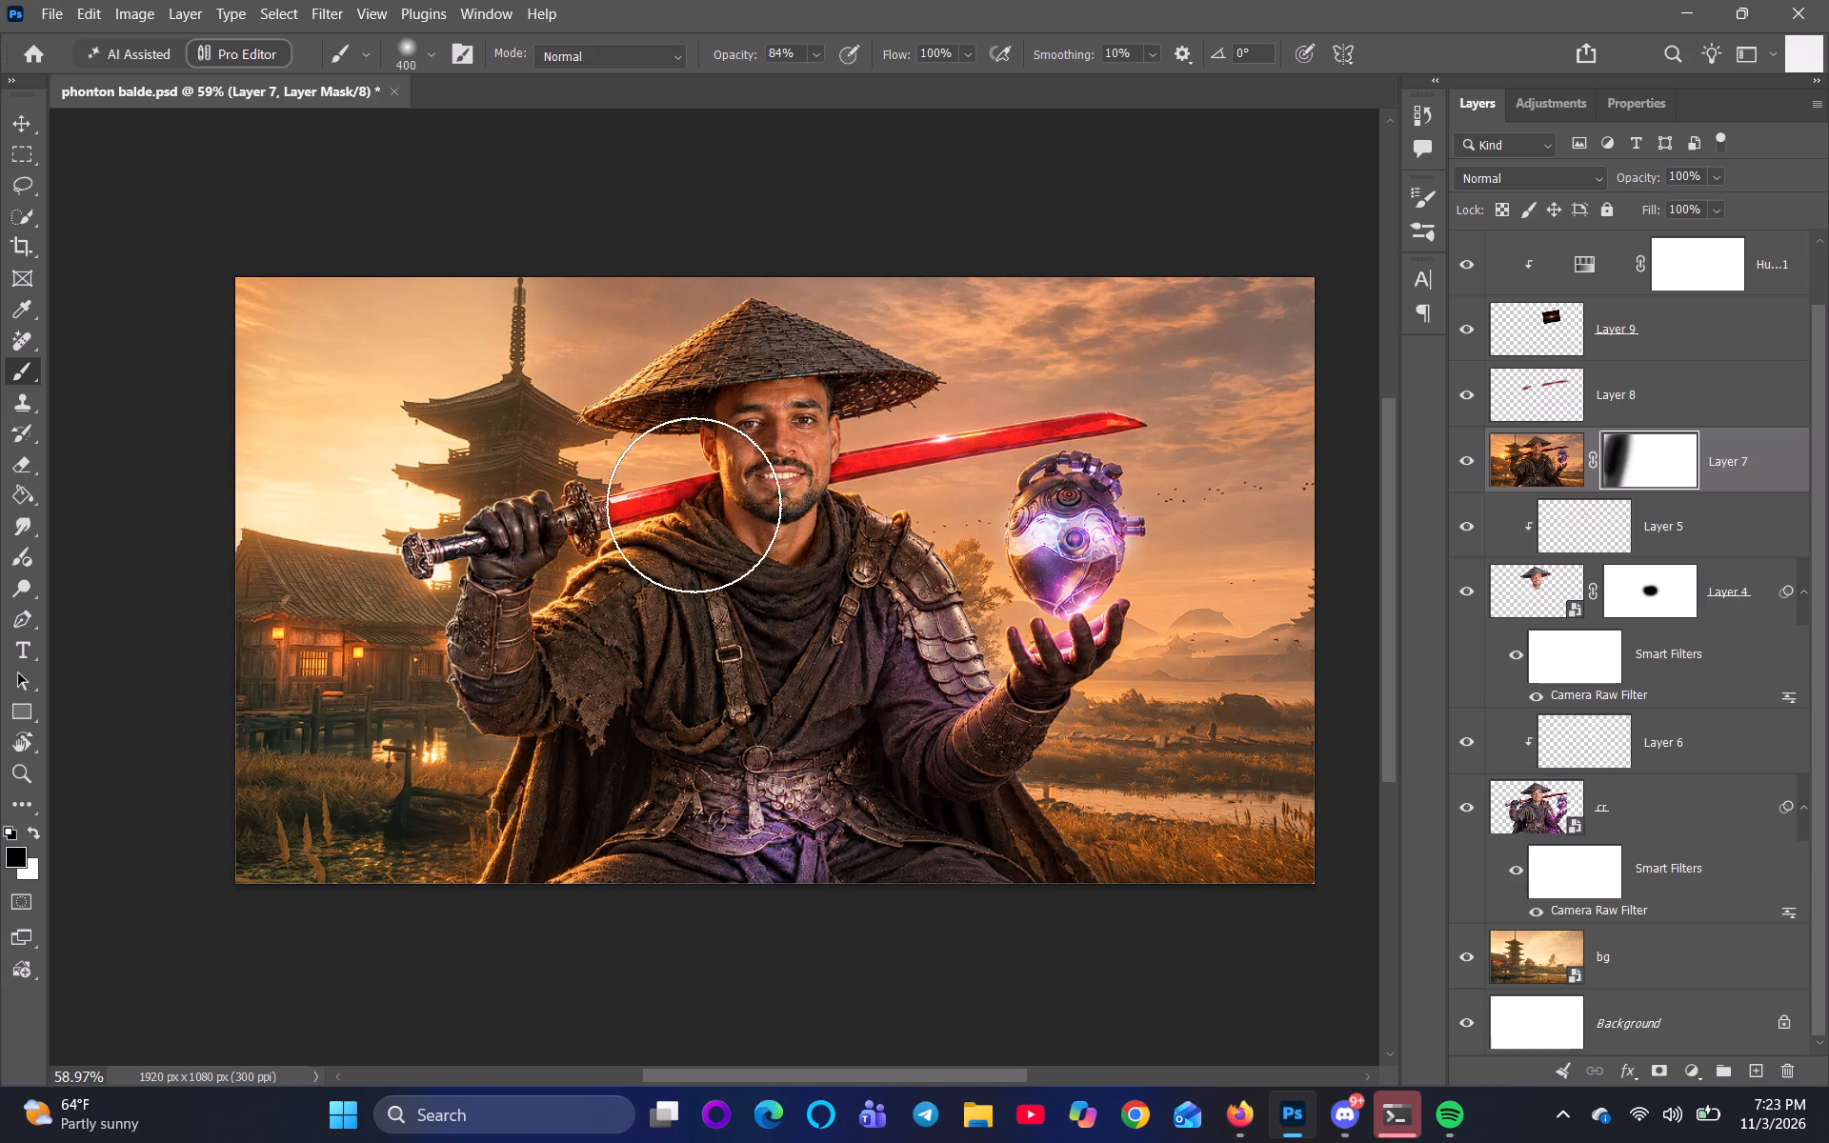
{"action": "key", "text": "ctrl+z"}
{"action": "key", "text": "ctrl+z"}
Paint black on Layer 7's mask over the samurai's face with the 400 px brush at 84% opacity.
{"action": "left_click_drag", "start_coordinate": [771, 433], "coordinate": [776, 491]}
Paint black on Layer 7's mask over the pagoda side of the scene with a 1400 px brush at 12% opacity.
{"action": "left_click_drag", "start_coordinate": [730, 59], "coordinate": [710, 60]}
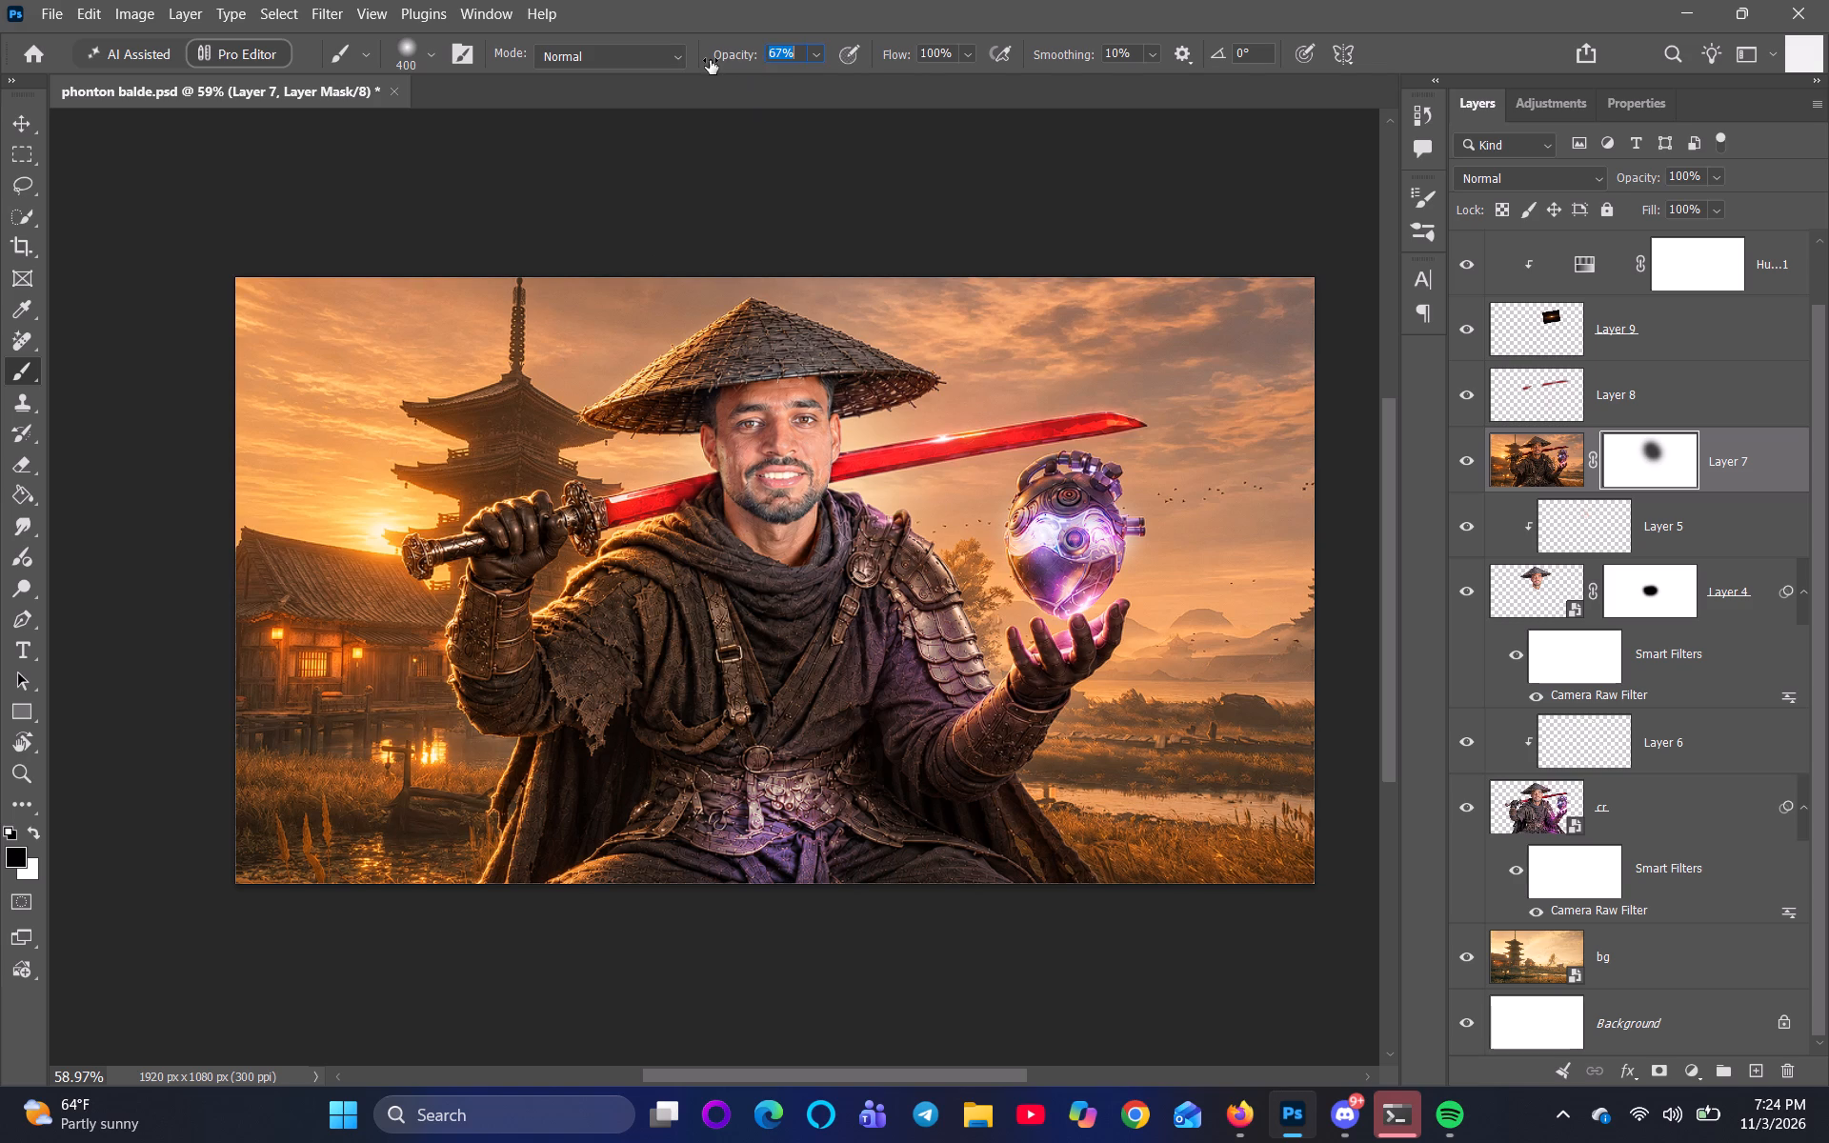
{"action": "left_click_drag", "start_coordinate": [710, 60], "coordinate": [676, 74]}
{"action": "key", "text": "bracketright"}
{"action": "key", "text": "bracketright"}
{"action": "key", "text": "bracketright"}
{"action": "key", "text": "bracketright"}
{"action": "key", "text": "bracketright"}
{"action": "key", "text": "bracketright"}
{"action": "key", "text": "bracketright"}
{"action": "key", "text": "bracketright"}
{"action": "key", "text": "bracketright"}
{"action": "key", "text": "bracketright"}
{"action": "left_click_drag", "start_coordinate": [742, 50], "coordinate": [708, 64]}
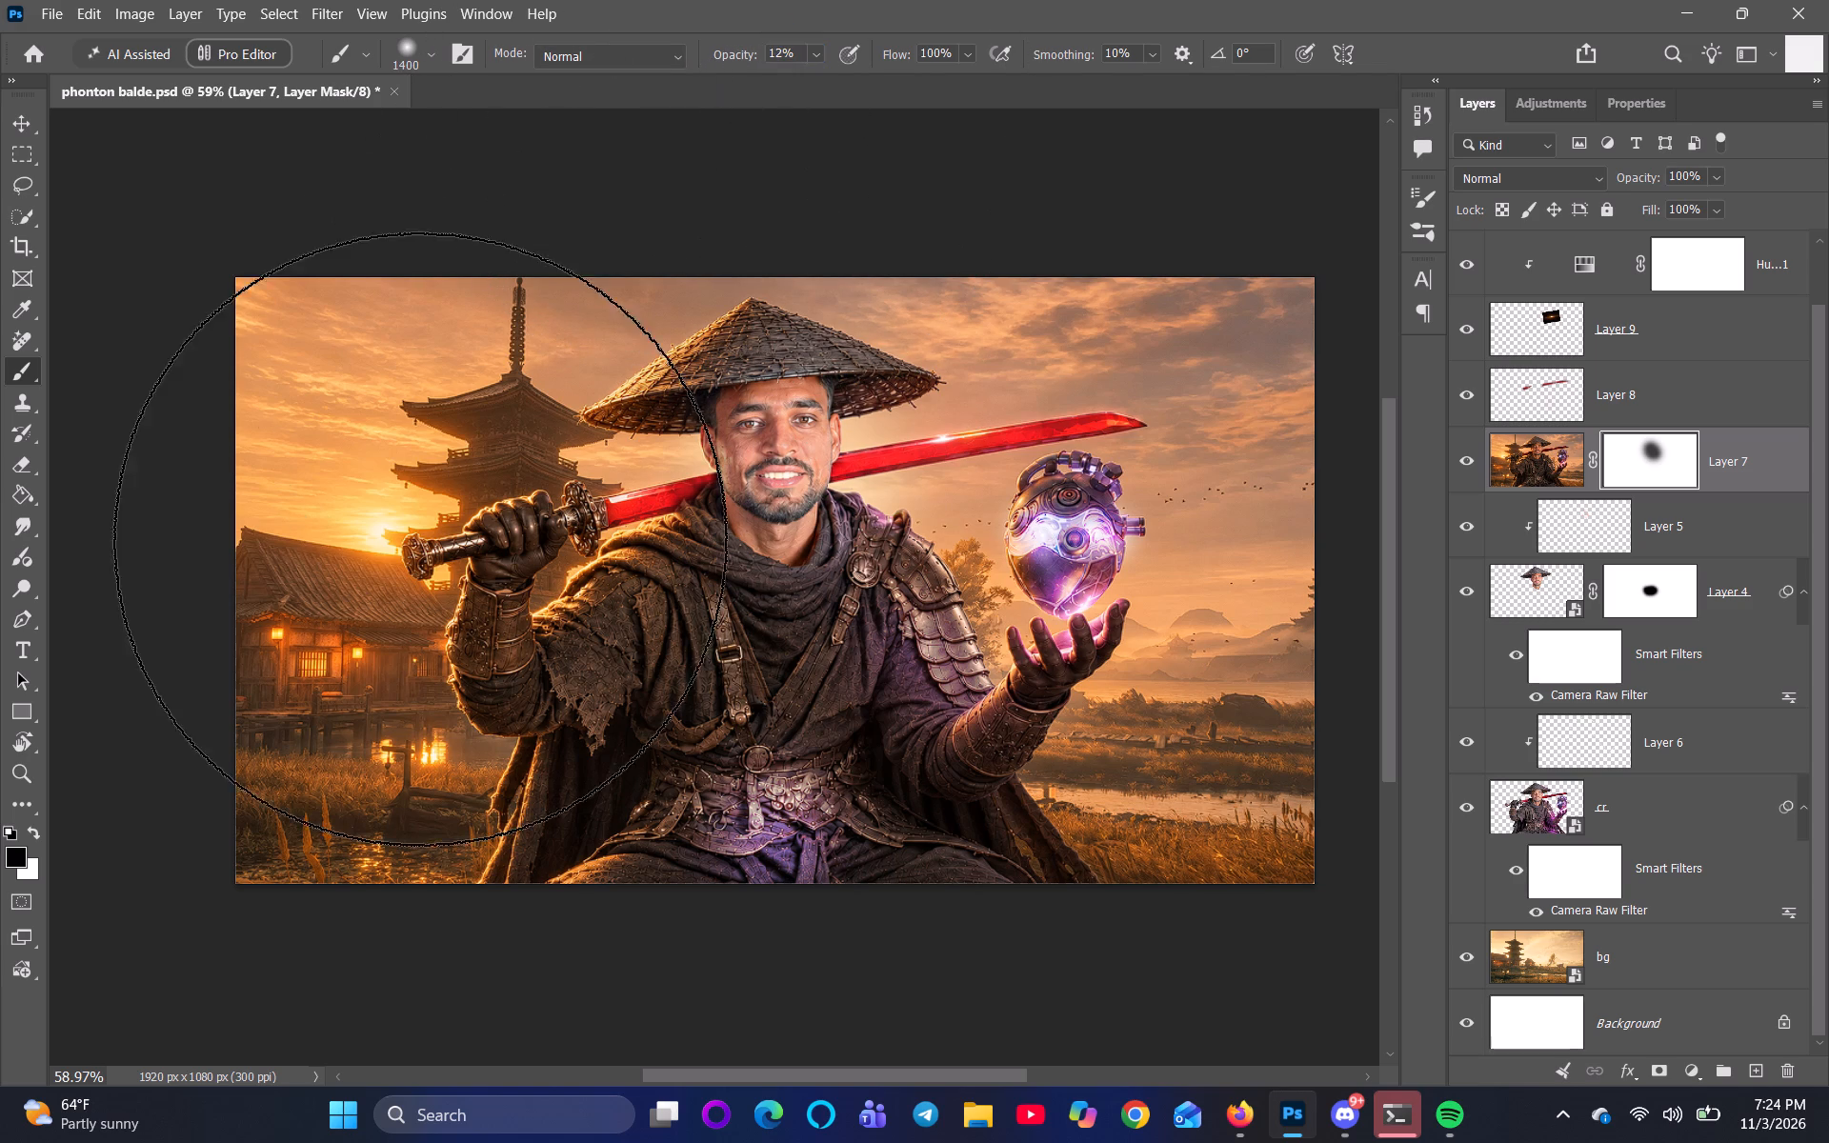
{"action": "left_click_drag", "start_coordinate": [409, 416], "coordinate": [412, 553]}
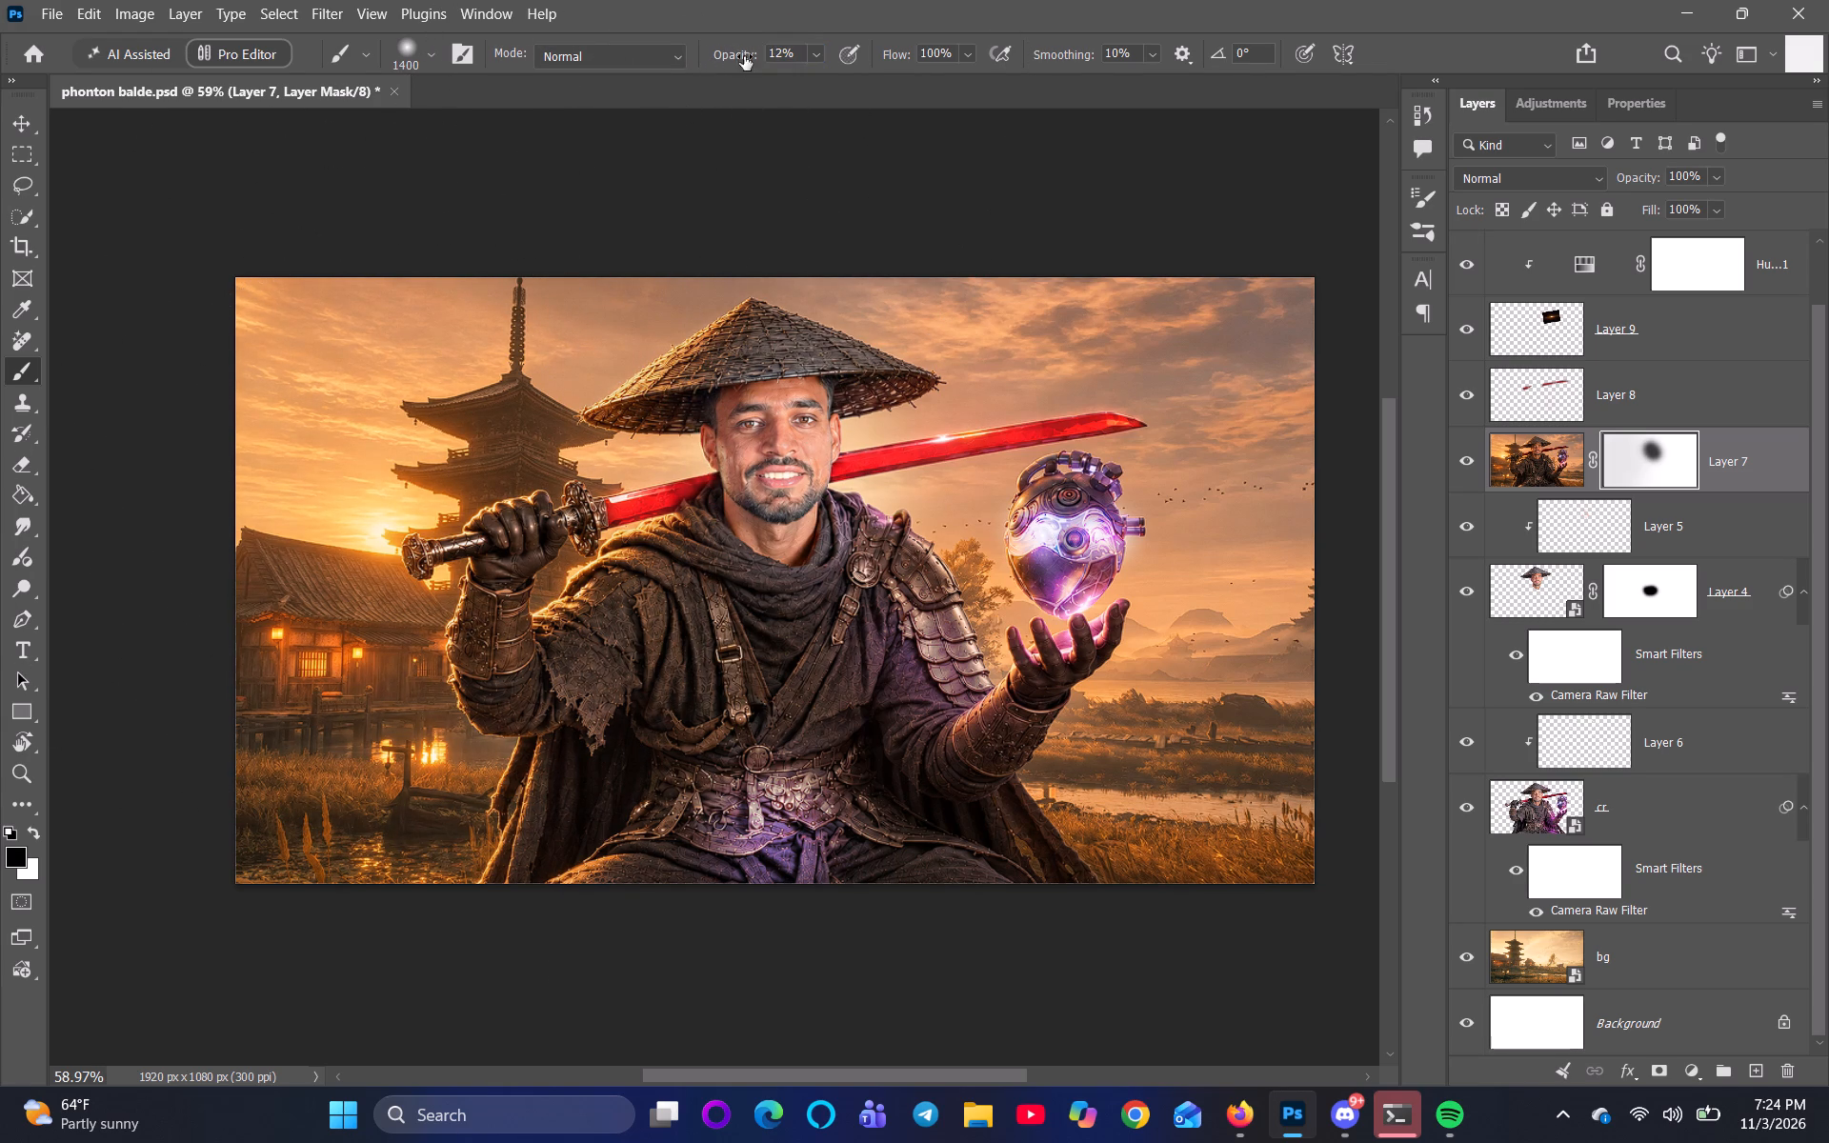
Paint black on Layer 7's mask over the pagoda side and the orb-side background with the 1400 px brush at 26% opacity.
{"action": "left_click_drag", "start_coordinate": [717, 50], "coordinate": [742, 54]}
{"action": "left_click", "coordinate": [727, 53]}
{"action": "left_click_drag", "start_coordinate": [400, 336], "coordinate": [415, 645]}
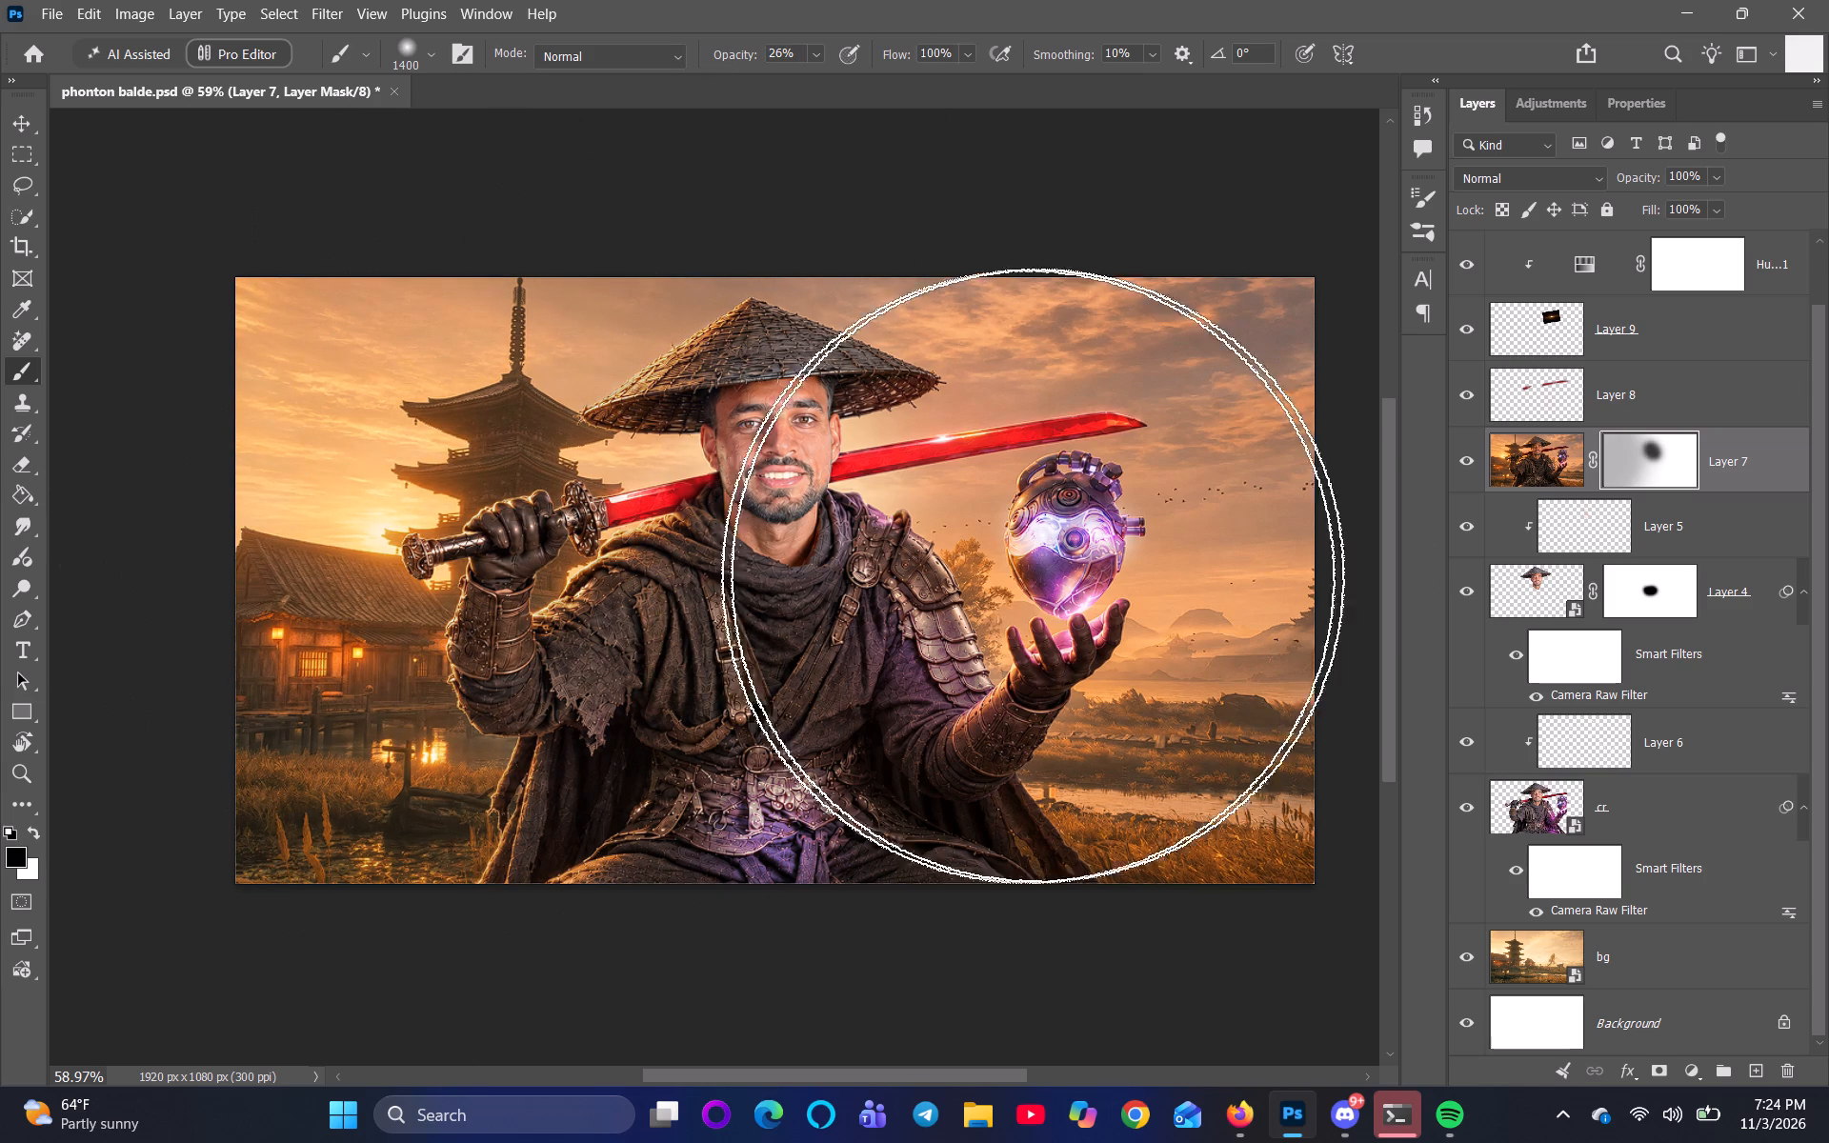
{"action": "left_click_drag", "start_coordinate": [1191, 461], "coordinate": [1261, 842]}
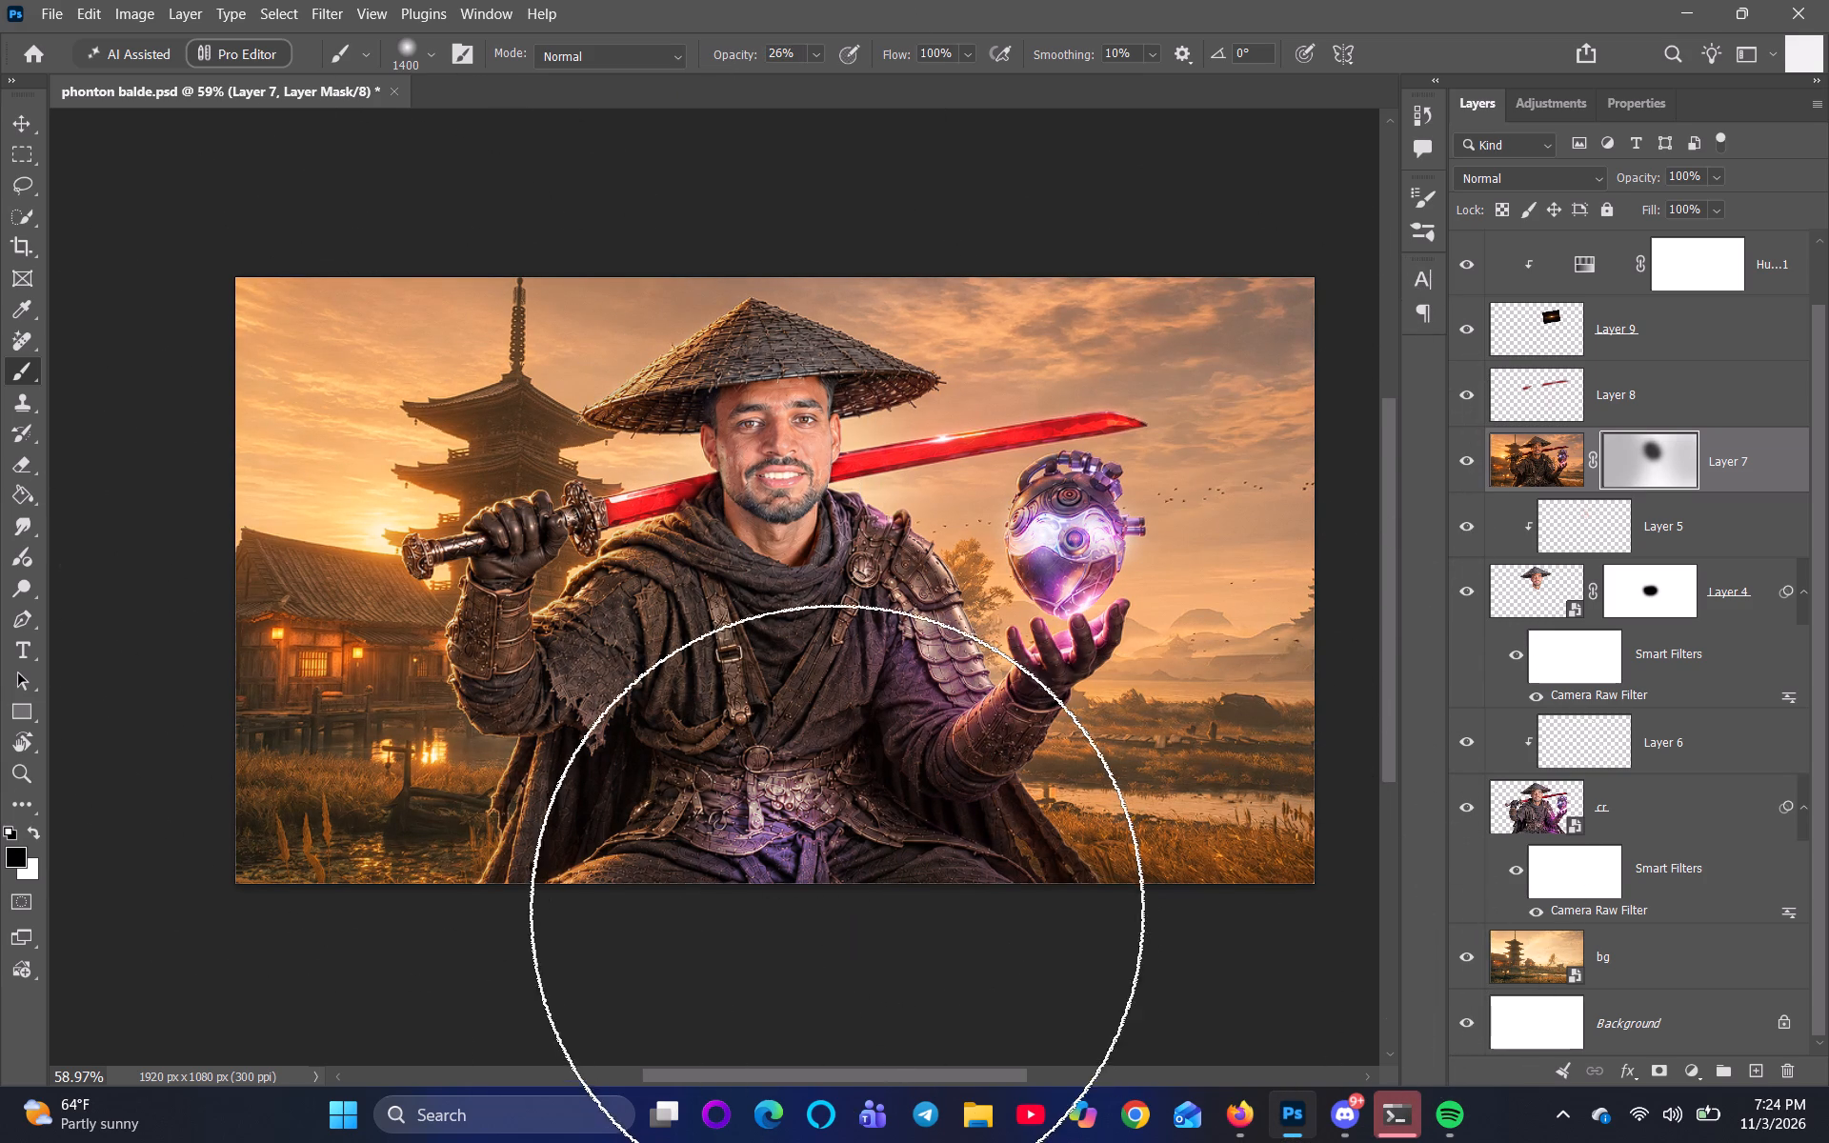
Paint black on Layer 7's mask over the lower robe and the cloak on the pagoda side at 26% opacity.
{"action": "left_click_drag", "start_coordinate": [718, 826], "coordinate": [911, 927]}
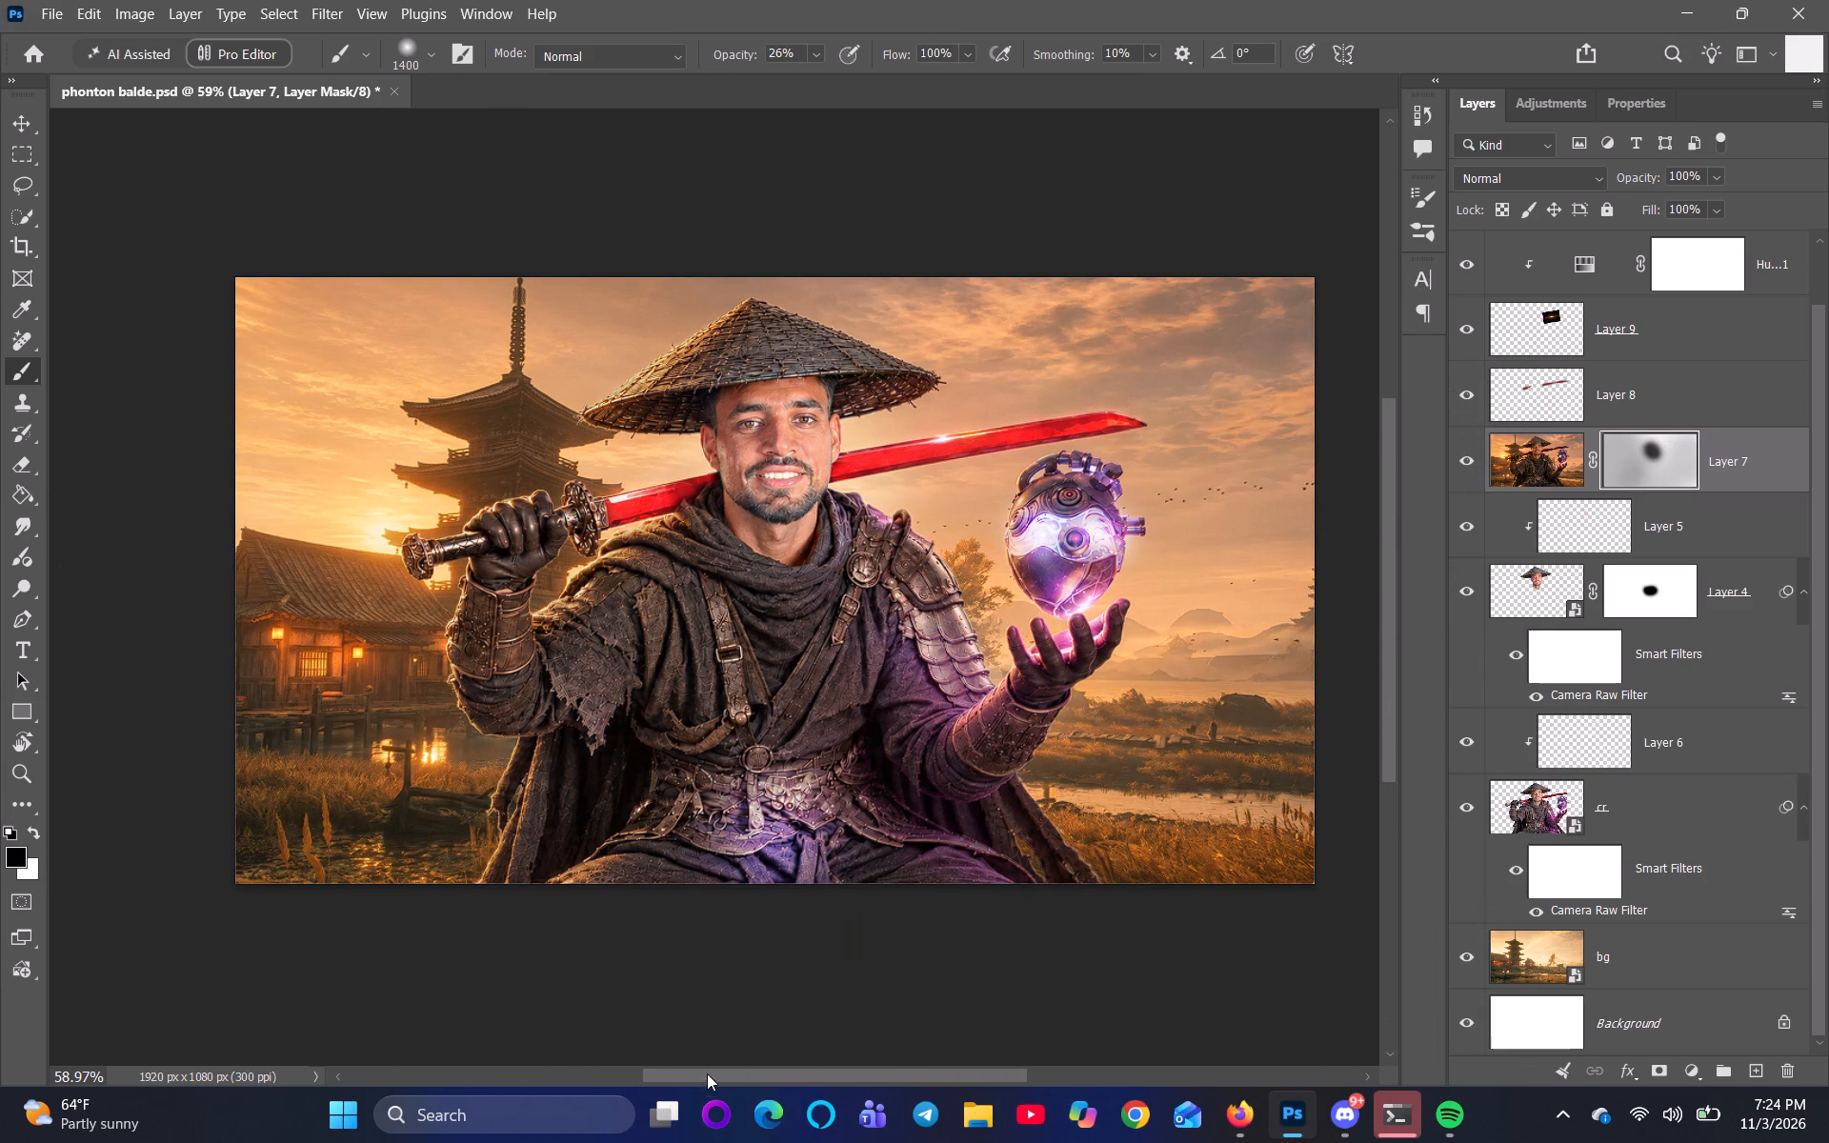
{"action": "left_click_drag", "start_coordinate": [500, 790], "coordinate": [511, 819]}
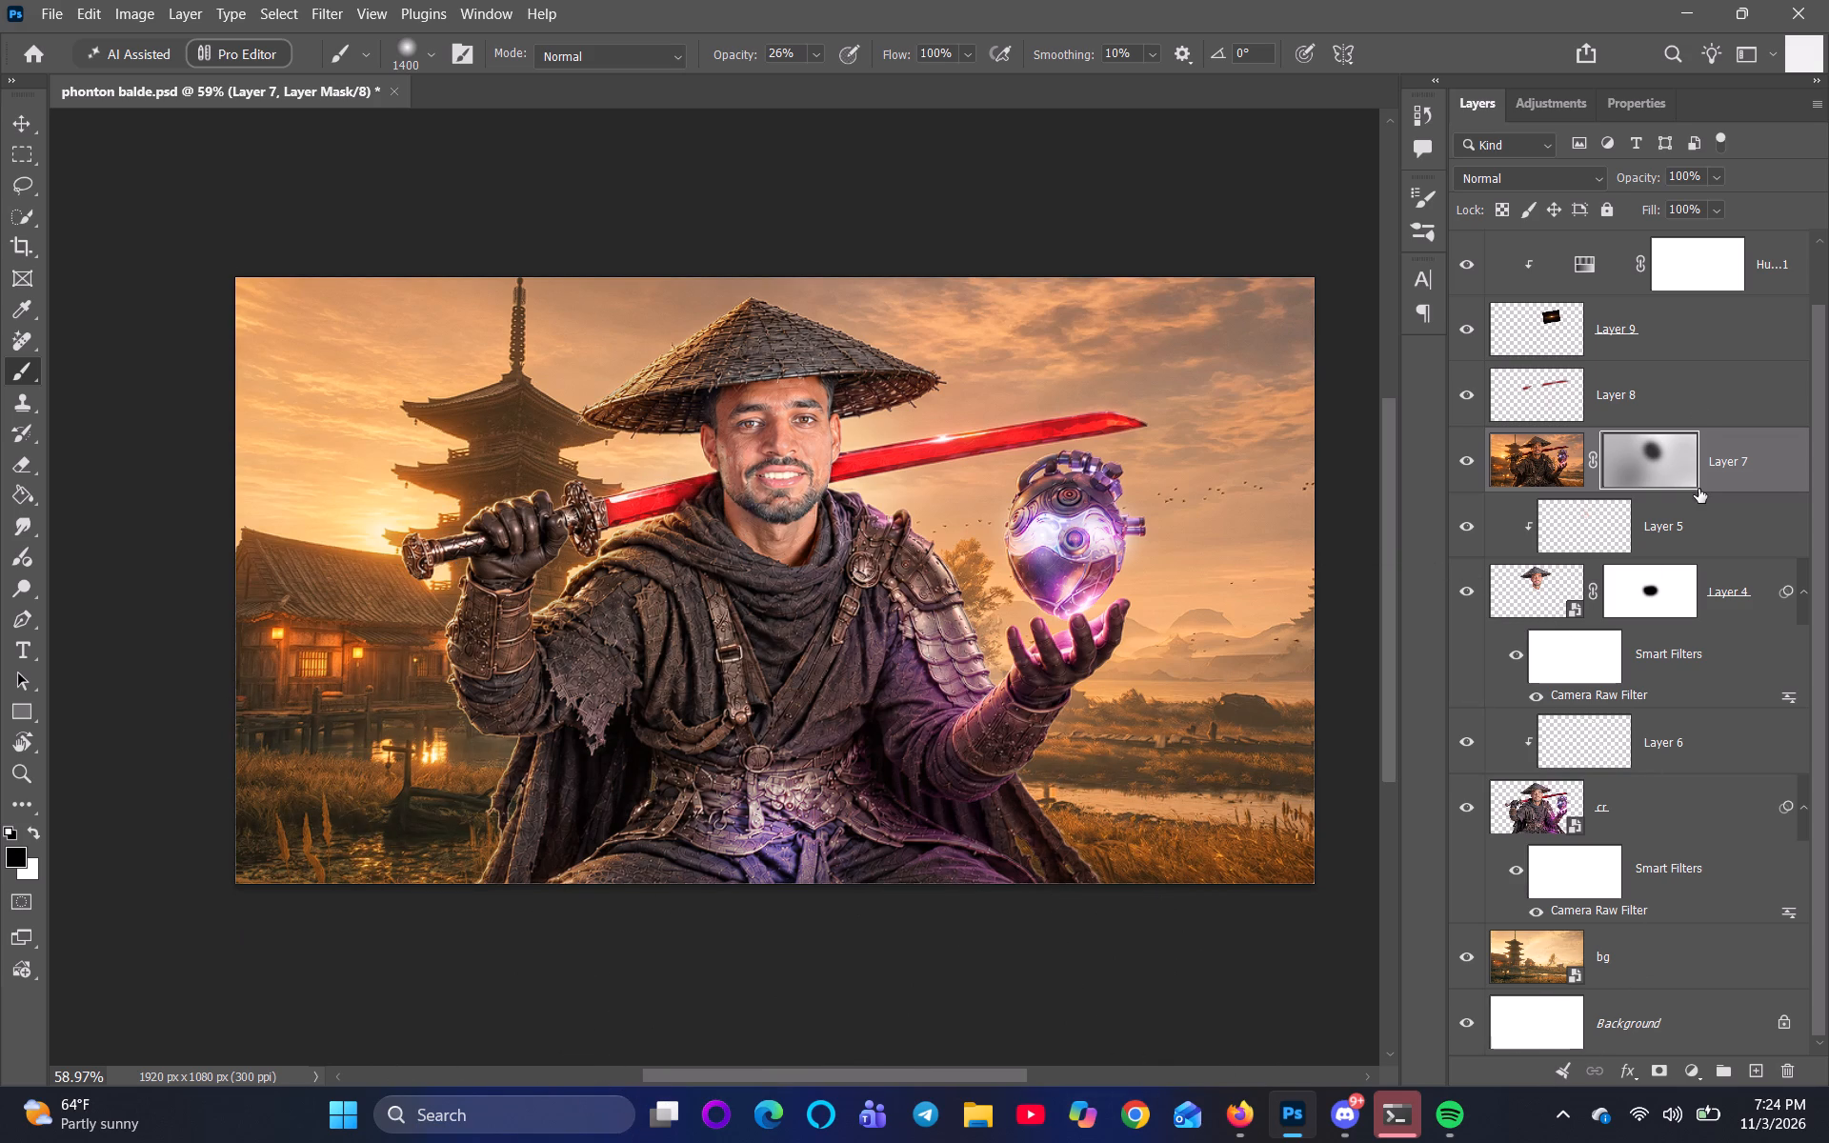
{"action": "left_click", "coordinate": [1665, 477]}
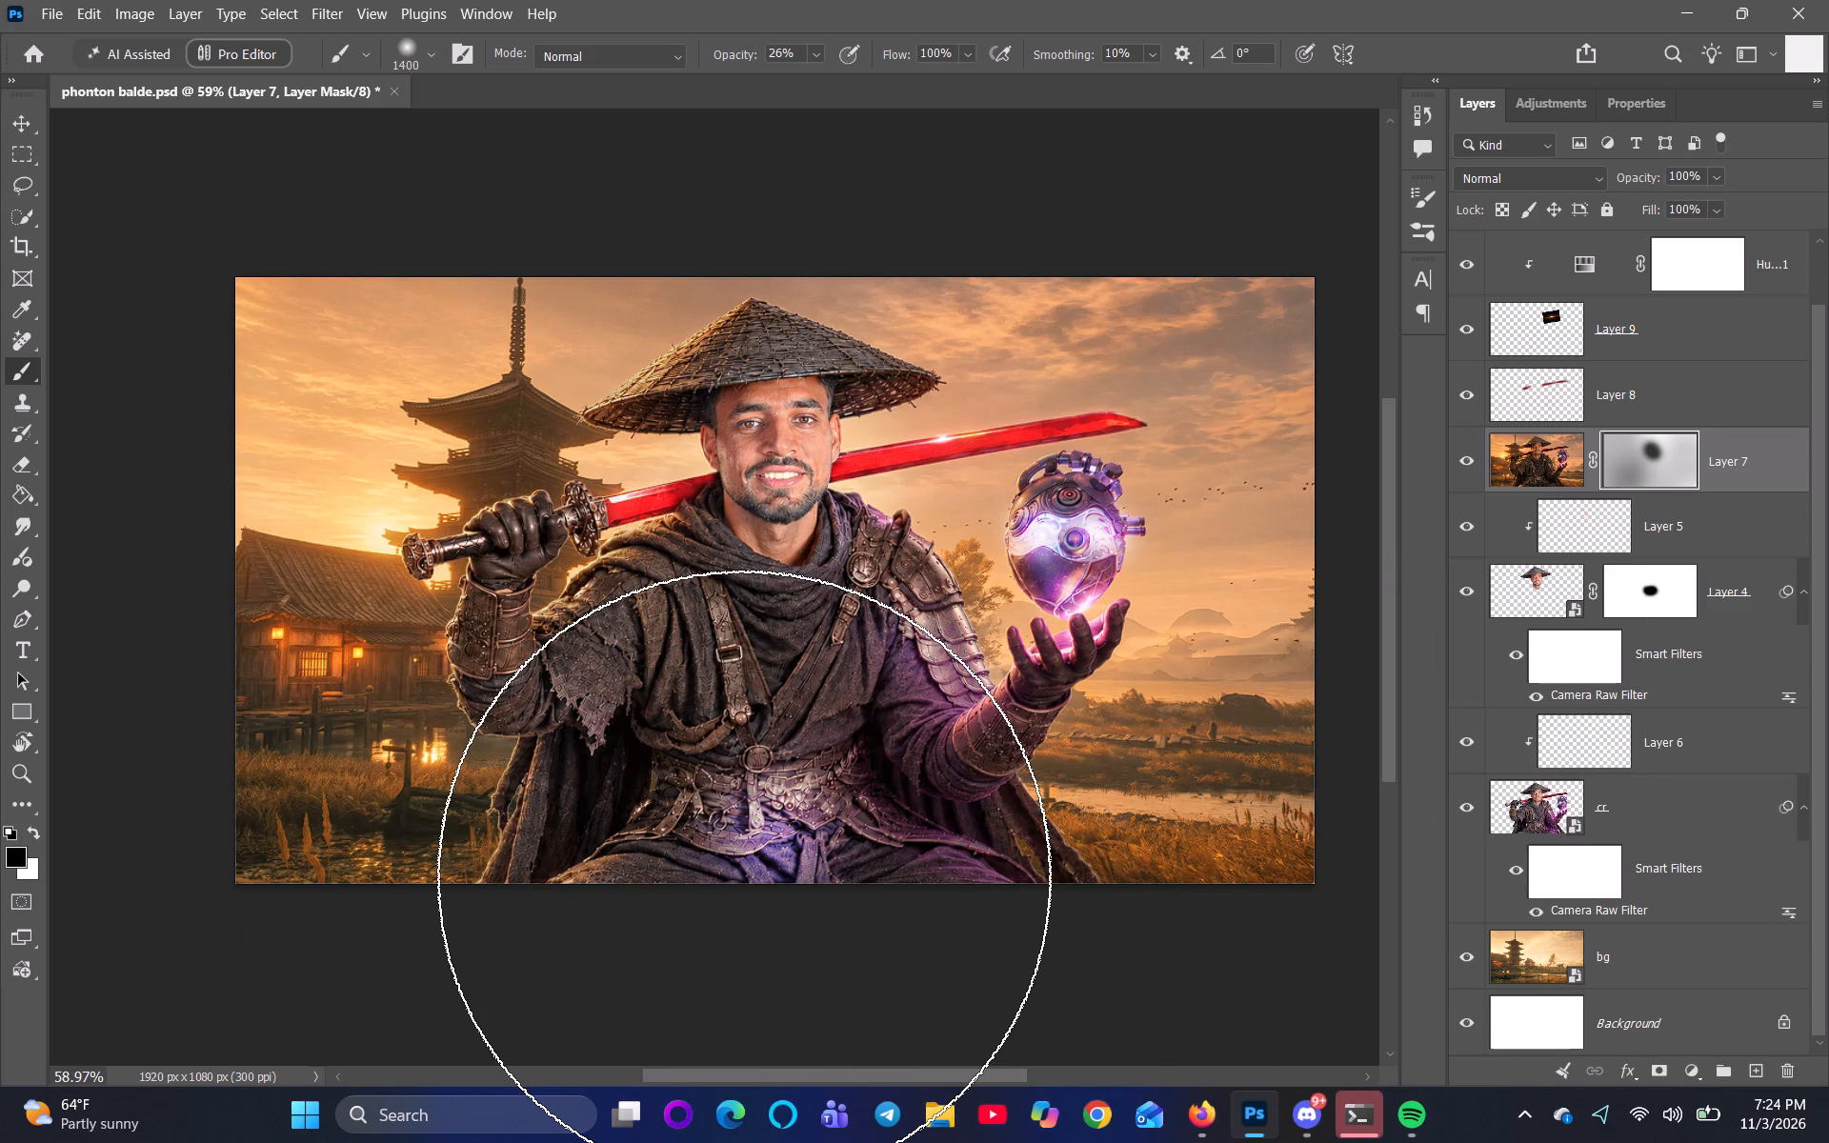
Paint black on Layer 7's mask over the belt and lower robe with a 400 px brush at 26% opacity.
{"action": "key", "text": "bracketright"}
{"action": "key", "text": "bracketright"}
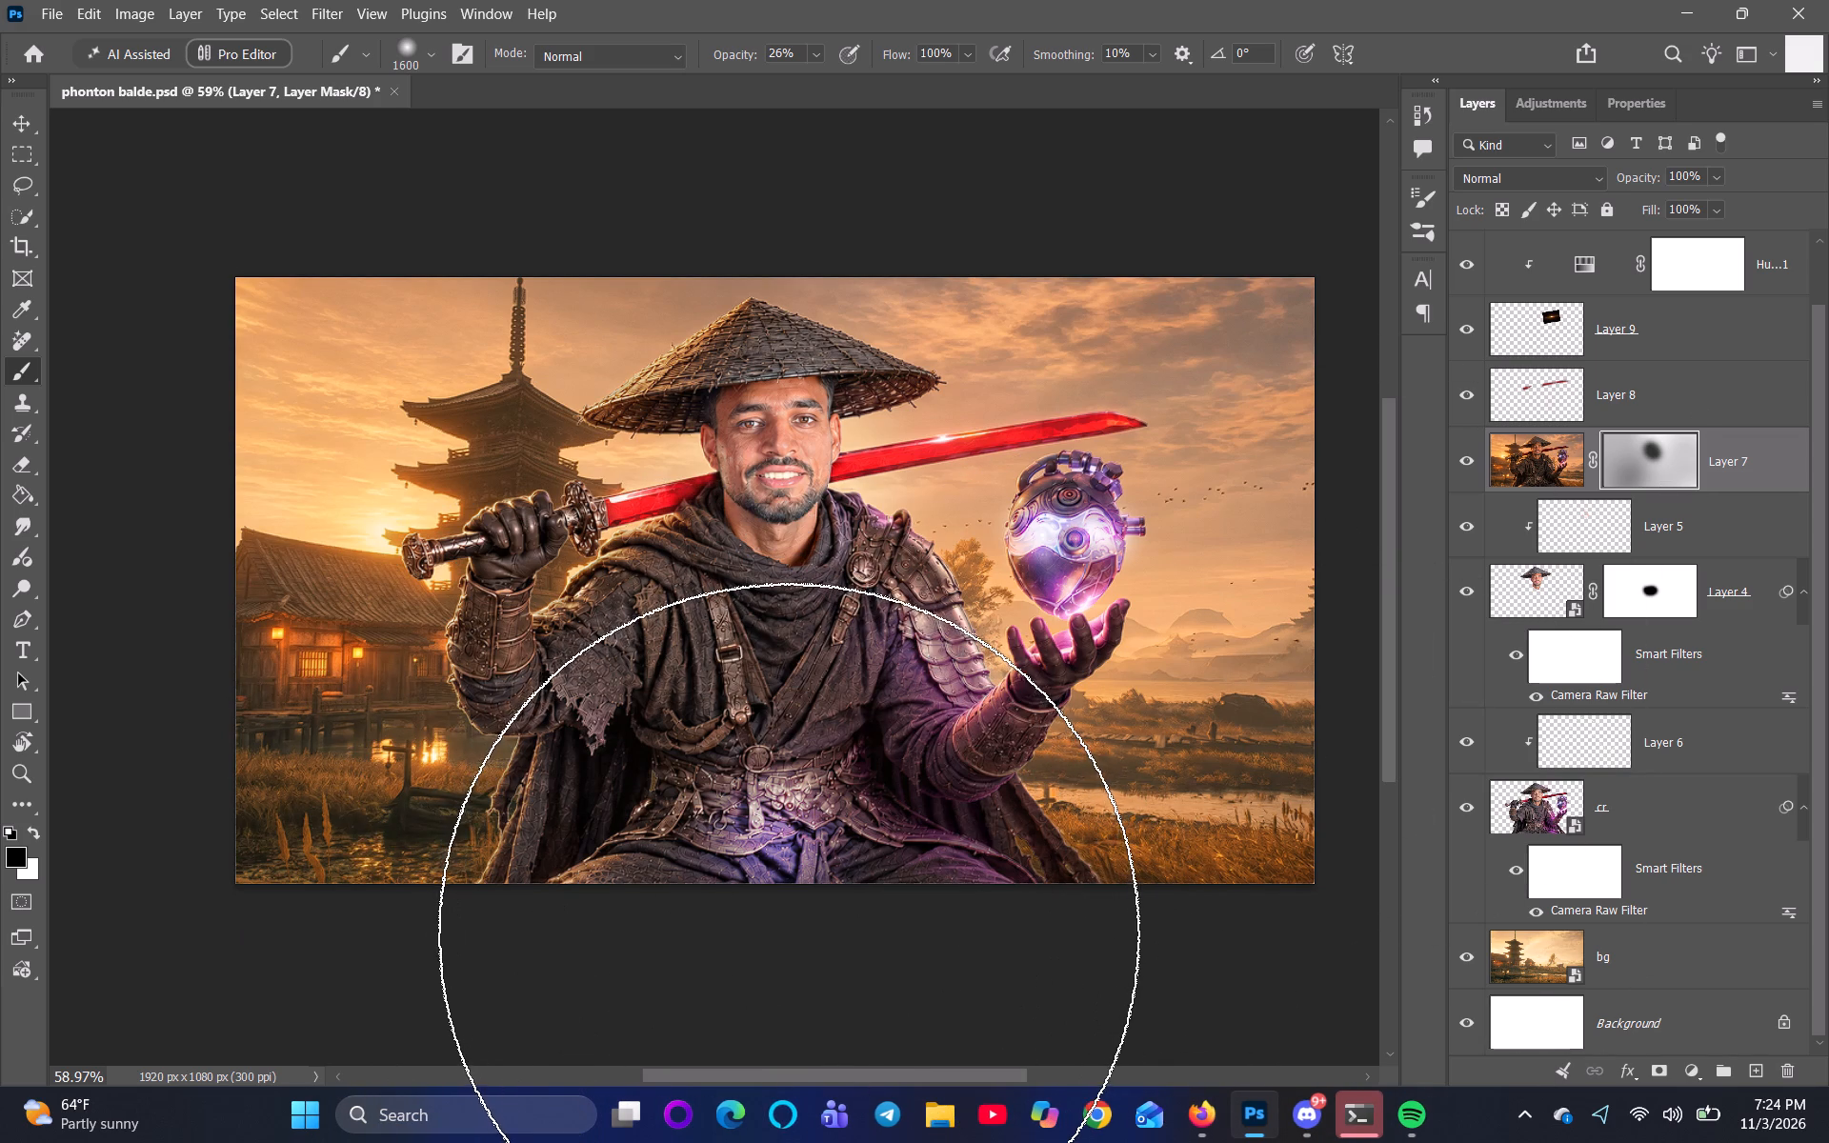
{"action": "key", "text": "bracketleft"}
{"action": "key", "text": "bracketleft"}
{"action": "key", "text": "bracketleft"}
{"action": "key", "text": "bracketleft"}
{"action": "key", "text": "bracketleft"}
{"action": "key", "text": "bracketleft"}
{"action": "key", "text": "bracketleft"}
{"action": "key", "text": "bracketleft"}
{"action": "key", "text": "bracketleft"}
{"action": "key", "text": "bracketleft"}
{"action": "key", "text": "bracketleft"}
{"action": "key", "text": "bracketleft"}
{"action": "left_click_drag", "start_coordinate": [788, 884], "coordinate": [810, 840]}
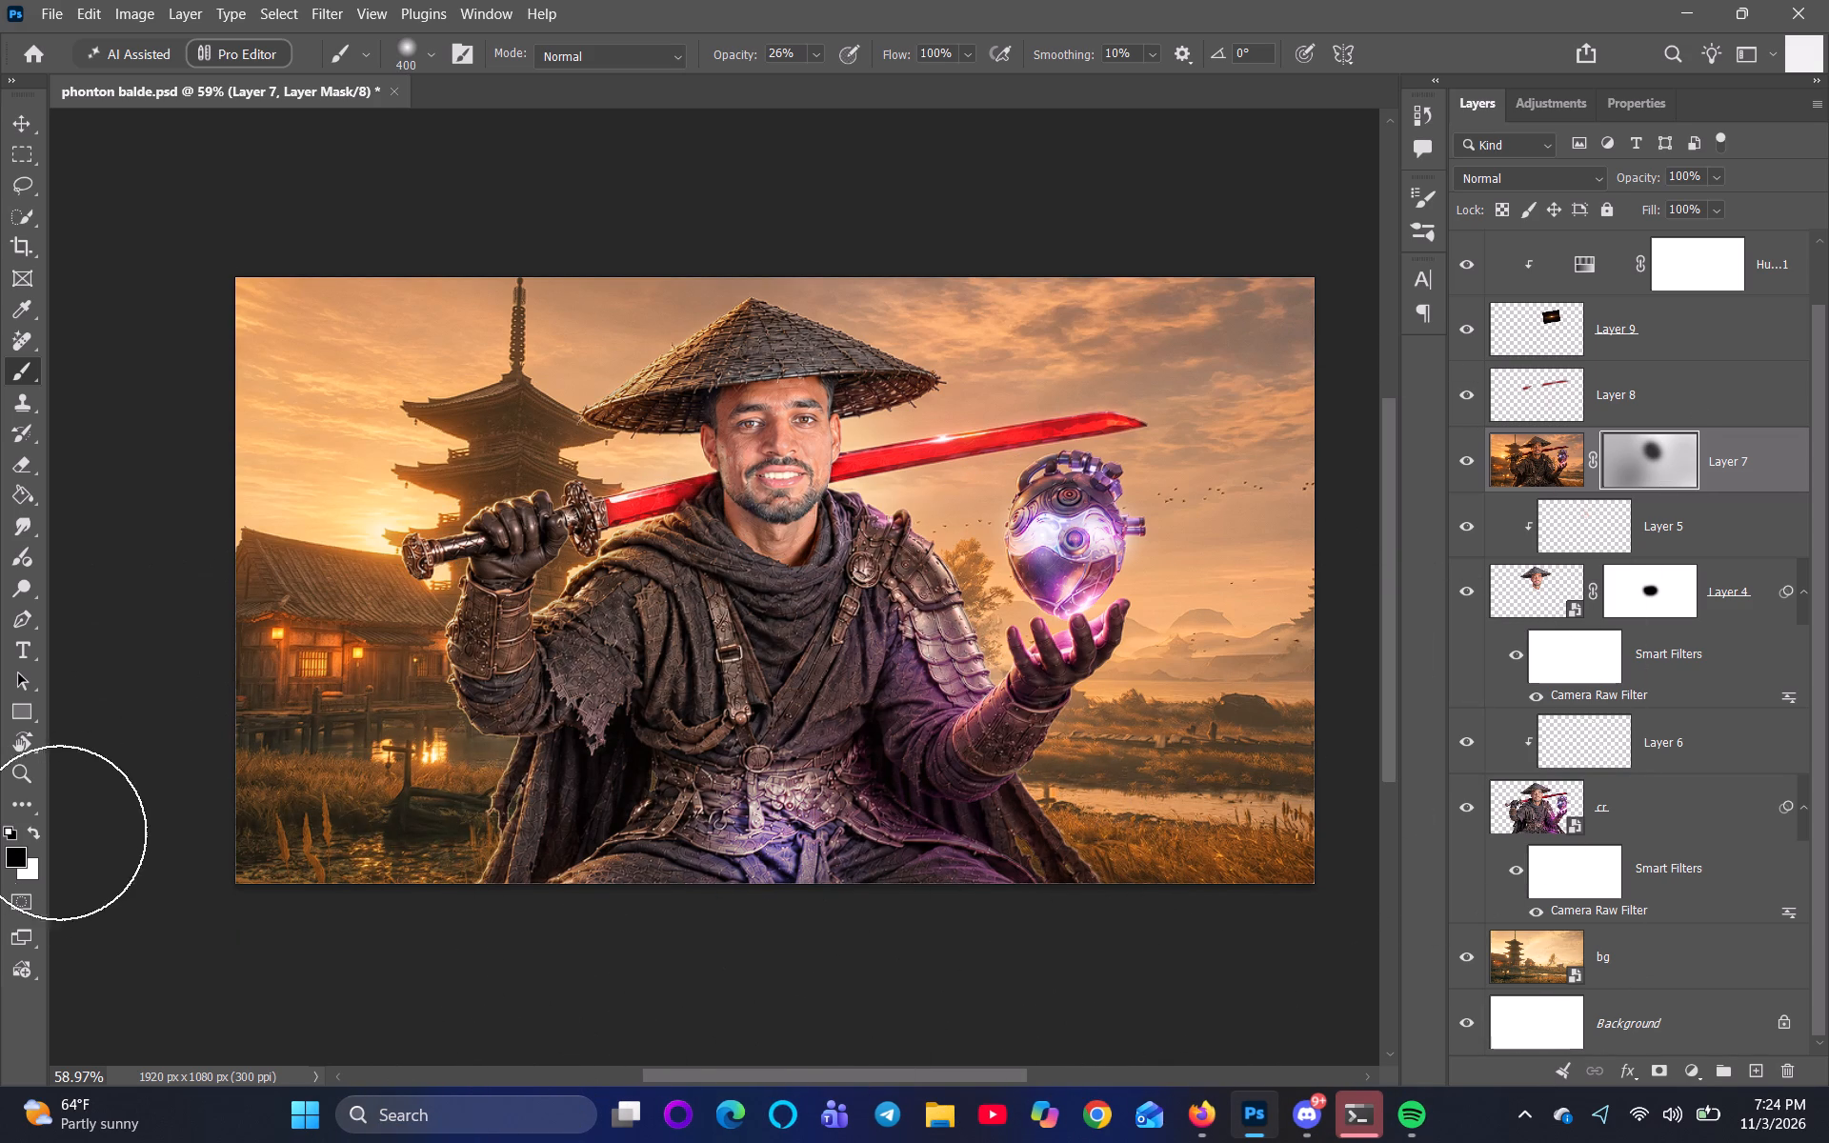
Paint white on Layer 7's mask over the belt and lower robe with the 400 px brush at 26% opacity.
{"action": "left_click", "coordinate": [30, 826]}
{"action": "left_click_drag", "start_coordinate": [727, 819], "coordinate": [801, 831]}
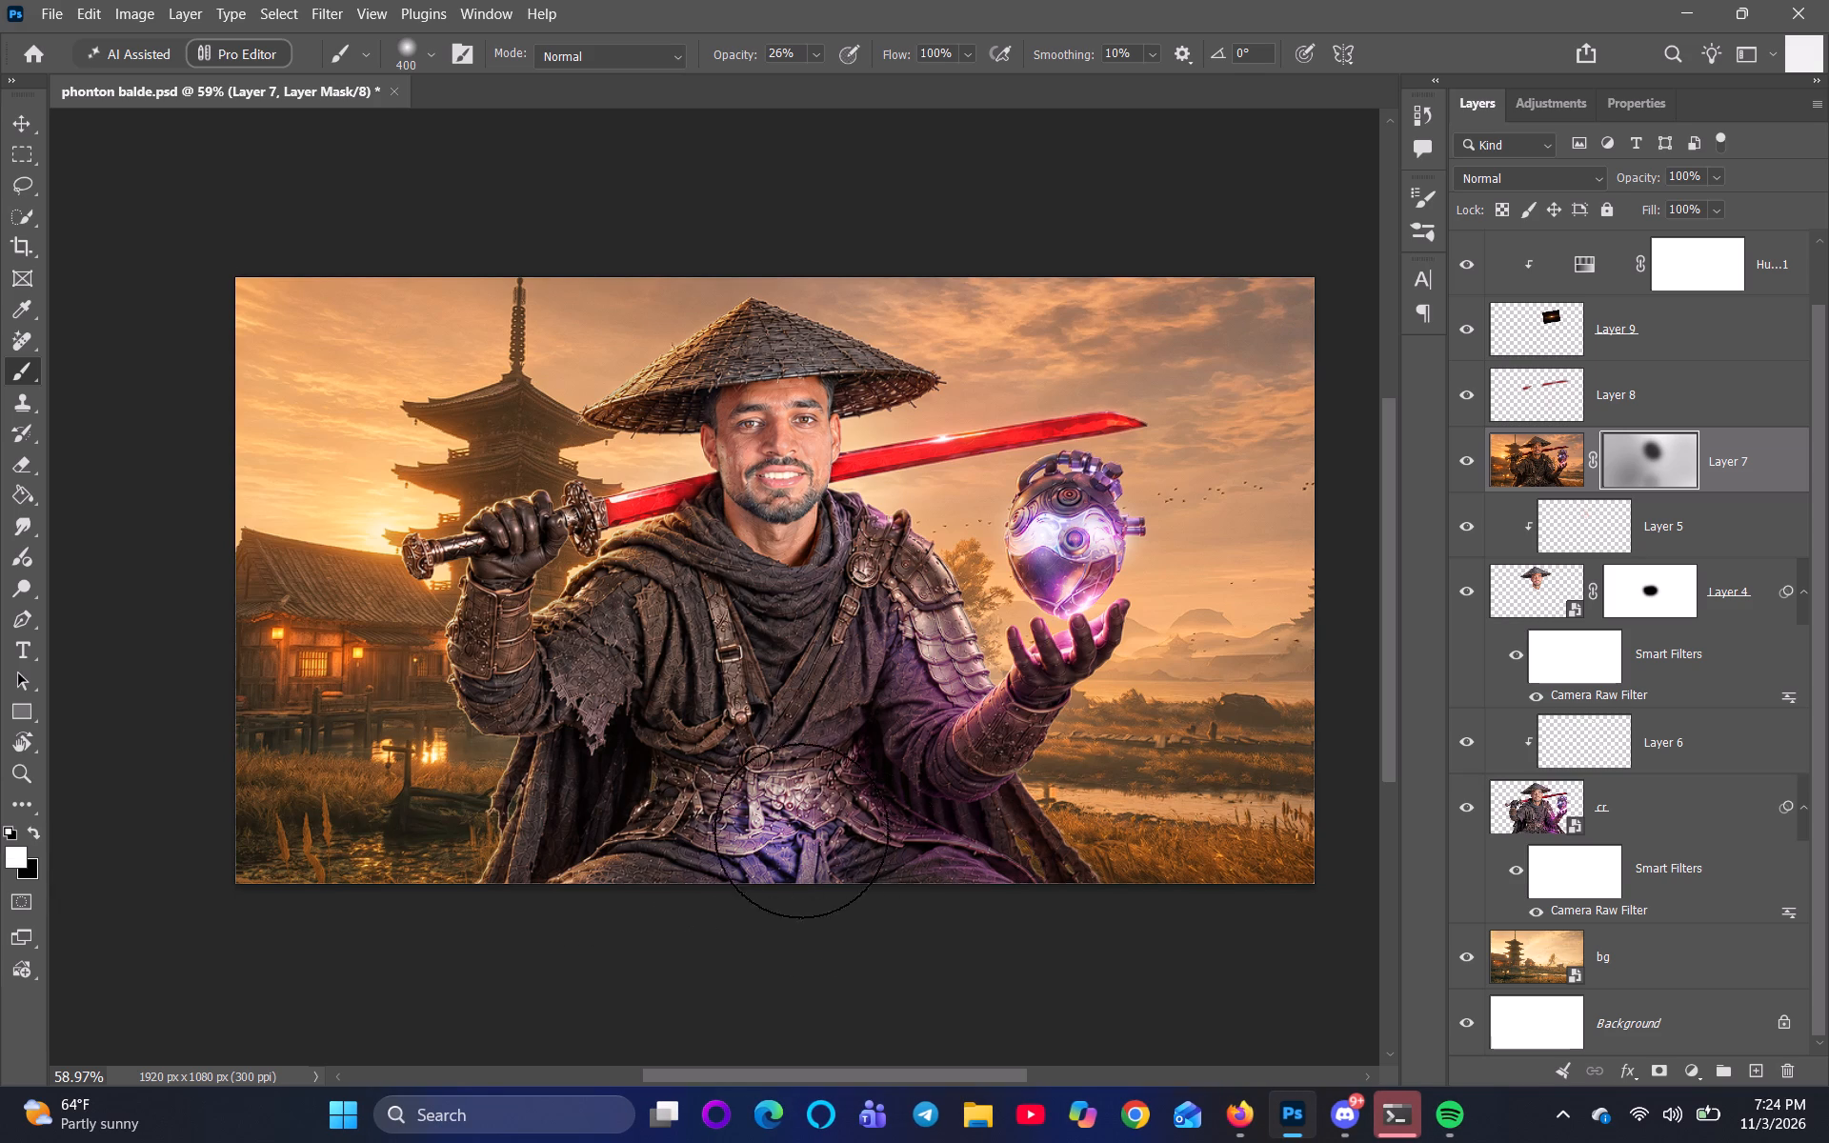
{"action": "left_click_drag", "start_coordinate": [801, 831], "coordinate": [800, 864]}
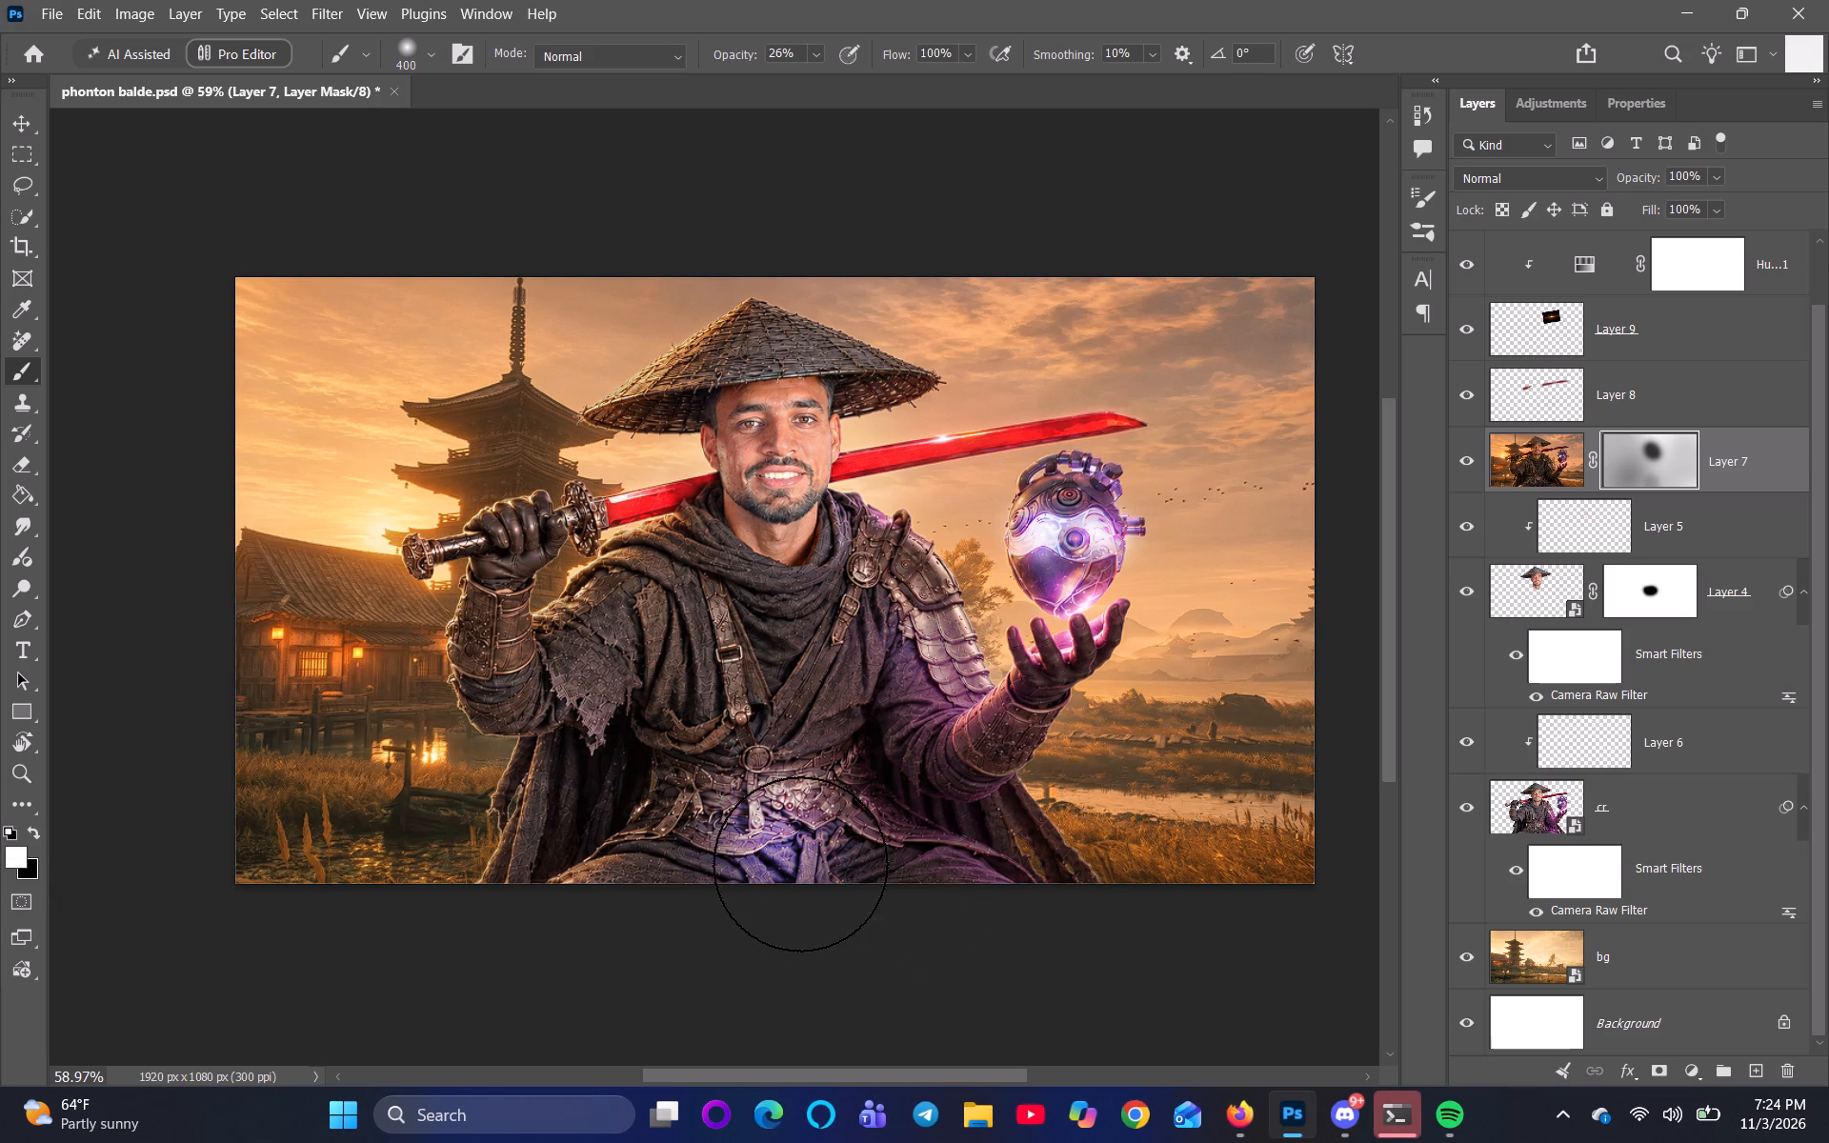
{"action": "left_click_drag", "start_coordinate": [800, 864], "coordinate": [821, 862]}
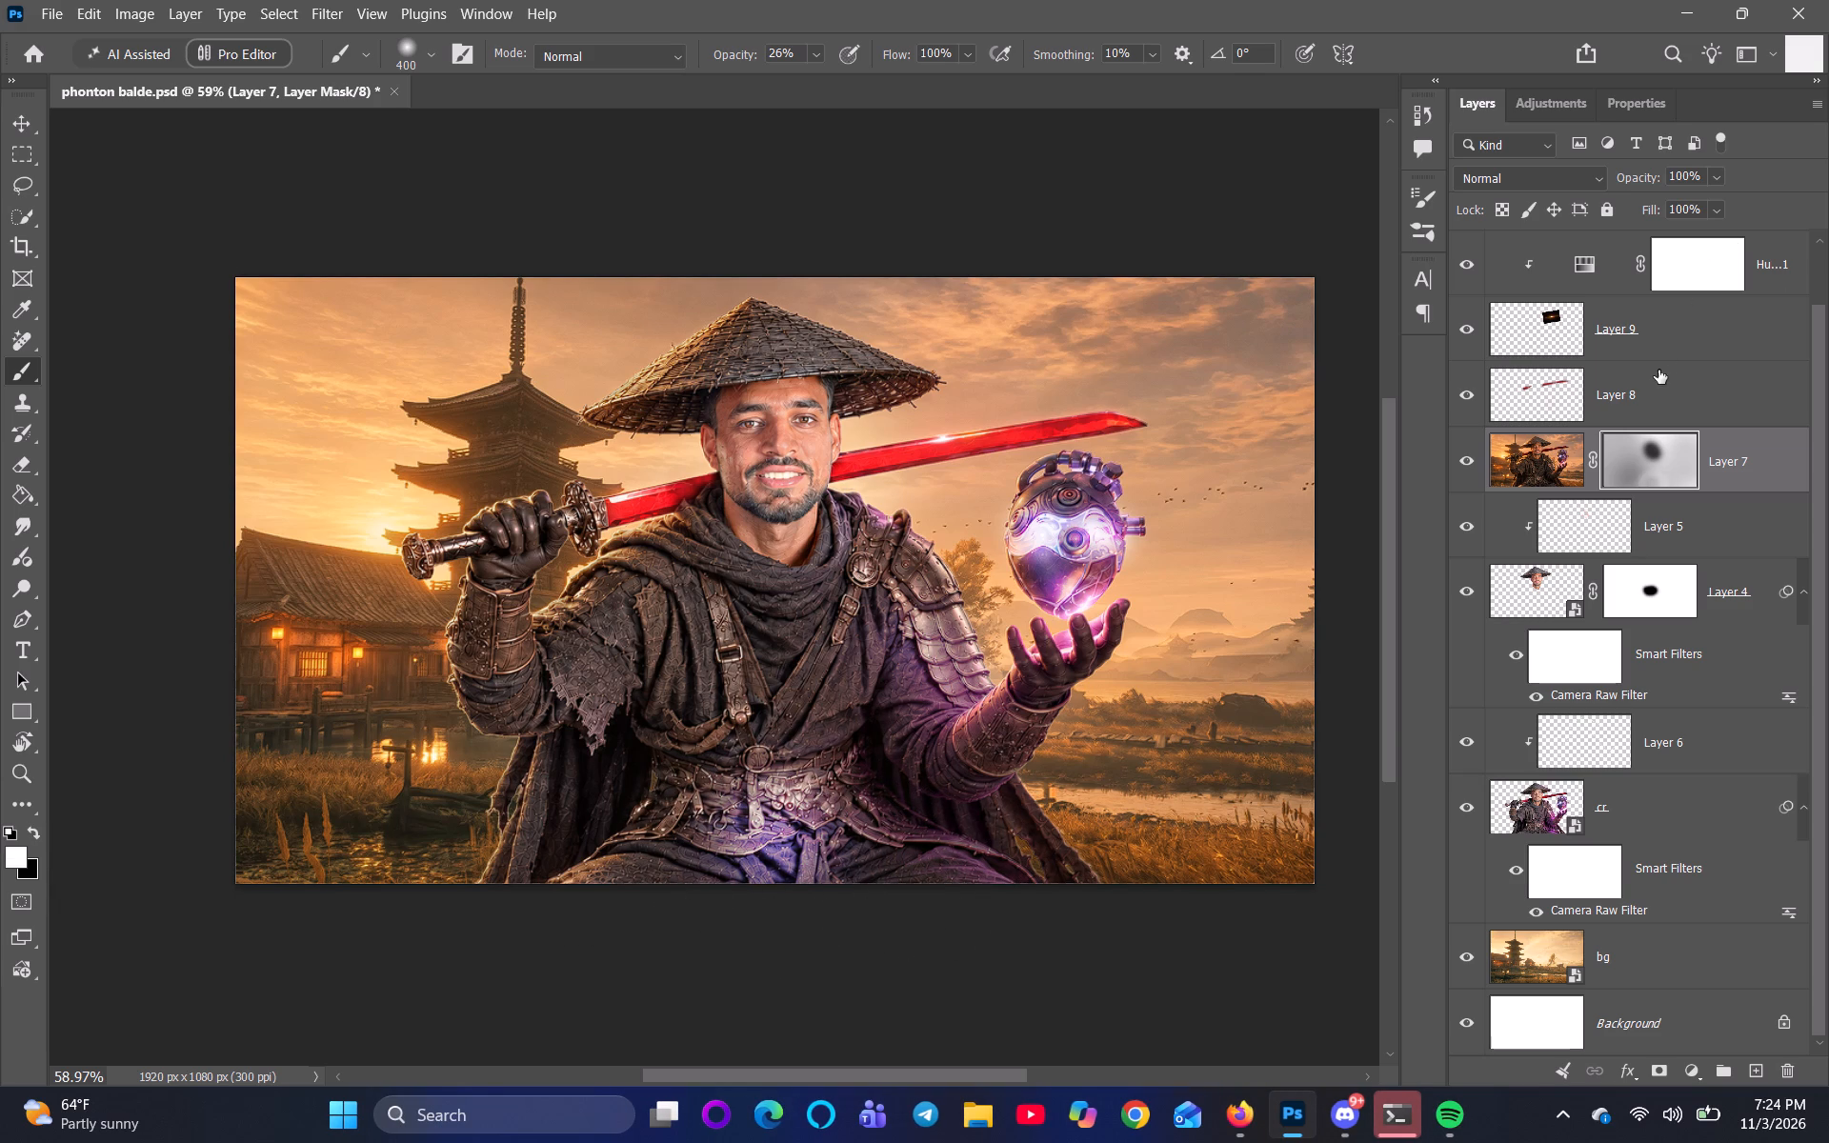
Paint black on Layer 10's mask over the glow on the belt and lower robe with the 400 px brush at 26% opacity.
{"action": "scroll", "coordinate": [1659, 617], "scroll_direction": "up", "scroll_amount": 4}
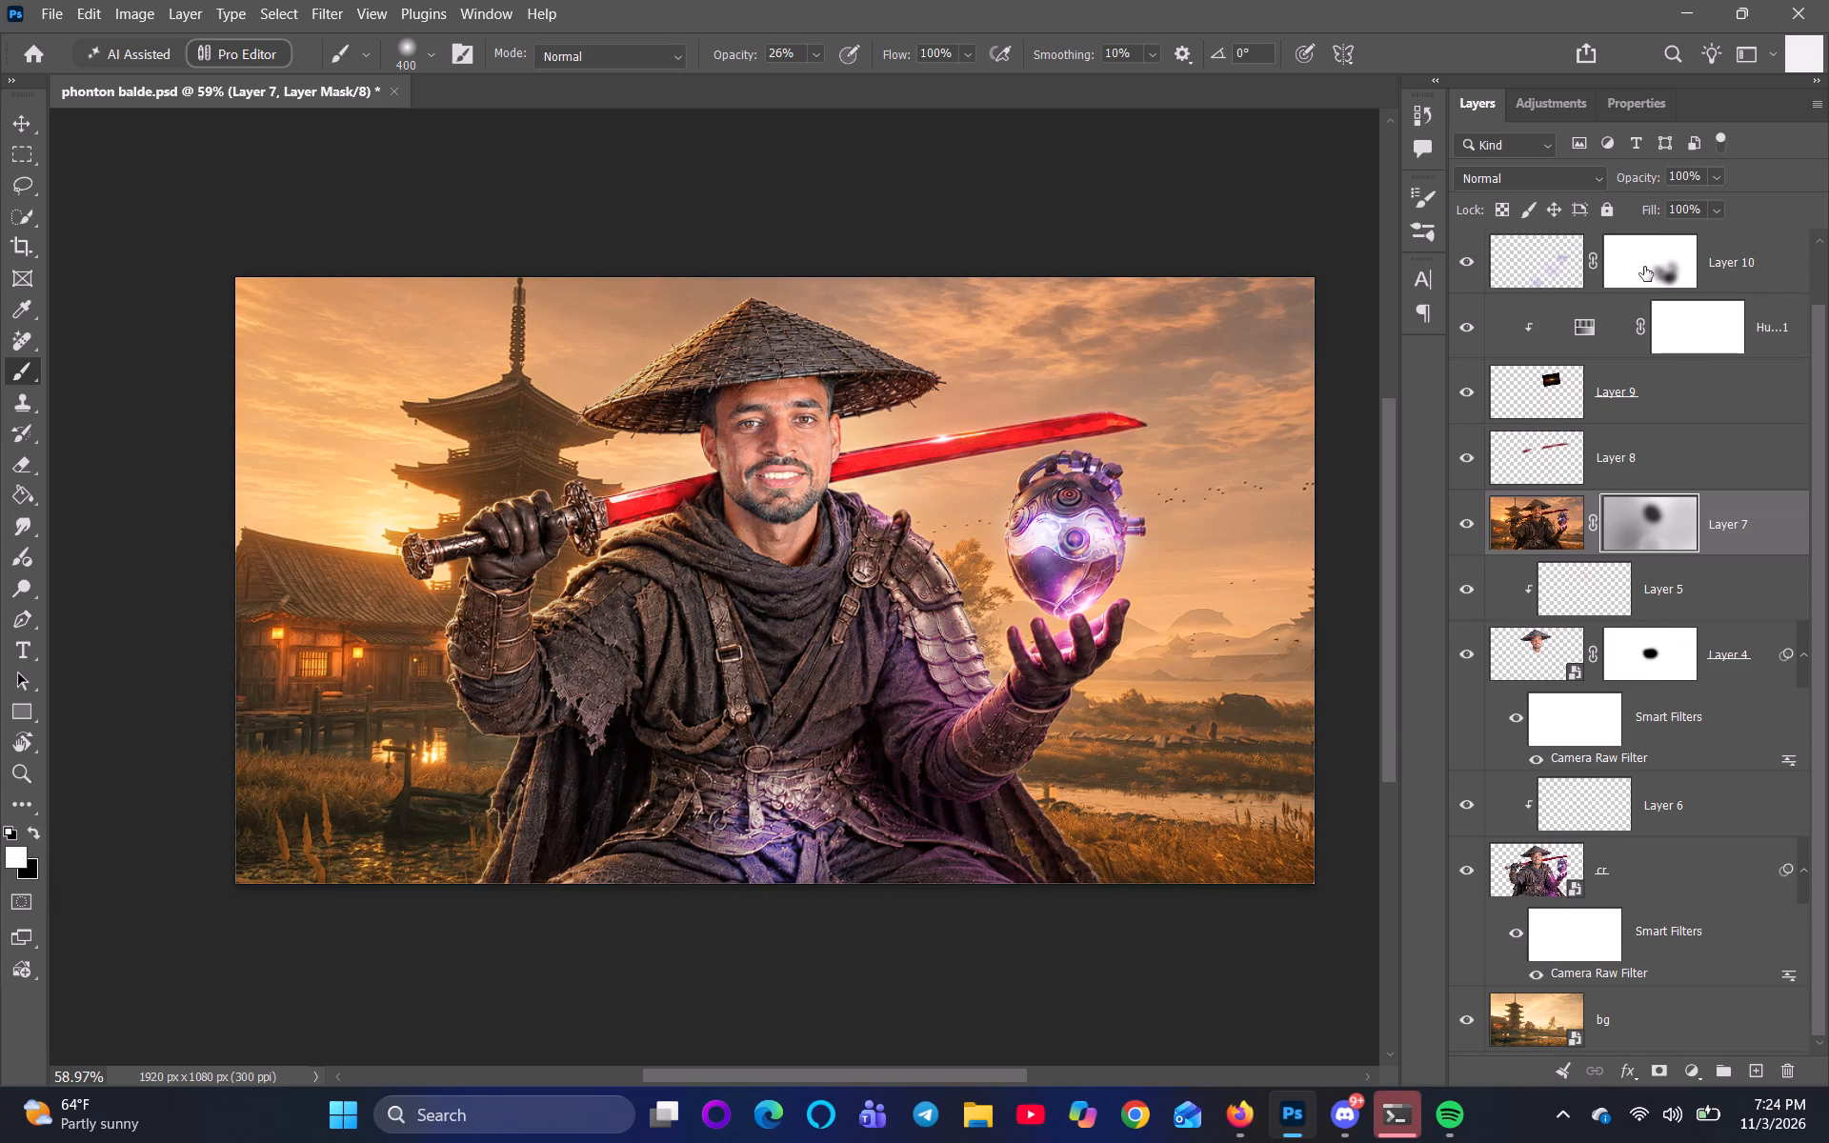
{"action": "left_click", "coordinate": [1644, 267]}
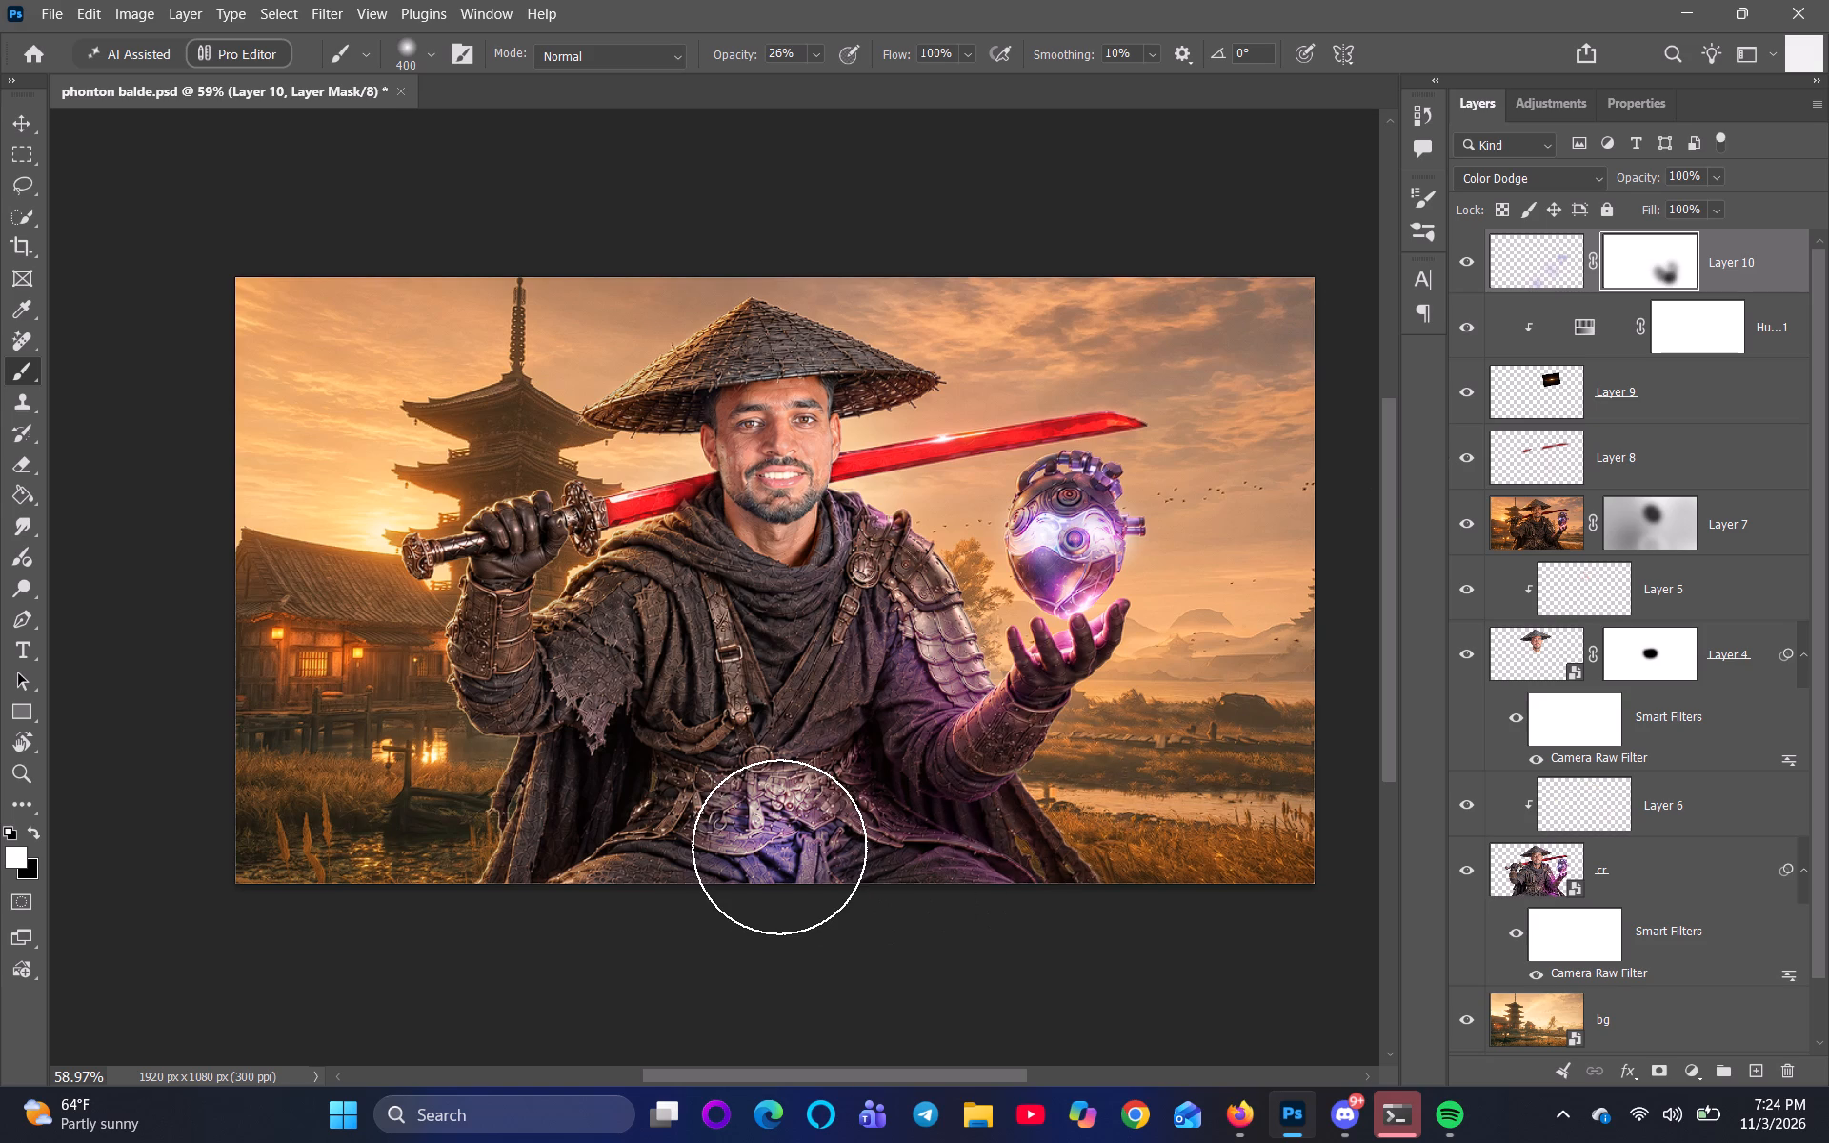
{"action": "left_click", "coordinate": [1665, 271]}
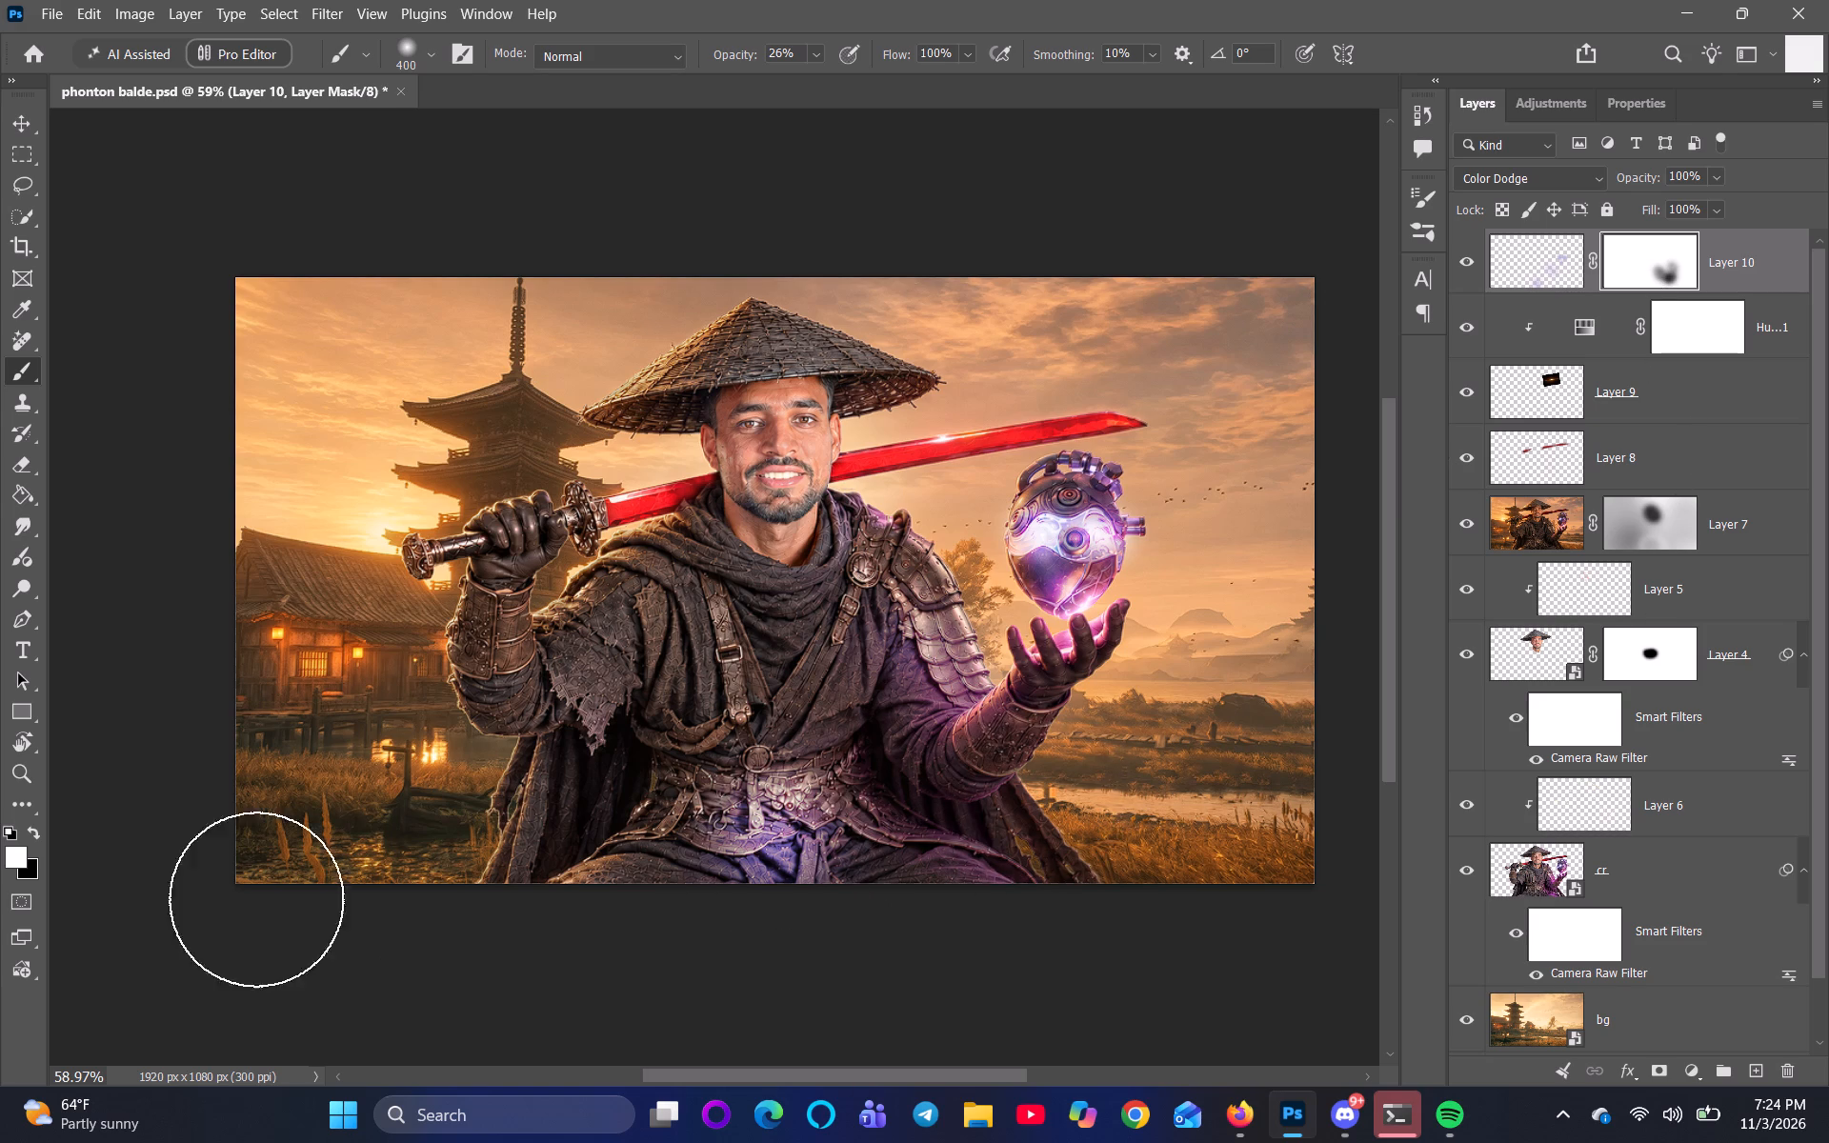
{"action": "left_click", "coordinate": [32, 827]}
{"action": "left_click_drag", "start_coordinate": [785, 860], "coordinate": [765, 812]}
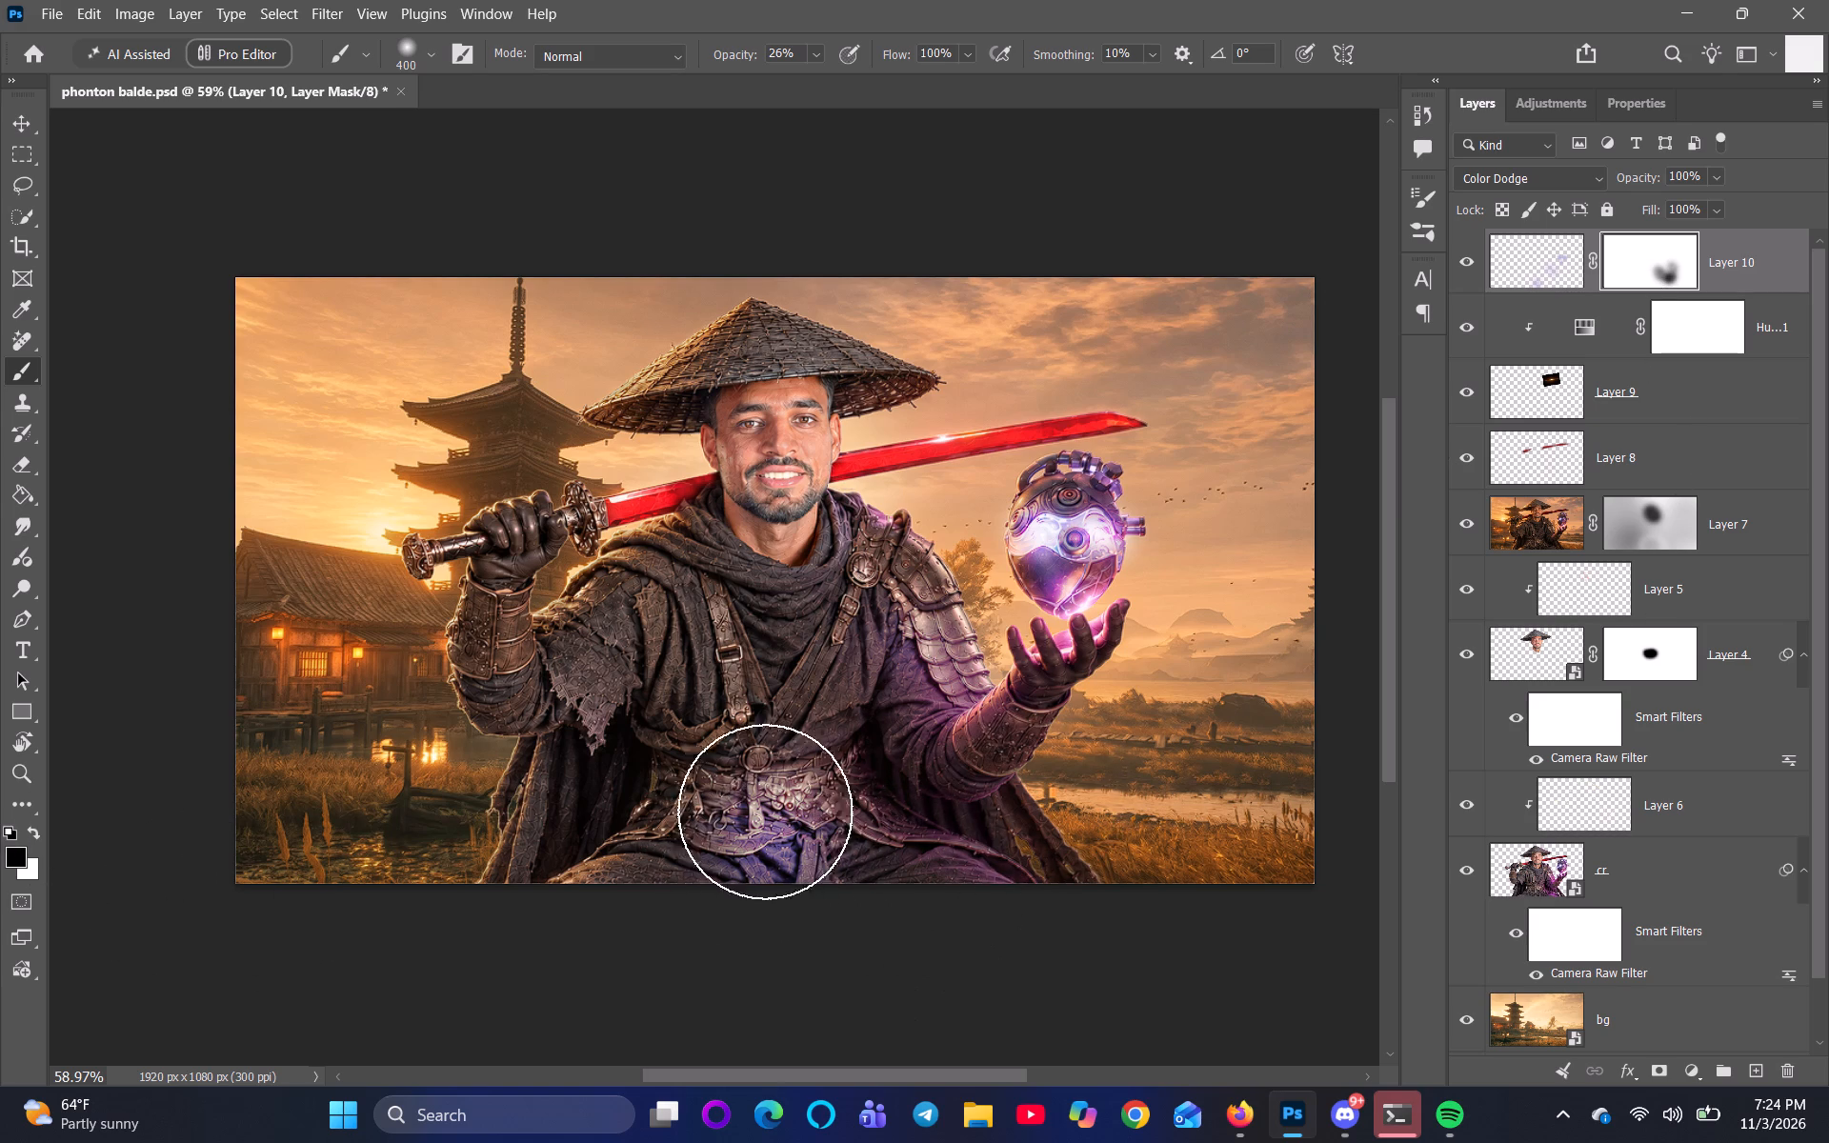
{"action": "left_click_drag", "start_coordinate": [765, 812], "coordinate": [708, 849]}
{"action": "left_click_drag", "start_coordinate": [684, 853], "coordinate": [817, 851]}
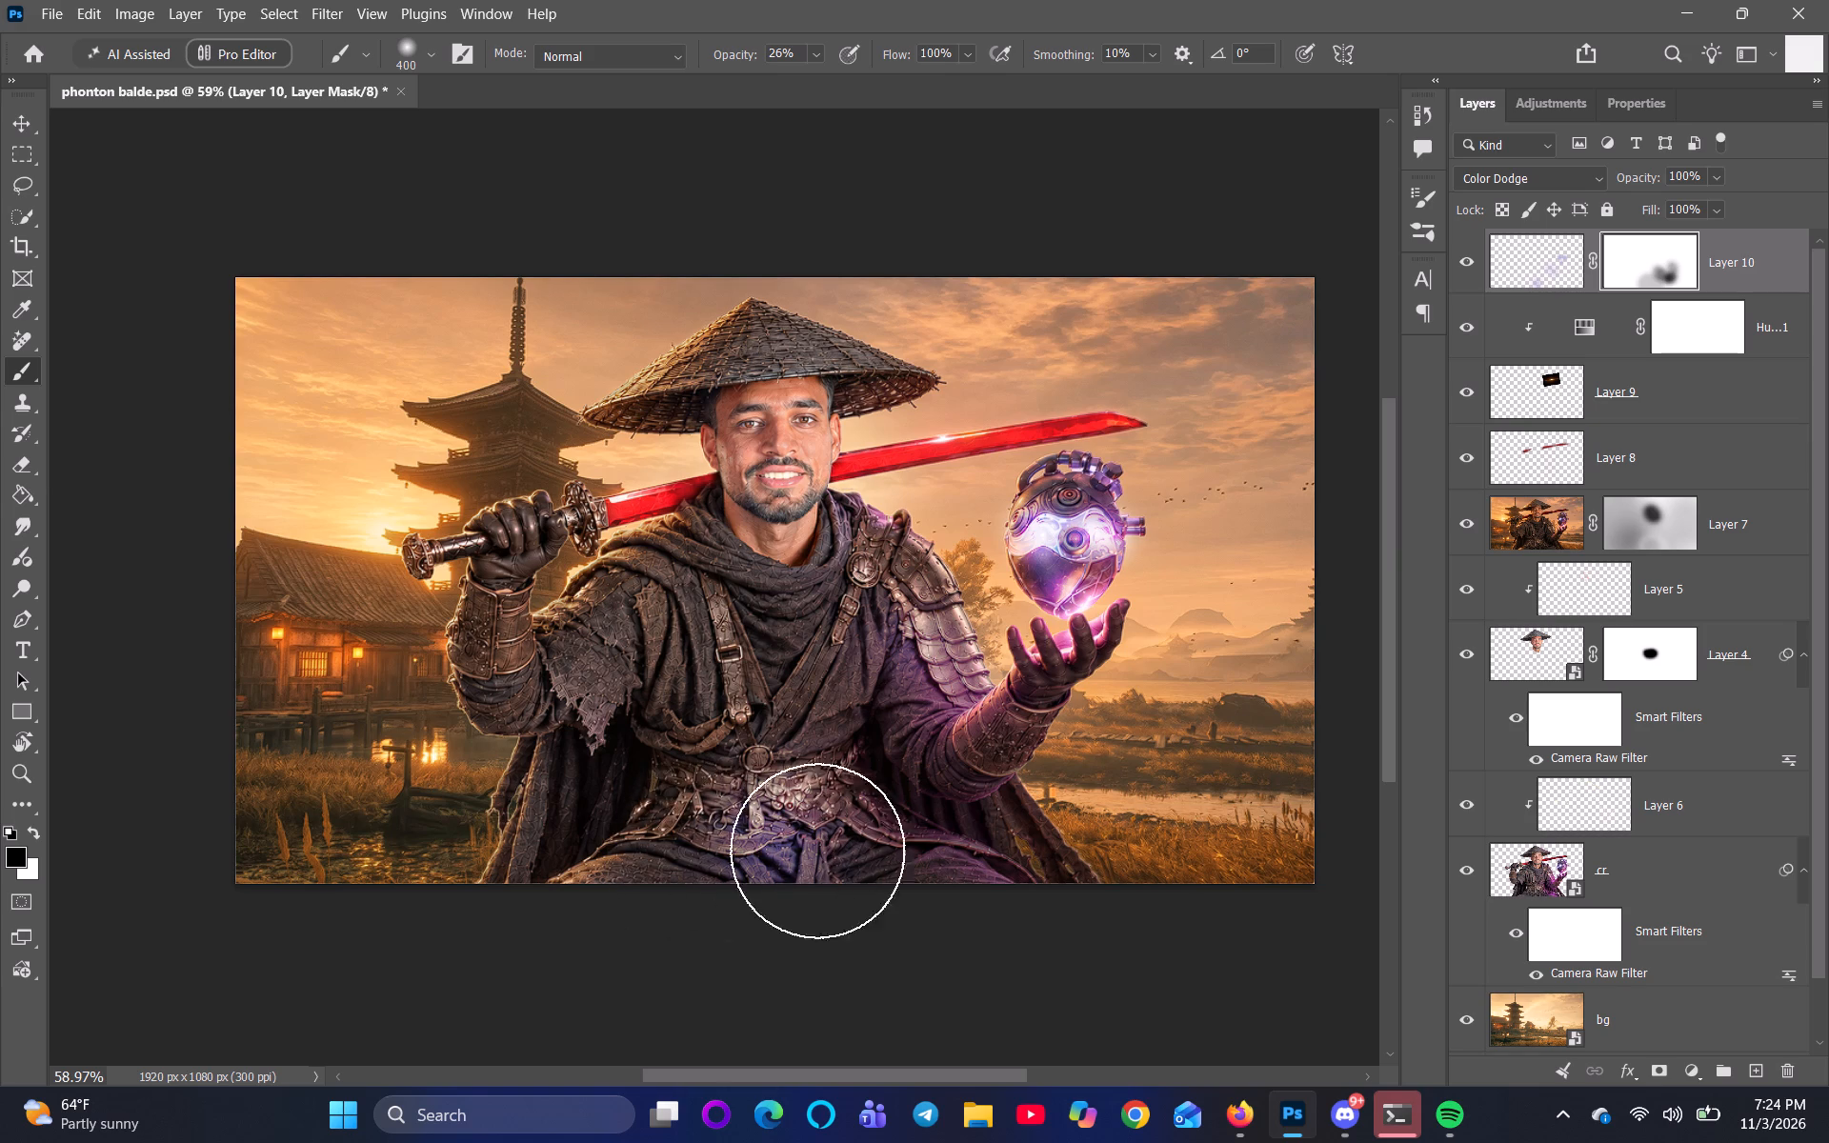
{"action": "left_click_drag", "start_coordinate": [817, 851], "coordinate": [764, 851]}
{"action": "left_click_drag", "start_coordinate": [711, 875], "coordinate": [853, 918]}
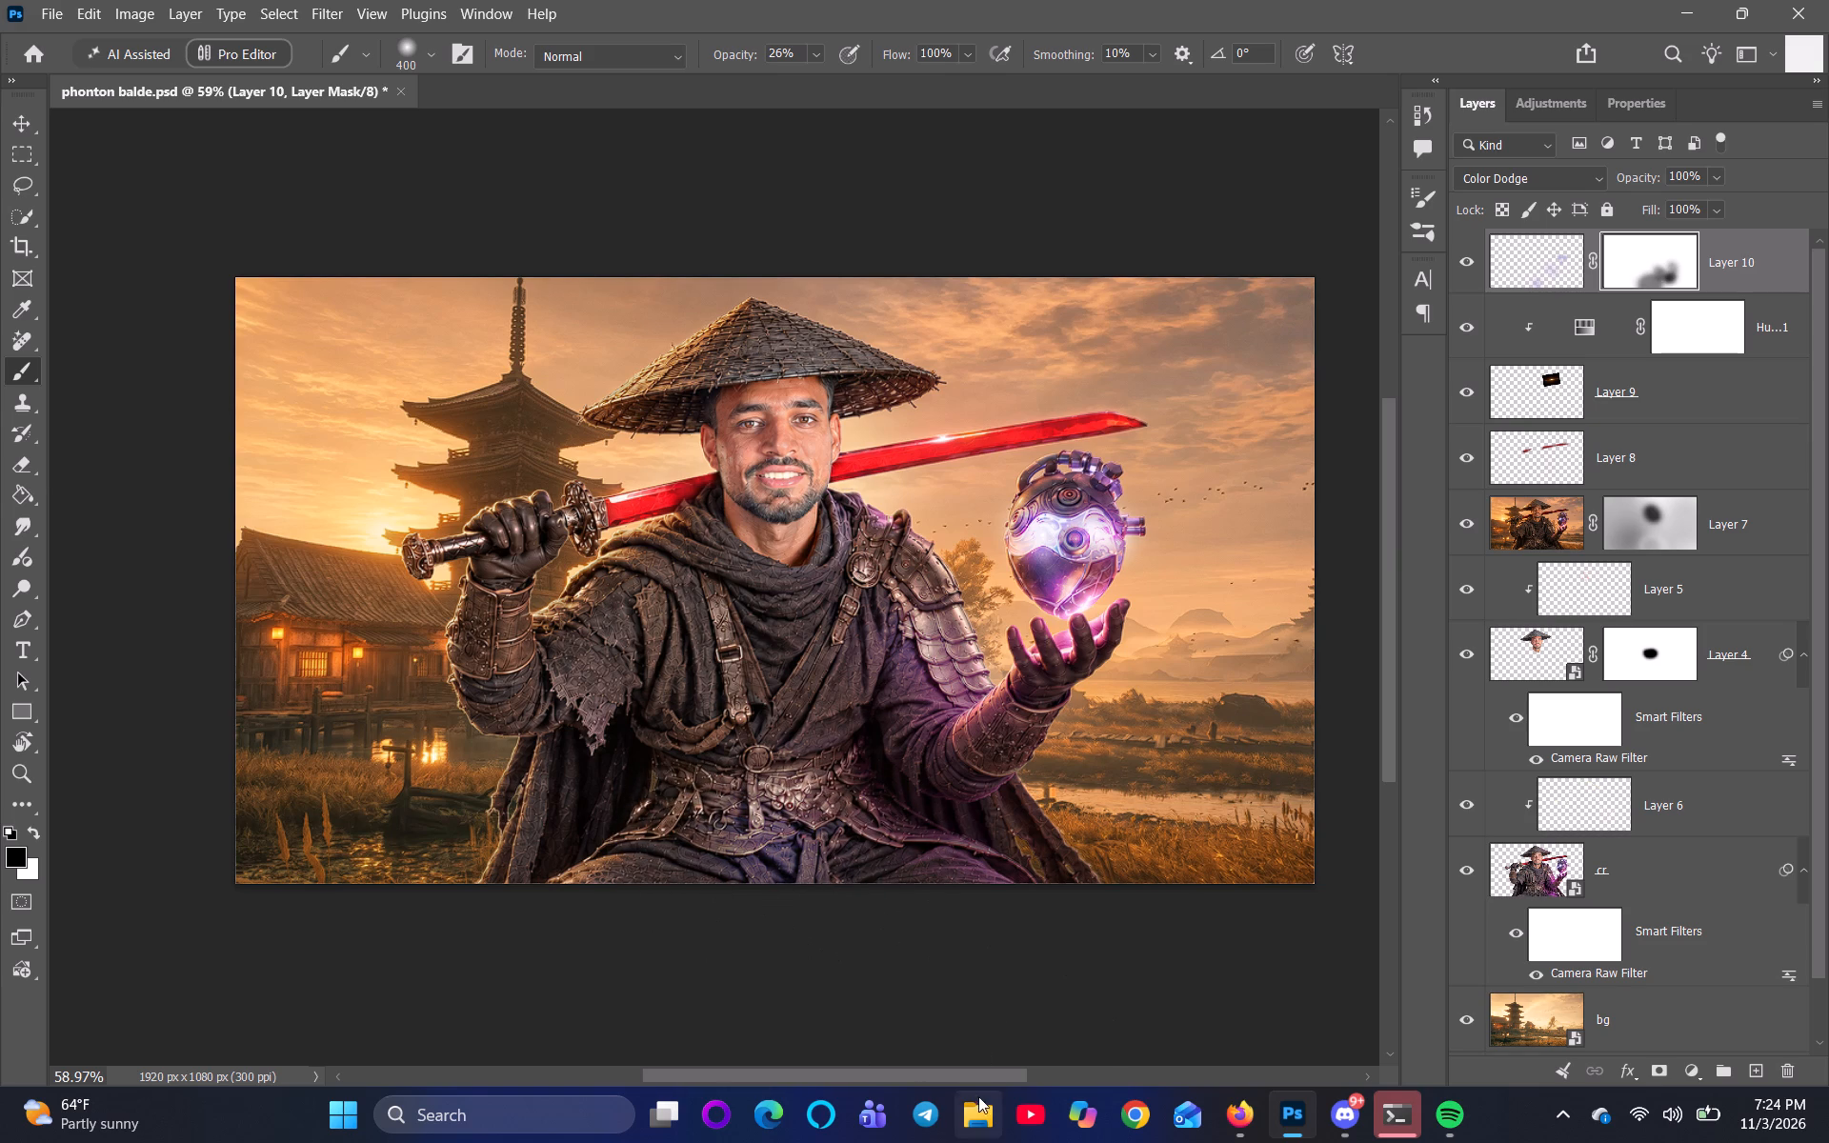
{"action": "left_click_drag", "start_coordinate": [738, 836], "coordinate": [774, 855]}
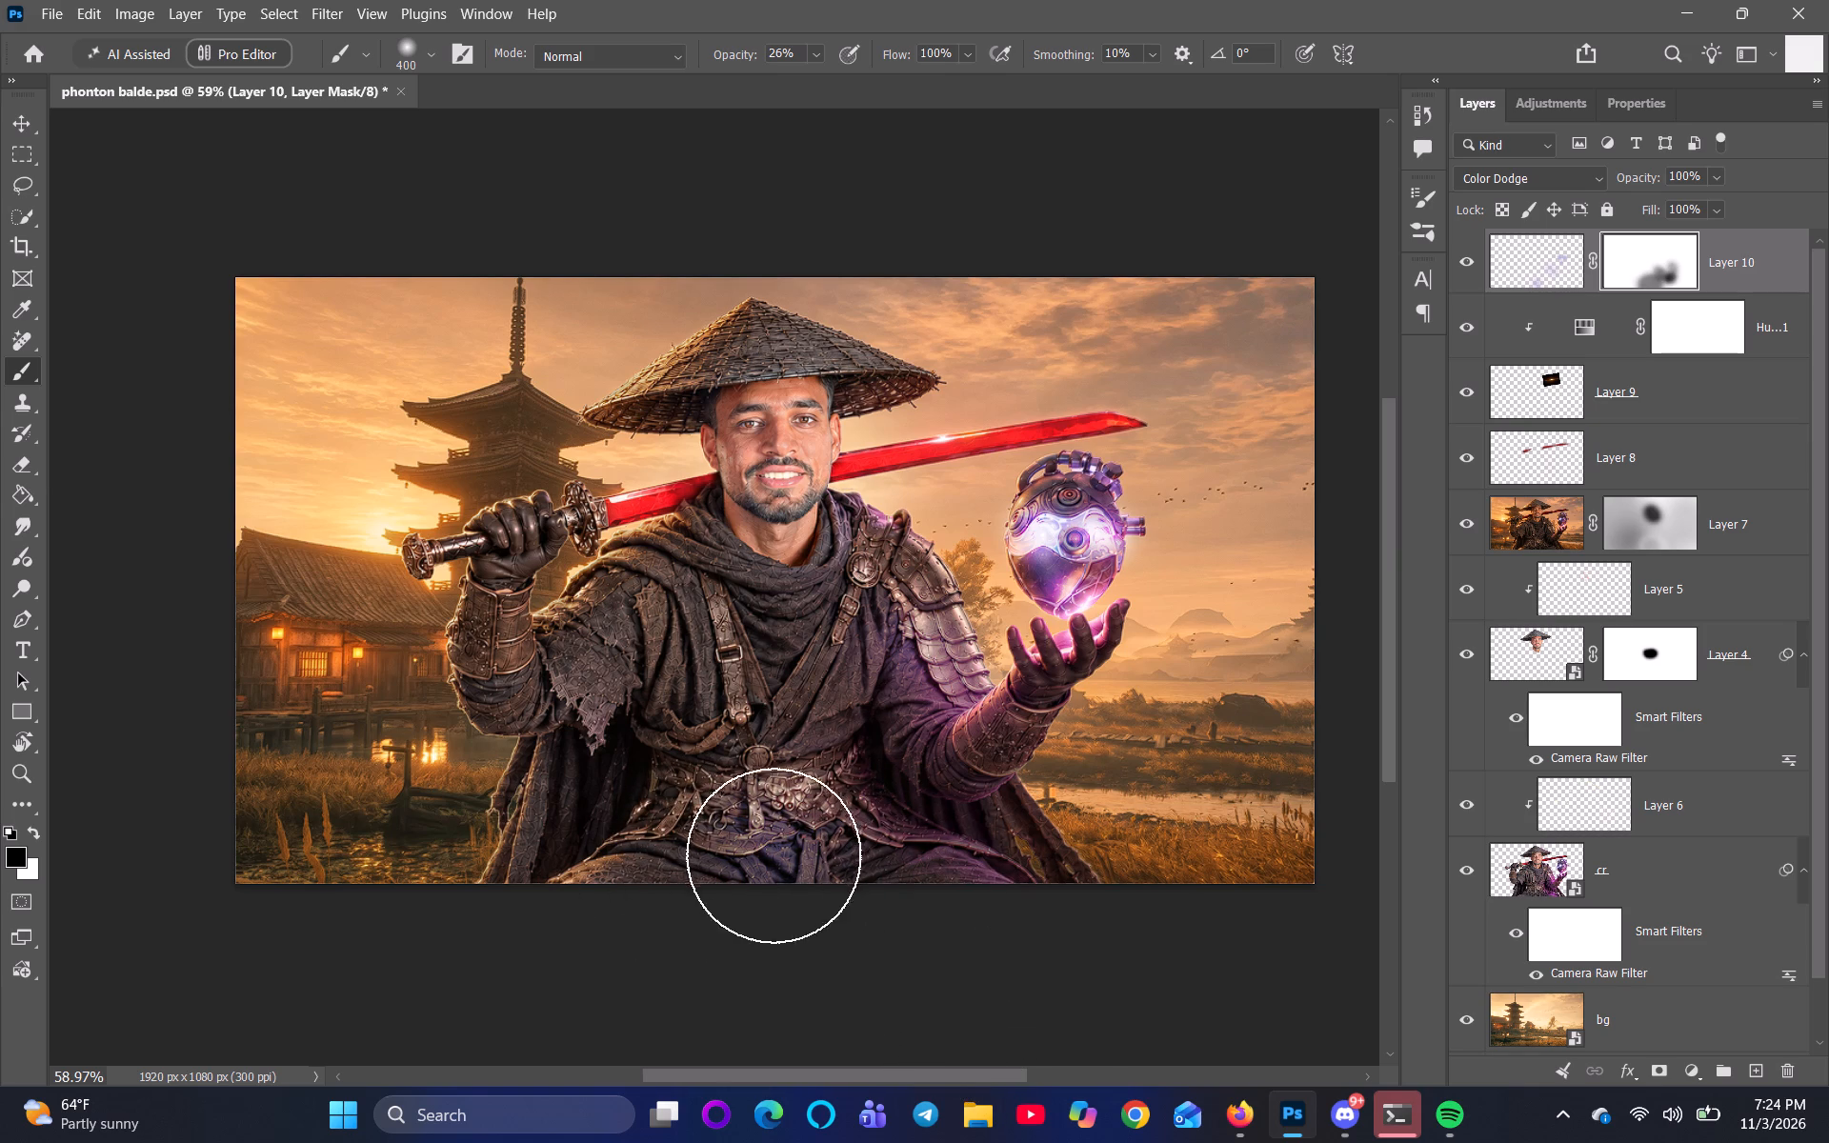
{"action": "left_click_drag", "start_coordinate": [774, 855], "coordinate": [829, 874]}
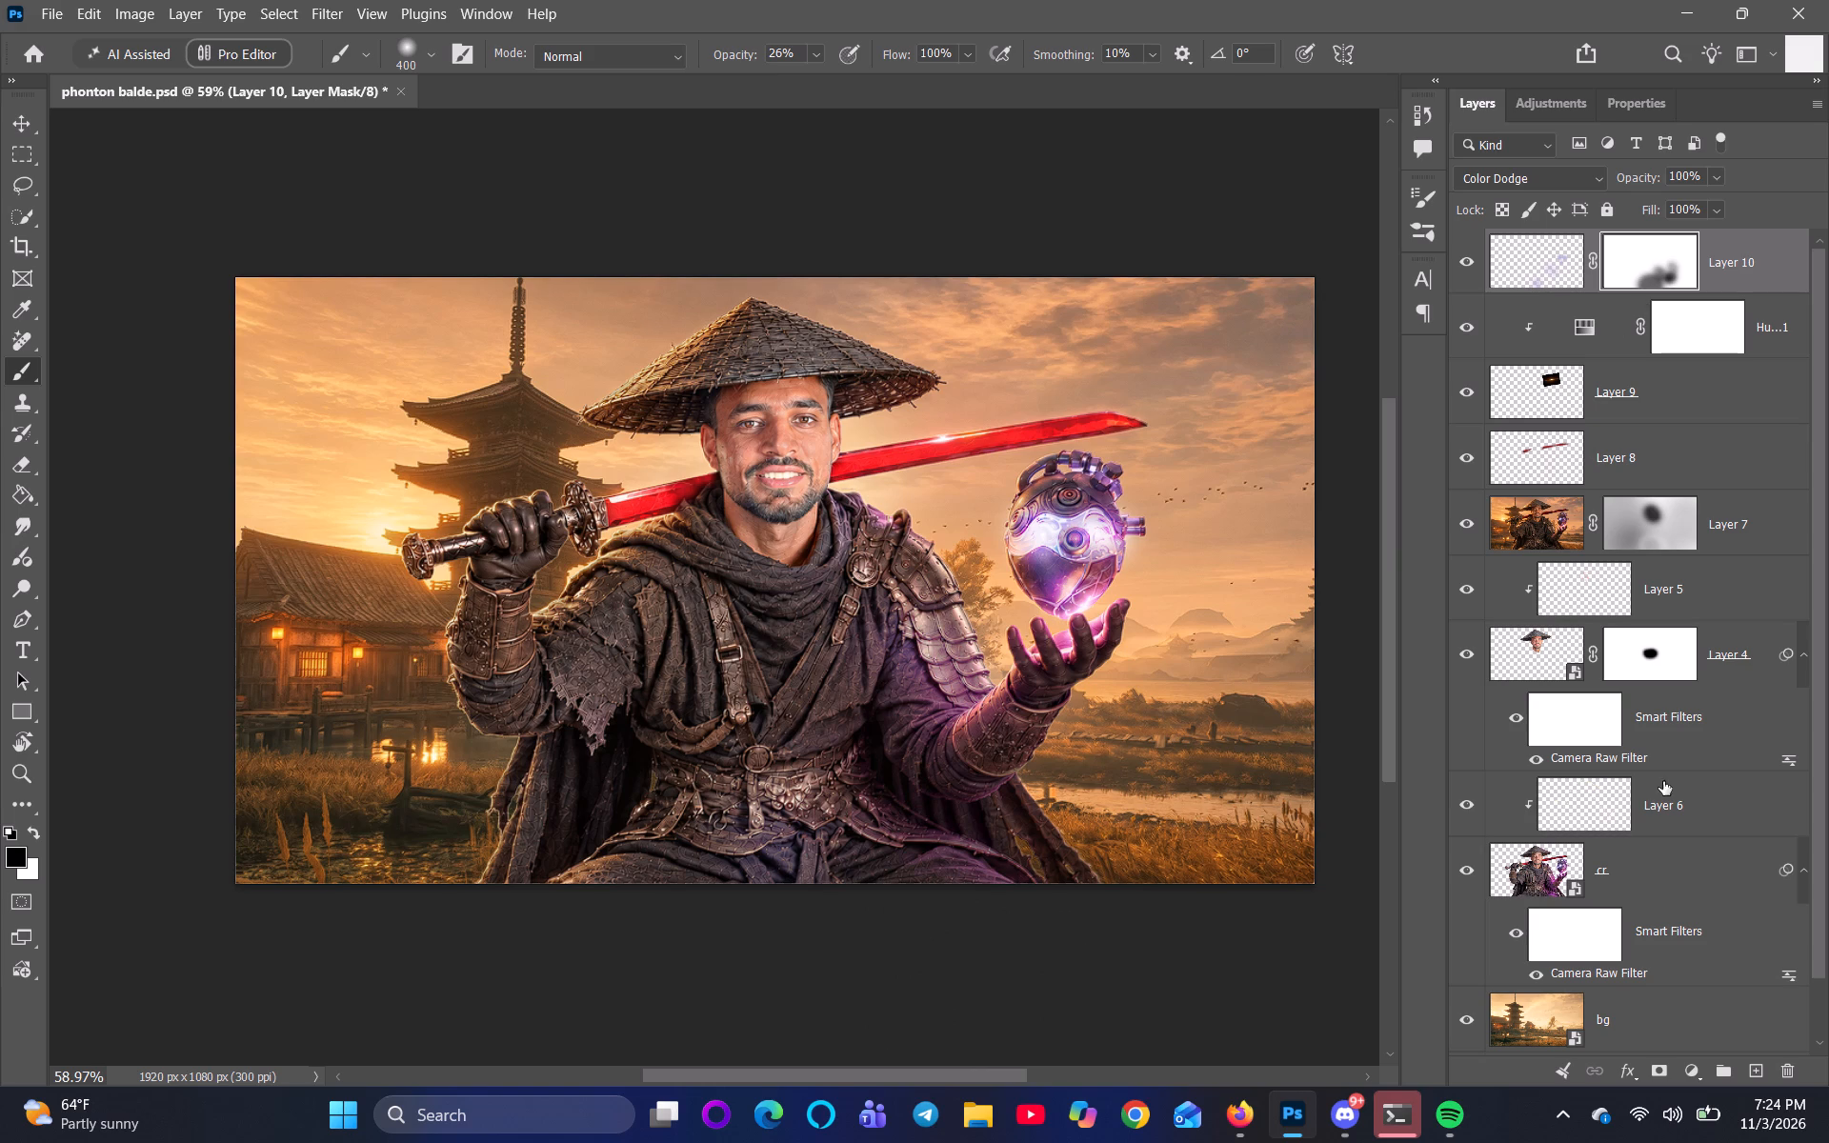
Paint black on Layer 7's mask over the sword-arm sleeve, the pagoda-side background and its sky at 26% opacity.
{"action": "left_click", "coordinate": [1525, 873]}
{"action": "left_click", "coordinate": [1554, 515]}
{"action": "left_click", "coordinate": [1671, 520]}
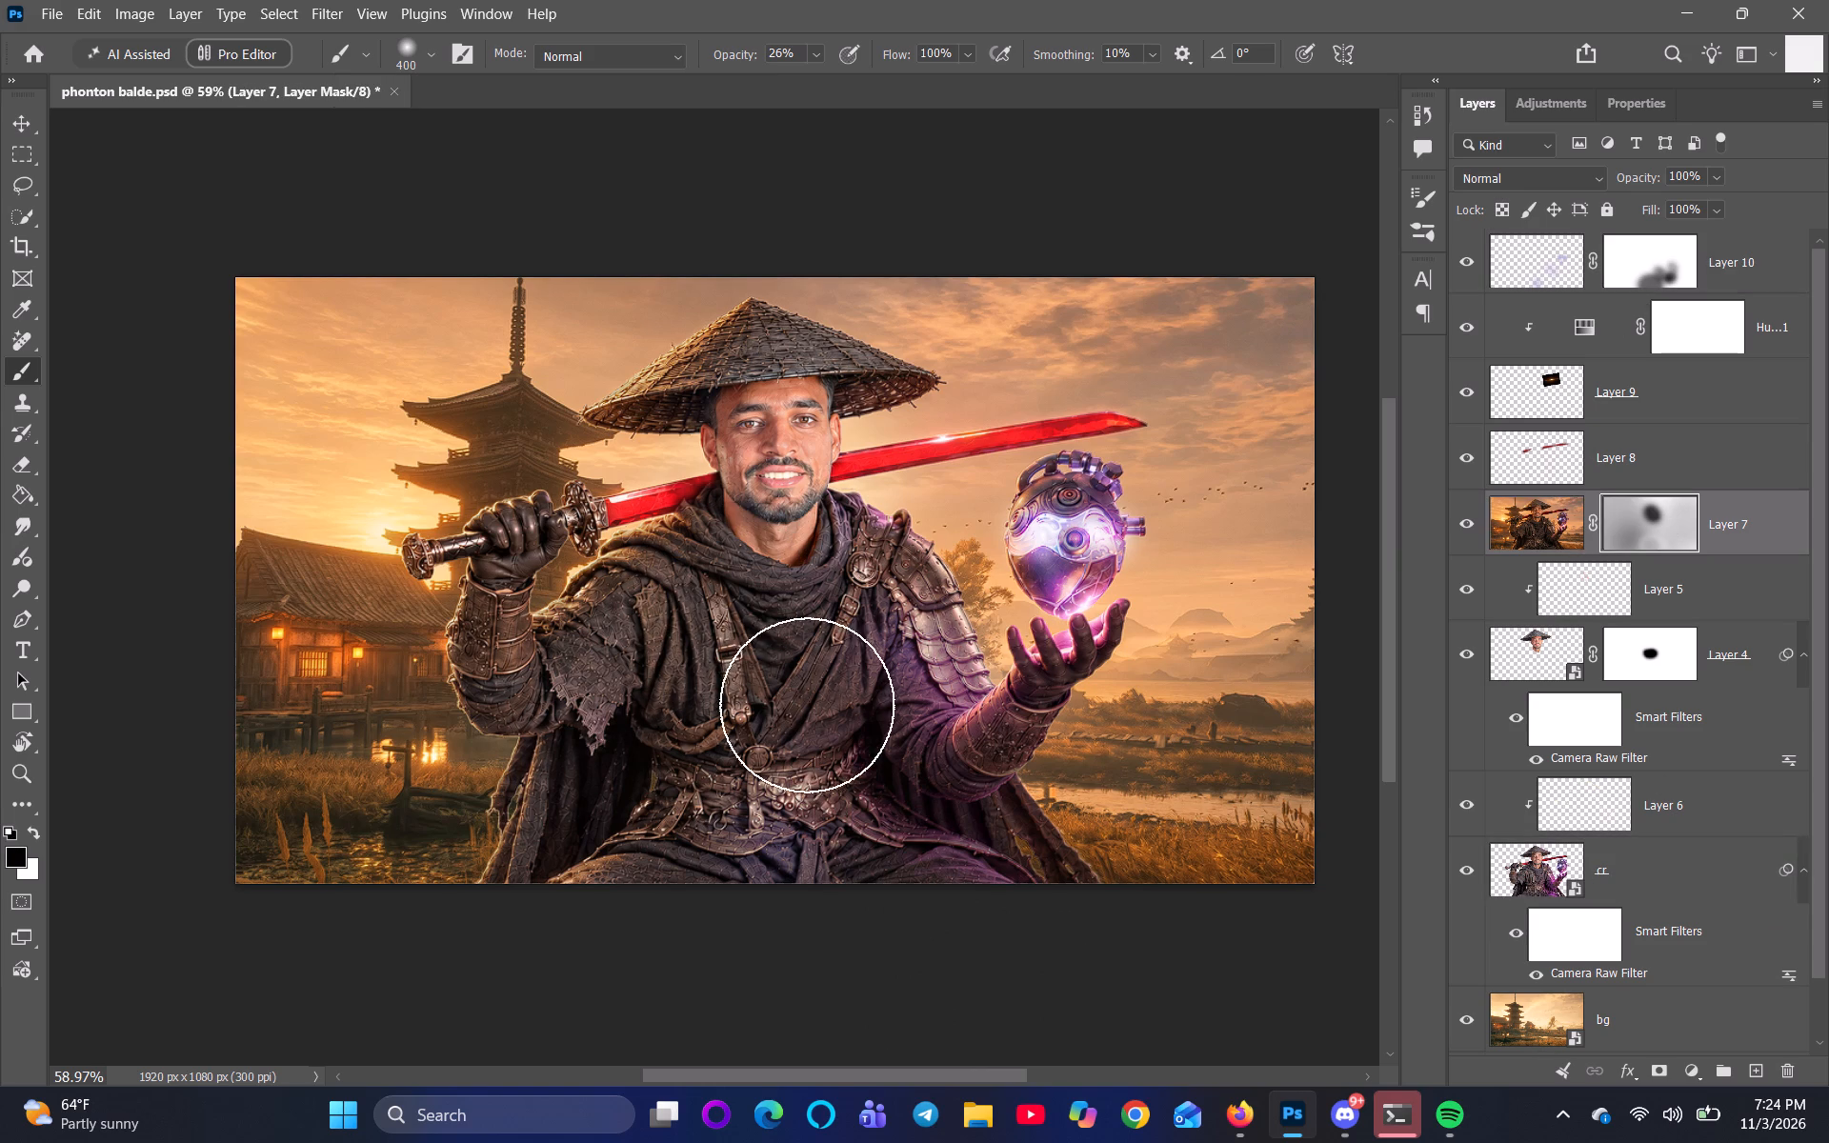
{"action": "left_click_drag", "start_coordinate": [629, 618], "coordinate": [467, 712]}
{"action": "left_click_drag", "start_coordinate": [595, 579], "coordinate": [499, 636]}
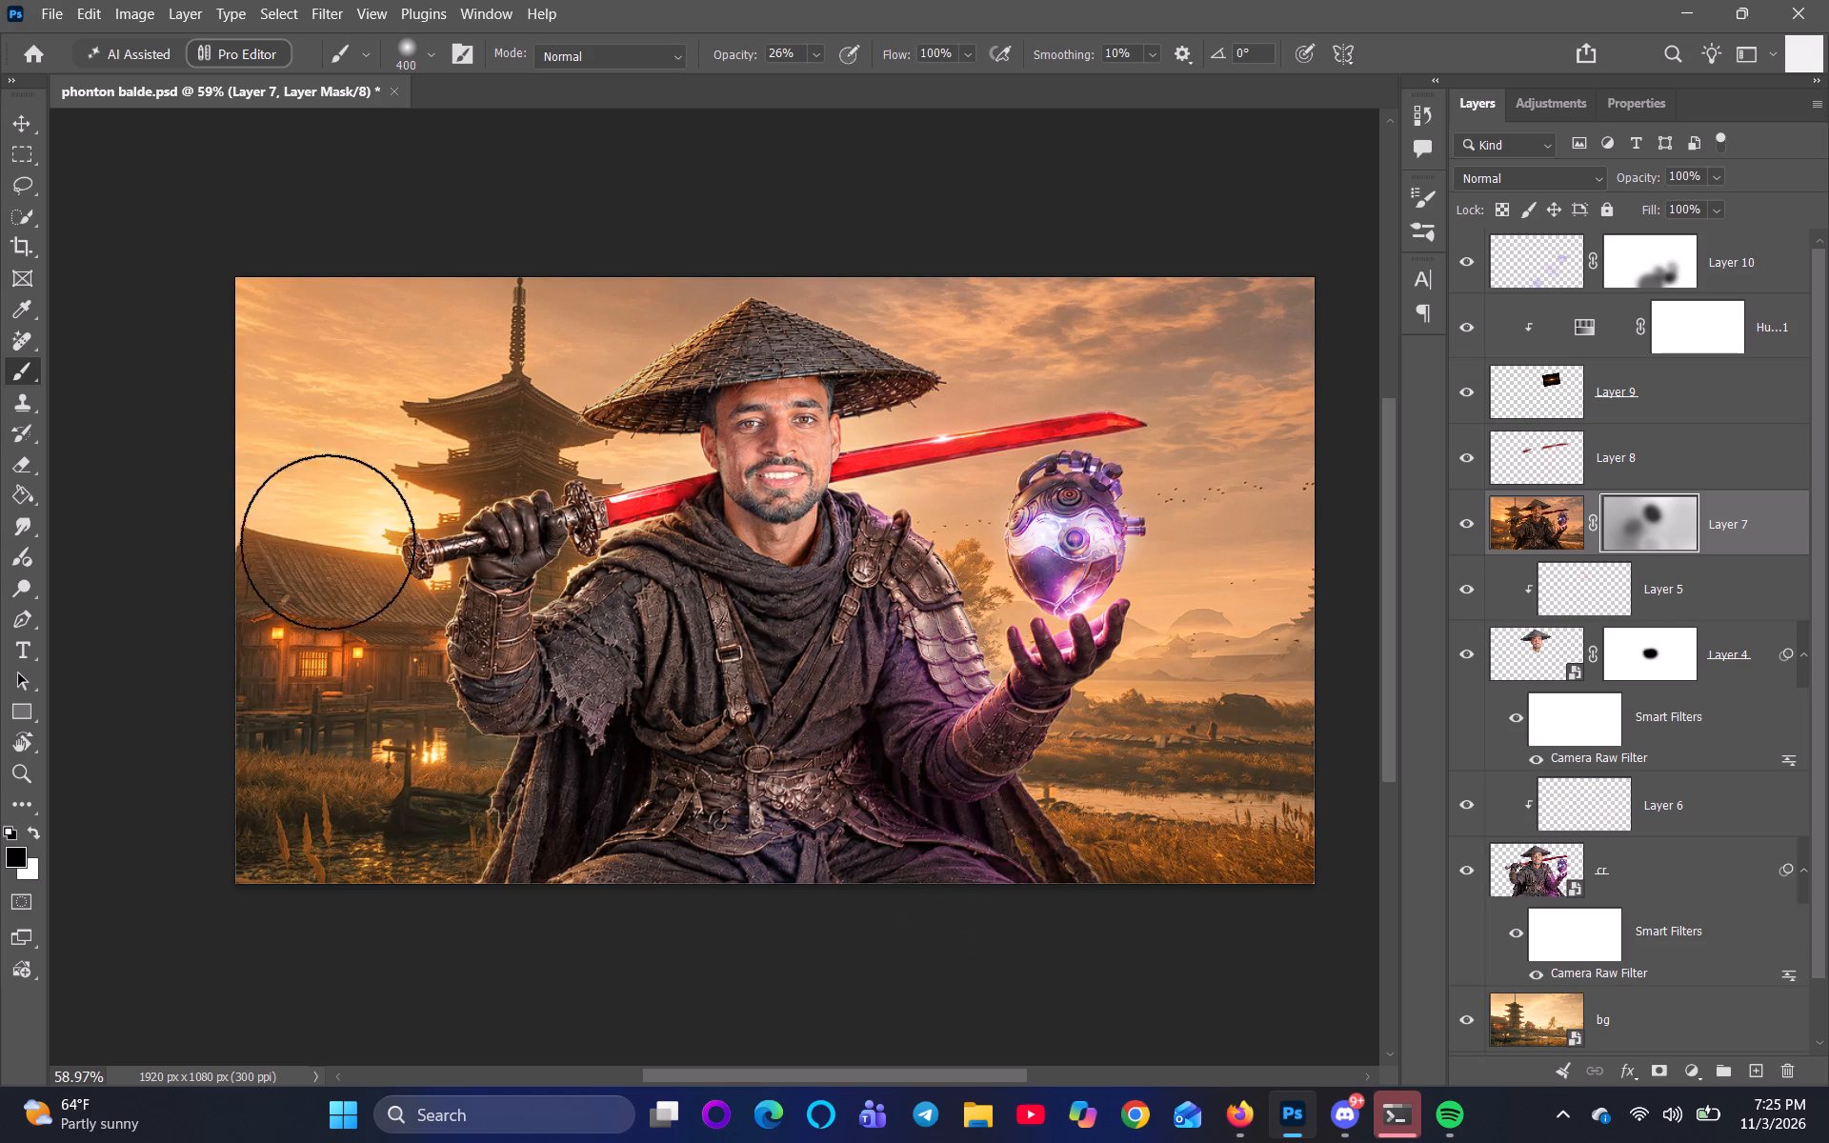
{"action": "left_click_drag", "start_coordinate": [375, 335], "coordinate": [273, 920]}
{"action": "left_click_drag", "start_coordinate": [450, 414], "coordinate": [472, 902]}
{"action": "left_click_drag", "start_coordinate": [532, 329], "coordinate": [374, 331]}
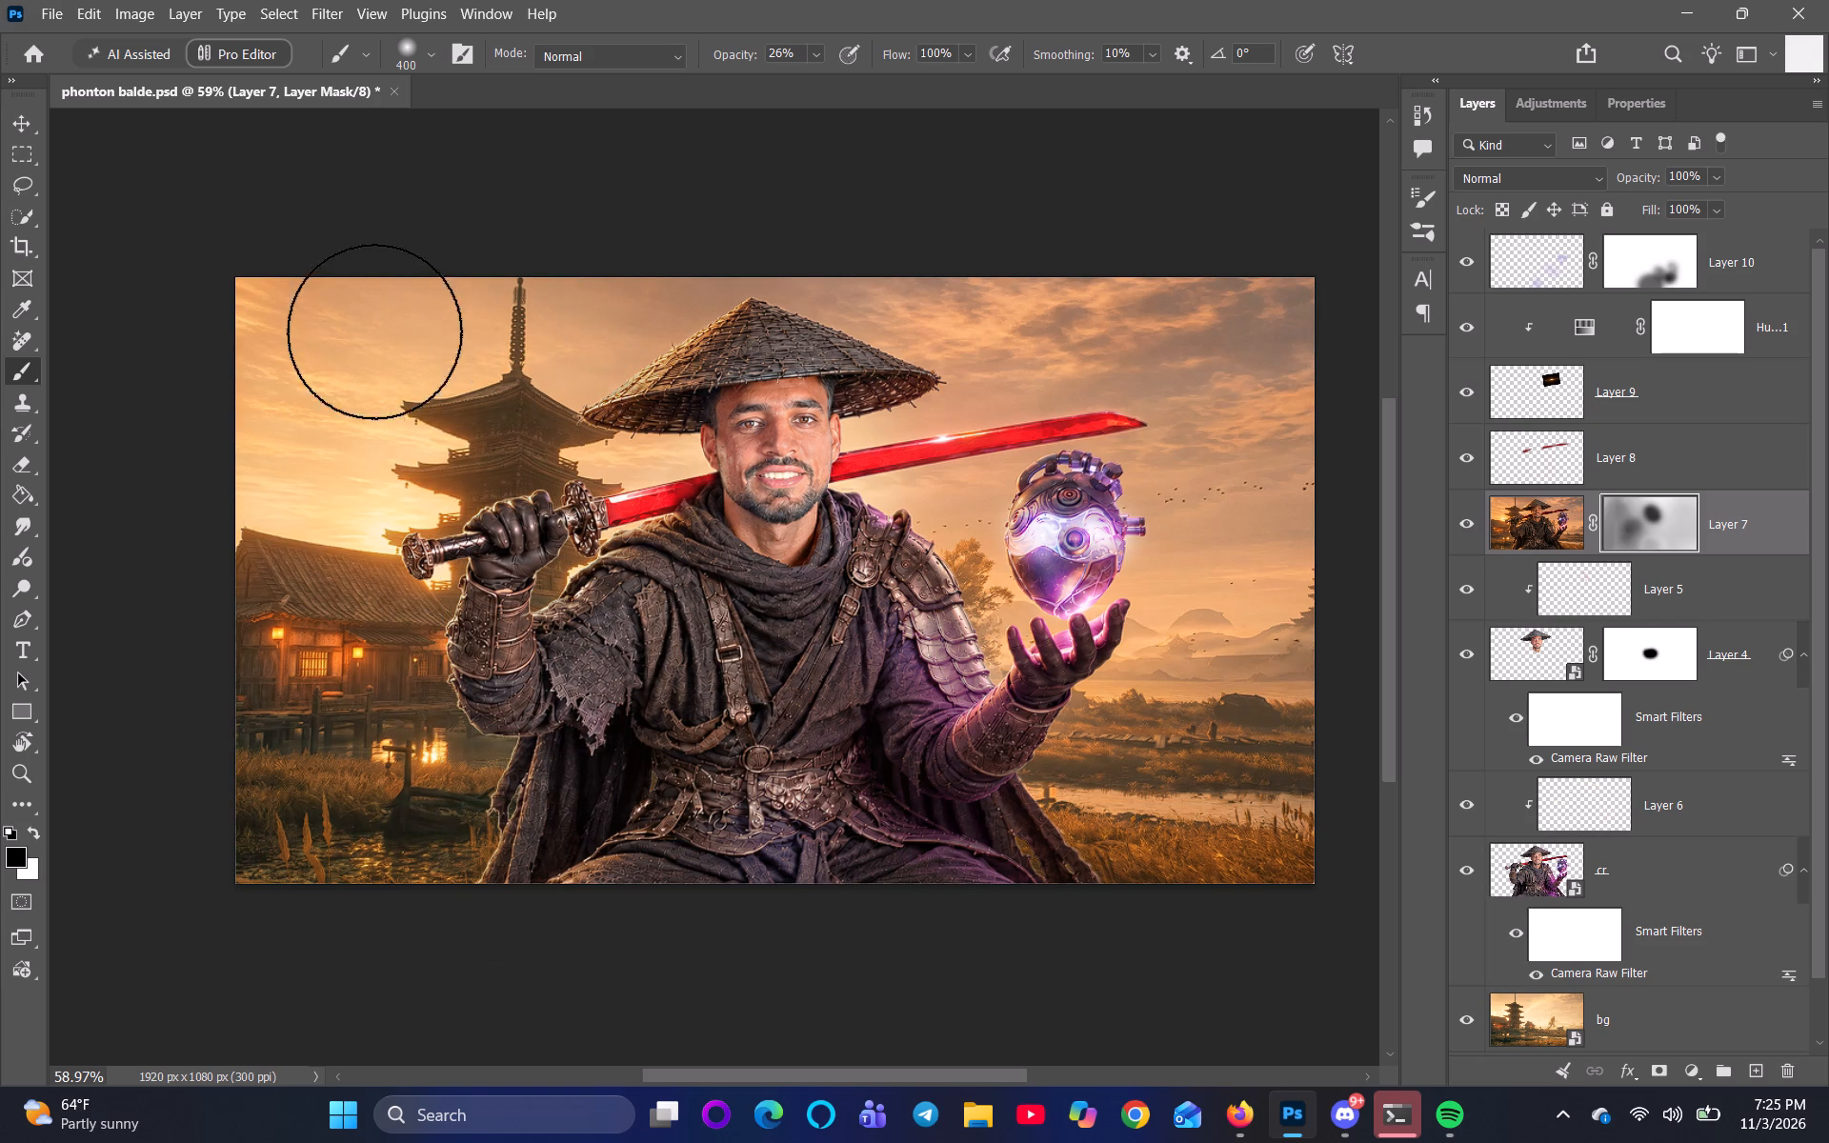
{"action": "left_click_drag", "start_coordinate": [374, 331], "coordinate": [571, 331]}
{"action": "left_click_drag", "start_coordinate": [420, 311], "coordinate": [514, 340]}
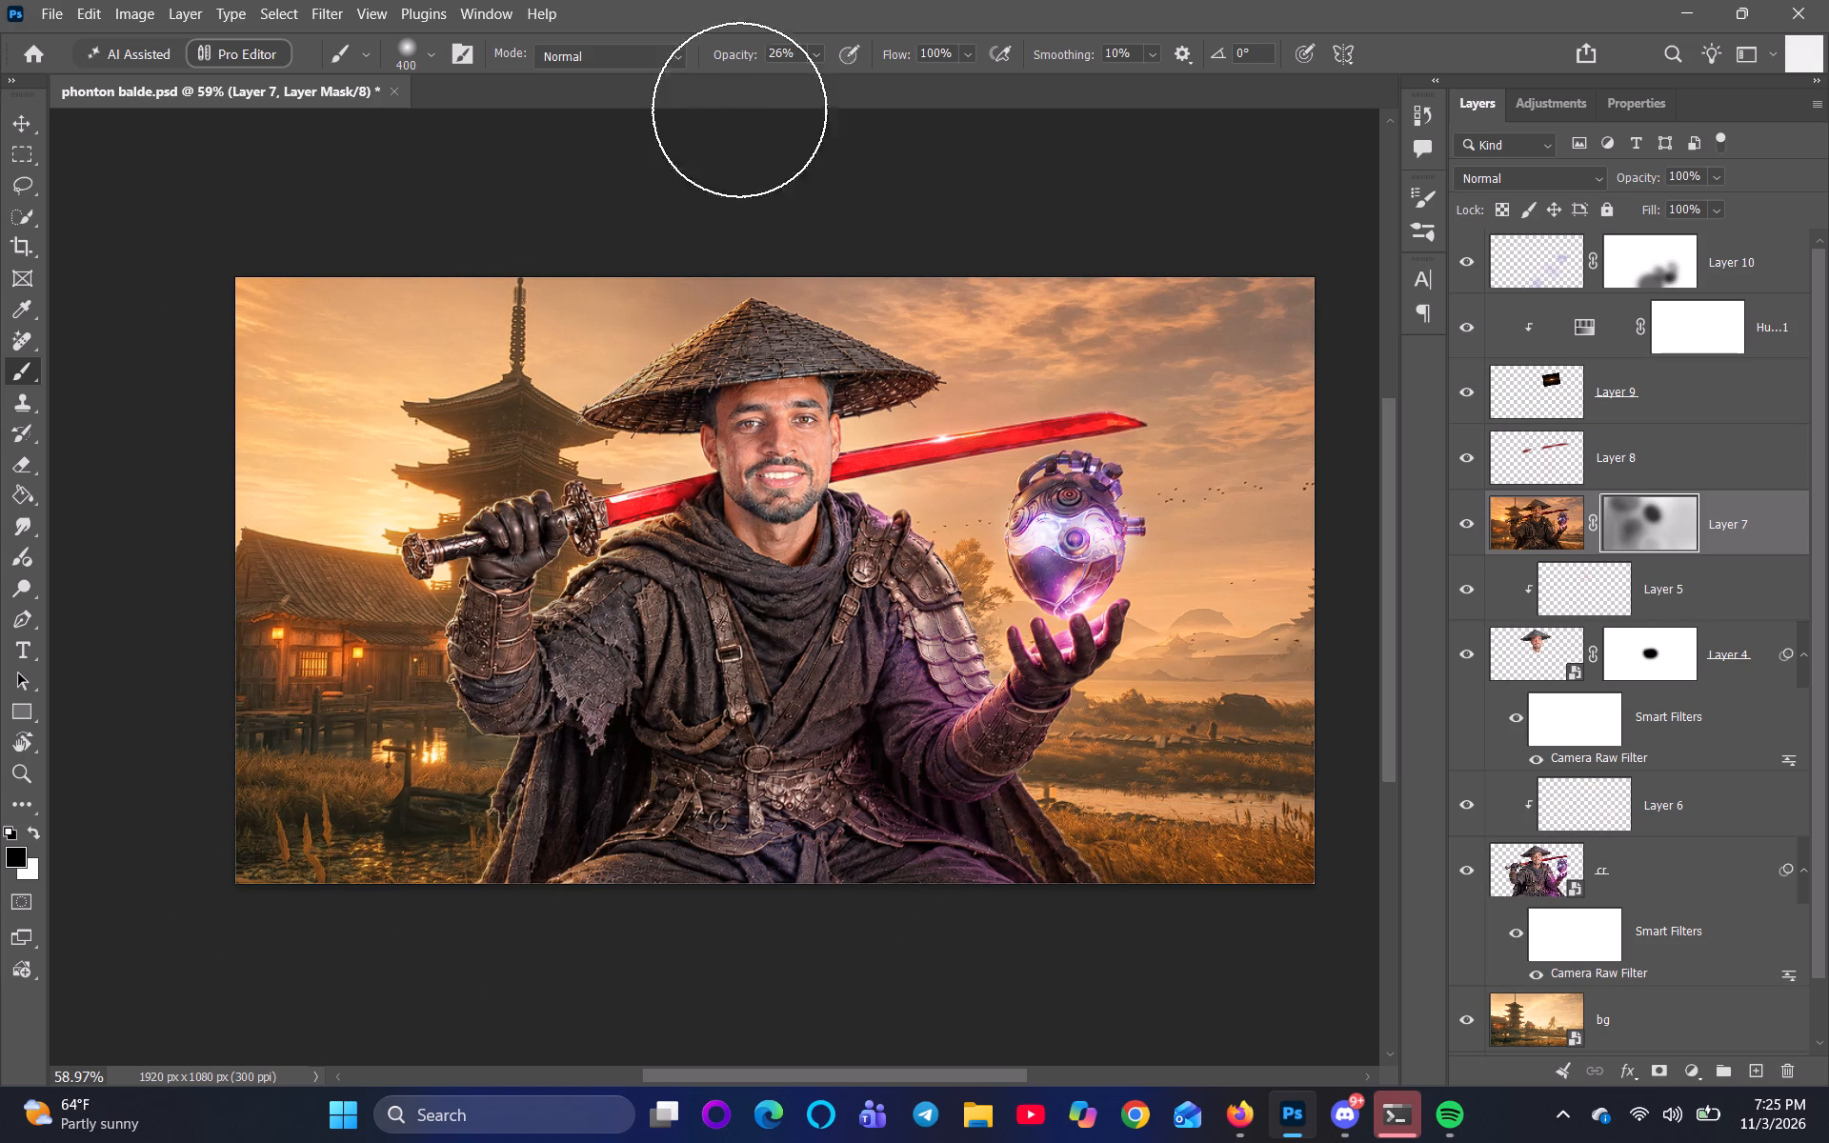
Paint black on Layer 7's mask over the sky on both sides of the hat and the background beyond the orb at 48% opacity.
{"action": "left_click_drag", "start_coordinate": [724, 55], "coordinate": [750, 65]}
{"action": "left_click_drag", "start_coordinate": [344, 340], "coordinate": [169, 310]}
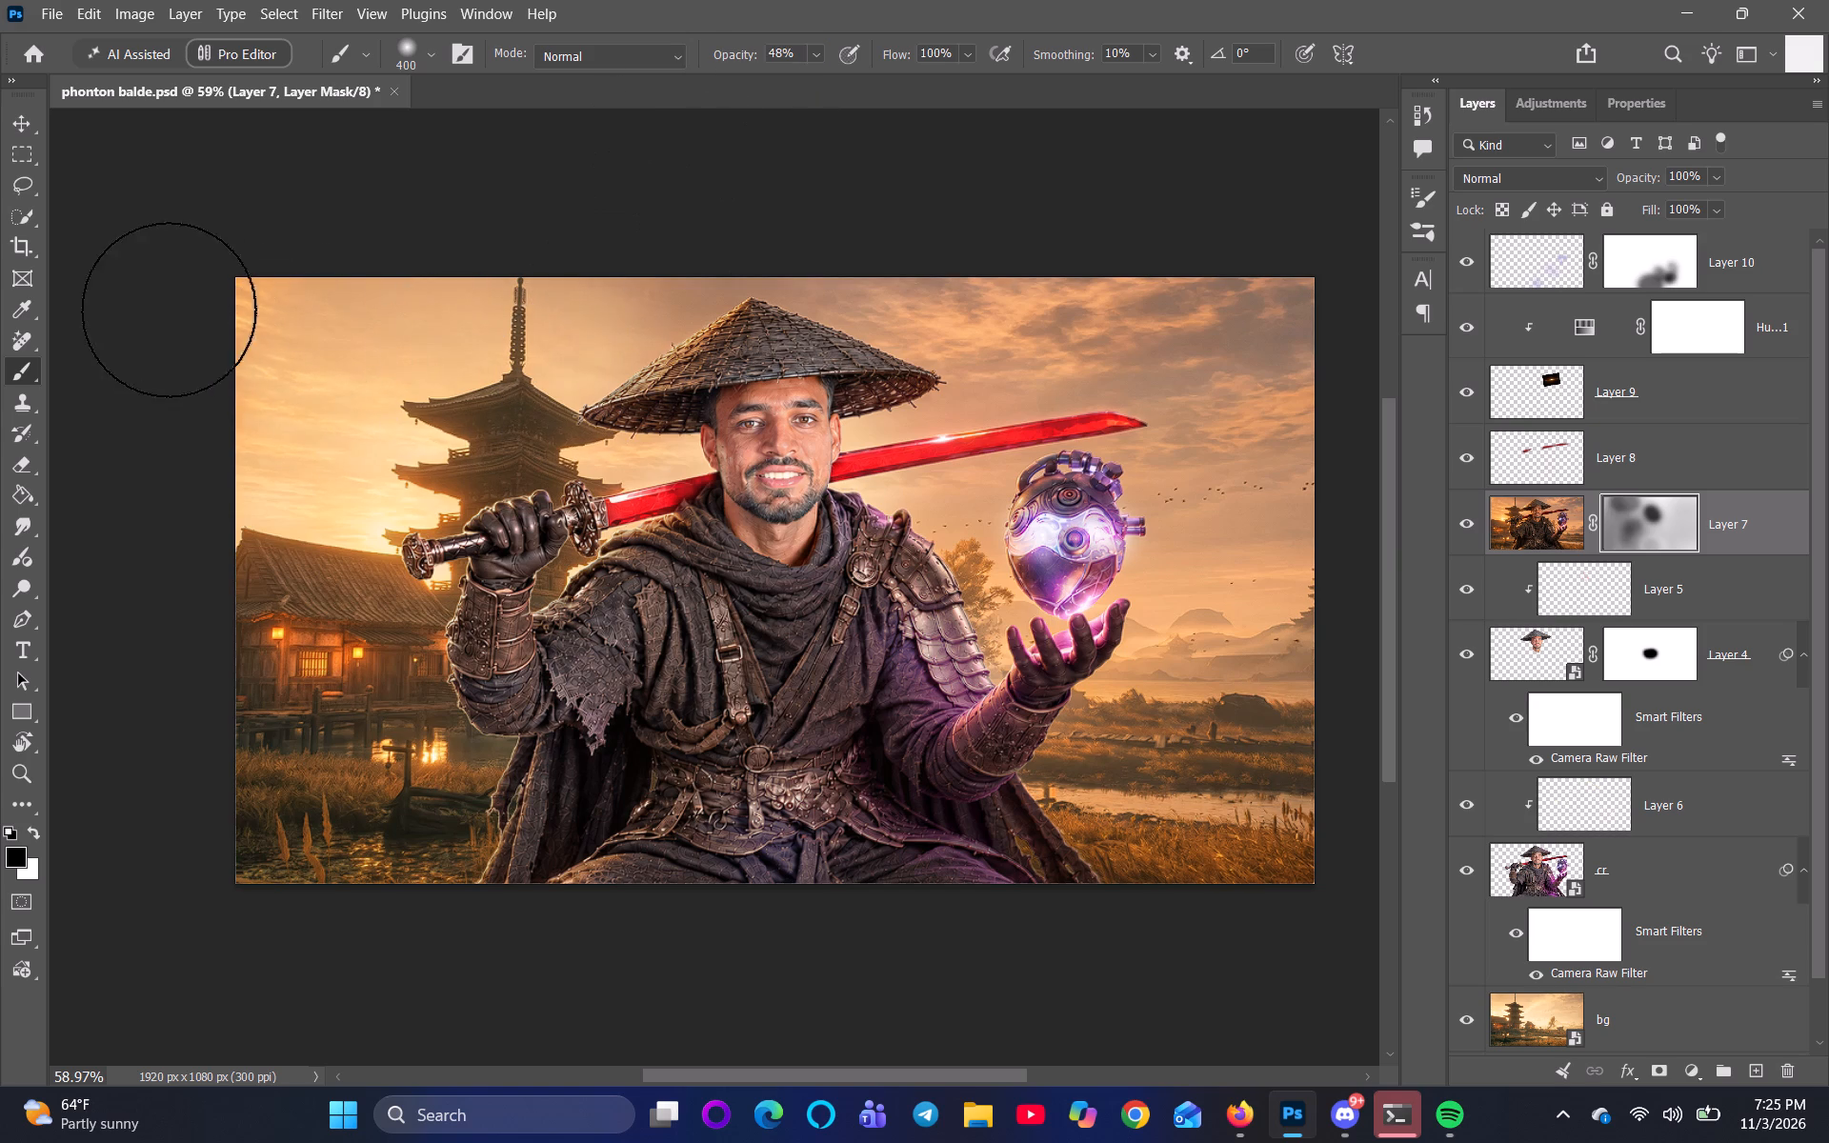
{"action": "left_click_drag", "start_coordinate": [169, 310], "coordinate": [814, 315]}
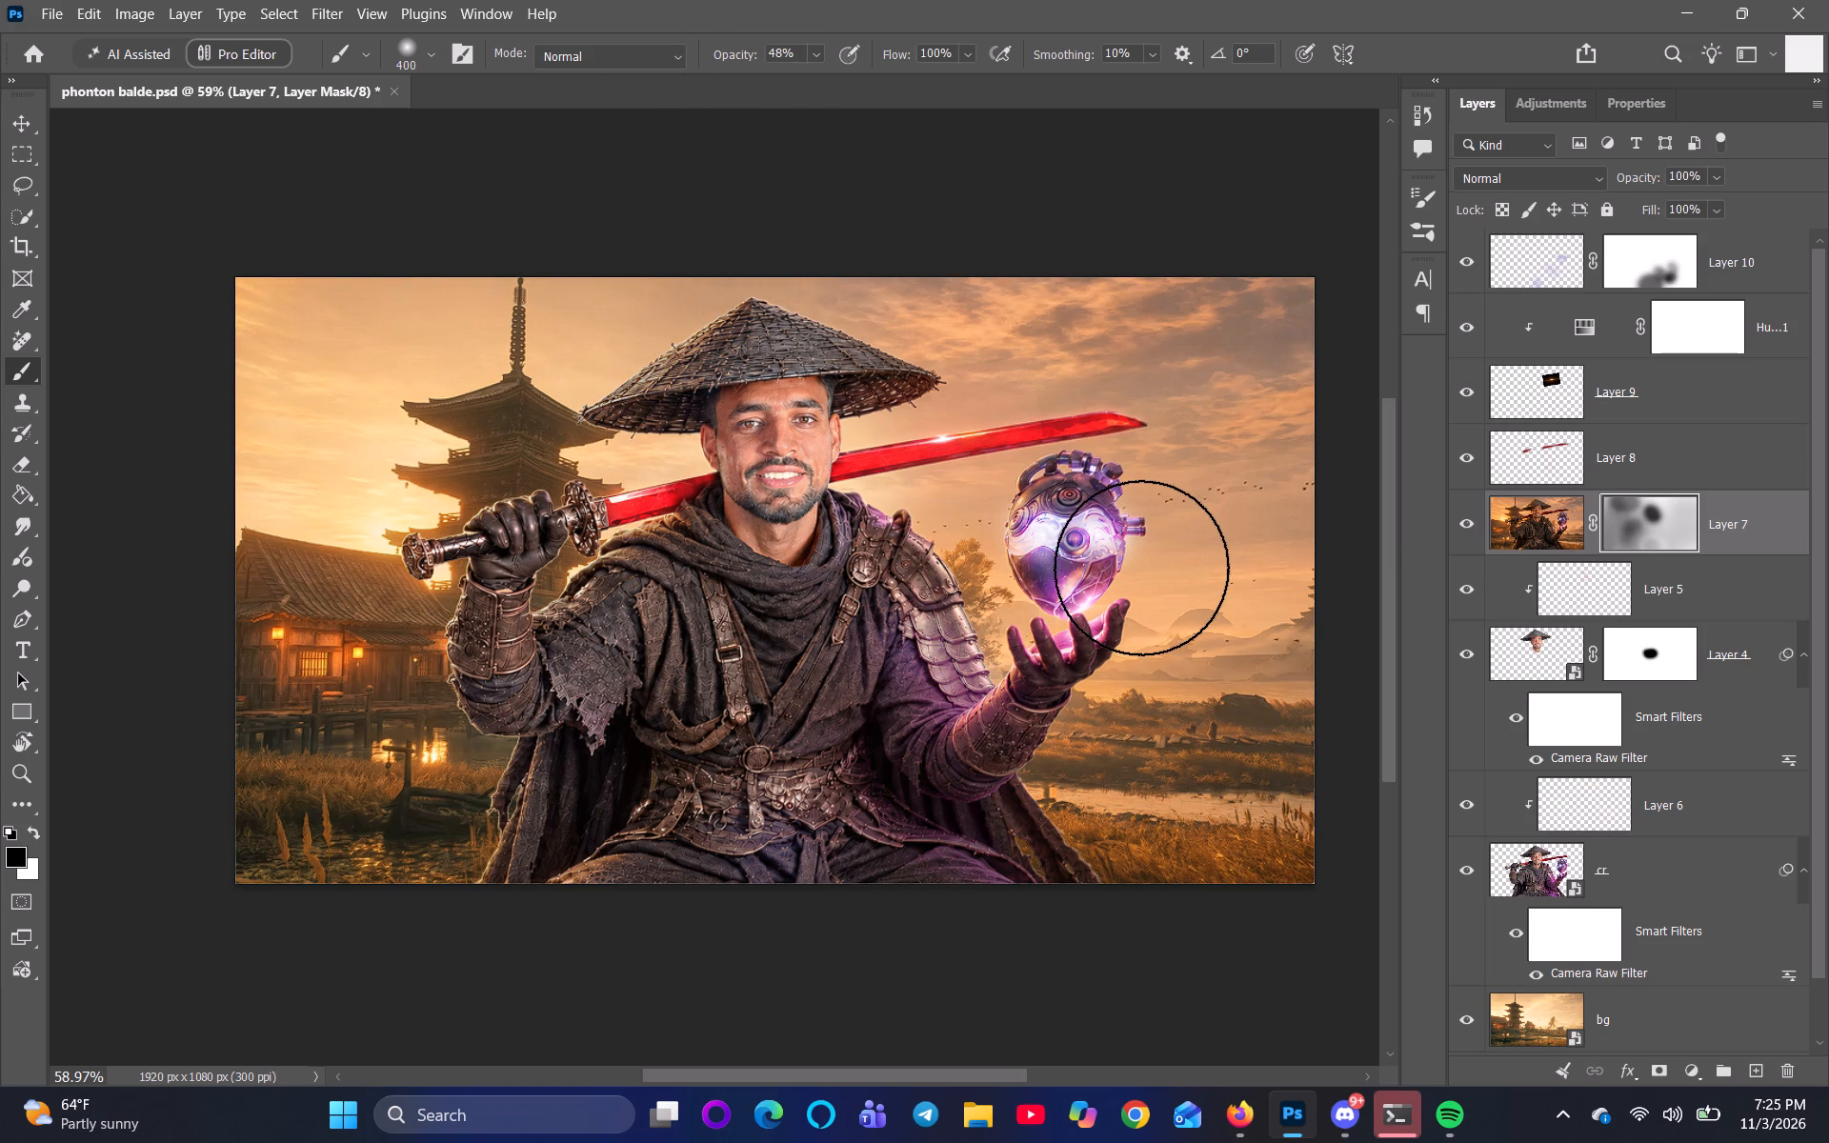
{"action": "key", "text": "ctrl+z"}
{"action": "left_click_drag", "start_coordinate": [240, 321], "coordinate": [628, 371]}
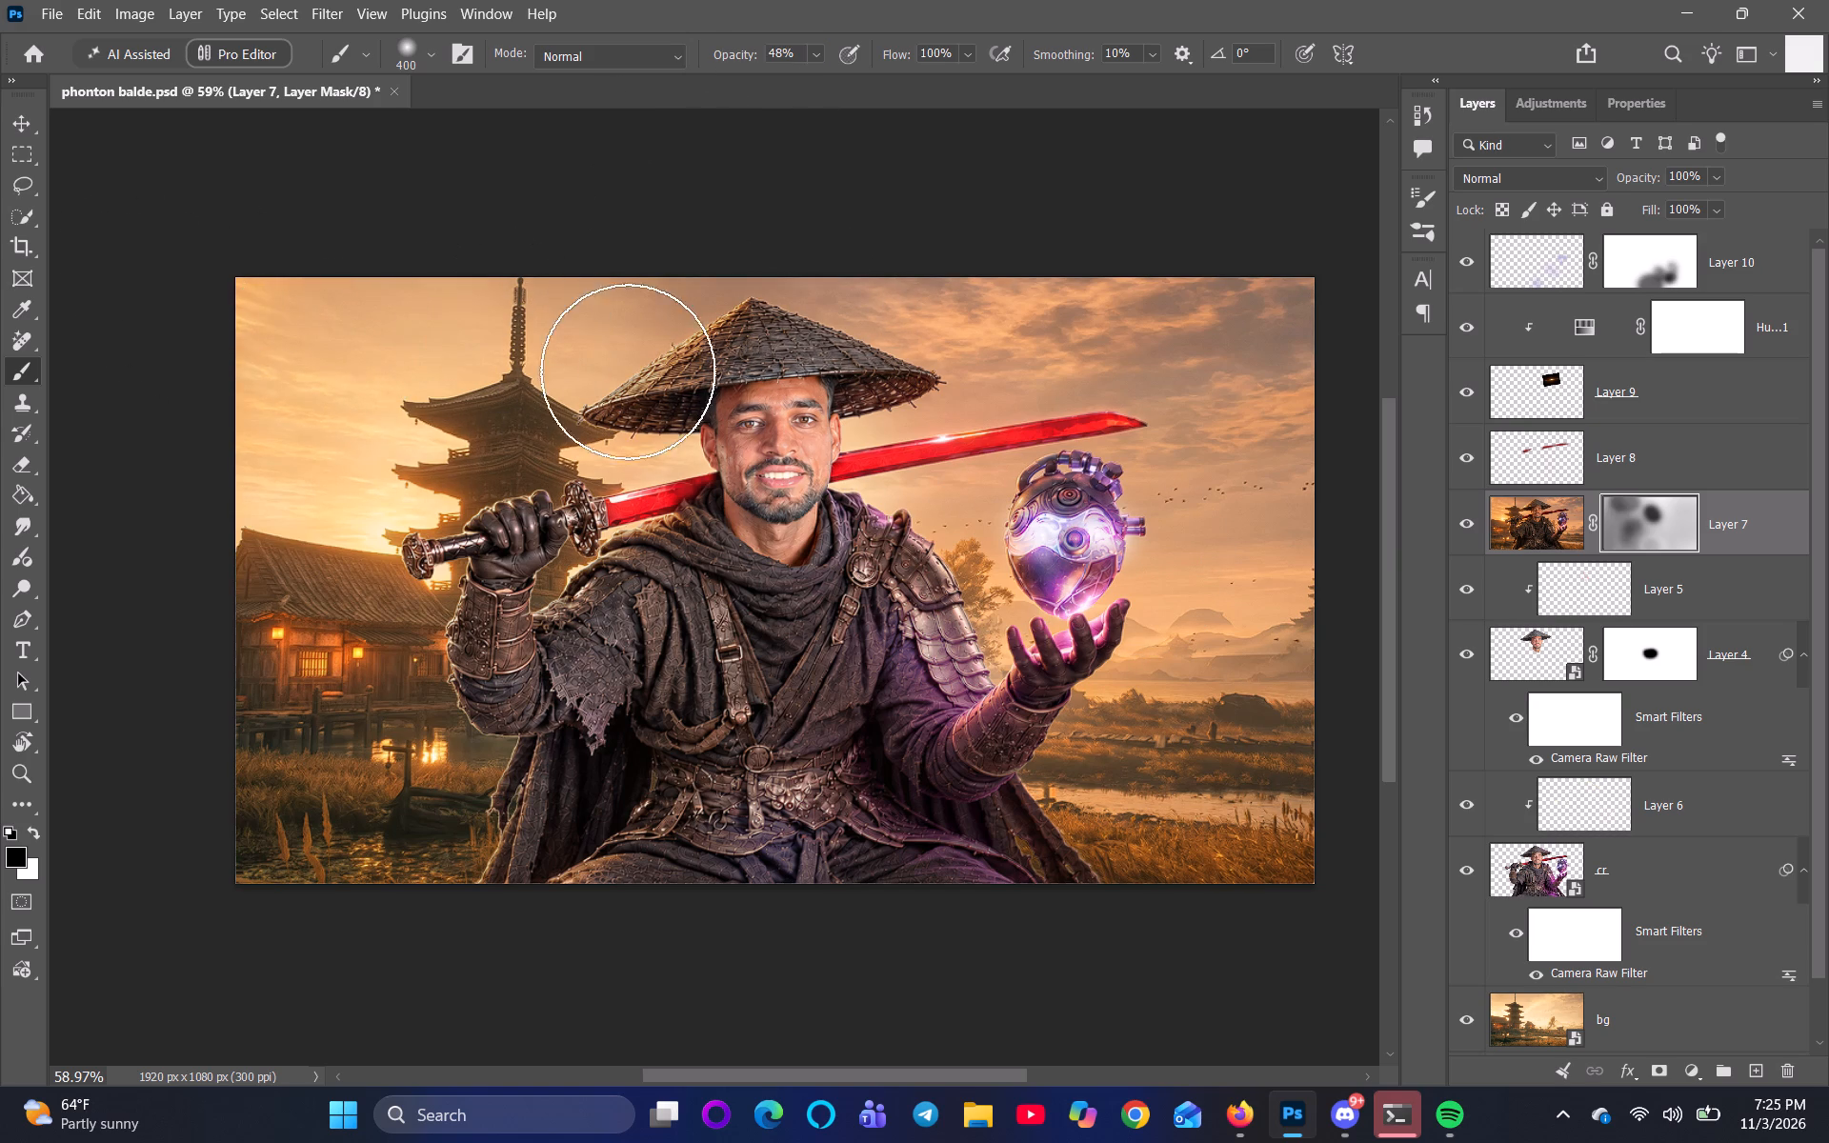
{"action": "left_click_drag", "start_coordinate": [628, 371], "coordinate": [408, 352]}
{"action": "left_click_drag", "start_coordinate": [1016, 328], "coordinate": [1260, 361]}
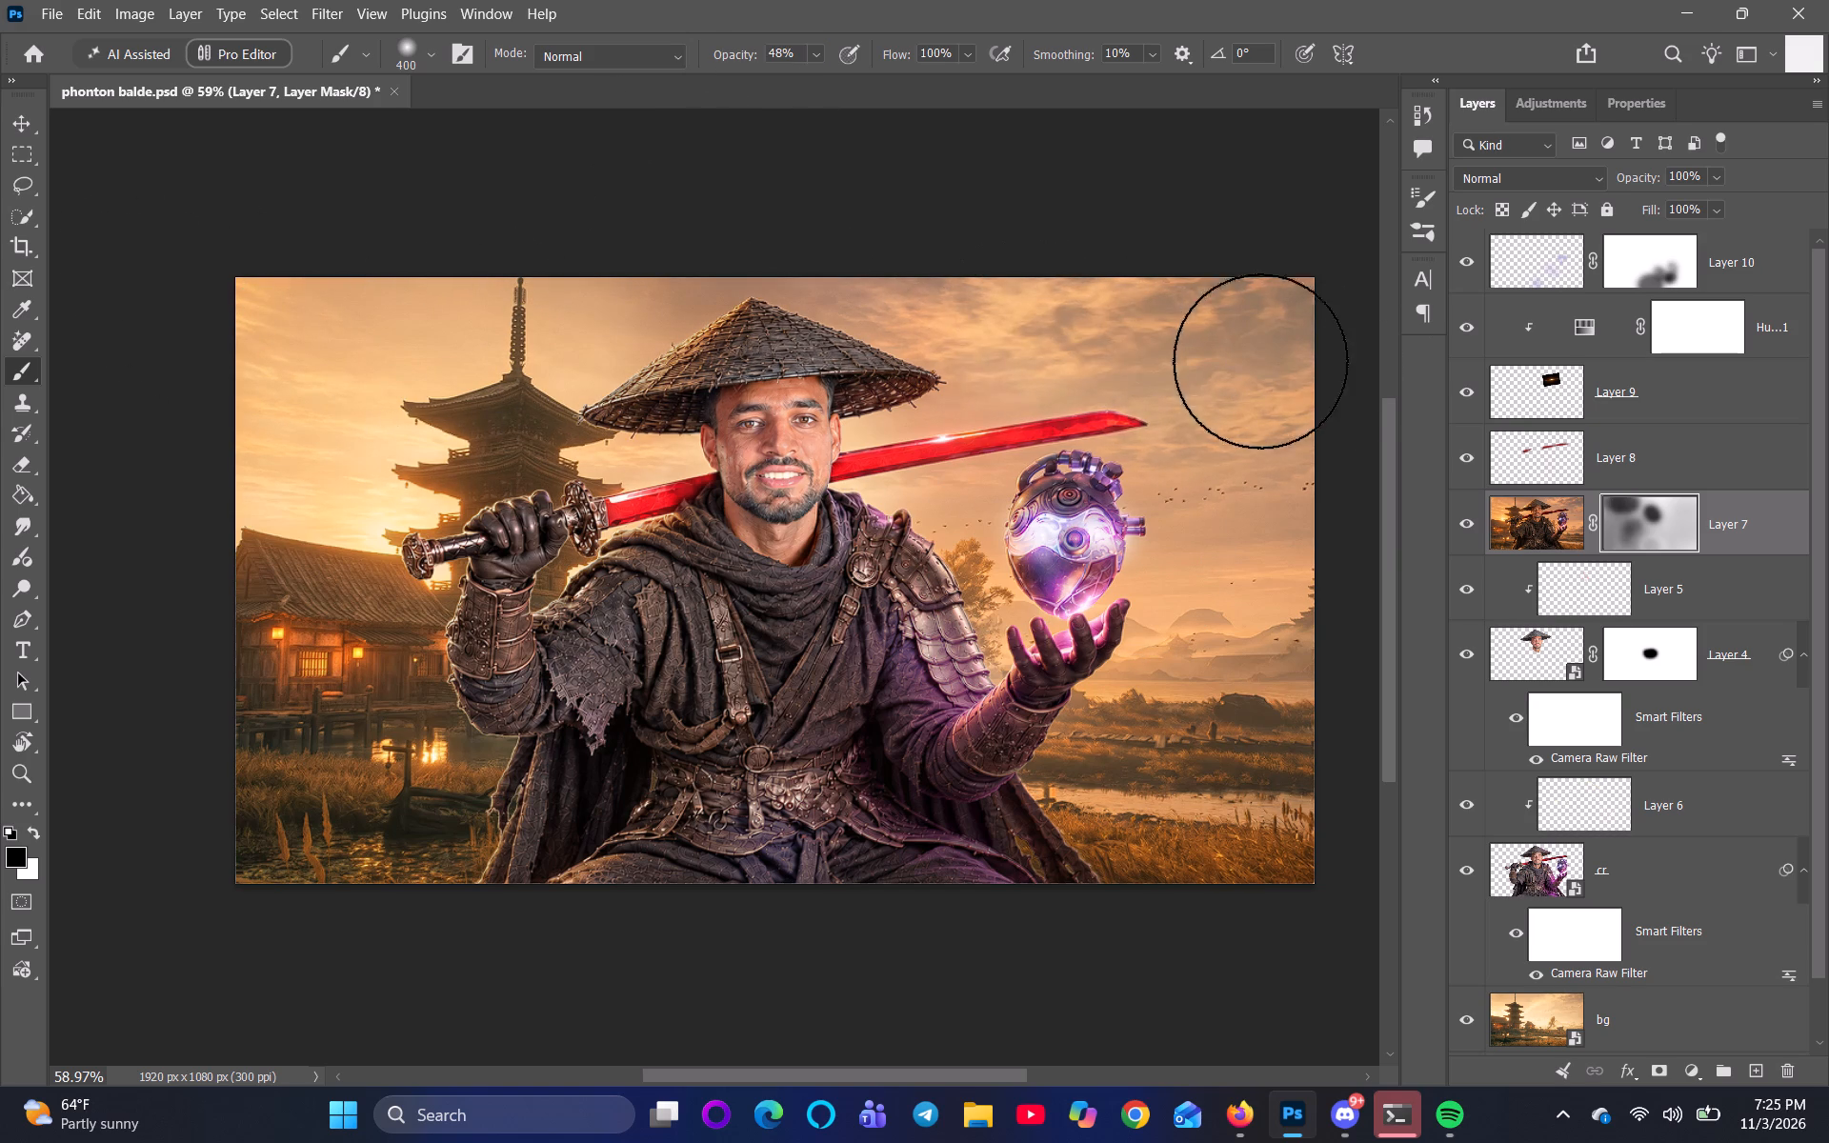
{"action": "left_click_drag", "start_coordinate": [1260, 361], "coordinate": [1253, 360]}
{"action": "left_click_drag", "start_coordinate": [868, 251], "coordinate": [877, 250]}
{"action": "left_click_drag", "start_coordinate": [1210, 476], "coordinate": [1261, 580]}
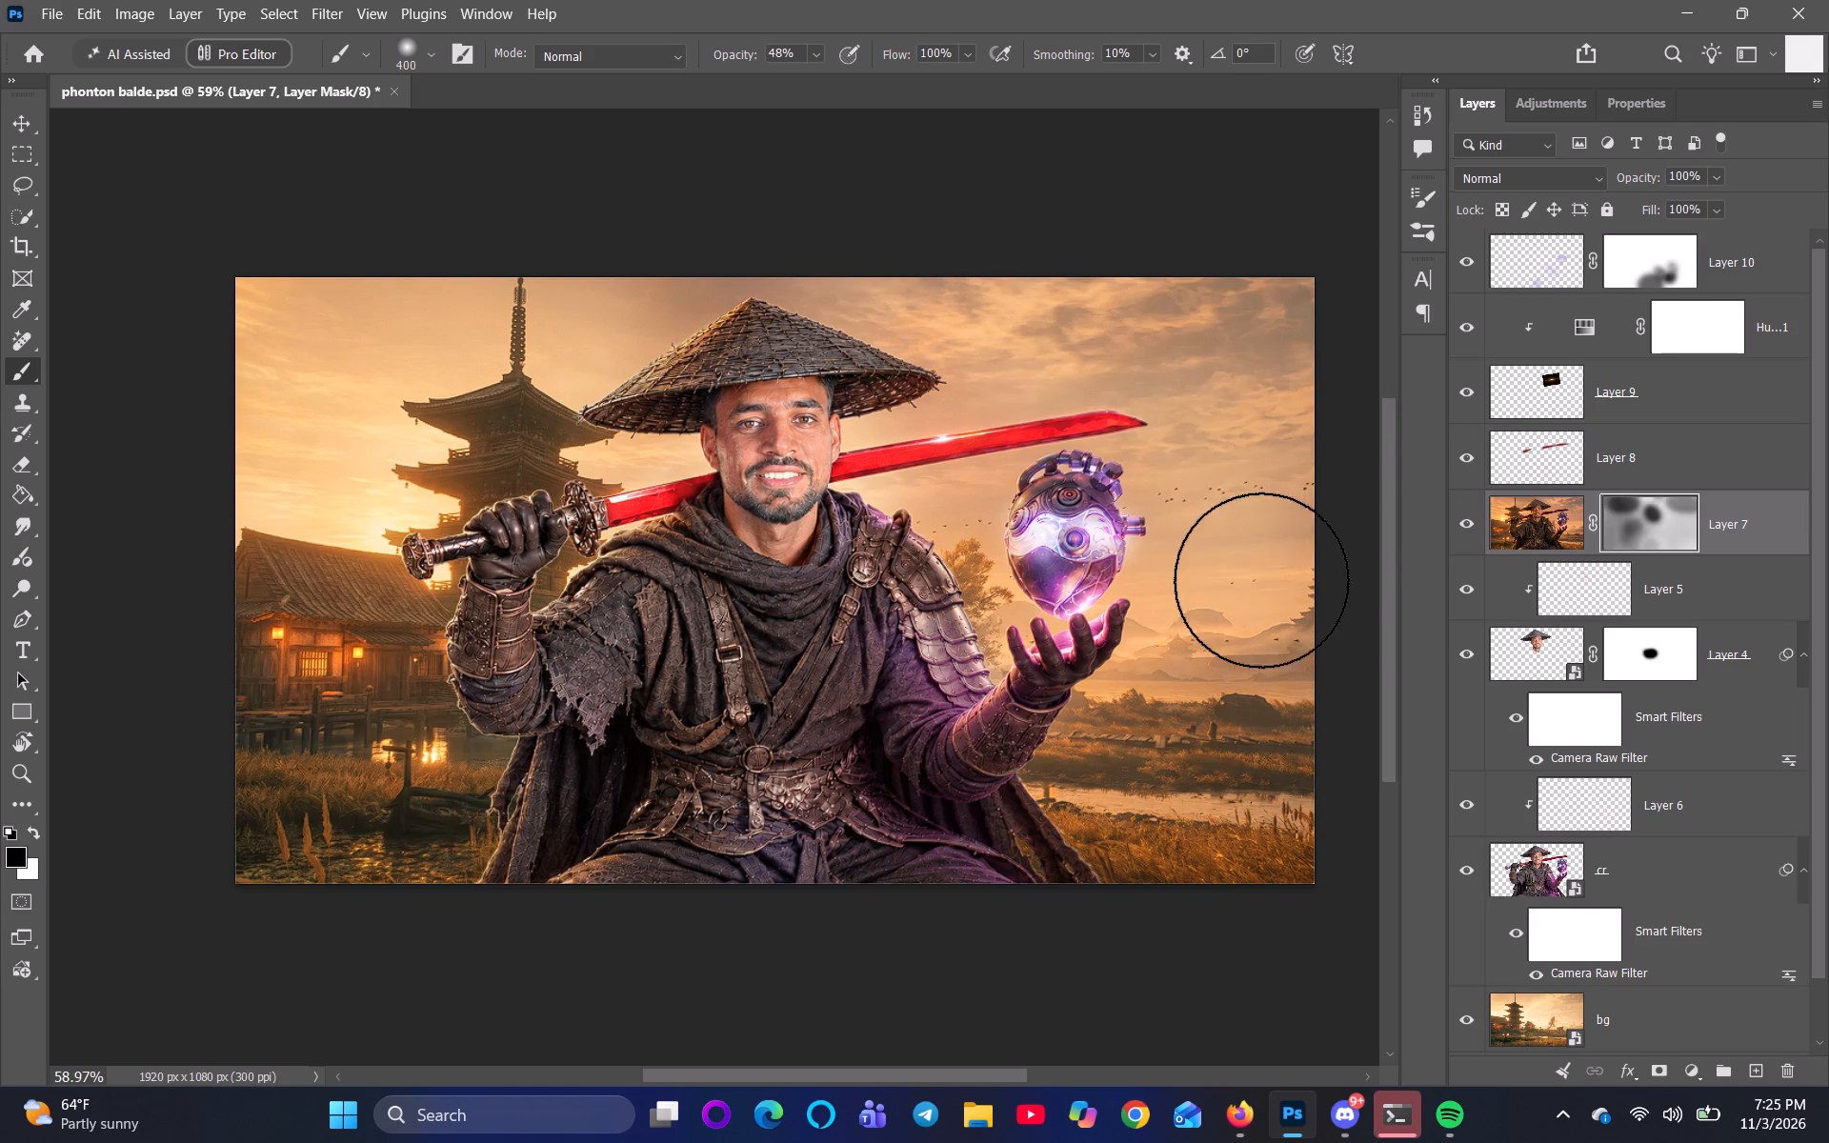
{"action": "left_click_drag", "start_coordinate": [1261, 580], "coordinate": [1232, 597]}
Paint black on Layer 7's mask over the face and neck at 48% opacity, undoing the extra chest stroke.
{"action": "left_click_drag", "start_coordinate": [758, 445], "coordinate": [807, 525]}
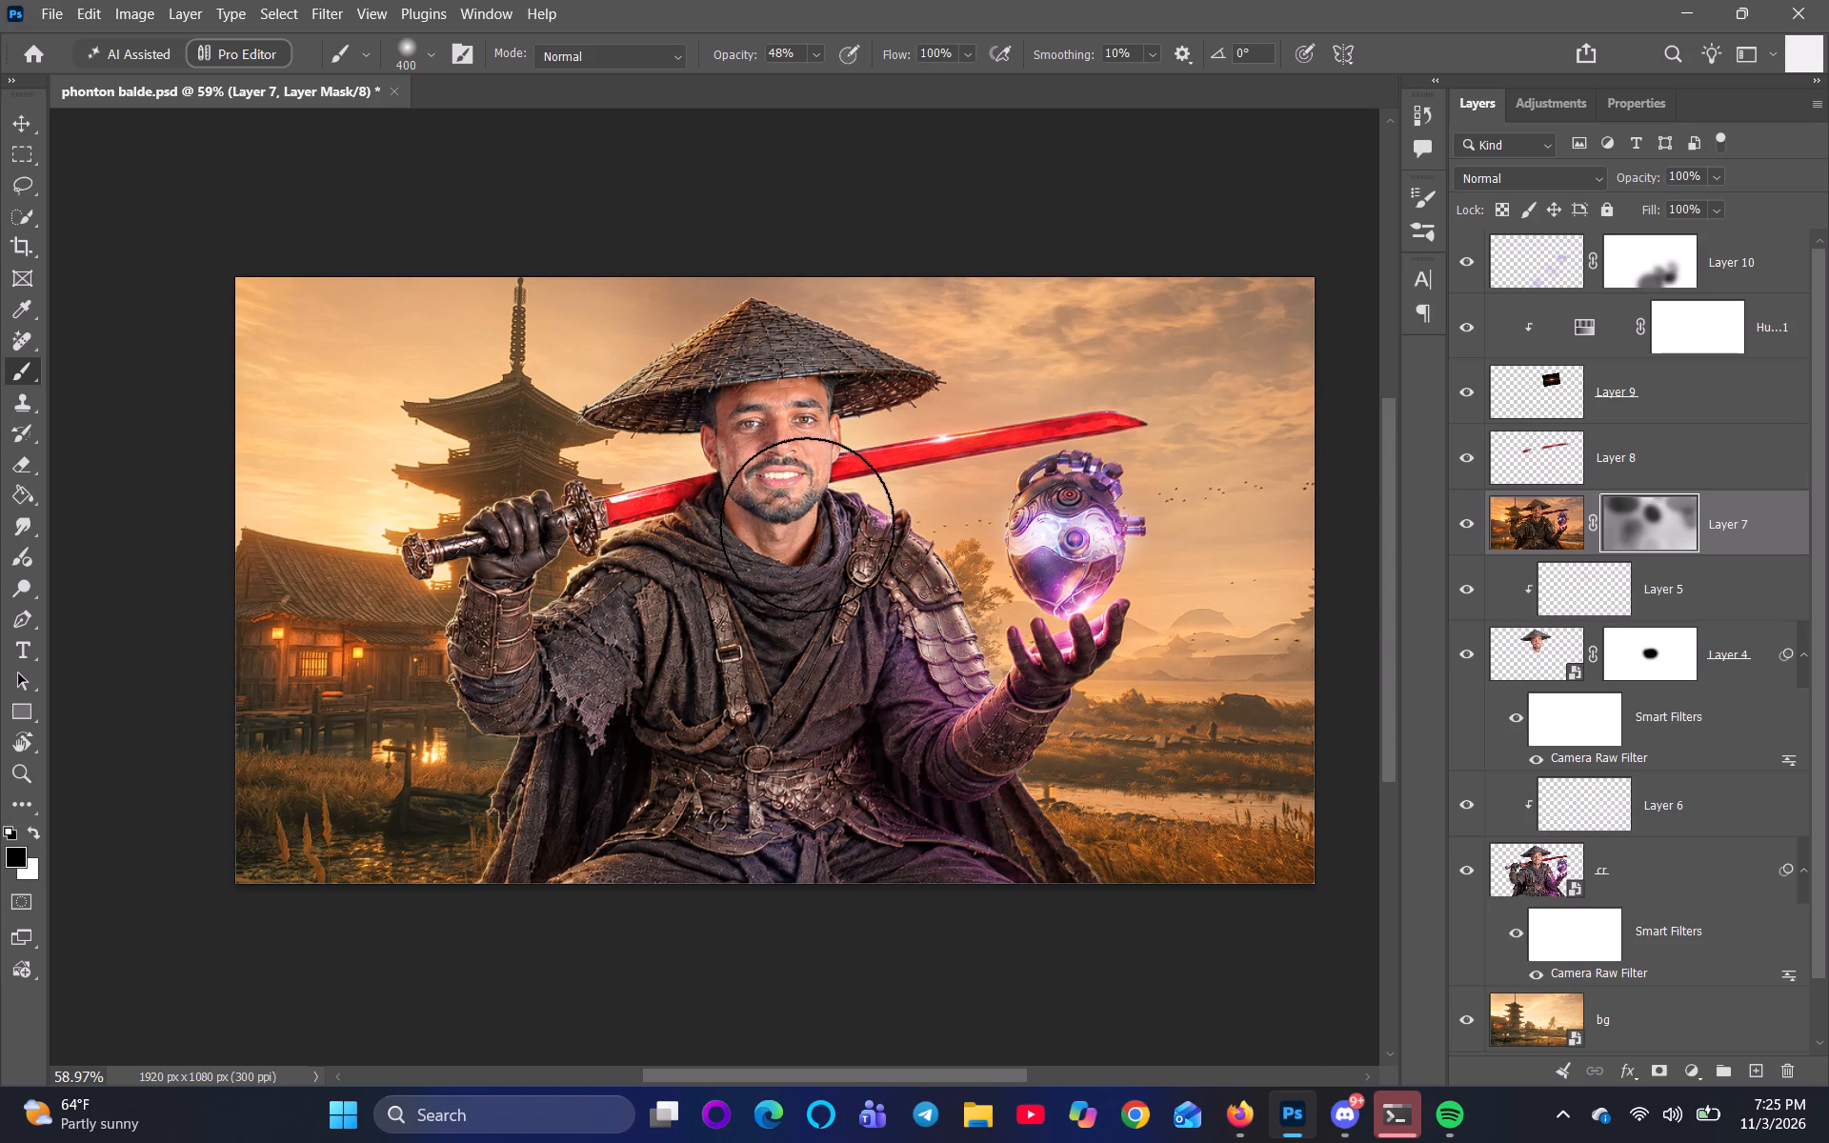
{"action": "left_click_drag", "start_coordinate": [807, 525], "coordinate": [807, 524]}
{"action": "left_click", "coordinate": [758, 451]}
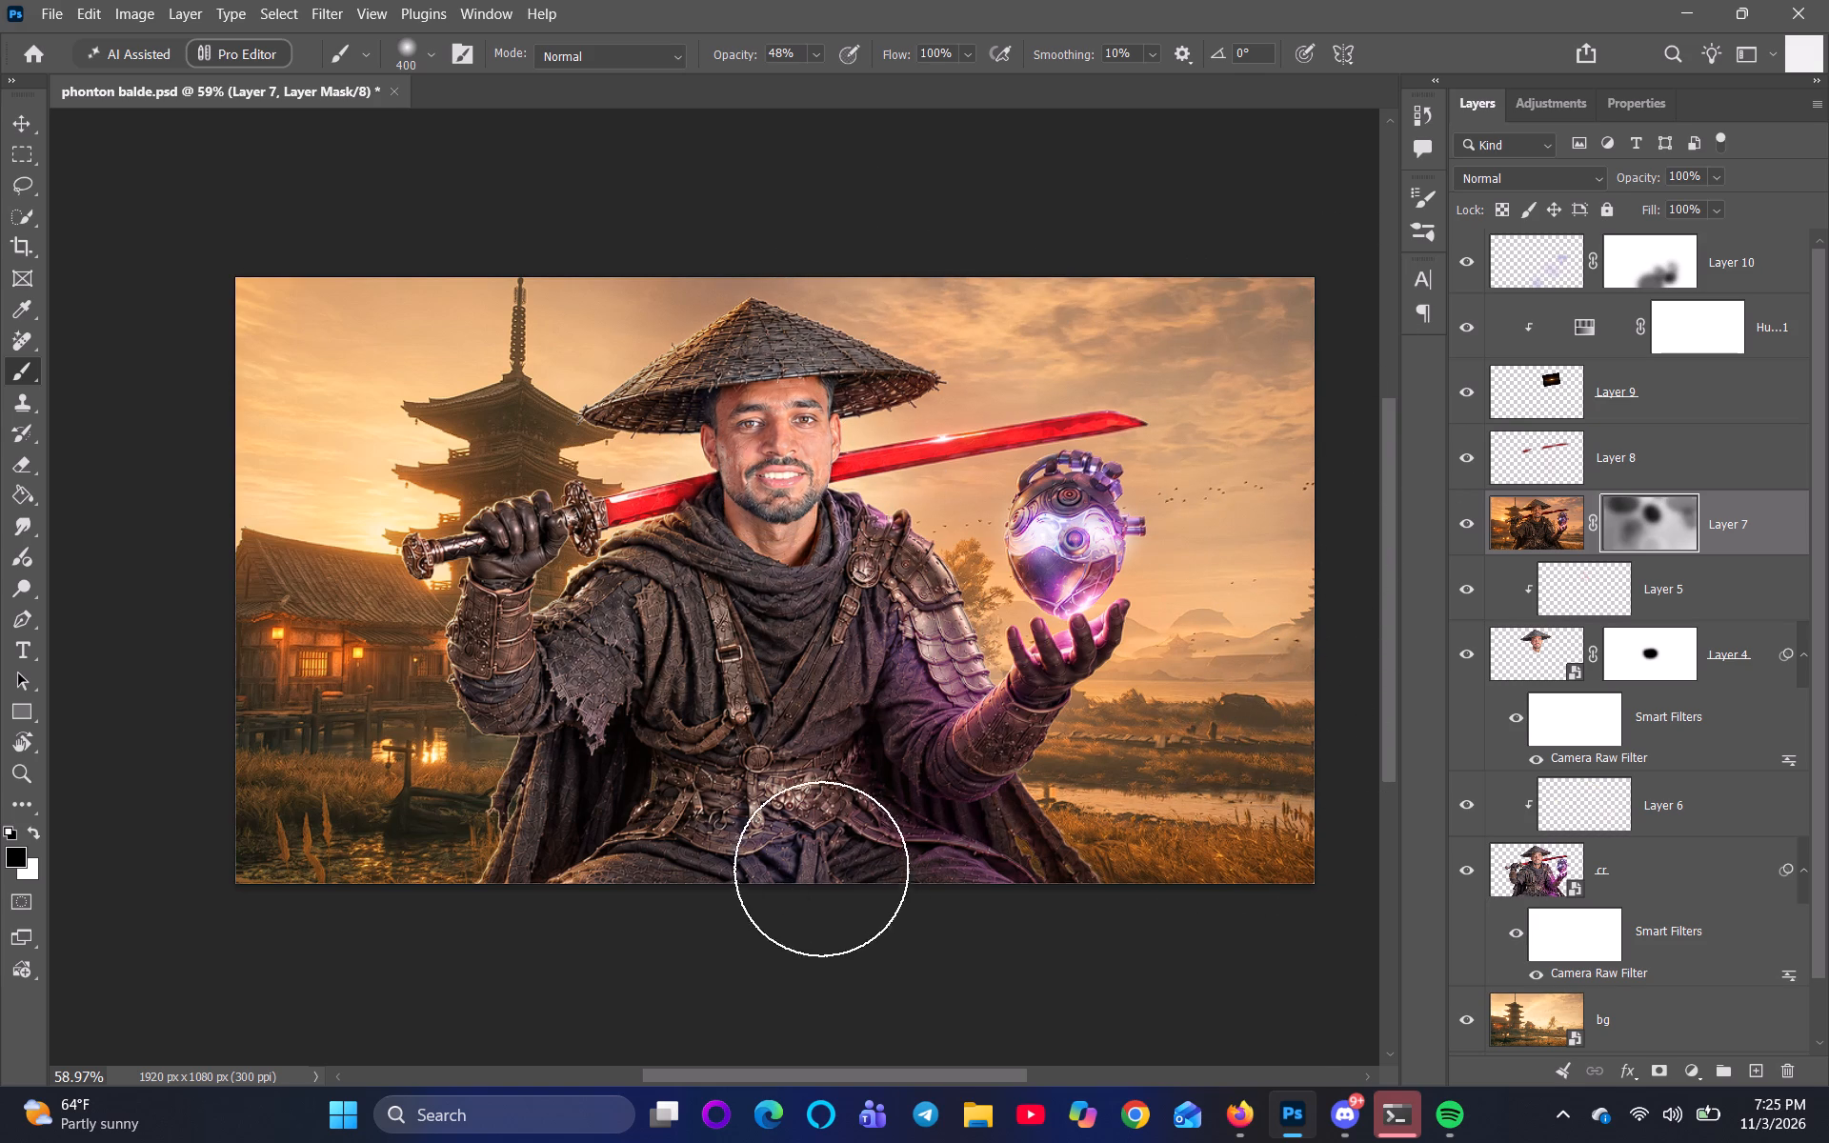
{"action": "left_click_drag", "start_coordinate": [760, 660], "coordinate": [768, 702]}
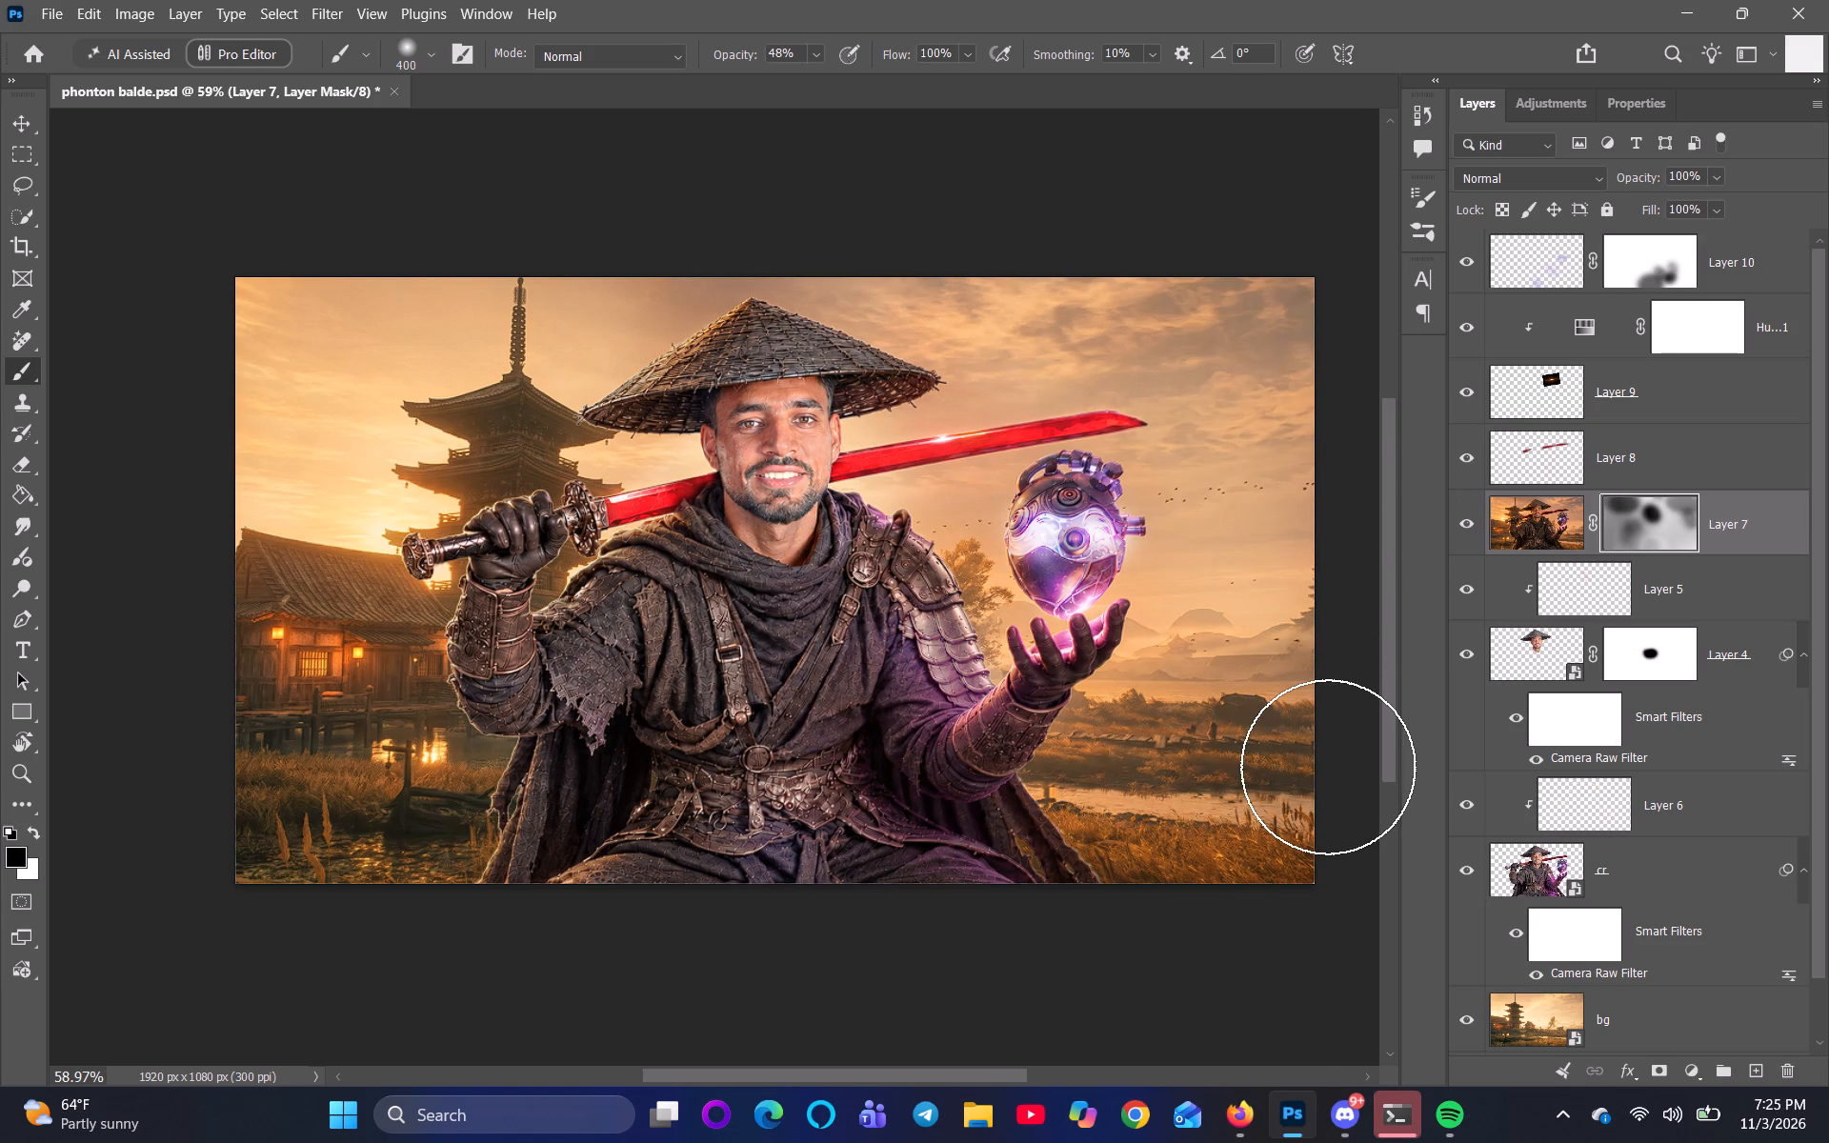
{"action": "key", "text": "ctrl+z"}
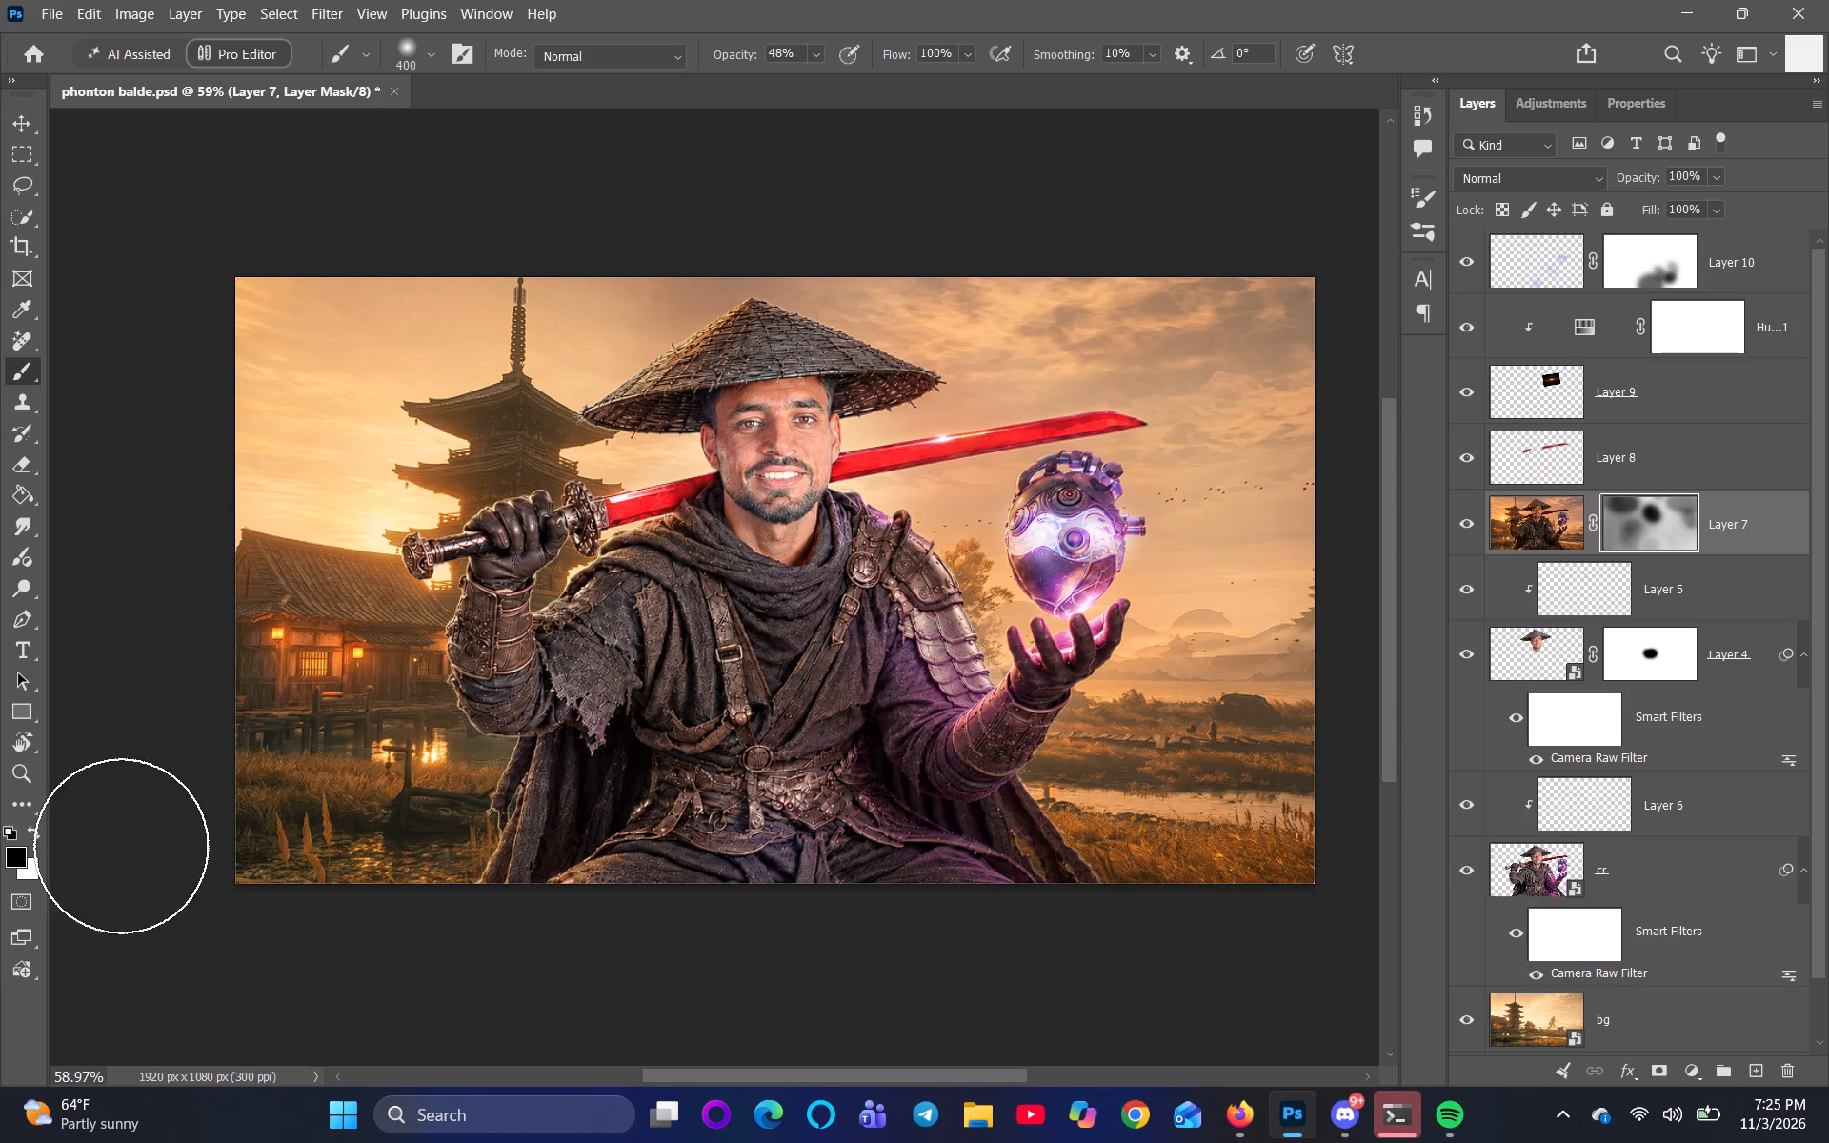
Try white on Layer 7's mask over the face, undo it, and paint white just beside the face near the sword blade.
{"action": "key", "text": "x"}
{"action": "left_click_drag", "start_coordinate": [752, 457], "coordinate": [778, 471]}
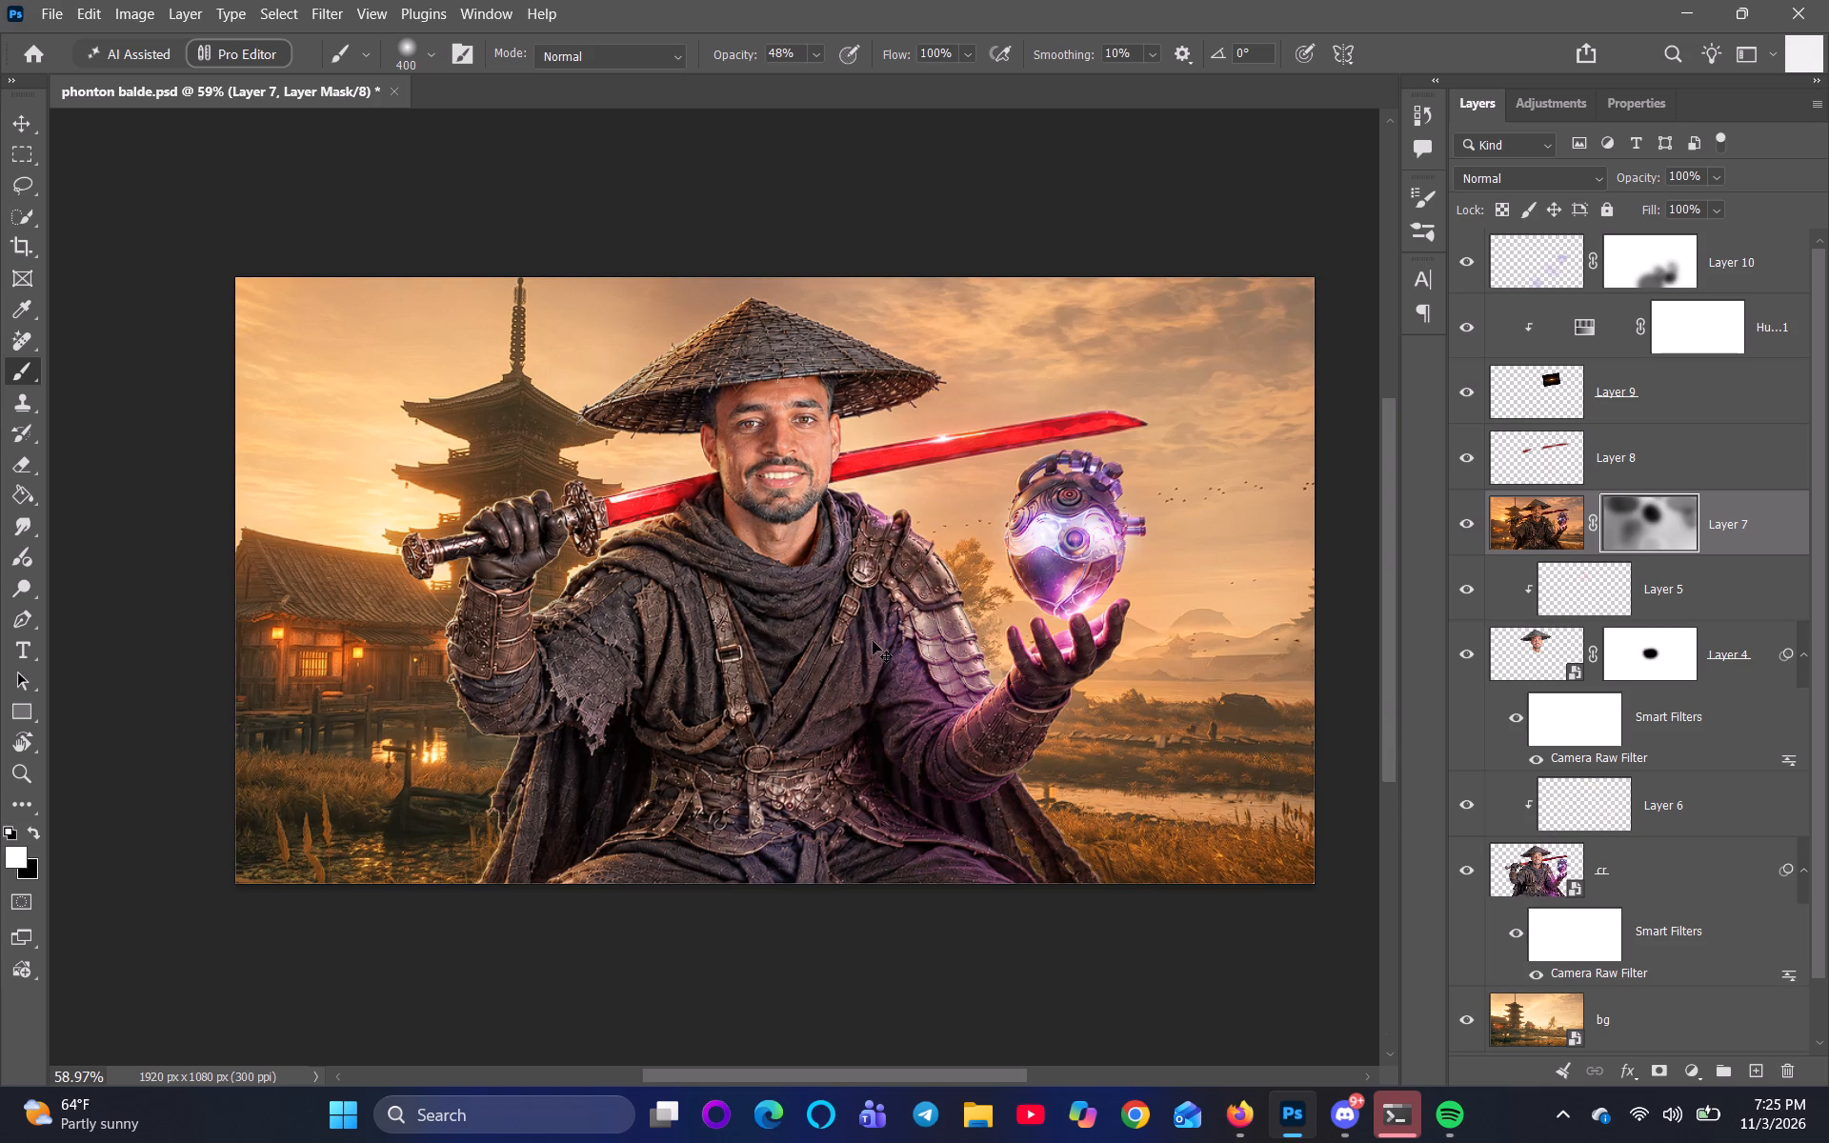
{"action": "key", "text": "ctrl+z"}
{"action": "left_click_drag", "start_coordinate": [860, 466], "coordinate": [874, 470]}
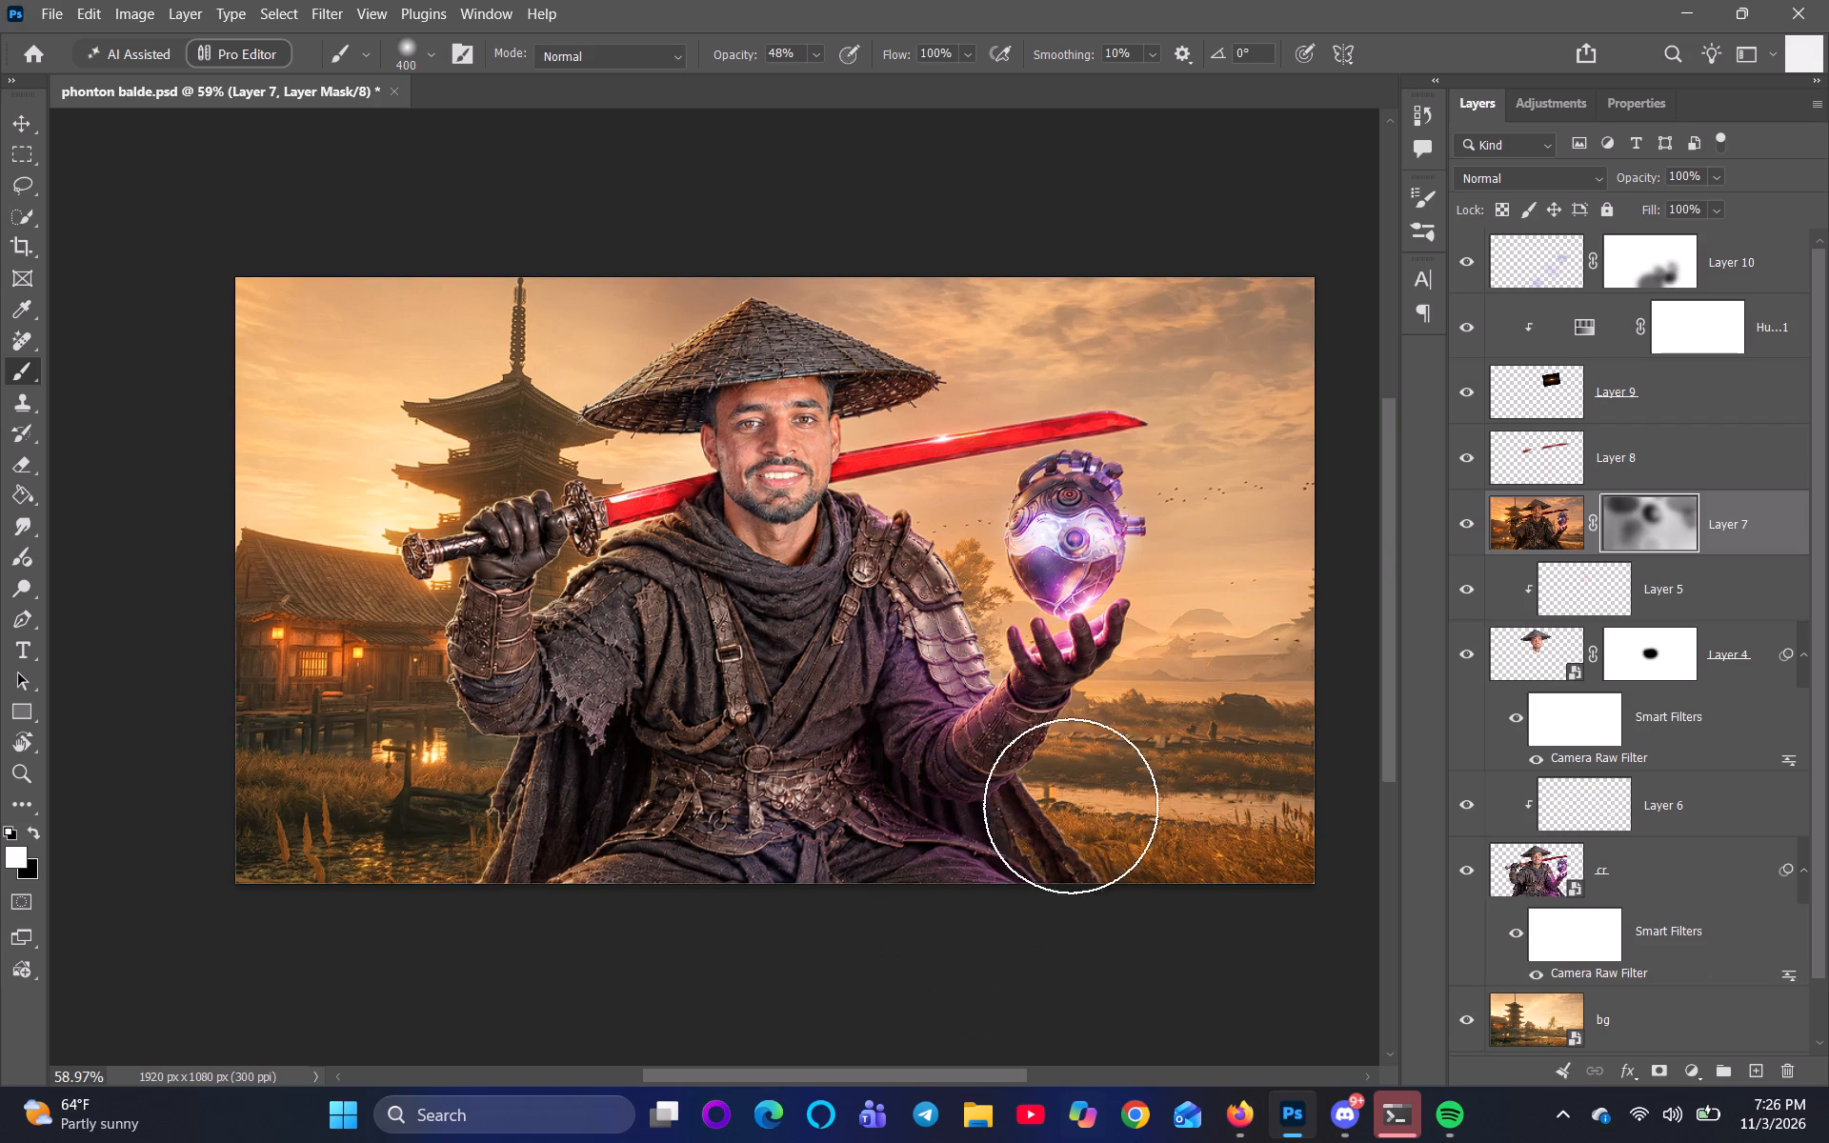
Retouch Layer 10's mask over the lower robe on the orb side with white strokes followed by black ones at 48% opacity.
{"action": "left_click", "coordinate": [1656, 246]}
{"action": "left_click_drag", "start_coordinate": [895, 849], "coordinate": [968, 911]}
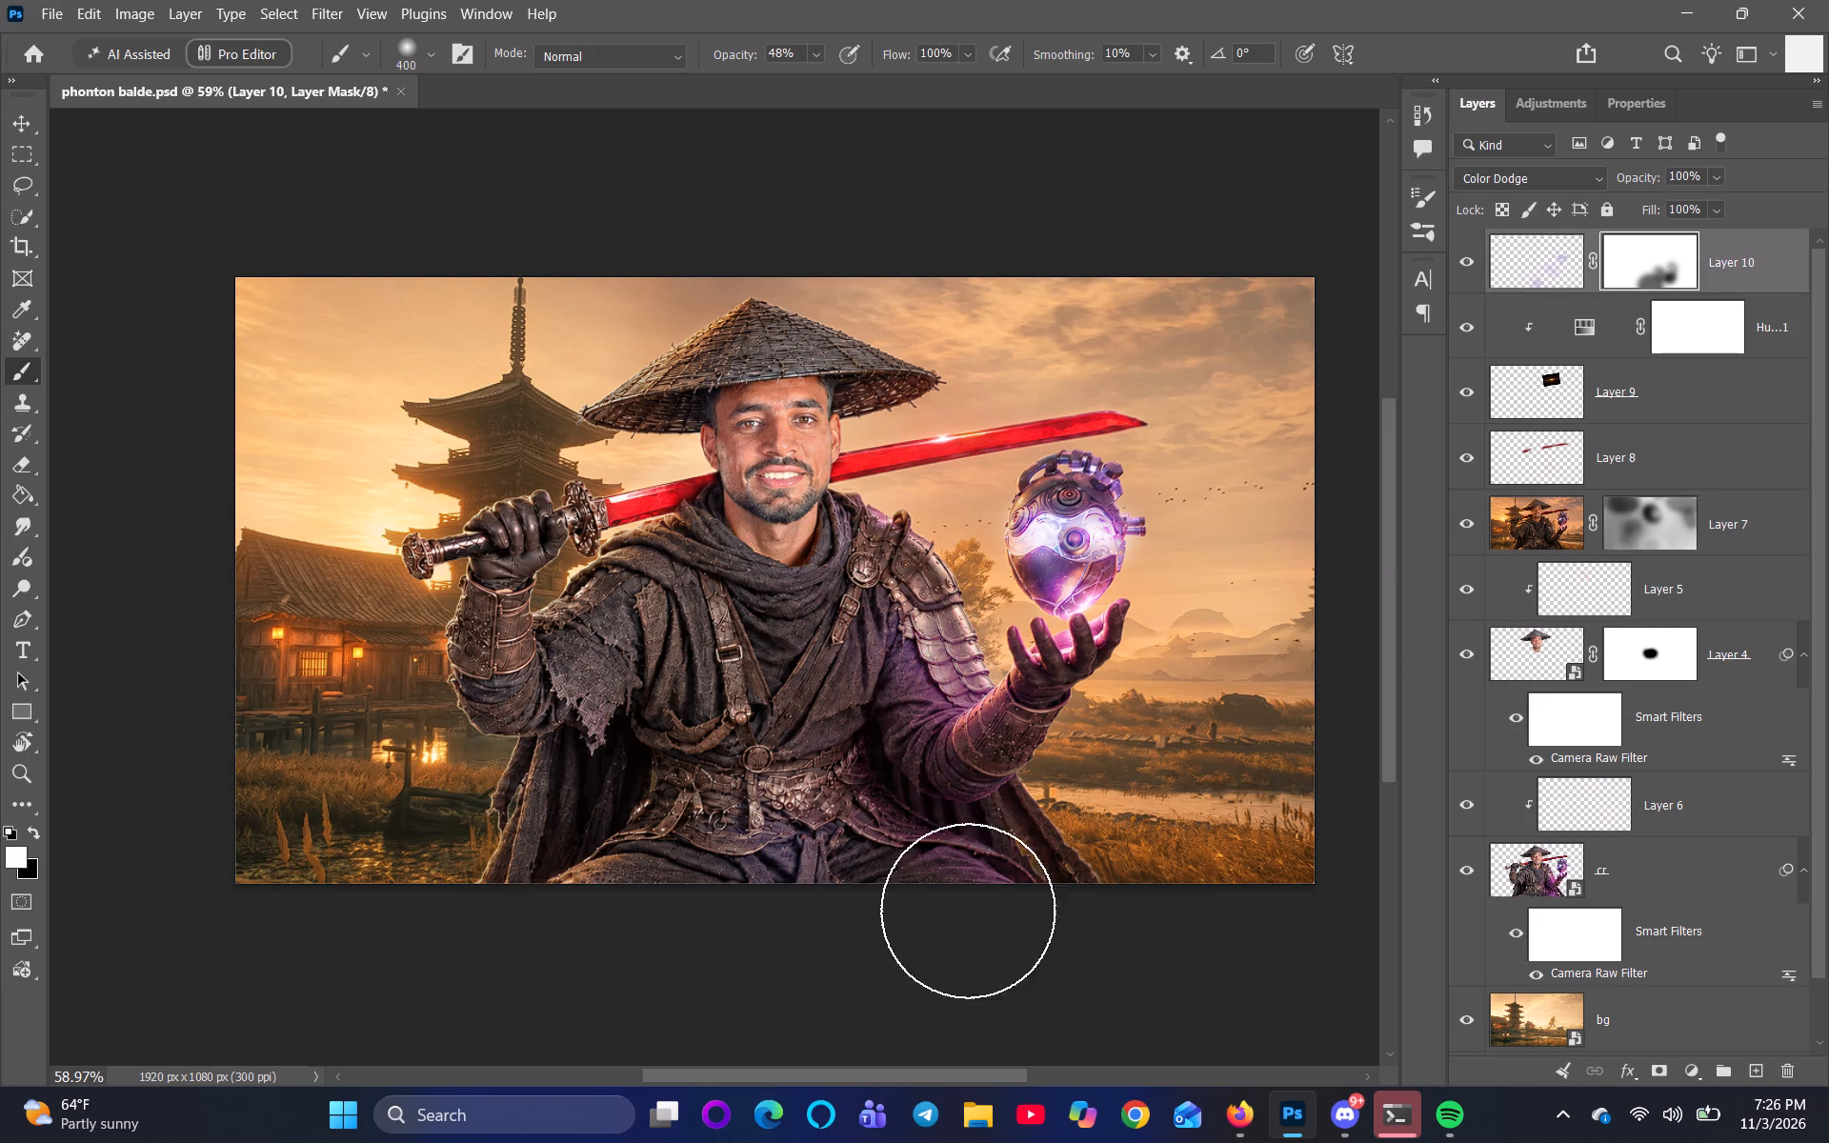
{"action": "left_click_drag", "start_coordinate": [968, 911], "coordinate": [915, 891]}
{"action": "left_click", "coordinate": [36, 836]}
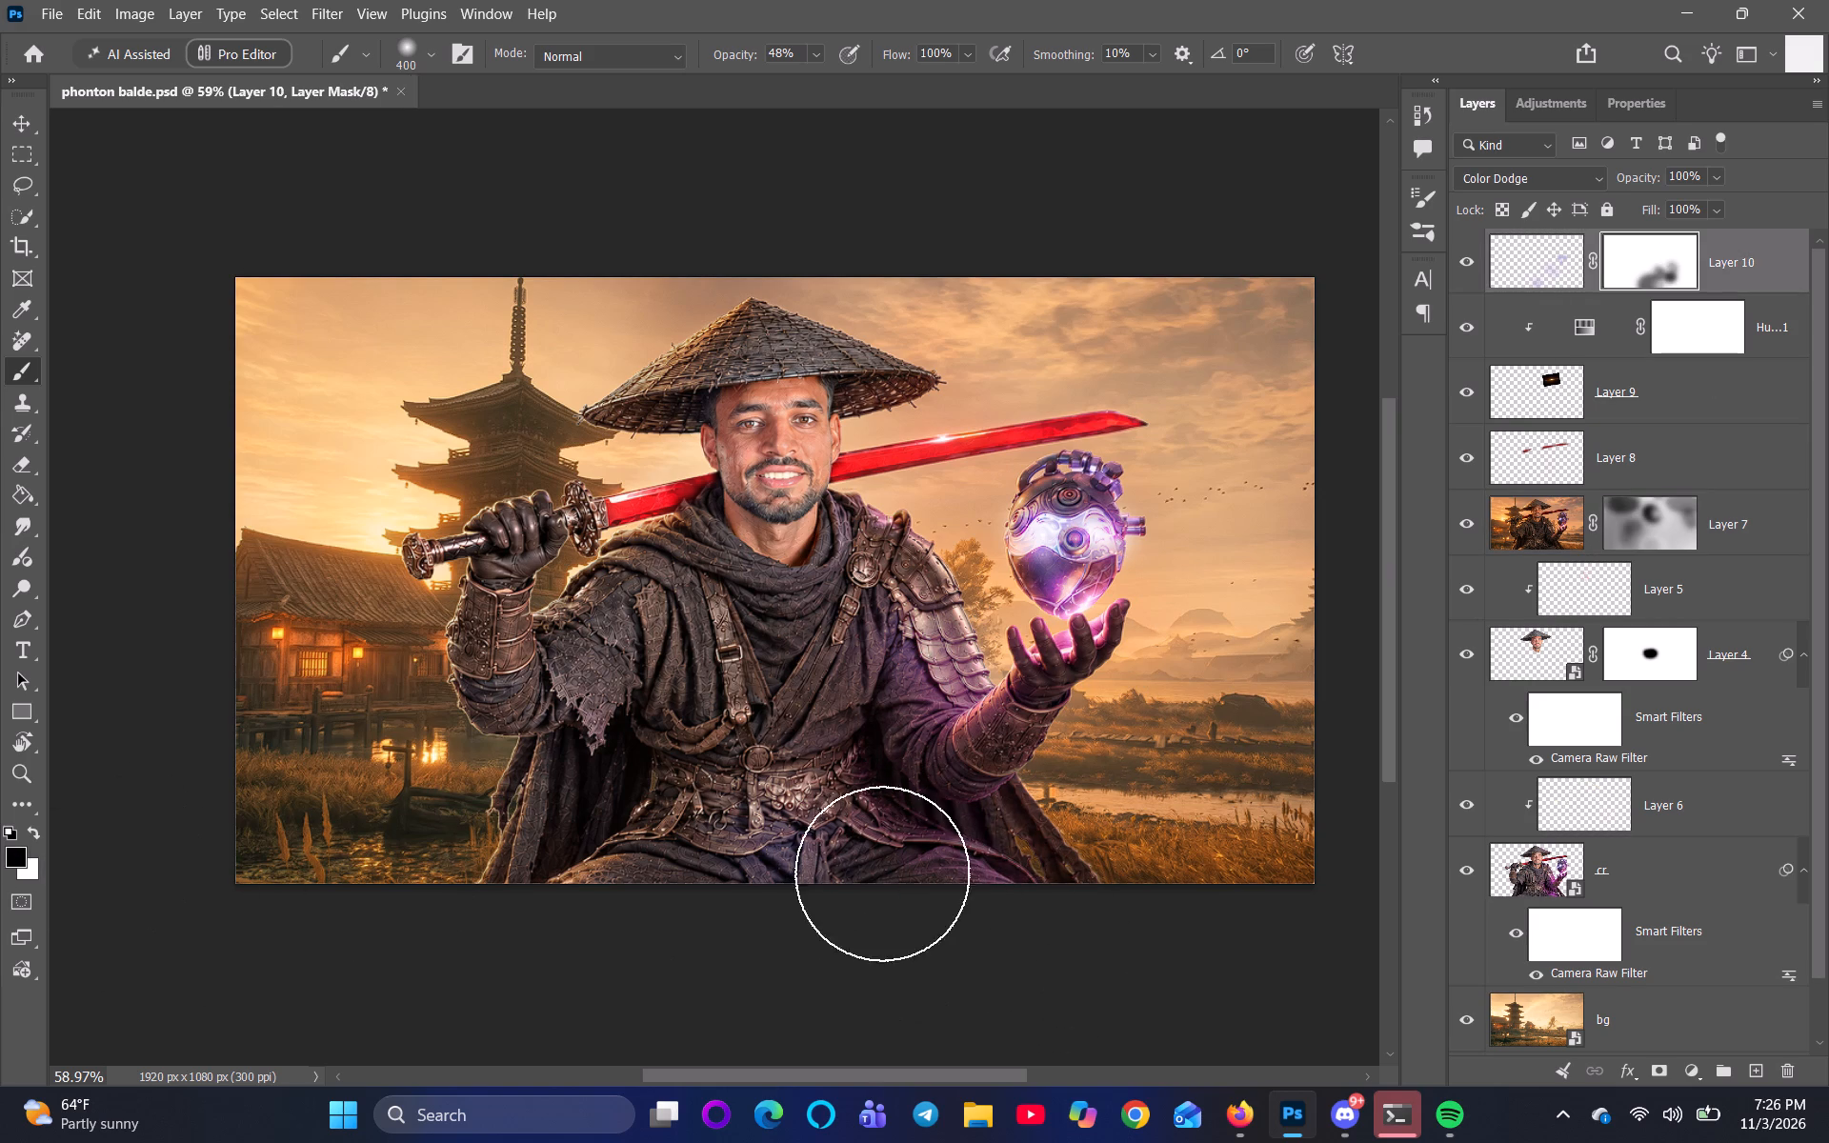
{"action": "left_click_drag", "start_coordinate": [863, 857], "coordinate": [952, 874]}
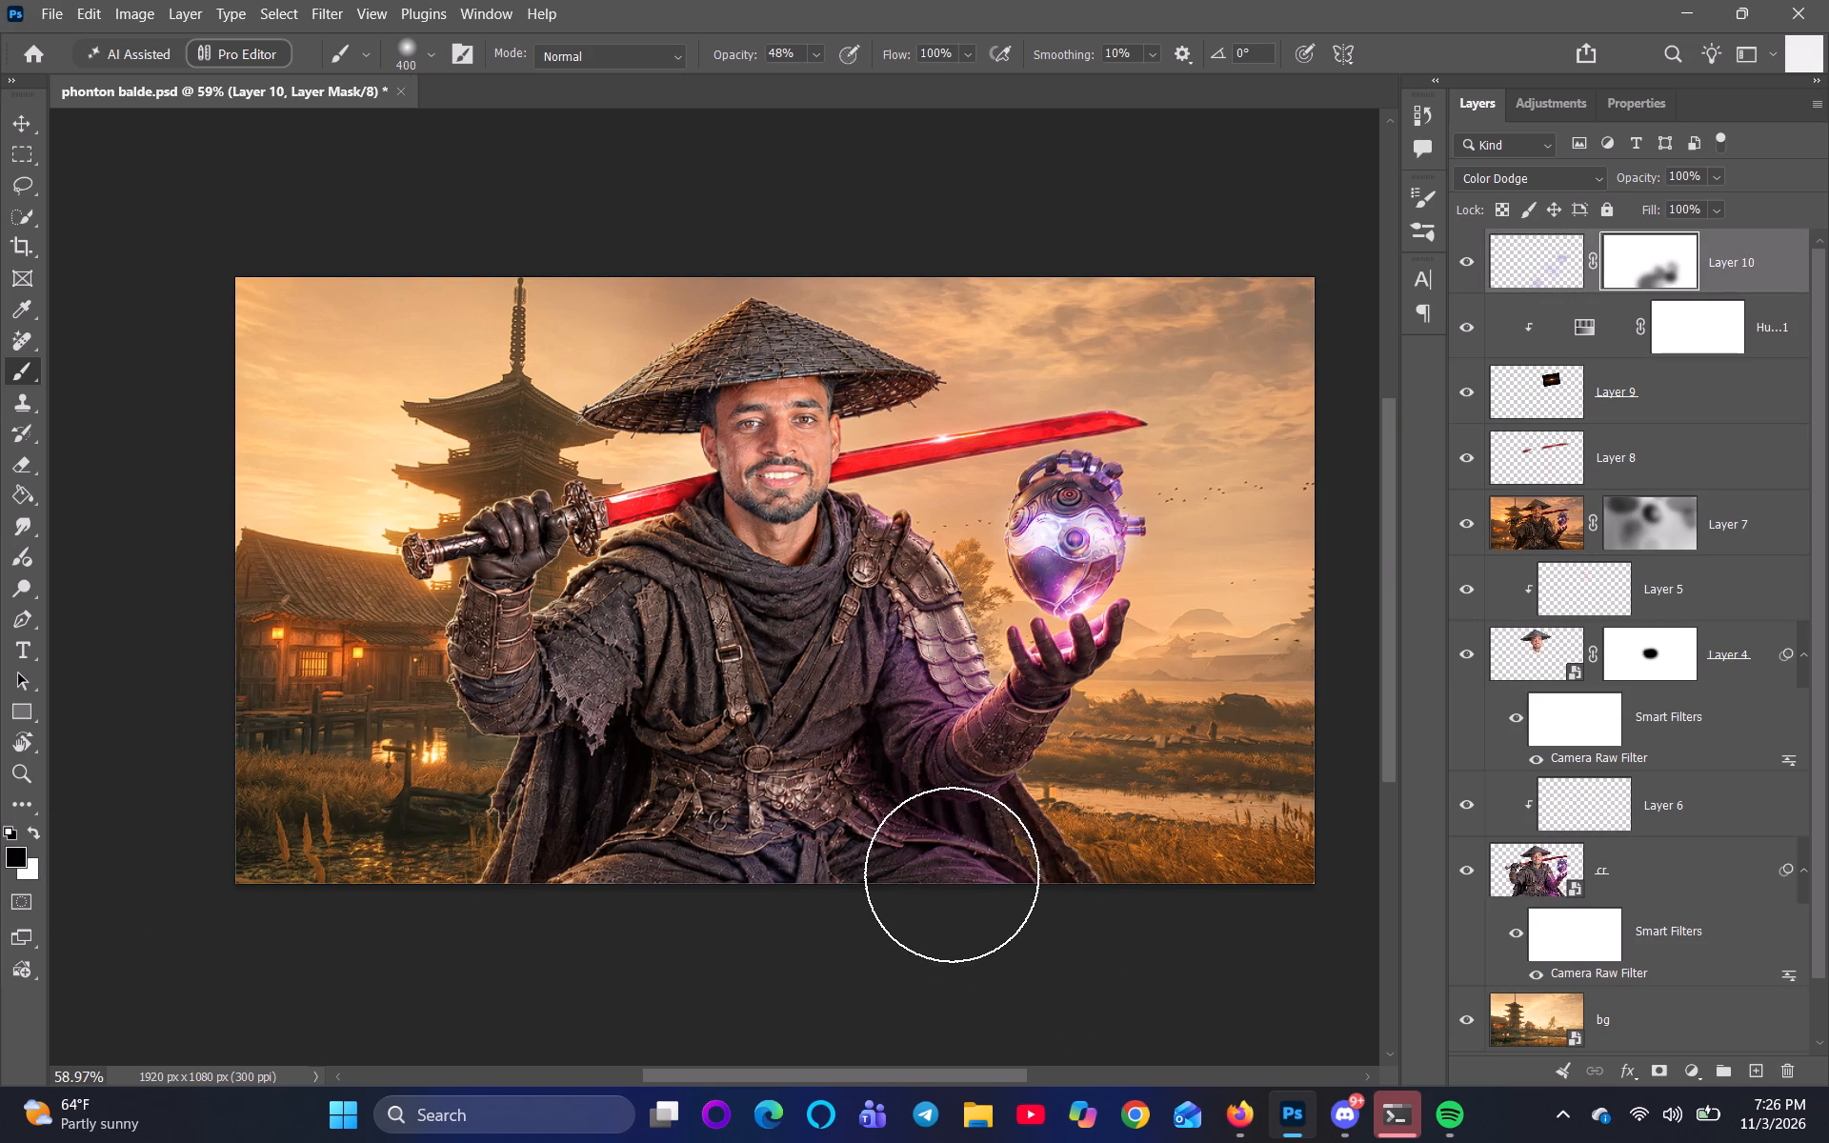
{"action": "left_click_drag", "start_coordinate": [952, 874], "coordinate": [953, 881]}
{"action": "left_click", "coordinate": [953, 881]}
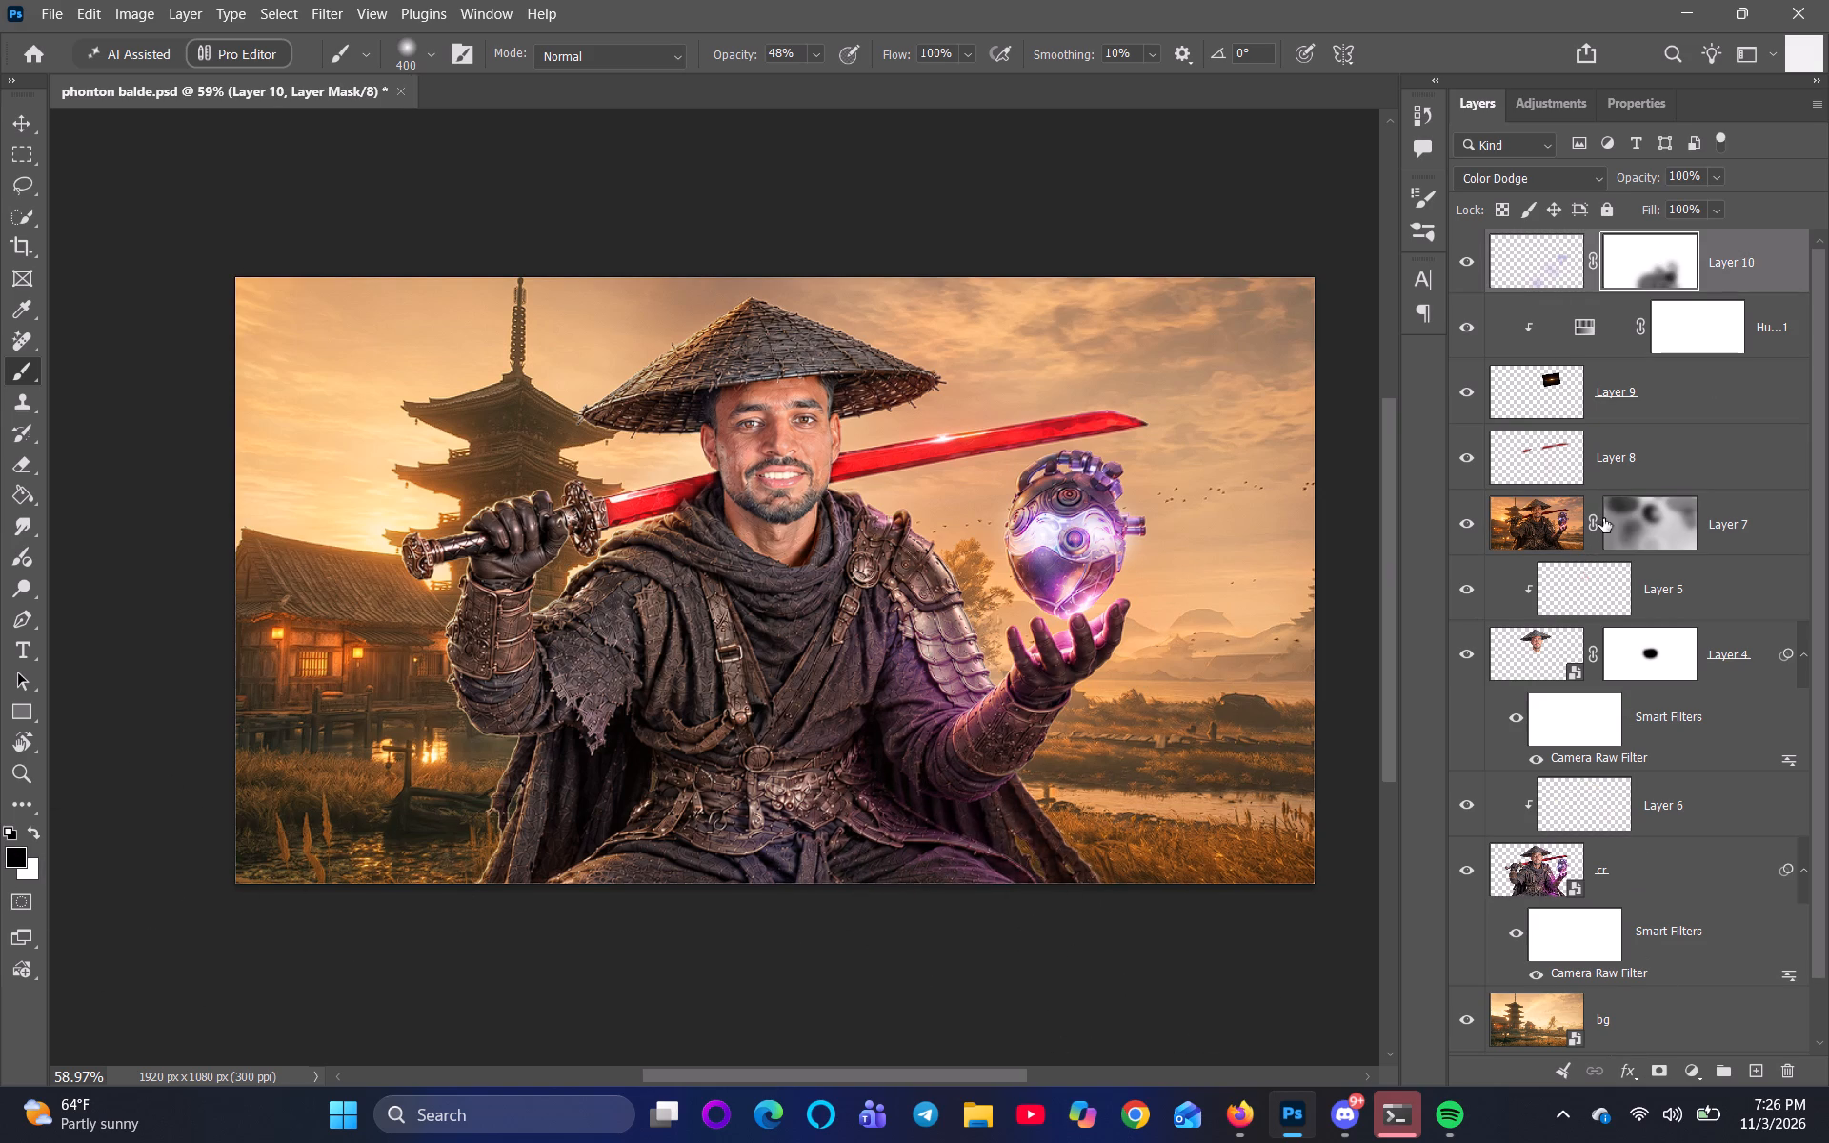
Retouch Layer 7's mask over the lower robe on the orb side with a black stroke followed by a white one at 48% opacity.
{"action": "left_click", "coordinate": [1660, 519]}
{"action": "left_click_drag", "start_coordinate": [902, 854], "coordinate": [939, 885]}
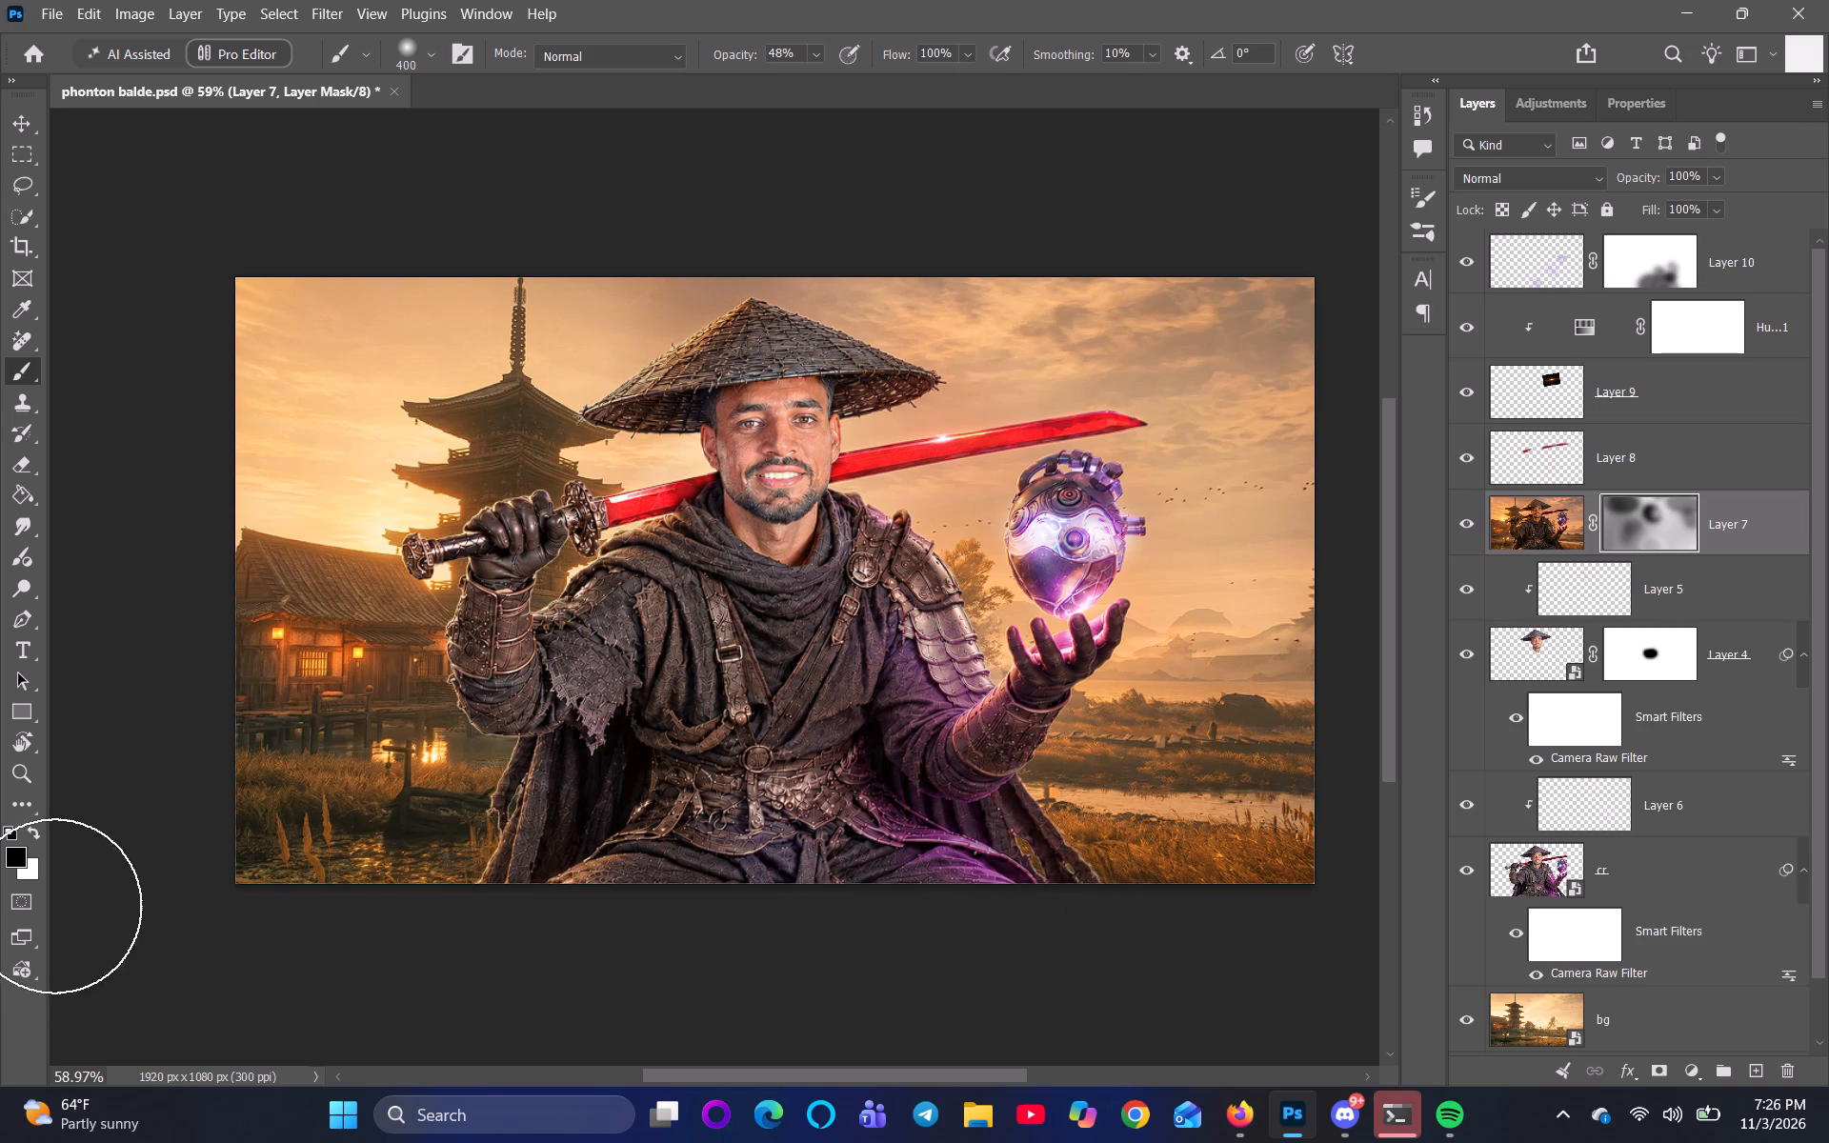
{"action": "left_click", "coordinate": [28, 828]}
{"action": "left_click_drag", "start_coordinate": [910, 848], "coordinate": [1015, 896]}
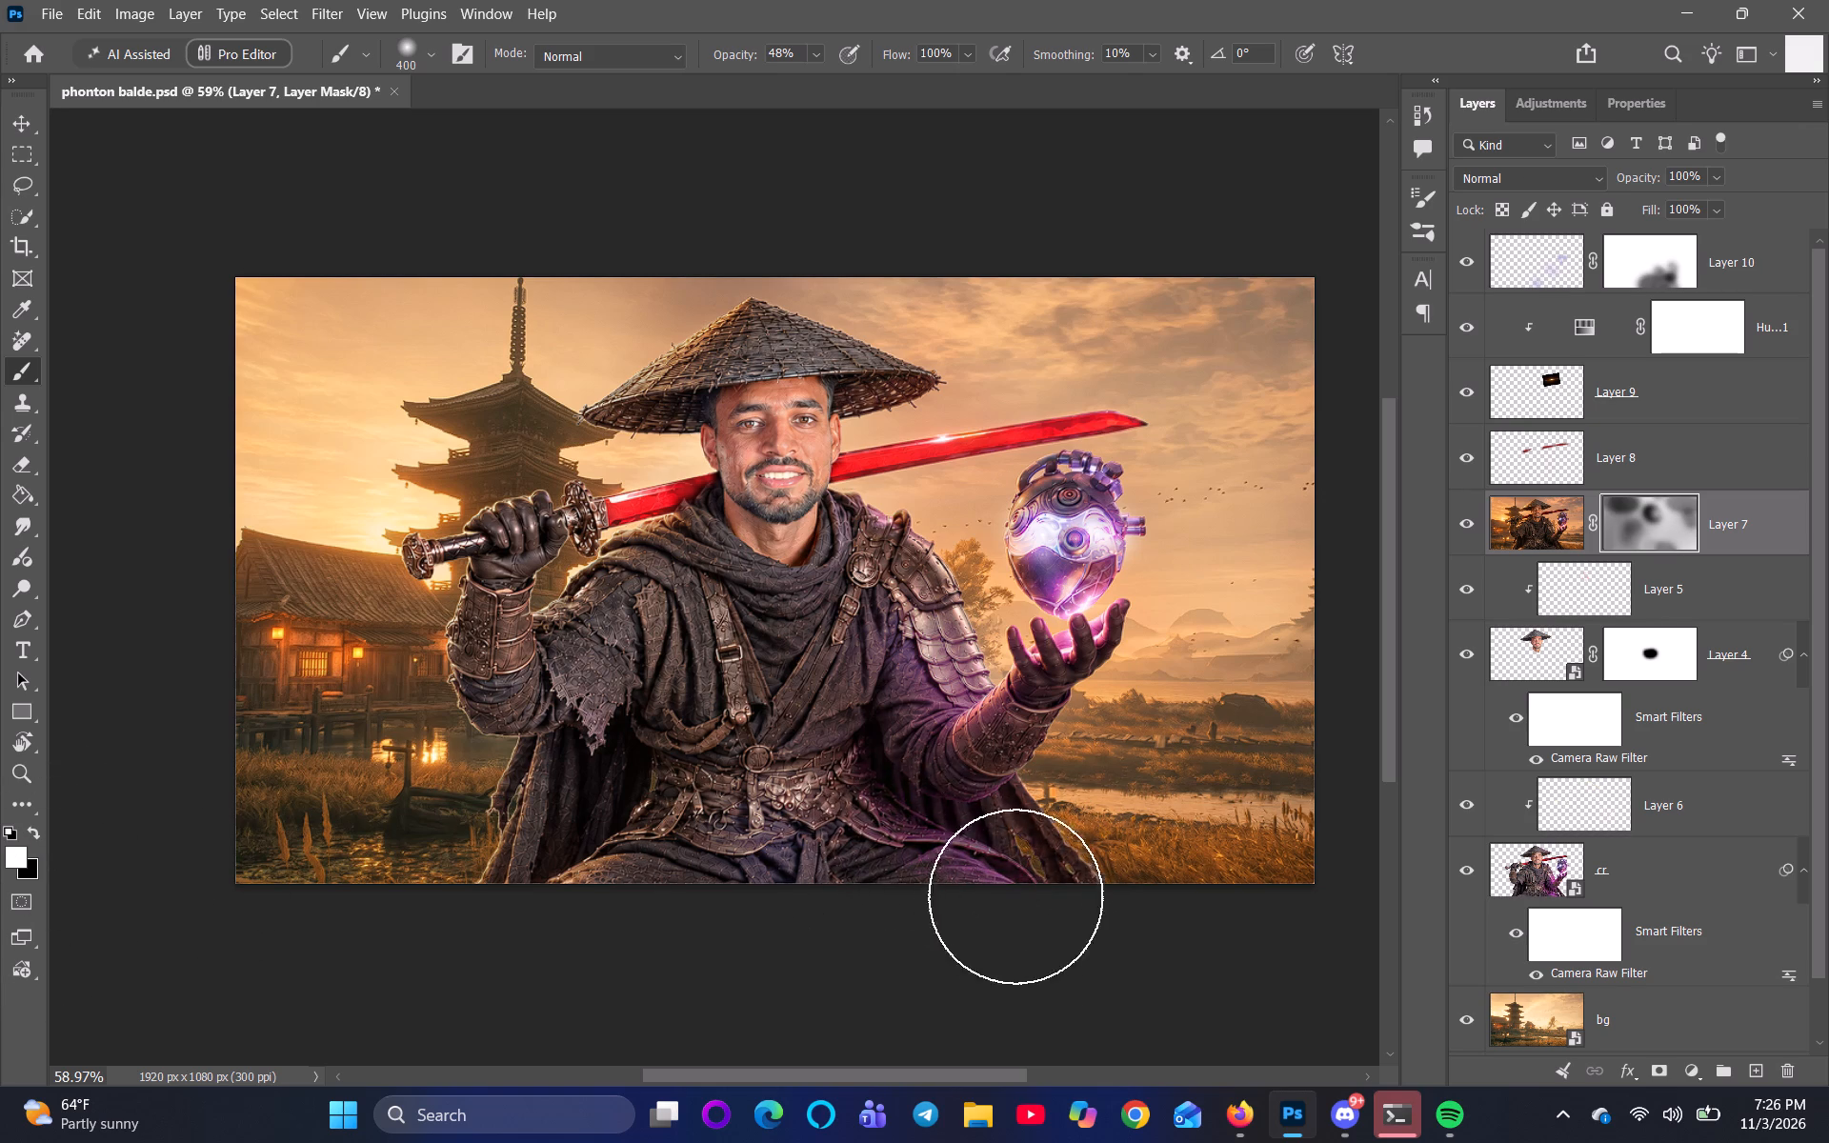
Paint white on Layer 7's mask over the lower robe on the orb side, first at 48% and then at 100% brush opacity.
{"action": "left_click_drag", "start_coordinate": [1015, 896], "coordinate": [961, 867]}
{"action": "left_click_drag", "start_coordinate": [705, 54], "coordinate": [801, 56]}
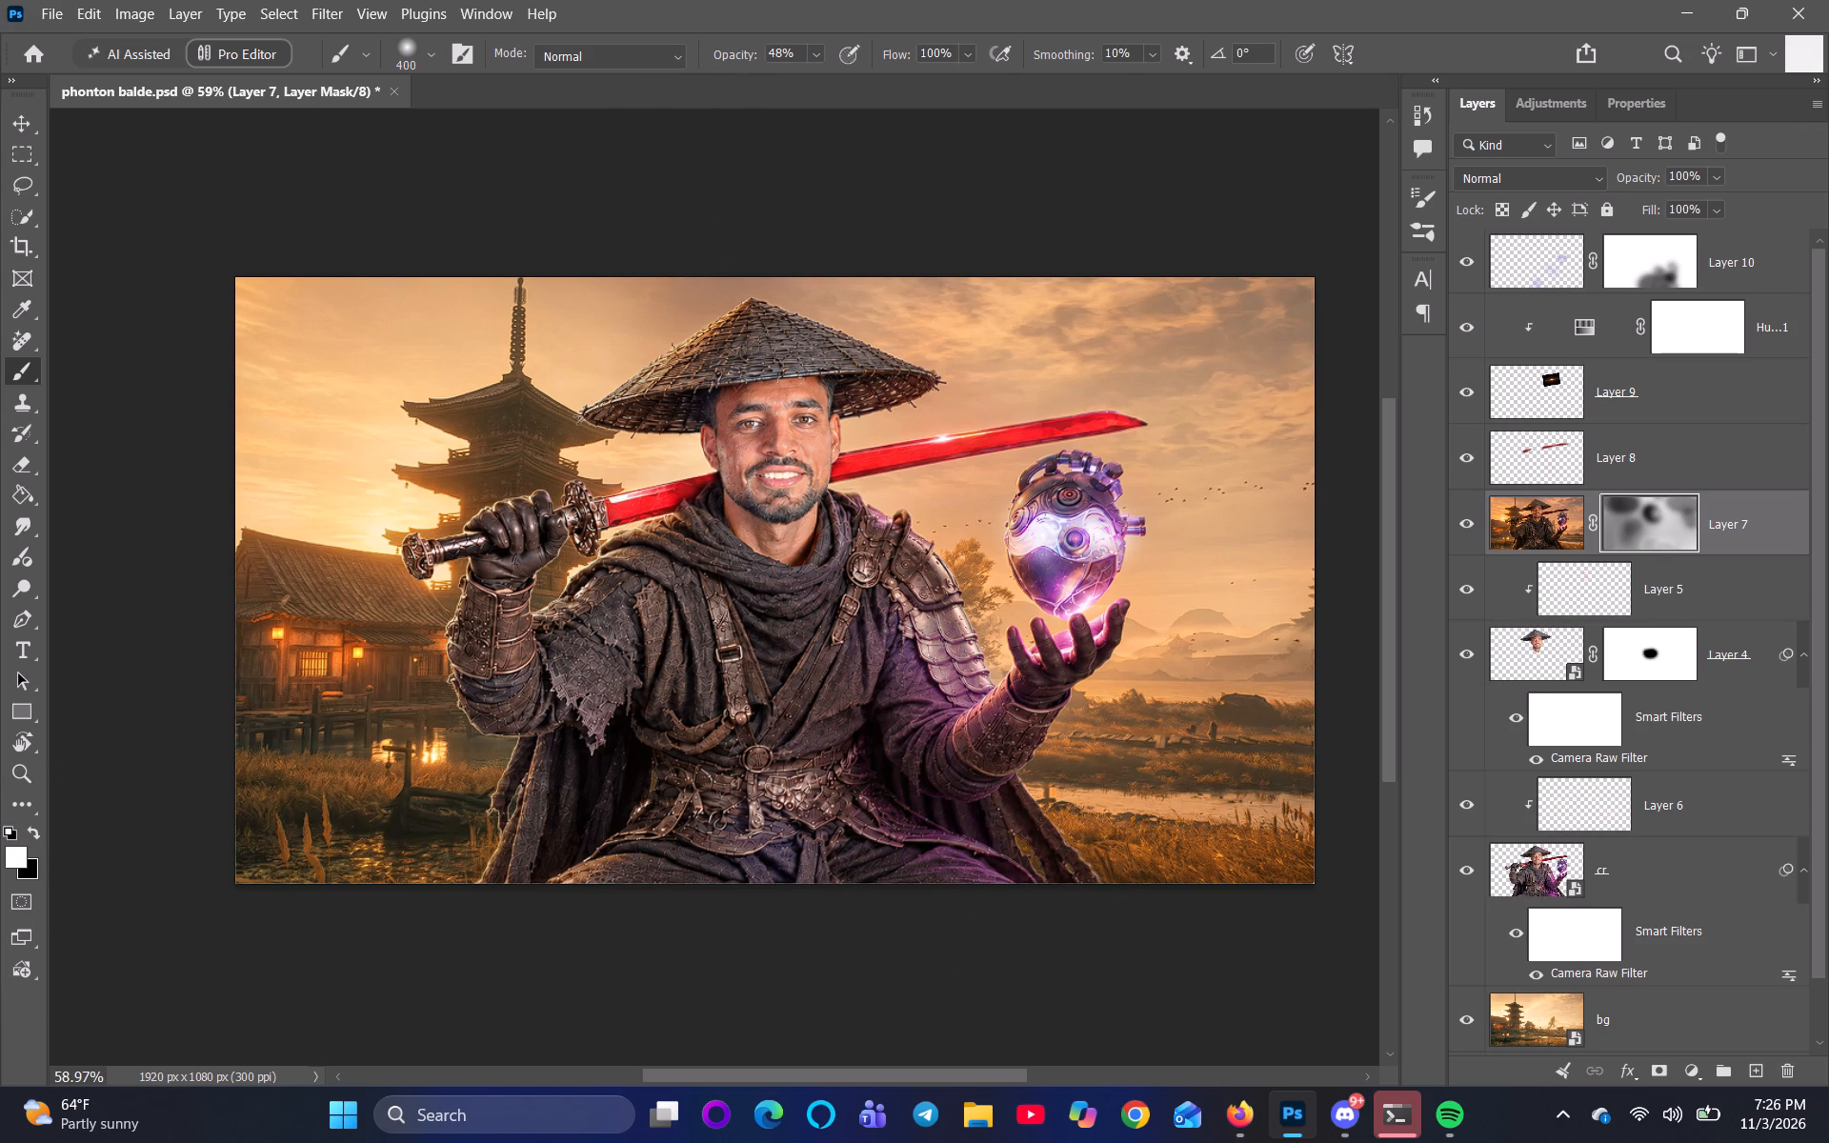
{"action": "left_click_drag", "start_coordinate": [801, 56], "coordinate": [800, 56]}
{"action": "left_click_drag", "start_coordinate": [721, 57], "coordinate": [807, 75]}
{"action": "left_click_drag", "start_coordinate": [904, 828], "coordinate": [913, 882]}
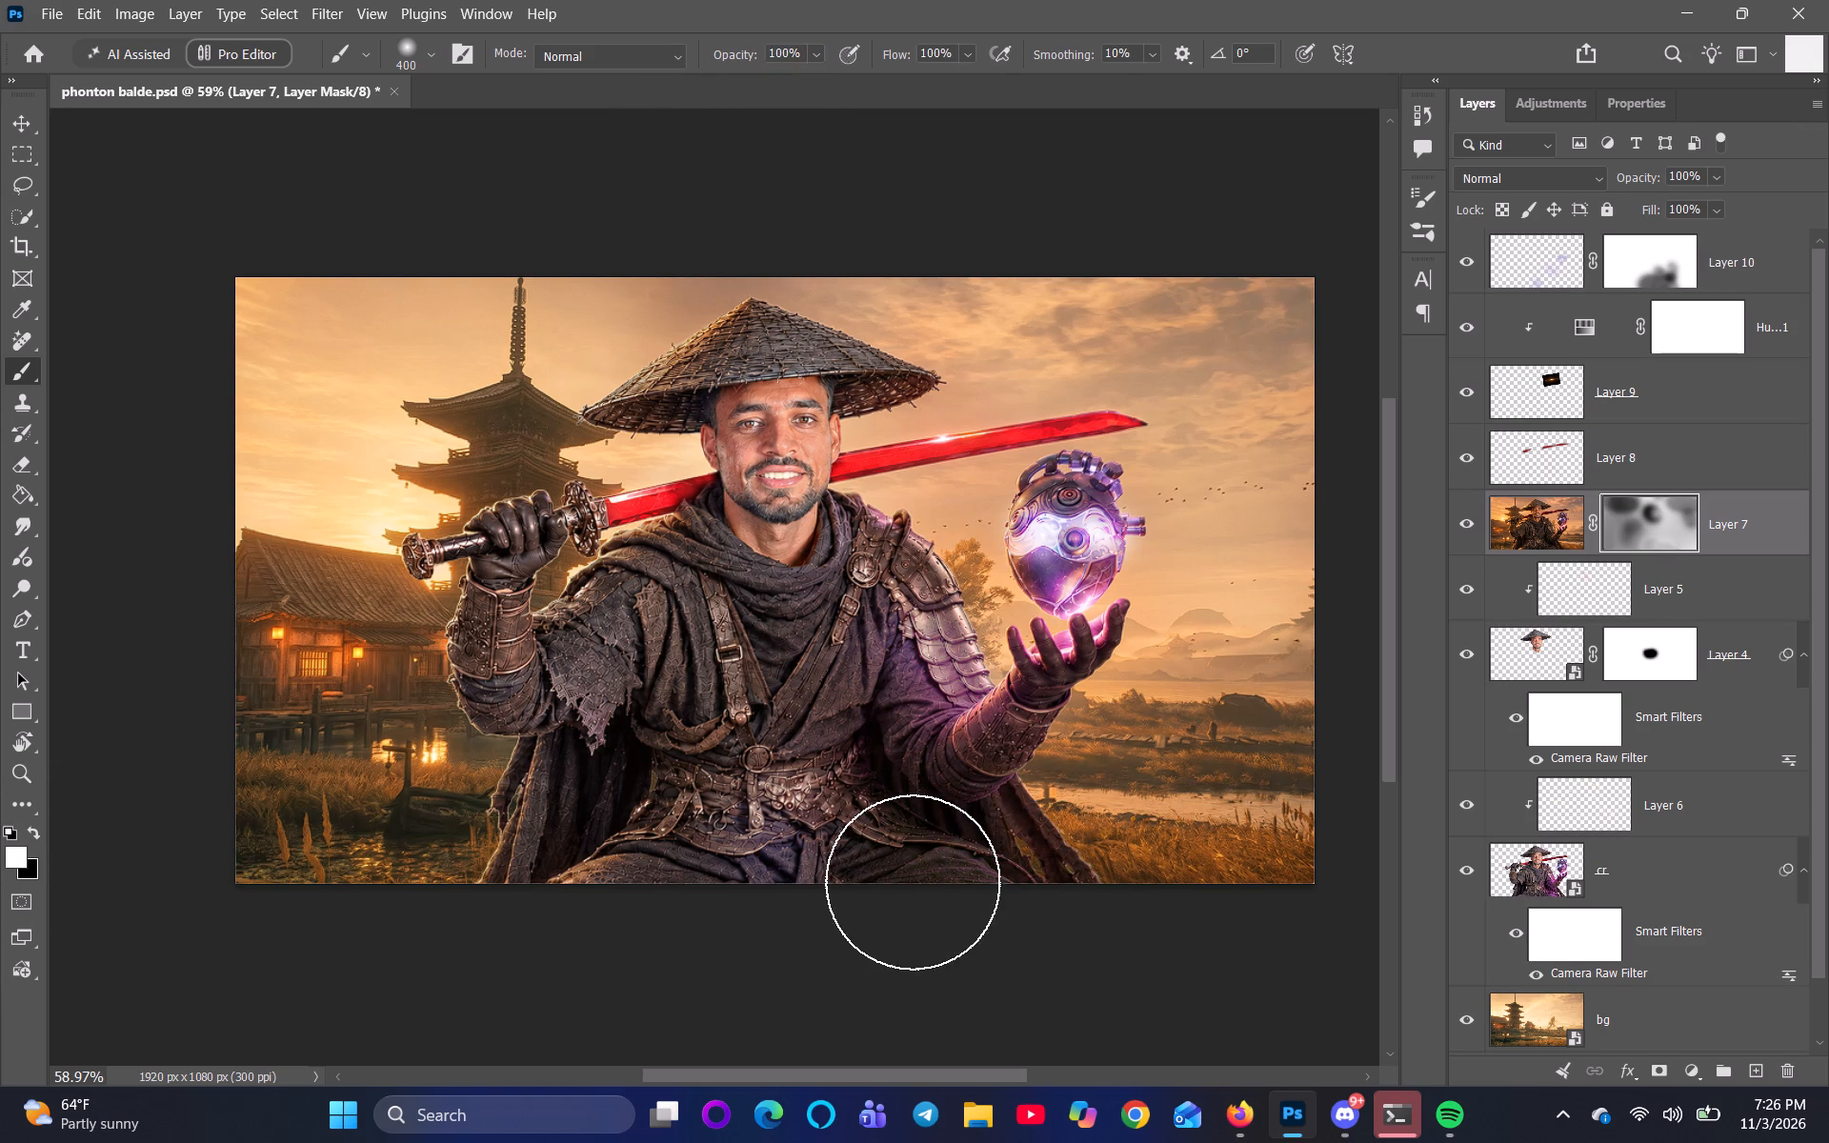
{"action": "left_click_drag", "start_coordinate": [913, 882], "coordinate": [945, 891]}
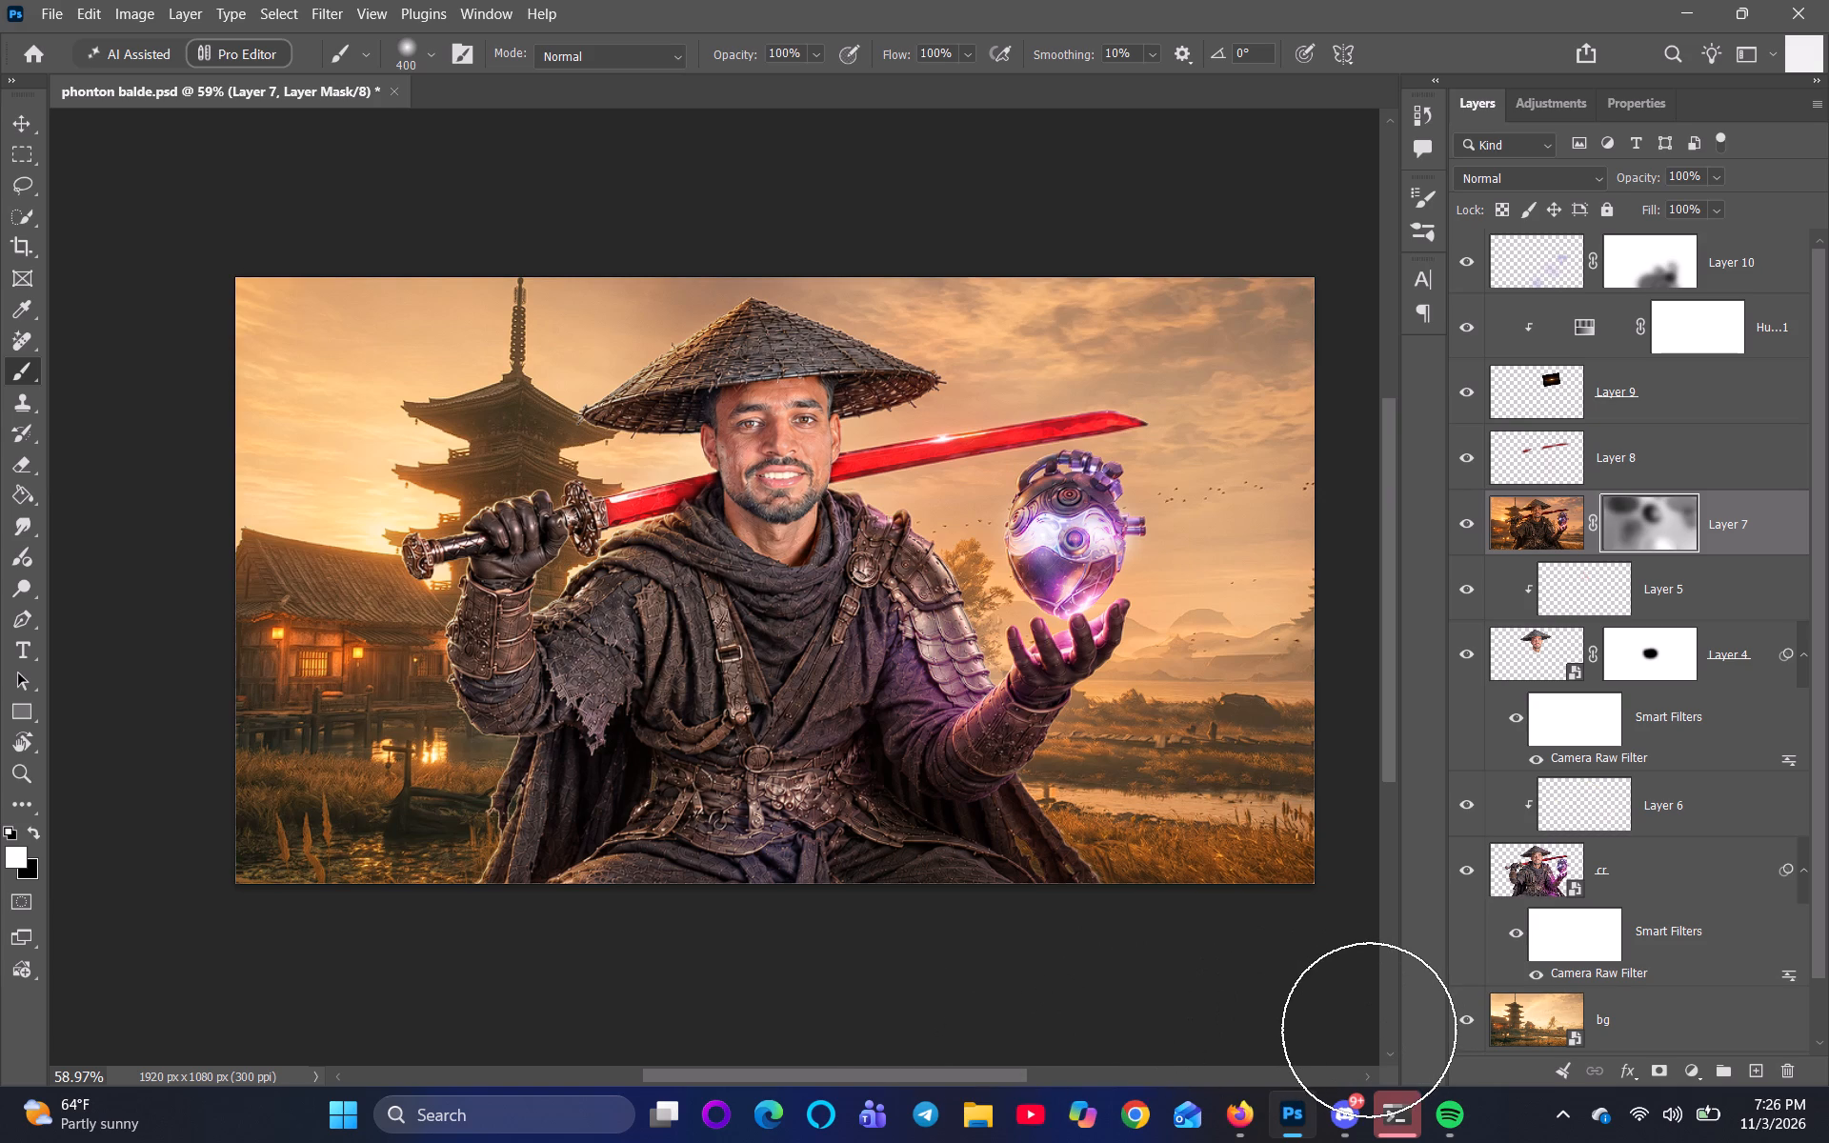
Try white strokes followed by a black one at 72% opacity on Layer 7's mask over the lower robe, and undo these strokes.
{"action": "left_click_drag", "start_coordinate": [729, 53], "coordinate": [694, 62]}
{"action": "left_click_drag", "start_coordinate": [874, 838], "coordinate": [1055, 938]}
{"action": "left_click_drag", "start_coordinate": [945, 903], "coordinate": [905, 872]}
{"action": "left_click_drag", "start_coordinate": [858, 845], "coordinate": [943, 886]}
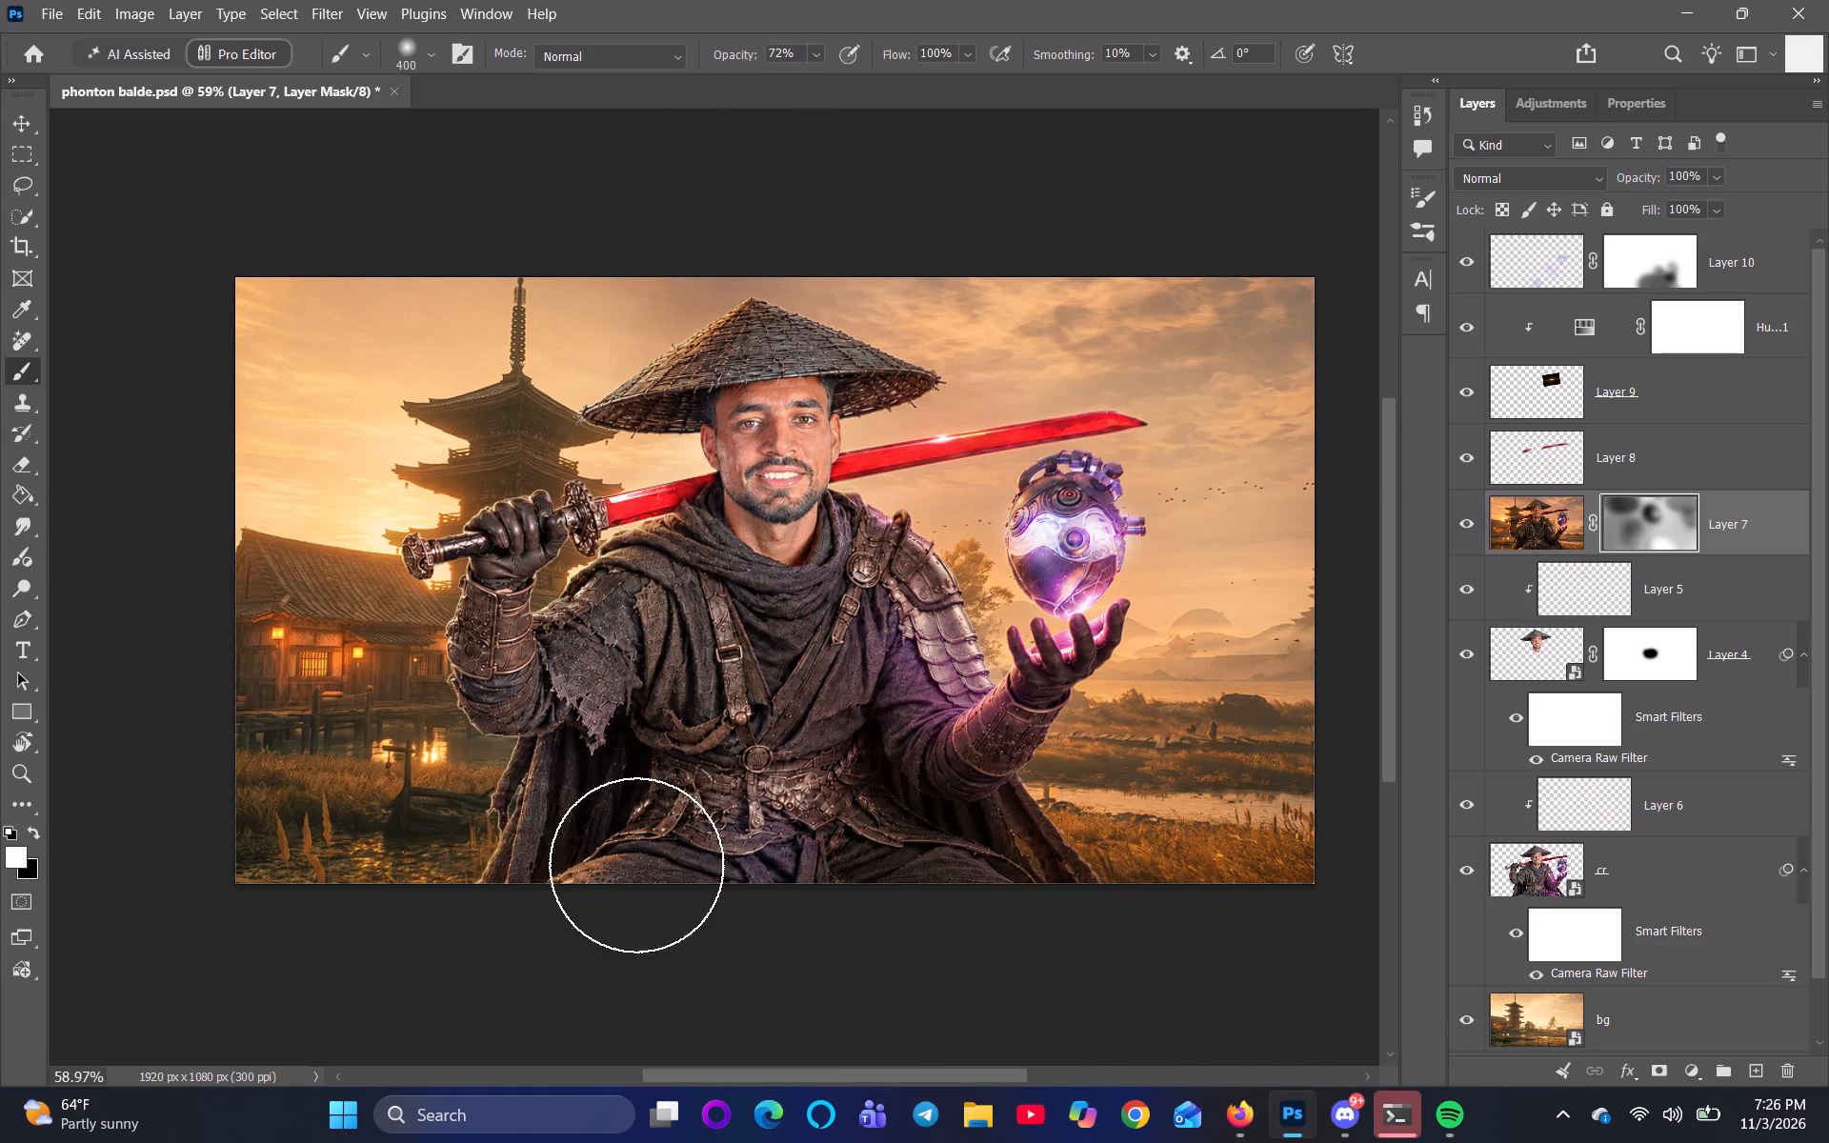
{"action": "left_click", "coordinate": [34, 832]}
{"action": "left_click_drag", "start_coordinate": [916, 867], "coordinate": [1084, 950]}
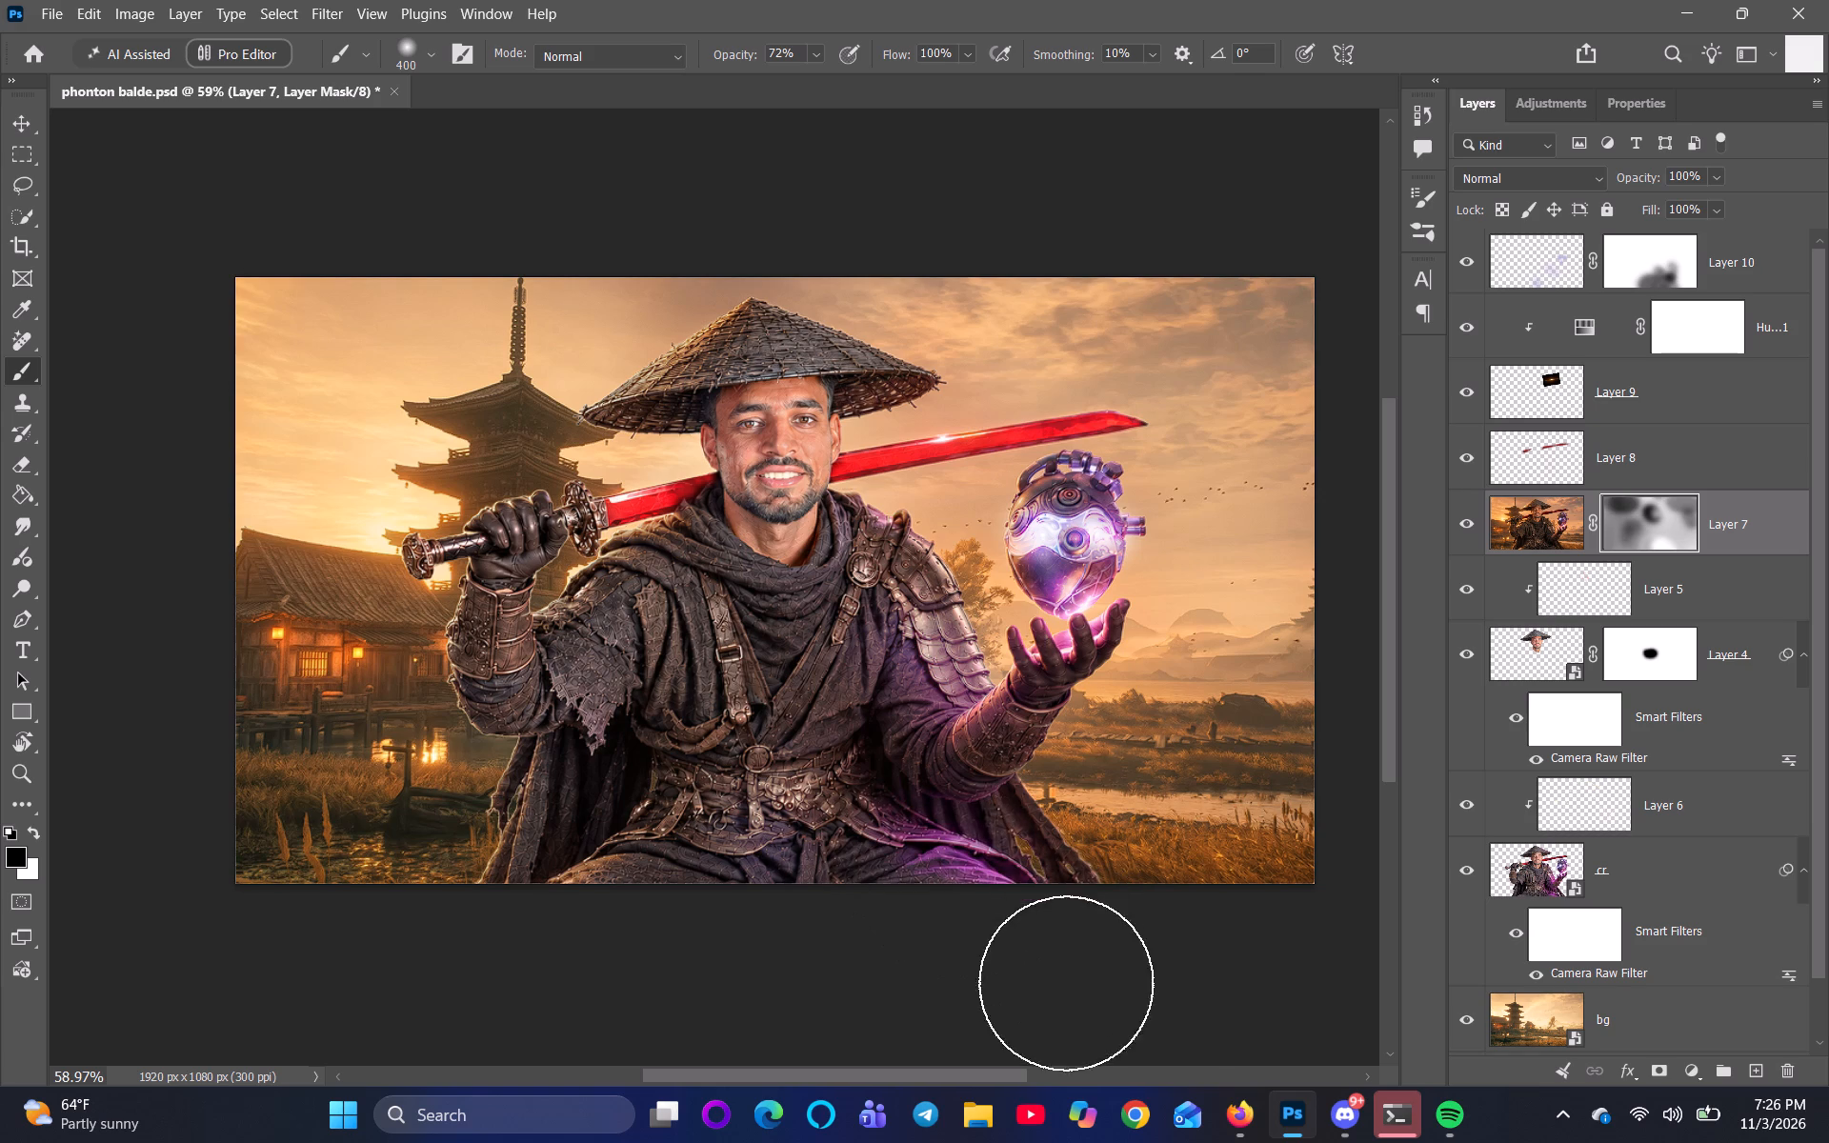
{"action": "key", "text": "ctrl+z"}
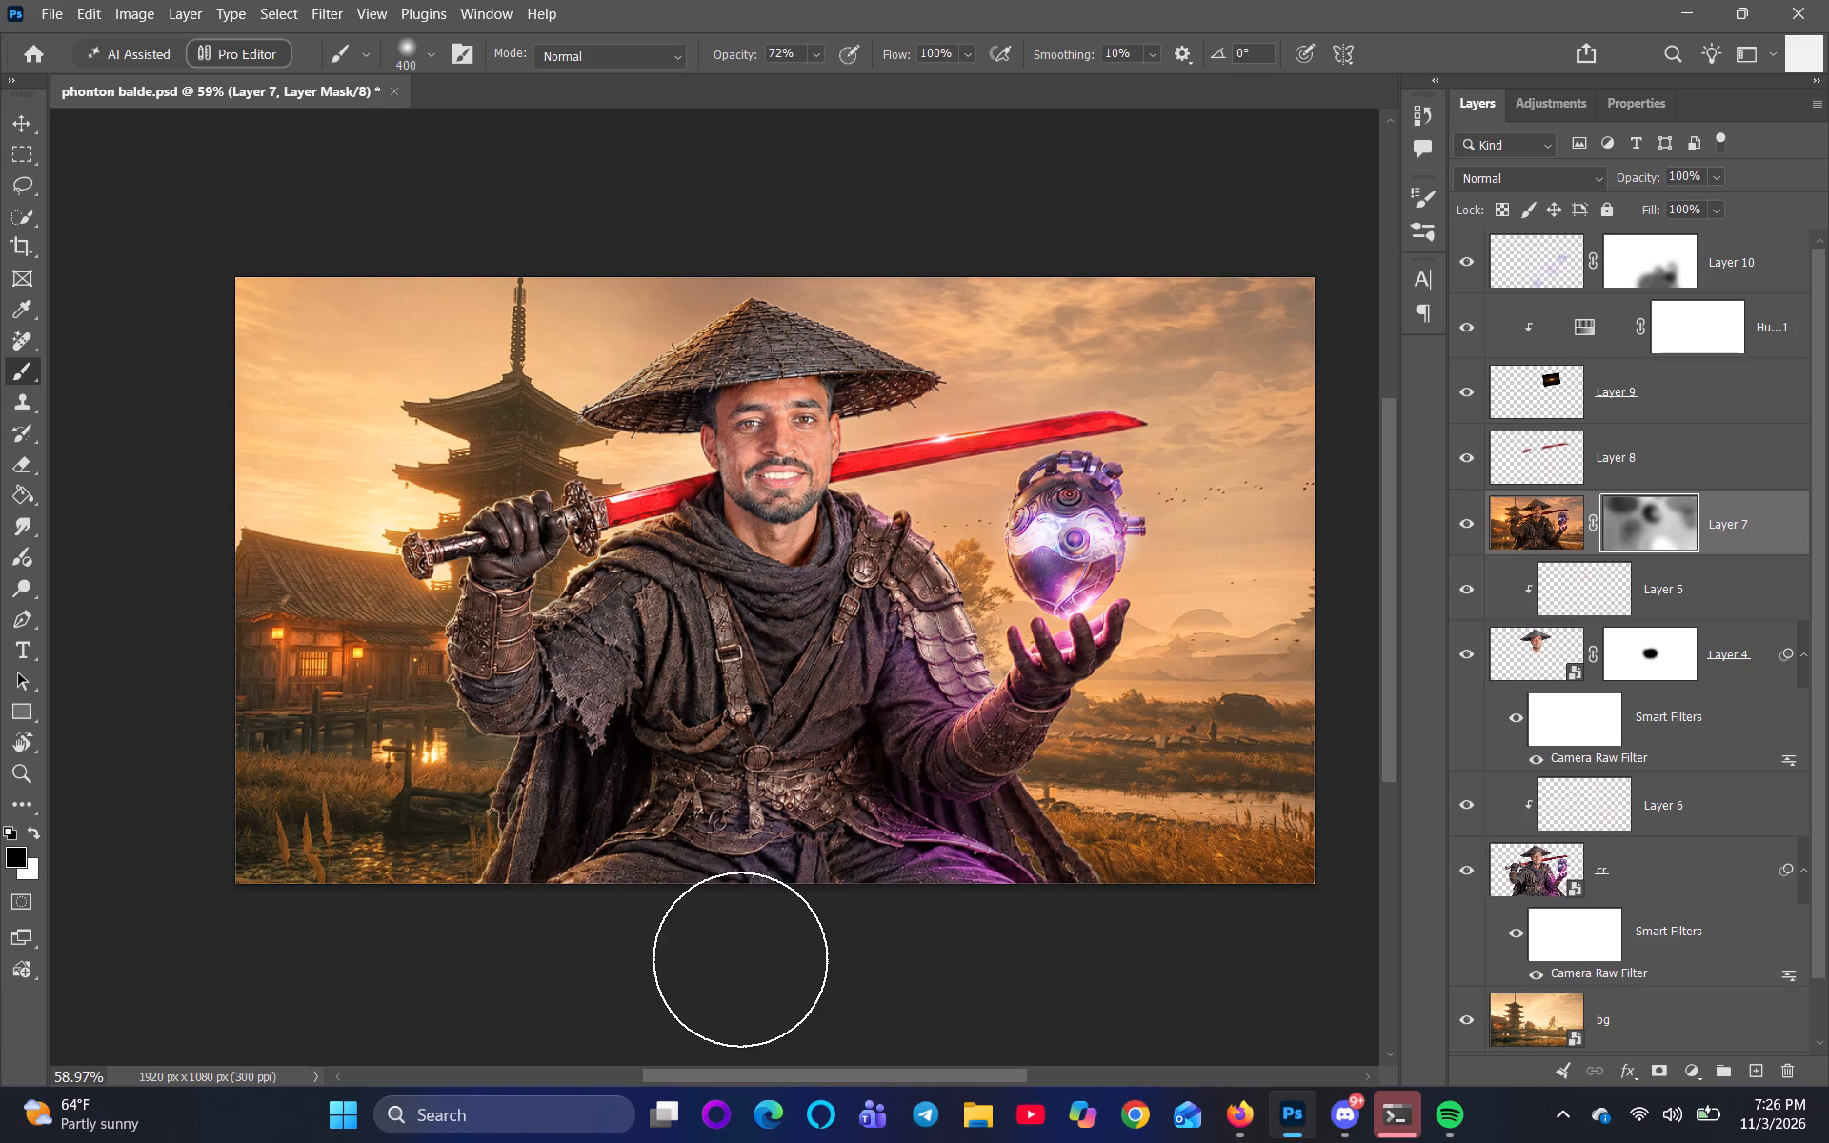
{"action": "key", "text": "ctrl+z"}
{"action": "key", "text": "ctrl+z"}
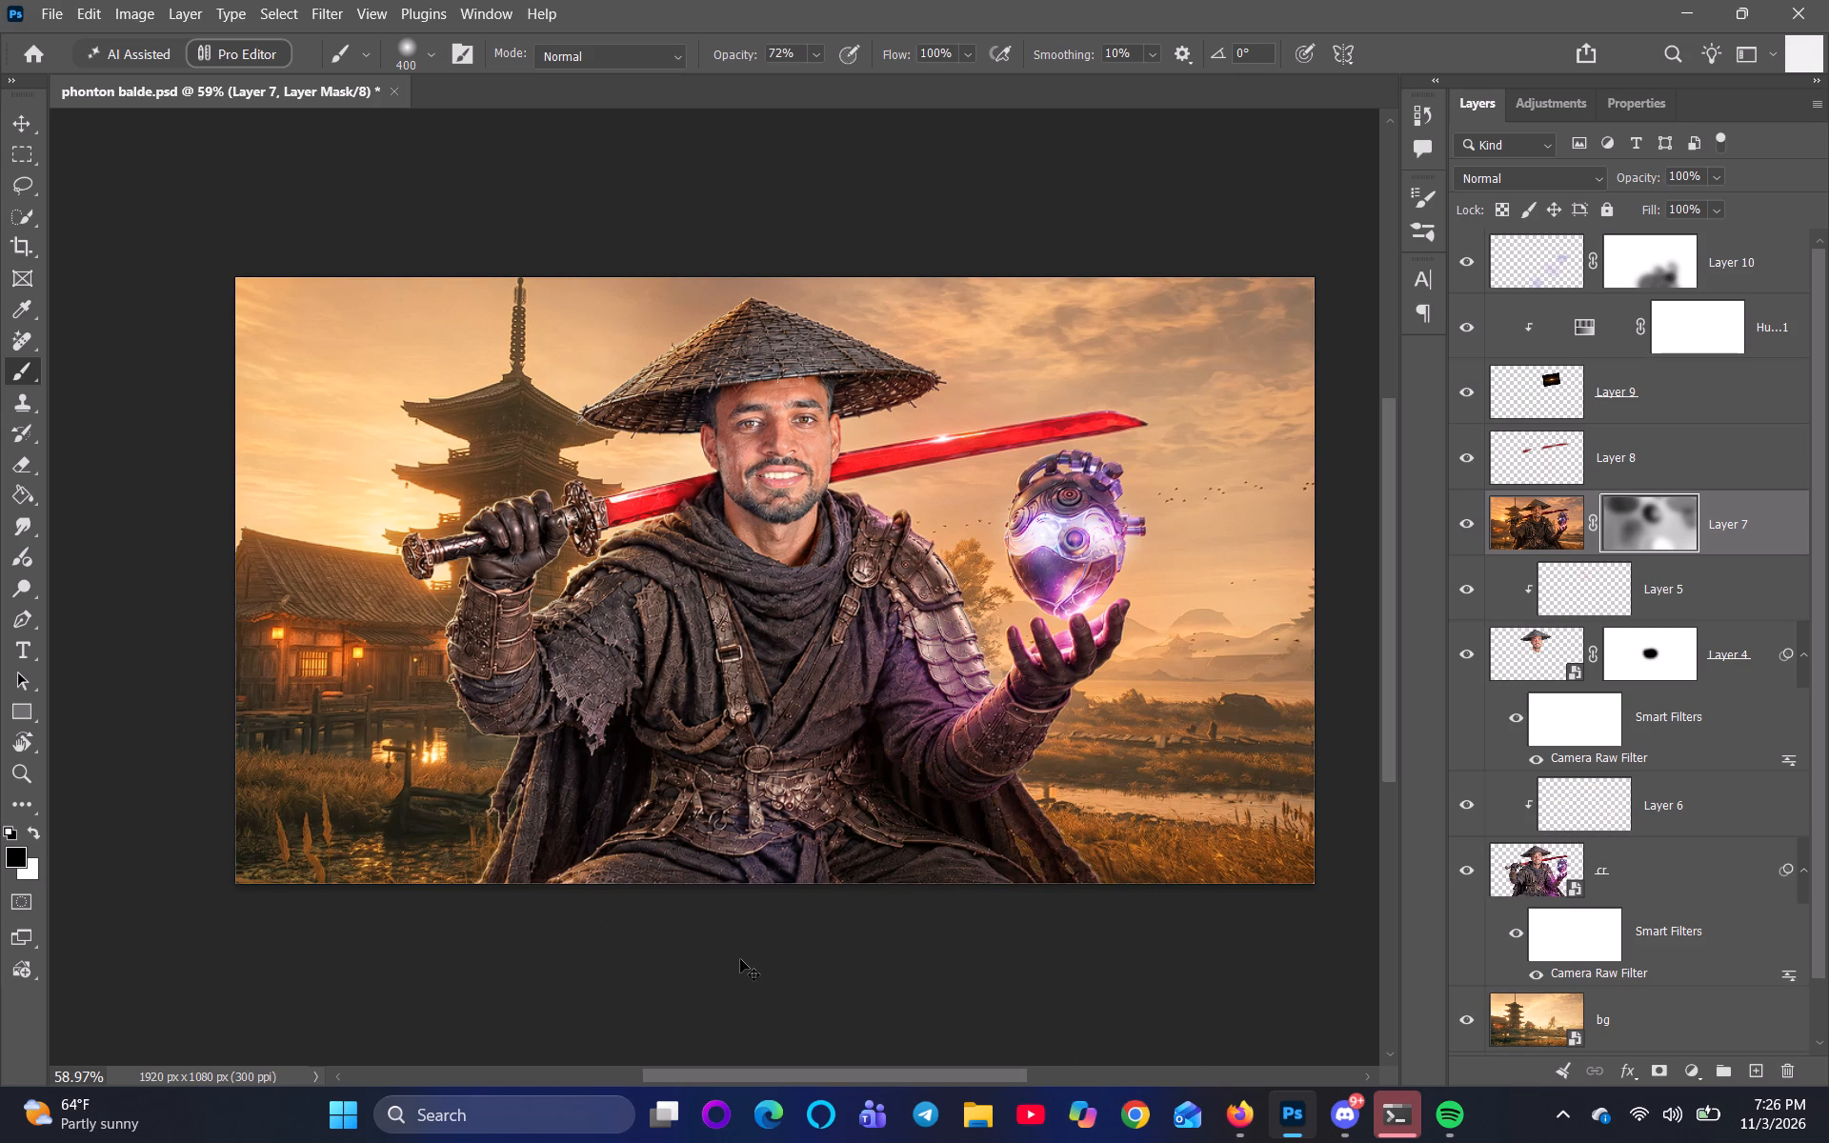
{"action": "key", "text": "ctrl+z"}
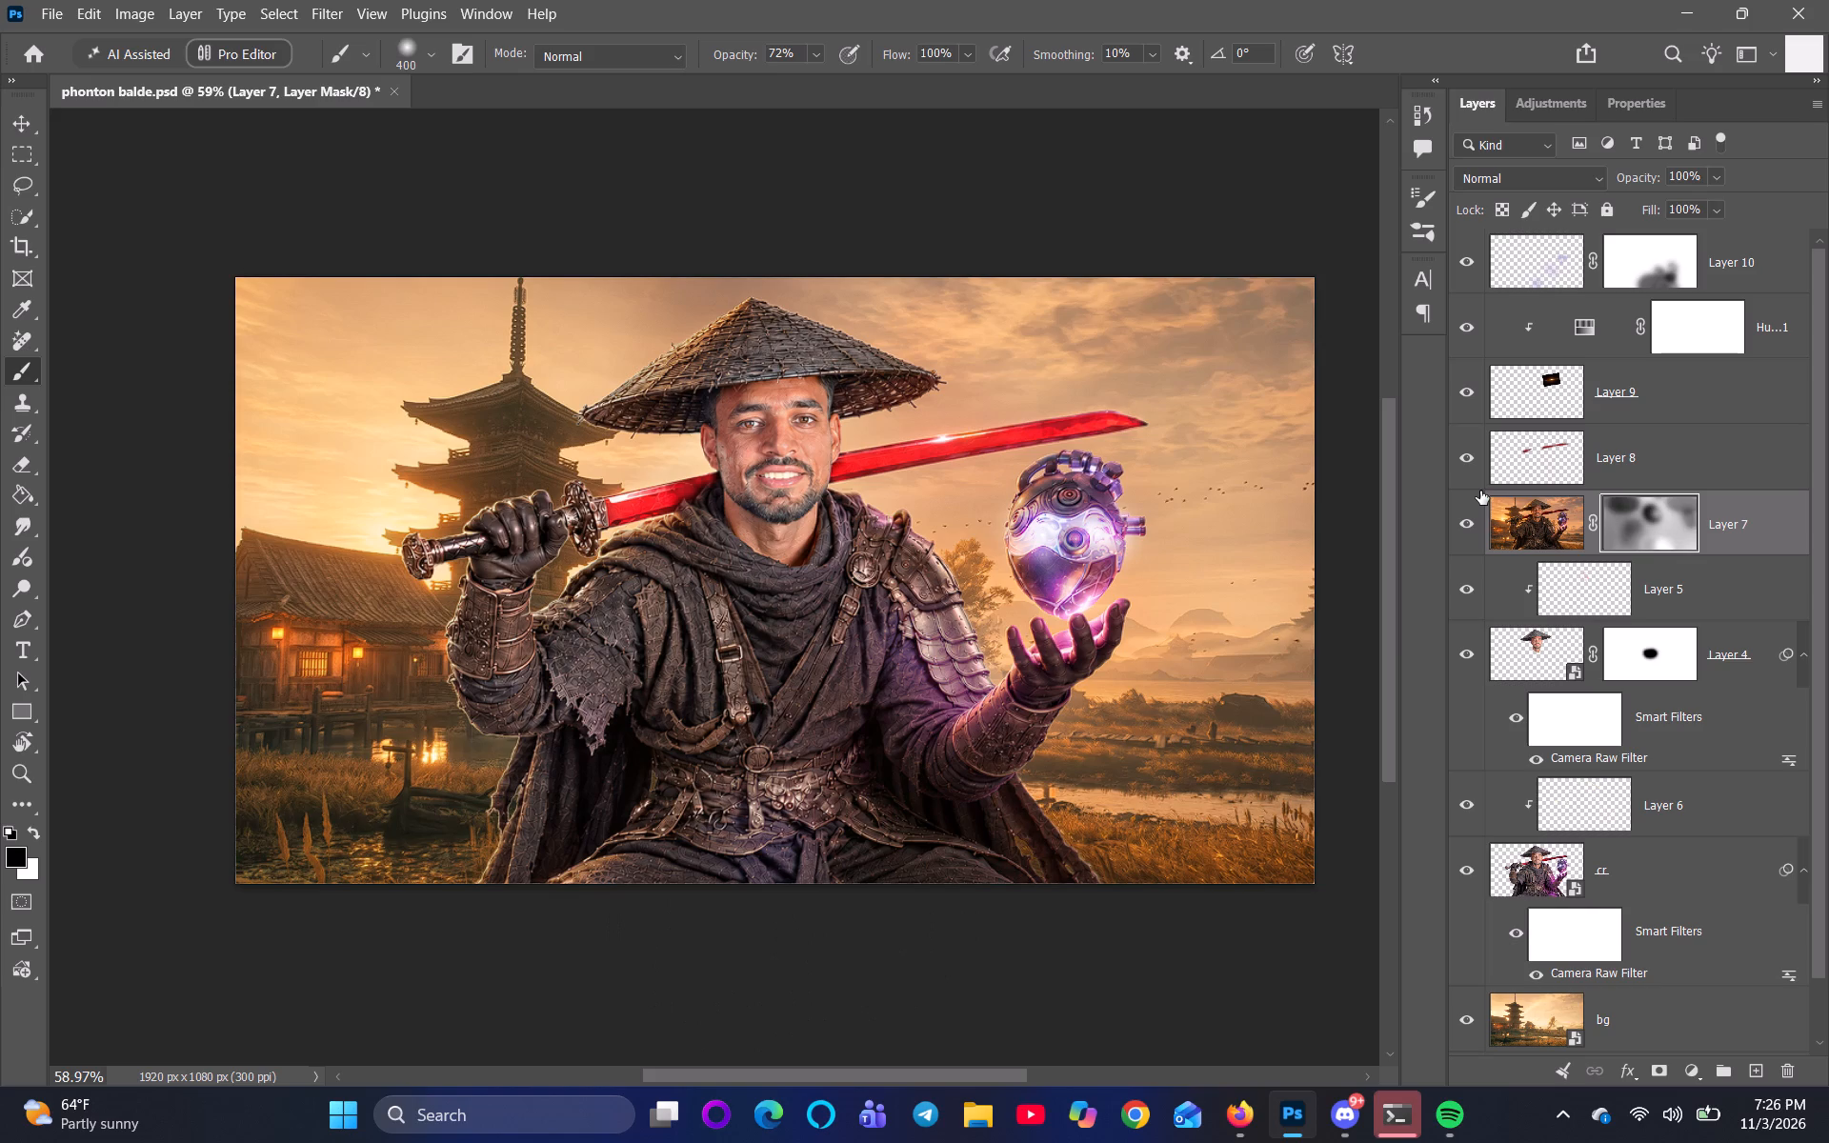
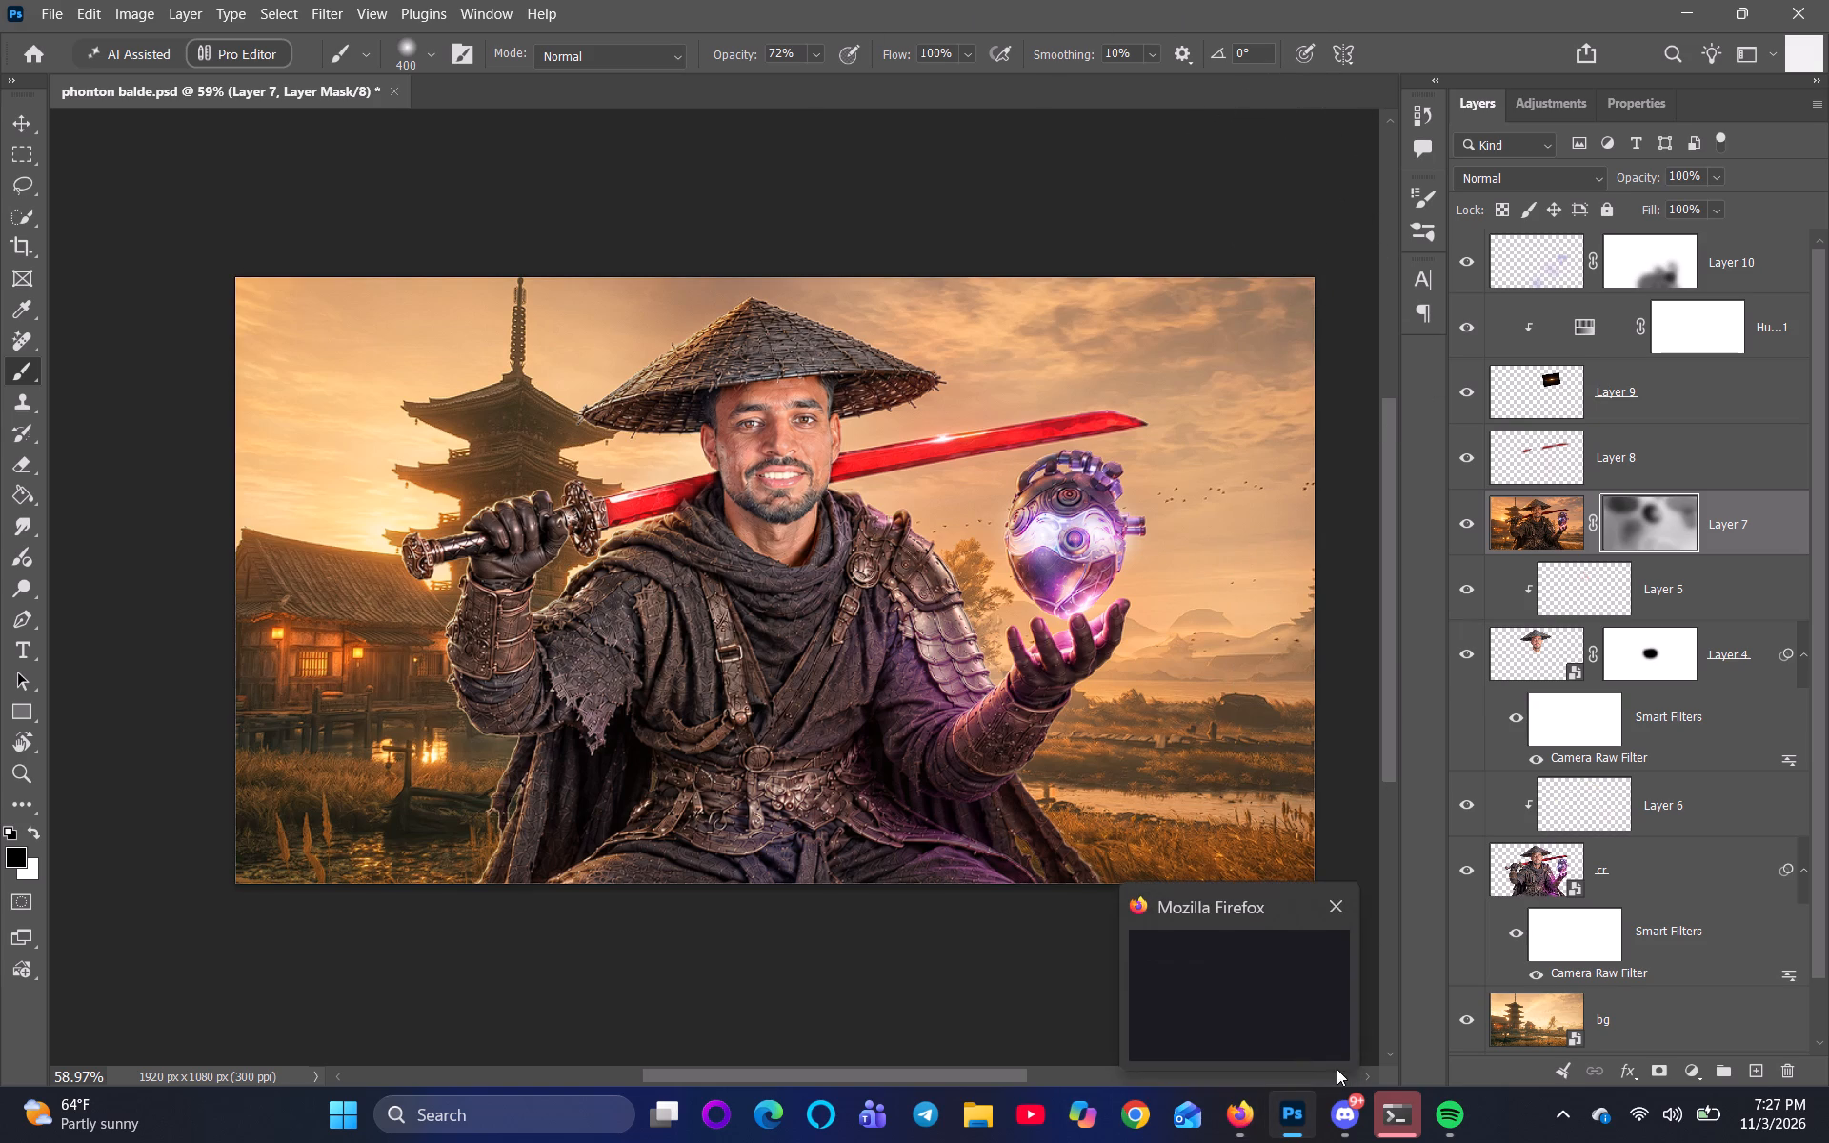
Close the Windows PowerShell window and minimize the Photoshop and Firefox windows.
{"action": "left_click", "coordinate": [1679, 2]}
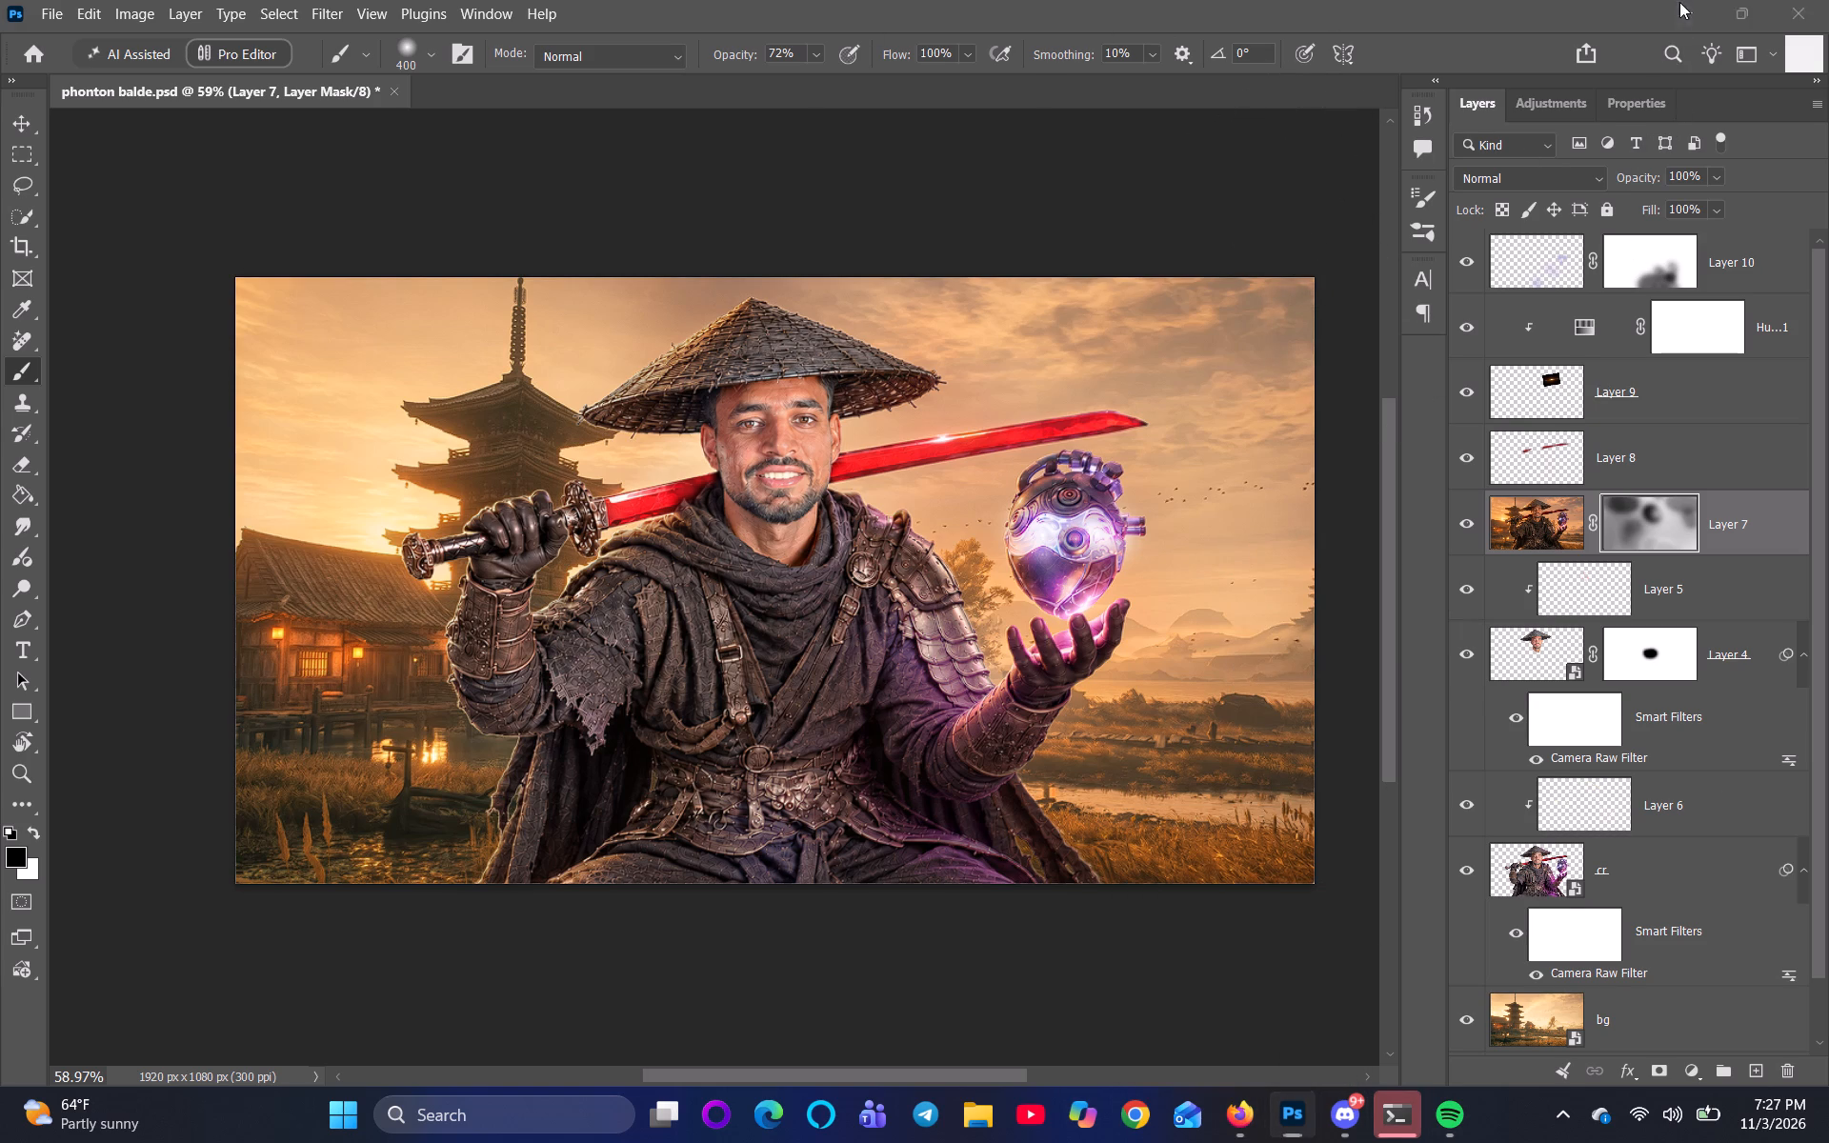
{"action": "left_click", "coordinate": [1592, 268]}
{"action": "left_click", "coordinate": [1805, 30]}
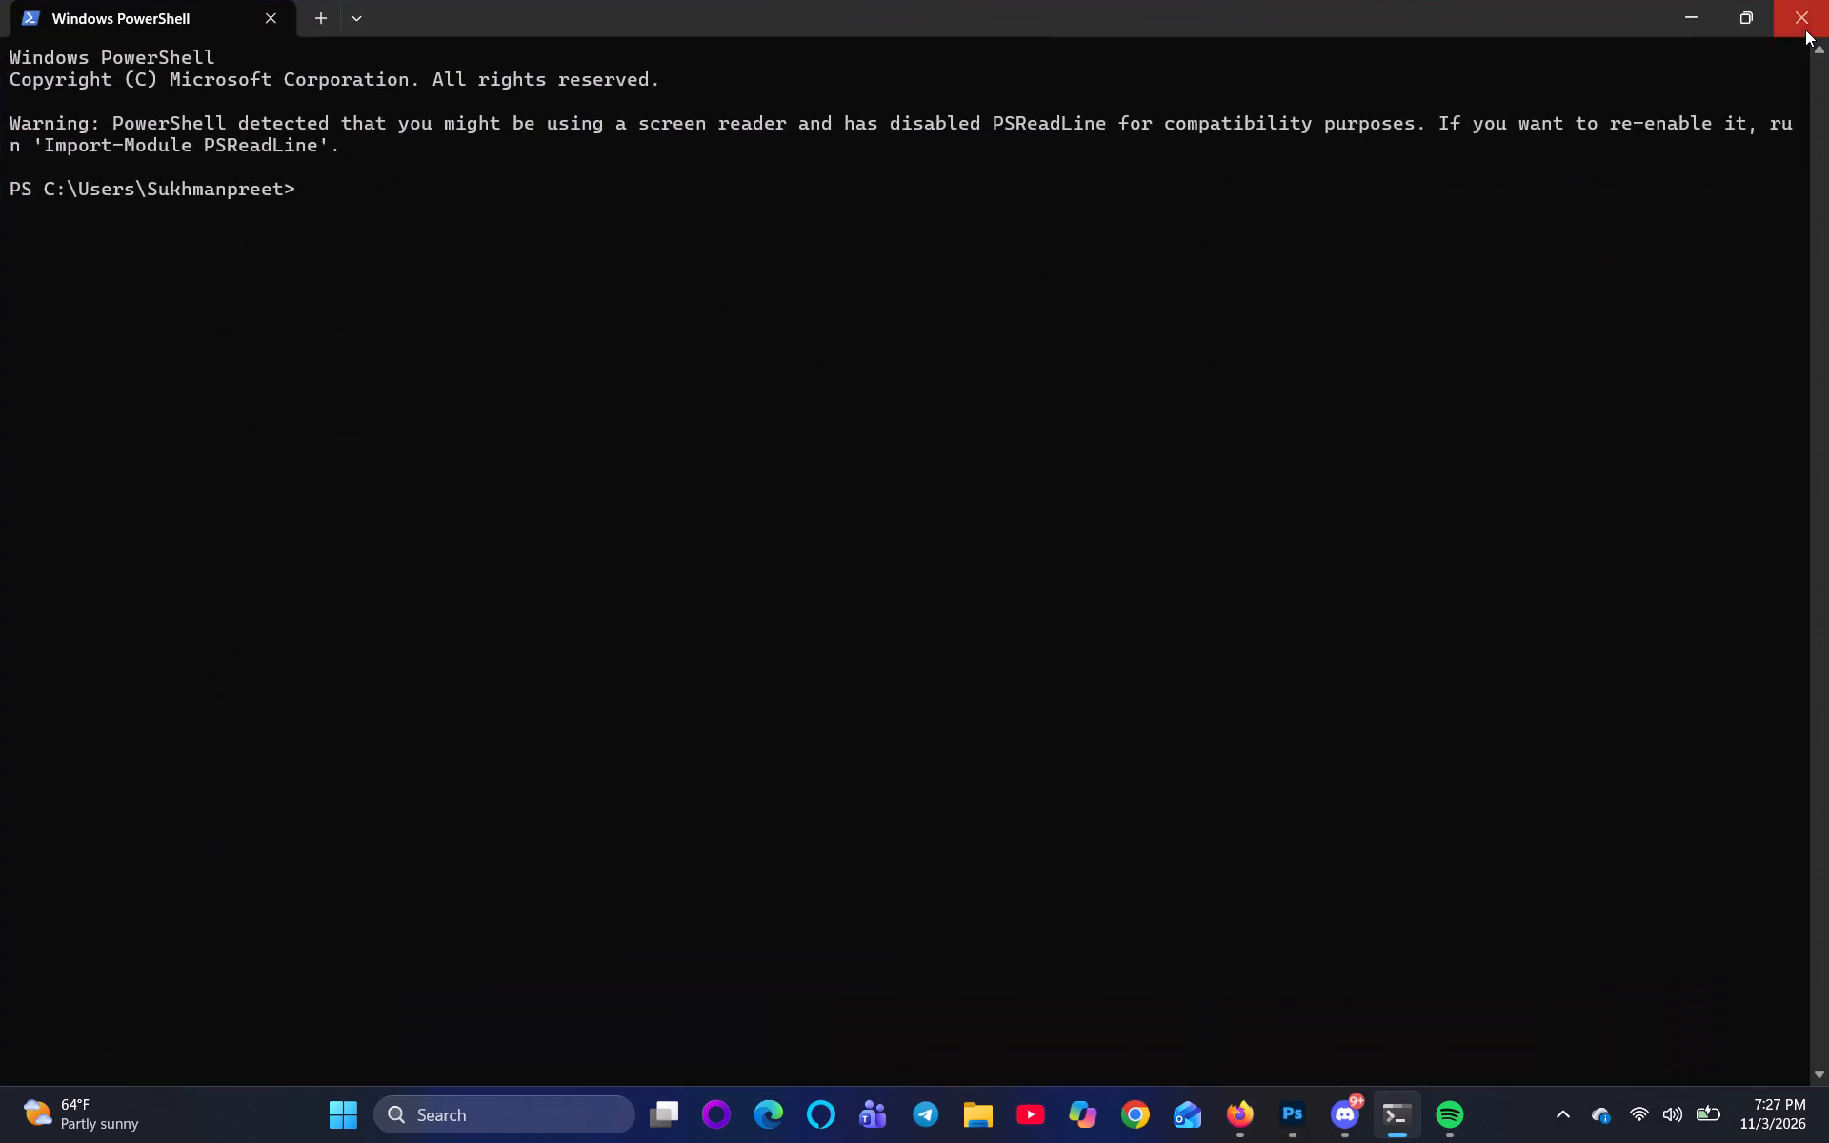
{"action": "left_click", "coordinate": [1695, 26]}
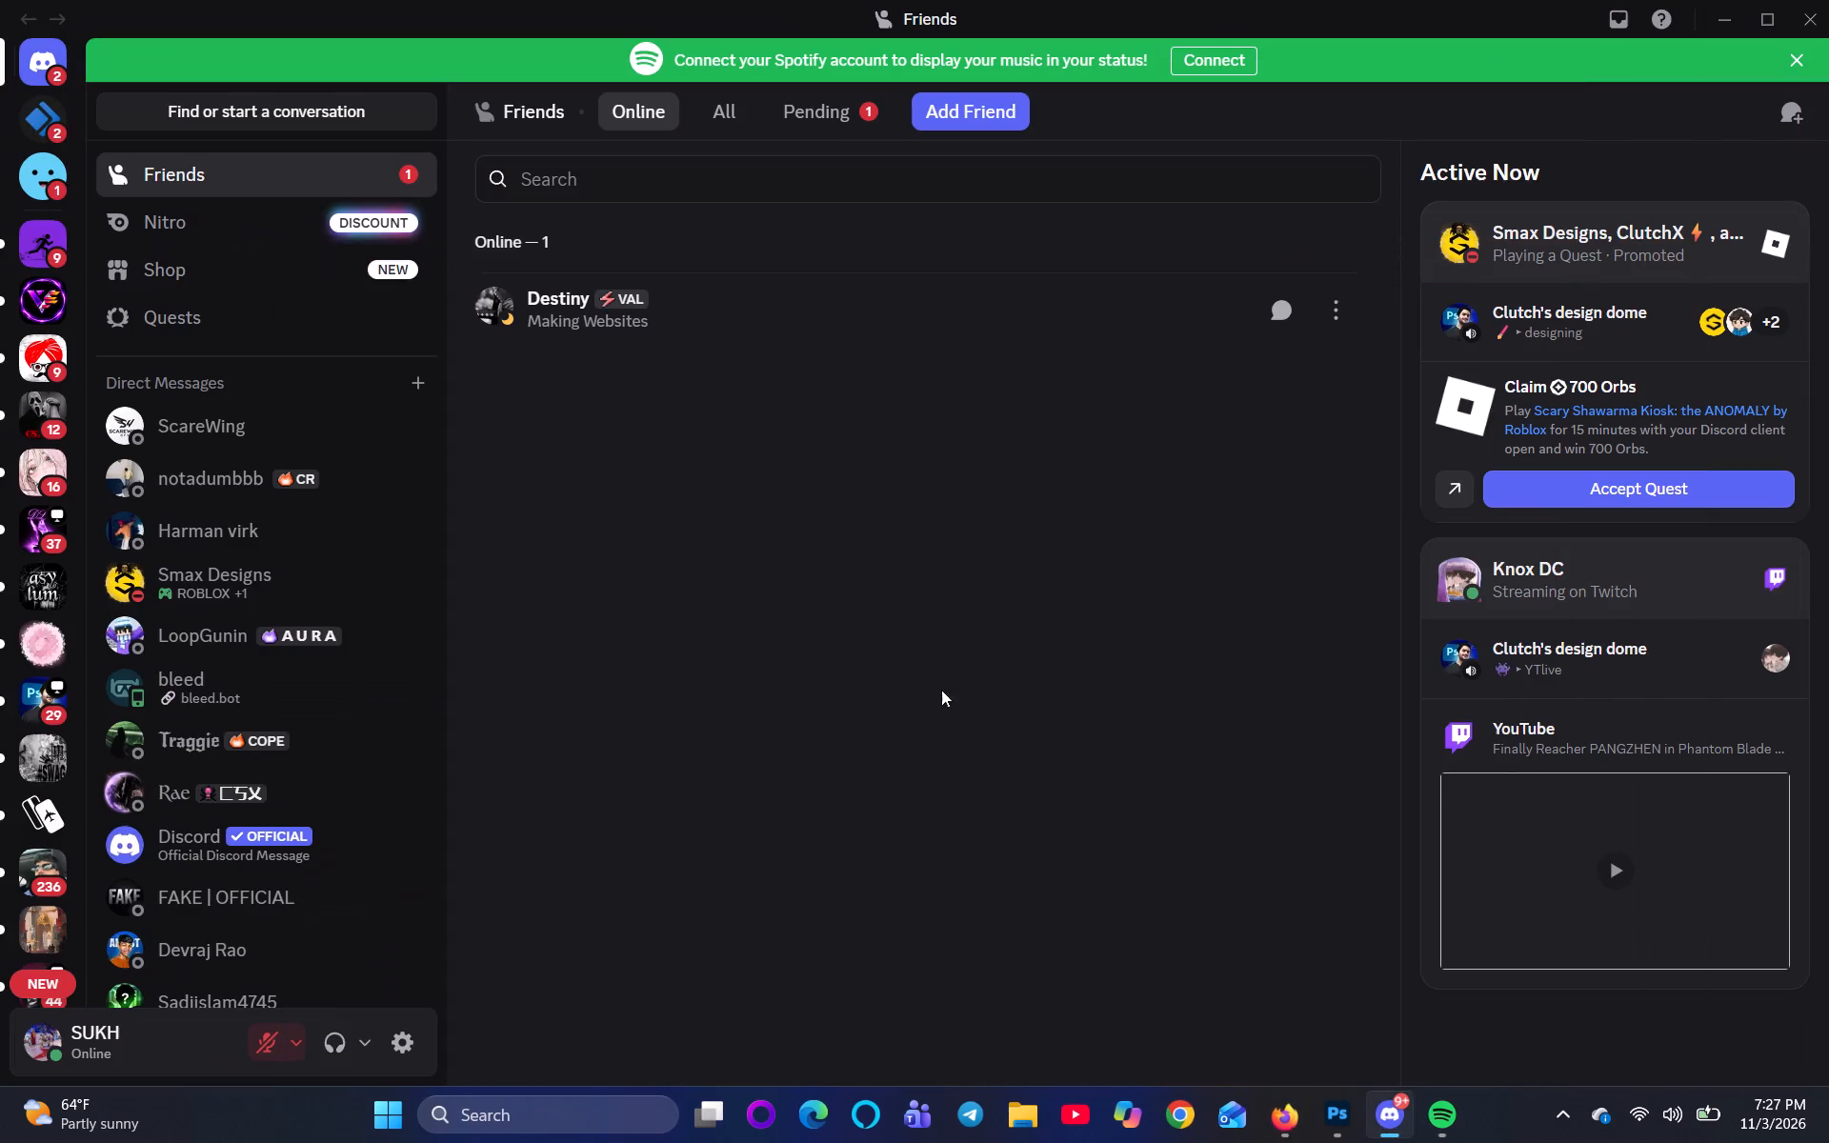
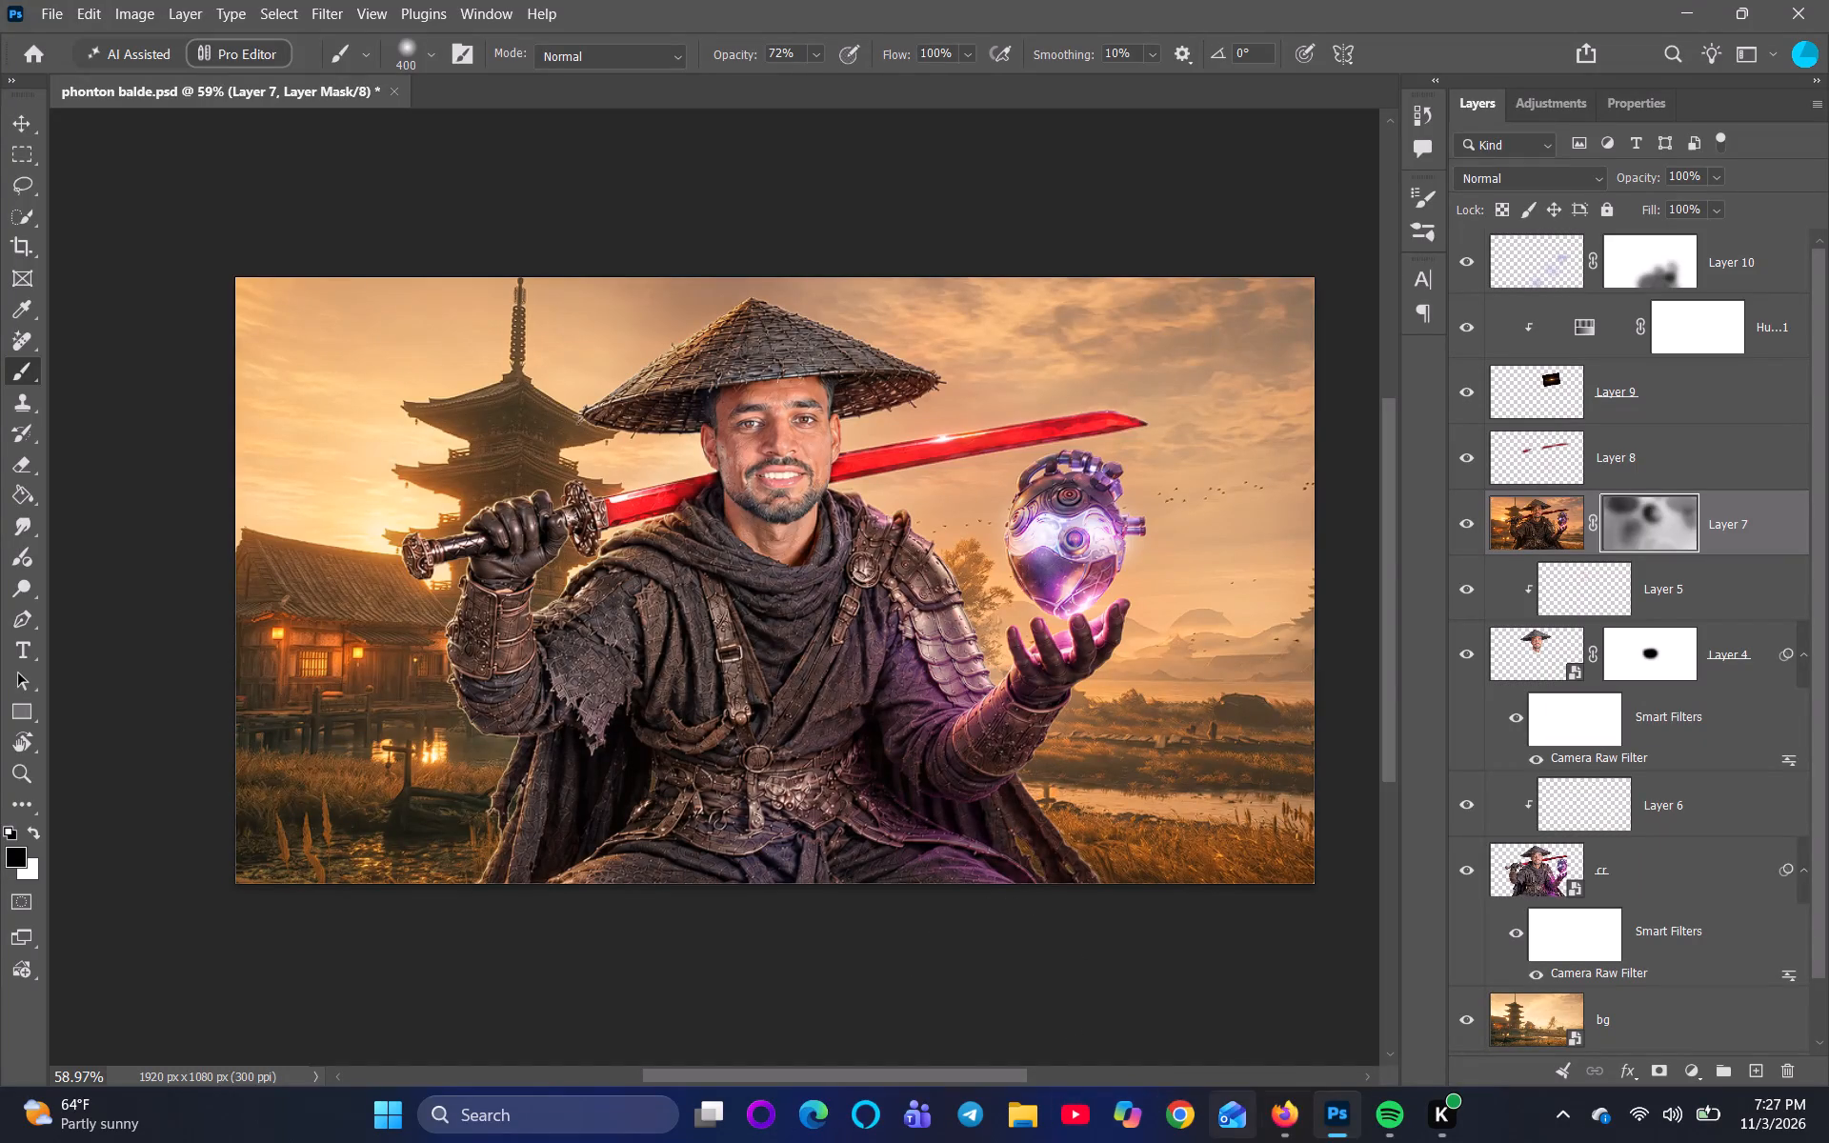
Switch to Firefox and activate the search field on the new tab page for a web search.
{"action": "left_click", "coordinate": [1288, 1111]}
{"action": "left_click", "coordinate": [812, 324]}
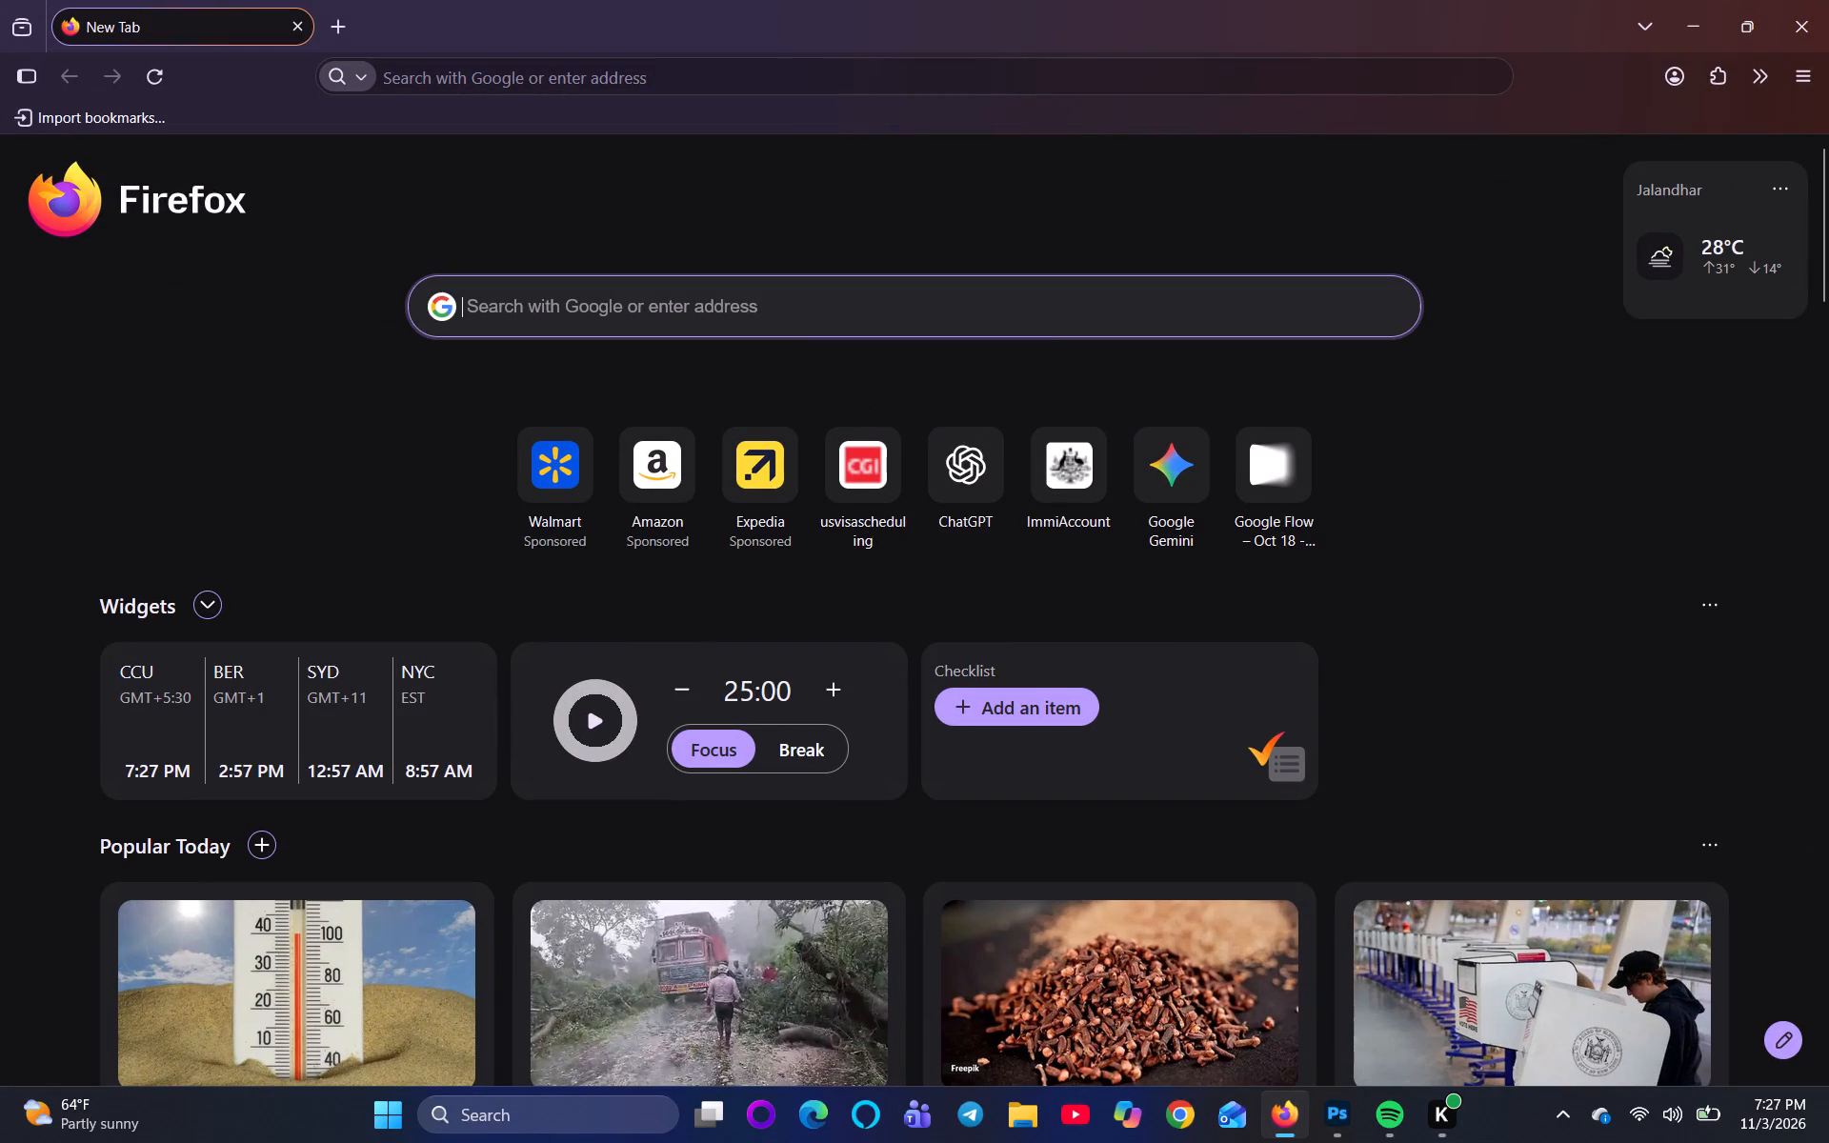
Search the web in Firefox for "panton blade zero logo".
{"action": "type", "text": "panton"}
{"action": "key", "text": "space"}
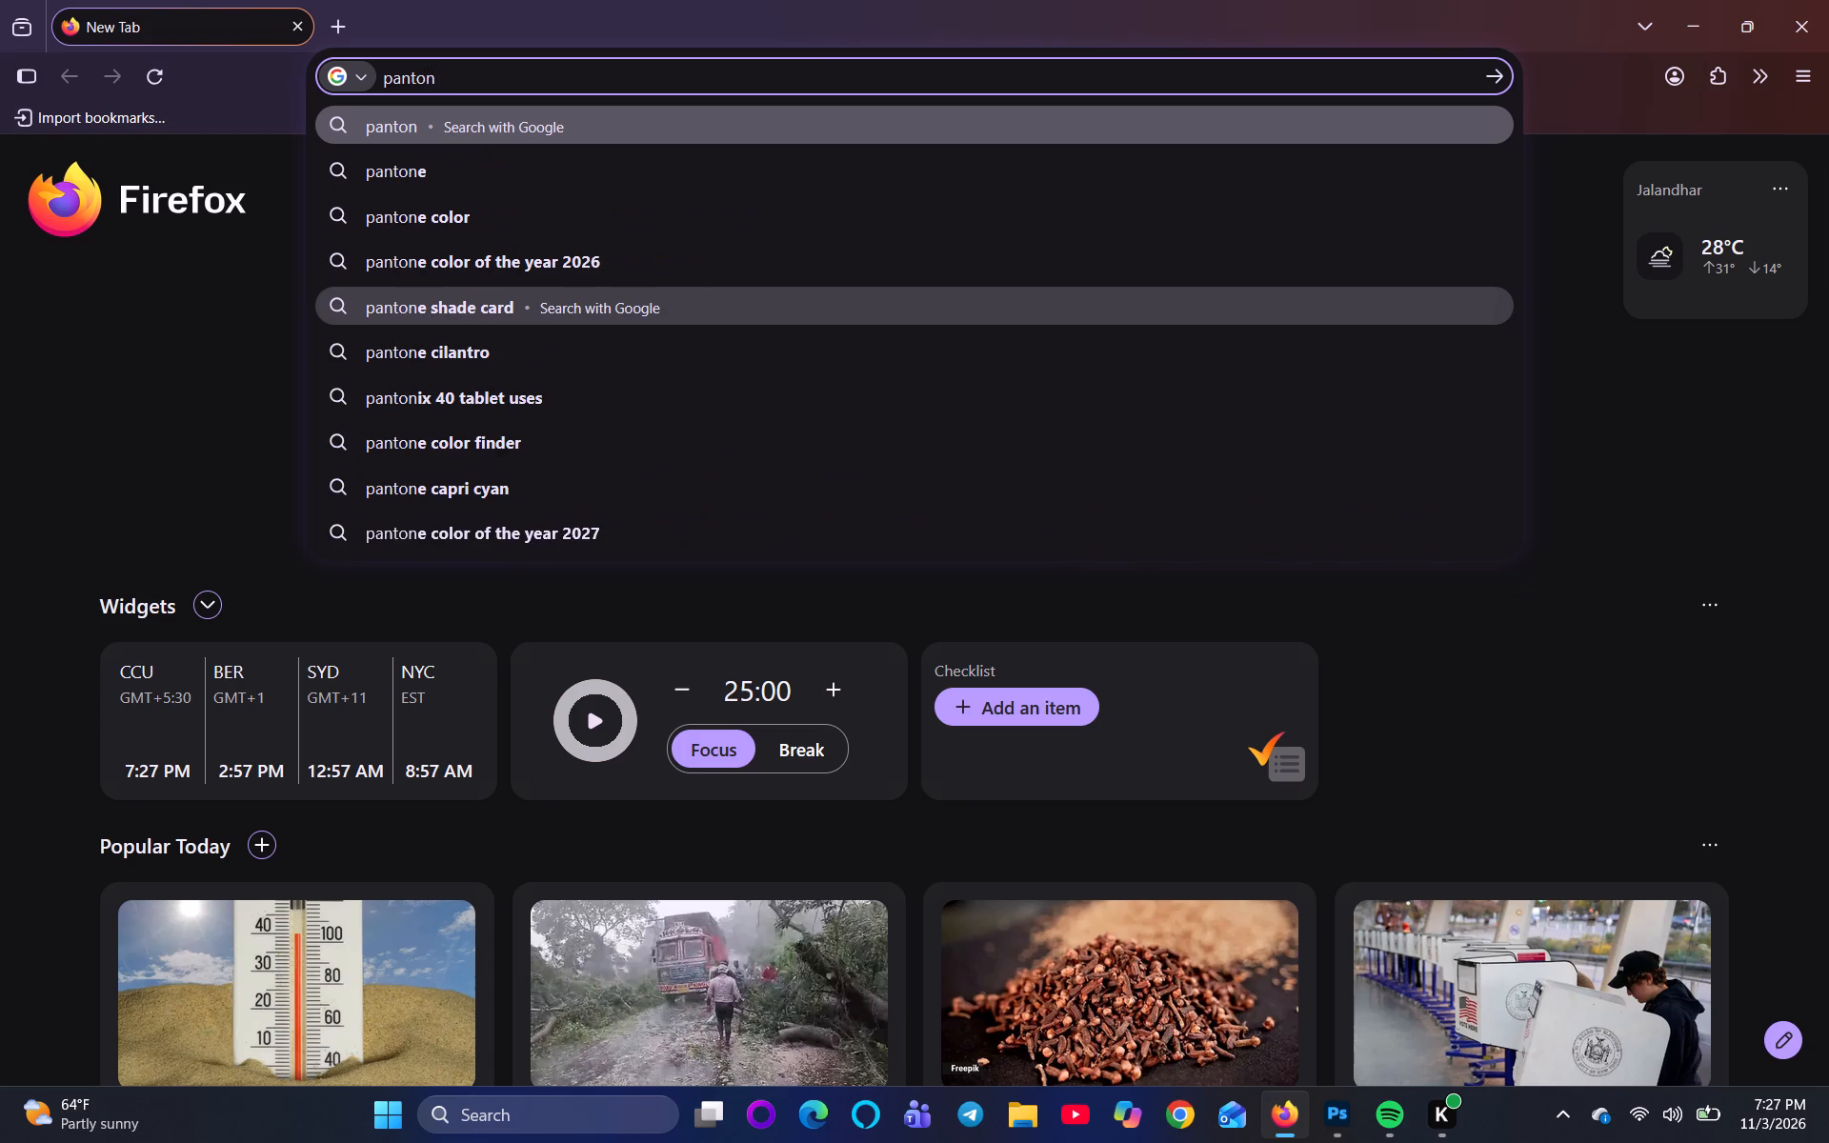
{"action": "key", "text": "b"}
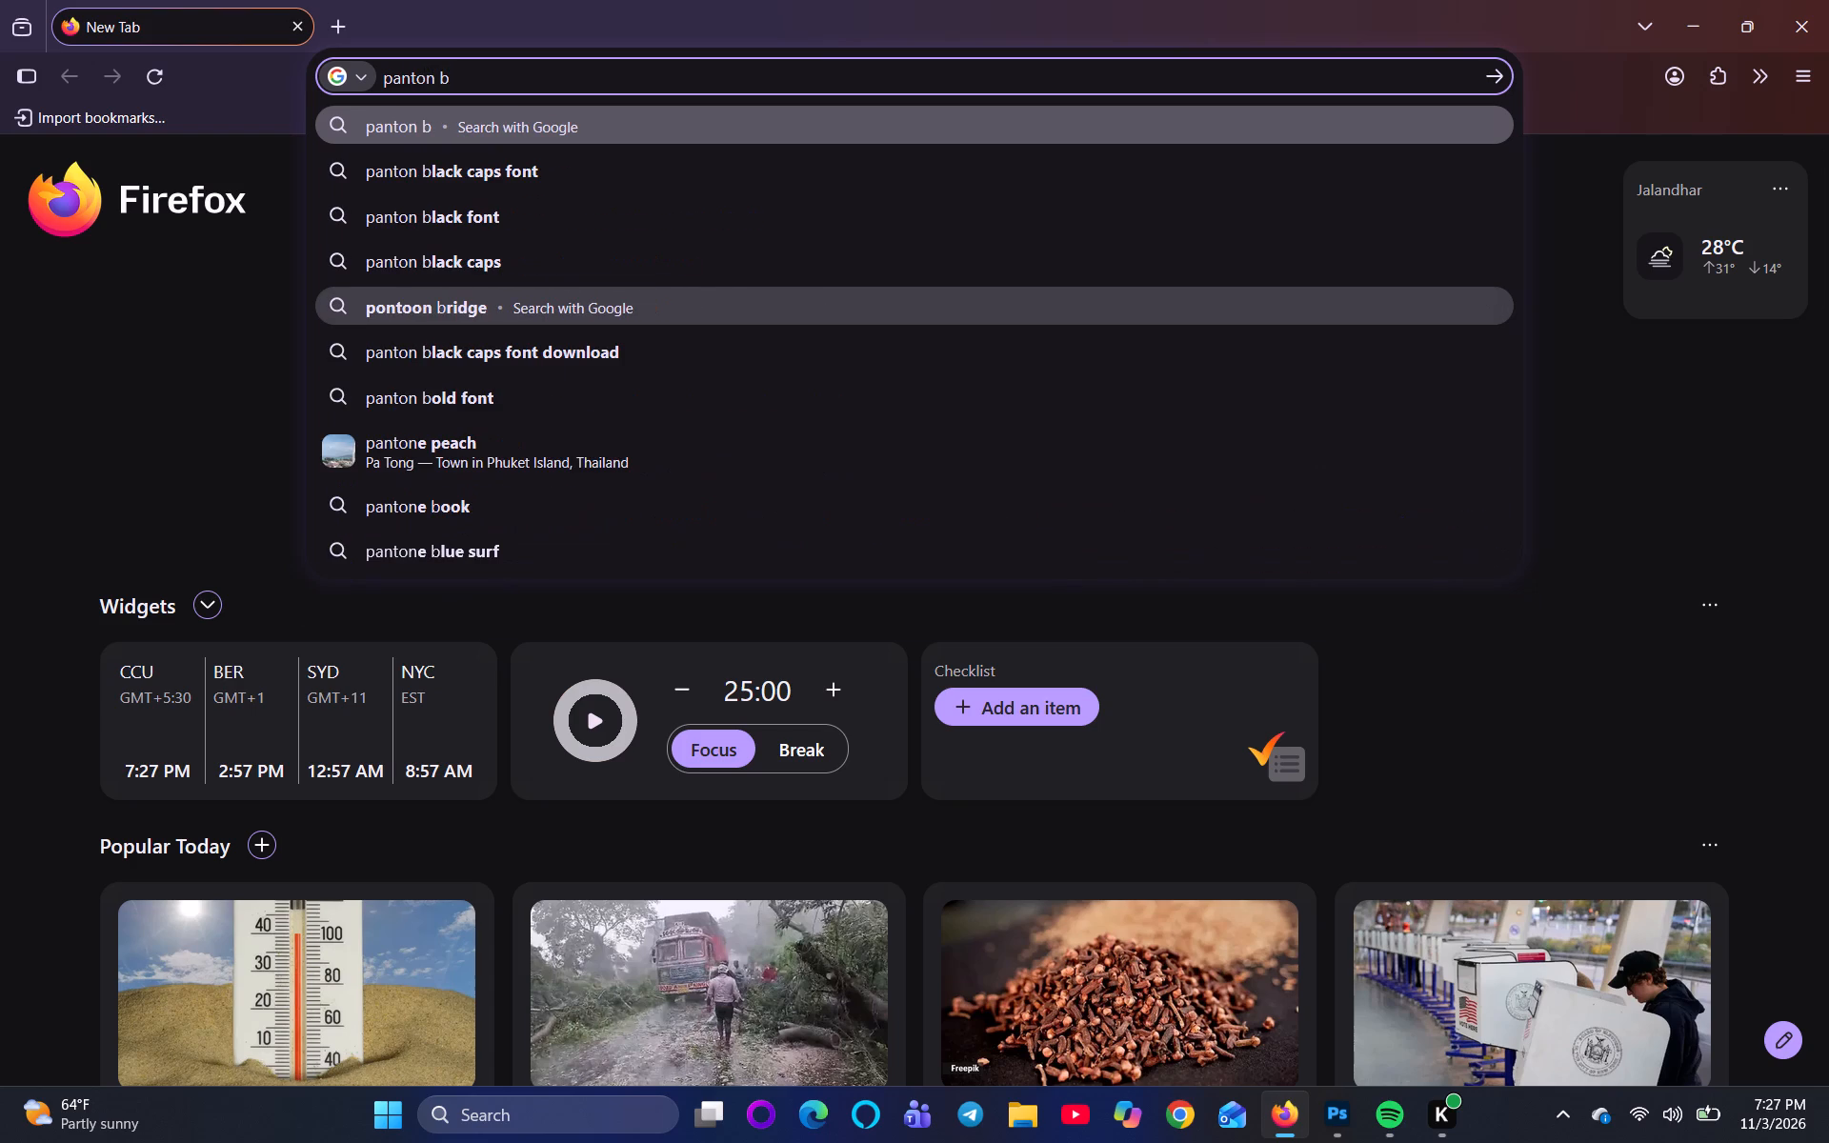
{"action": "type", "text": "lade"}
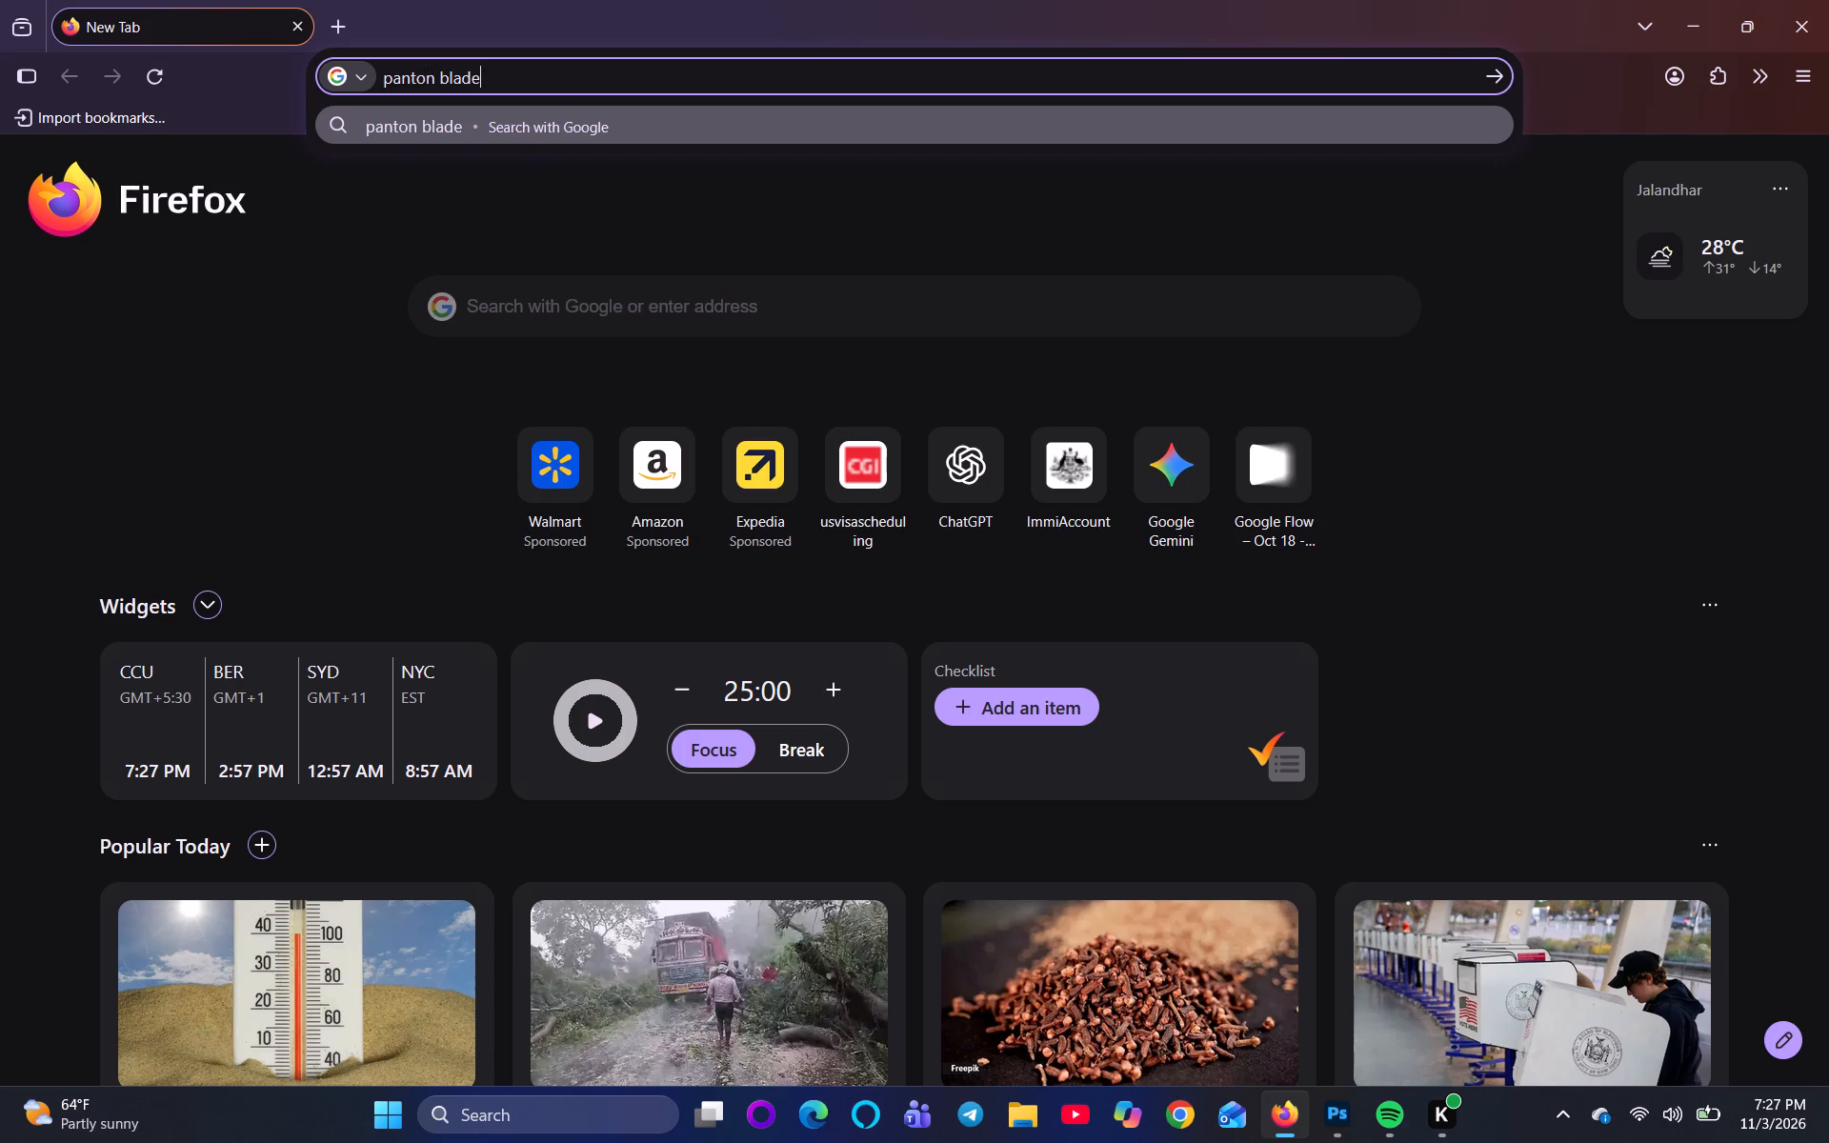
{"action": "key", "text": "space"}
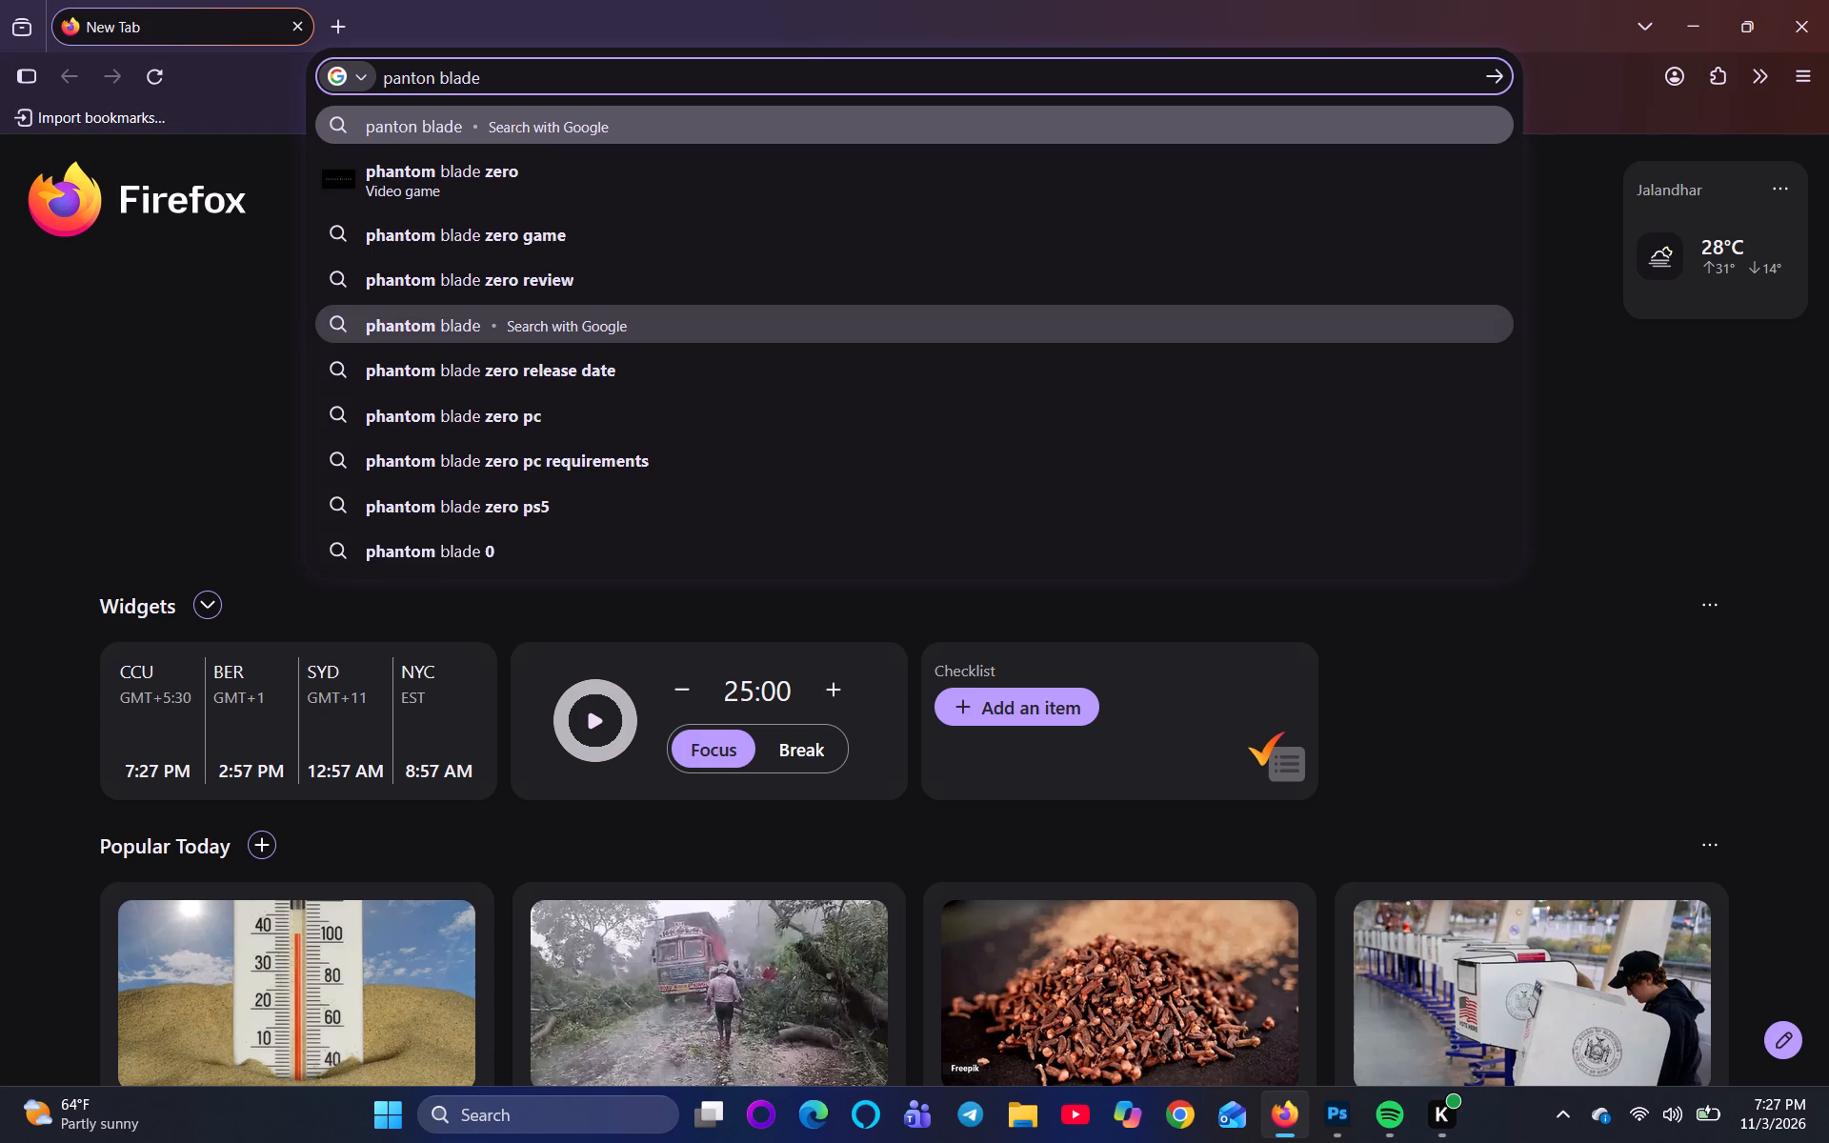
{"action": "type", "text": "zero"}
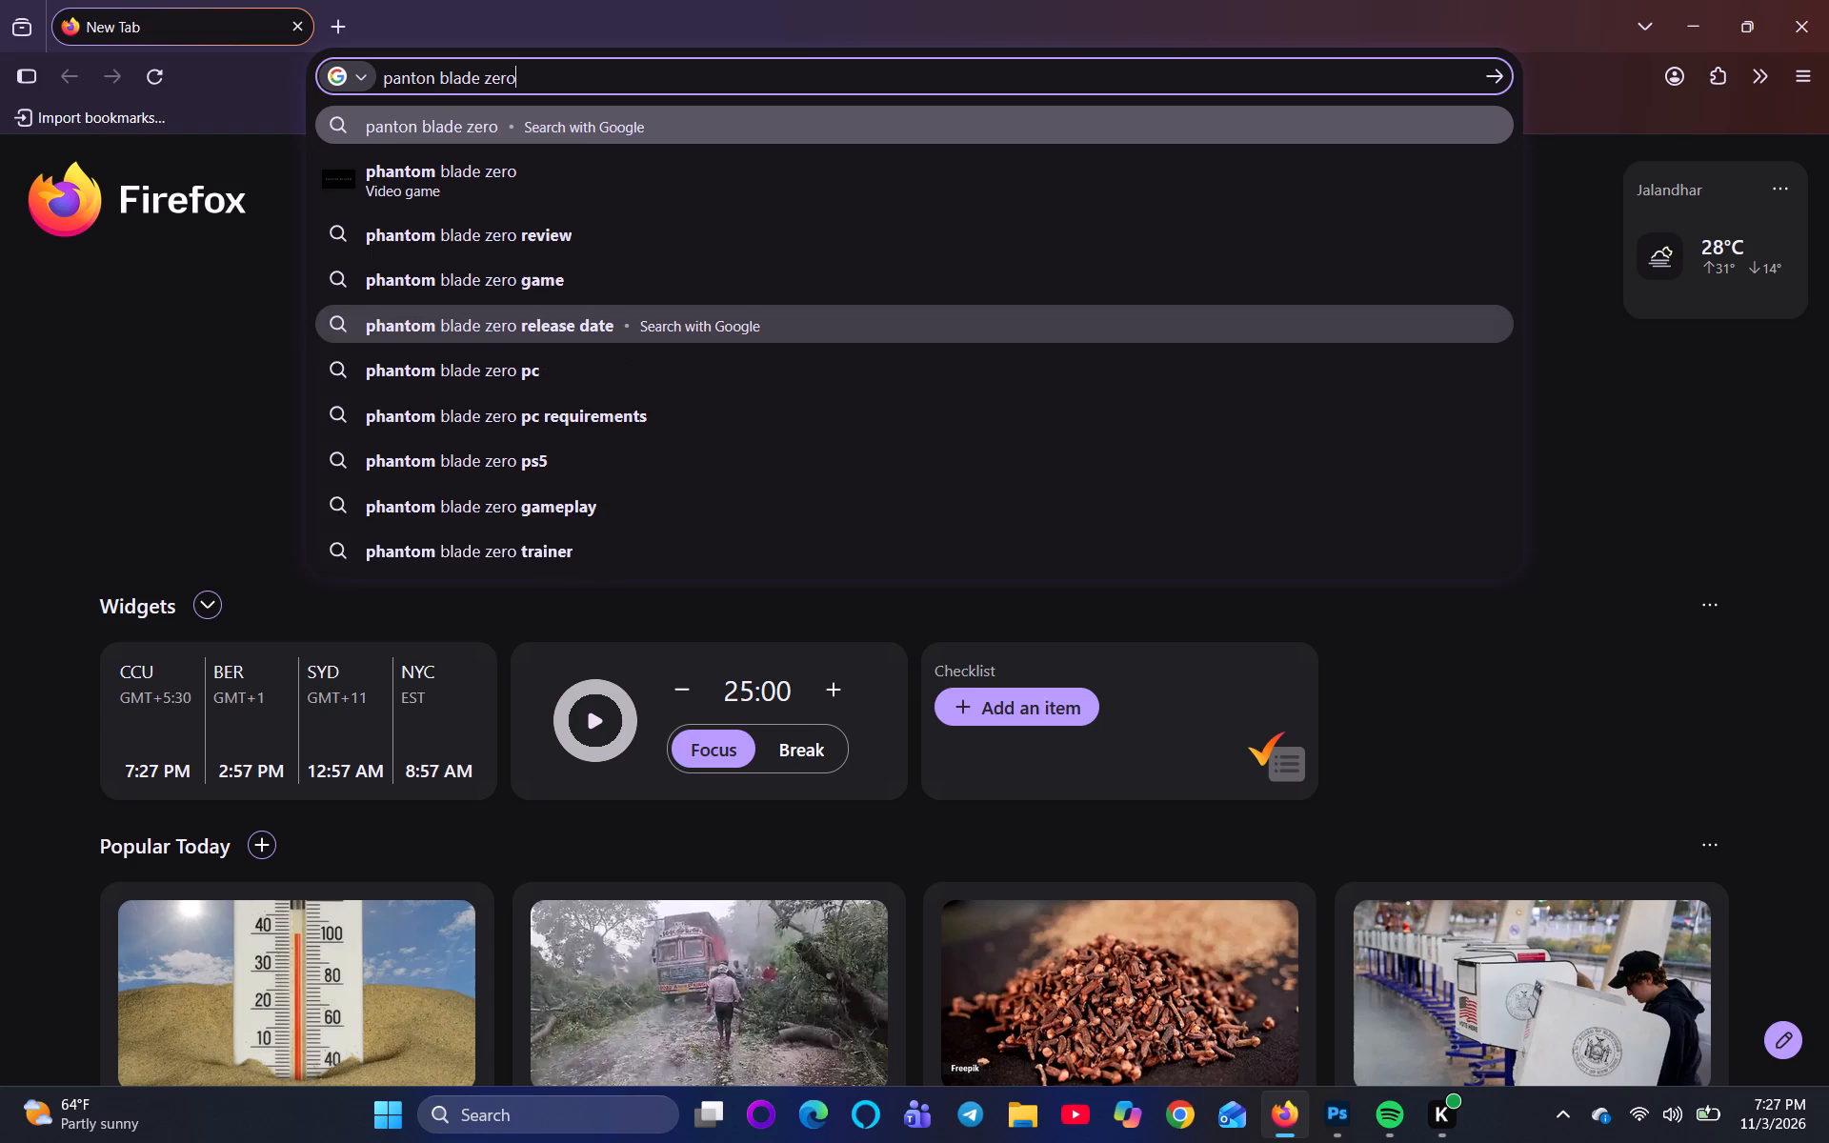
{"action": "key", "text": "space"}
{"action": "type", "text": "logo"}
{"action": "key", "text": "Return"}
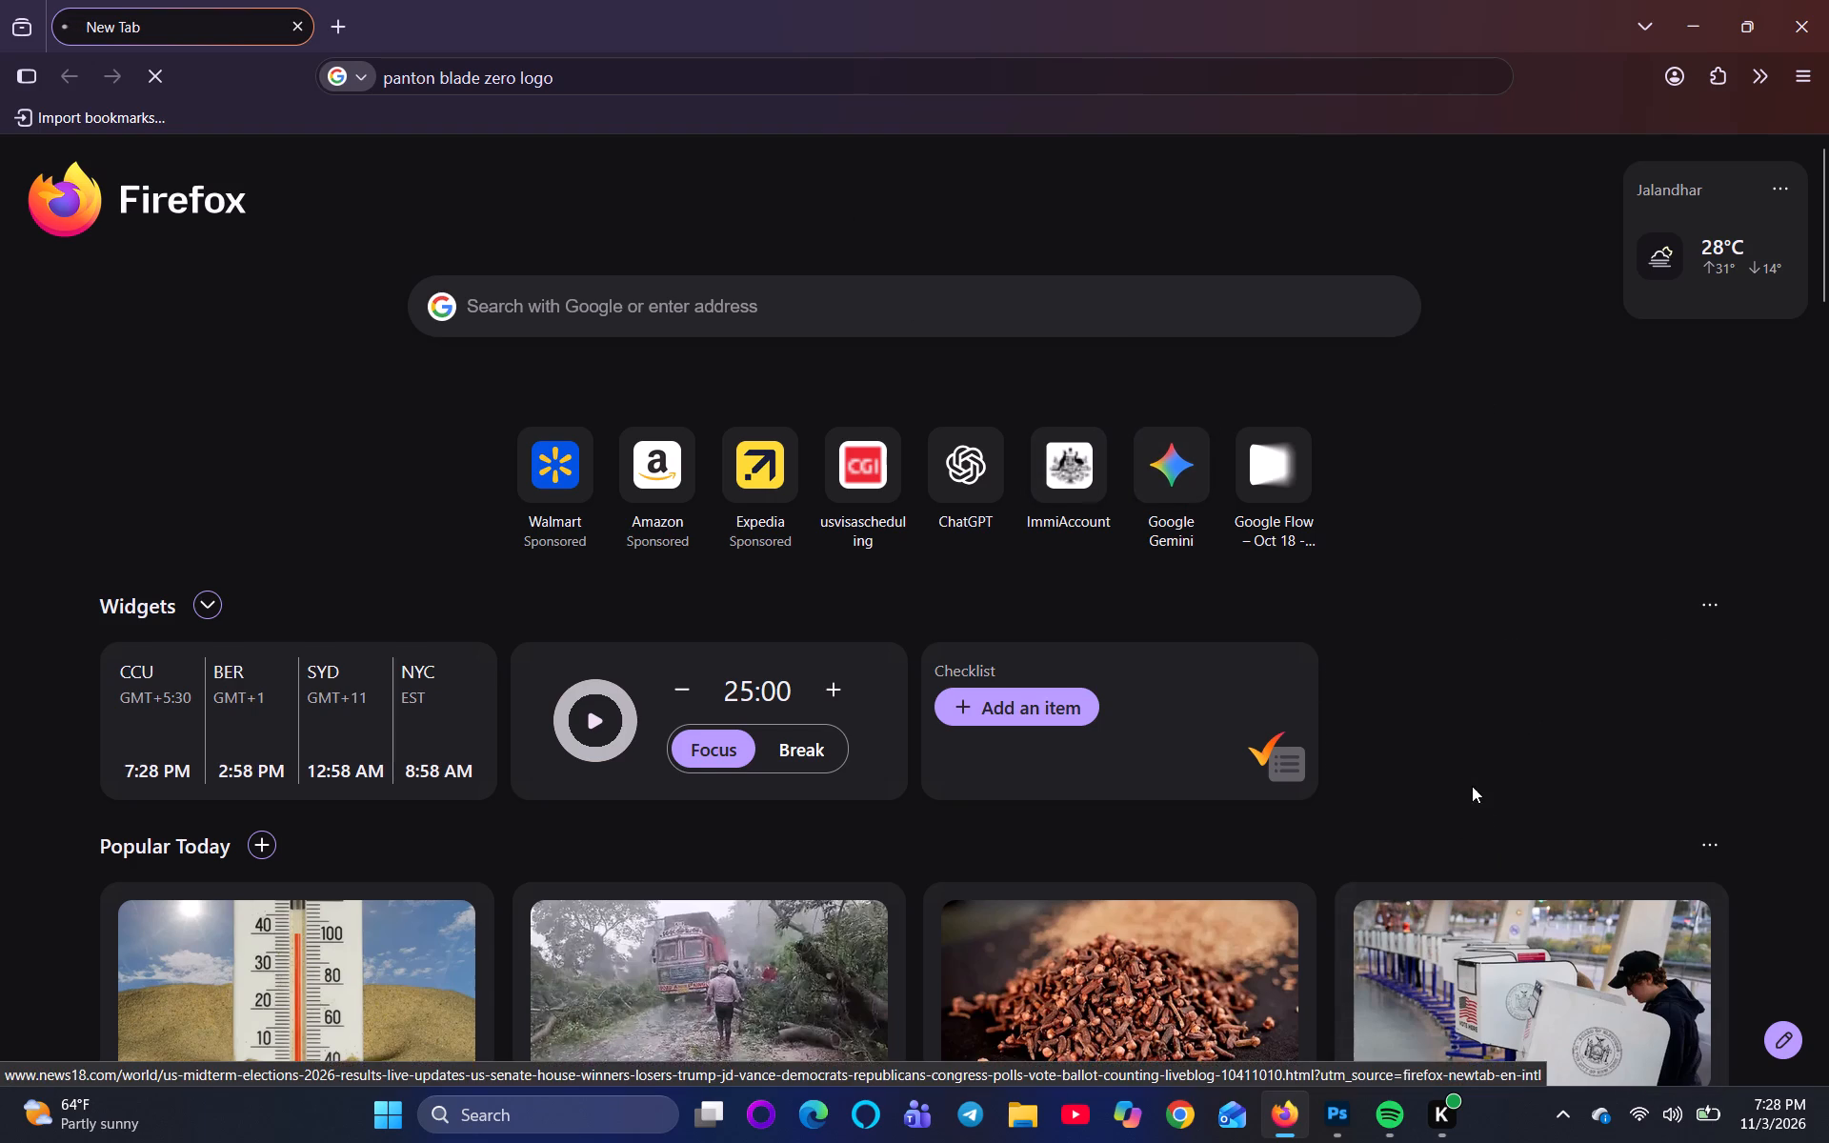
{"action": "scroll", "coordinate": [1471, 786], "scroll_direction": "down", "scroll_amount": 2}
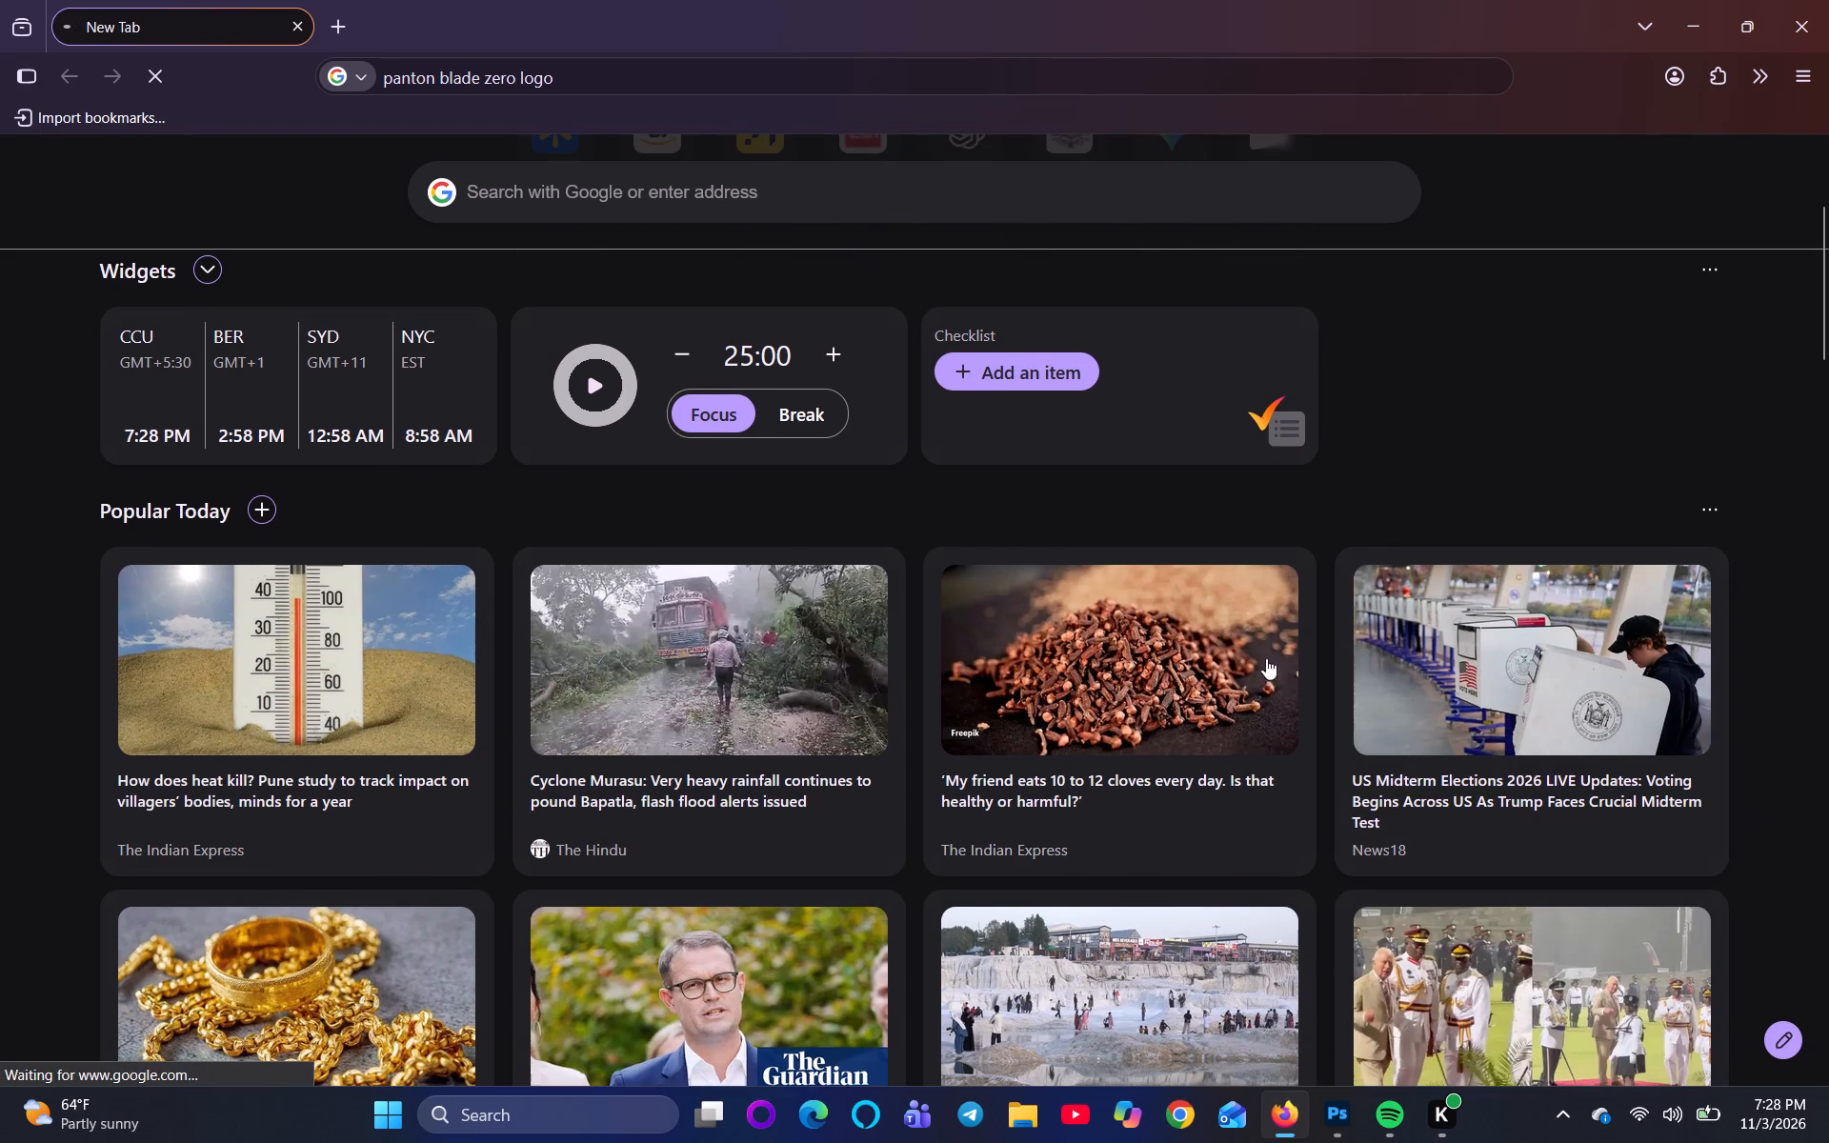
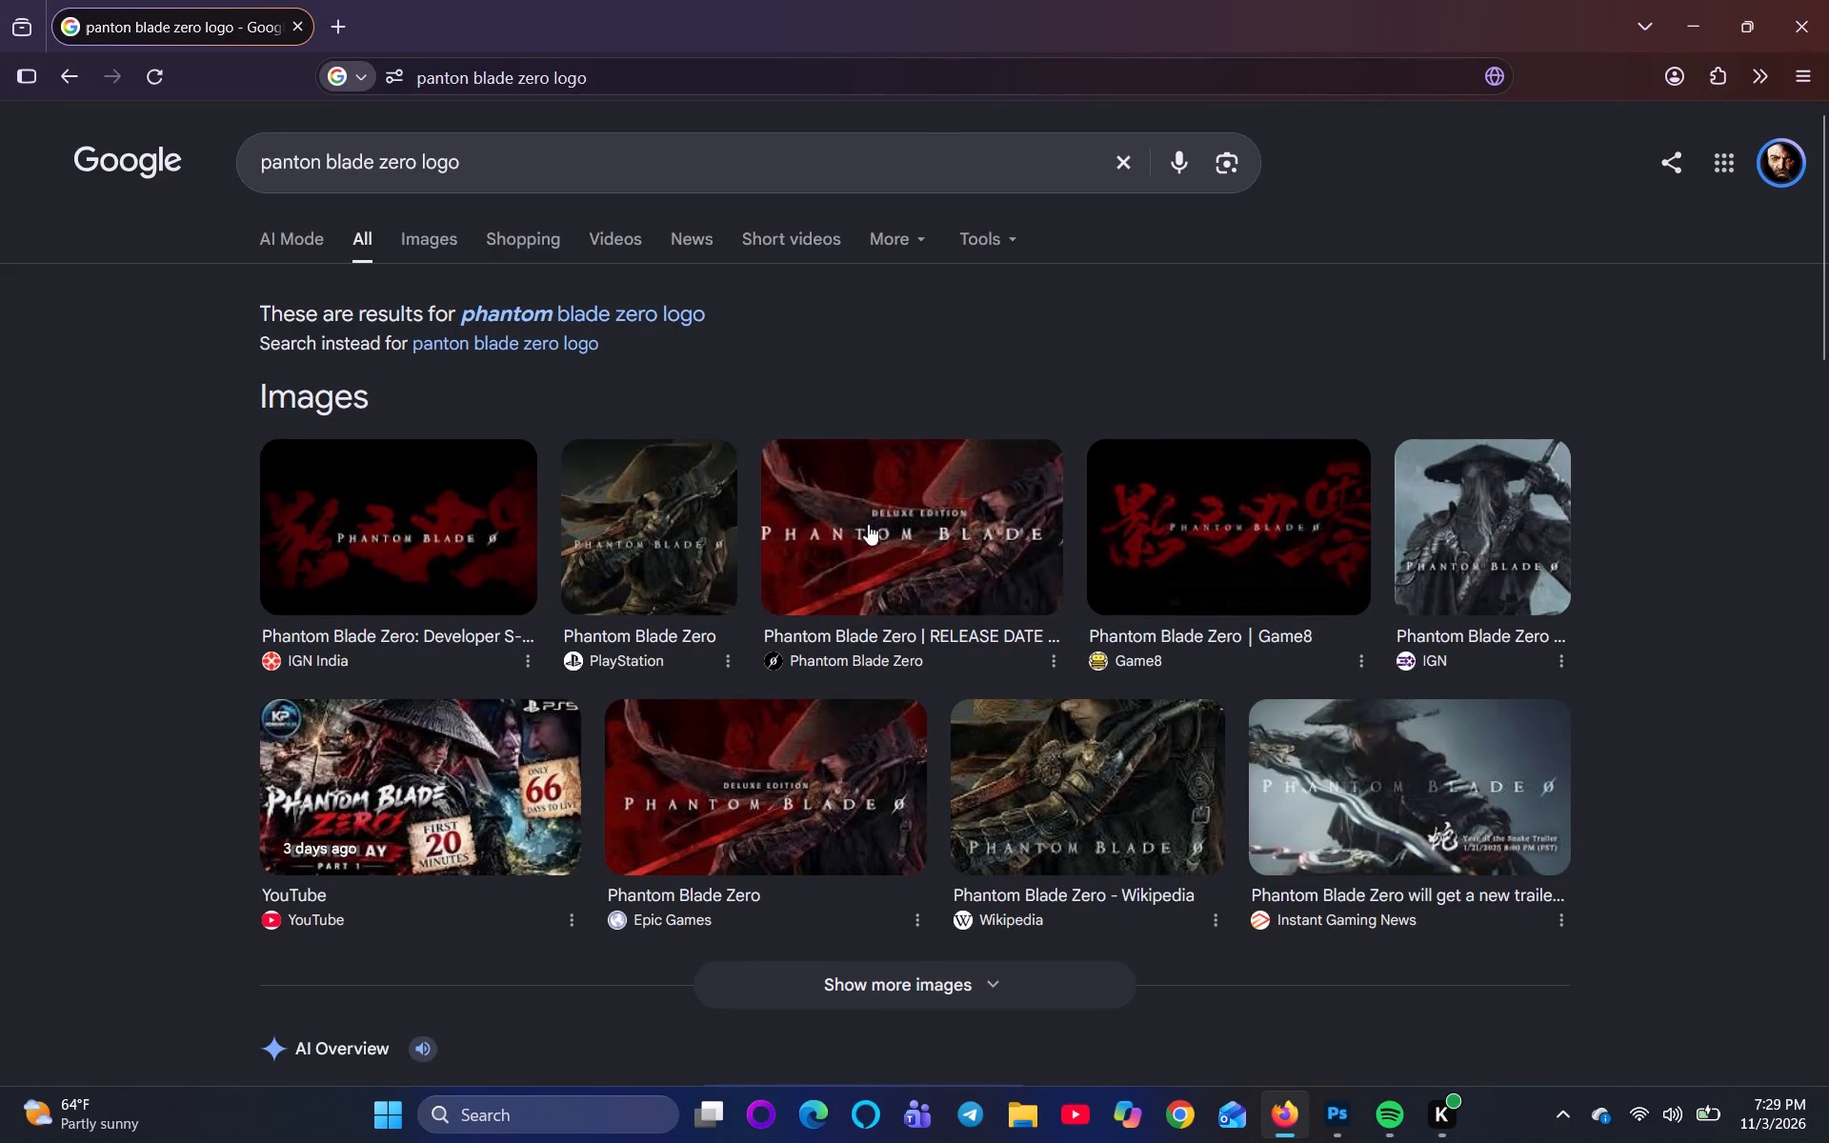
Show the image results for the corrected "phantom blade zero logo" search and look through them for a usable logo.
{"action": "left_click", "coordinate": [419, 214]}
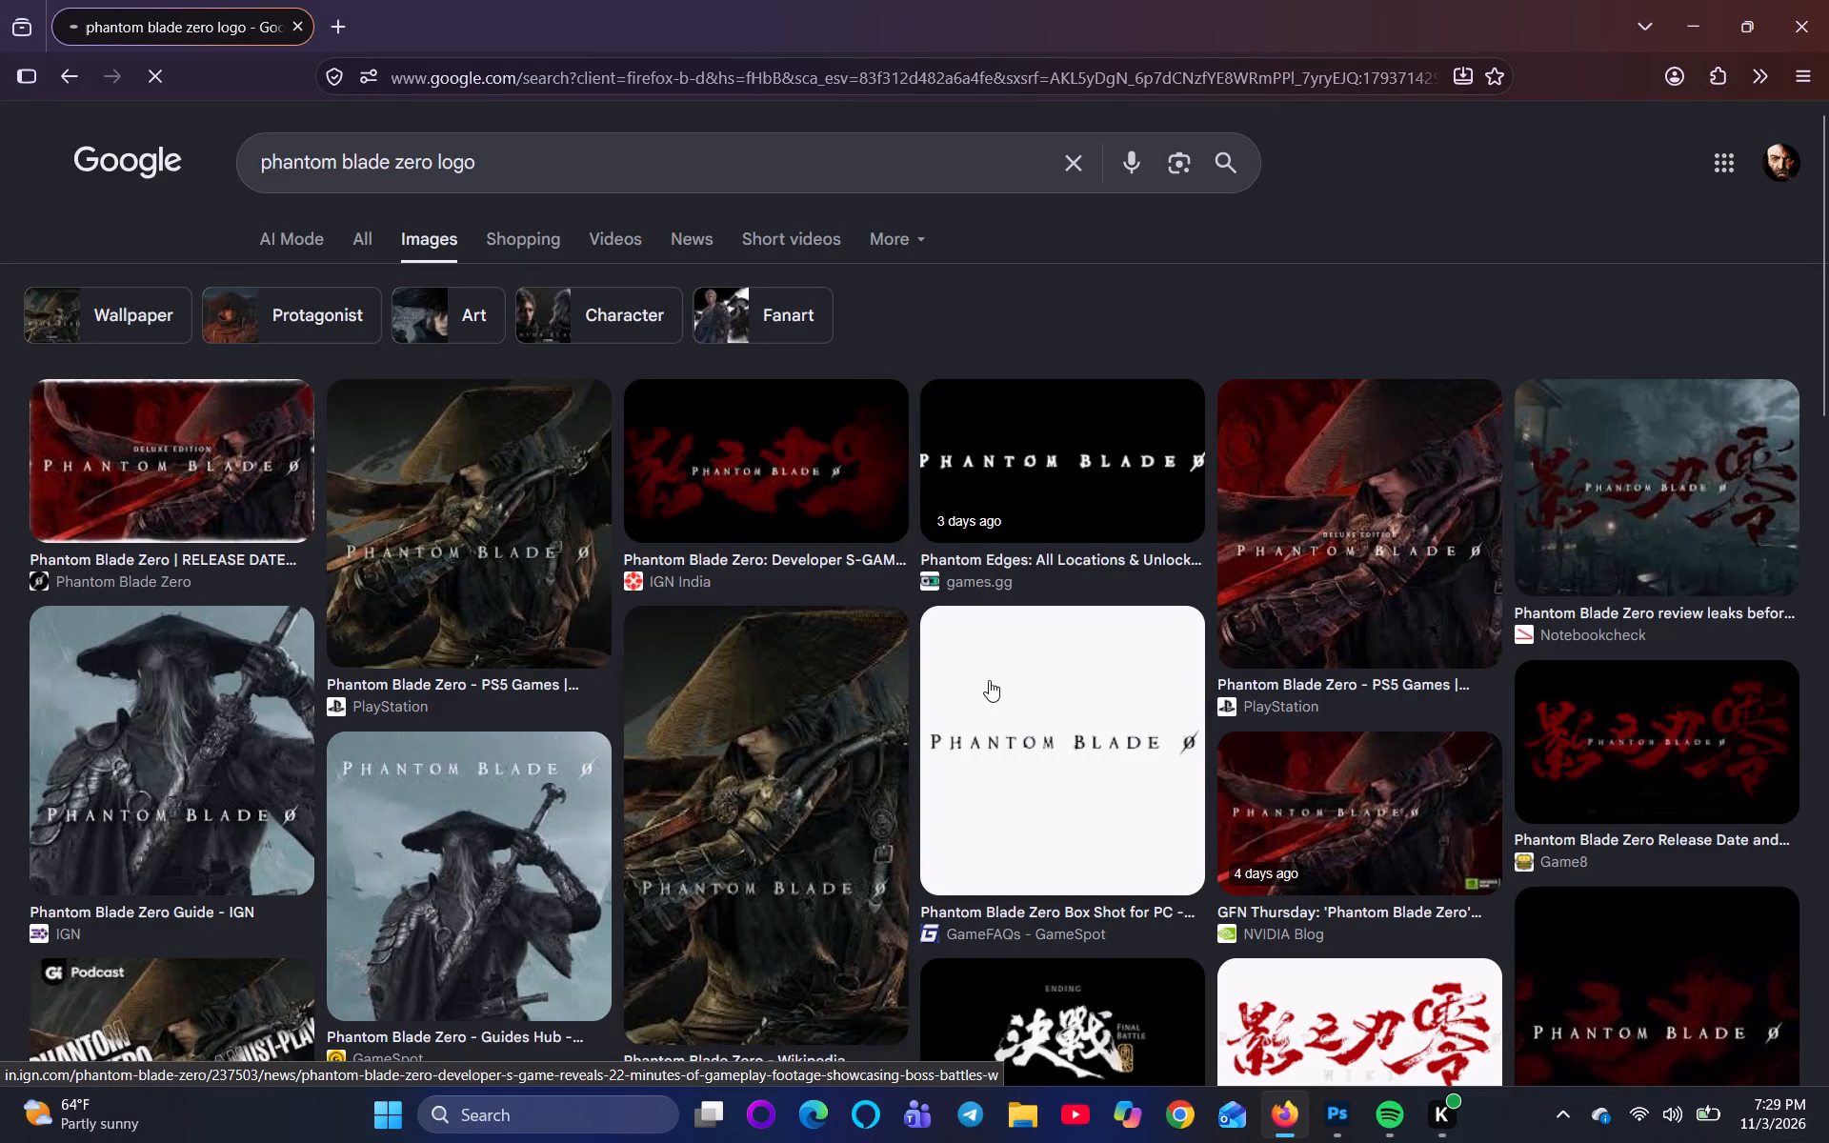
{"action": "left_click", "coordinate": [1058, 743]}
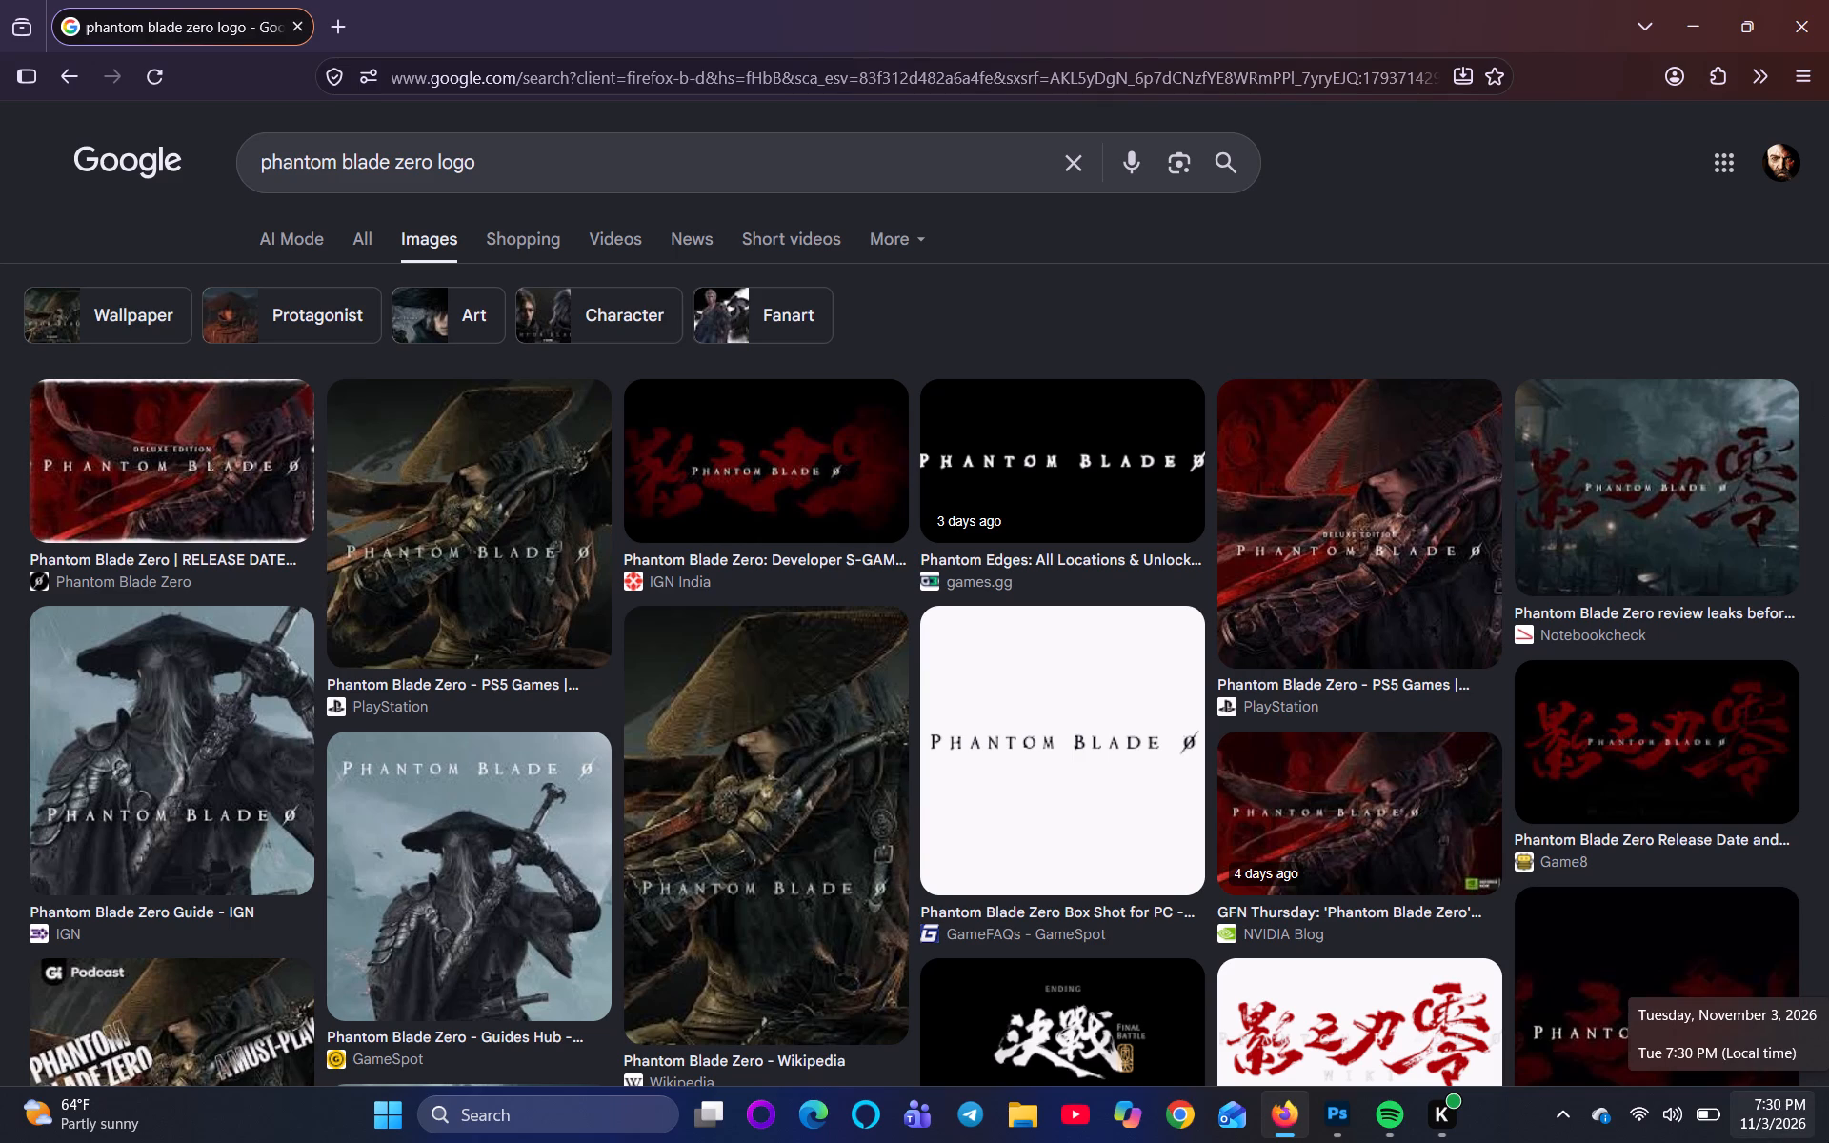
{"action": "scroll", "coordinate": [1508, 930], "scroll_direction": "down", "scroll_amount": 3}
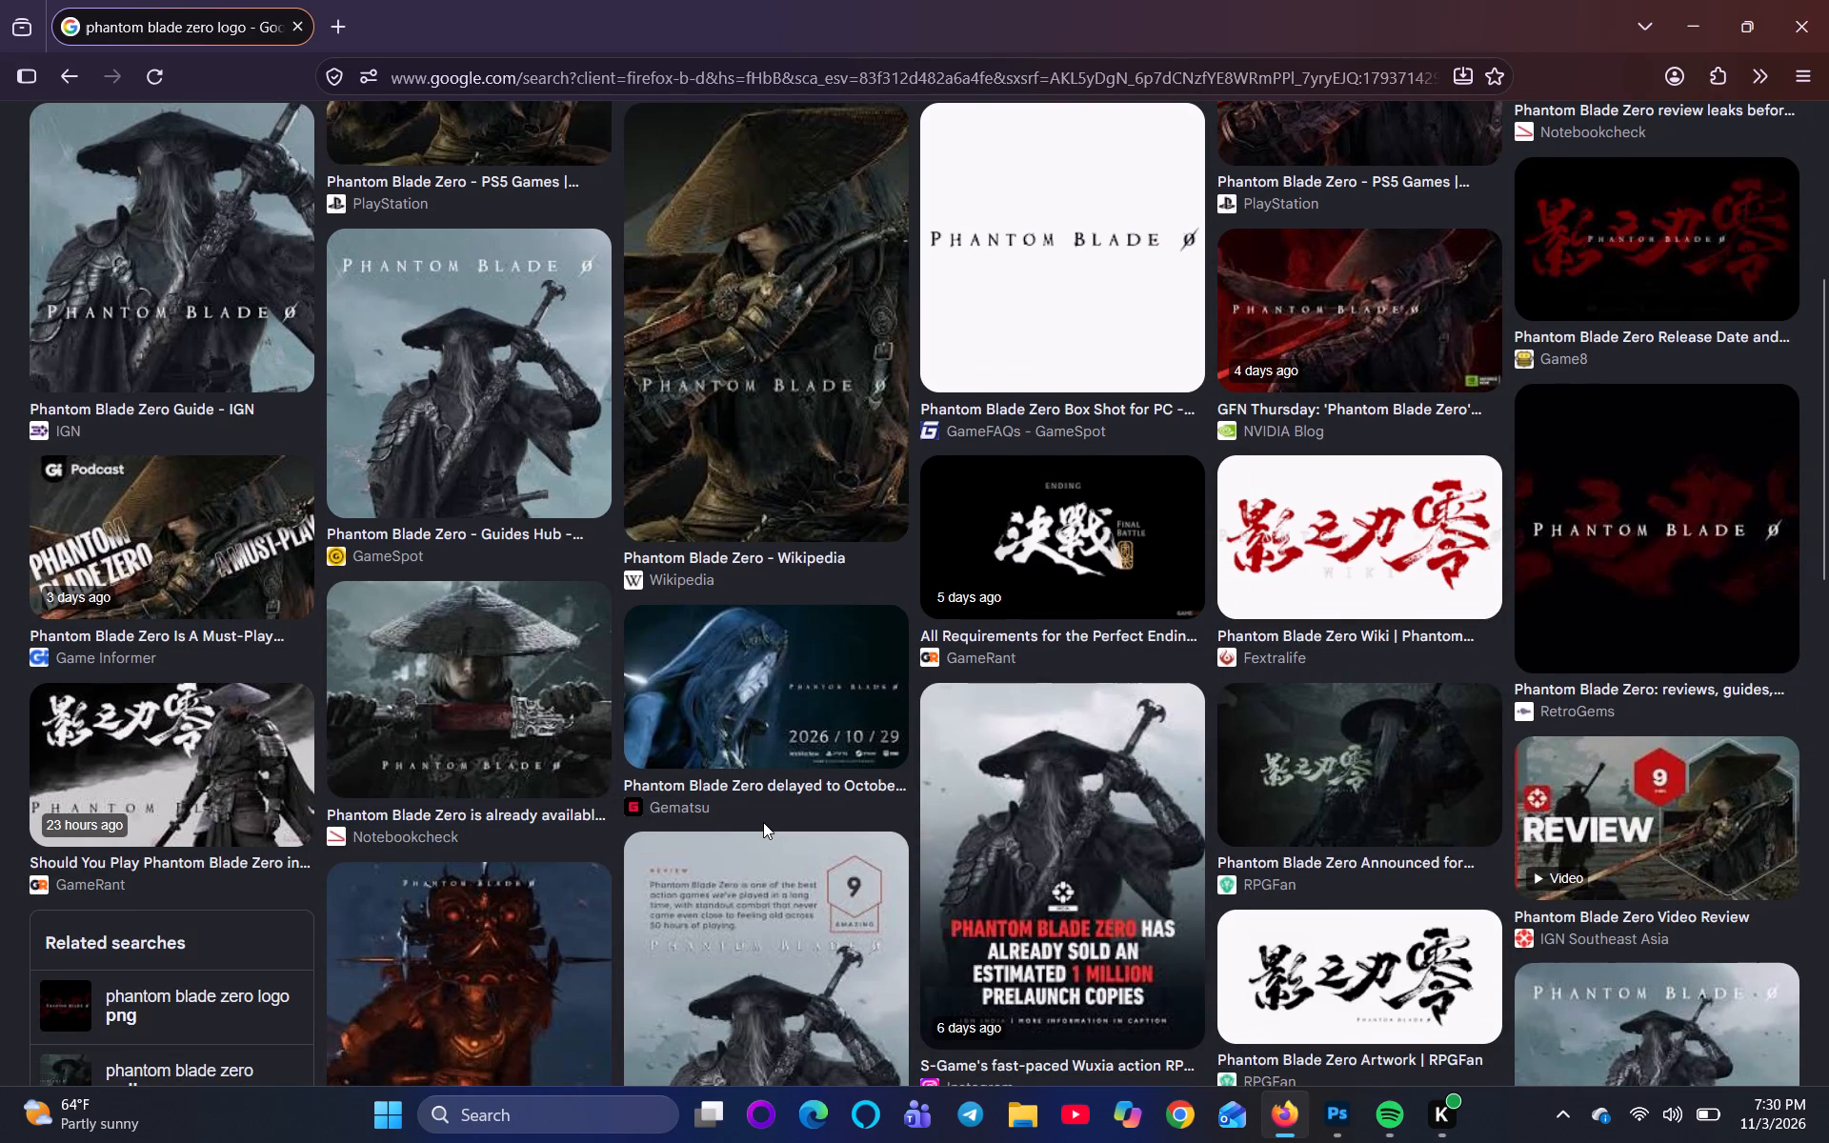
Switch to Photoshop and convert Layer 7, together with its layer mask, to a smart object.
{"action": "left_click", "coordinate": [1344, 1111]}
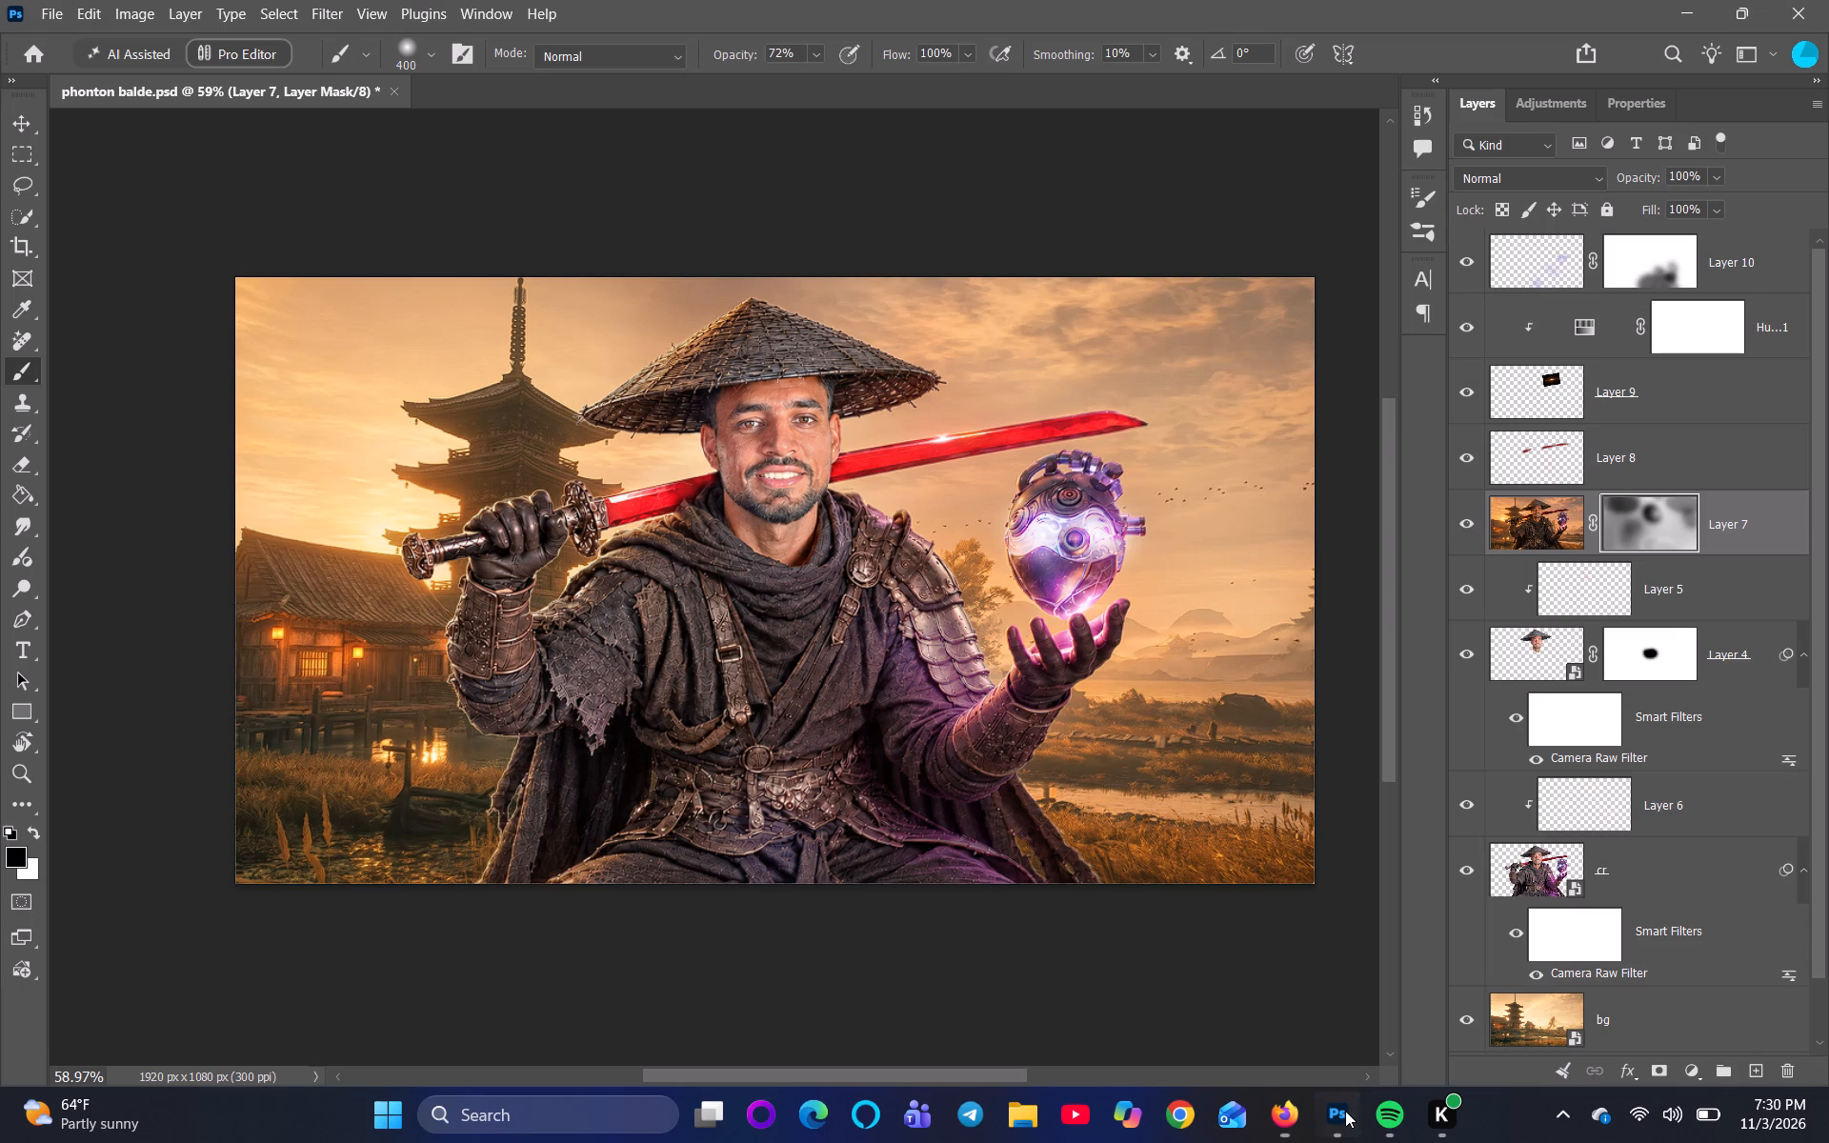
{"action": "right_click", "coordinate": [1552, 545]}
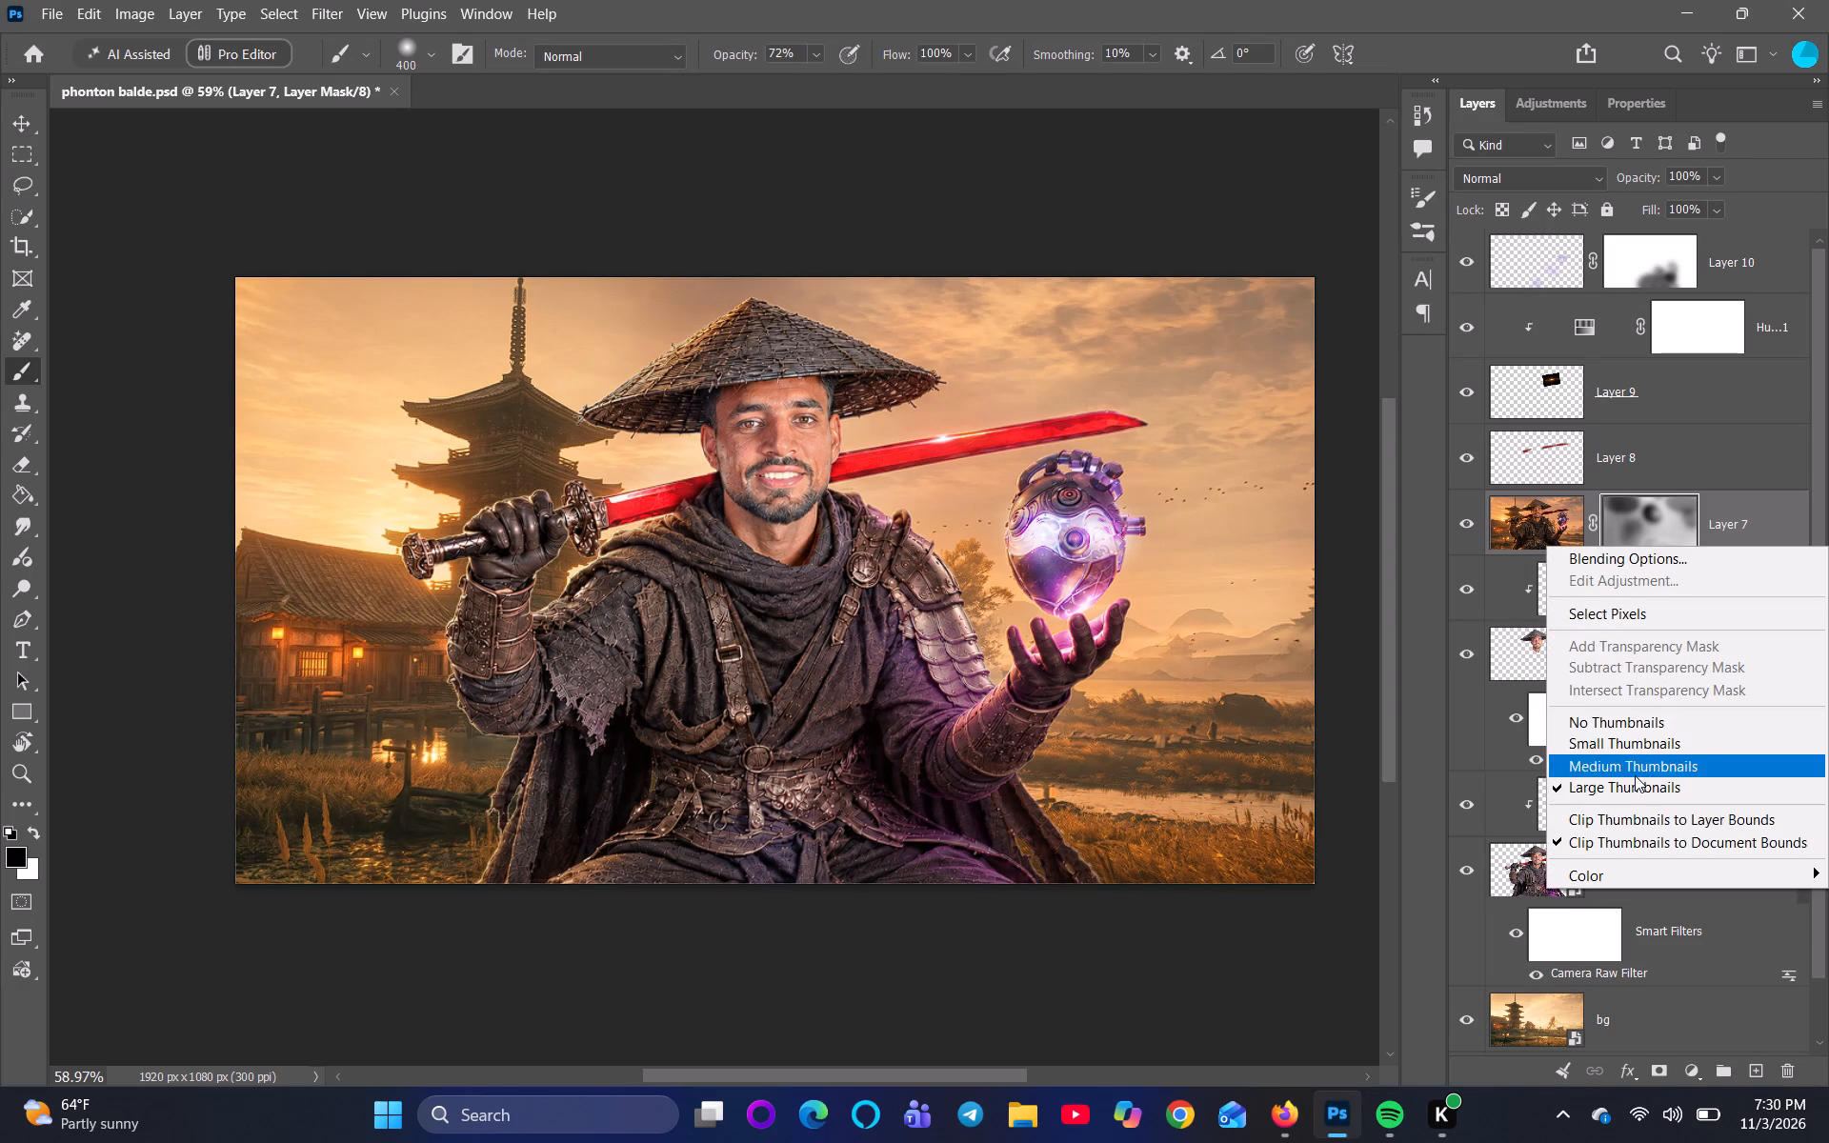
{"action": "right_click", "coordinate": [1767, 542]}
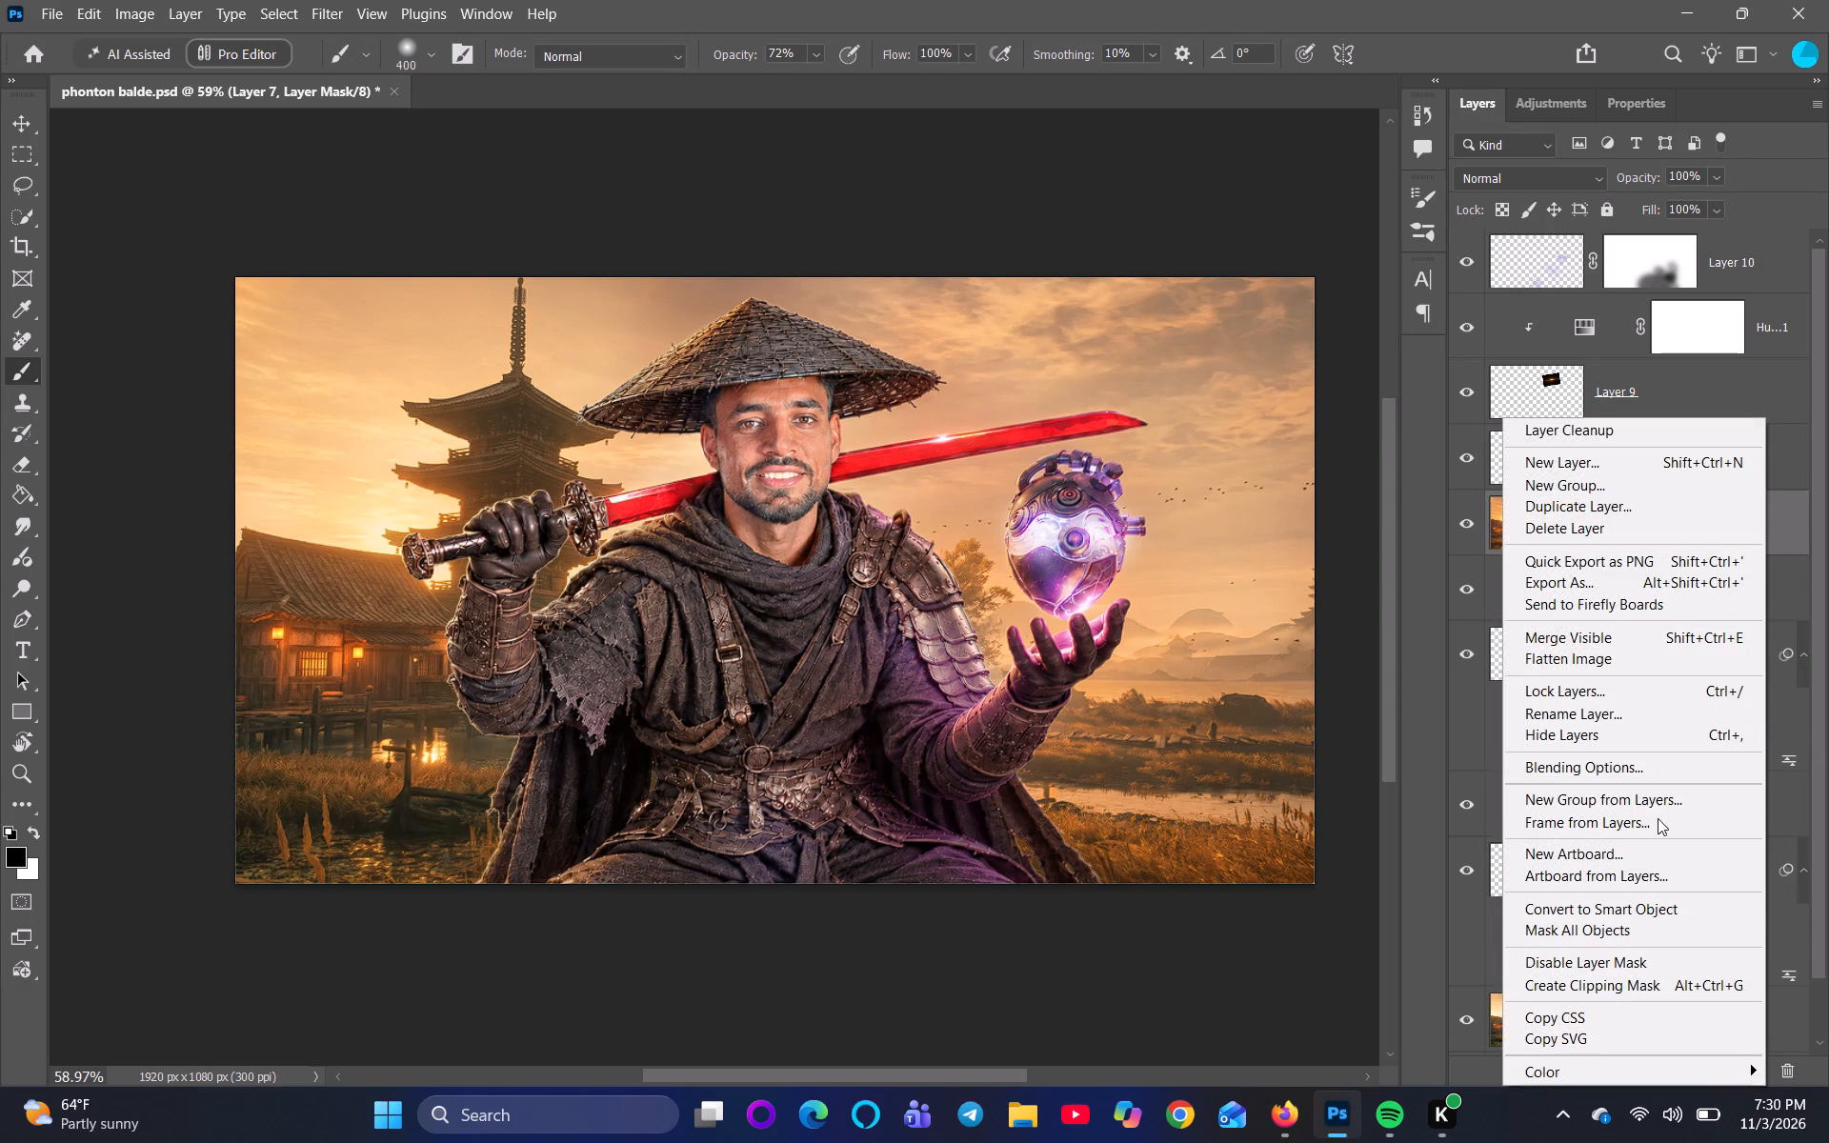
{"action": "left_click", "coordinate": [1660, 913]}
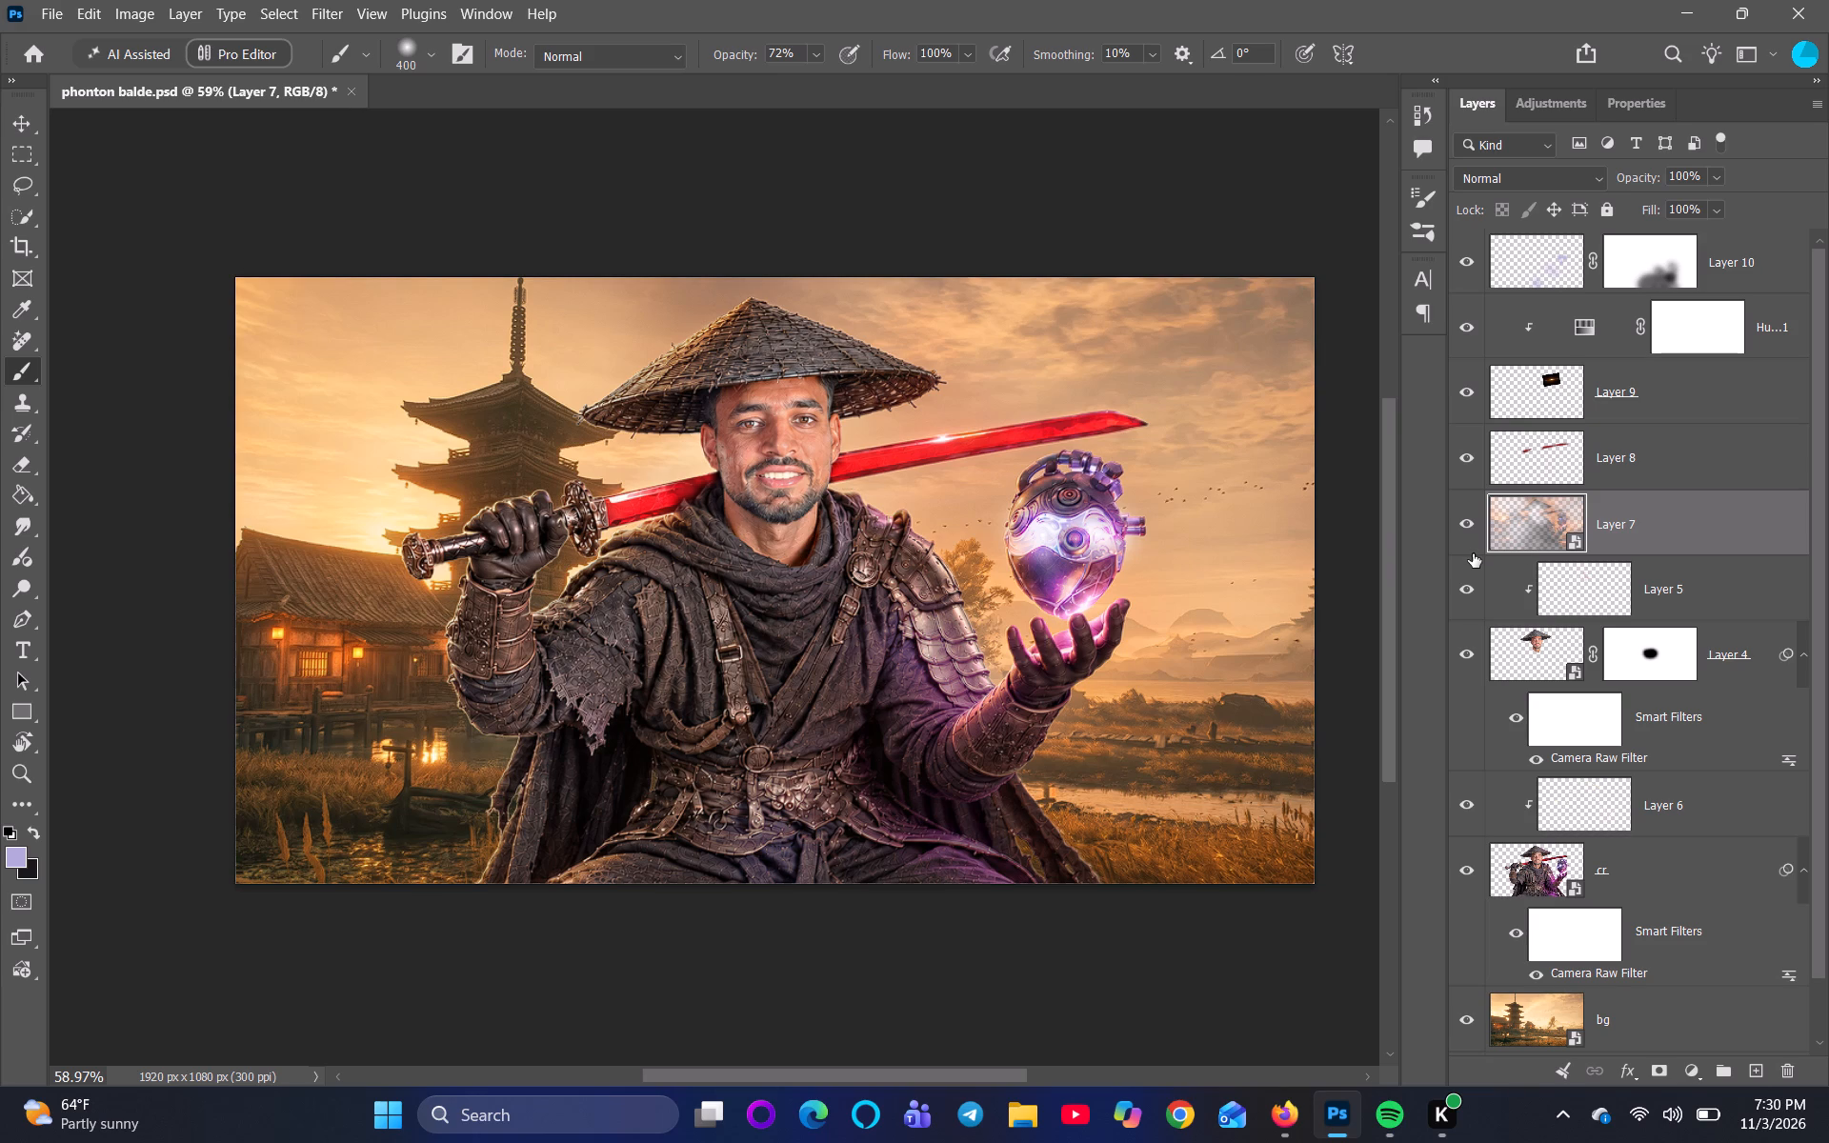
Convert Layer 9, set to Screen blending below the clipped hue adjustment, to a smart object.
{"action": "scroll", "coordinate": [1517, 603], "scroll_direction": "up", "scroll_amount": 3}
{"action": "scroll", "coordinate": [1547, 296], "scroll_direction": "down", "scroll_amount": 2}
{"action": "scroll", "coordinate": [1572, 633], "scroll_direction": "down", "scroll_amount": 2}
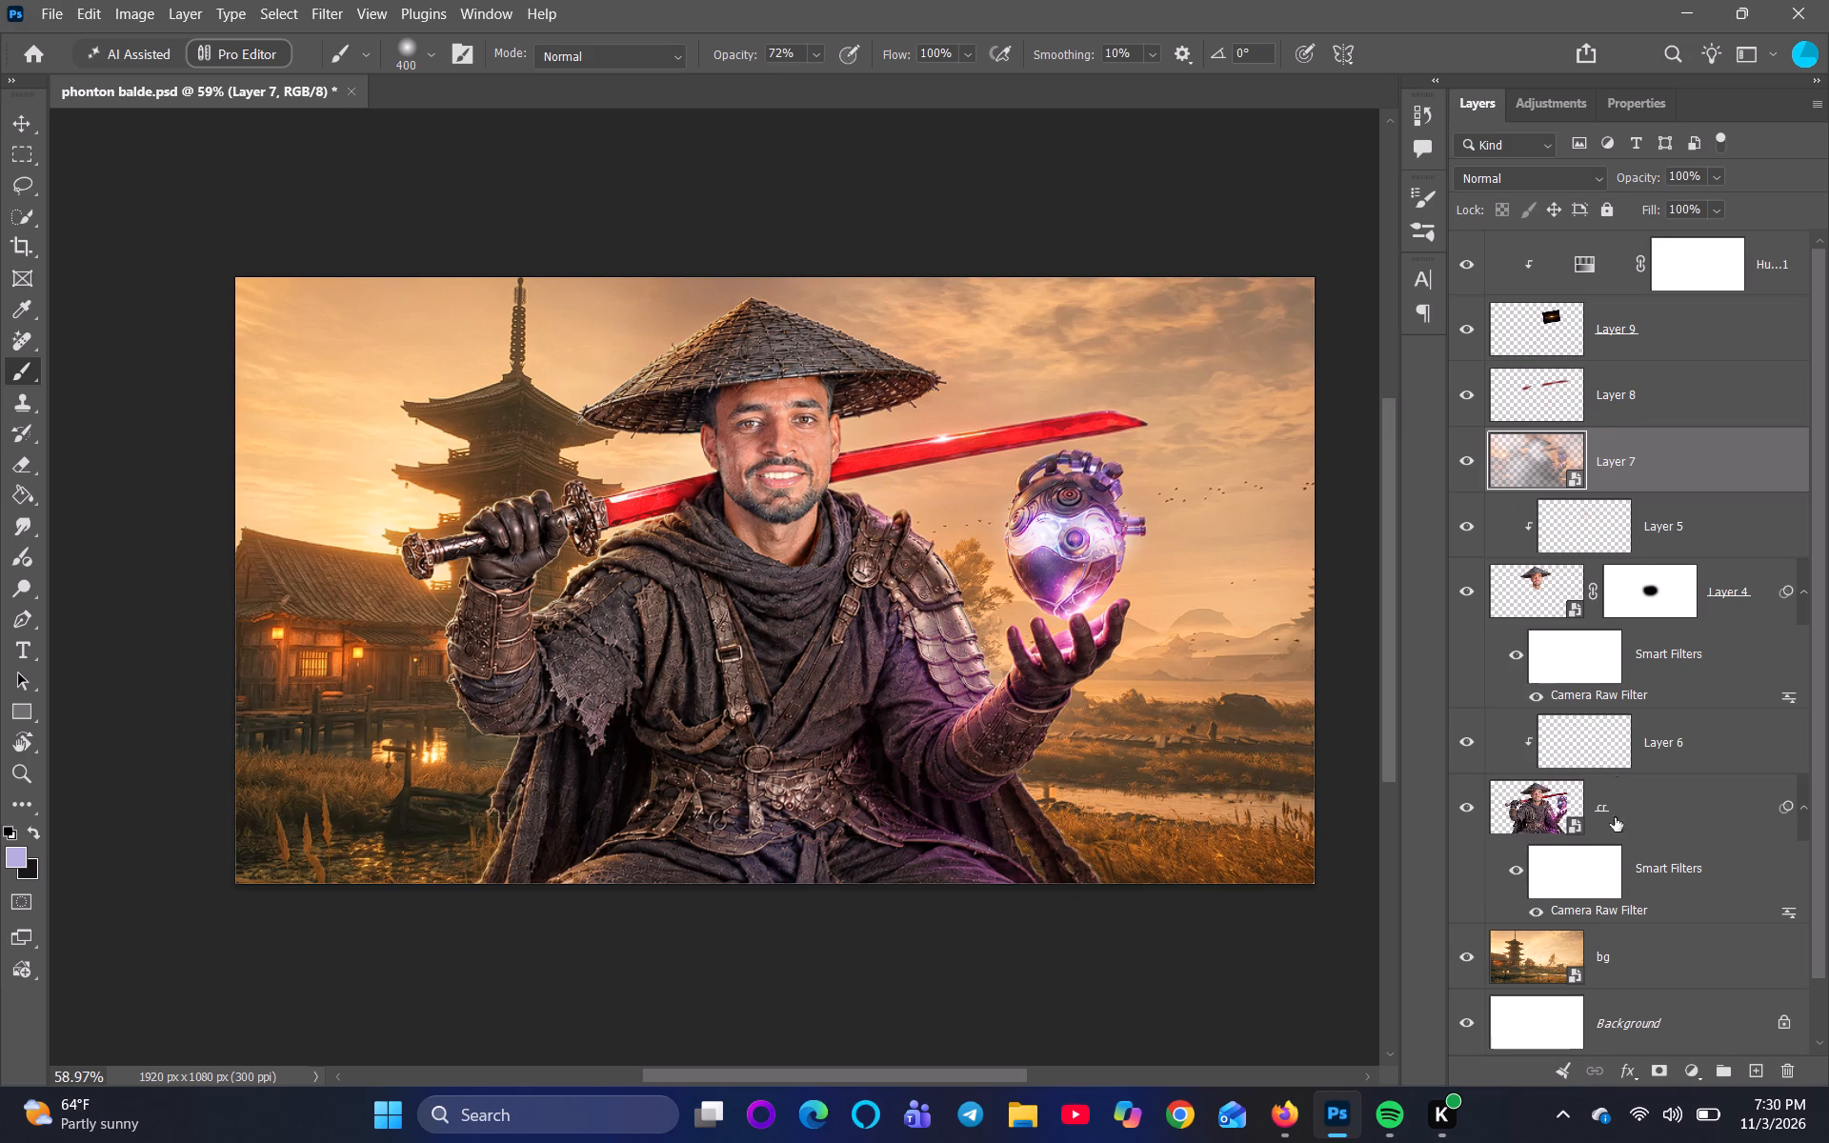
{"action": "scroll", "coordinate": [1533, 520], "scroll_direction": "up", "scroll_amount": 4}
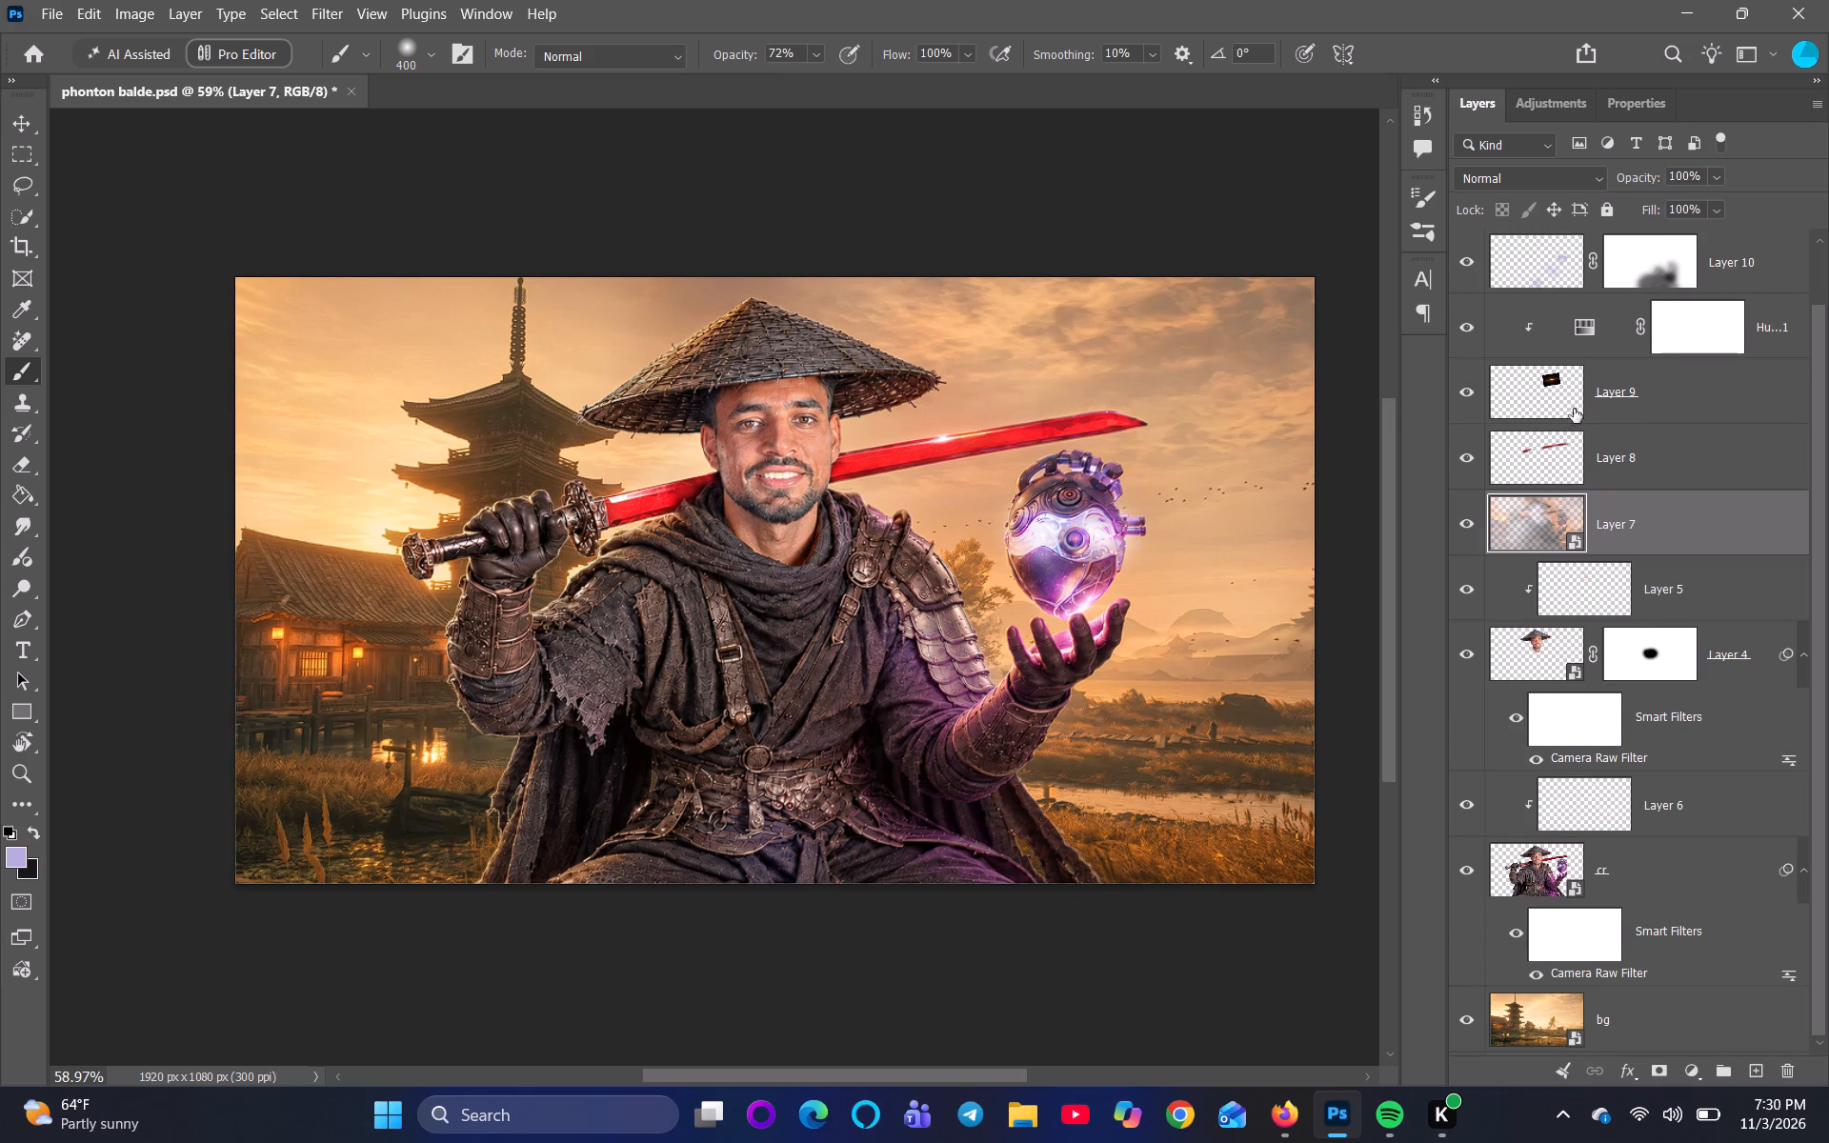
{"action": "right_click", "coordinate": [1573, 388]}
{"action": "right_click", "coordinate": [1729, 376]}
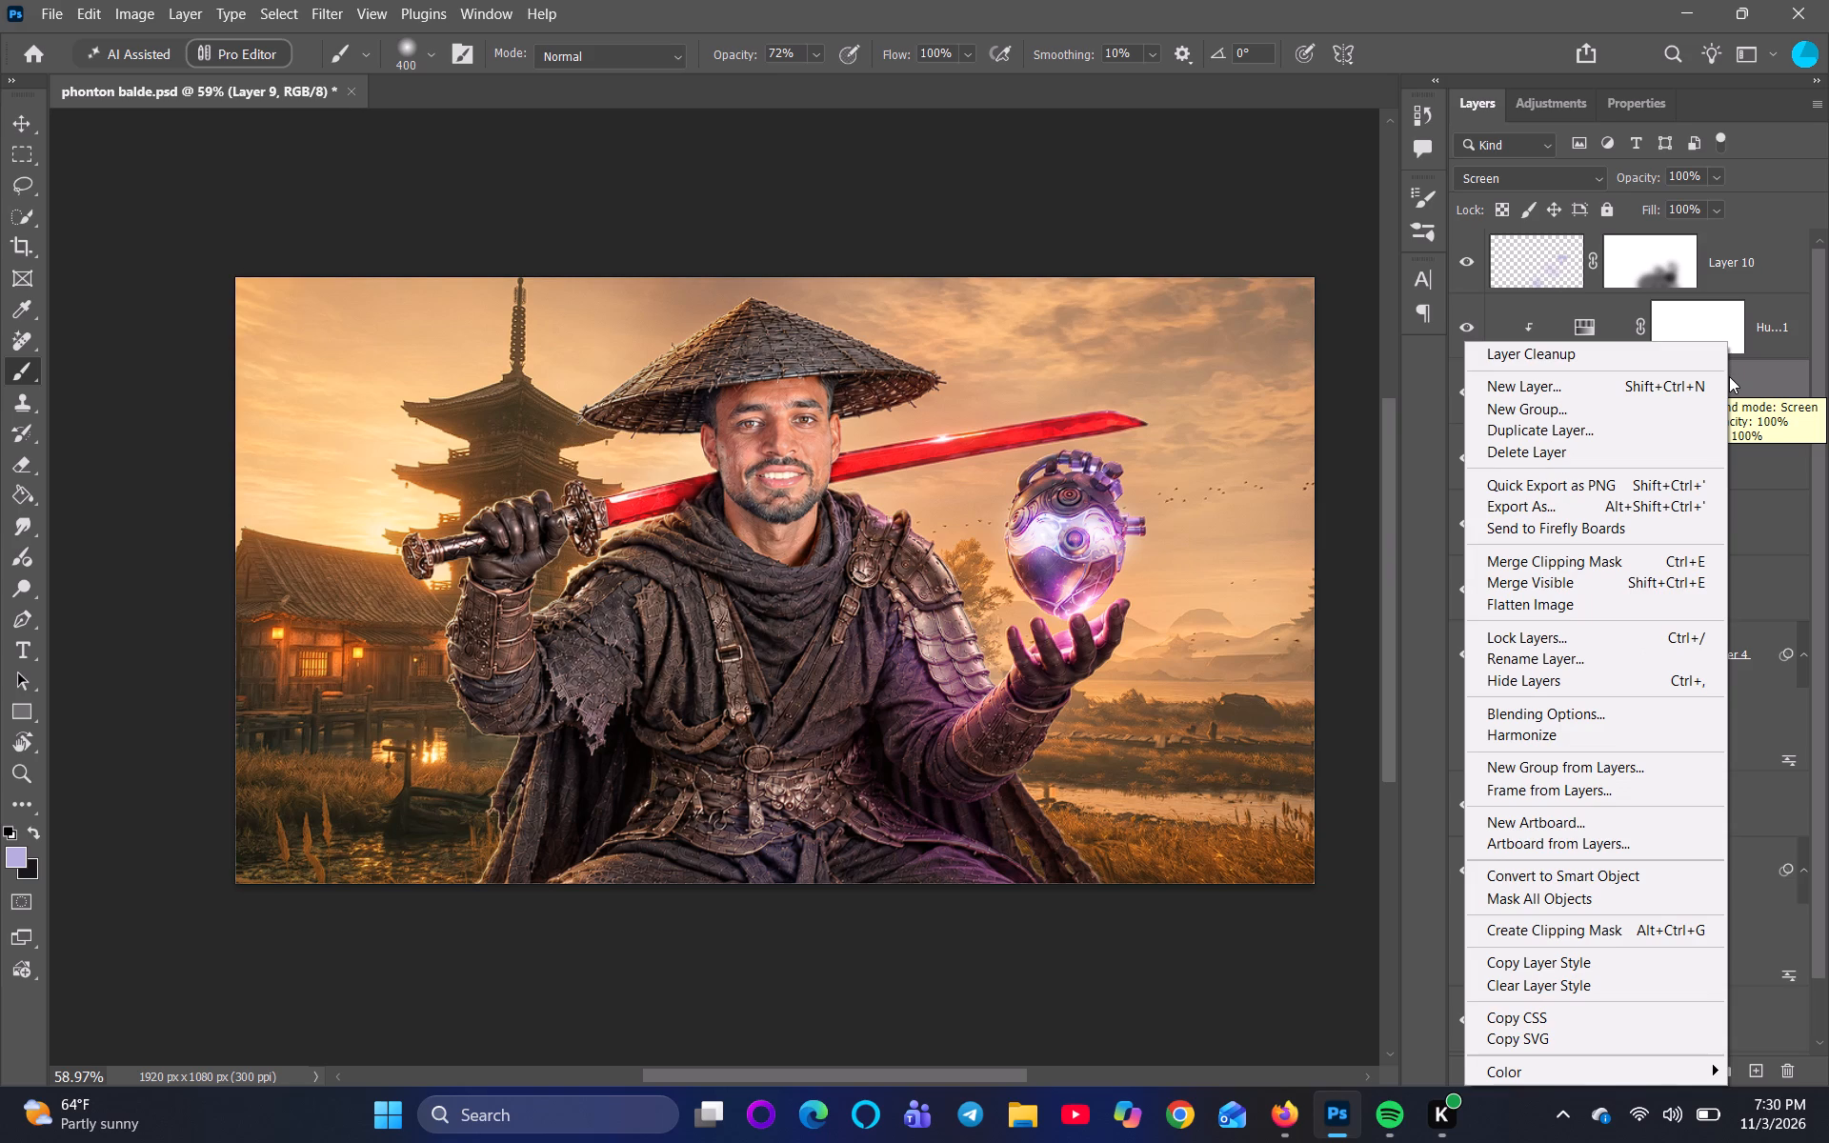
{"action": "left_click", "coordinate": [1639, 872]}
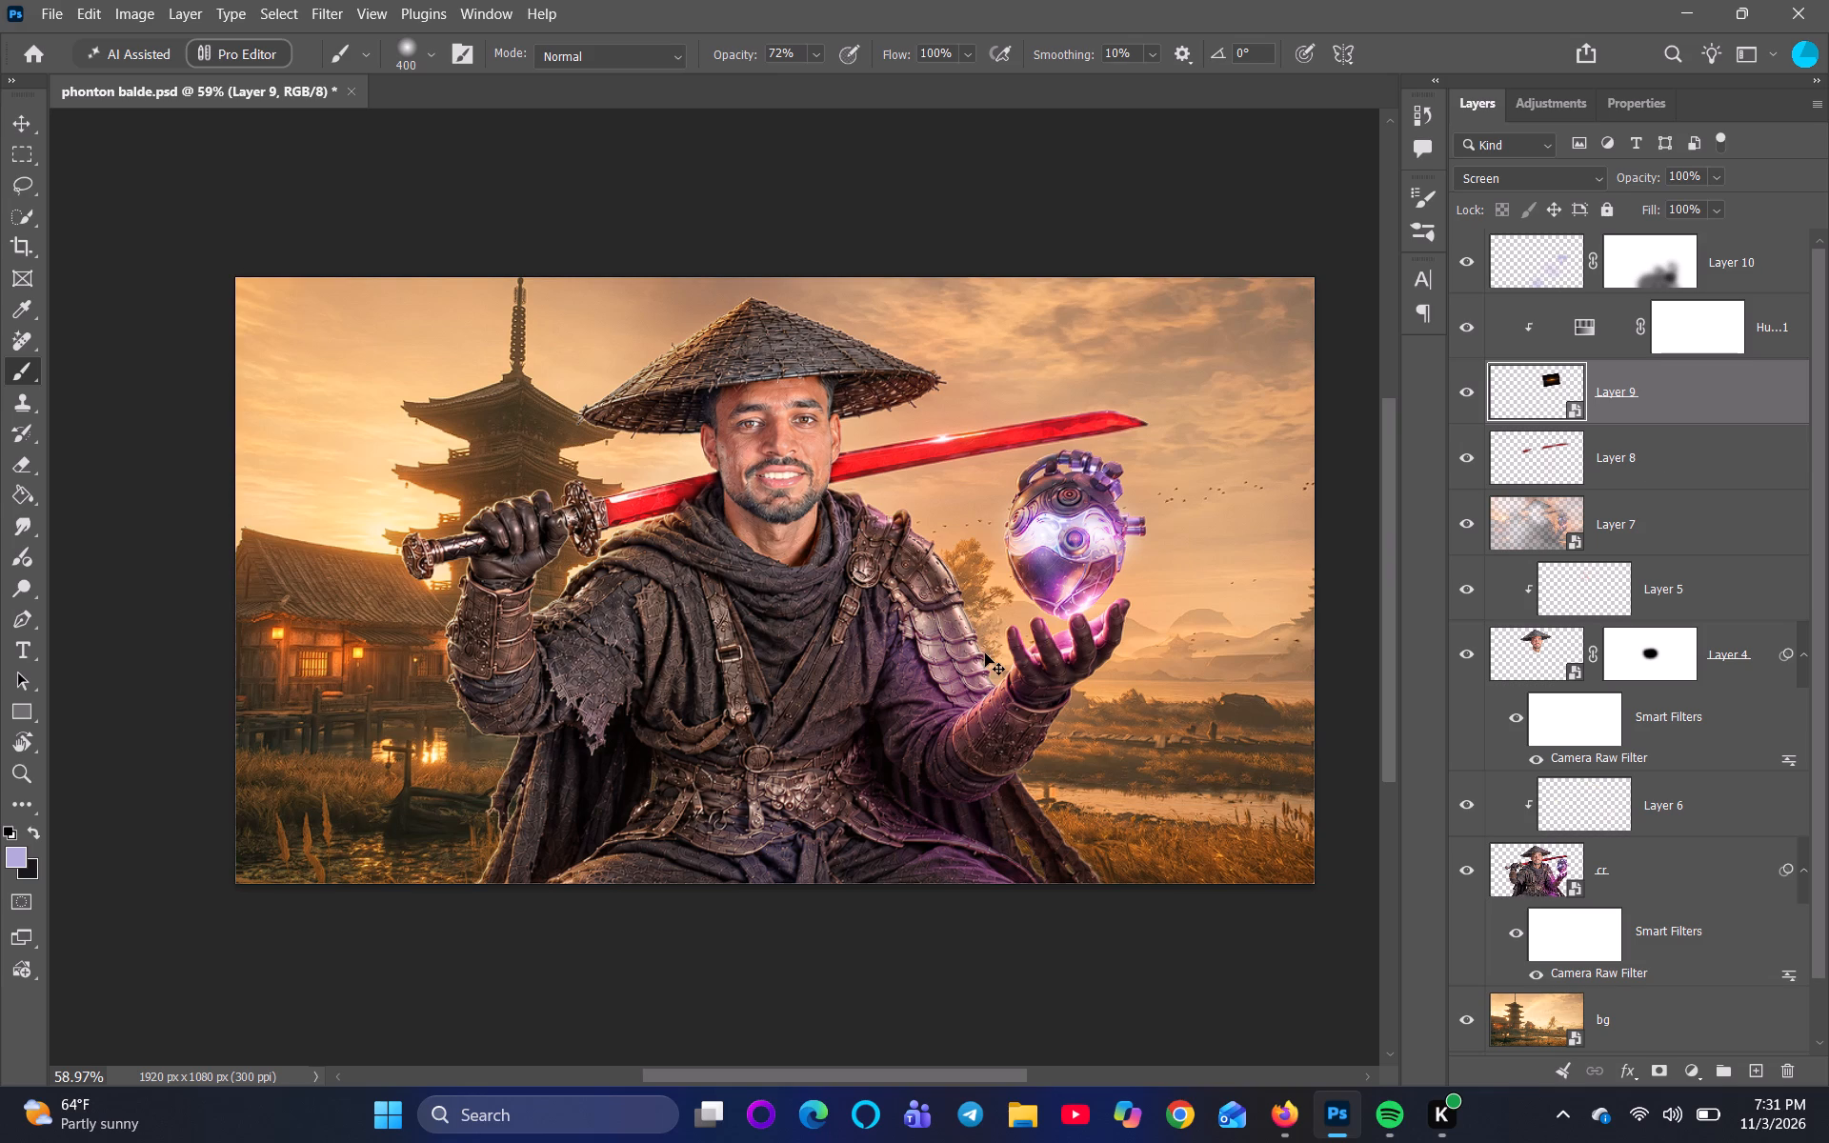
{"action": "key", "text": "ctrl+0"}
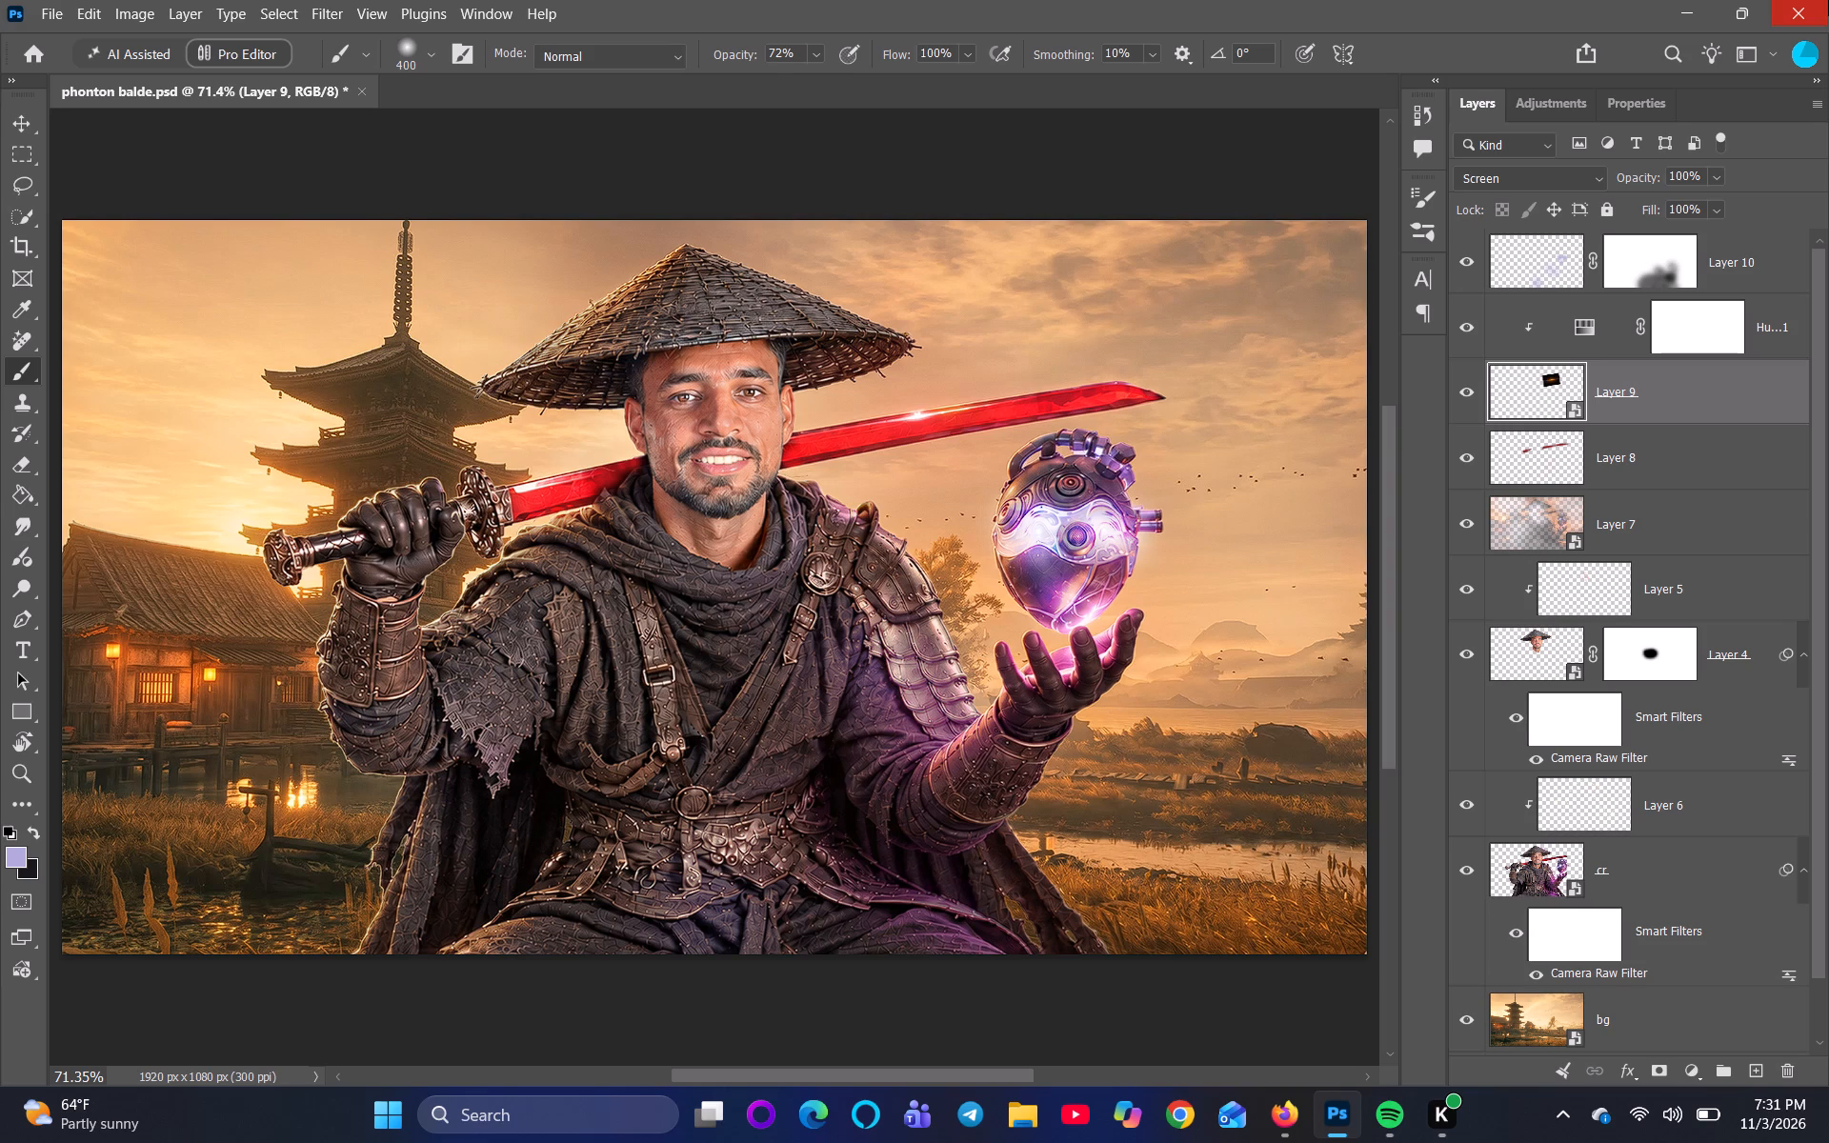
Switch to Firefox and refine the image search to "phantom blade zero logo png".
{"action": "left_click", "coordinate": [1283, 1117]}
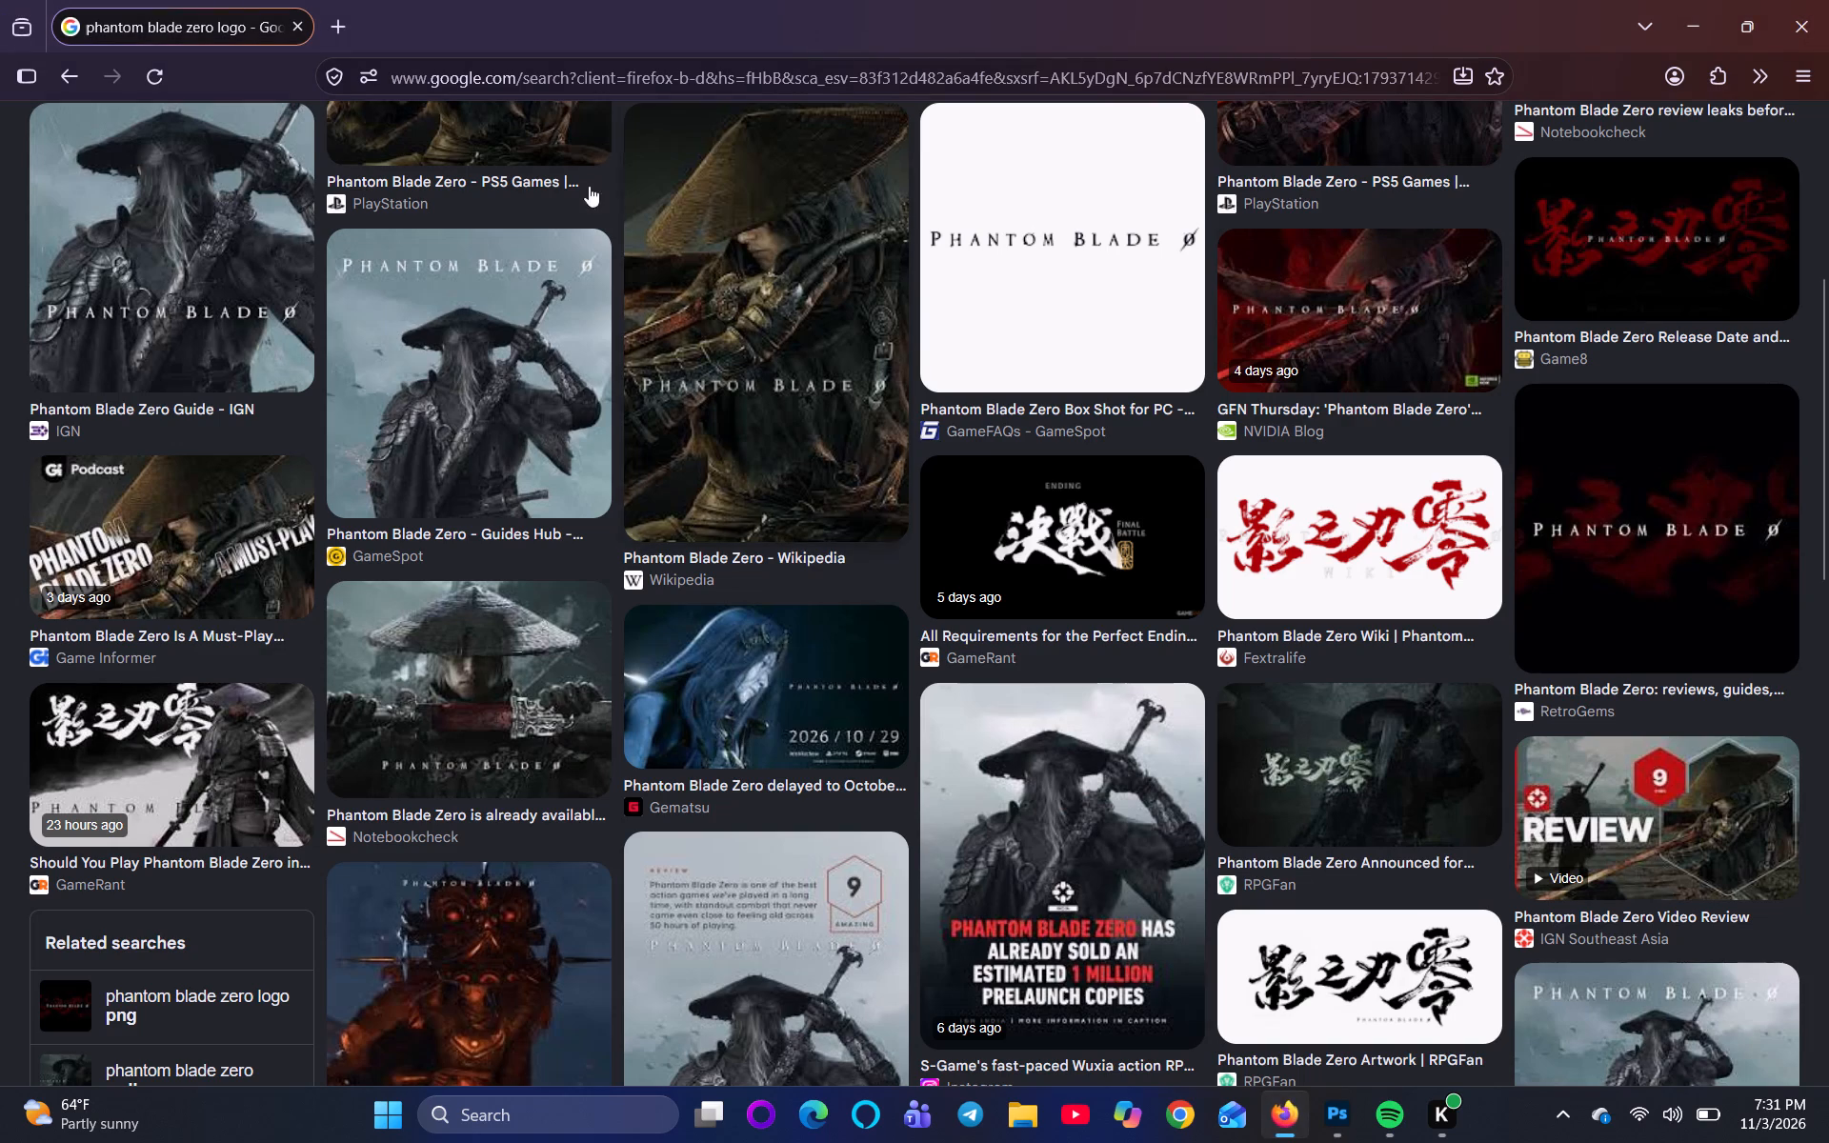
{"action": "scroll", "coordinate": [491, 284], "scroll_direction": "up", "scroll_amount": 10}
{"action": "left_click", "coordinate": [564, 176]}
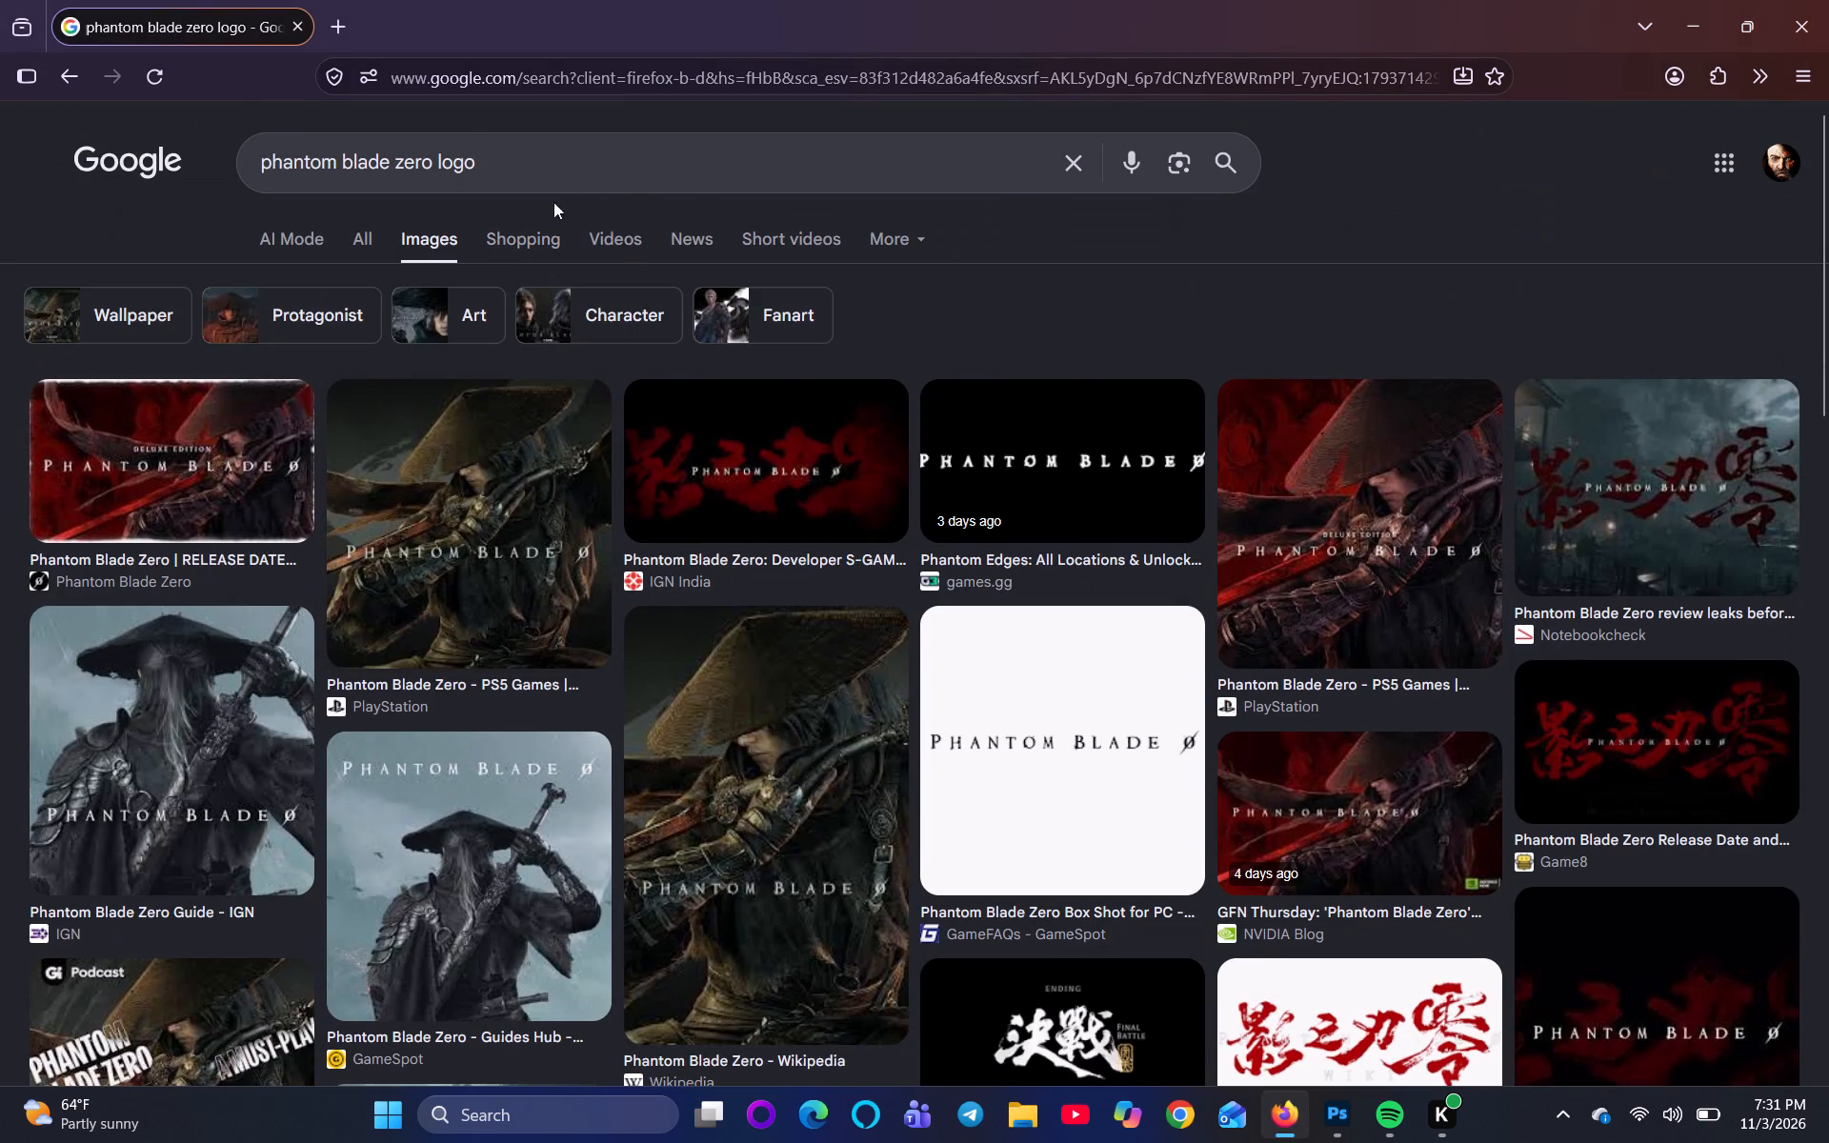
{"action": "key", "text": "space"}
{"action": "key", "text": "p"}
{"action": "key", "text": "n"}
{"action": "key", "text": "g"}
{"action": "key", "text": "Return"}
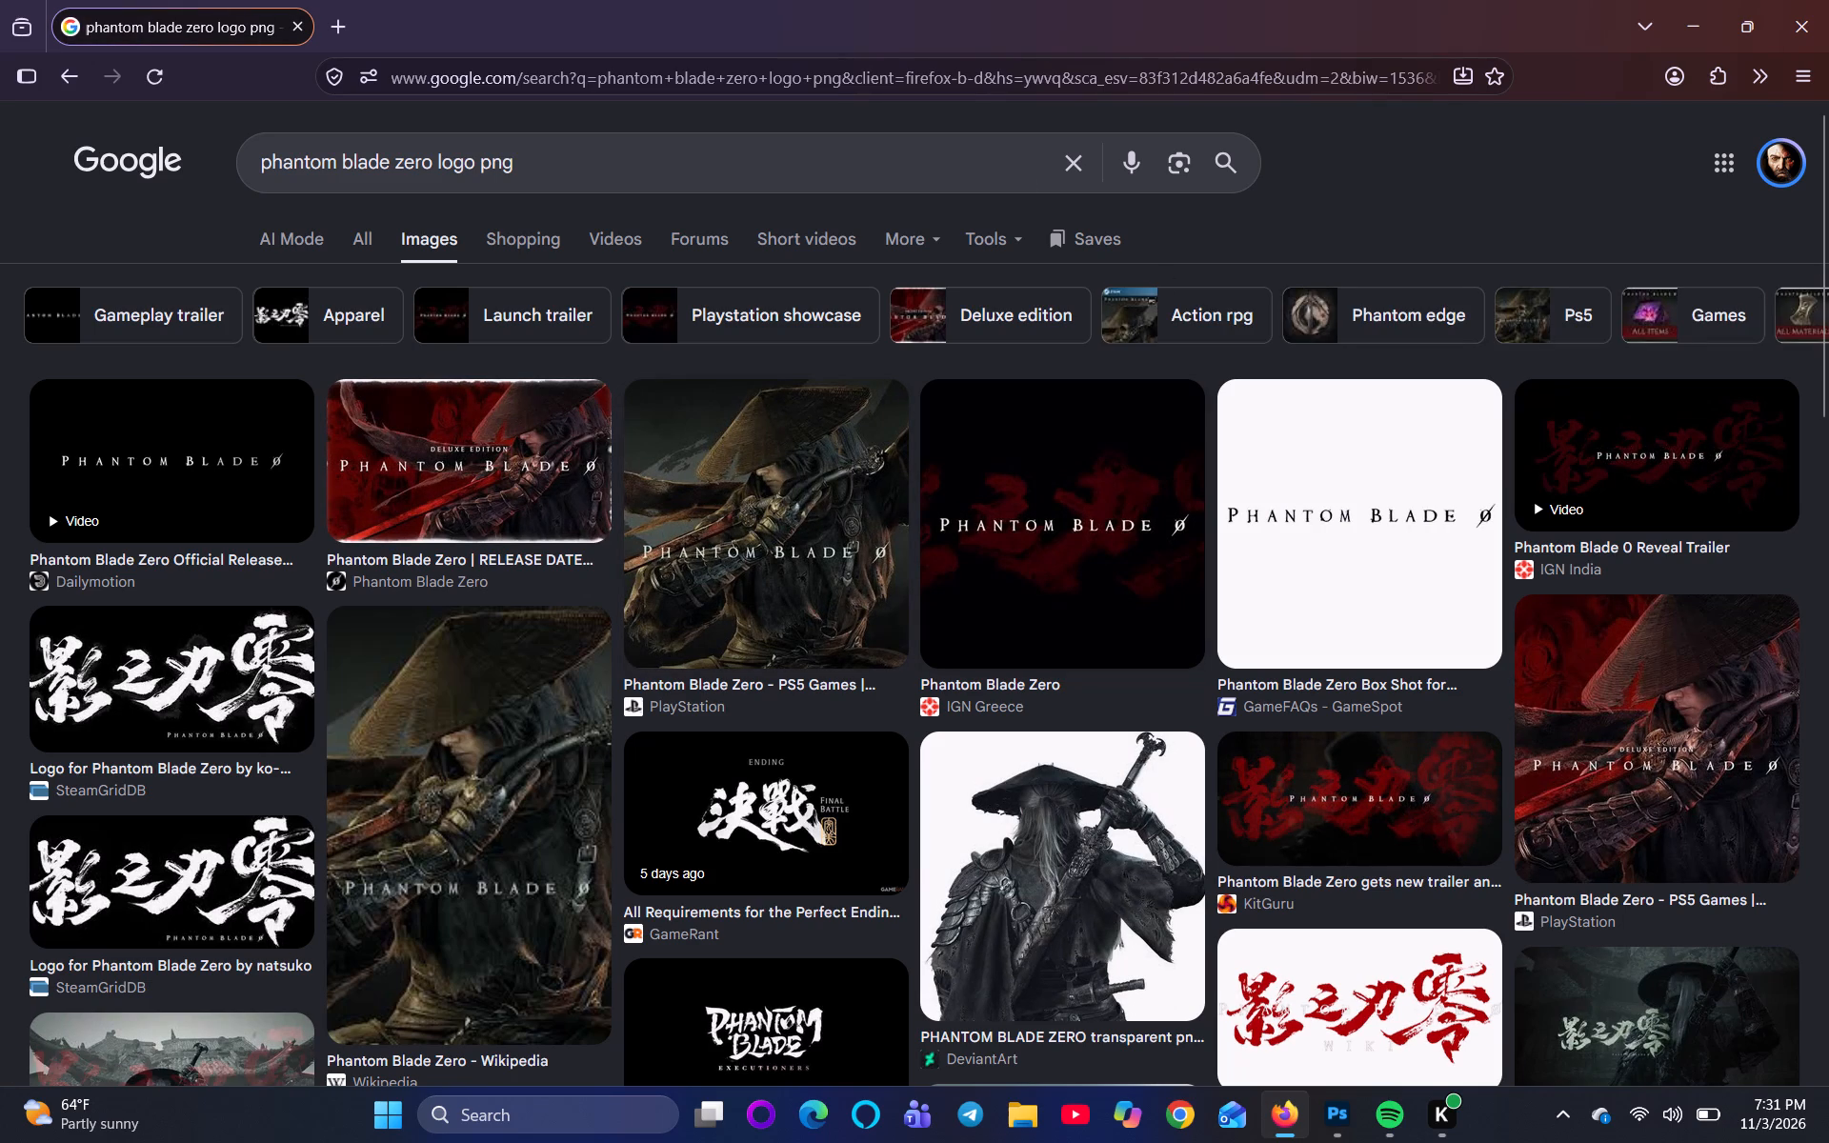
Compare the Phantom Blade Zero logo candidates, previewing the SteamGridDB and GameFAQs versions and browsing their related images.
{"action": "left_click", "coordinate": [170, 671]}
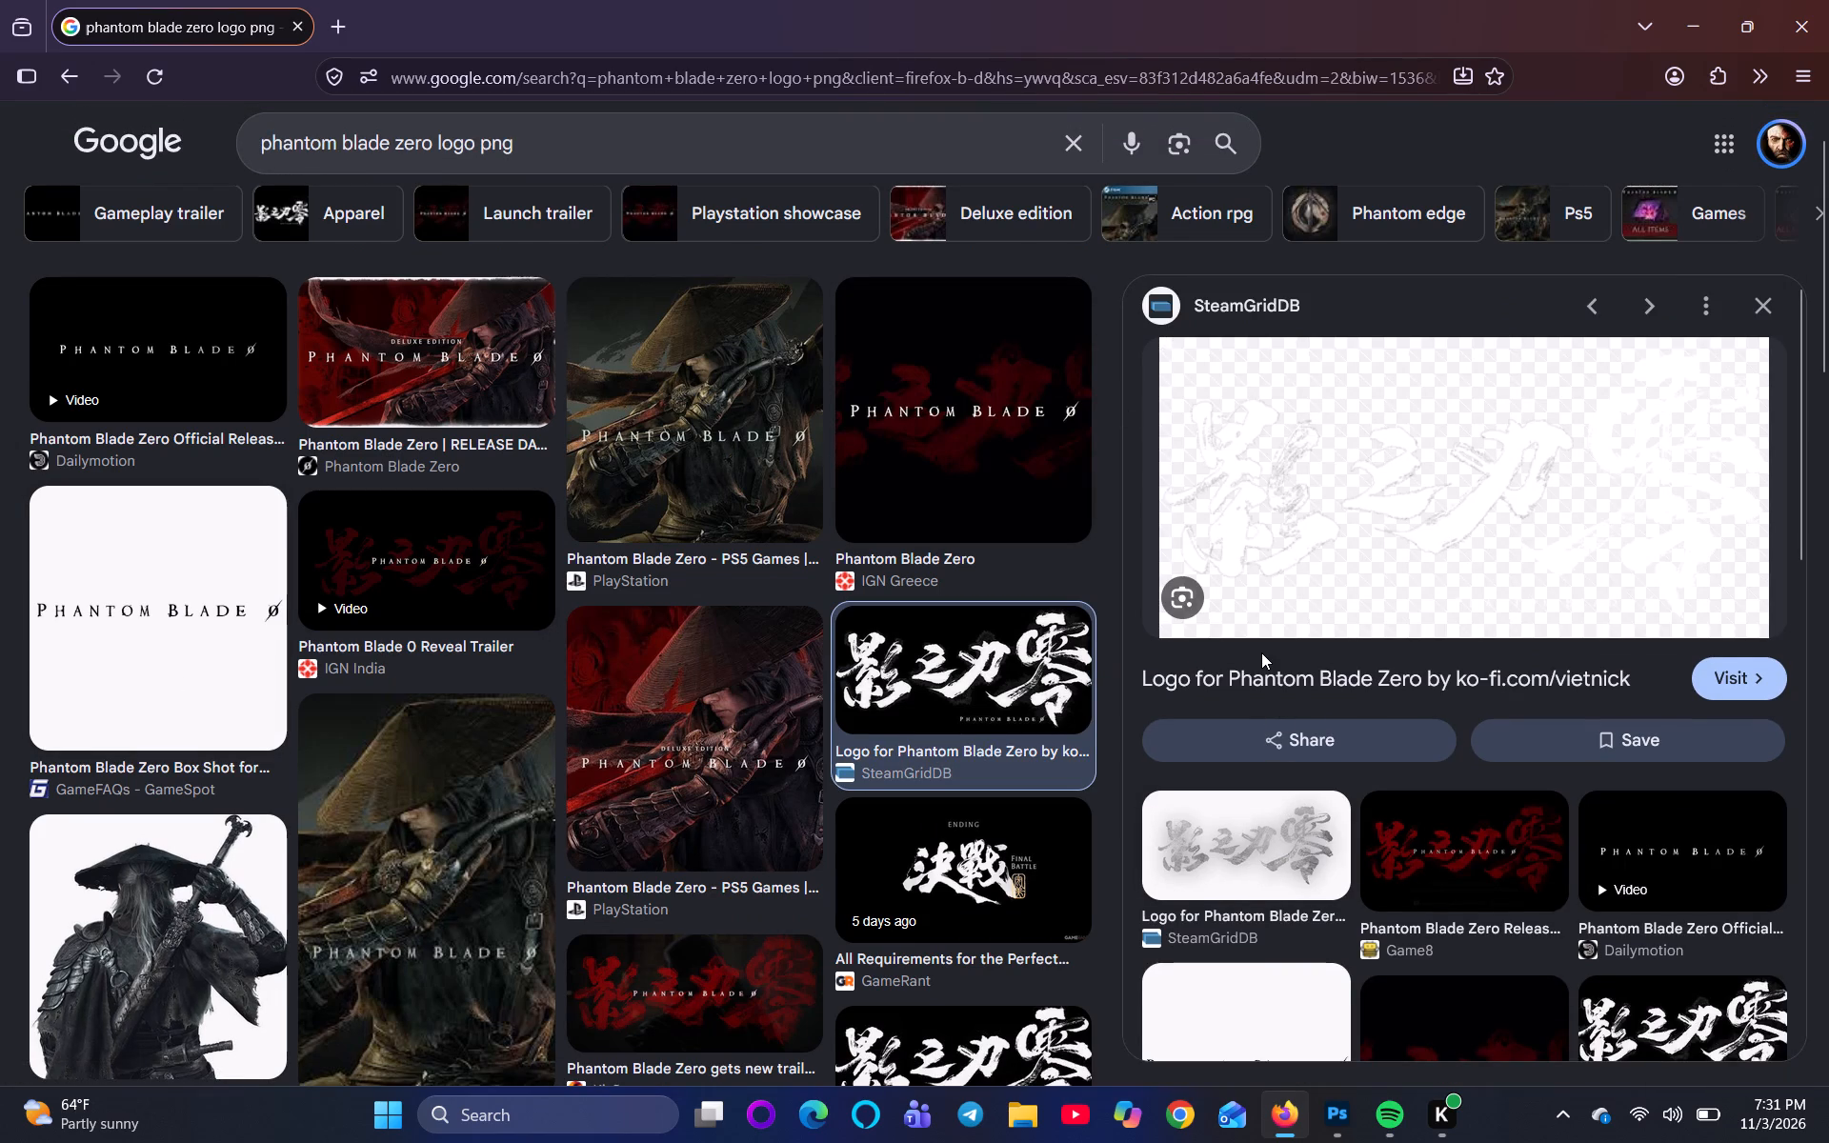
{"action": "scroll", "coordinate": [1388, 669], "scroll_direction": "down", "scroll_amount": 1}
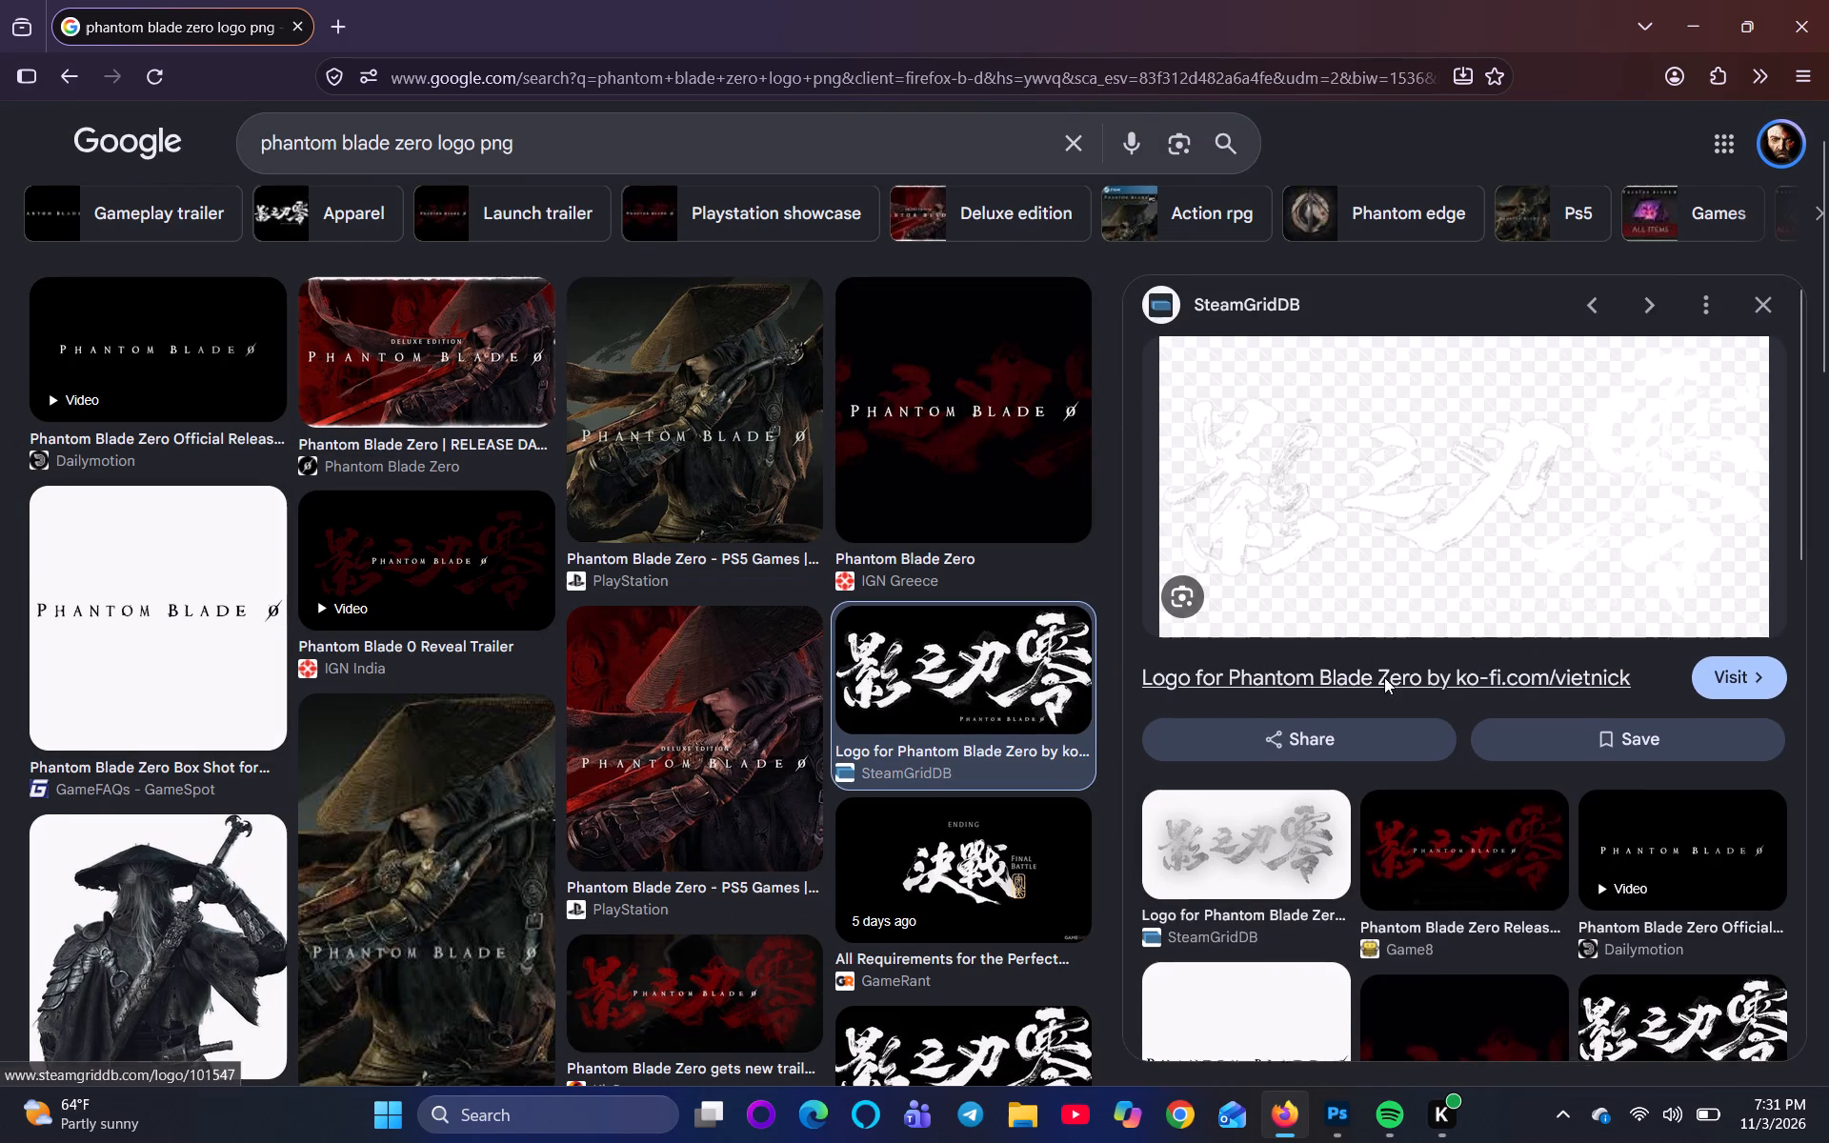
{"action": "scroll", "coordinate": [1384, 677], "scroll_direction": "down", "scroll_amount": 1}
{"action": "scroll", "coordinate": [1481, 696], "scroll_direction": "down", "scroll_amount": 3}
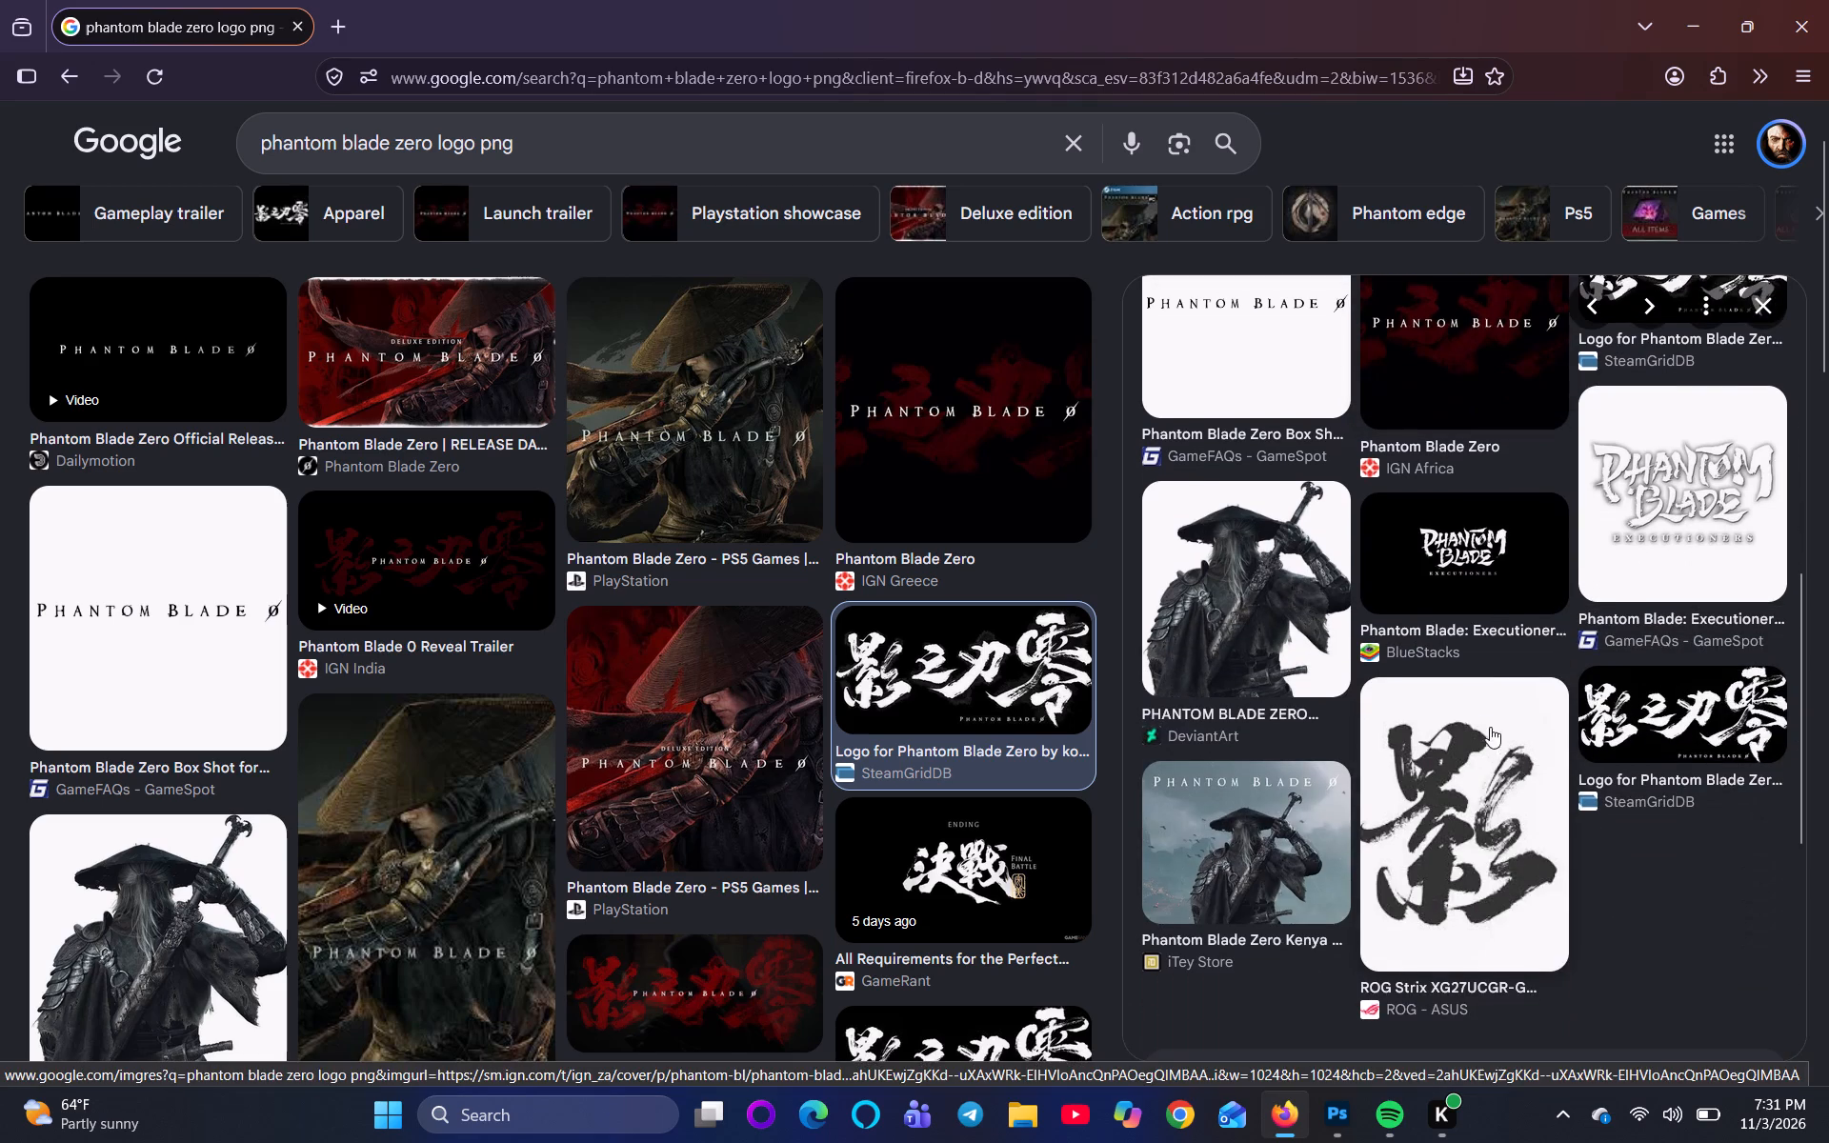
{"action": "scroll", "coordinate": [1395, 784], "scroll_direction": "up", "scroll_amount": 5}
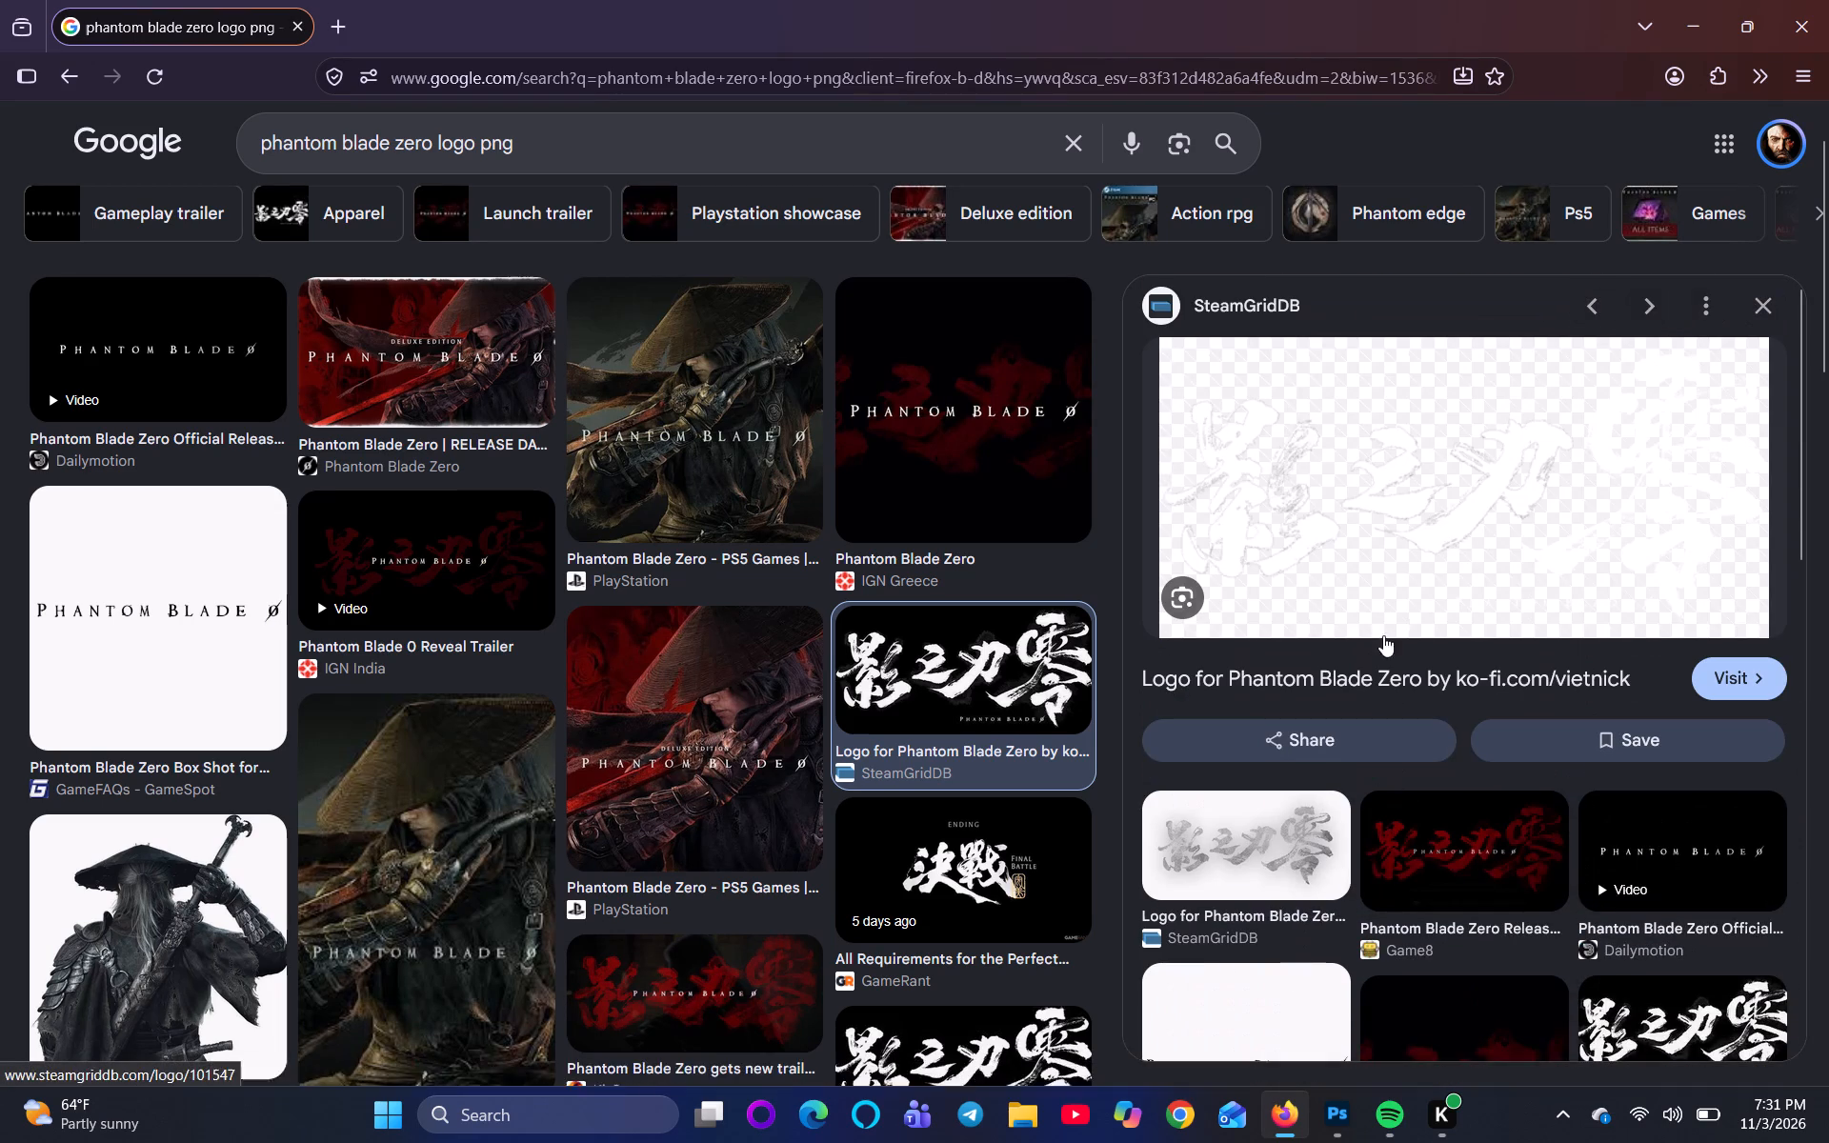
{"action": "left_click", "coordinate": [254, 668]}
{"action": "scroll", "coordinate": [1321, 572], "scroll_direction": "down", "scroll_amount": 3}
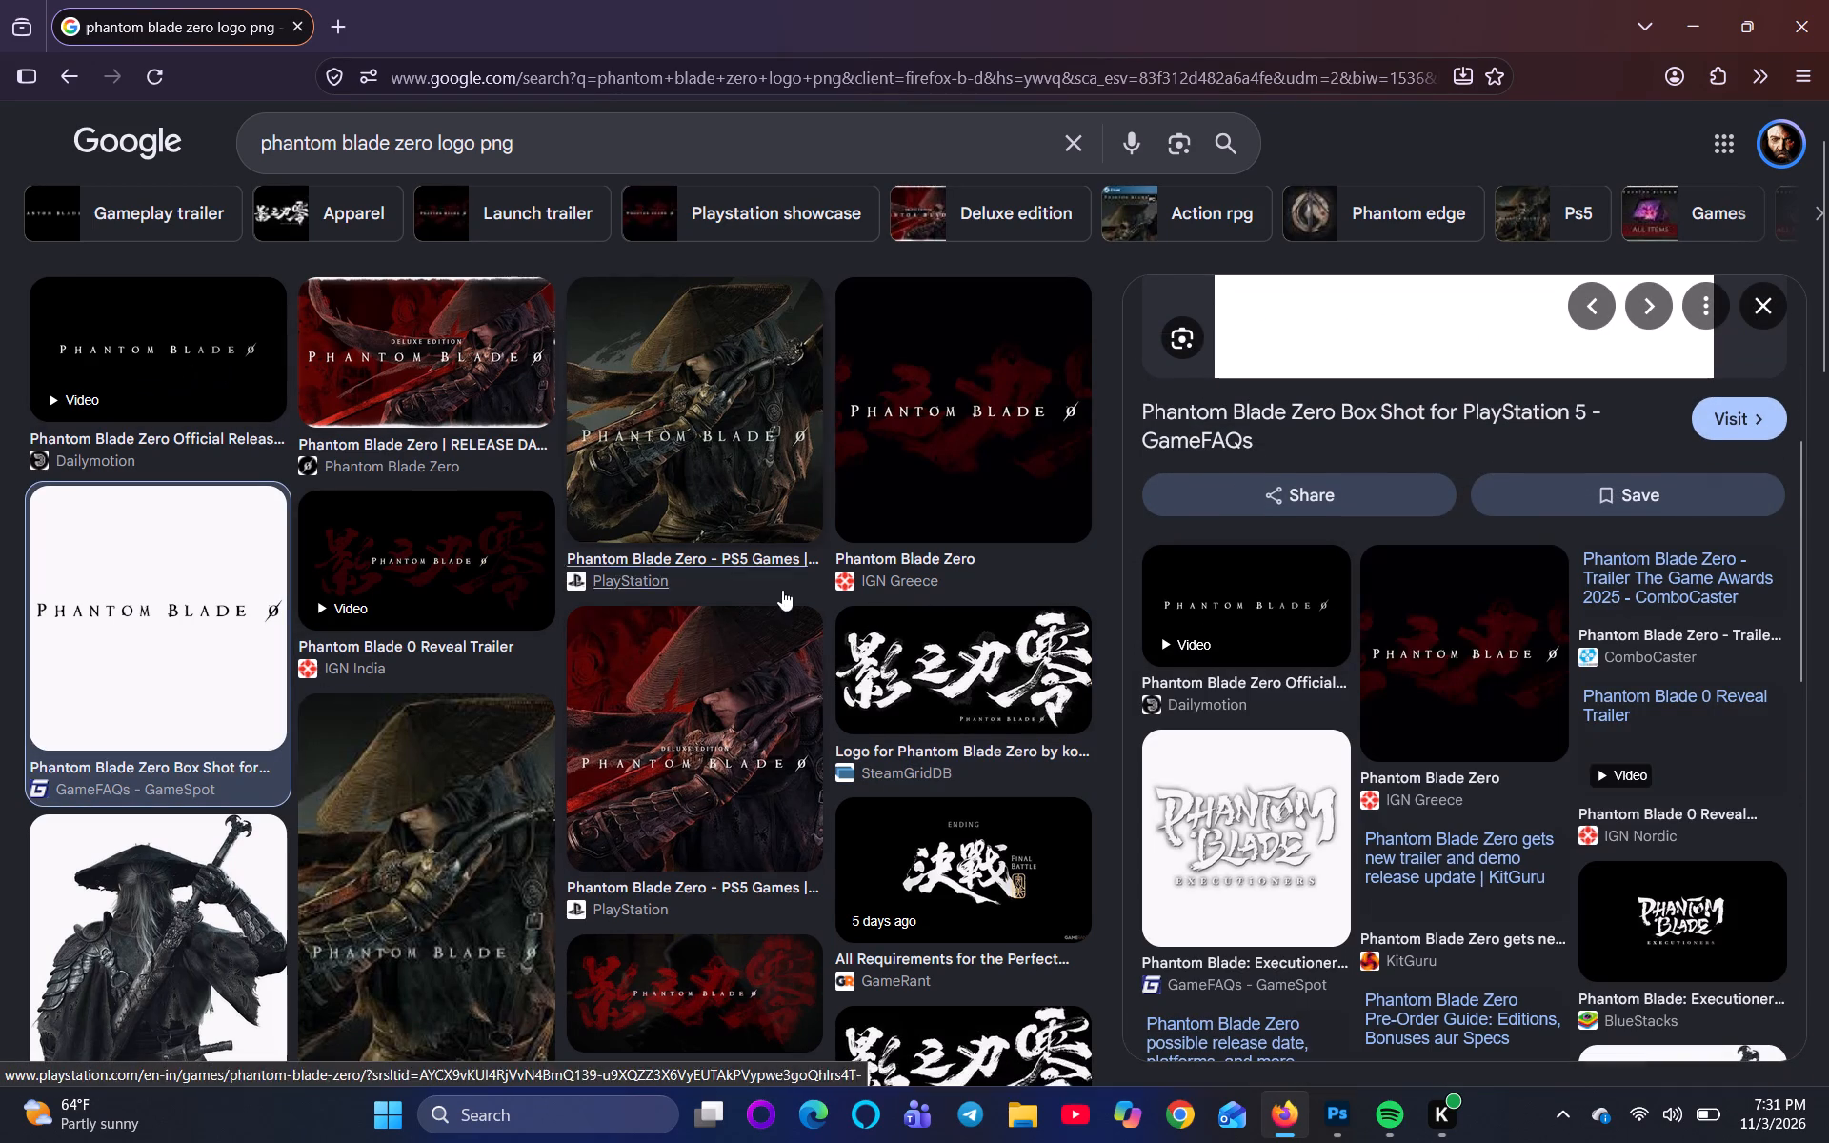
{"action": "left_click", "coordinate": [893, 650]}
{"action": "scroll", "coordinate": [1315, 594], "scroll_direction": "down", "scroll_amount": 1}
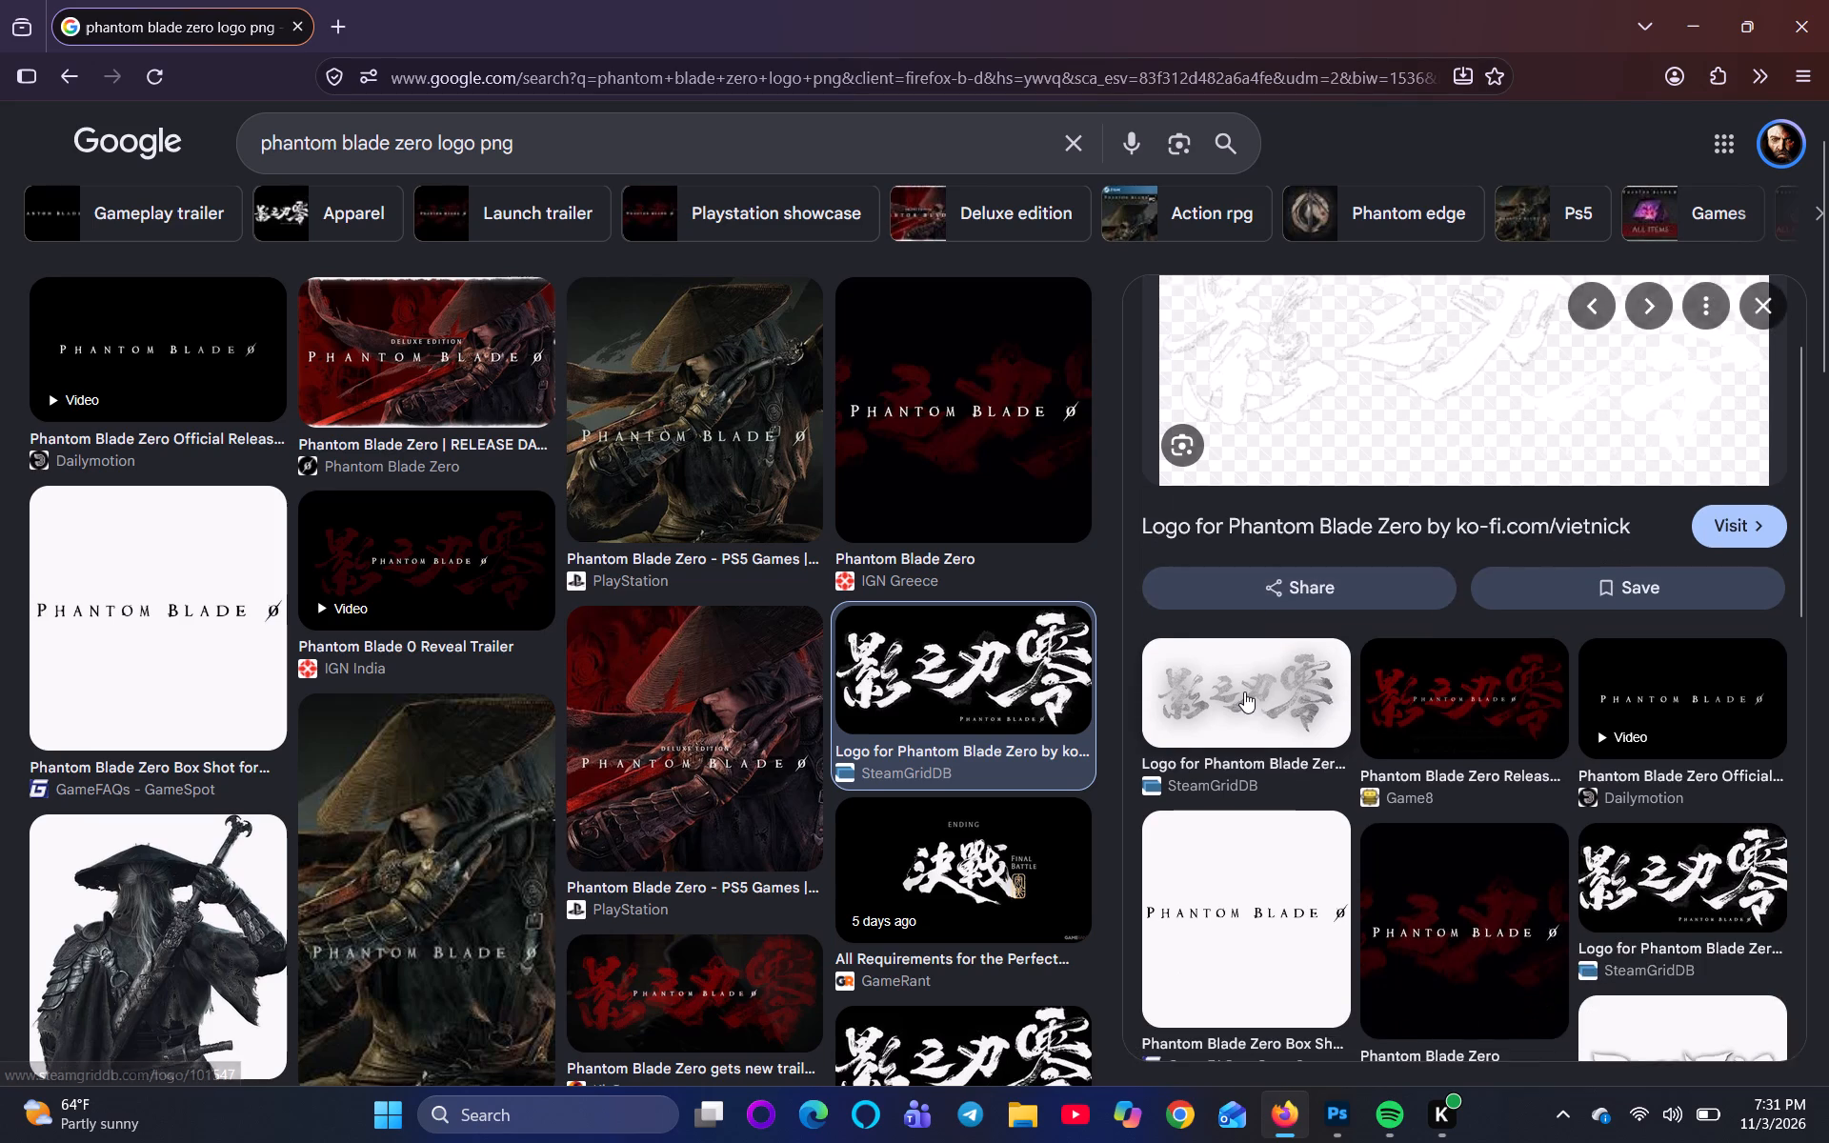
{"action": "left_click", "coordinate": [1244, 692]}
{"action": "scroll", "coordinate": [1429, 638], "scroll_direction": "down", "scroll_amount": 2}
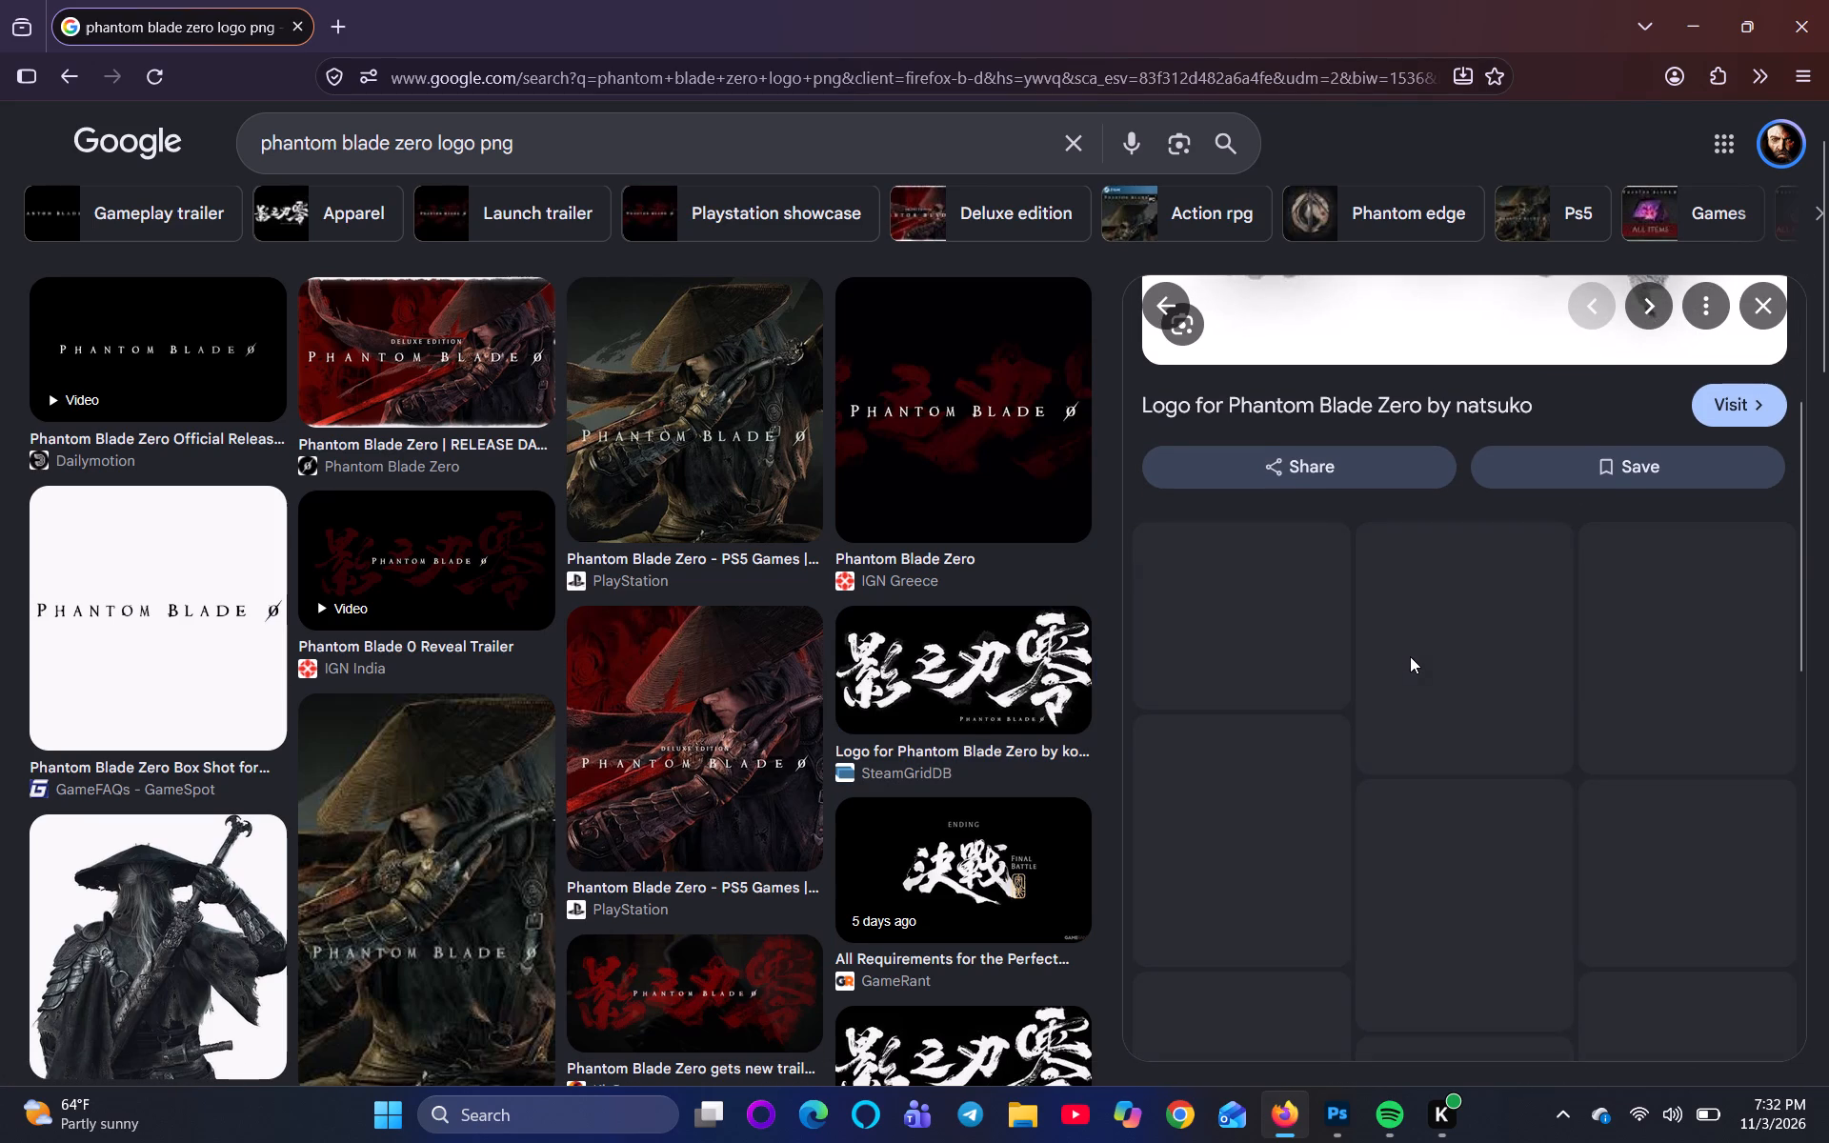
{"action": "scroll", "coordinate": [774, 701], "scroll_direction": "down", "scroll_amount": 4}
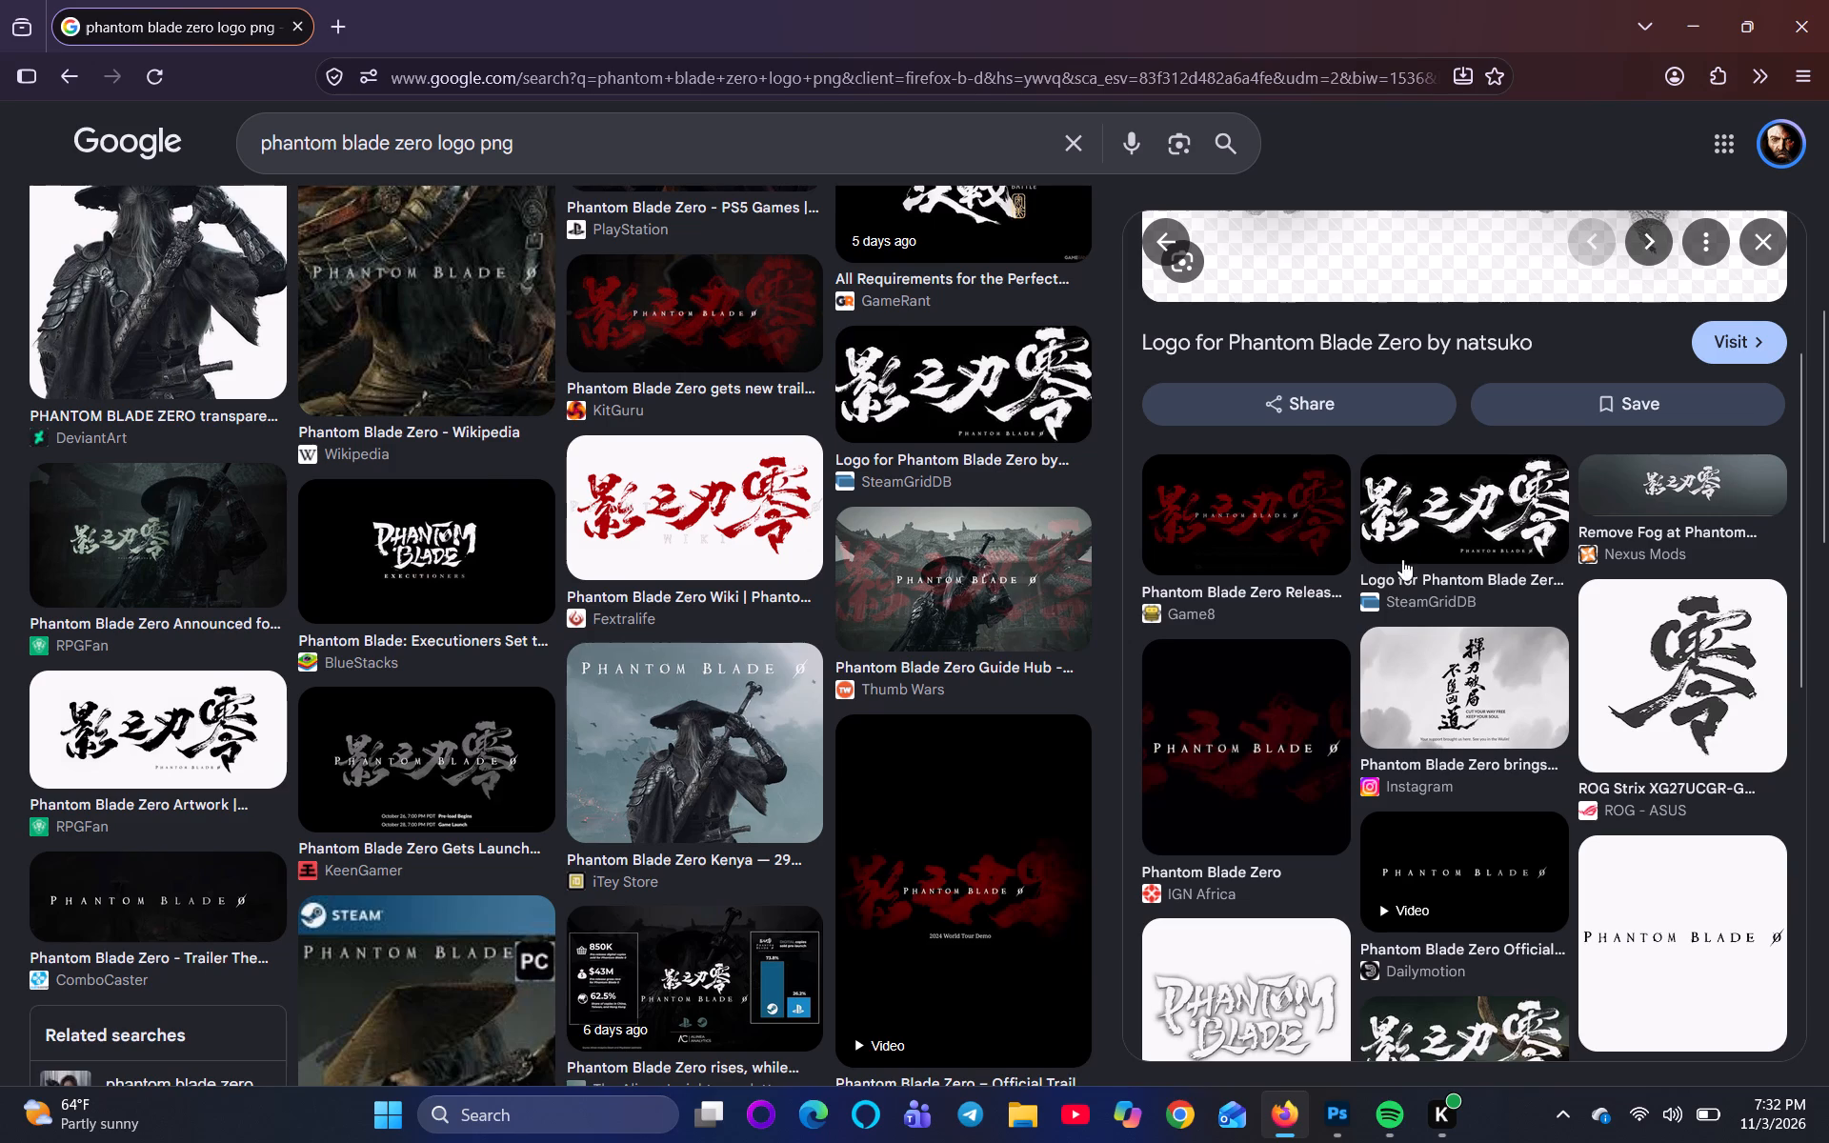
{"action": "scroll", "coordinate": [1468, 561], "scroll_direction": "down", "scroll_amount": 2}
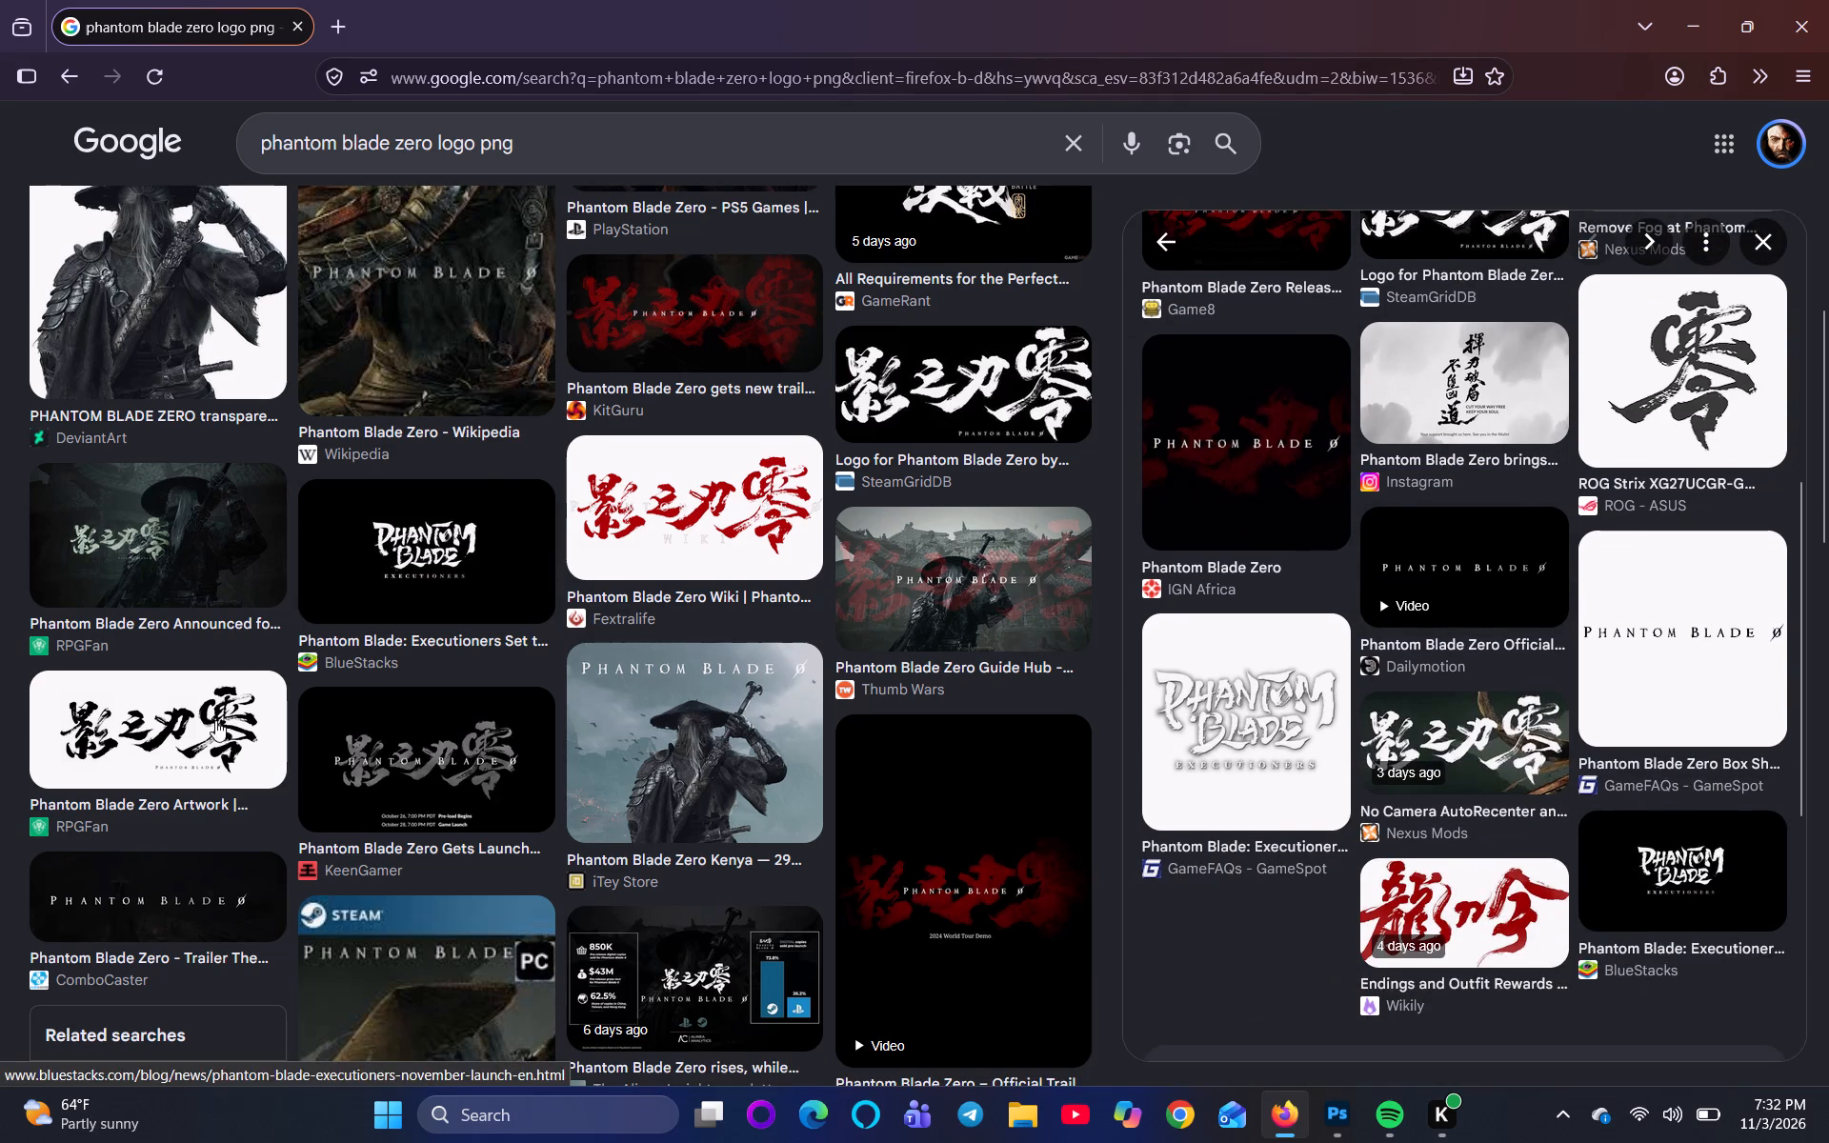
Preview RPGFan's black calligraphy Phantom Blade Zero logo and compare it with the related images and other results.
{"action": "left_click", "coordinate": [198, 724]}
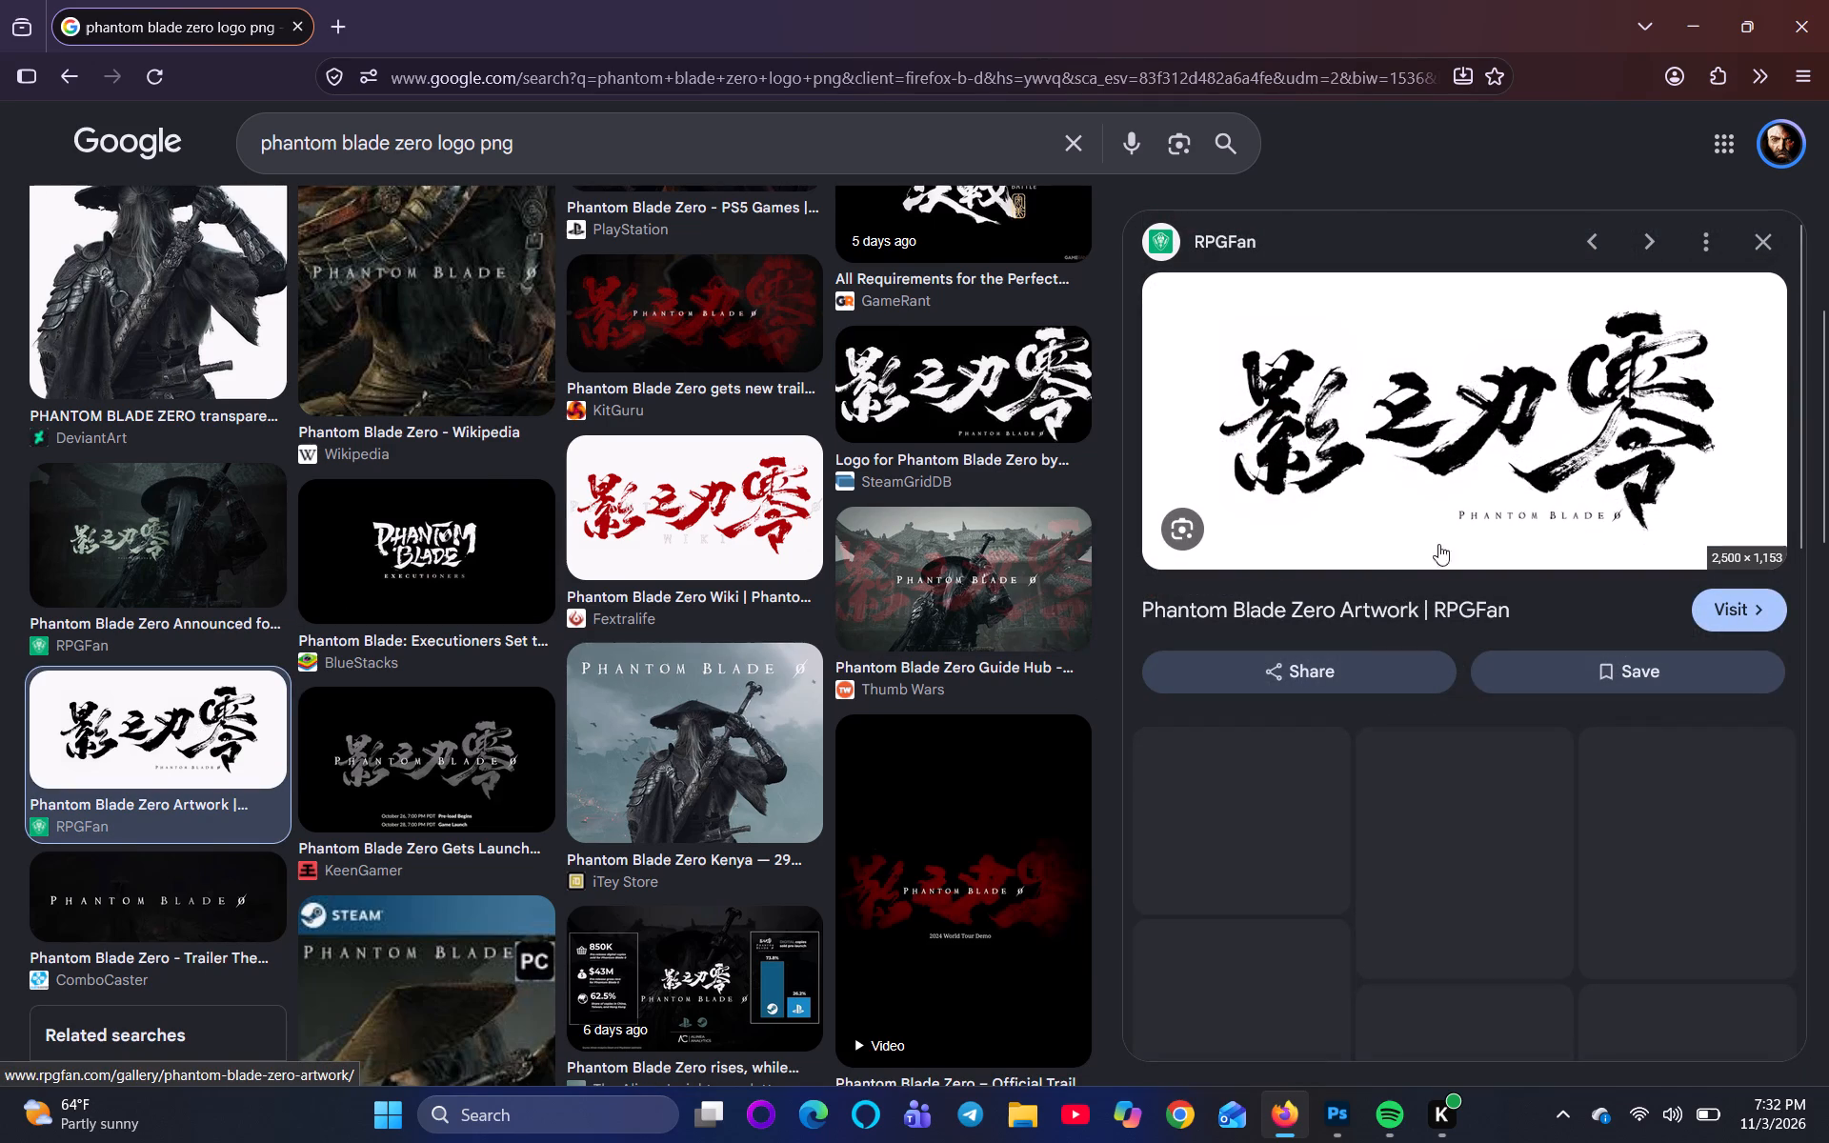
{"action": "scroll", "coordinate": [1516, 714], "scroll_direction": "down", "scroll_amount": 3}
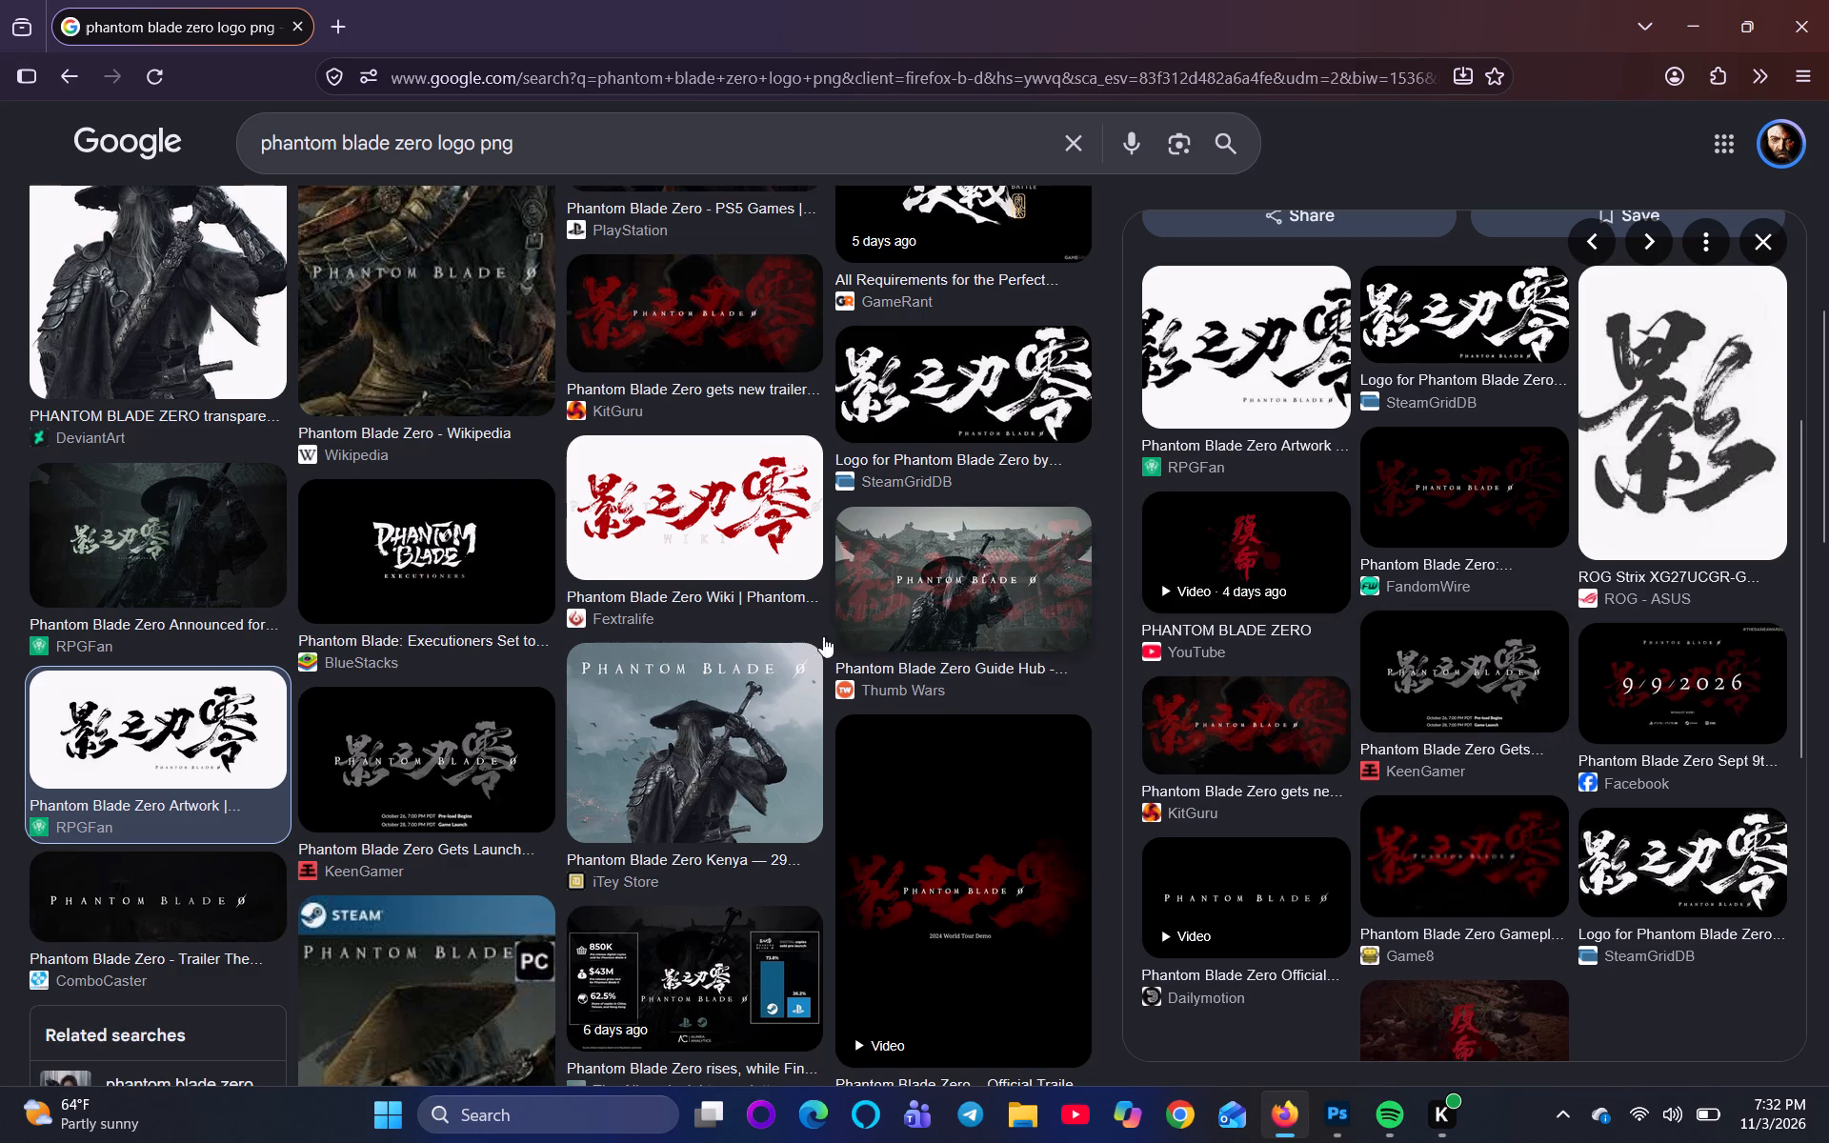
{"action": "scroll", "coordinate": [798, 661], "scroll_direction": "down", "scroll_amount": 4}
{"action": "scroll", "coordinate": [307, 882], "scroll_direction": "down", "scroll_amount": 2}
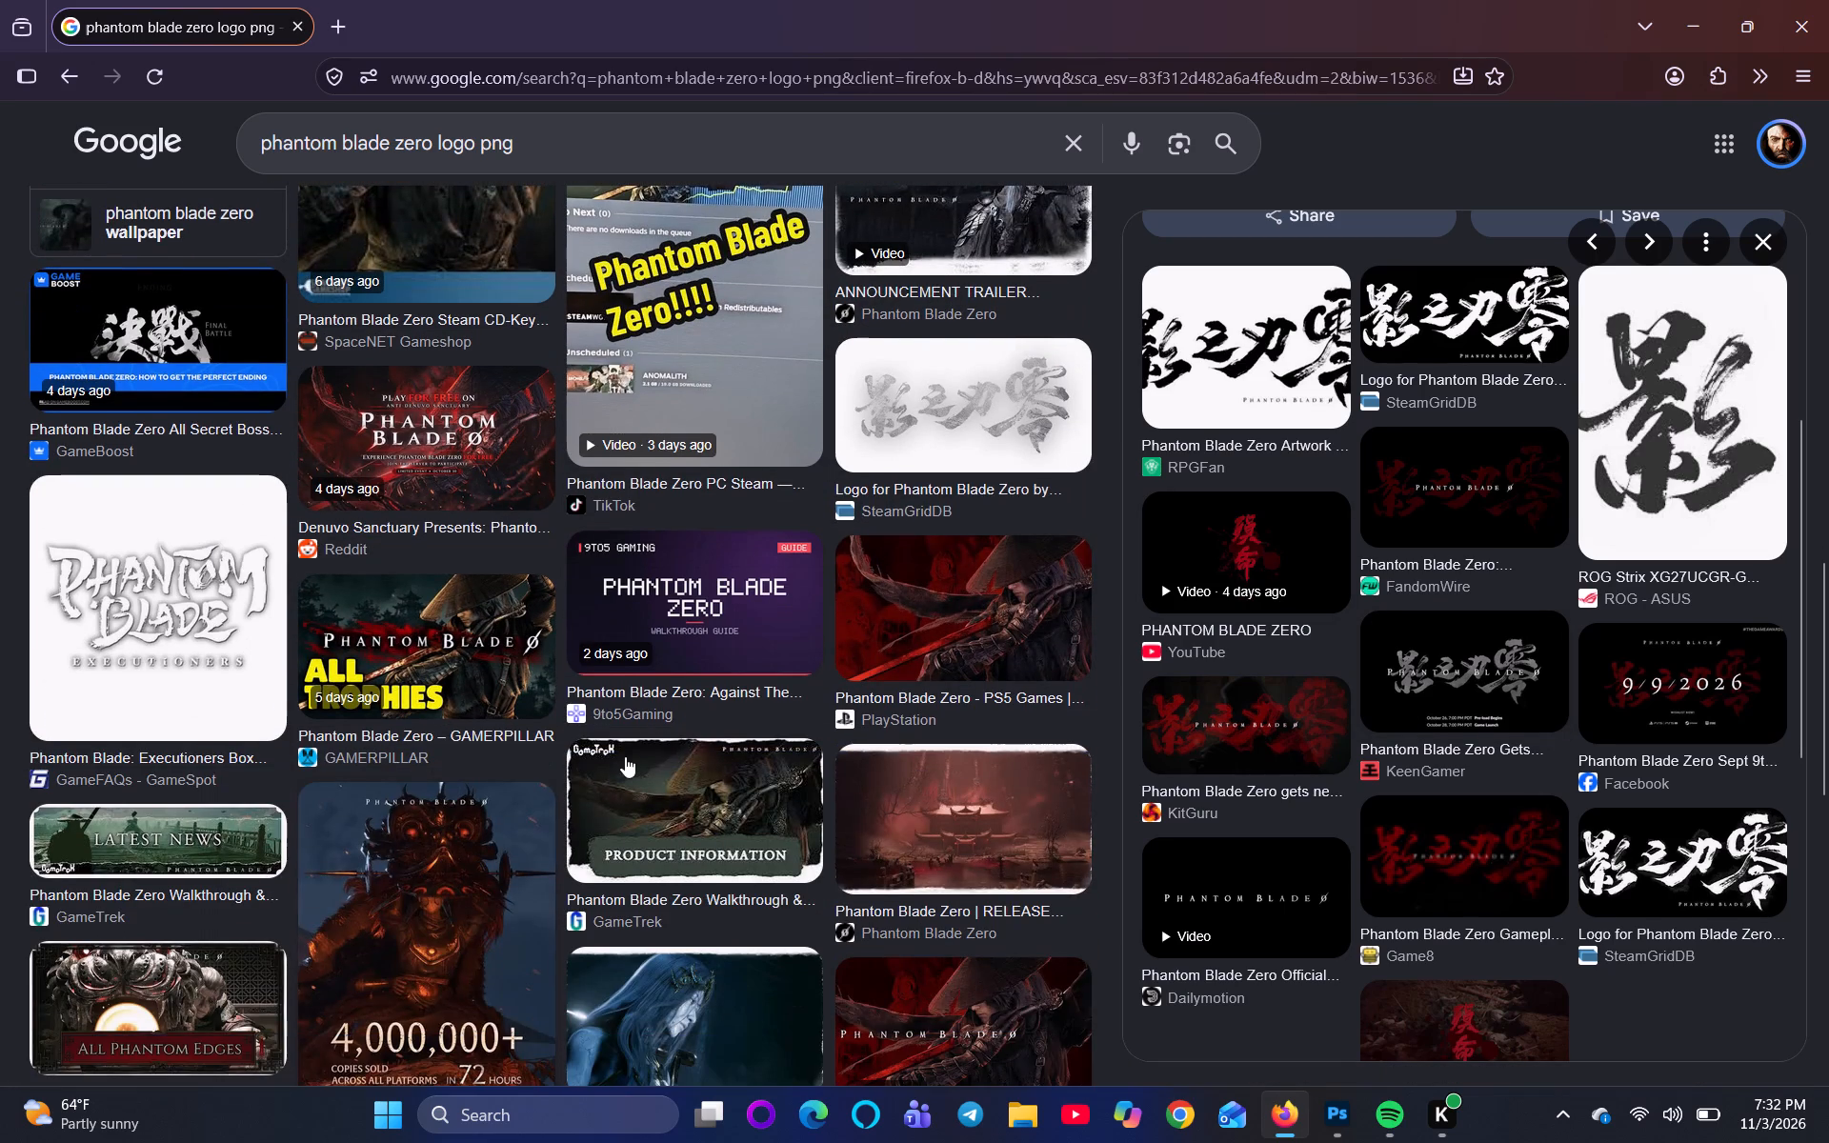
{"action": "scroll", "coordinate": [658, 759], "scroll_direction": "up", "scroll_amount": 13}
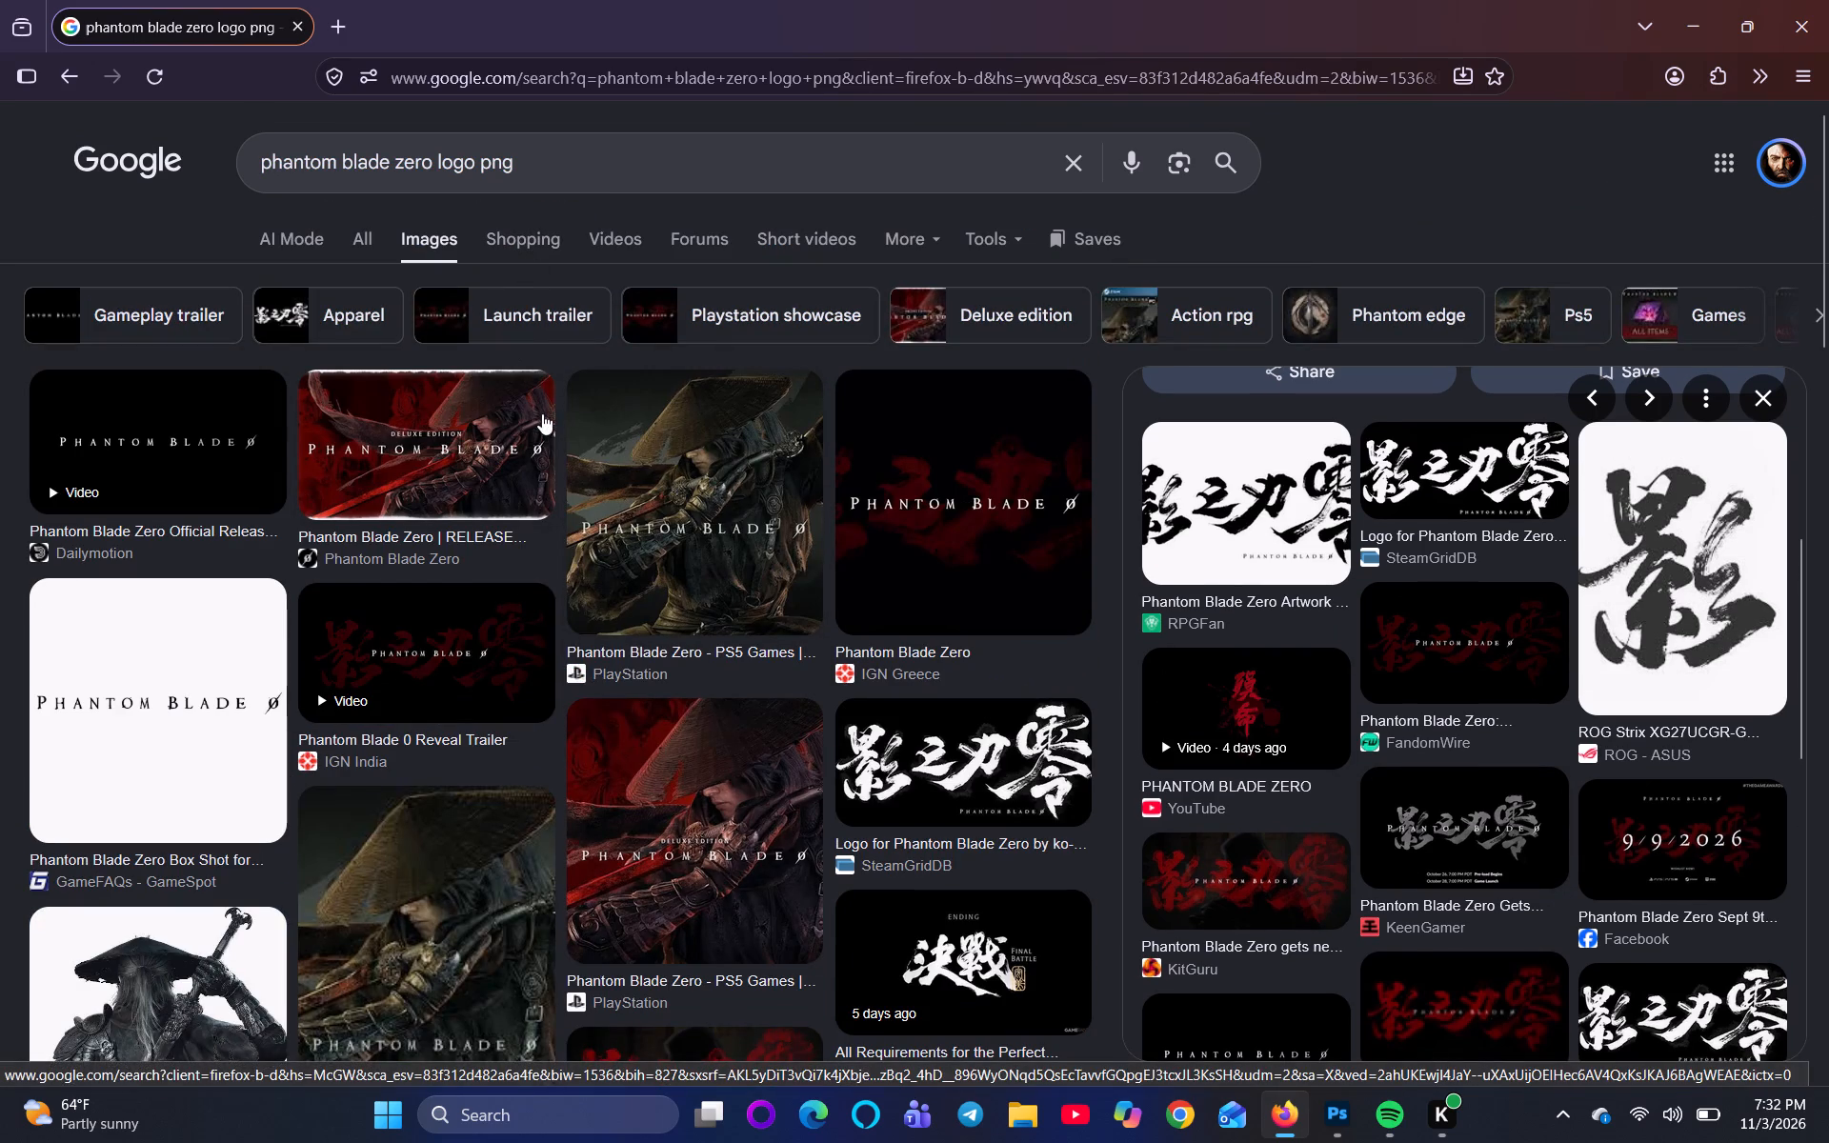
{"action": "scroll", "coordinate": [516, 424], "scroll_direction": "up", "scroll_amount": 4}
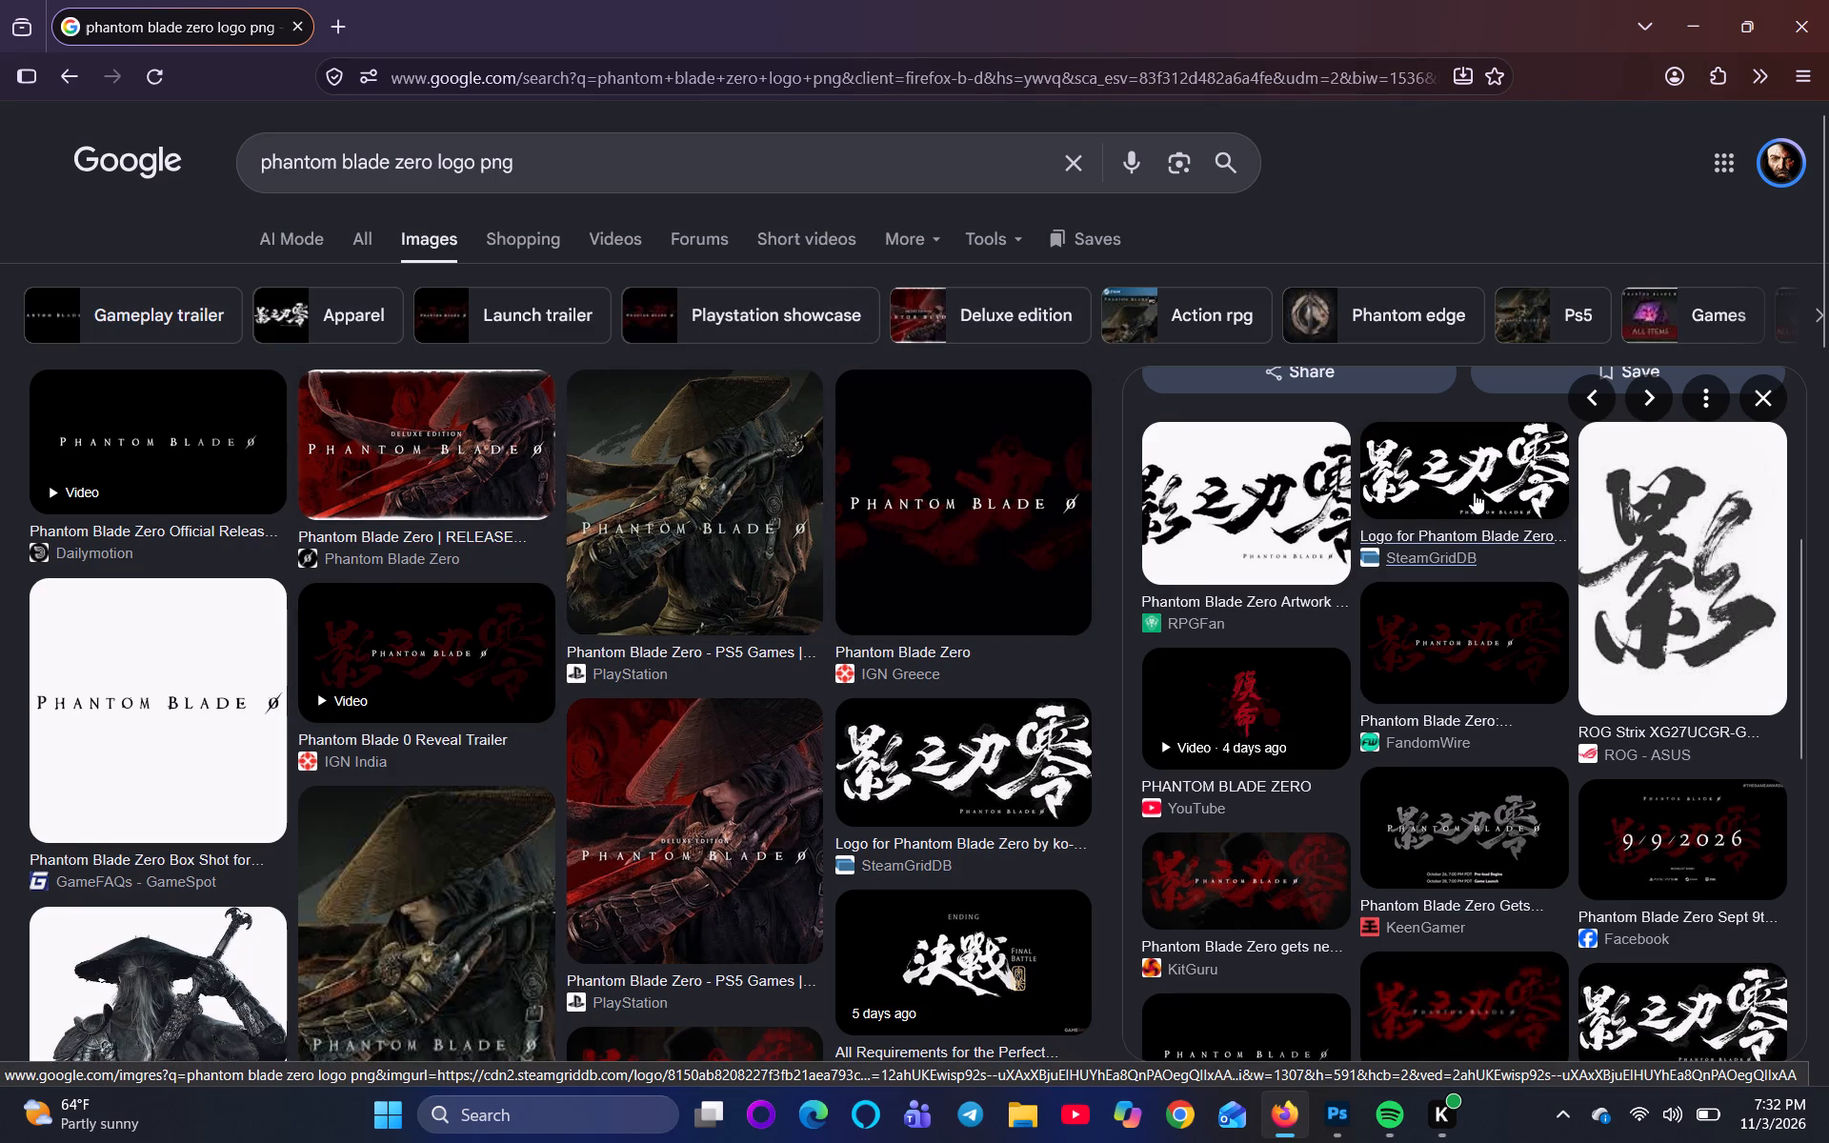
{"action": "scroll", "coordinate": [1369, 511], "scroll_direction": "up", "scroll_amount": 6}
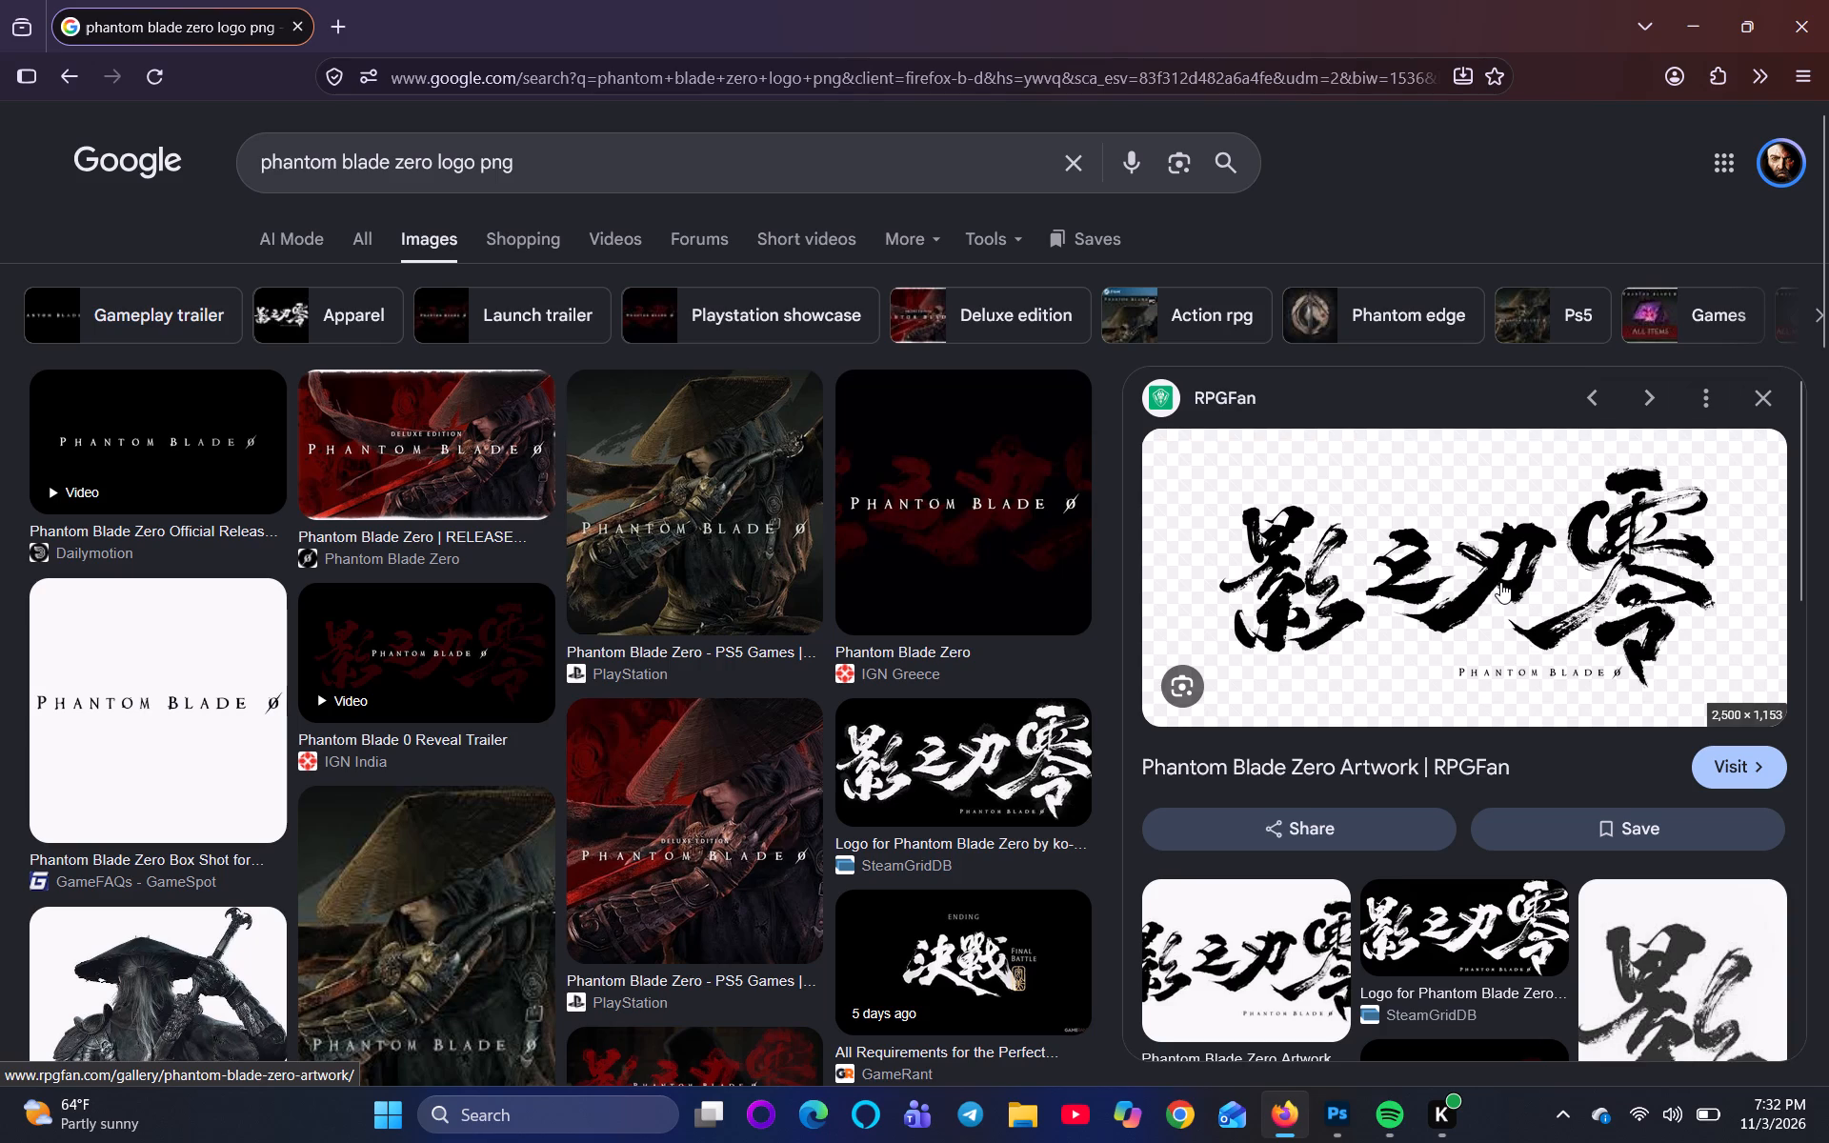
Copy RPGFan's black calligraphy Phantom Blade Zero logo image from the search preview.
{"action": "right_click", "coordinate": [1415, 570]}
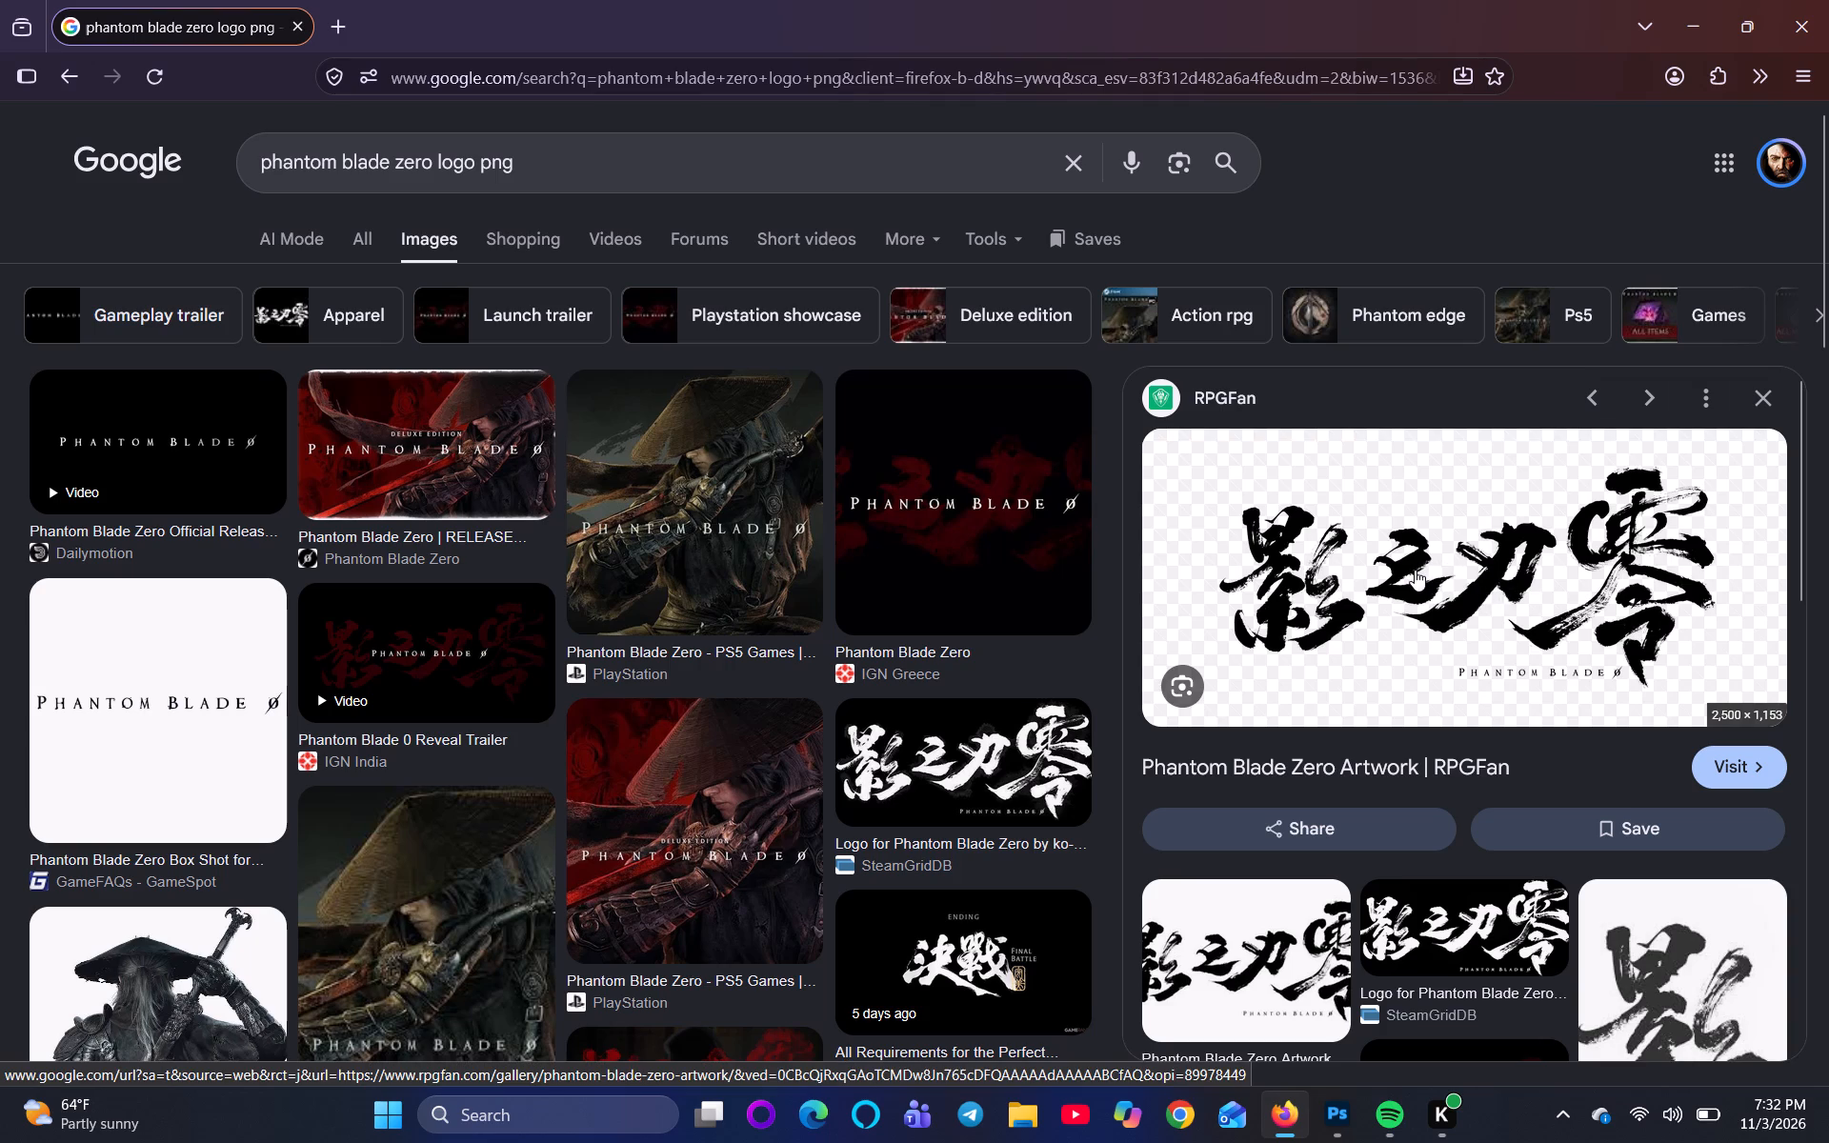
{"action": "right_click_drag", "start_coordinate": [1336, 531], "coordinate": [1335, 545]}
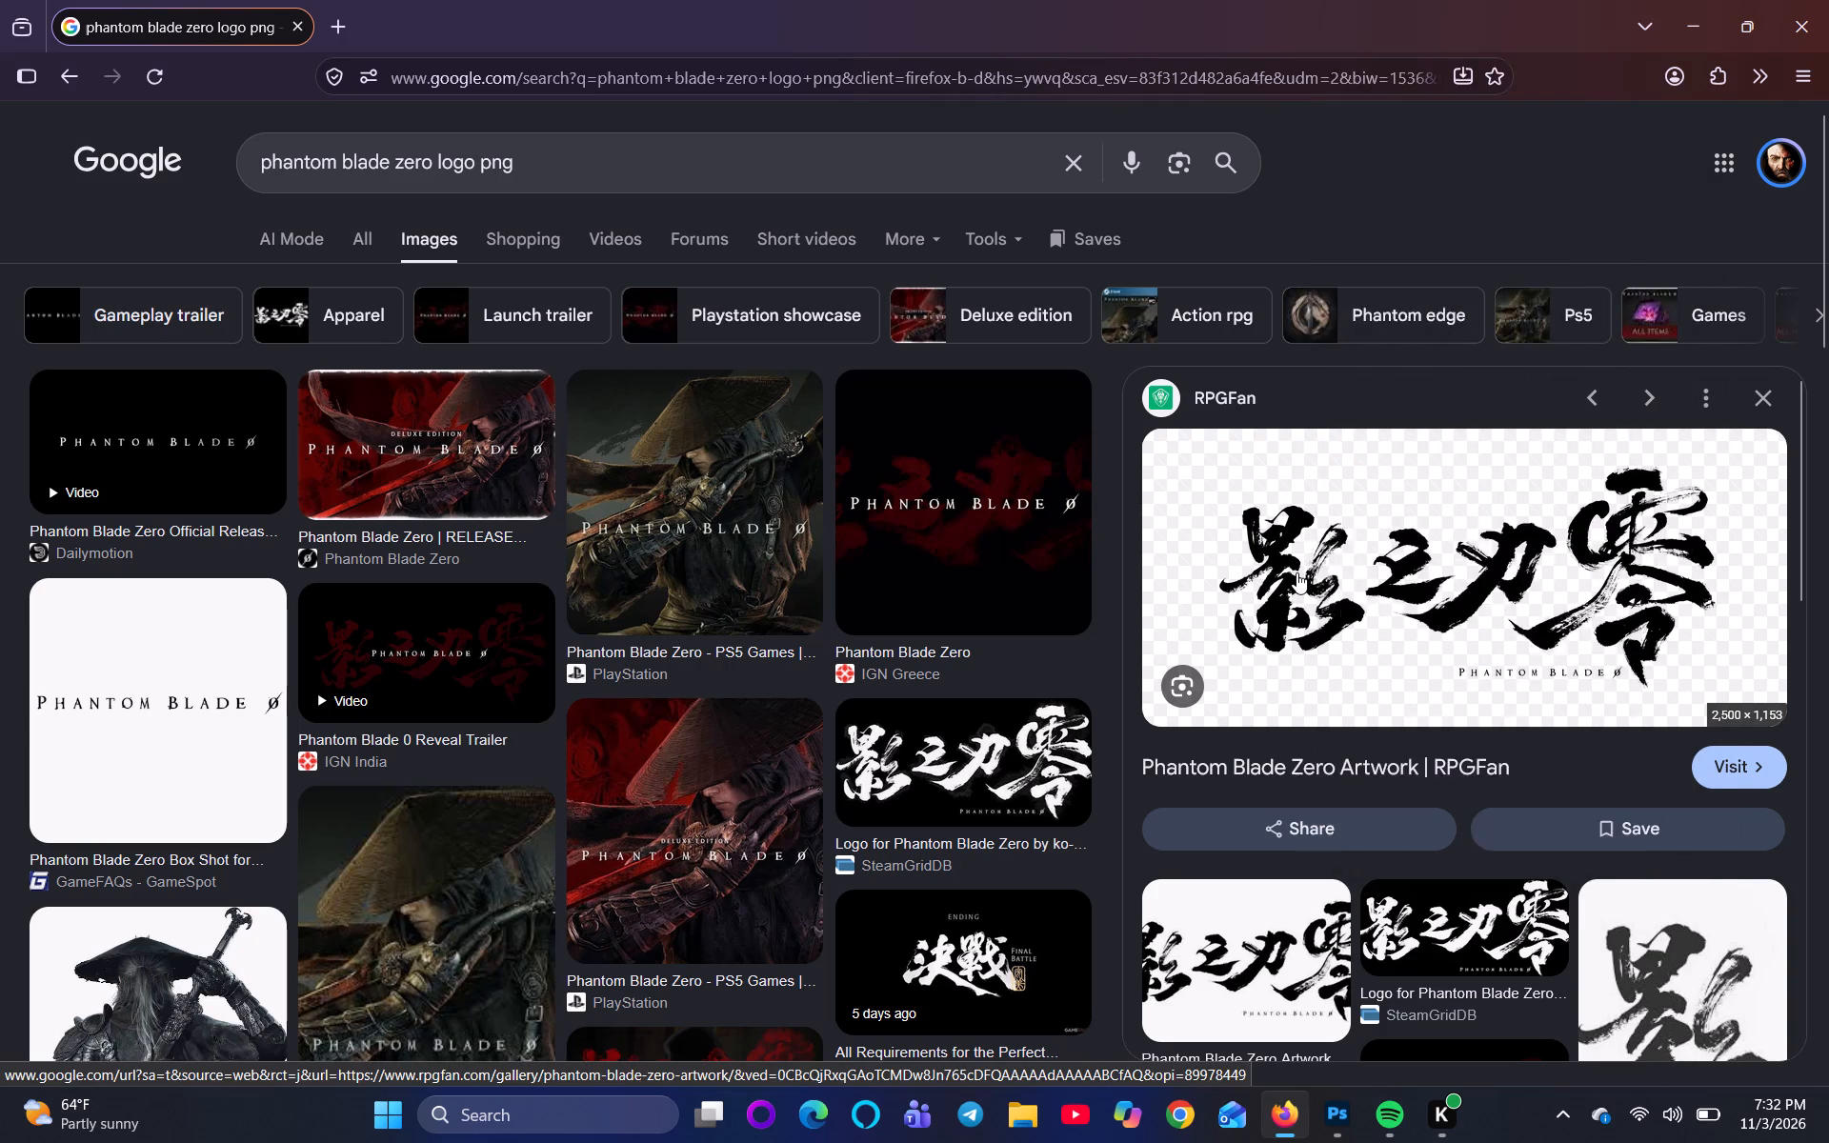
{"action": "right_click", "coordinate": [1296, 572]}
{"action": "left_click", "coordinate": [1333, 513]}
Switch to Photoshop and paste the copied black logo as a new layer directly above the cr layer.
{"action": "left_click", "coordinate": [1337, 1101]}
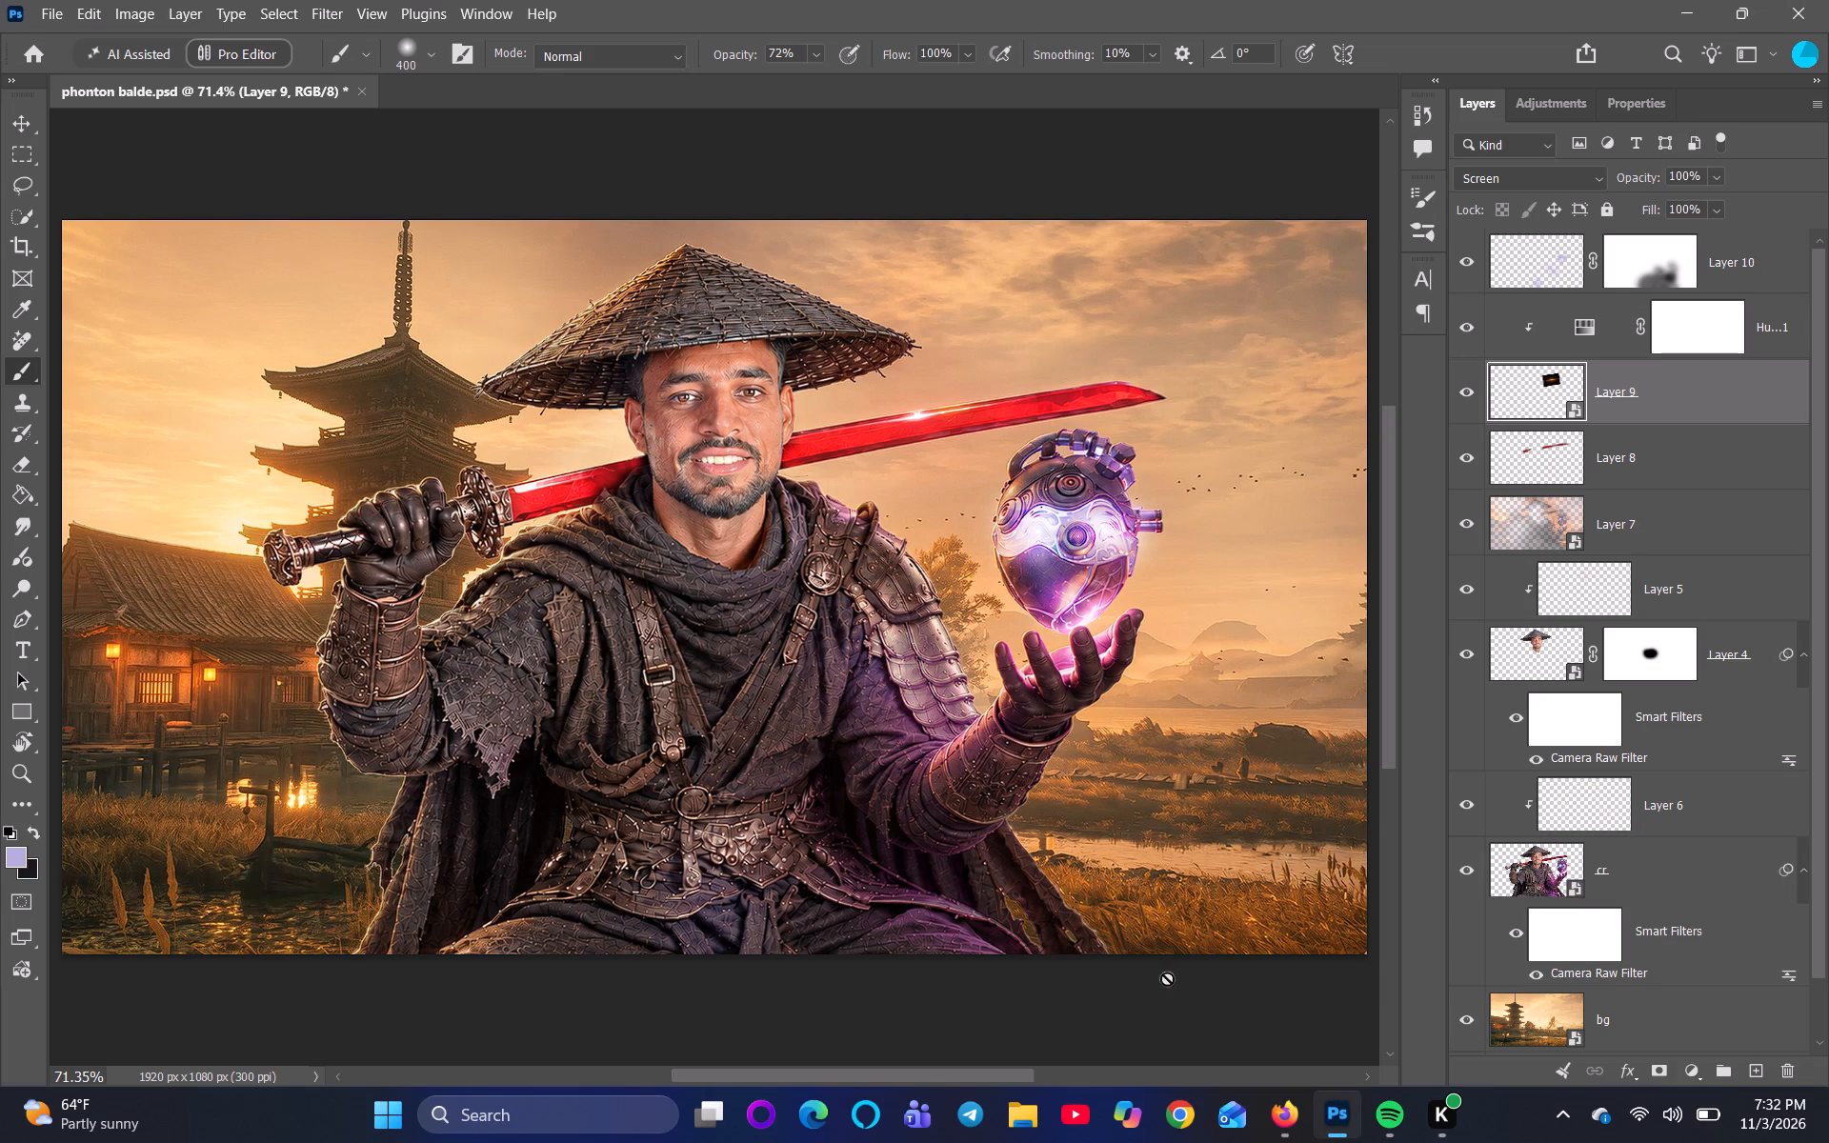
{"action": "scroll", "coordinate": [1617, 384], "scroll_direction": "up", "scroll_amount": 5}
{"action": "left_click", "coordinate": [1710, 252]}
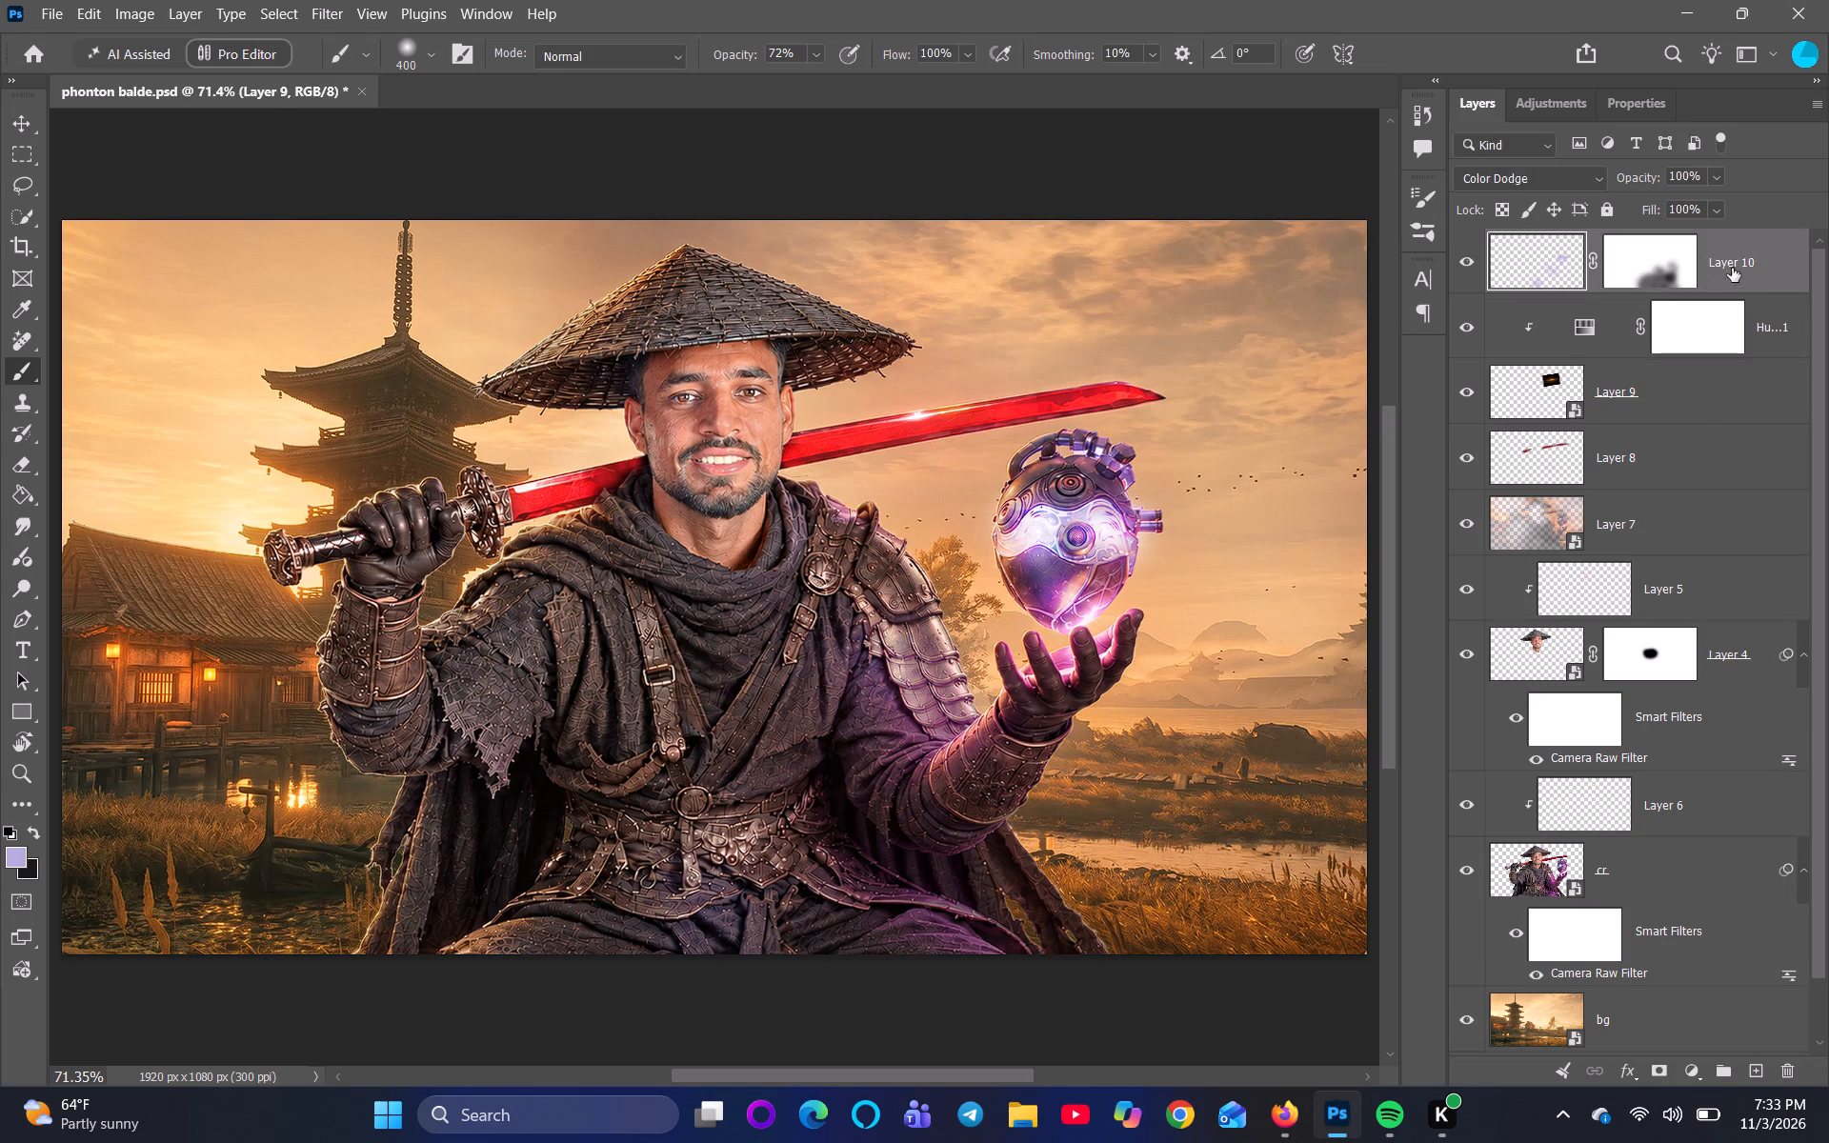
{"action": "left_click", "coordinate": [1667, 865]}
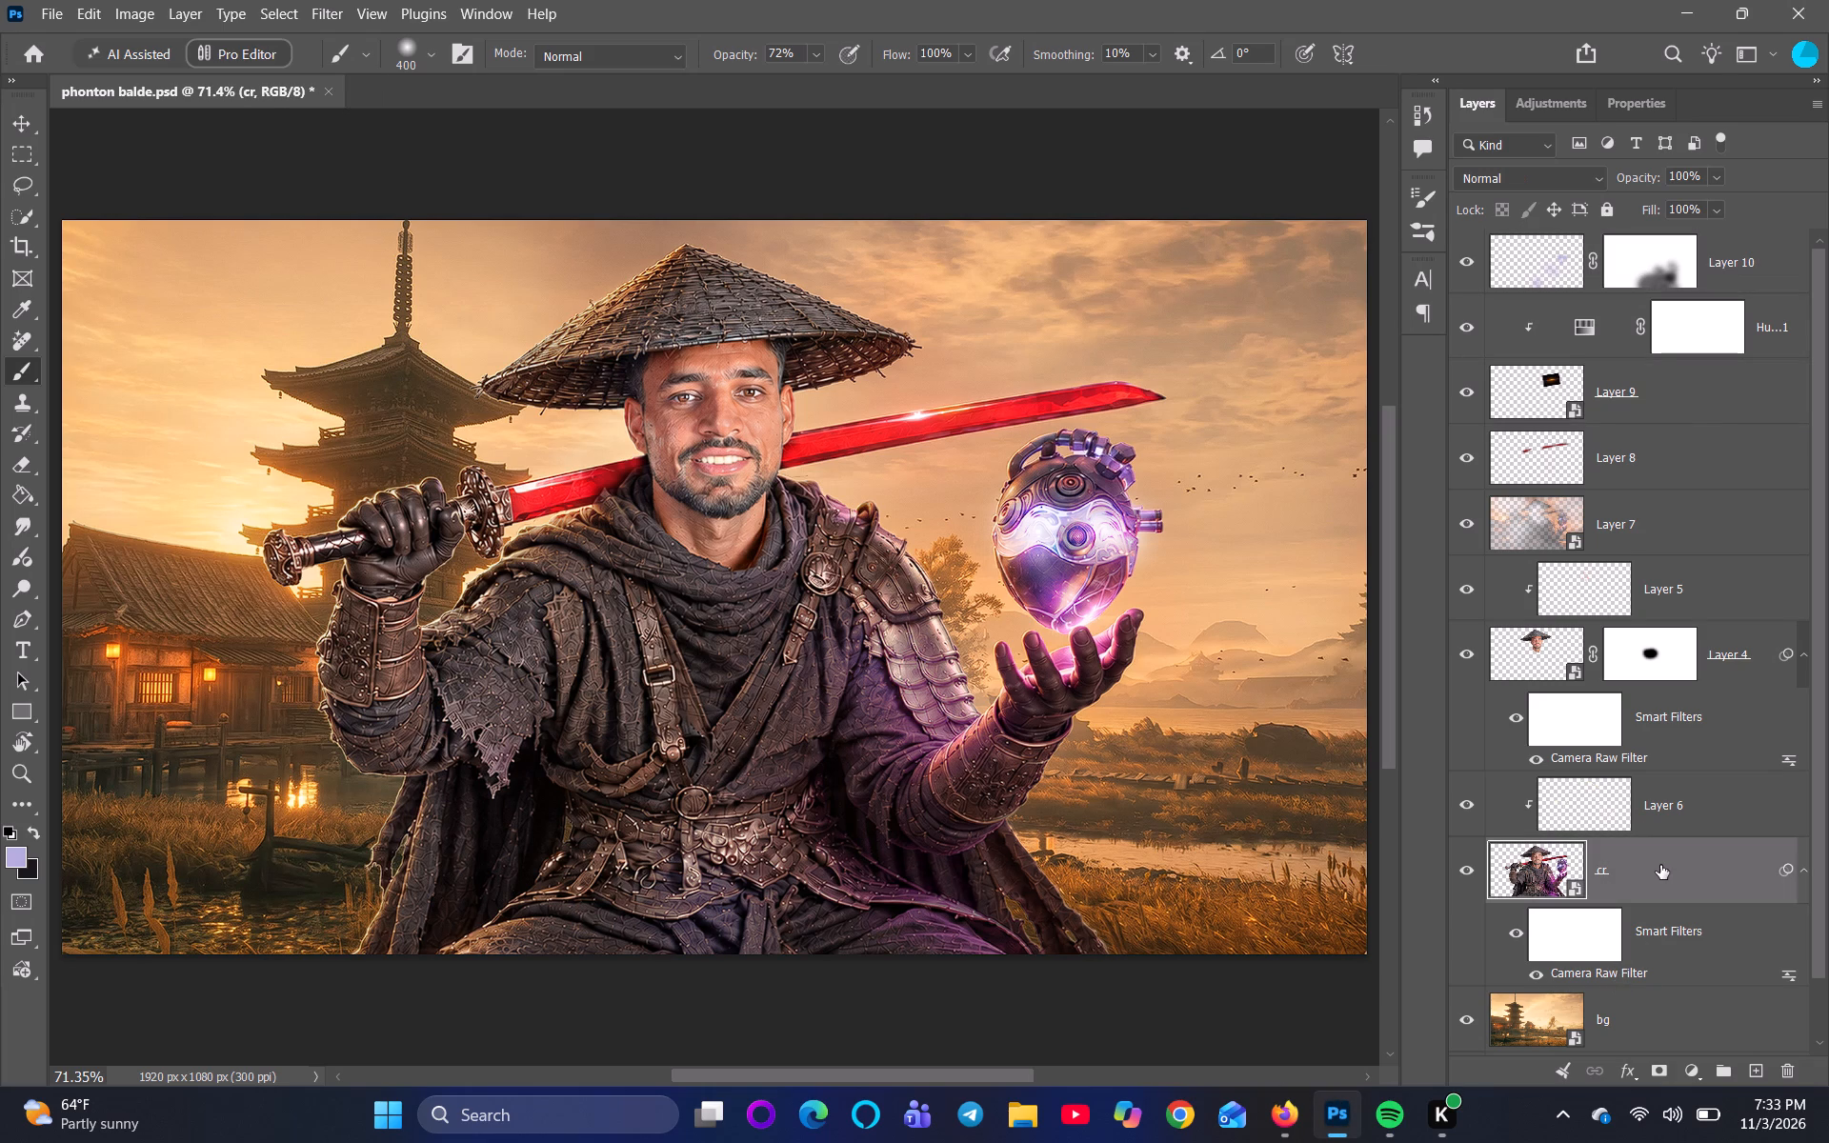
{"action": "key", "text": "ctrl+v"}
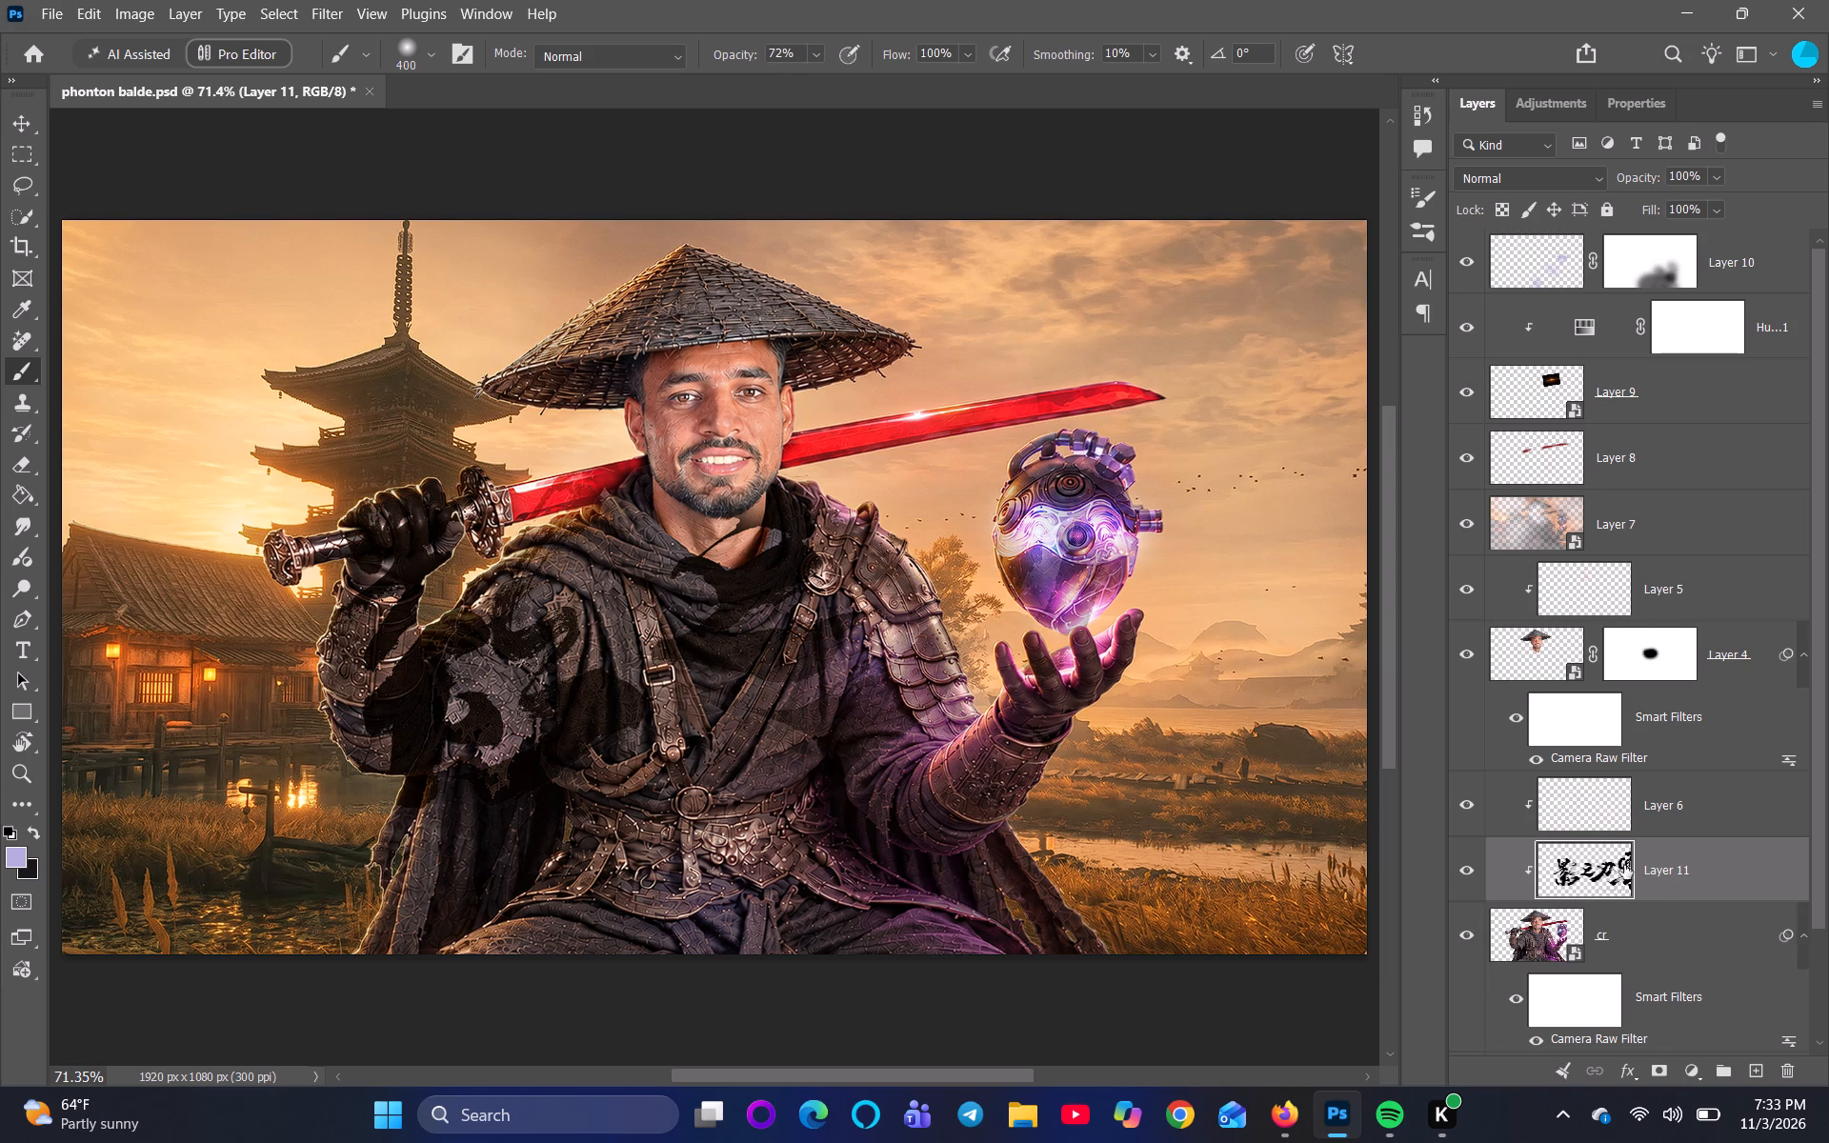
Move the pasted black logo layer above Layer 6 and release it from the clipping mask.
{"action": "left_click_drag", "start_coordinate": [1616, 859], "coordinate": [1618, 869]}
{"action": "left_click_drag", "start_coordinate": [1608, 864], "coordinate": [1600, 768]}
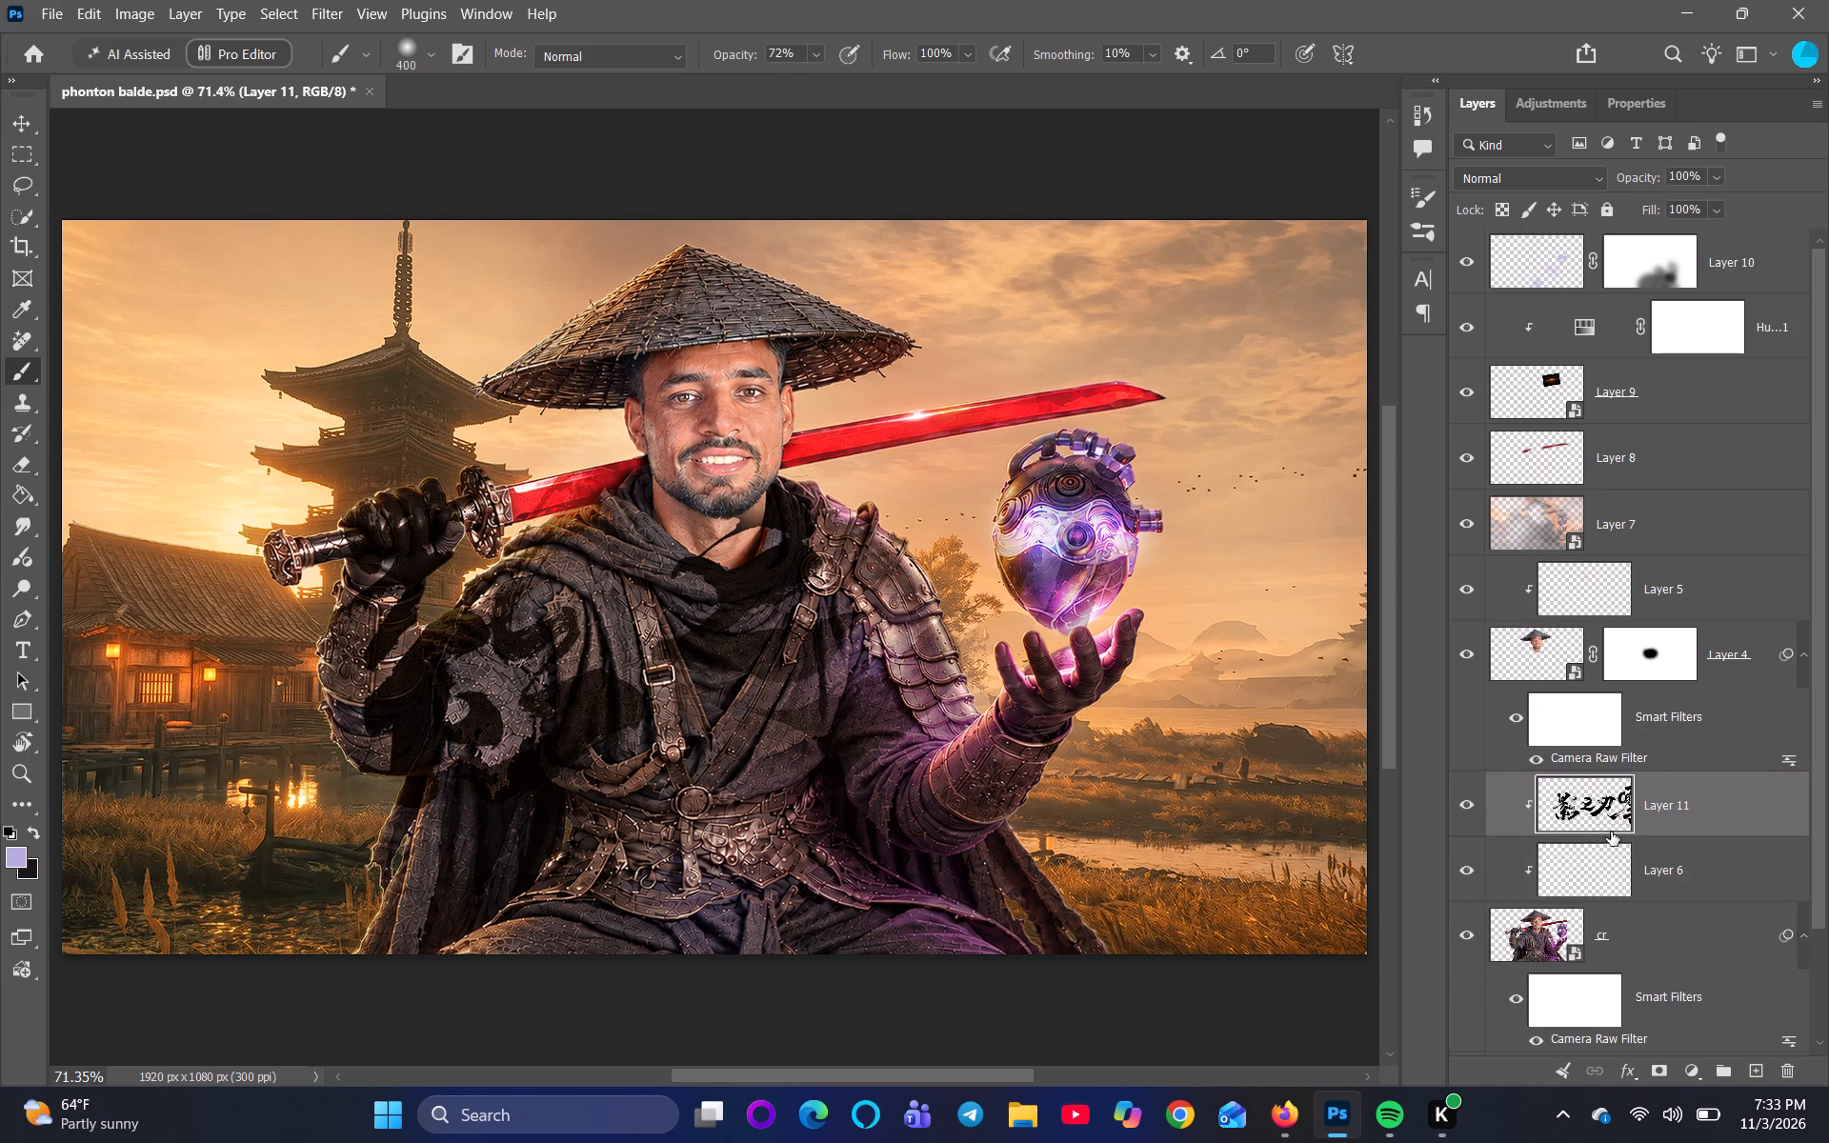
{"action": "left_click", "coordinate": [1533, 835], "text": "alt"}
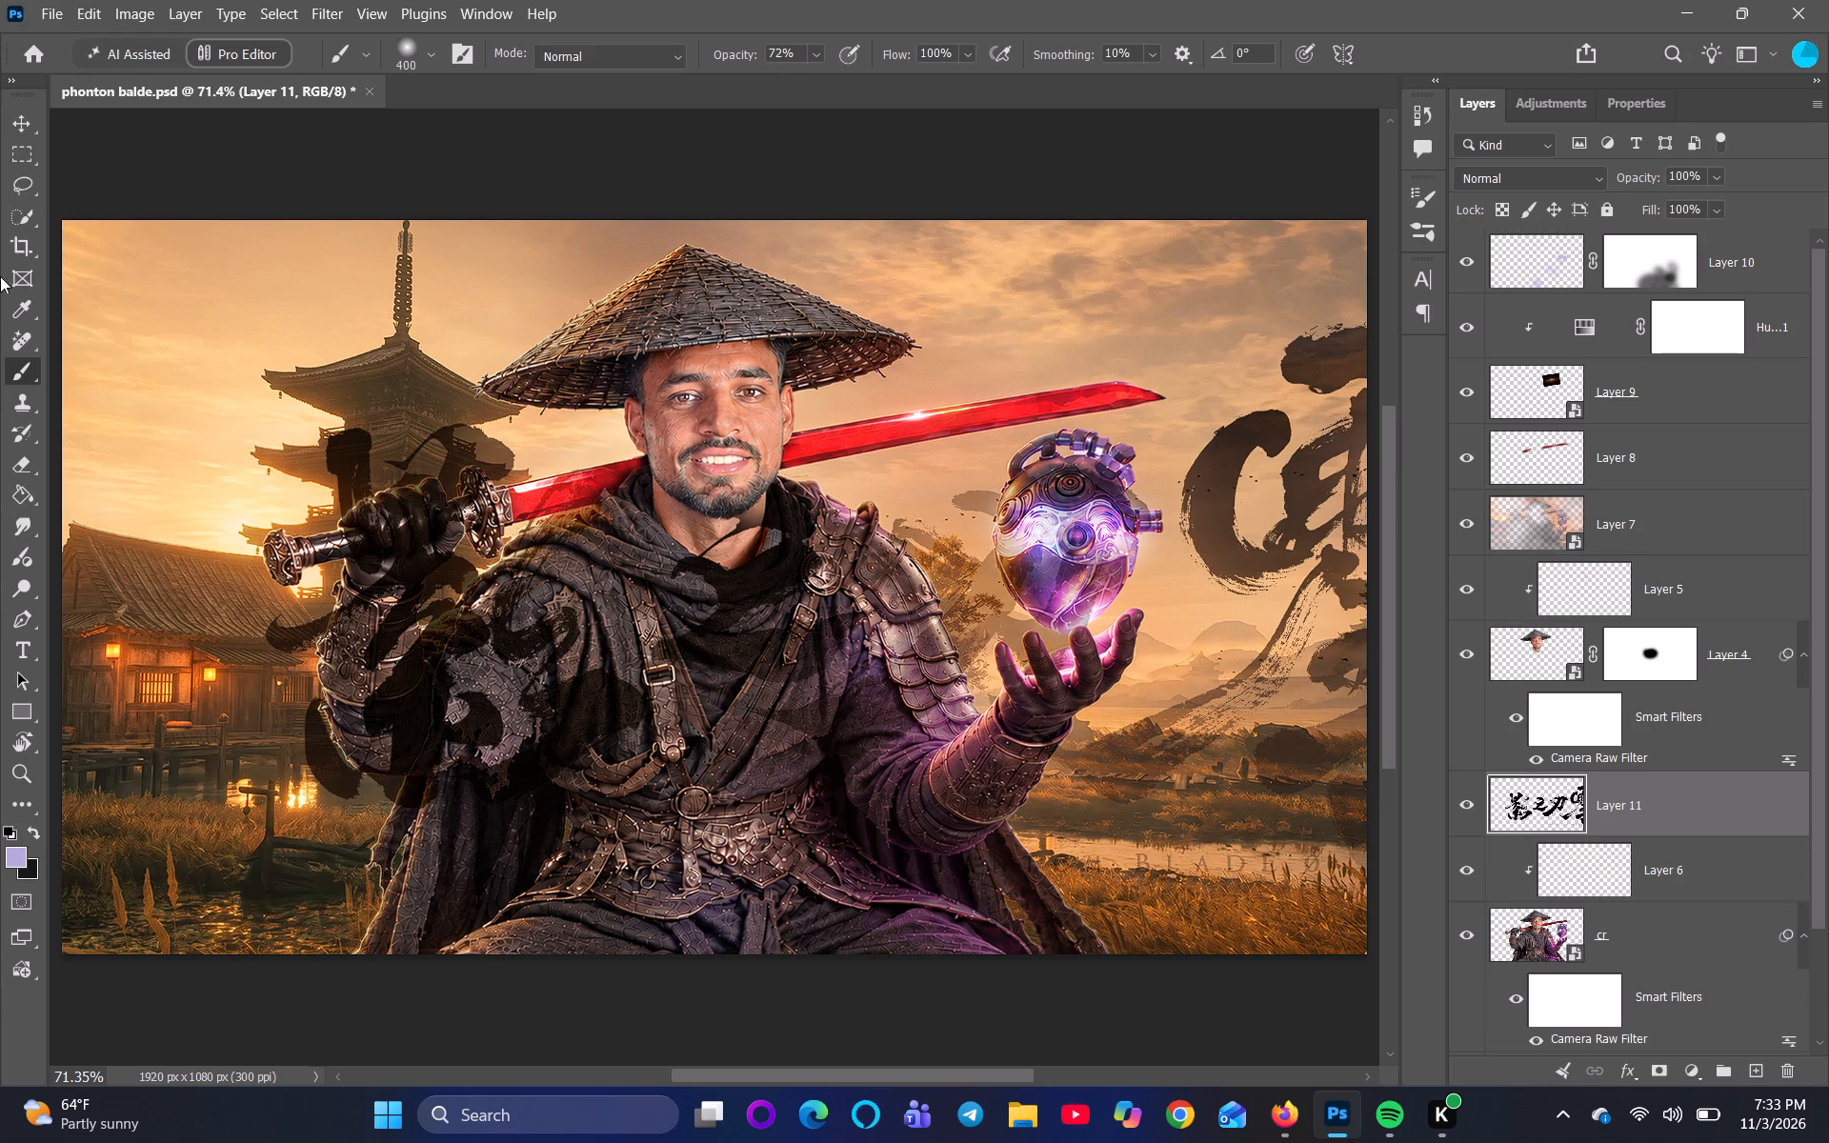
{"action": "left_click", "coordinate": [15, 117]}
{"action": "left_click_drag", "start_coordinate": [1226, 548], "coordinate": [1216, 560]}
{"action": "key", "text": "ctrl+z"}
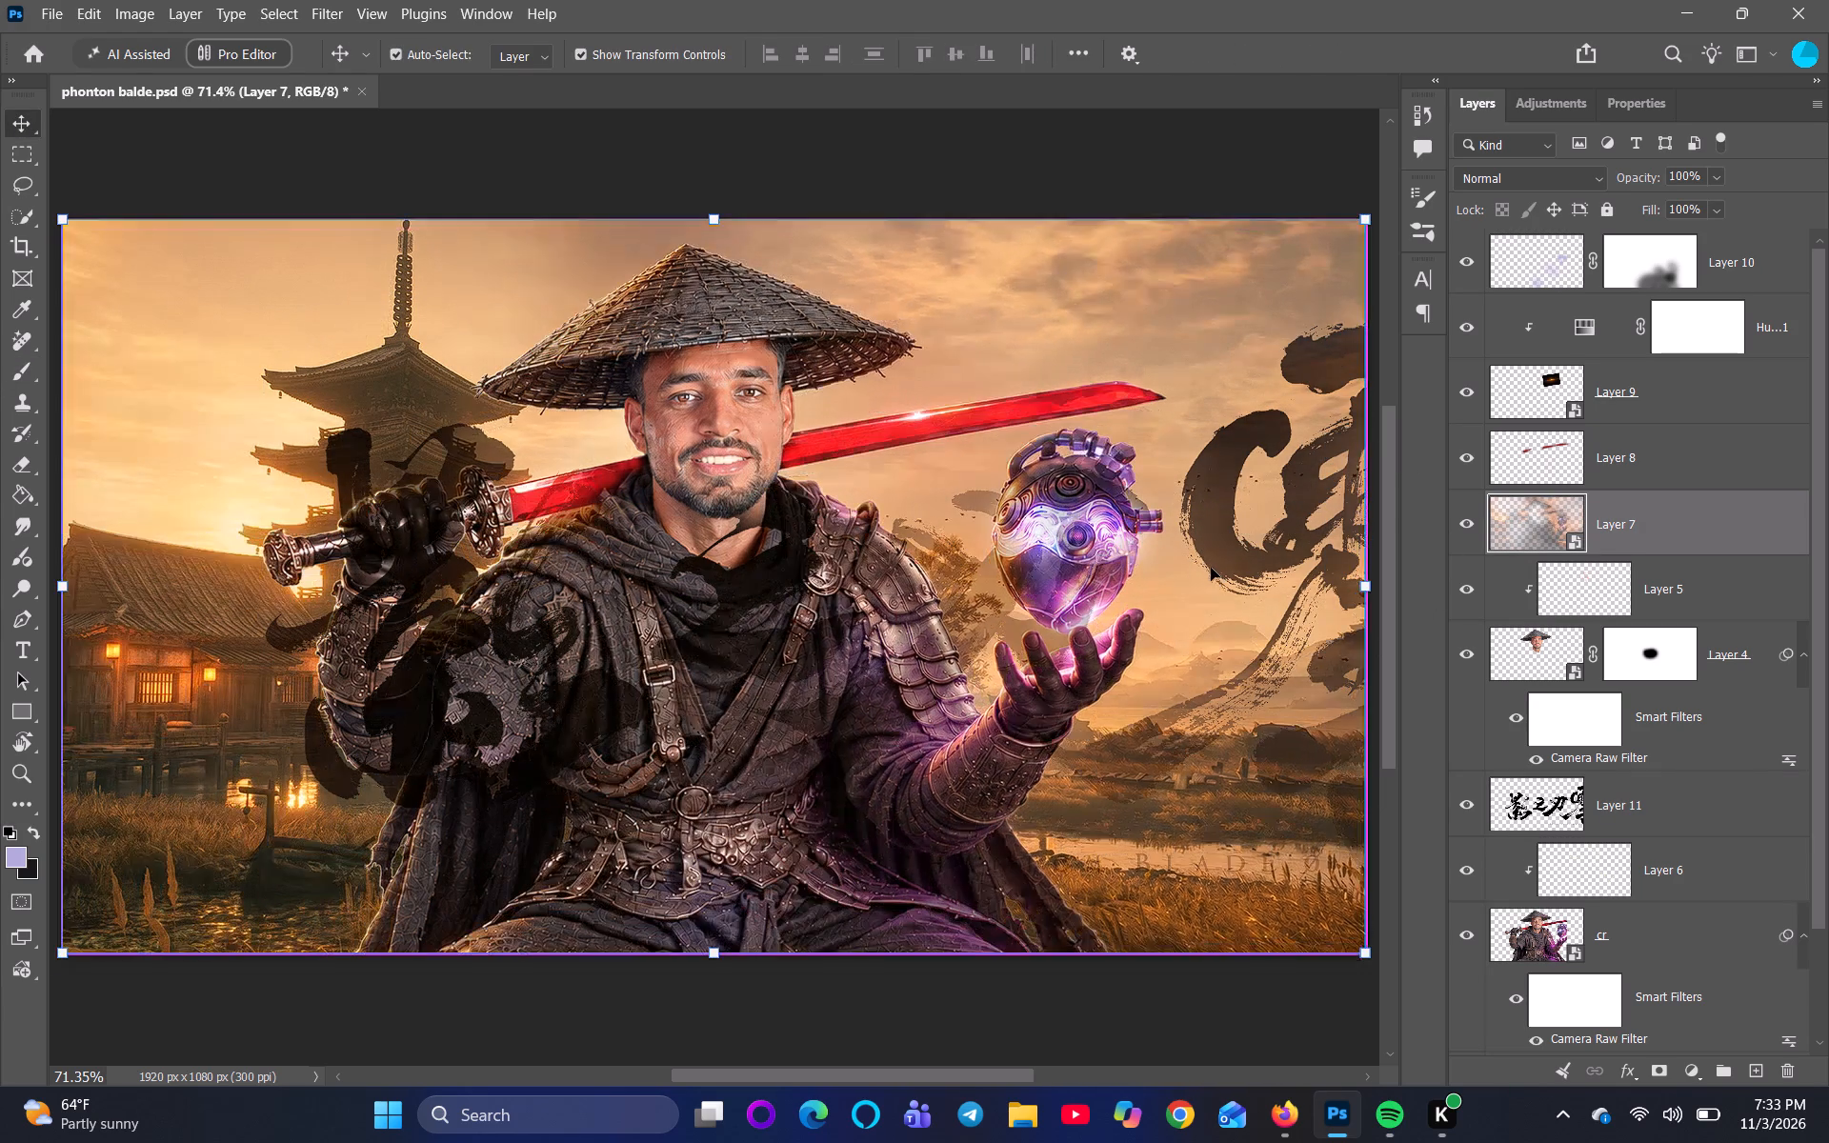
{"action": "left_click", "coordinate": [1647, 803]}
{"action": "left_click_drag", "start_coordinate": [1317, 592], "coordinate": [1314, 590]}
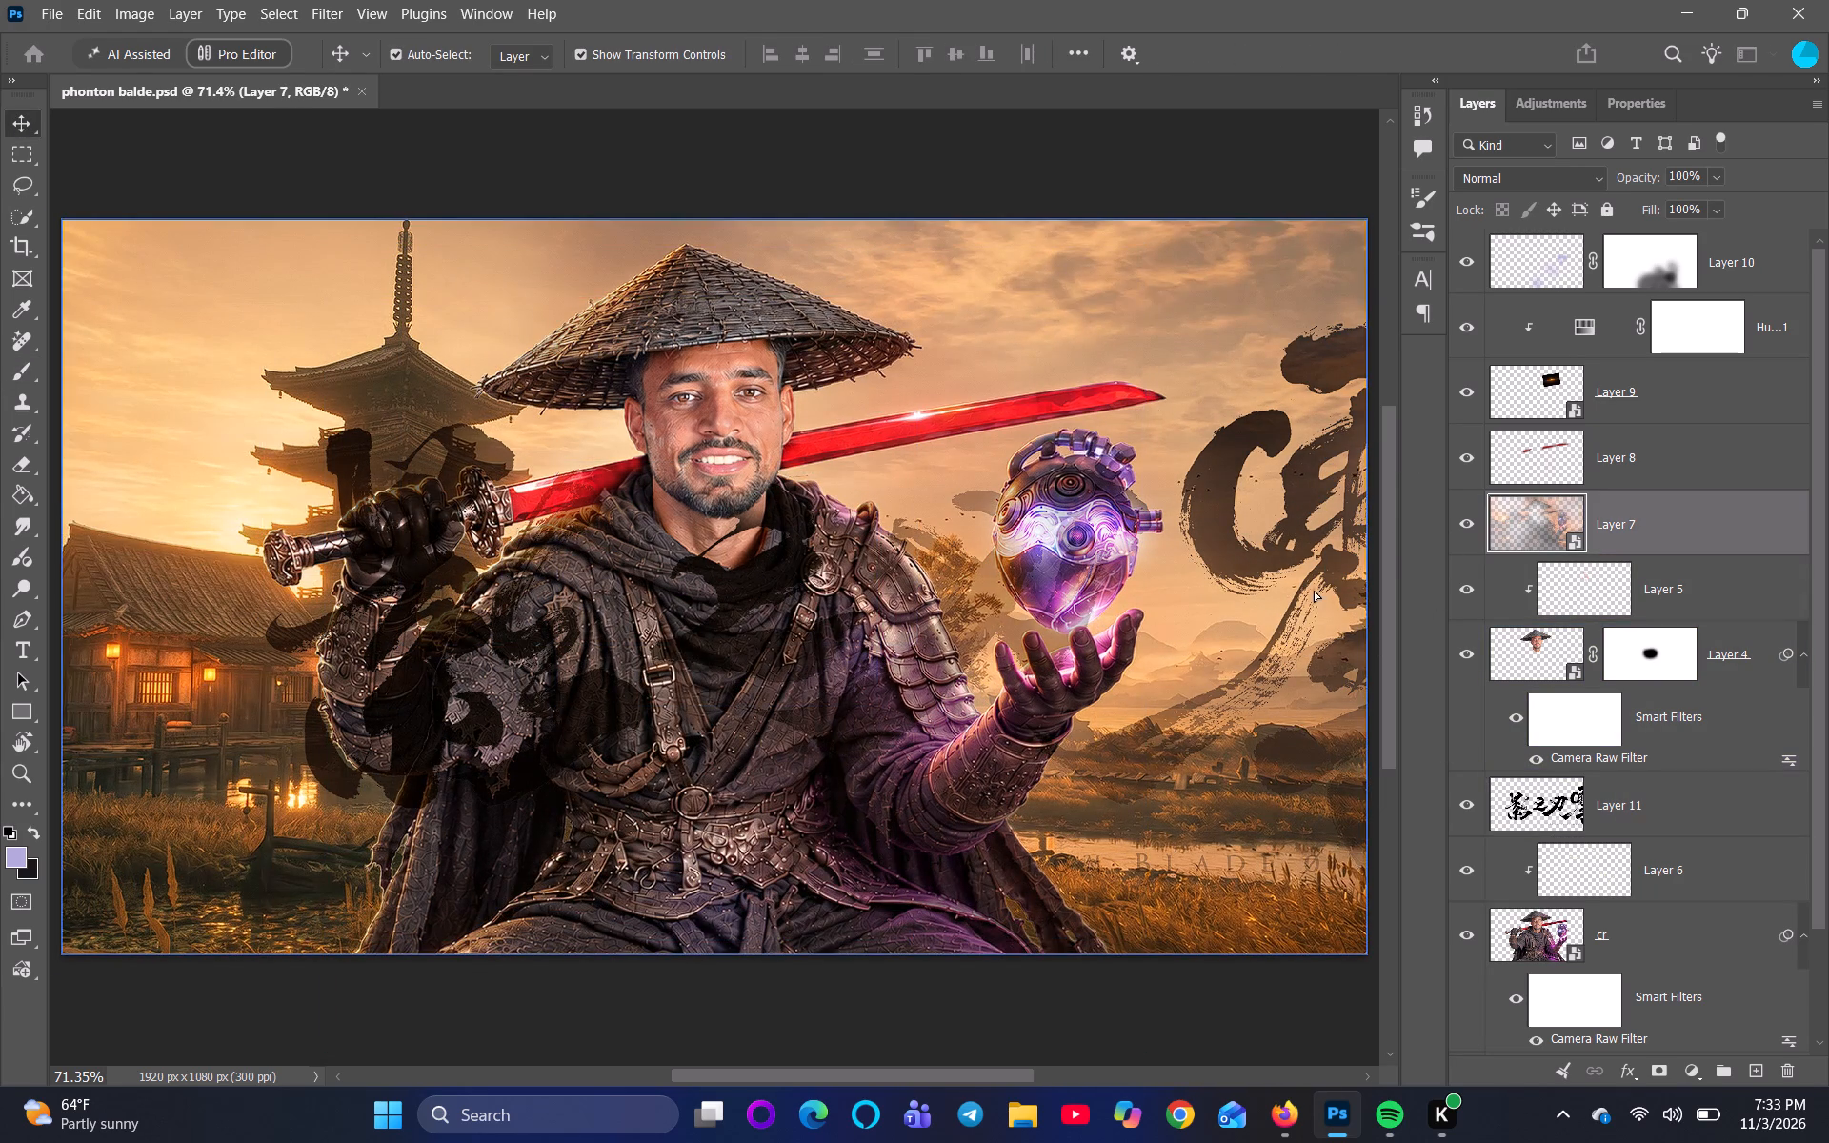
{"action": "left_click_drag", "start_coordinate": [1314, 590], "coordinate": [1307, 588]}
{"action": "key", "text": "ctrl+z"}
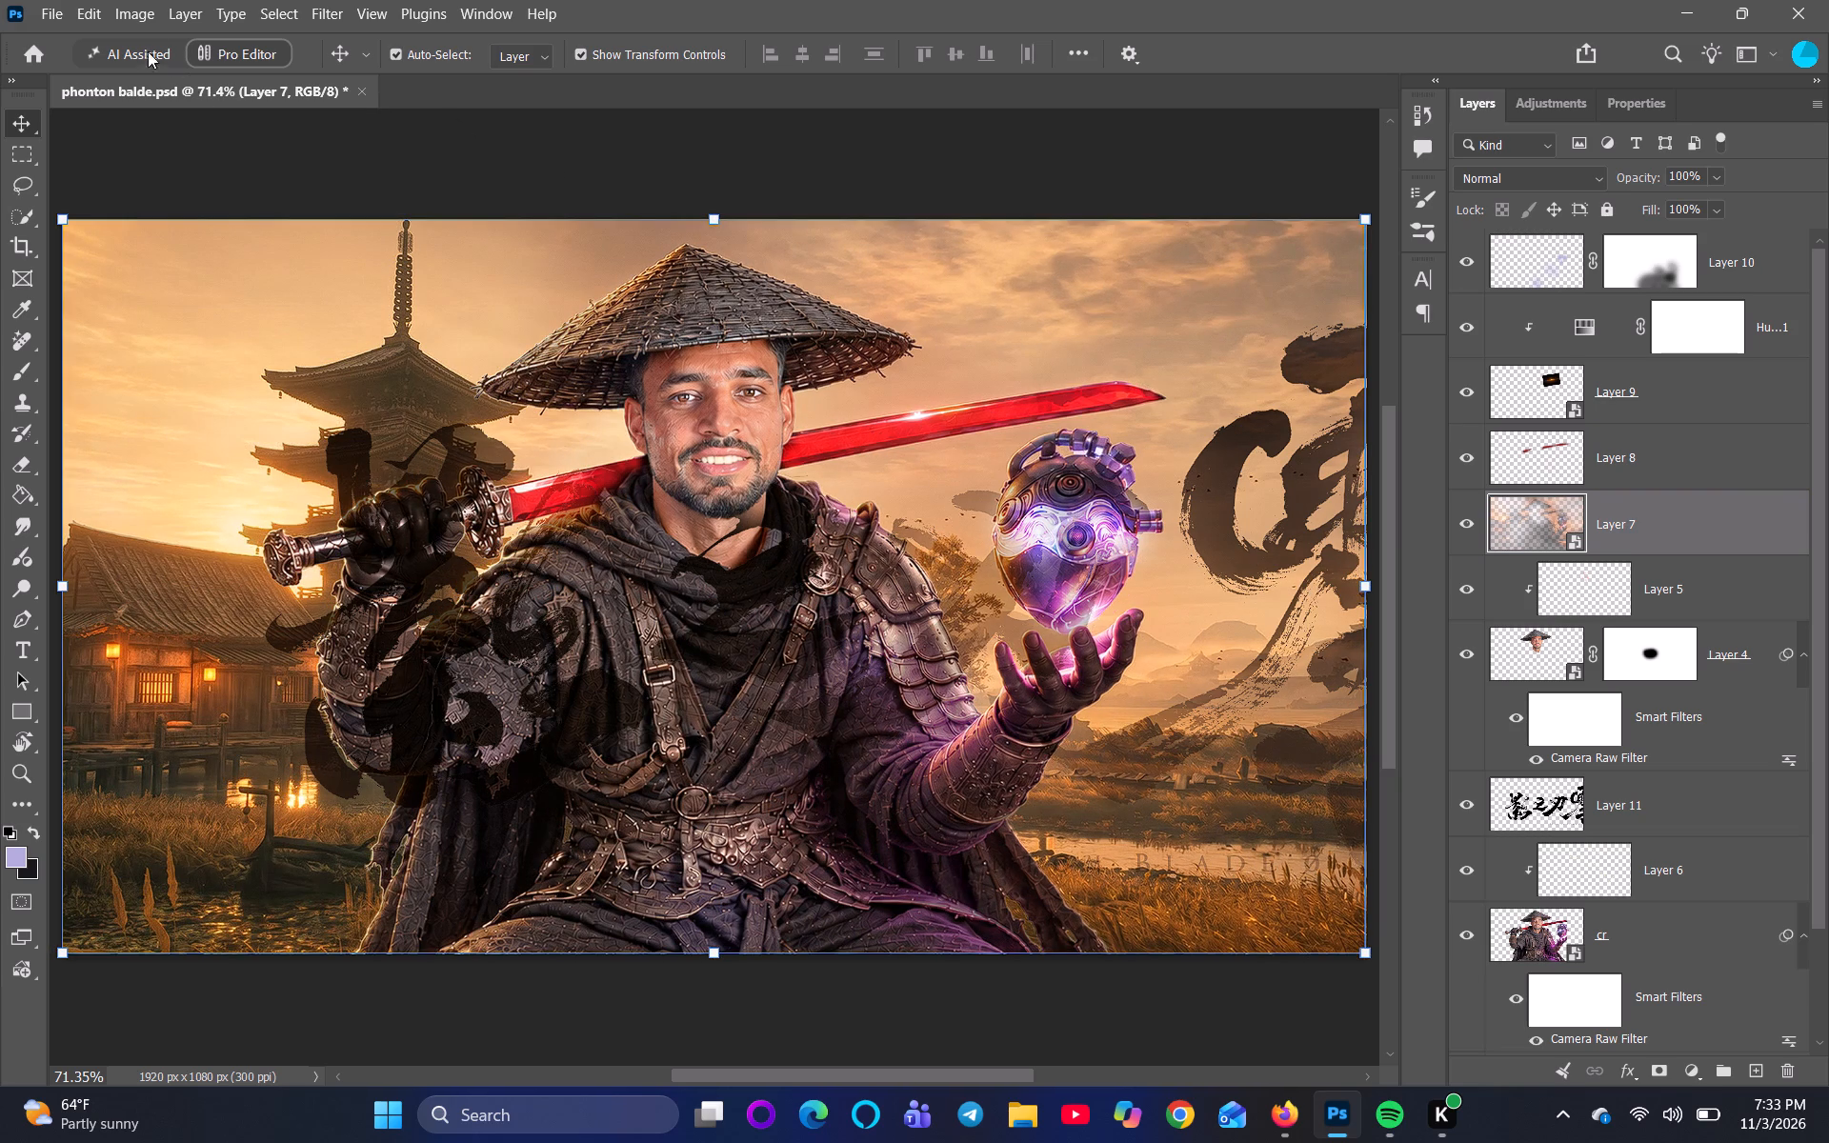
Turn off Auto-Select for the Move tool.
{"action": "left_click", "coordinate": [392, 53]}
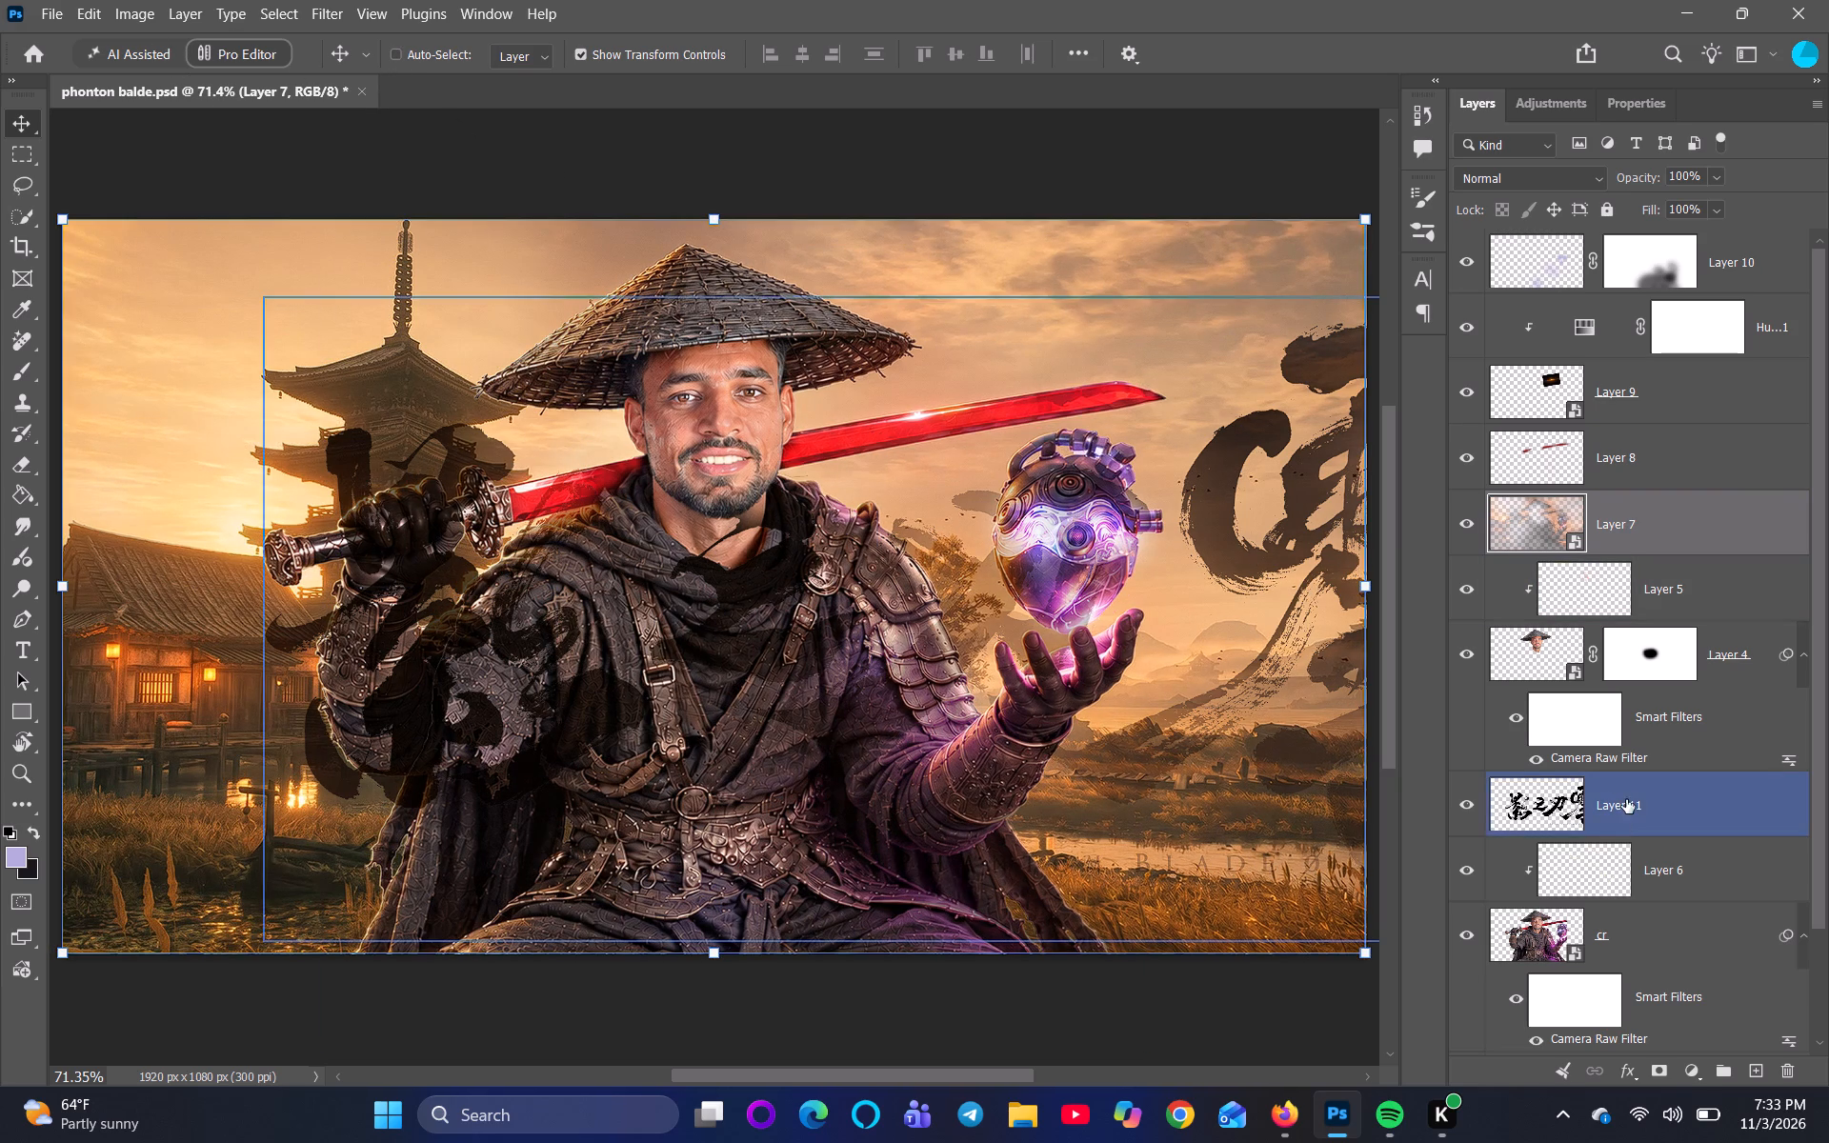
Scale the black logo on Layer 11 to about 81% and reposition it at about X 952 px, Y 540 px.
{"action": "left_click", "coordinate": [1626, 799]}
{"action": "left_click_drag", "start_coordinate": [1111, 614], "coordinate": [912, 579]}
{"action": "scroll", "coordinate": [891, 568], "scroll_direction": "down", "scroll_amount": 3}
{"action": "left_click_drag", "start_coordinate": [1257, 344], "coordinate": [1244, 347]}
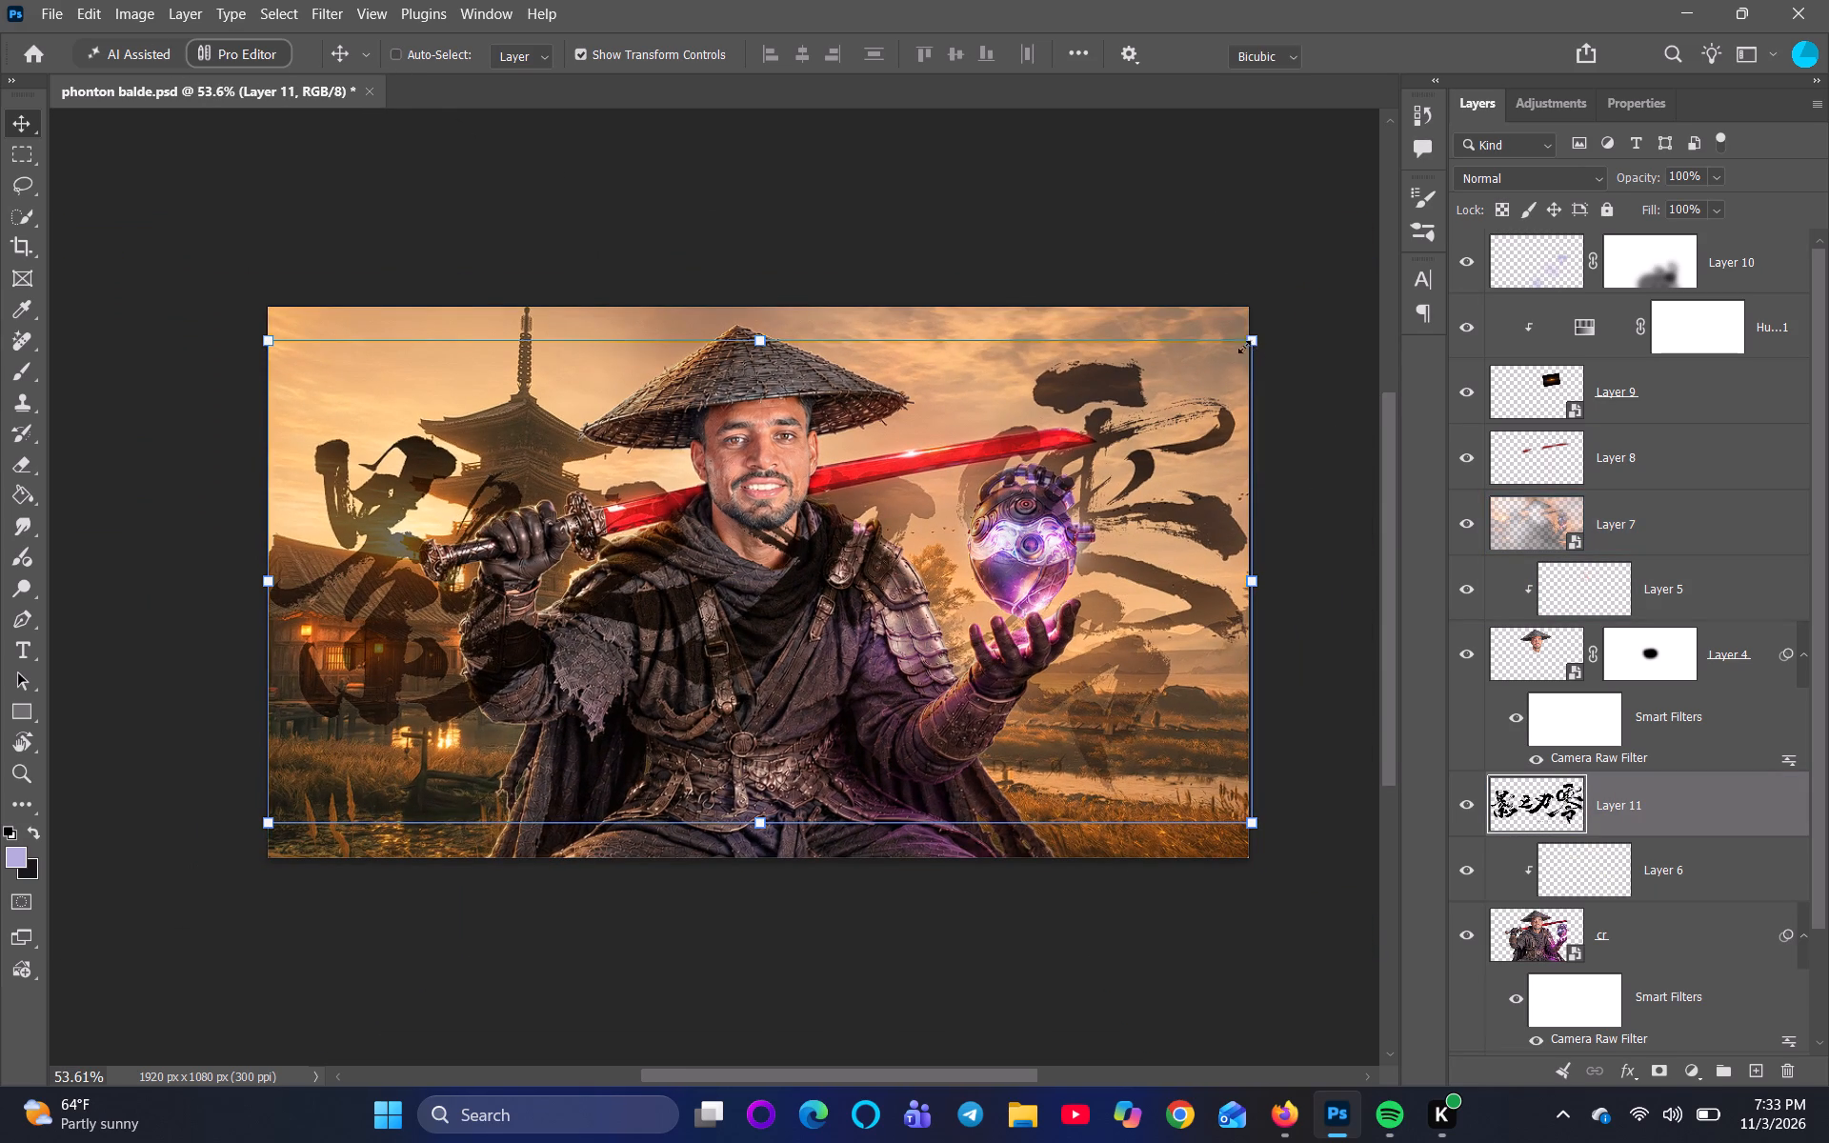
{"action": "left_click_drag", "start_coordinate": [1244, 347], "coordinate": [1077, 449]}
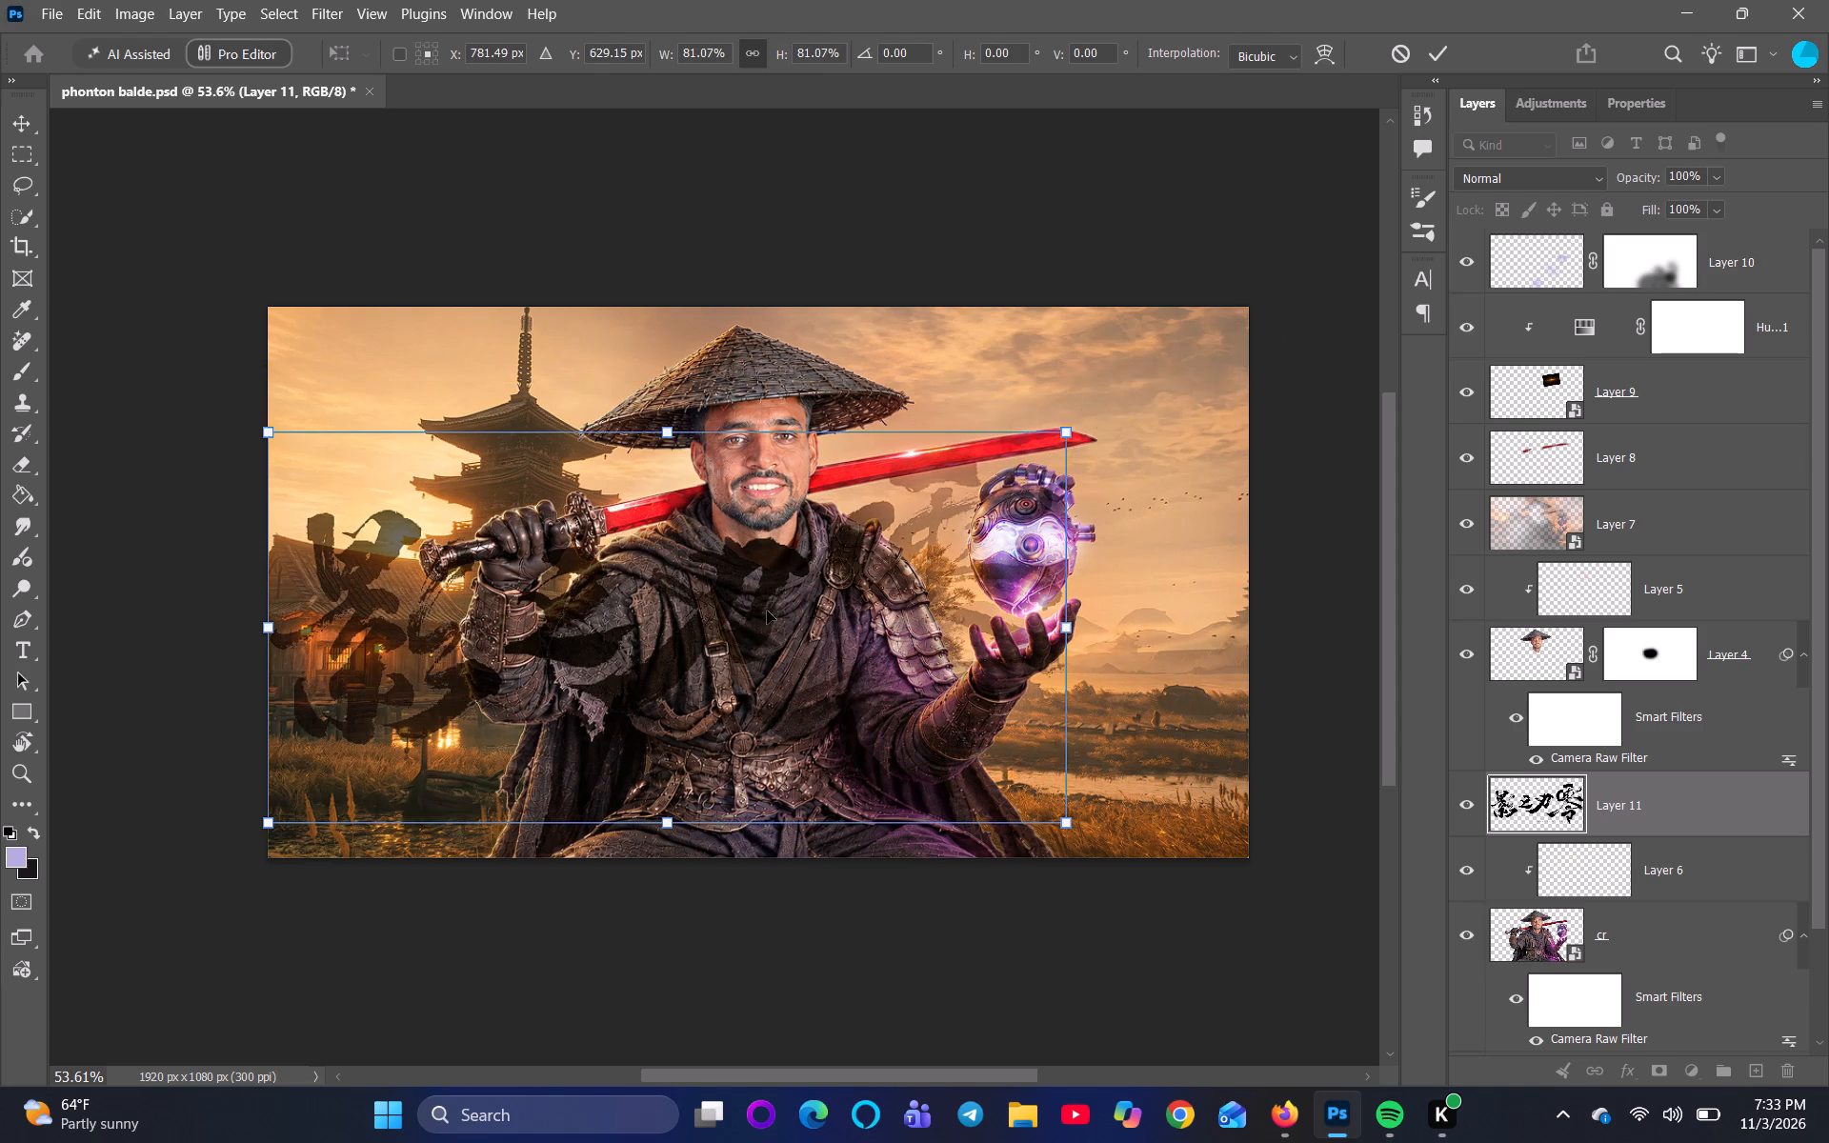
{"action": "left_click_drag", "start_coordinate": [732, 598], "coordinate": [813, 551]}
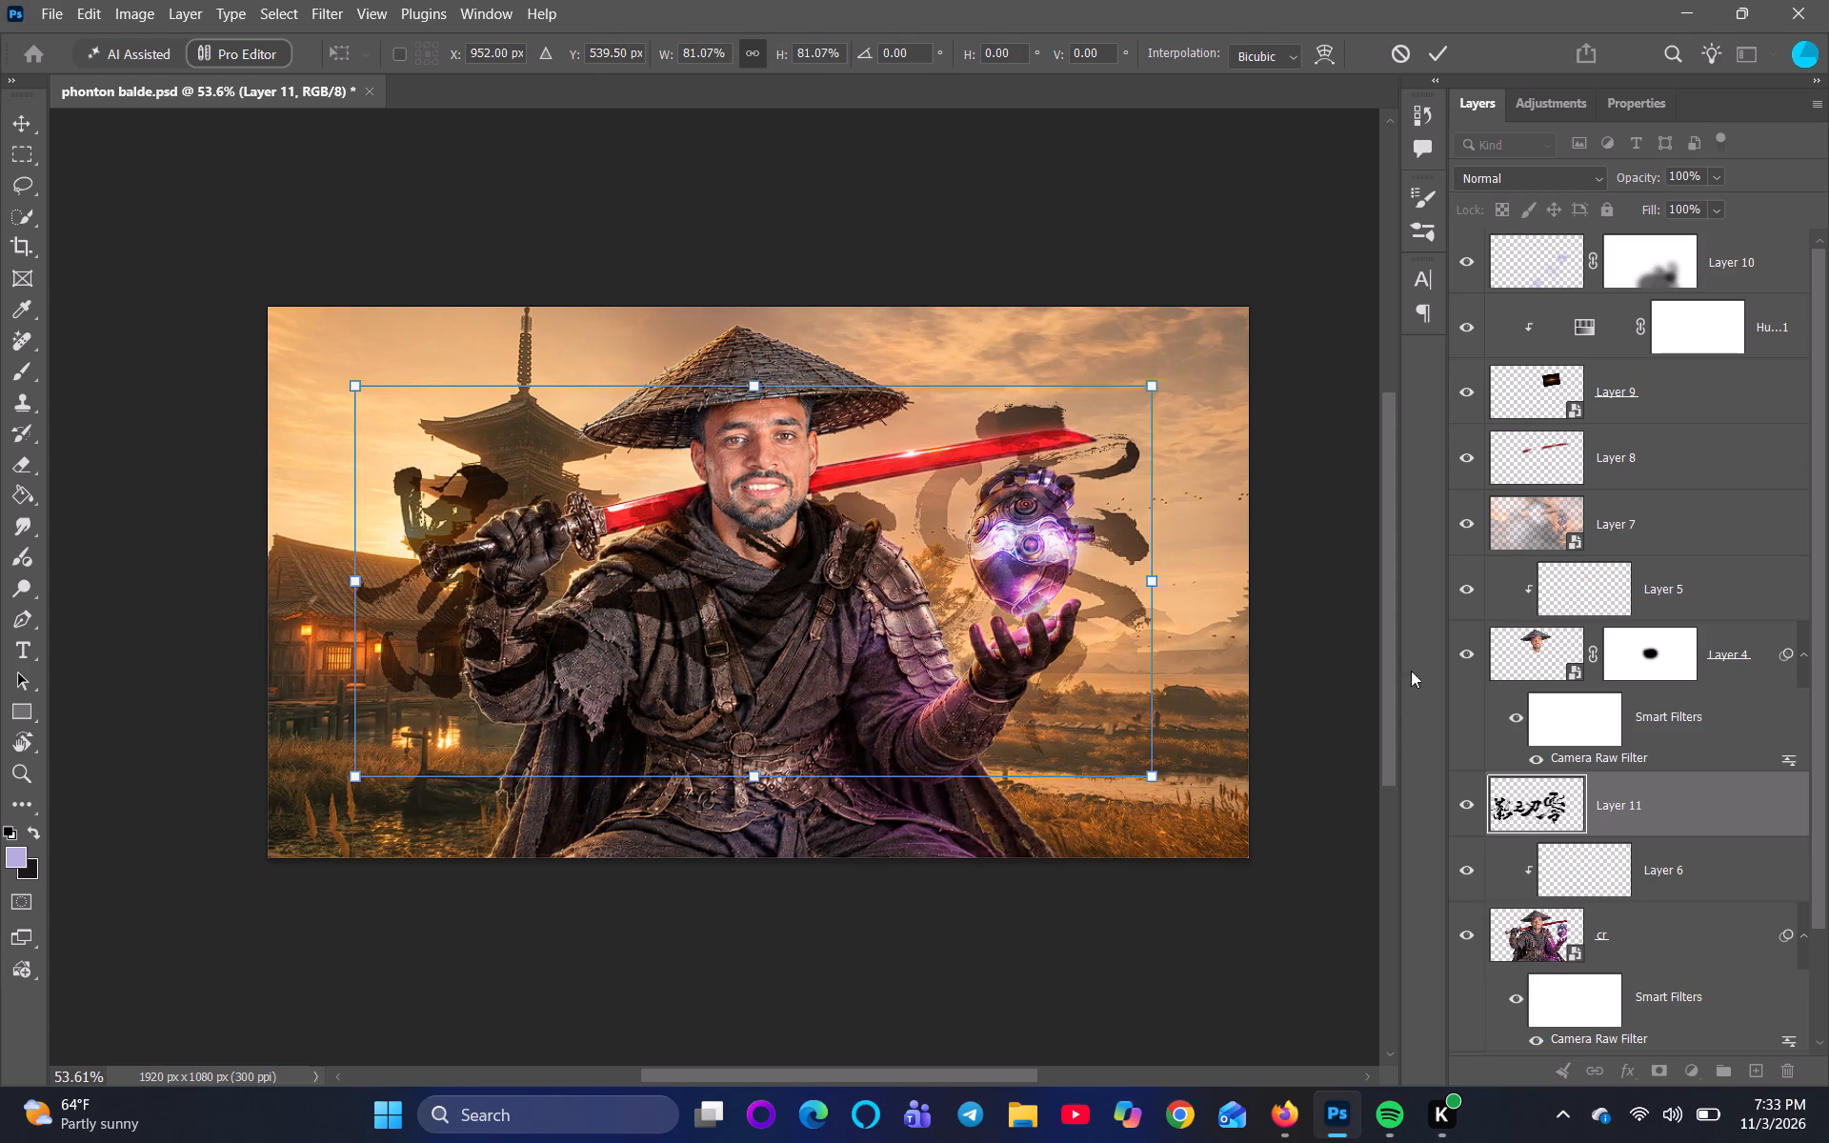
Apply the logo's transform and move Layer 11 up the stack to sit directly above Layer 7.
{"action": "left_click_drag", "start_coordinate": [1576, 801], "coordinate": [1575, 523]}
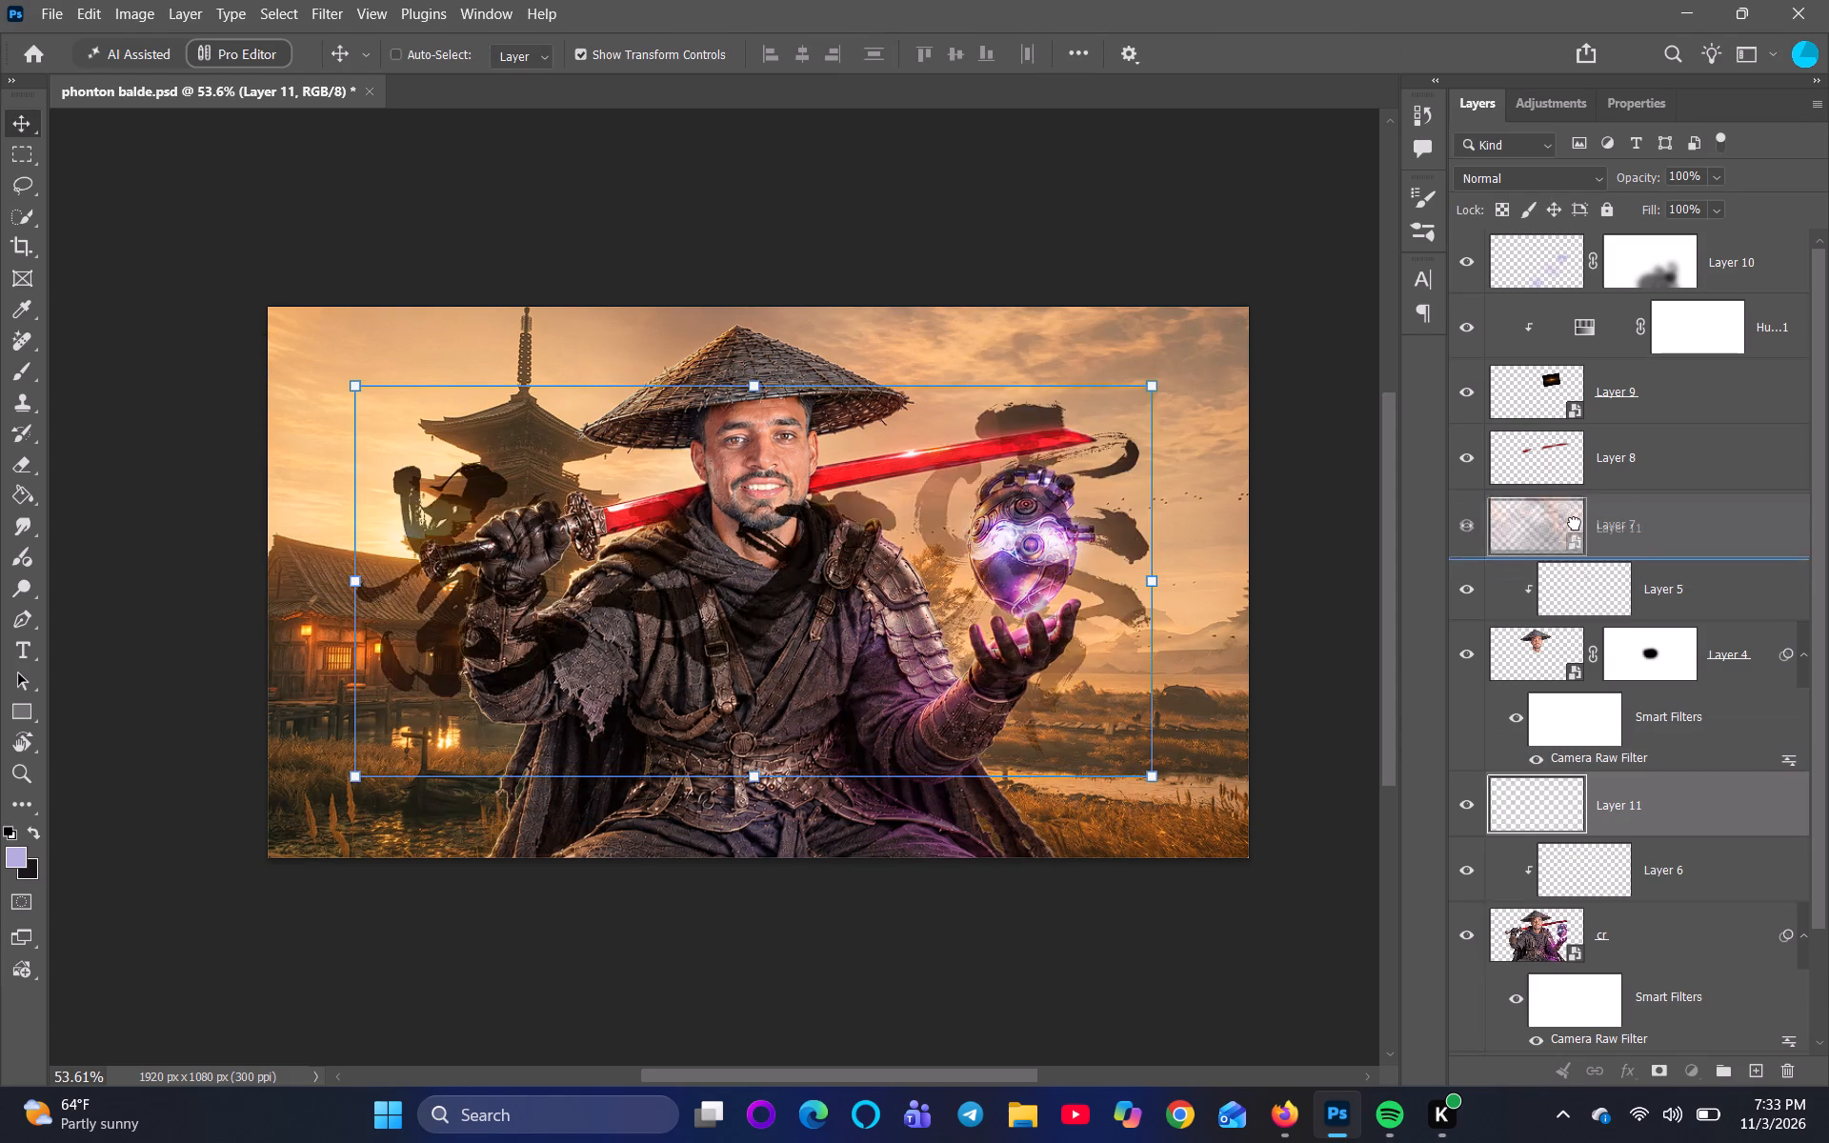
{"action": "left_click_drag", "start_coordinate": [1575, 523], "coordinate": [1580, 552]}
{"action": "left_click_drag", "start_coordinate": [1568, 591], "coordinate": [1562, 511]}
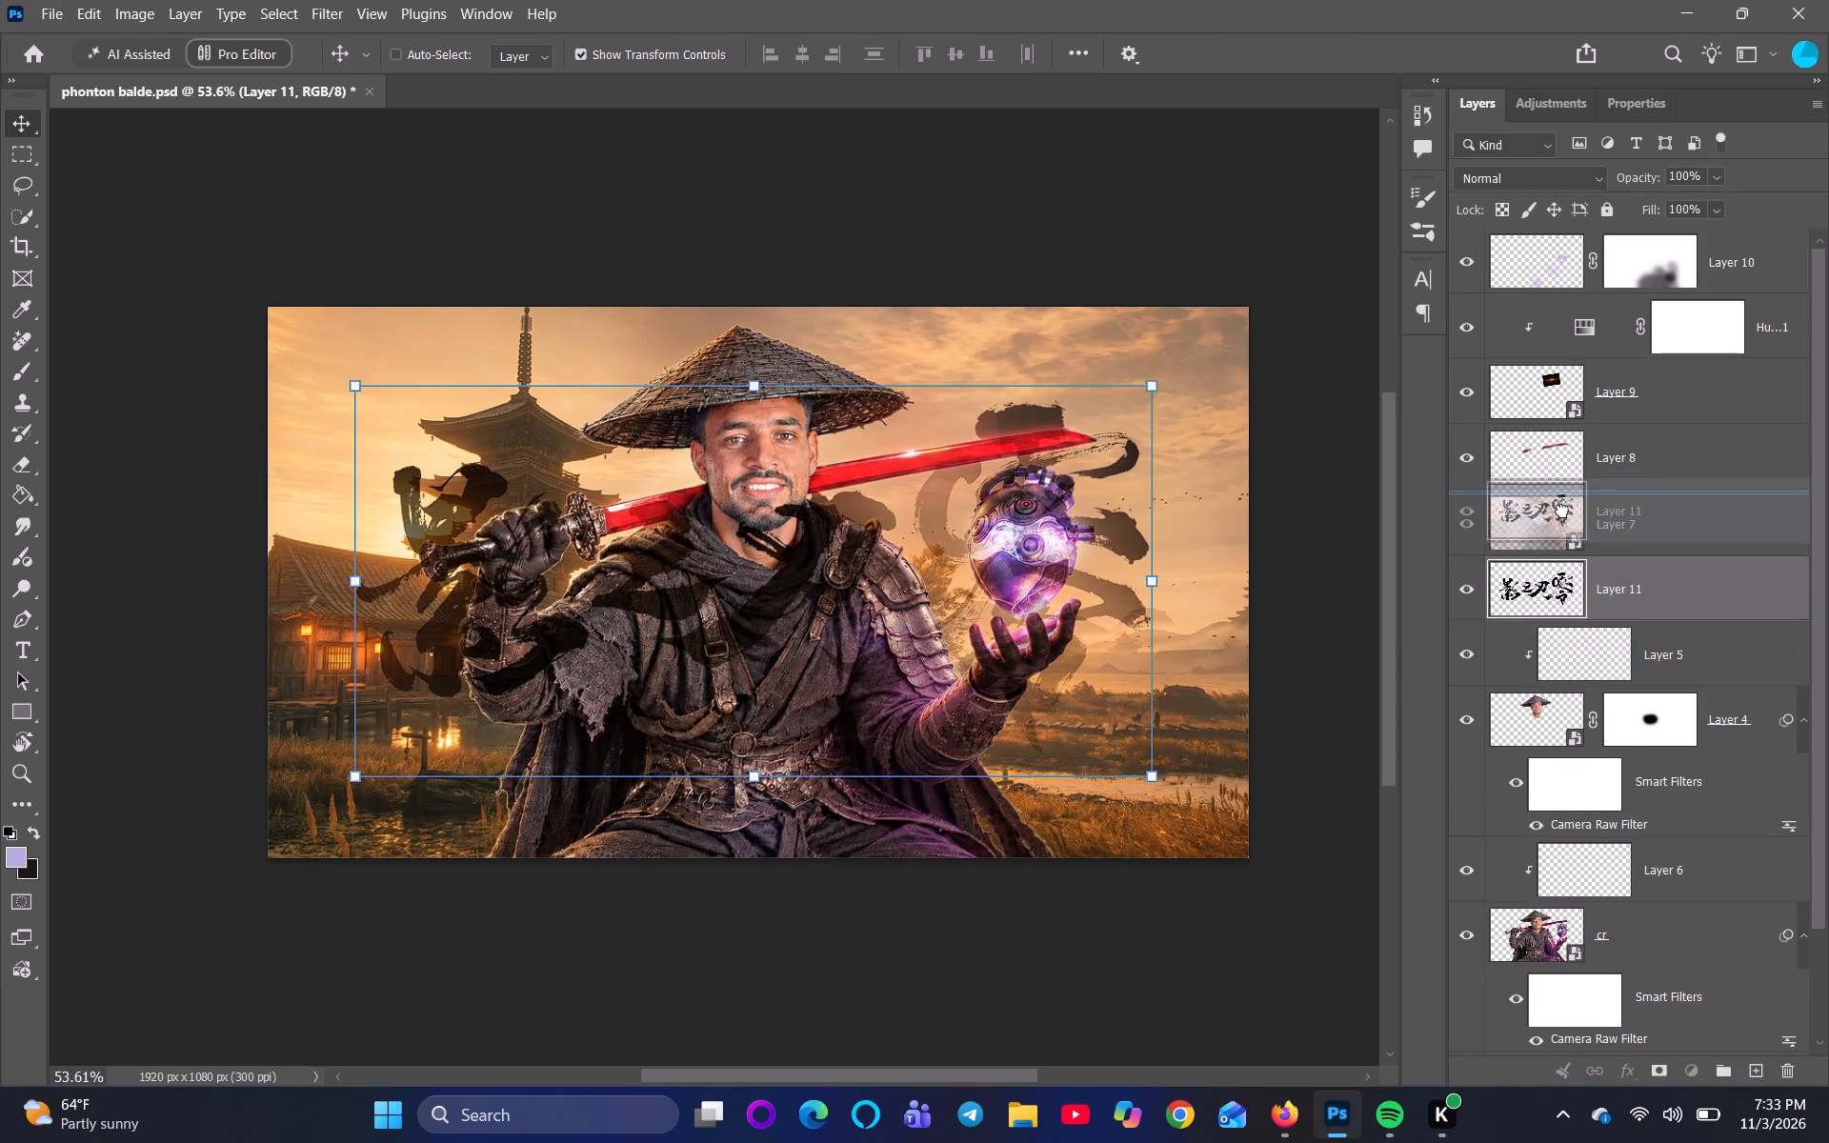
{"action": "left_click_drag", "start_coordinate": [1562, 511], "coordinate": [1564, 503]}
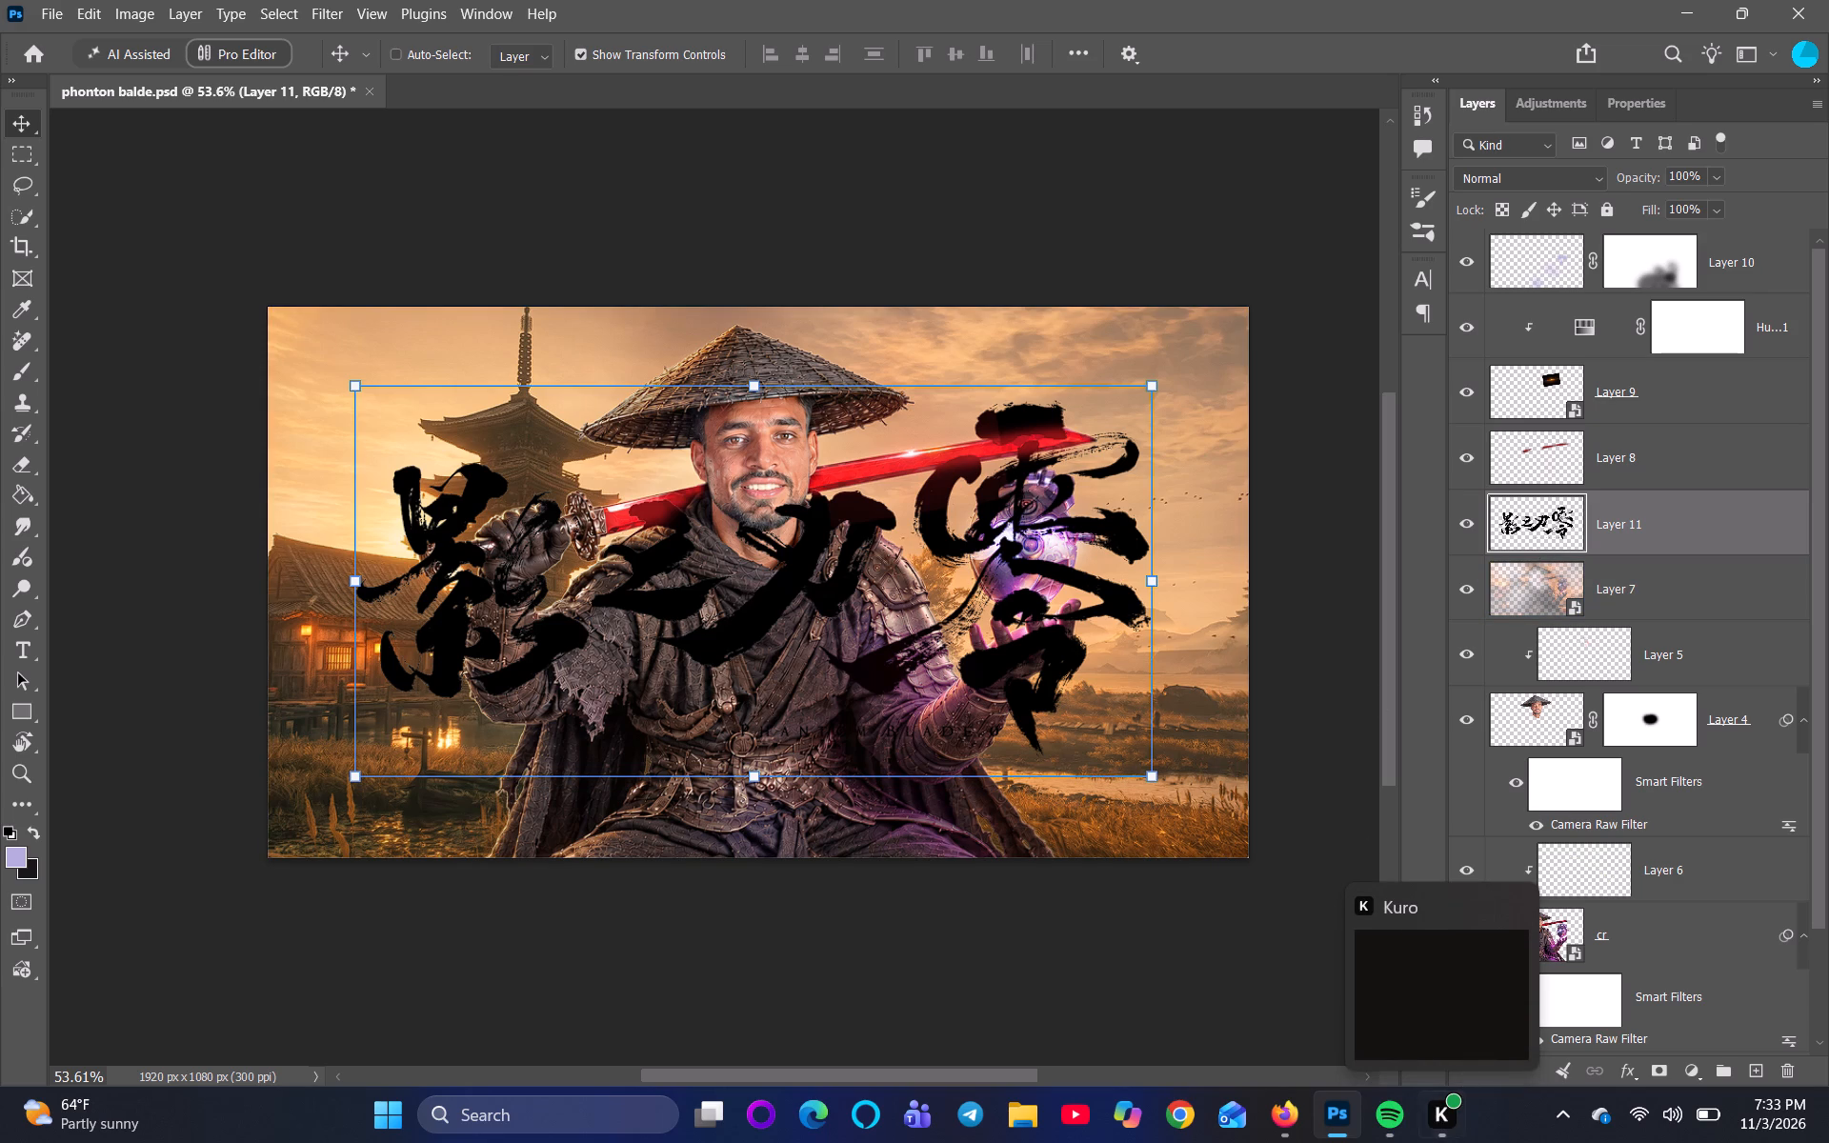
Switch to Firefox and look through the logo results for another version, previewing Game8's red logo and its related images.
{"action": "left_click", "coordinate": [1286, 1137]}
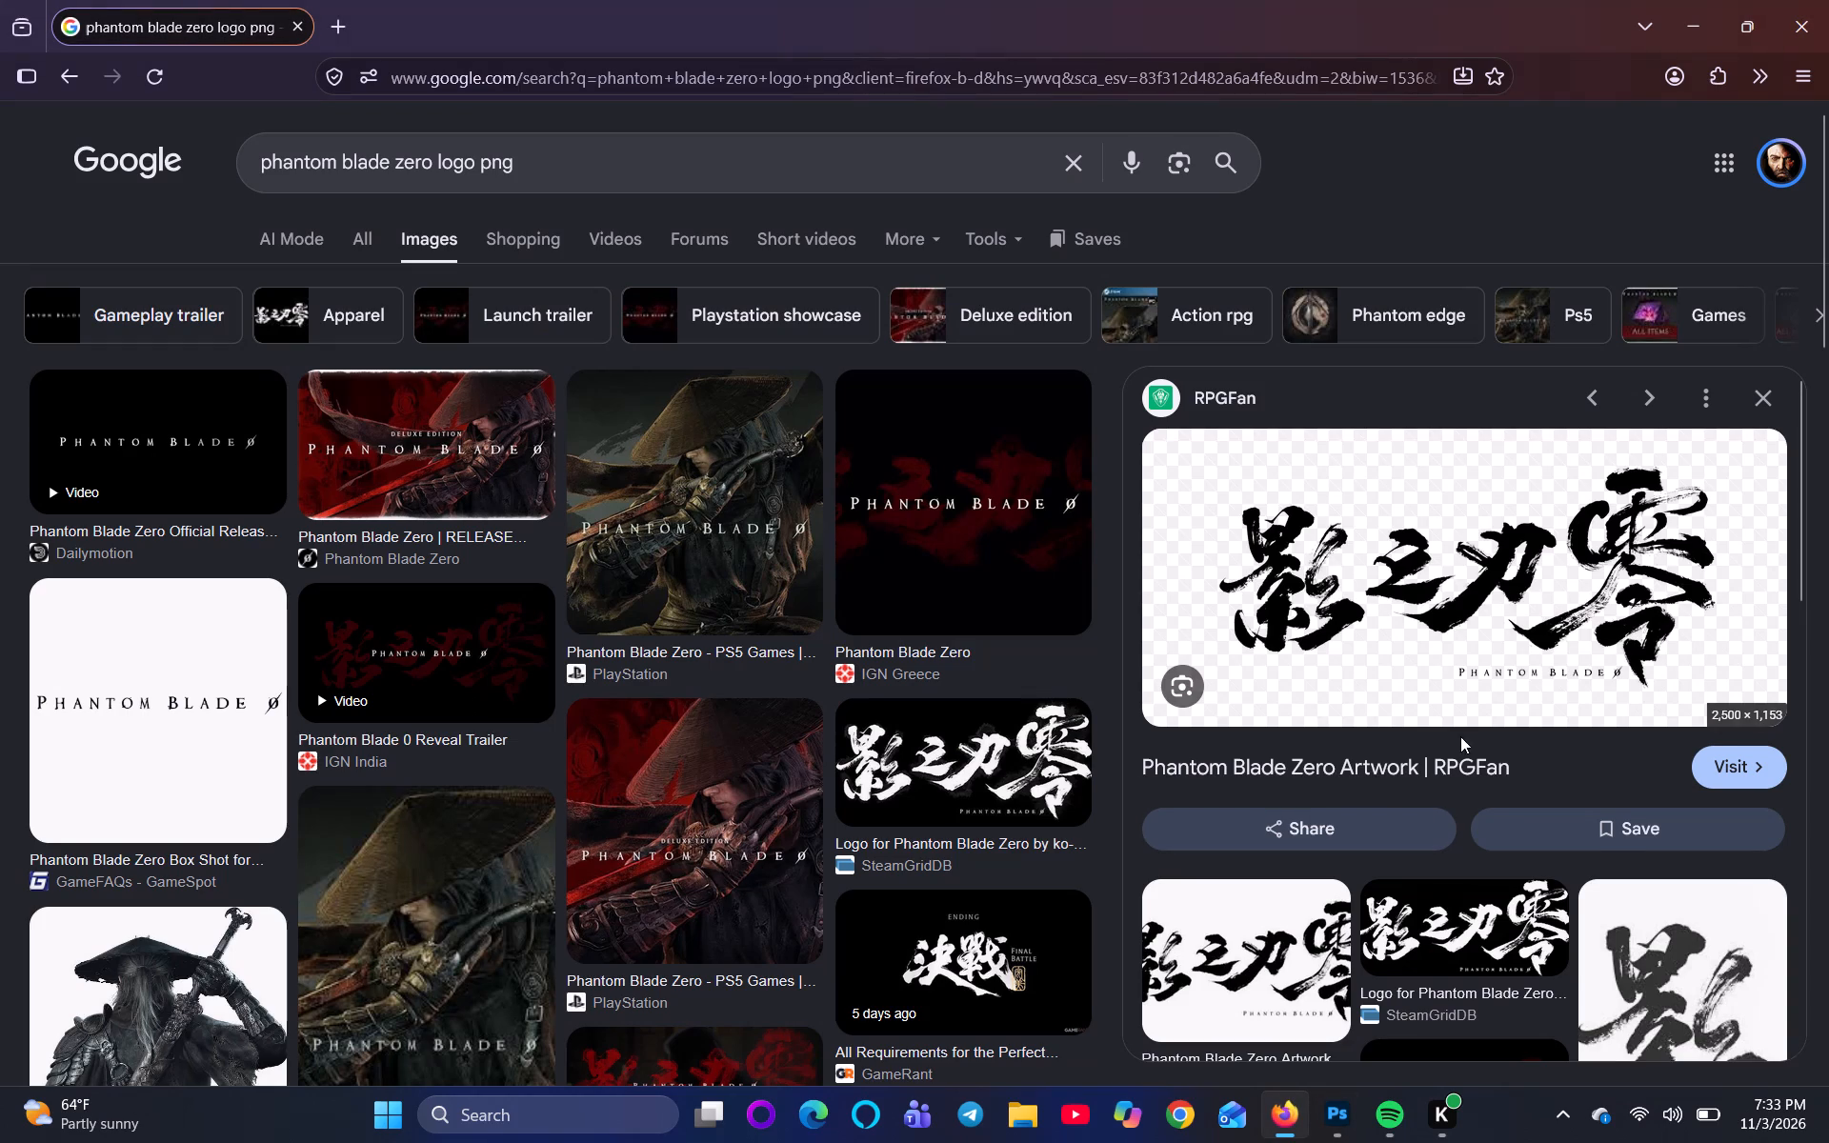
{"action": "scroll", "coordinate": [1505, 690], "scroll_direction": "down", "scroll_amount": 2}
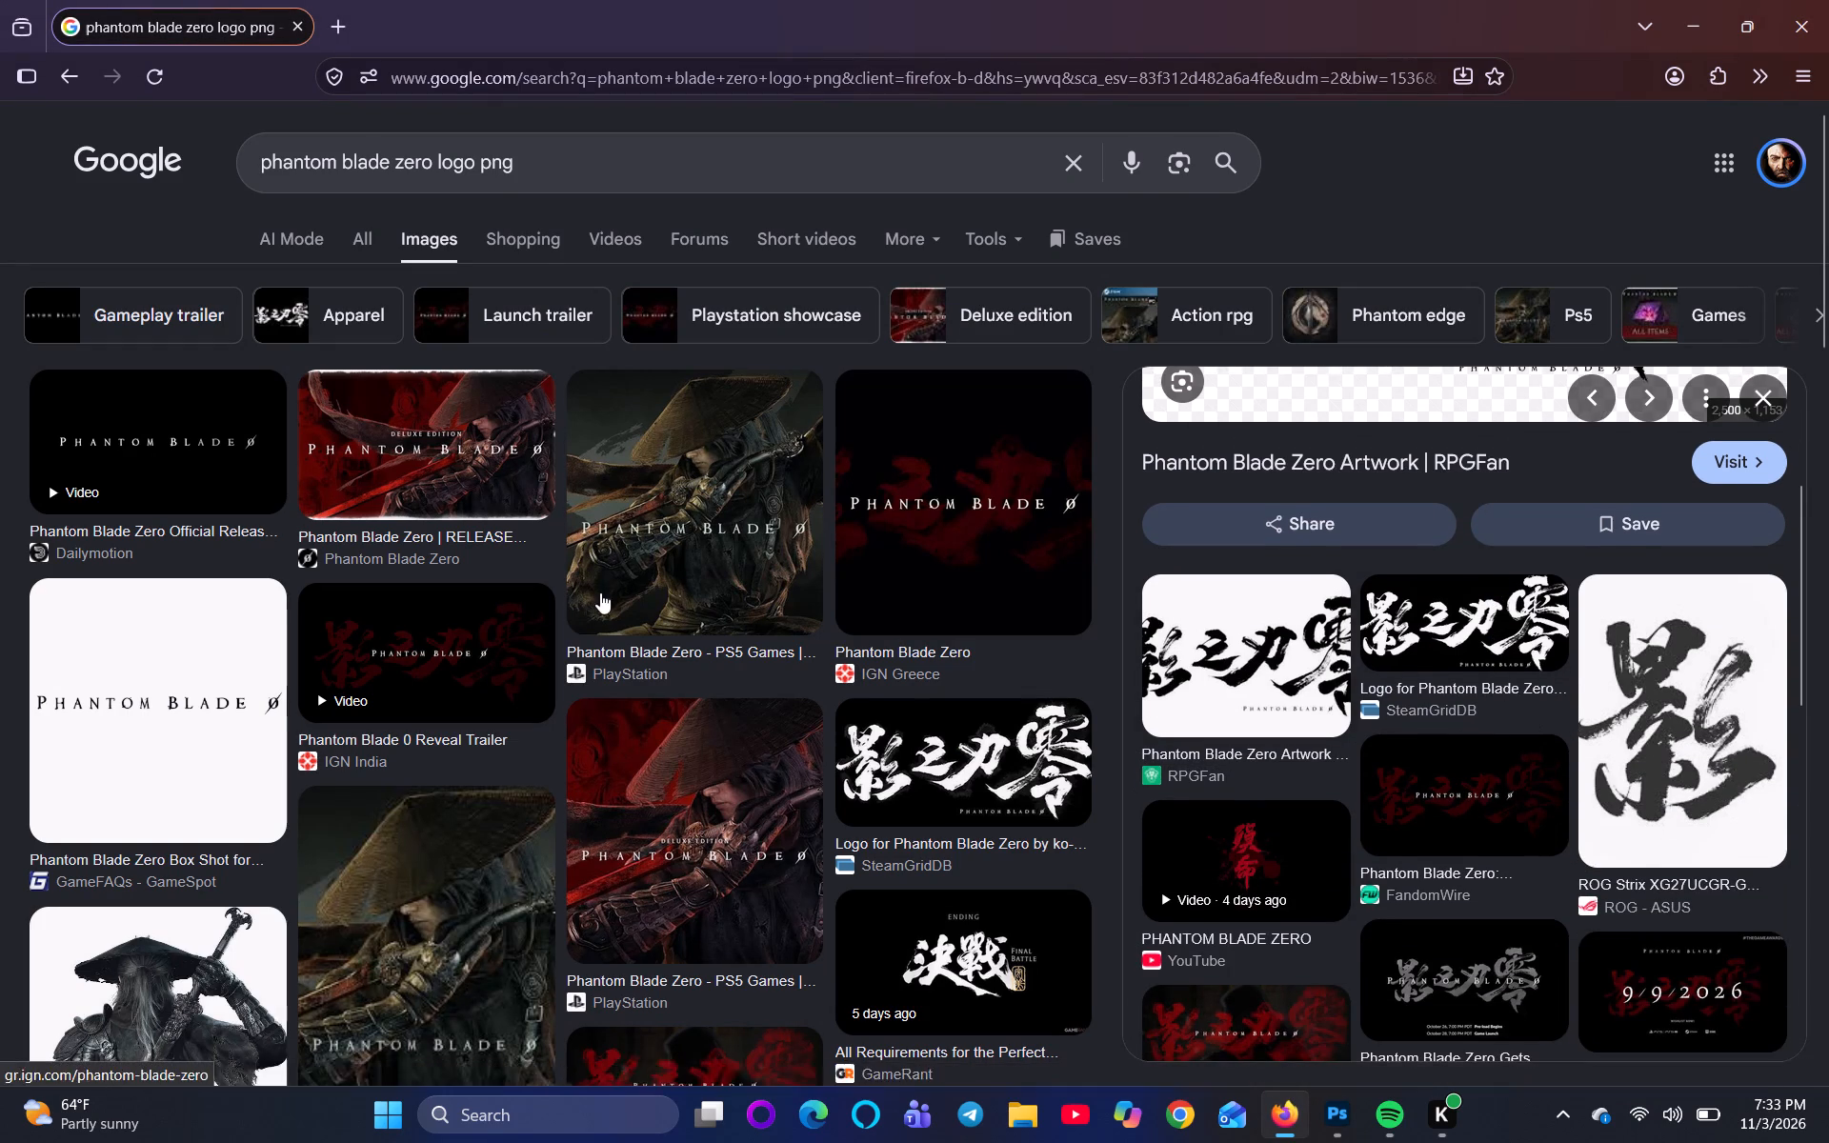
{"action": "scroll", "coordinate": [451, 652], "scroll_direction": "down", "scroll_amount": 3}
{"action": "scroll", "coordinate": [909, 731], "scroll_direction": "down", "scroll_amount": 2}
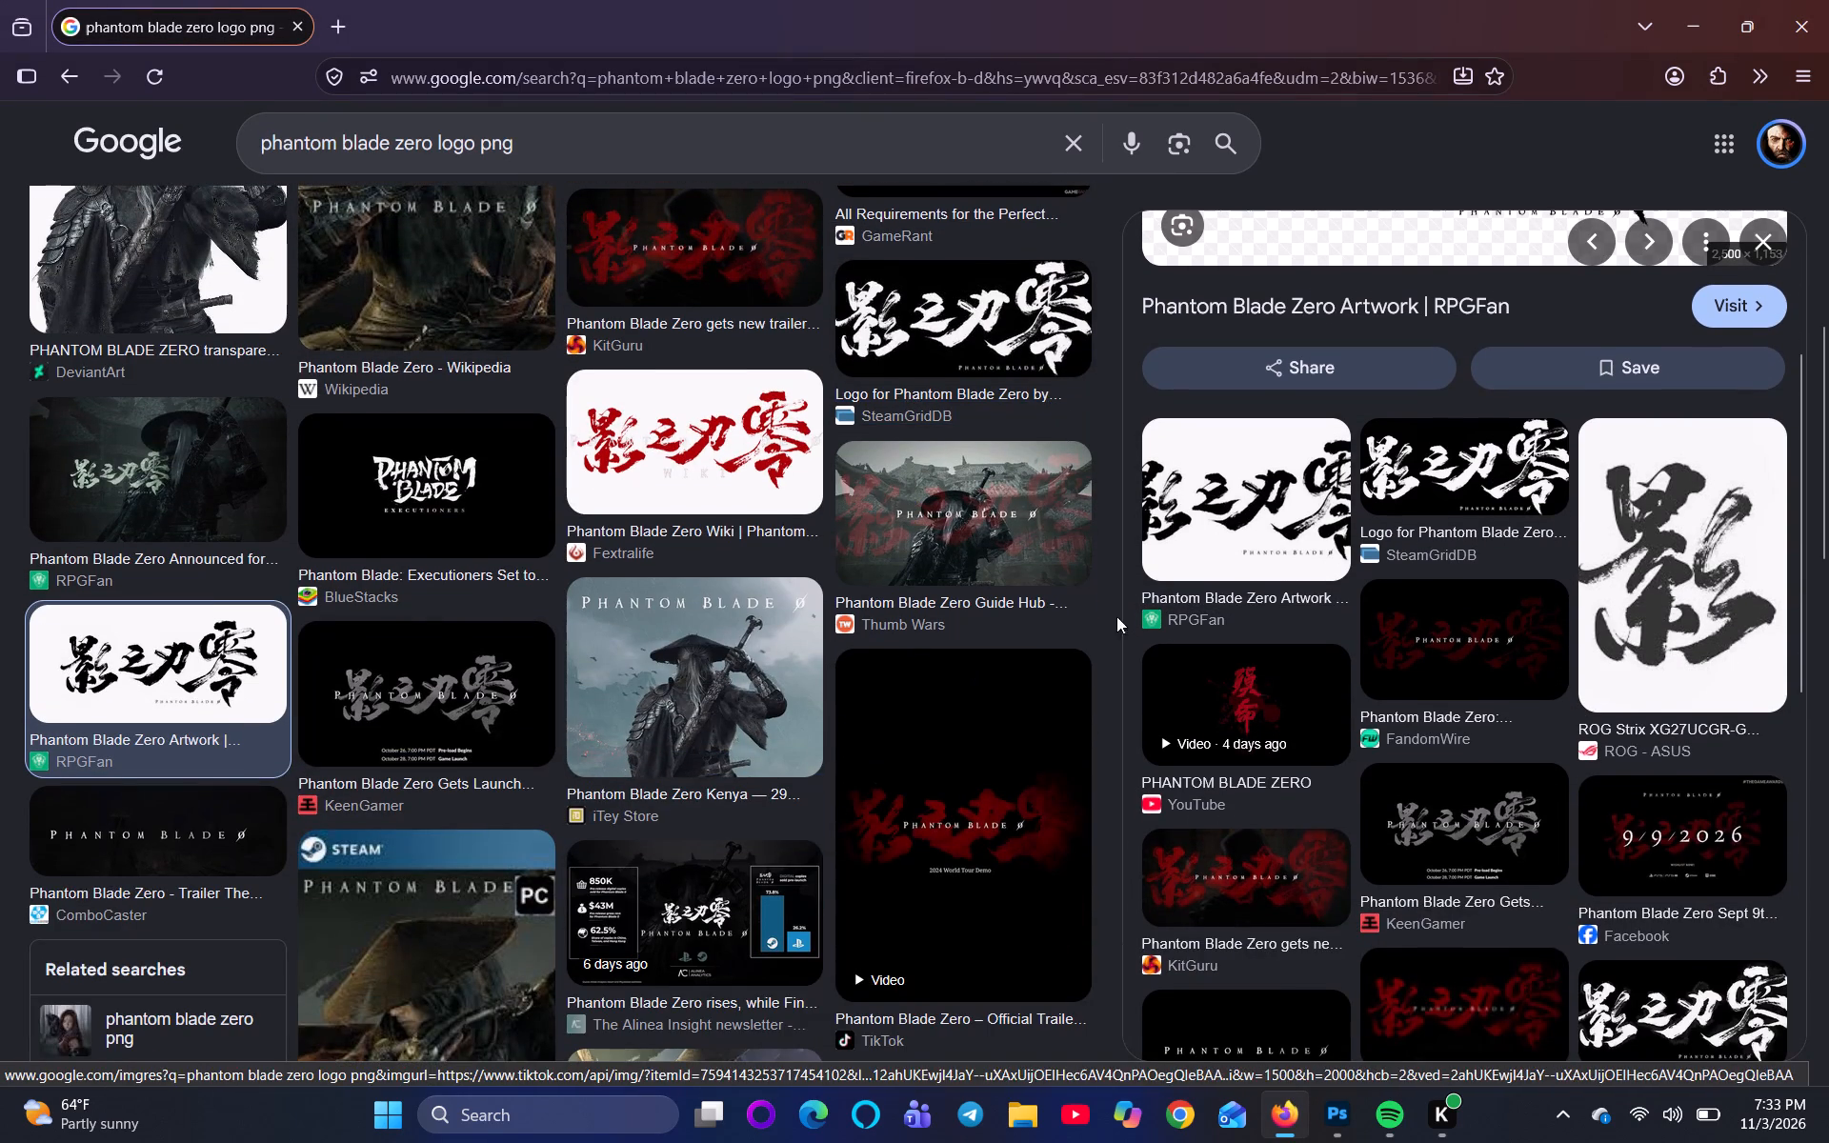
{"action": "scroll", "coordinate": [1125, 610], "scroll_direction": "down", "scroll_amount": 2}
{"action": "scroll", "coordinate": [691, 631], "scroll_direction": "down", "scroll_amount": 3}
{"action": "scroll", "coordinate": [310, 525], "scroll_direction": "down", "scroll_amount": 2}
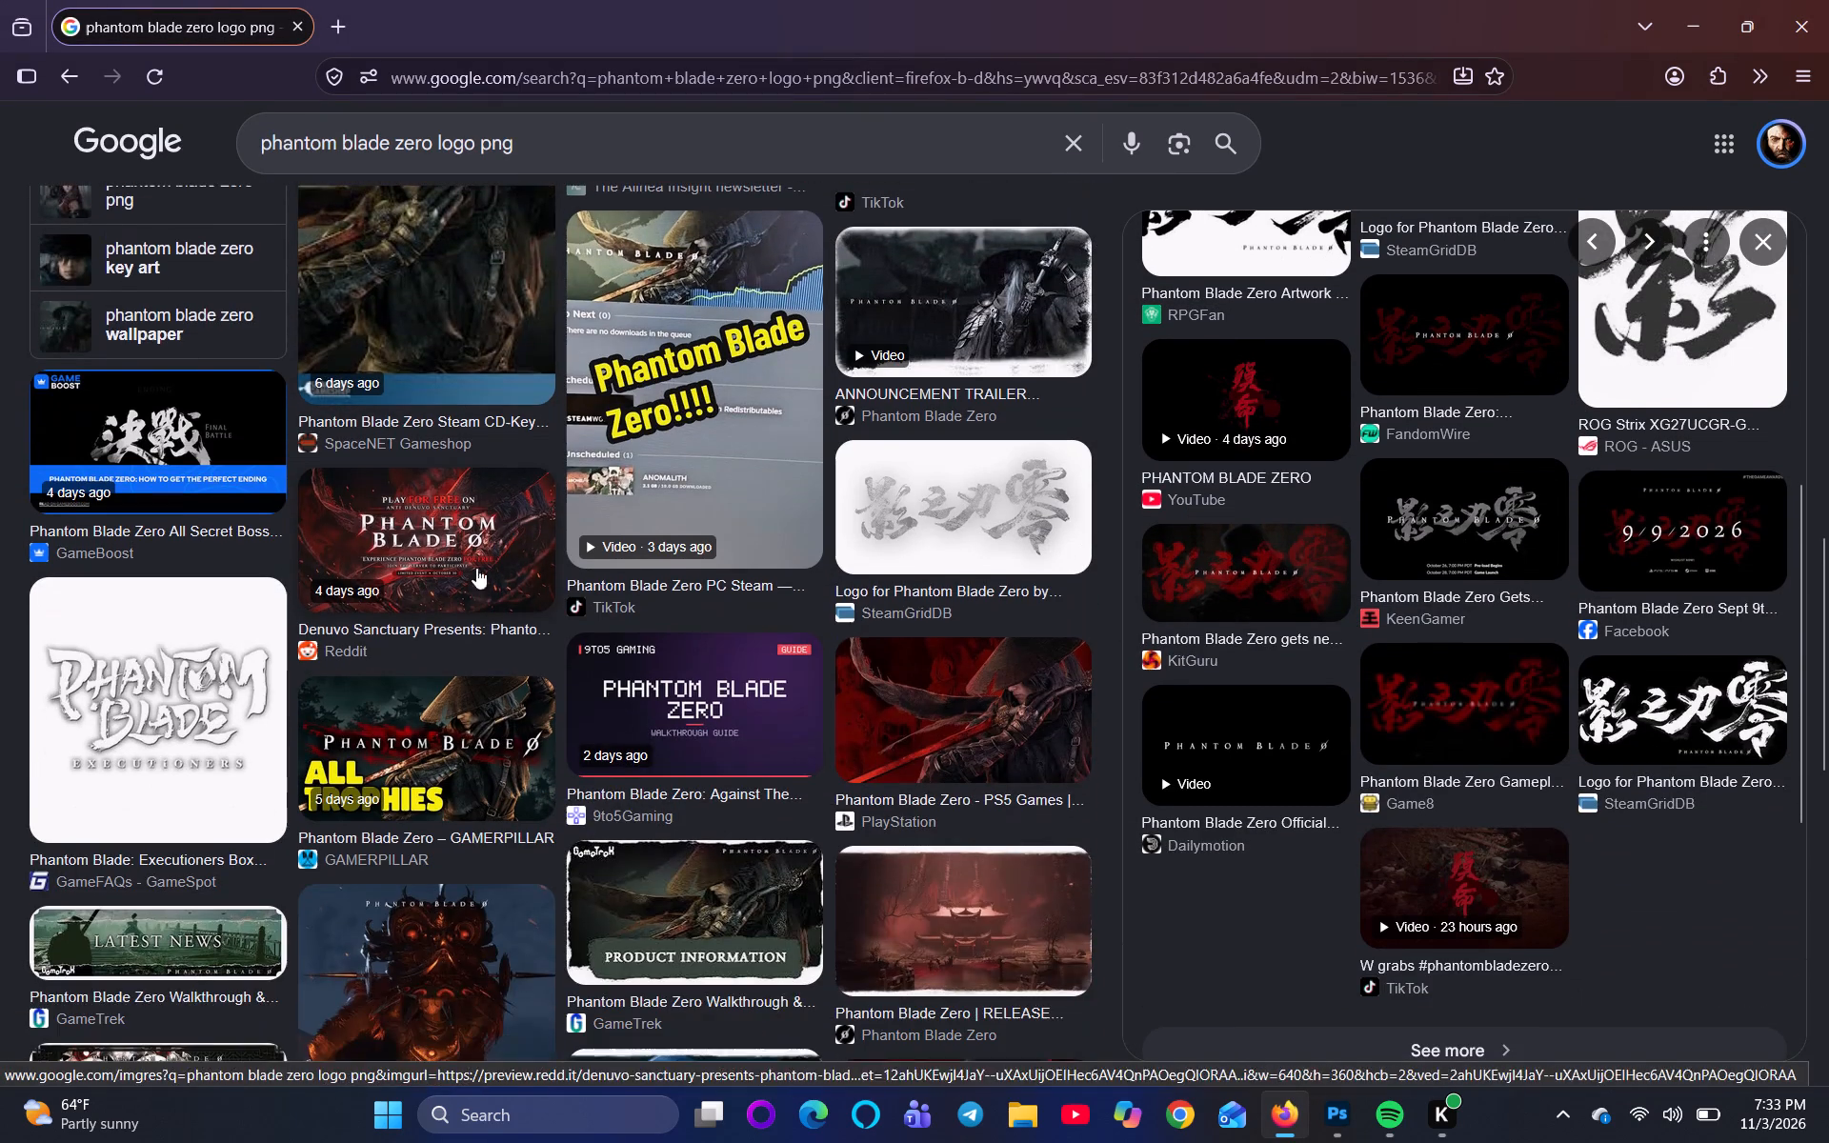
{"action": "scroll", "coordinate": [875, 555], "scroll_direction": "down", "scroll_amount": 3}
{"action": "scroll", "coordinate": [801, 590], "scroll_direction": "down", "scroll_amount": 4}
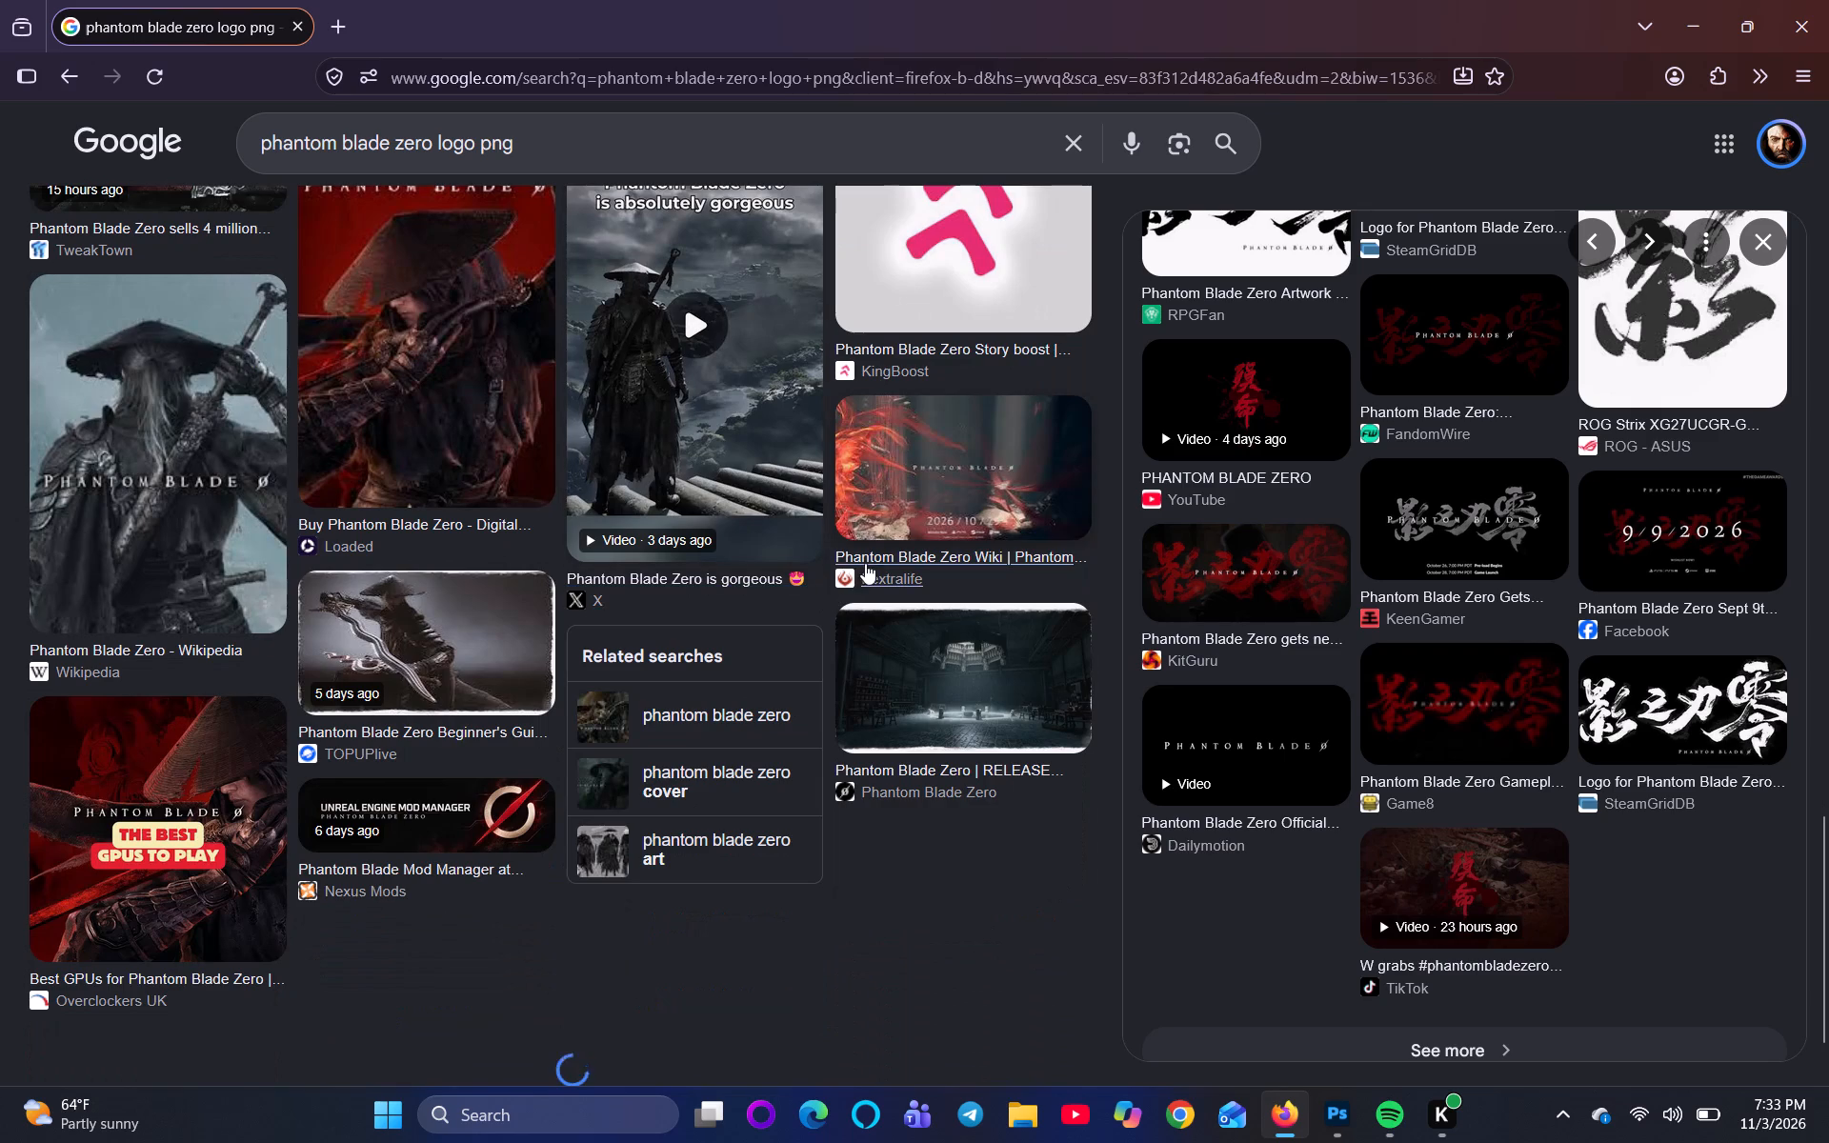
{"action": "scroll", "coordinate": [834, 567], "scroll_direction": "up", "scroll_amount": 10}
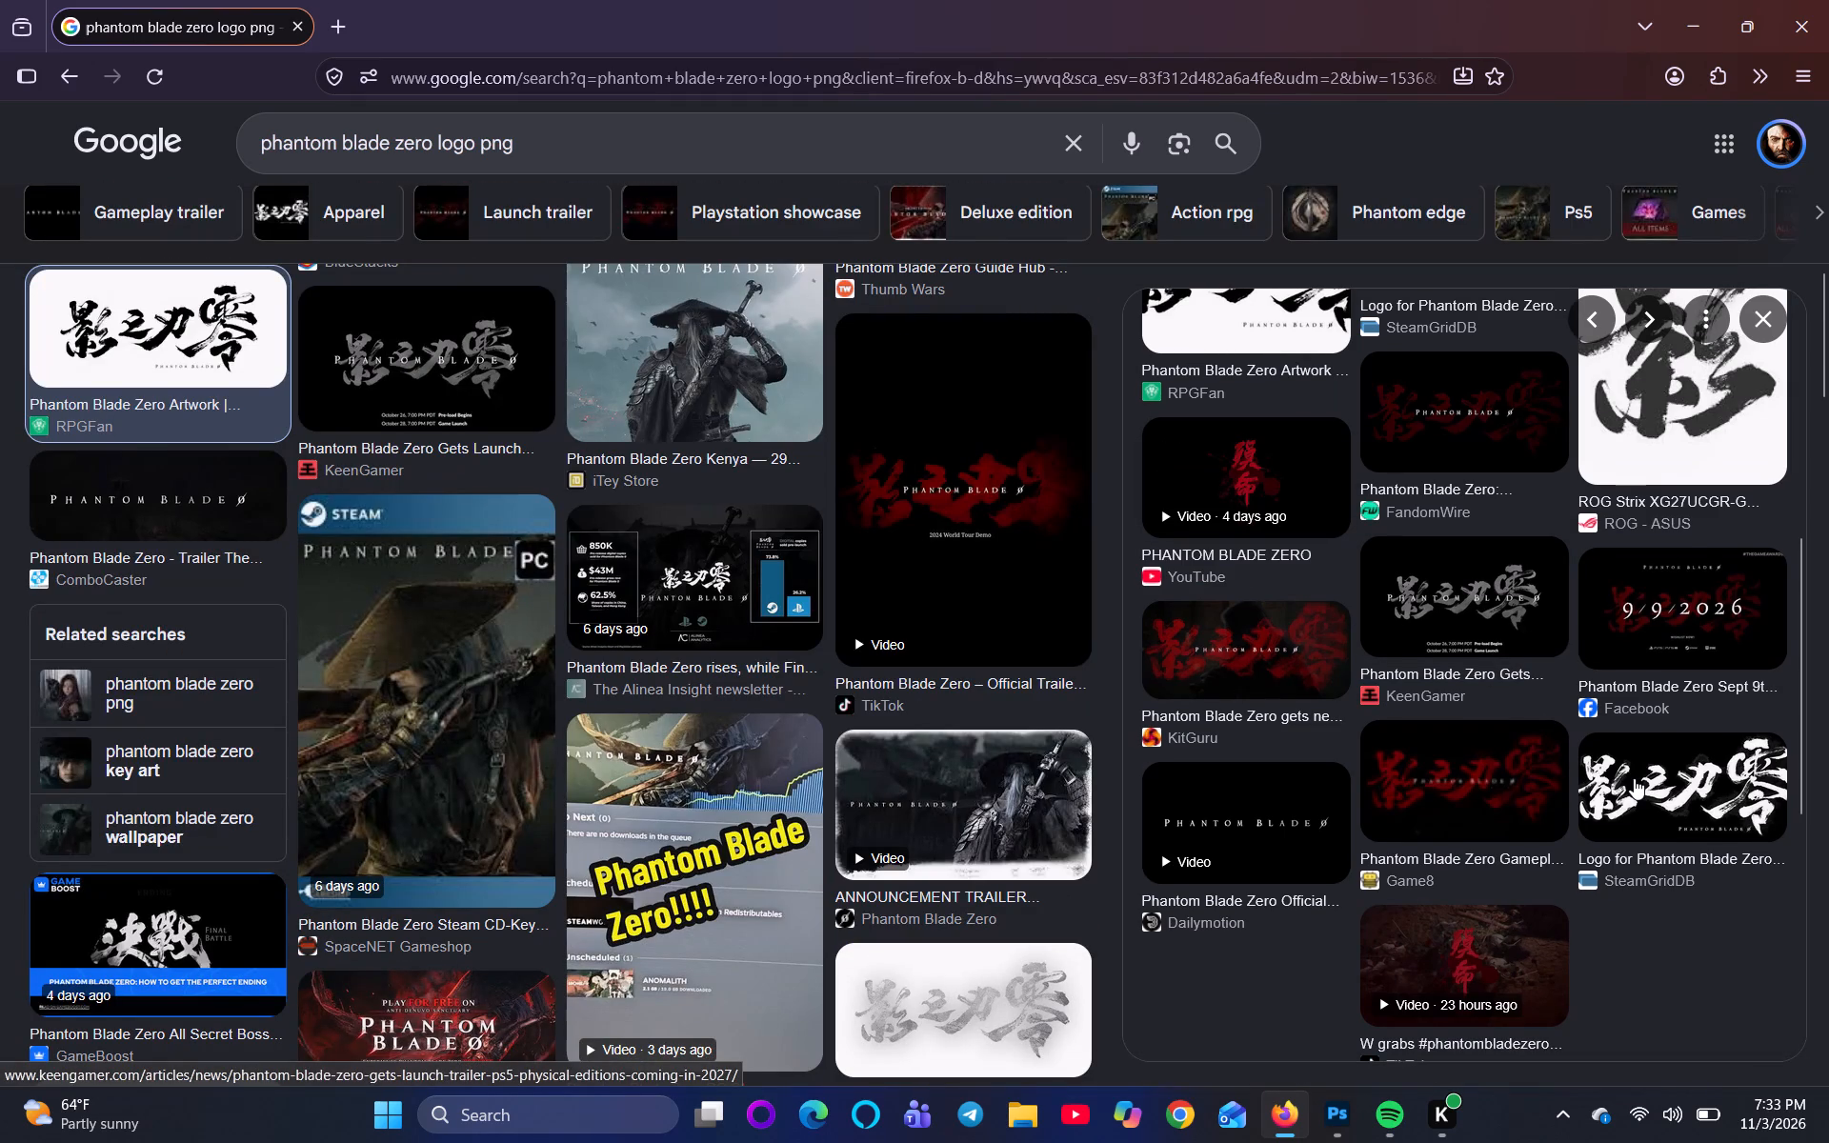
{"action": "left_click", "coordinate": [1446, 780]}
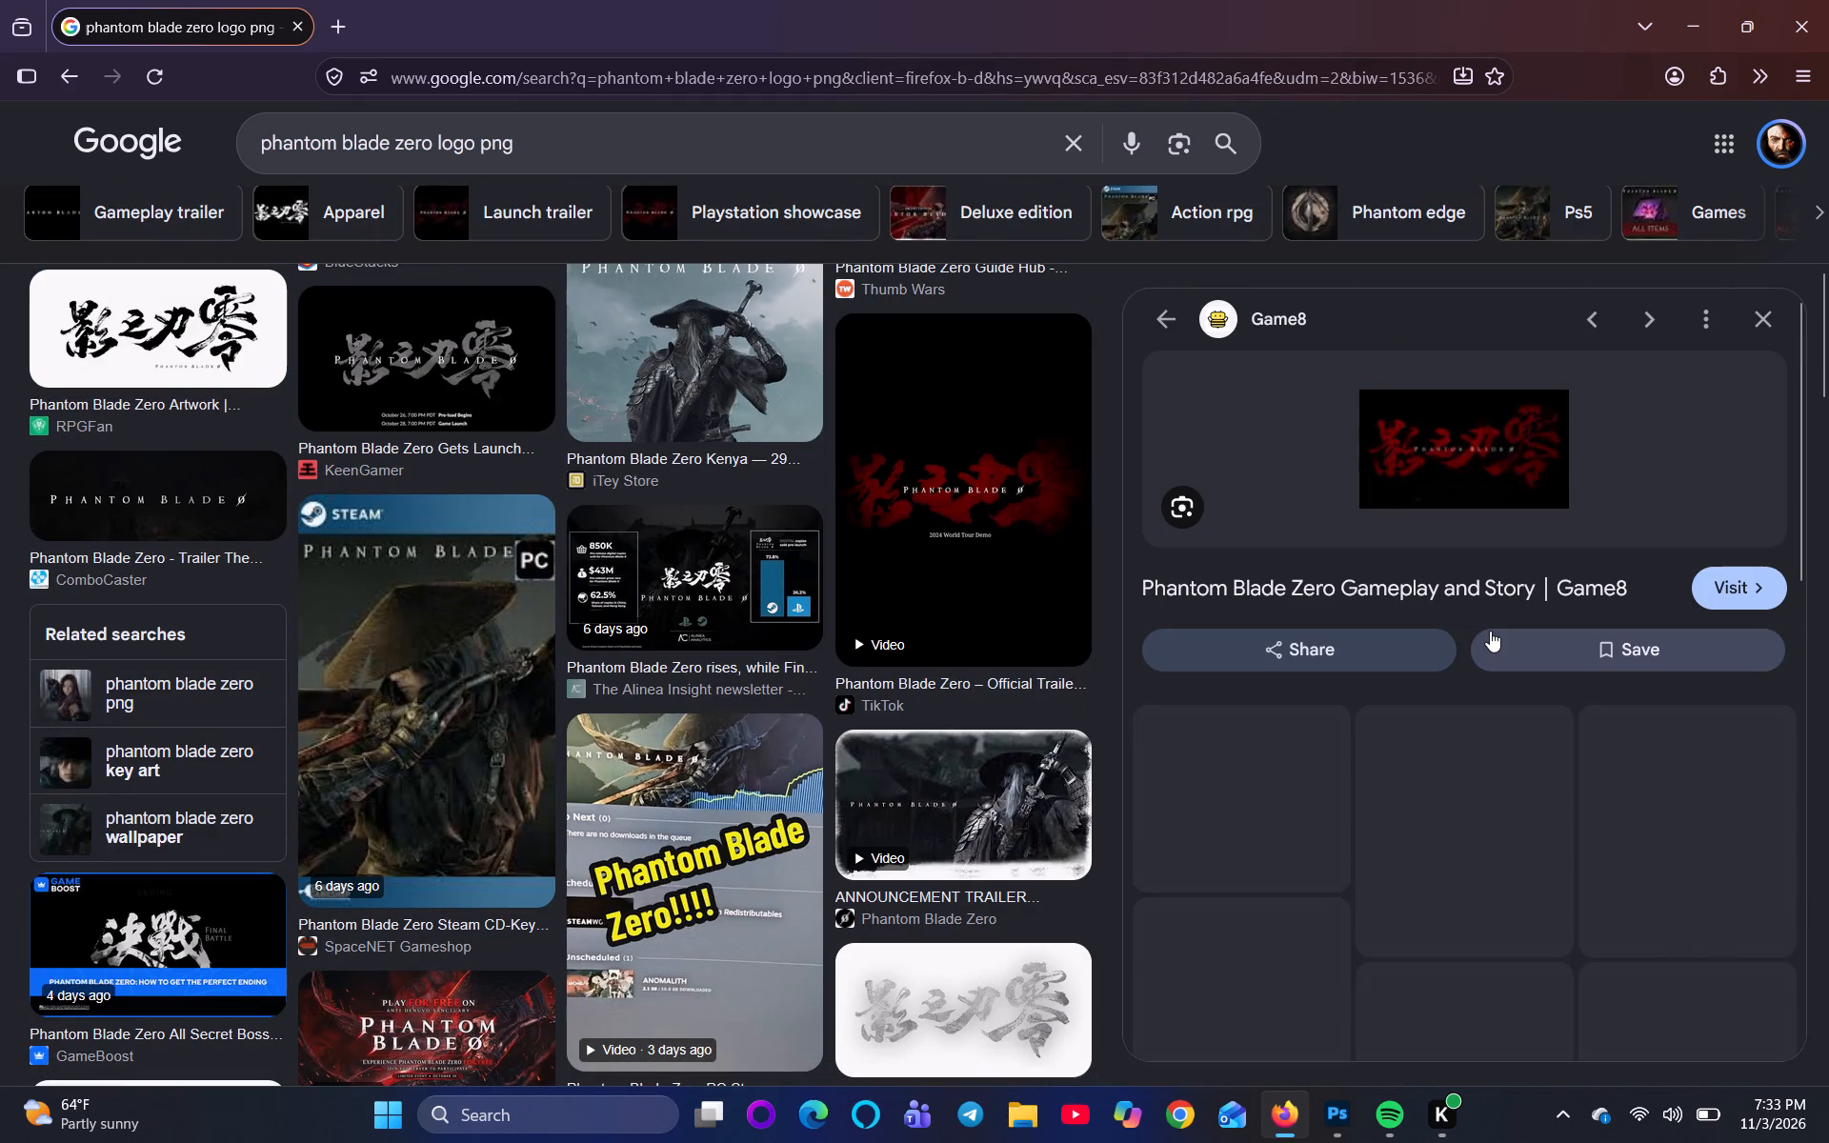
{"action": "scroll", "coordinate": [1508, 667], "scroll_direction": "down", "scroll_amount": 2}
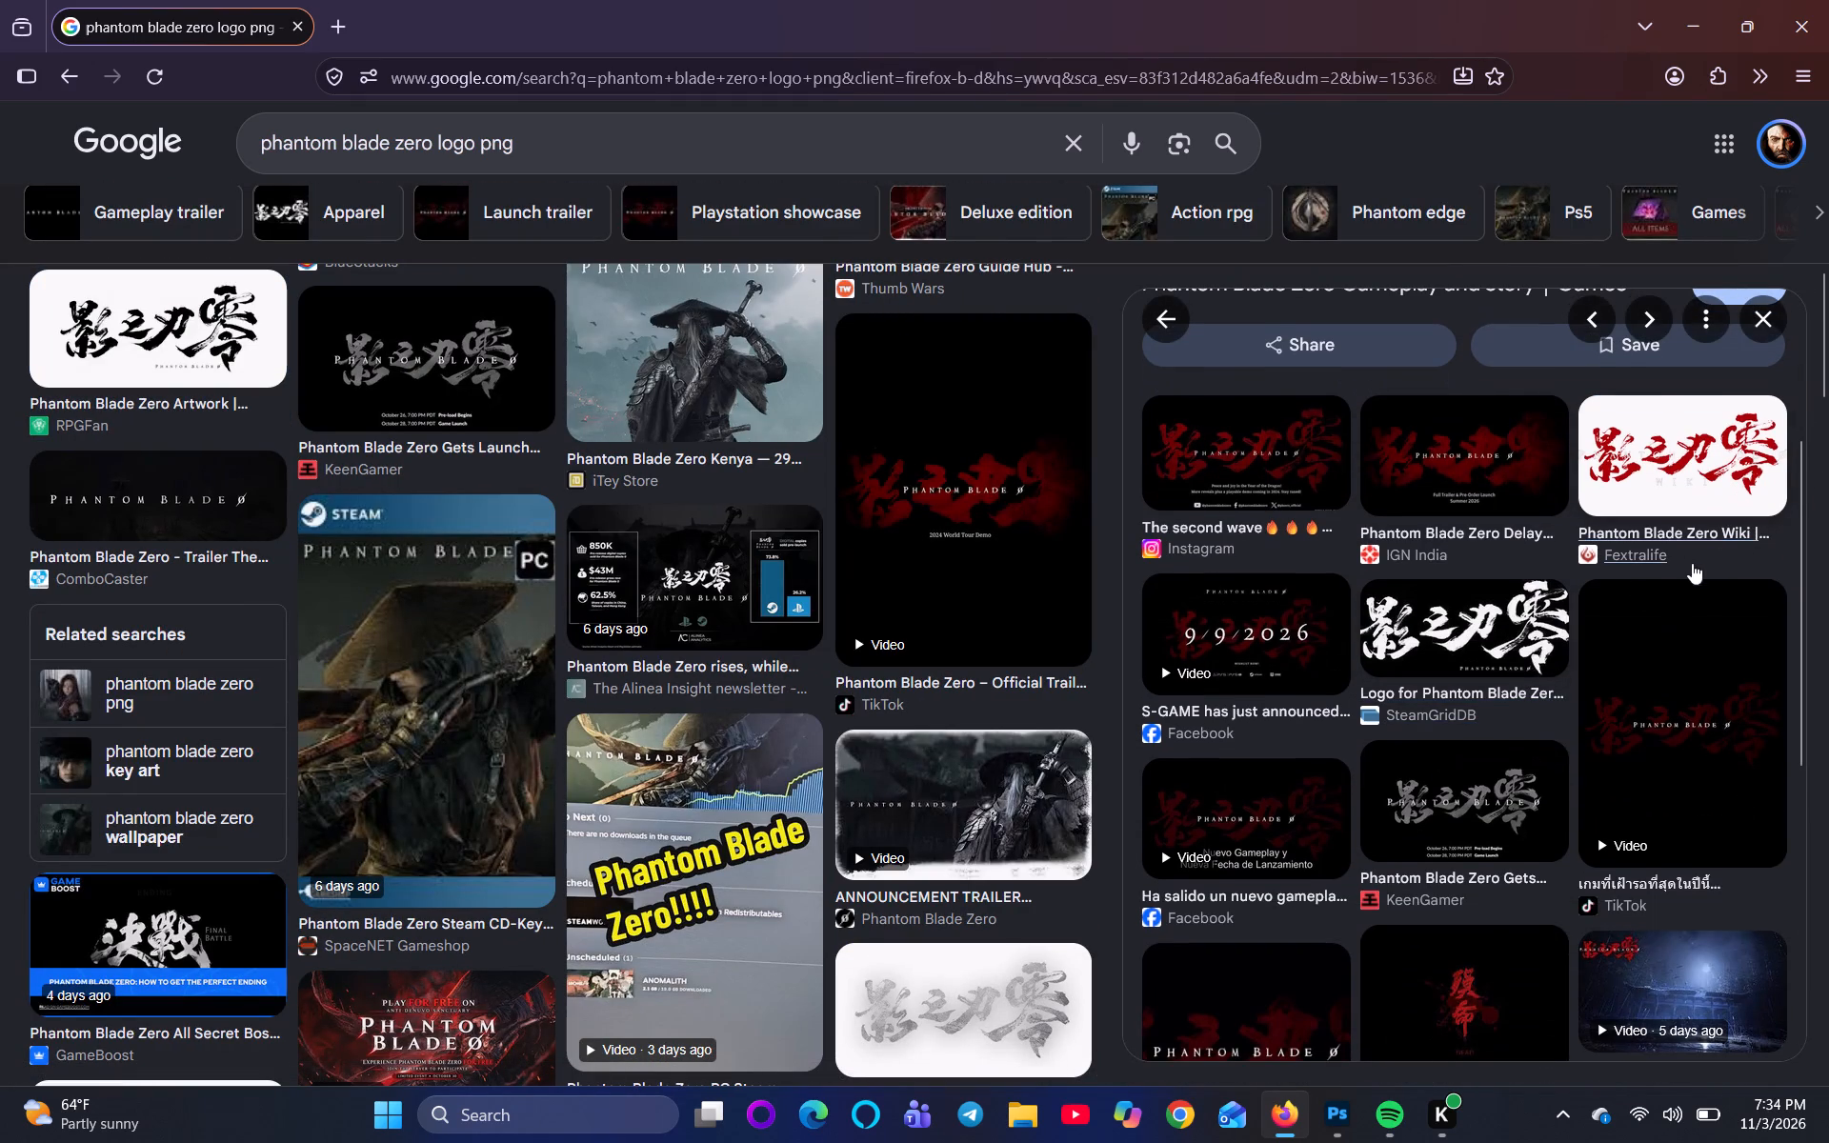
Preview SteamGridDB's transparent white calligraphy logo (512 × 232) and copy its image.
{"action": "left_click", "coordinate": [1531, 631]}
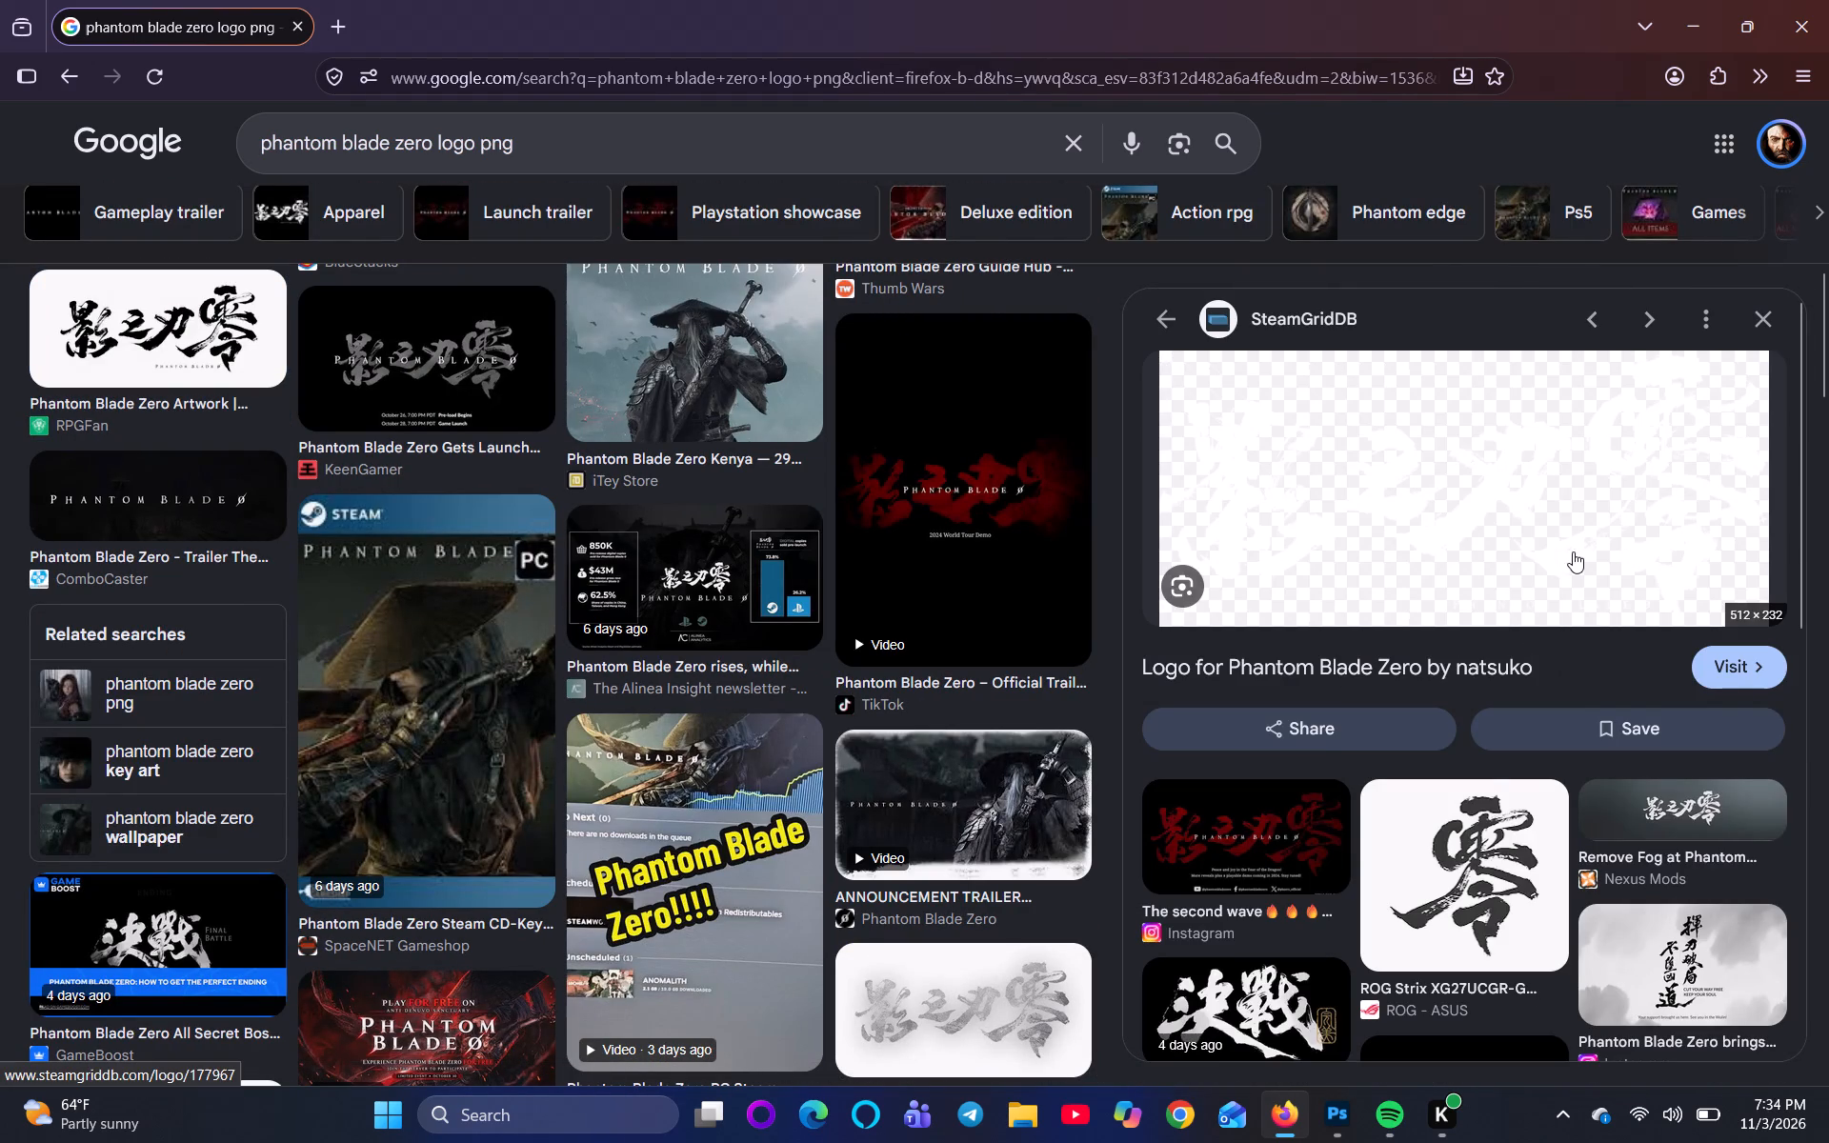
{"action": "right_click", "coordinate": [1454, 521]}
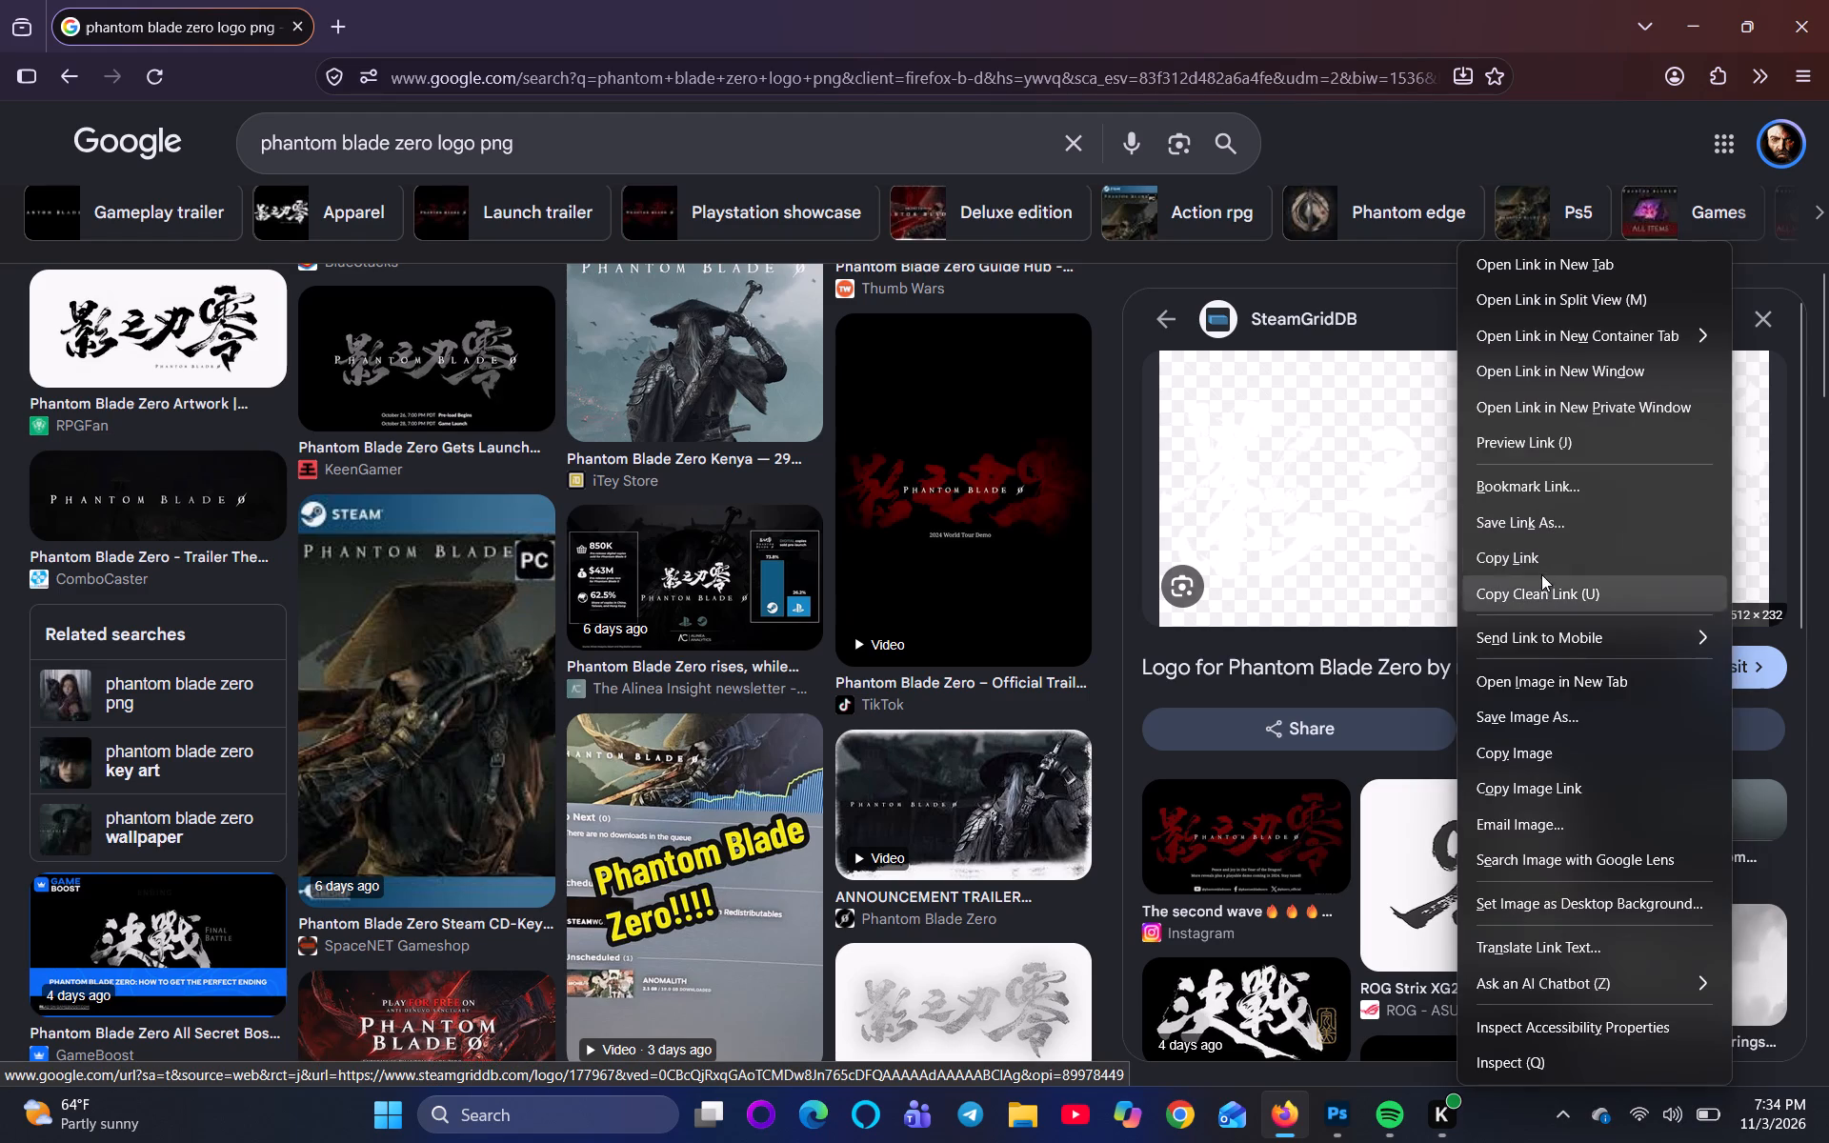
{"action": "left_click", "coordinate": [1545, 750]}
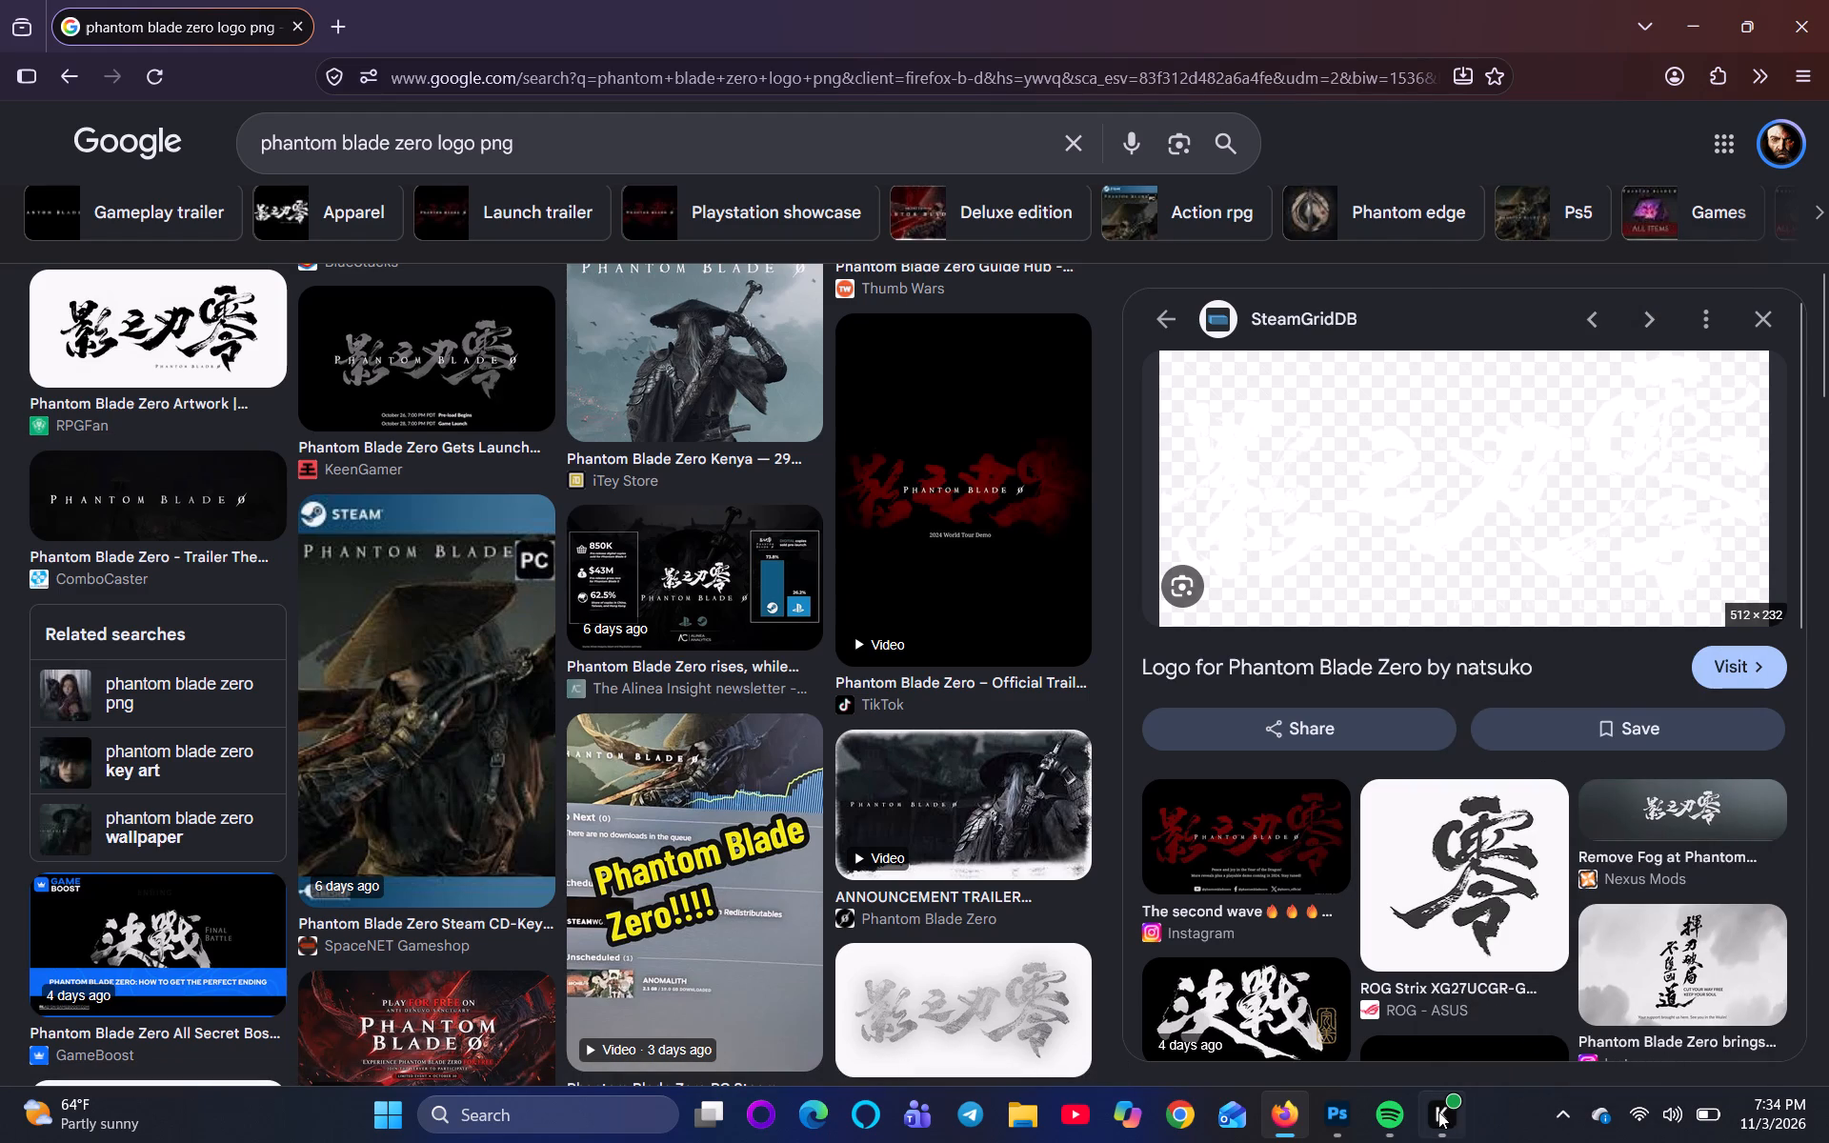
Switch to Photoshop and replace the black logo layer with the copied white logo, pasted directly above Layer 7.
{"action": "left_click", "coordinate": [1336, 1110]}
{"action": "left_click_drag", "start_coordinate": [1567, 511], "coordinate": [1794, 1073]}
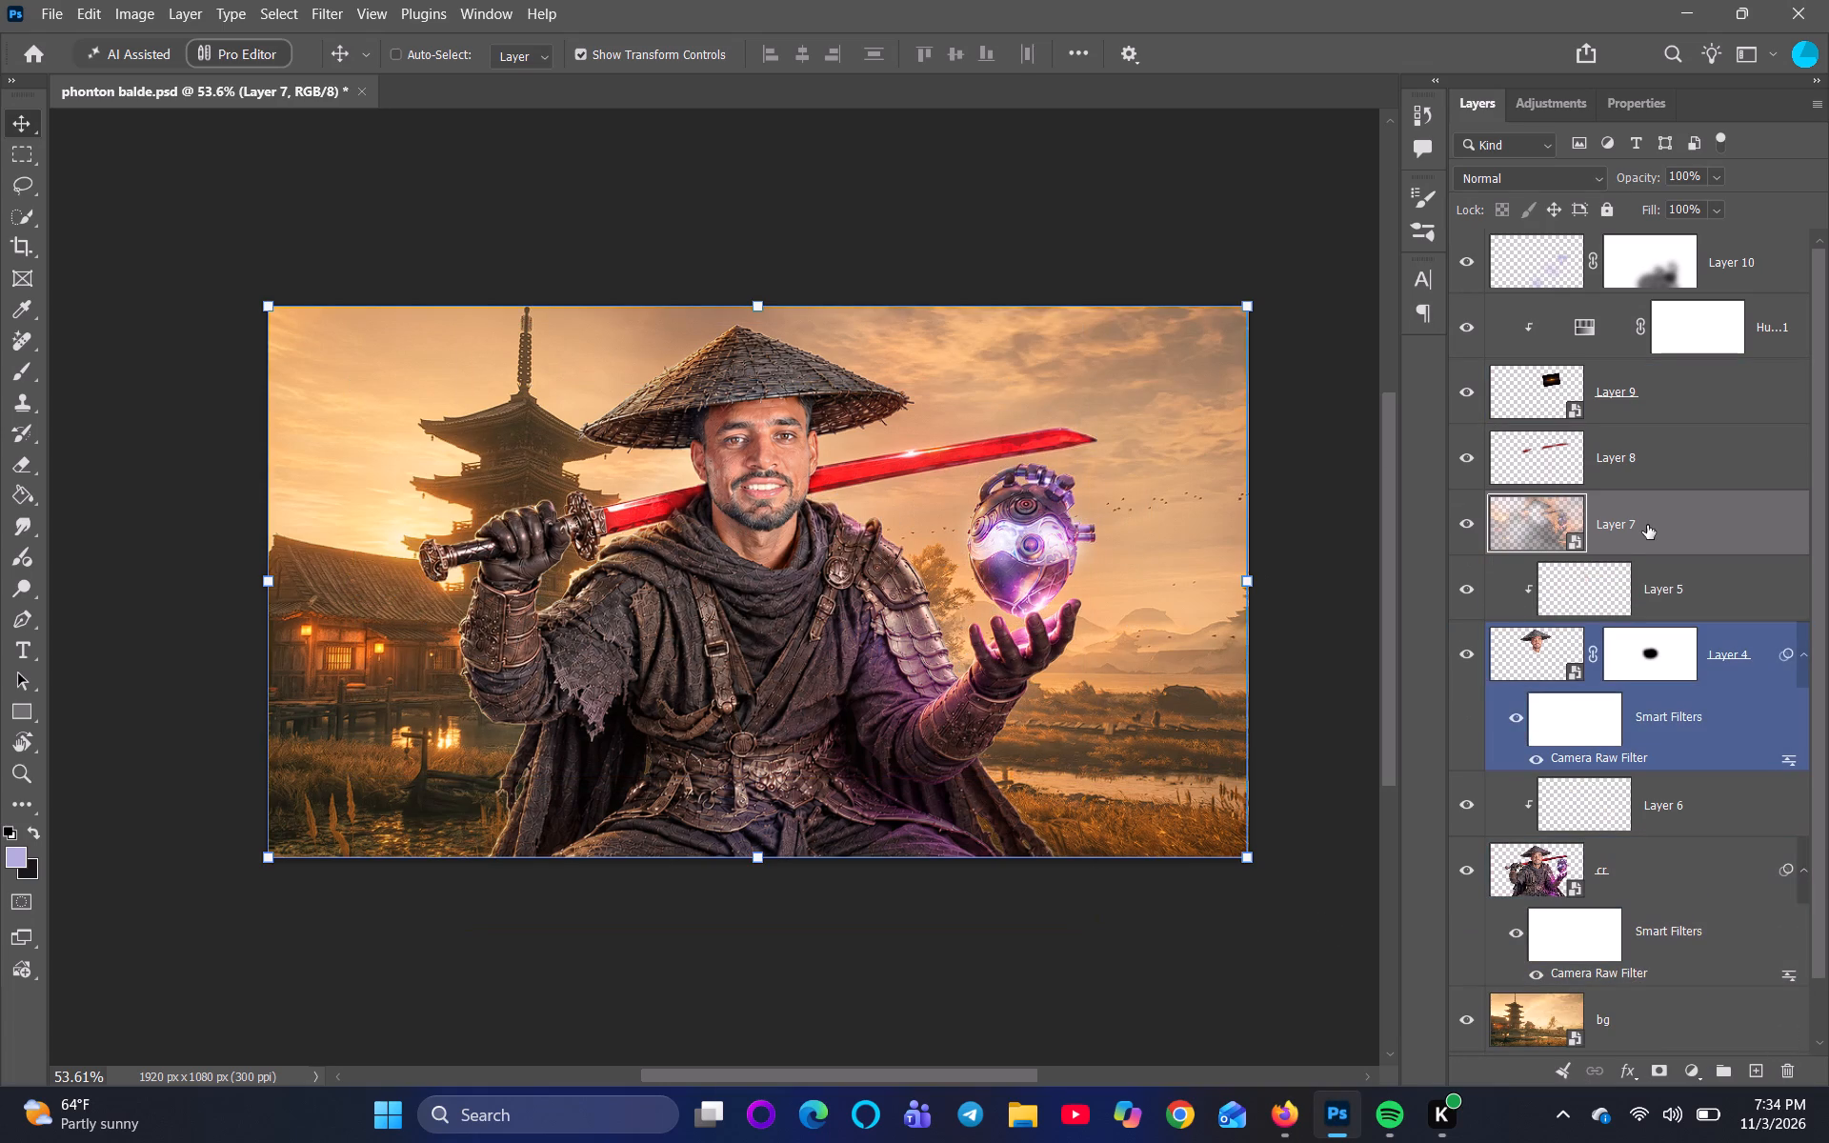
{"action": "key", "text": "ctrl+v"}
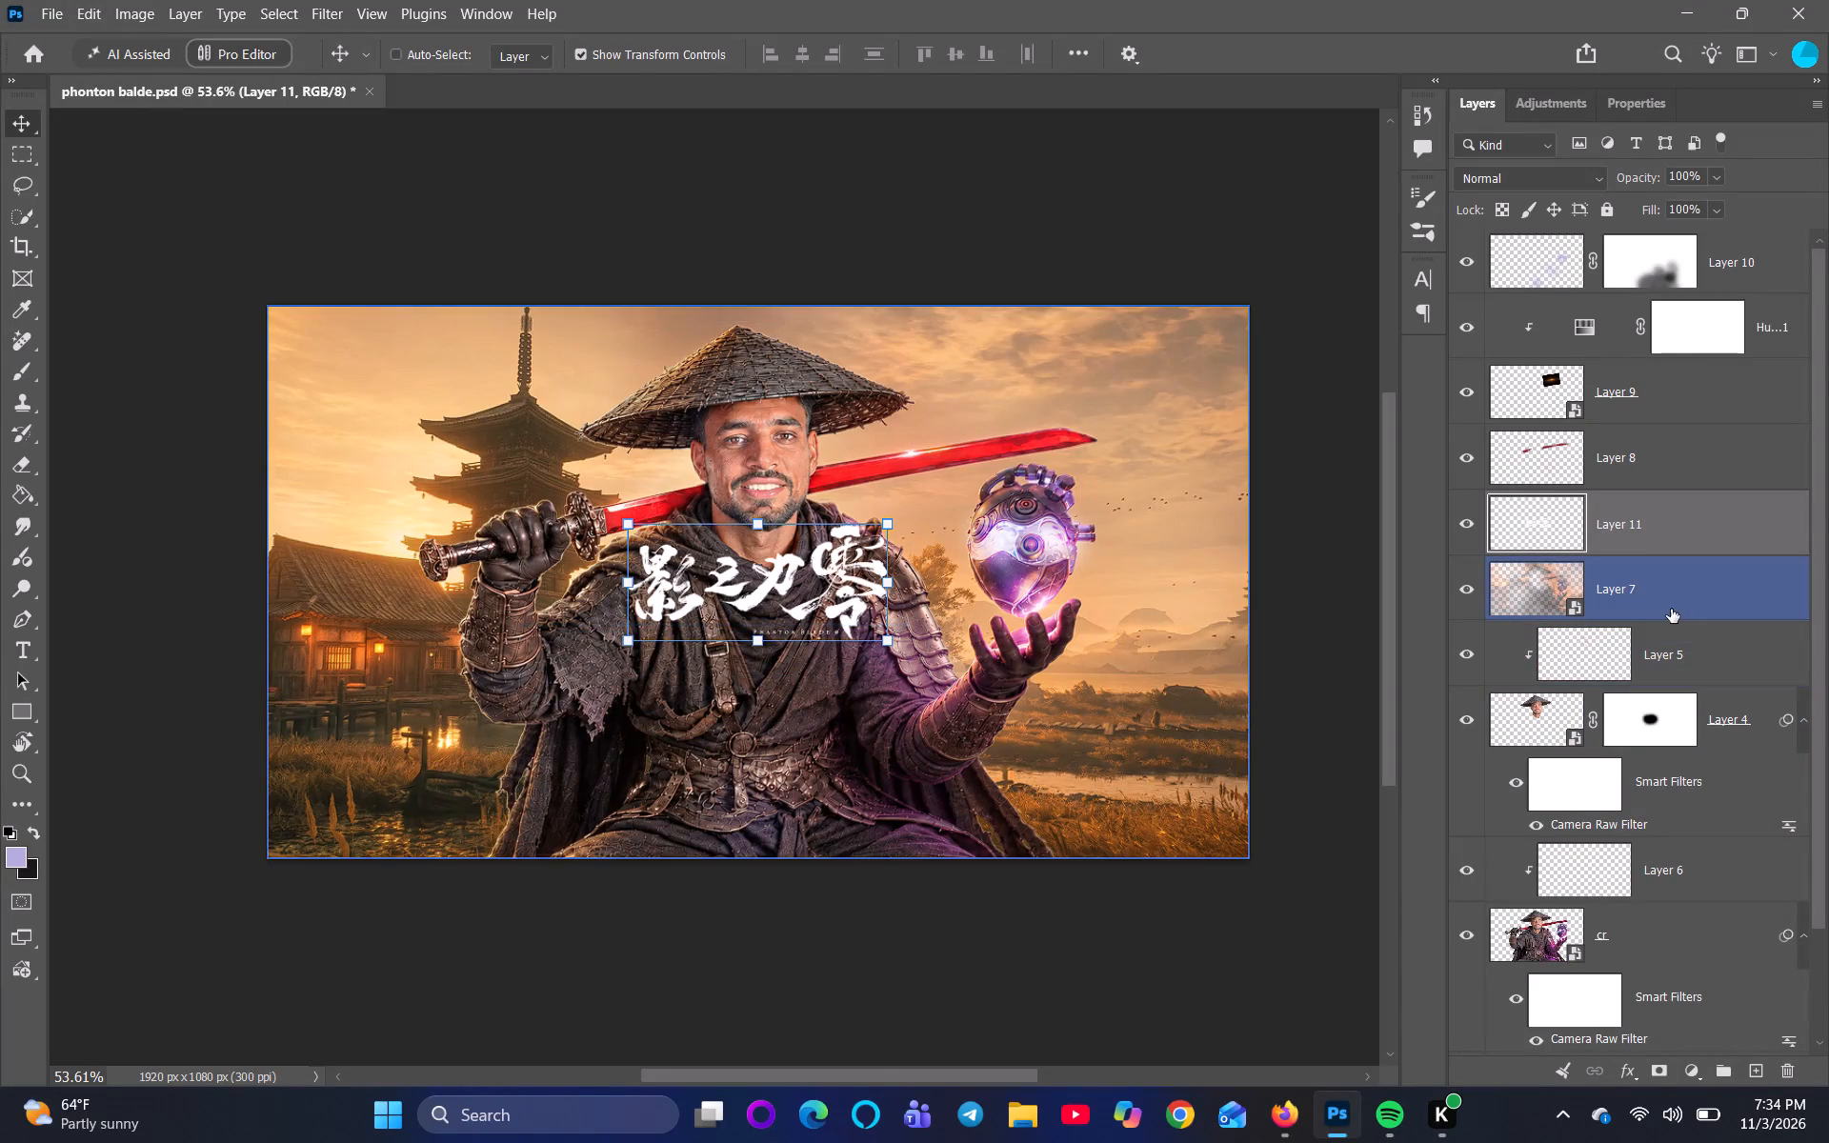
Move the white logo layer below Layer 7, directly above the clipped Layer 5.
{"action": "left_click_drag", "start_coordinate": [1638, 522], "coordinate": [1696, 579]}
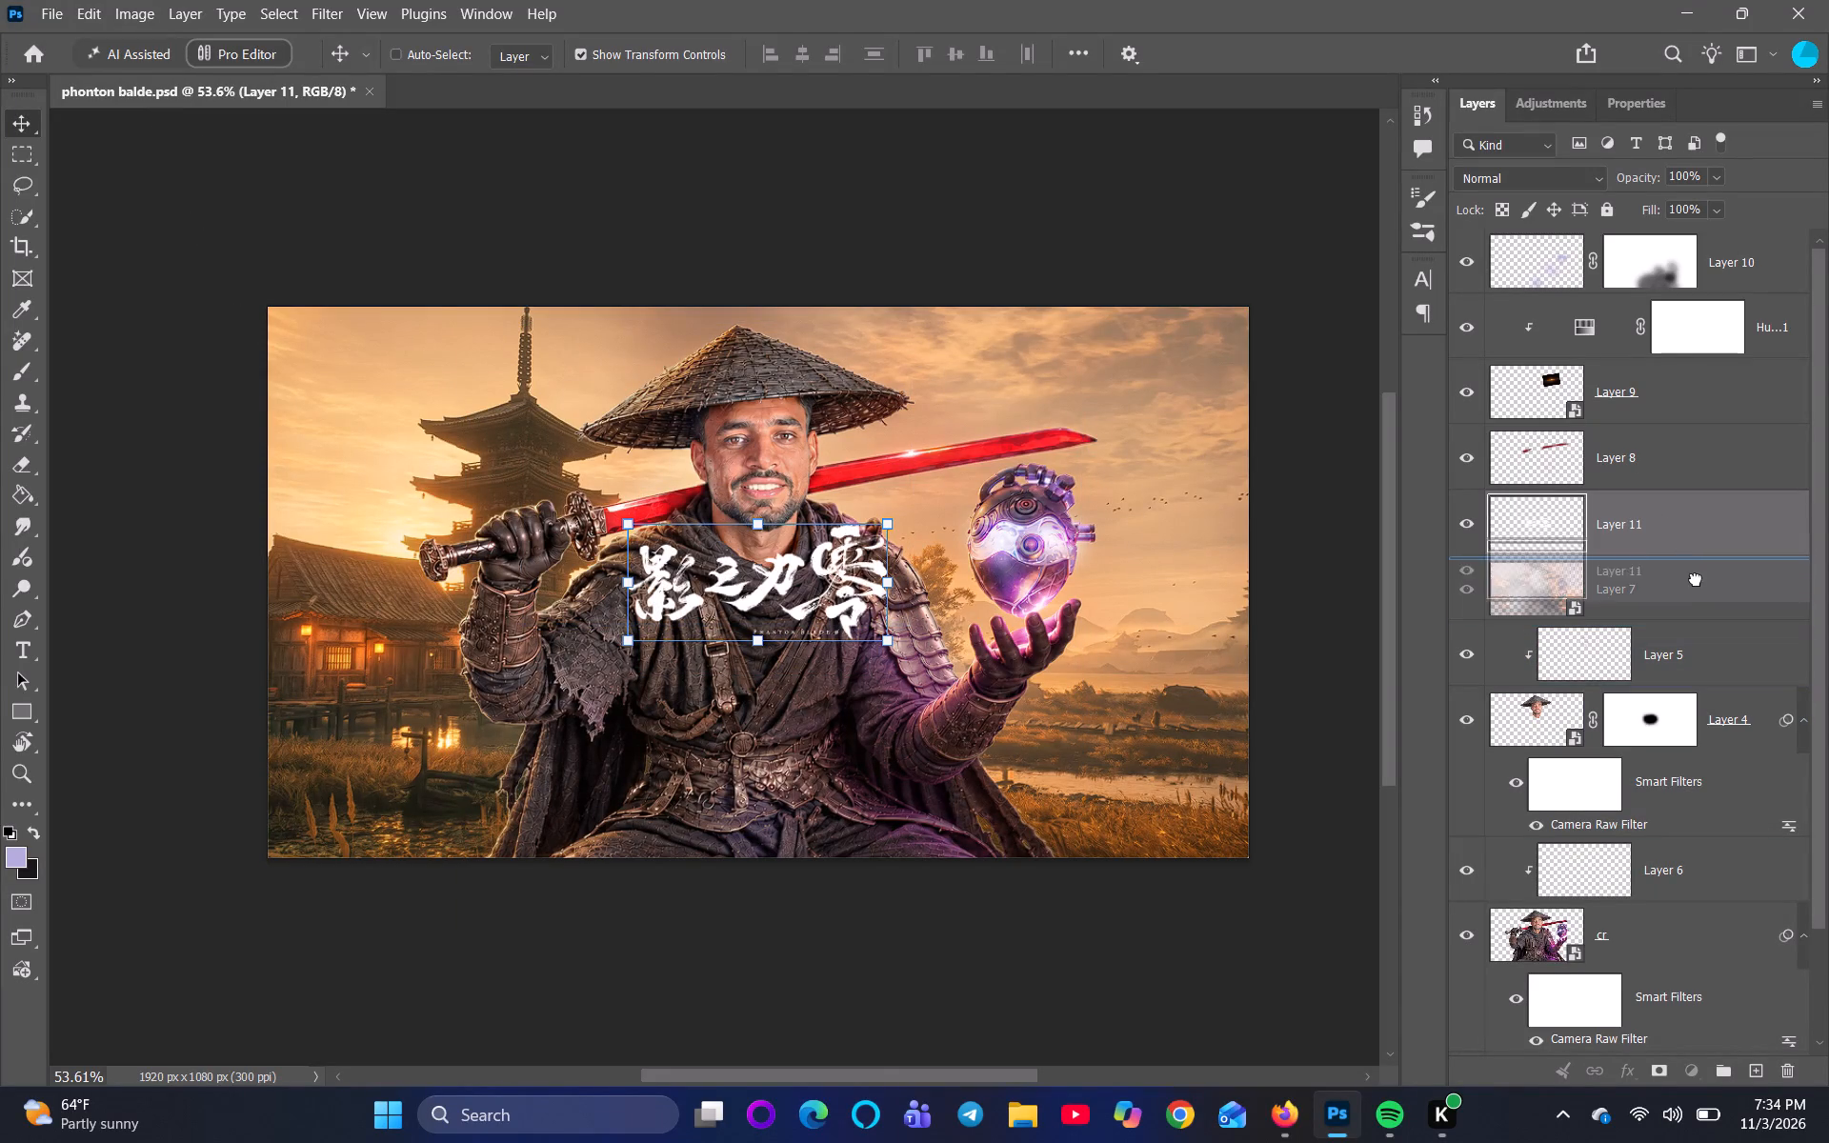
{"action": "left_click_drag", "start_coordinate": [1696, 579], "coordinate": [1695, 623]}
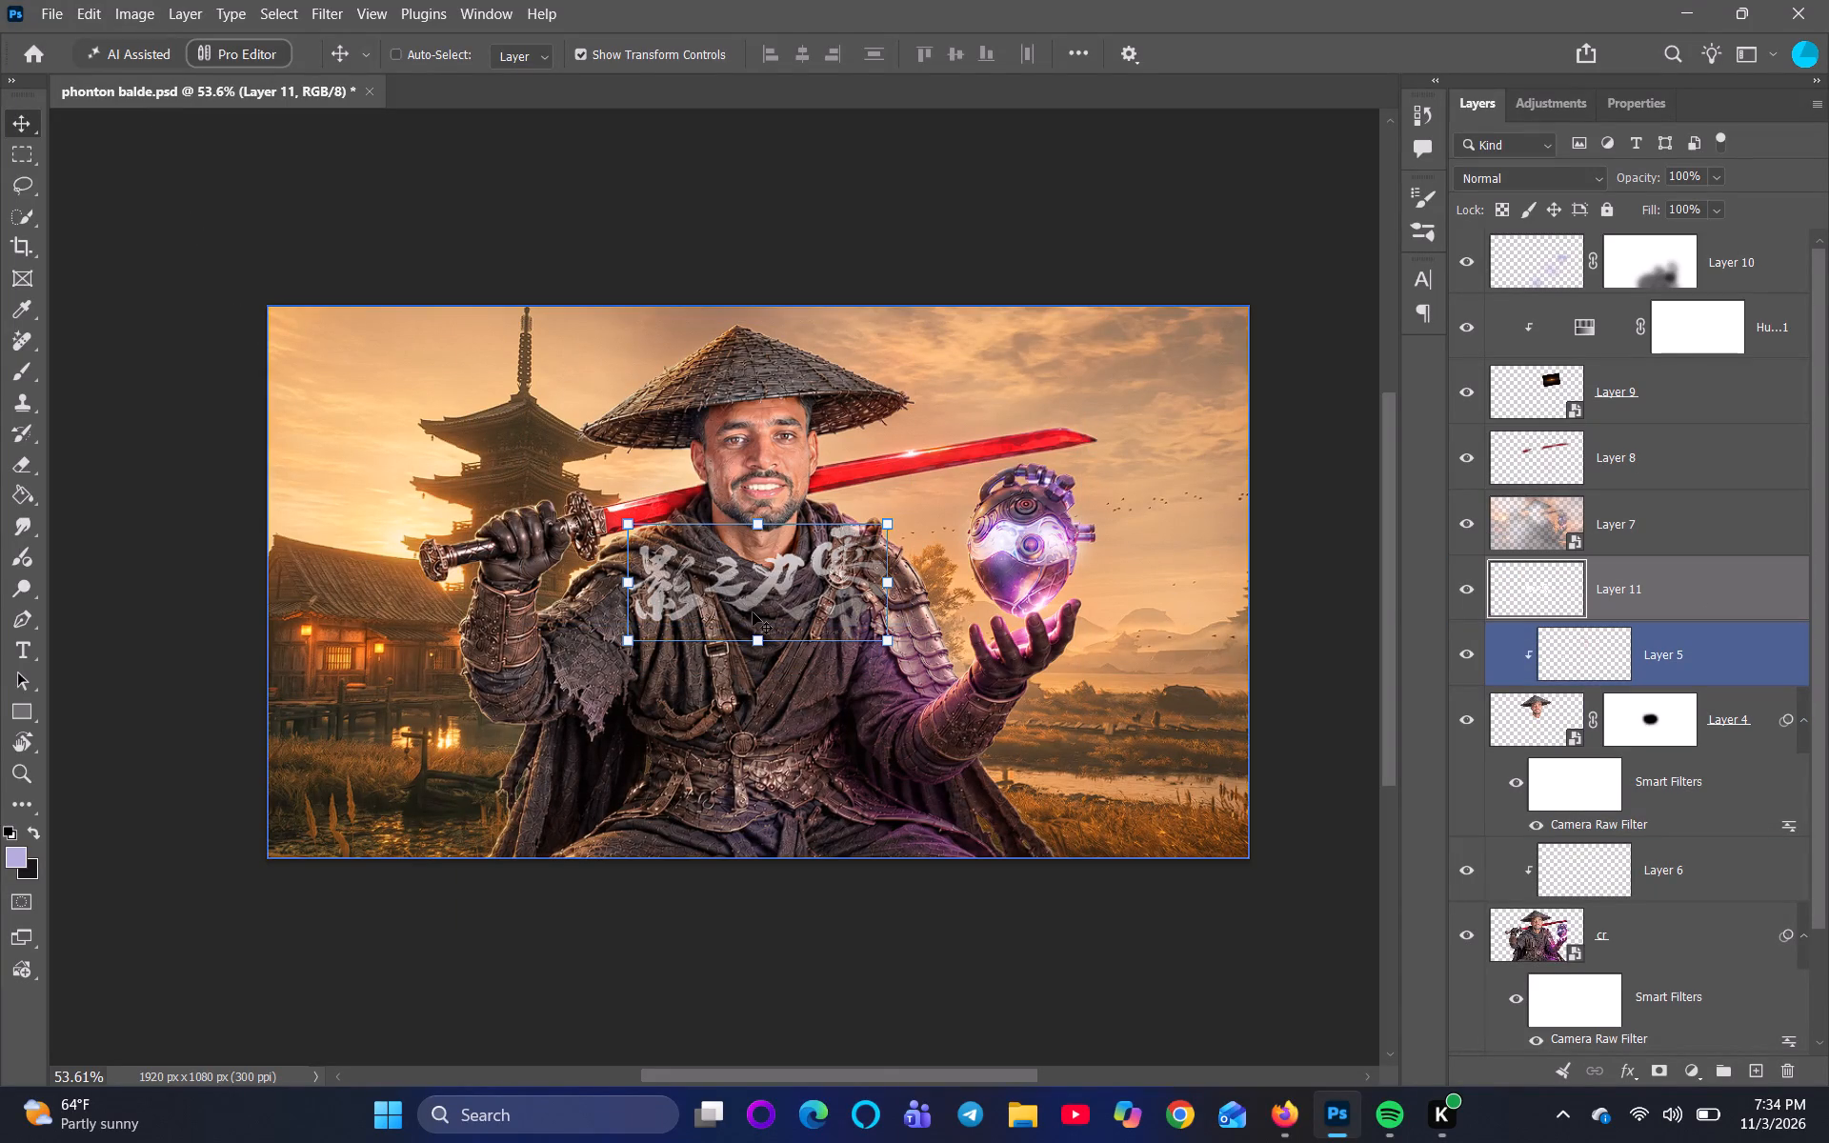
Enlarge the white calligraphy logo proportionally to about 291.5%, stretching it from the pagoda across to the purple orb.
{"action": "left_click_drag", "start_coordinate": [624, 585], "coordinate": [364, 551]}
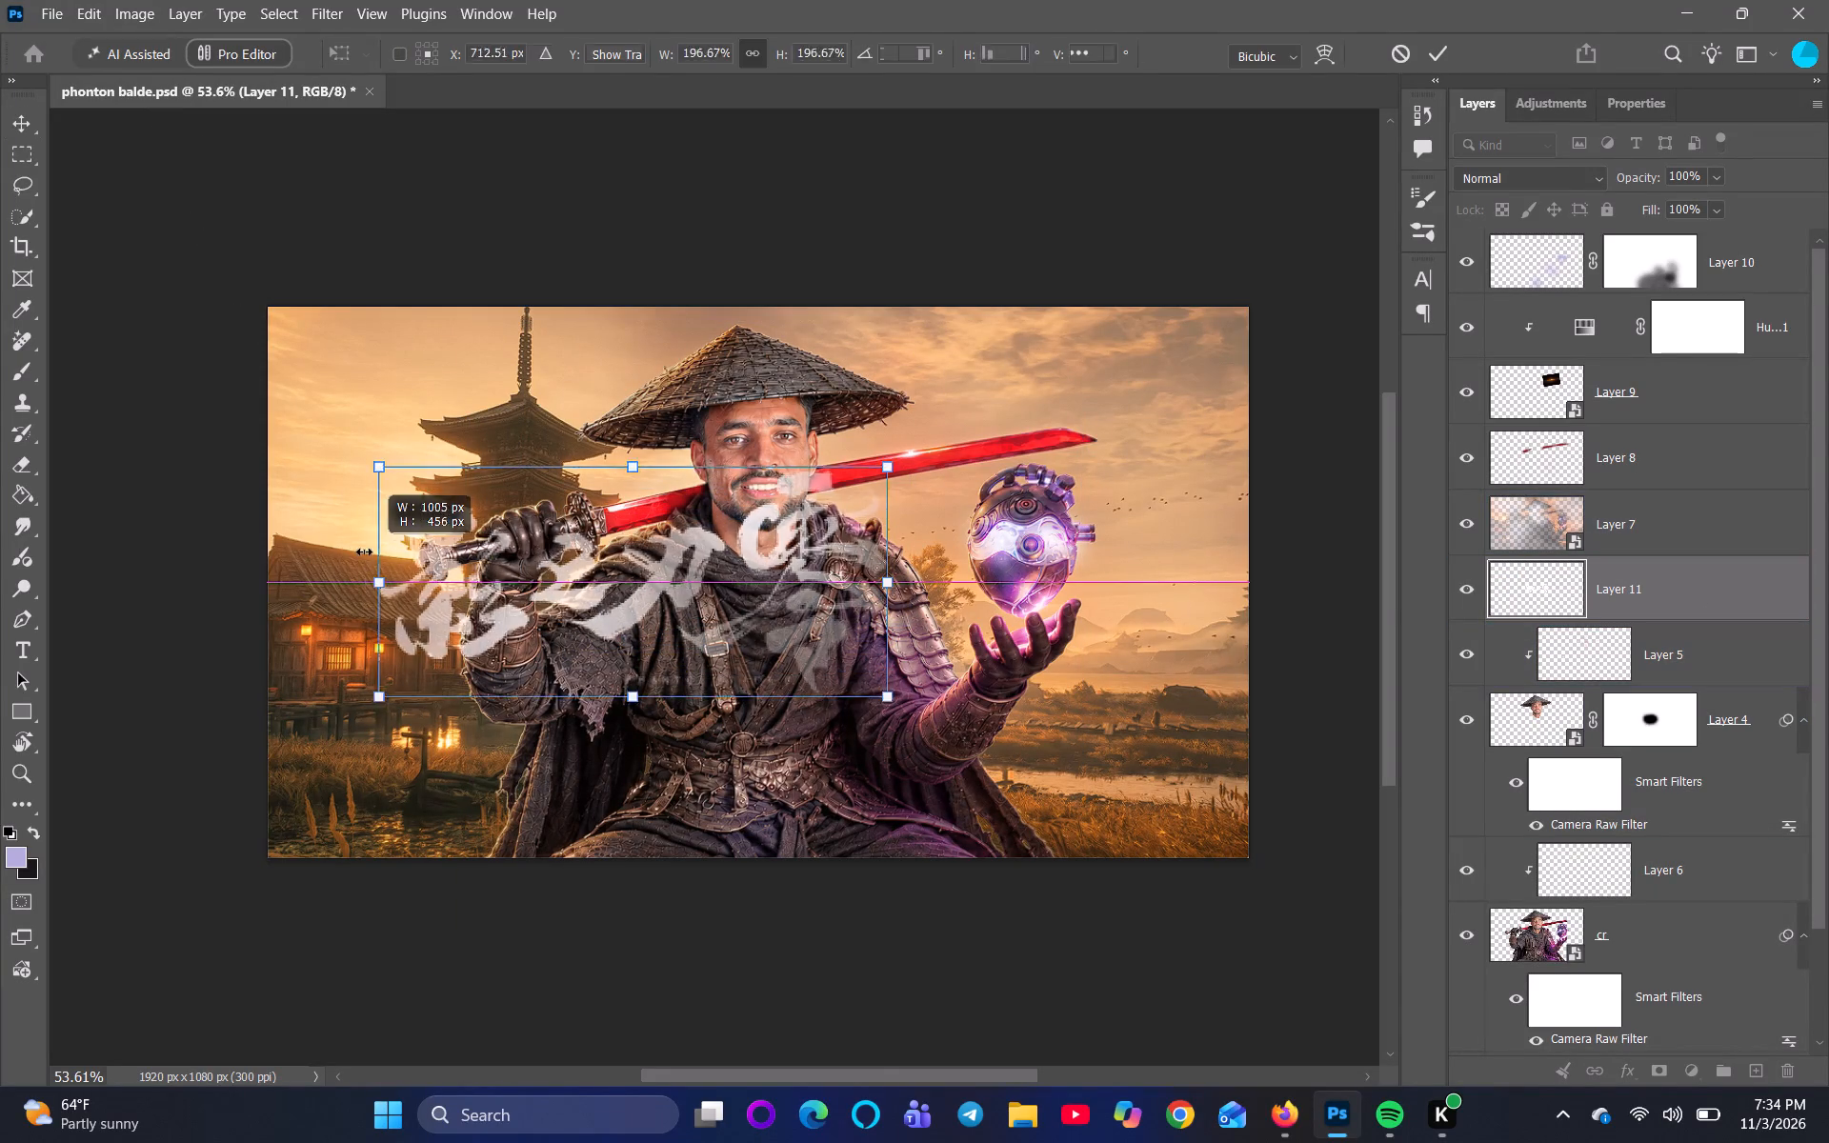
{"action": "left_click_drag", "start_coordinate": [364, 551], "coordinate": [348, 549]}
{"action": "left_click_drag", "start_coordinate": [890, 583], "coordinate": [1131, 588]}
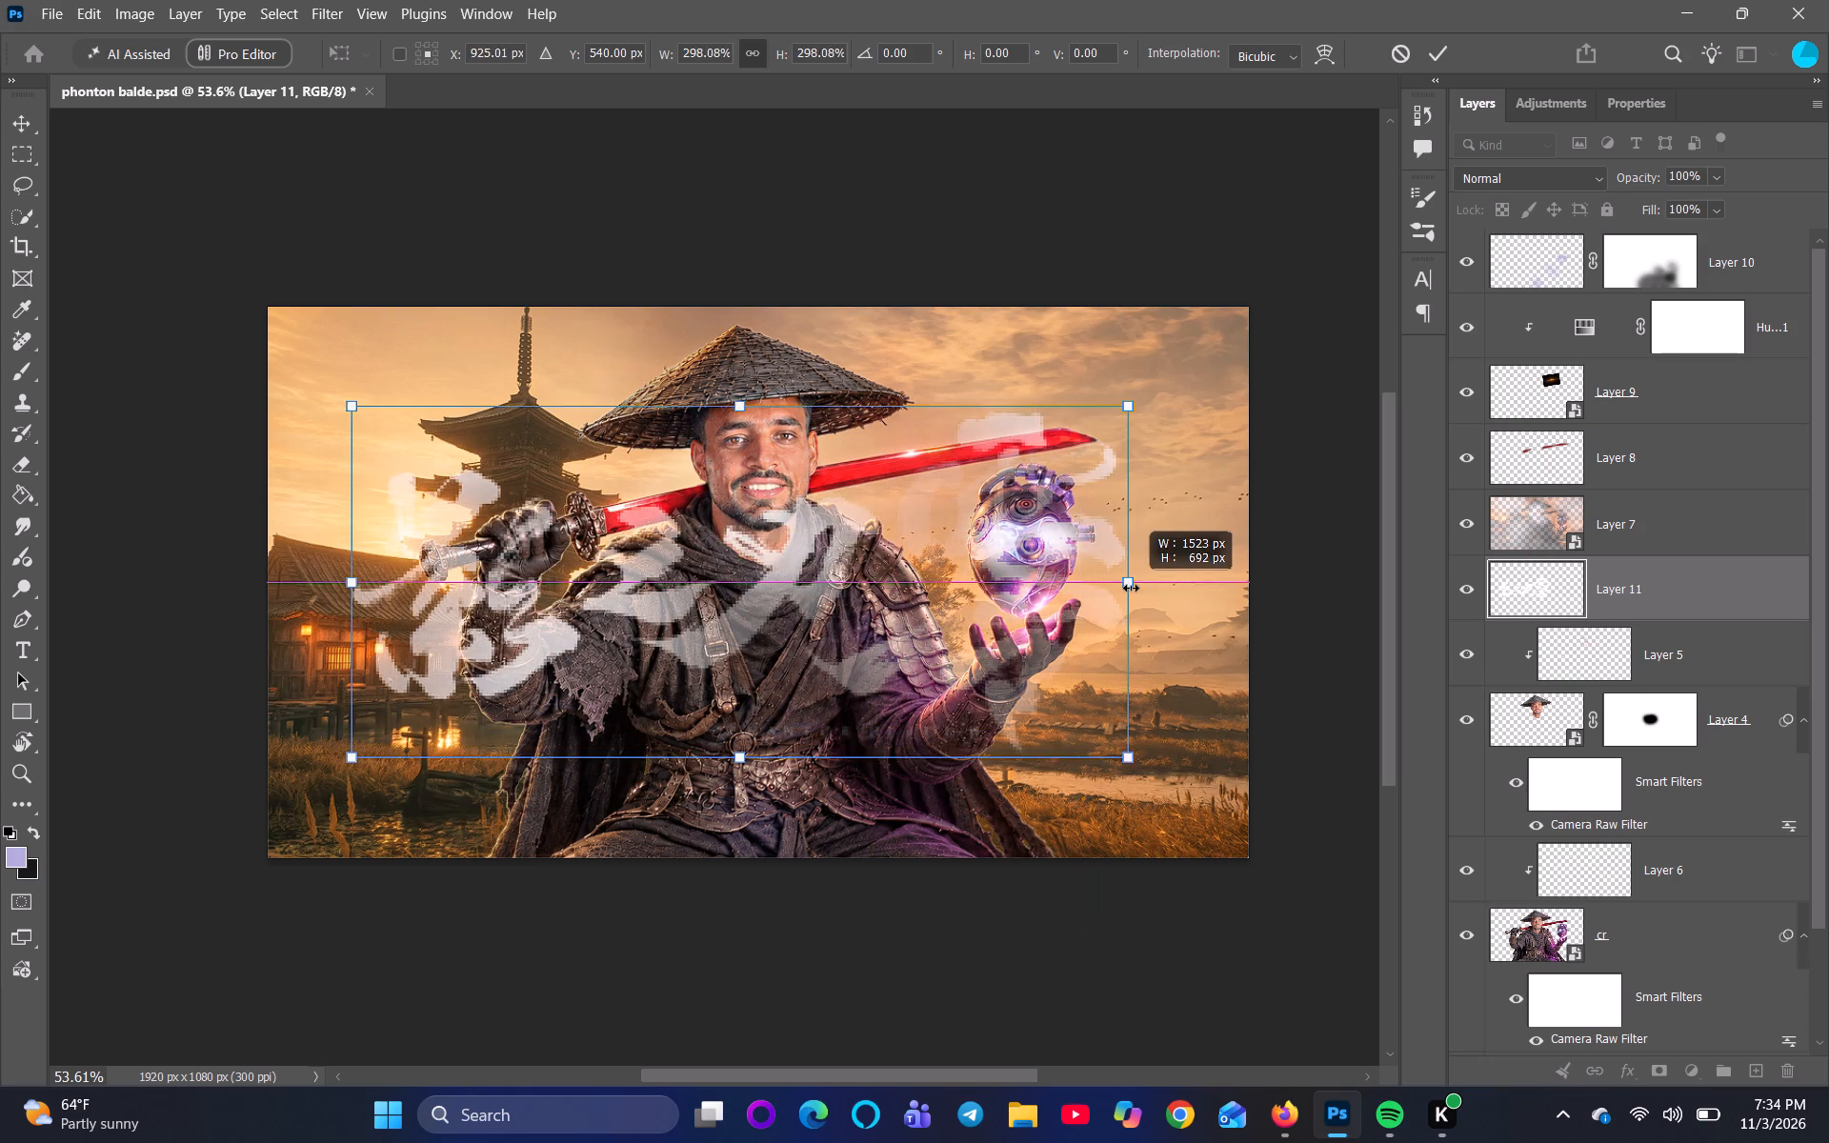
{"action": "left_click_drag", "start_coordinate": [1131, 588], "coordinate": [1115, 595]}
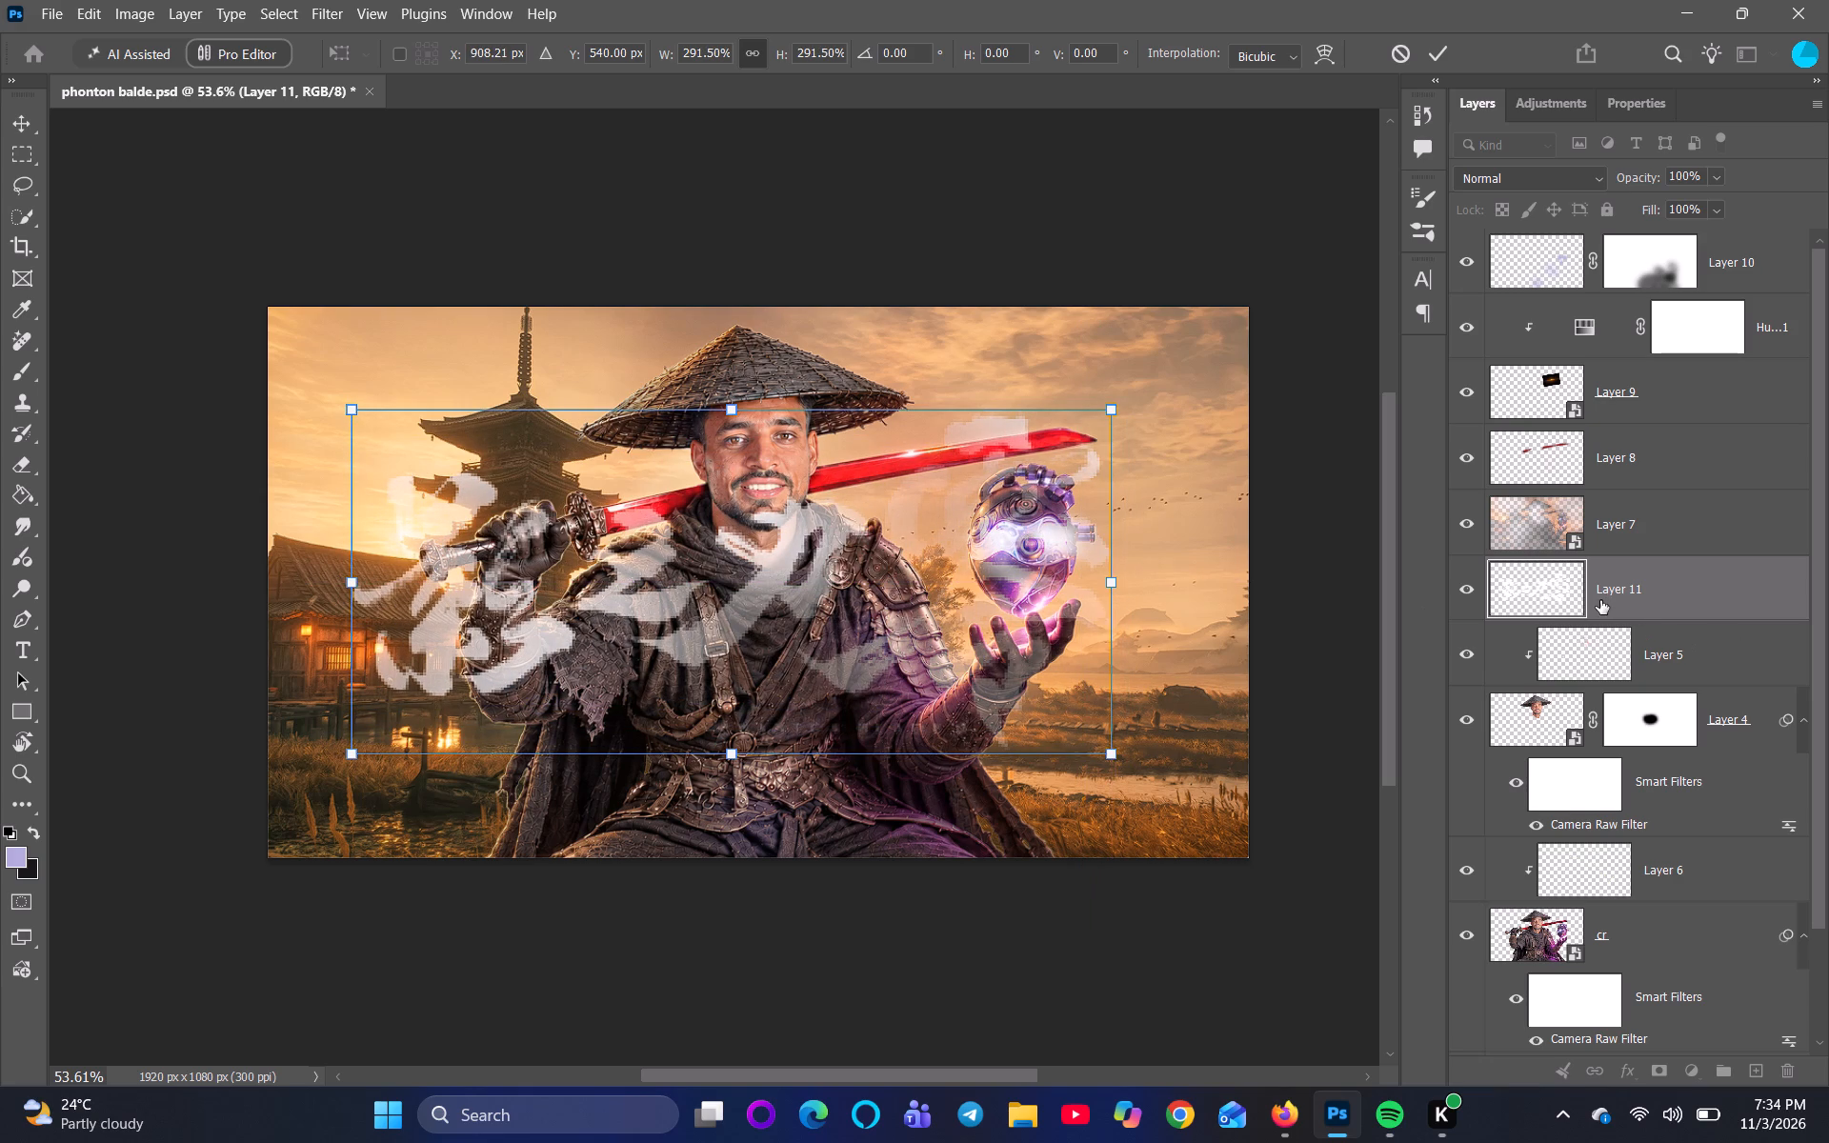
Move the logo layer behind the samurai, below the cr layer and directly above bg.
{"action": "left_click_drag", "start_coordinate": [1603, 596], "coordinate": [1642, 786]}
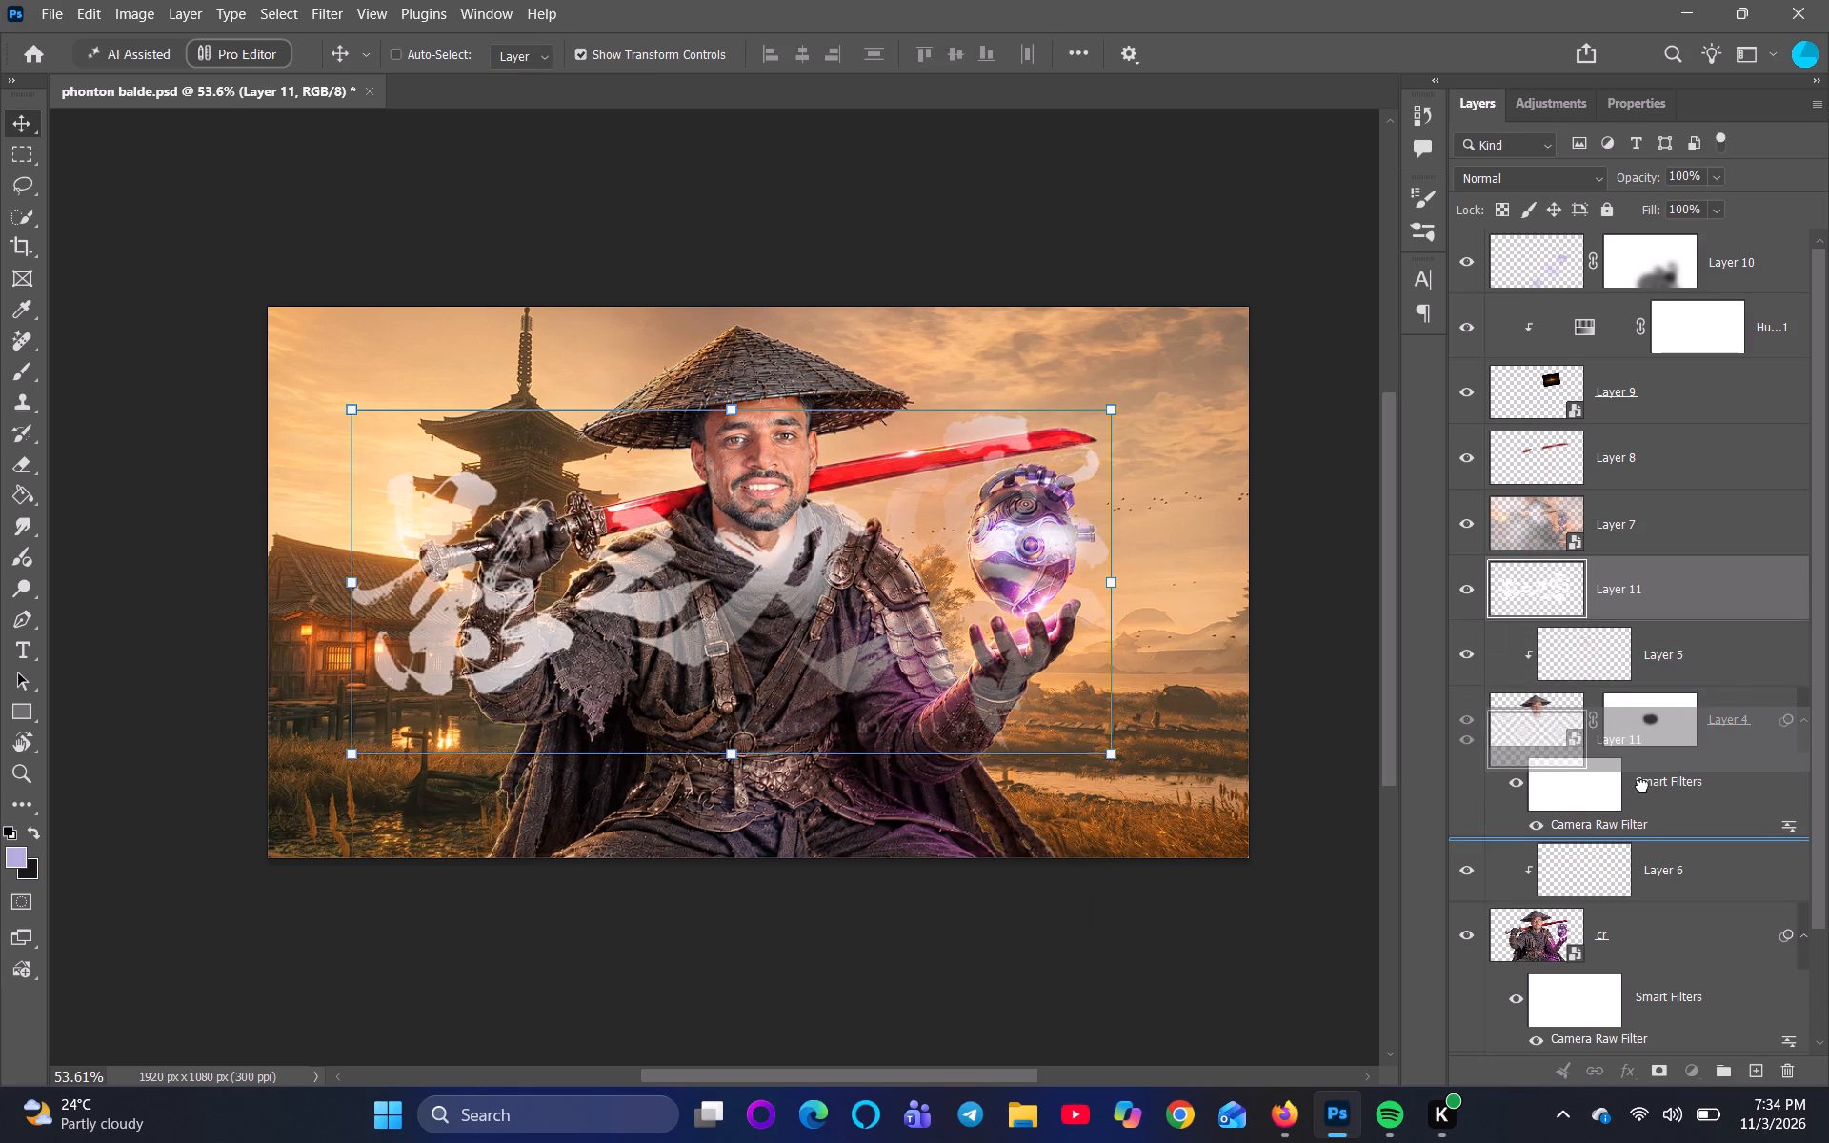
{"action": "left_click_drag", "start_coordinate": [1642, 786], "coordinate": [1656, 928]}
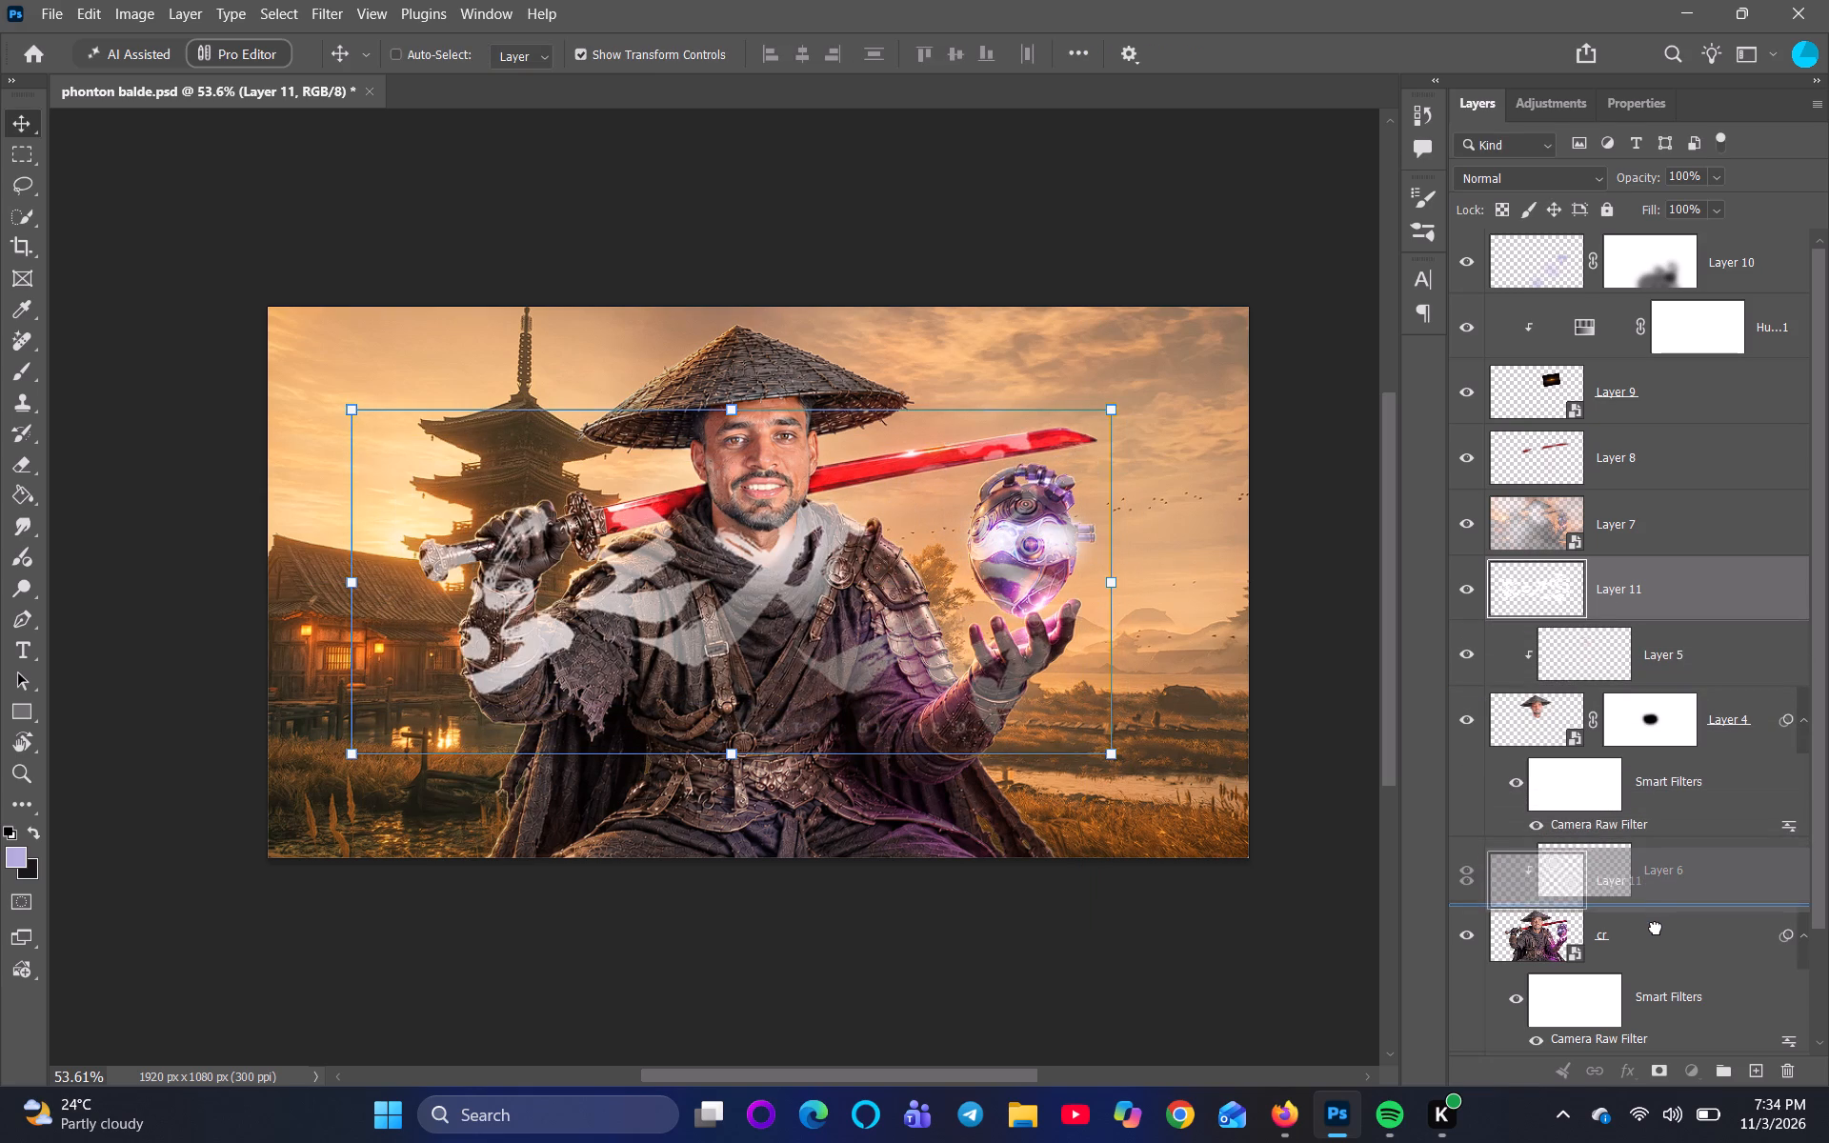
{"action": "left_click_drag", "start_coordinate": [1656, 928], "coordinate": [1650, 932]}
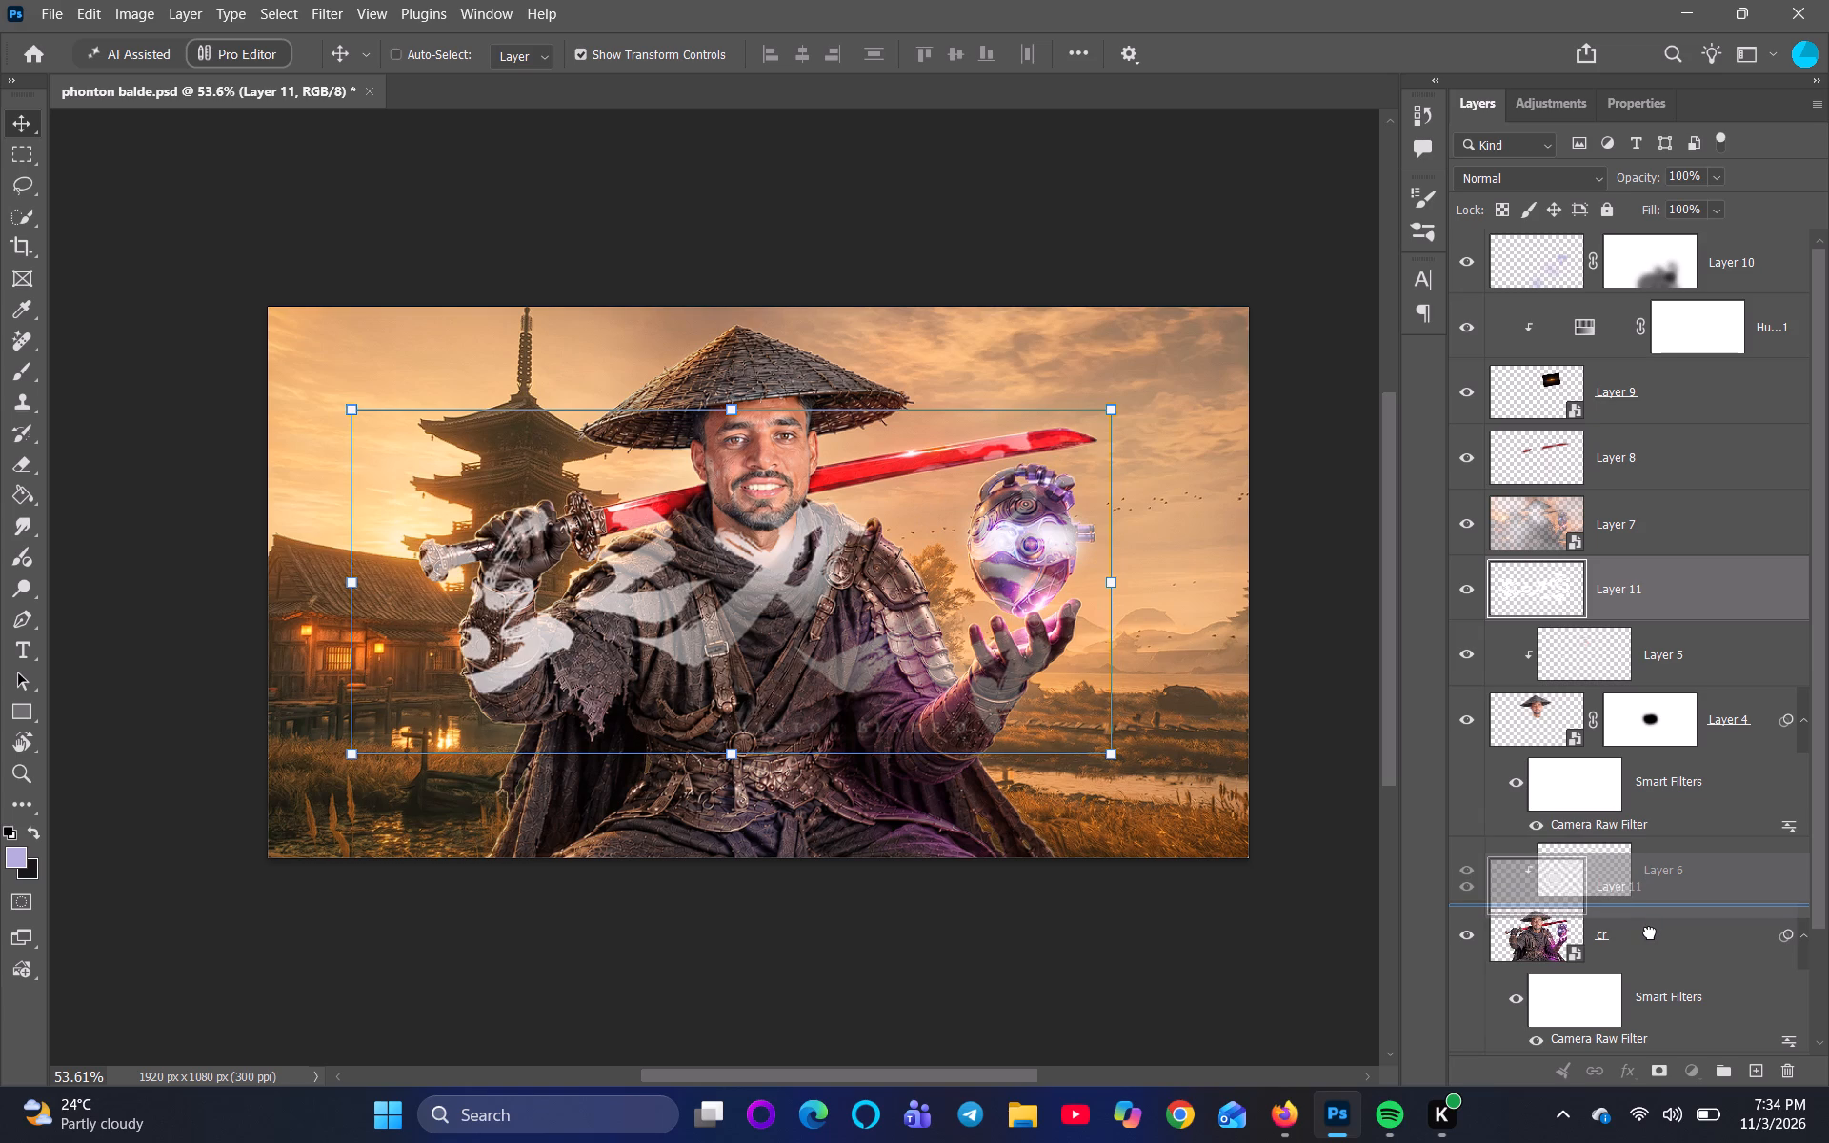
{"action": "left_click_drag", "start_coordinate": [1650, 932], "coordinate": [1648, 1006]}
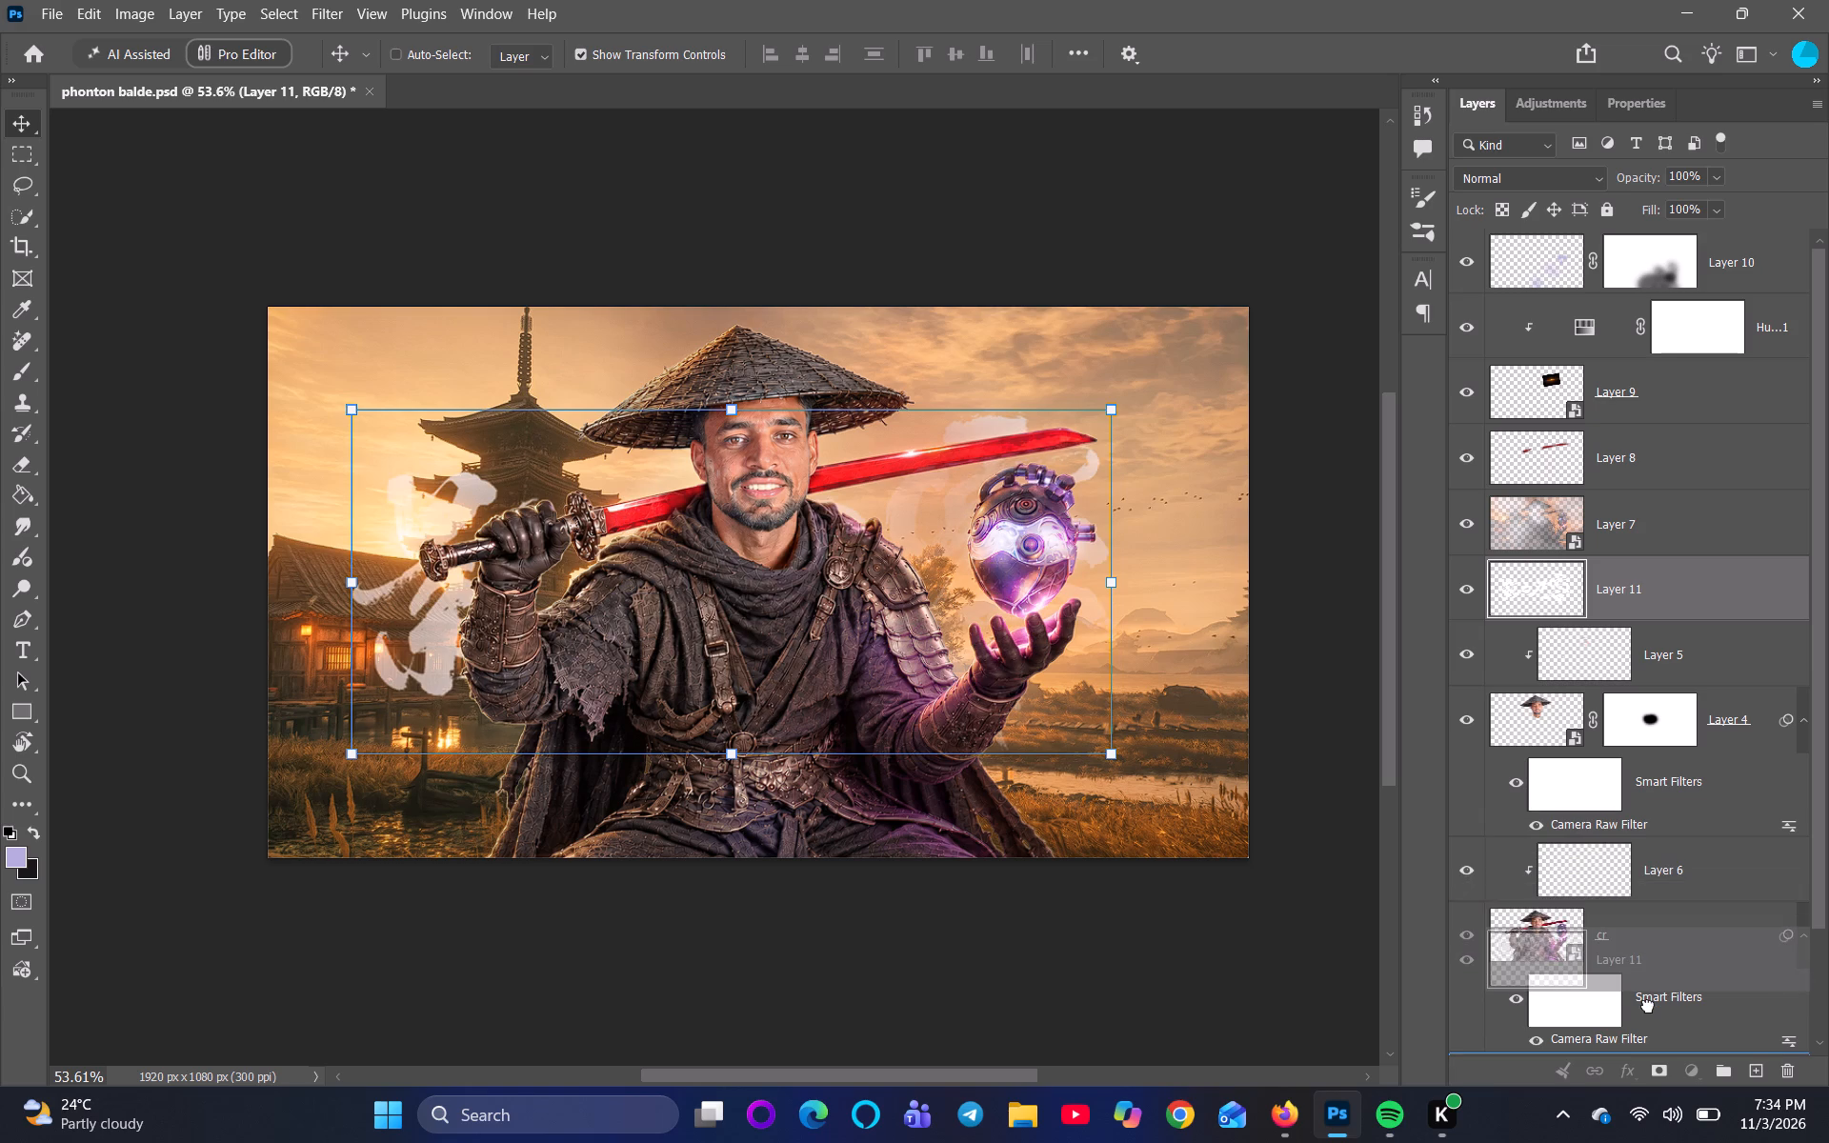
{"action": "left_click_drag", "start_coordinate": [1648, 1006], "coordinate": [1653, 1043]}
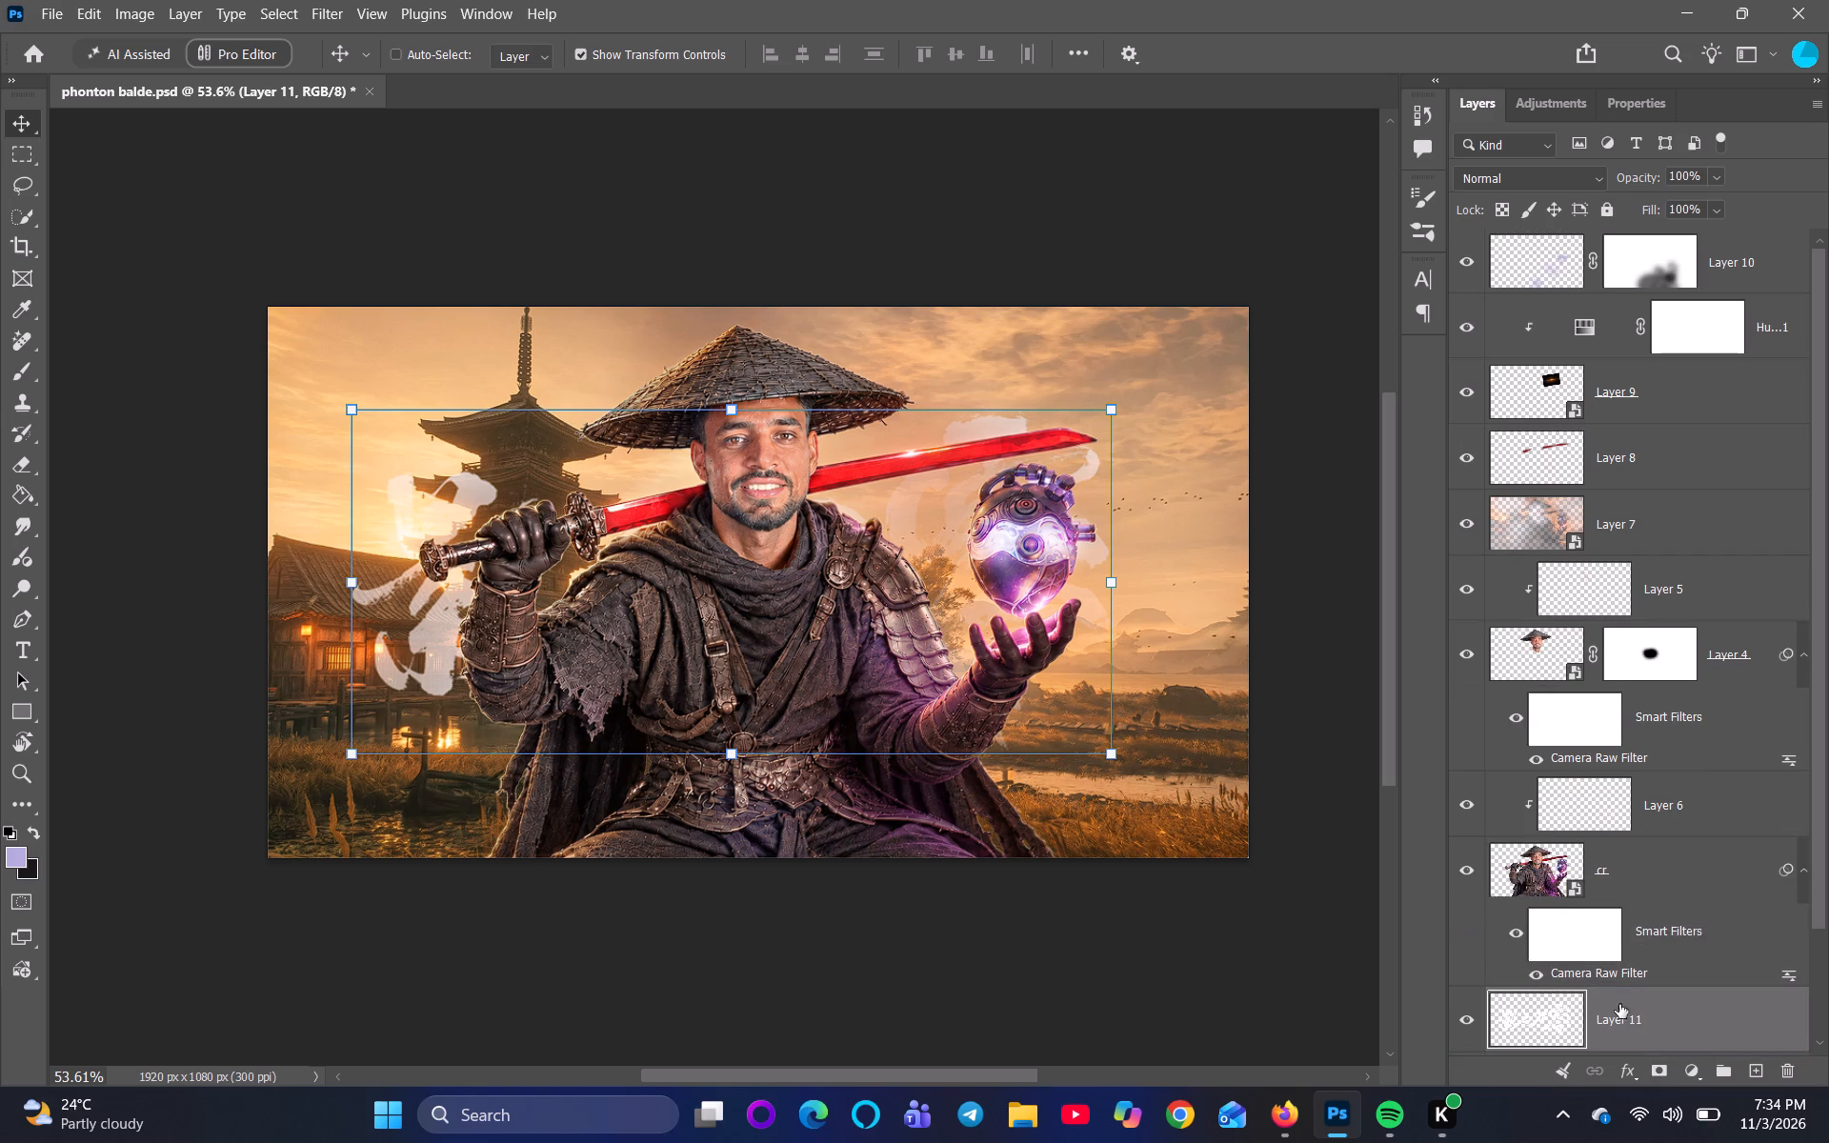
Enlarge the logo behind the samurai proportionally to about 1800 px wide and 817 px high.
{"action": "scroll", "coordinate": [1563, 940], "scroll_direction": "down", "scroll_amount": 3}
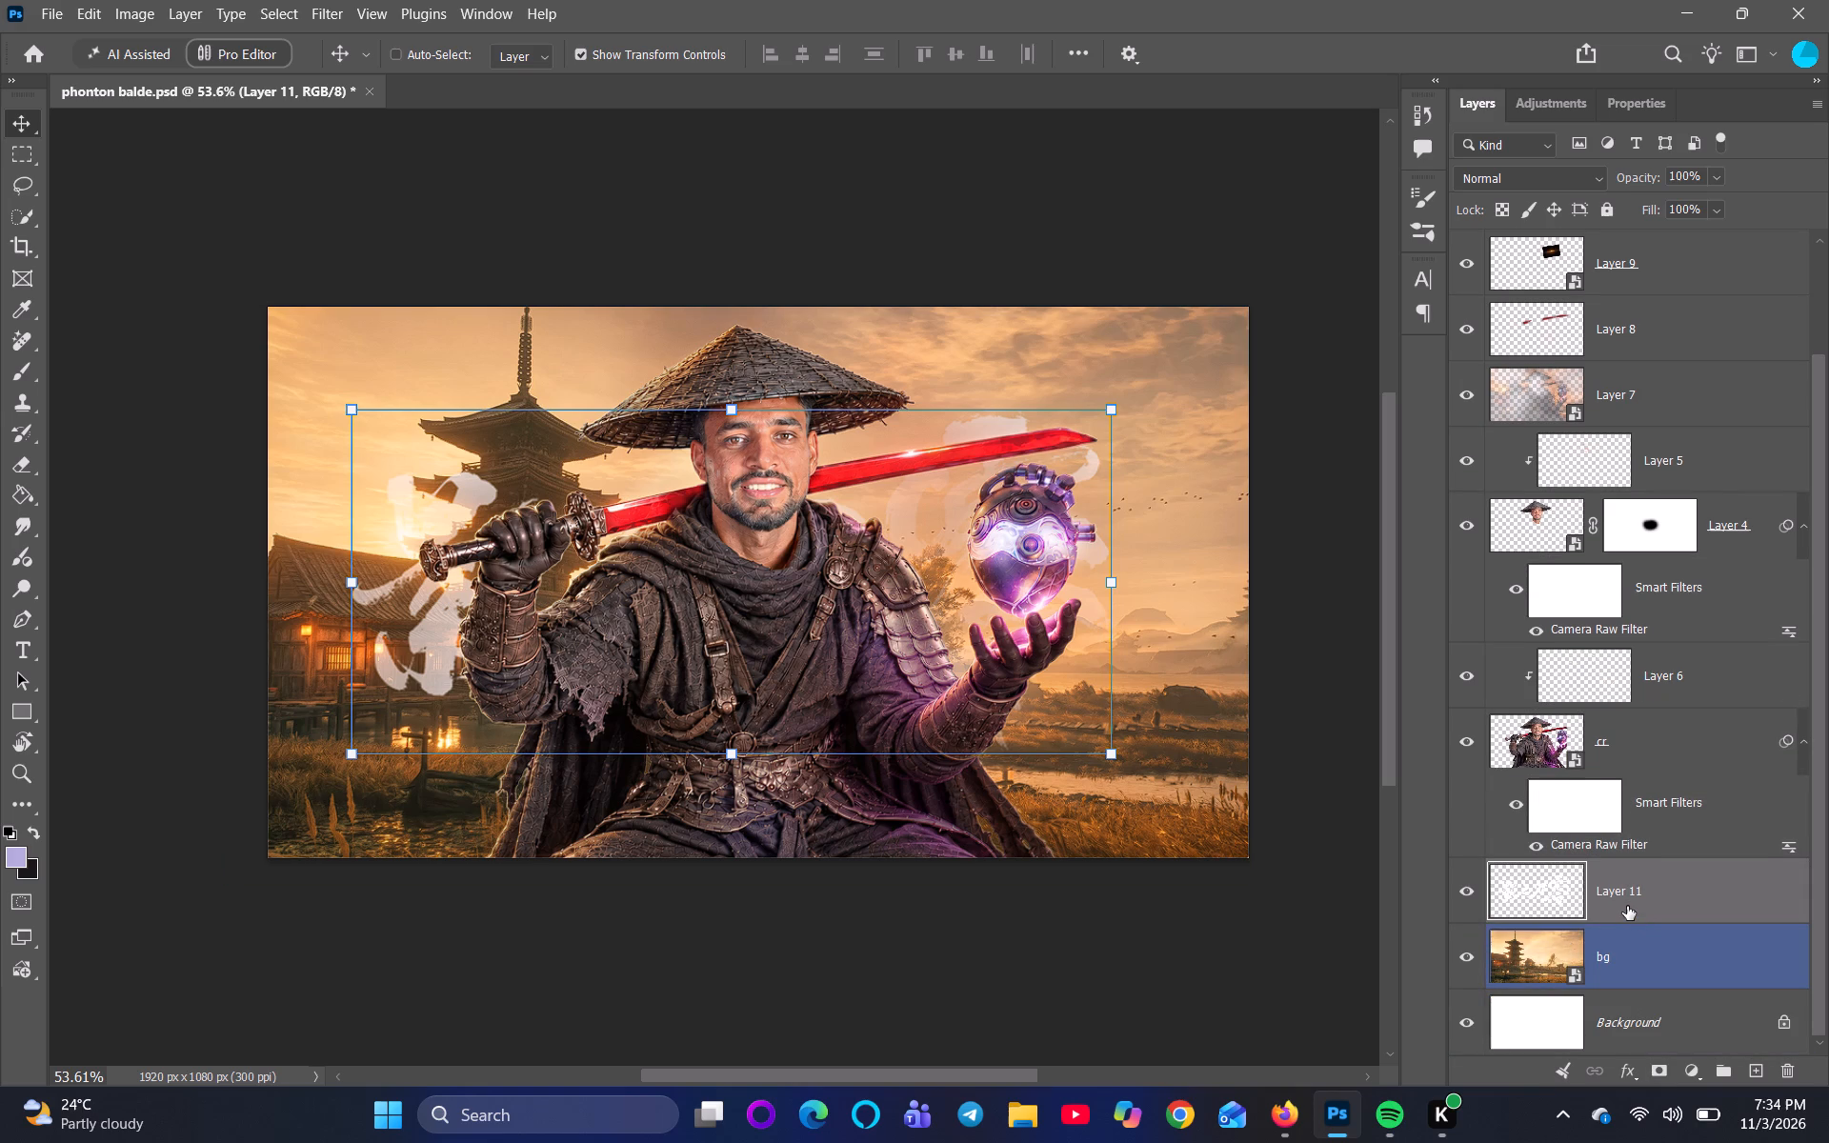
{"action": "left_click_drag", "start_coordinate": [350, 413], "coordinate": [340, 369]}
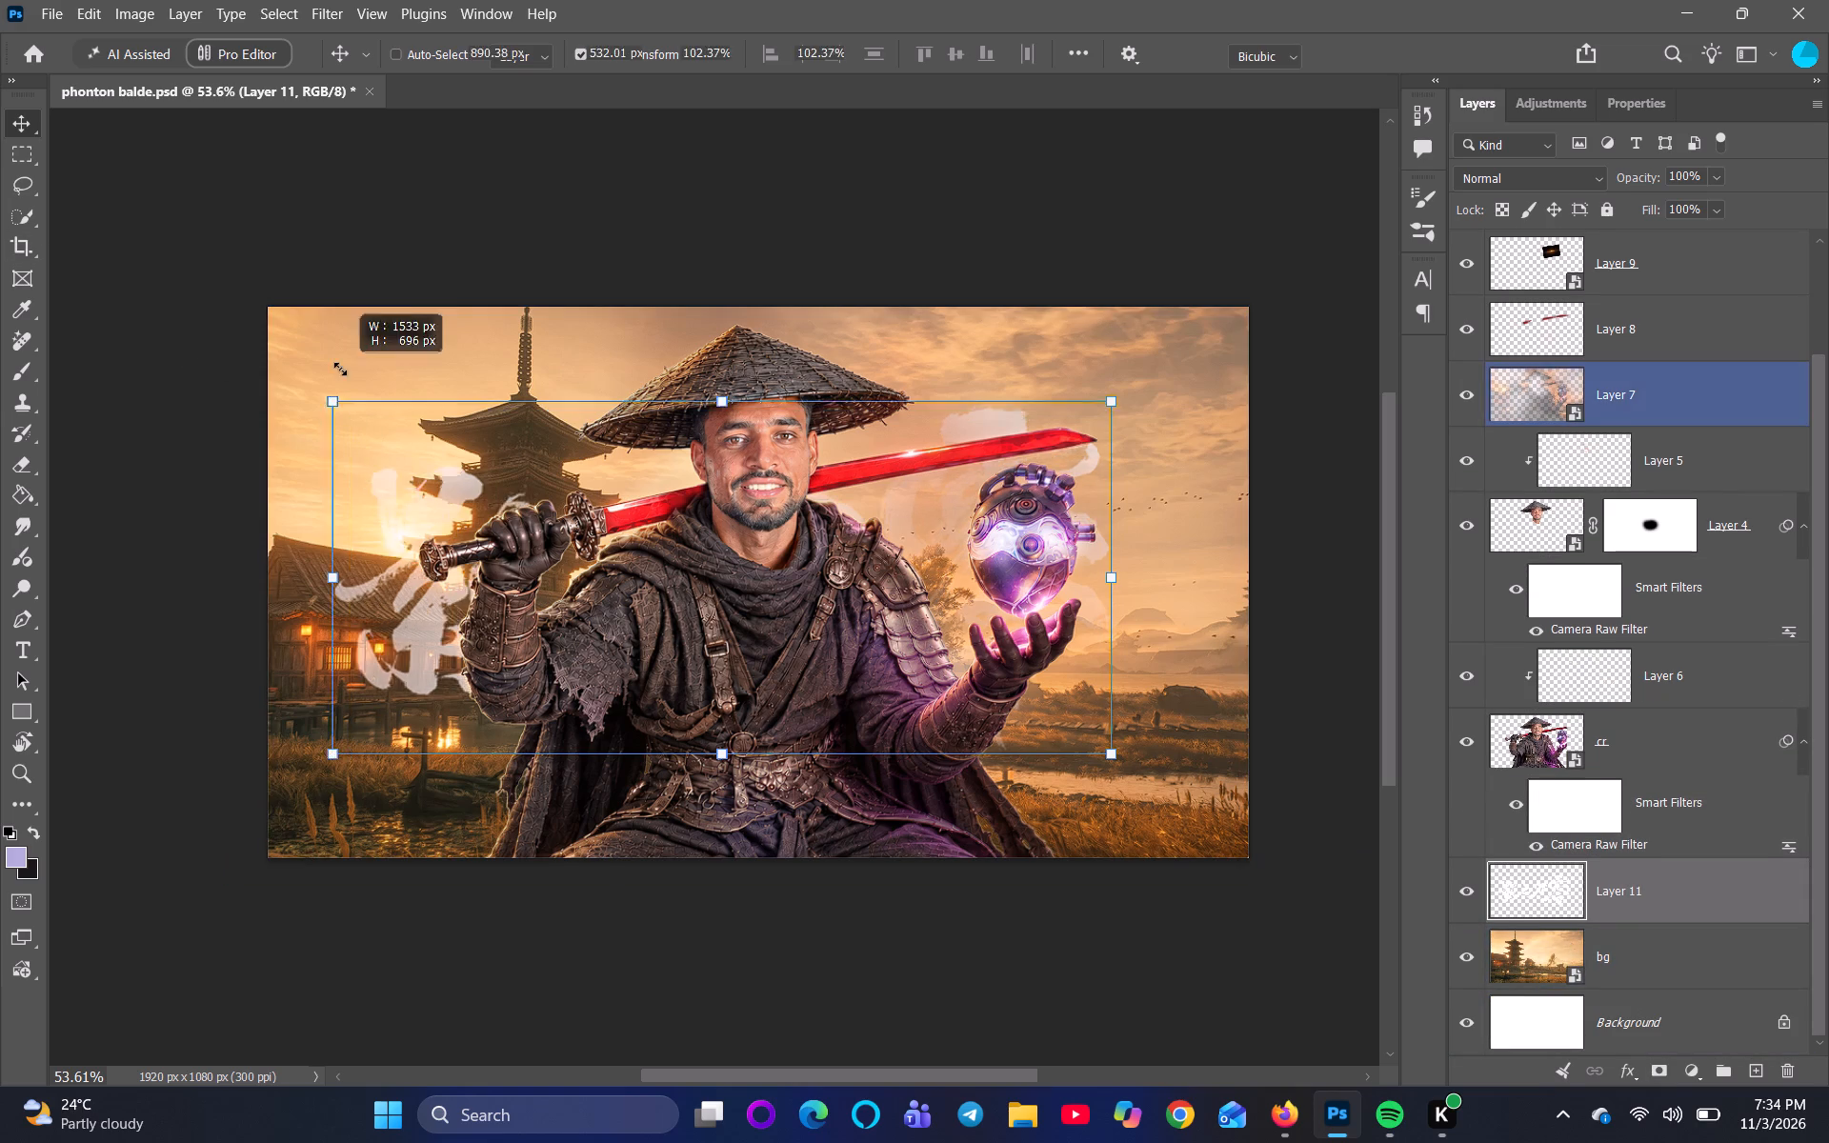
{"action": "left_click_drag", "start_coordinate": [340, 369], "coordinate": [320, 326]}
{"action": "left_click_drag", "start_coordinate": [1112, 576], "coordinate": [1214, 558]}
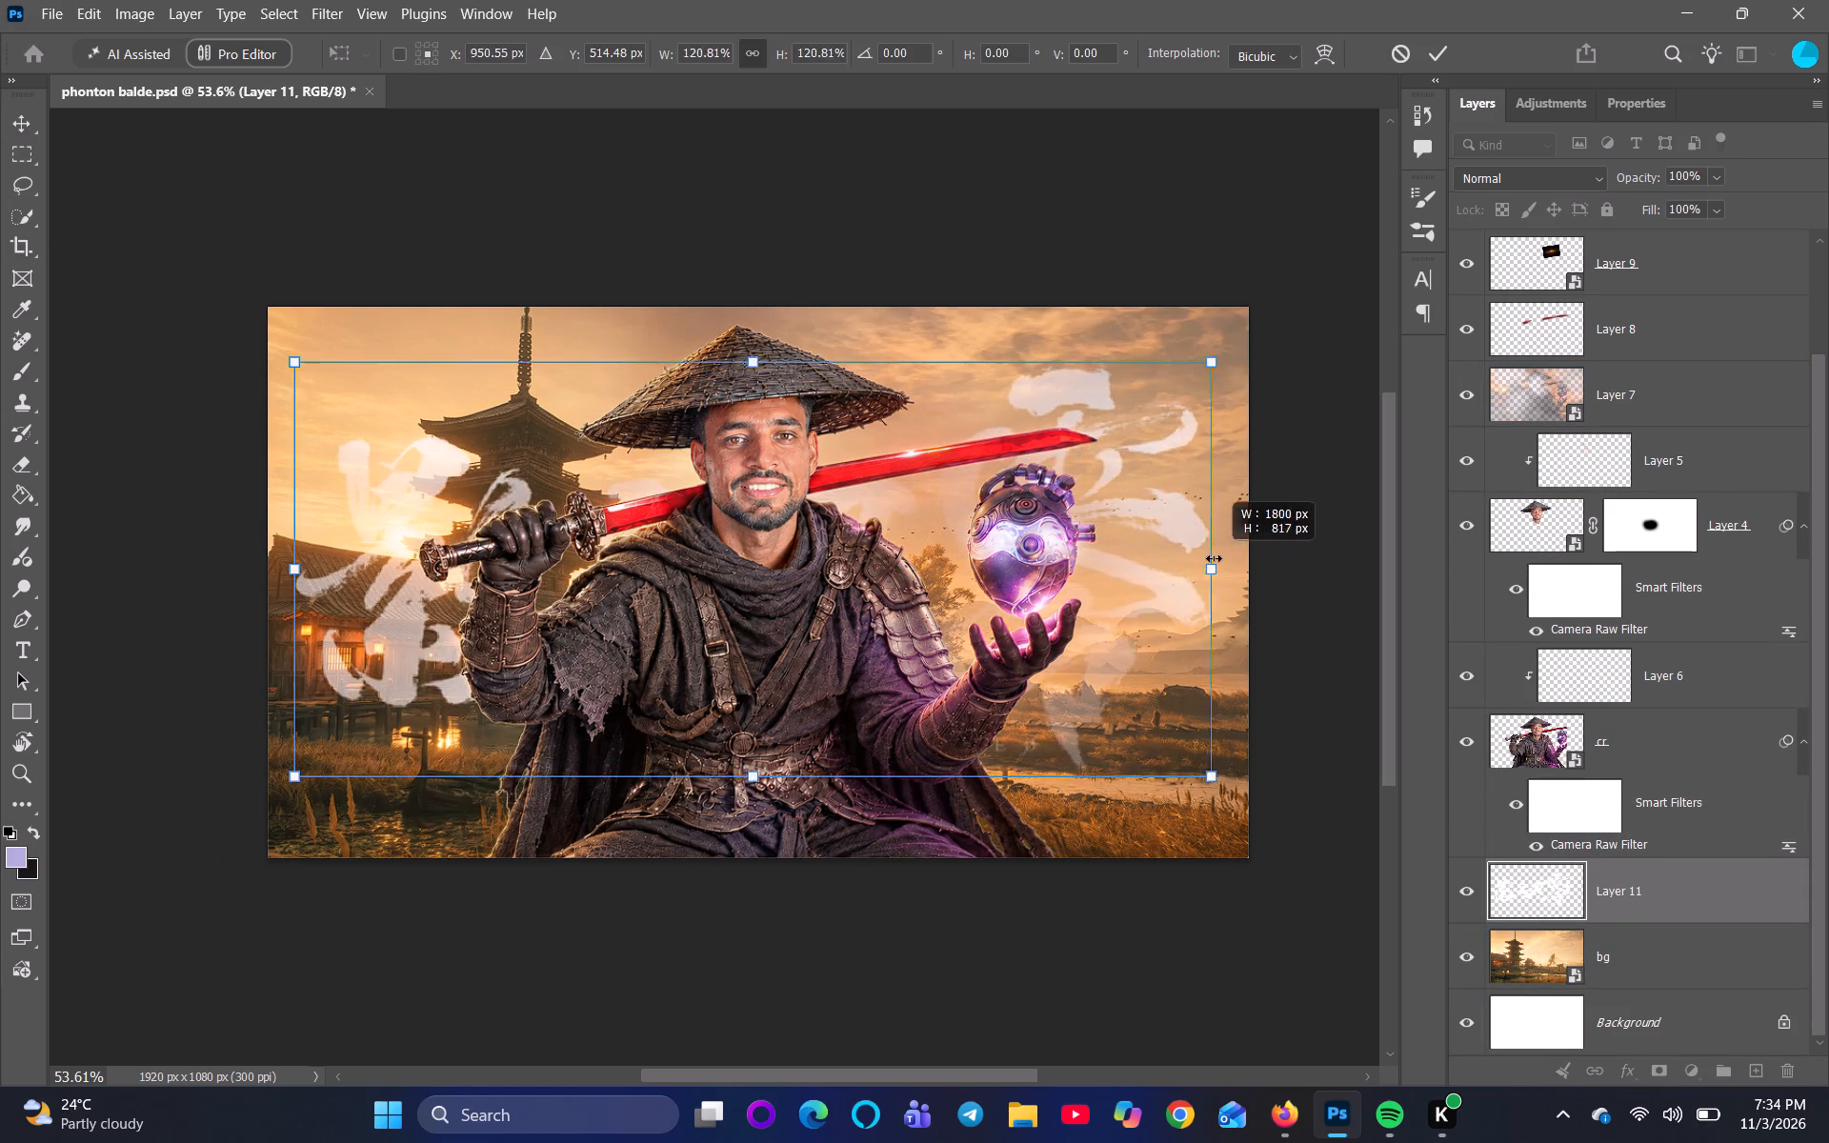
{"action": "left_click_drag", "start_coordinate": [1214, 558], "coordinate": [1216, 556]}
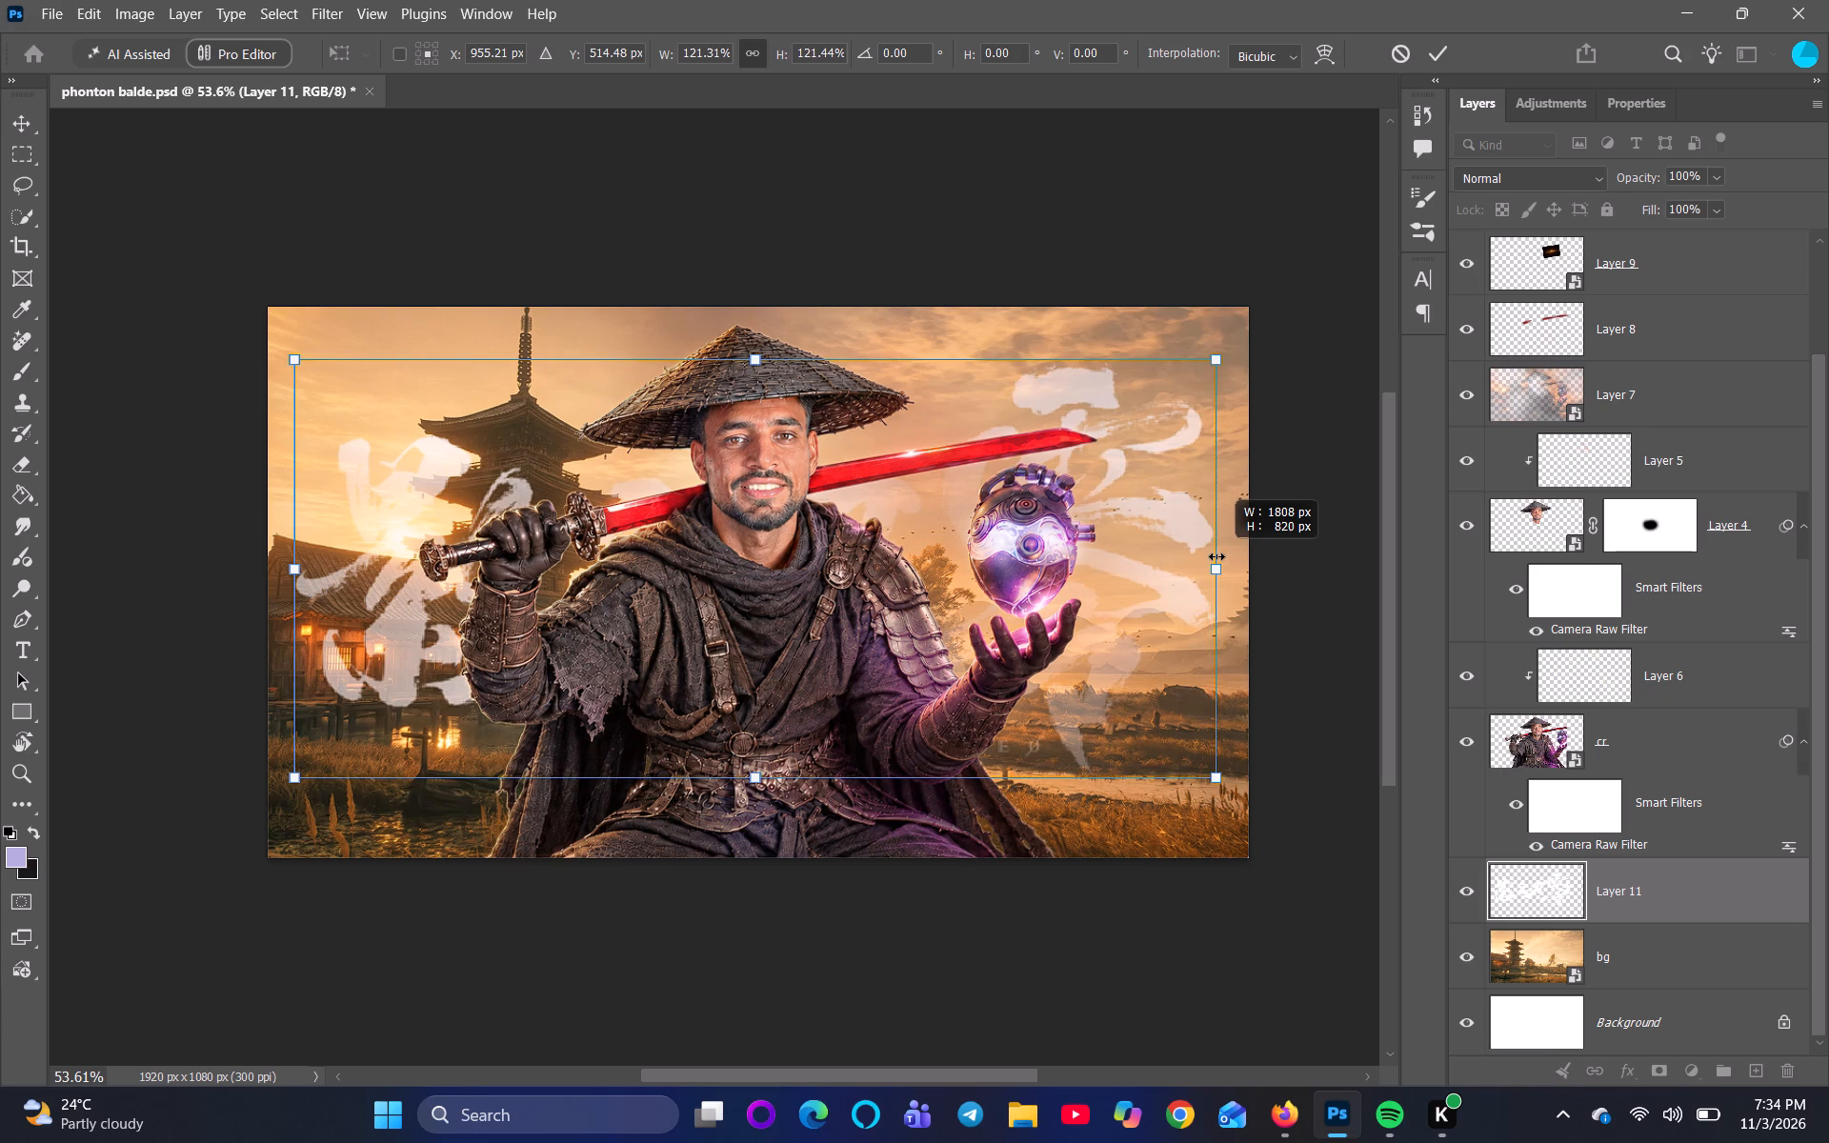
{"action": "left_click_drag", "start_coordinate": [1216, 556], "coordinate": [1213, 557]}
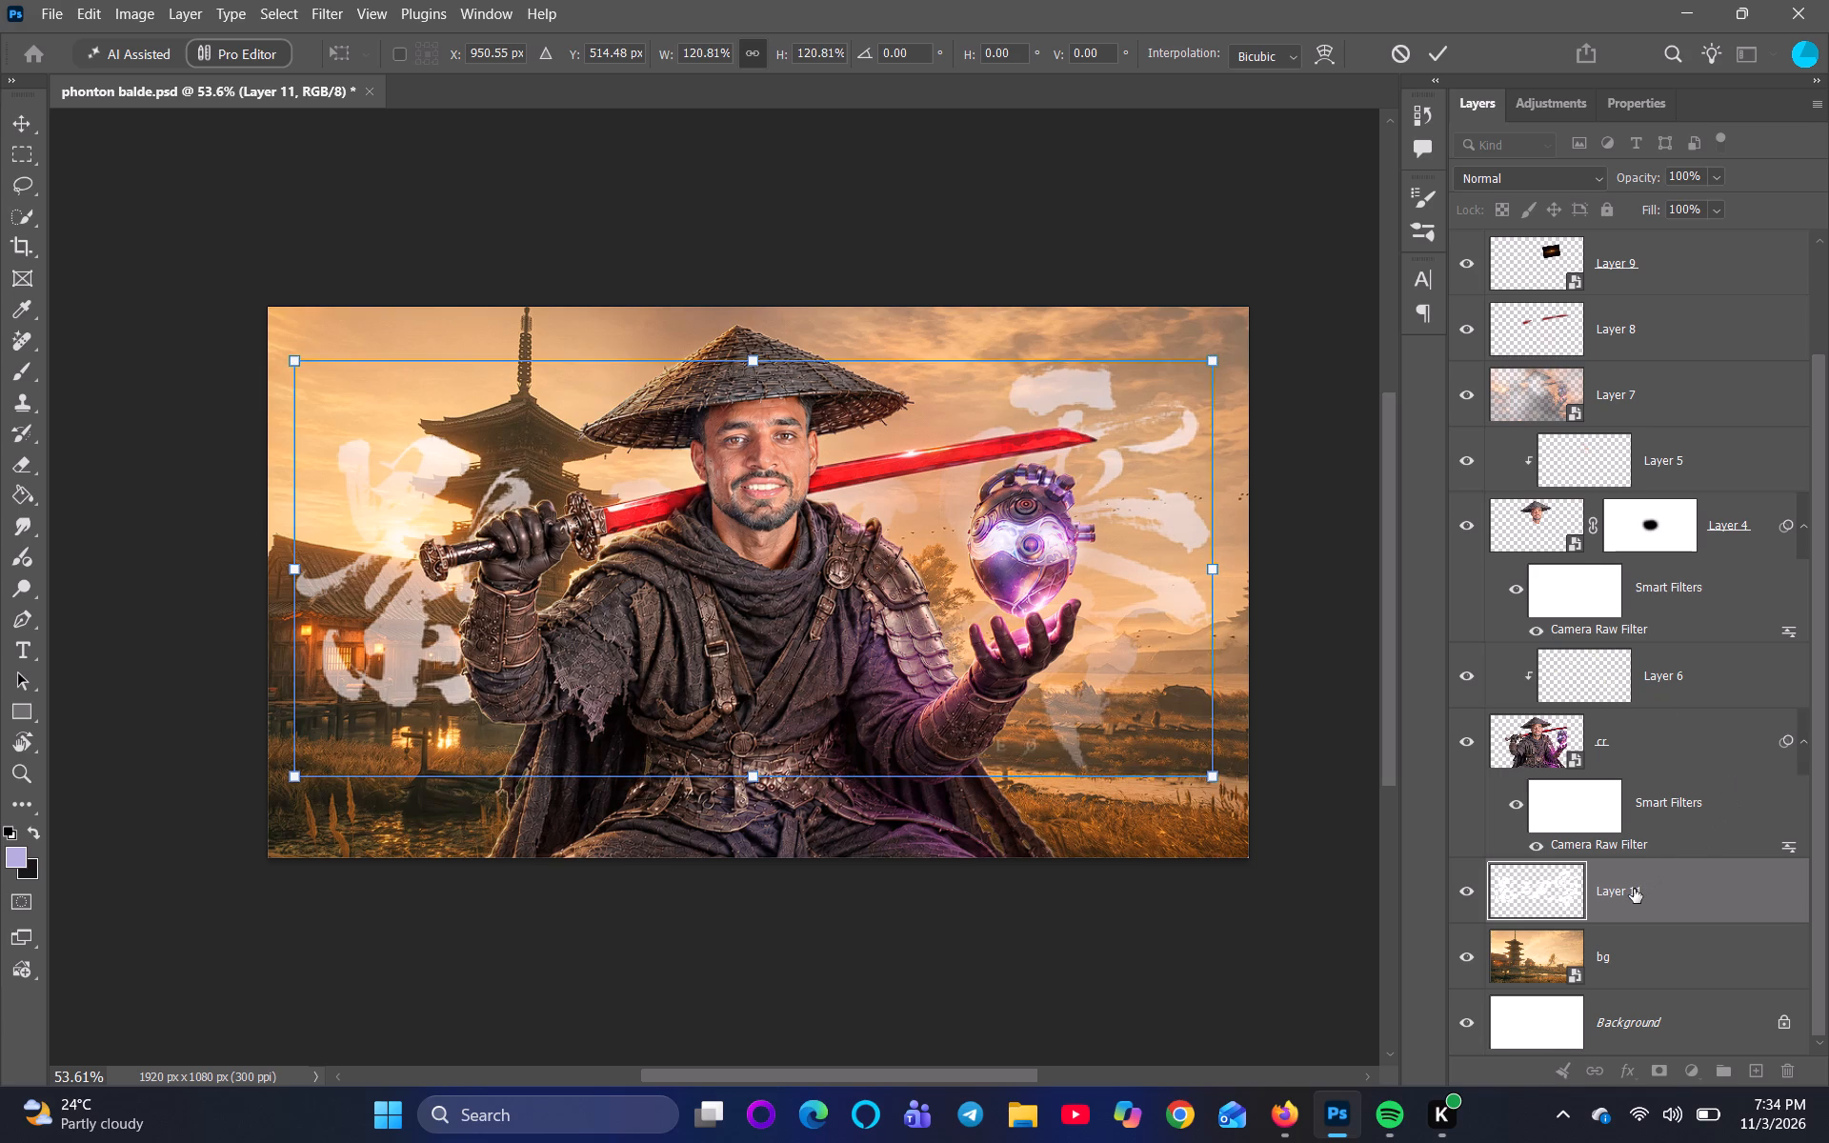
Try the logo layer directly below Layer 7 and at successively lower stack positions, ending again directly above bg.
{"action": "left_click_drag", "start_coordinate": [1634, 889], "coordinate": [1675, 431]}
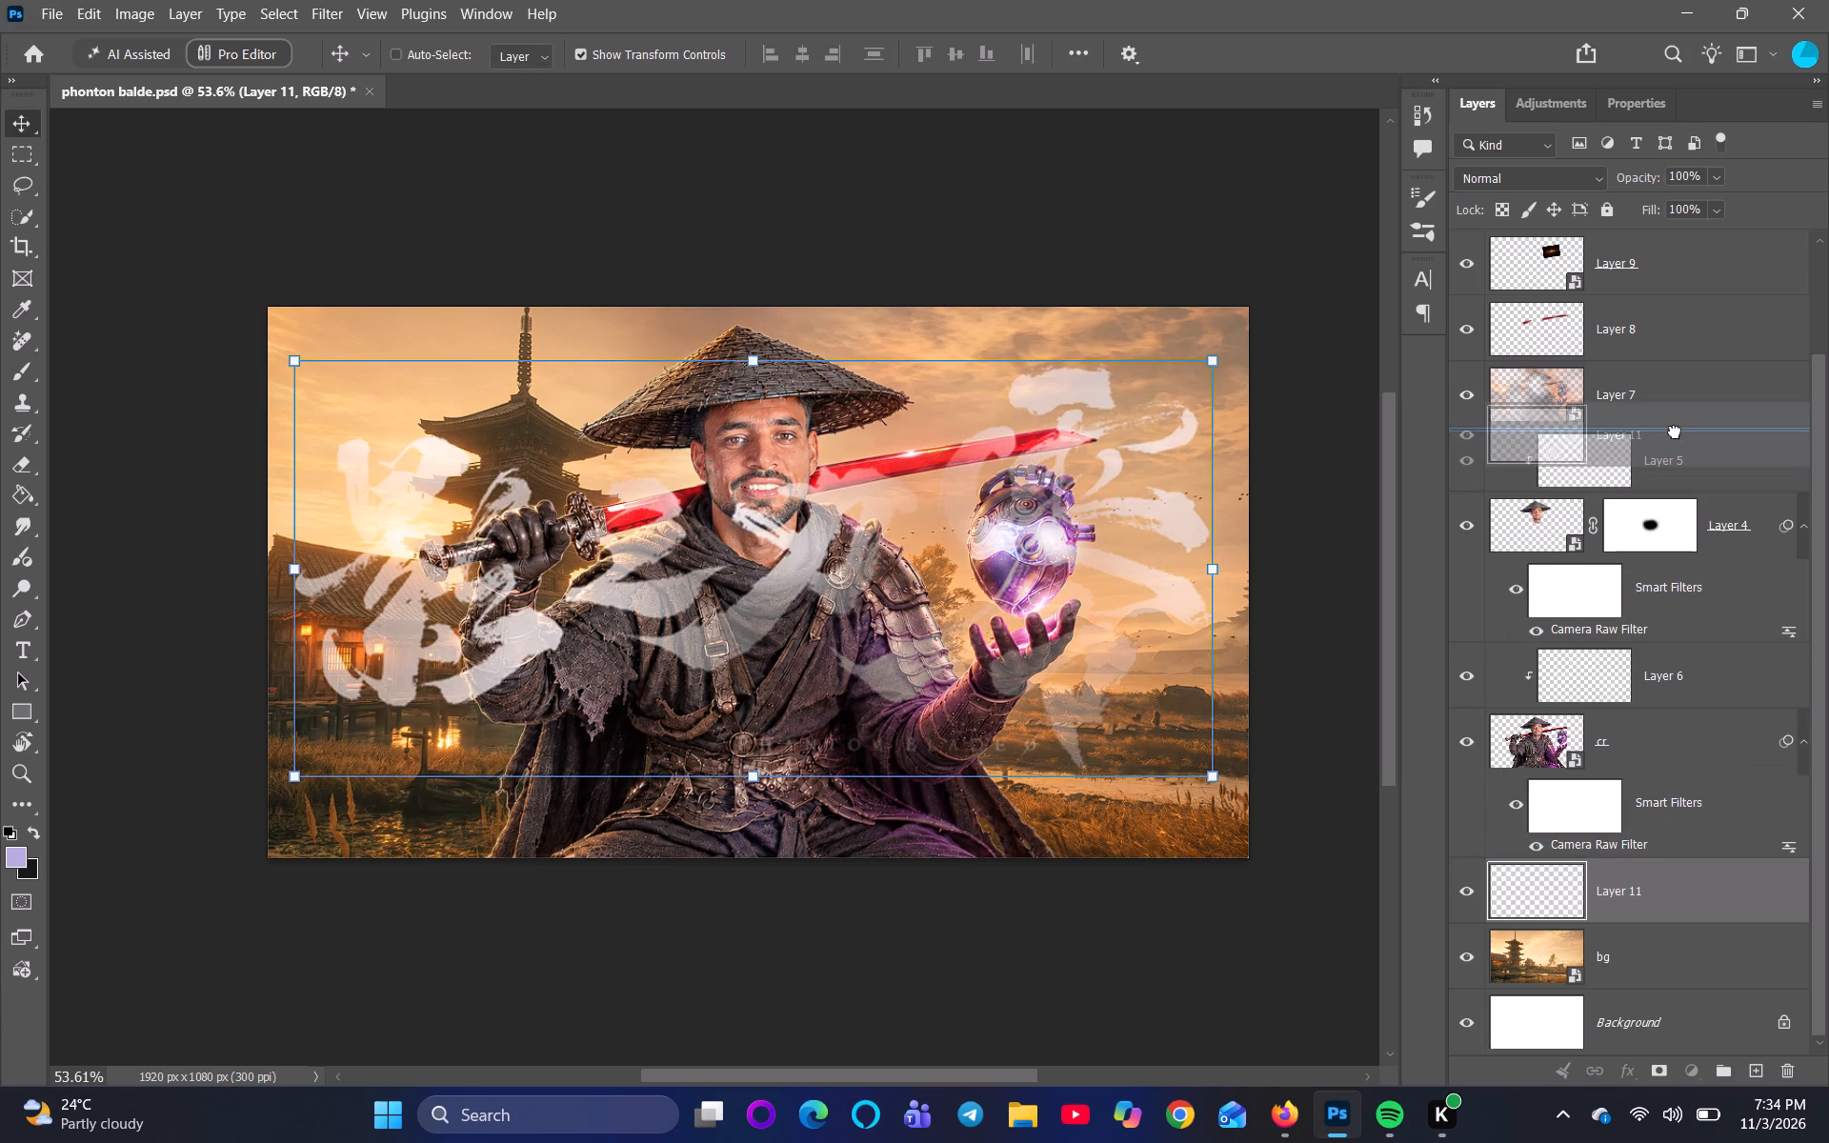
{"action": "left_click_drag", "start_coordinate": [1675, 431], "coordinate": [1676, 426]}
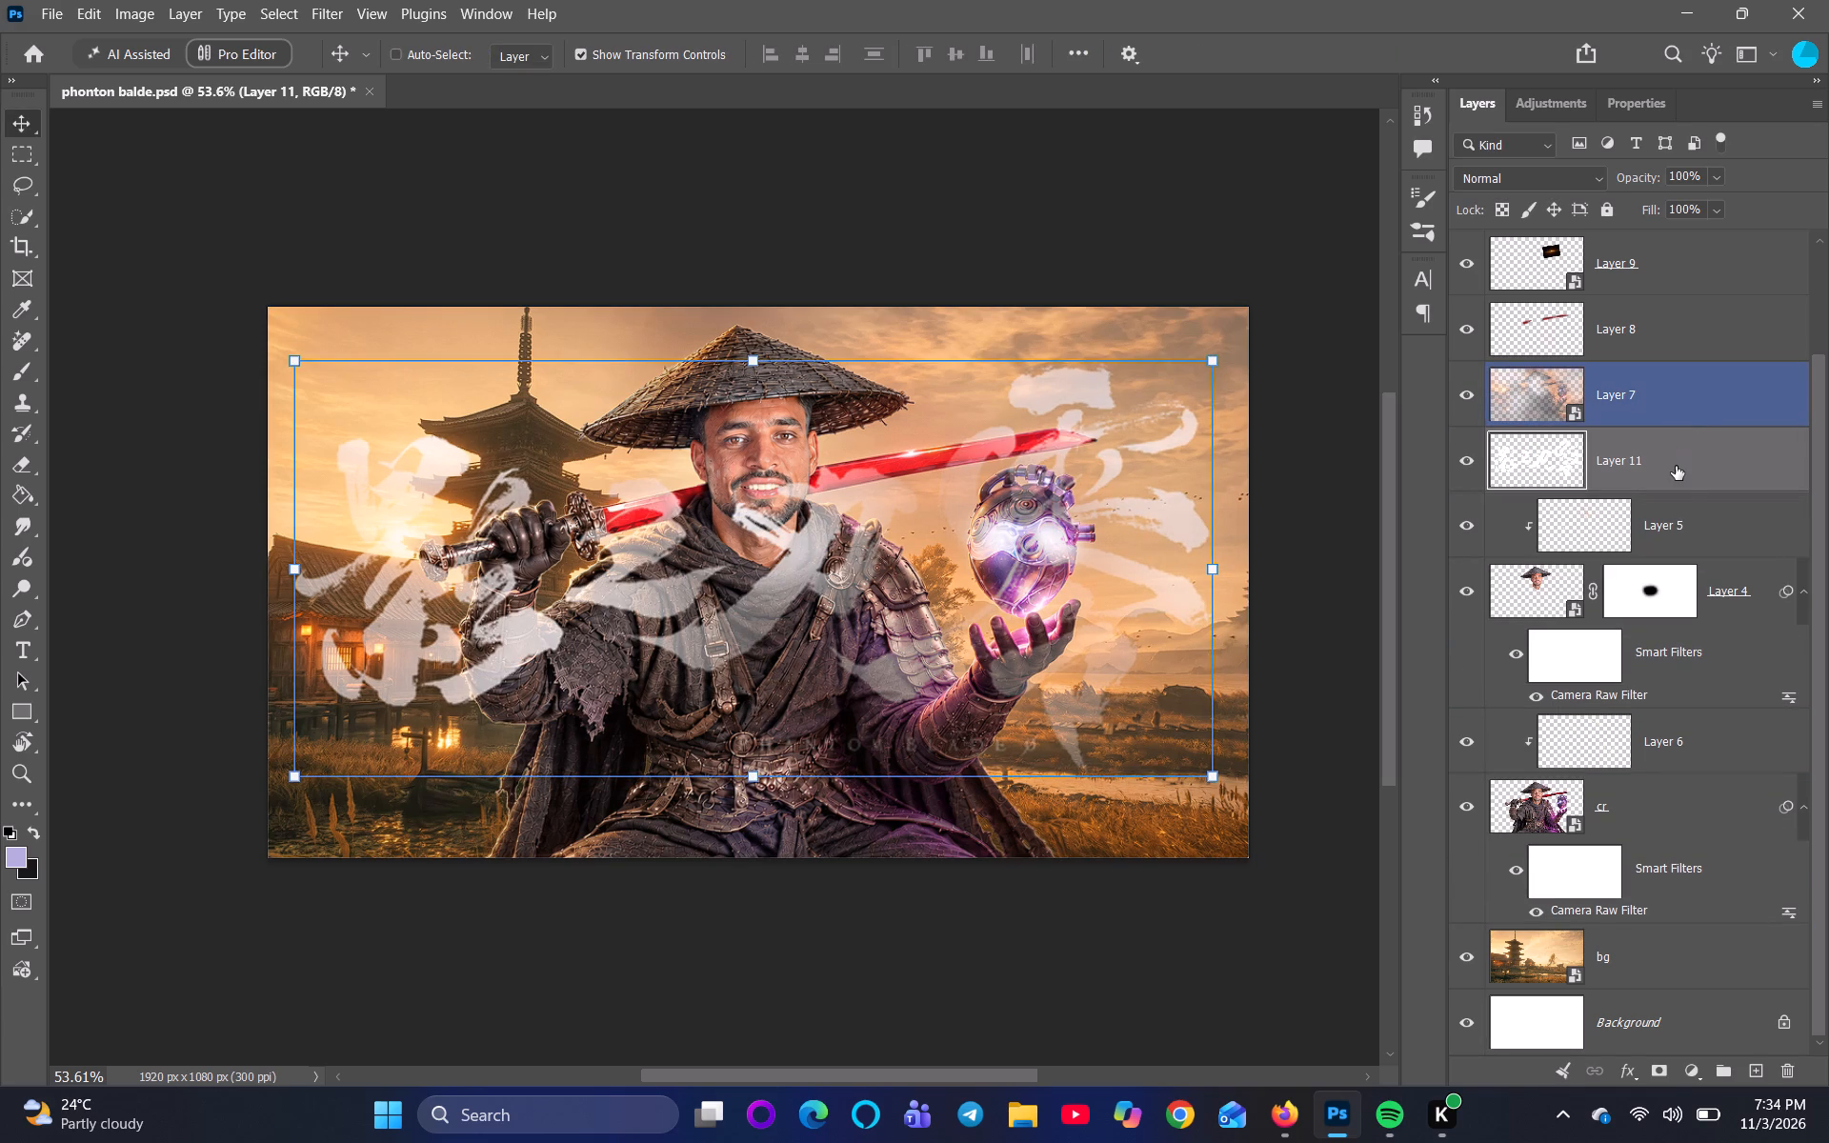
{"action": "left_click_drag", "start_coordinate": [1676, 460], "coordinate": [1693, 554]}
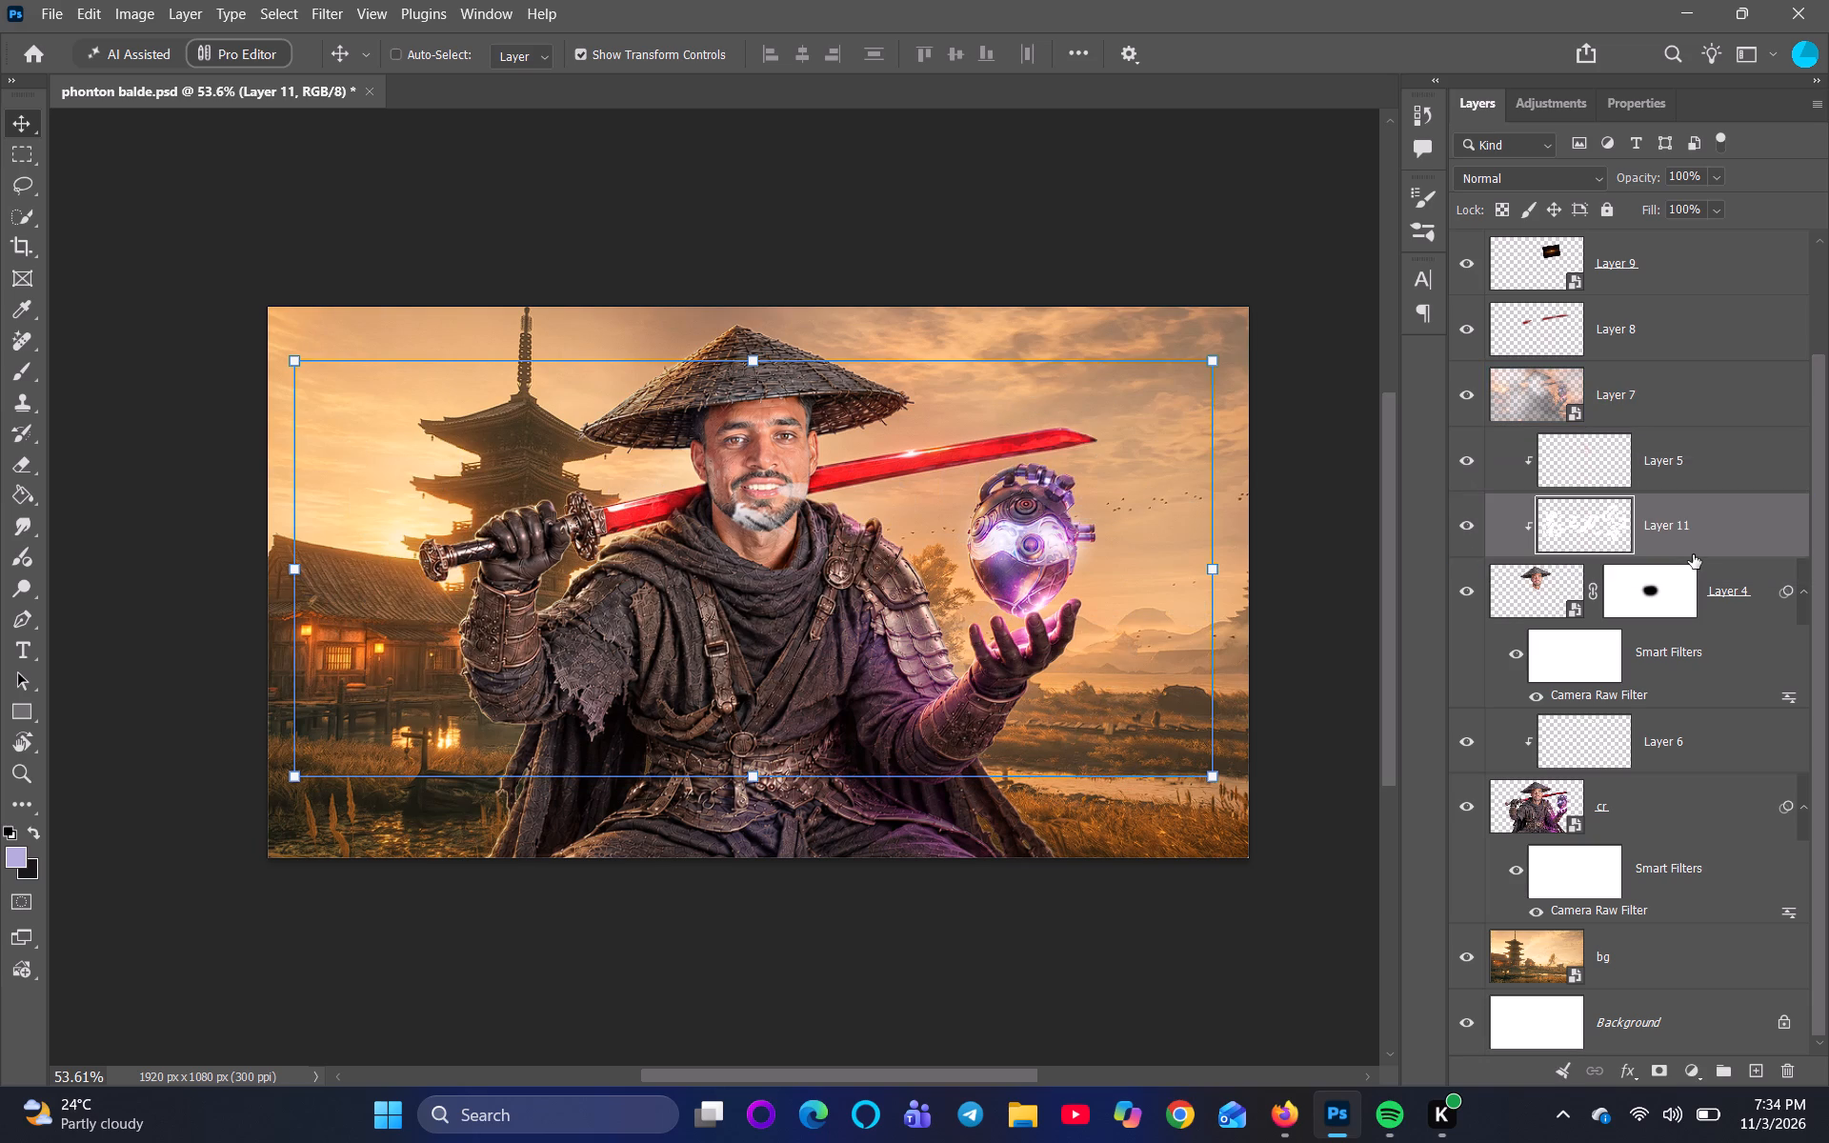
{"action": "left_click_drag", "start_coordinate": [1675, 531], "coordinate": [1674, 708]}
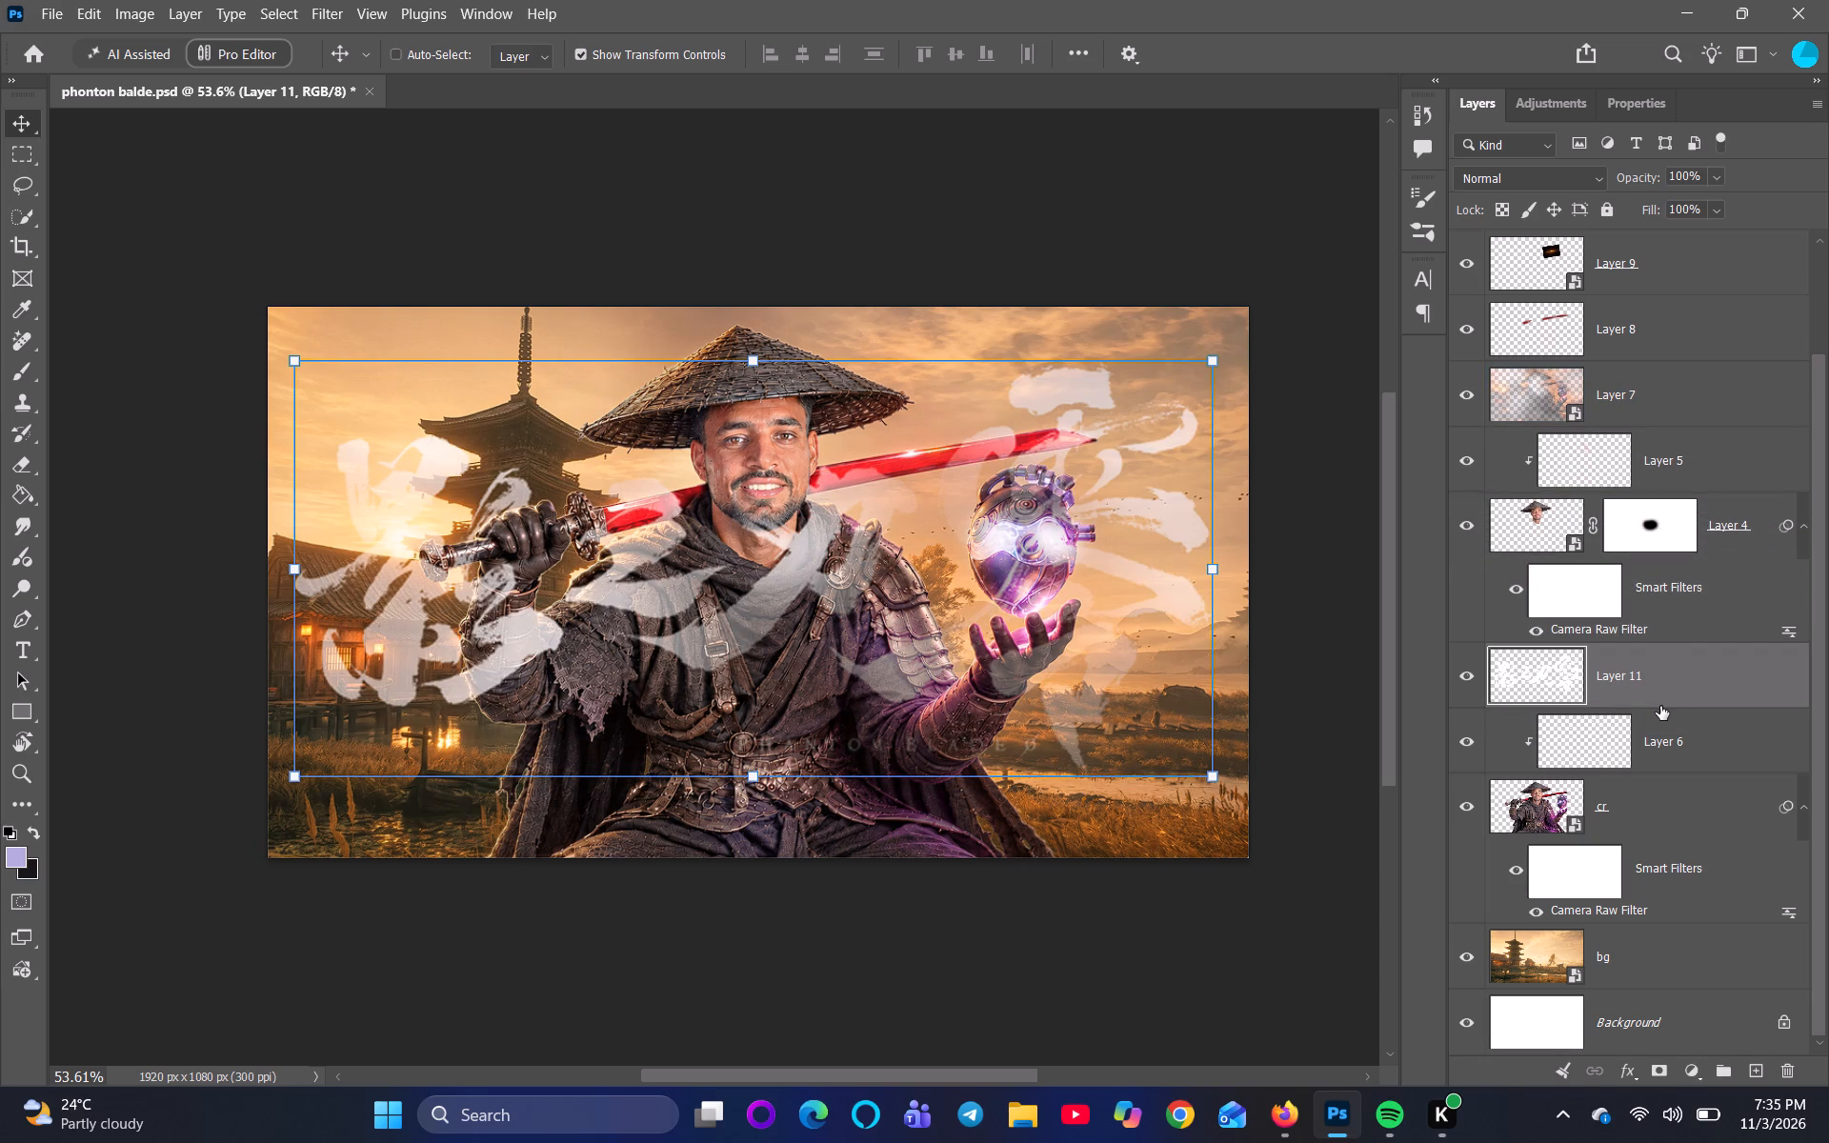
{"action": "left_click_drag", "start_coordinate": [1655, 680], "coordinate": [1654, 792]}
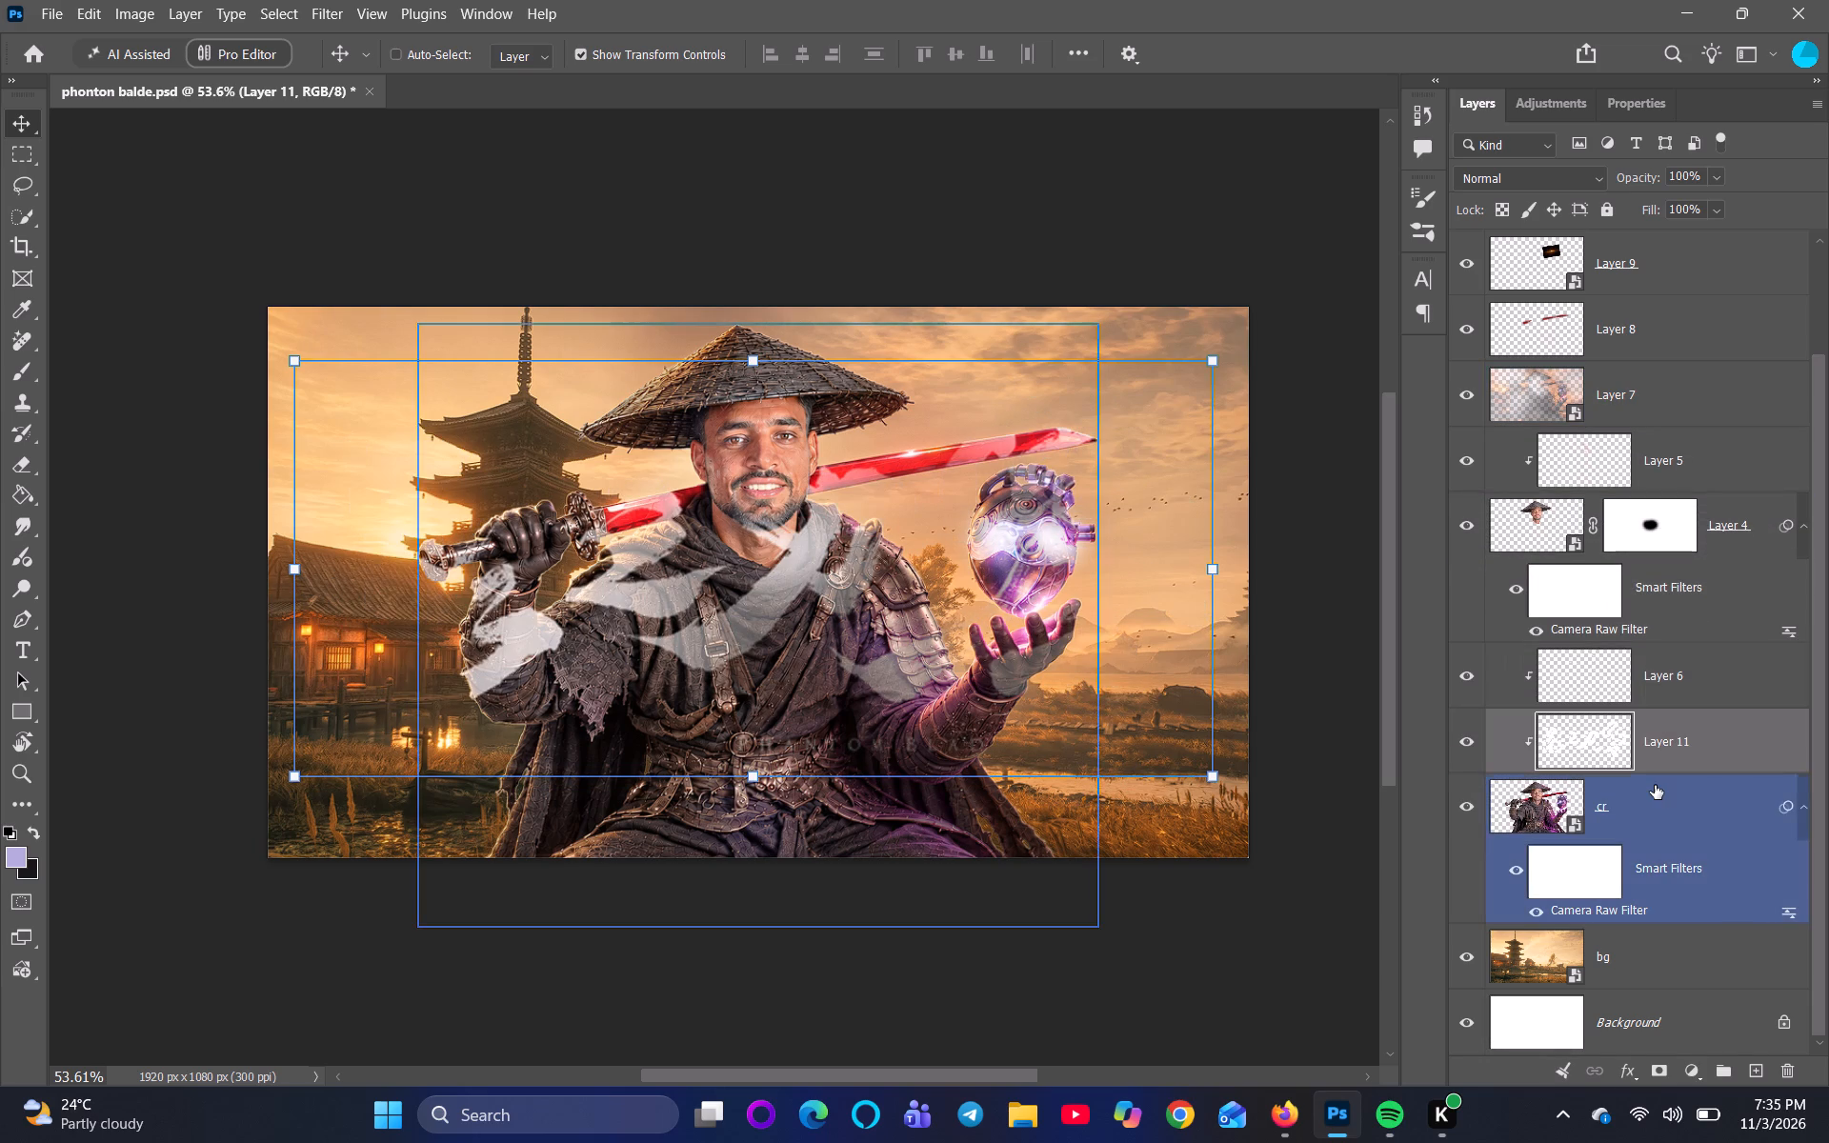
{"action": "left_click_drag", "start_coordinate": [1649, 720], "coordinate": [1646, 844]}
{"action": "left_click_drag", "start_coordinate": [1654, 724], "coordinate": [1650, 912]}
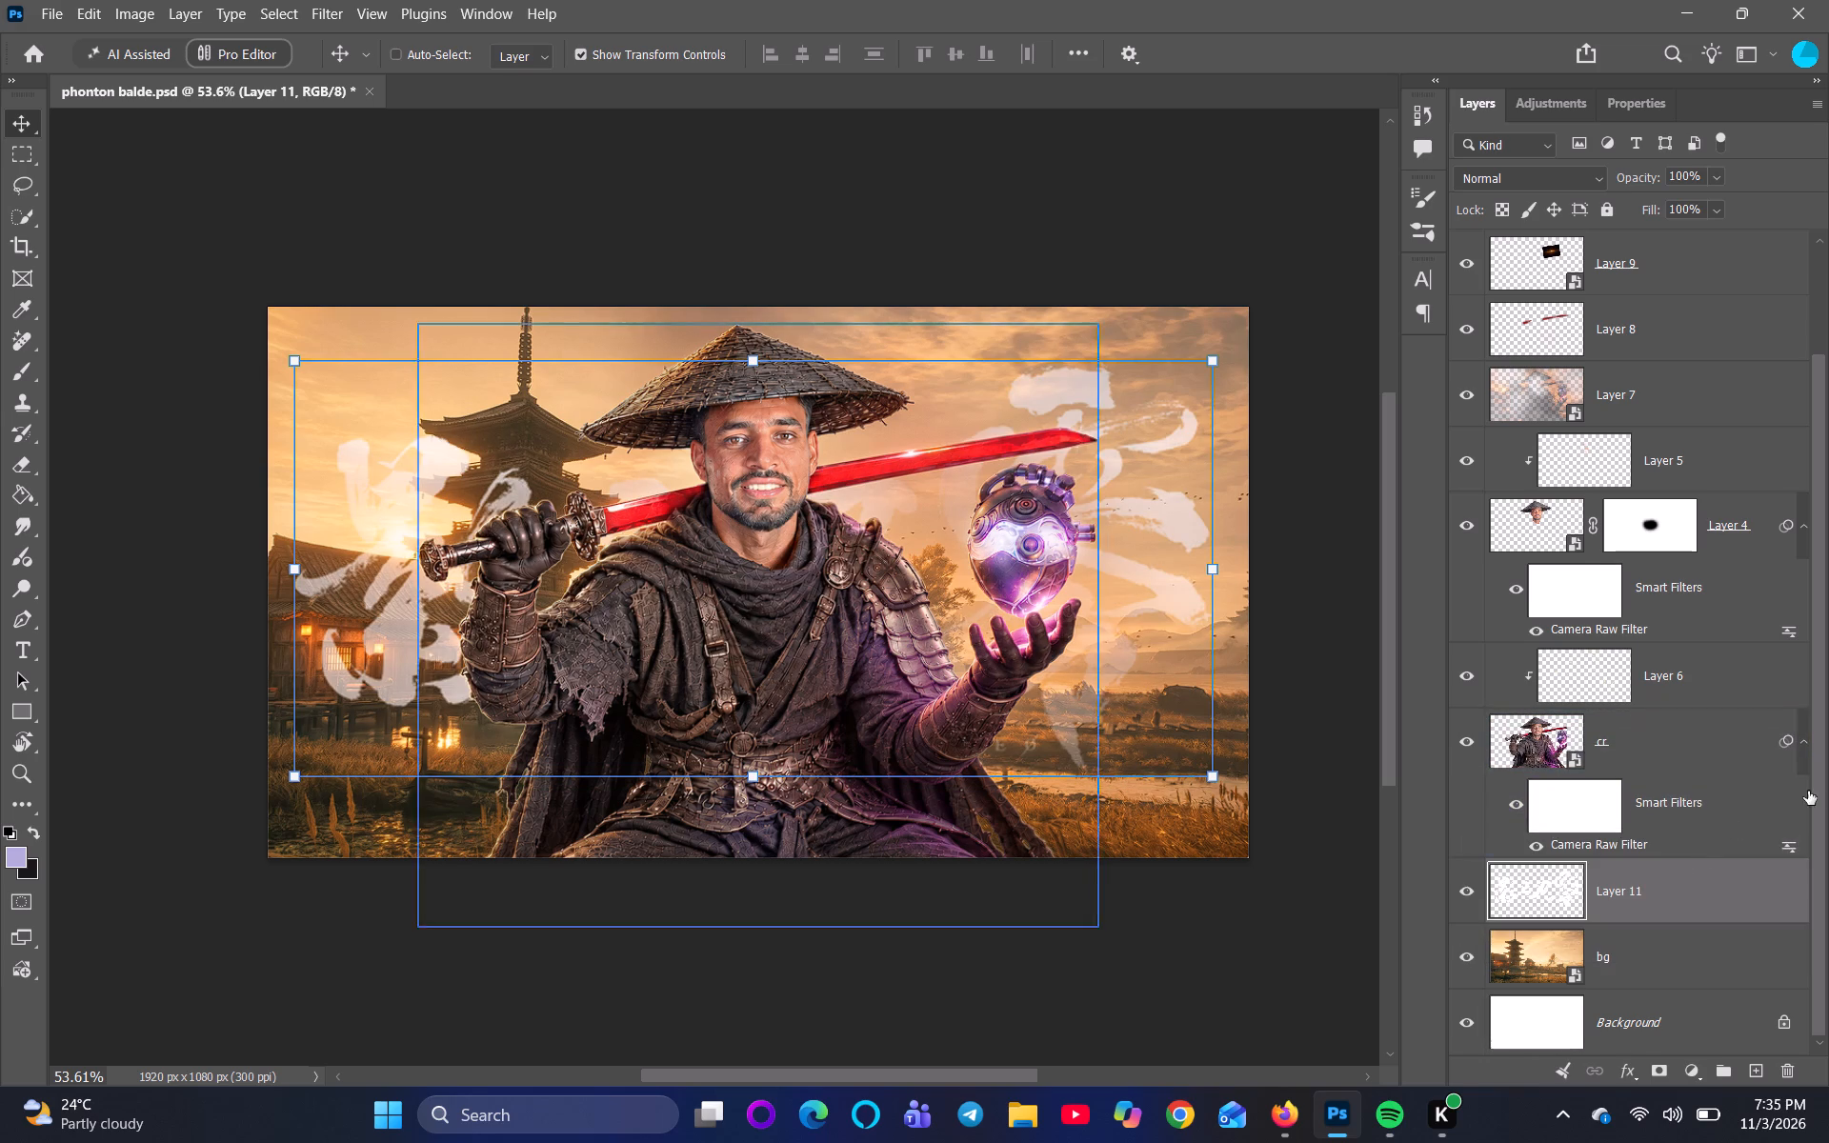
Scale the logo to about 98.9% and tilt it about 1° clockwise, trying stronger tilts both ways first.
{"action": "left_click", "coordinate": [764, 355]}
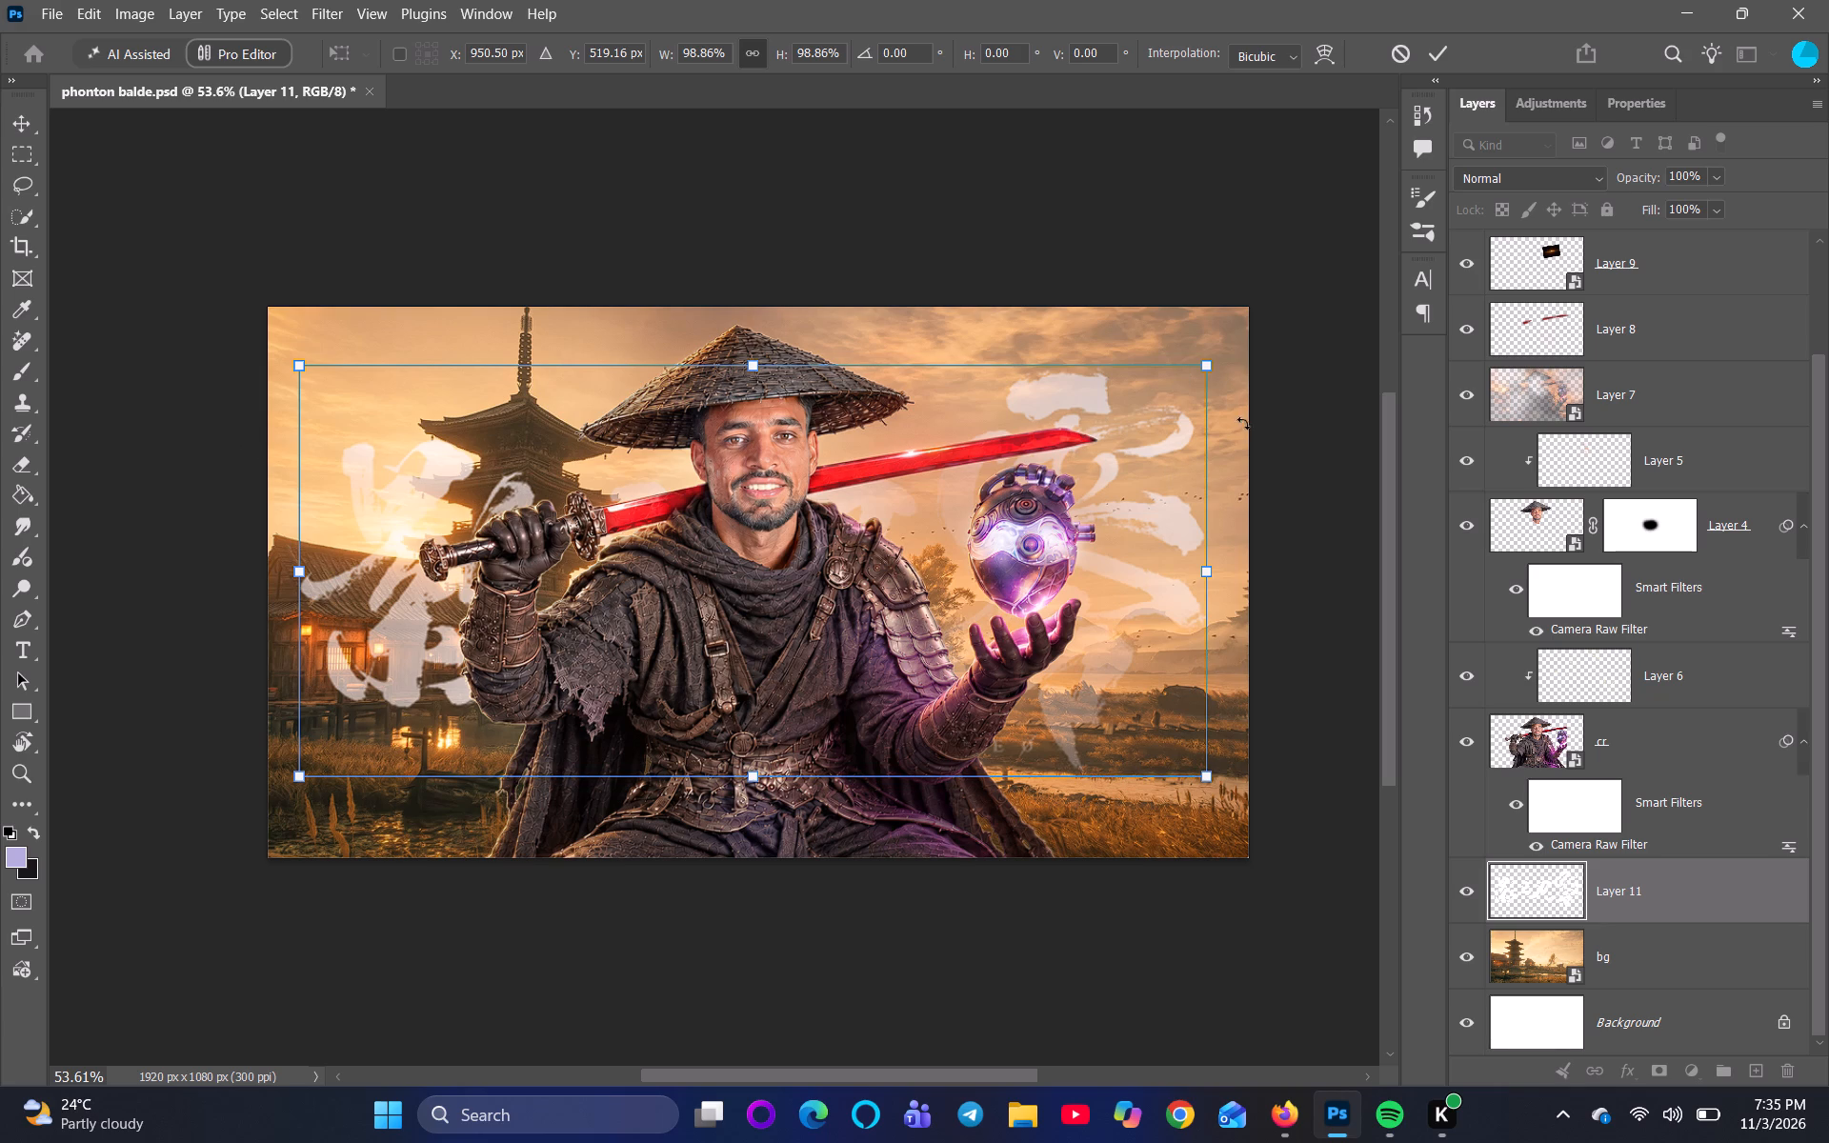
{"action": "left_click_drag", "start_coordinate": [1235, 356], "coordinate": [1208, 311]}
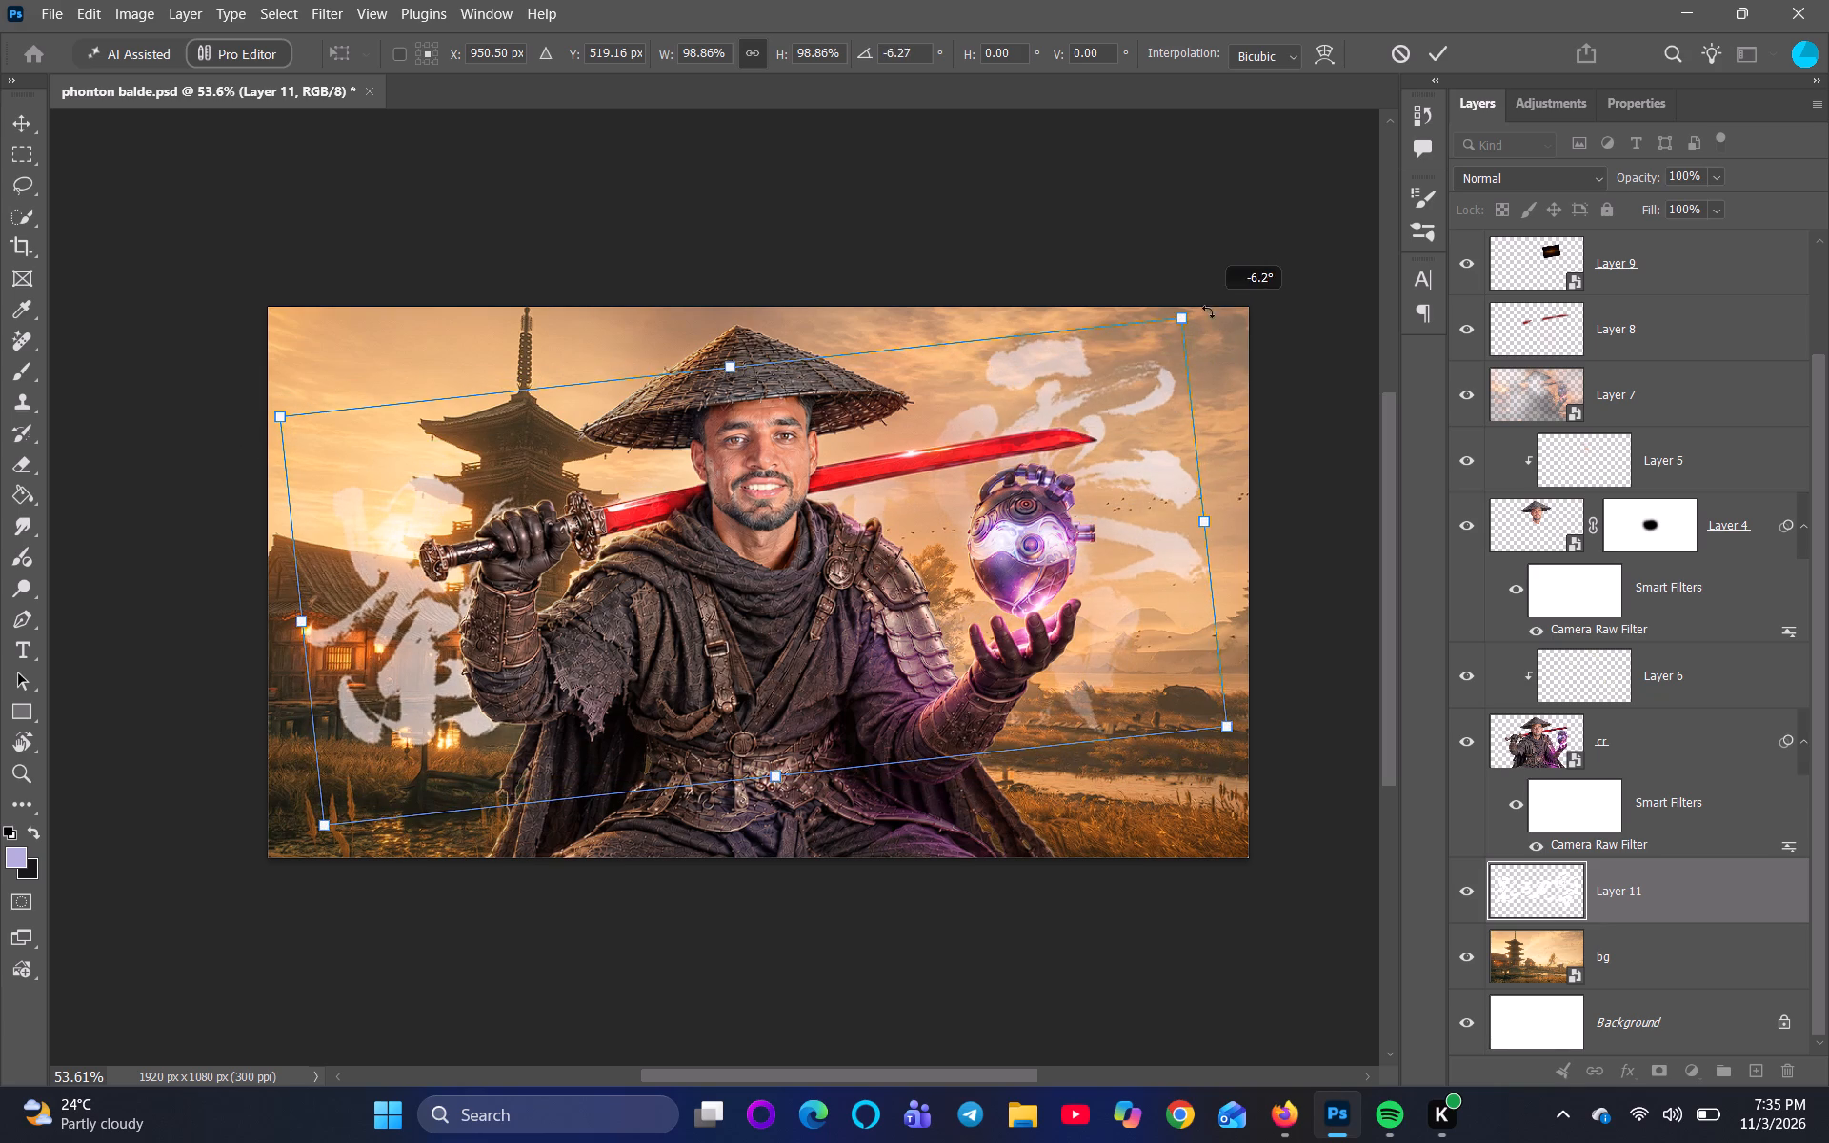
{"action": "left_click_drag", "start_coordinate": [1208, 311], "coordinate": [1230, 399]}
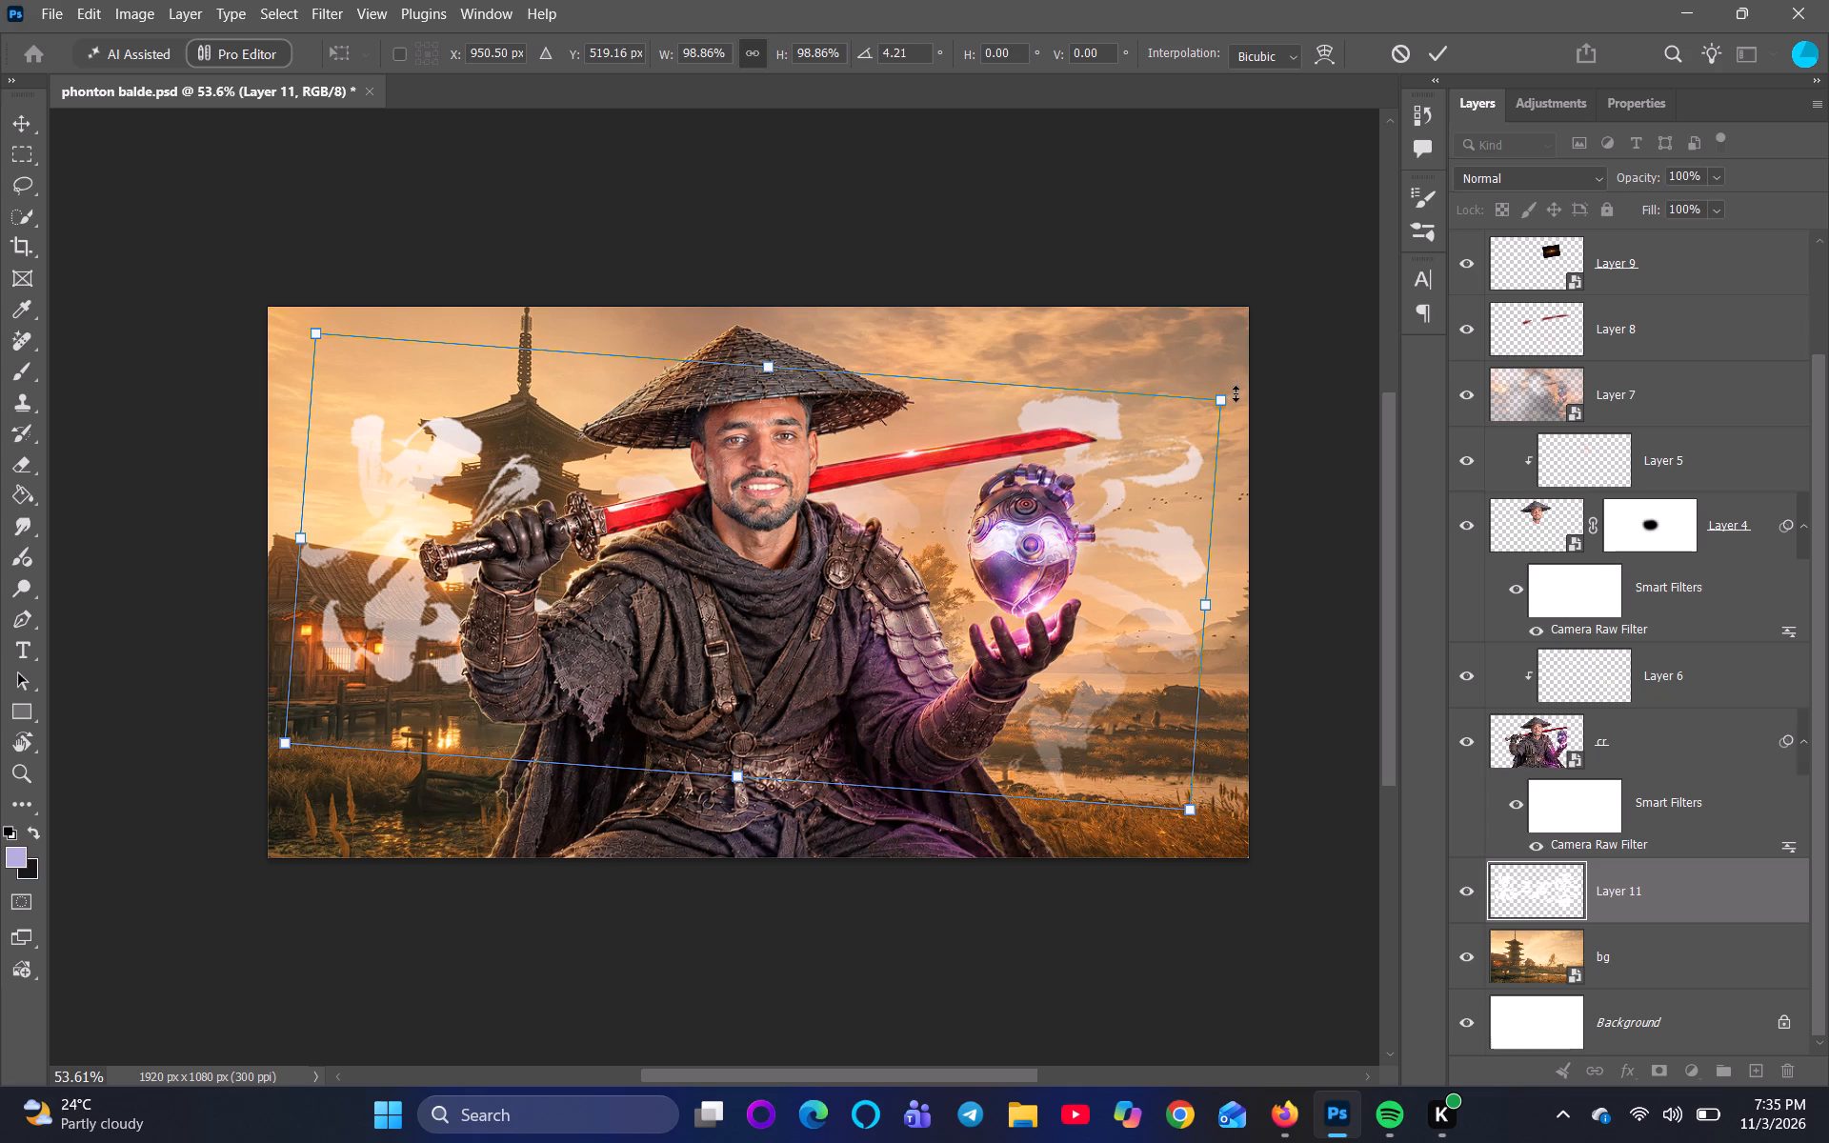
{"action": "left_click_drag", "start_coordinate": [1250, 384], "coordinate": [1236, 357]}
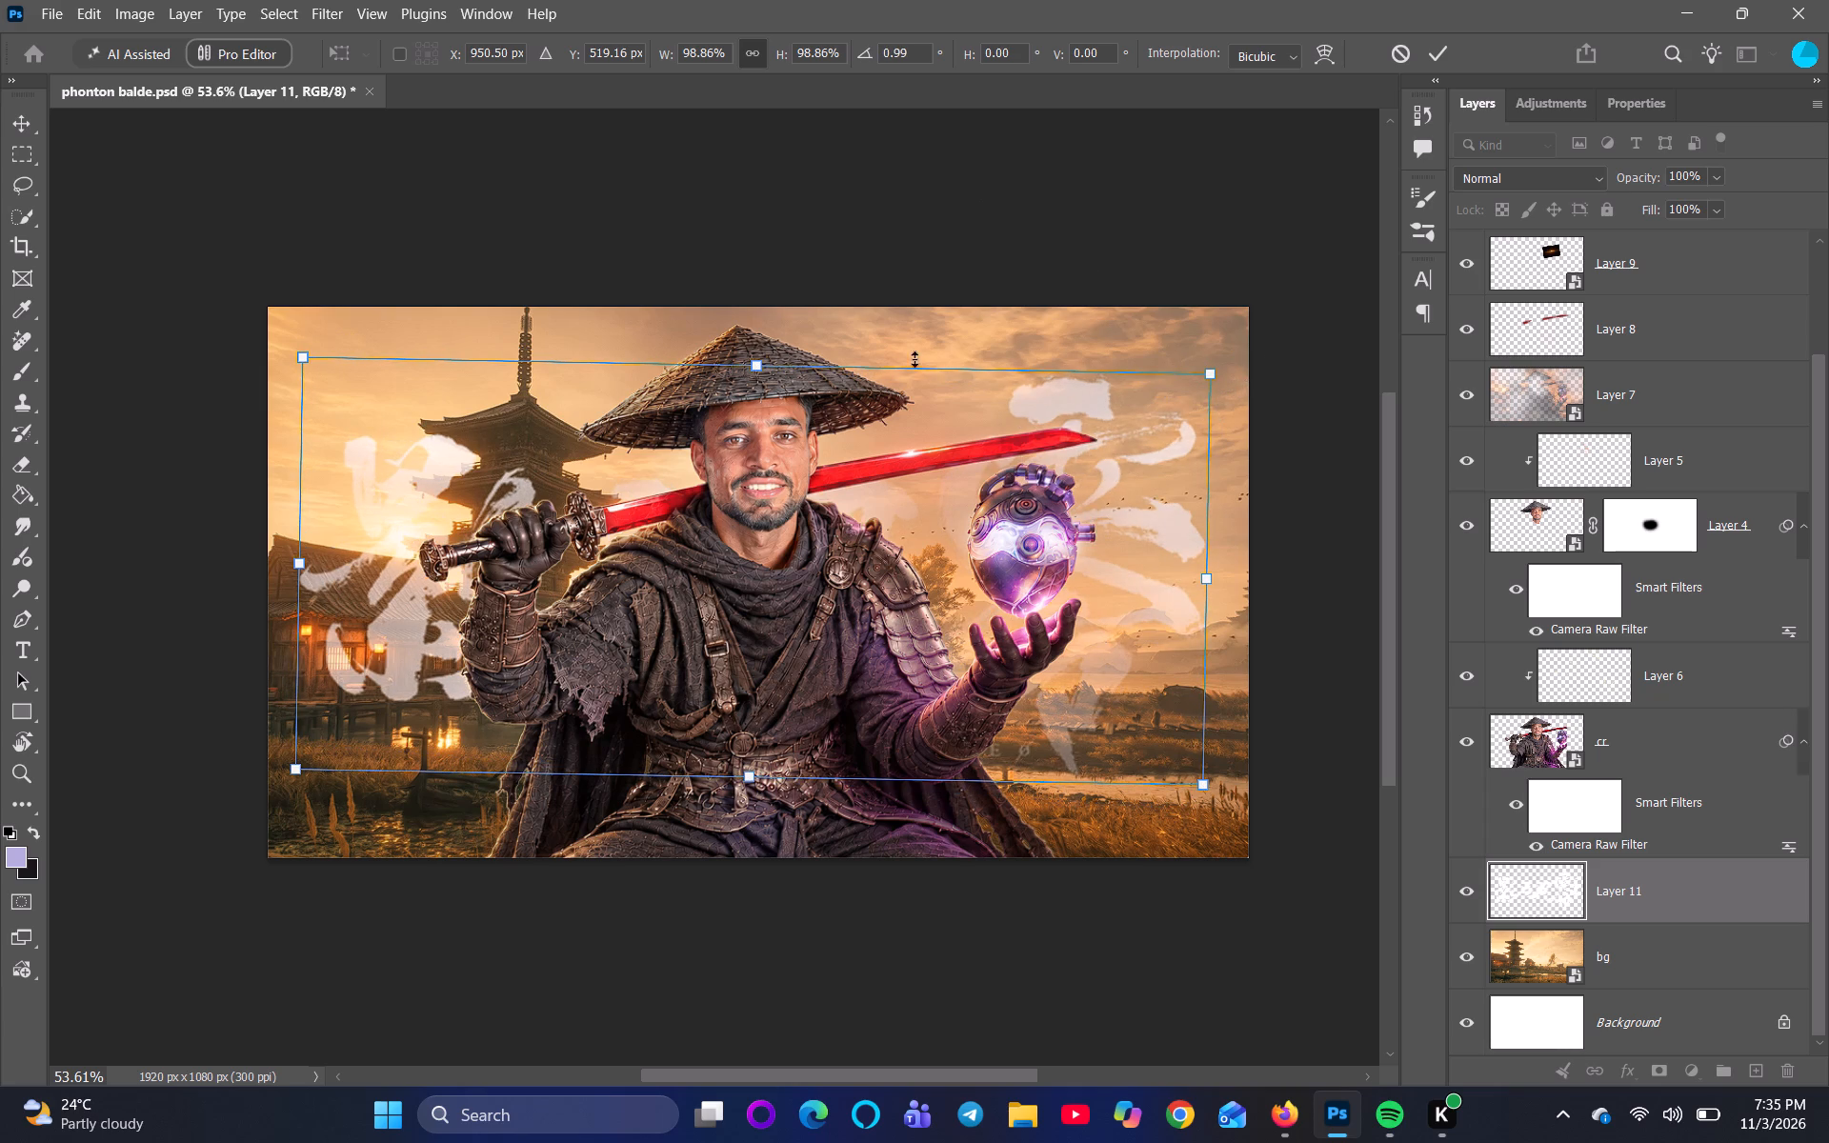
Try larger logo sizes from its upper and lower edges, settling on a scale of about 100.8%.
{"action": "left_click_drag", "start_coordinate": [766, 357], "coordinate": [770, 322]}
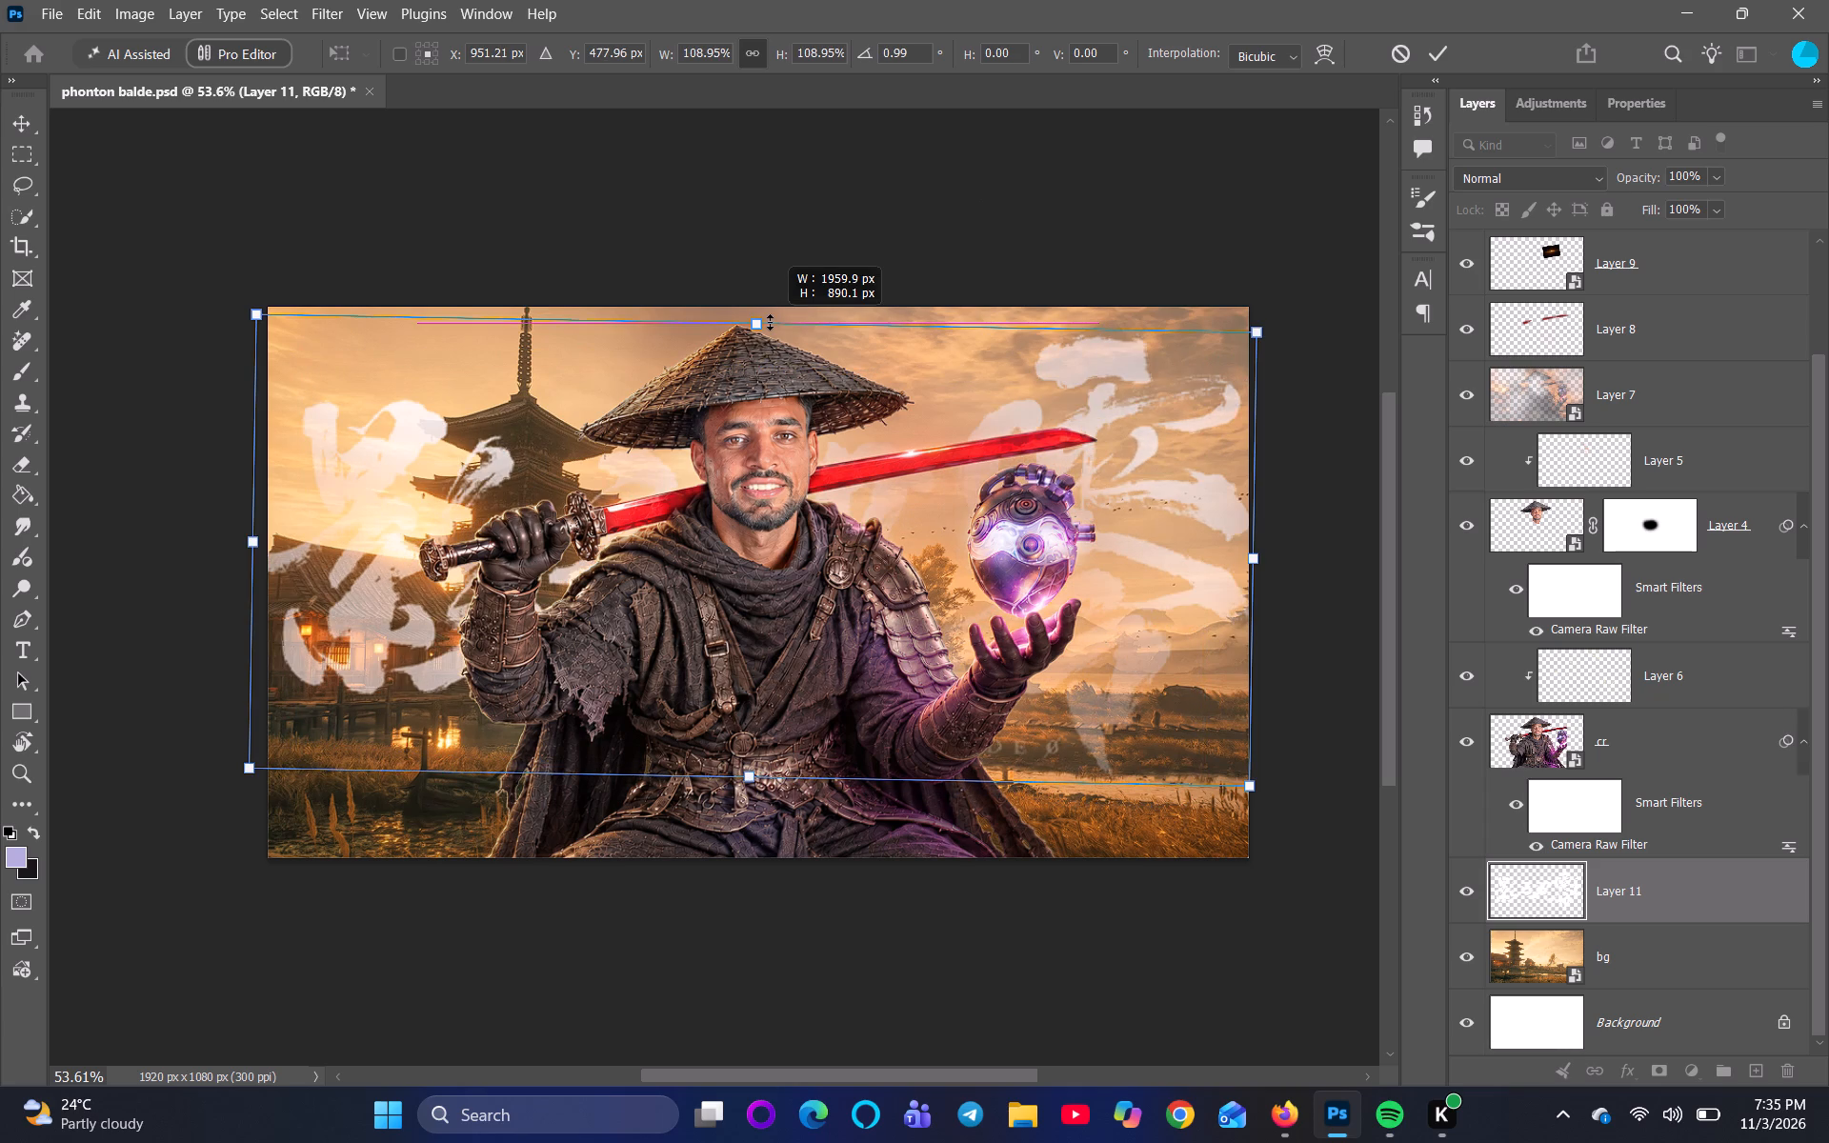
{"action": "left_click_drag", "start_coordinate": [770, 322], "coordinate": [777, 349]}
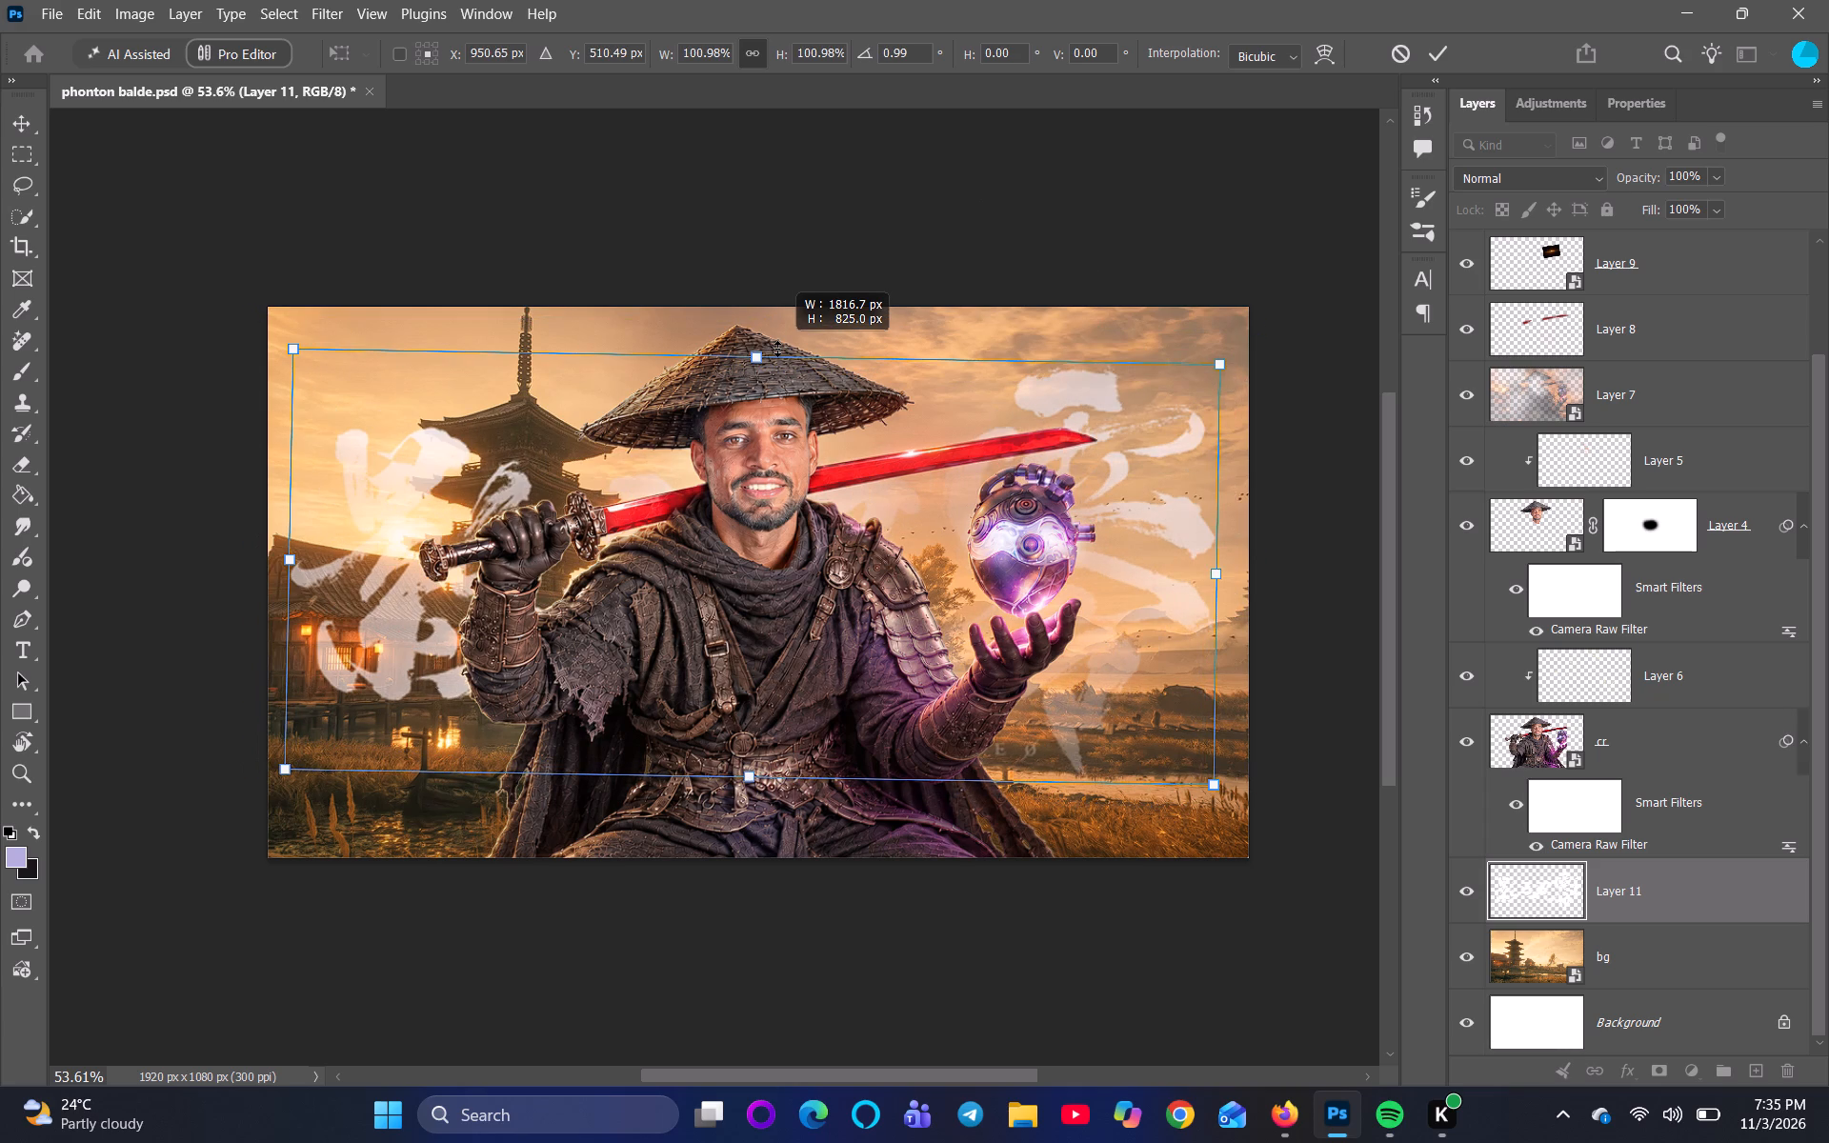
{"action": "left_click_drag", "start_coordinate": [777, 349], "coordinate": [800, 217]}
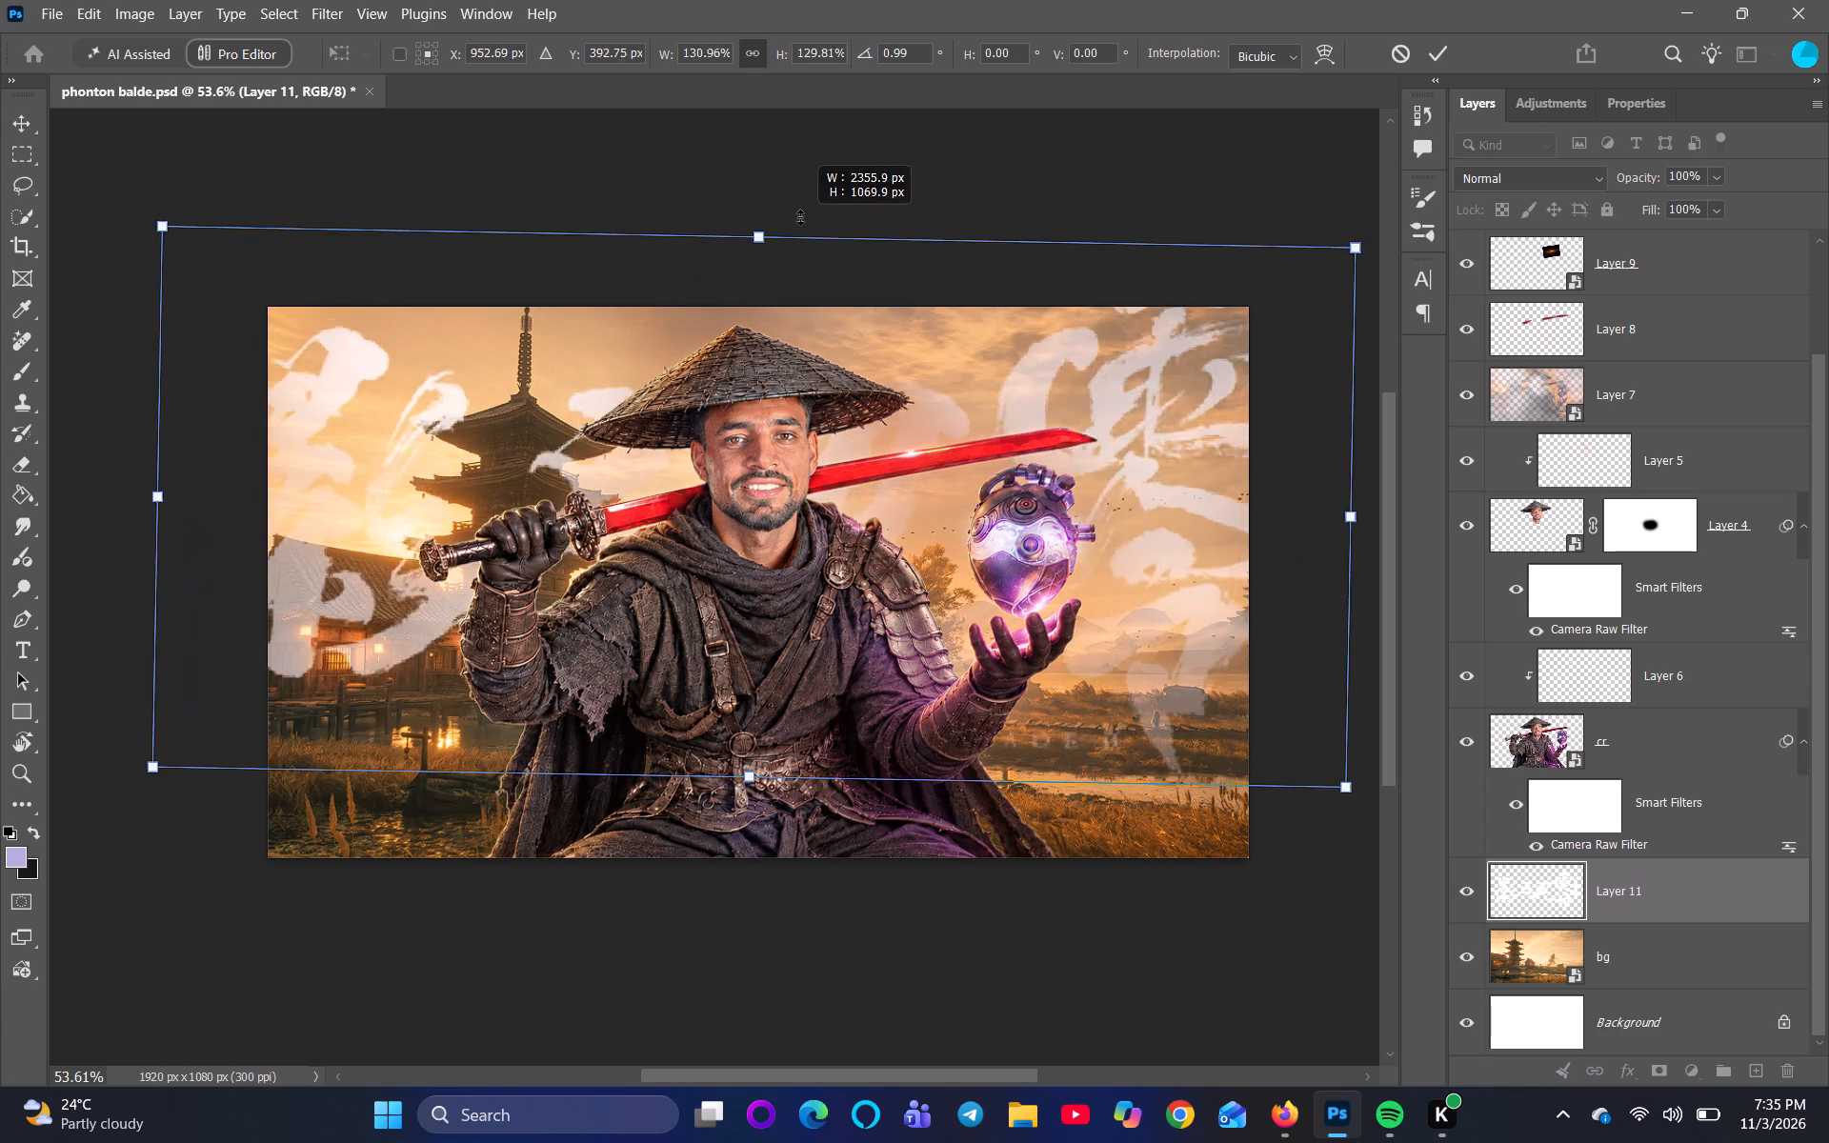
{"action": "left_click_drag", "start_coordinate": [800, 217], "coordinate": [830, 712]}
{"action": "key", "text": "ctrl+0"}
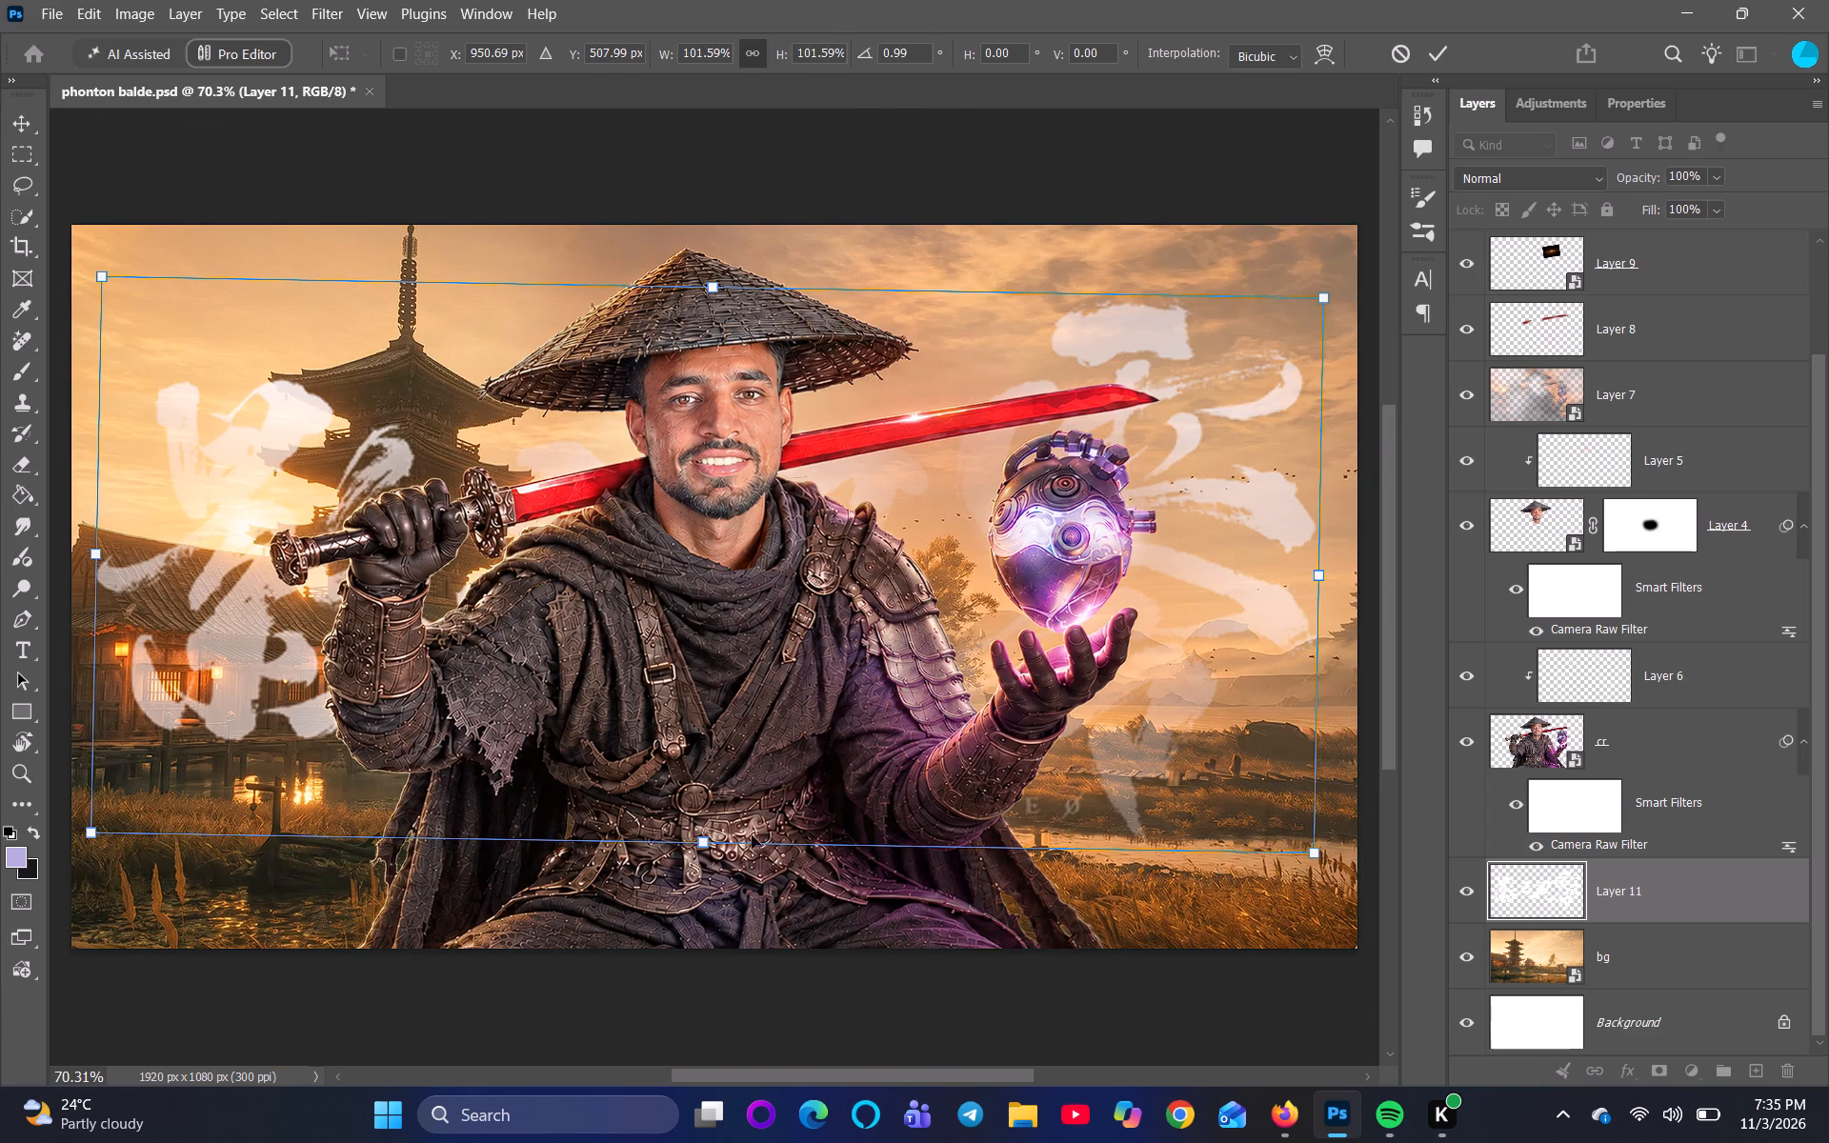
{"action": "left_click_drag", "start_coordinate": [707, 839], "coordinate": [735, 957]}
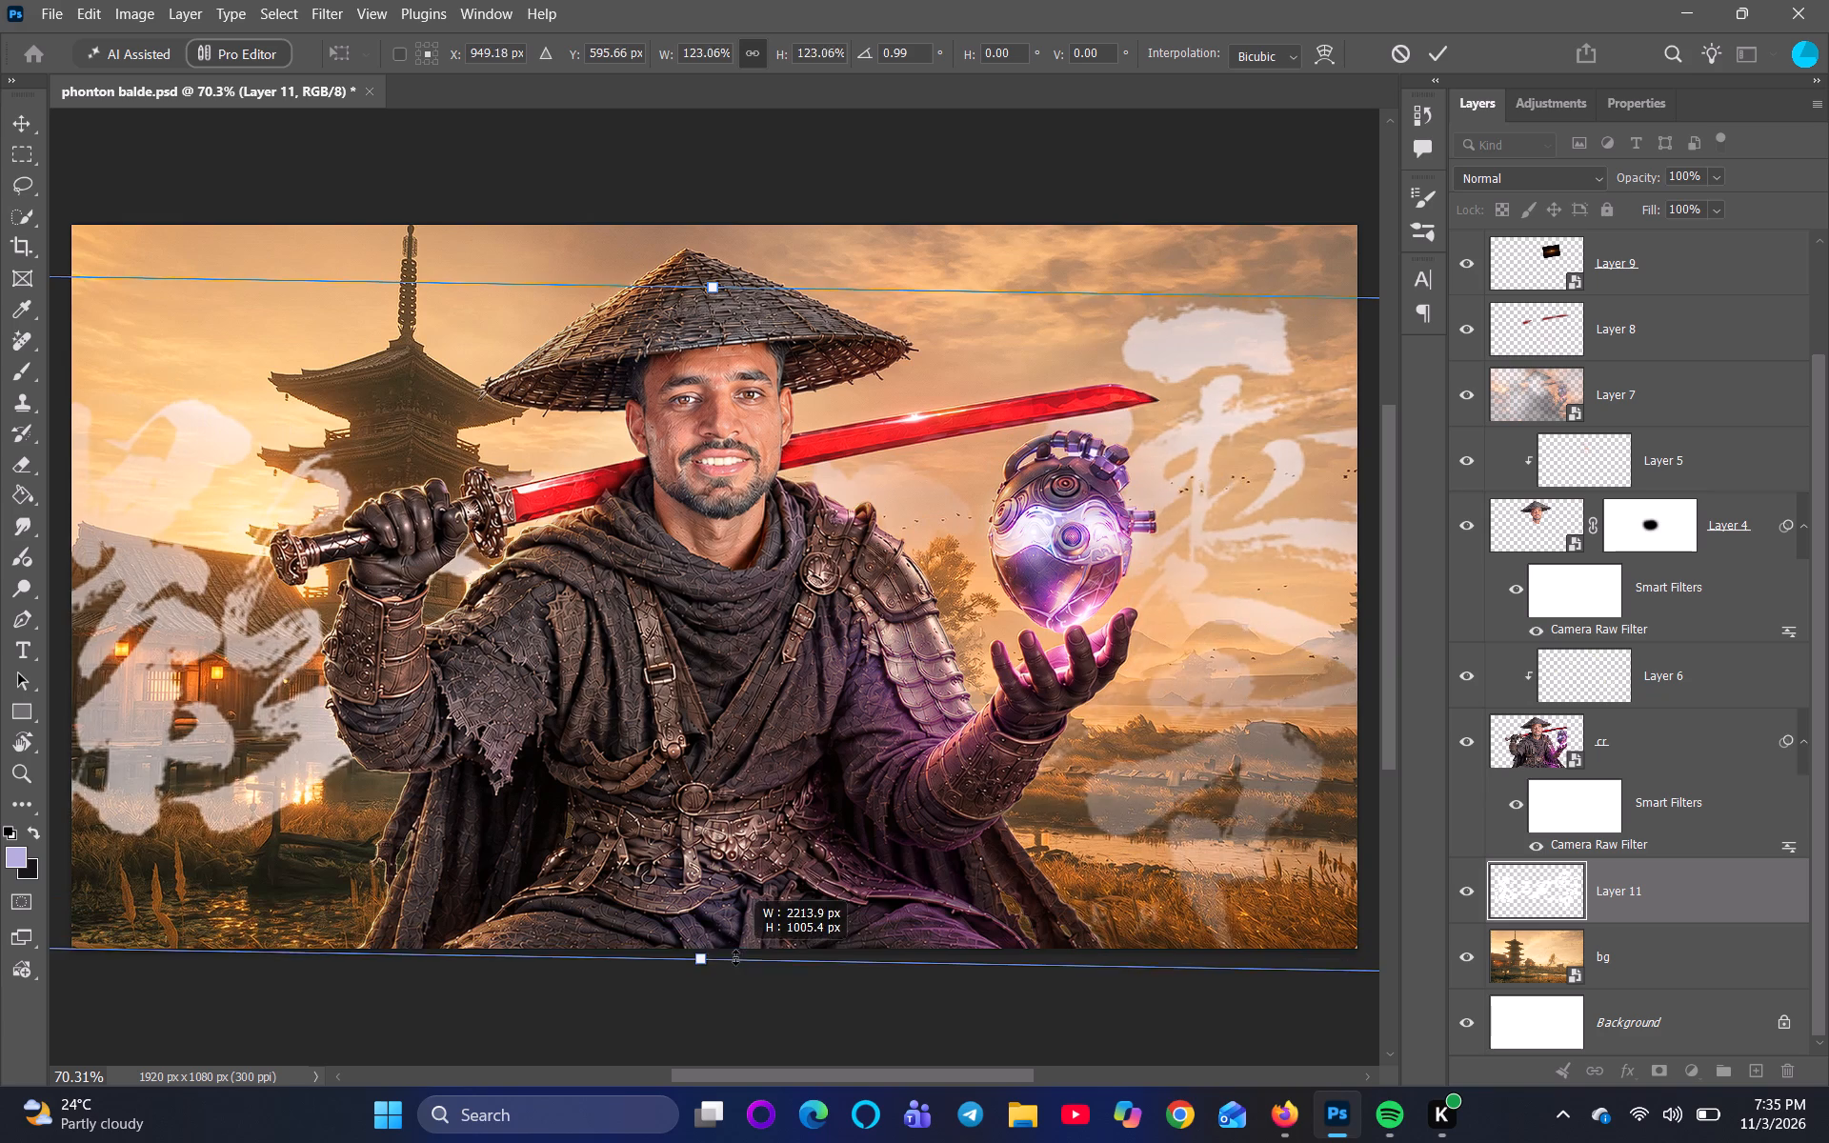
{"action": "left_click_drag", "start_coordinate": [735, 957], "coordinate": [734, 835]}
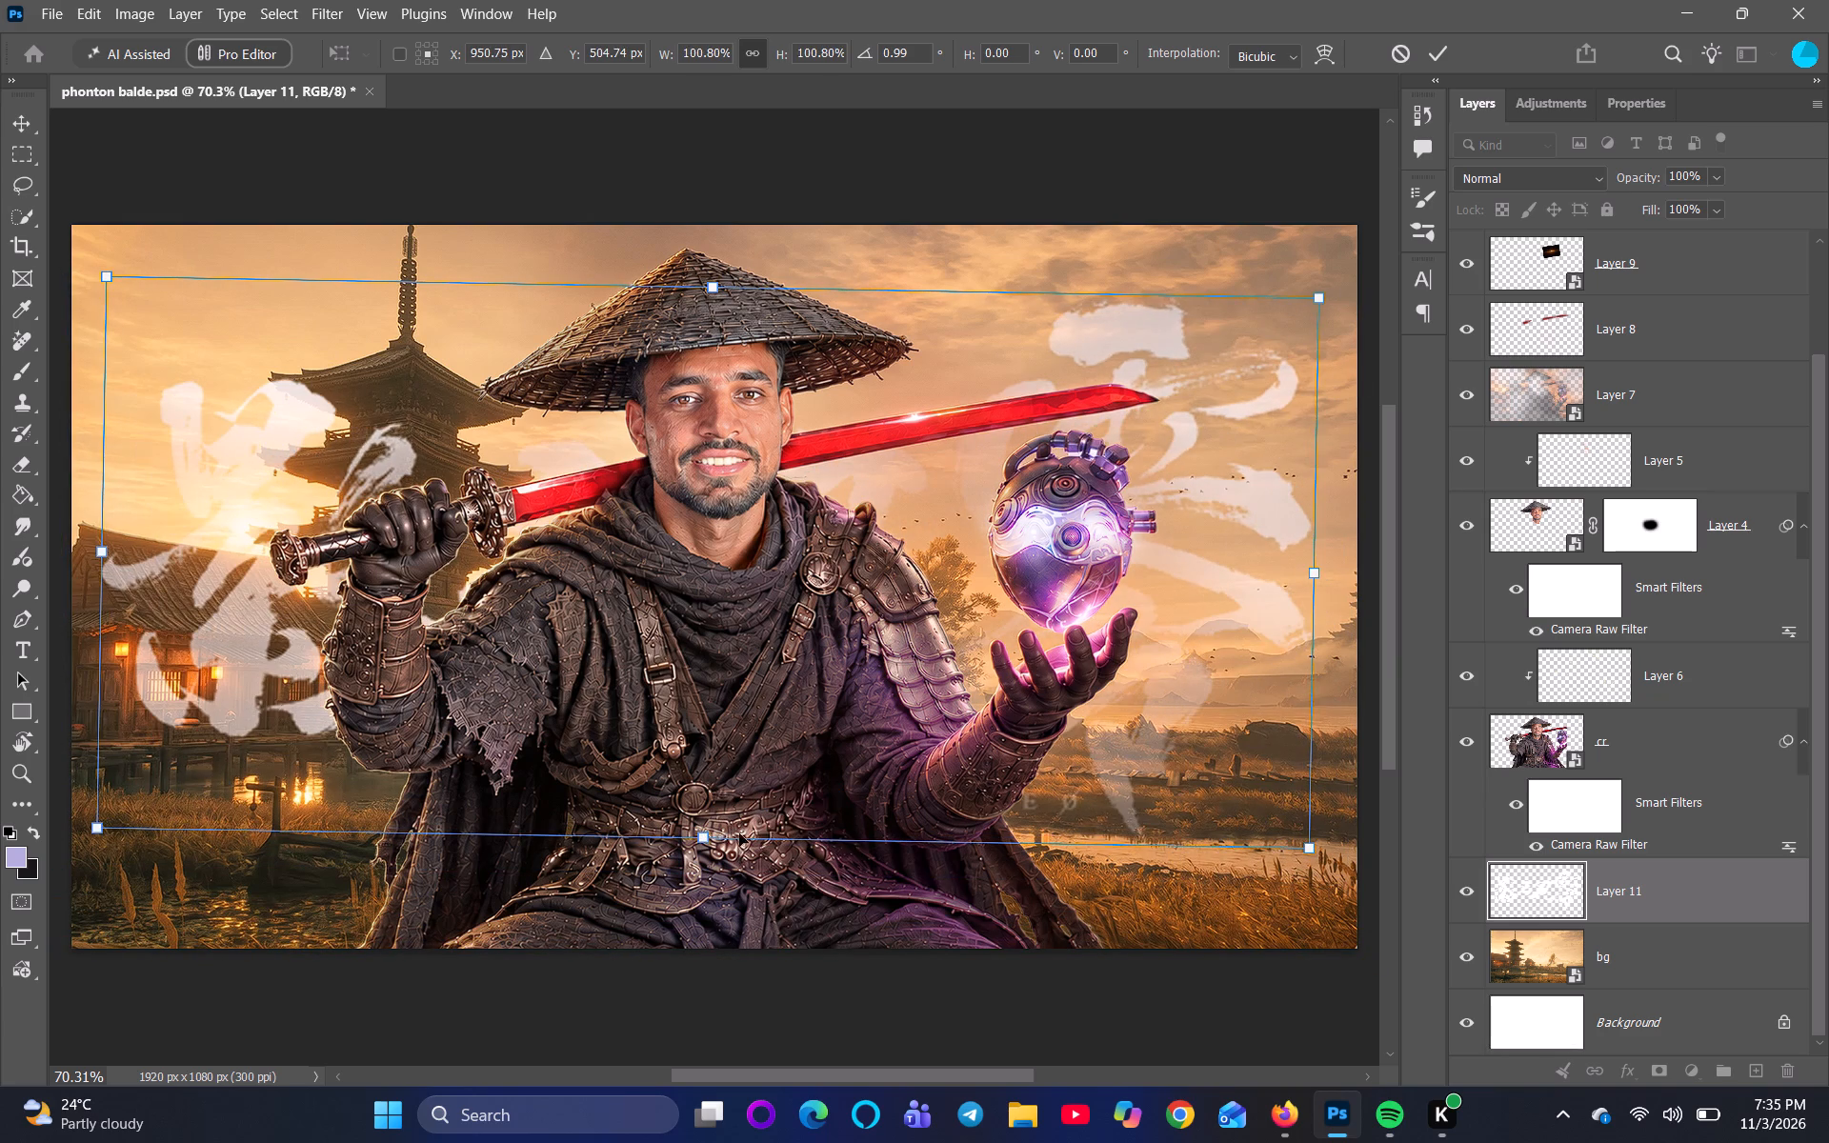
Reduce the logo's tilt to about 0.63° and enlarge it proportionally to about 105.75%, trying sizes up to about 108.5%.
{"action": "left_click", "coordinate": [1335, 285]}
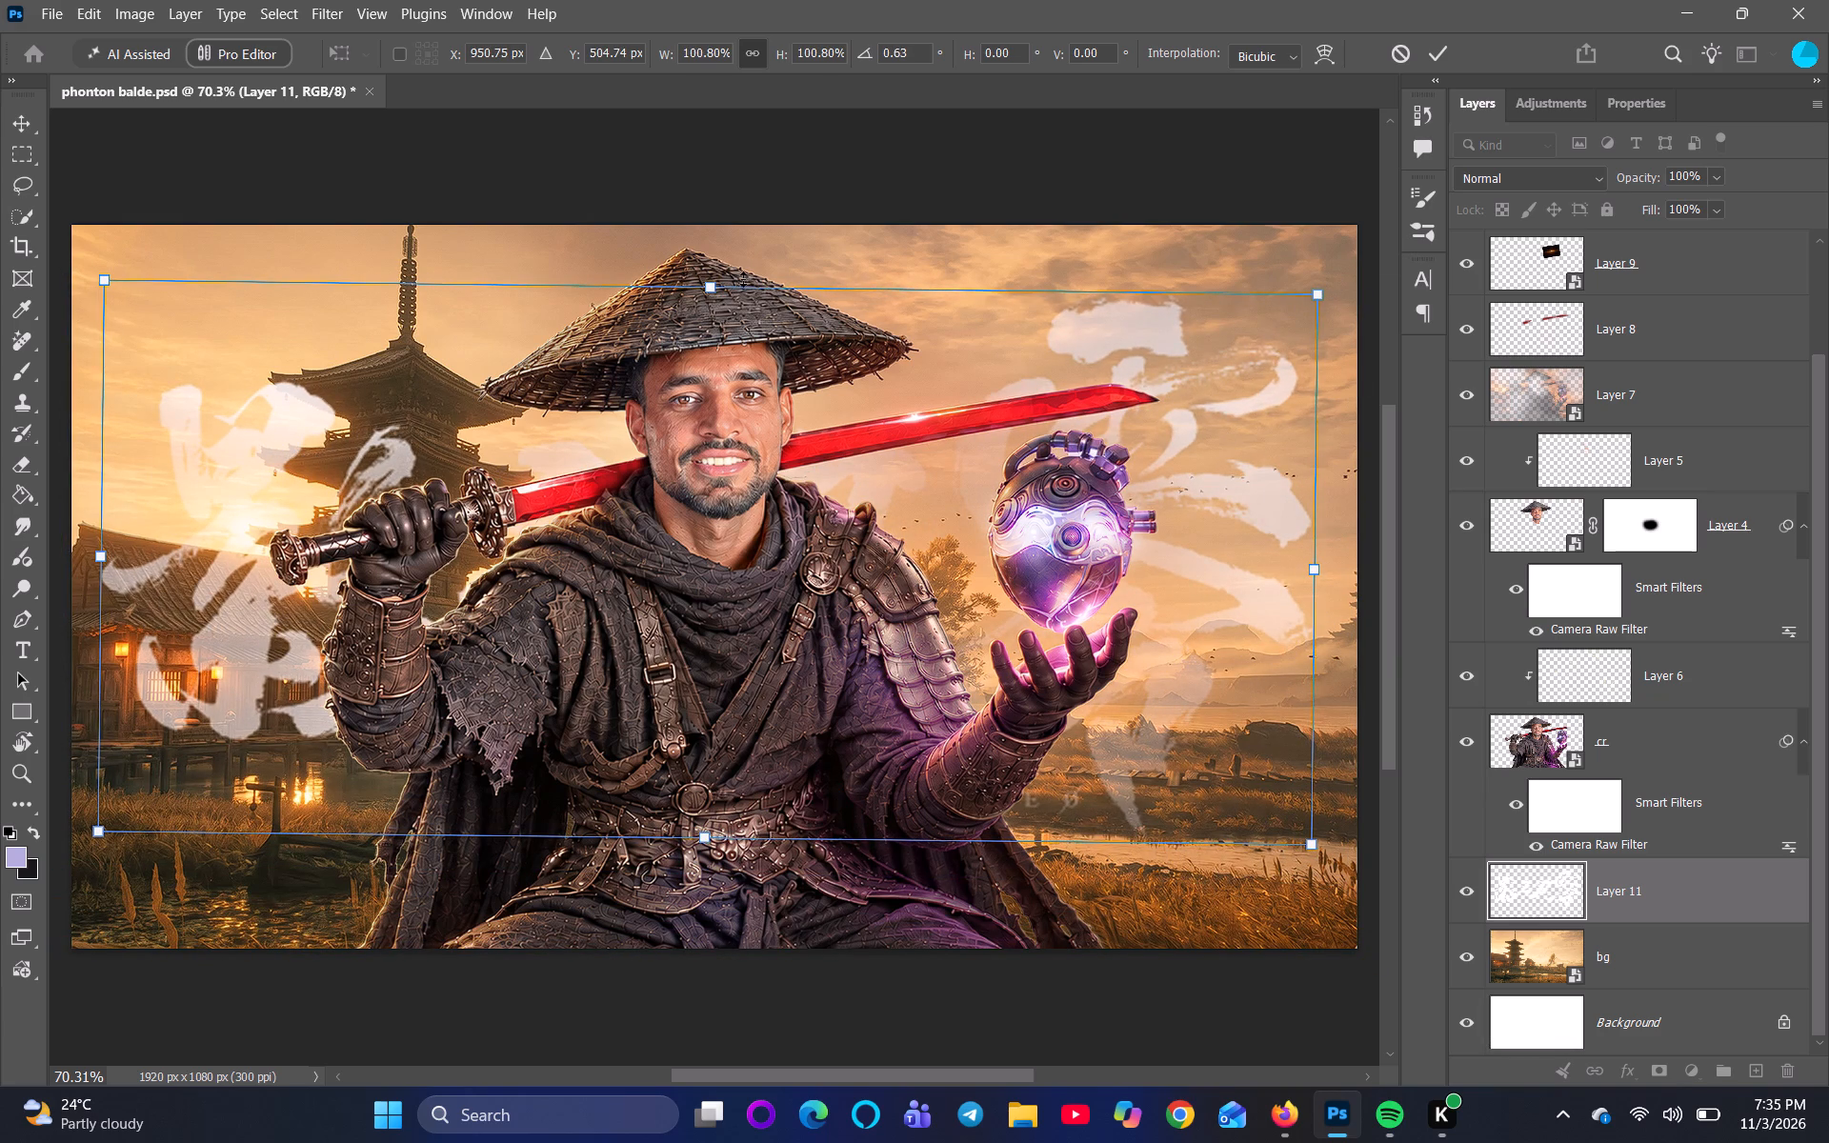
{"action": "left_click_drag", "start_coordinate": [711, 279], "coordinate": [714, 251]}
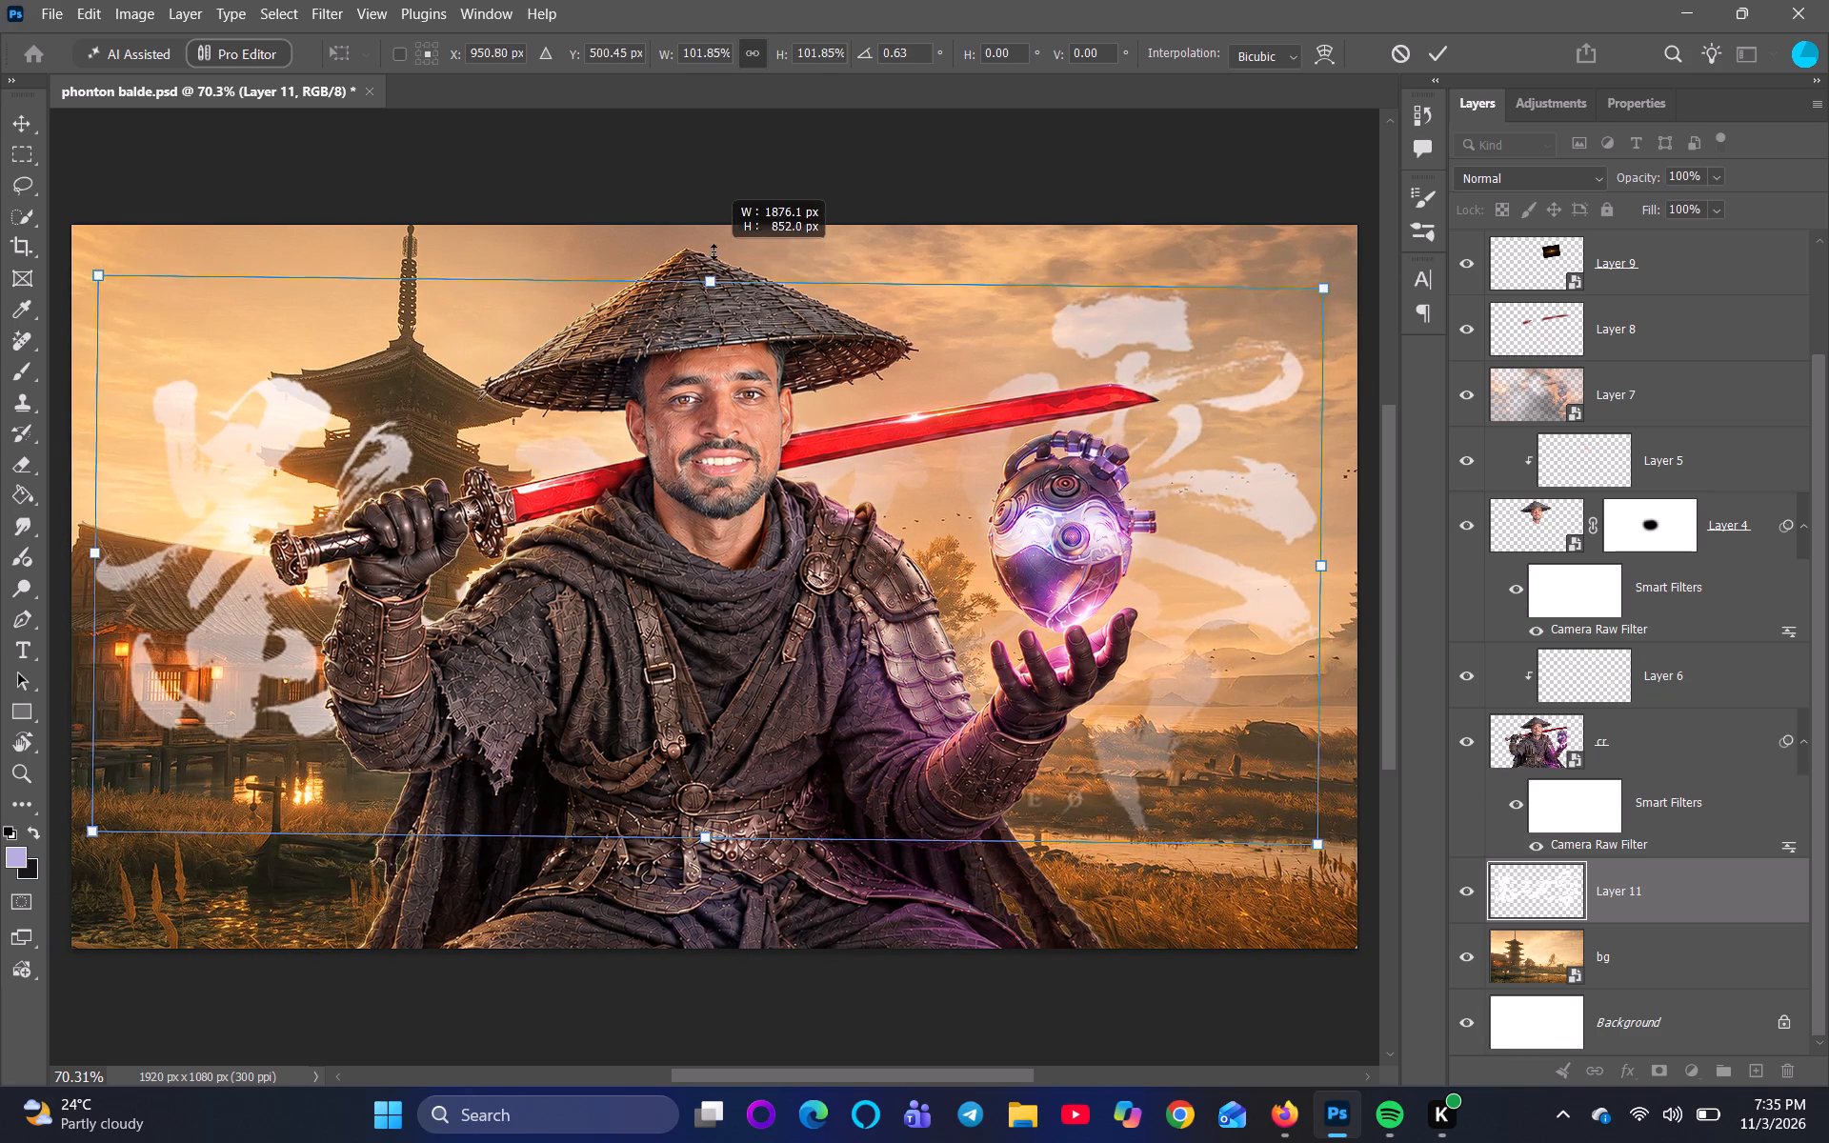
{"action": "left_click_drag", "start_coordinate": [714, 251], "coordinate": [738, 233]}
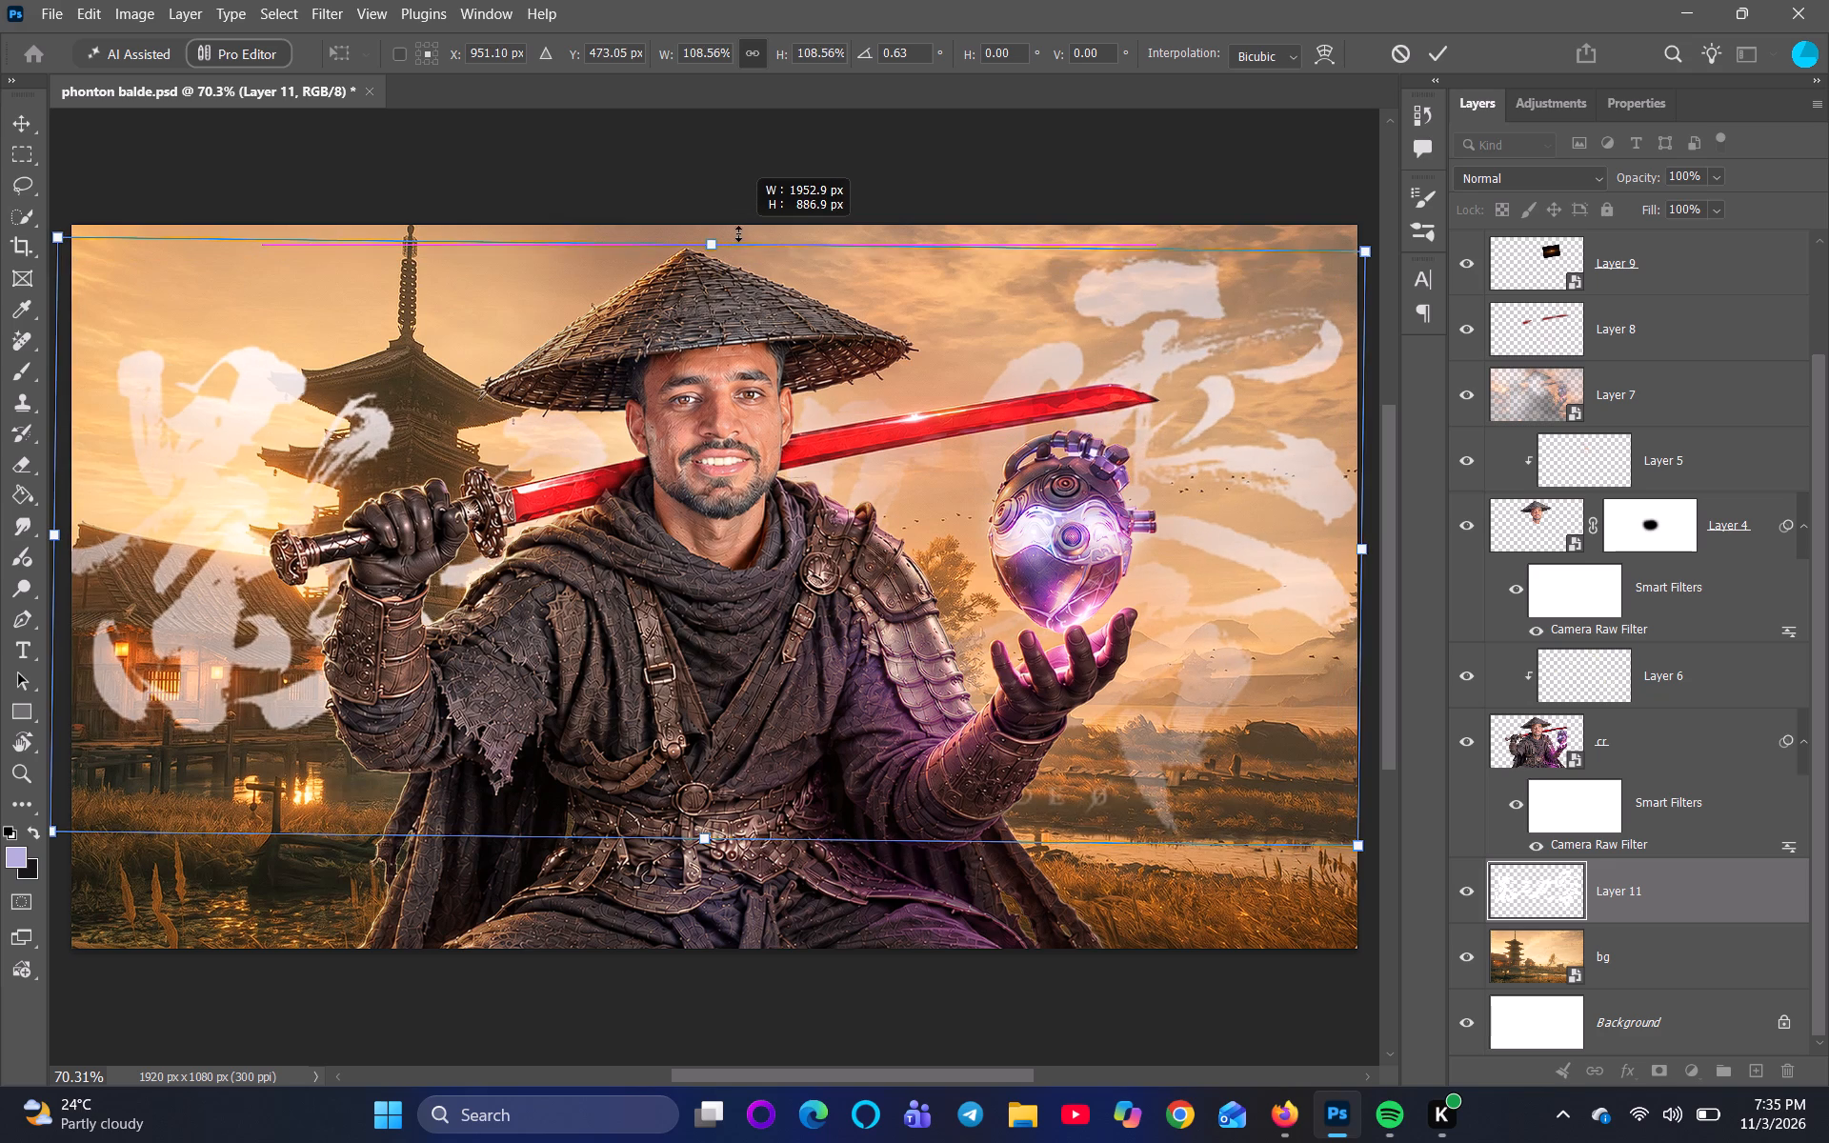
{"action": "left_click_drag", "start_coordinate": [738, 233], "coordinate": [740, 253]}
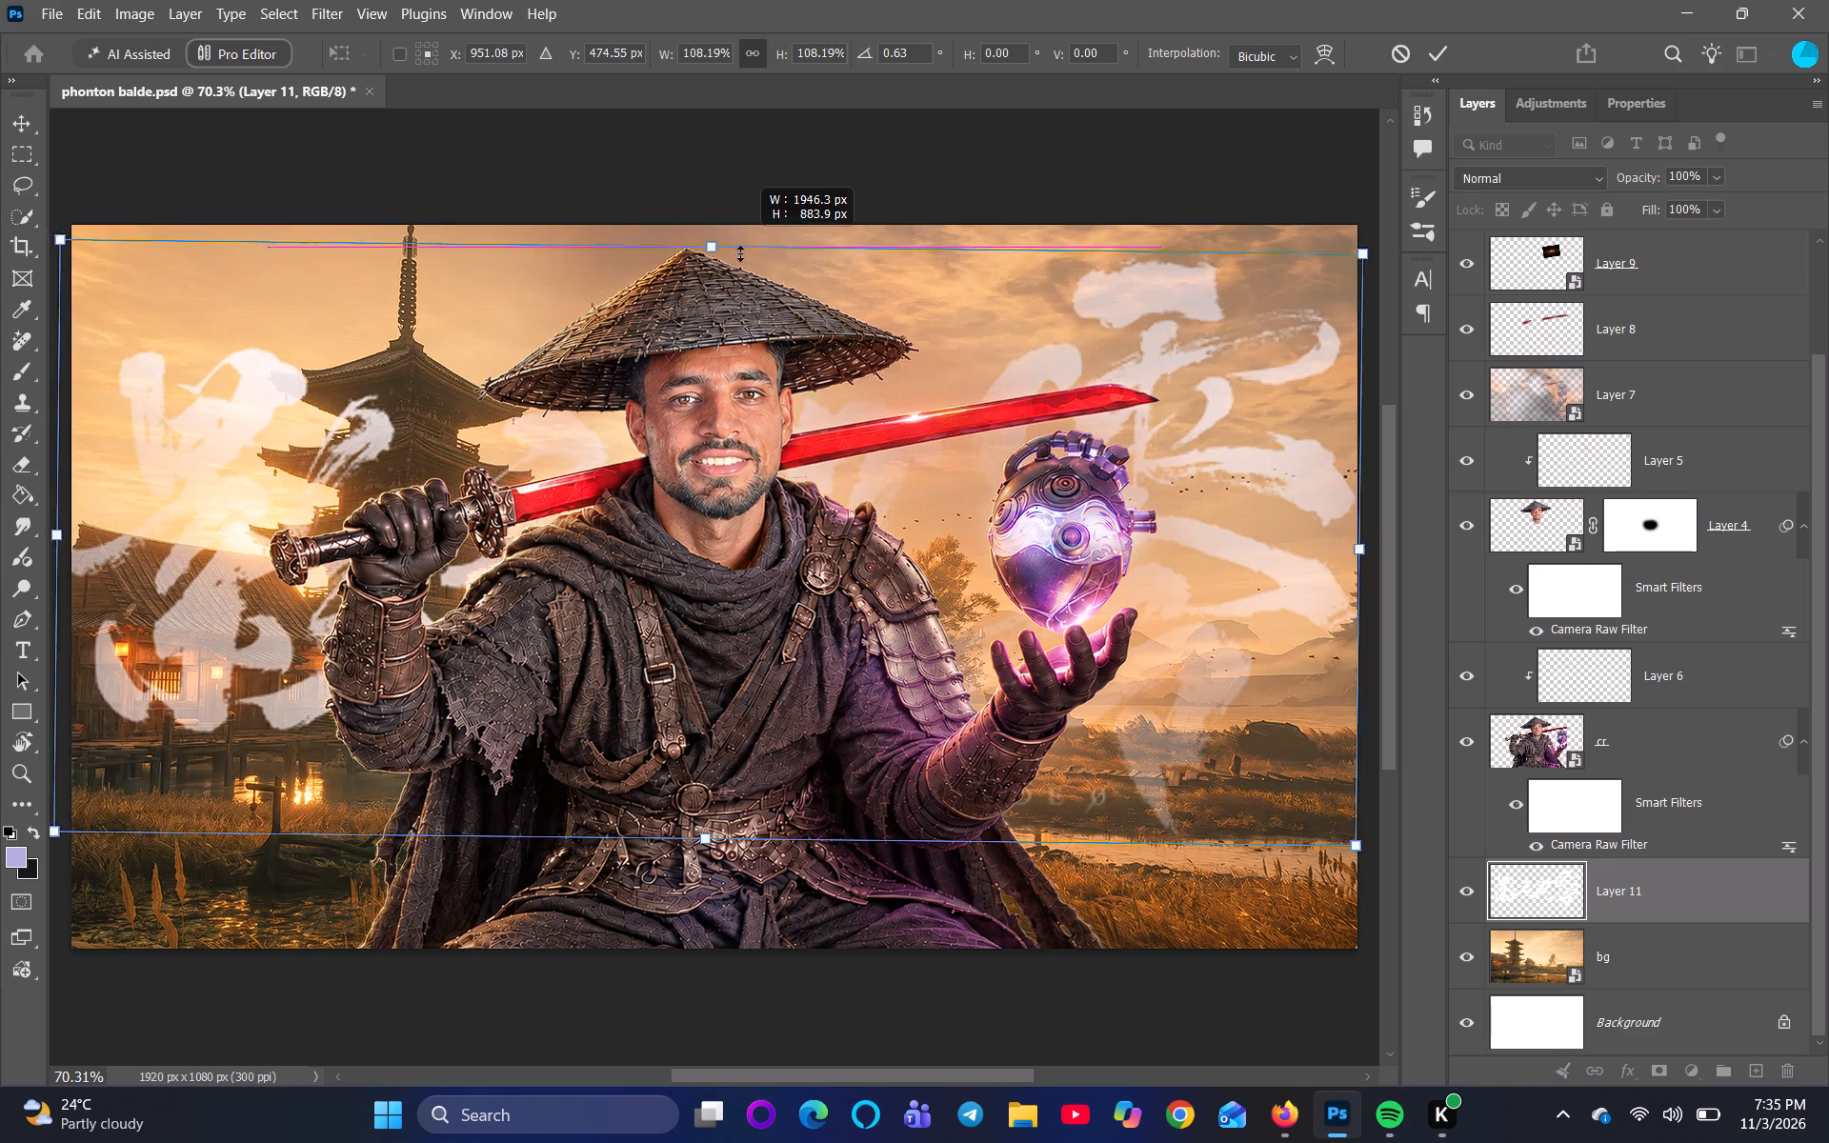
{"action": "left_click_drag", "start_coordinate": [740, 253], "coordinate": [749, 251]}
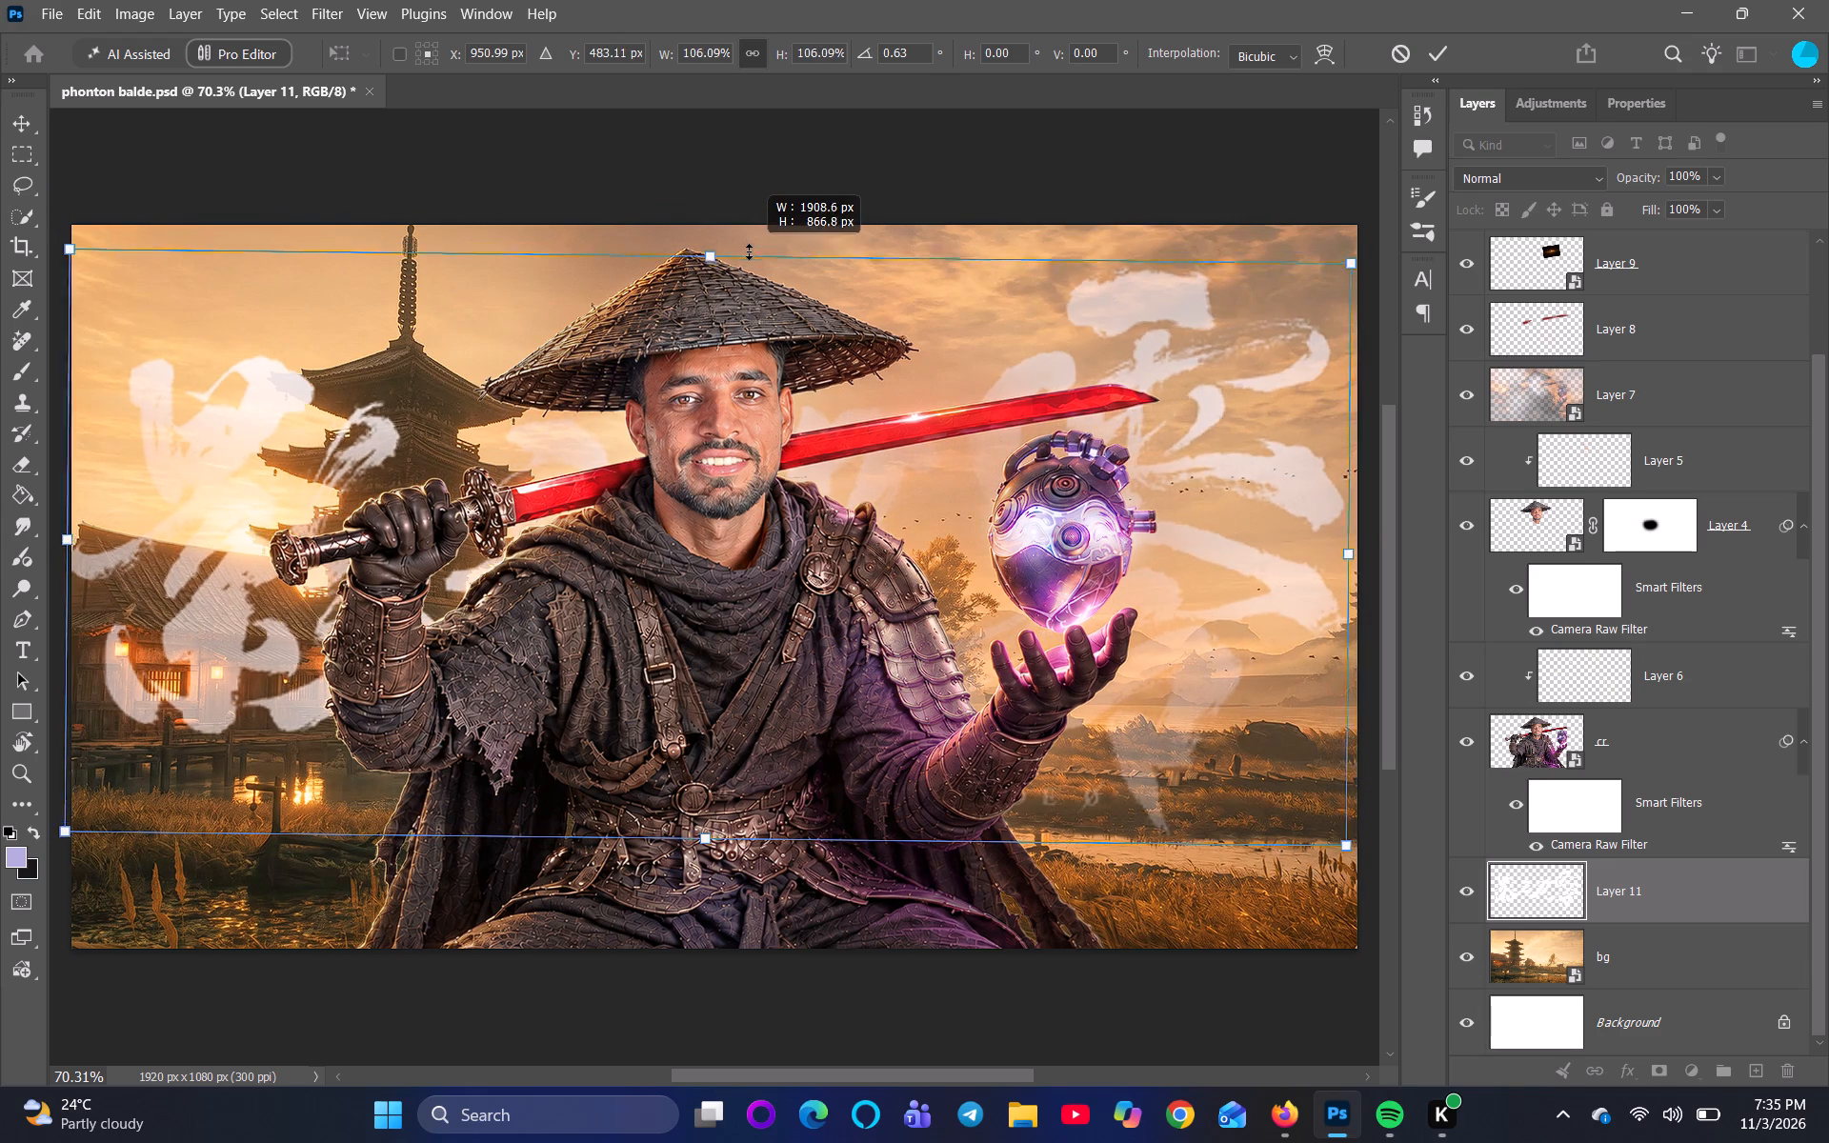
{"action": "left_click_drag", "start_coordinate": [749, 251], "coordinate": [749, 252]}
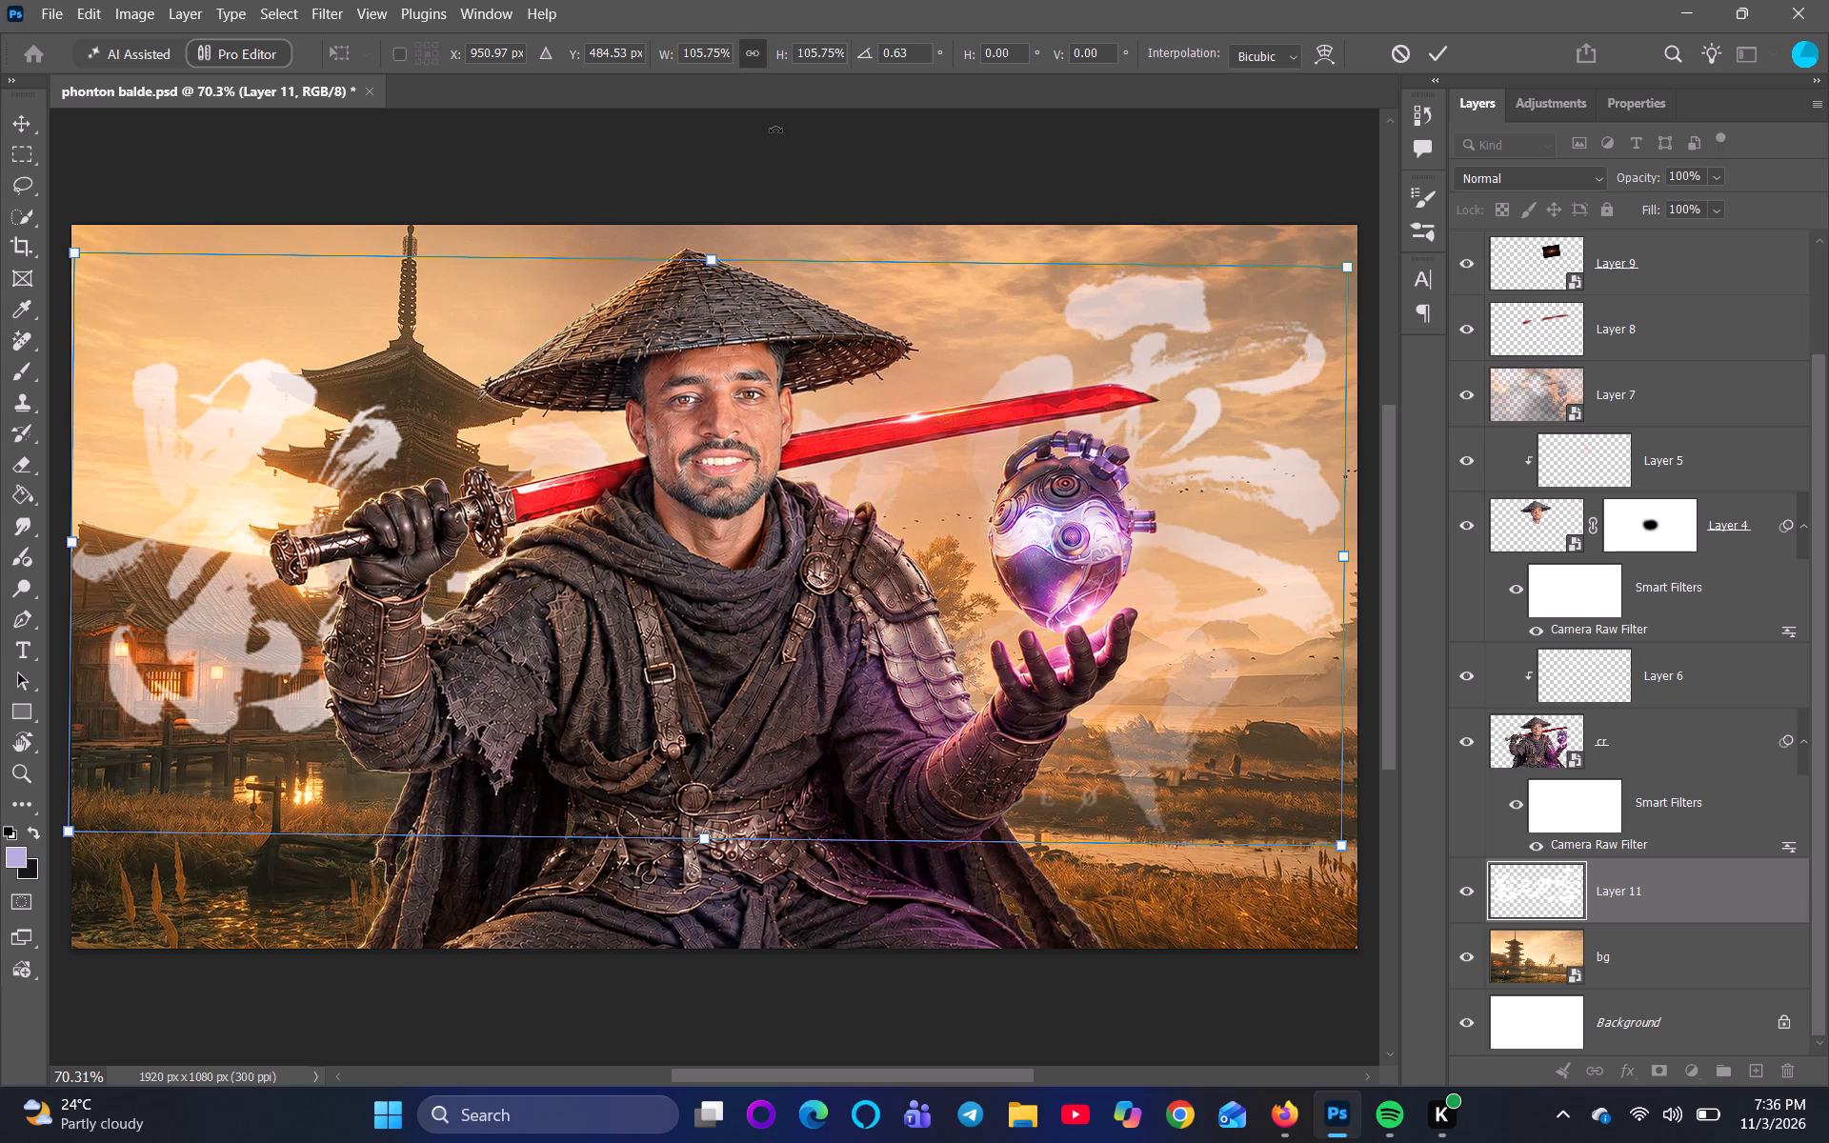
Move the logo layer, Layer 11, to the top of the layer stack.
{"action": "left_click_drag", "start_coordinate": [1604, 891], "coordinate": [1521, 163]}
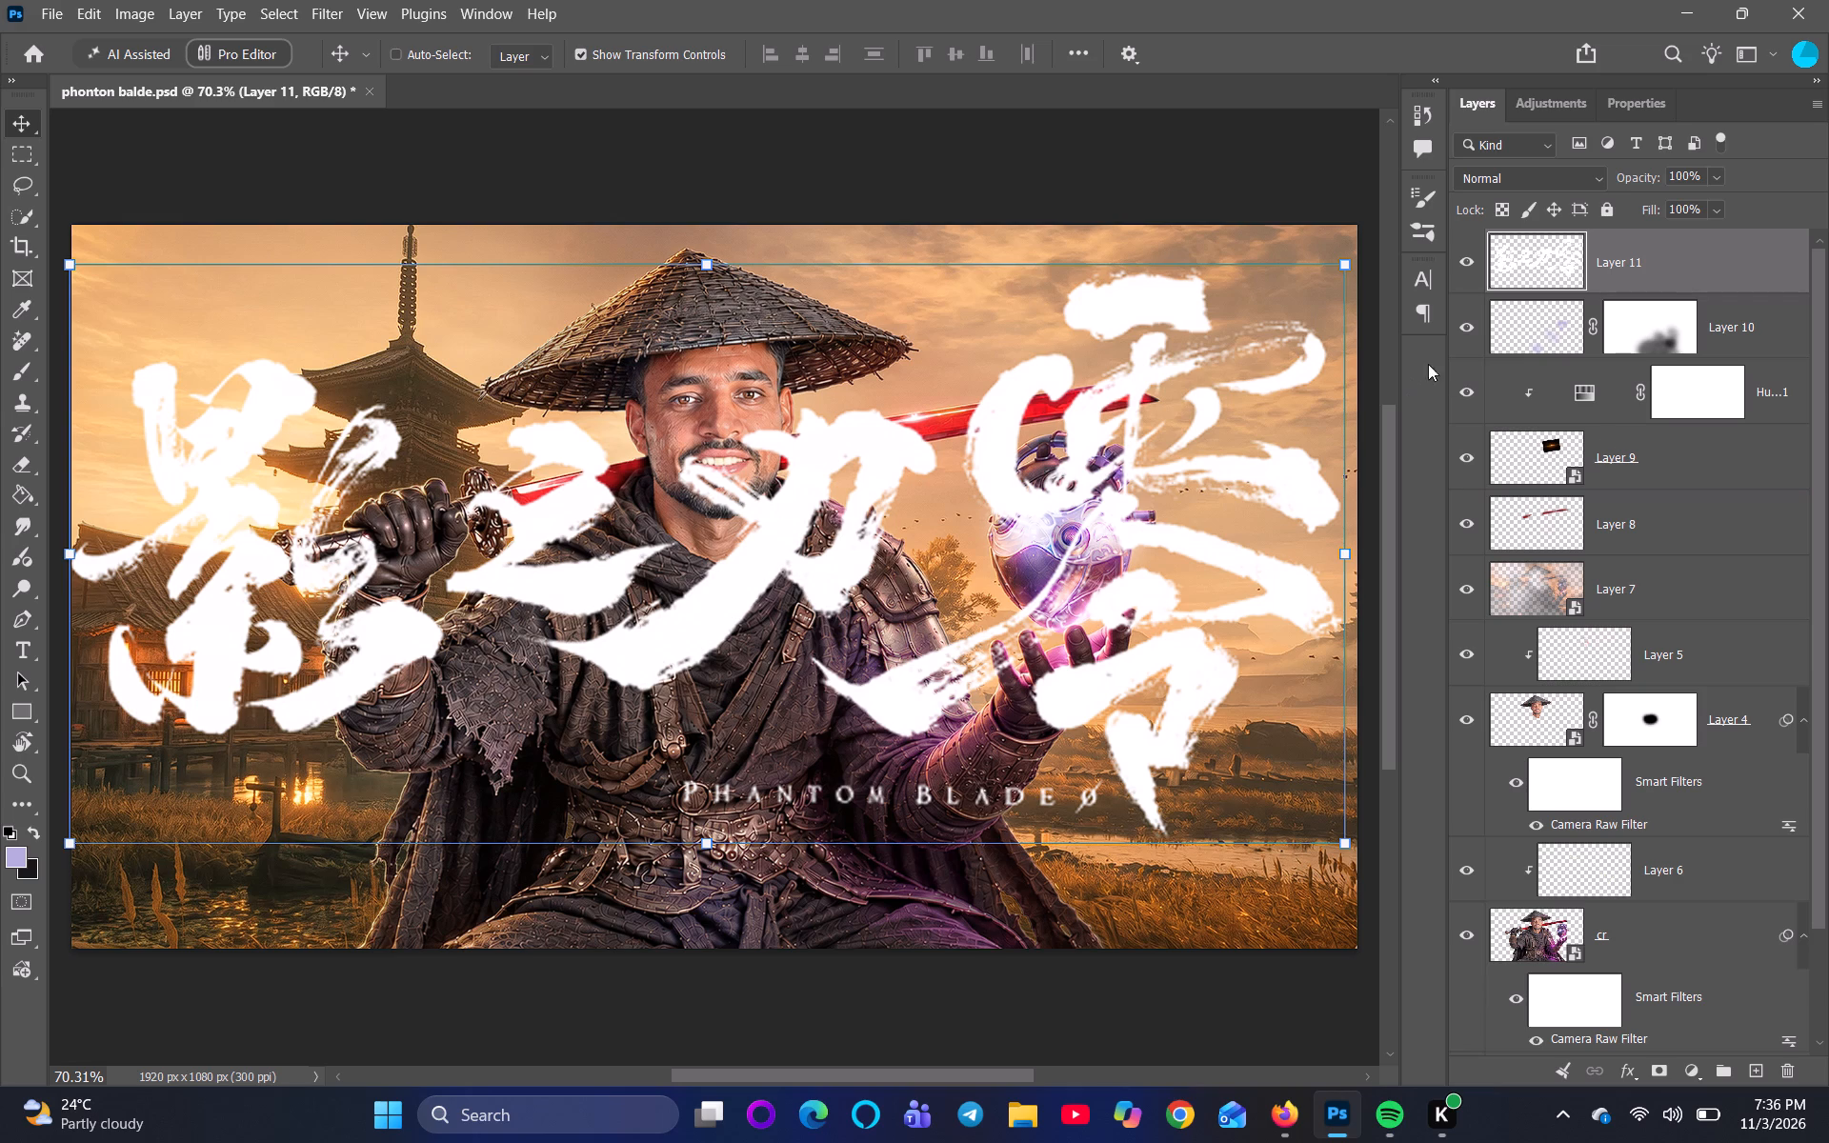
{"action": "right_click", "coordinate": [1696, 223]}
{"action": "right_click", "coordinate": [1717, 260]}
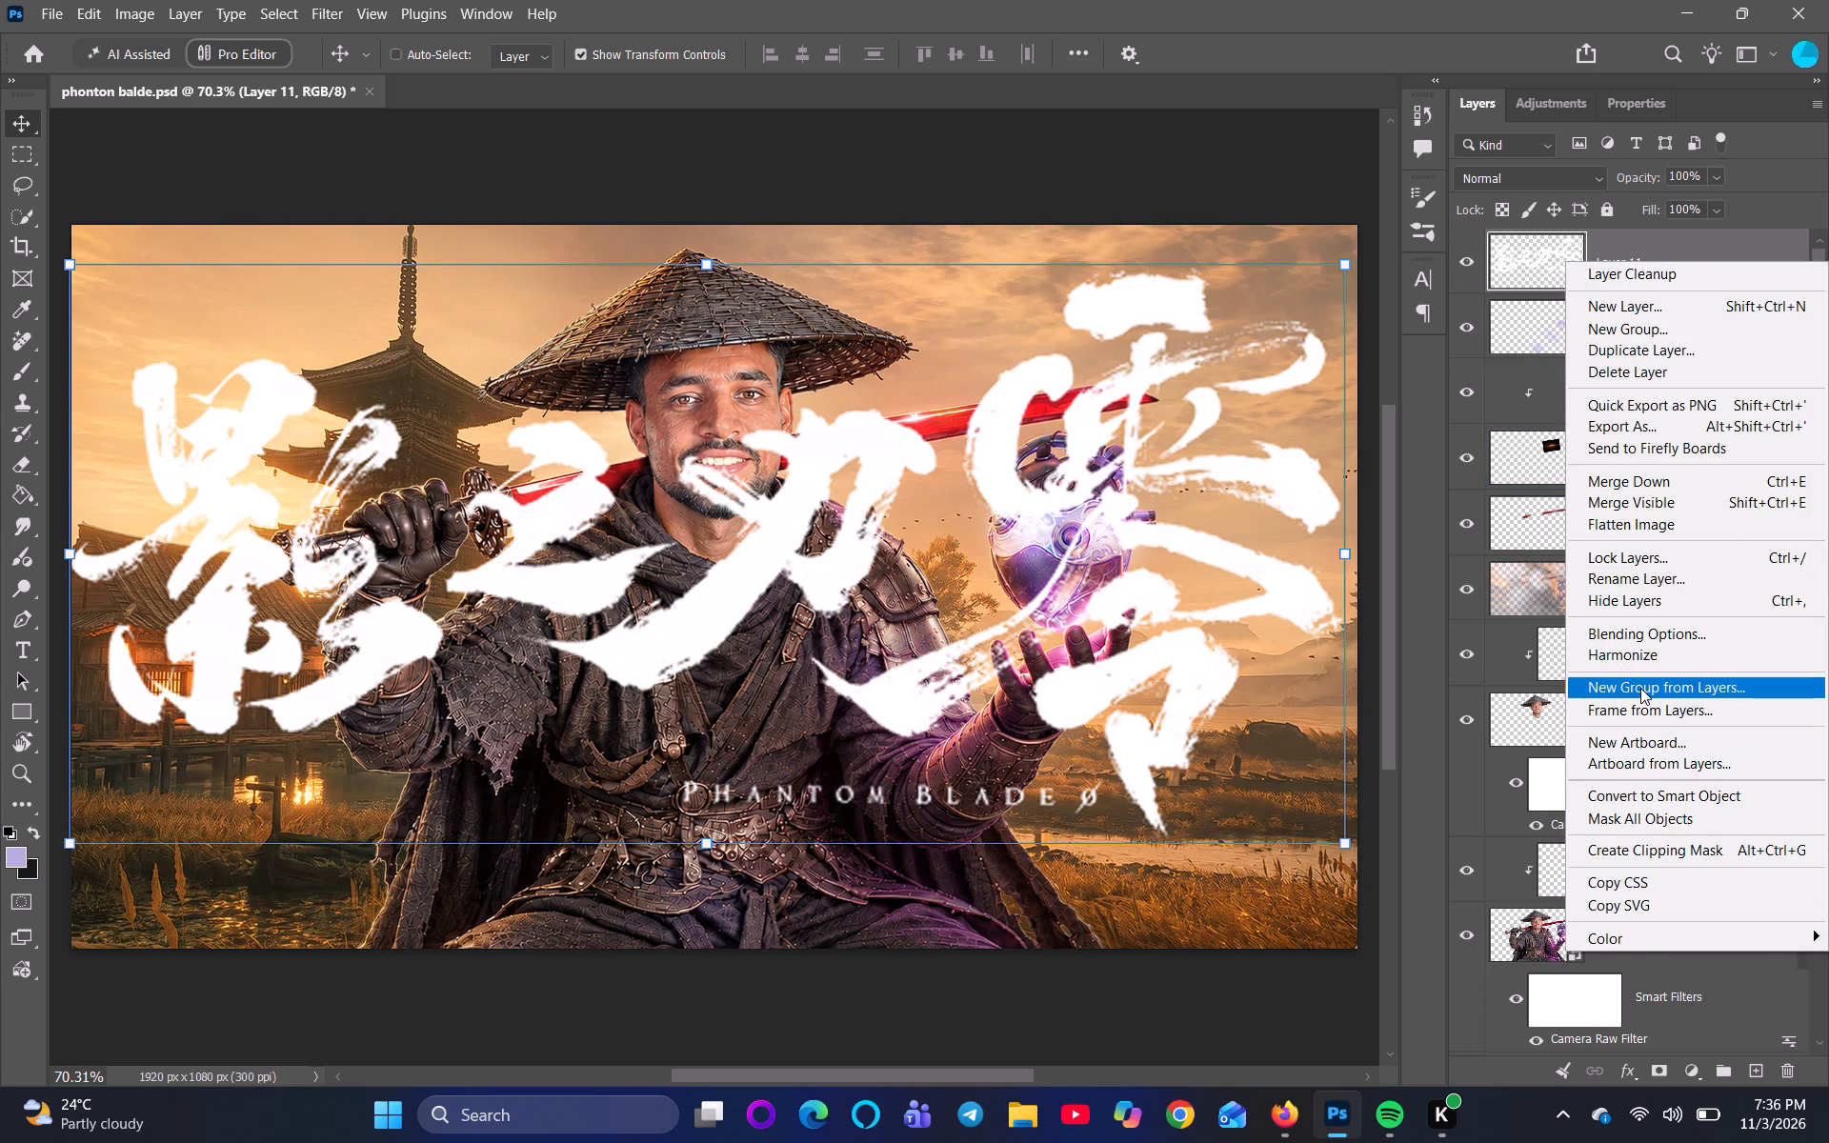
{"action": "scroll", "coordinate": [1338, 690], "scroll_direction": "down", "scroll_amount": 1}
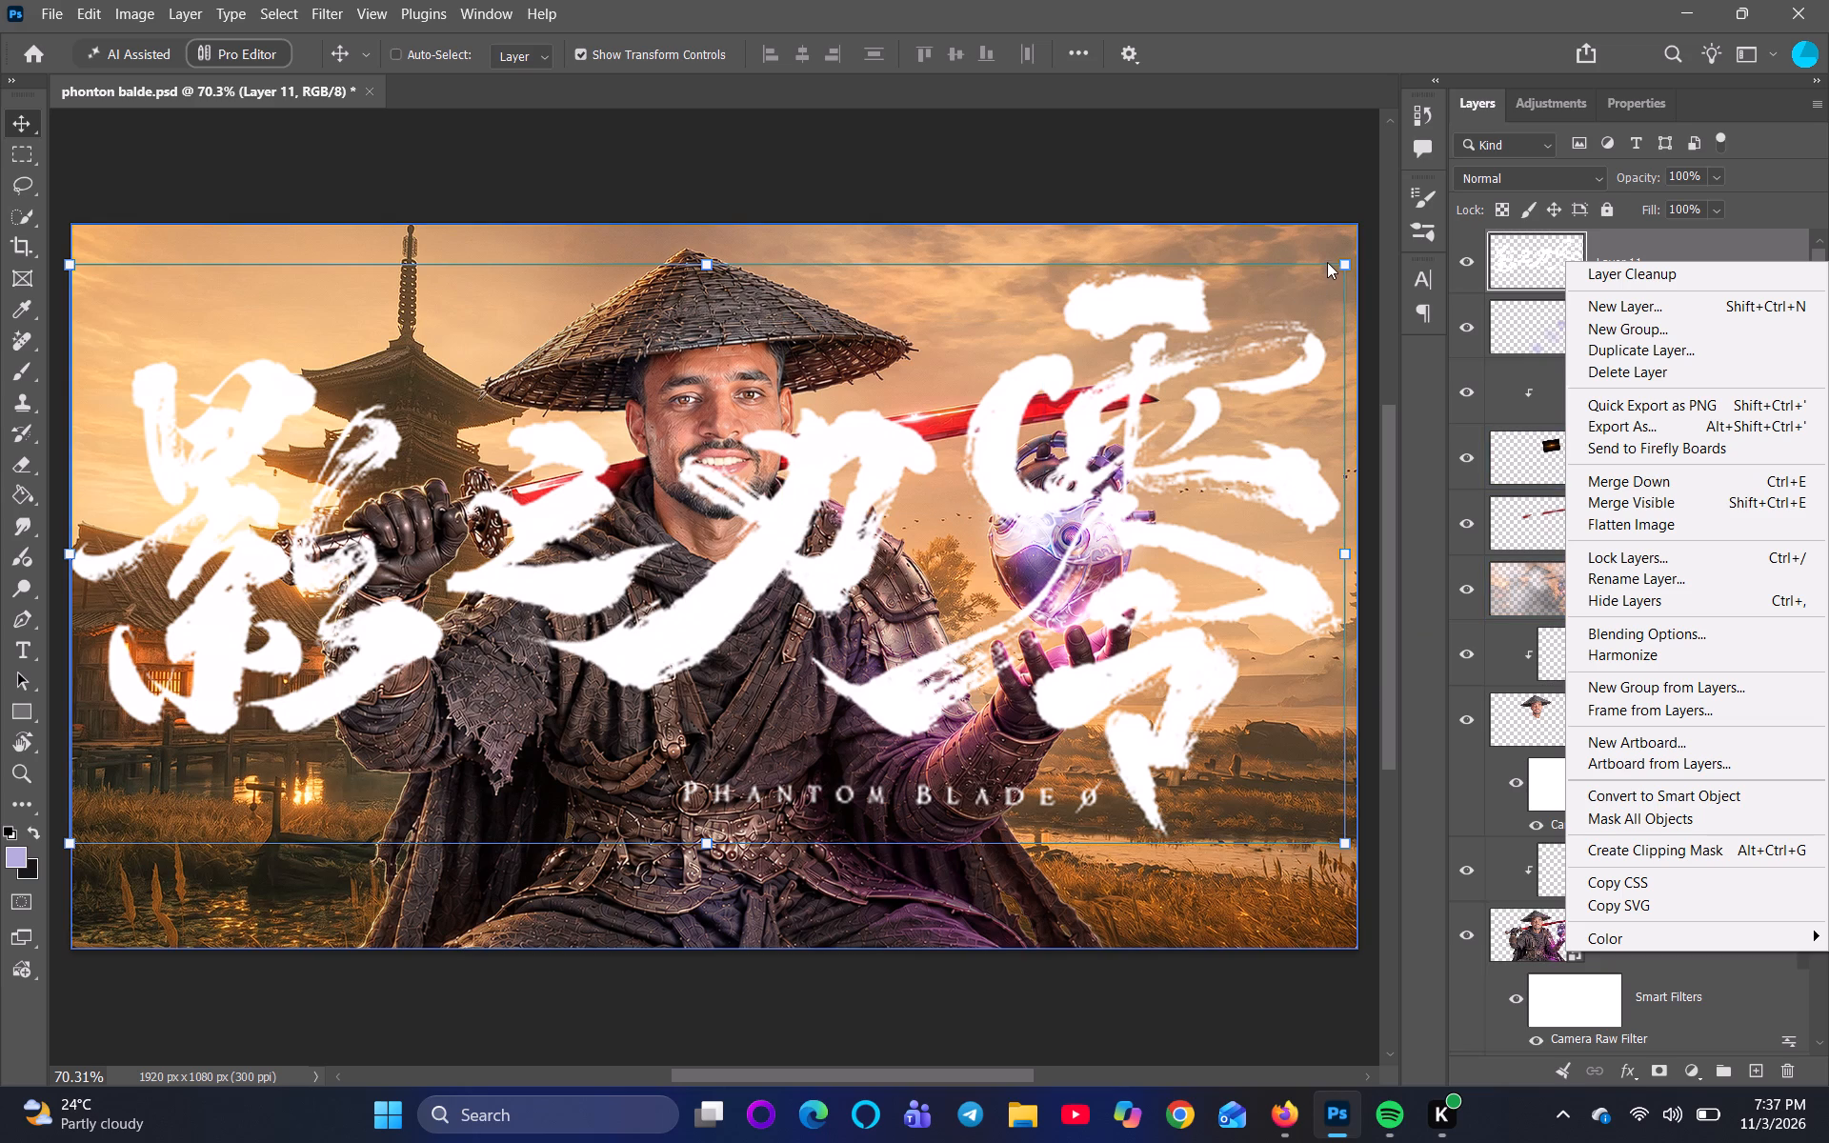
Scale the logo down proportionally to about 98.06% from its upper-right corner and apply the transform.
{"action": "left_click_drag", "start_coordinate": [1337, 261], "coordinate": [1326, 267]}
{"action": "left_click_drag", "start_coordinate": [1350, 263], "coordinate": [1330, 285]}
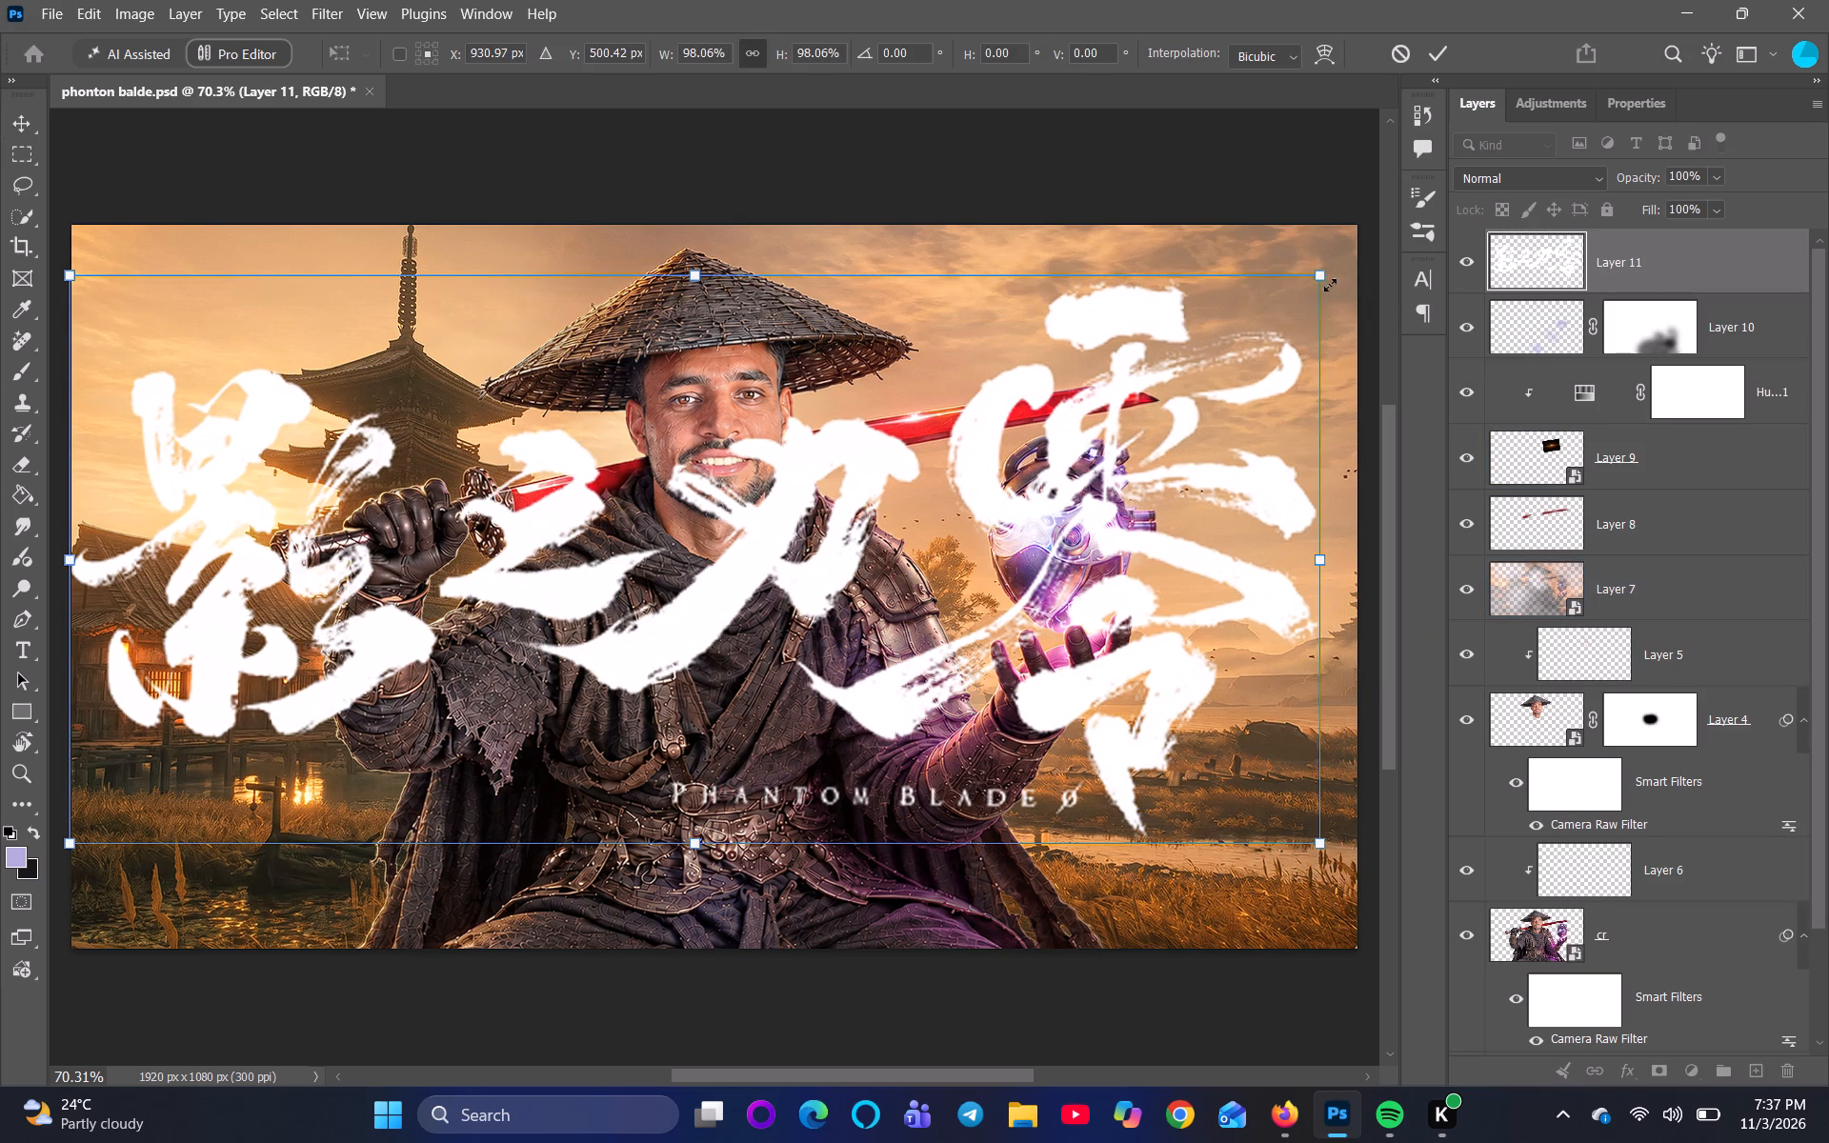
{"action": "right_click", "coordinate": [1673, 252]}
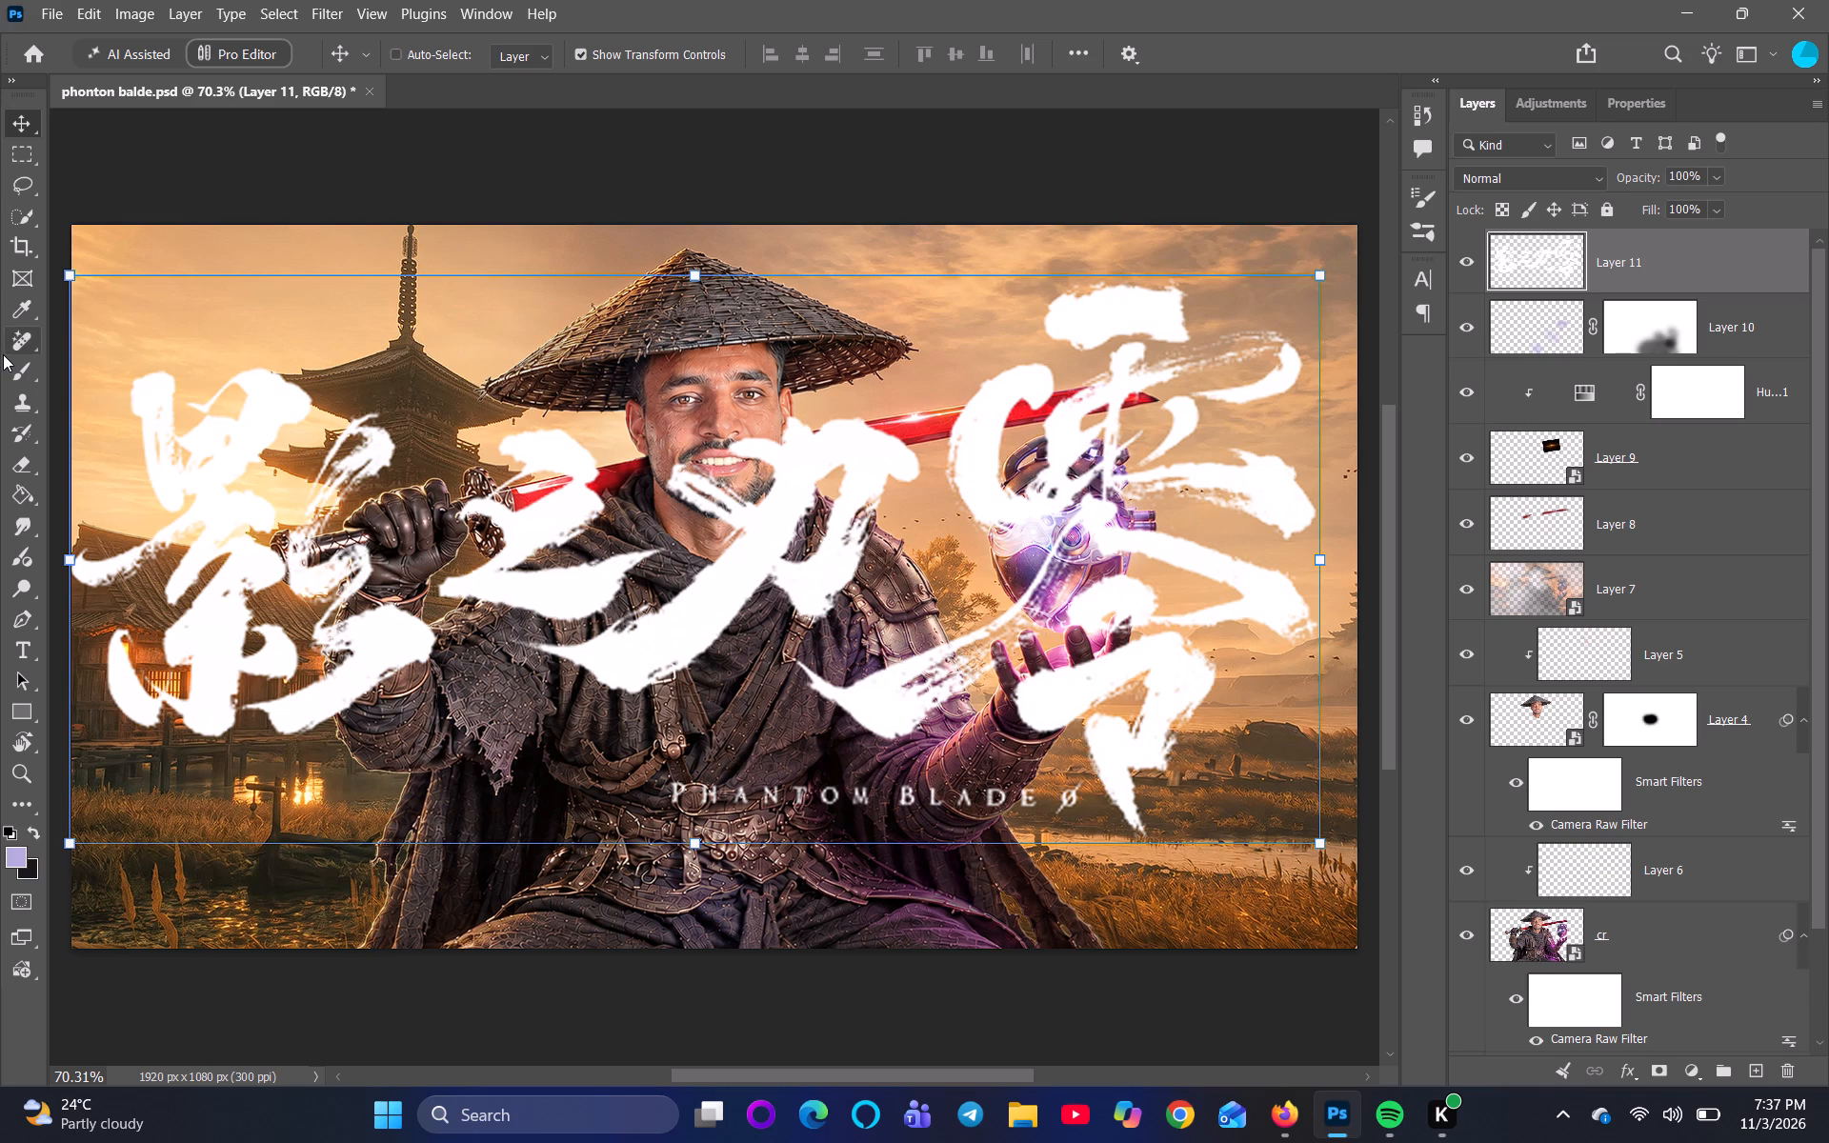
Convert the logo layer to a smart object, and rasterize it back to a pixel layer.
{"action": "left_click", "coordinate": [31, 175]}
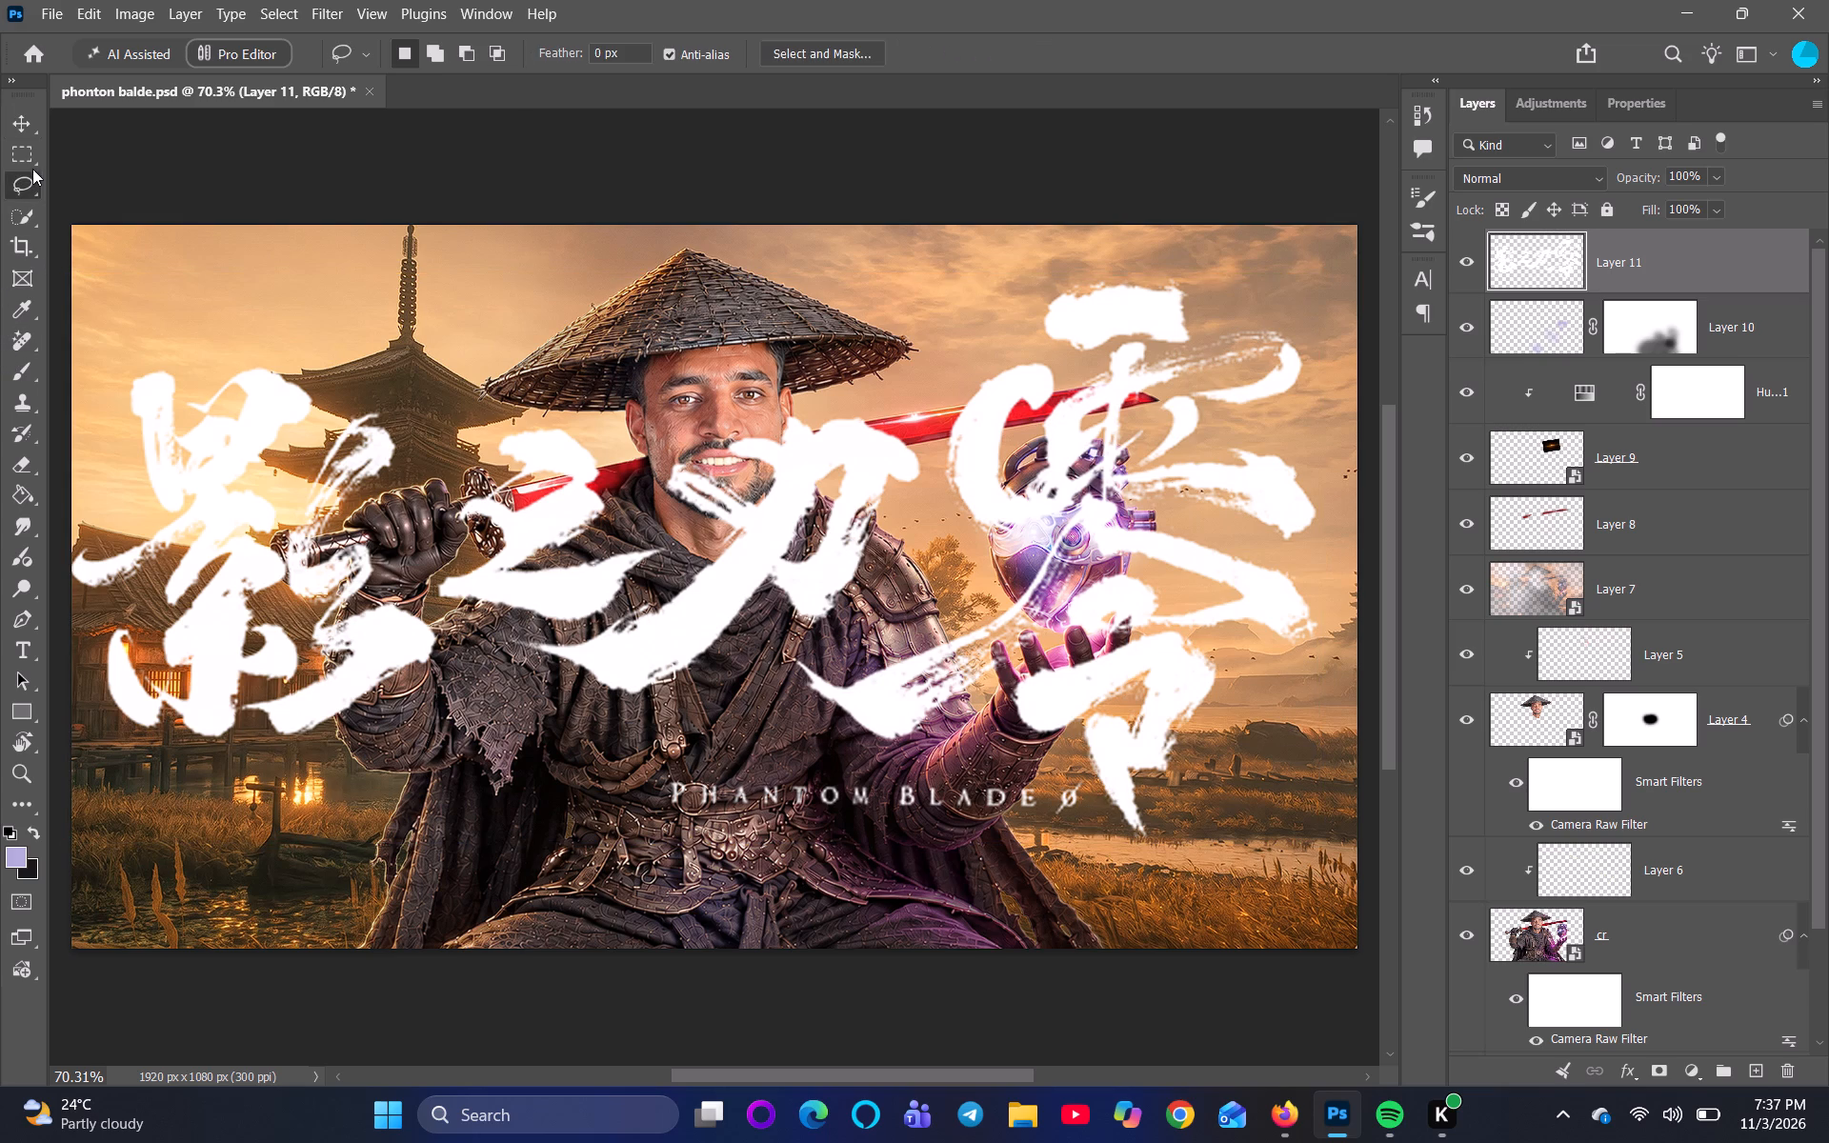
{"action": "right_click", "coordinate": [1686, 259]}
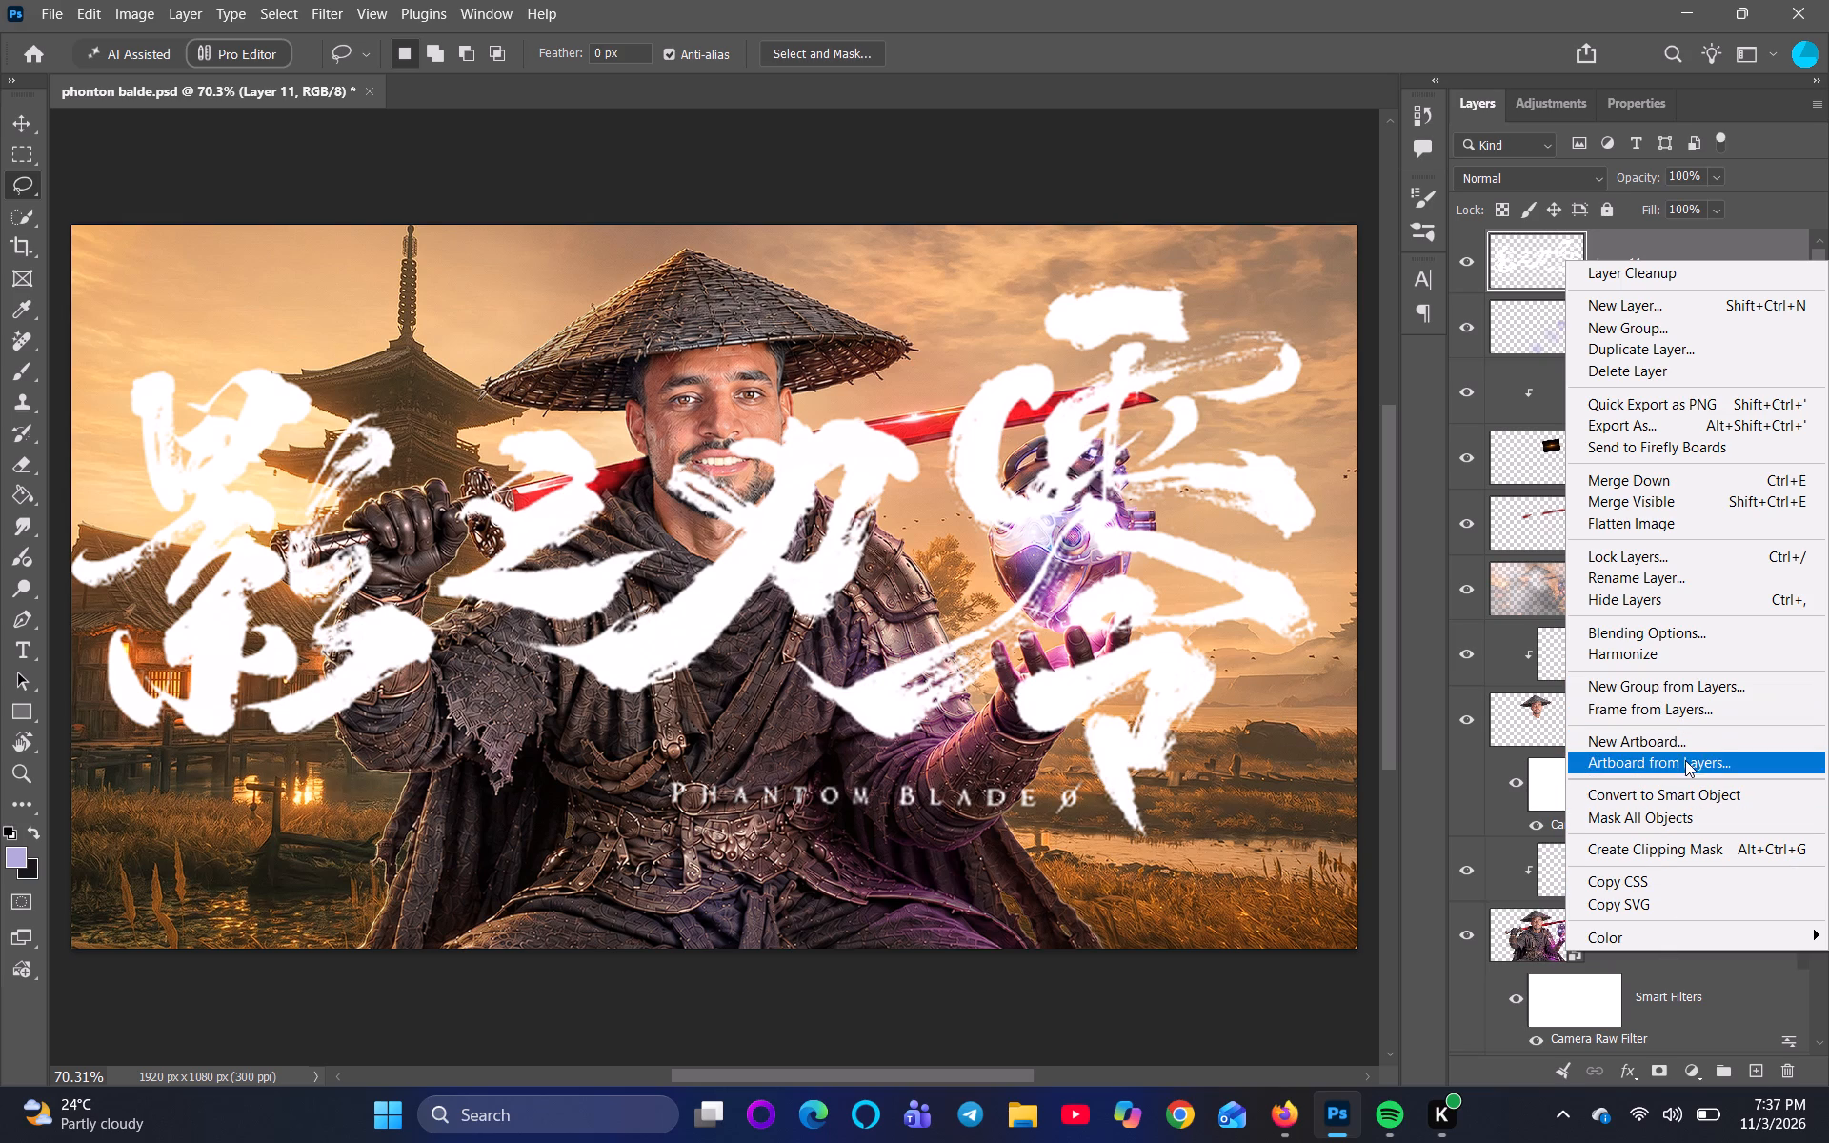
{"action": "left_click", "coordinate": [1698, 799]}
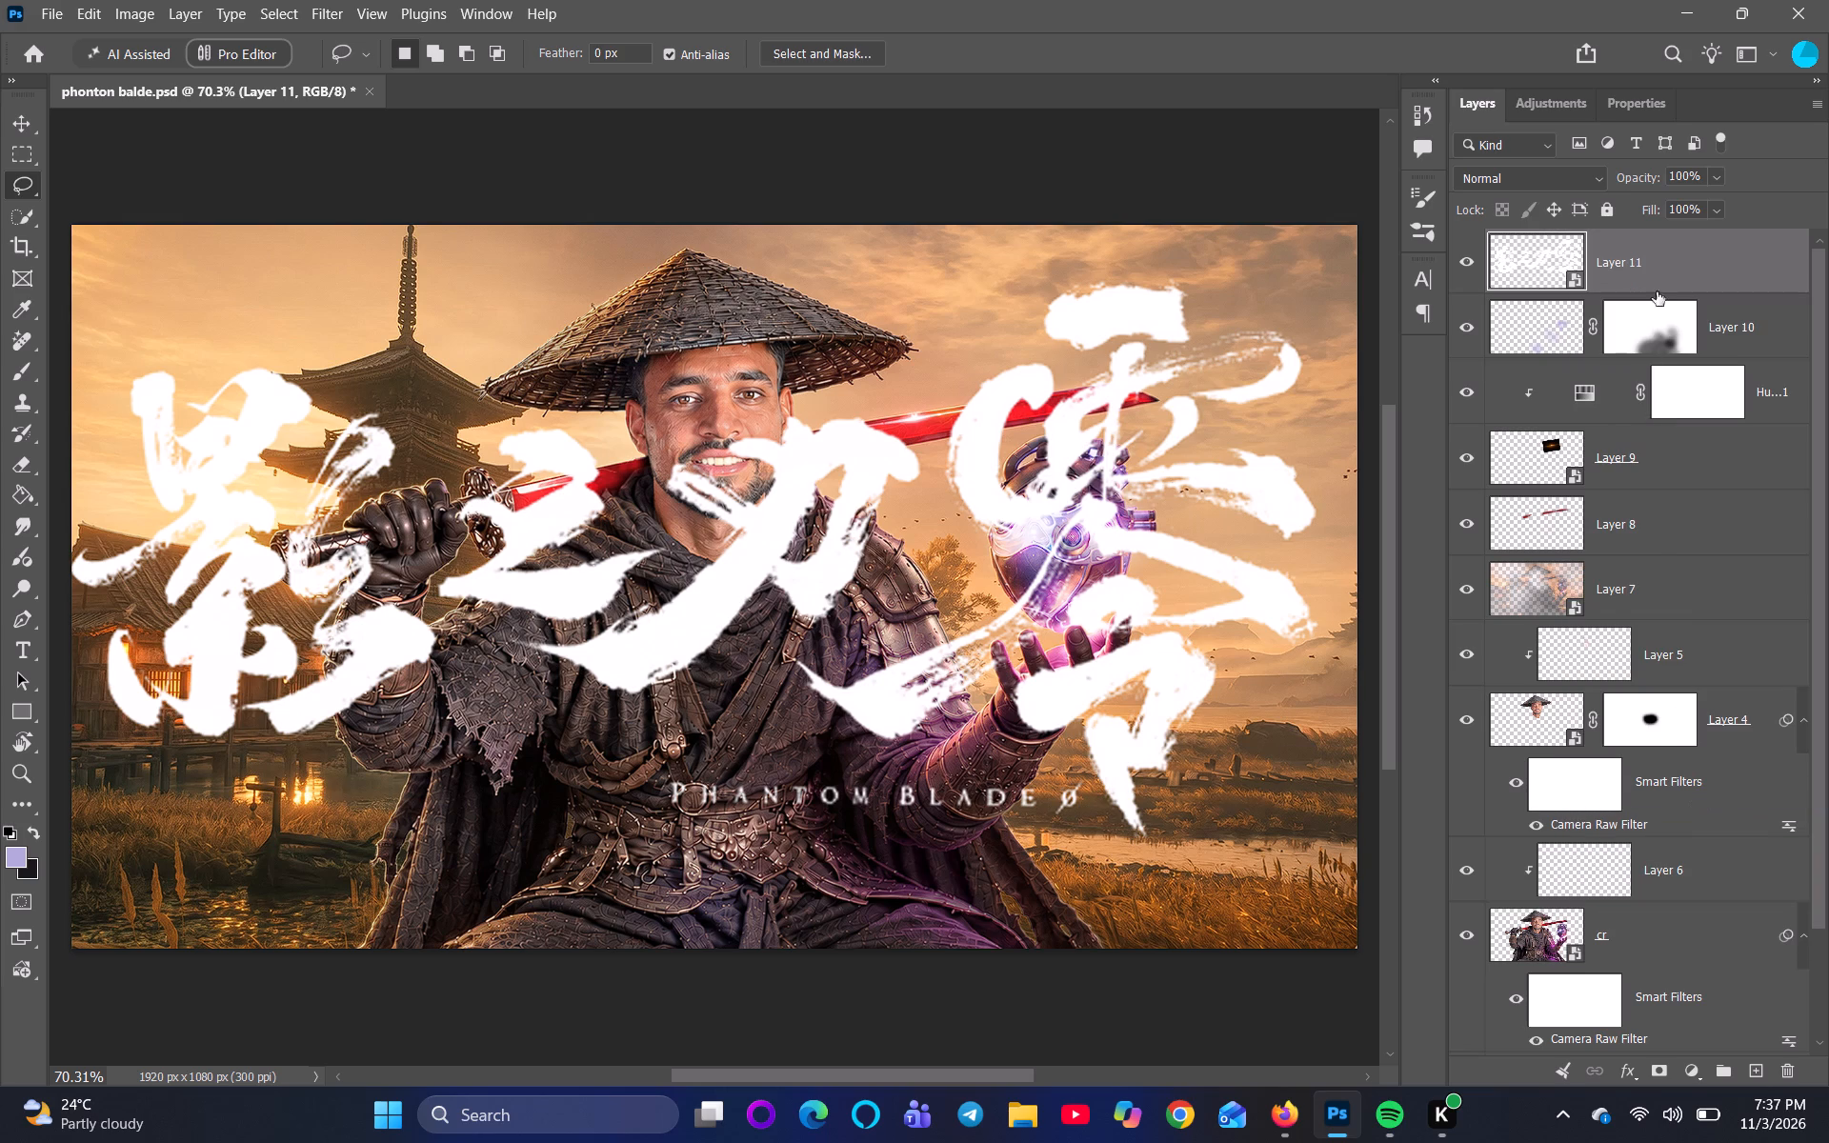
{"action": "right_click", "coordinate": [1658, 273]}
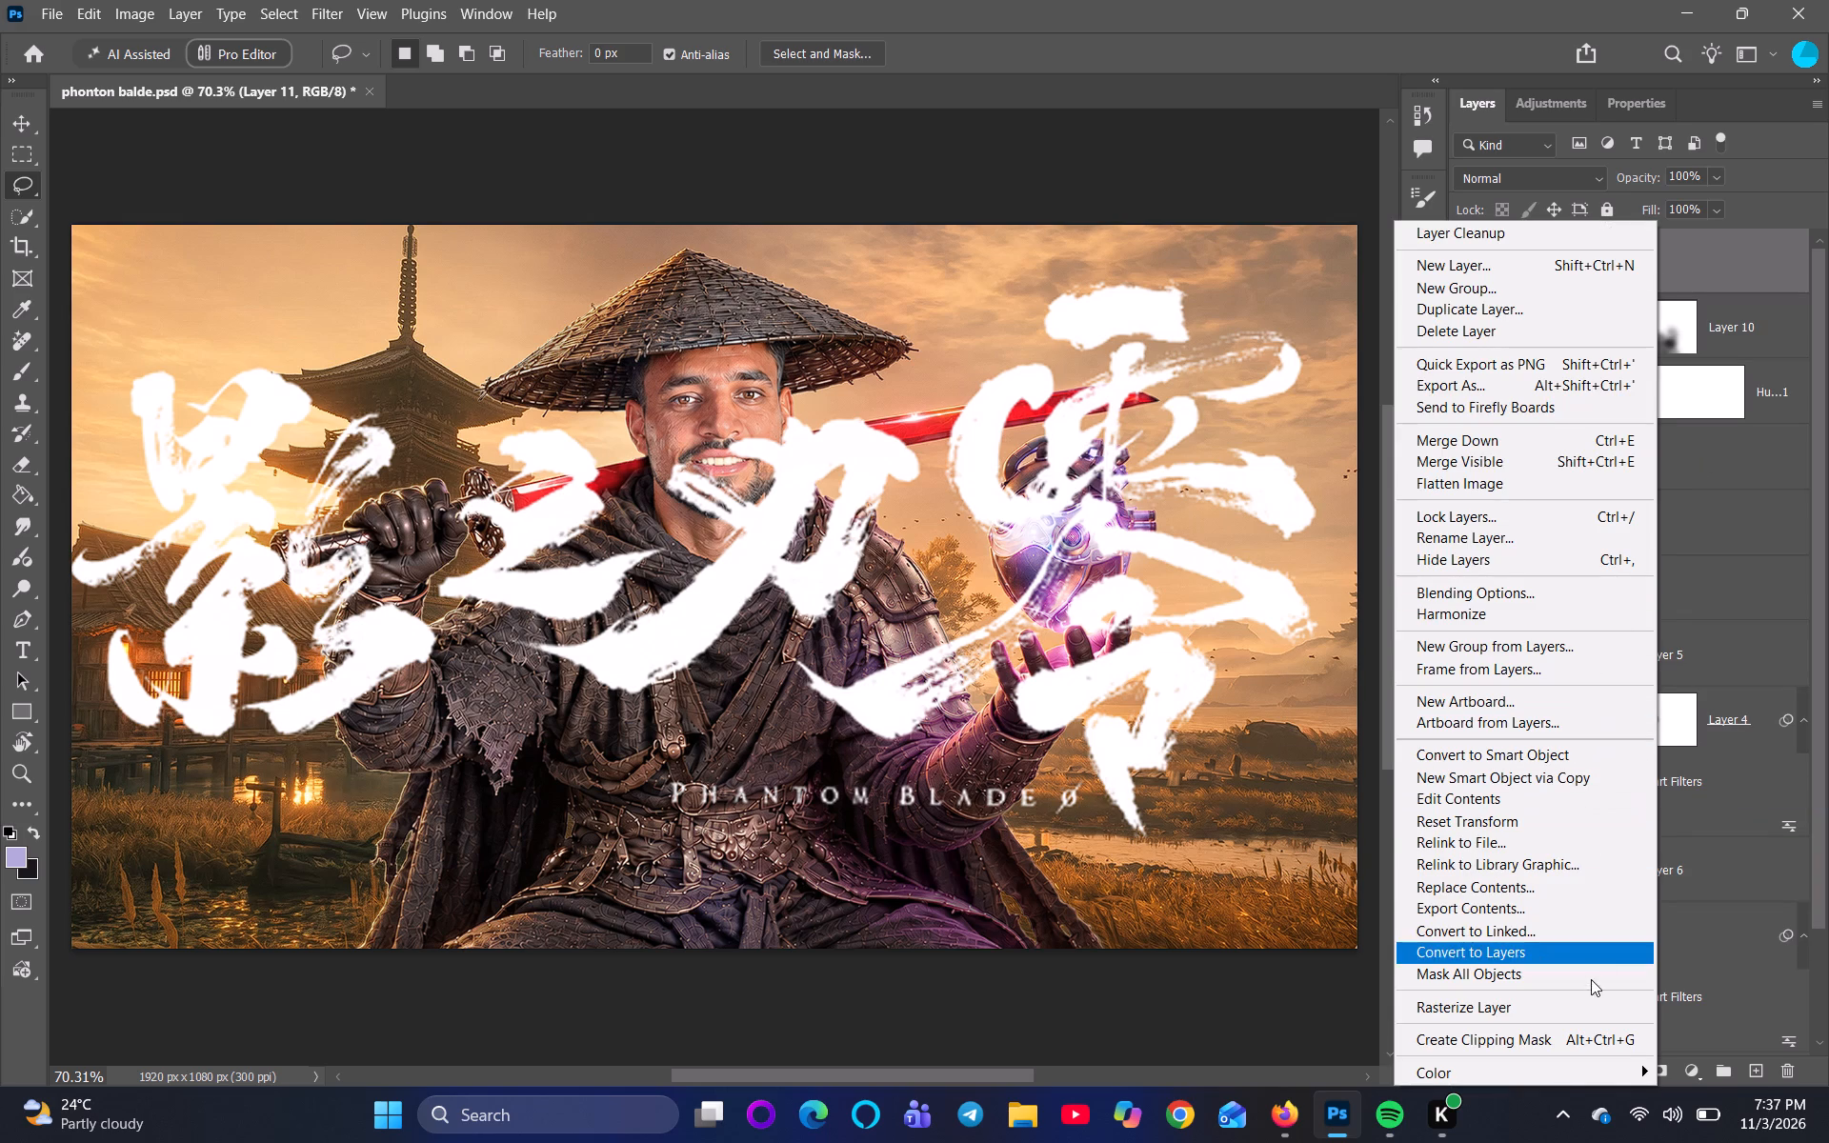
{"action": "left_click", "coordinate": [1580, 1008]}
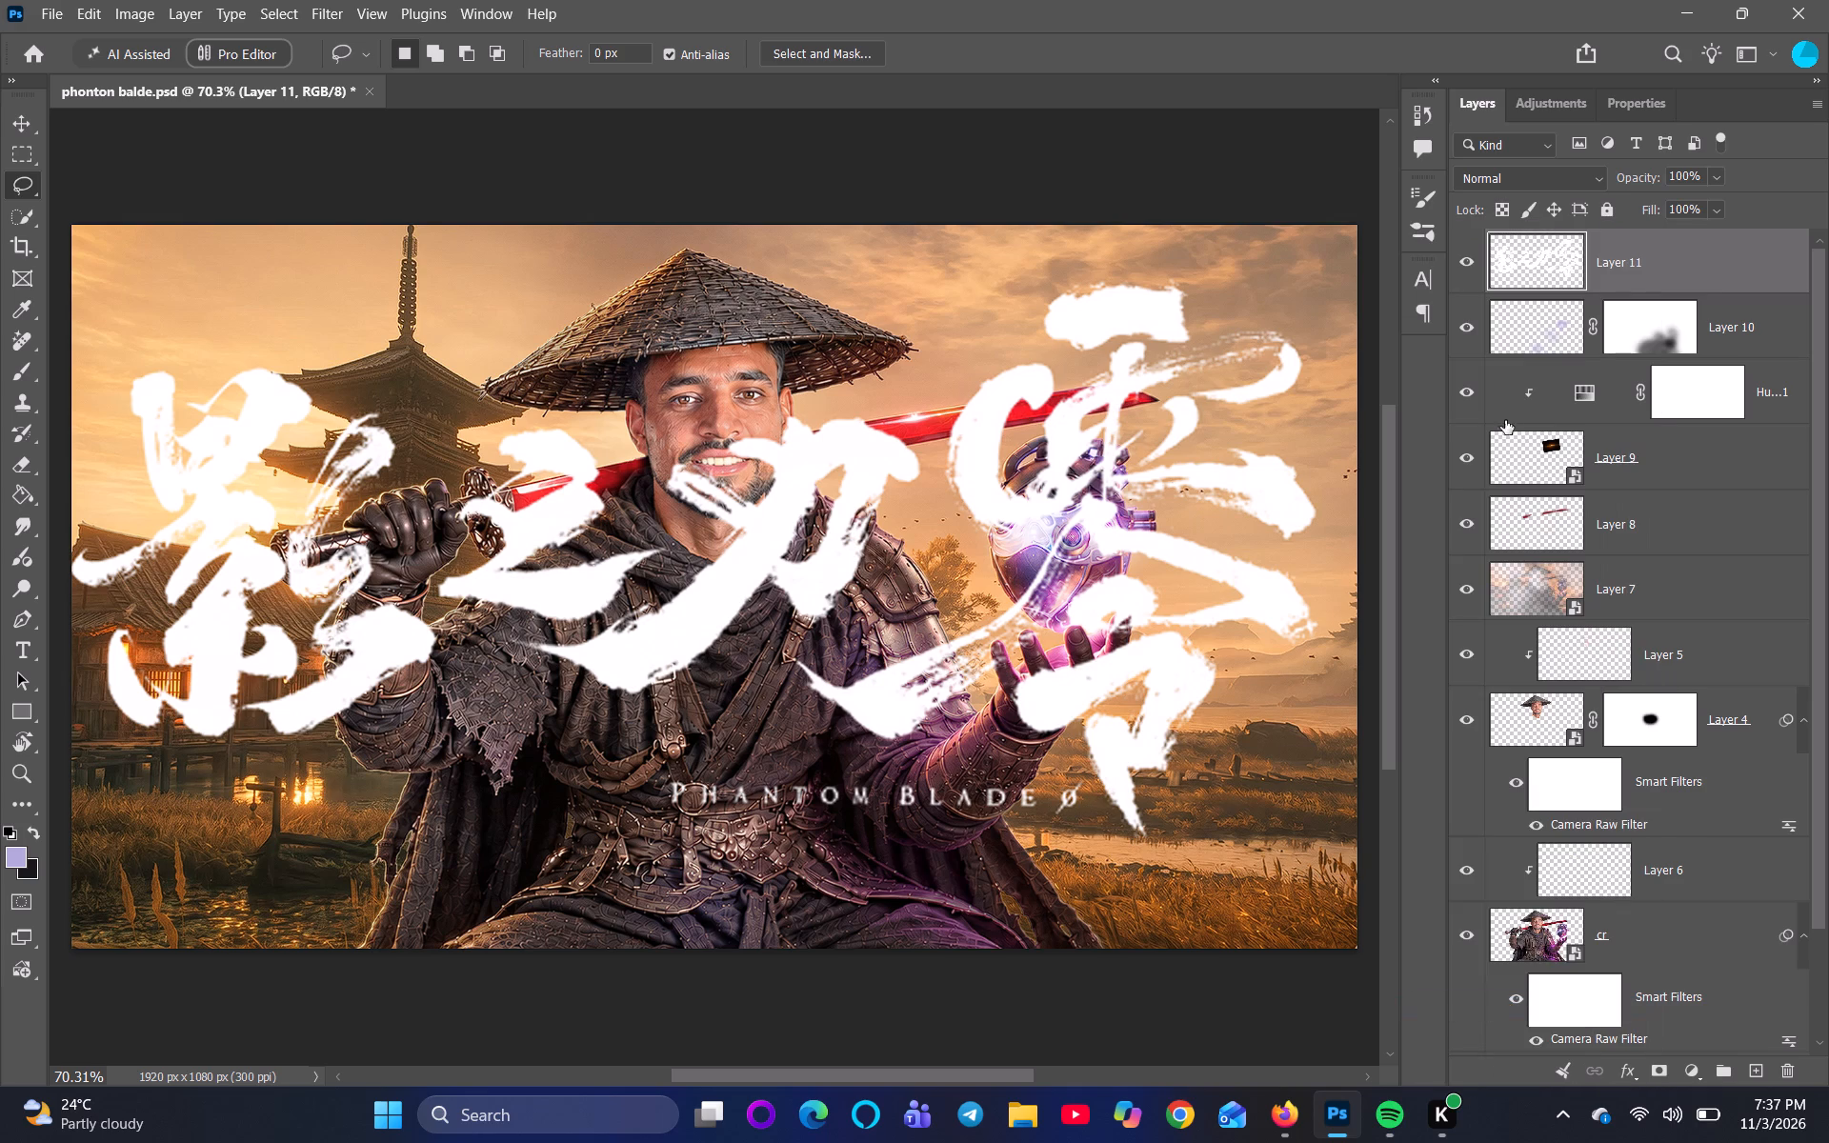
Convert the logo layer, Layer 11, to a smart object.
{"action": "right_click", "coordinate": [1692, 261]}
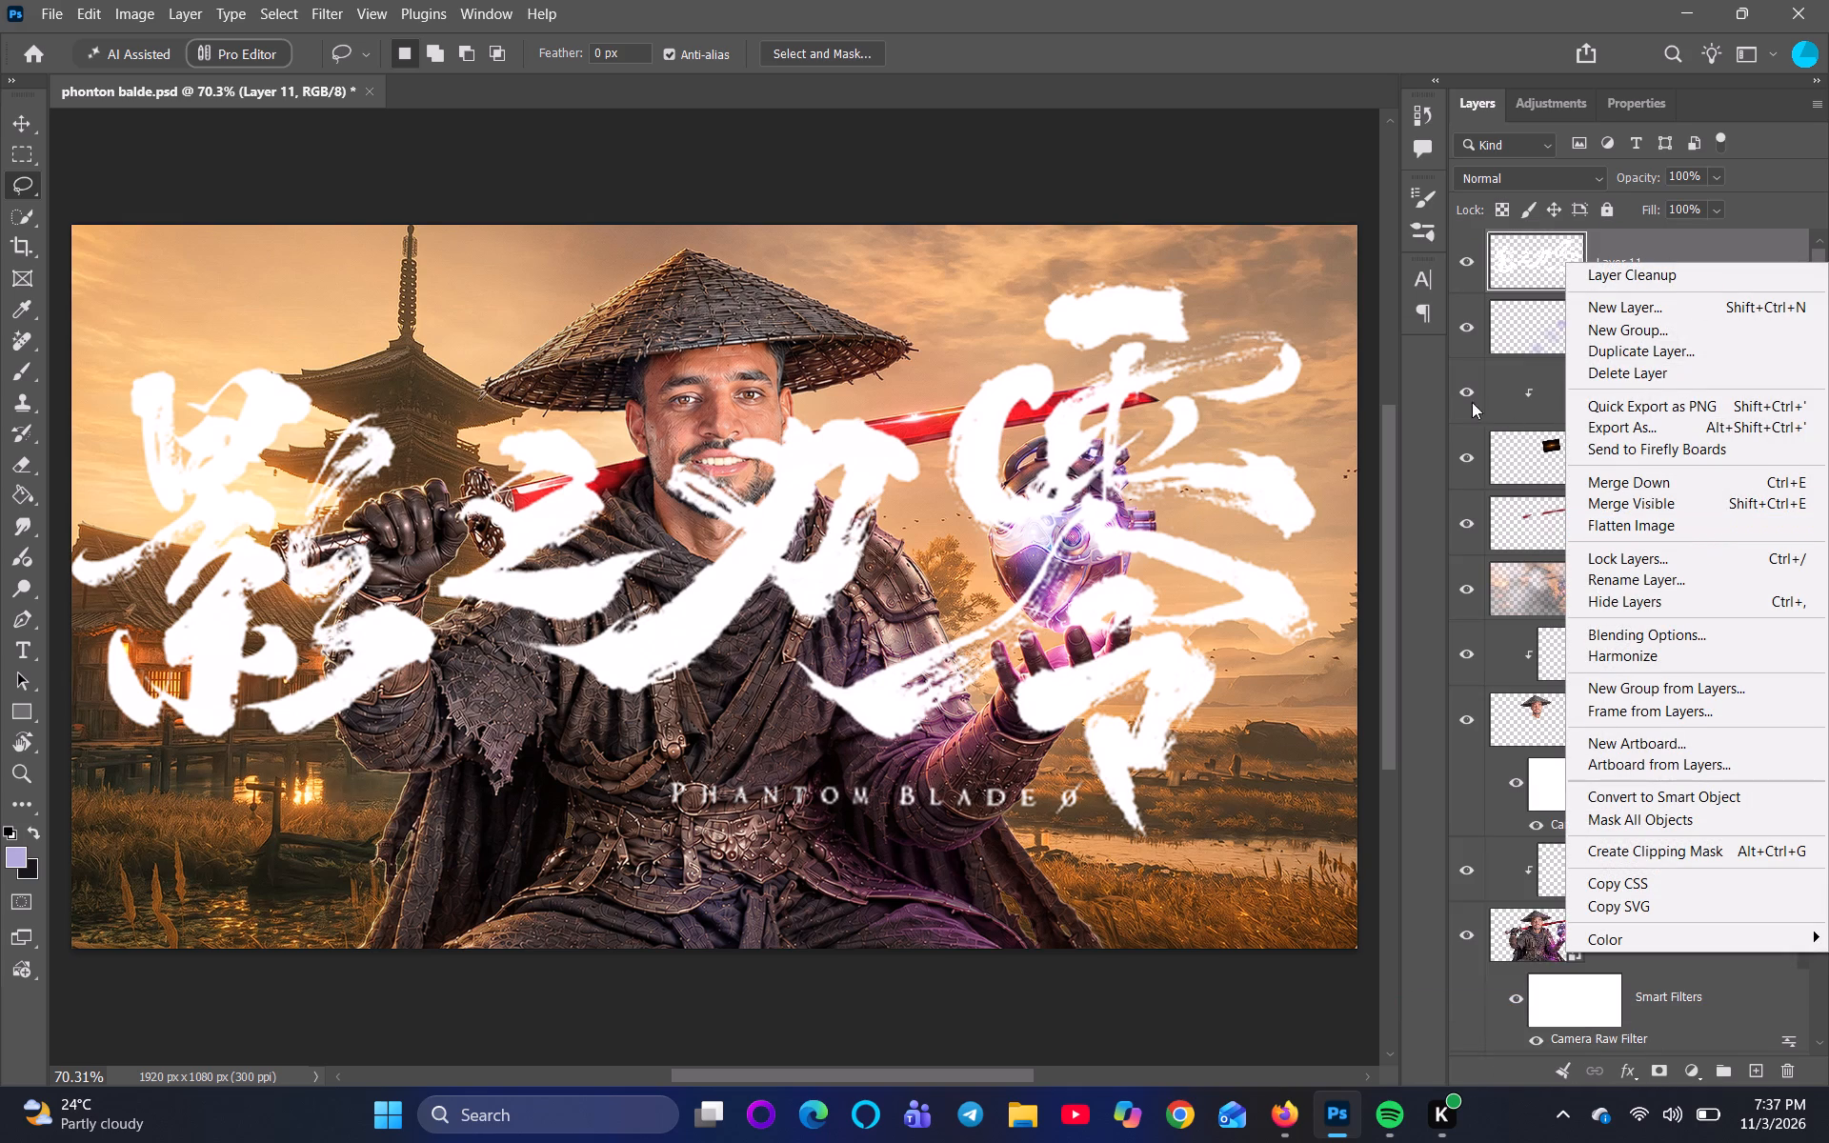
{"action": "left_click", "coordinate": [1446, 492]}
{"action": "right_click", "coordinate": [1642, 257]}
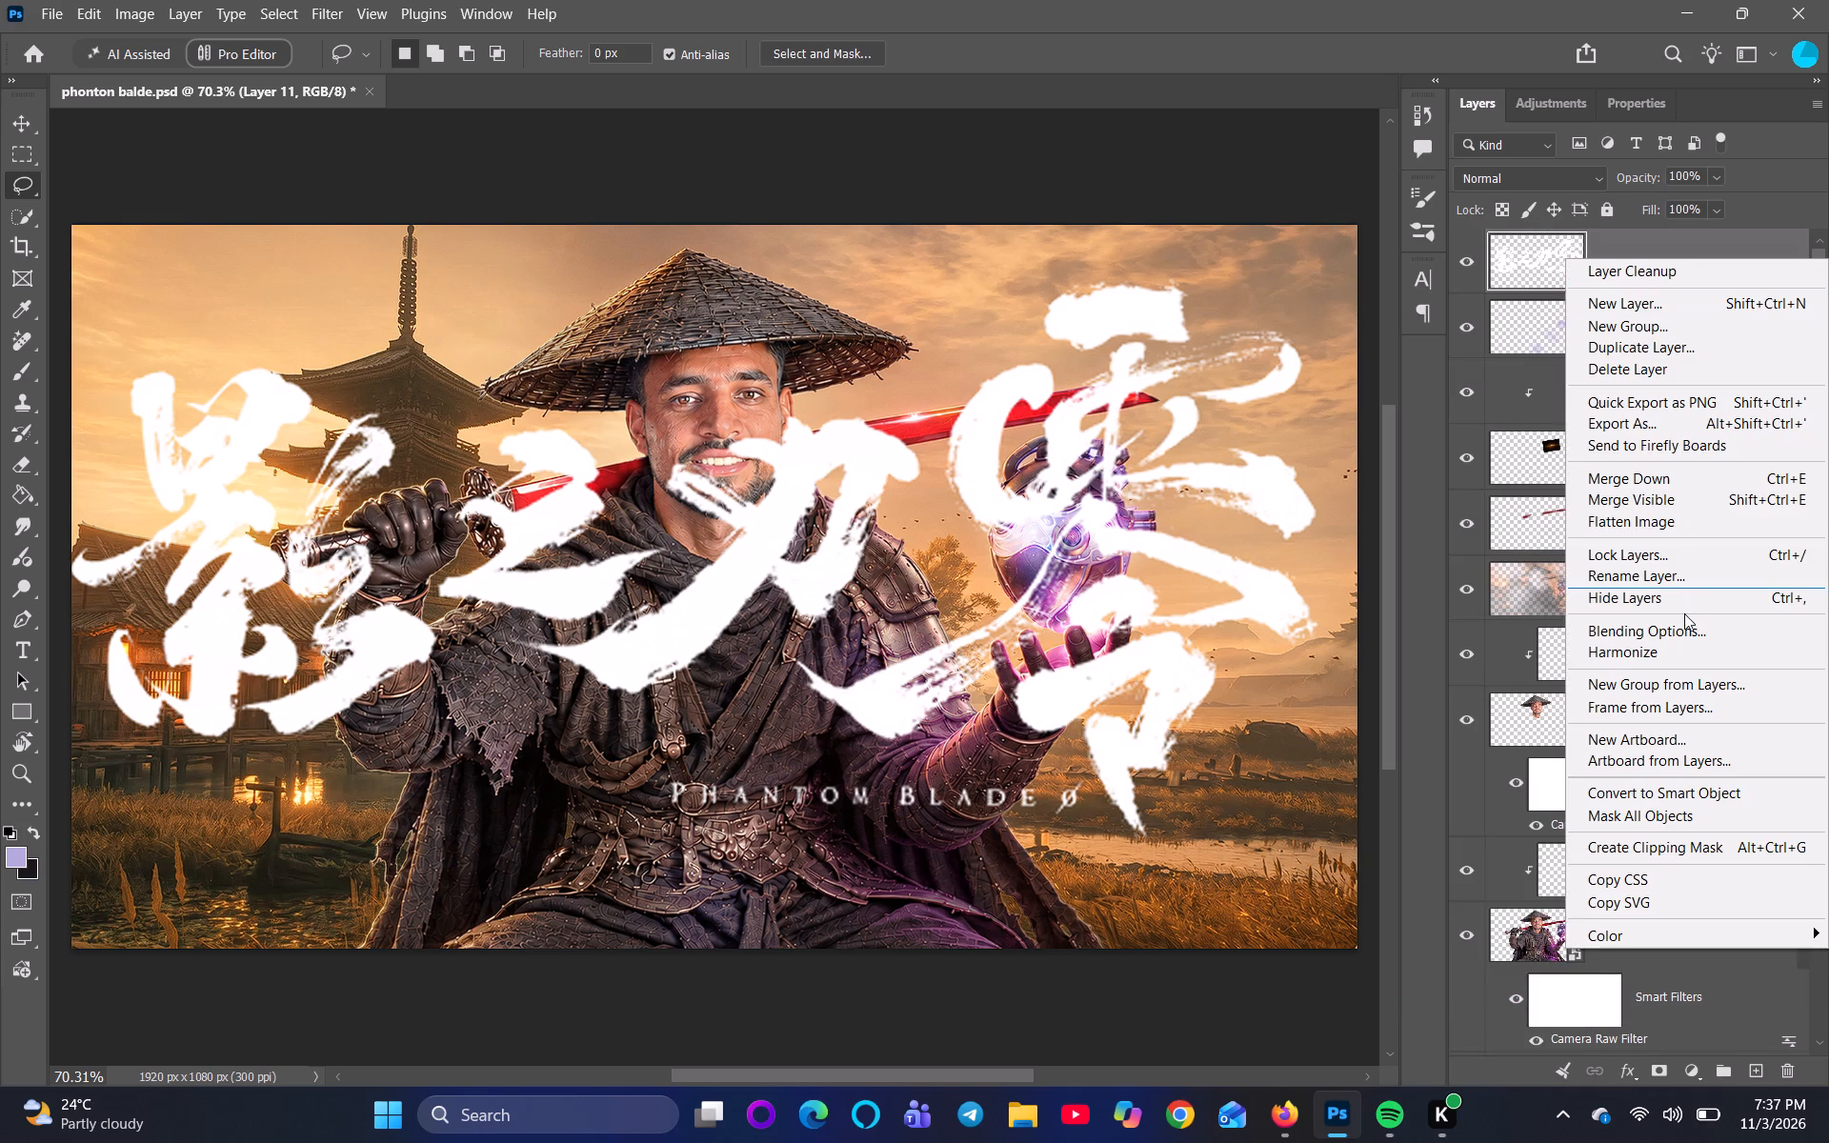
{"action": "left_click", "coordinate": [1706, 789]}
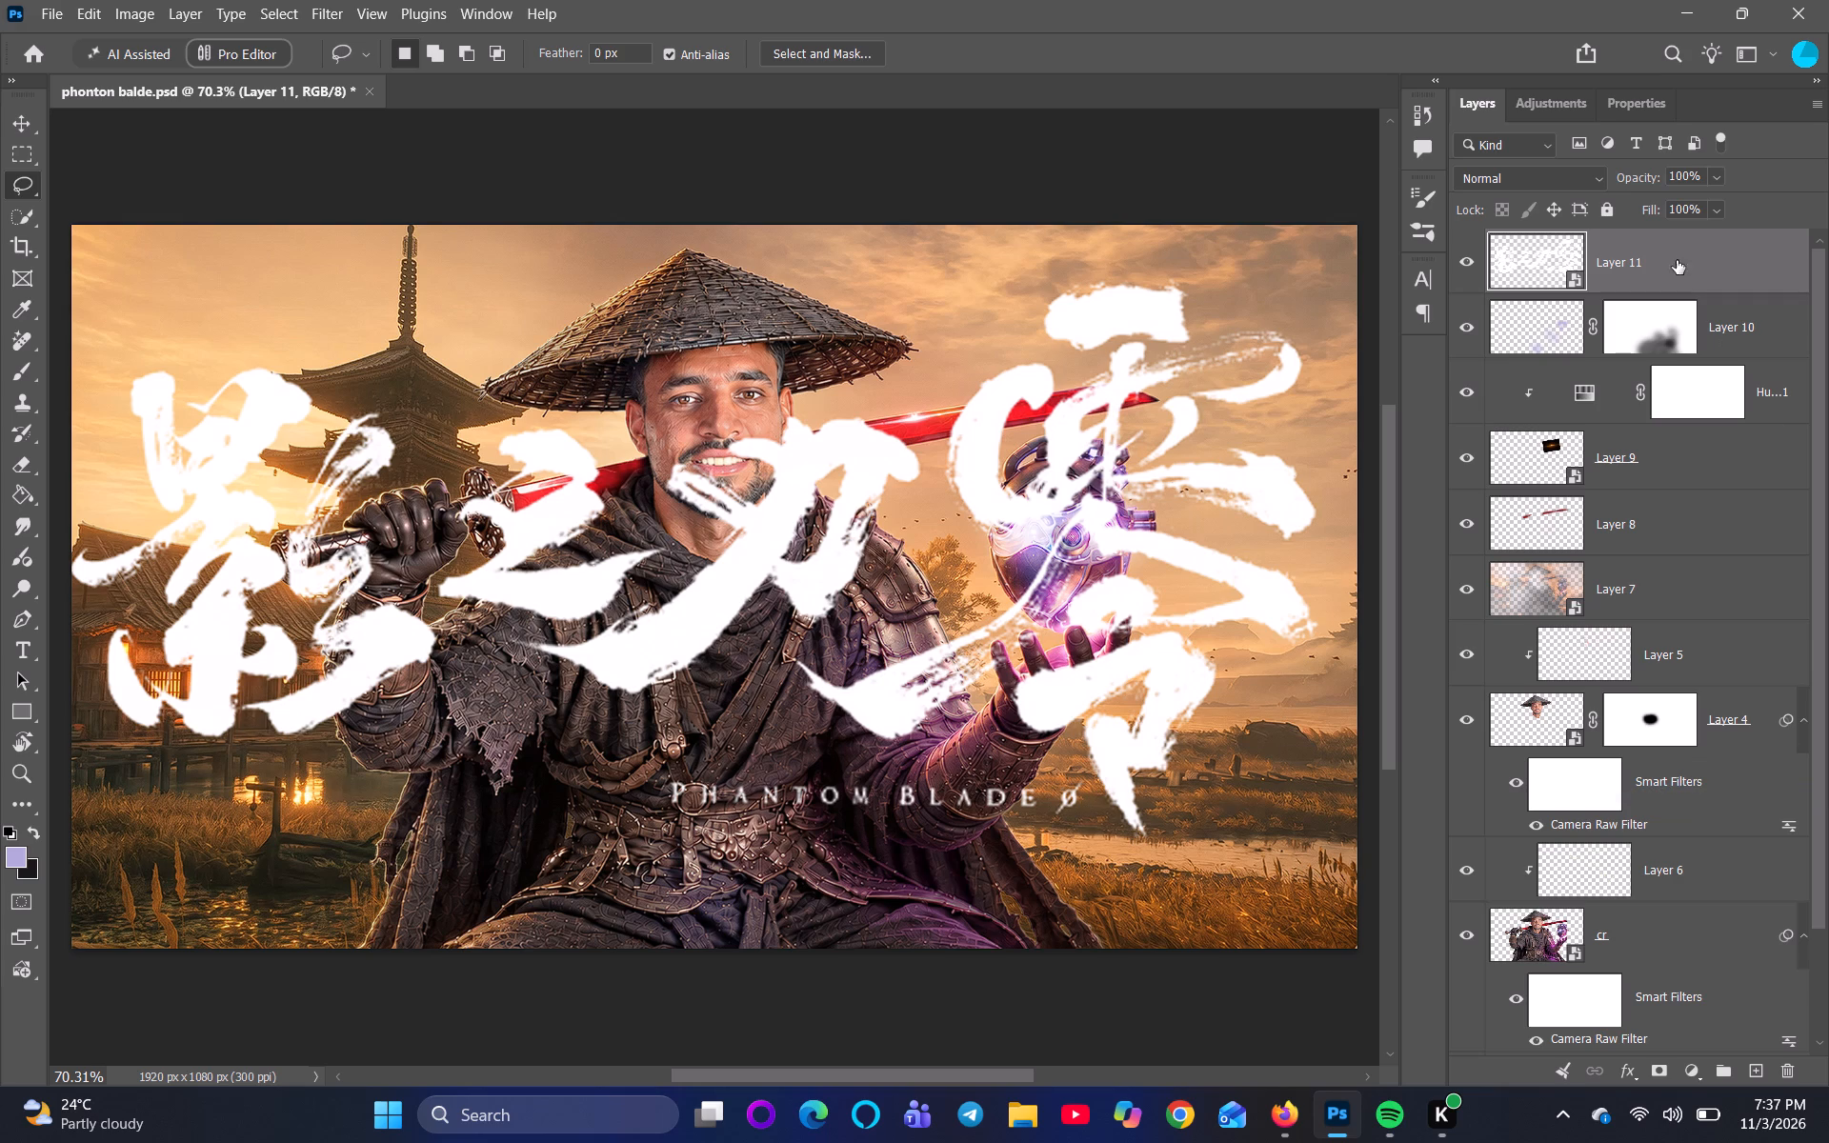
Move the logo smart object down the layer stack to directly above bg, behind the samurai.
{"action": "left_click_drag", "start_coordinate": [1670, 267], "coordinate": [1717, 549]}
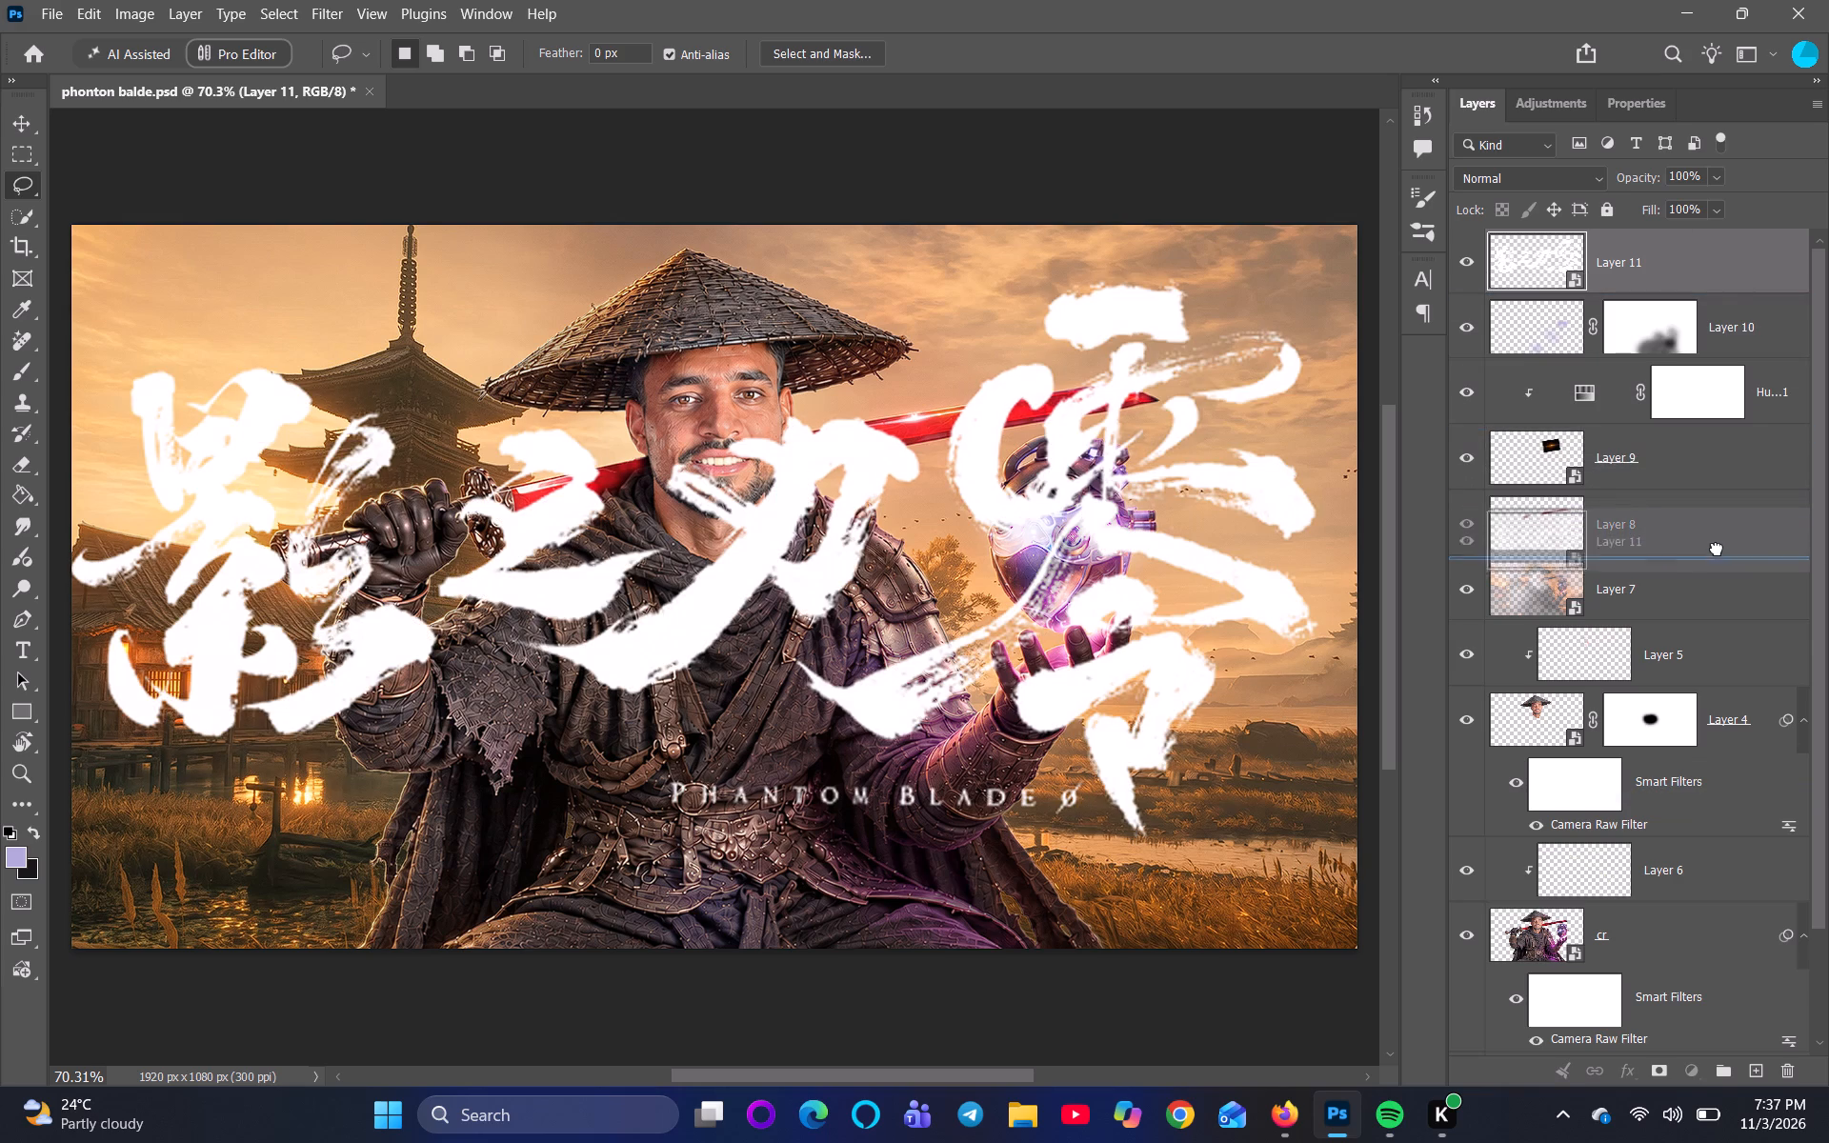
{"action": "left_click_drag", "start_coordinate": [1717, 549], "coordinate": [1743, 642]}
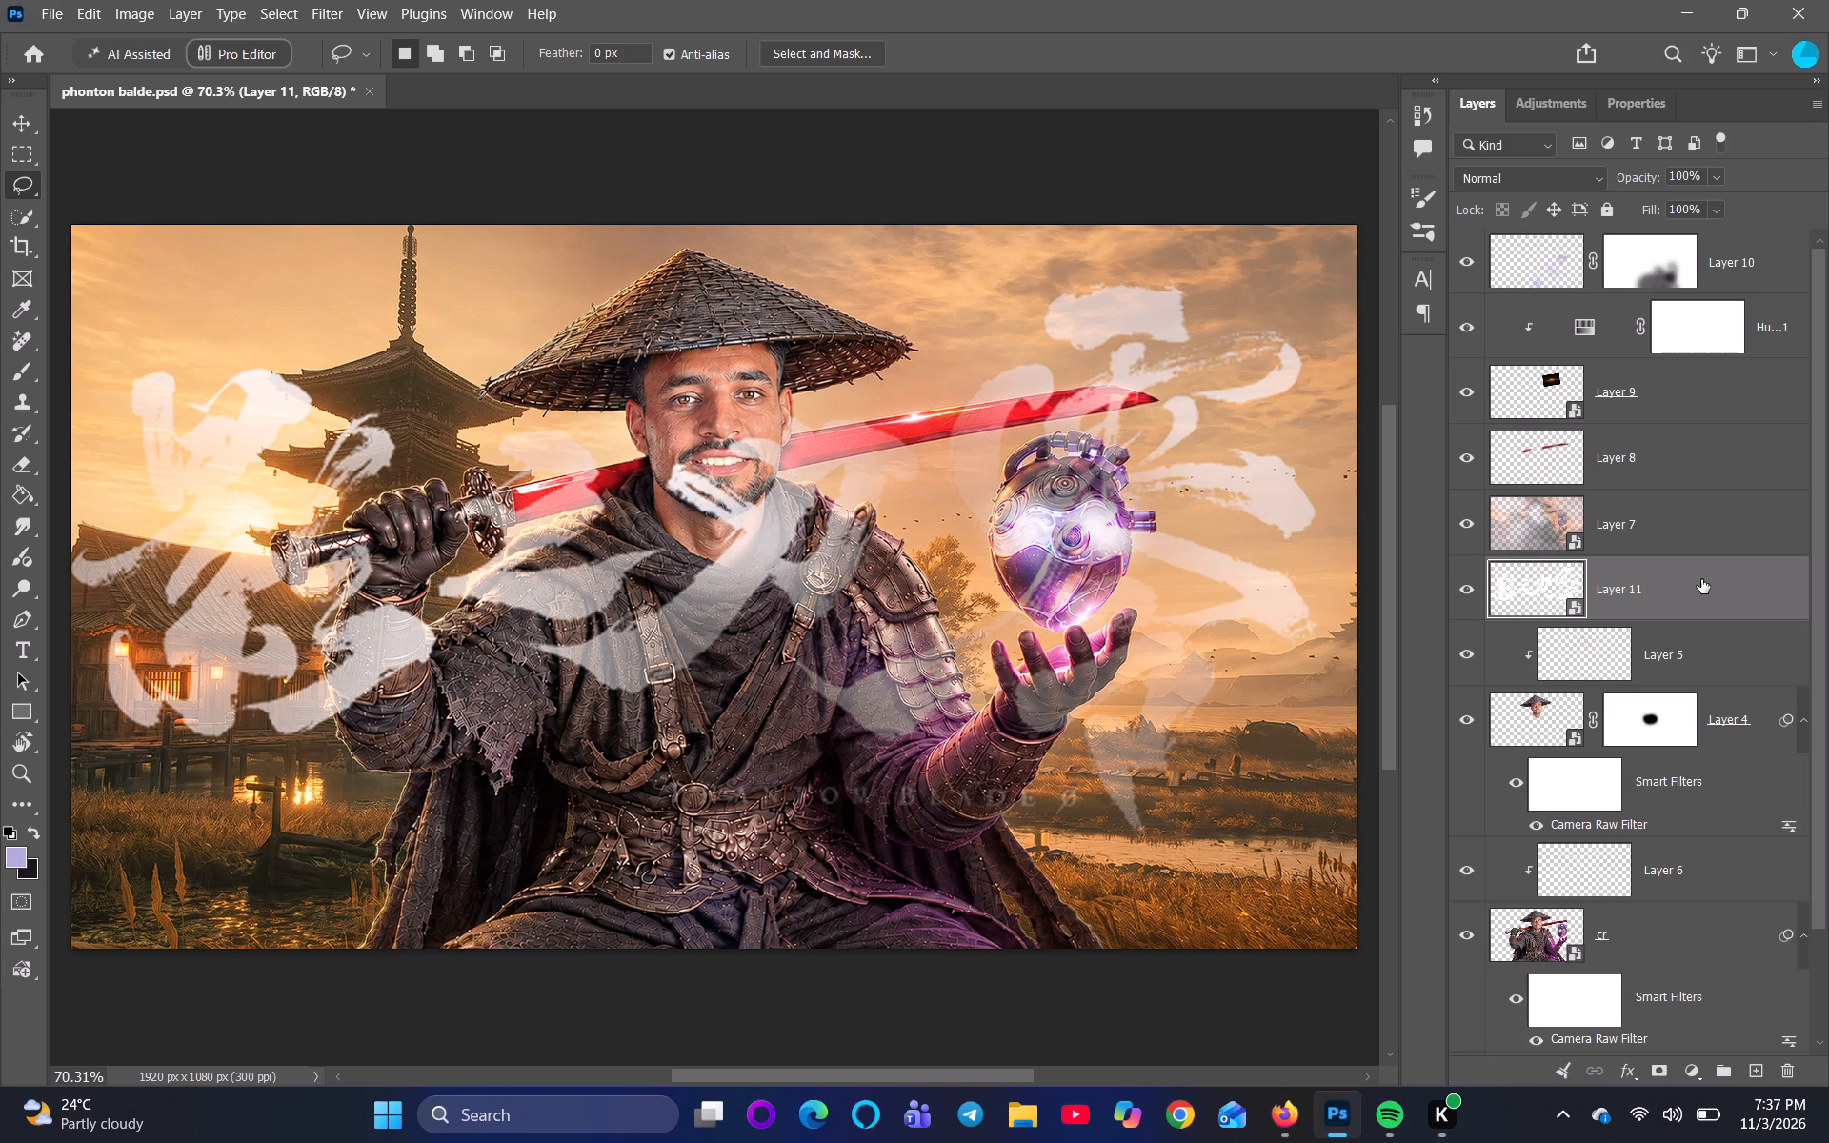
{"action": "left_click_drag", "start_coordinate": [1701, 579], "coordinate": [1755, 956]}
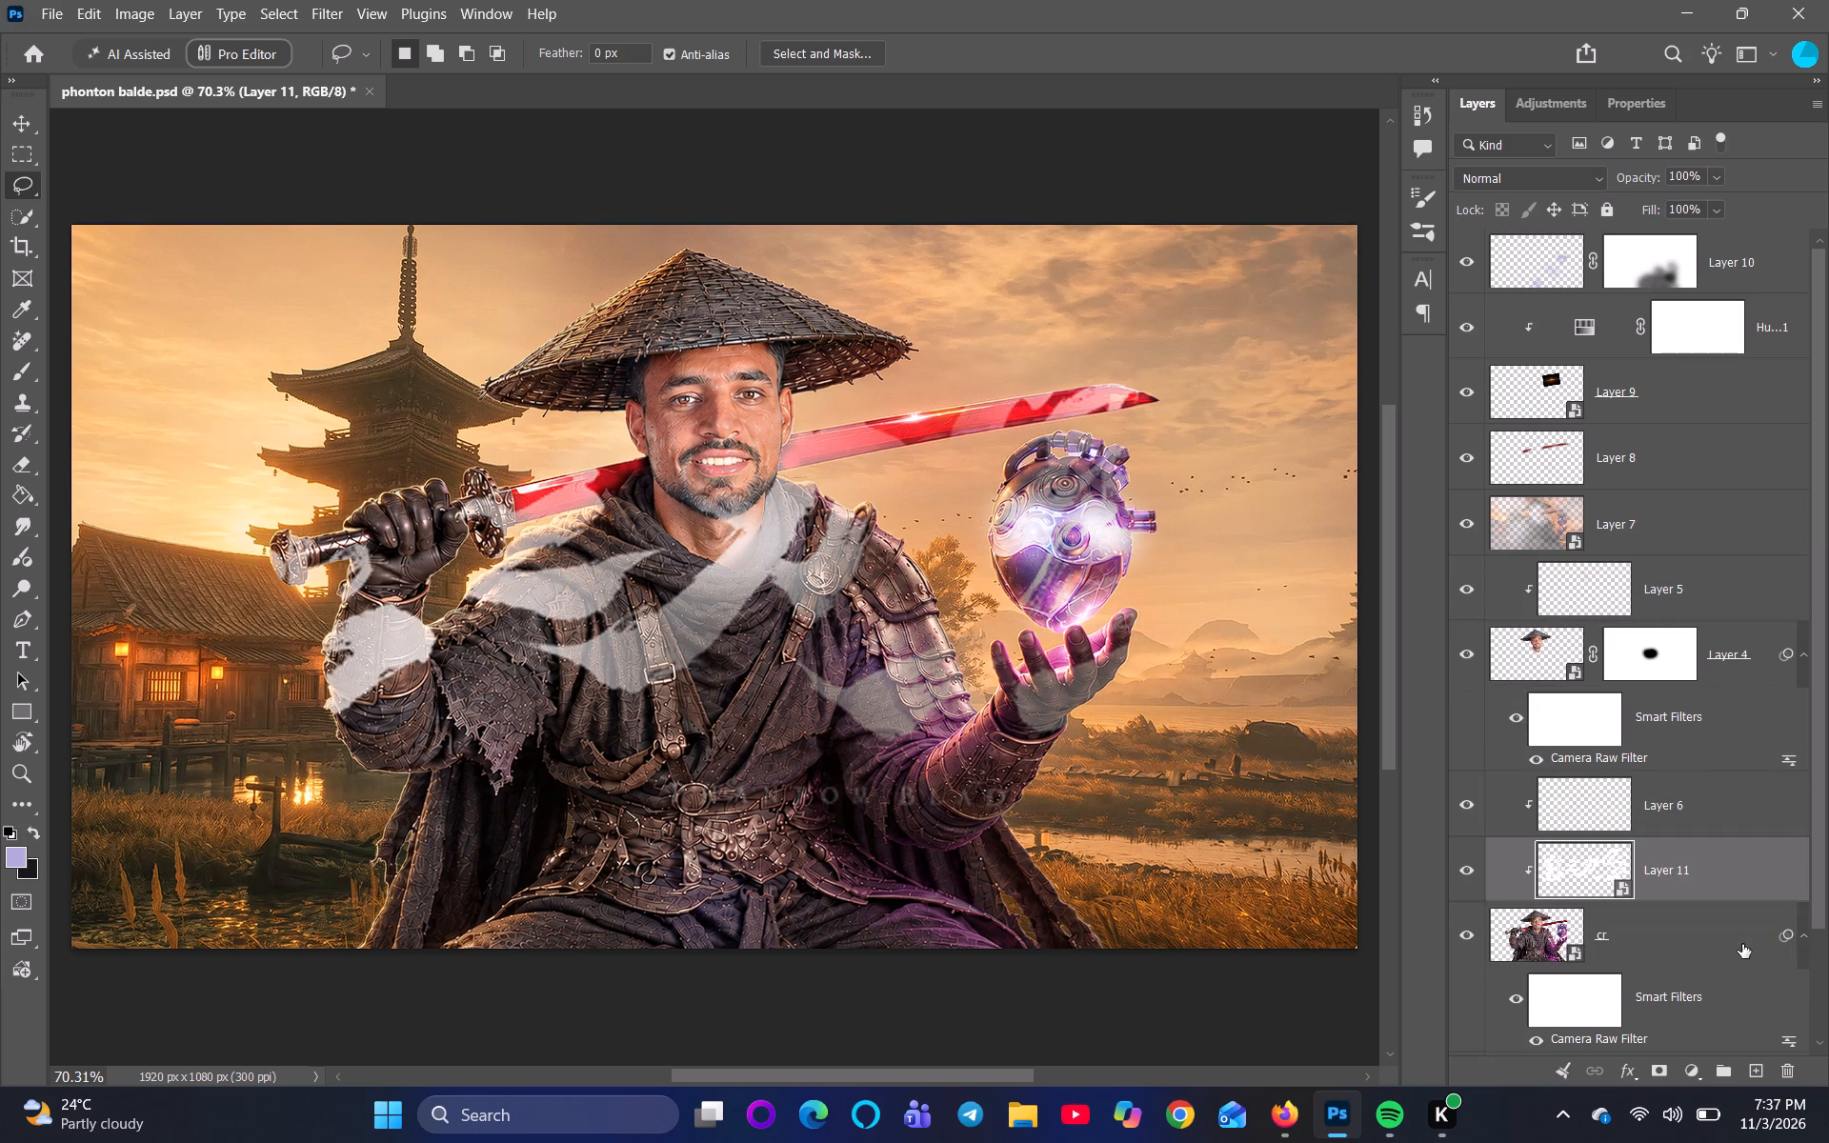
{"action": "scroll", "coordinate": [1712, 907], "scroll_direction": "down", "scroll_amount": 1}
{"action": "left_click_drag", "start_coordinate": [1690, 797], "coordinate": [1696, 966]}
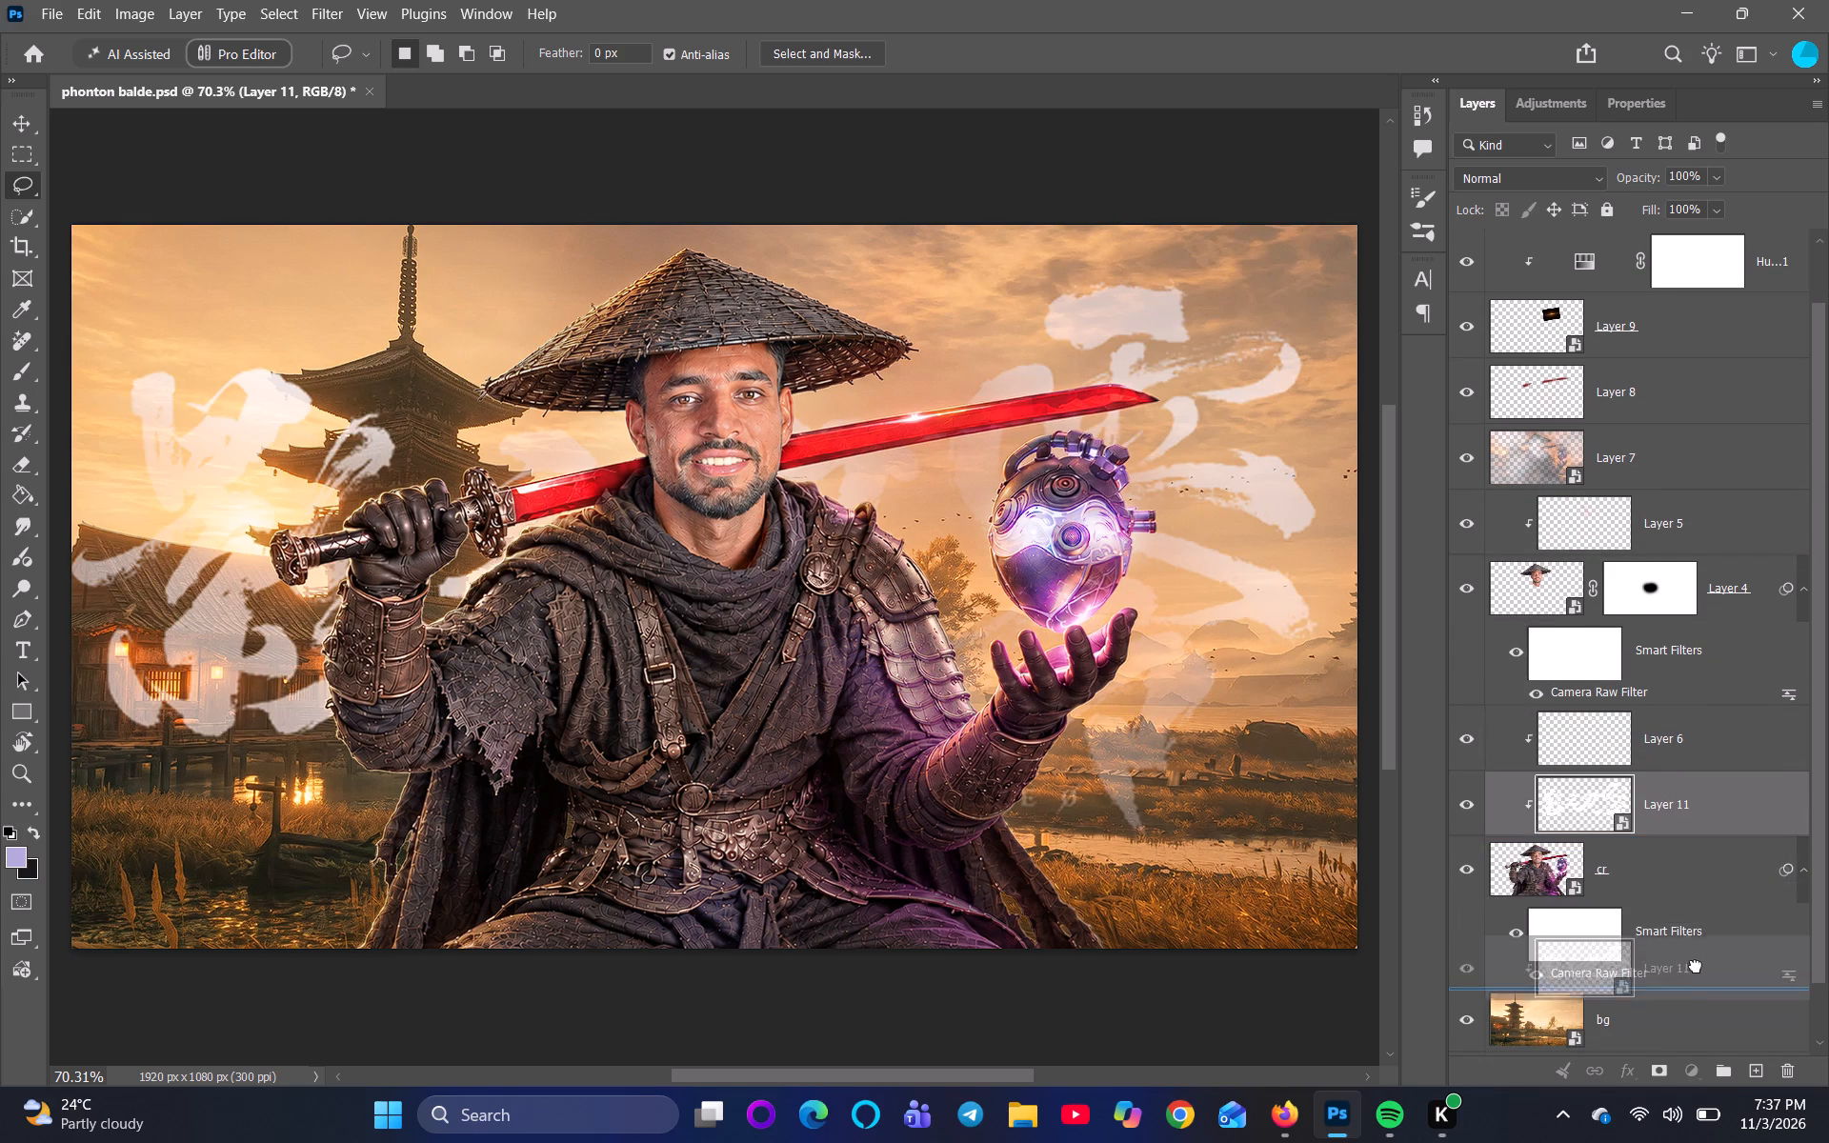
{"action": "left_click_drag", "start_coordinate": [1696, 966], "coordinate": [1697, 977]}
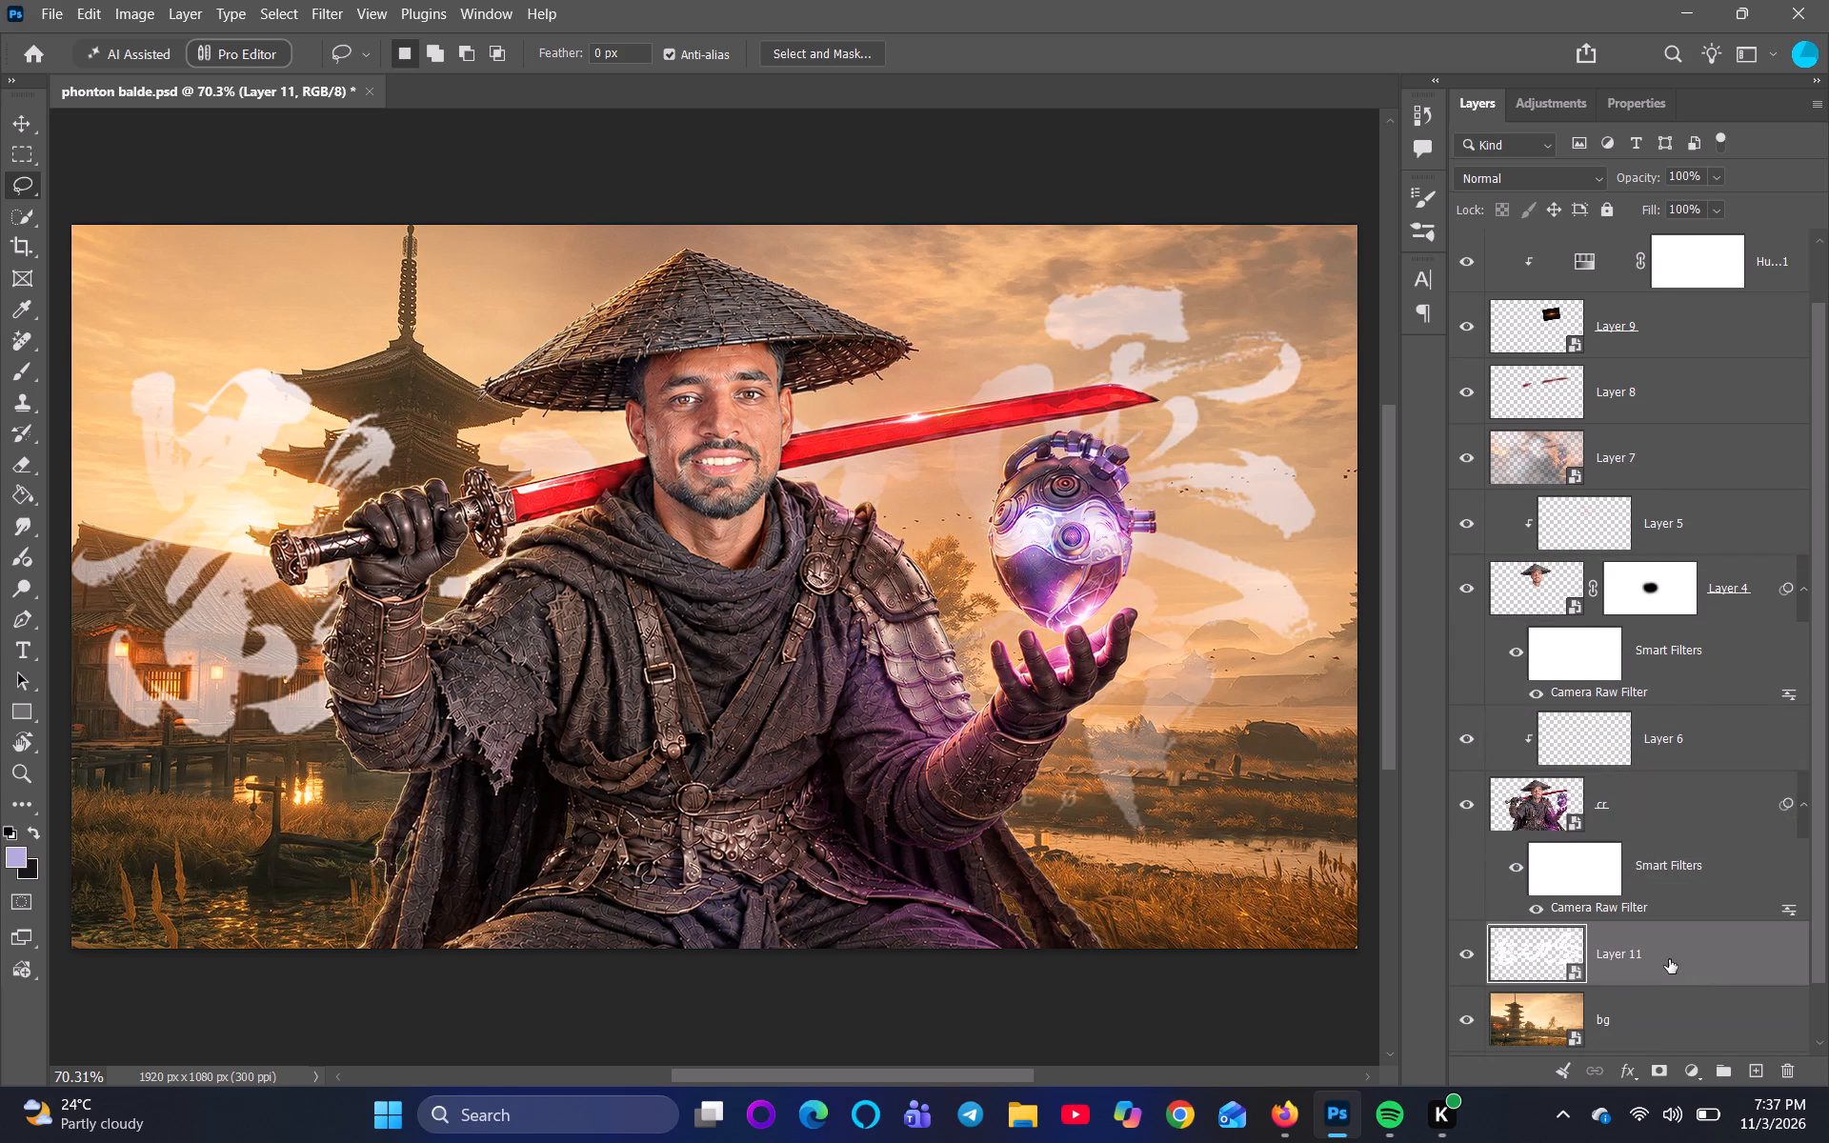
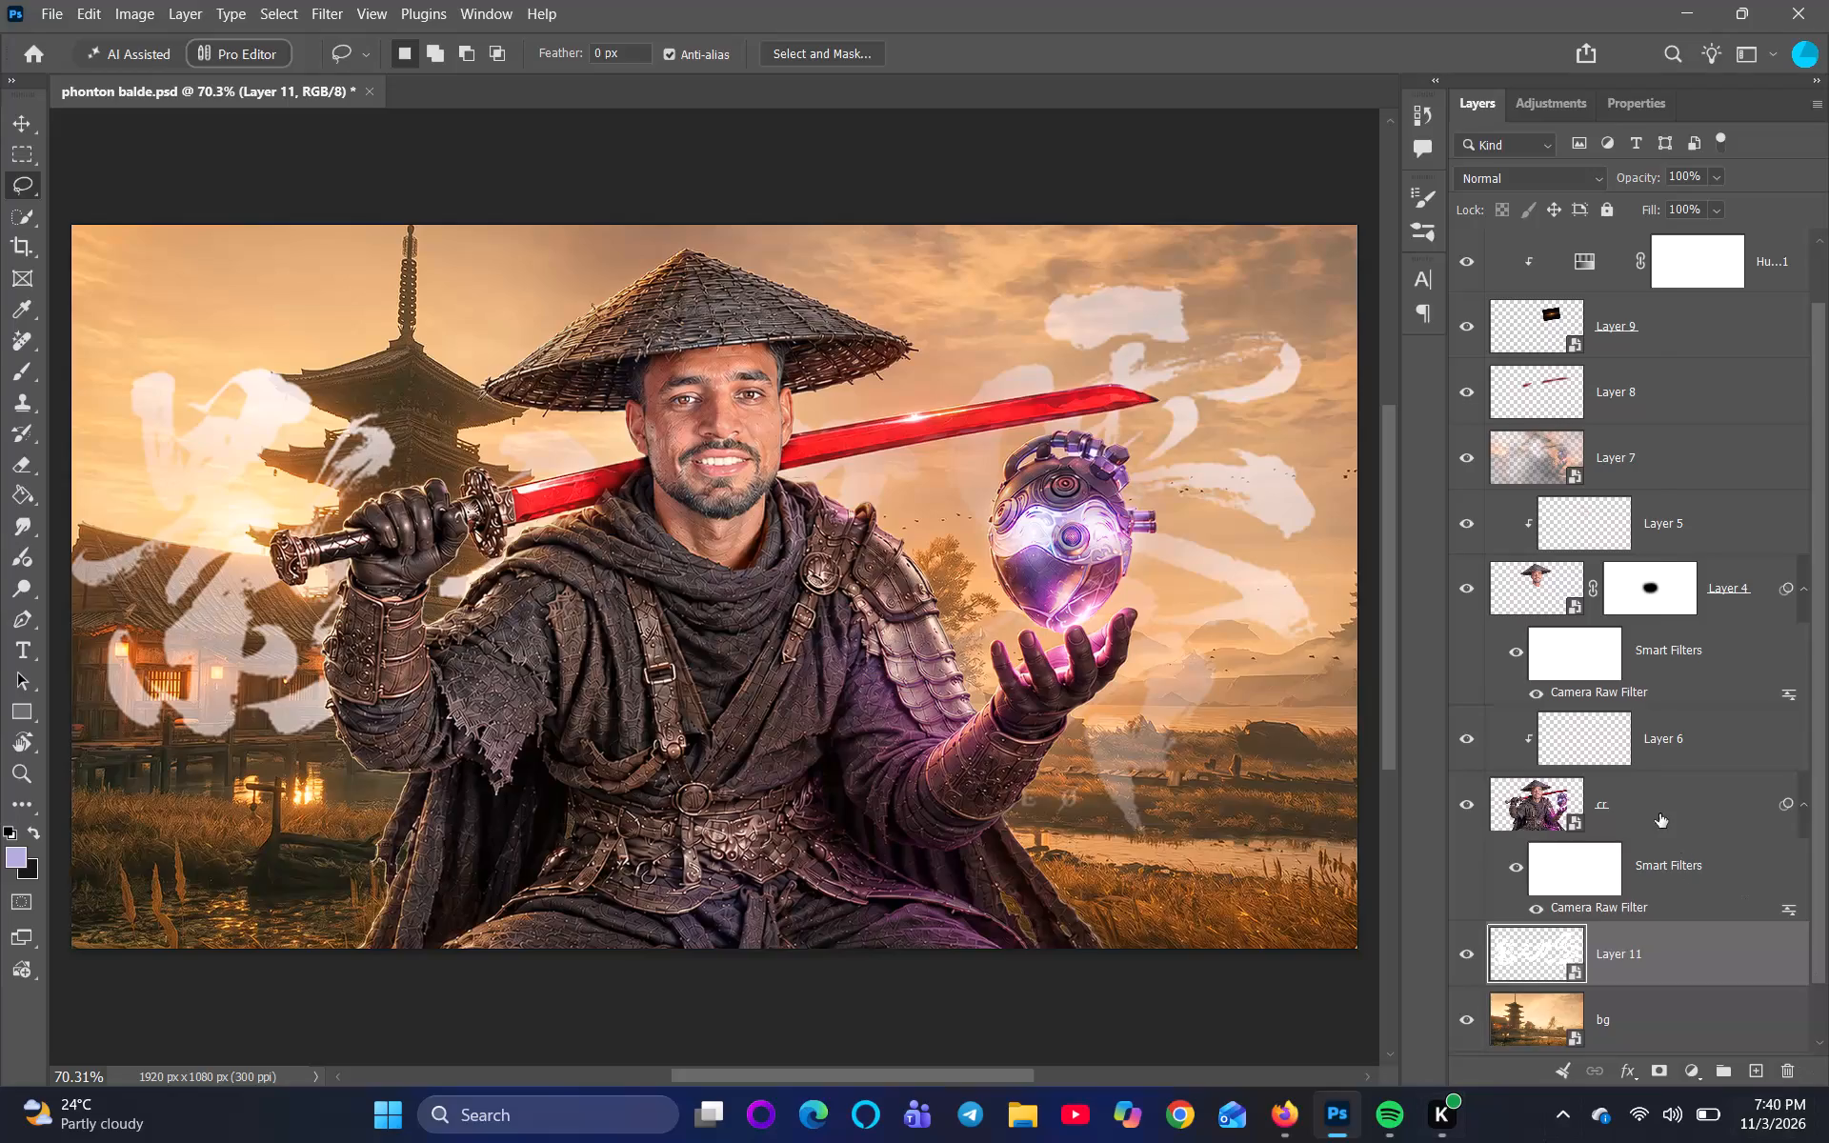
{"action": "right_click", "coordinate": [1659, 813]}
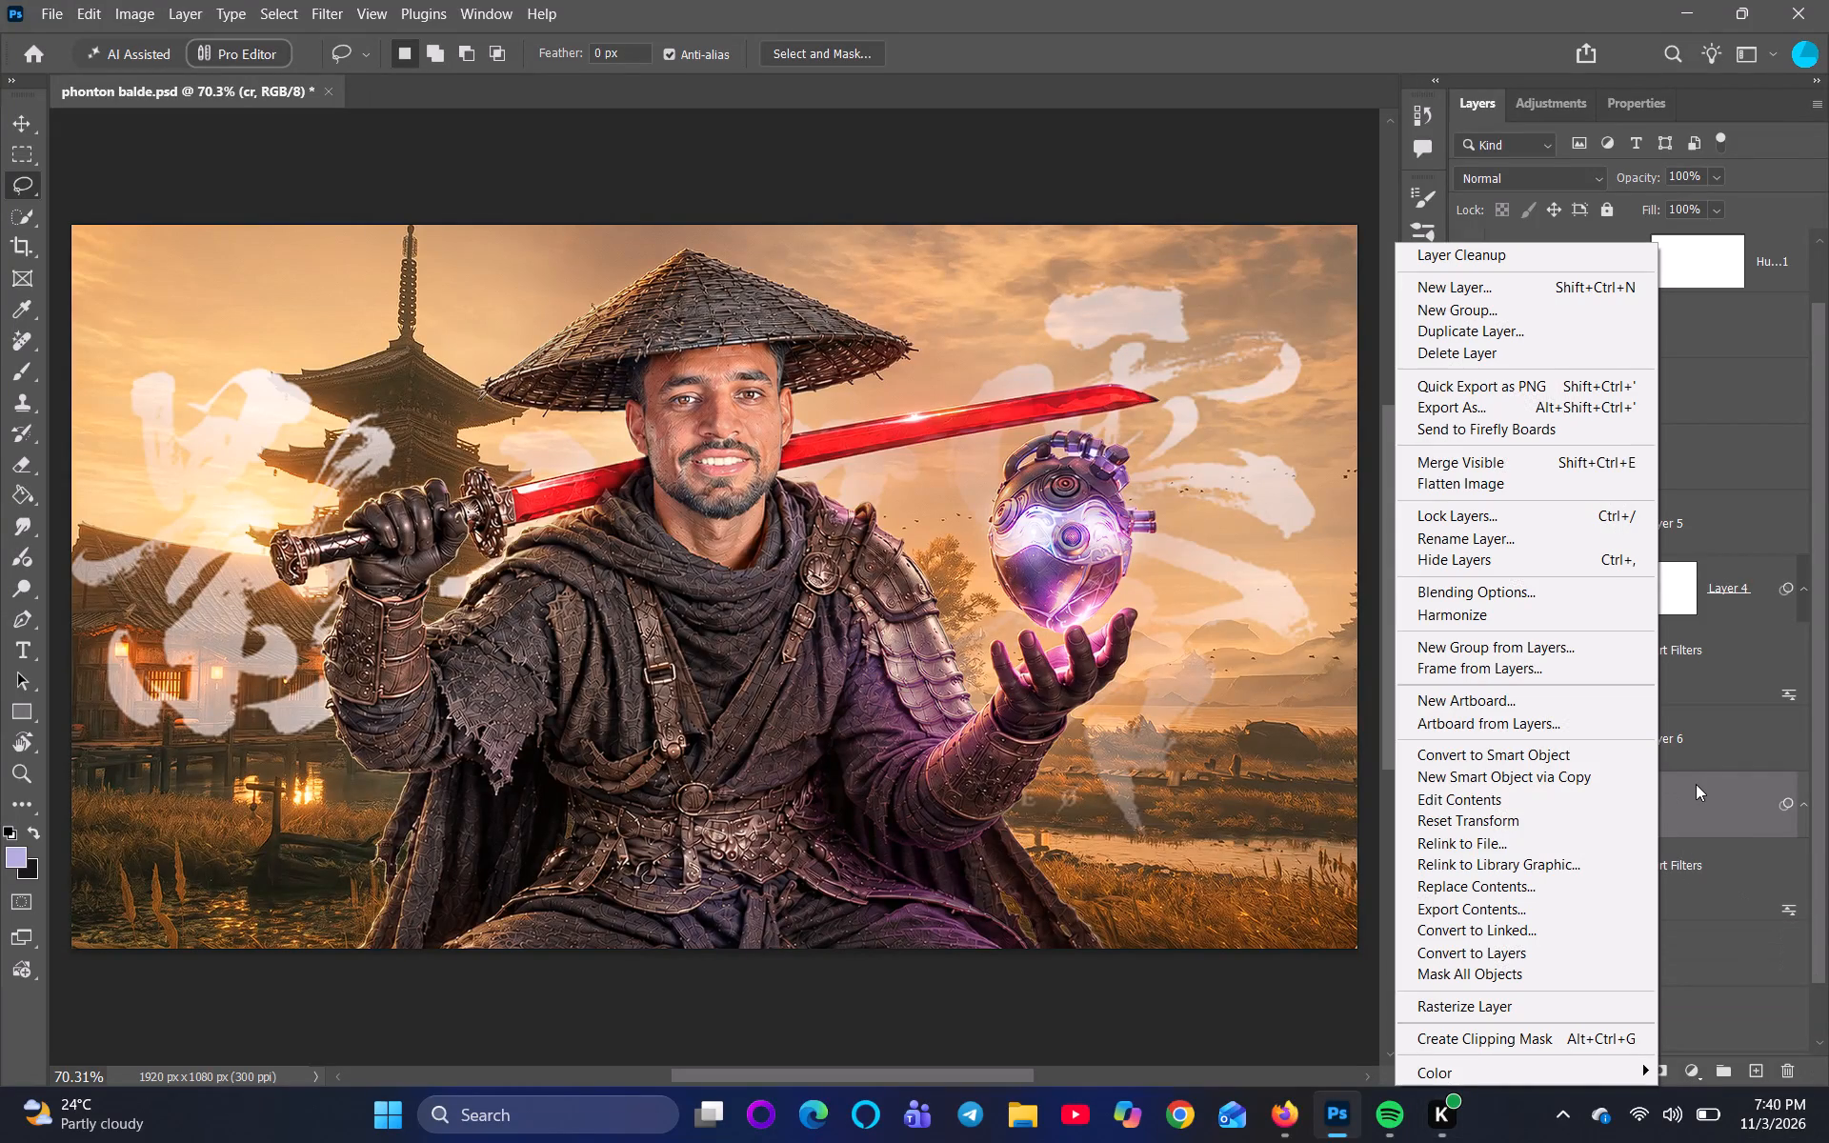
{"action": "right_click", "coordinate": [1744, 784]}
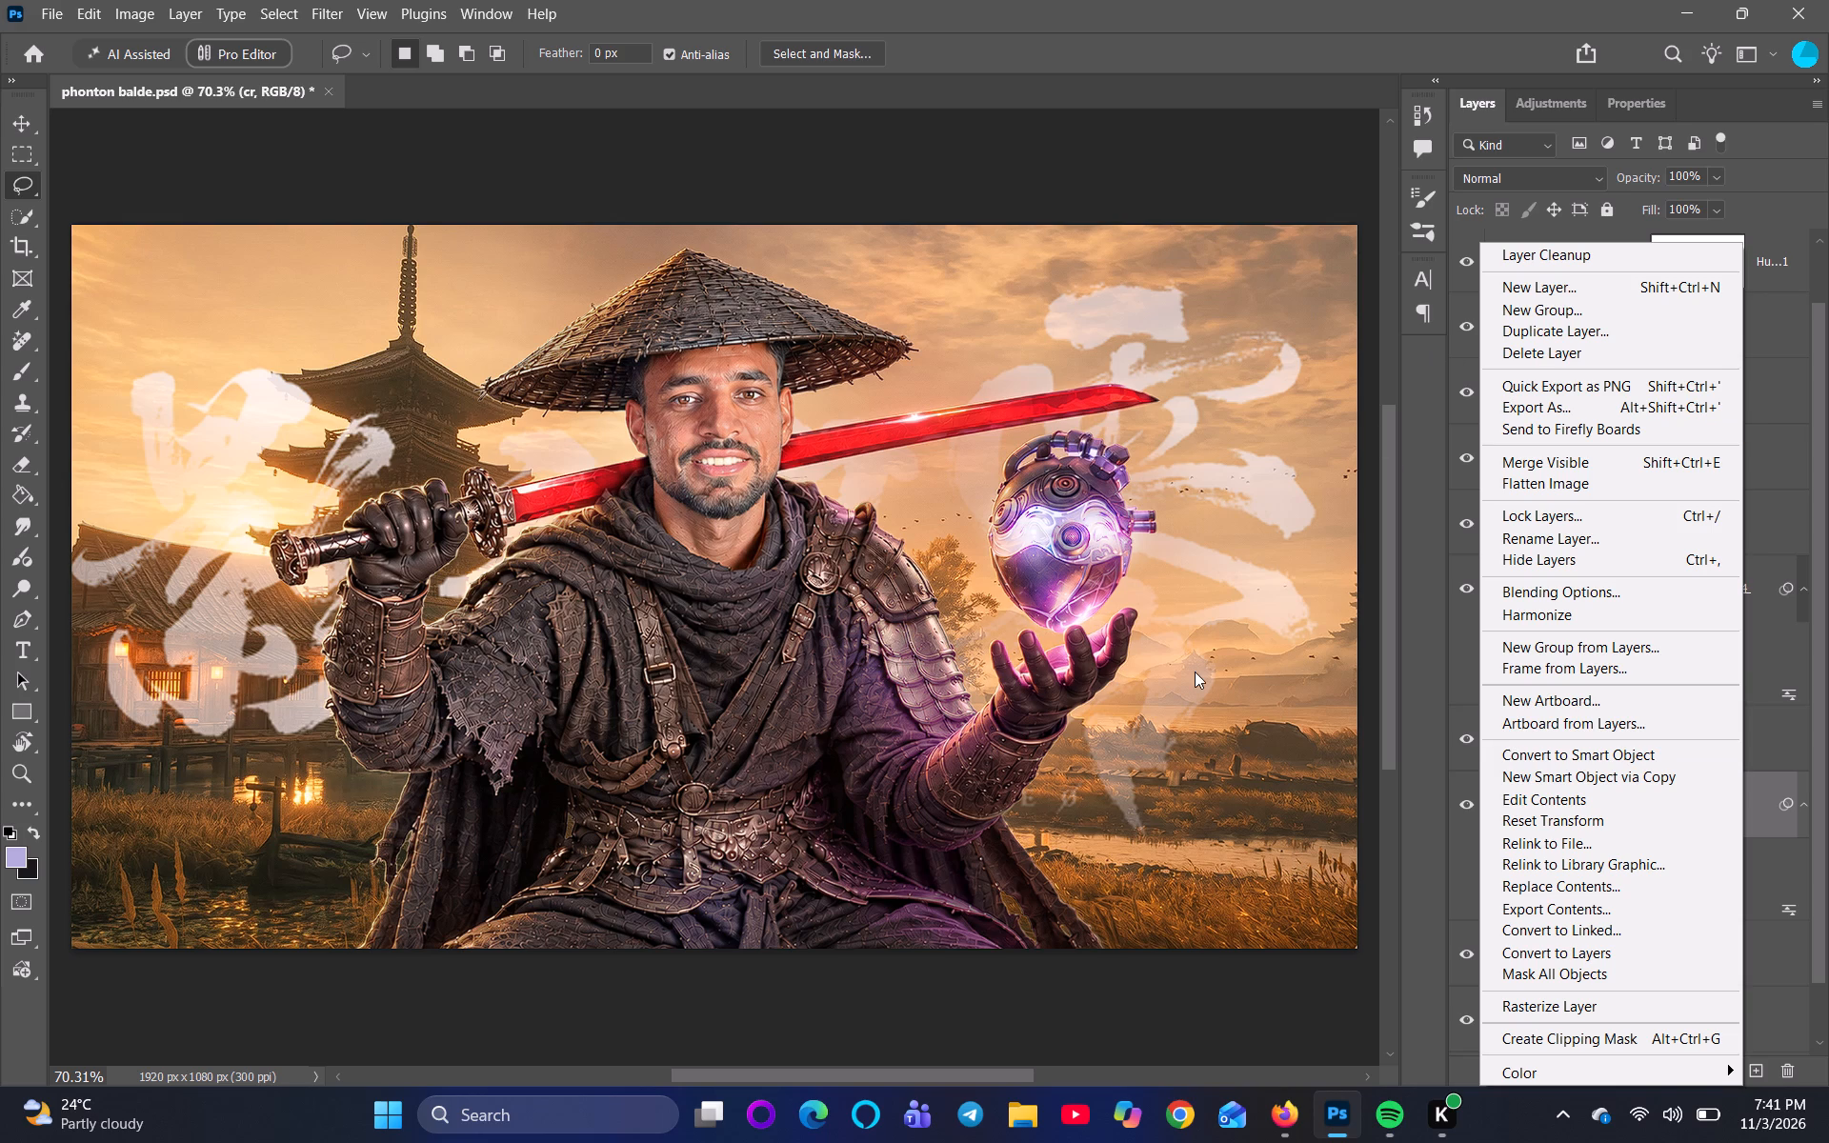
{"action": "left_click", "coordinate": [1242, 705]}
Move the logo smart object, Layer 11, to the top of the layer stack, above Layer 10.
{"action": "scroll", "coordinate": [1597, 920], "scroll_direction": "down", "scroll_amount": 1}
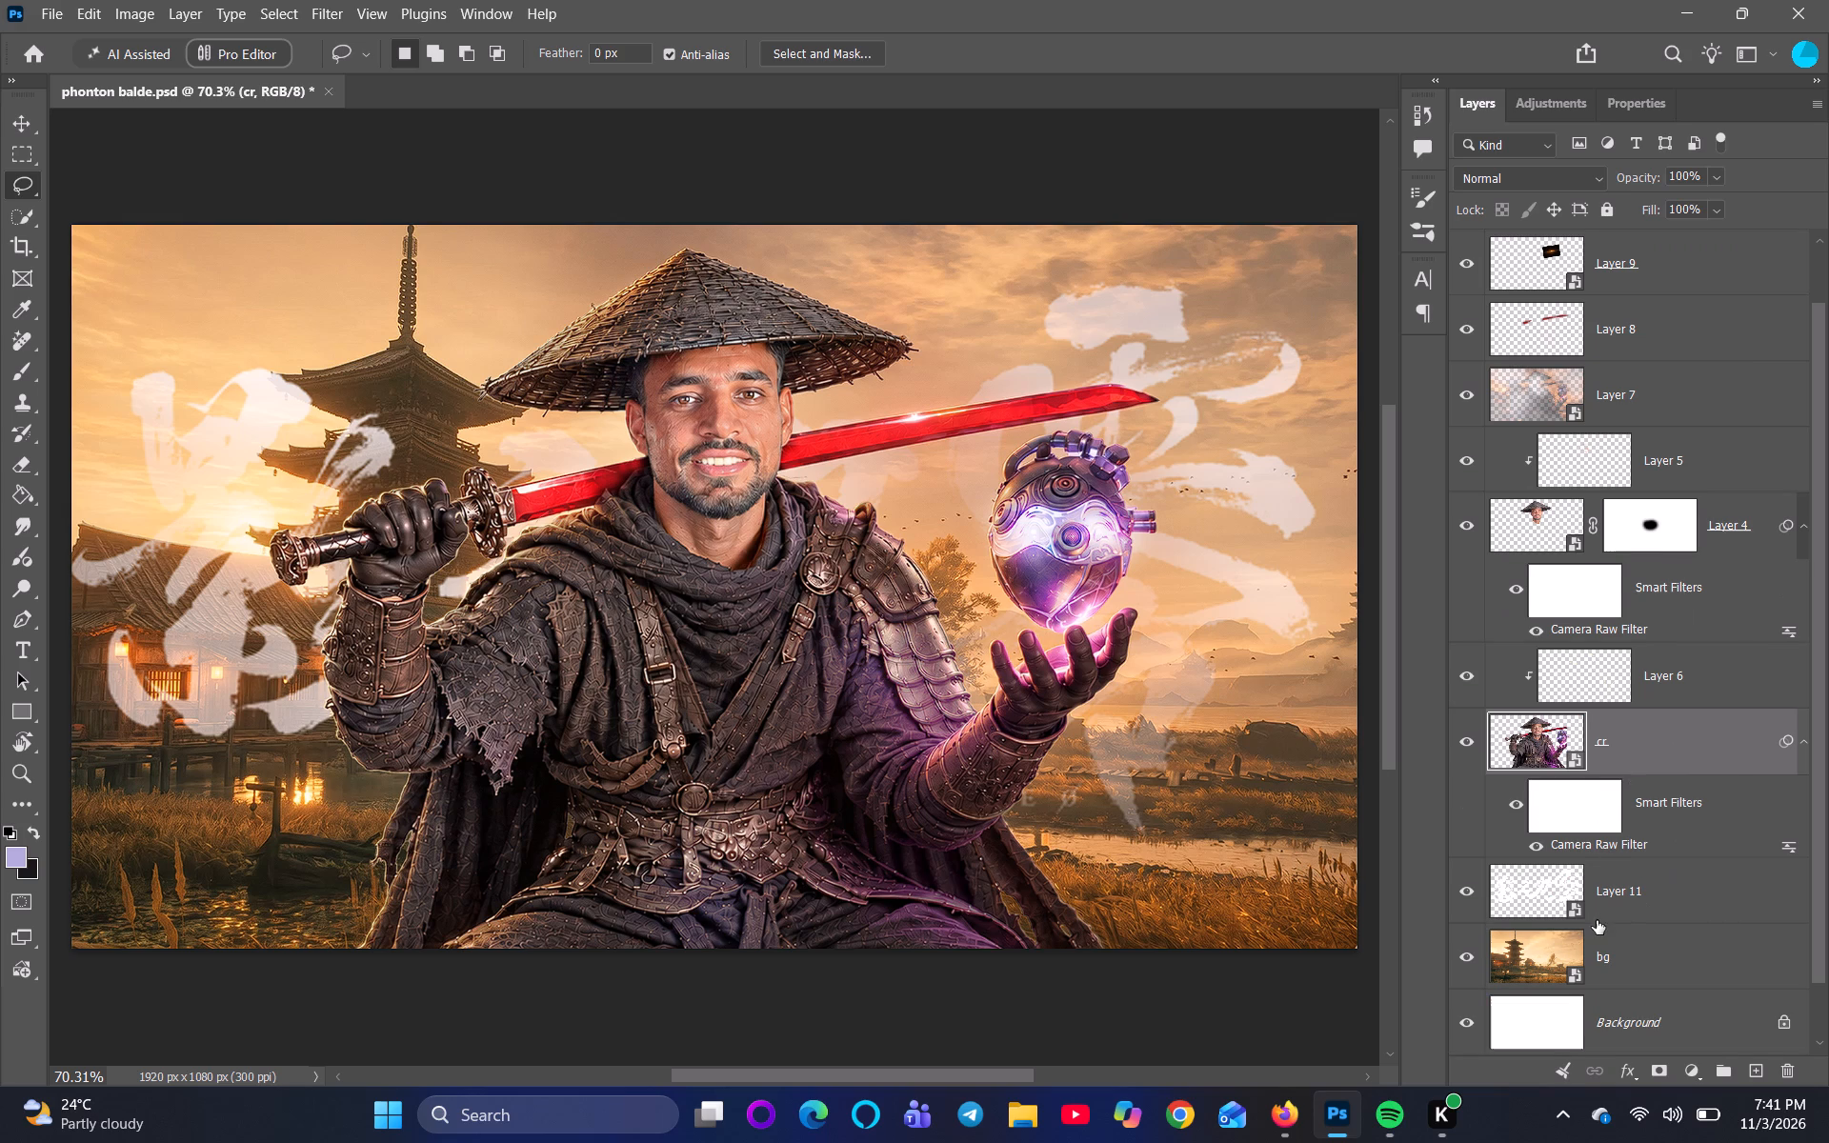
{"action": "left_click_drag", "start_coordinate": [1613, 901], "coordinate": [1658, 260]}
{"action": "scroll", "coordinate": [1678, 321], "scroll_direction": "up", "scroll_amount": 3}
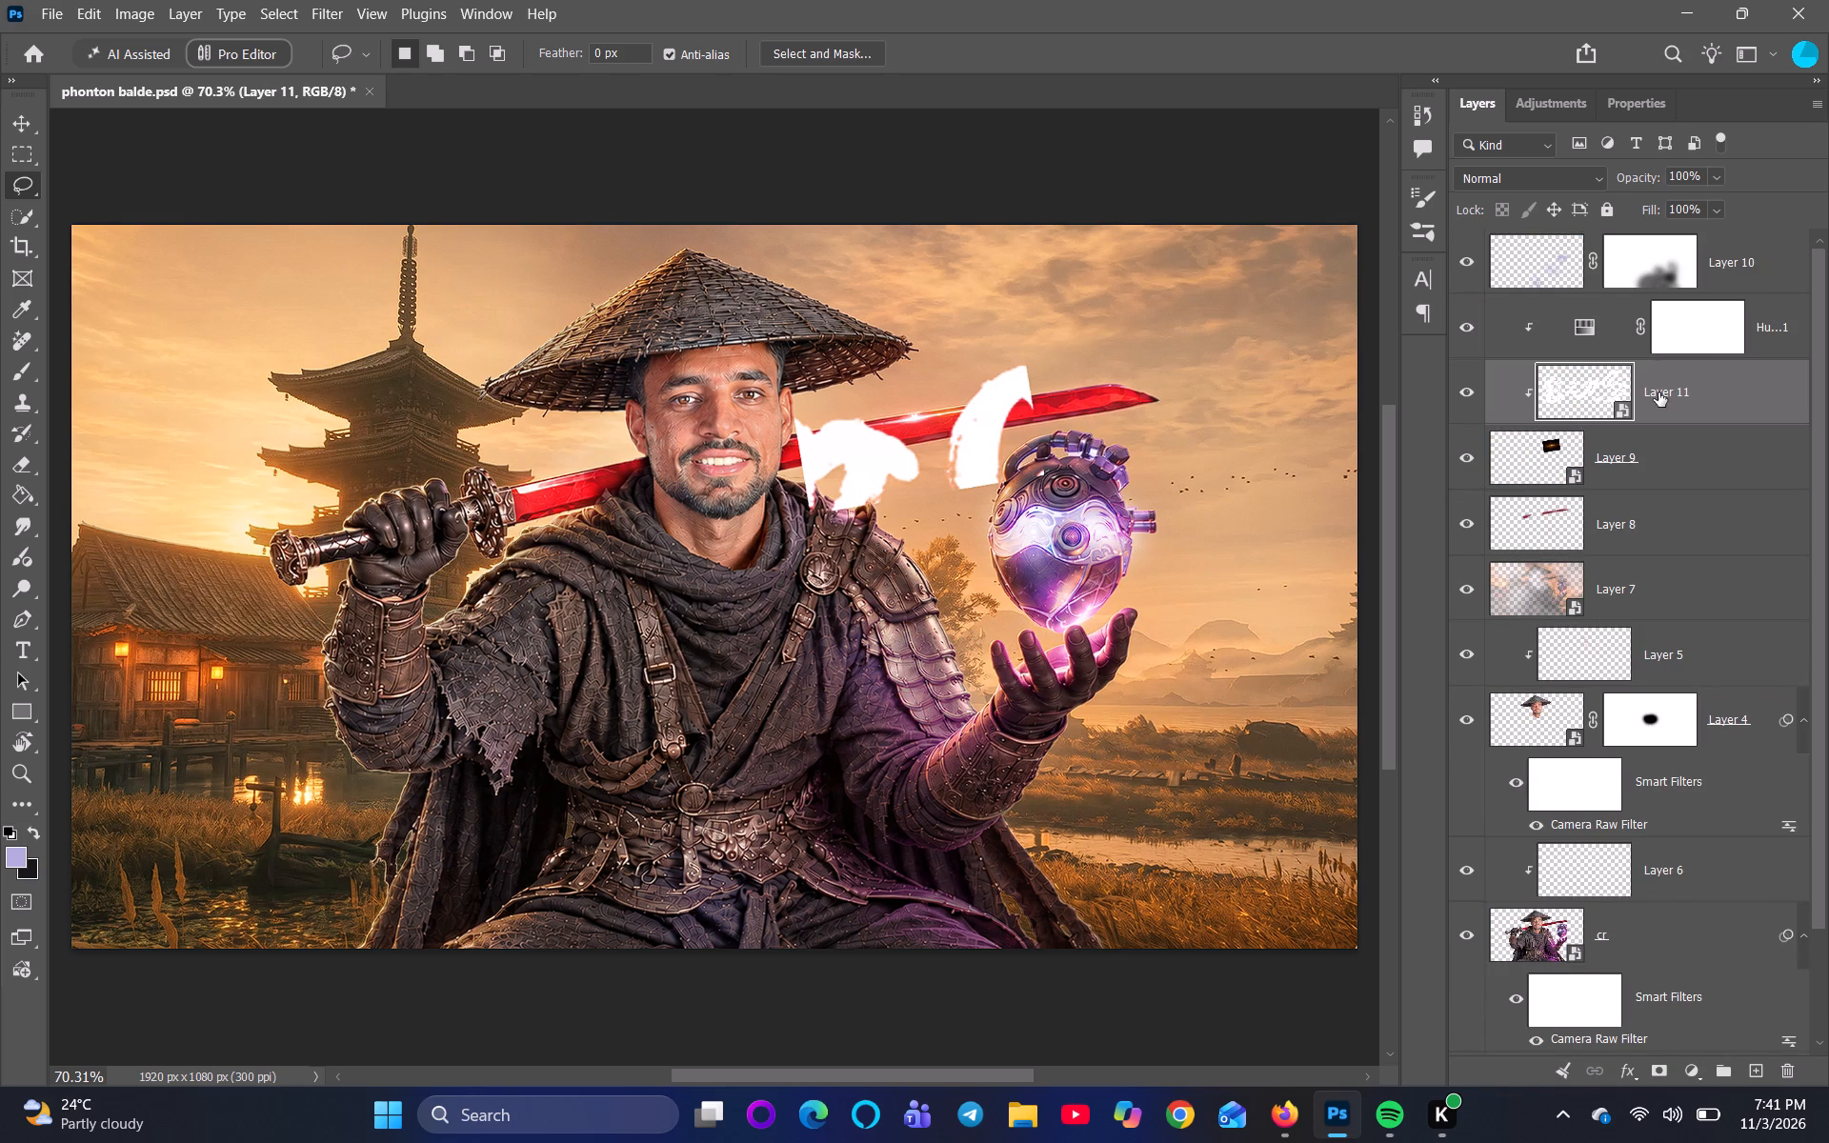
{"action": "left_click_drag", "start_coordinate": [1658, 392], "coordinate": [1632, 226]}
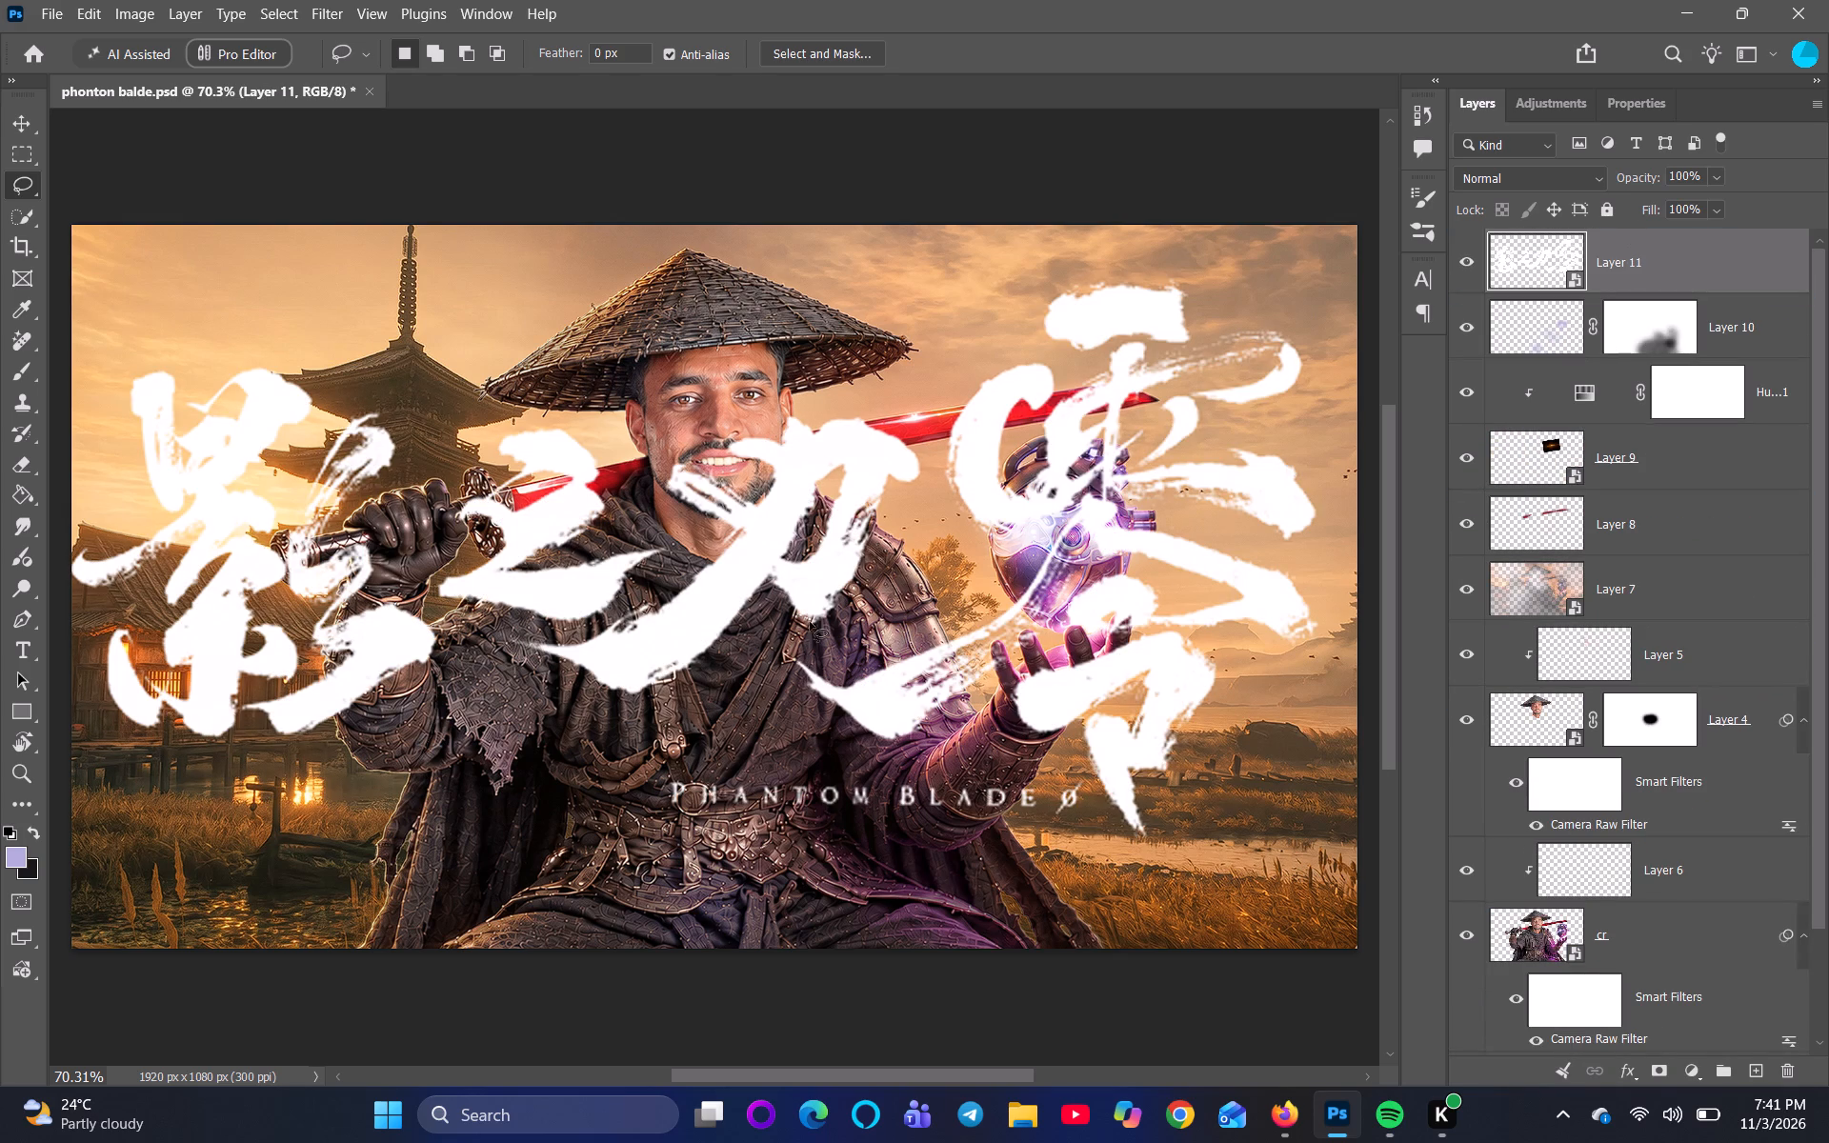
Move the Phantom Blade logo up by about 110 px on the canvas.
{"action": "left_click", "coordinate": [20, 116]}
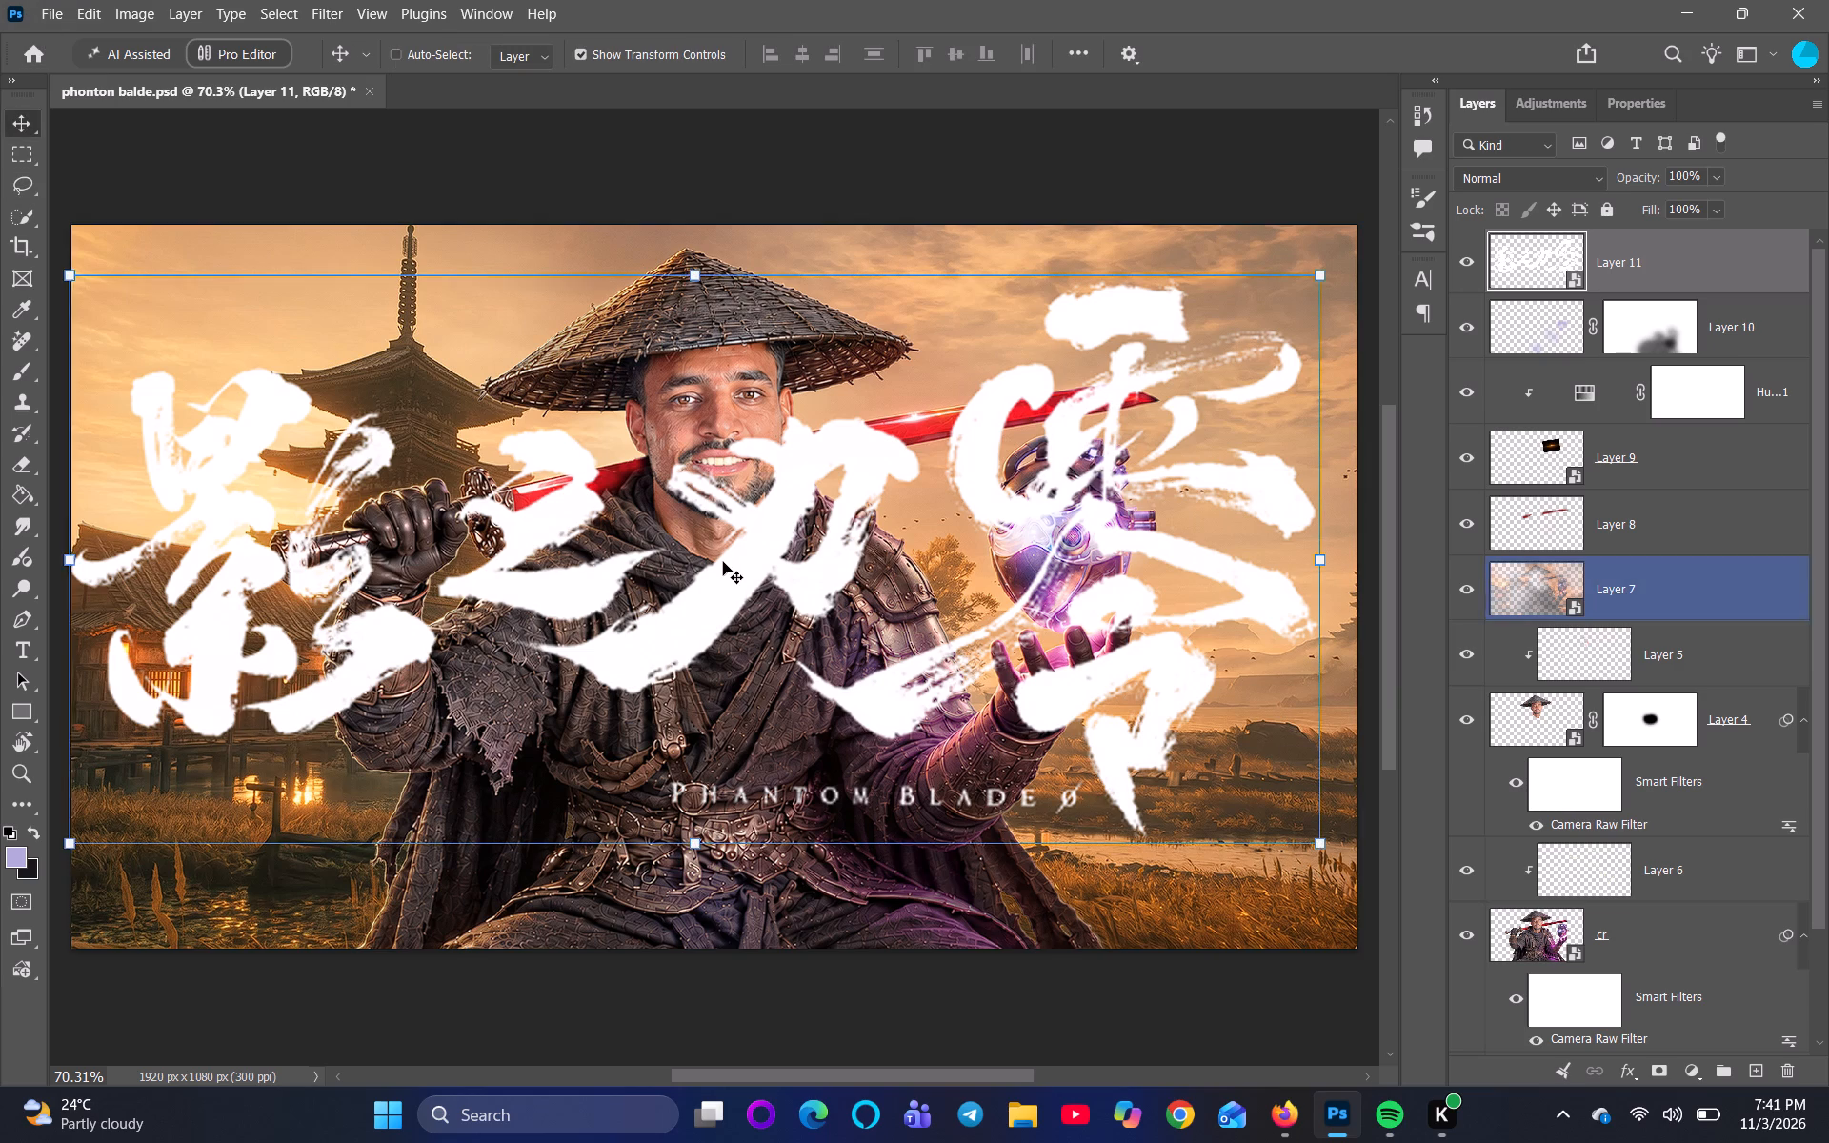
{"action": "left_click_drag", "start_coordinate": [723, 562], "coordinate": [727, 486]}
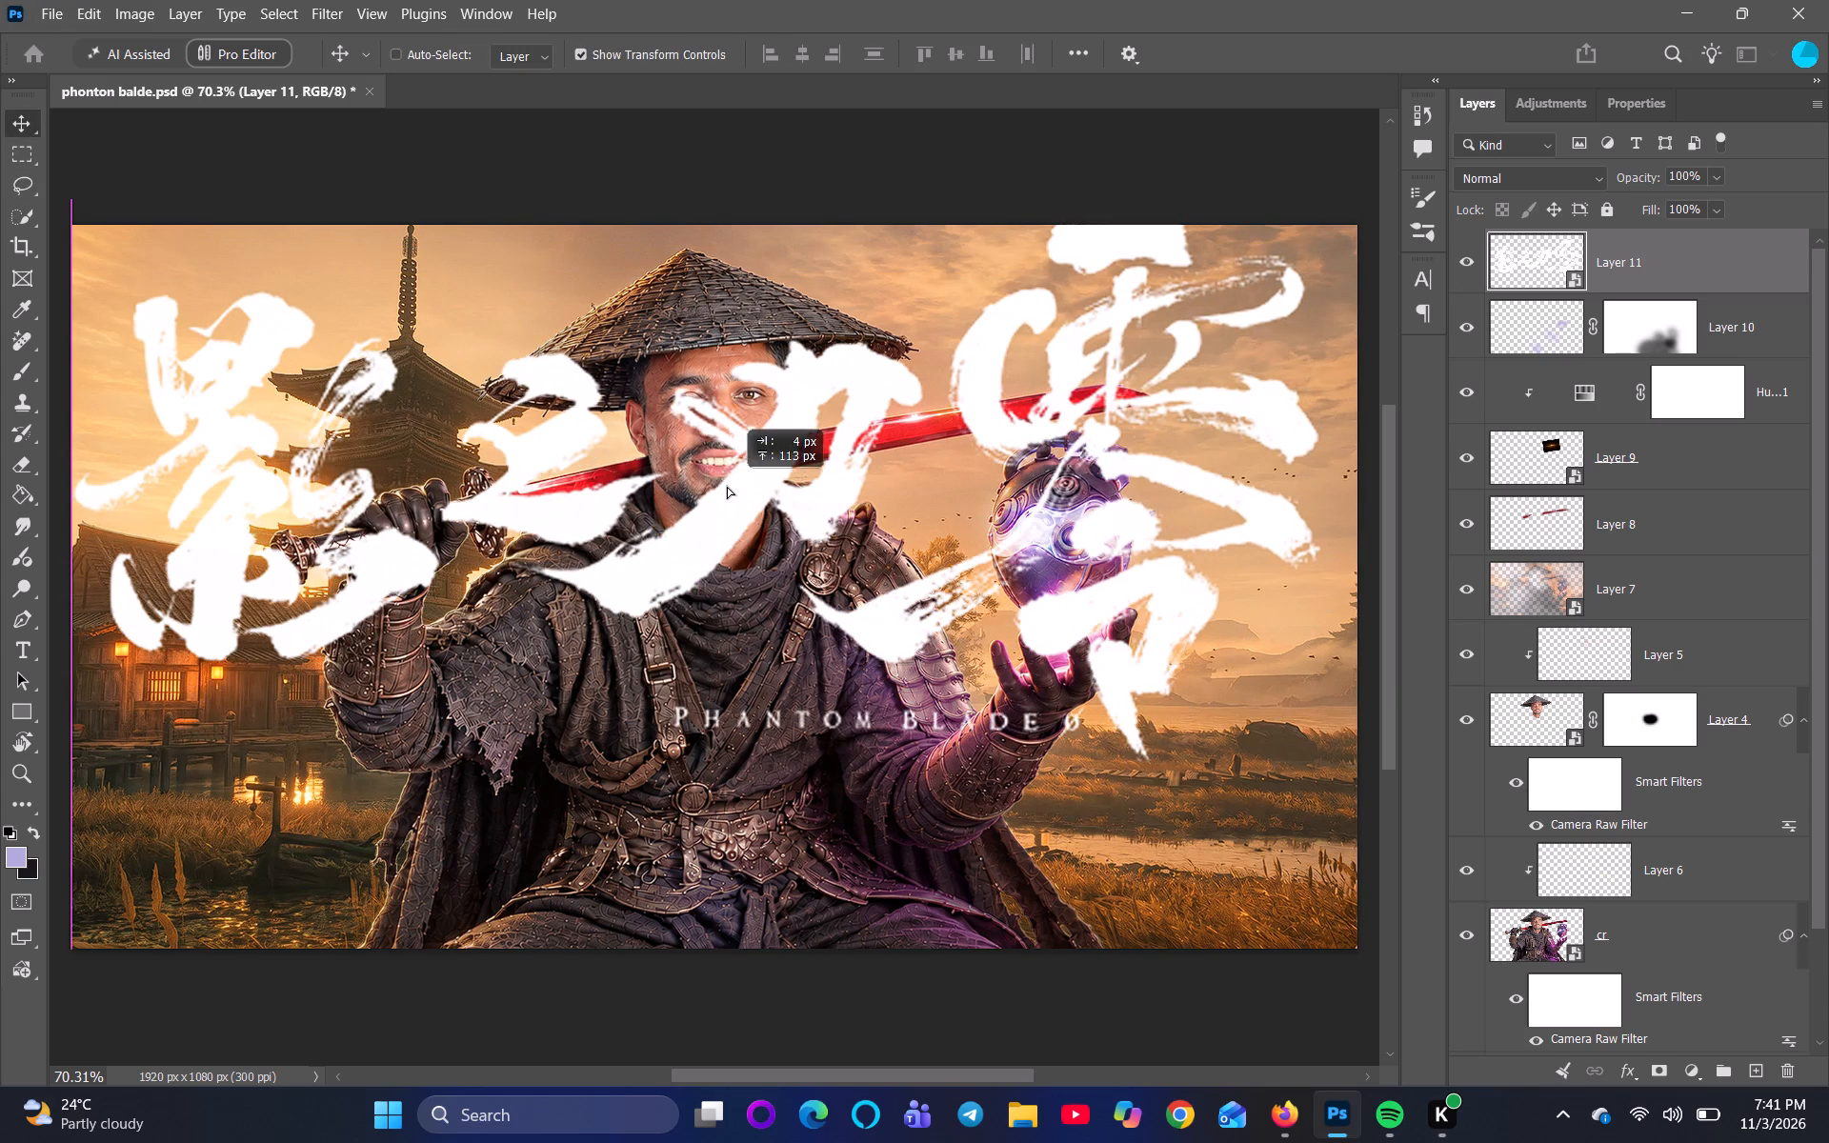
{"action": "left_click_drag", "start_coordinate": [727, 486], "coordinate": [719, 488]}
Add a layer mask to the logo layer, Layer 11, and invert the mask to black.
{"action": "left_click", "coordinate": [1657, 1062]}
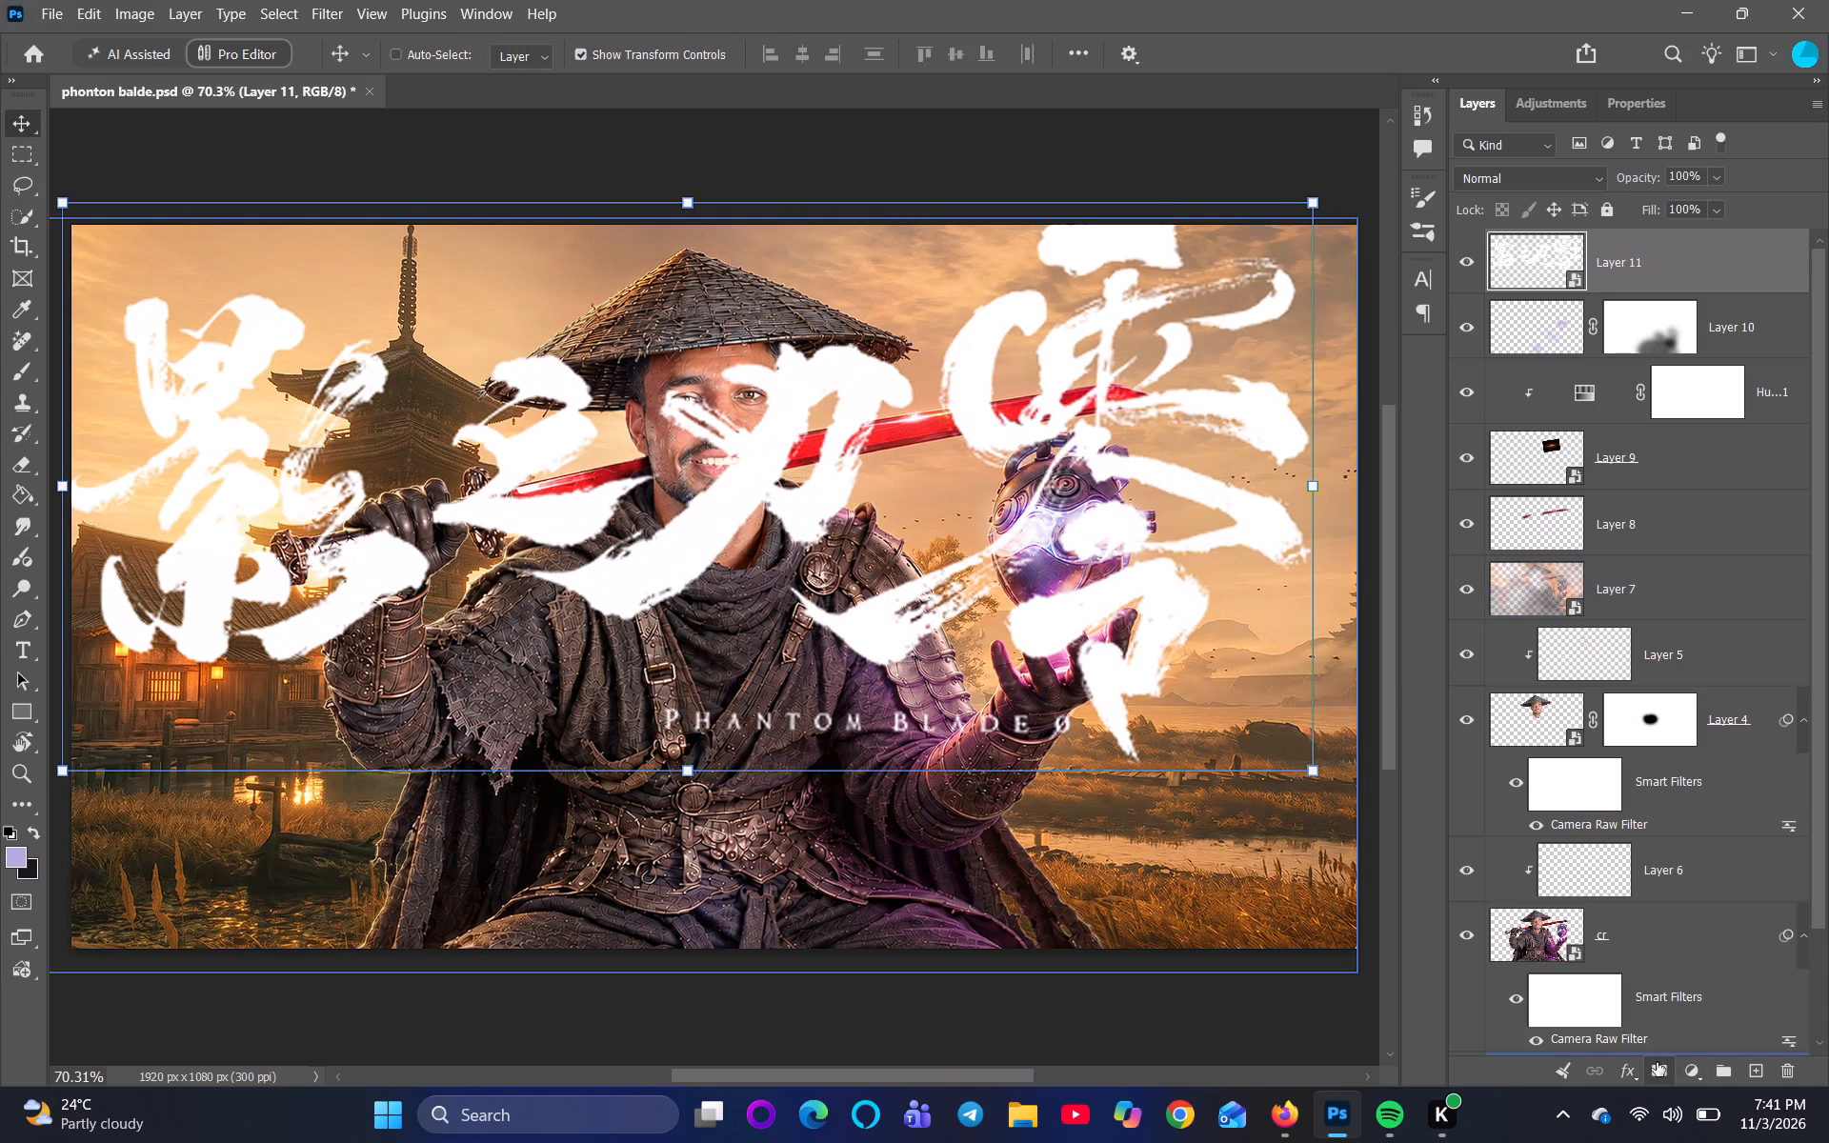
{"action": "left_click", "coordinate": [1571, 103]}
{"action": "left_click", "coordinate": [1619, 106]}
{"action": "left_click", "coordinate": [1728, 505]}
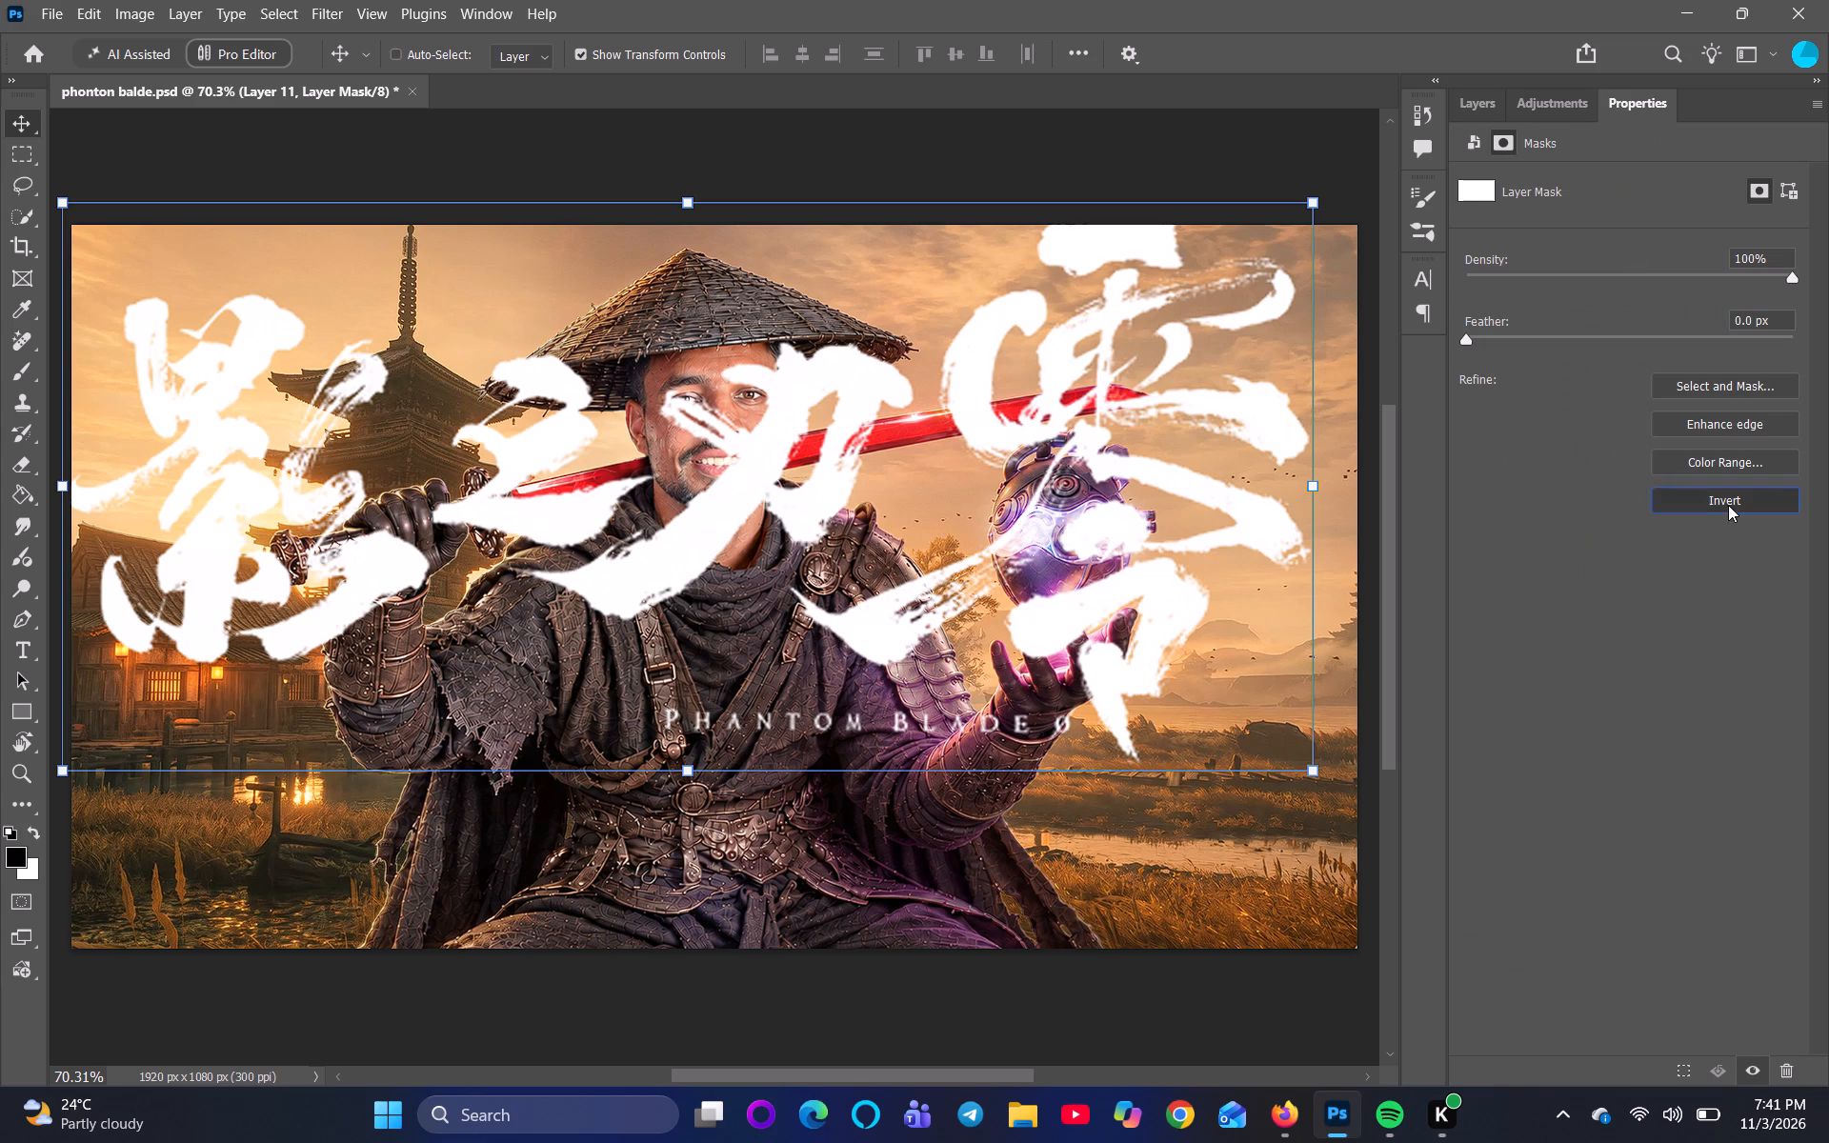
Paint white at 72% brush opacity on the logo's mask to partly reveal the first calligraphy character beside the pagoda.
{"action": "left_click", "coordinate": [1477, 100]}
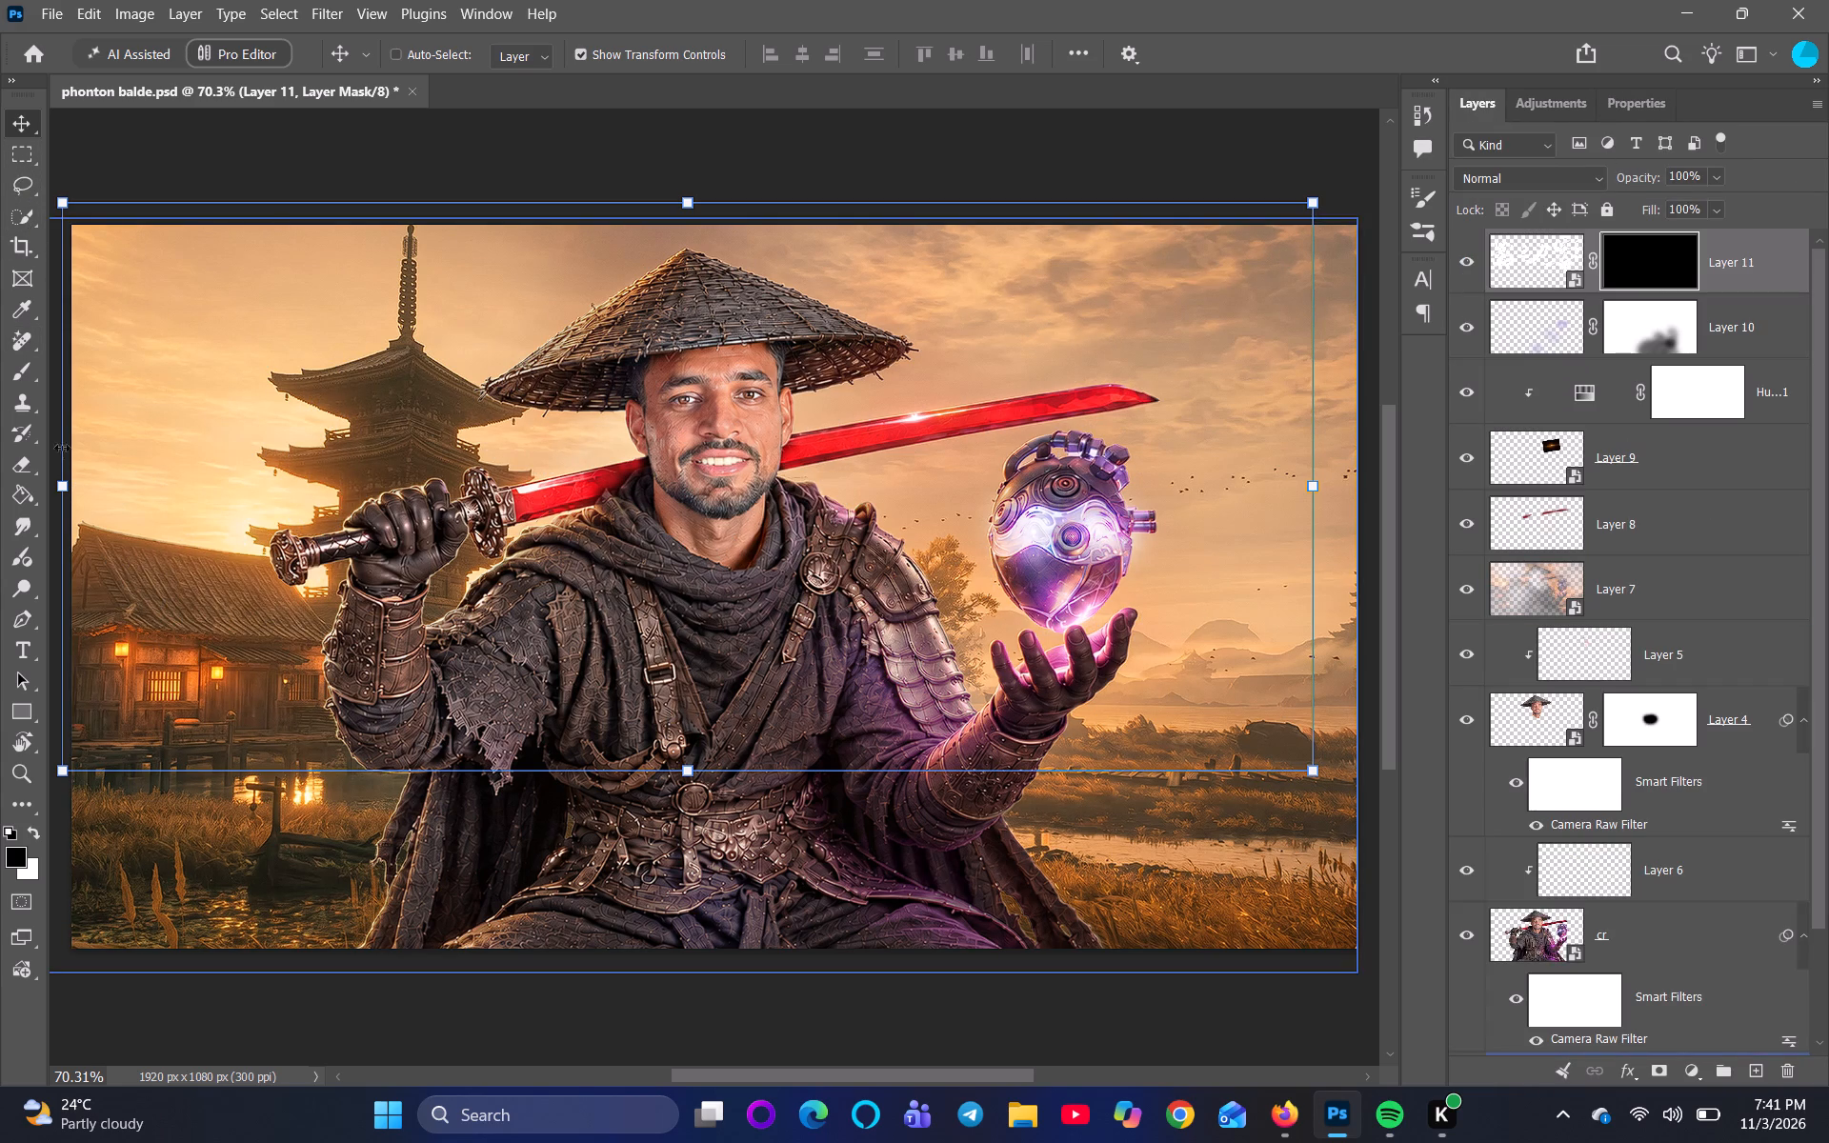
{"action": "left_click", "coordinate": [25, 365]}
{"action": "left_click_drag", "start_coordinate": [221, 373], "coordinate": [289, 440]}
{"action": "left_click", "coordinate": [30, 835]}
{"action": "left_click_drag", "start_coordinate": [185, 601], "coordinate": [224, 537]}
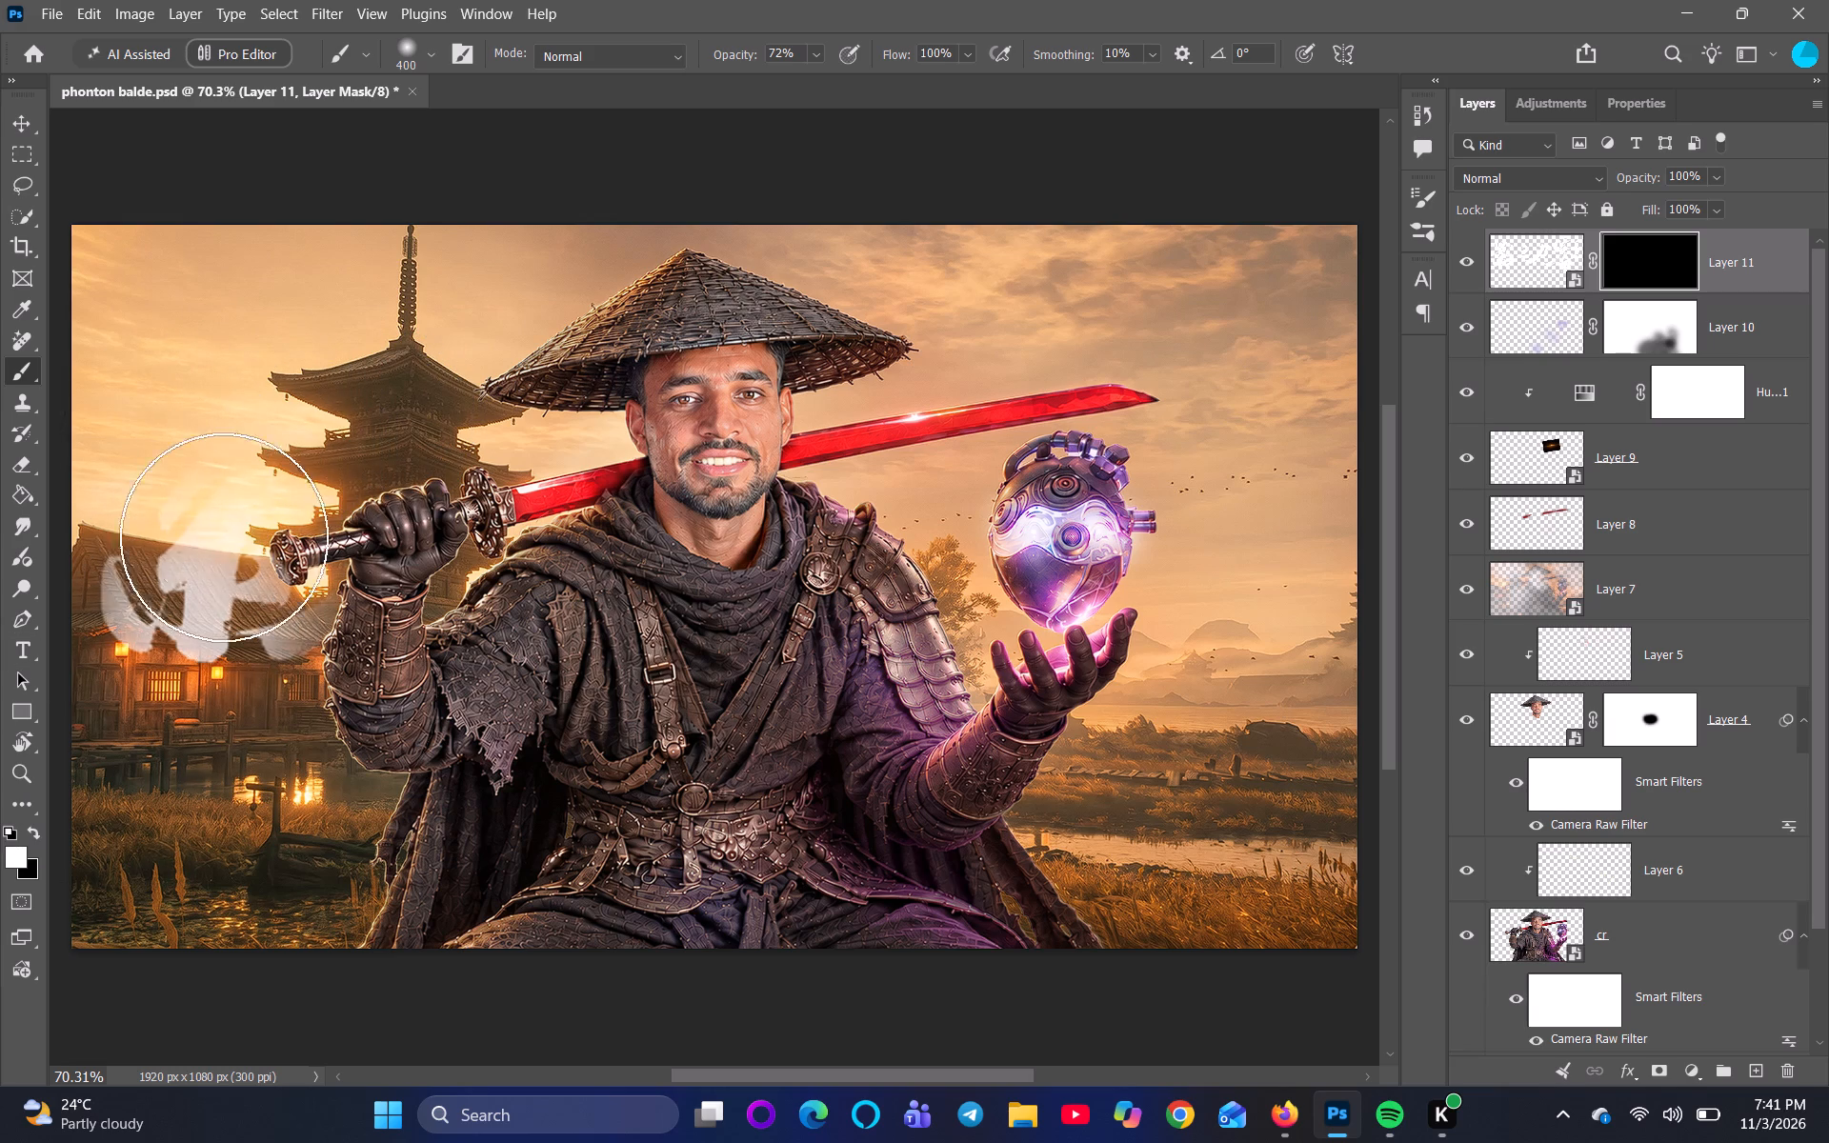
{"action": "left_click_drag", "start_coordinate": [224, 537], "coordinate": [405, 383]}
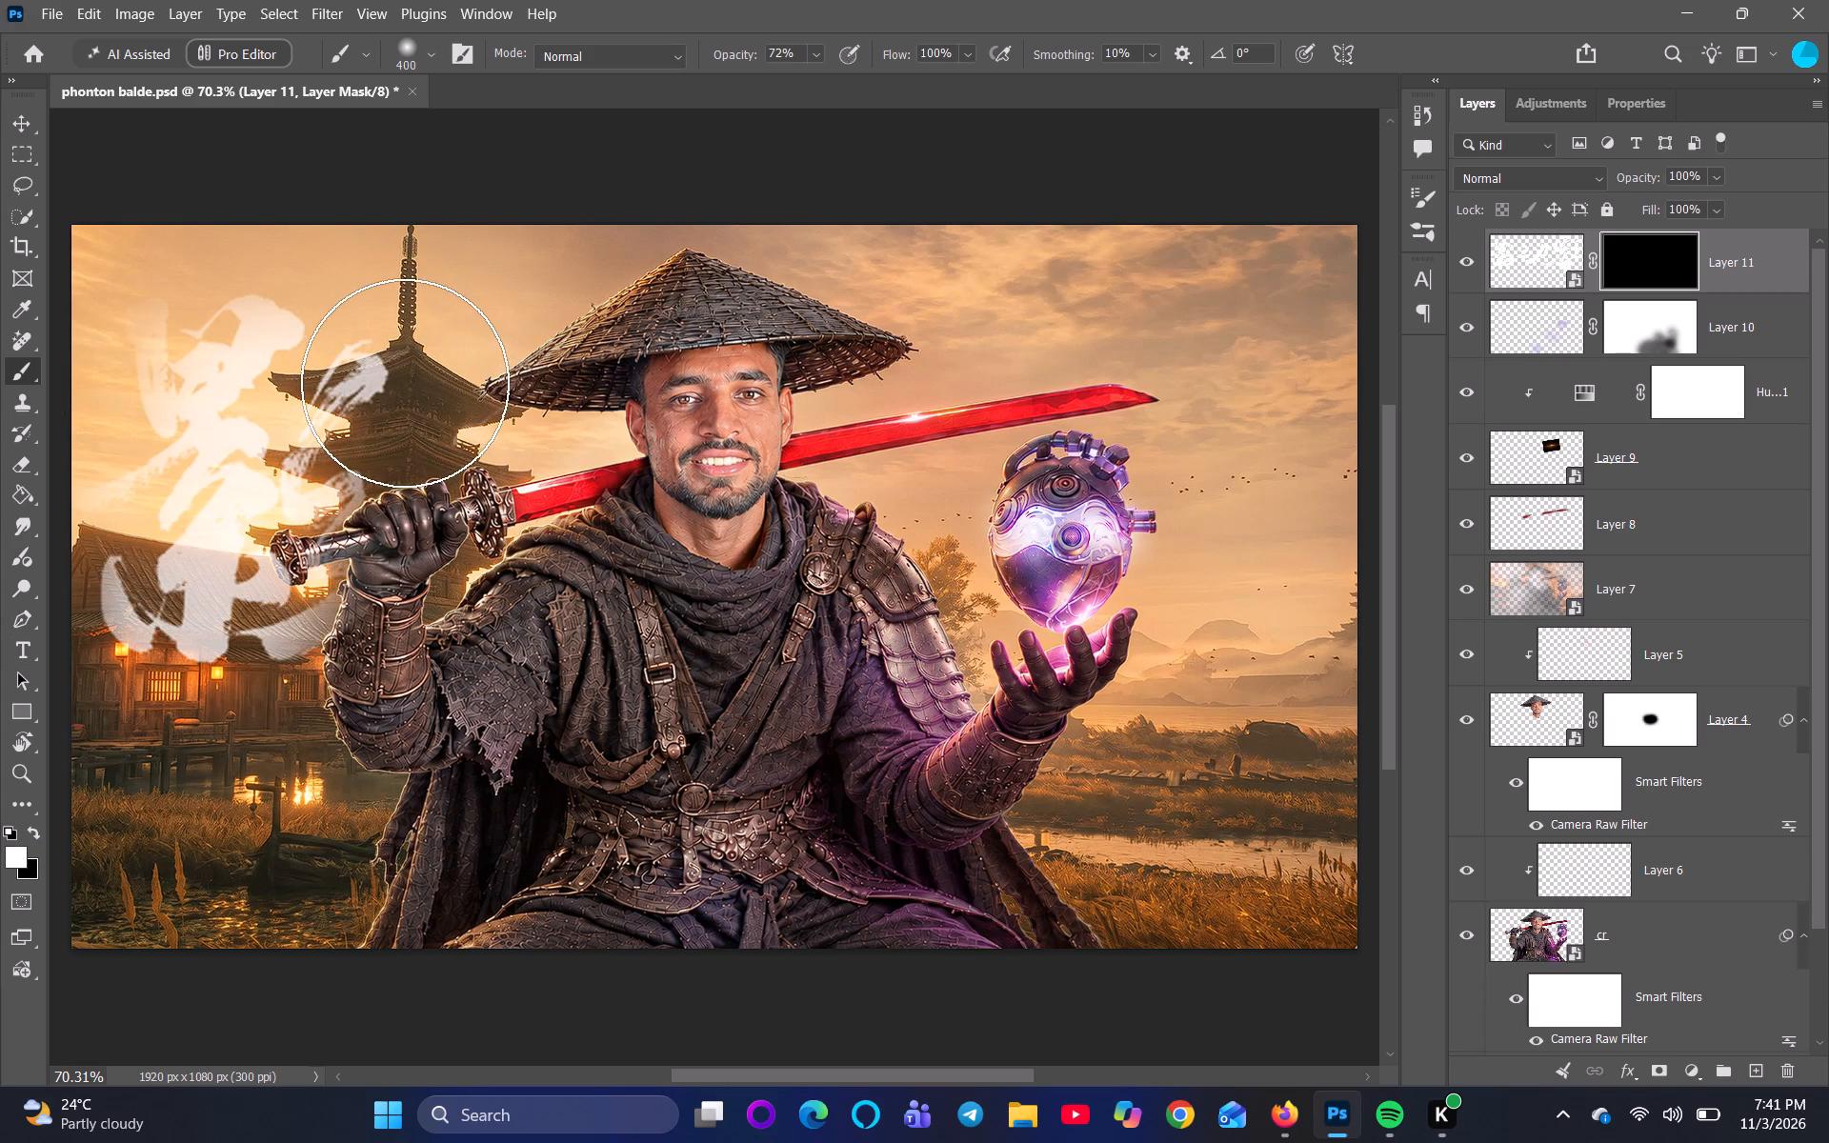
{"action": "left_click_drag", "start_coordinate": [405, 383], "coordinate": [399, 400]}
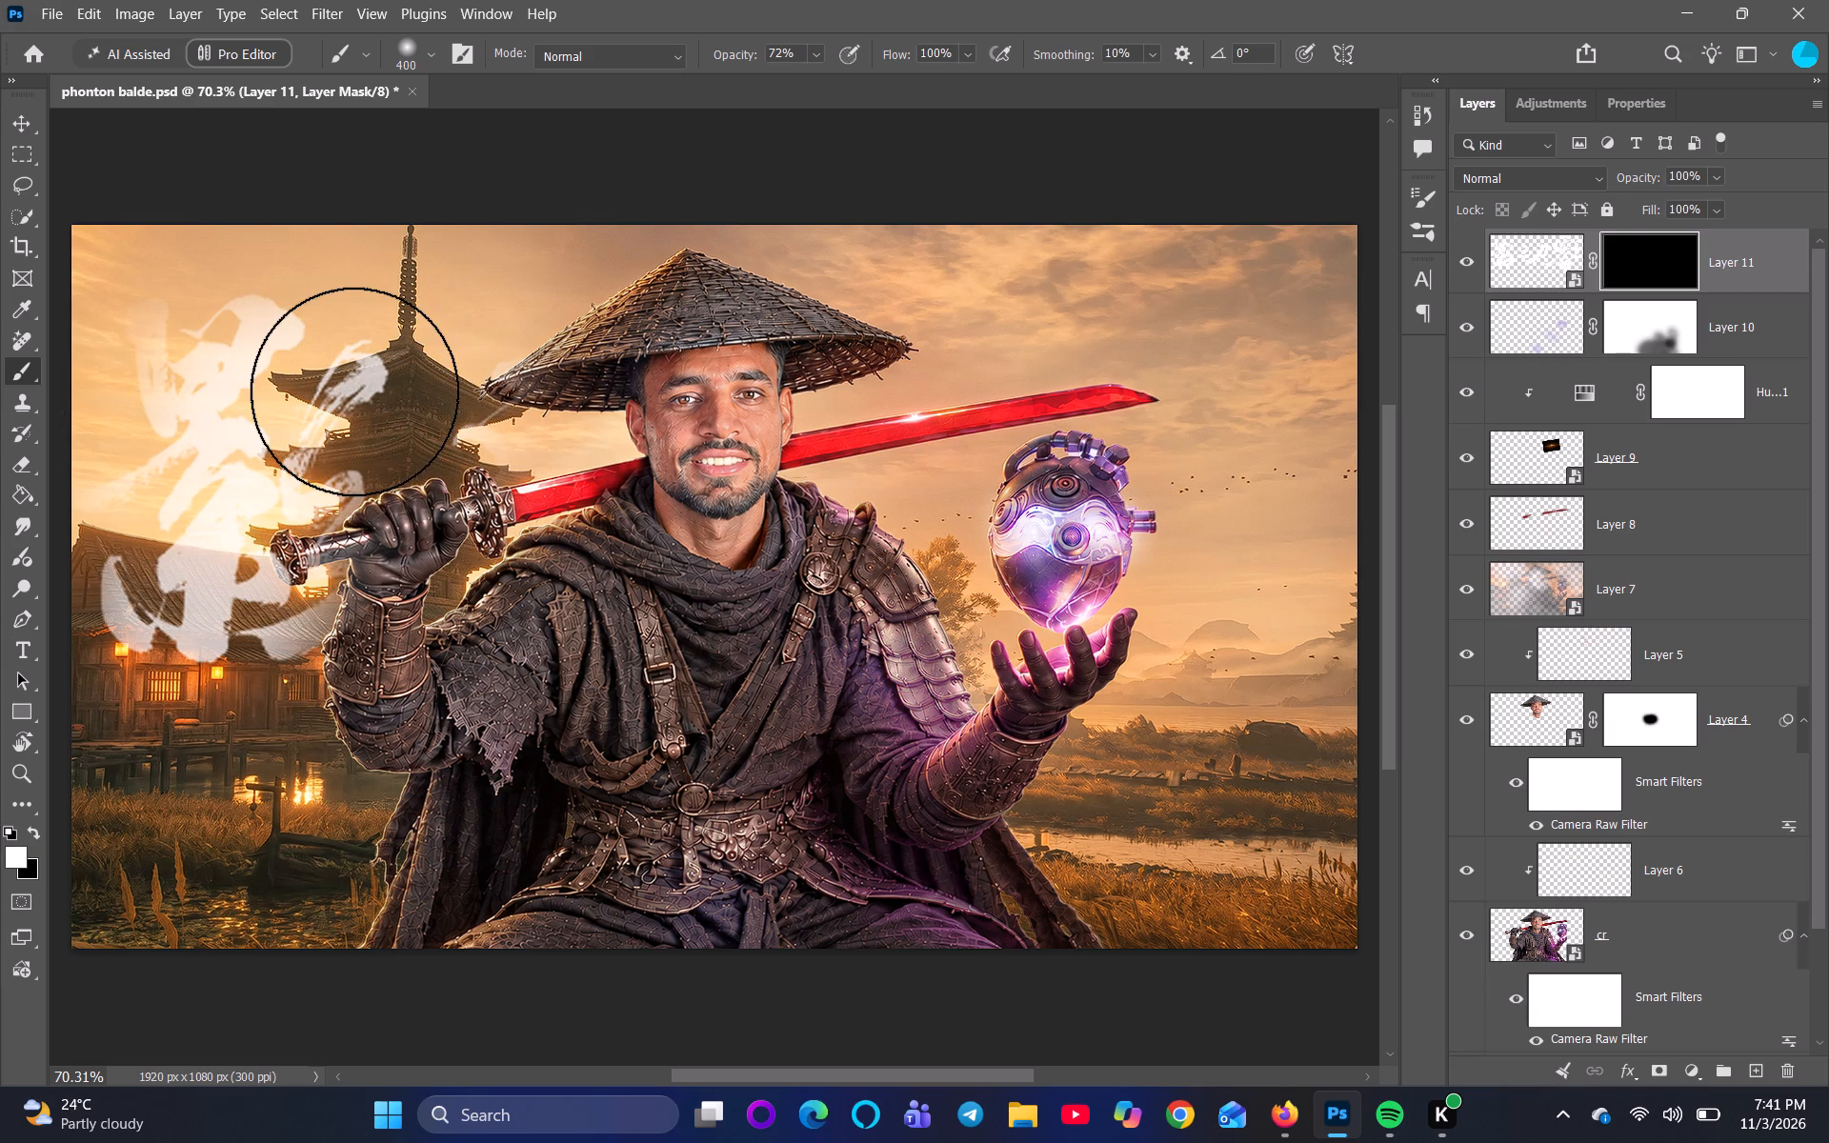
{"action": "left_click_drag", "start_coordinate": [287, 381], "coordinate": [253, 363]}
Set the brush opacity to 100% and paint the logo's mask white over the first calligraphy character.
{"action": "left_click_drag", "start_coordinate": [714, 50], "coordinate": [771, 60]}
{"action": "left_click_drag", "start_coordinate": [182, 376], "coordinate": [154, 647]}
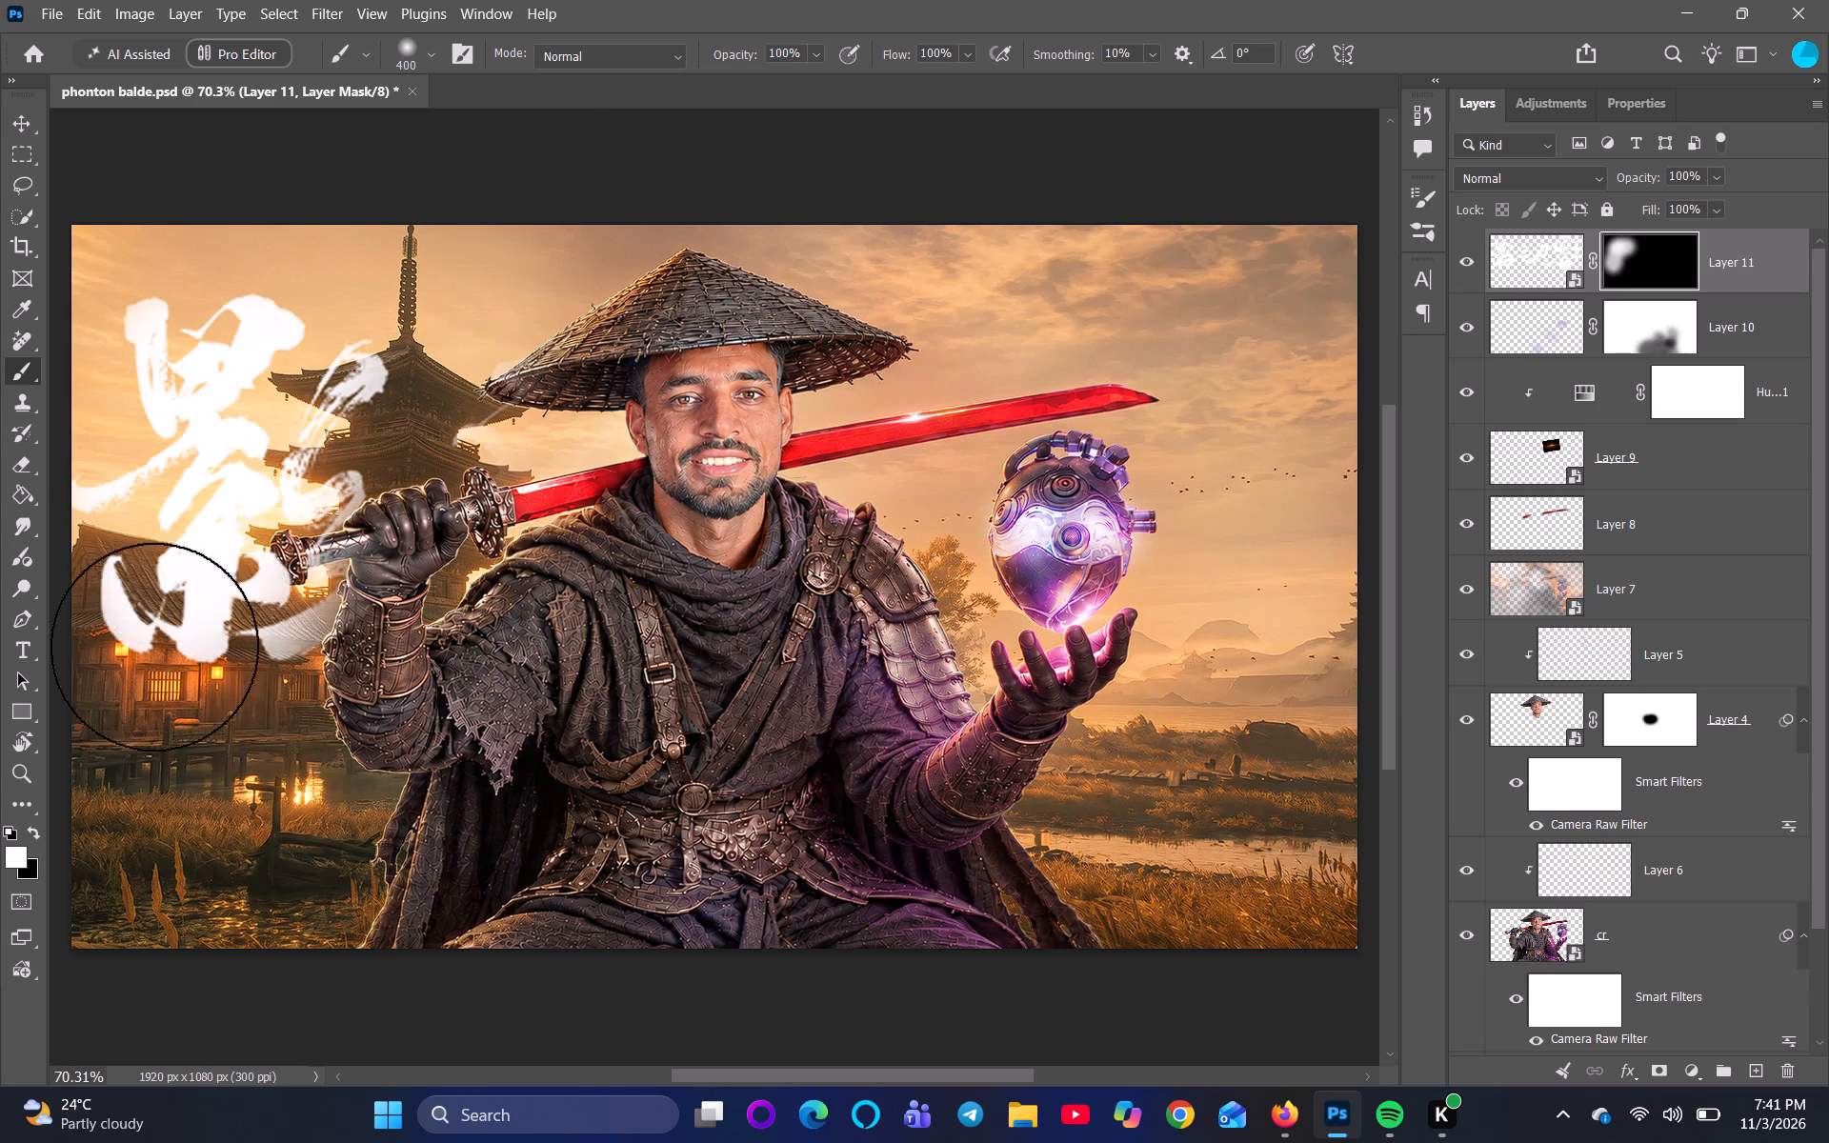
{"action": "left_click_drag", "start_coordinate": [154, 647], "coordinate": [202, 636]}
{"action": "left_click_drag", "start_coordinate": [255, 392], "coordinate": [377, 389]}
Paint the logo's mask white over the remaining calligraphy characters and the Phantom Blade 0 lettering to reveal them.
{"action": "left_click_drag", "start_coordinate": [1248, 389], "coordinate": [1015, 399]}
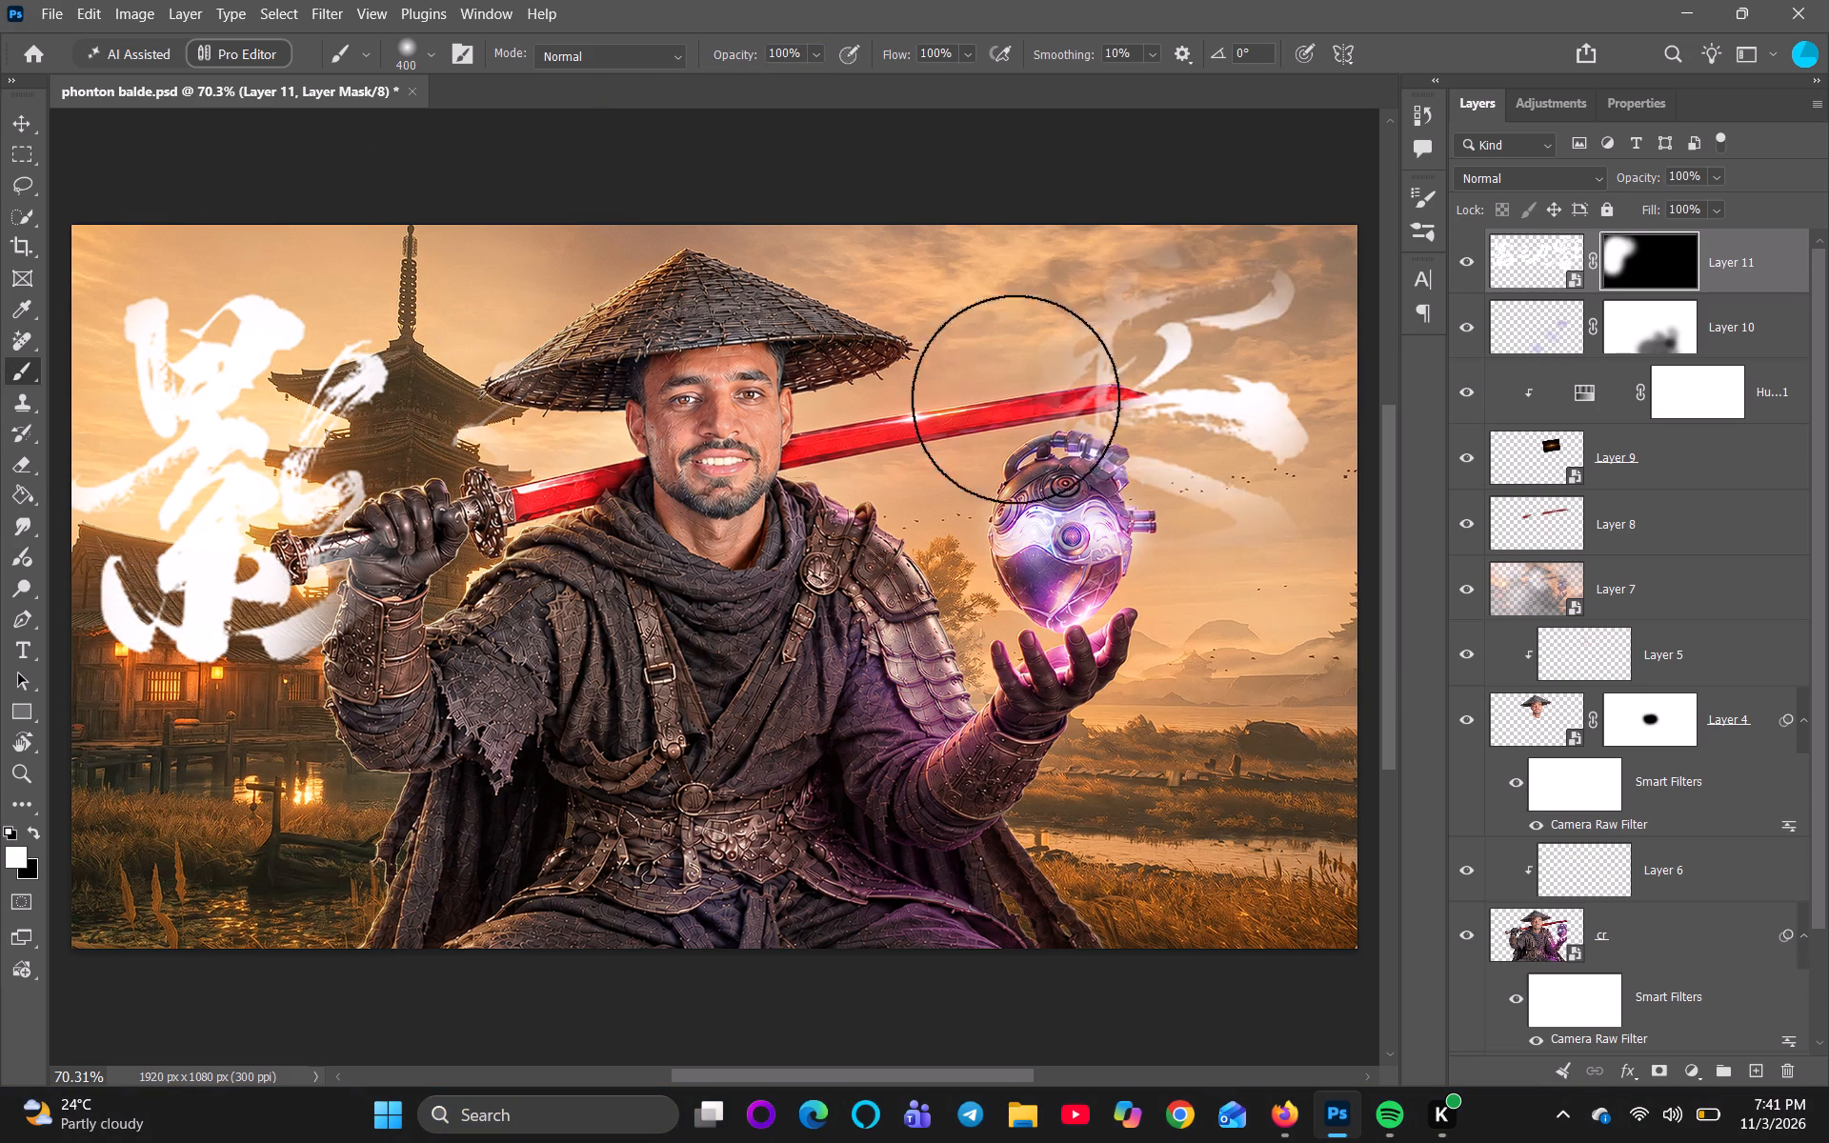
{"action": "left_click_drag", "start_coordinate": [1015, 399], "coordinate": [537, 678]}
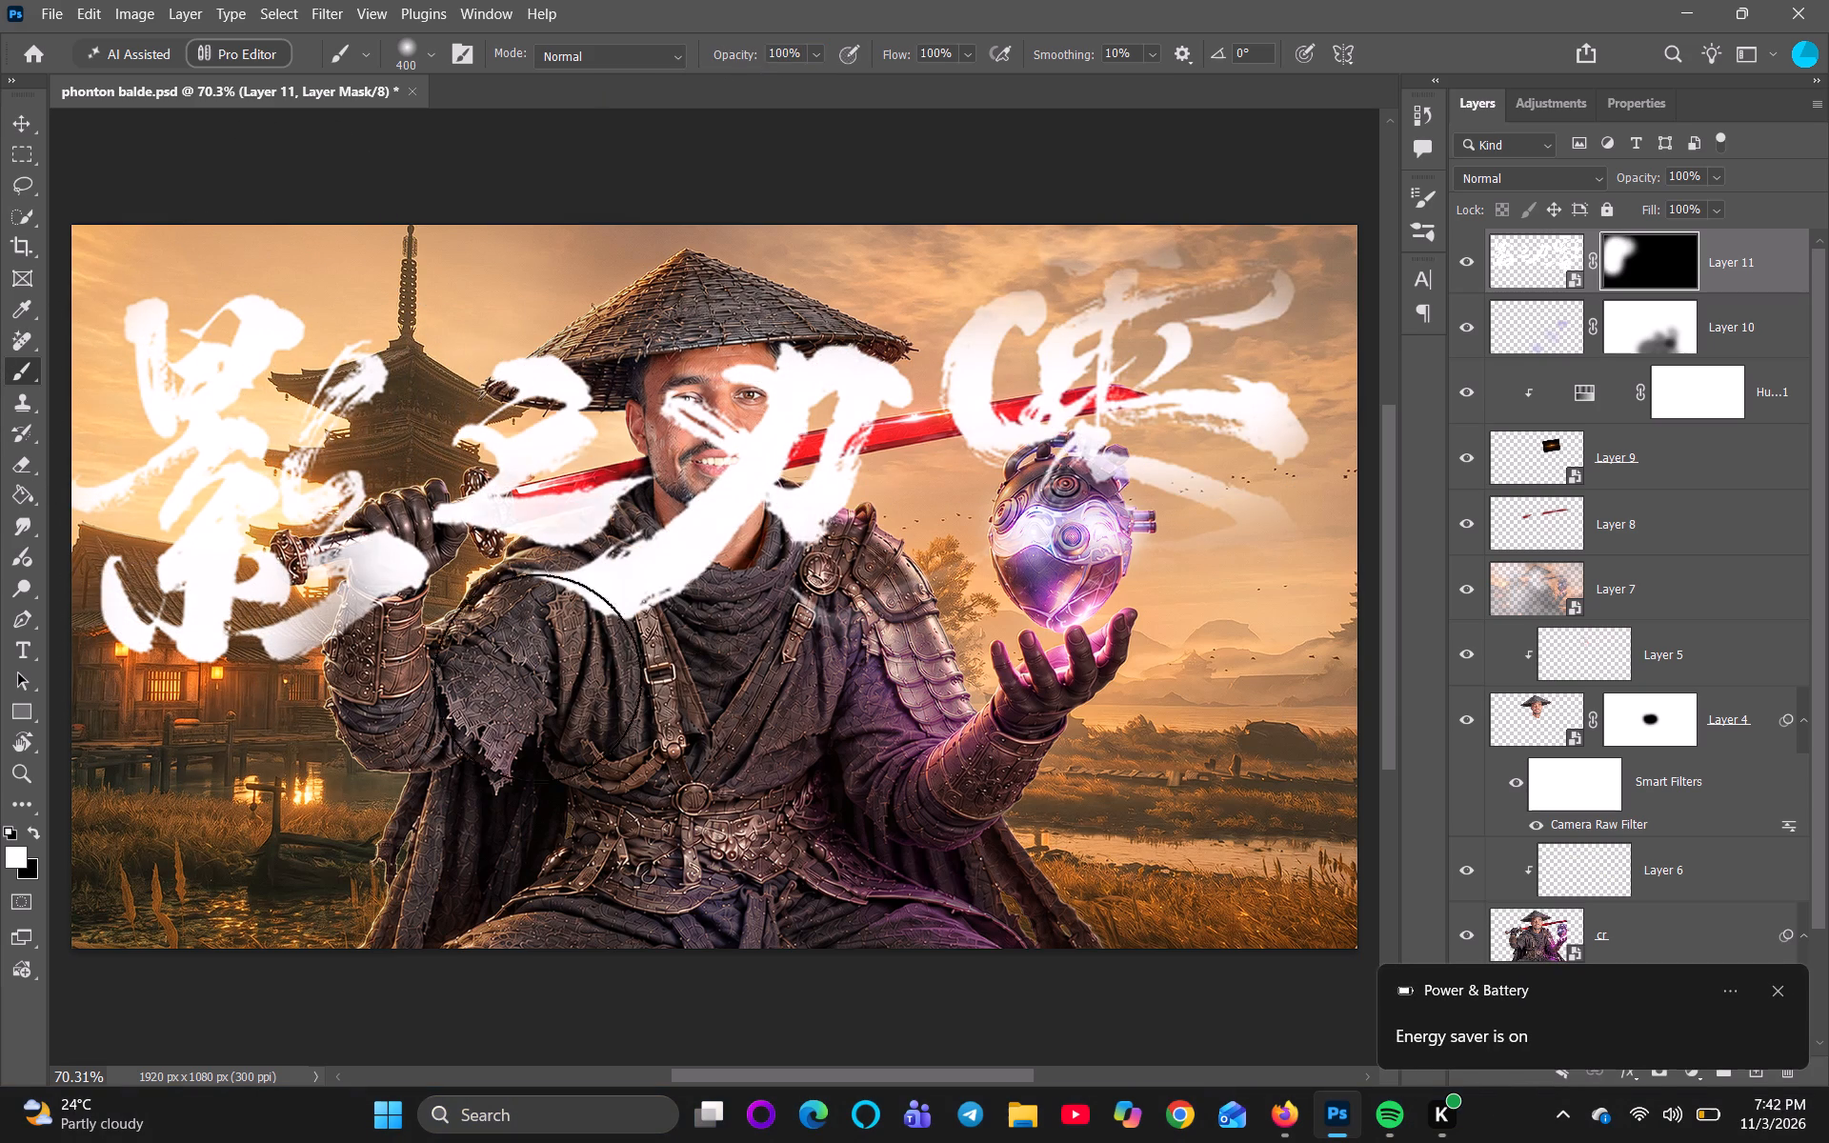
{"action": "left_click_drag", "start_coordinate": [537, 678], "coordinate": [959, 766]}
{"action": "left_click", "coordinate": [1790, 993]}
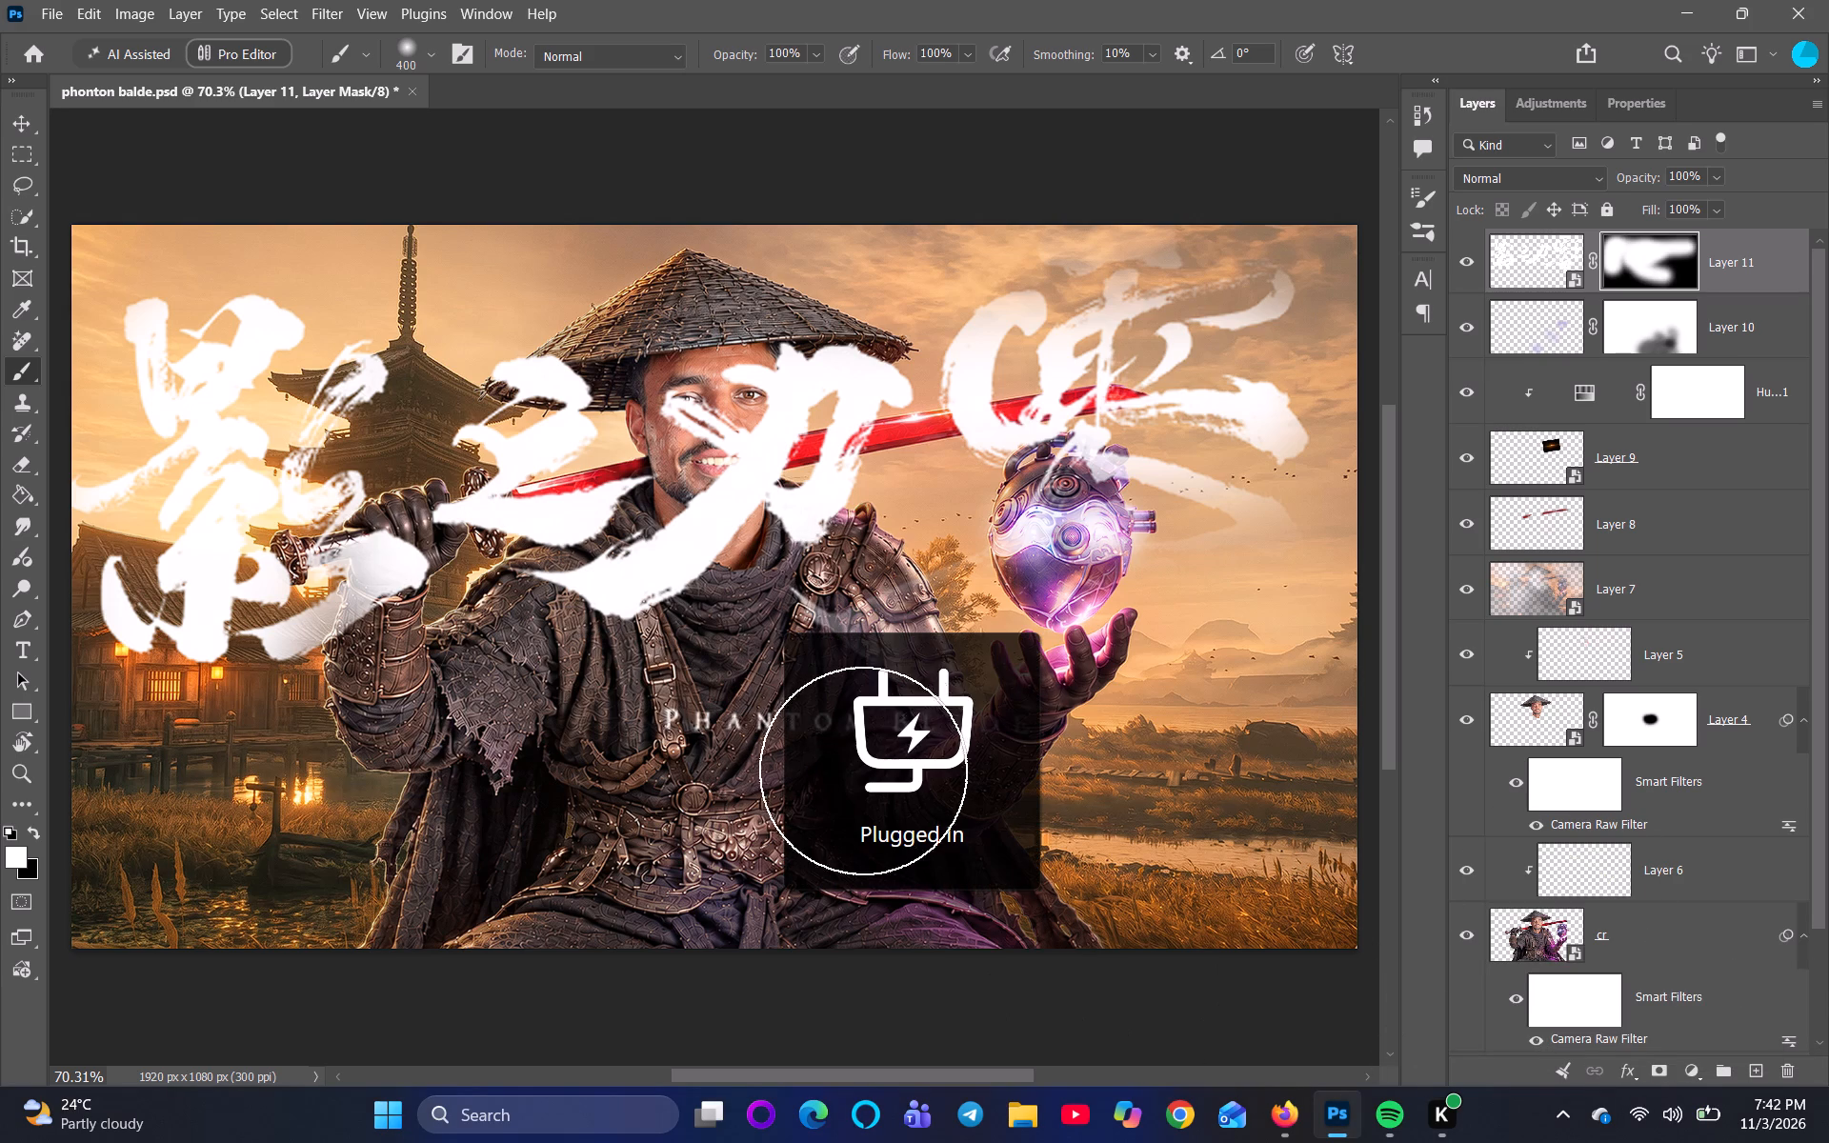
{"action": "left_click_drag", "start_coordinate": [667, 525], "coordinate": [1015, 748]}
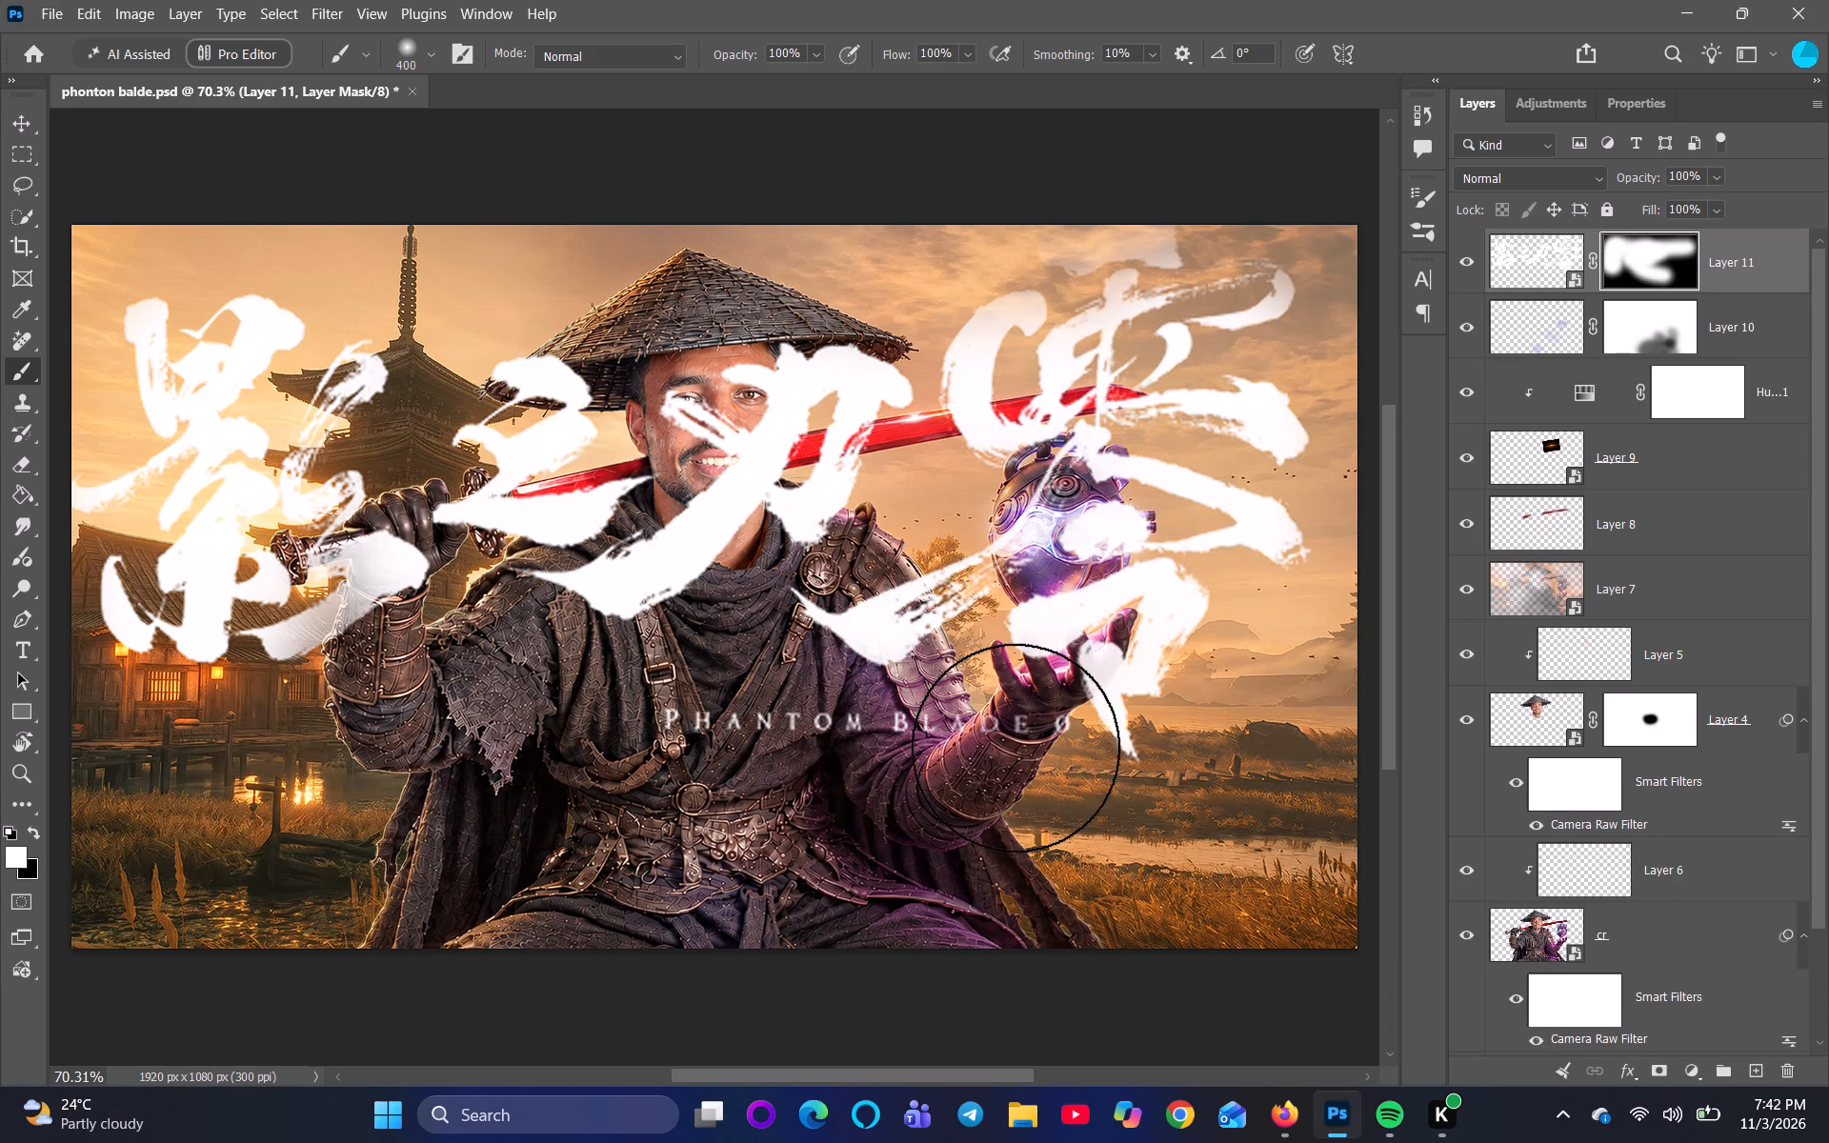
{"action": "left_click_drag", "start_coordinate": [1015, 748], "coordinate": [353, 331]}
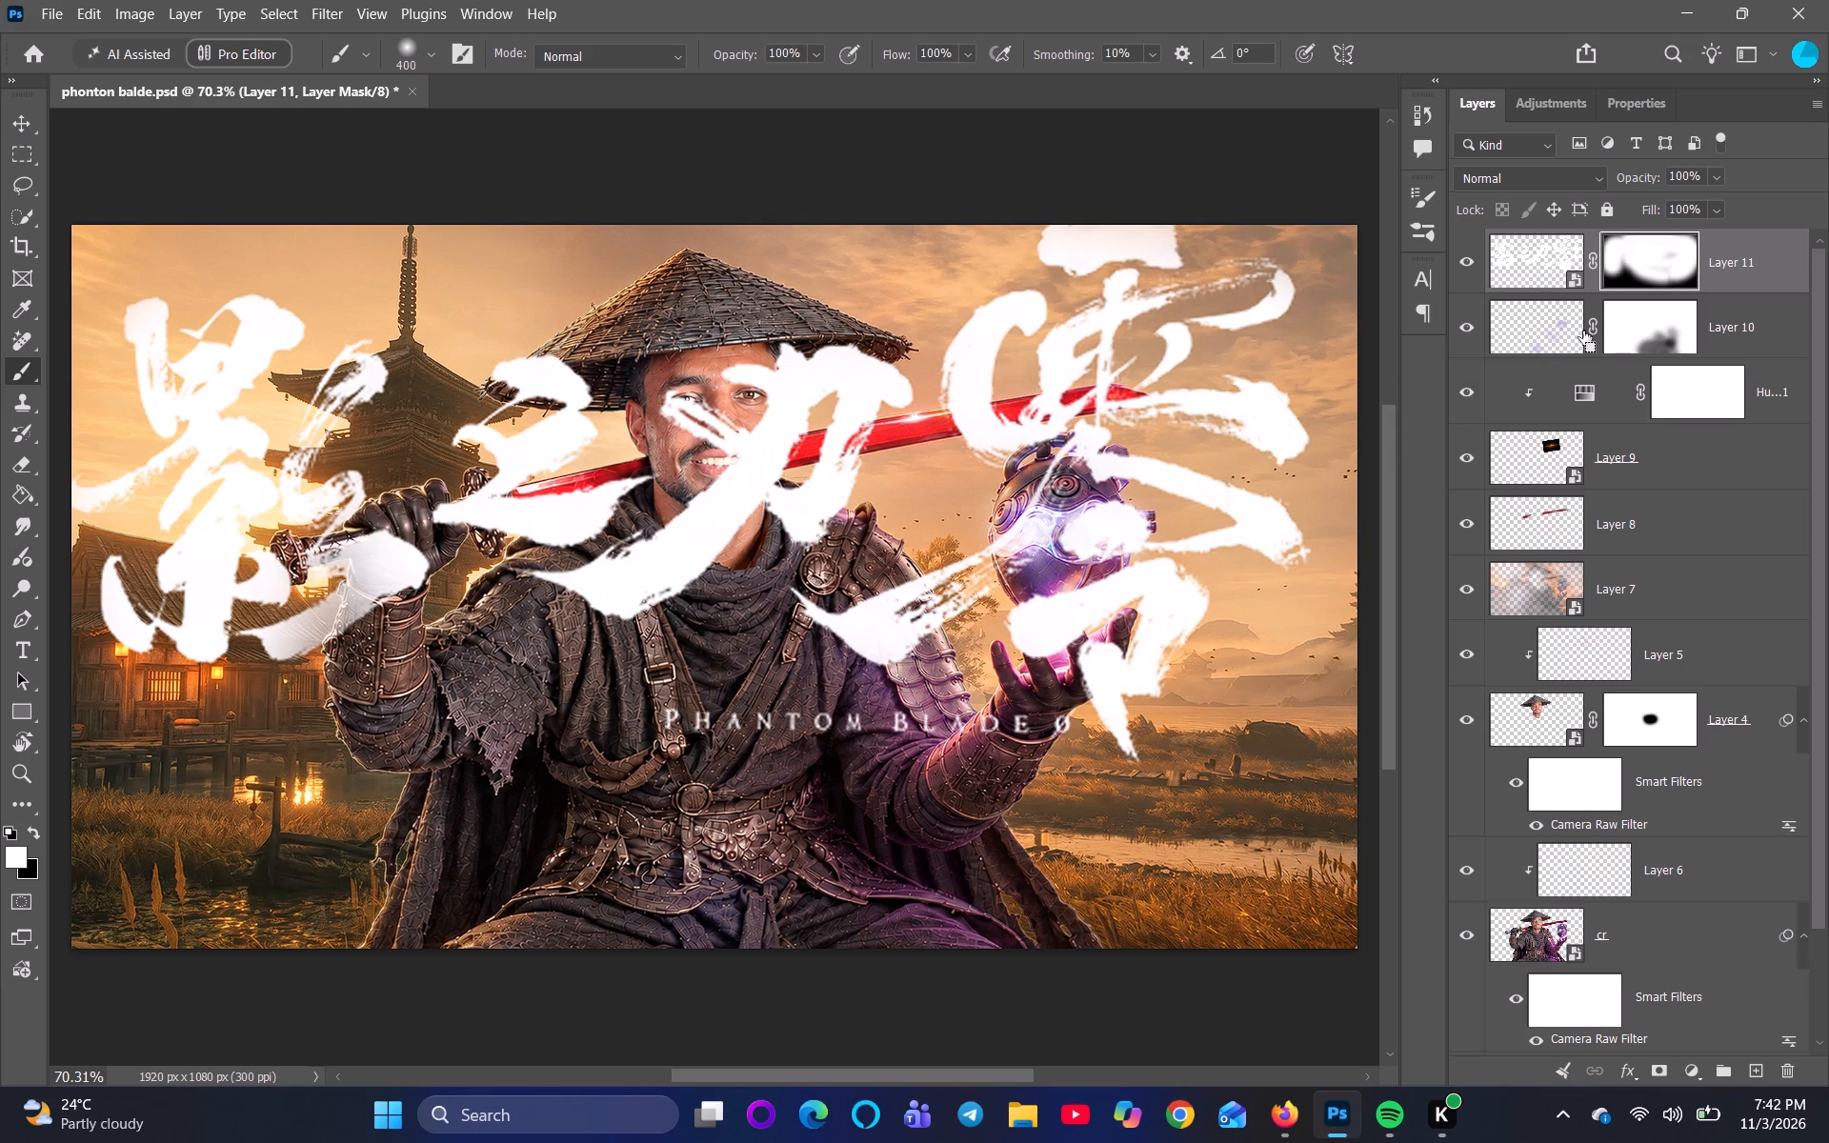
Invert the logo's layer mask and paint white over the calligraphy and the Phantom Blade 0 lettering again.
{"action": "key", "text": "ctrl+i"}
{"action": "left_click_drag", "start_coordinate": [693, 380], "coordinate": [872, 610]}
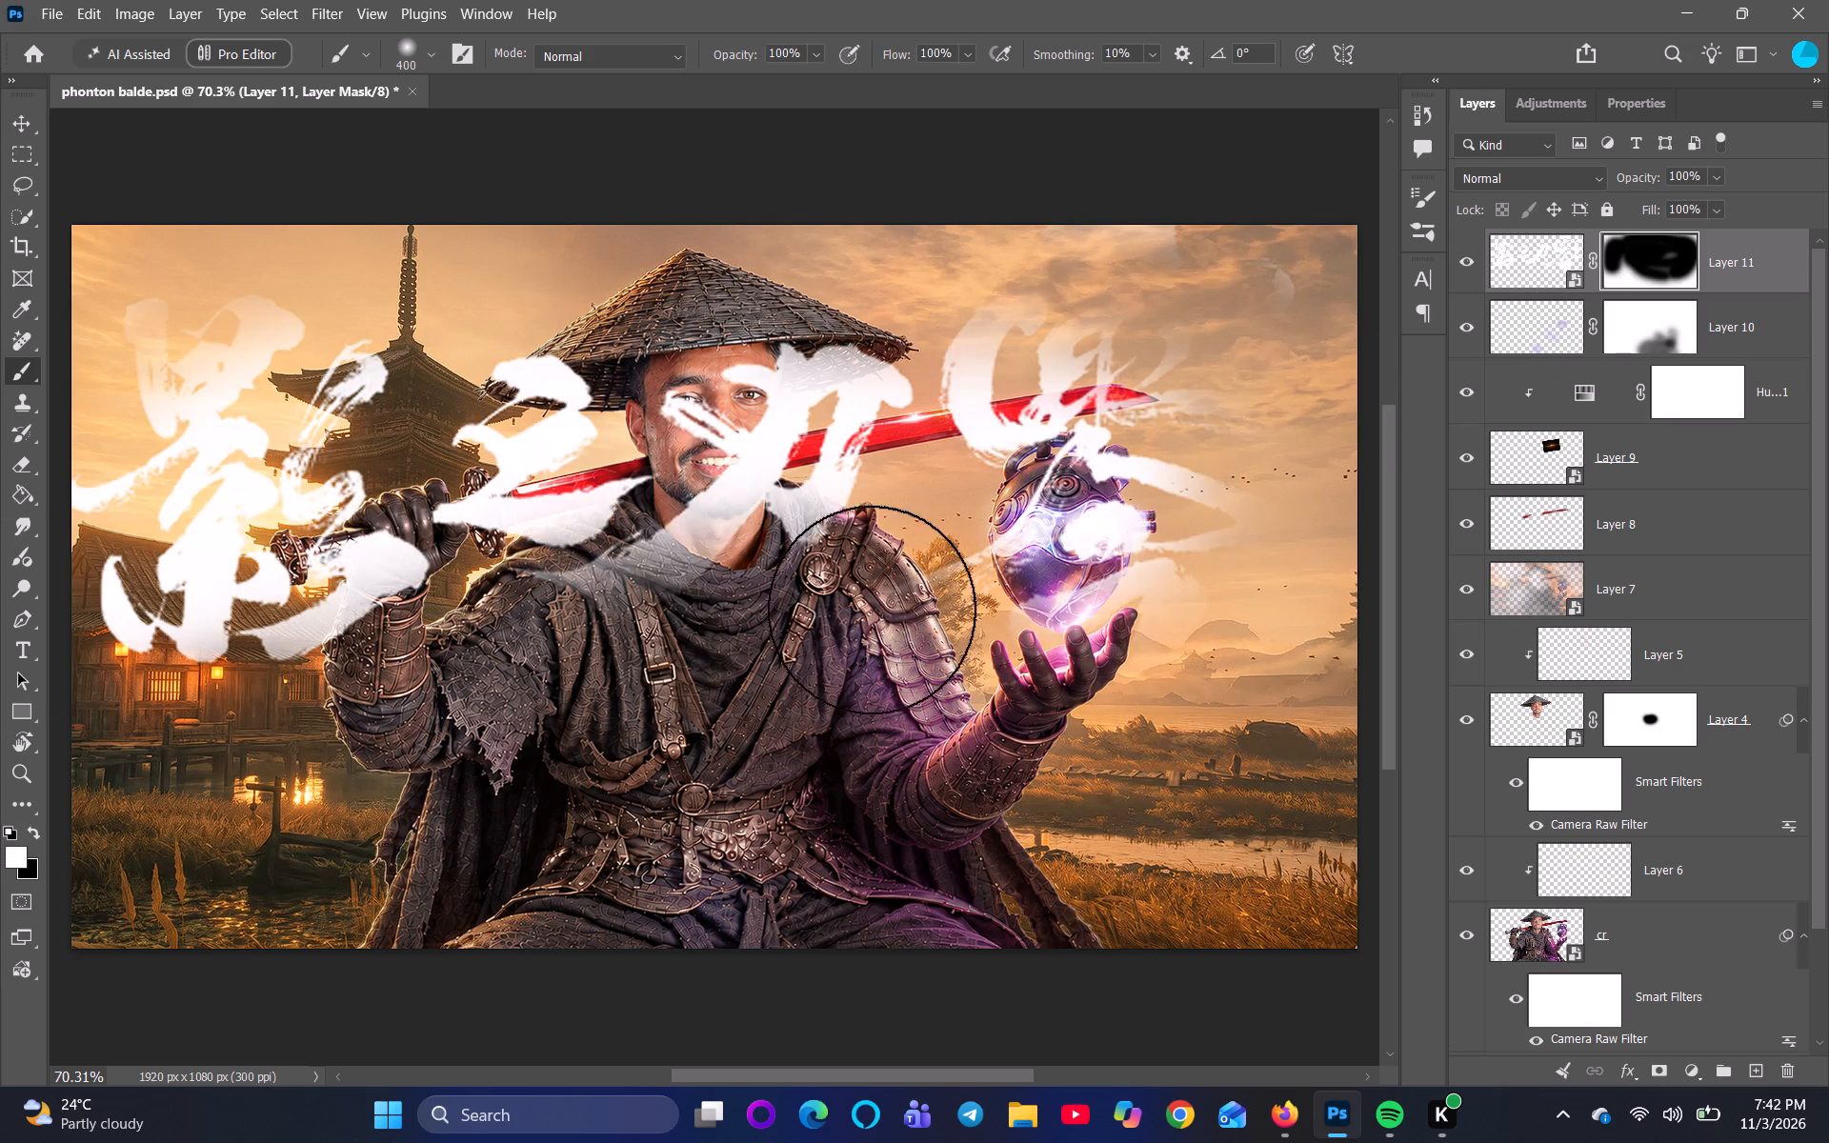
{"action": "left_click_drag", "start_coordinate": [872, 610], "coordinate": [941, 818]}
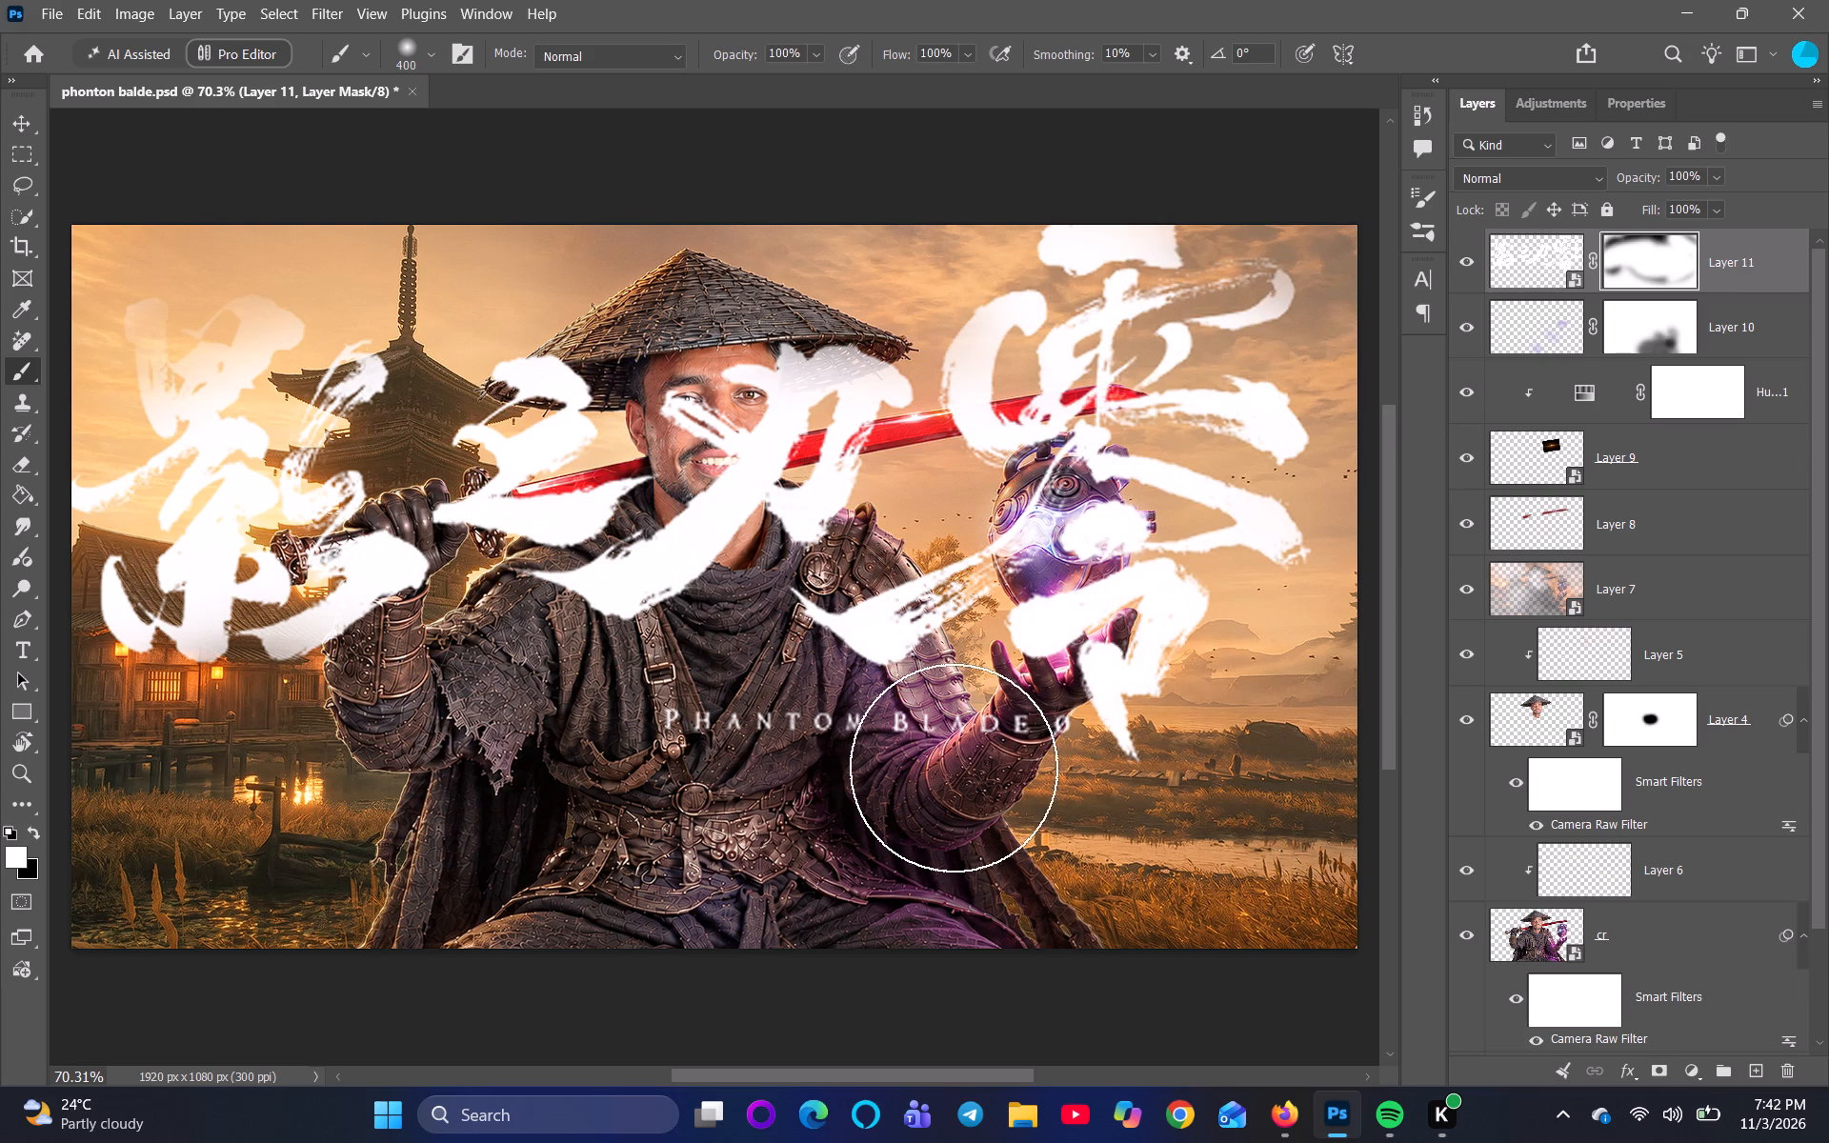
{"action": "left_click_drag", "start_coordinate": [211, 676], "coordinate": [784, 642]}
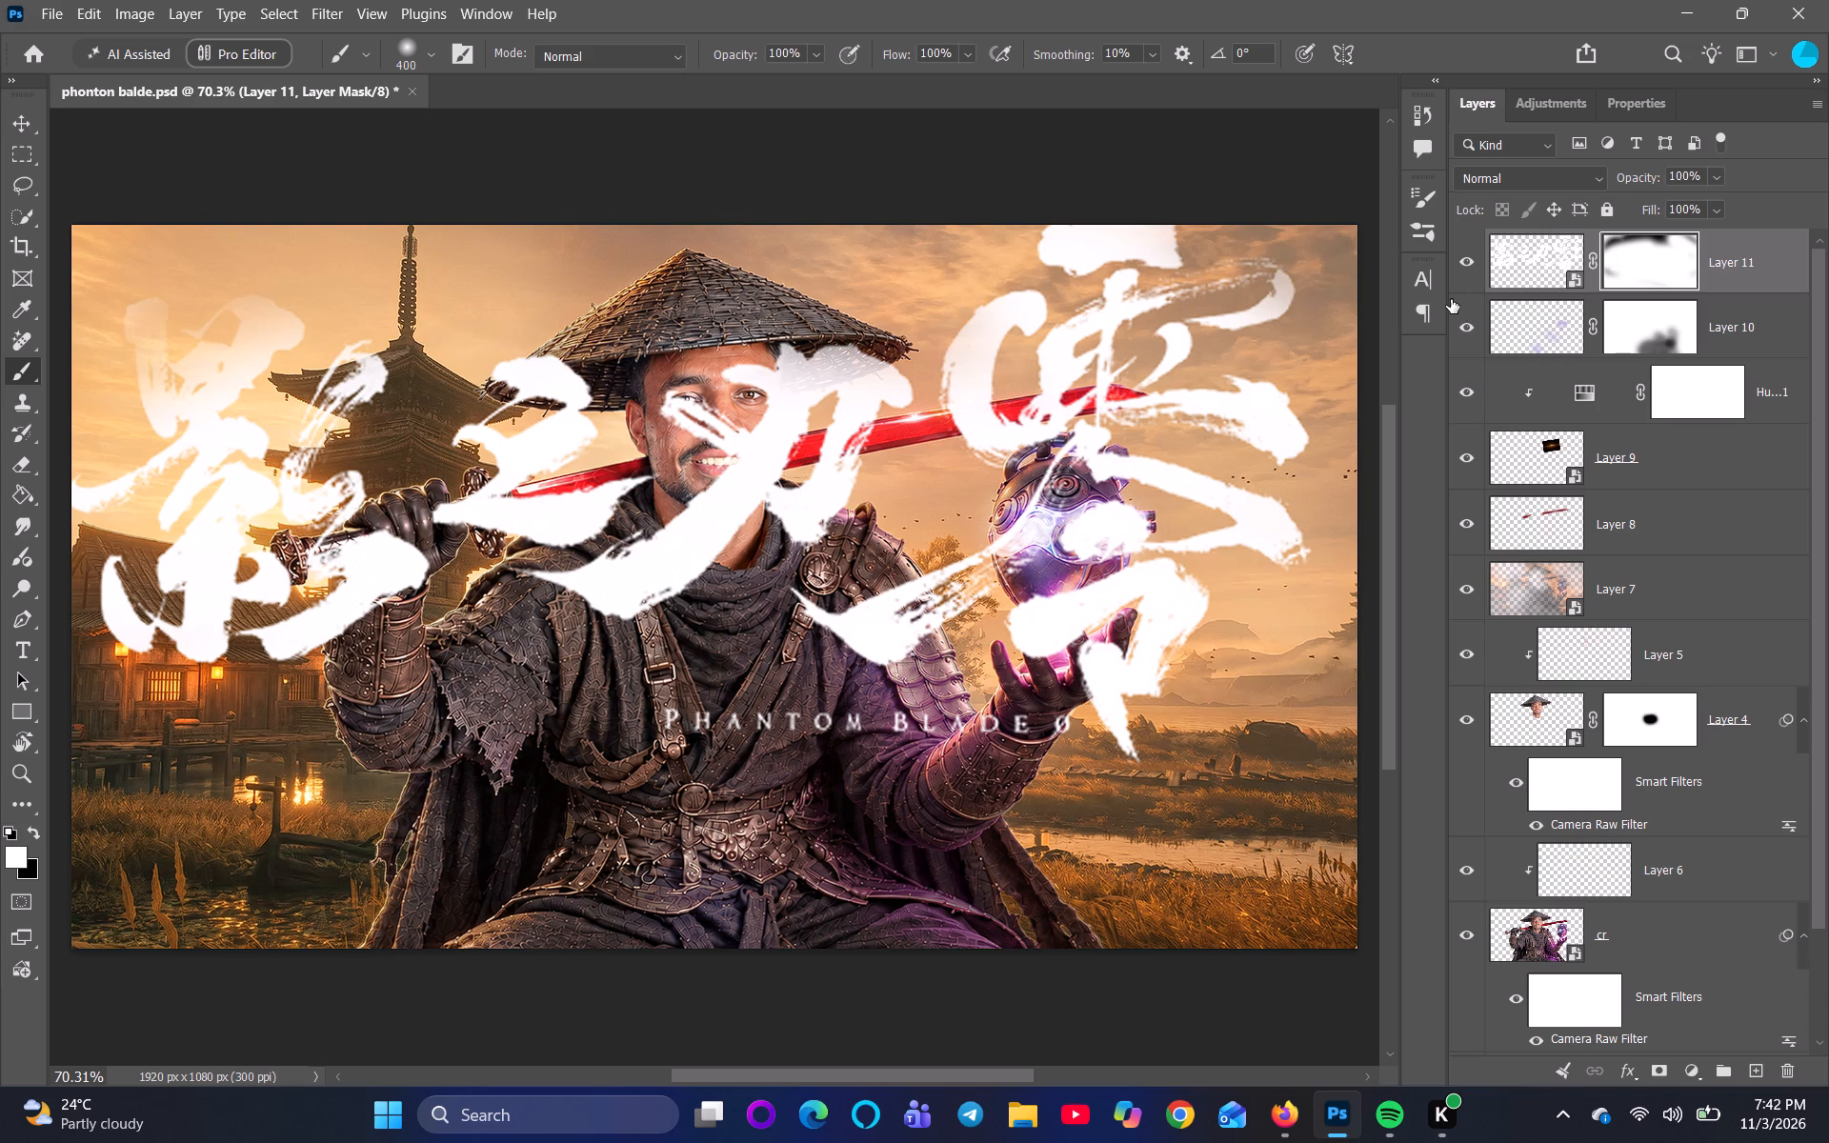
Open the contents of the samurai smart object, cr, to examine its layer and mask, and close them.
{"action": "triple_click", "coordinate": [1692, 931]}
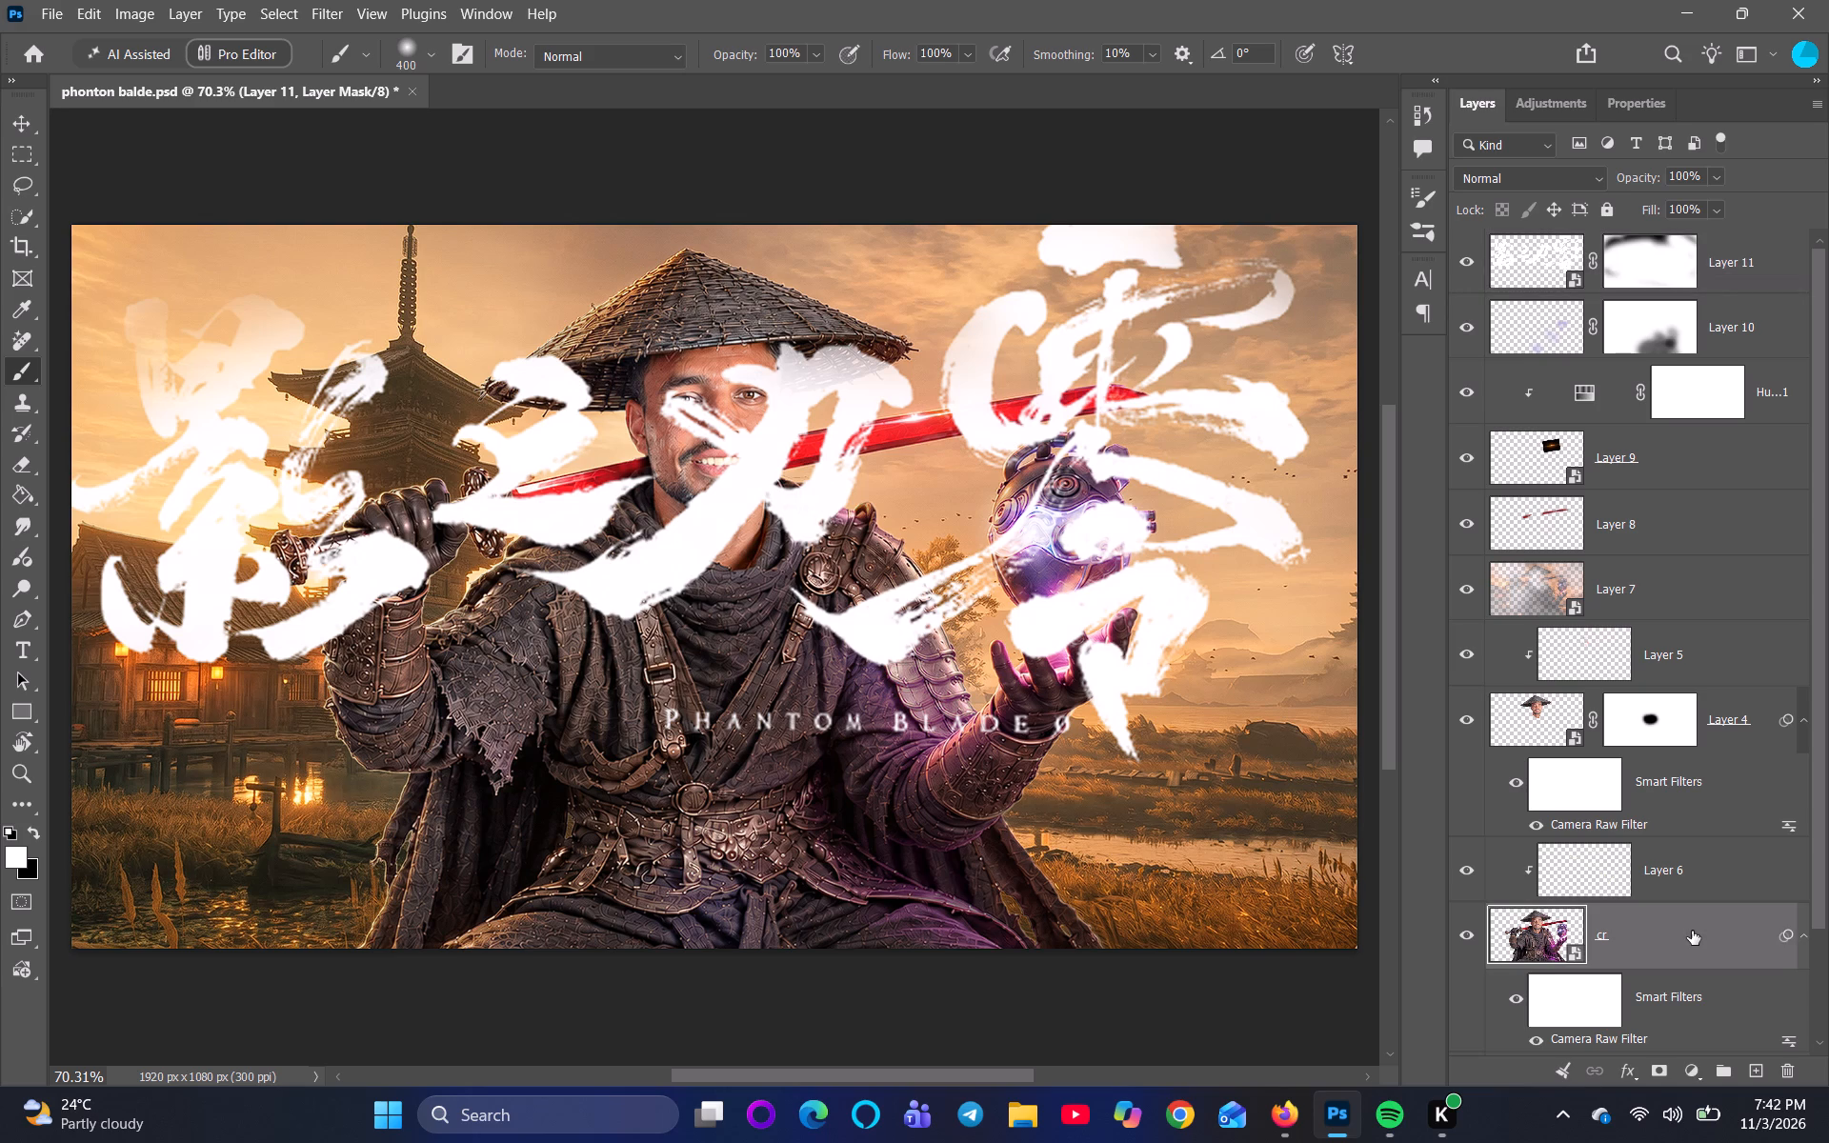
{"action": "left_click", "coordinate": [916, 58]}
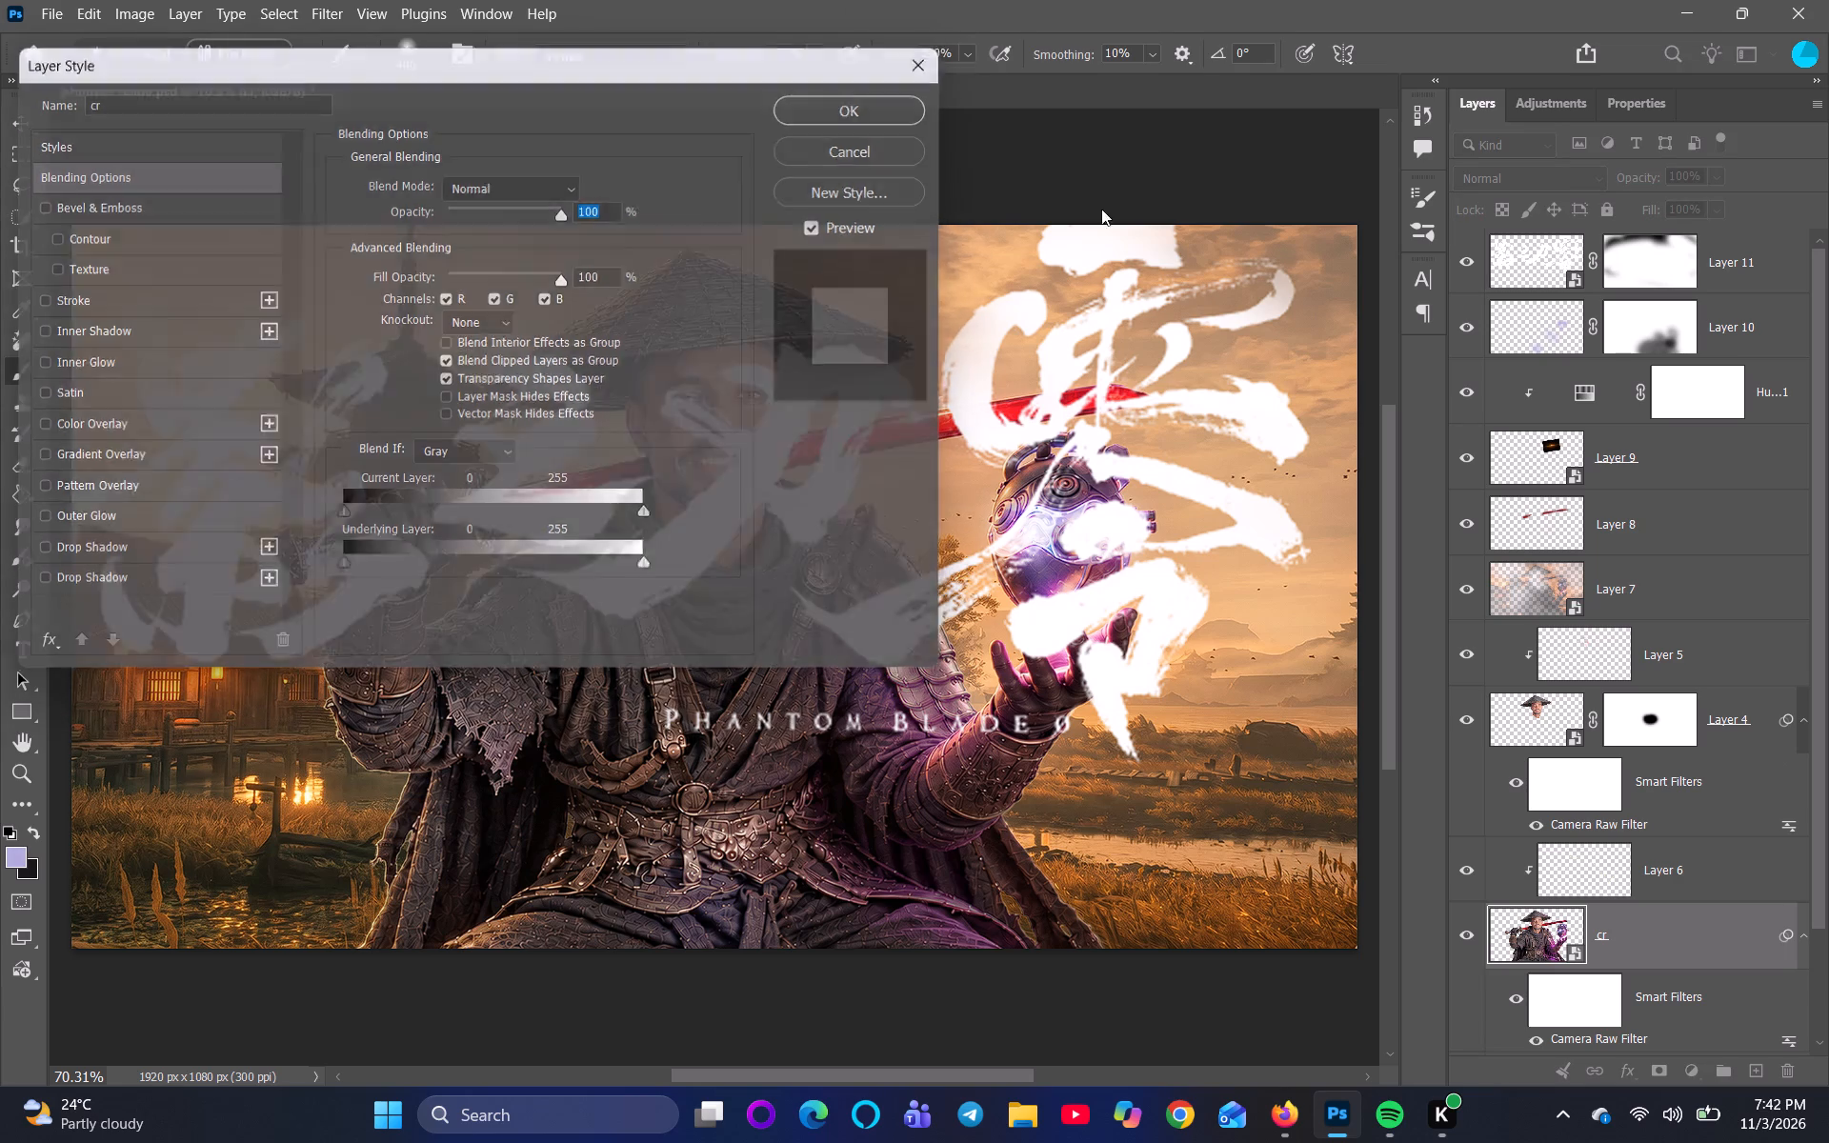
{"action": "right_click", "coordinate": [1628, 929]}
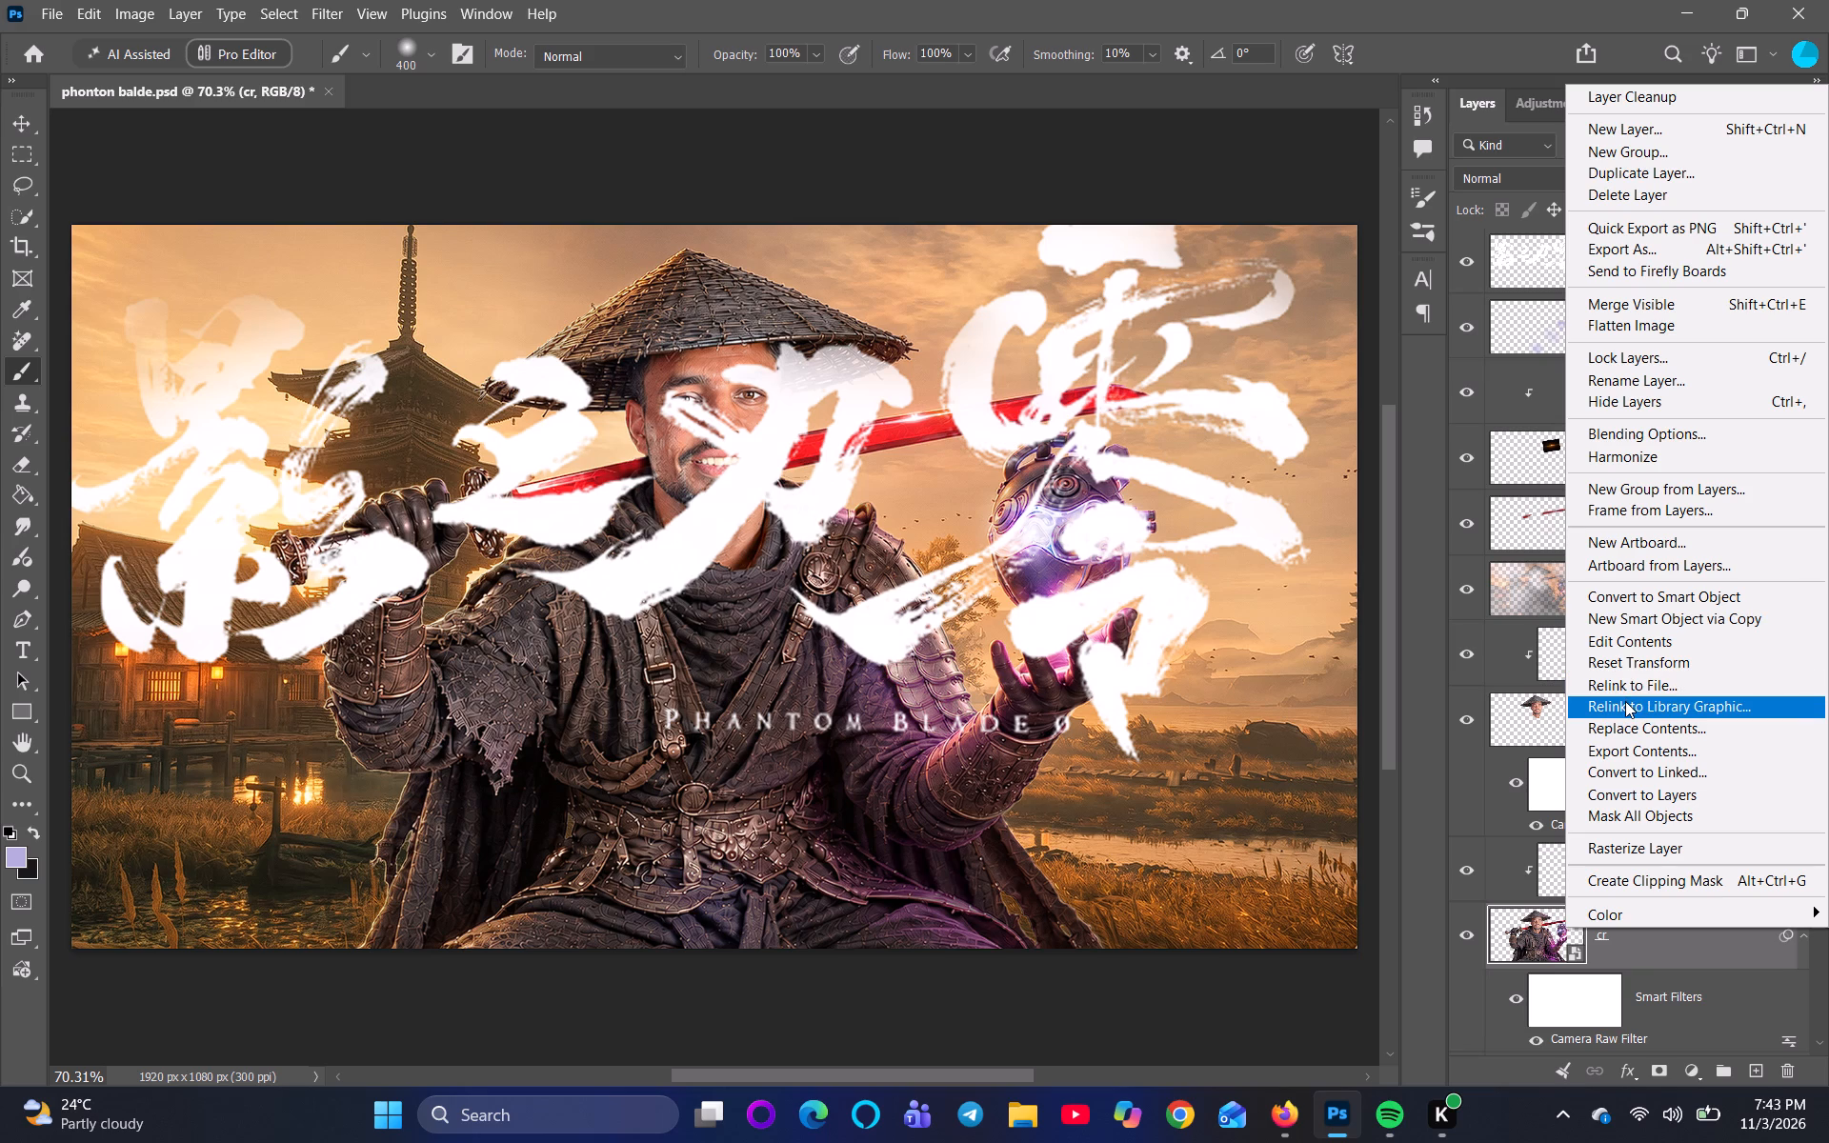
{"action": "left_click", "coordinate": [1511, 964]}
{"action": "double_click", "coordinate": [1514, 938]}
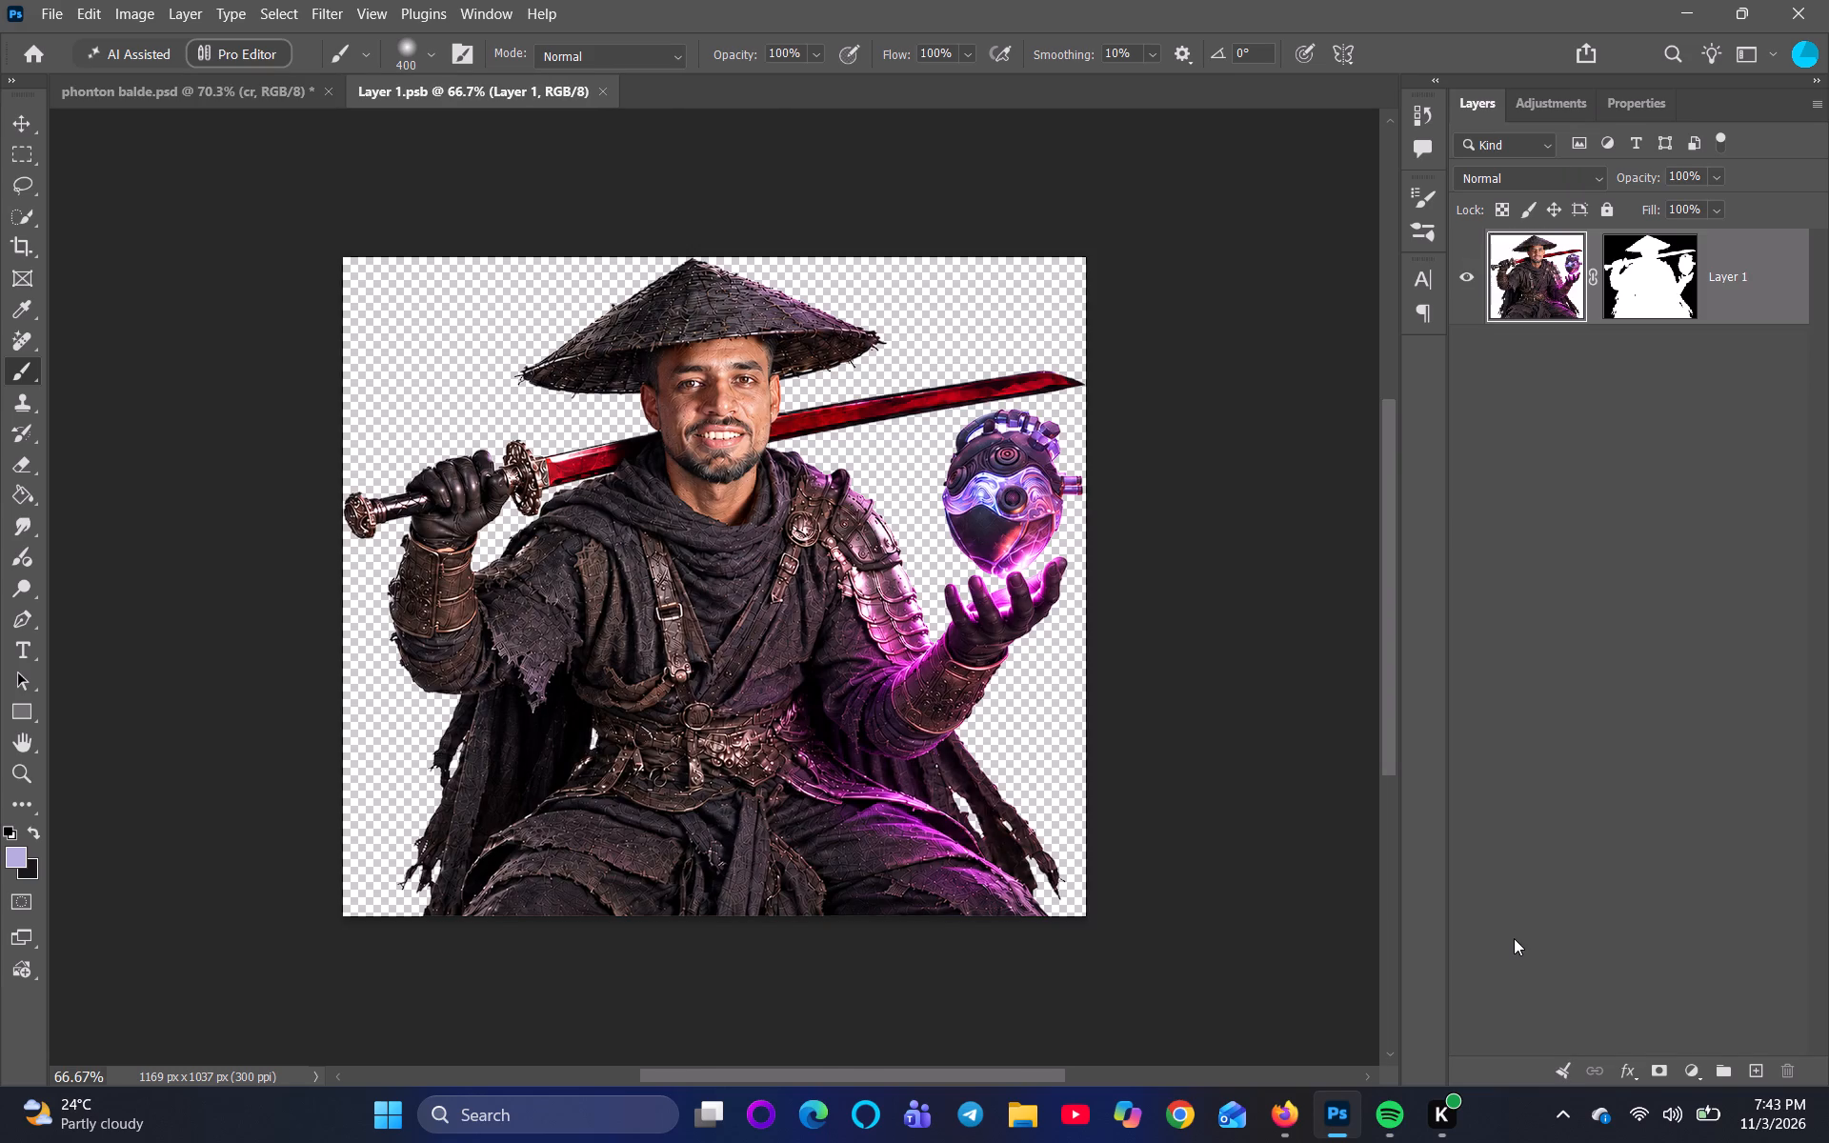
{"action": "left_click", "coordinate": [605, 96]}
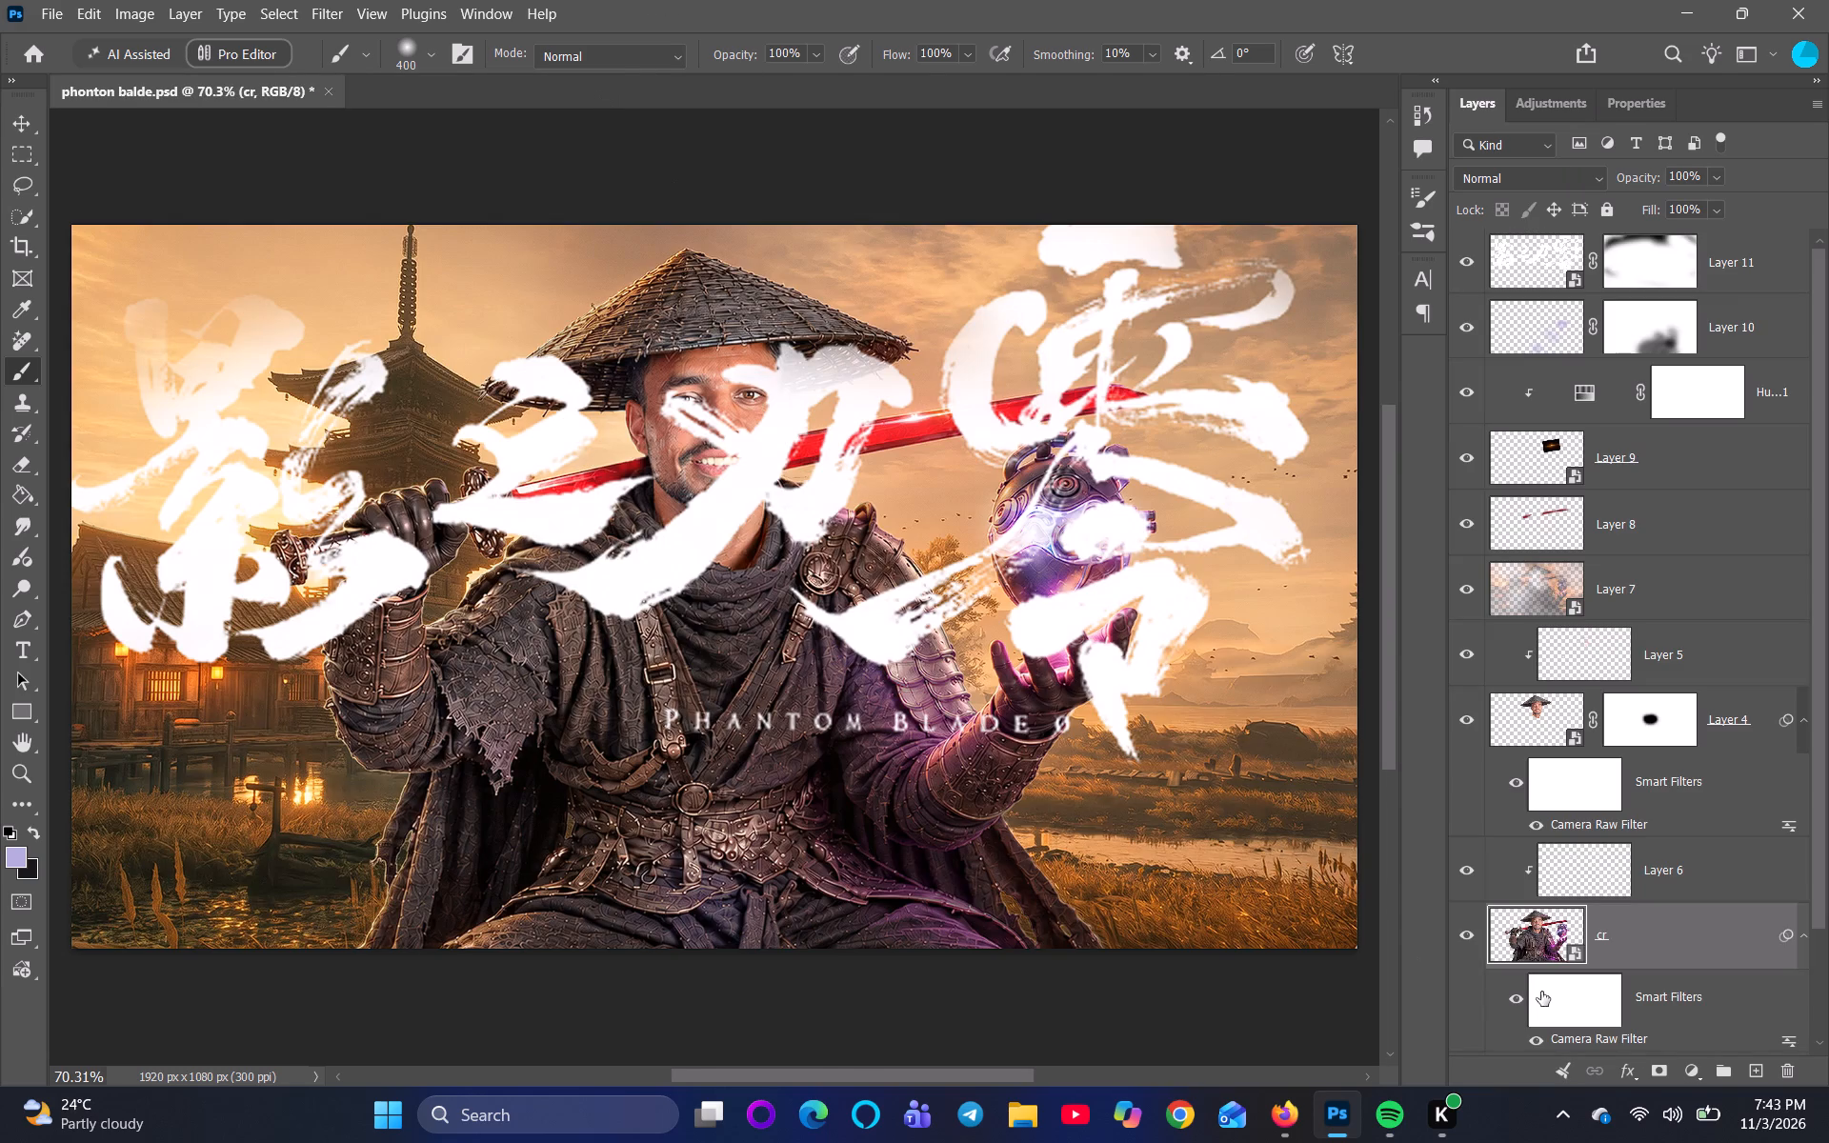
{"action": "double_click", "coordinate": [1579, 952]}
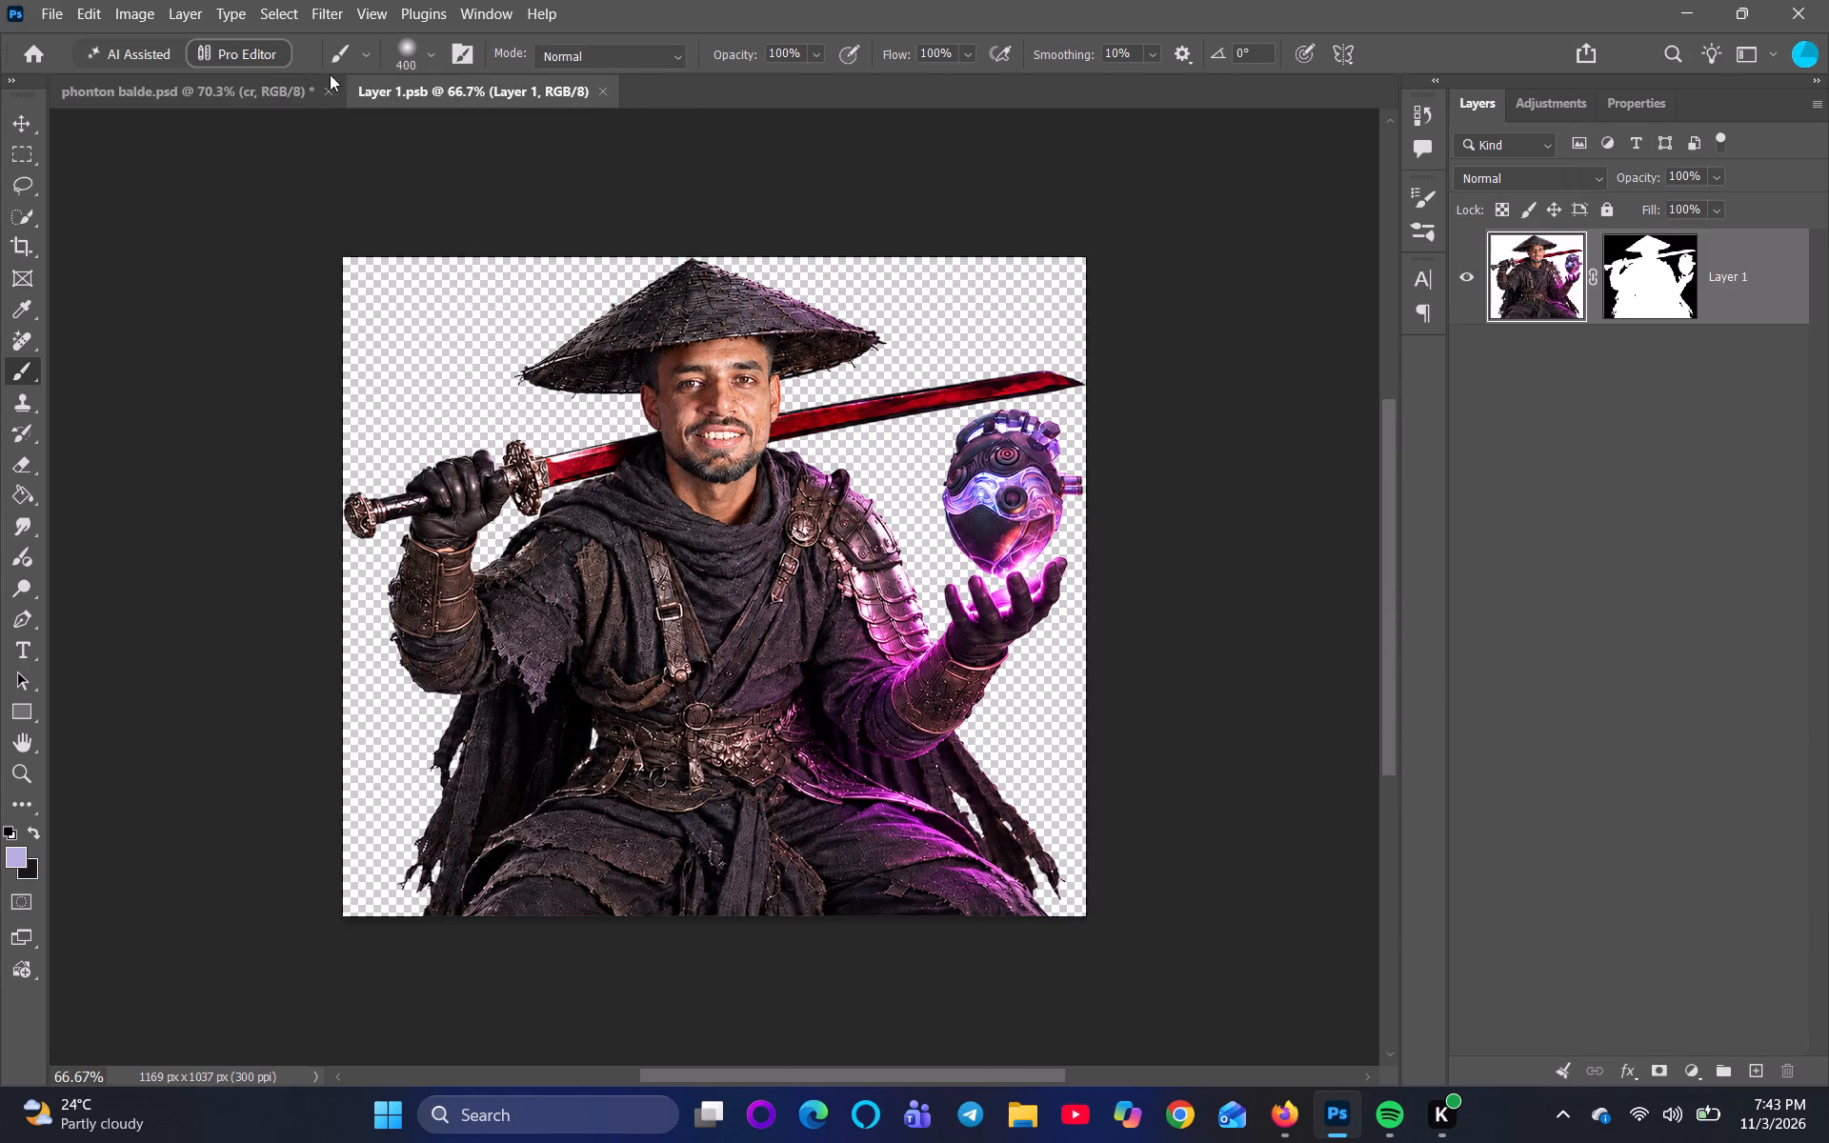
{"action": "left_click", "coordinate": [598, 93]}
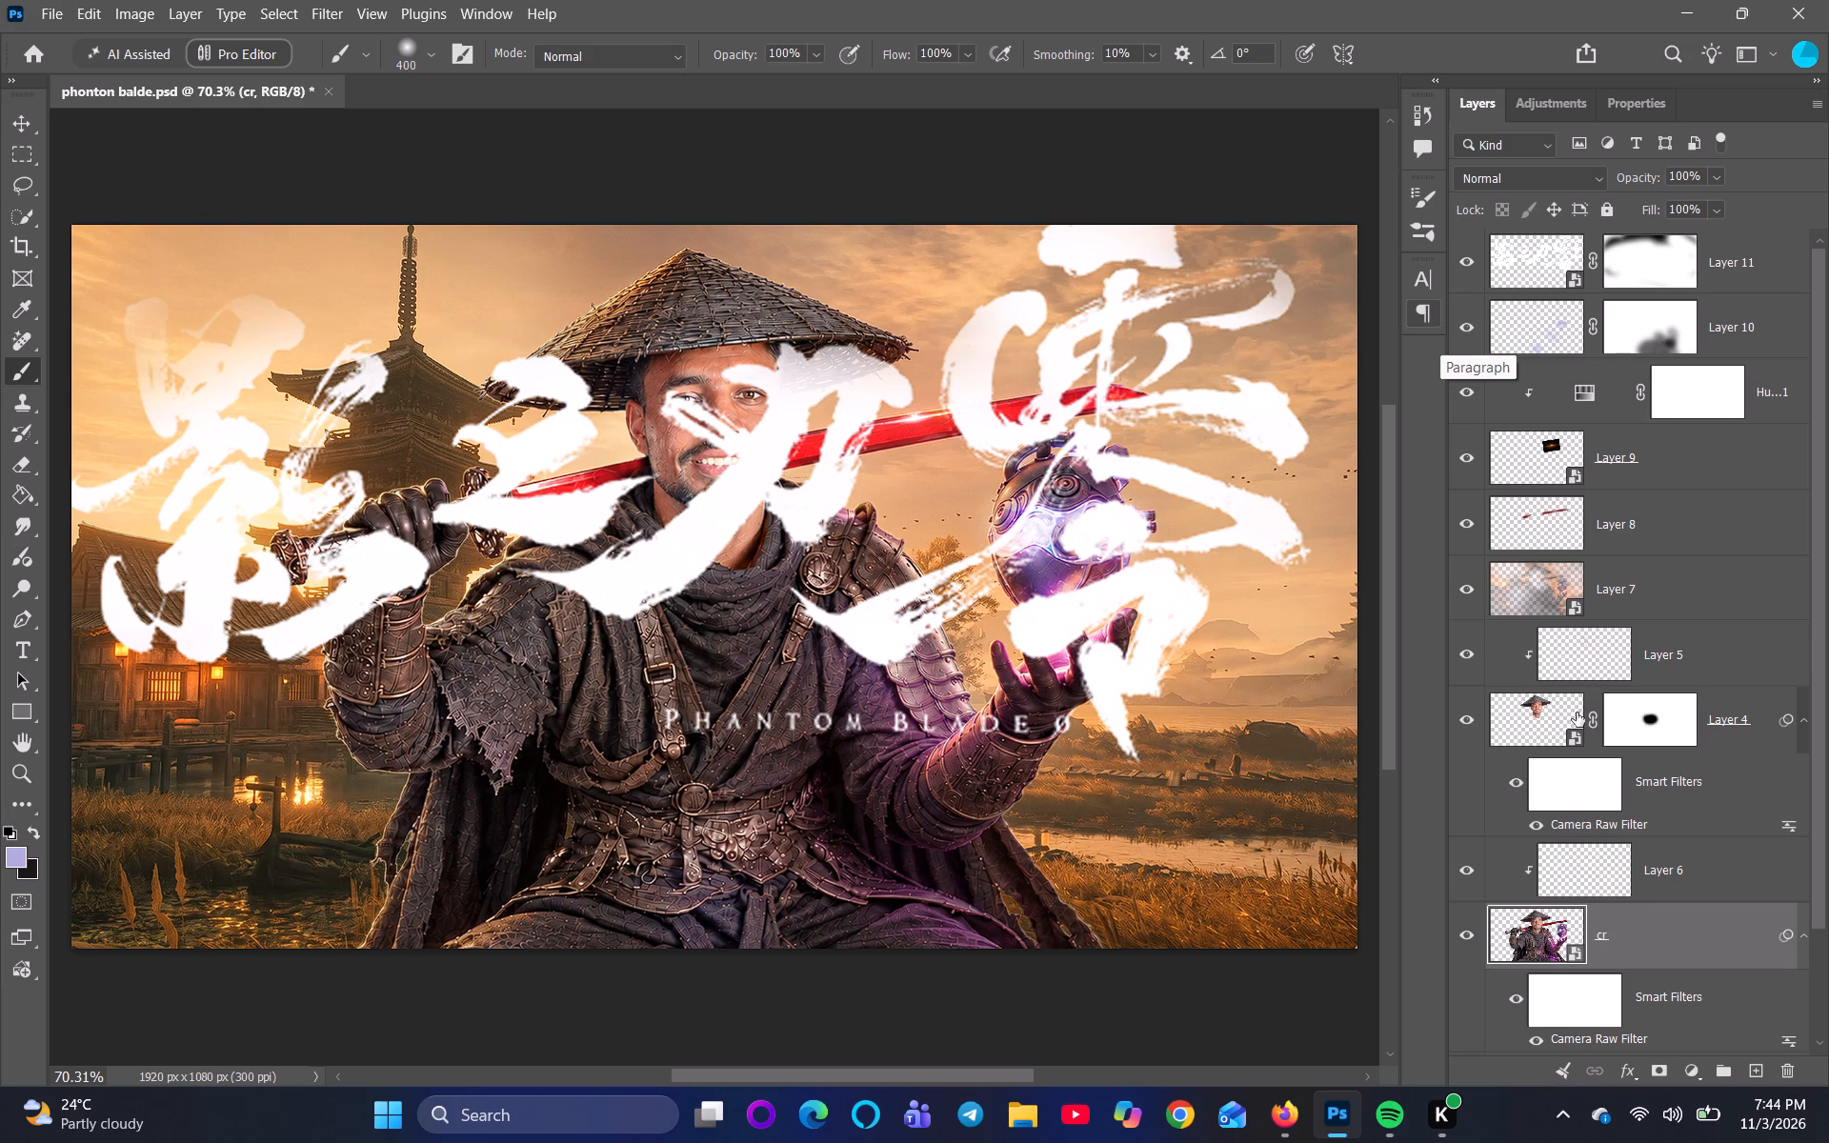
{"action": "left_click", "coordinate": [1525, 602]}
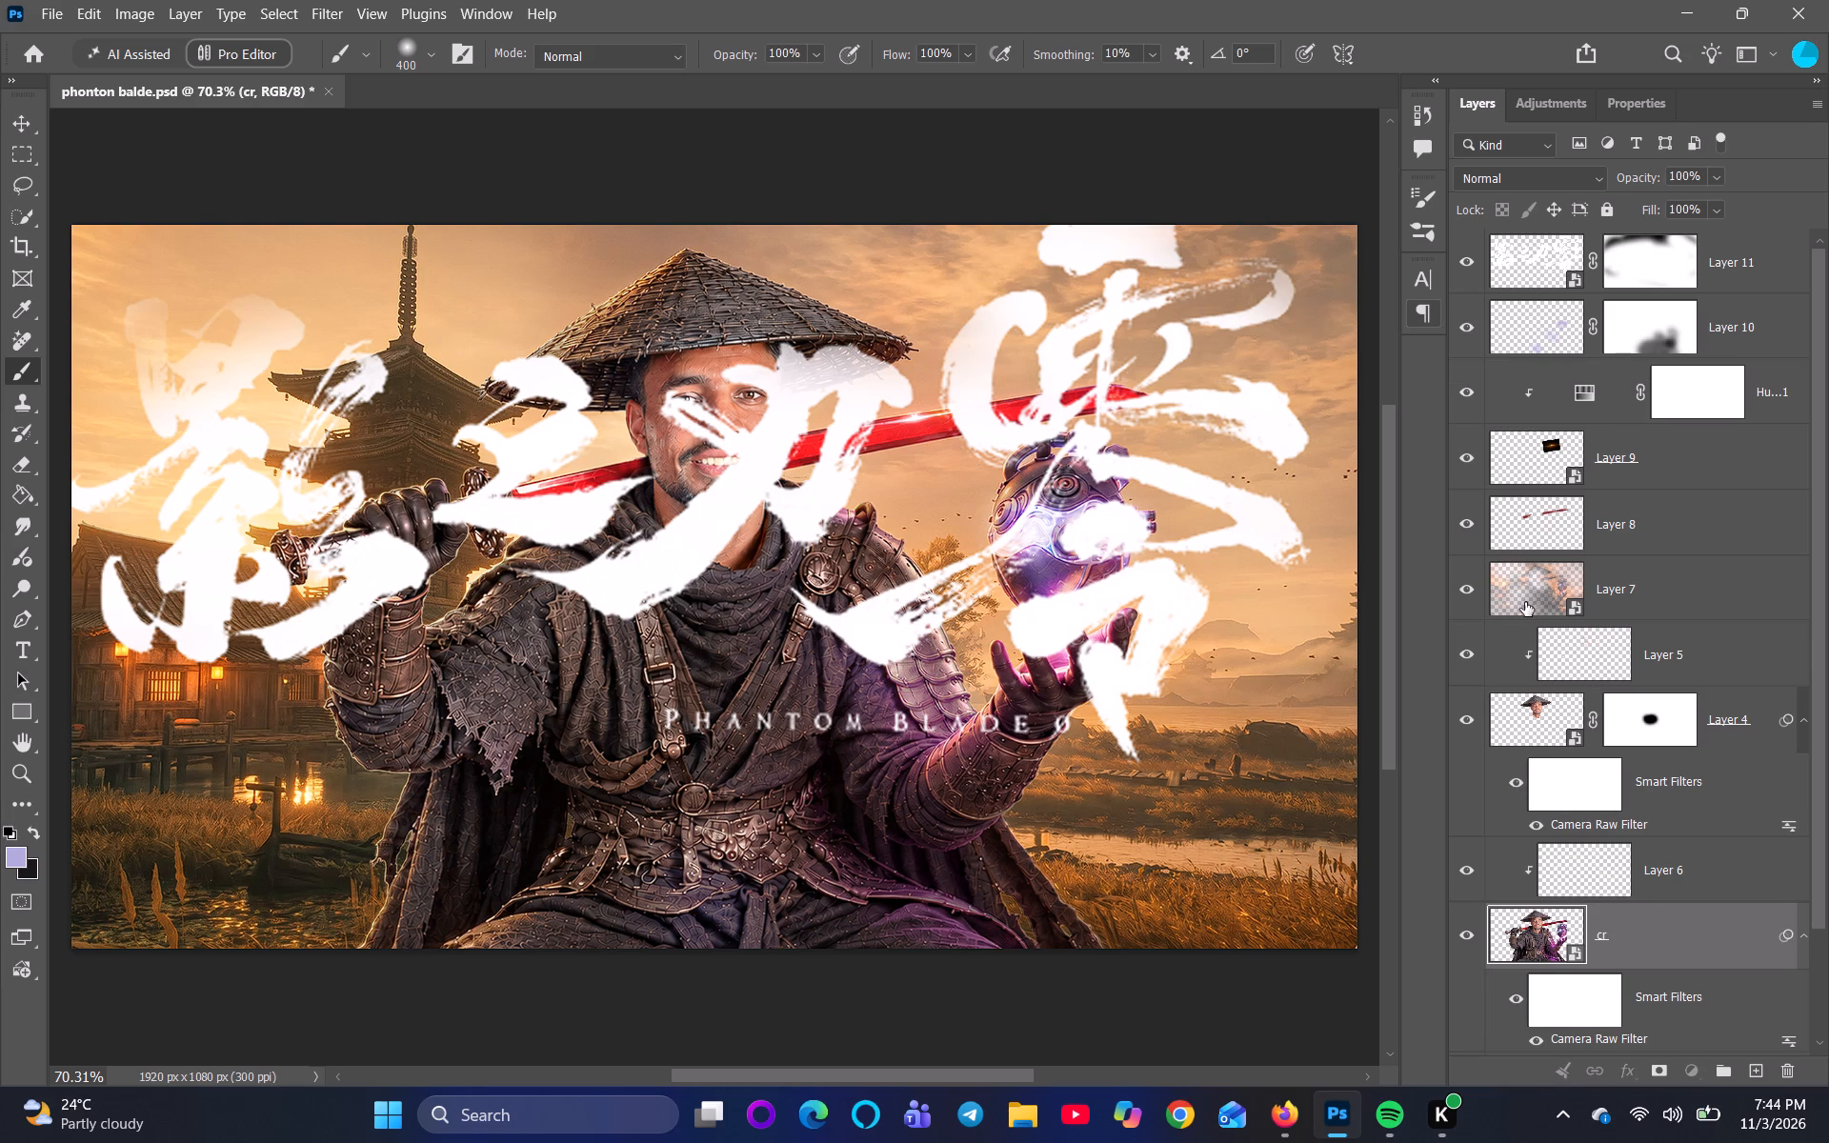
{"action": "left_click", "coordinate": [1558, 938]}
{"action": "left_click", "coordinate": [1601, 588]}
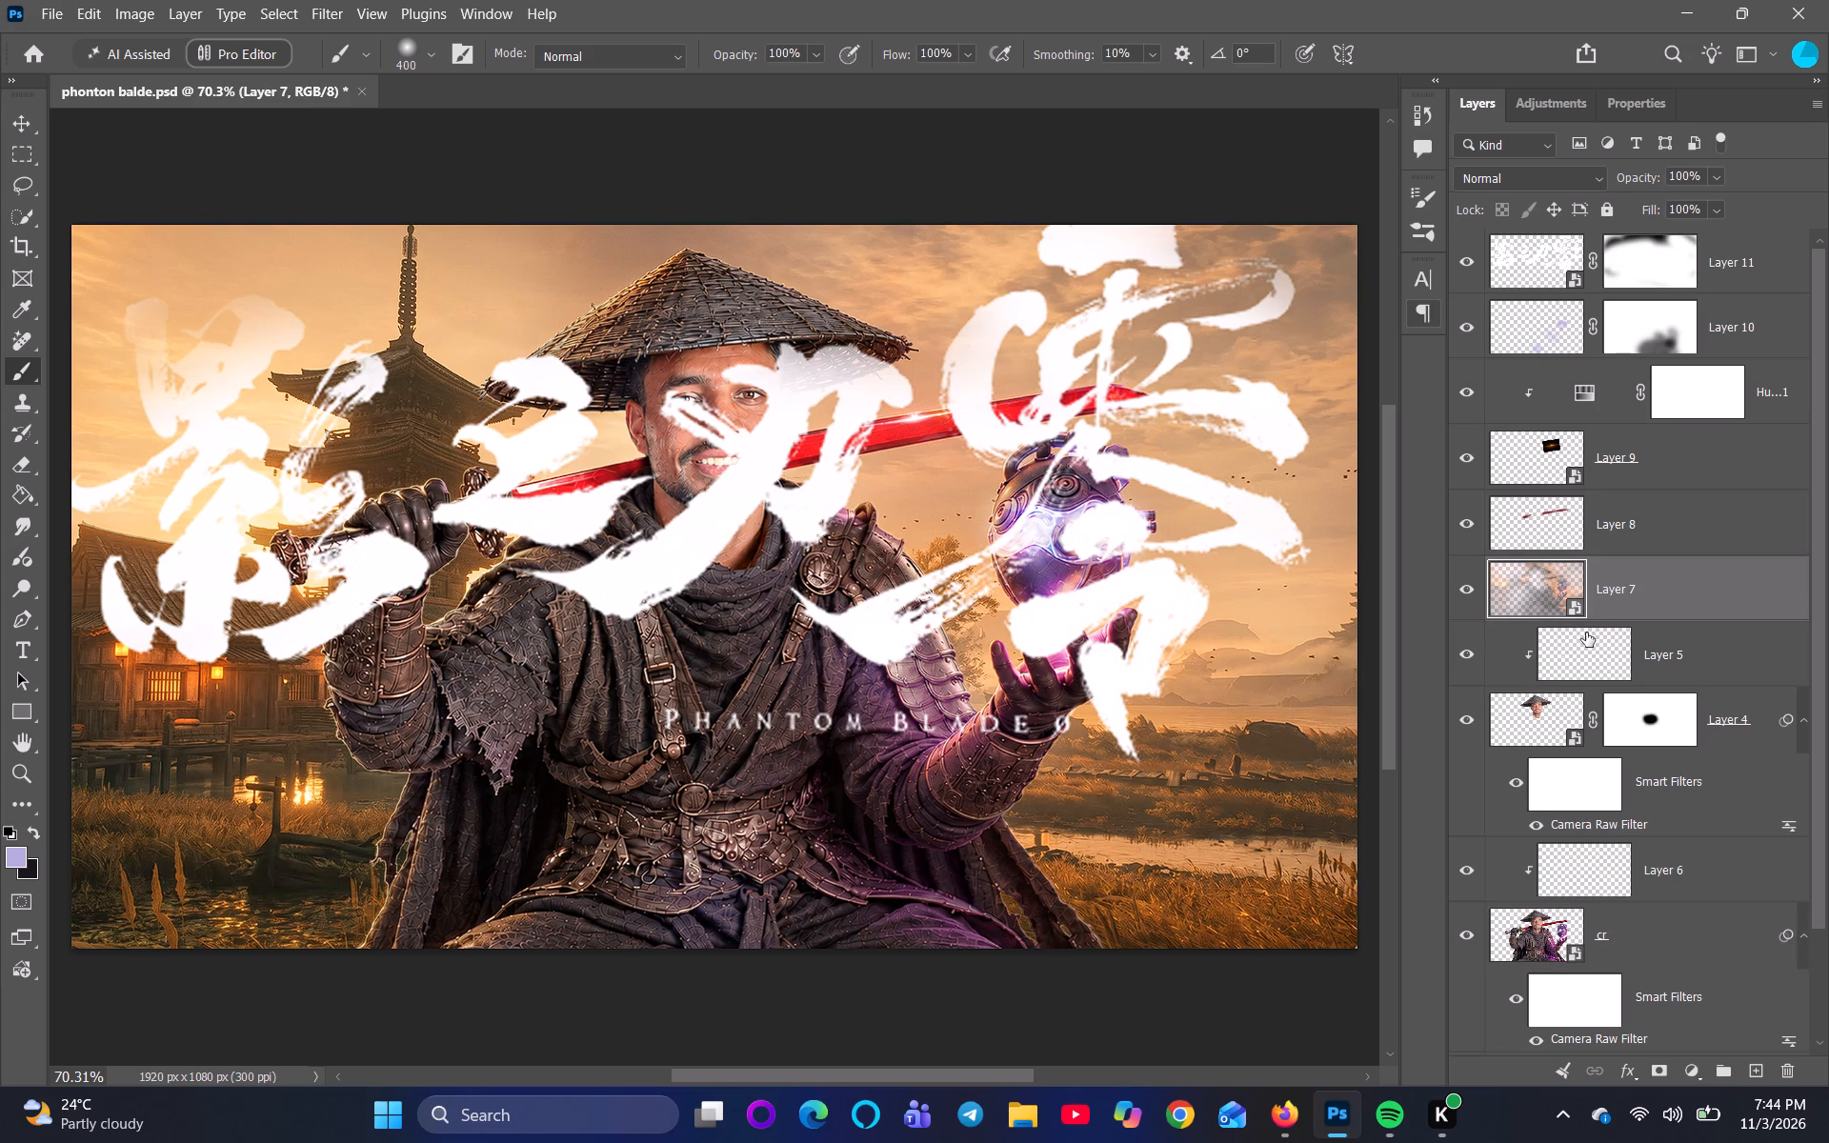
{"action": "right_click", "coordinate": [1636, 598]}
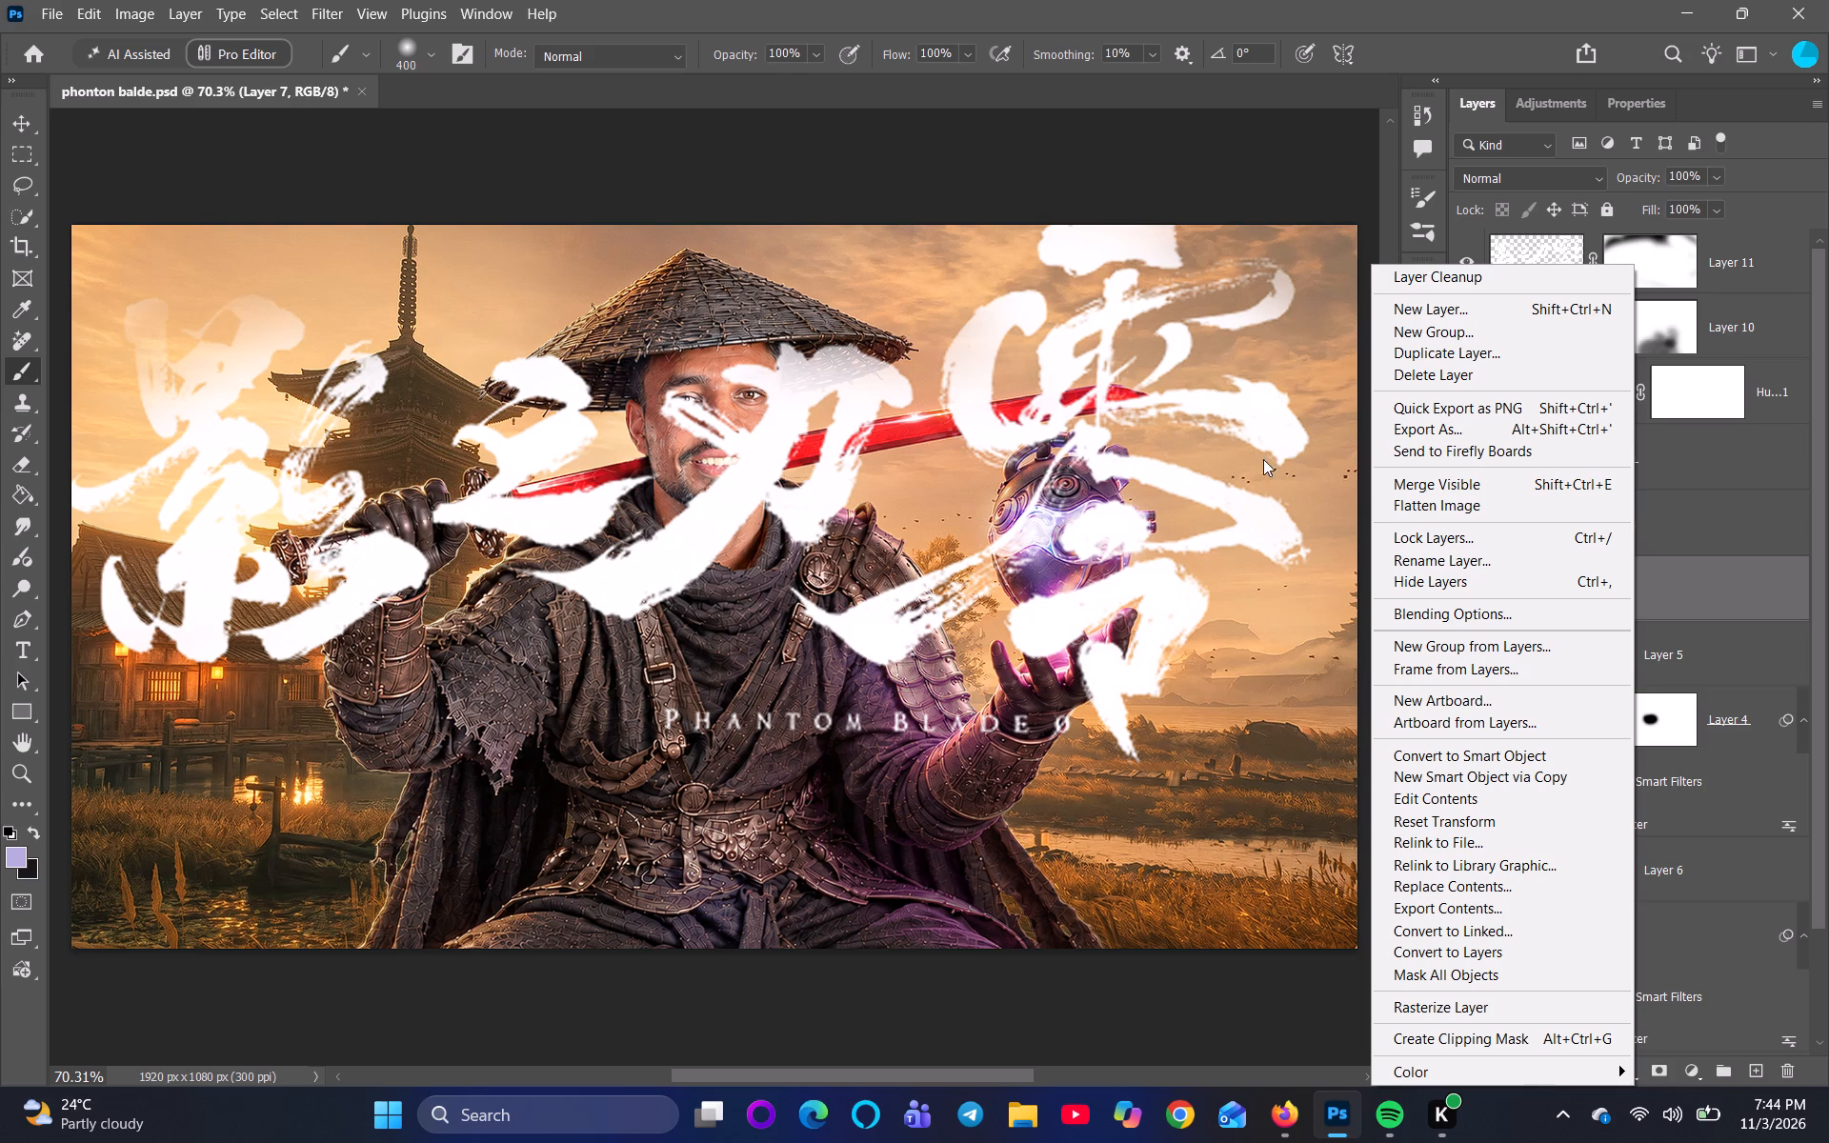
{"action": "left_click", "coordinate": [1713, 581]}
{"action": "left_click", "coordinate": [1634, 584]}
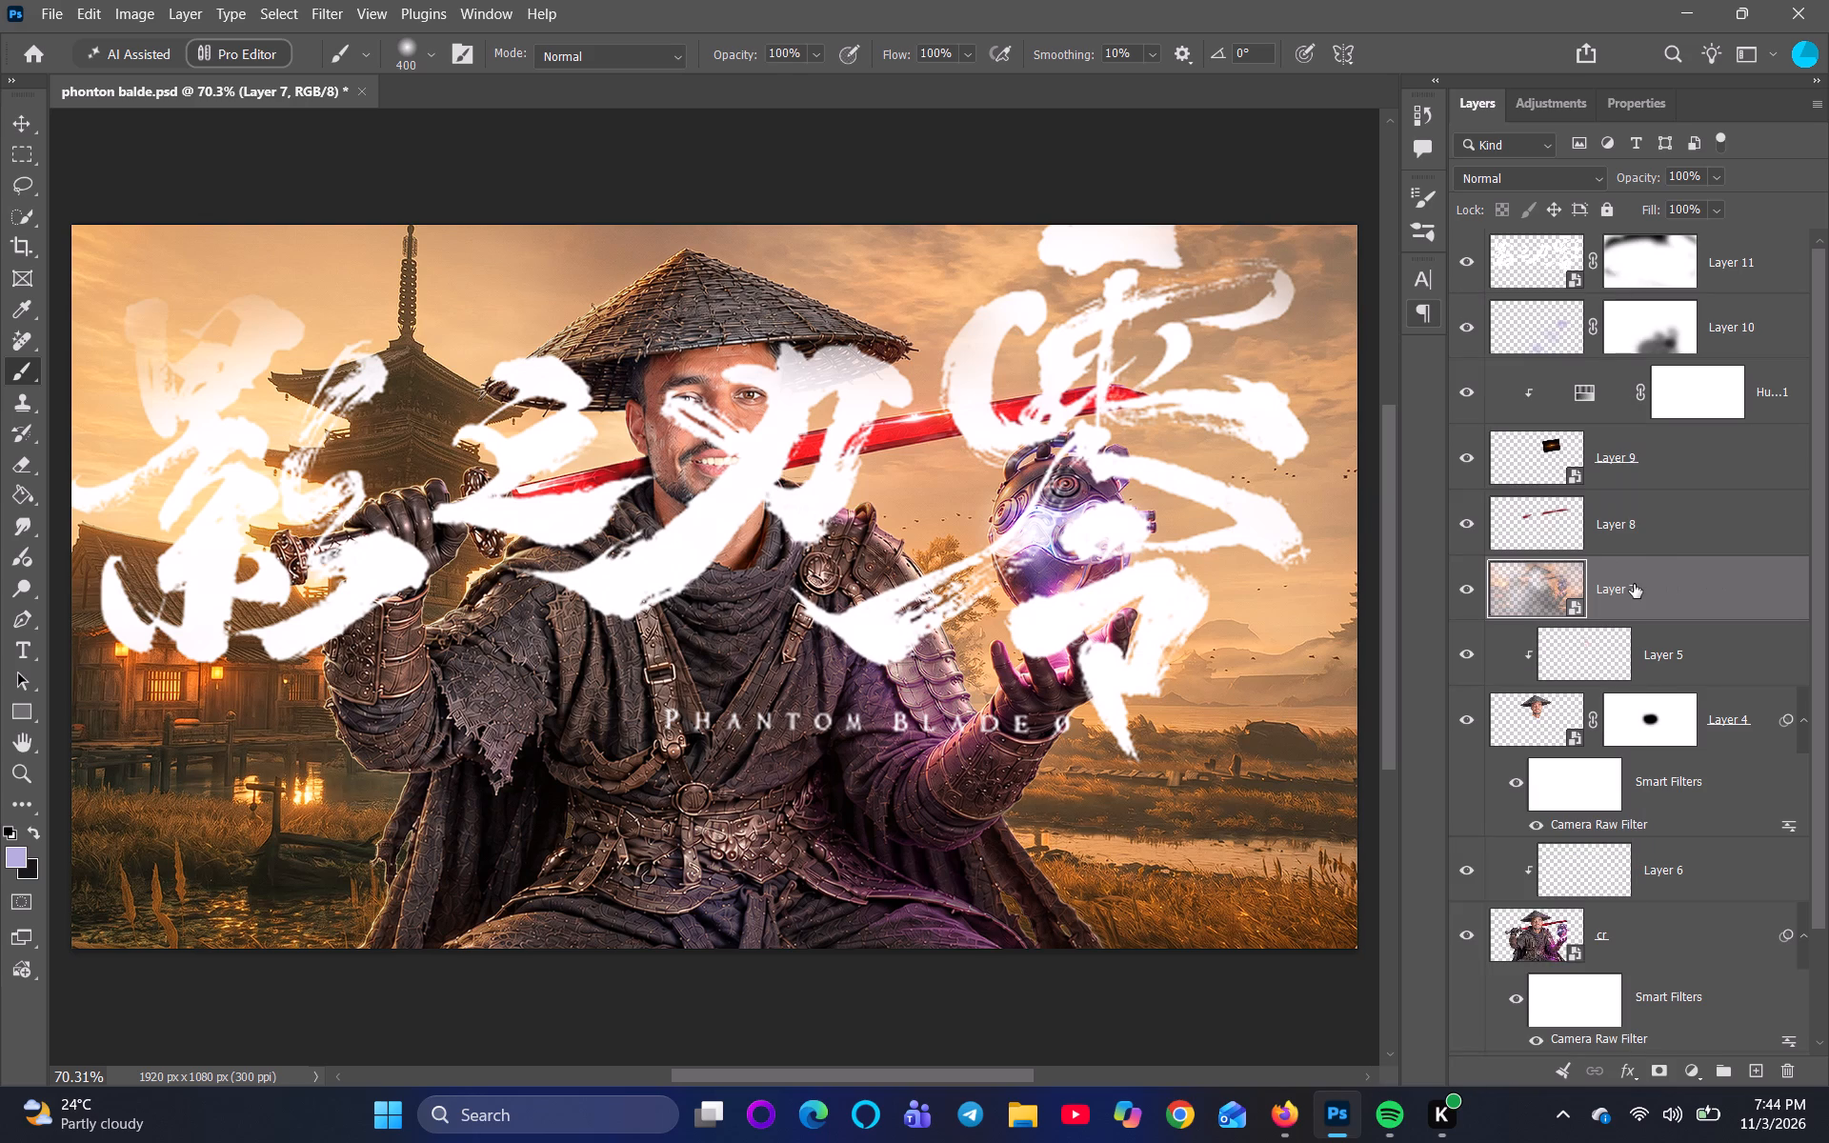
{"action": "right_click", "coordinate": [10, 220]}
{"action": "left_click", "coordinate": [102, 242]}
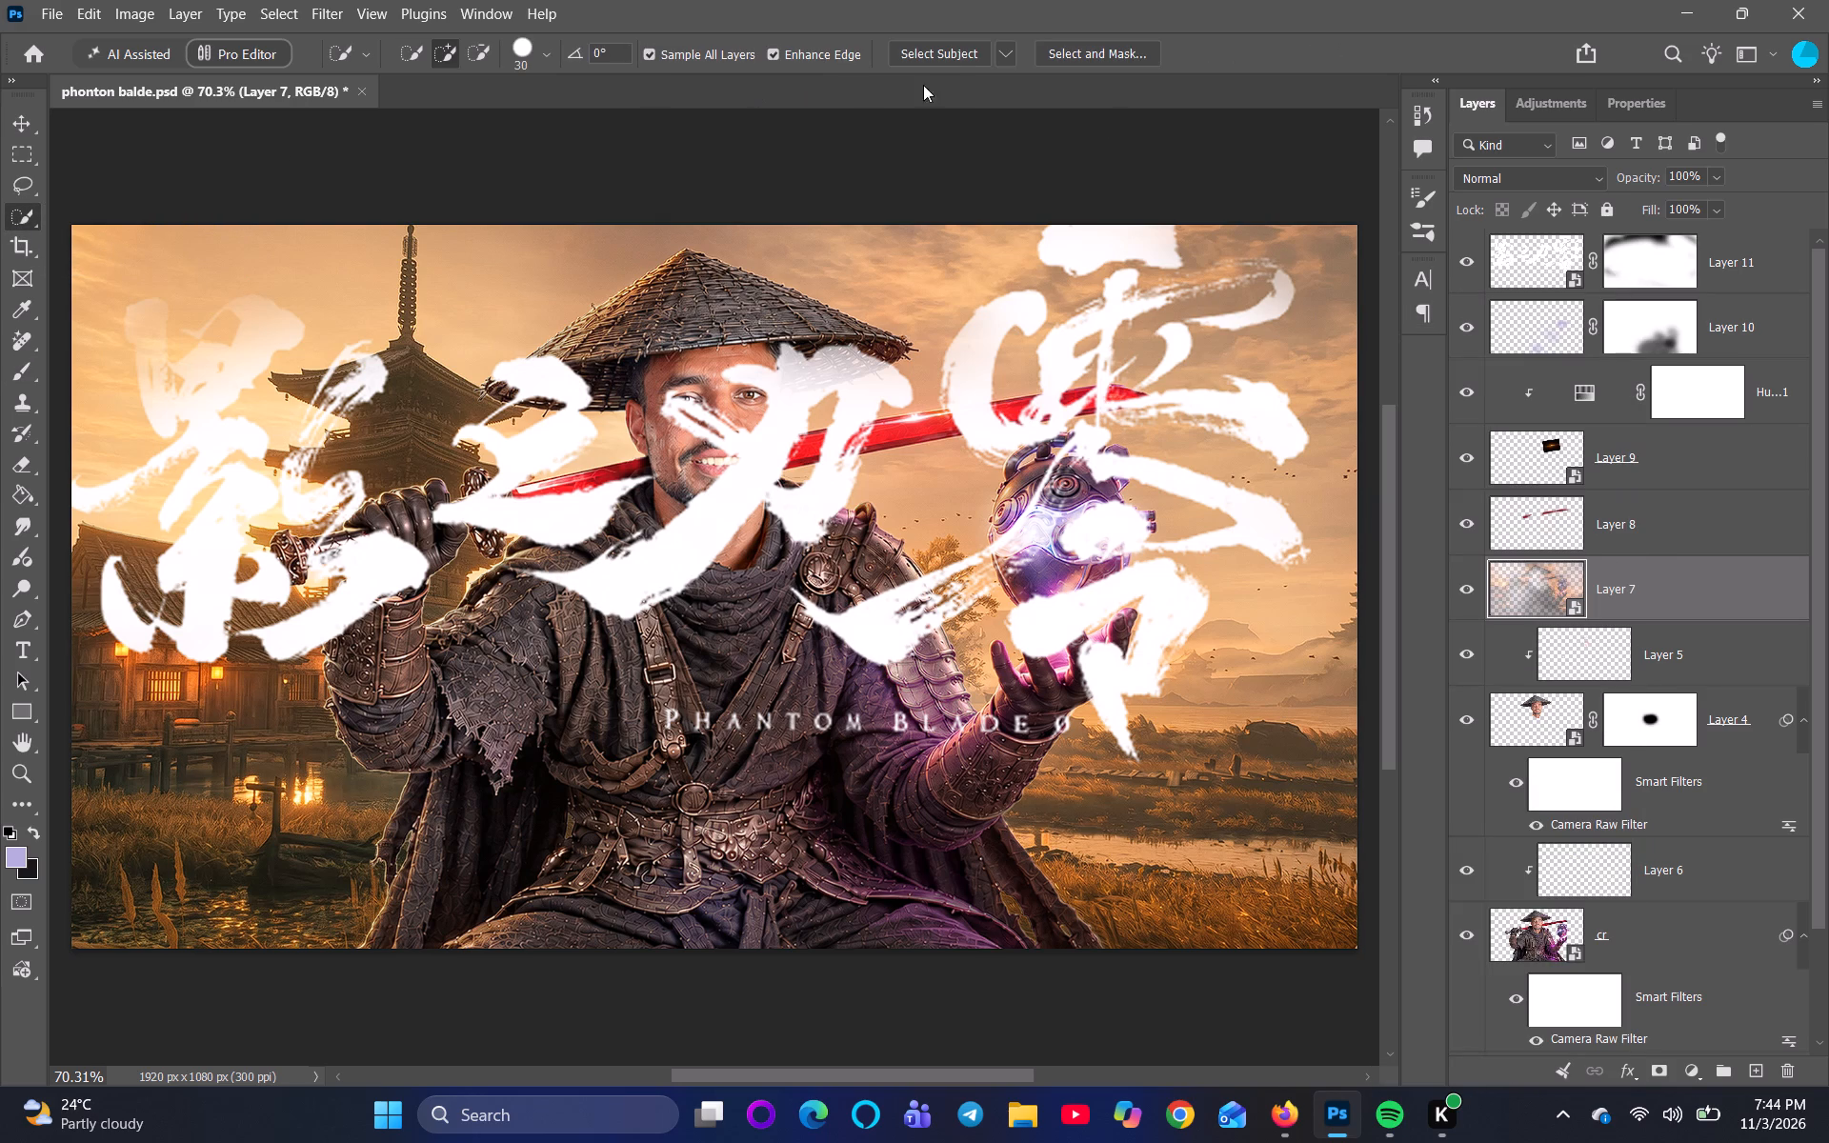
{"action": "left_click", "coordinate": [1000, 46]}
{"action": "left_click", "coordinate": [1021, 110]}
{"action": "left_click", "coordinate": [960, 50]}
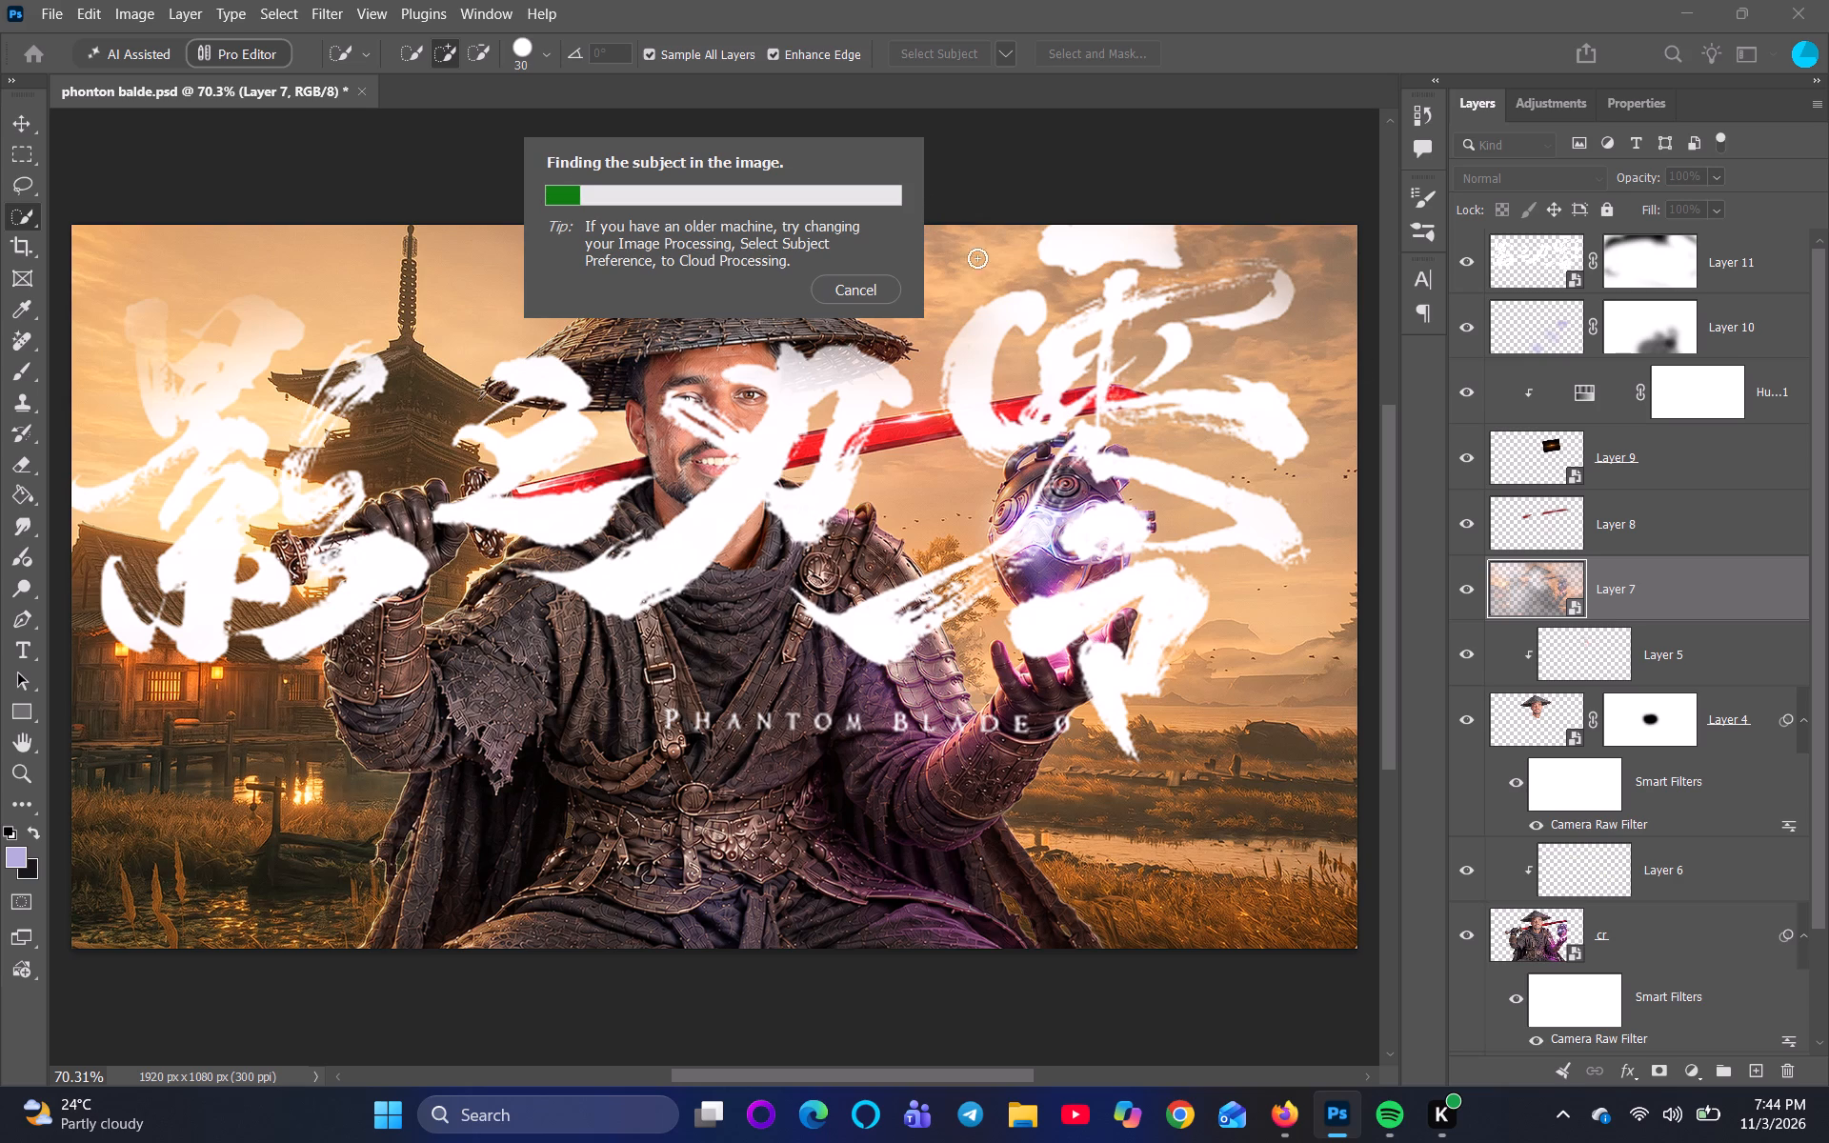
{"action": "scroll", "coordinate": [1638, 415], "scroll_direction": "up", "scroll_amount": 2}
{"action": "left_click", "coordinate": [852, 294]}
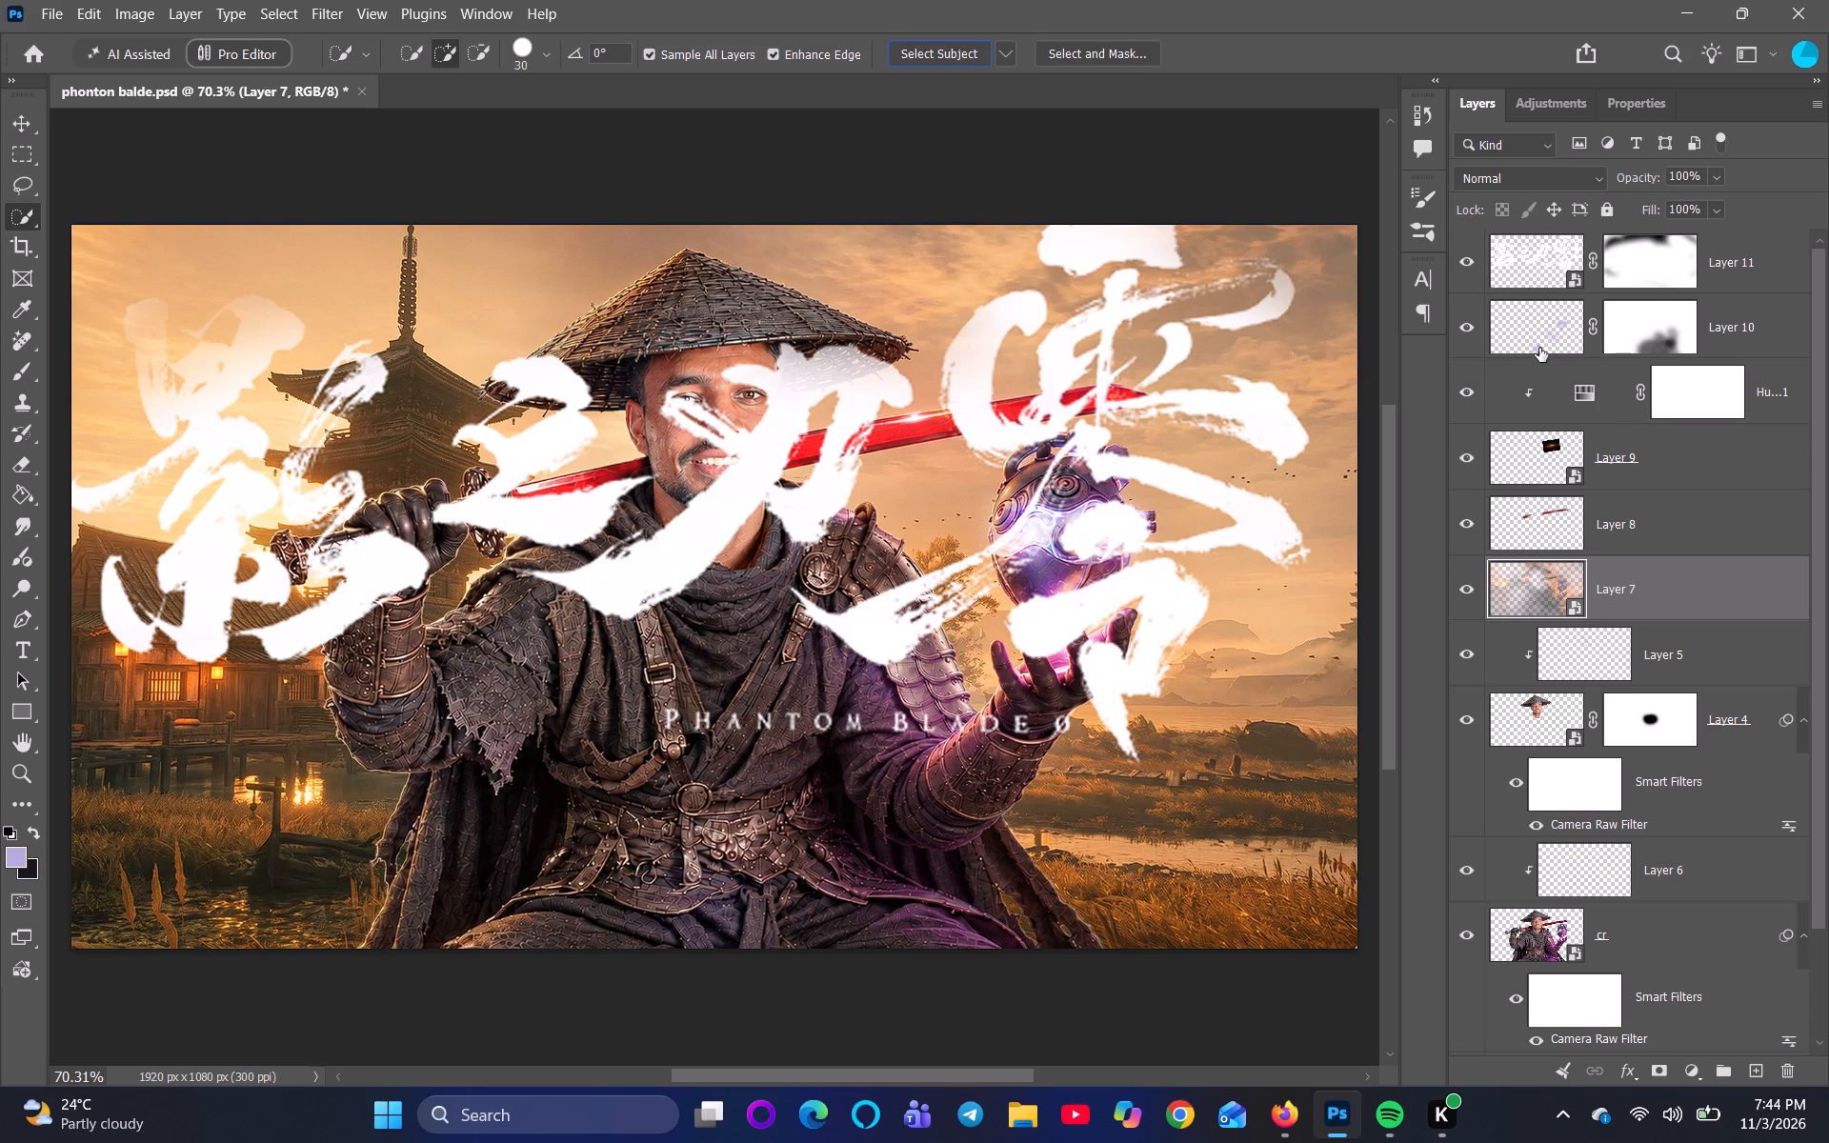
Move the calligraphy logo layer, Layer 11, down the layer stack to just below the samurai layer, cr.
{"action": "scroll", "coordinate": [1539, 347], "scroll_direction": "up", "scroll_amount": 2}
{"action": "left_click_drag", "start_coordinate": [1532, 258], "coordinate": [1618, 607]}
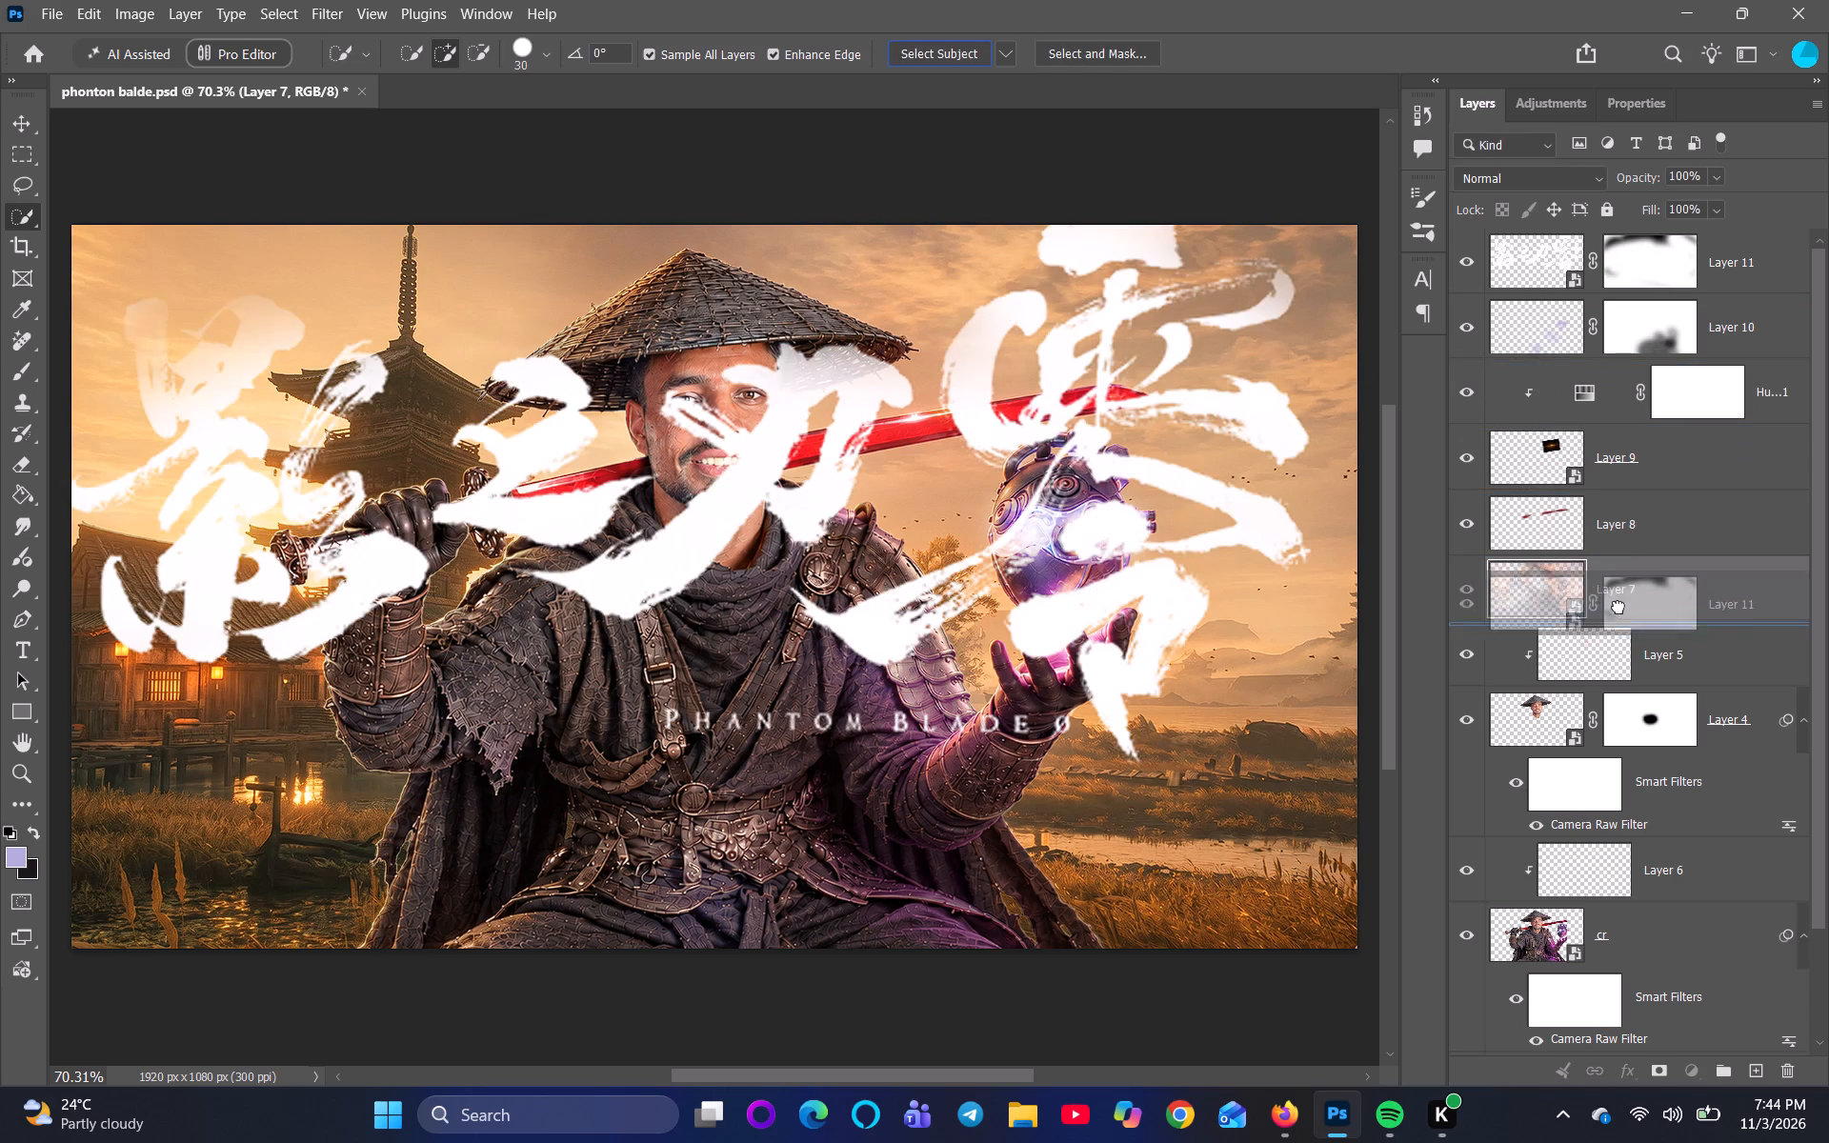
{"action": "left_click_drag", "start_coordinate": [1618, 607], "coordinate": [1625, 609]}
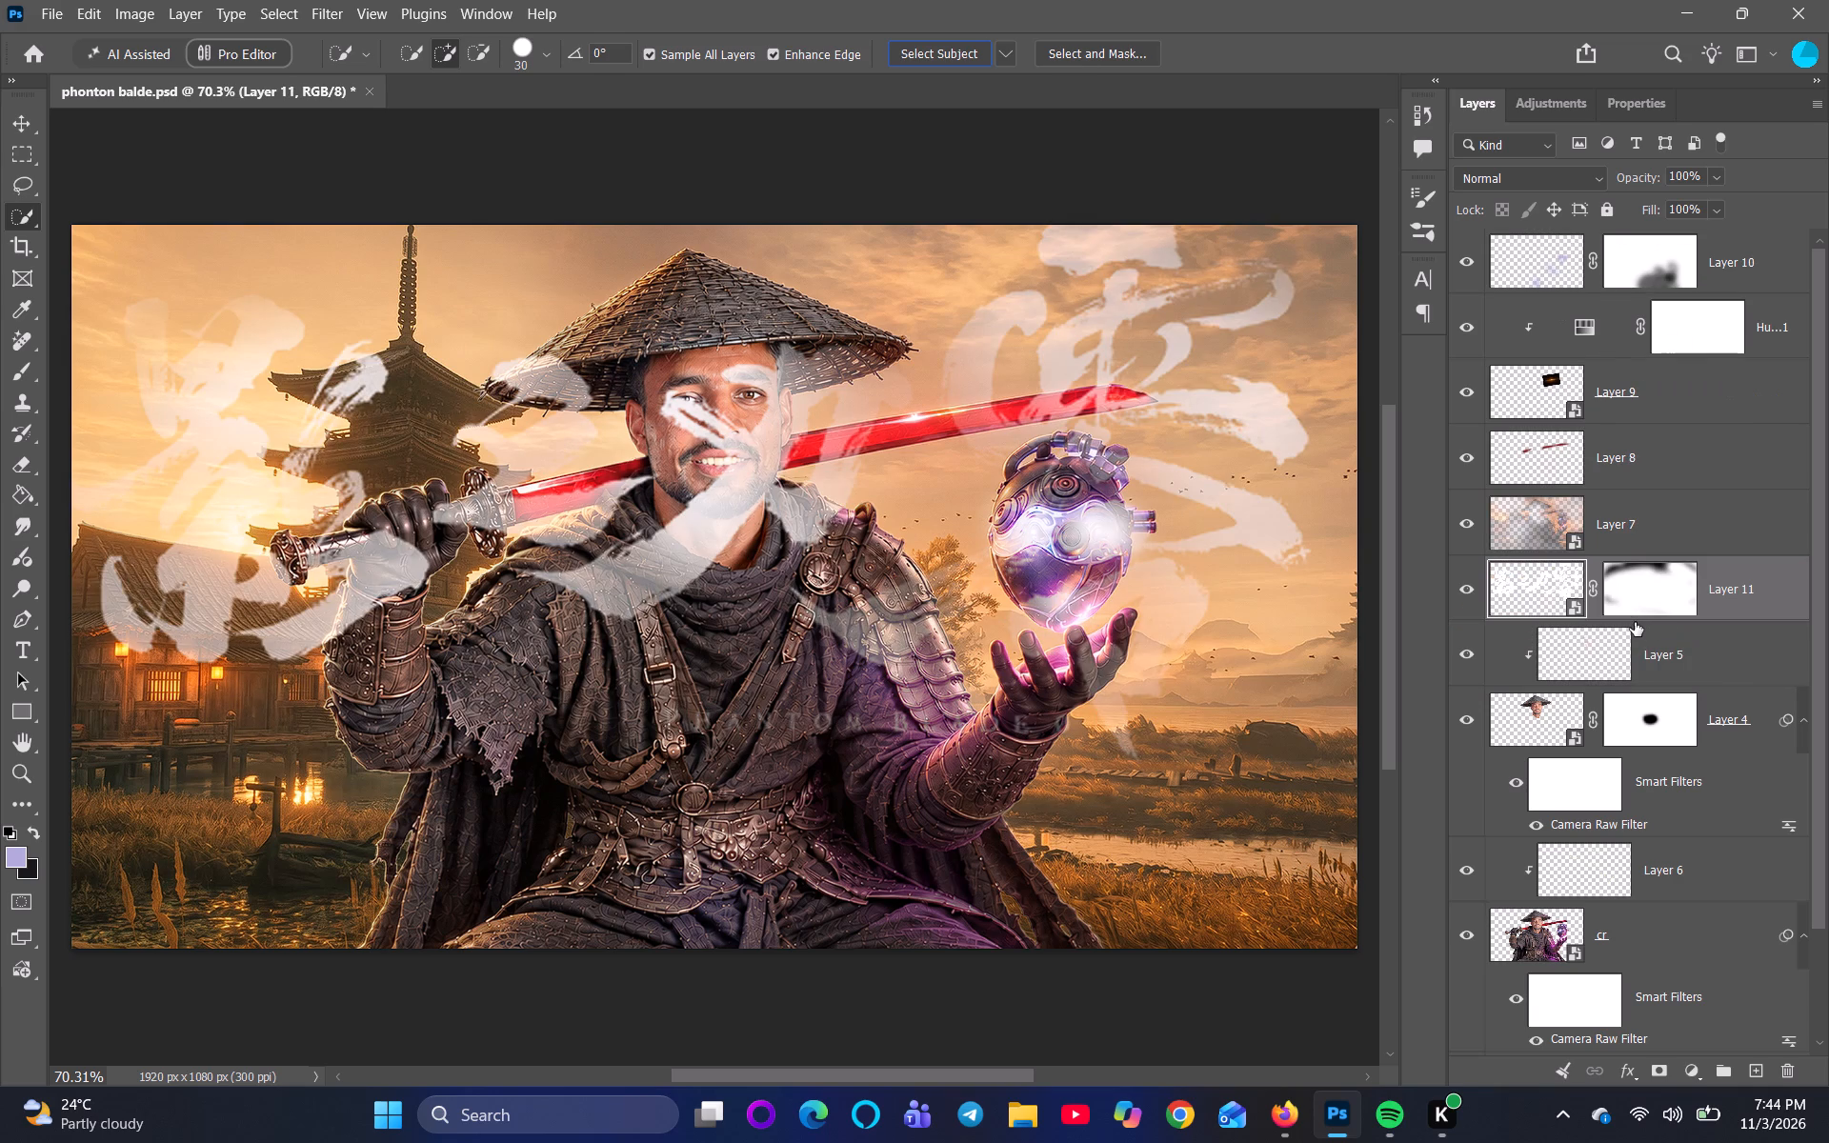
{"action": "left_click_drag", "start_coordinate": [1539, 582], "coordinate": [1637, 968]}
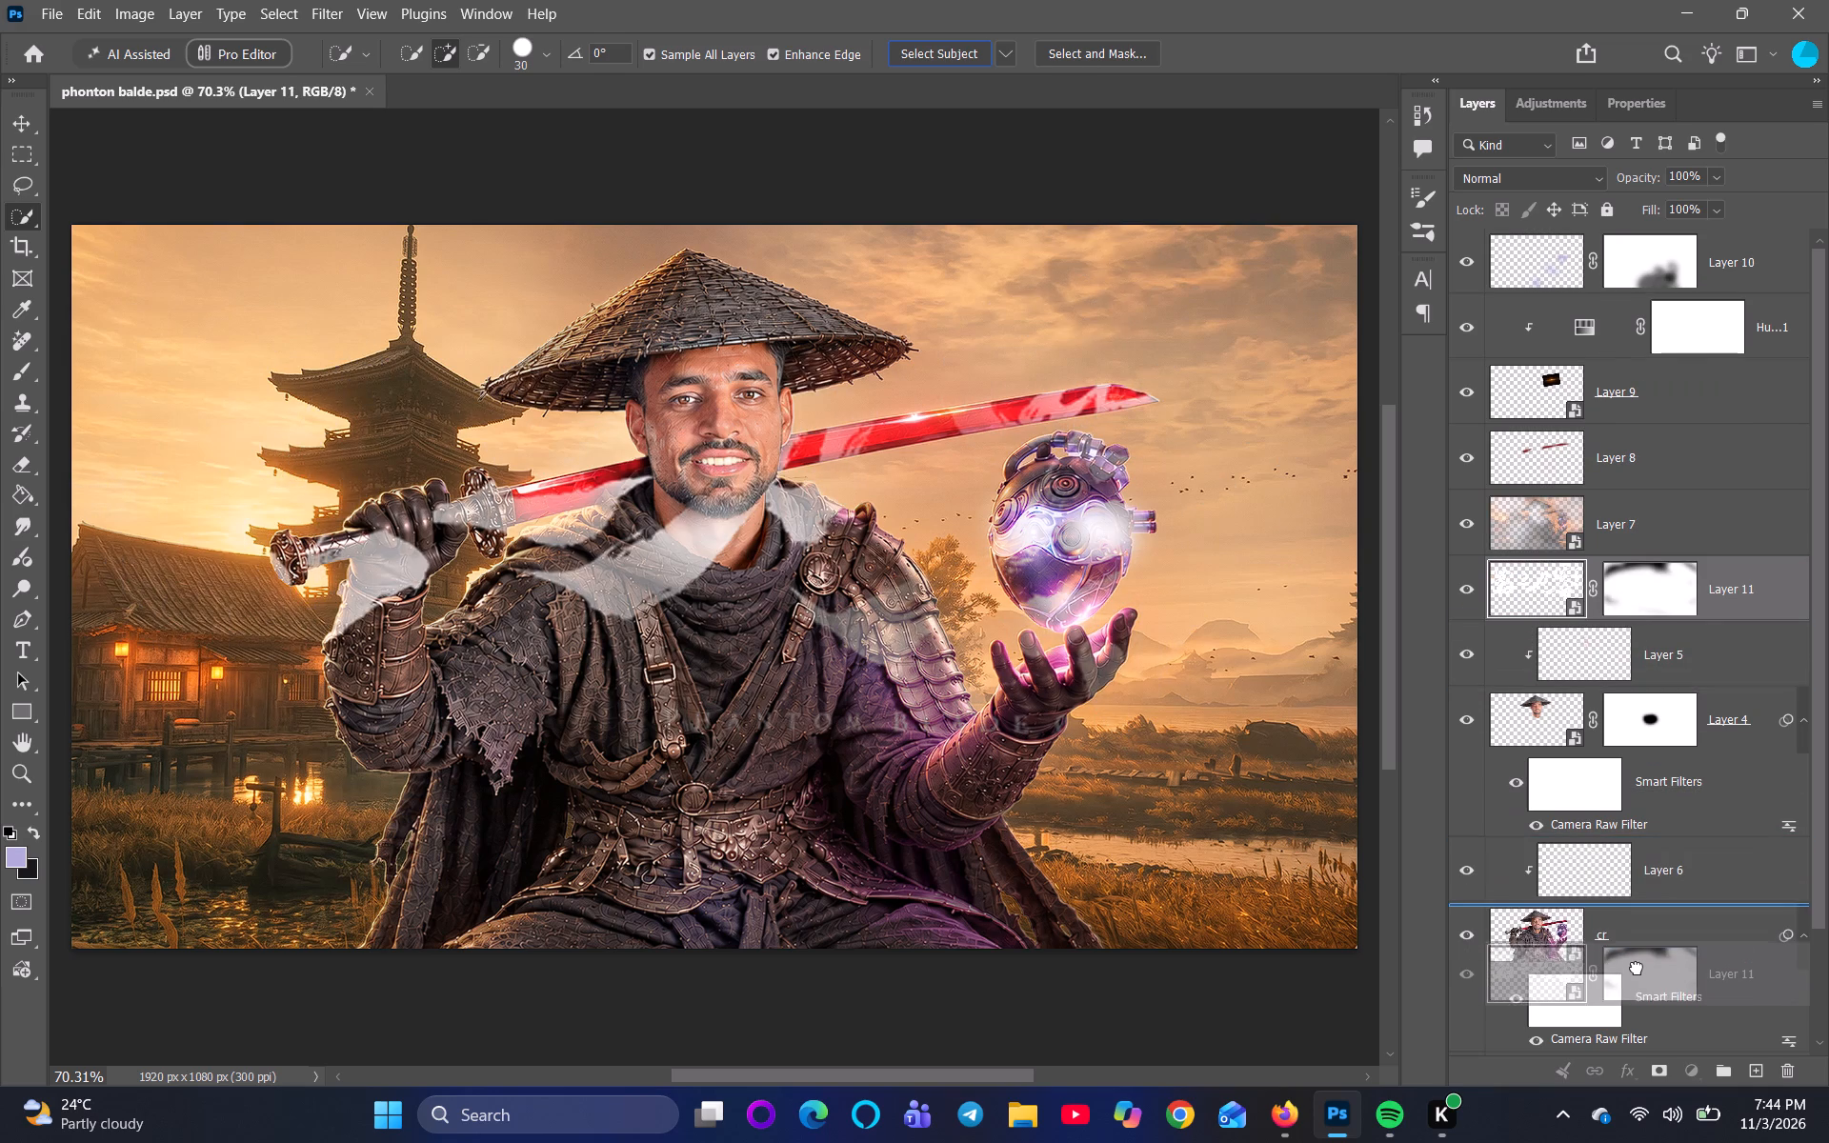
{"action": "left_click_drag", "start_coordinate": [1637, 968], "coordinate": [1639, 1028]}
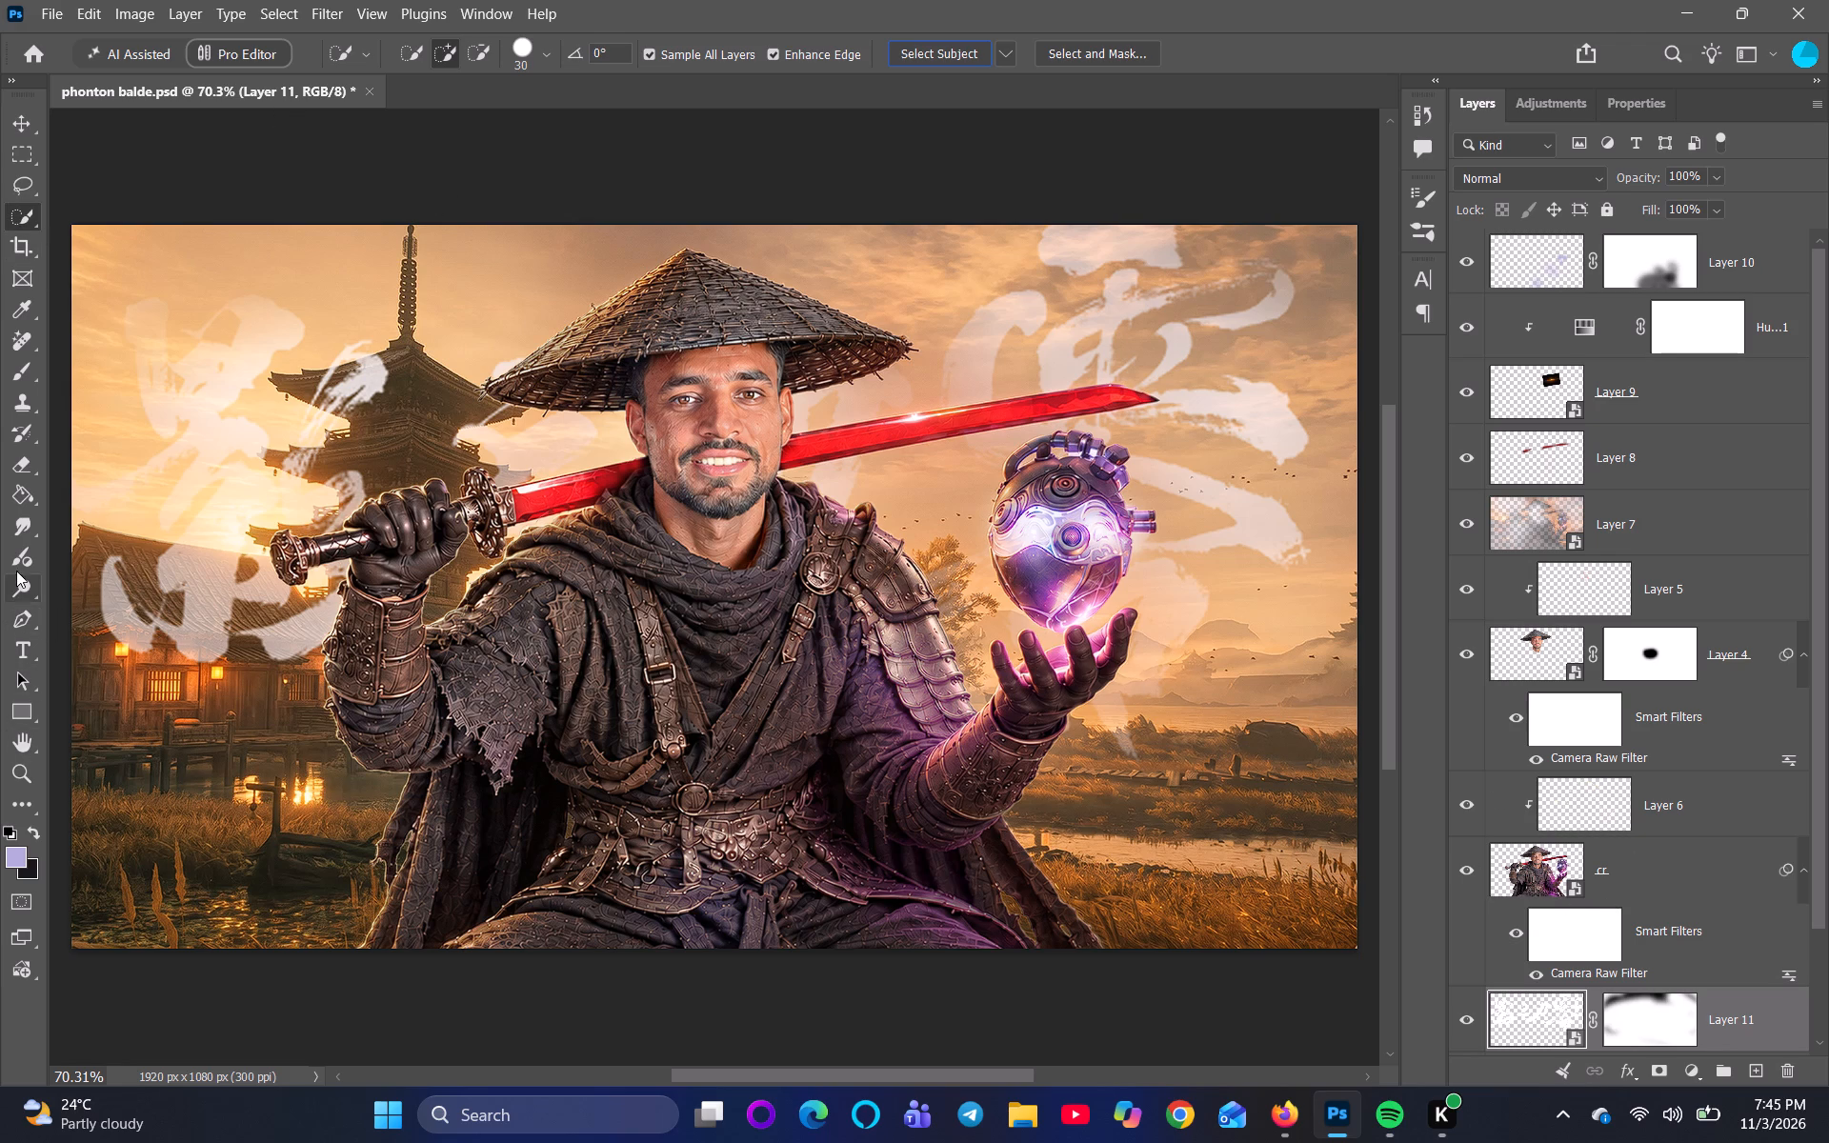
Paint Layer 11's mask white with the Brush over the first calligraphy character and across to the last one.
{"action": "left_click", "coordinate": [14, 382]}
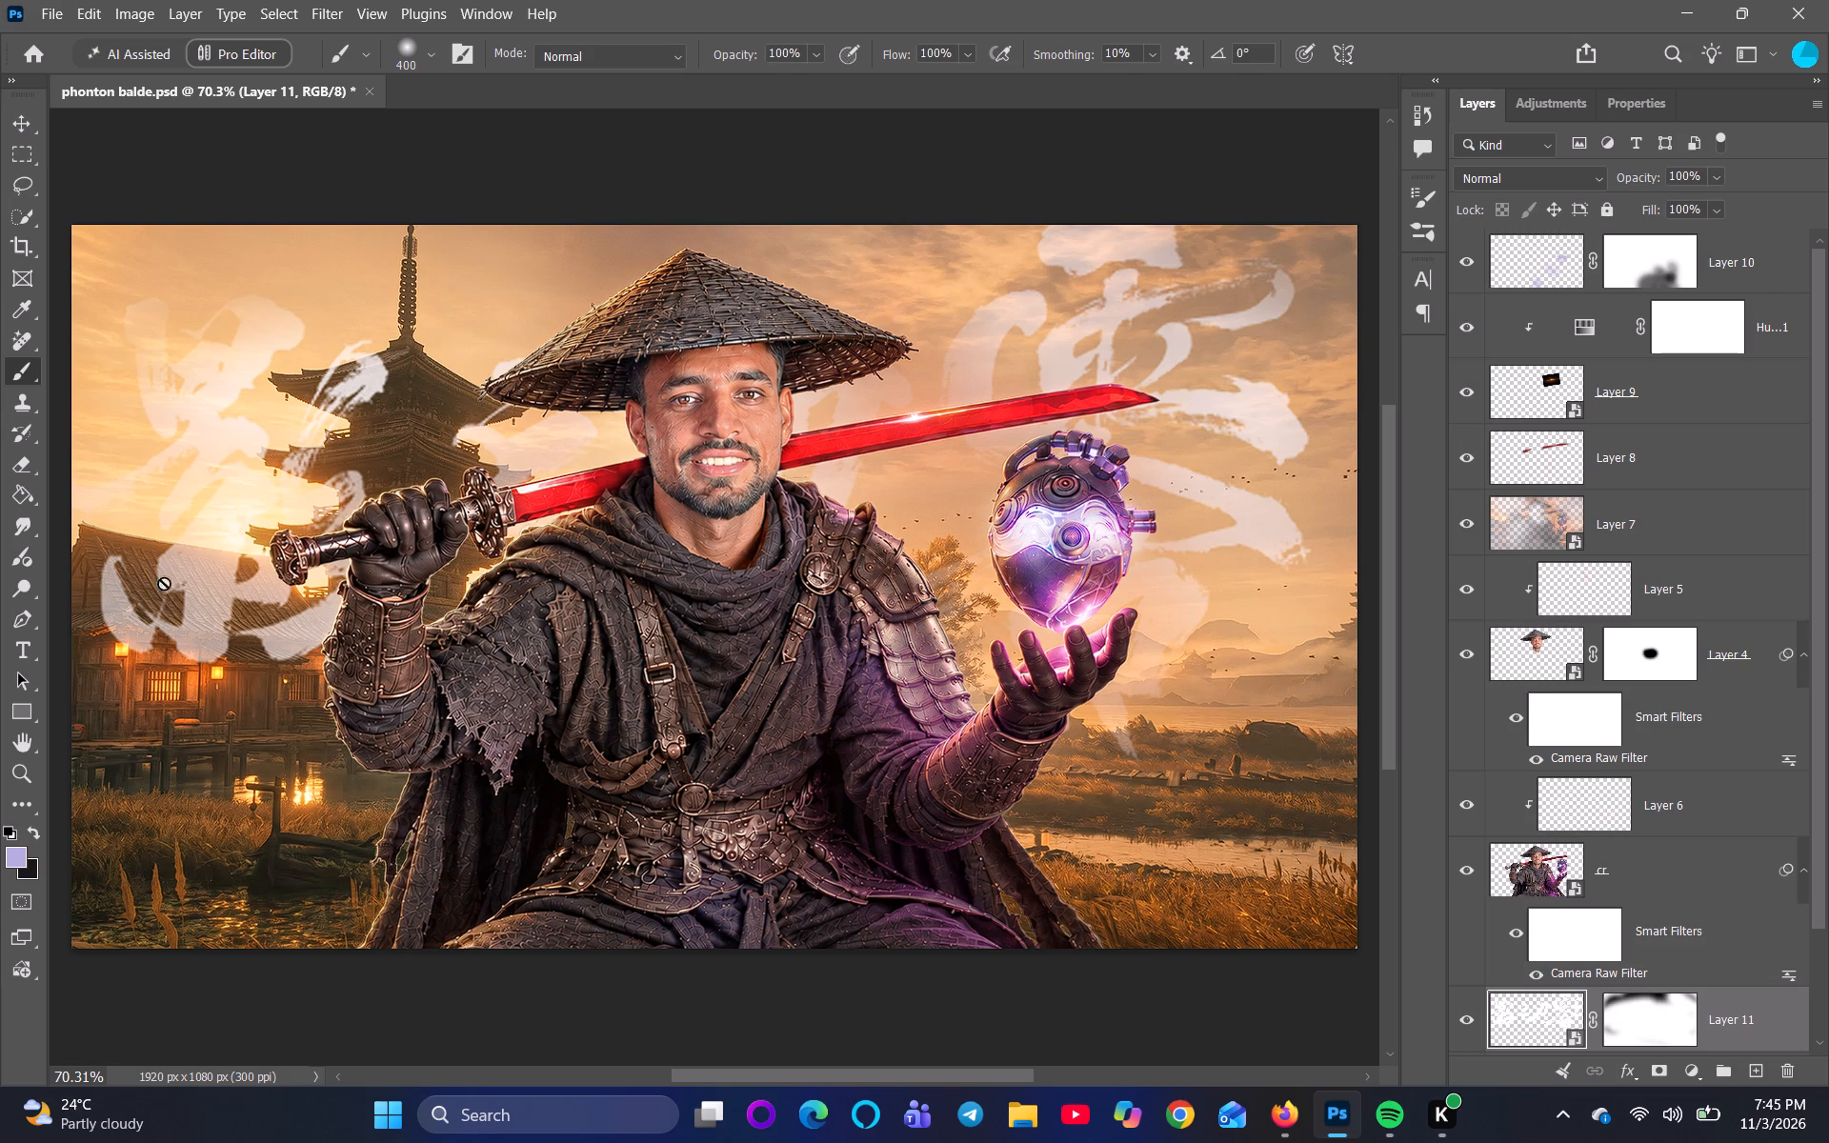
{"action": "scroll", "coordinate": [1163, 738], "scroll_direction": "down", "scroll_amount": 1}
{"action": "scroll", "coordinate": [1482, 793], "scroll_direction": "down", "scroll_amount": 1}
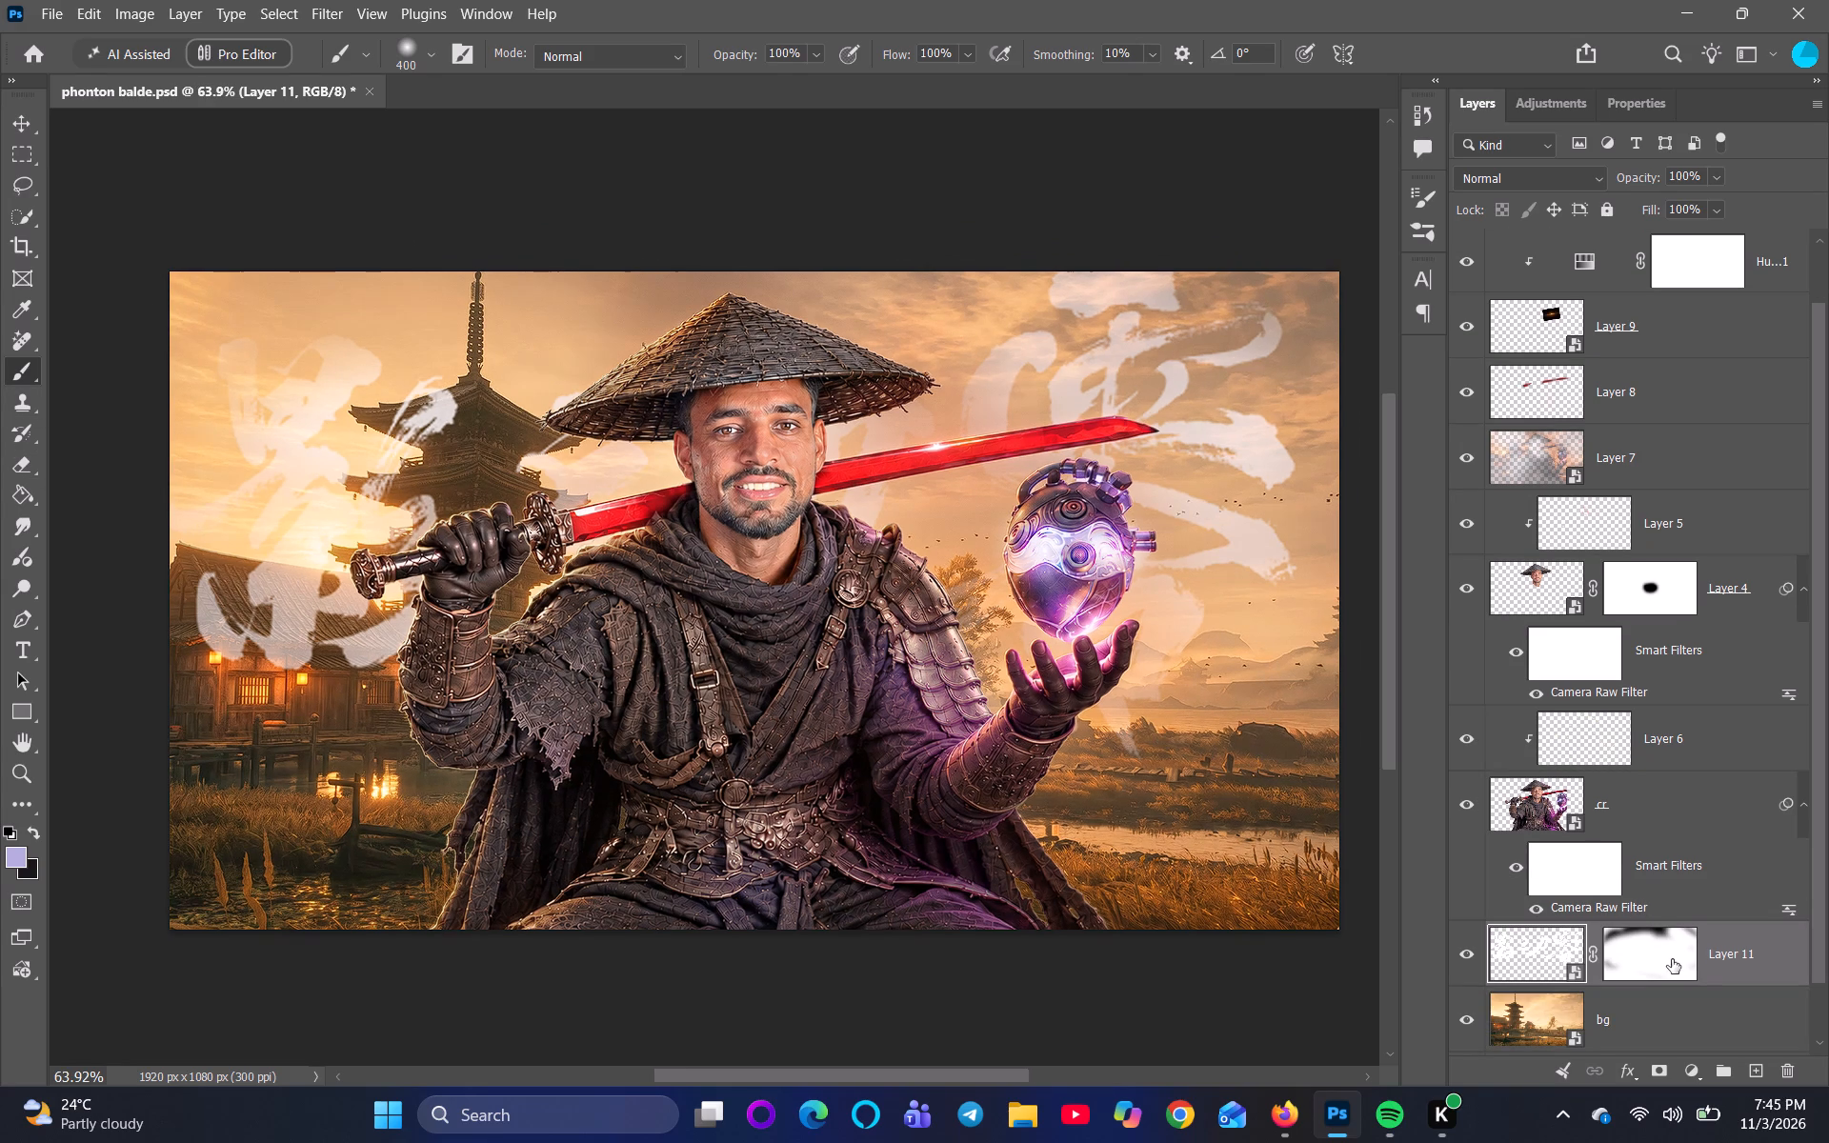
{"action": "left_click", "coordinate": [1670, 960]}
{"action": "left_click_drag", "start_coordinate": [295, 462], "coordinate": [358, 491]}
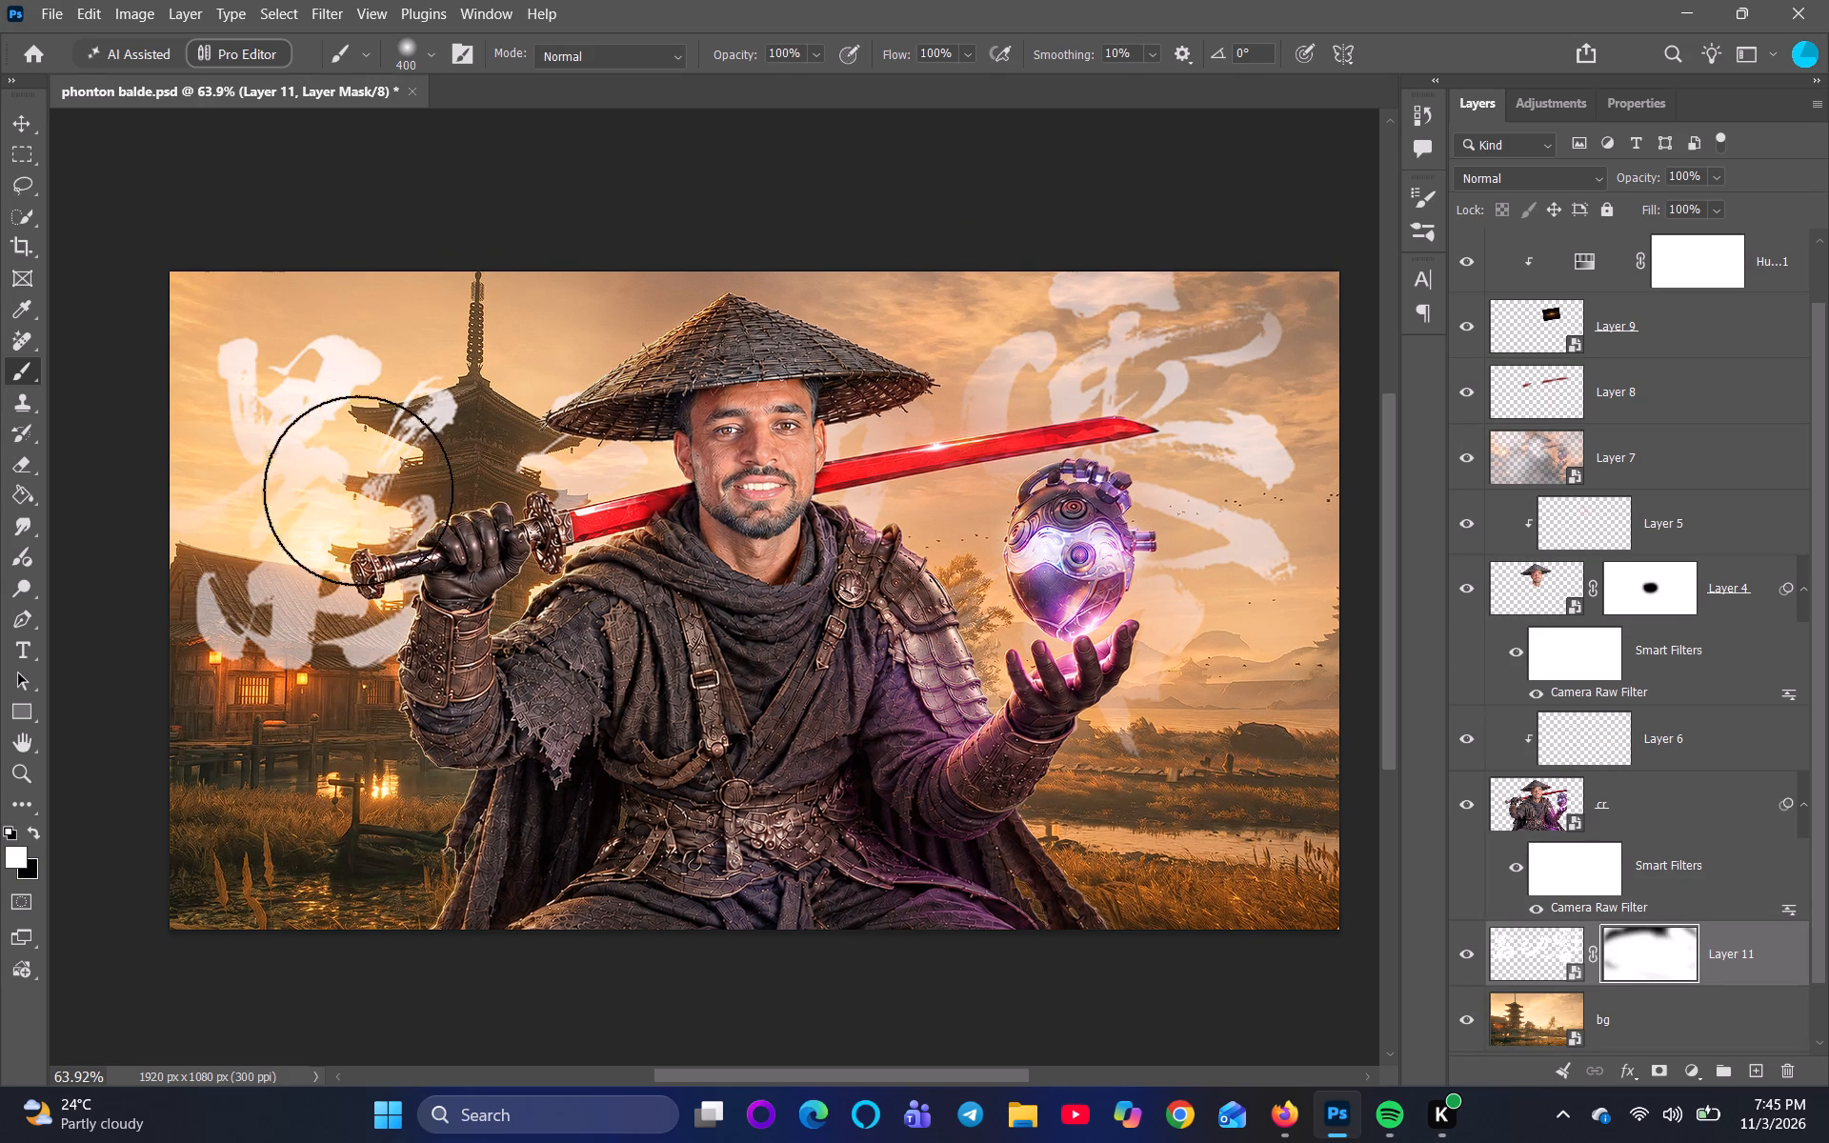
{"action": "left_click_drag", "start_coordinate": [358, 491], "coordinate": [235, 556]}
{"action": "left_click_drag", "start_coordinate": [289, 652], "coordinate": [491, 463]}
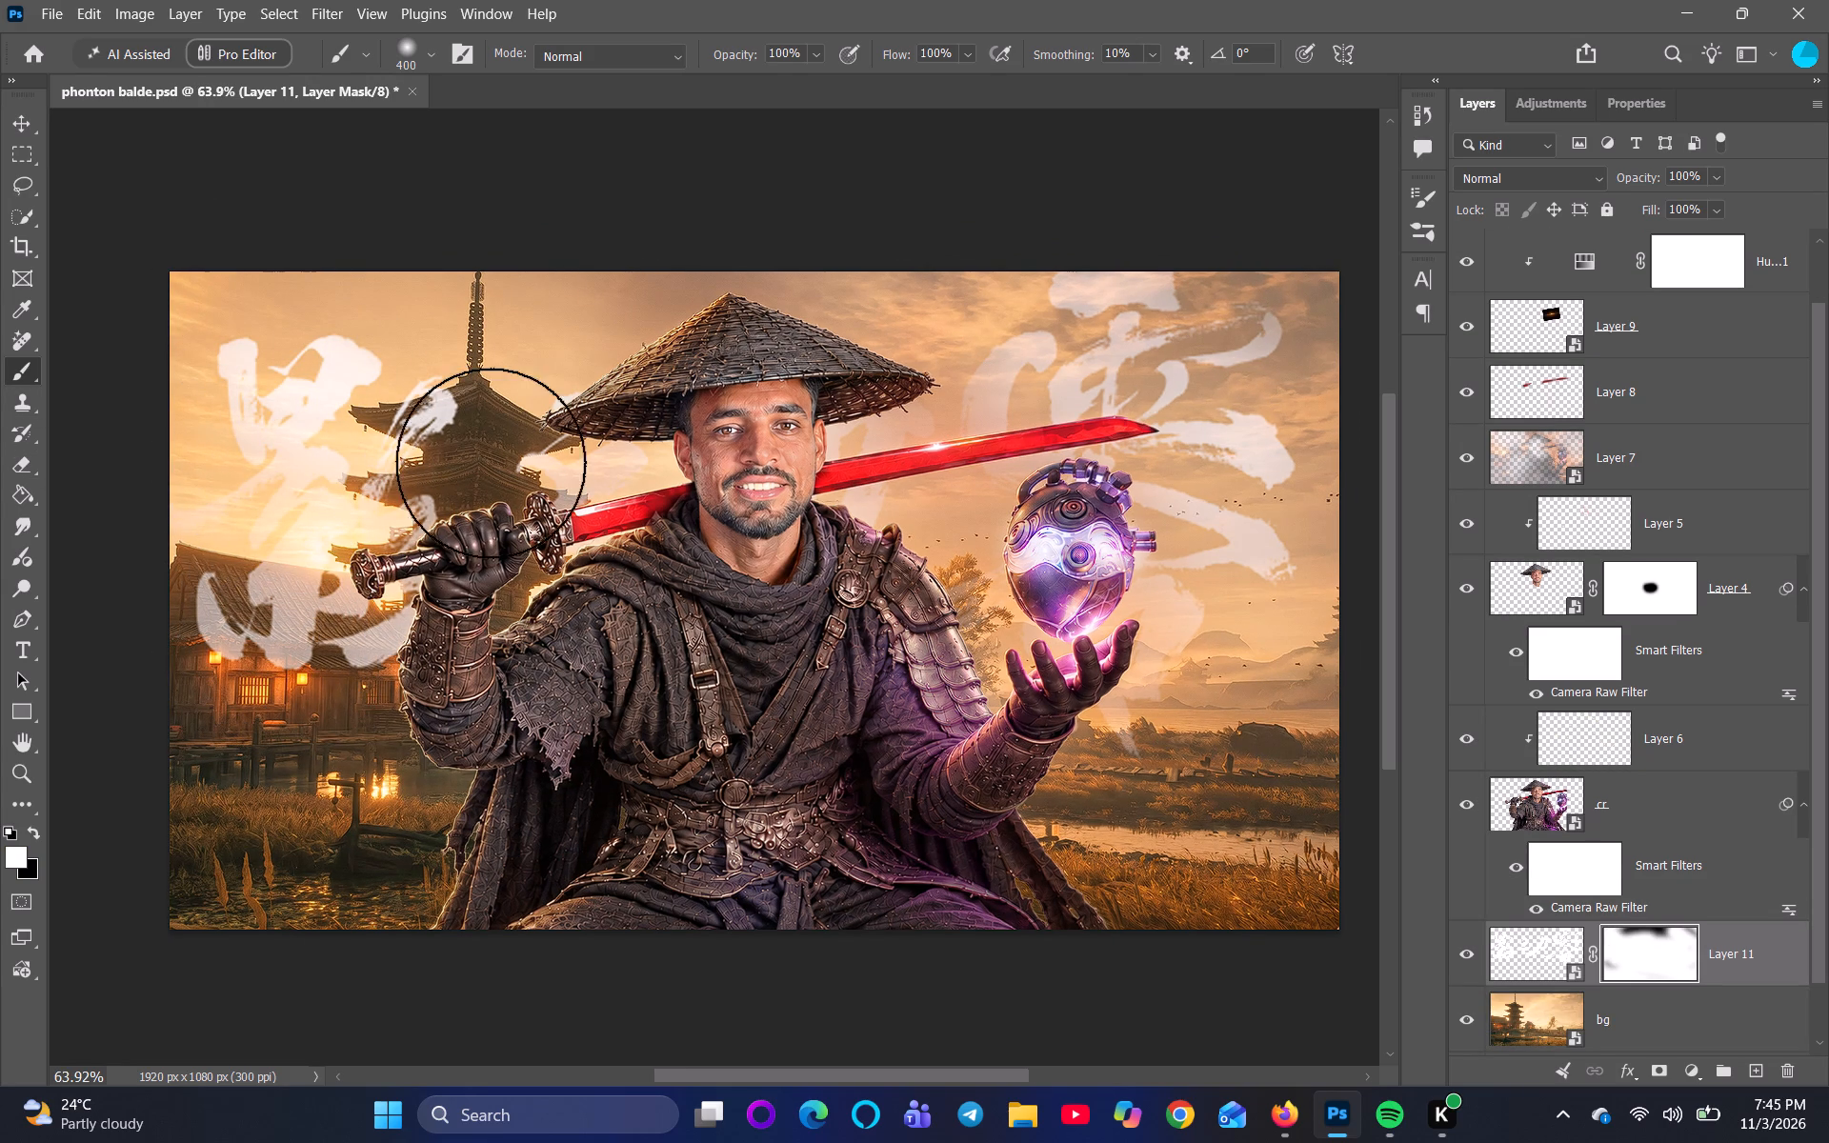
{"action": "left_click_drag", "start_coordinate": [491, 463], "coordinate": [1209, 299]}
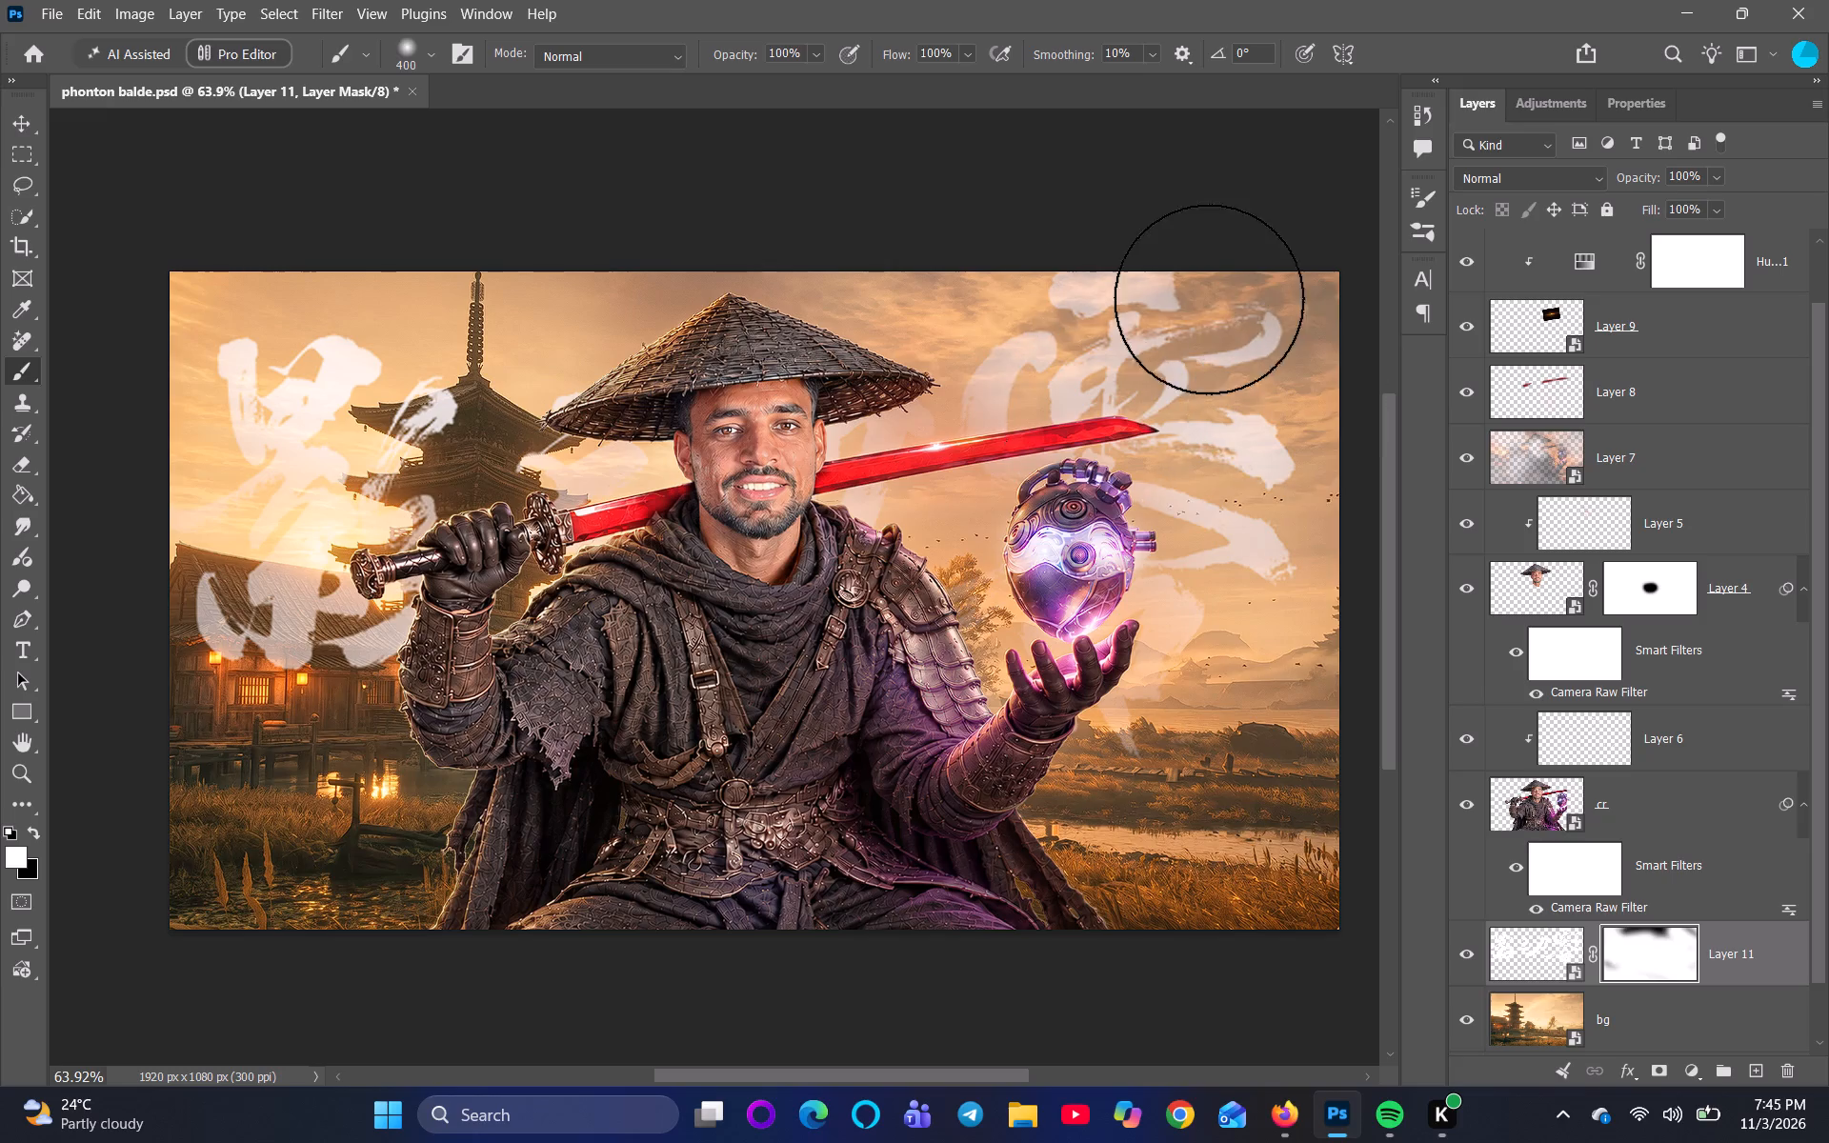
{"action": "left_click_drag", "start_coordinate": [1209, 299], "coordinate": [1169, 550]}
Set the brush opacity to 95% and paint Layer 11's mask white from the last calligraphy character back towards the first.
{"action": "left_click_drag", "start_coordinate": [741, 56], "coordinate": [760, 61]}
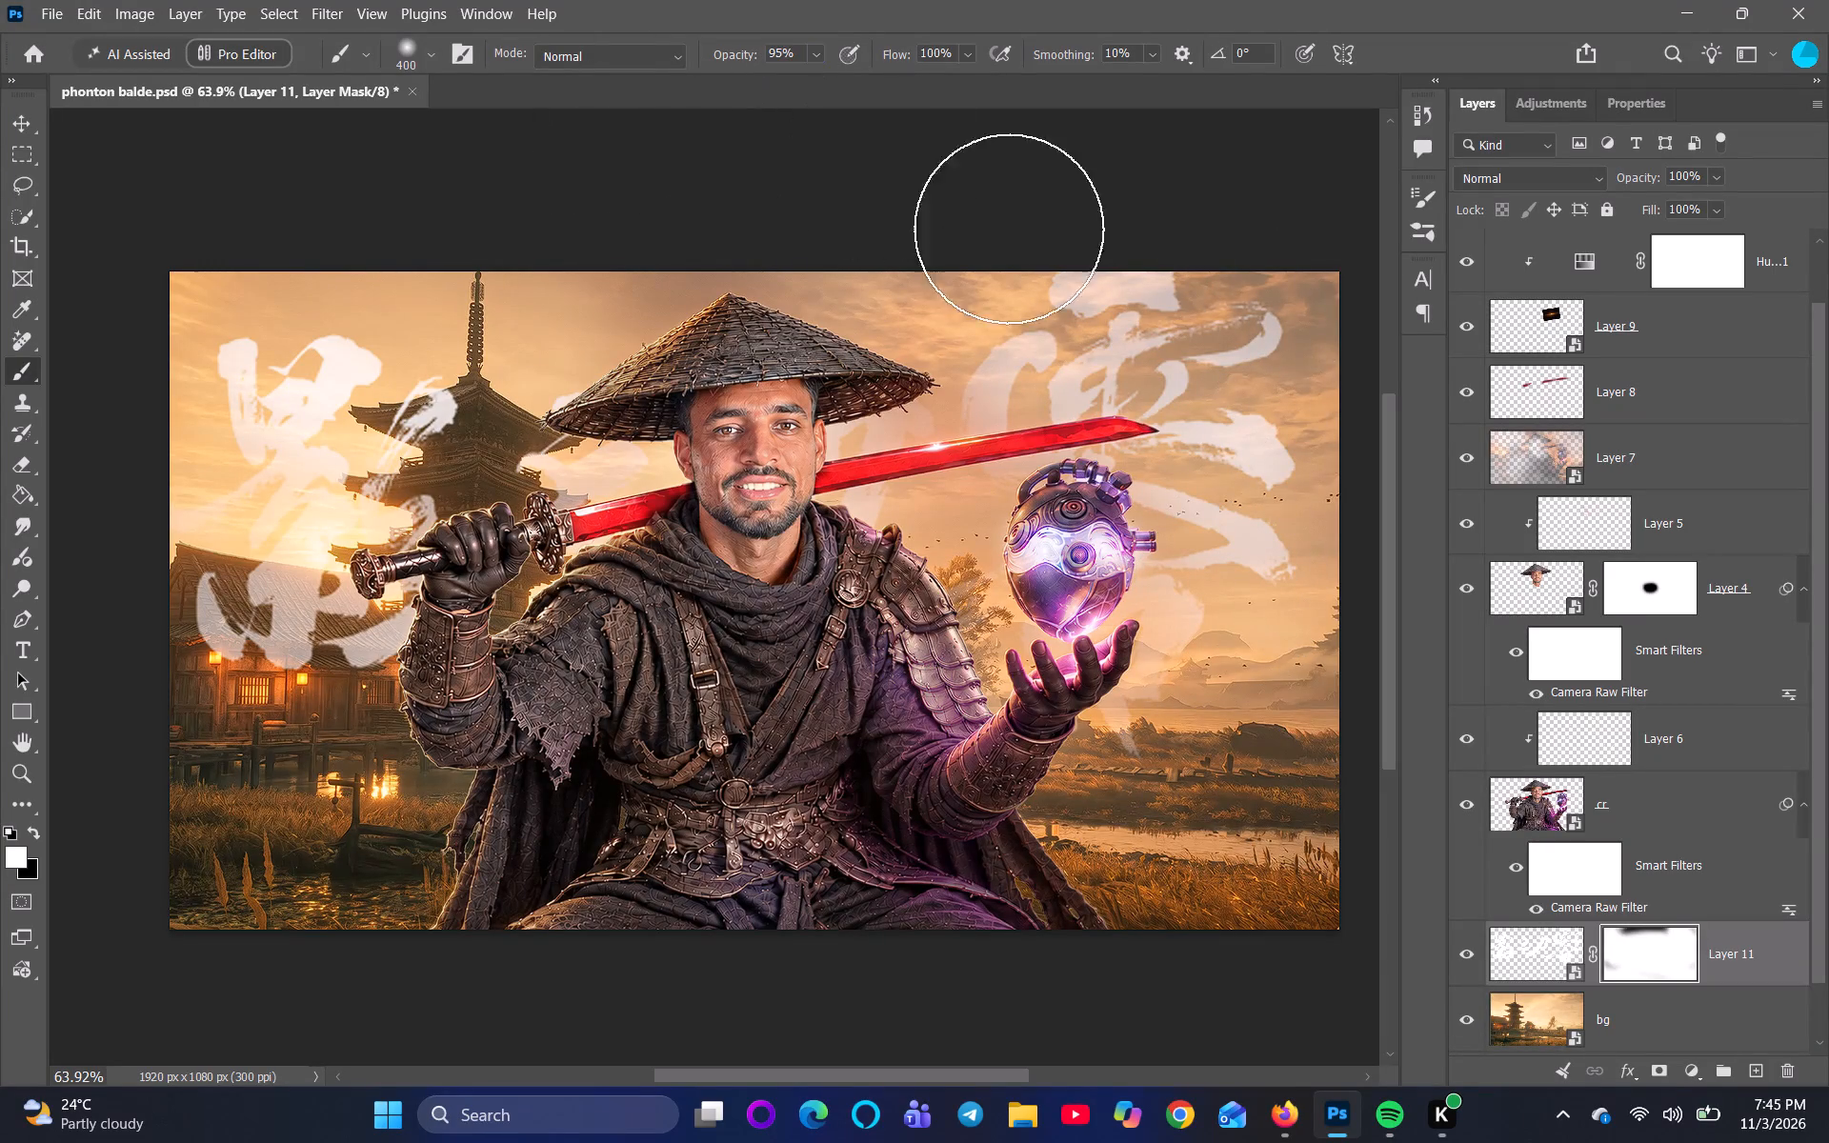
{"action": "left_click_drag", "start_coordinate": [1243, 365], "coordinate": [999, 570]}
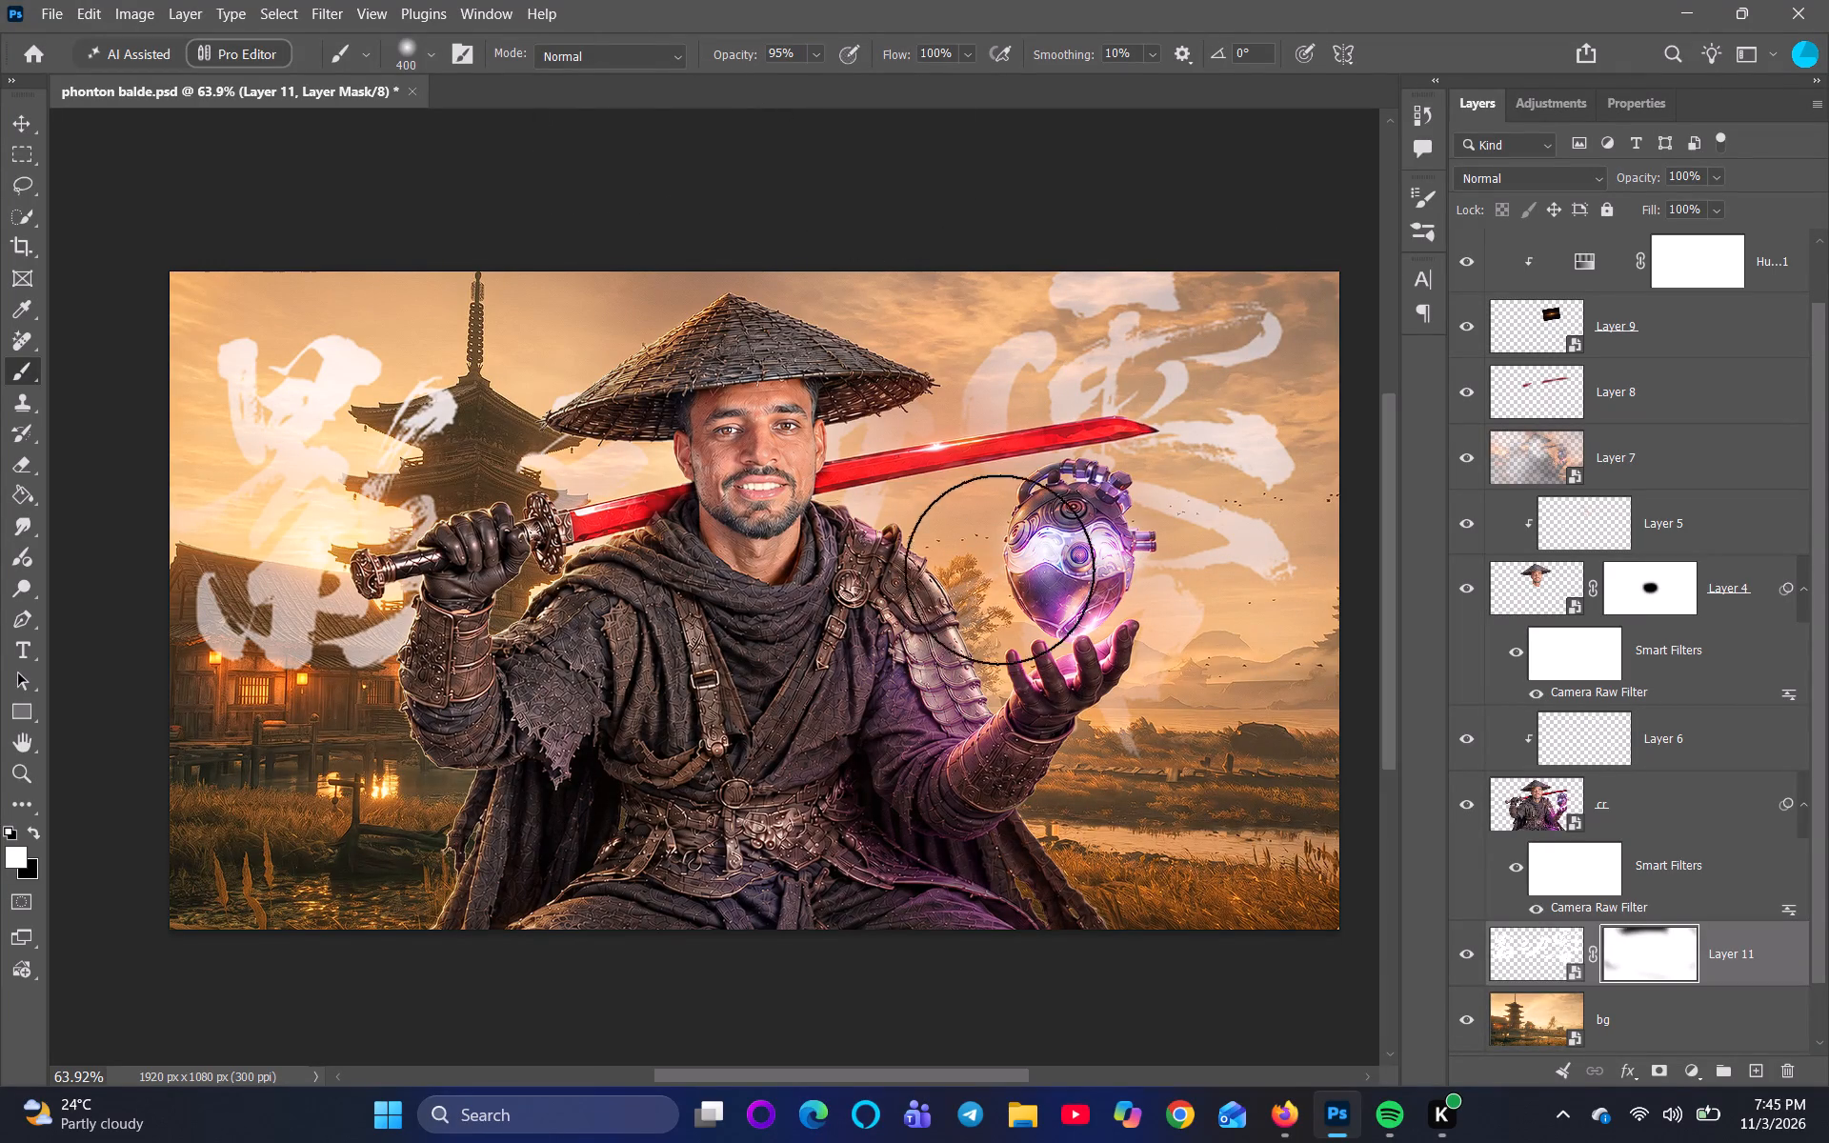
{"action": "left_click_drag", "start_coordinate": [999, 570], "coordinate": [482, 558]}
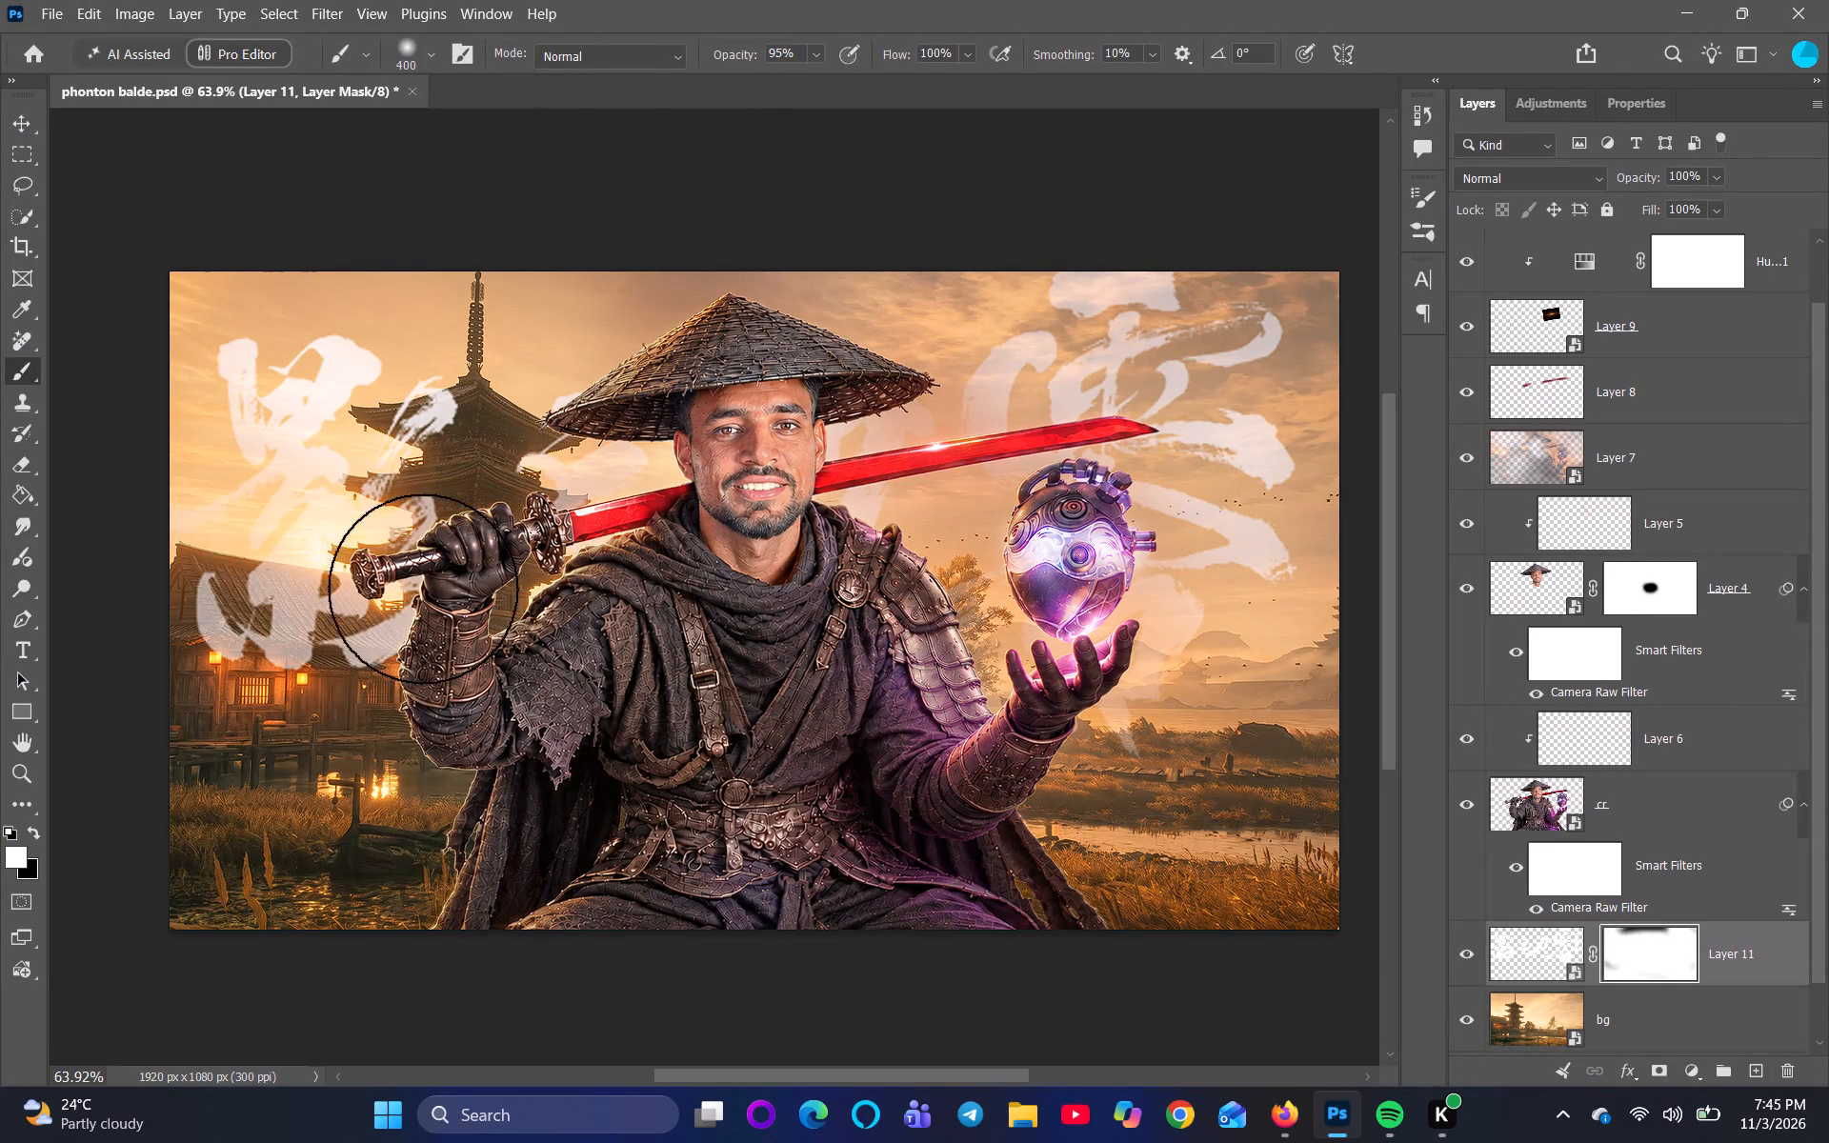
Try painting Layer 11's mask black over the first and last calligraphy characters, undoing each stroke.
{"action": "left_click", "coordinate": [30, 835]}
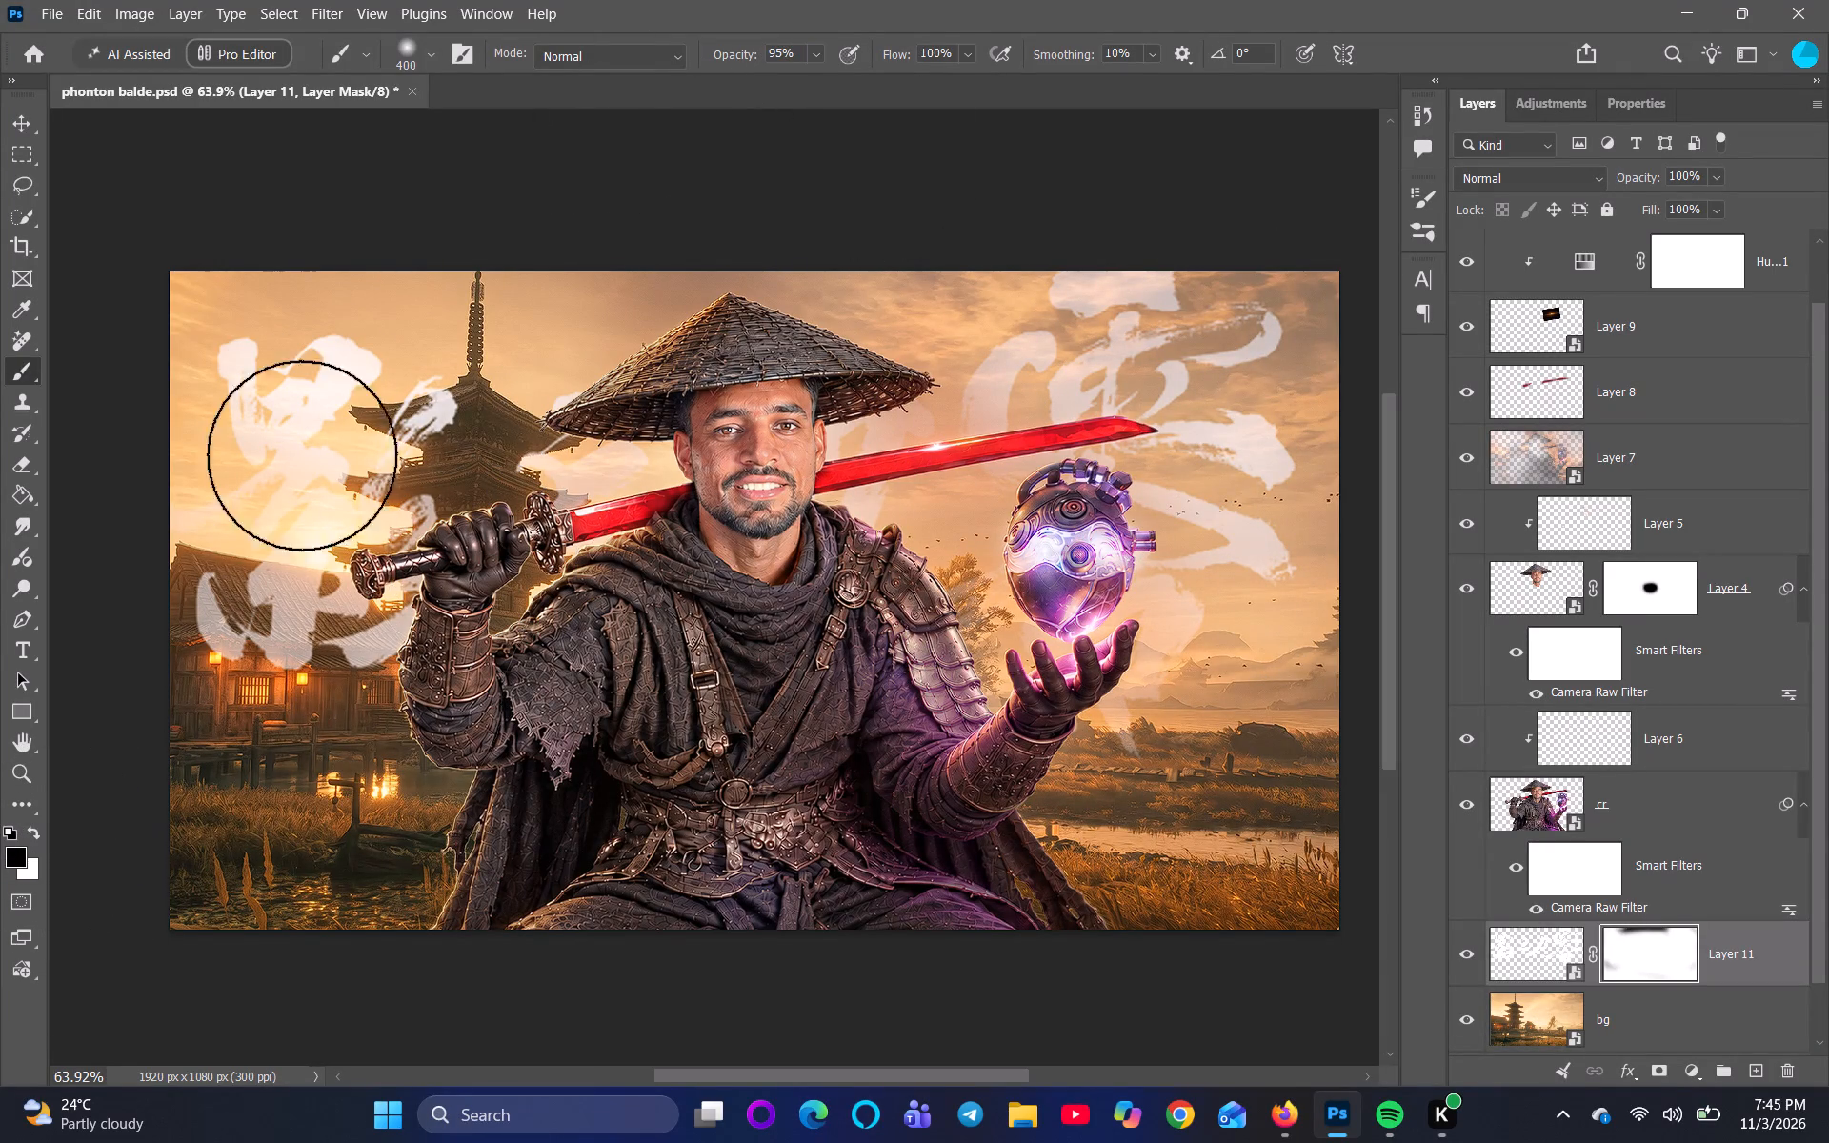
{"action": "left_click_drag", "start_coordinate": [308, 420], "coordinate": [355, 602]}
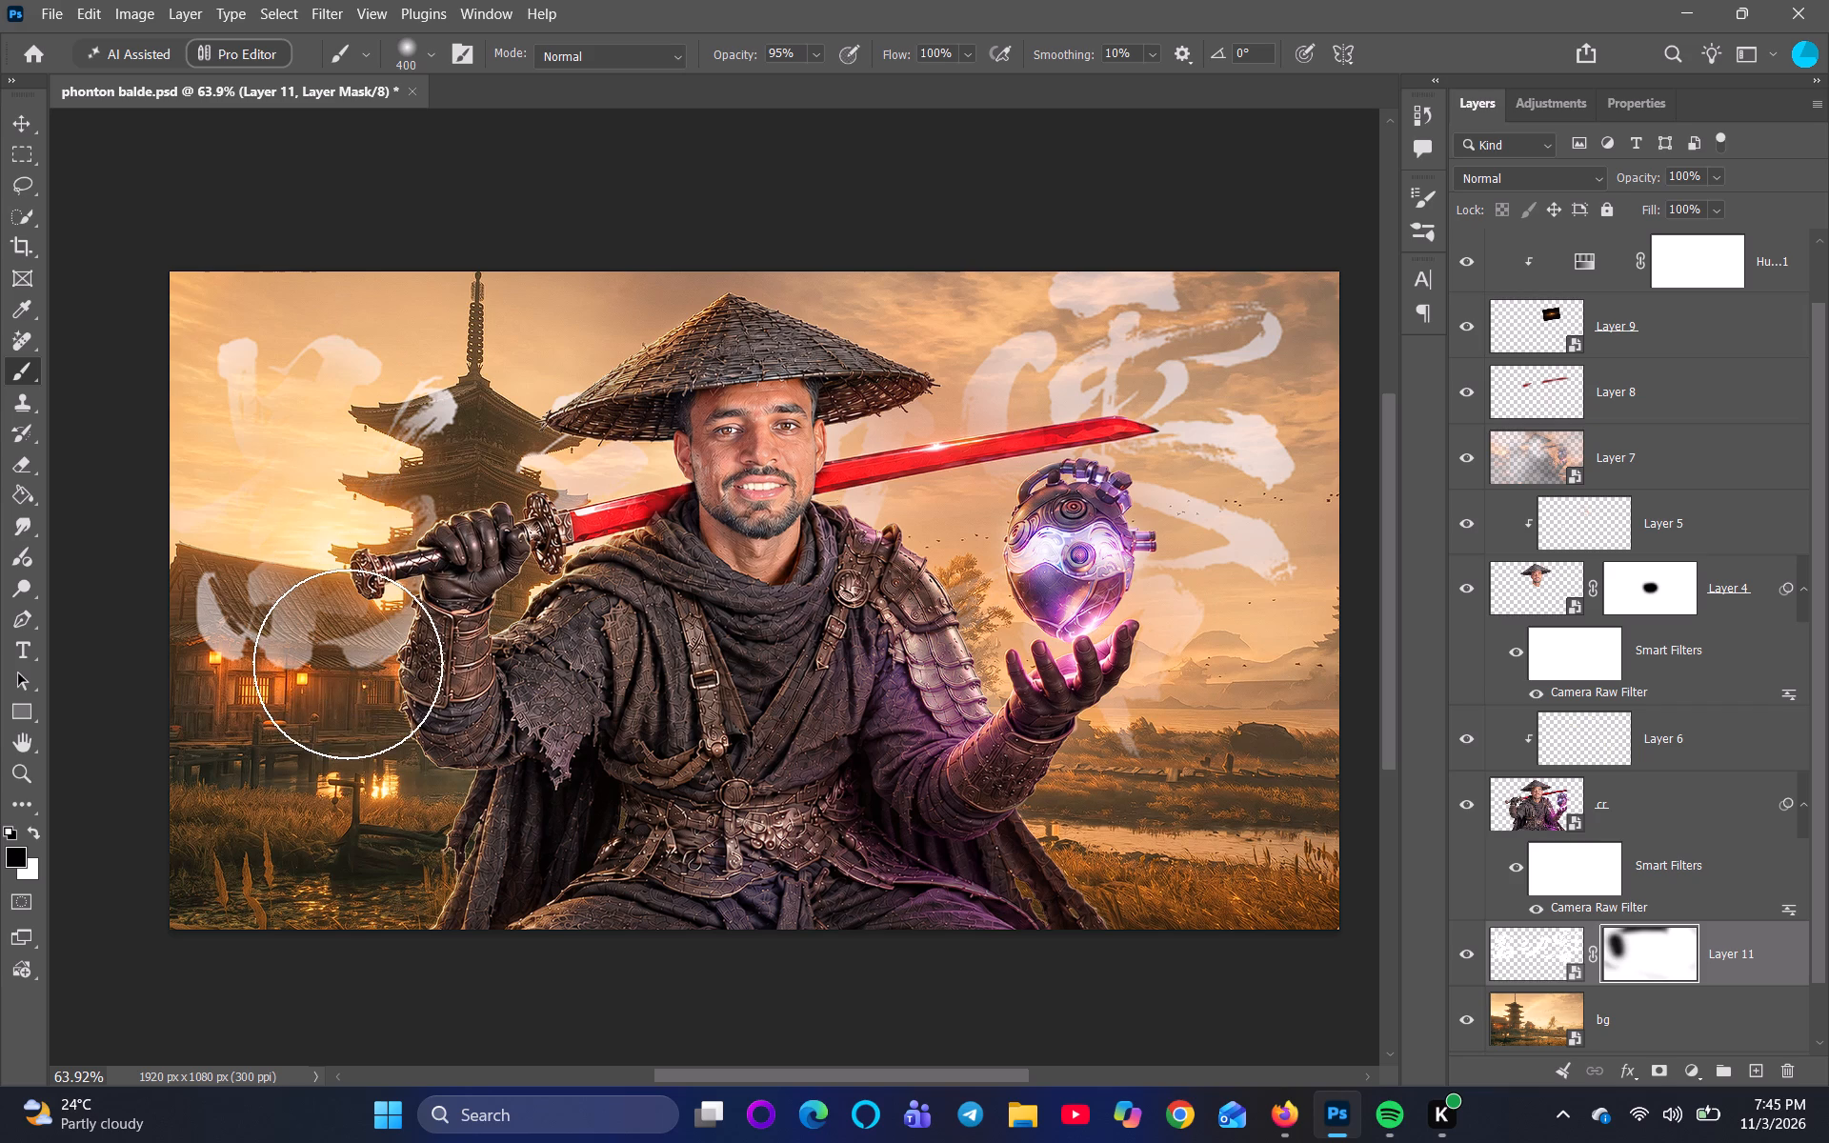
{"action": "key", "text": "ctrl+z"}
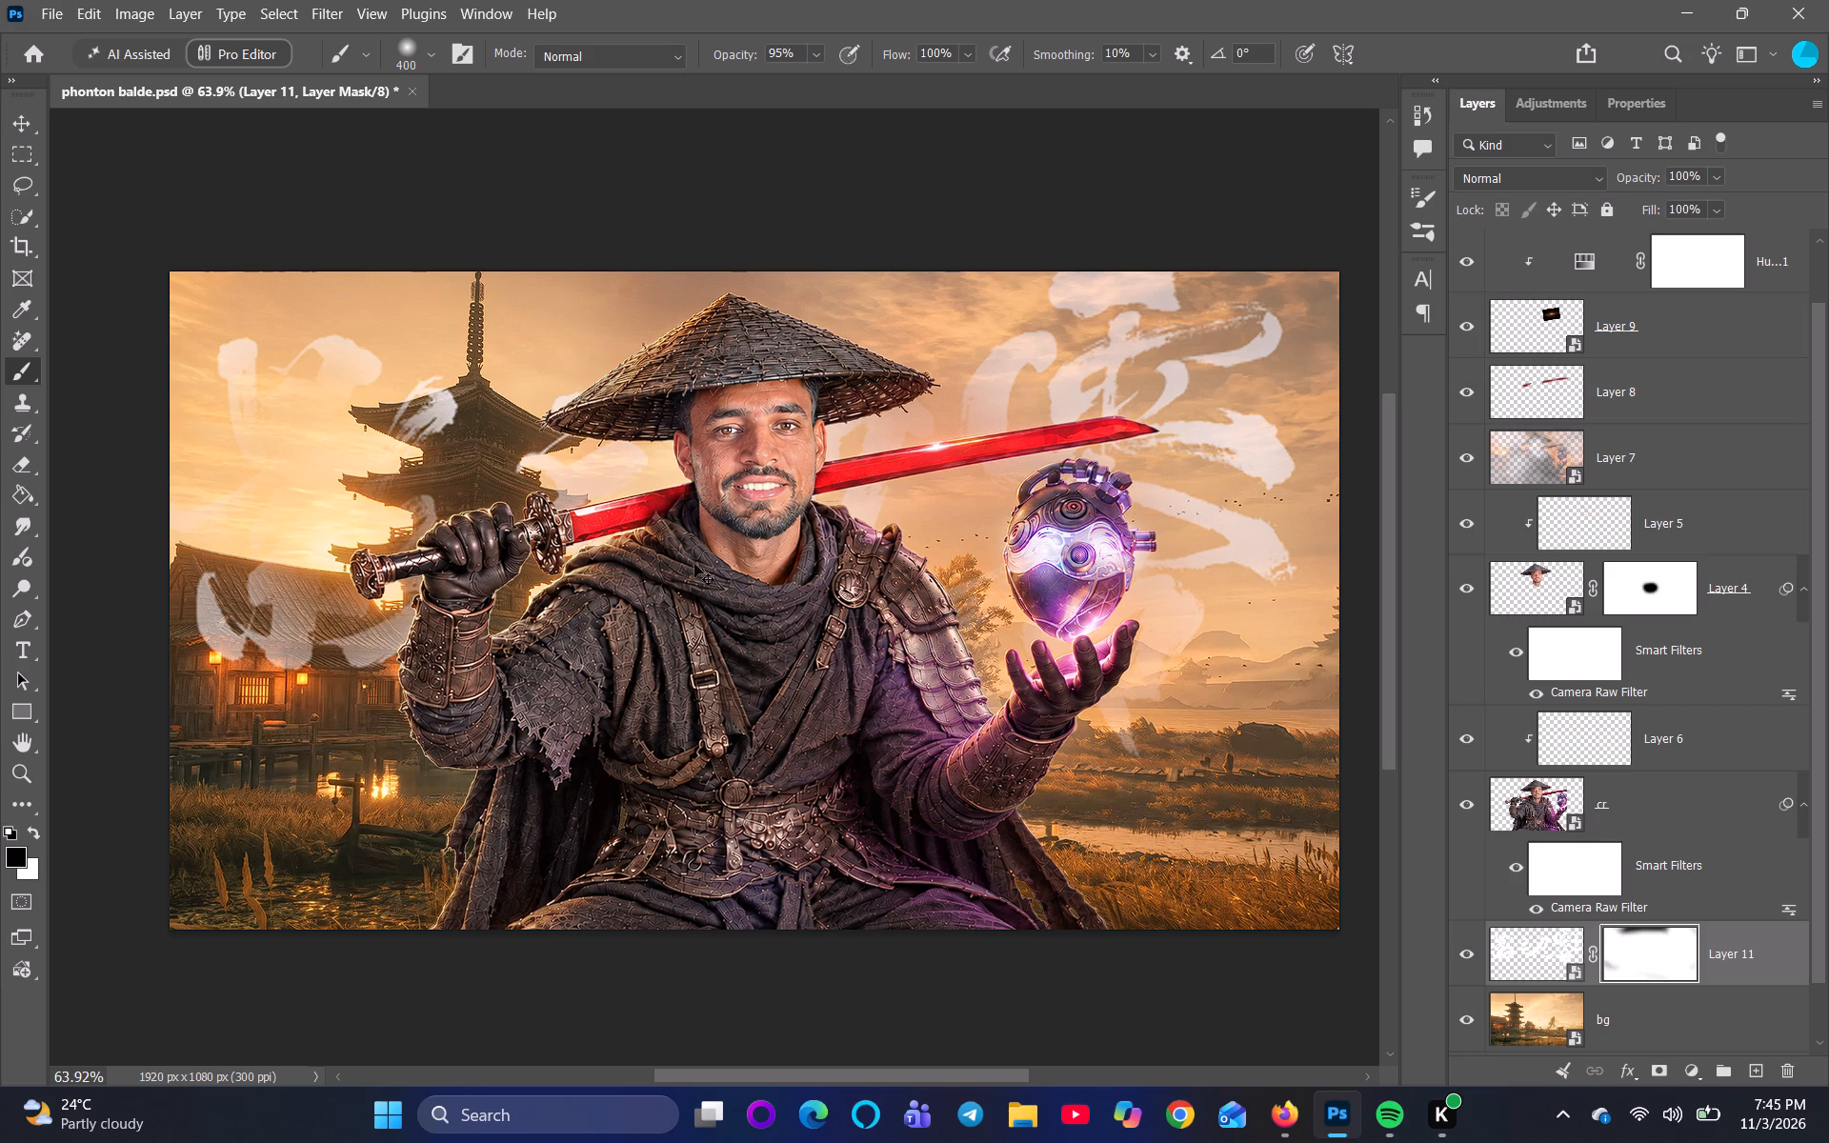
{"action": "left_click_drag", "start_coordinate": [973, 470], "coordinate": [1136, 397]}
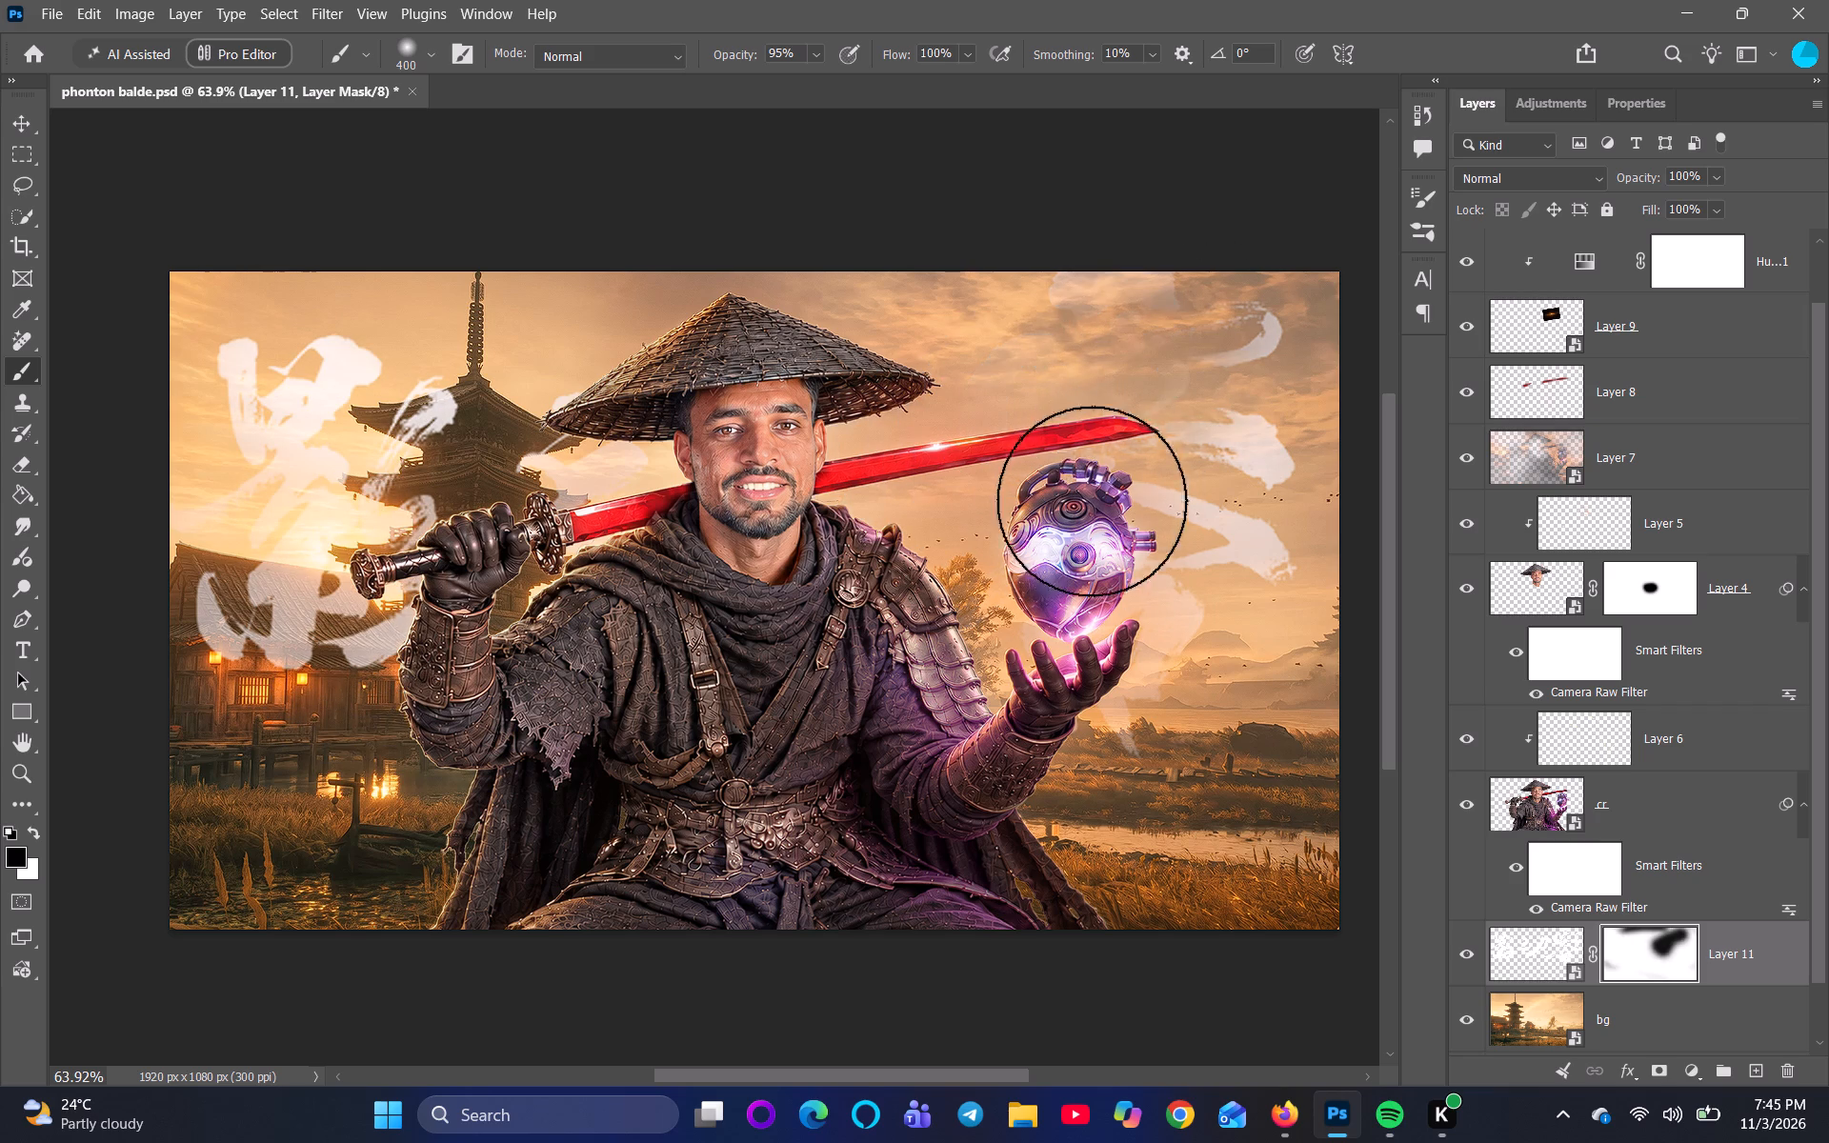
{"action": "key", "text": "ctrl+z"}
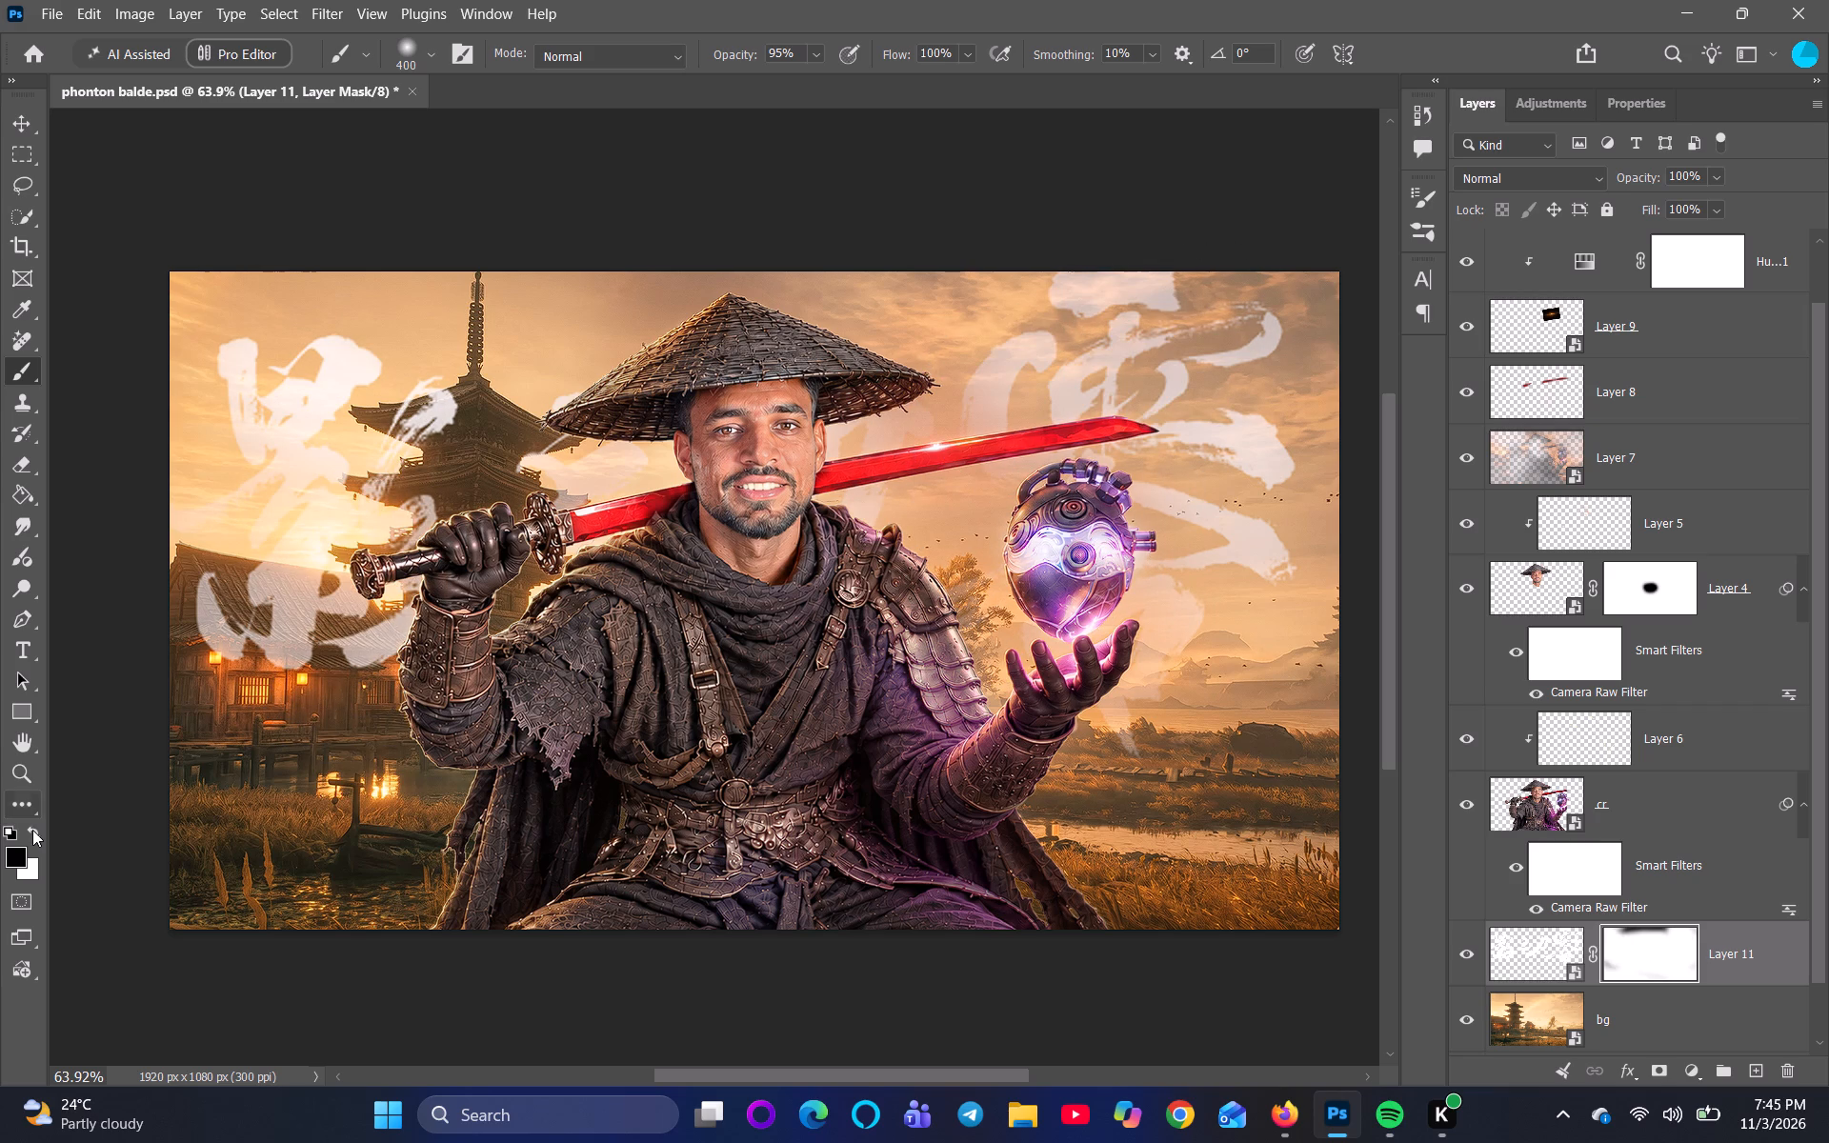
Switch the brush back to white and paint Layer 11's mask across the calligraphy and down the last character.
{"action": "left_click", "coordinate": [32, 830]}
{"action": "left_click_drag", "start_coordinate": [401, 341], "coordinate": [1262, 476]}
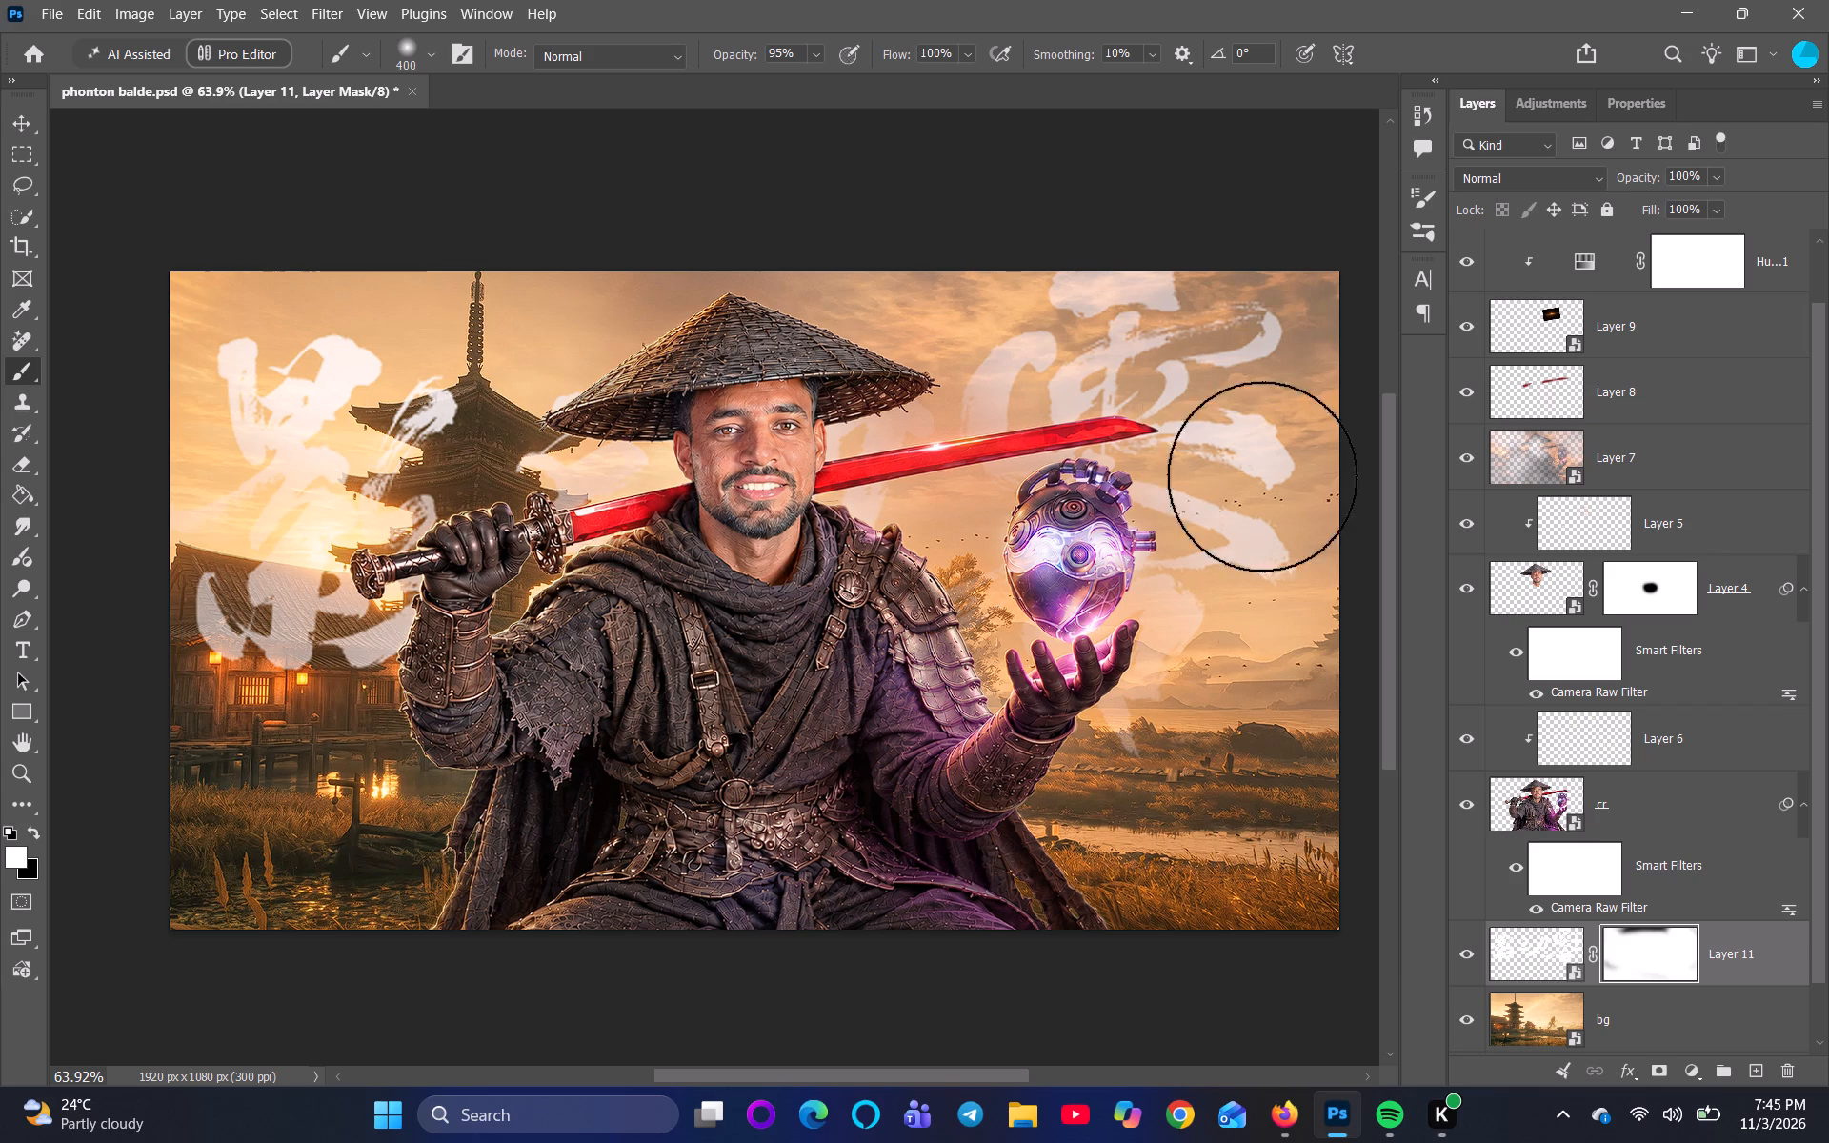
{"action": "left_click_drag", "start_coordinate": [1262, 476], "coordinate": [1110, 694]}
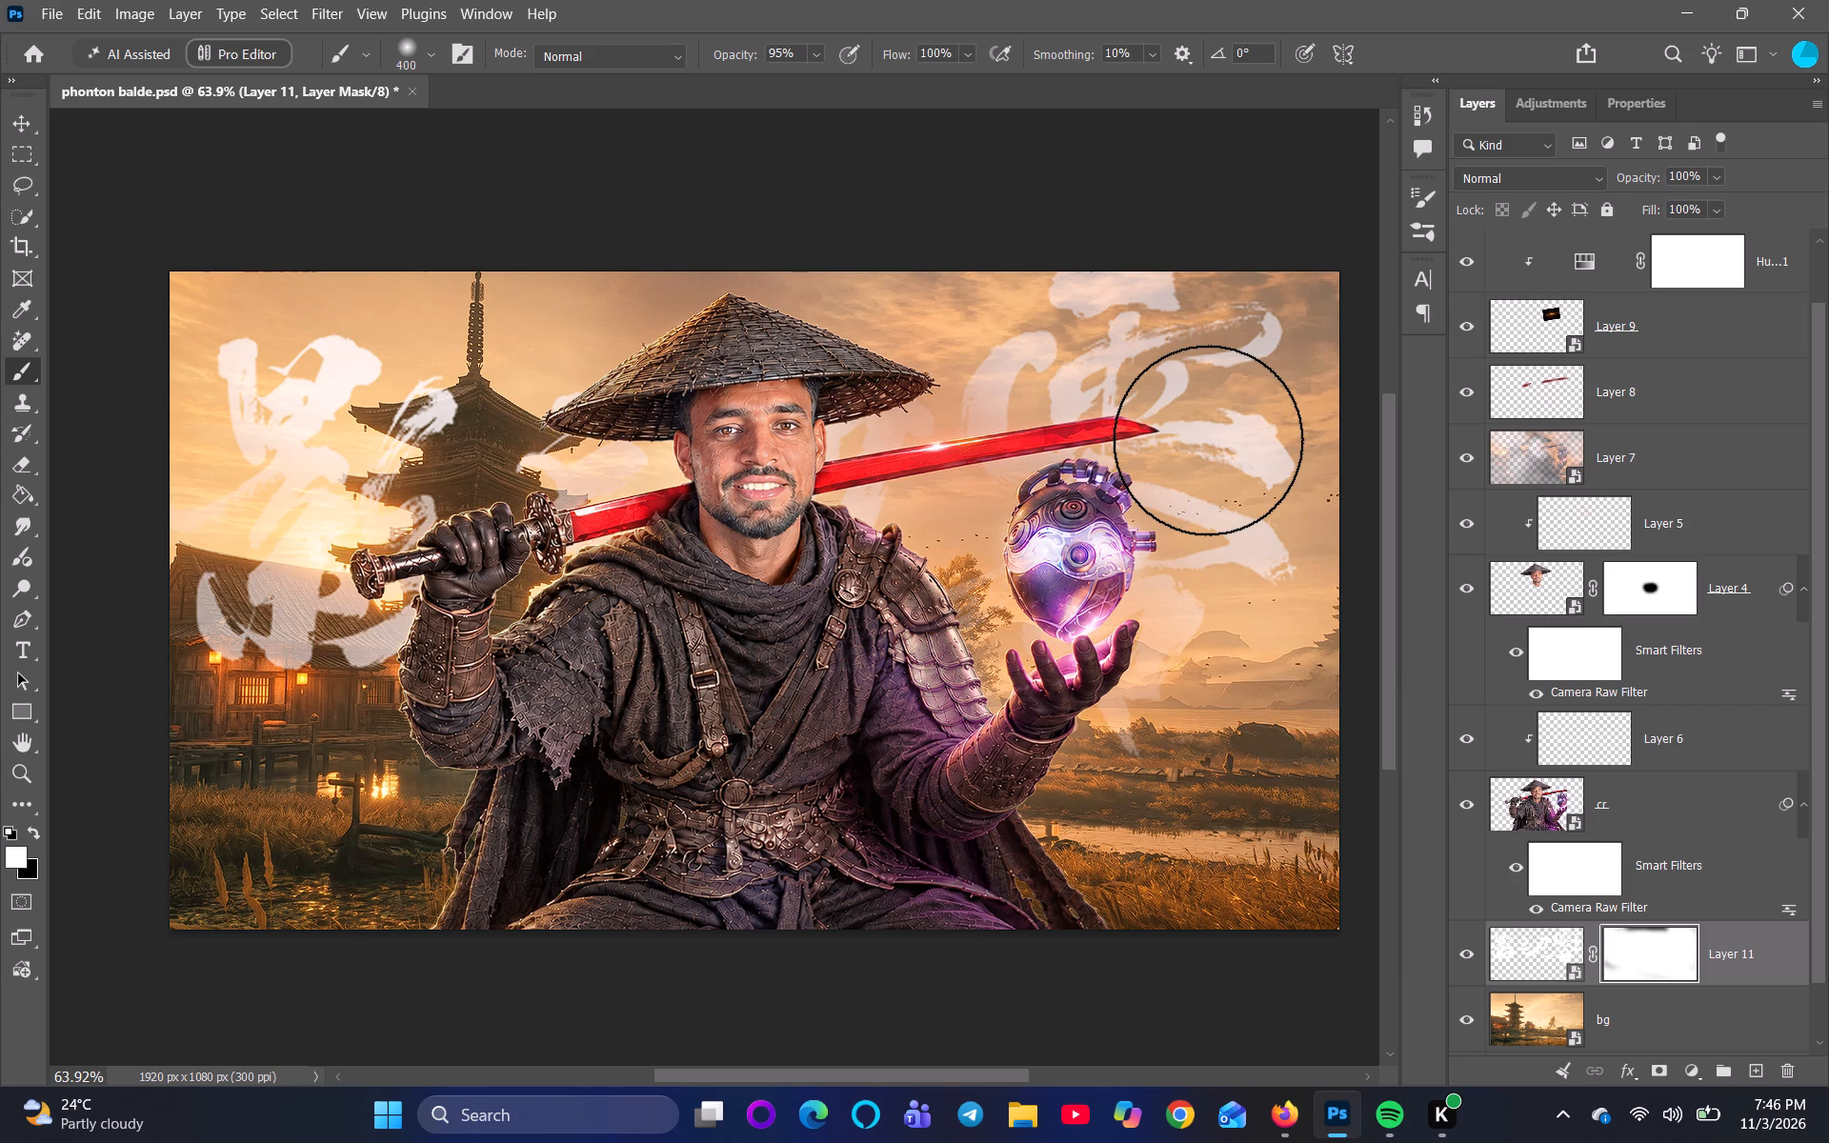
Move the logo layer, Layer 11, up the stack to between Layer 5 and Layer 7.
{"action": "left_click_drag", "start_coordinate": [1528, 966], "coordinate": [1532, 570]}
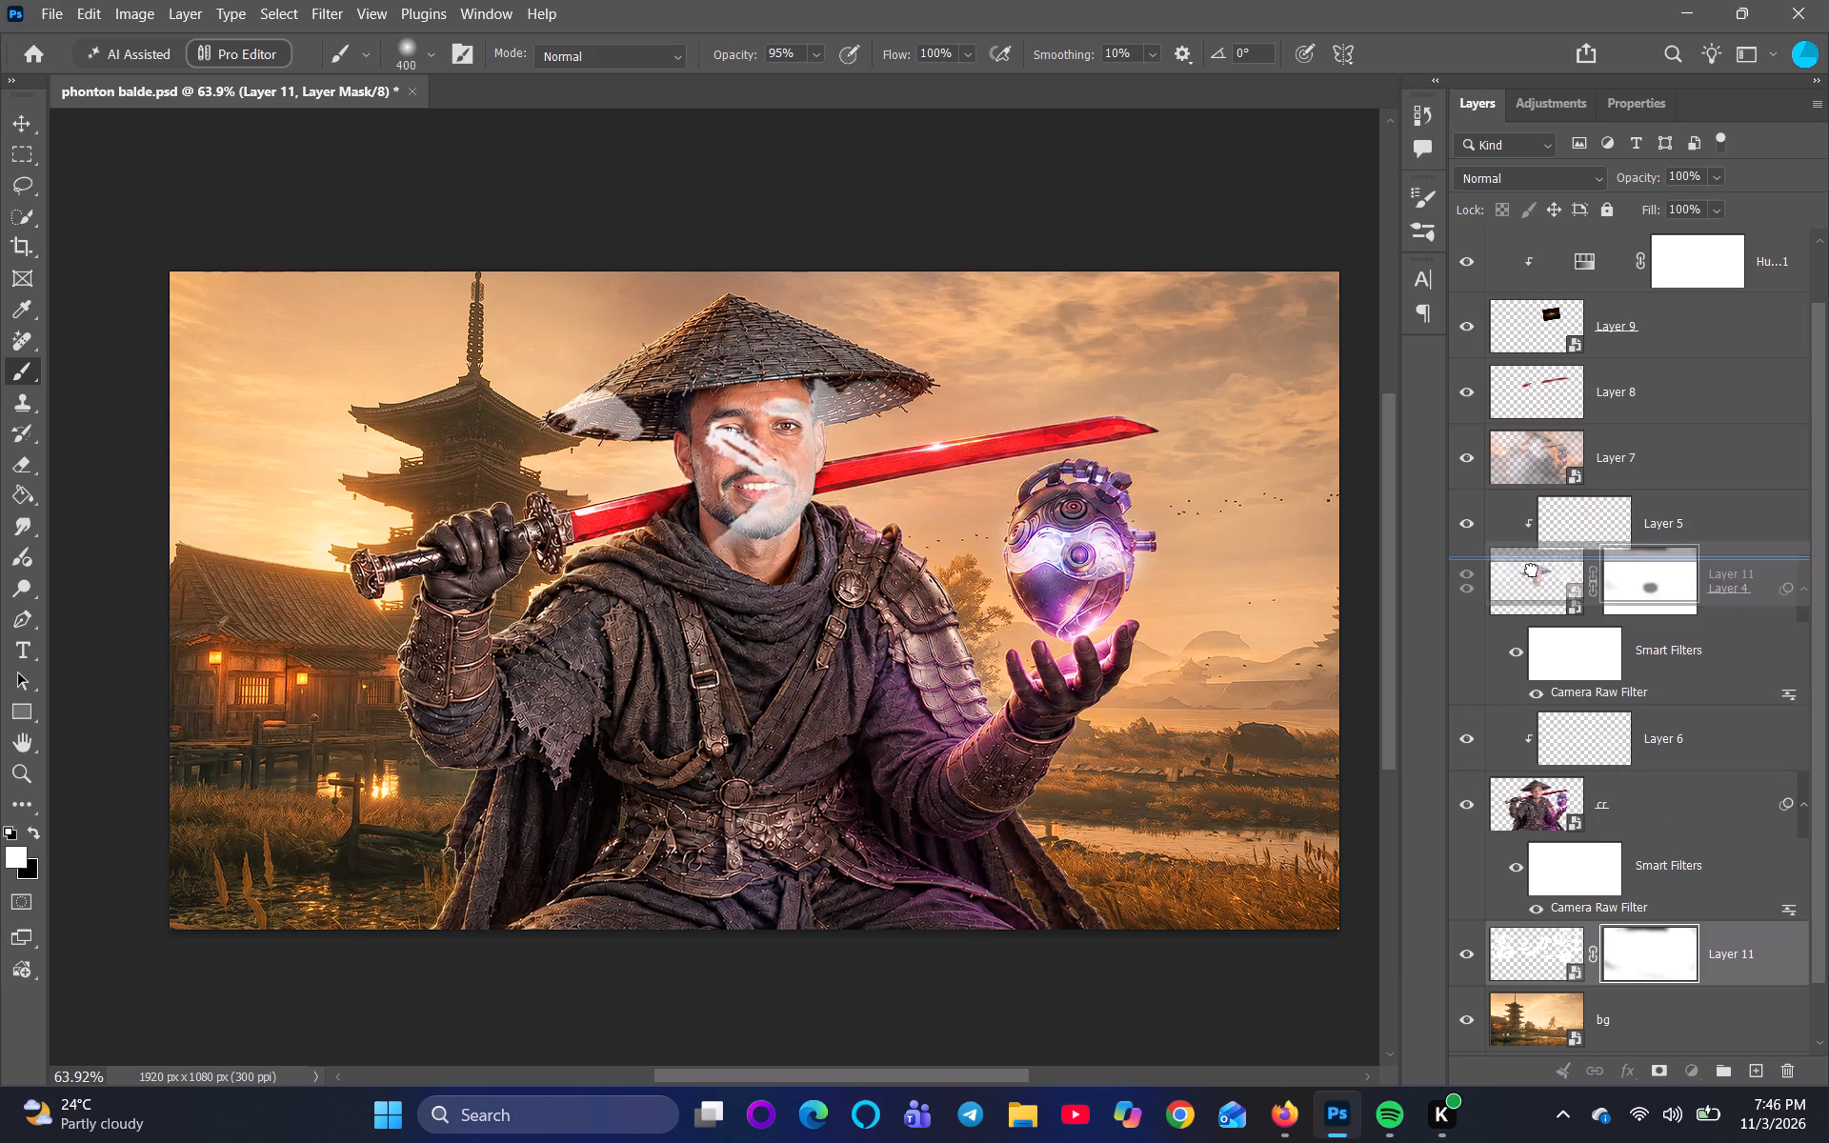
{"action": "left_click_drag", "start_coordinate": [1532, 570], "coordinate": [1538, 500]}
Make the samurai layer, cr, active and select the samurai figure with Select Subject.
{"action": "left_click", "coordinate": [1526, 884]}
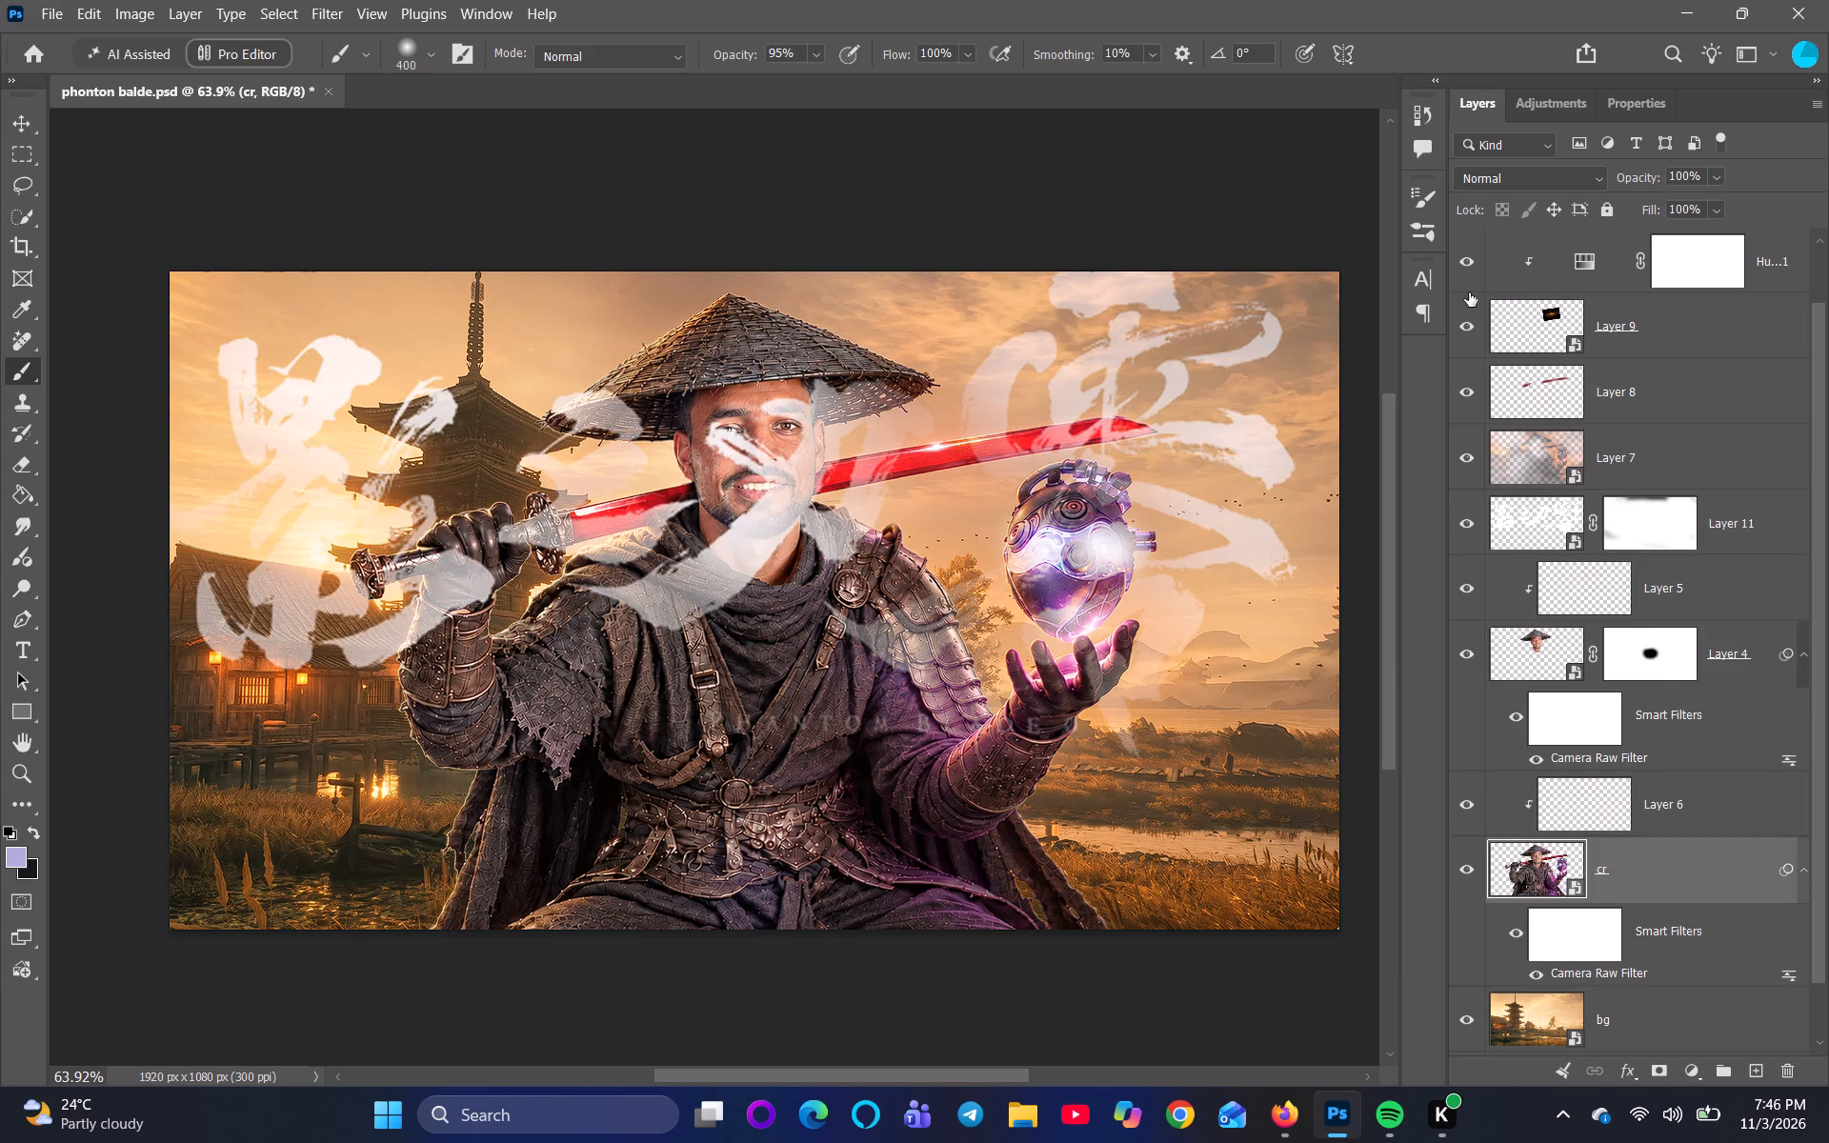
{"action": "right_click", "coordinate": [2, 215]}
{"action": "right_click", "coordinate": [43, 222]}
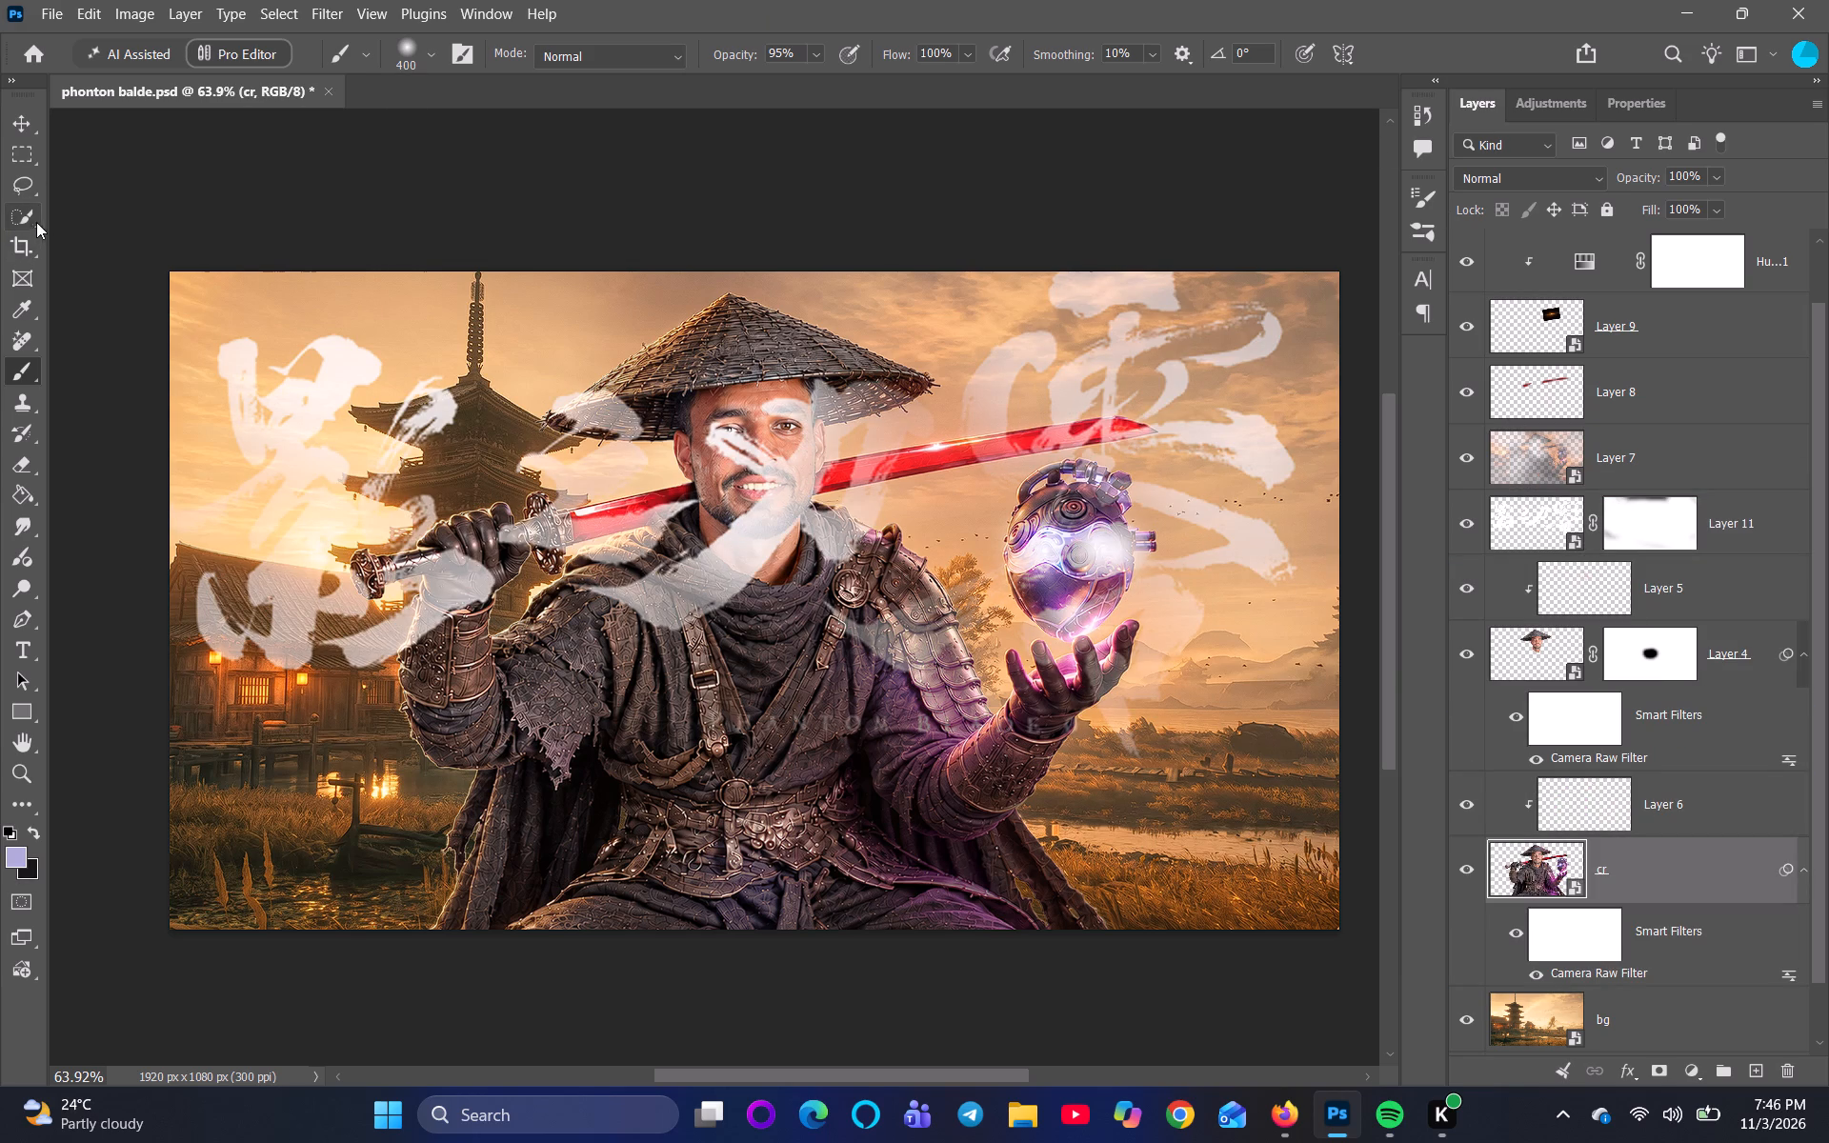
{"action": "right_click", "coordinate": [13, 215]}
{"action": "left_click", "coordinate": [95, 245]}
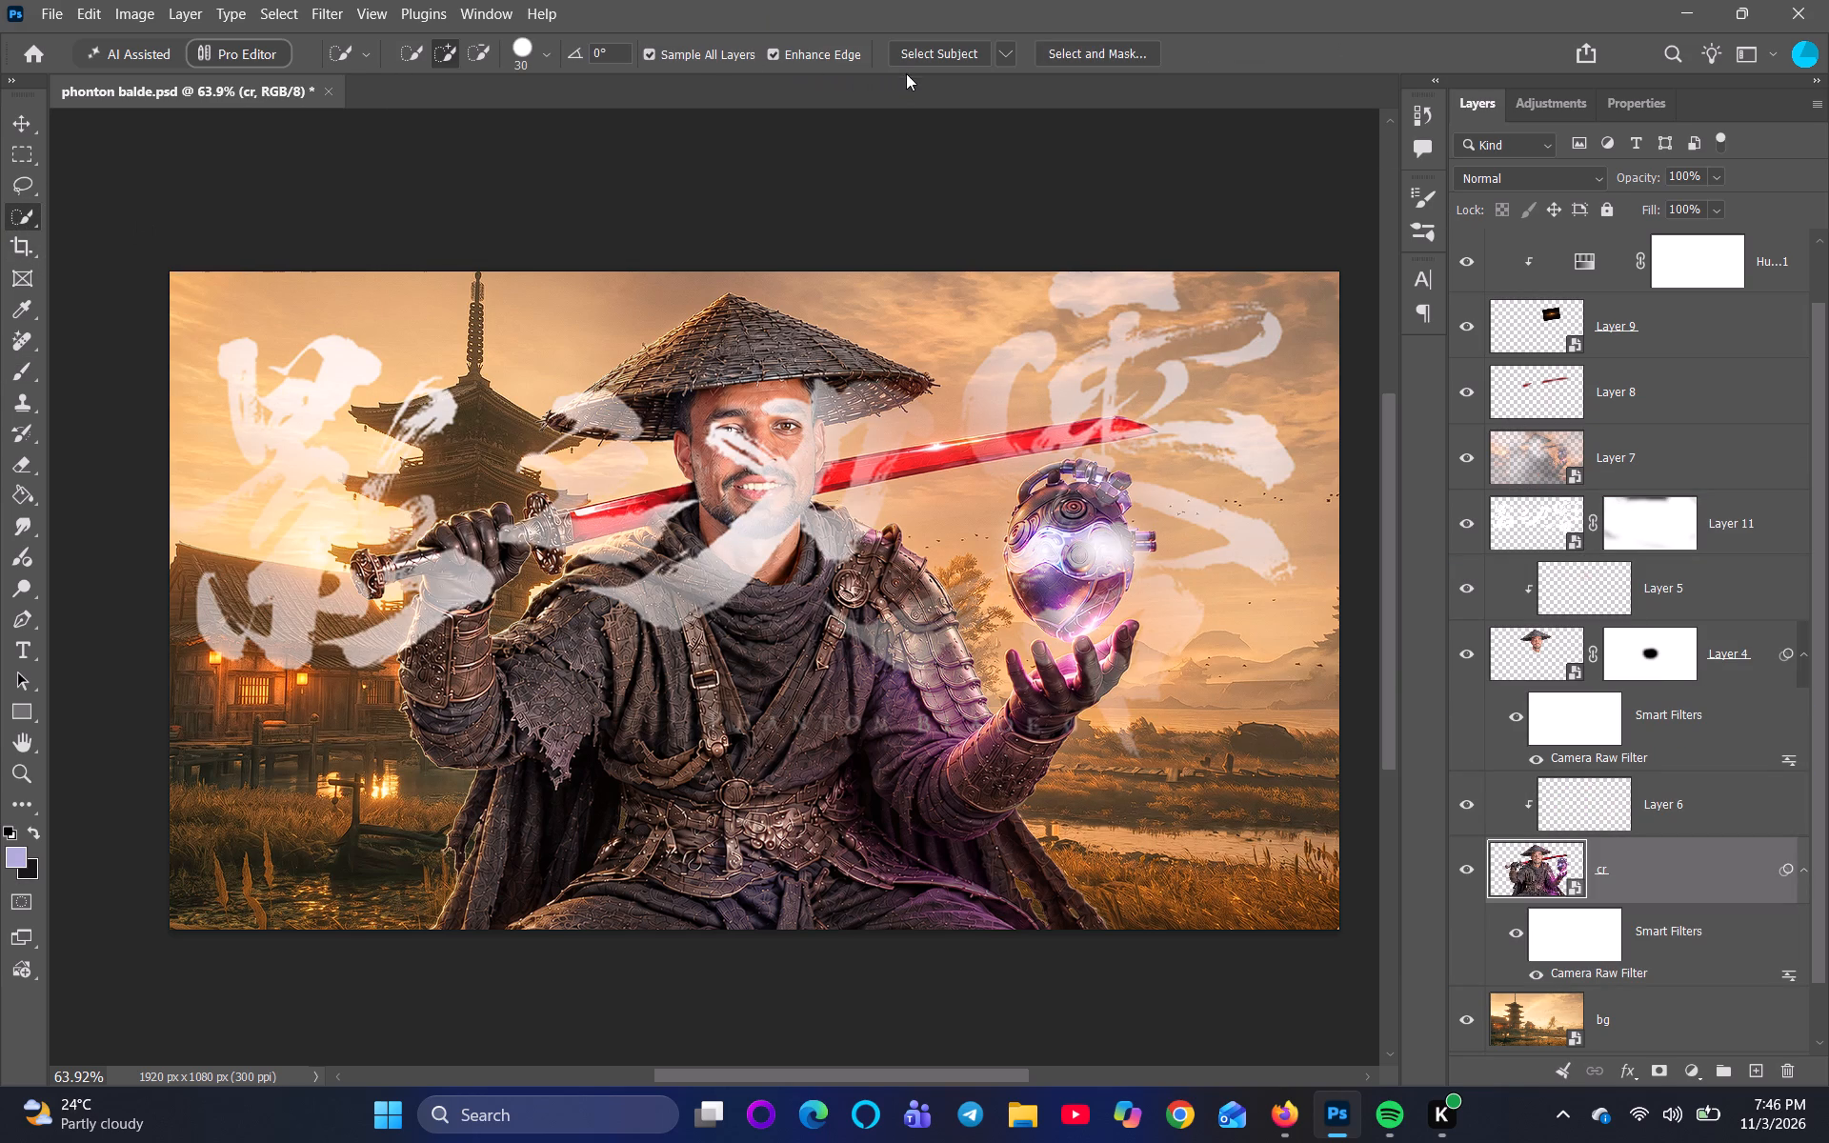
{"action": "double_click", "coordinate": [910, 69]}
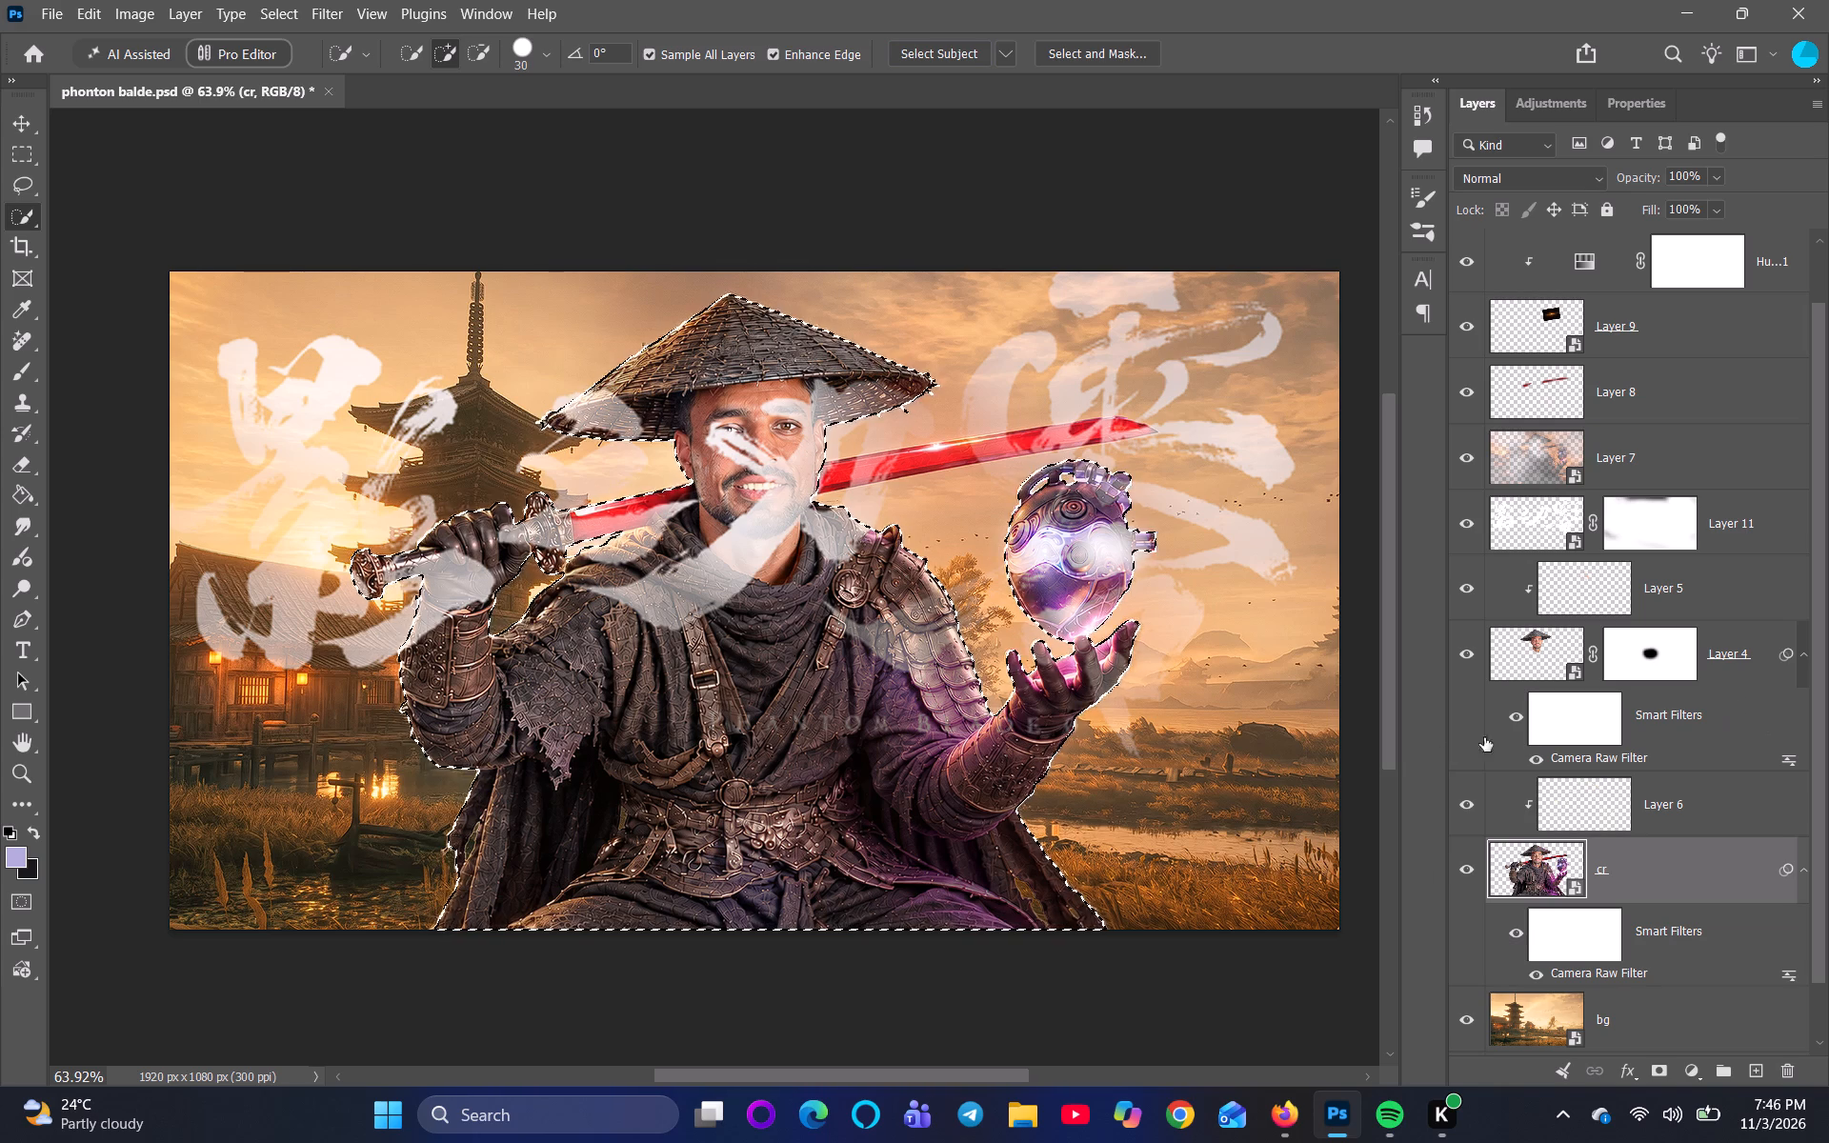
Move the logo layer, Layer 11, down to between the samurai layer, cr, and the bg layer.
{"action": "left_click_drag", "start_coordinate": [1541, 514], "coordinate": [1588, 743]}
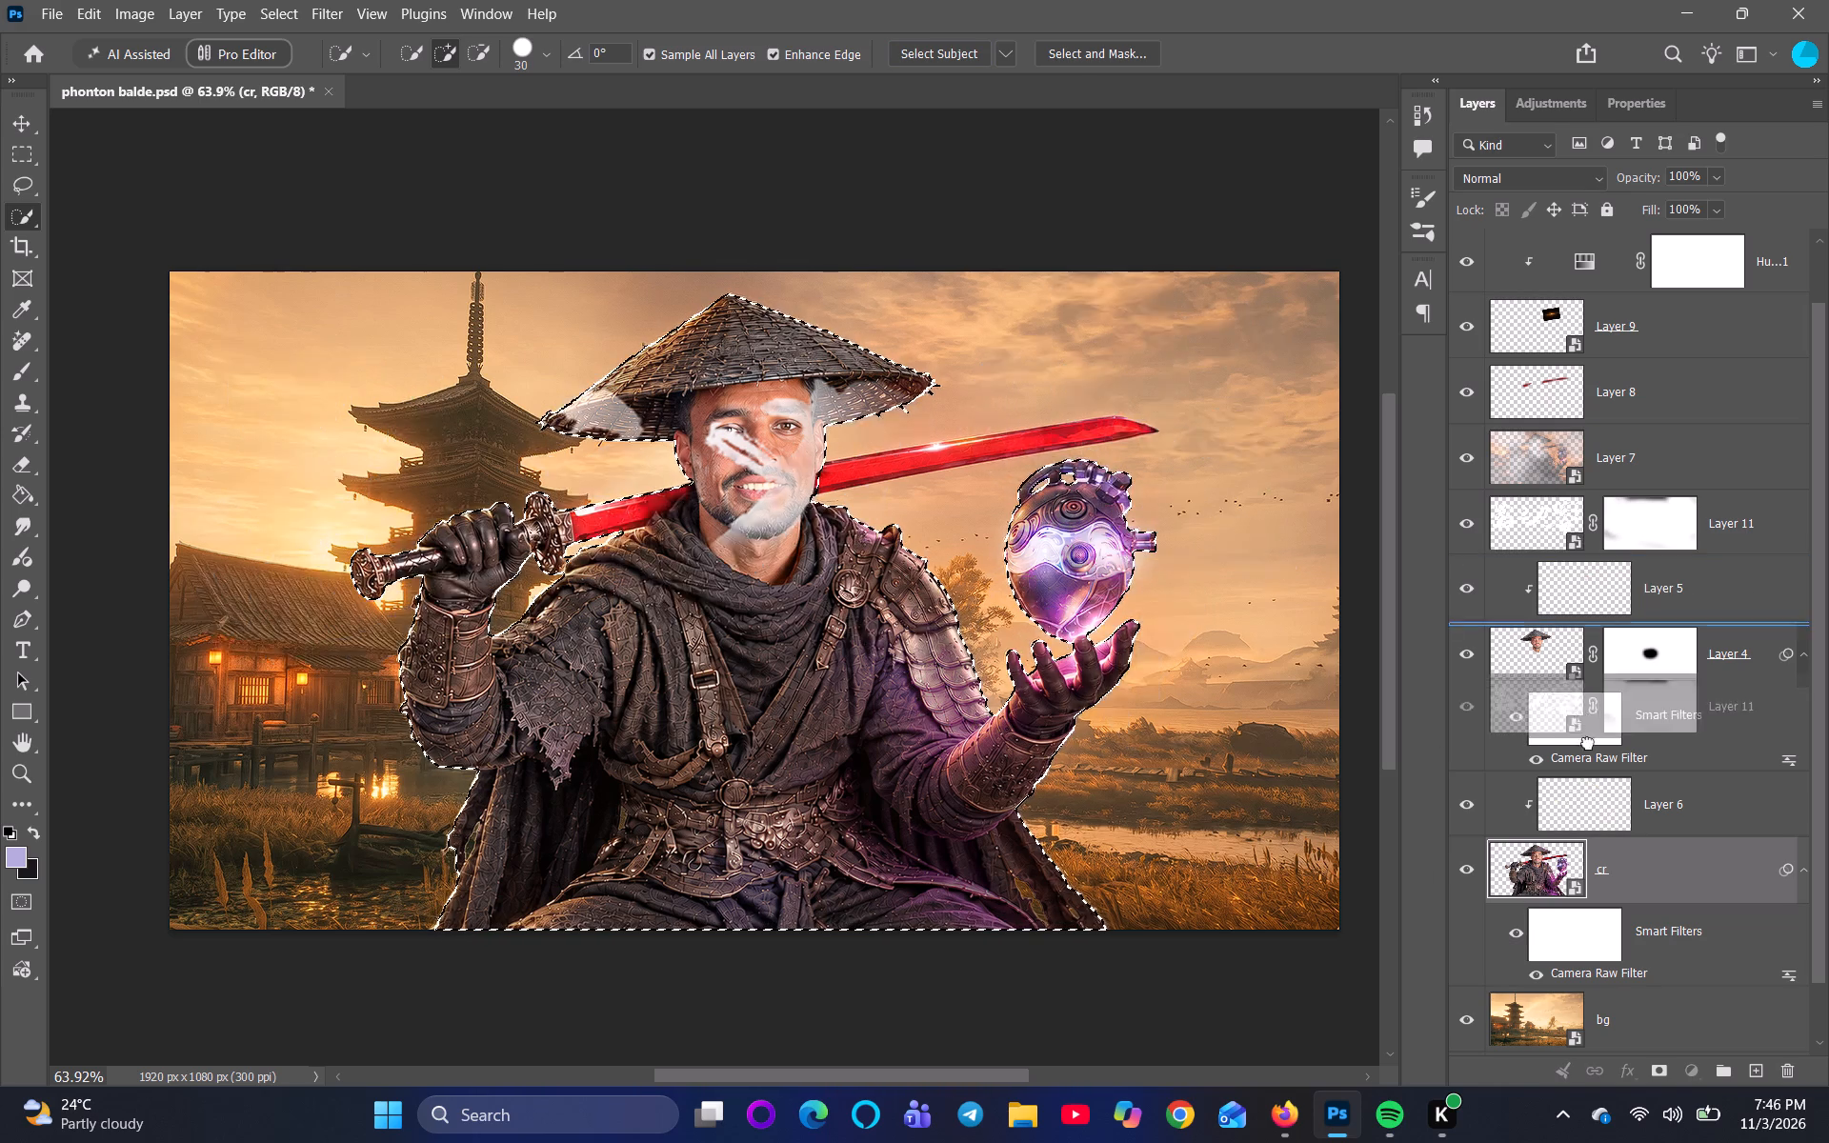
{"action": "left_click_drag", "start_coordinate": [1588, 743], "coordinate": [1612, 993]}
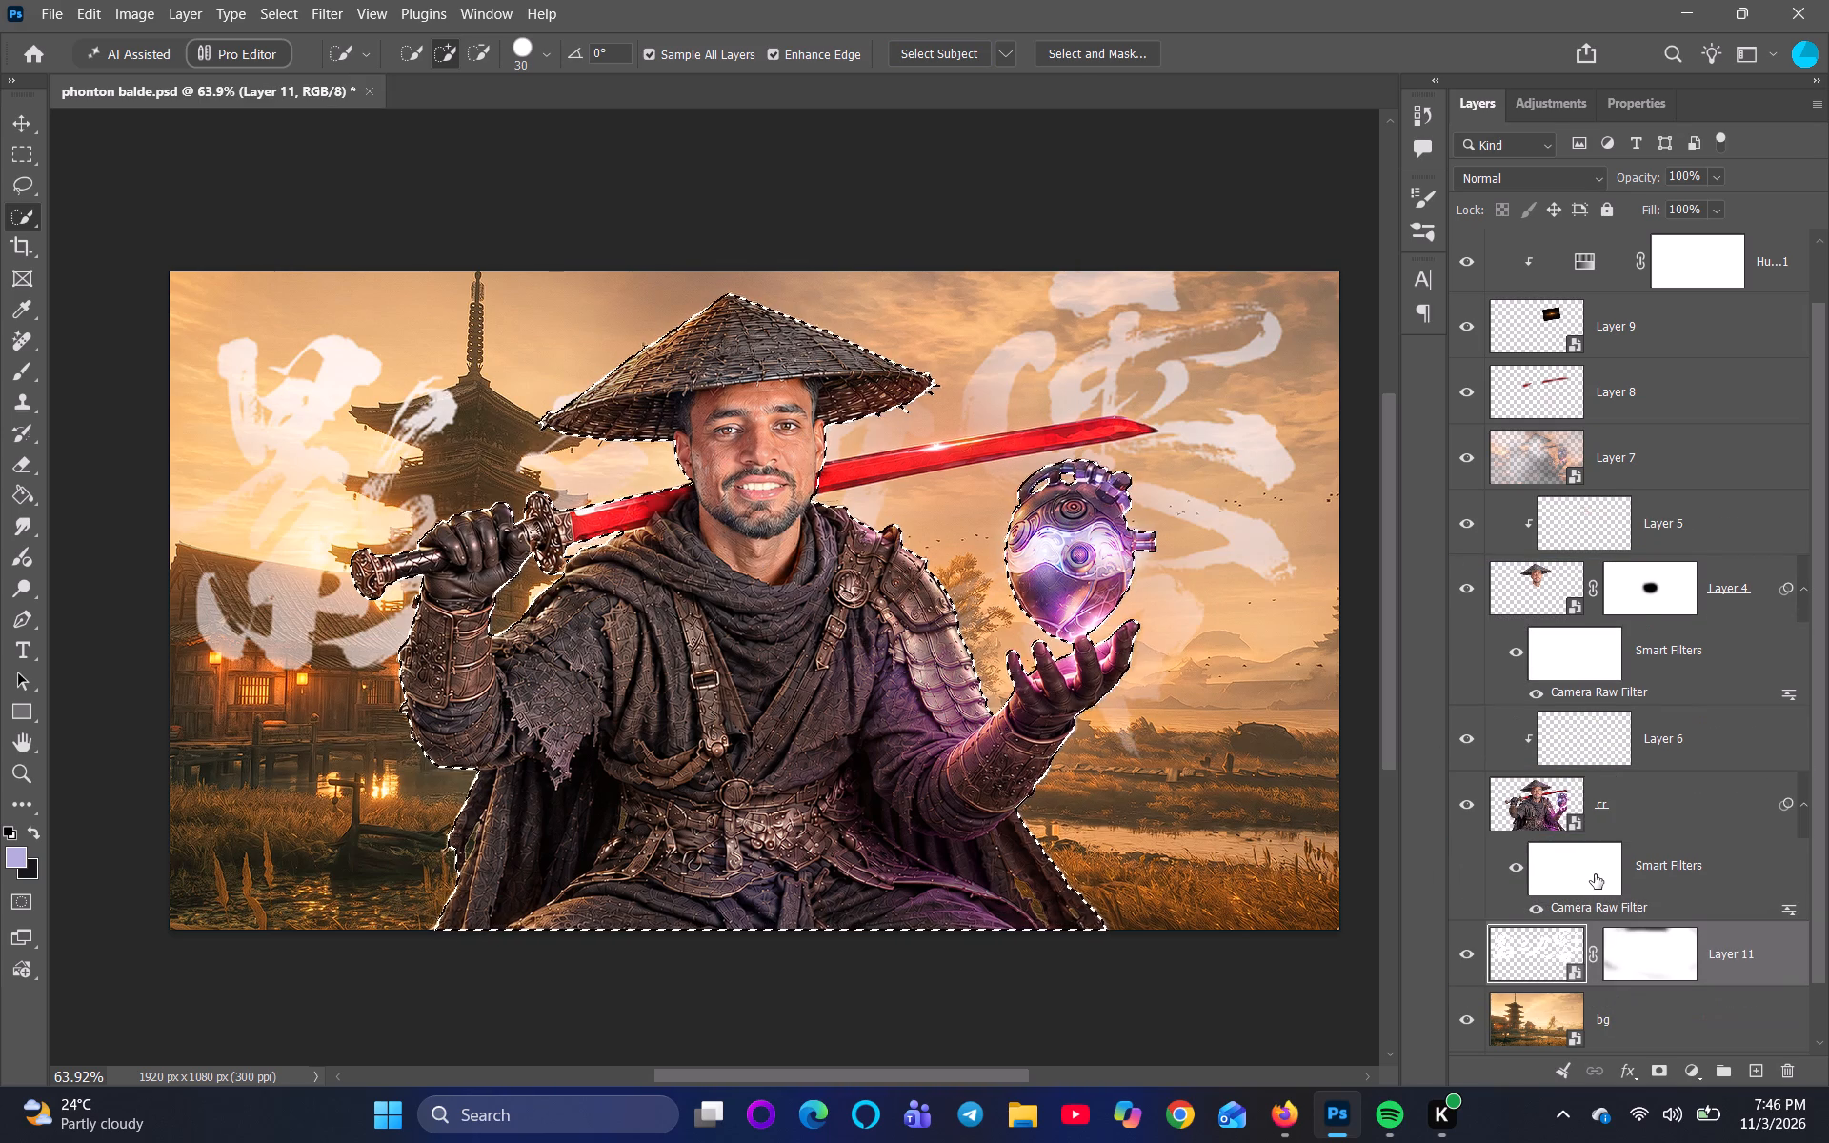
Move the logo layer, Layer 11, to the top of the layer stack, above Layer 10.
{"action": "left_click_drag", "start_coordinate": [1523, 978], "coordinate": [1555, 256]}
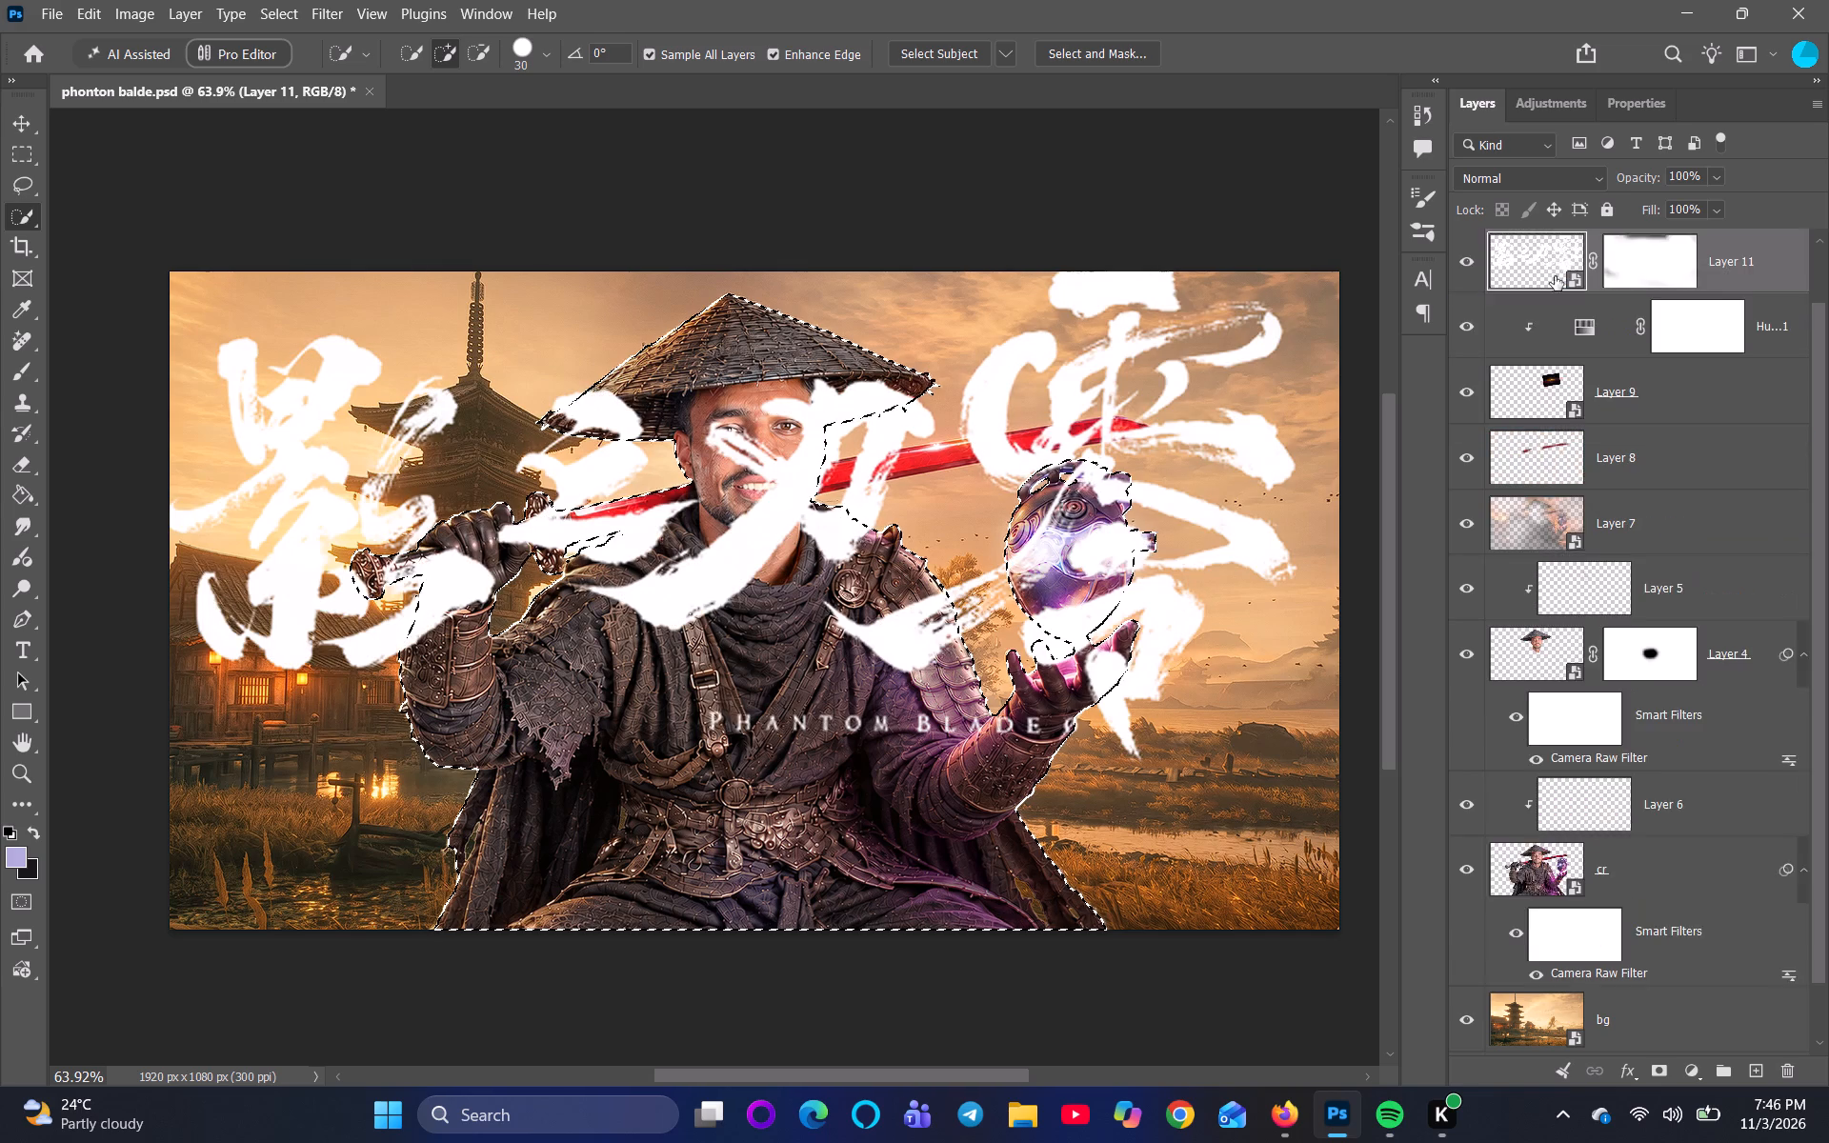
{"action": "scroll", "coordinate": [1551, 321], "scroll_direction": "up", "scroll_amount": 8}
{"action": "left_click_drag", "start_coordinate": [1532, 329], "coordinate": [1526, 219]}
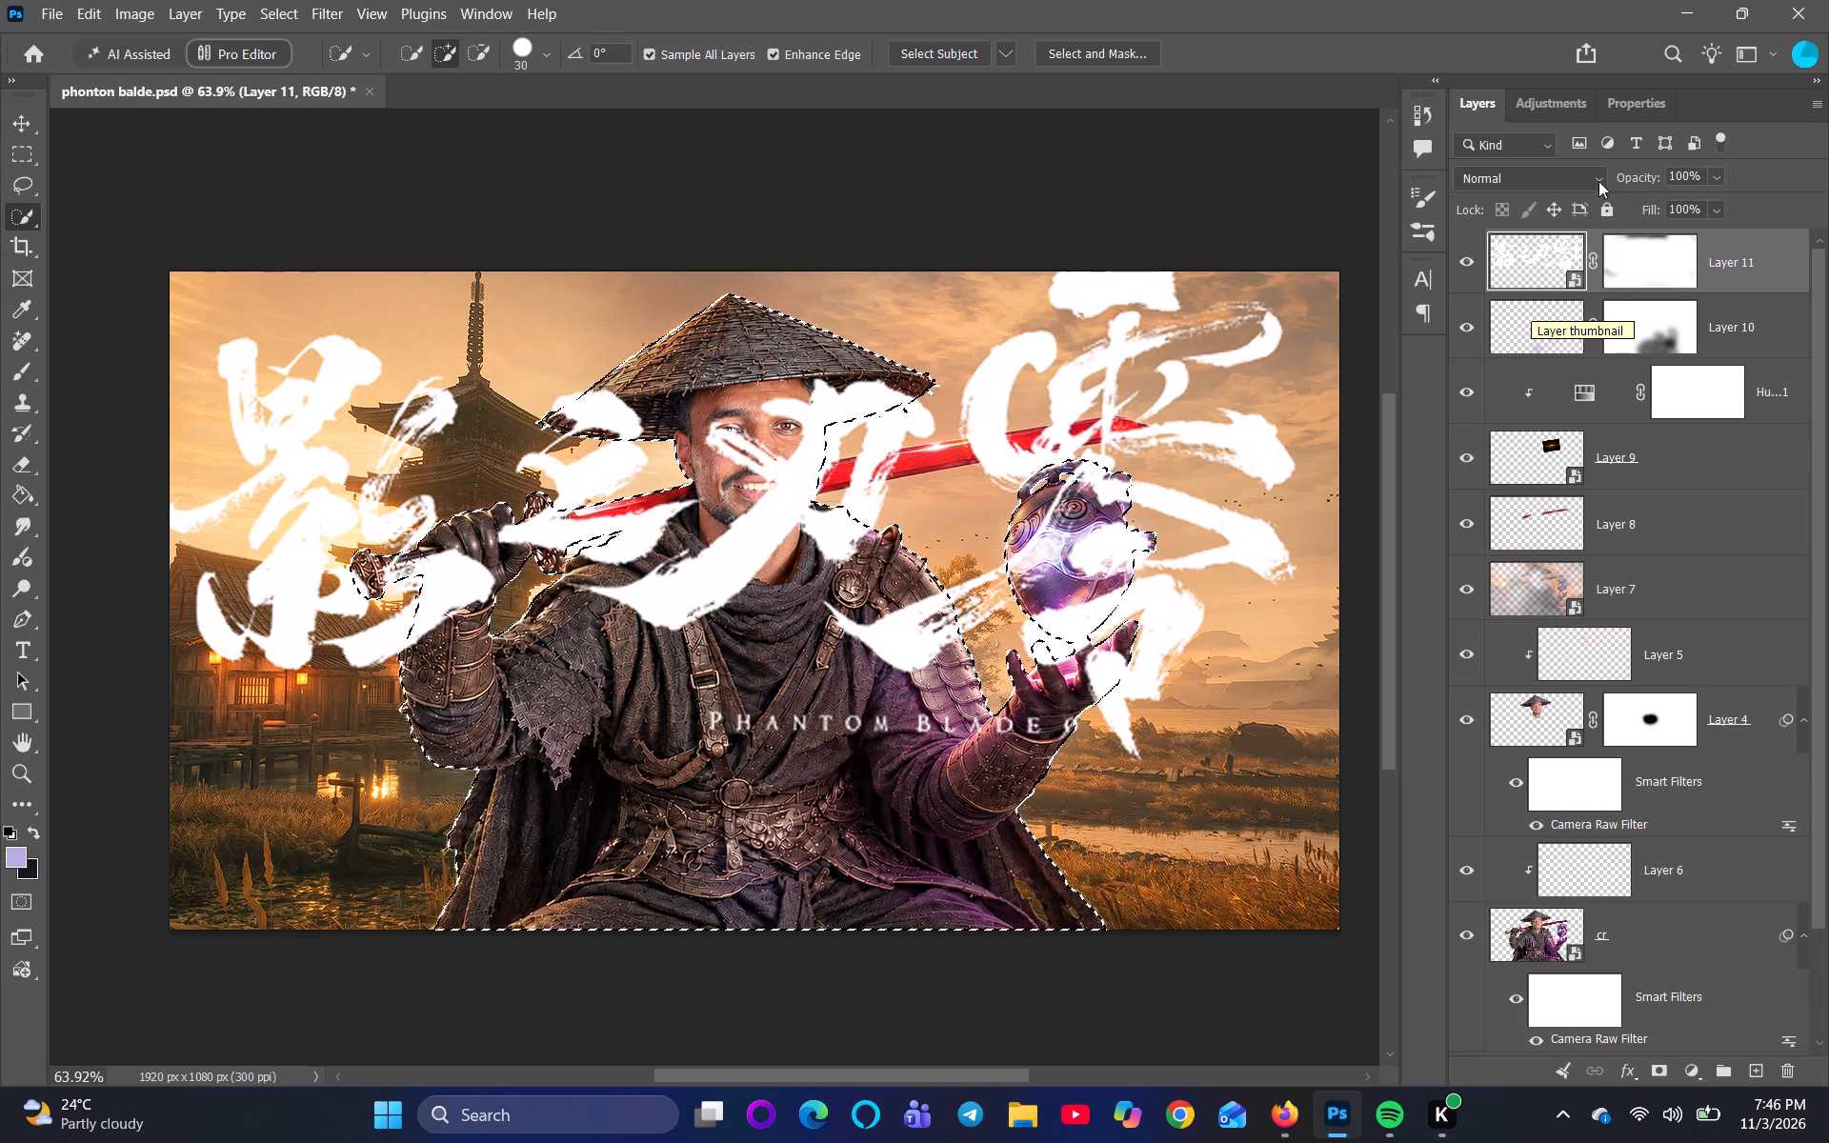
Hide the logo layer, Layer 11, and inspect the selection outline around the samurai.
{"action": "left_click", "coordinate": [1460, 278]}
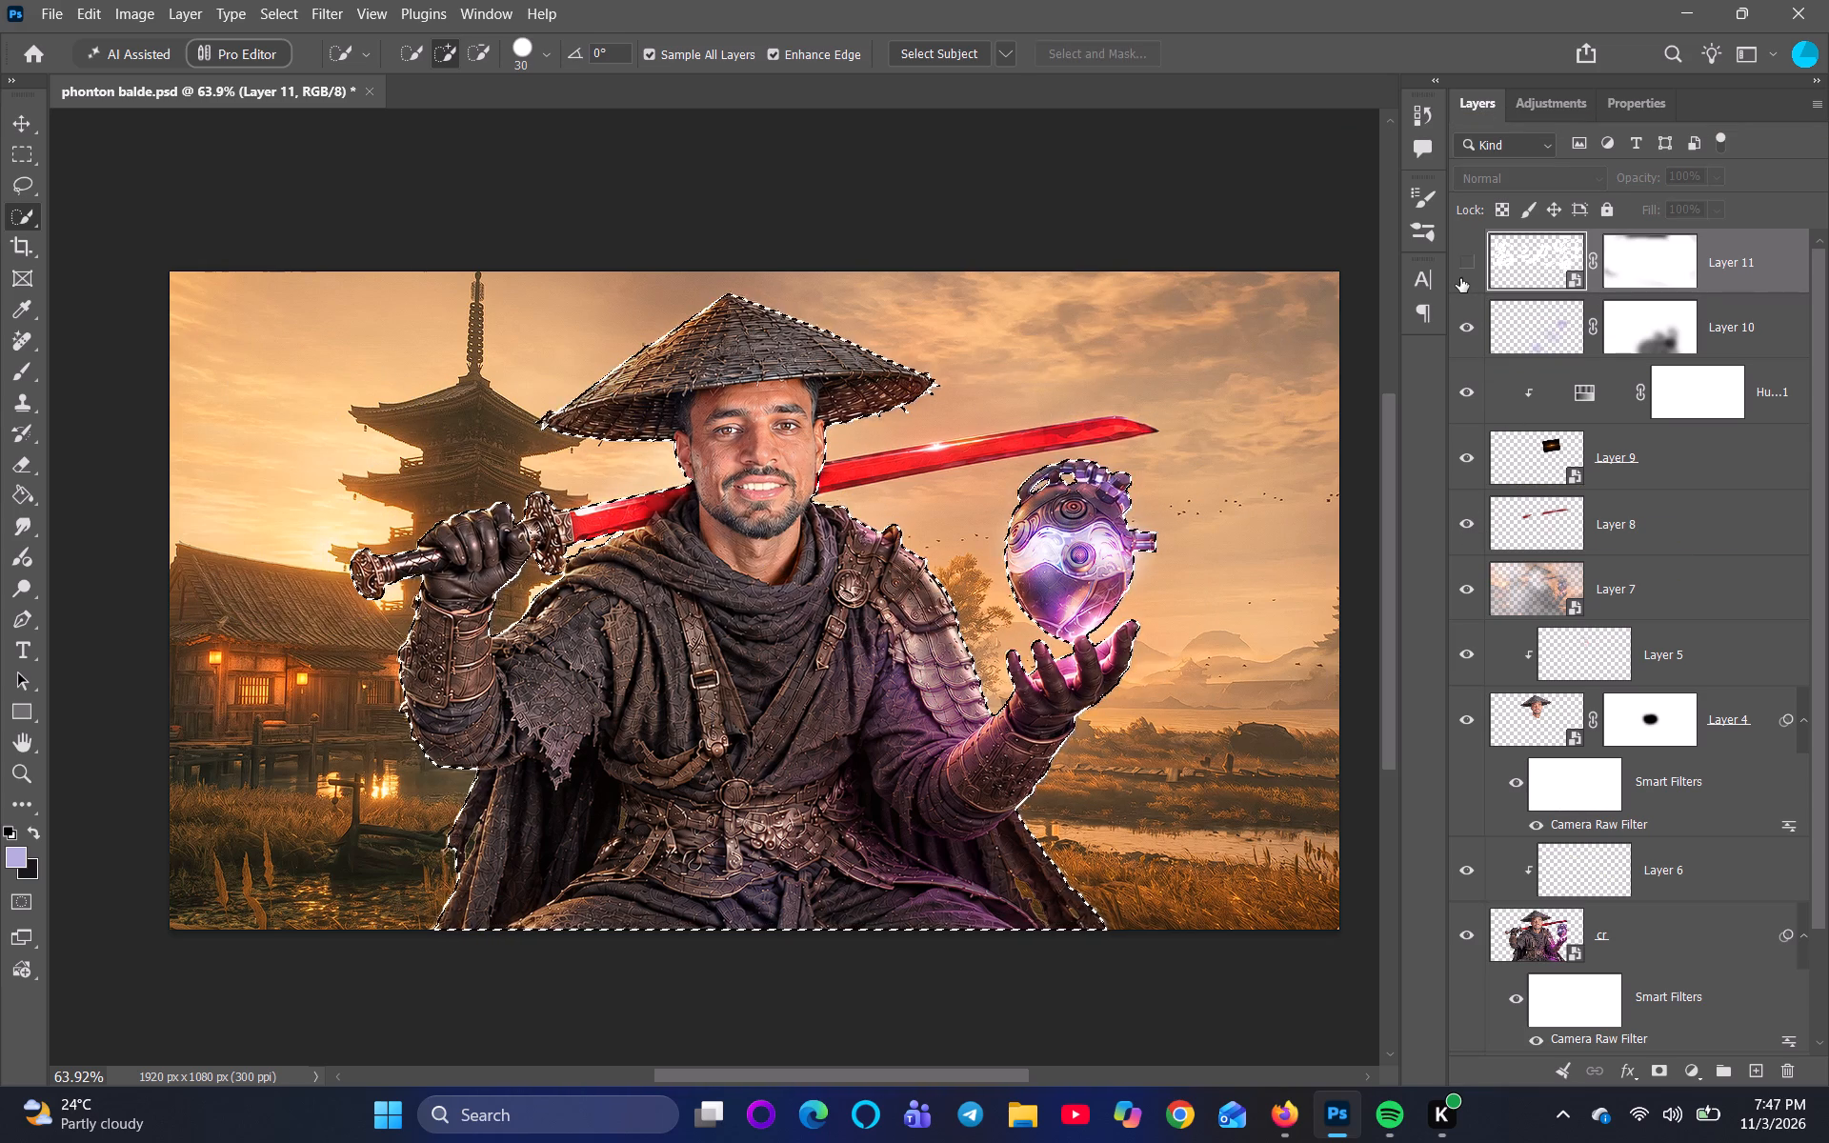
{"action": "scroll", "coordinate": [1025, 388], "scroll_direction": "up", "scroll_amount": 4}
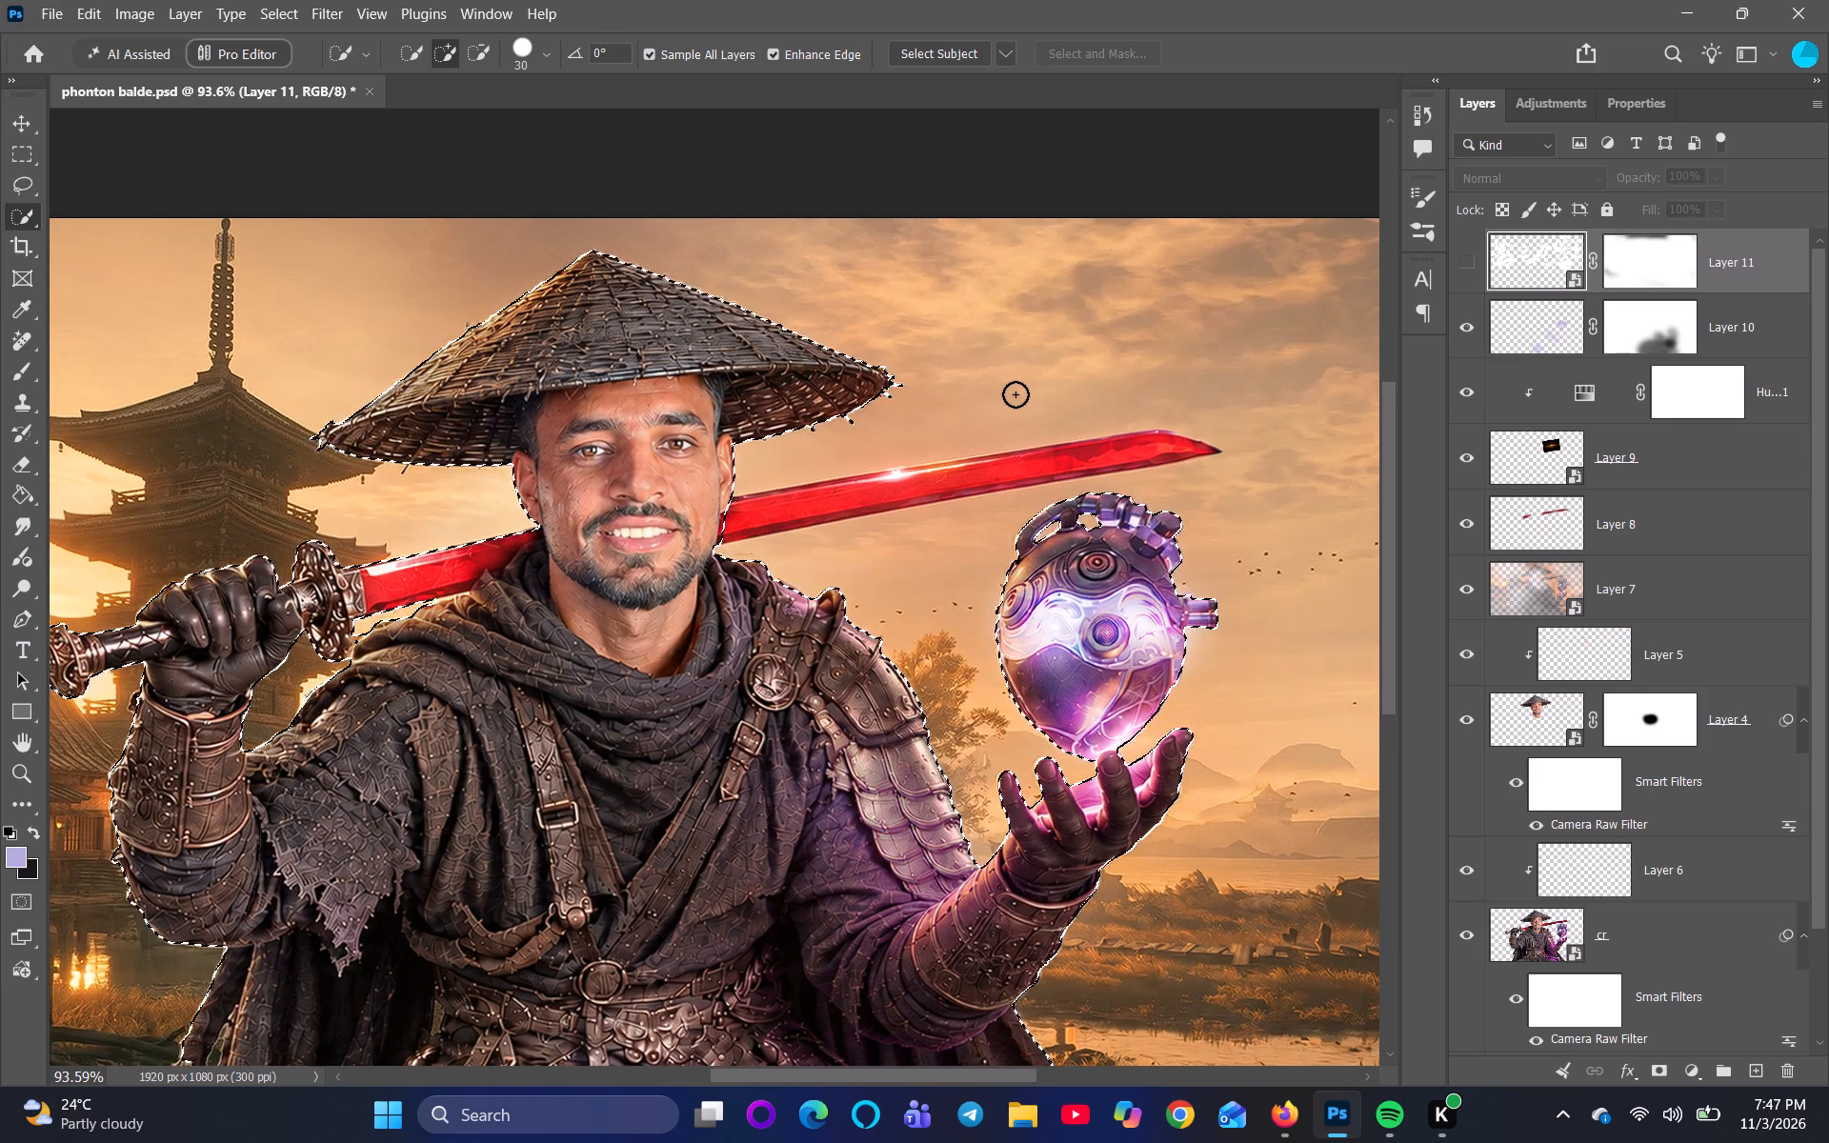
{"action": "scroll", "coordinate": [1015, 394], "scroll_direction": "down", "scroll_amount": 4}
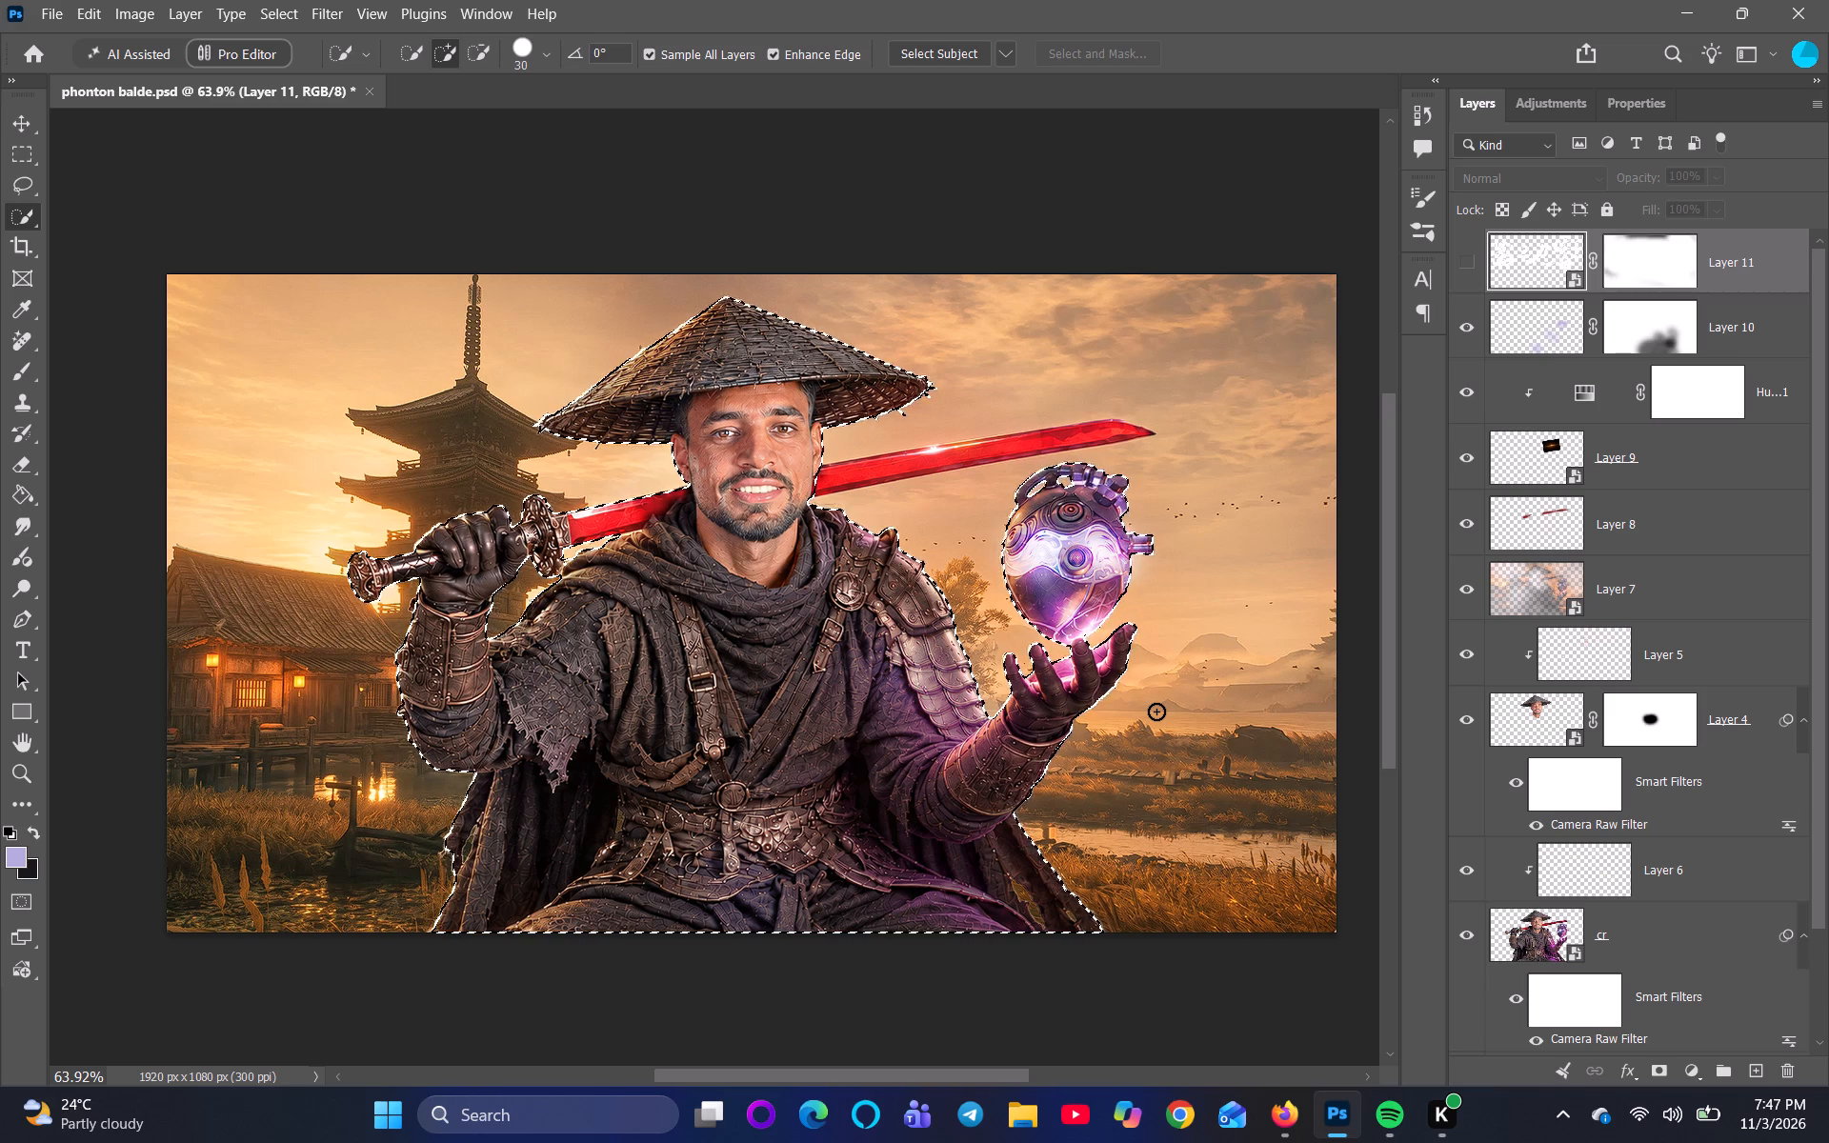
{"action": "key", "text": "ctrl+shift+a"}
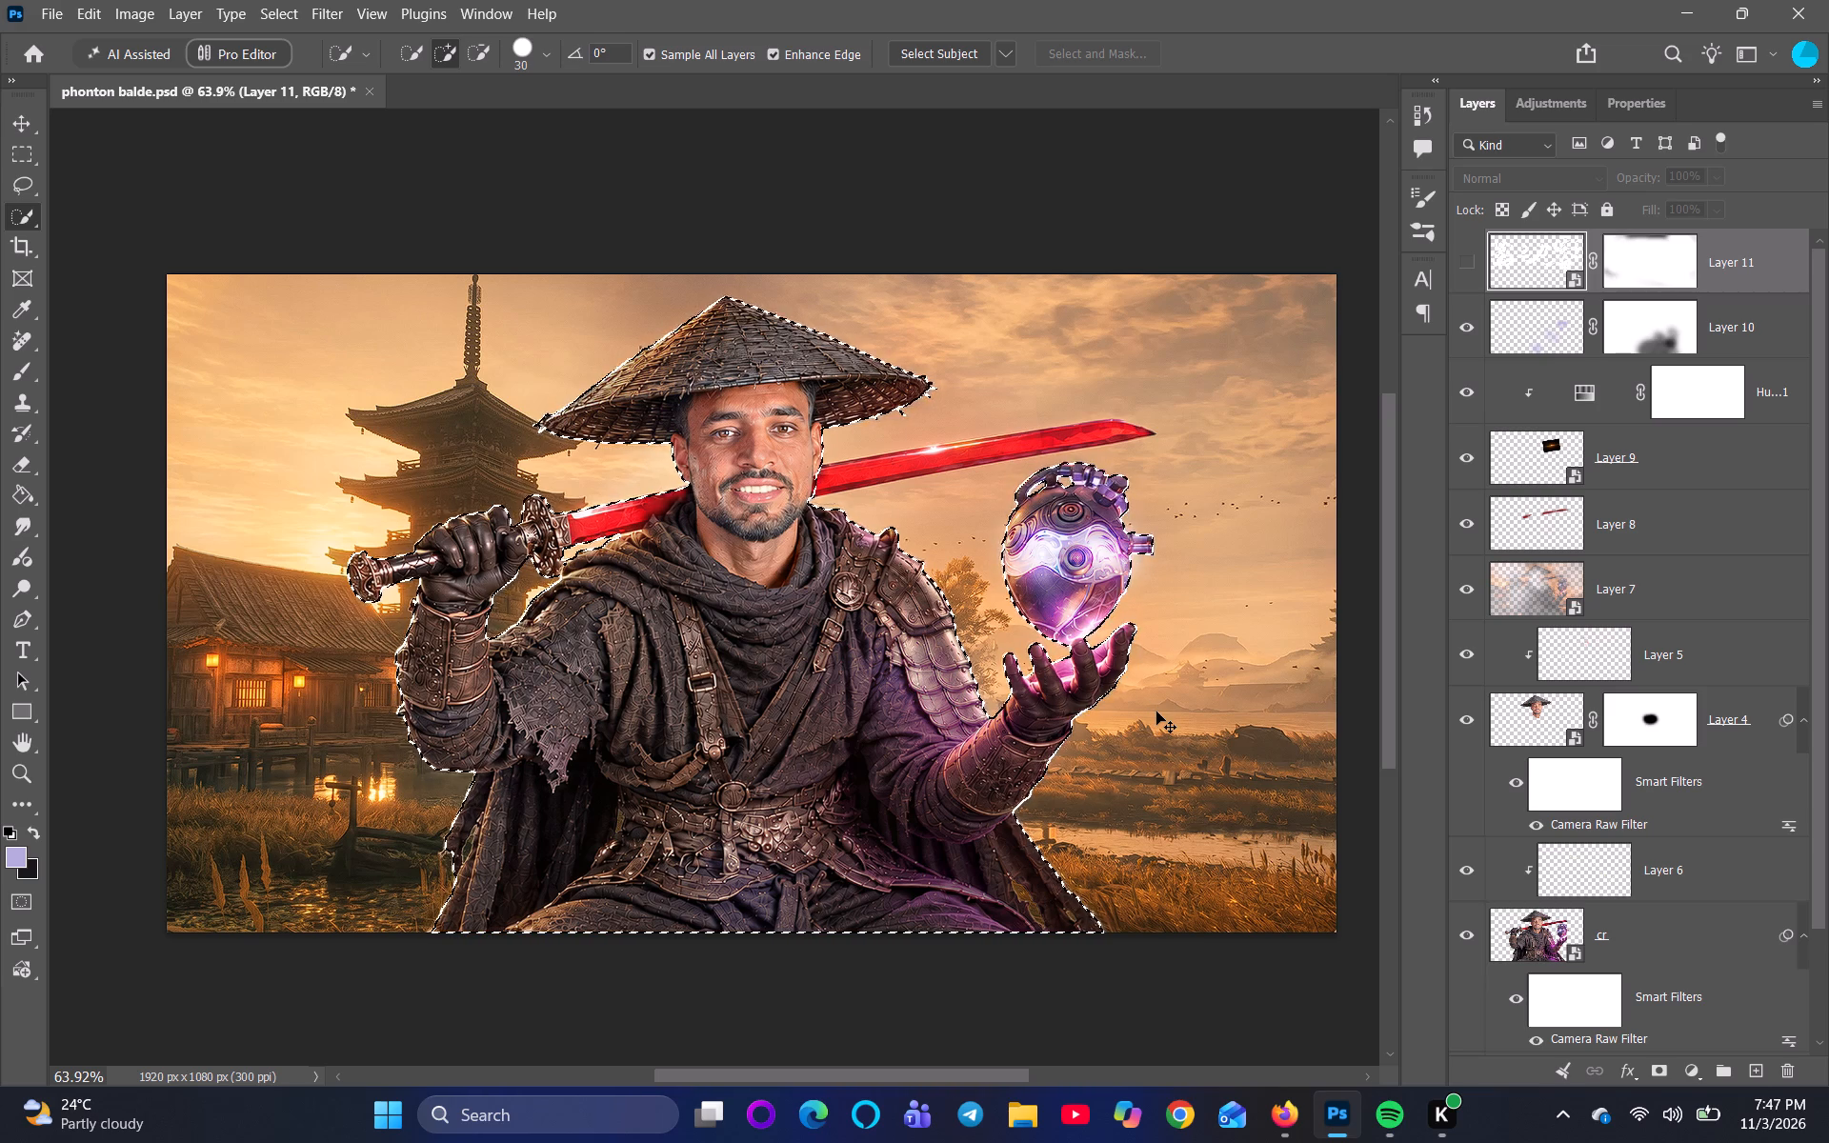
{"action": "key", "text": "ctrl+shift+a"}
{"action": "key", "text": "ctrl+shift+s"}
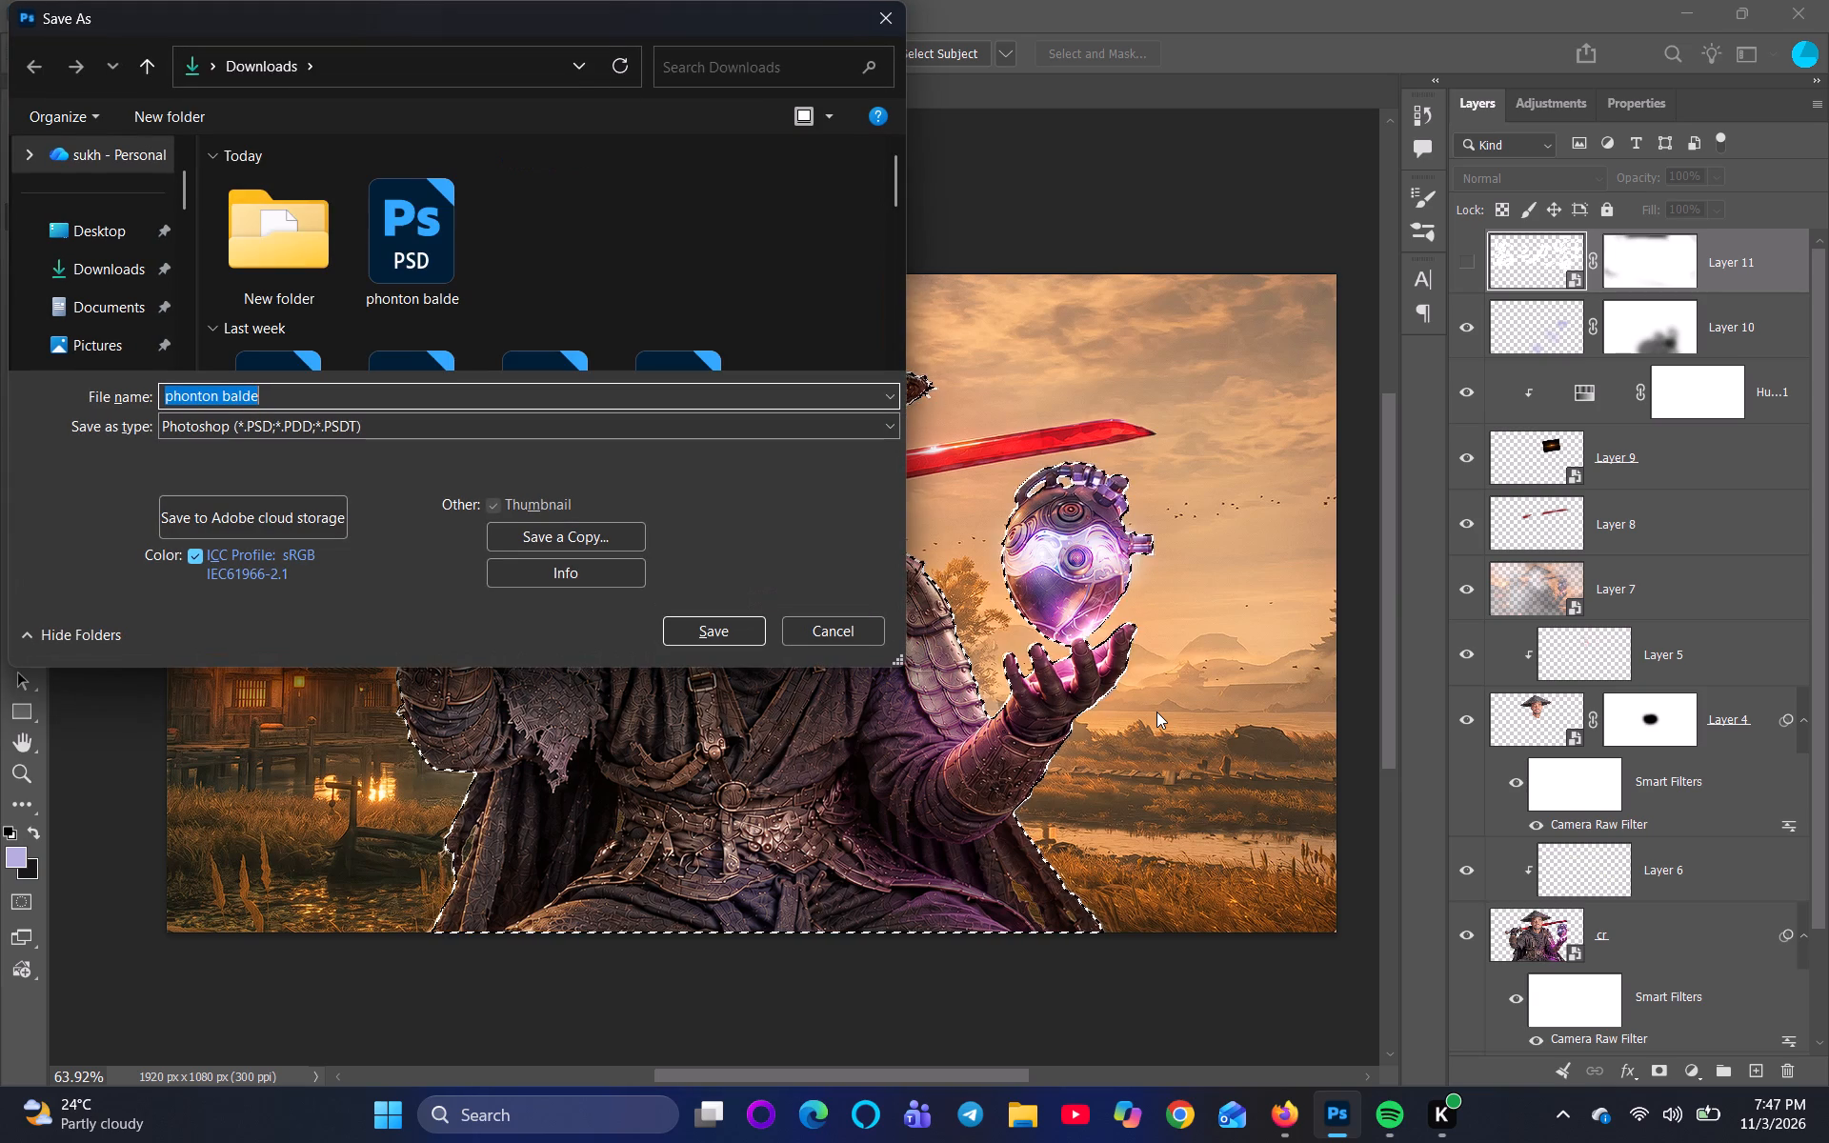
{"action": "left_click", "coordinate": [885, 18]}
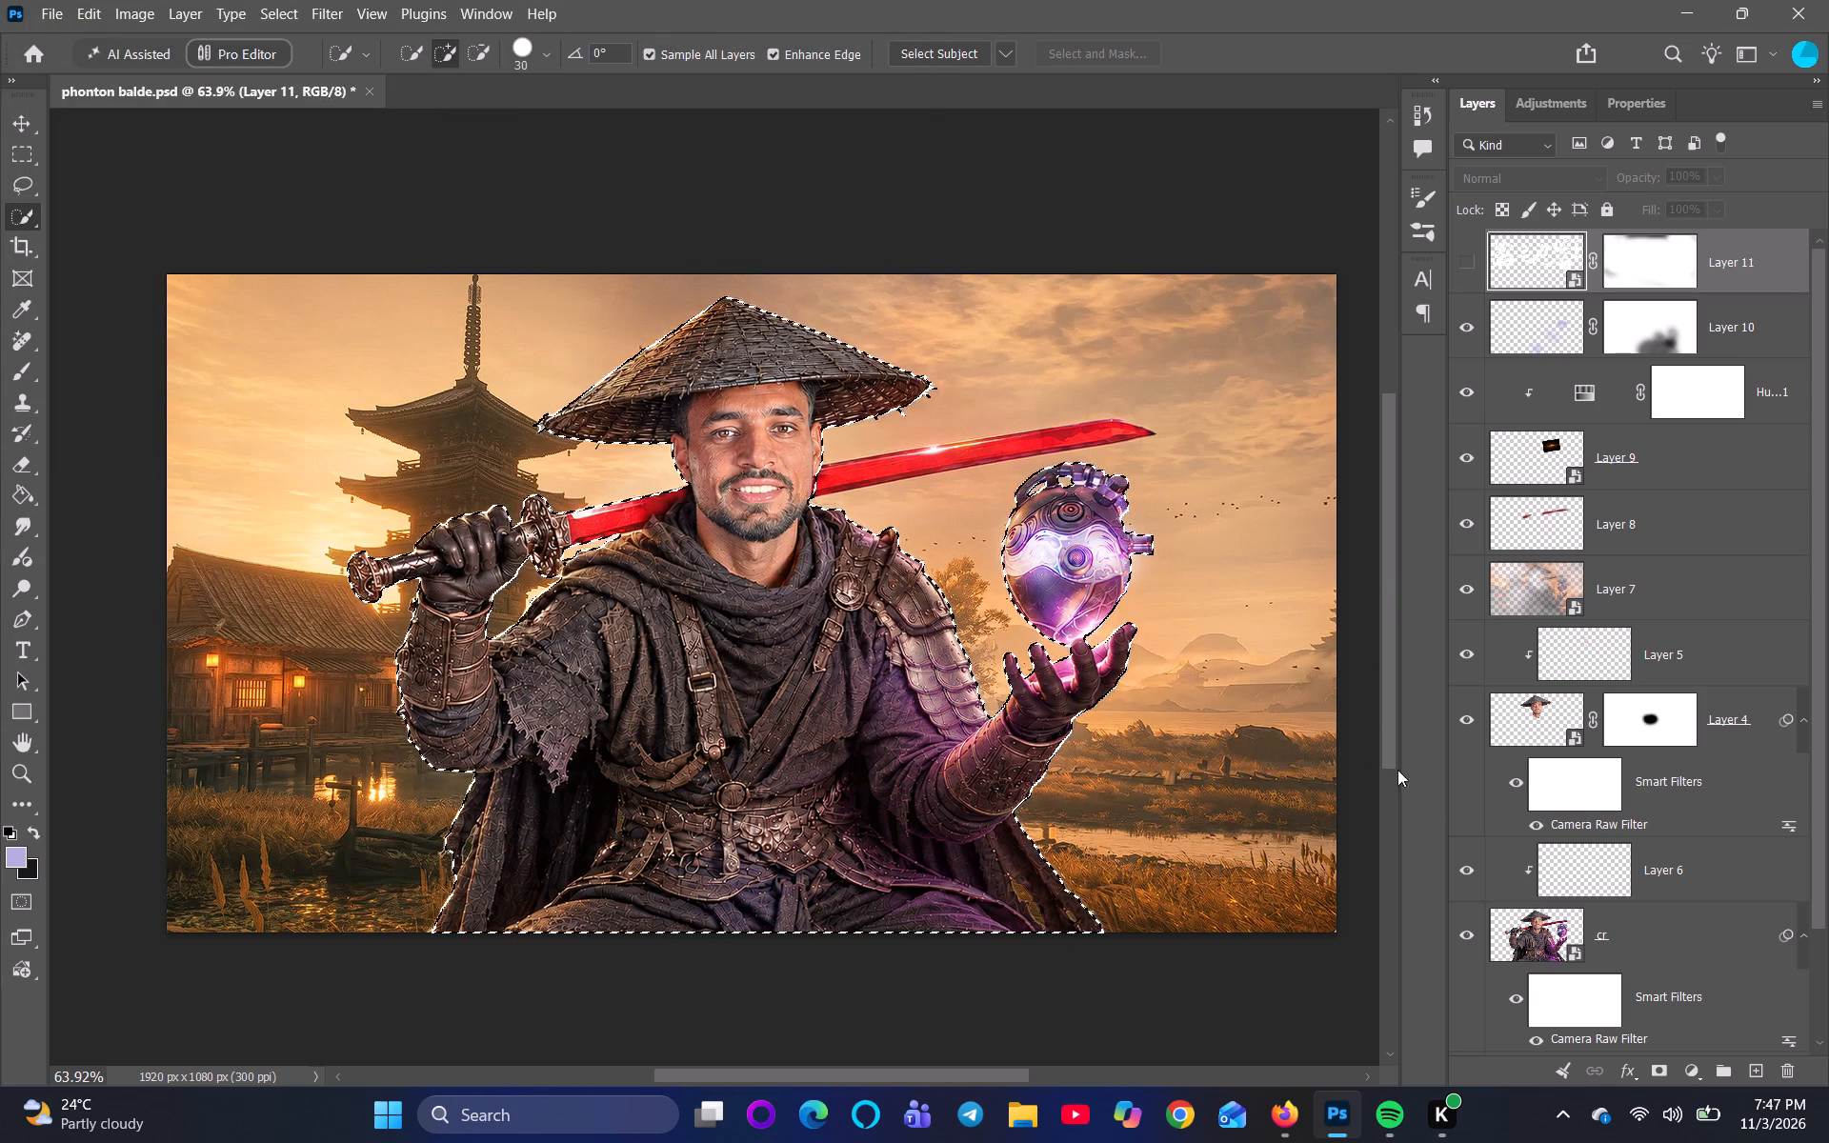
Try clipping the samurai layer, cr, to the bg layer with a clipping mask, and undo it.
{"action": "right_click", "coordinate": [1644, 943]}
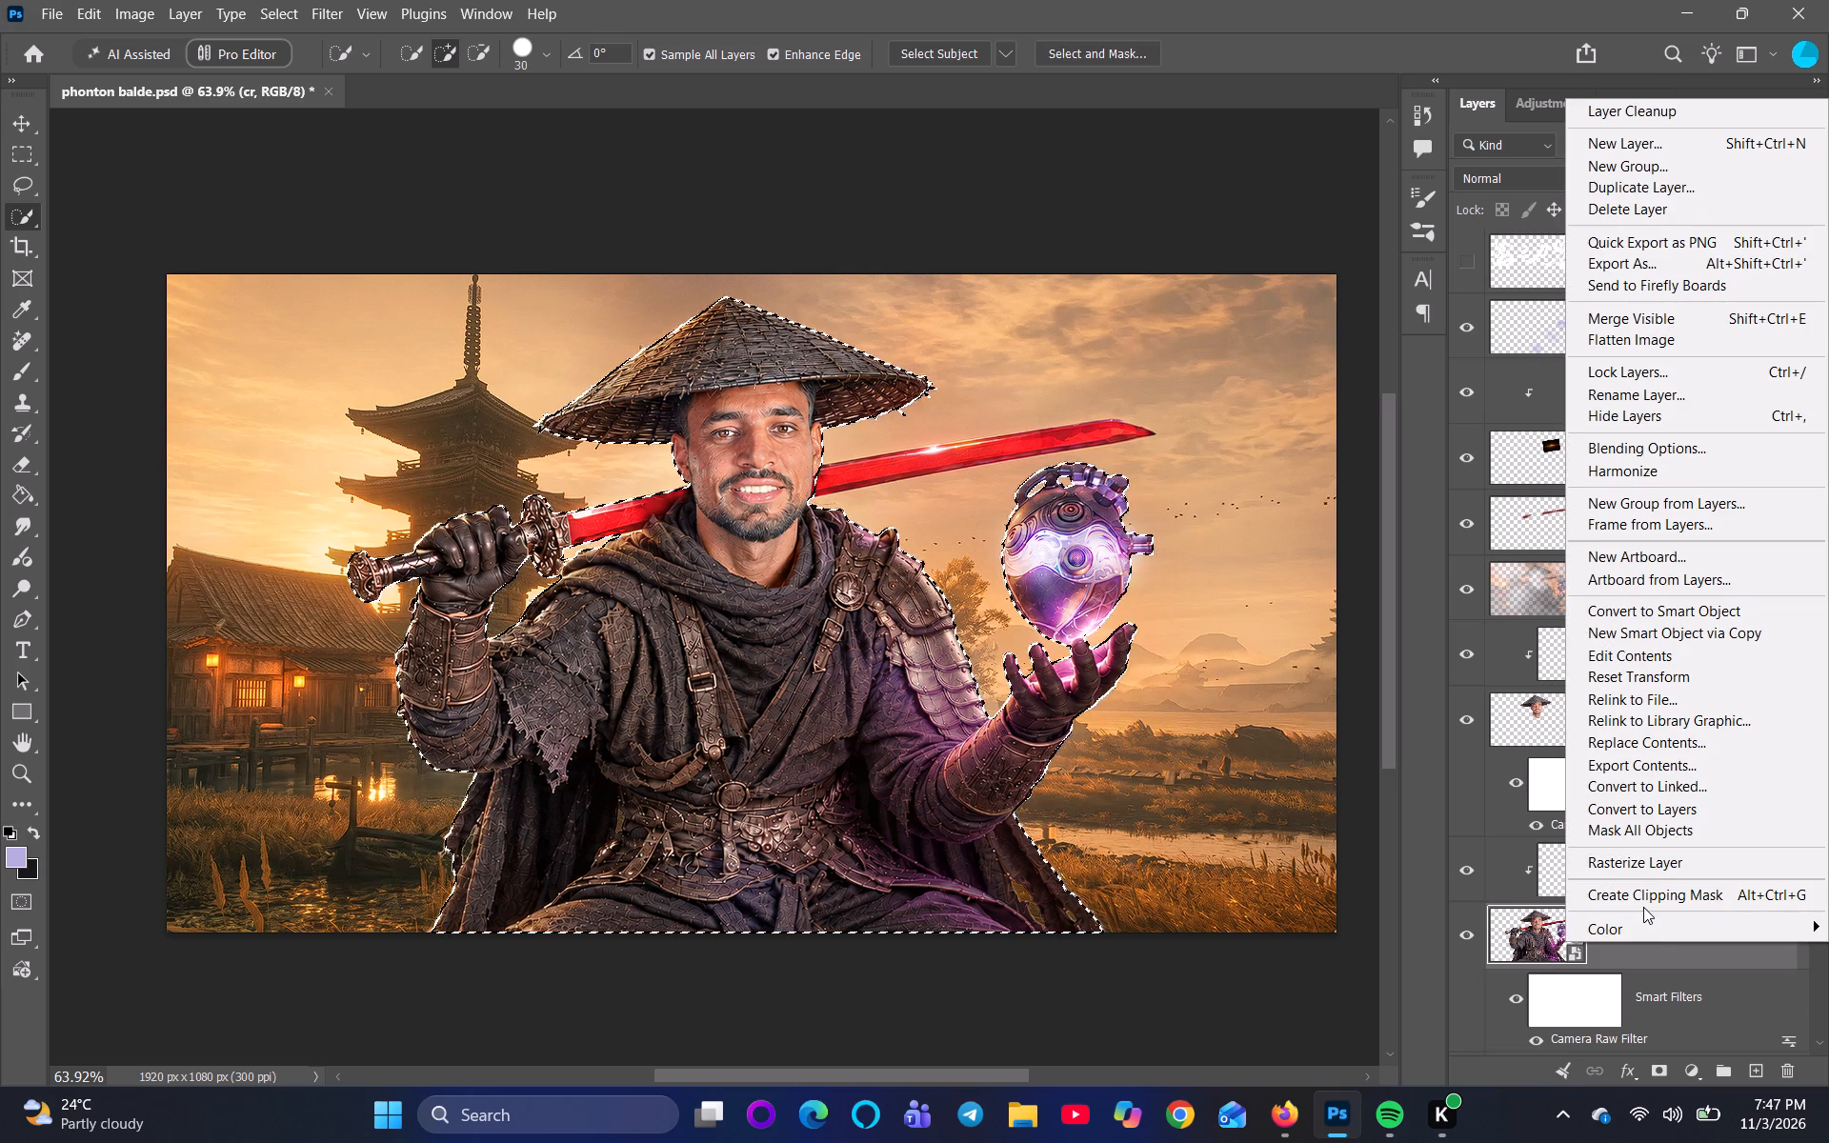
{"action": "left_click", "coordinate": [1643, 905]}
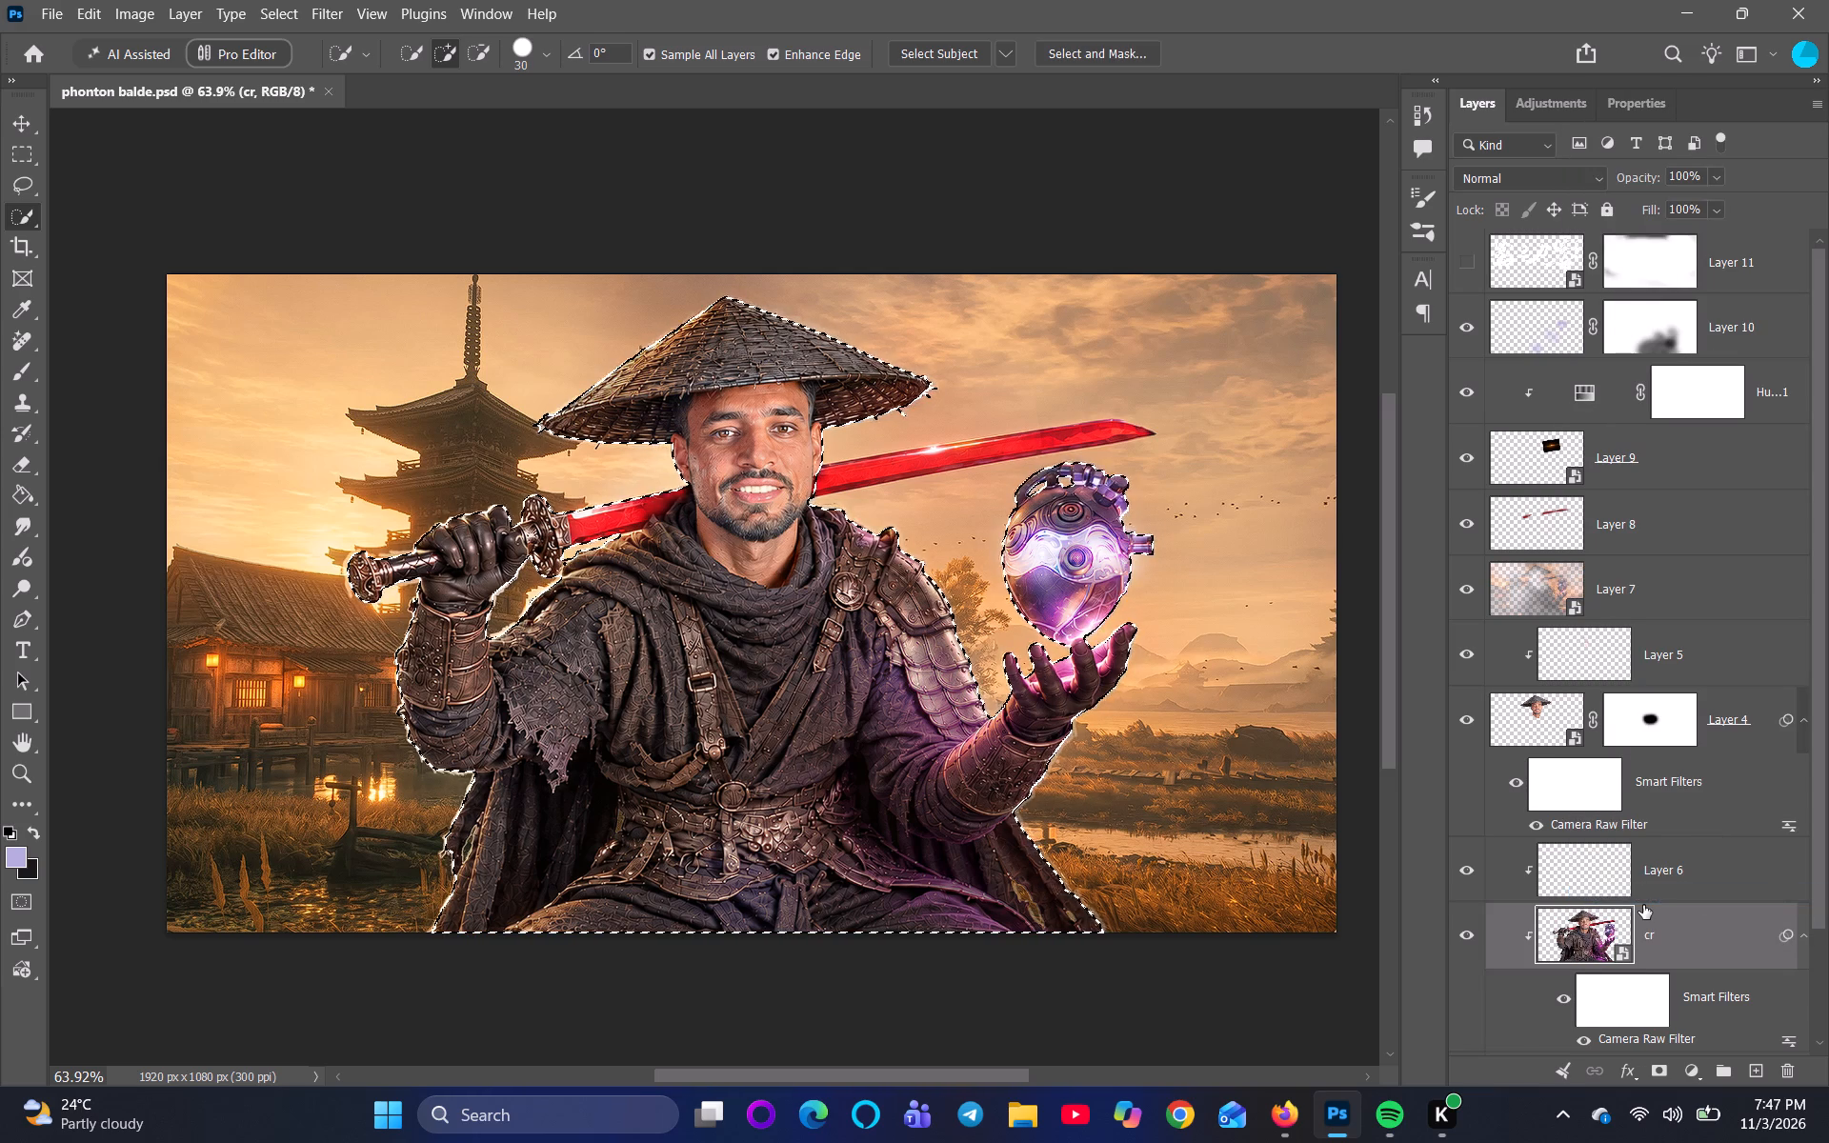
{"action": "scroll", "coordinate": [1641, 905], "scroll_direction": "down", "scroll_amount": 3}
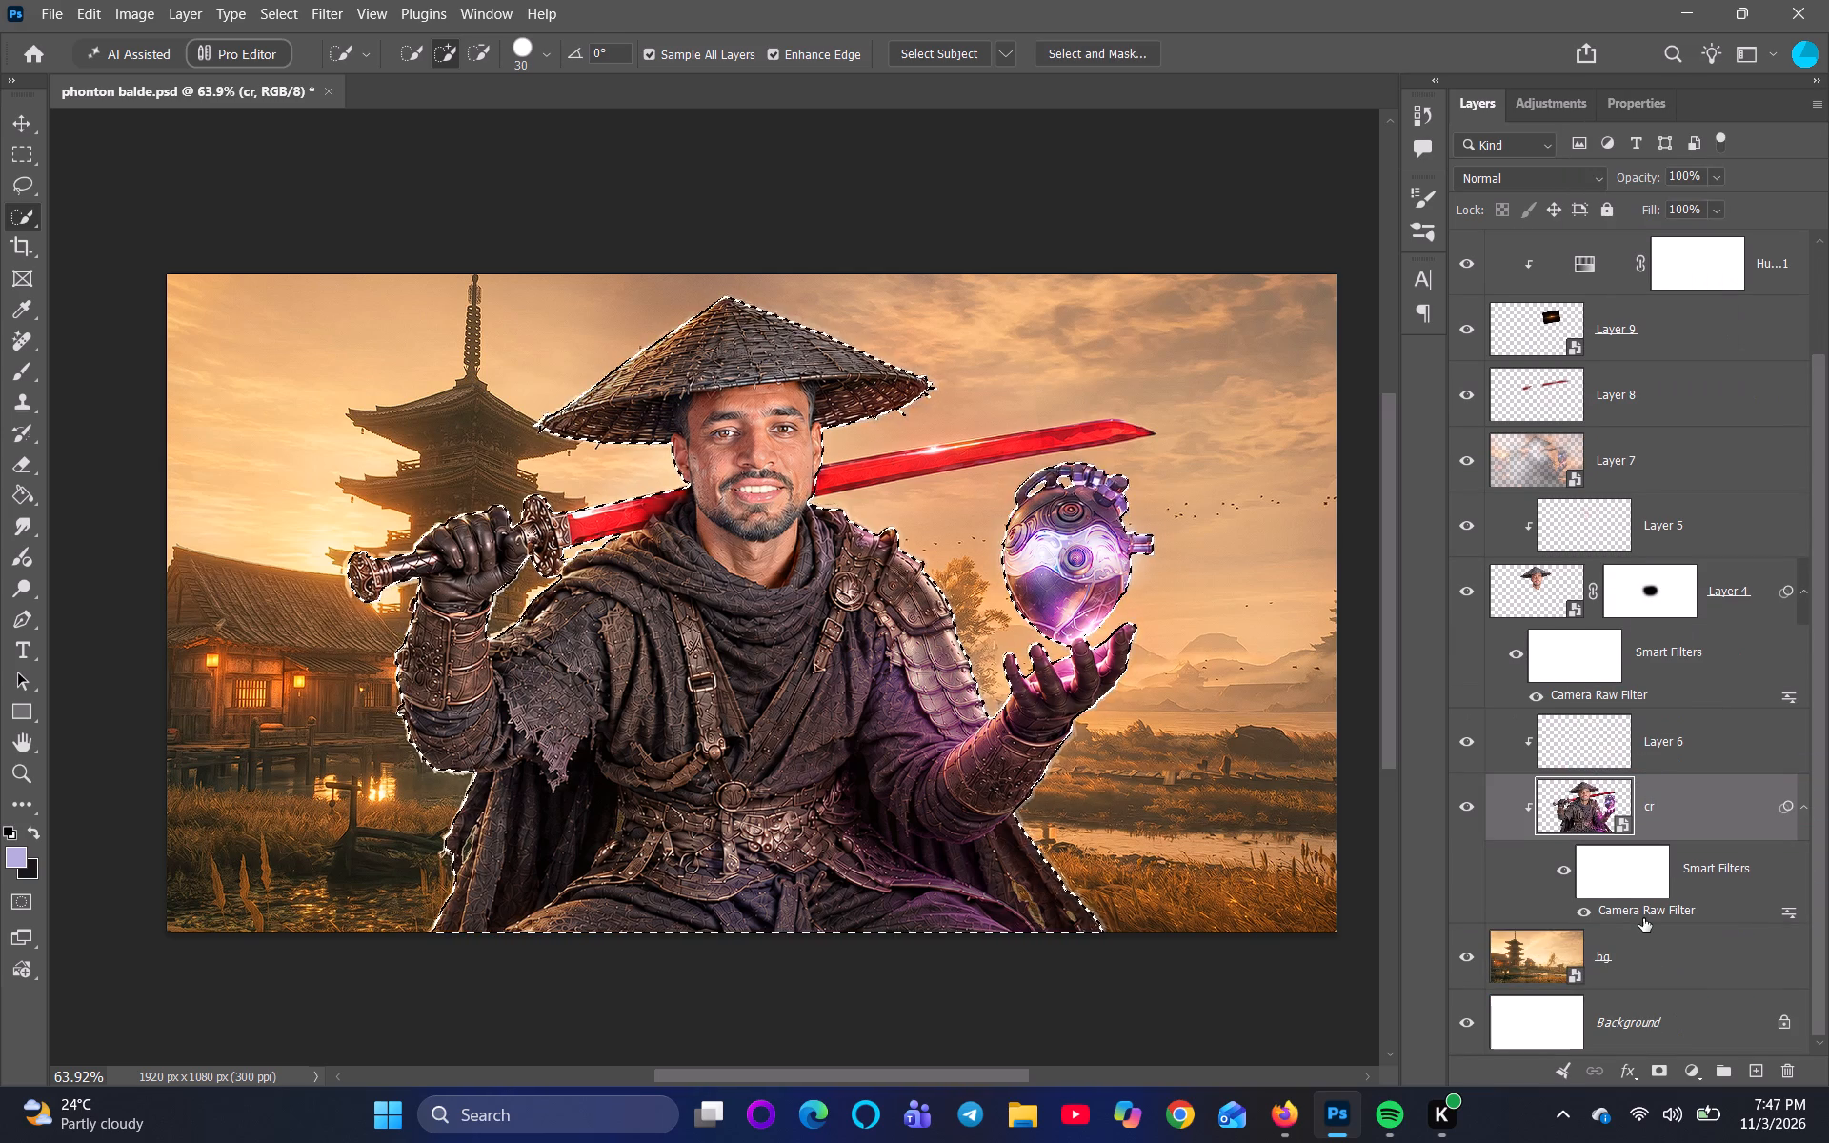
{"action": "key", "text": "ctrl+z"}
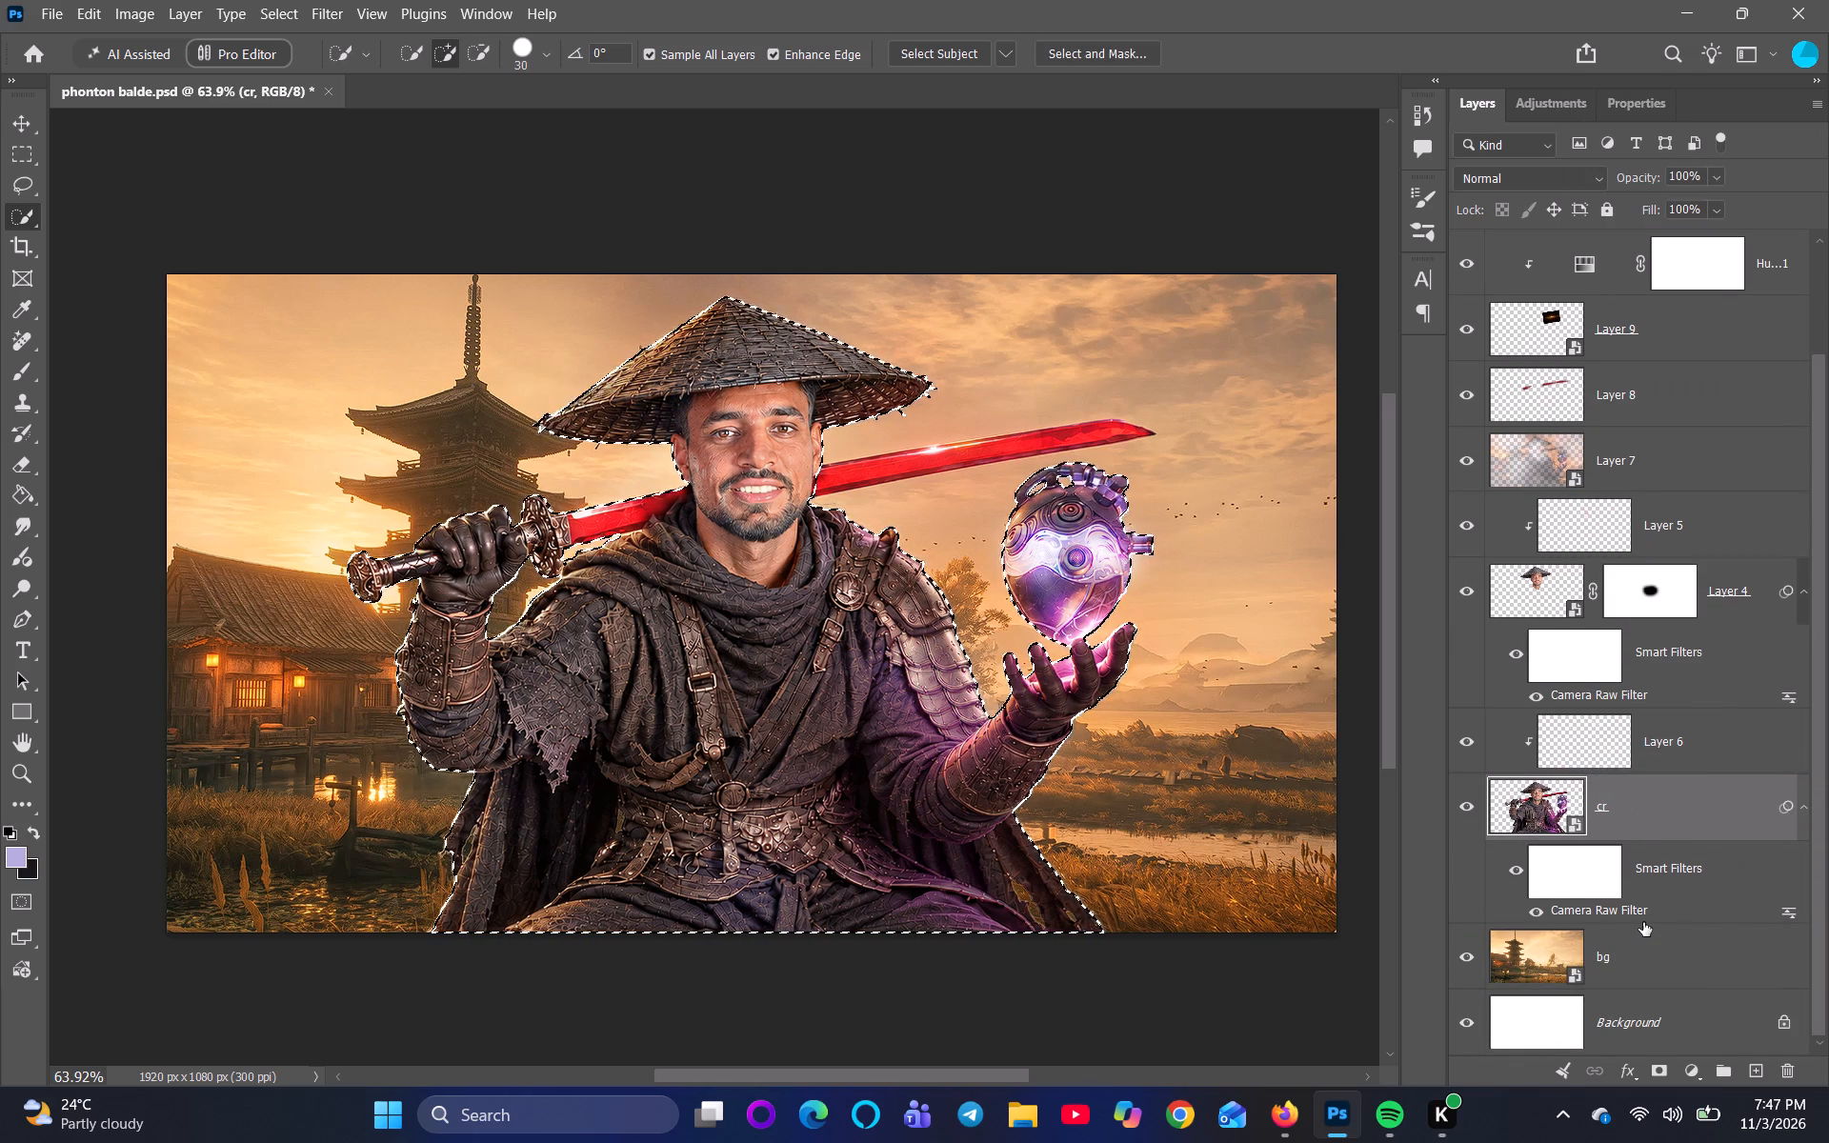
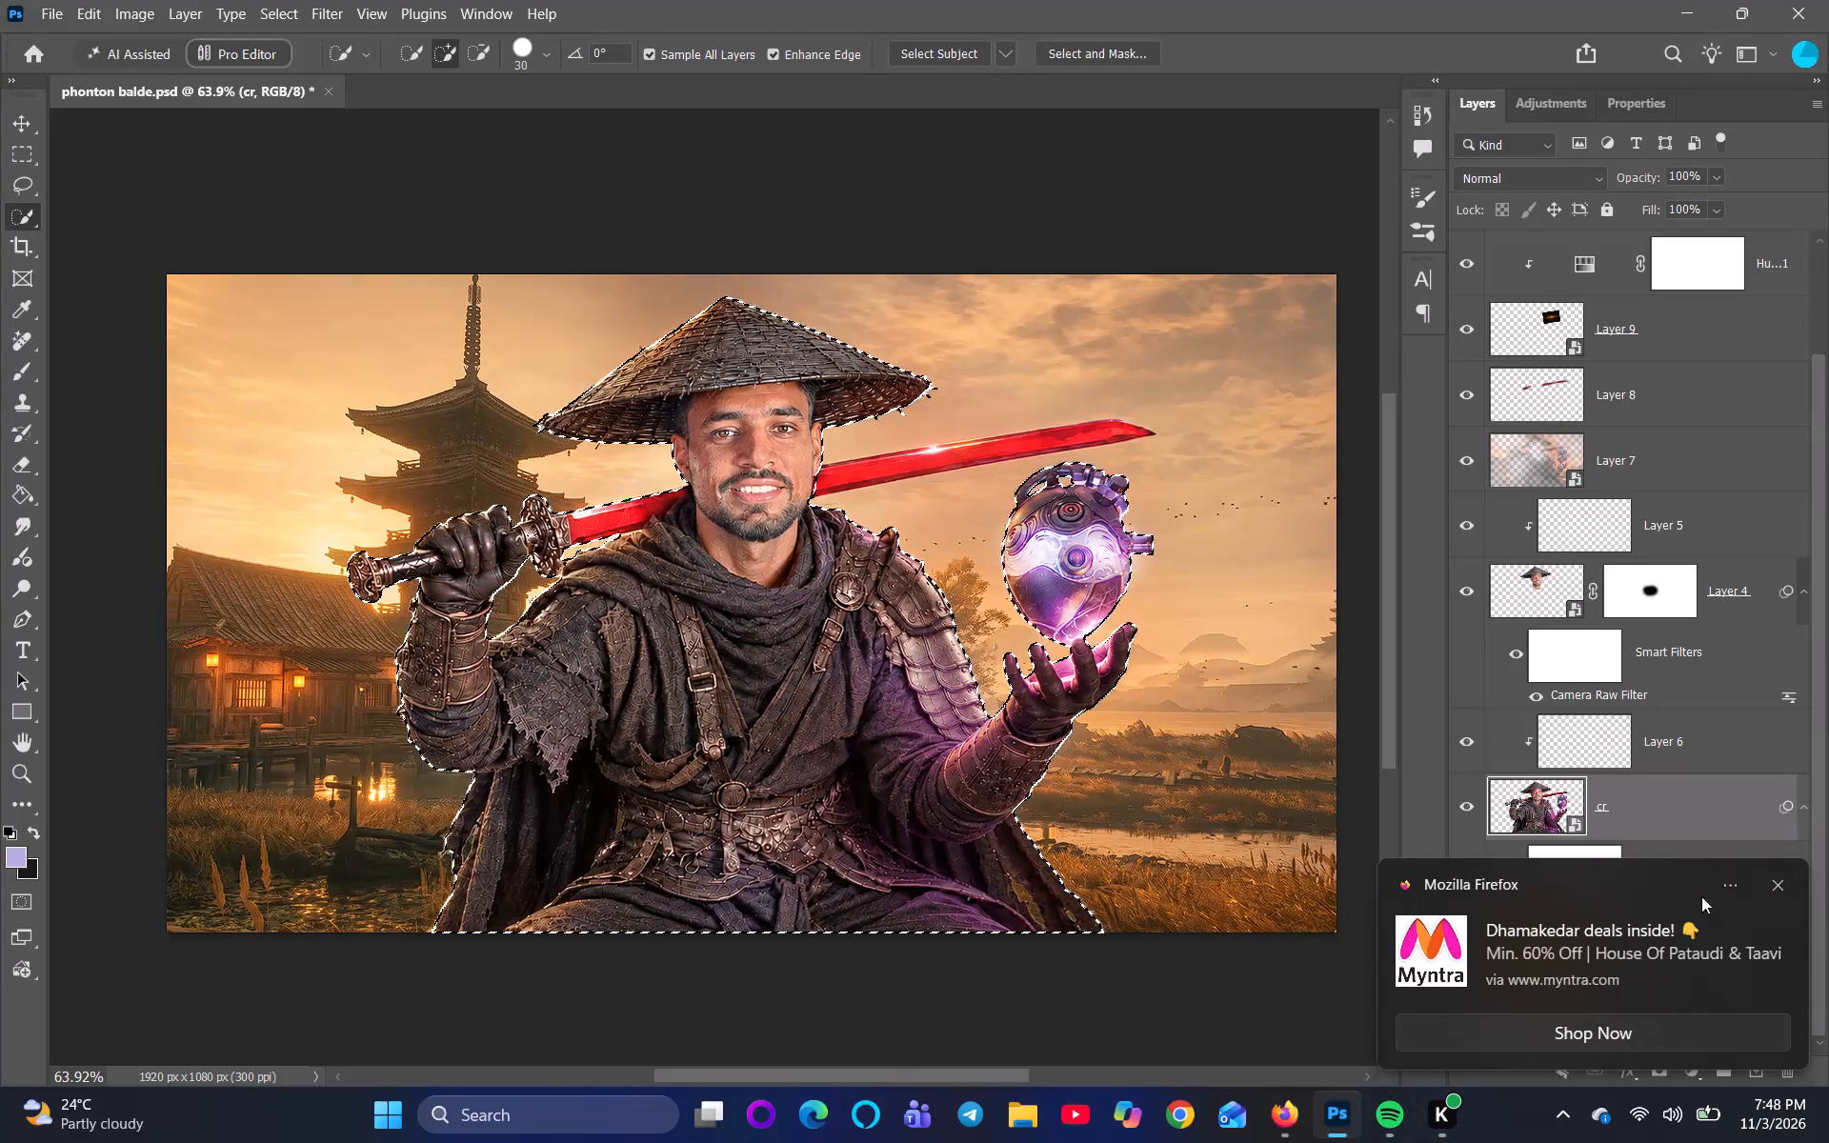
Dismiss the Mozilla Firefox deals notification that covers the bottom of the layer stack.
{"action": "left_click", "coordinate": [1782, 883]}
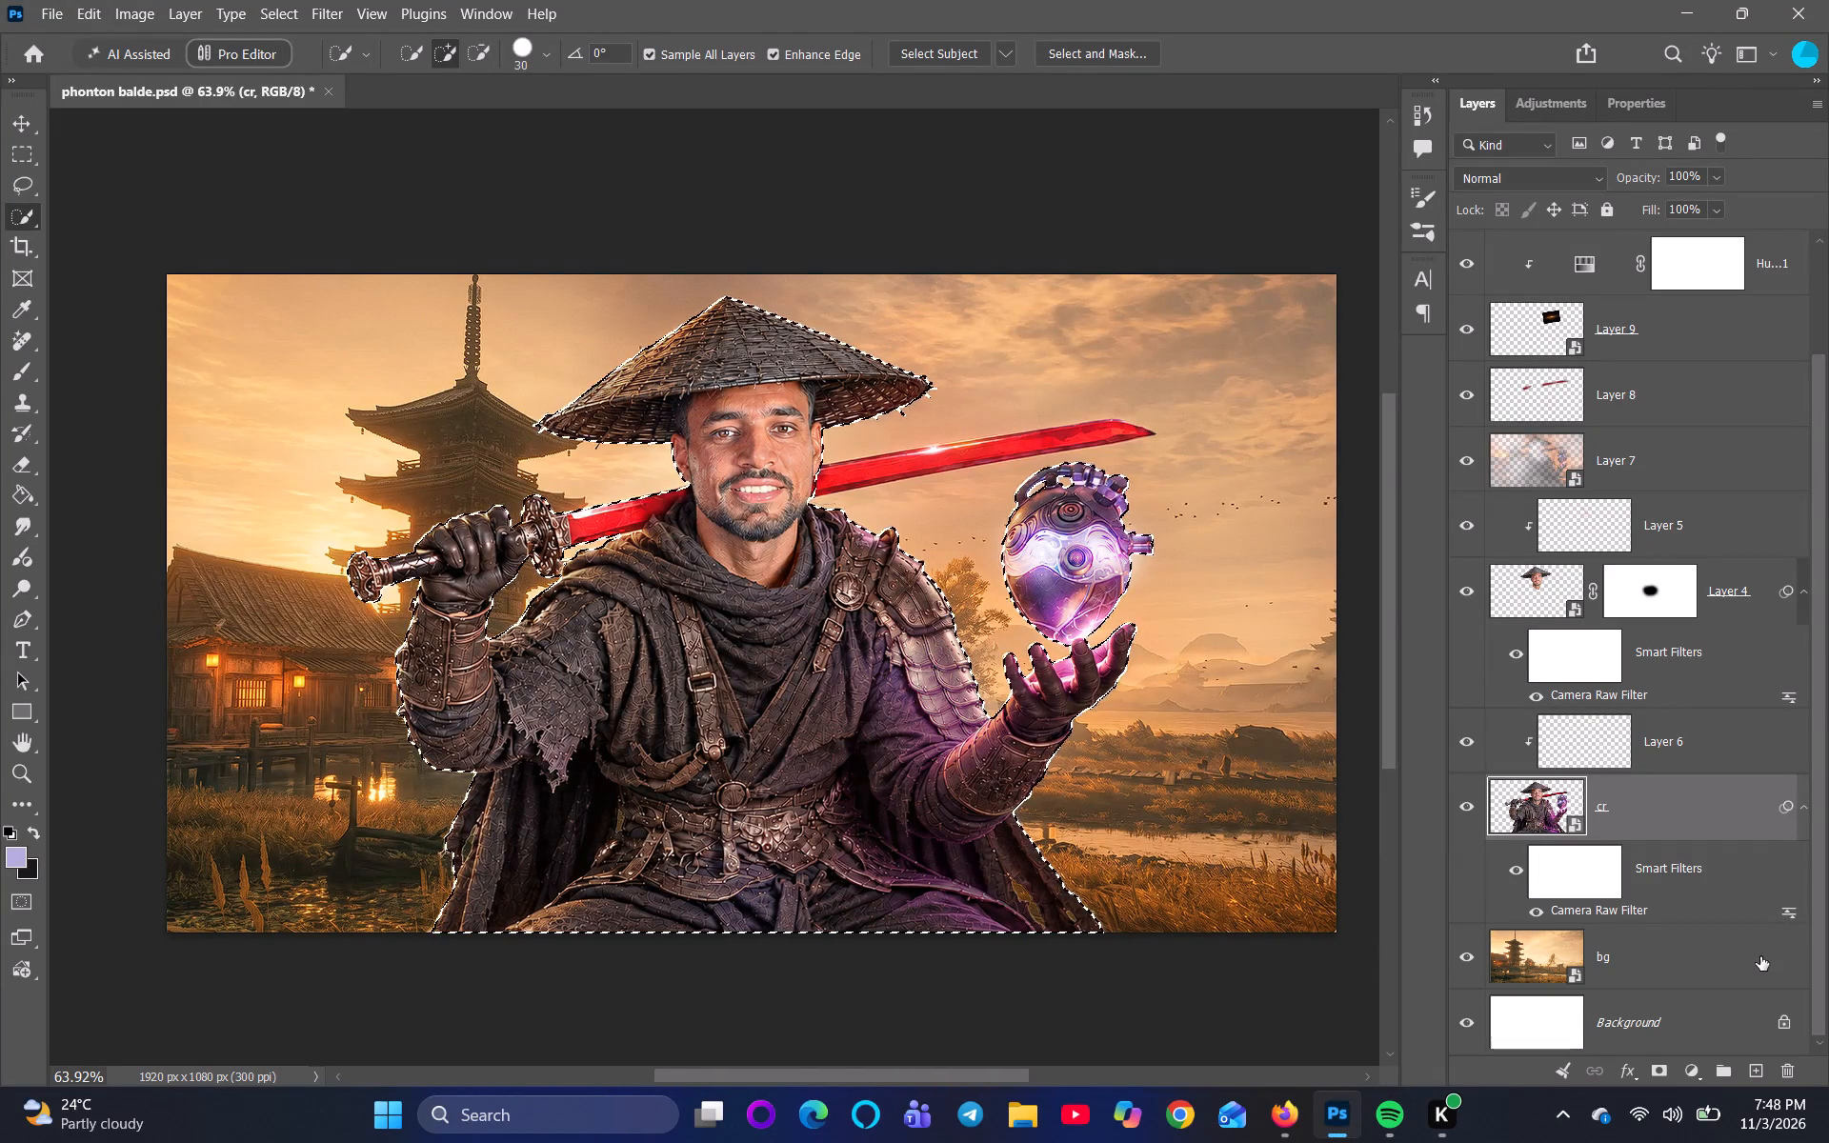
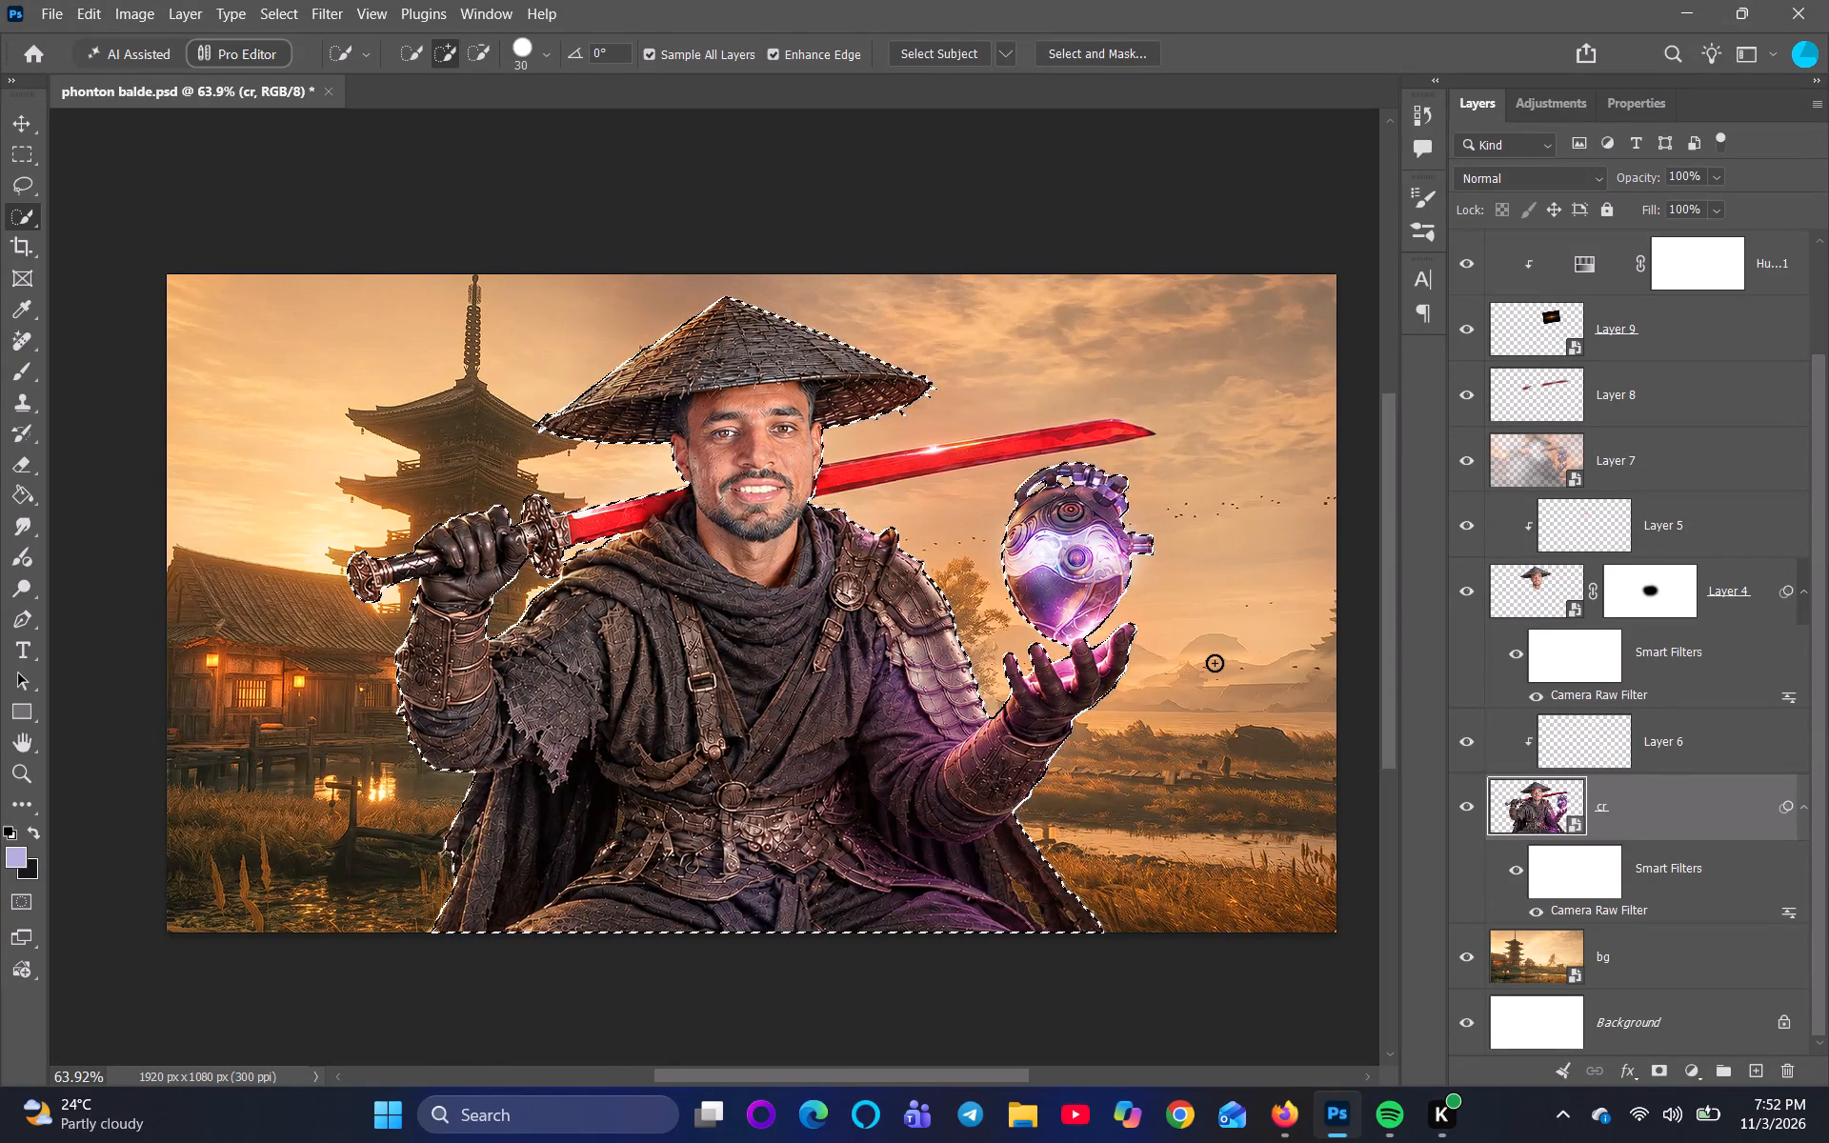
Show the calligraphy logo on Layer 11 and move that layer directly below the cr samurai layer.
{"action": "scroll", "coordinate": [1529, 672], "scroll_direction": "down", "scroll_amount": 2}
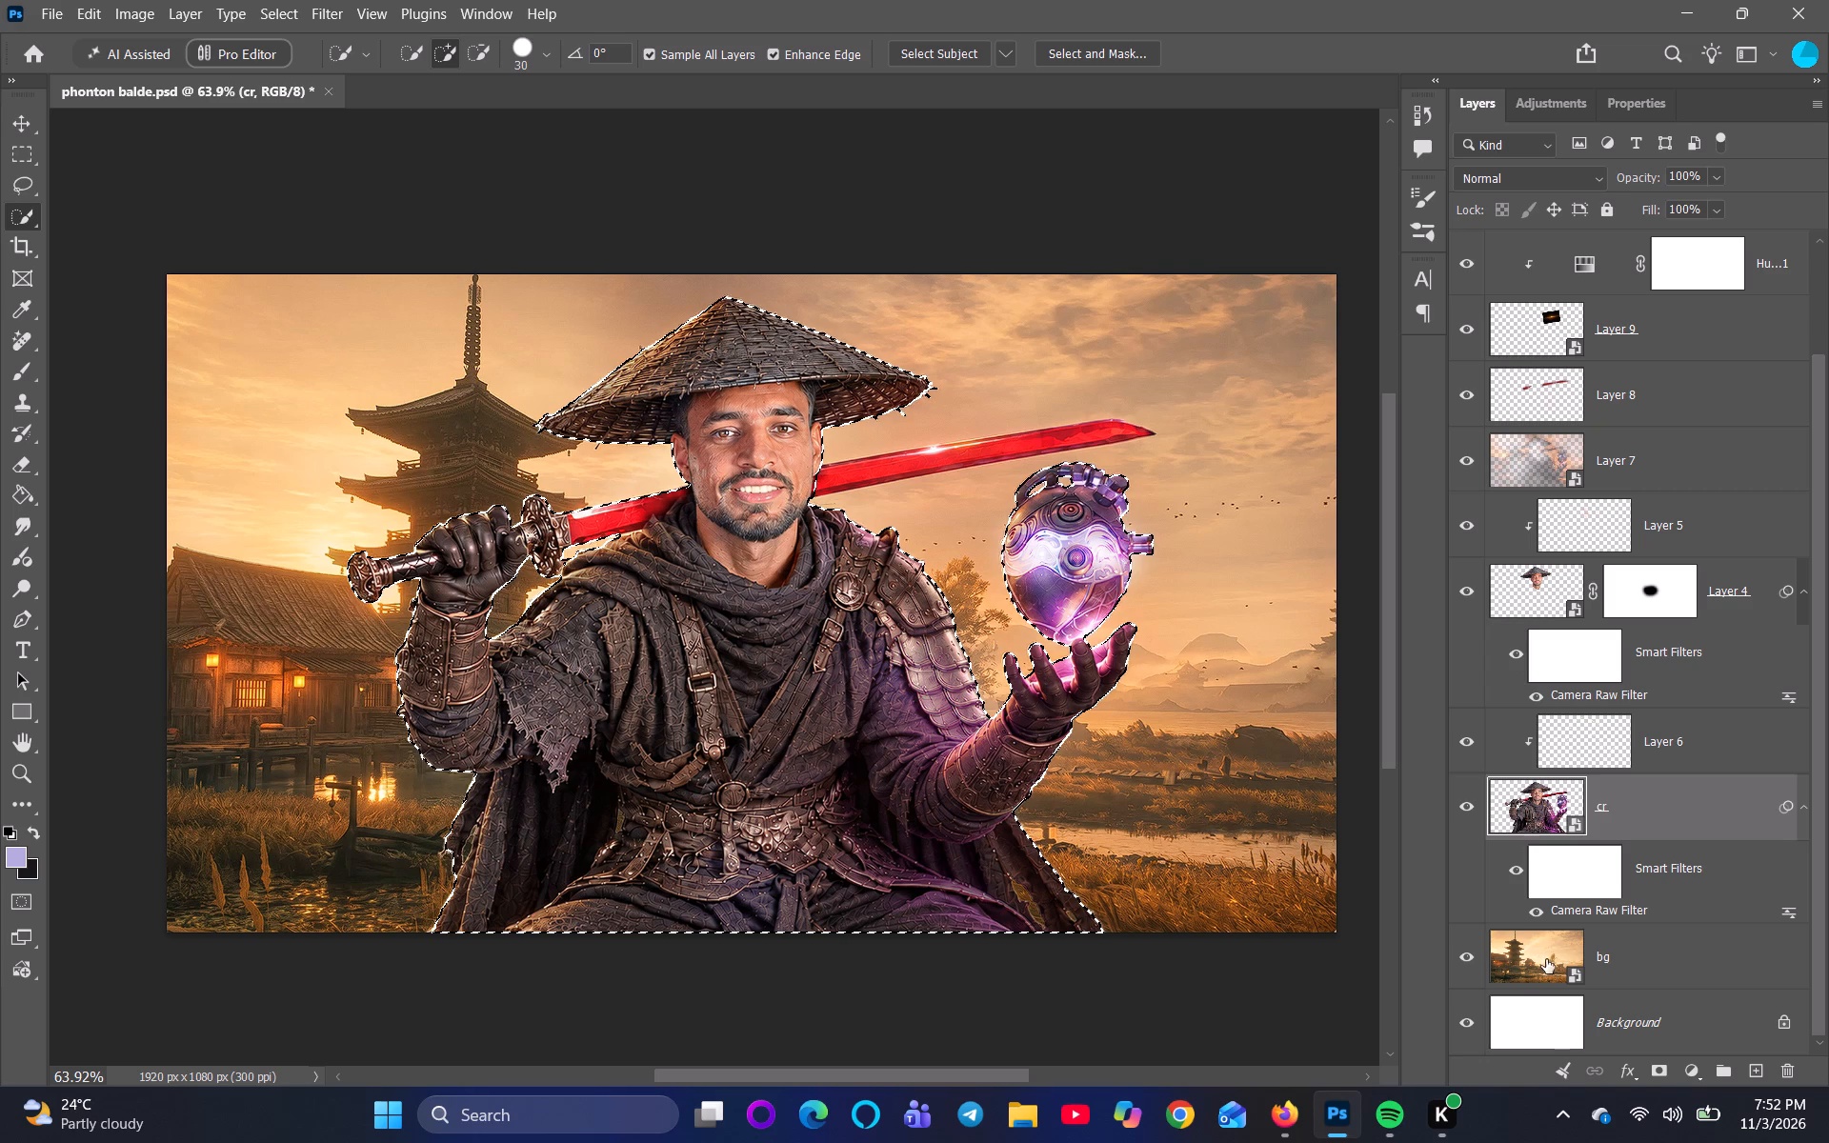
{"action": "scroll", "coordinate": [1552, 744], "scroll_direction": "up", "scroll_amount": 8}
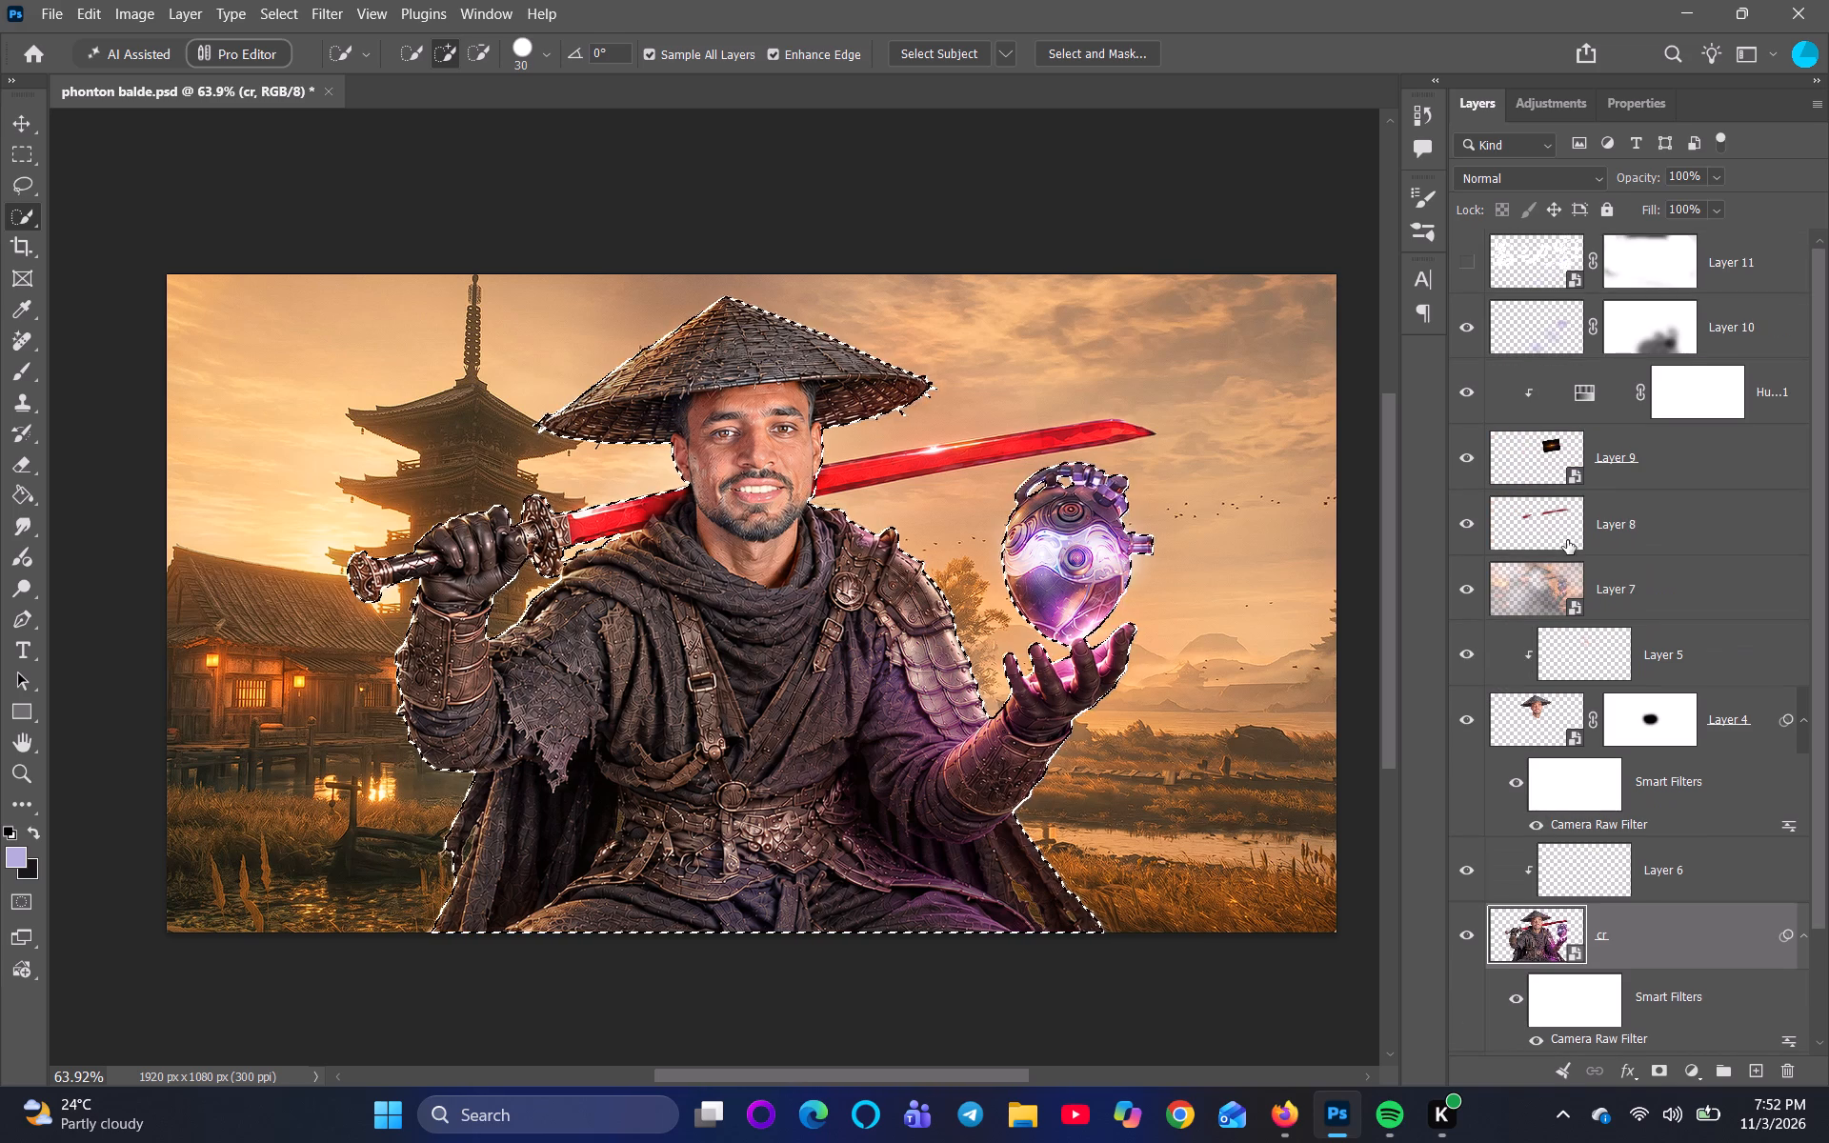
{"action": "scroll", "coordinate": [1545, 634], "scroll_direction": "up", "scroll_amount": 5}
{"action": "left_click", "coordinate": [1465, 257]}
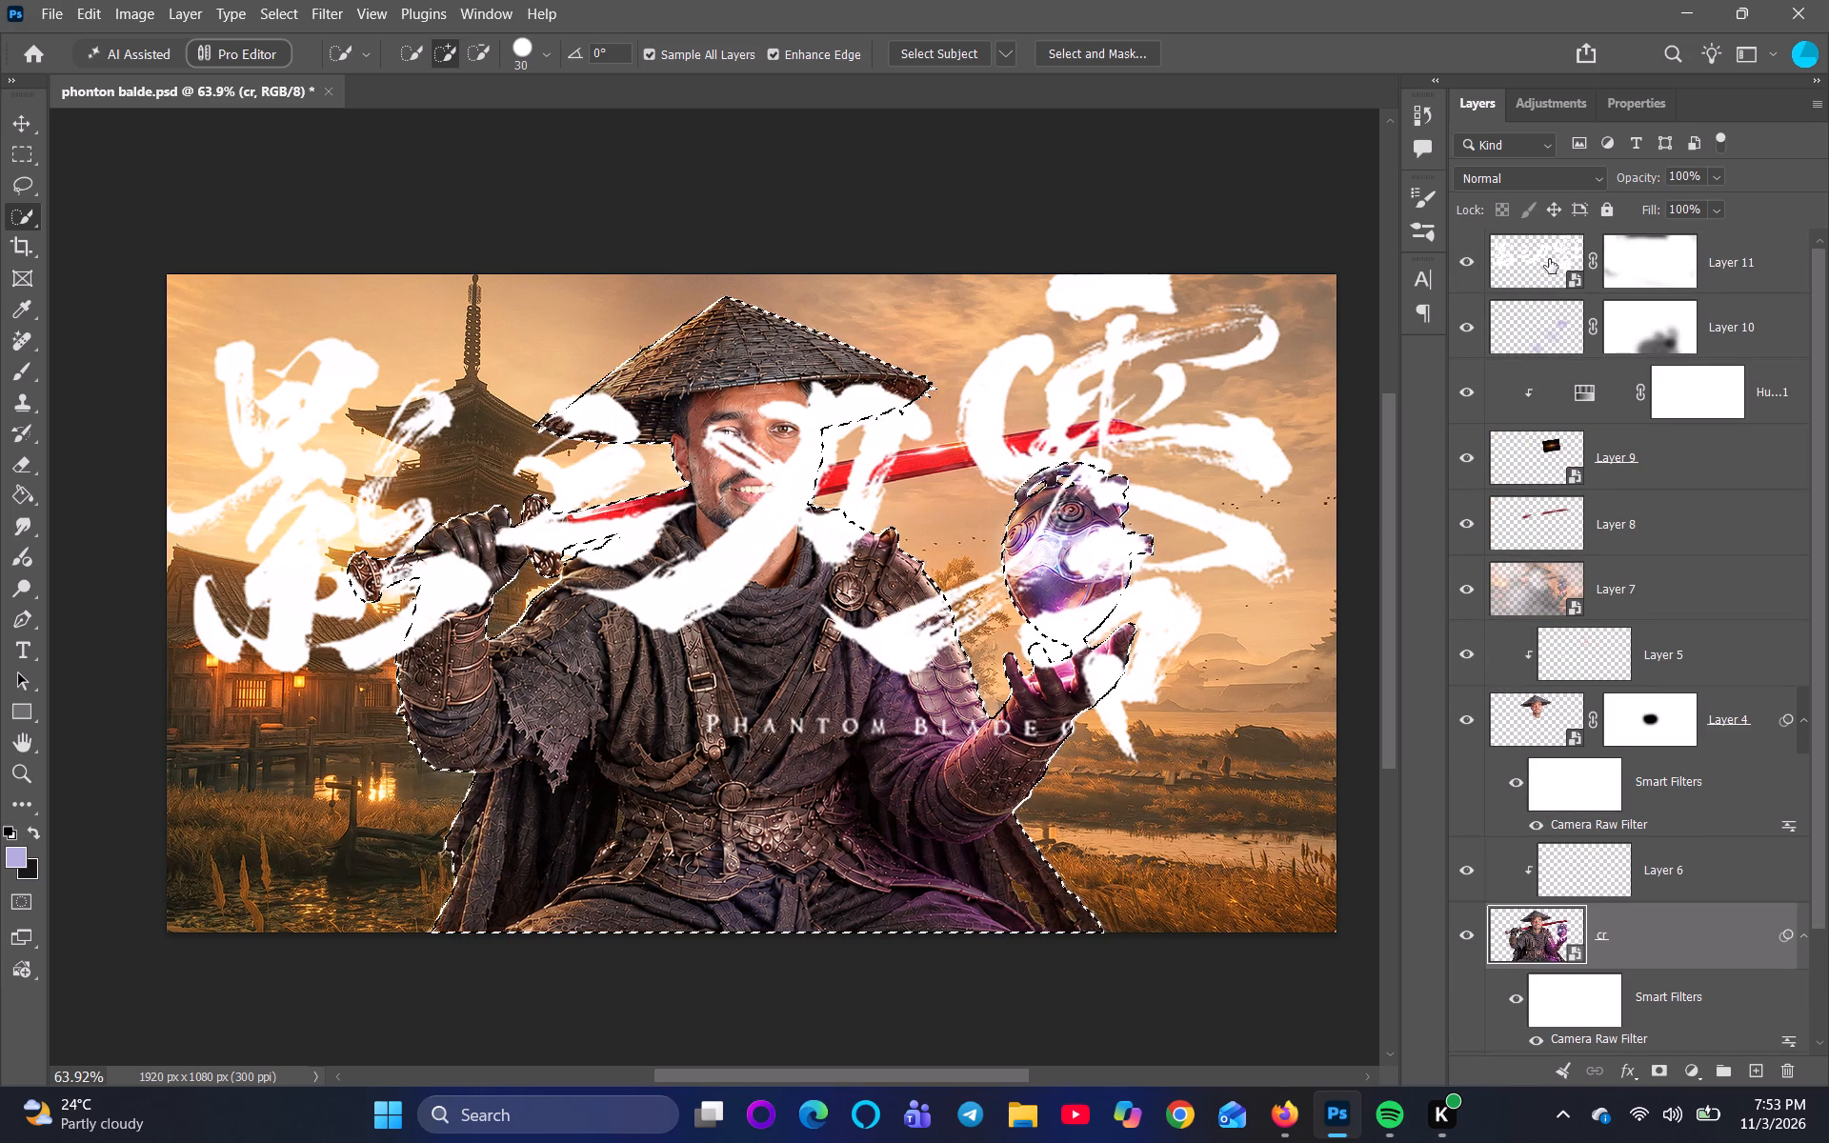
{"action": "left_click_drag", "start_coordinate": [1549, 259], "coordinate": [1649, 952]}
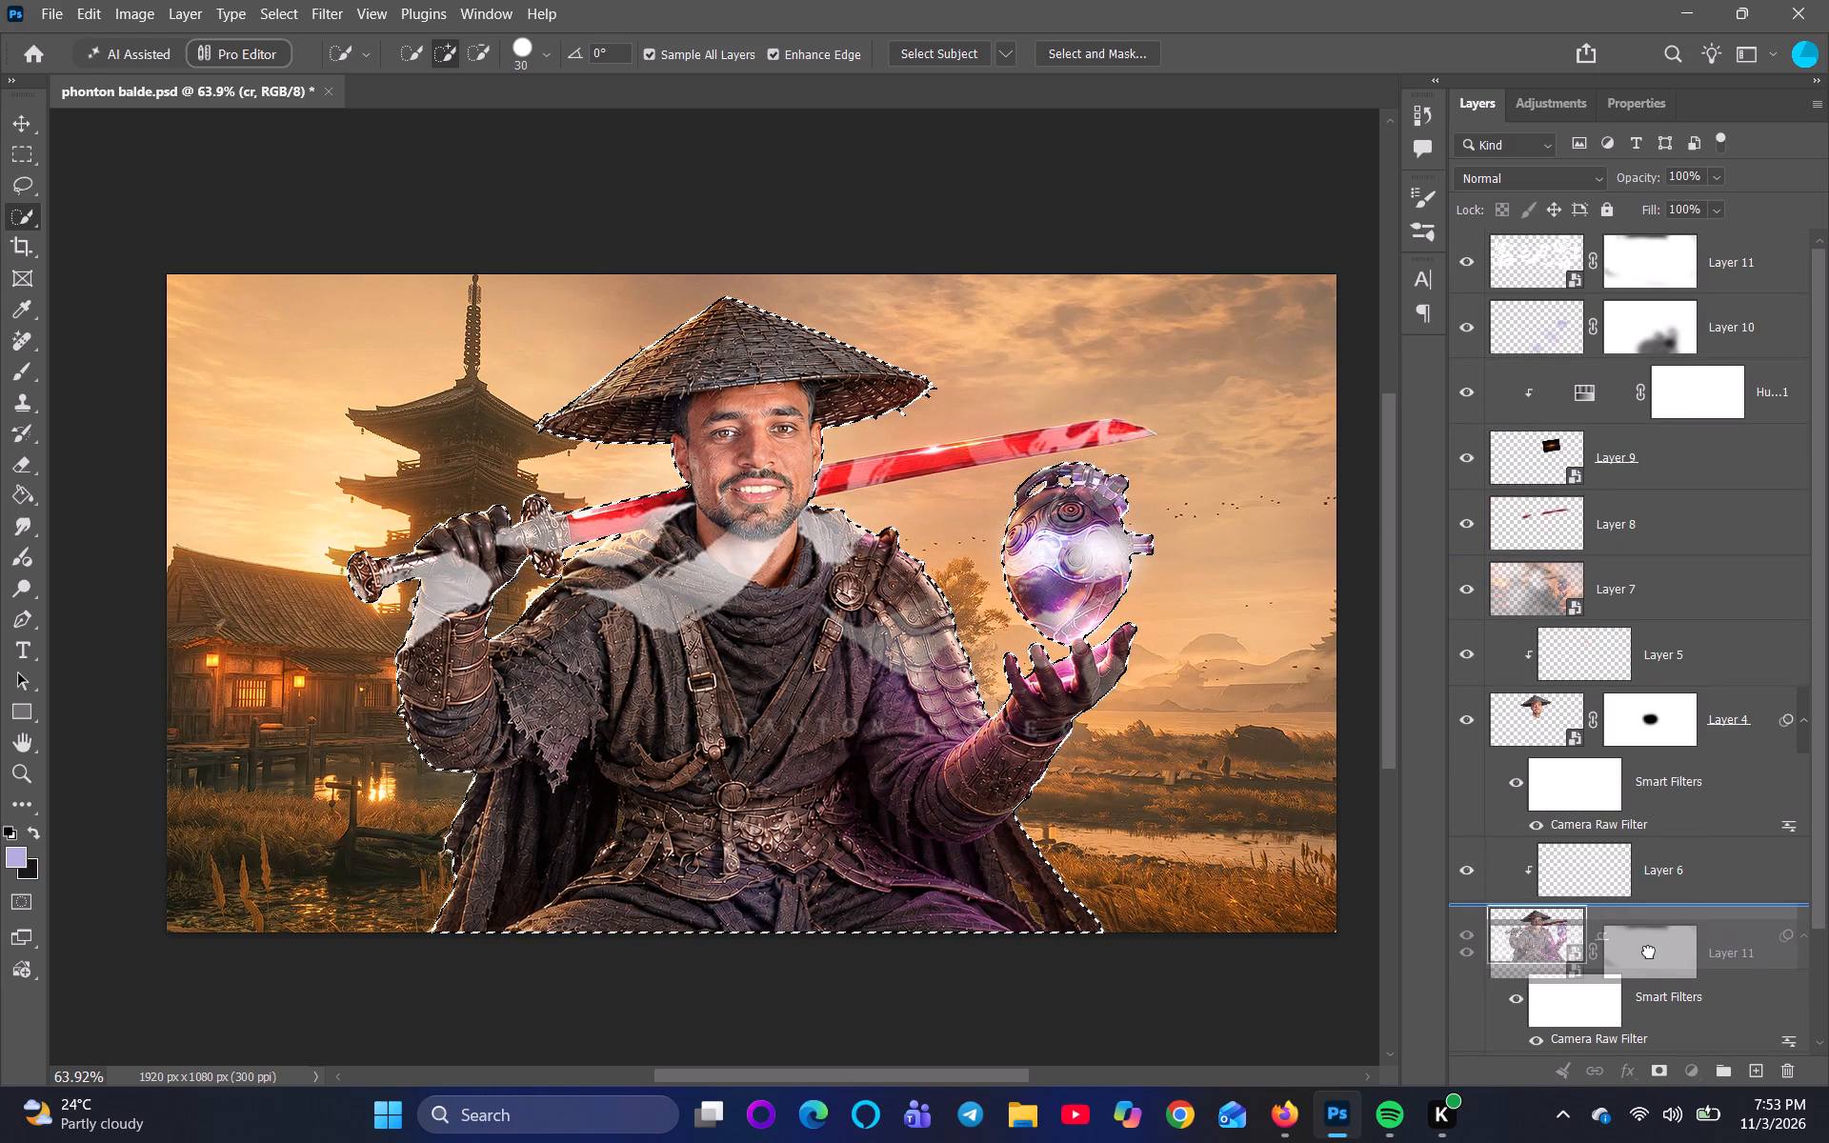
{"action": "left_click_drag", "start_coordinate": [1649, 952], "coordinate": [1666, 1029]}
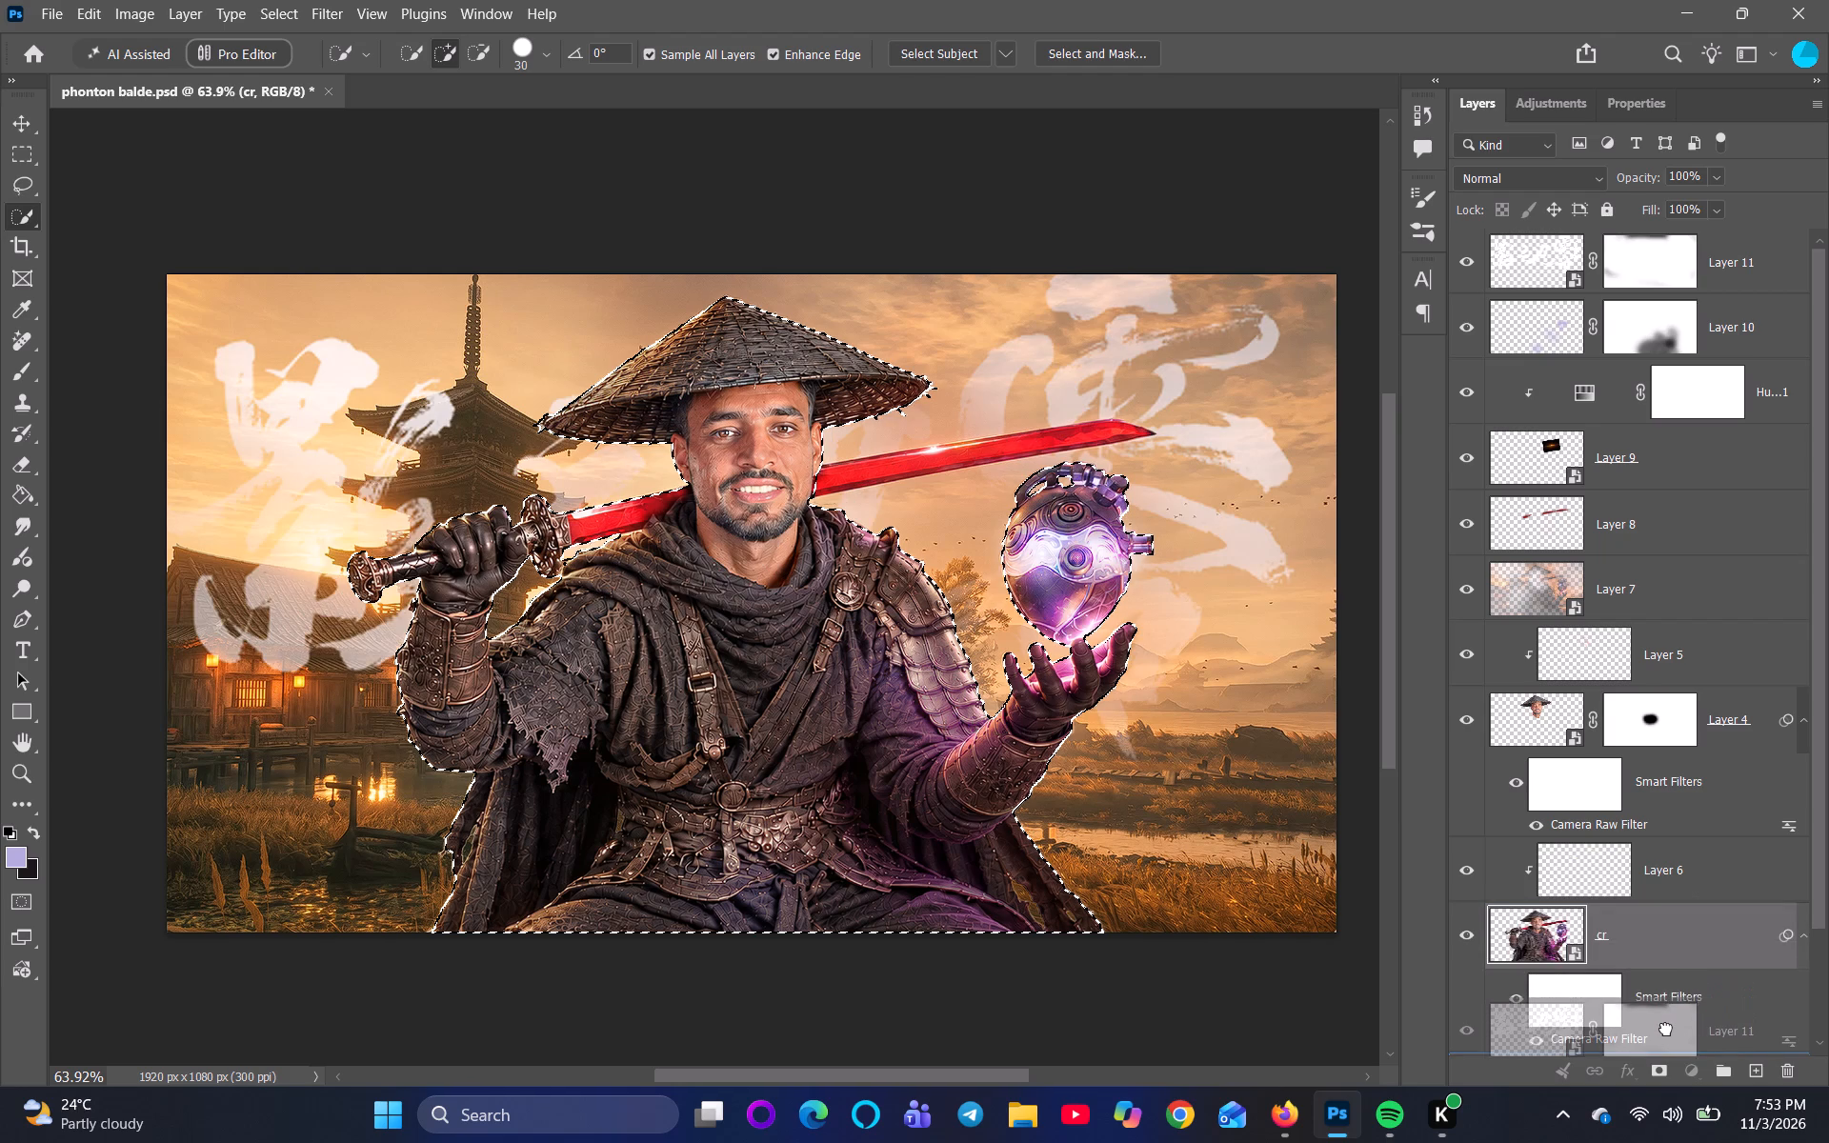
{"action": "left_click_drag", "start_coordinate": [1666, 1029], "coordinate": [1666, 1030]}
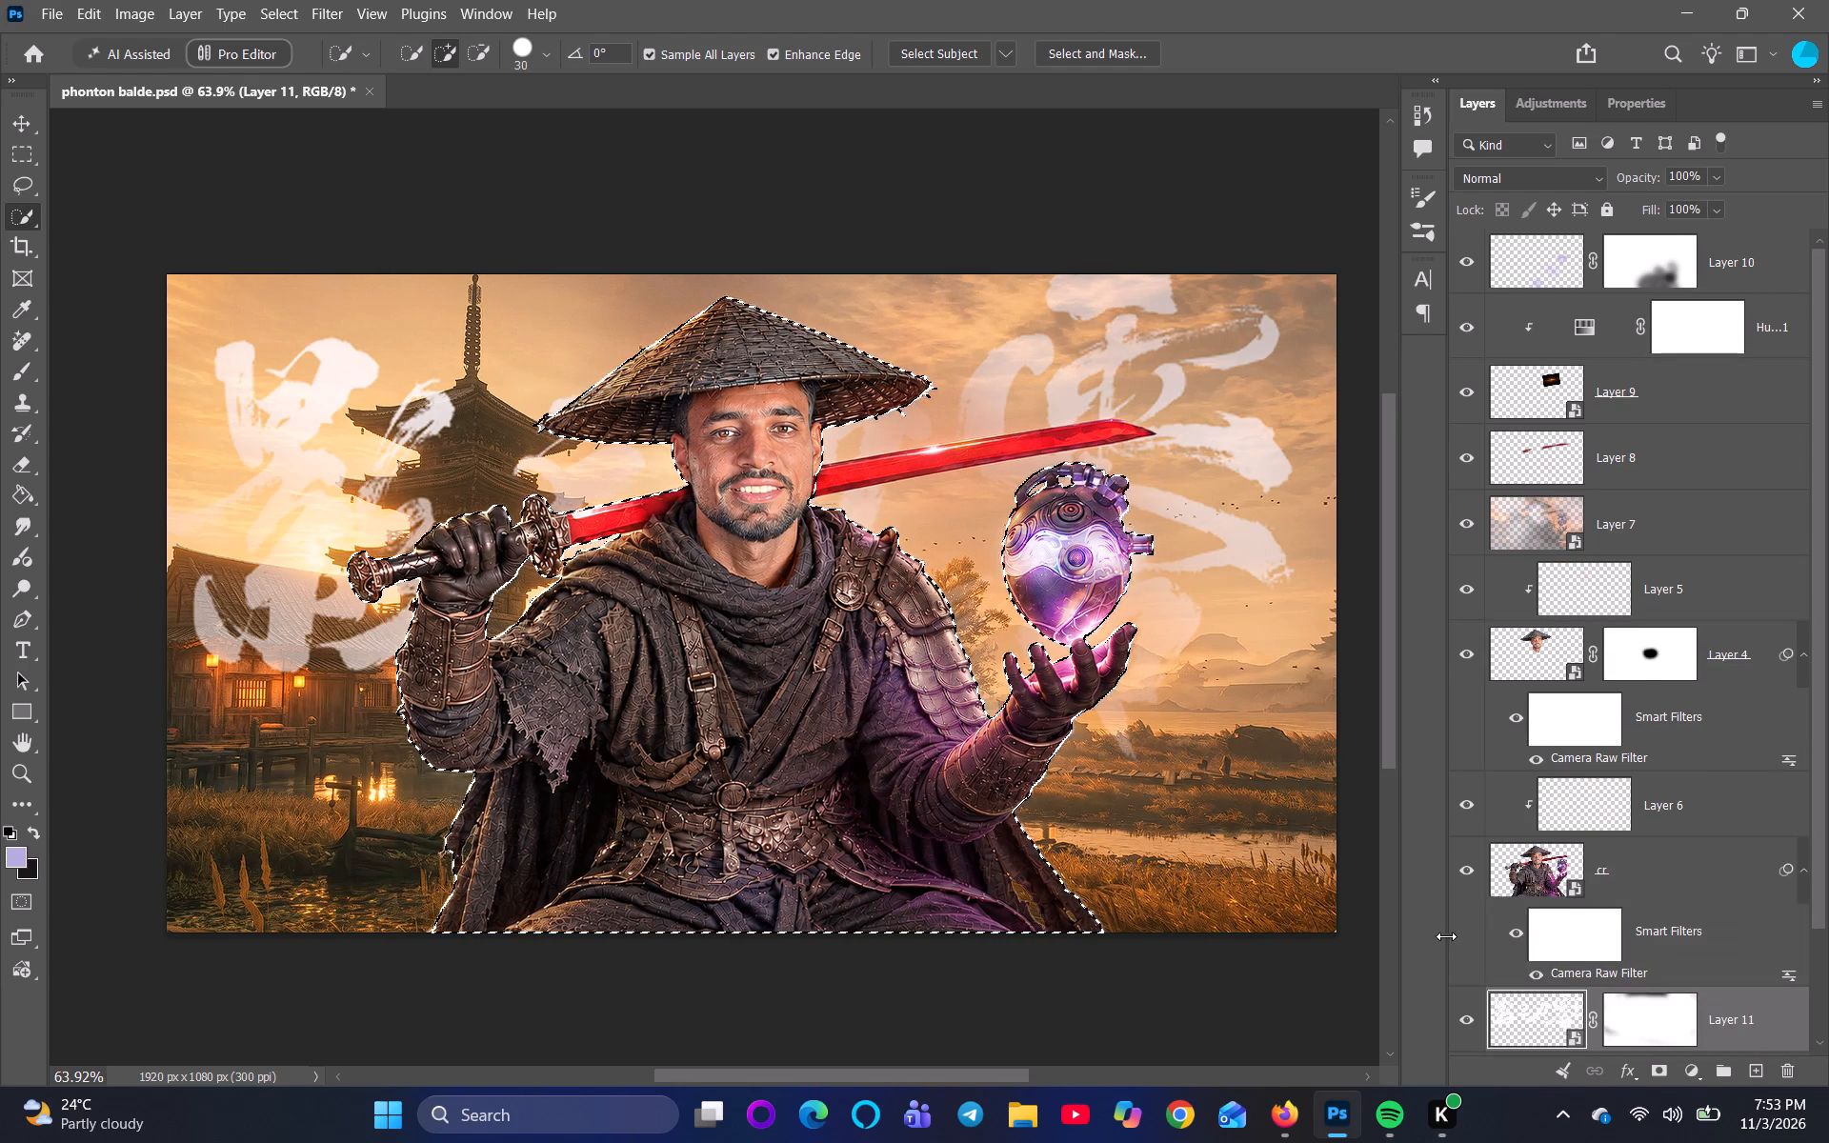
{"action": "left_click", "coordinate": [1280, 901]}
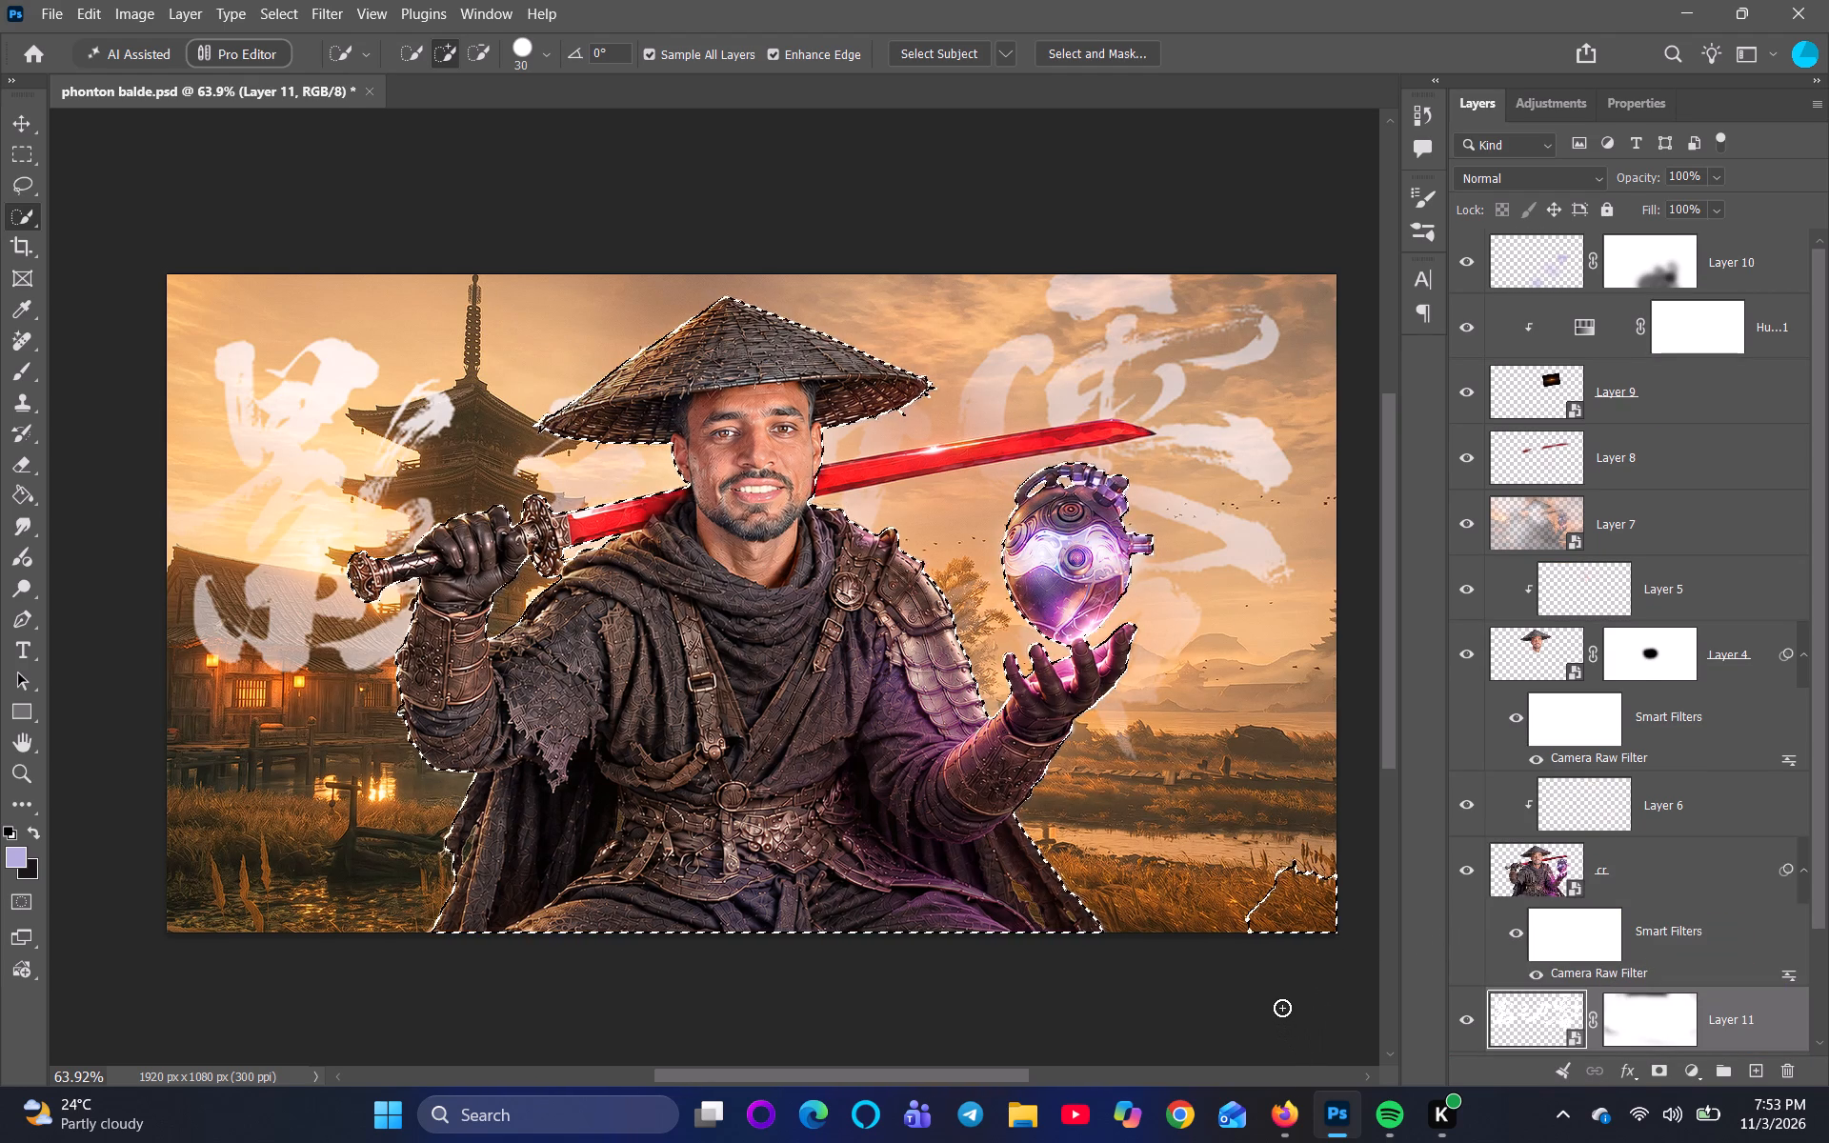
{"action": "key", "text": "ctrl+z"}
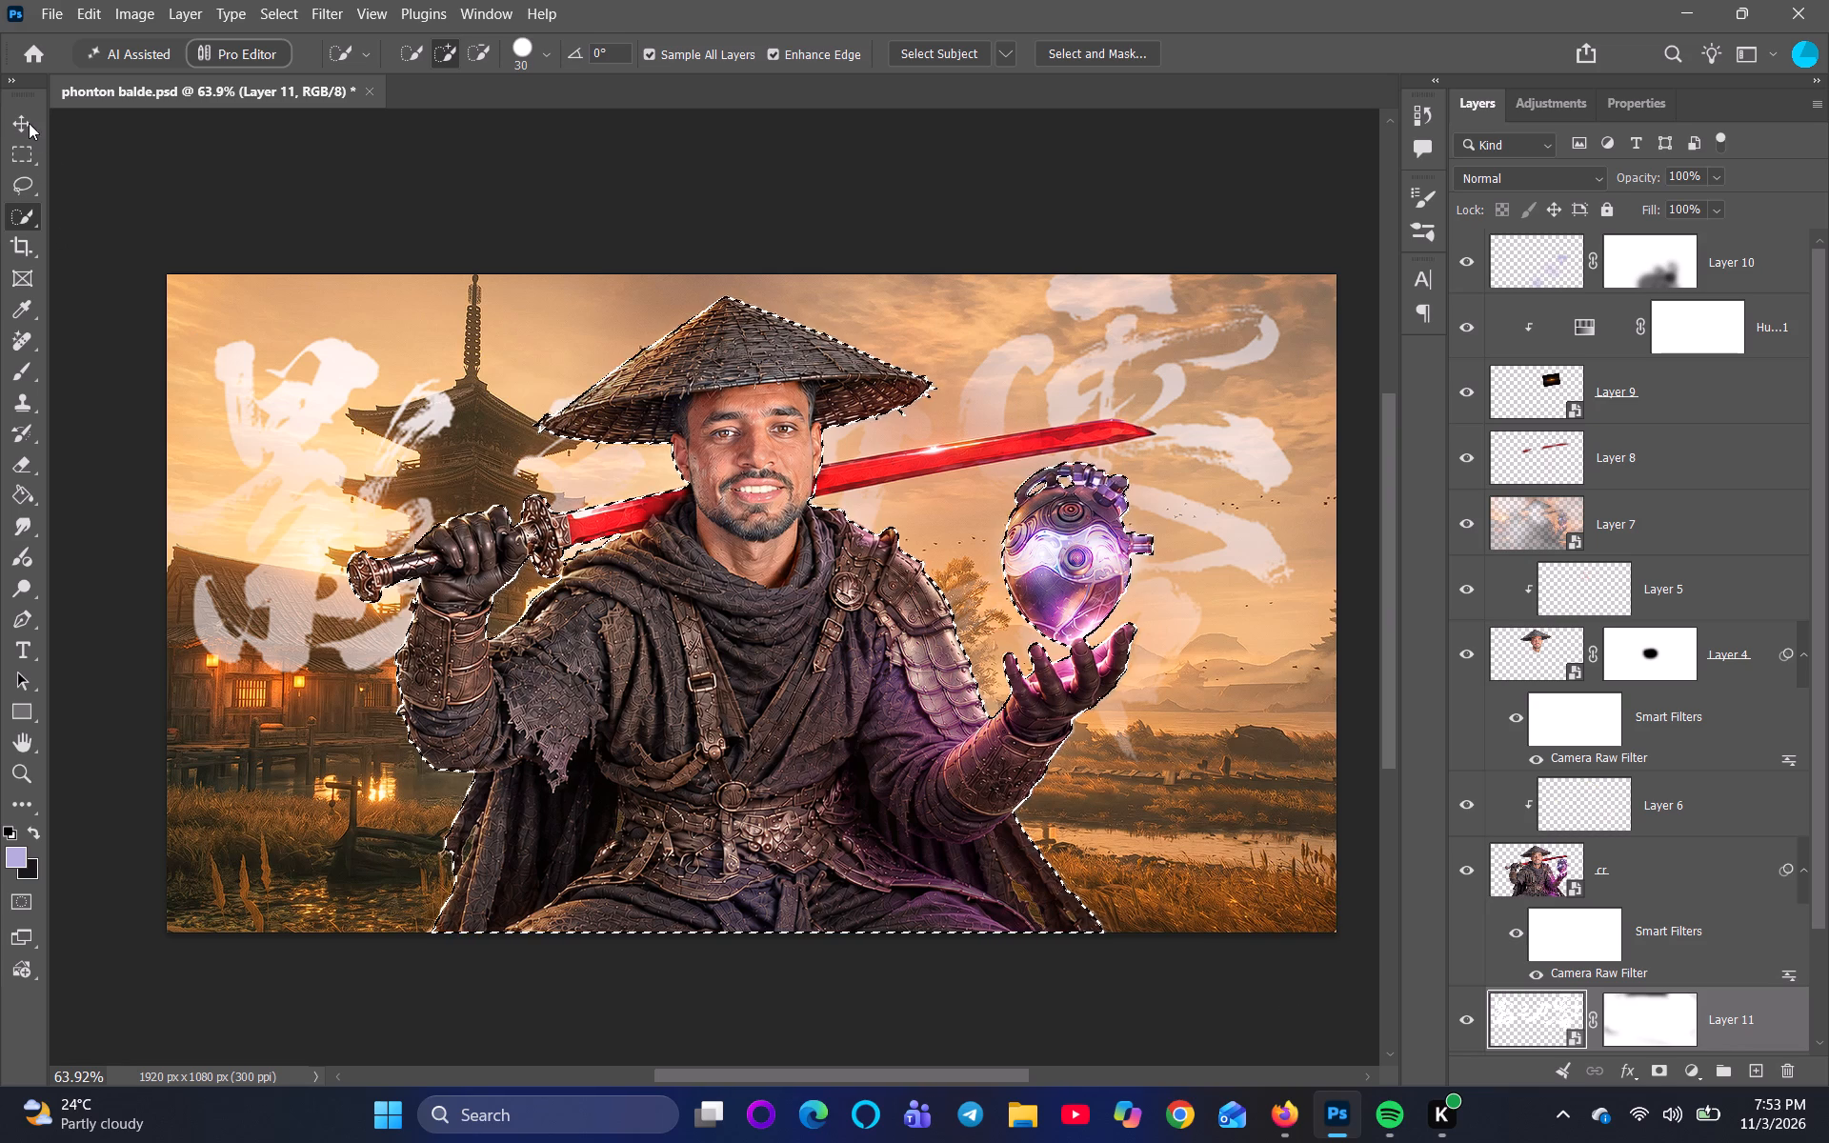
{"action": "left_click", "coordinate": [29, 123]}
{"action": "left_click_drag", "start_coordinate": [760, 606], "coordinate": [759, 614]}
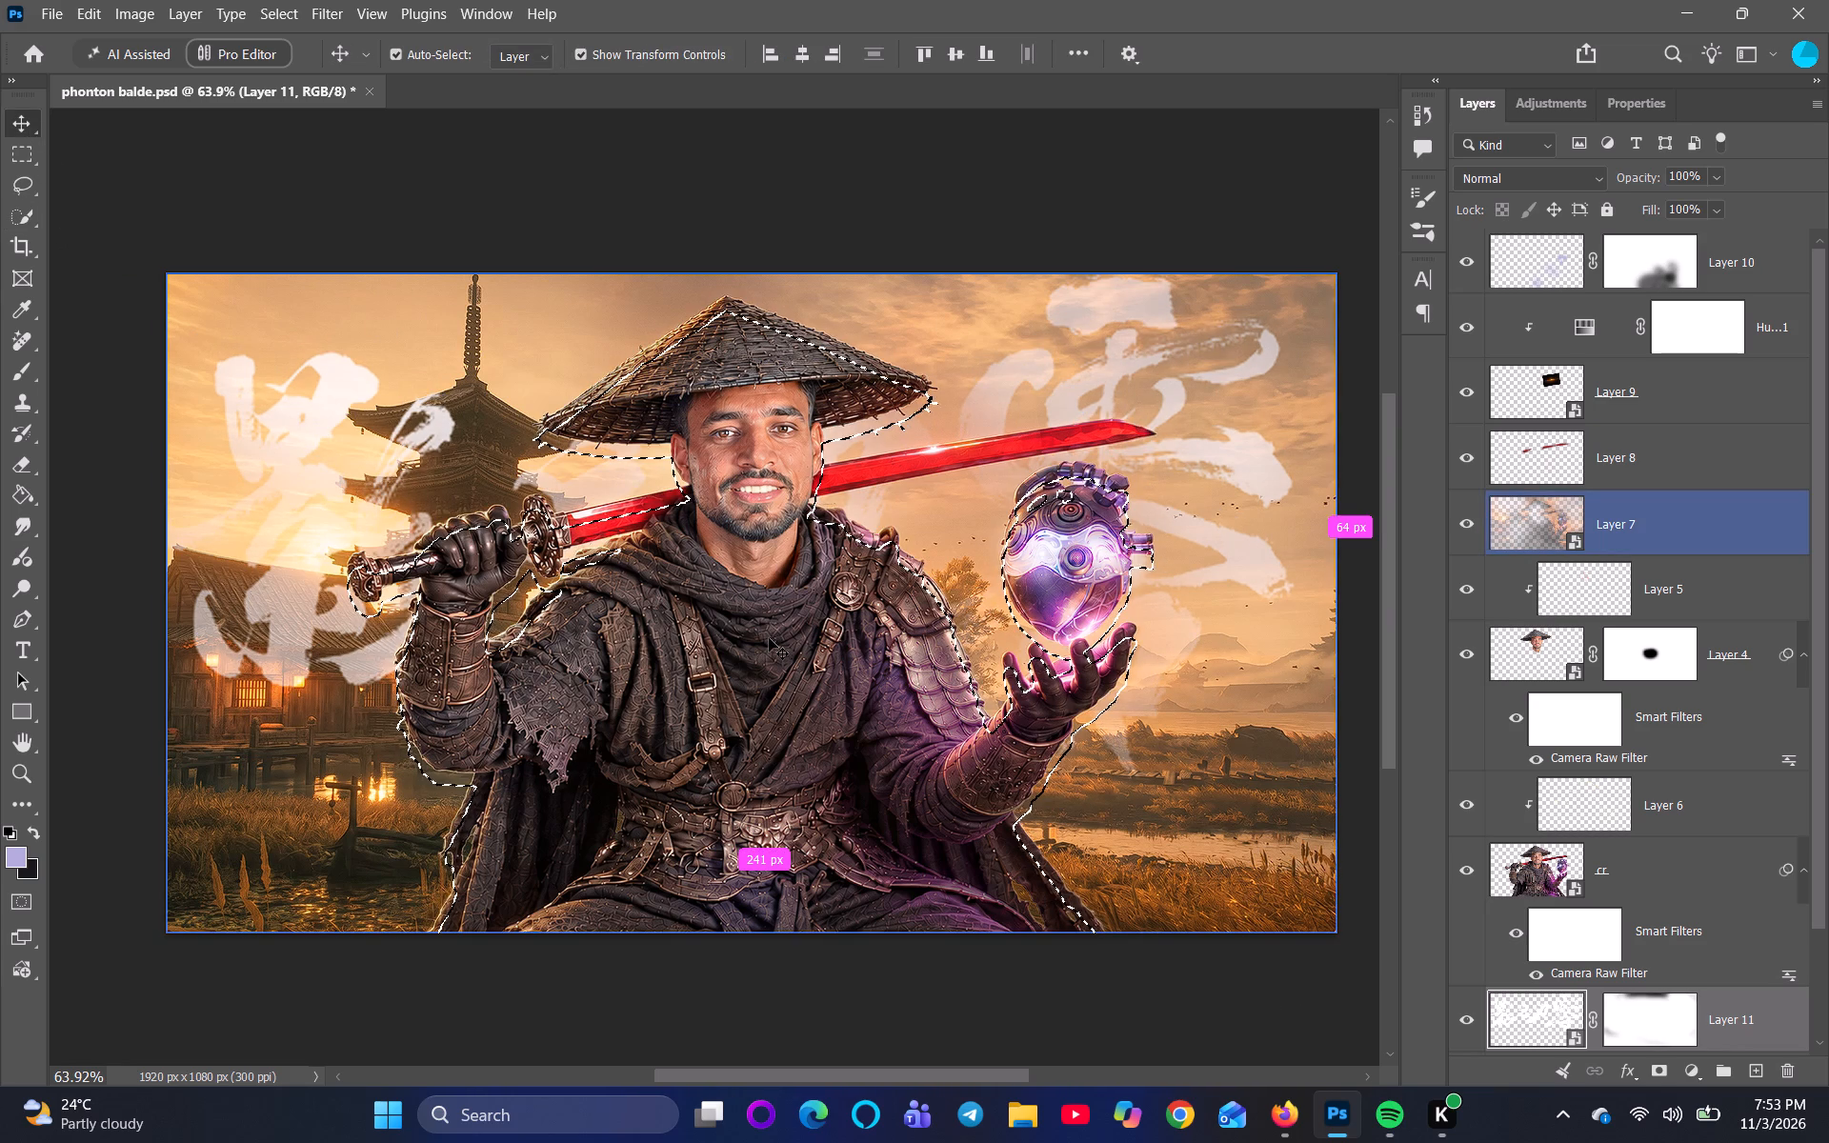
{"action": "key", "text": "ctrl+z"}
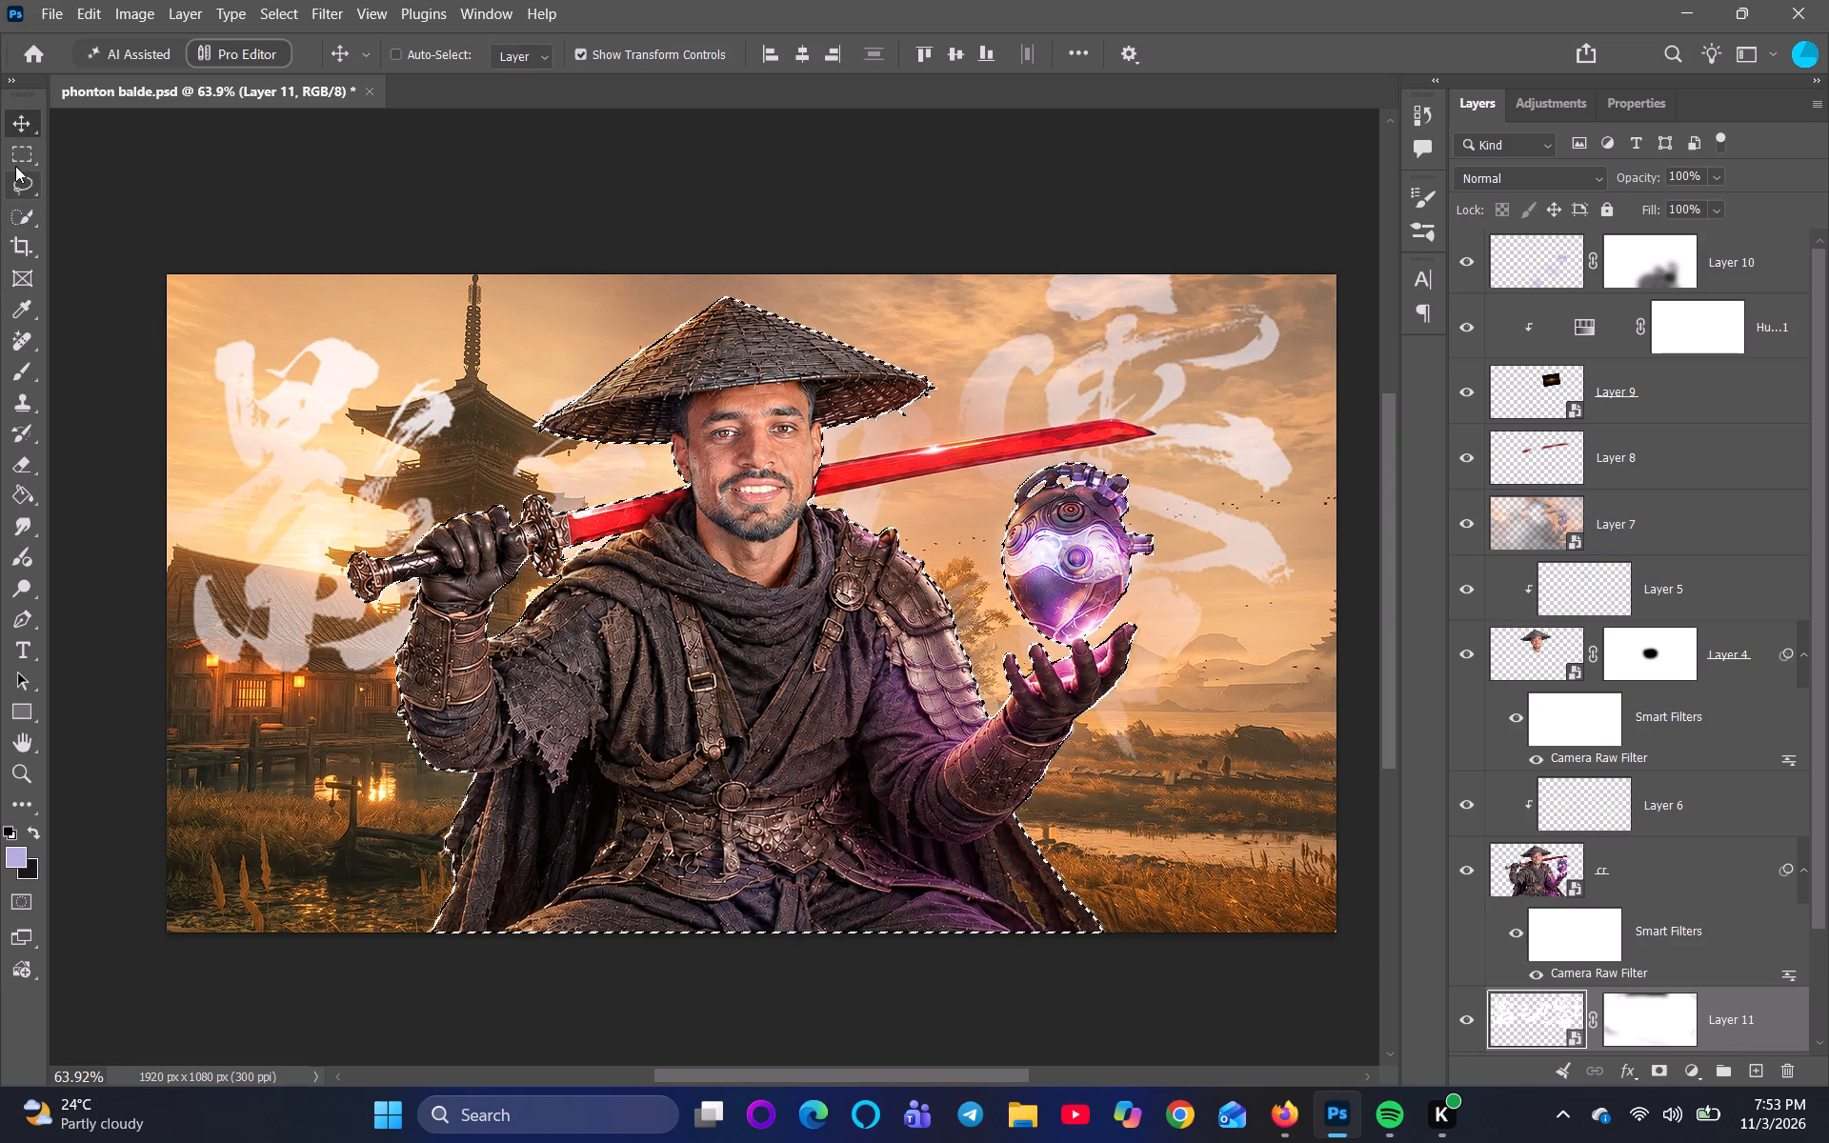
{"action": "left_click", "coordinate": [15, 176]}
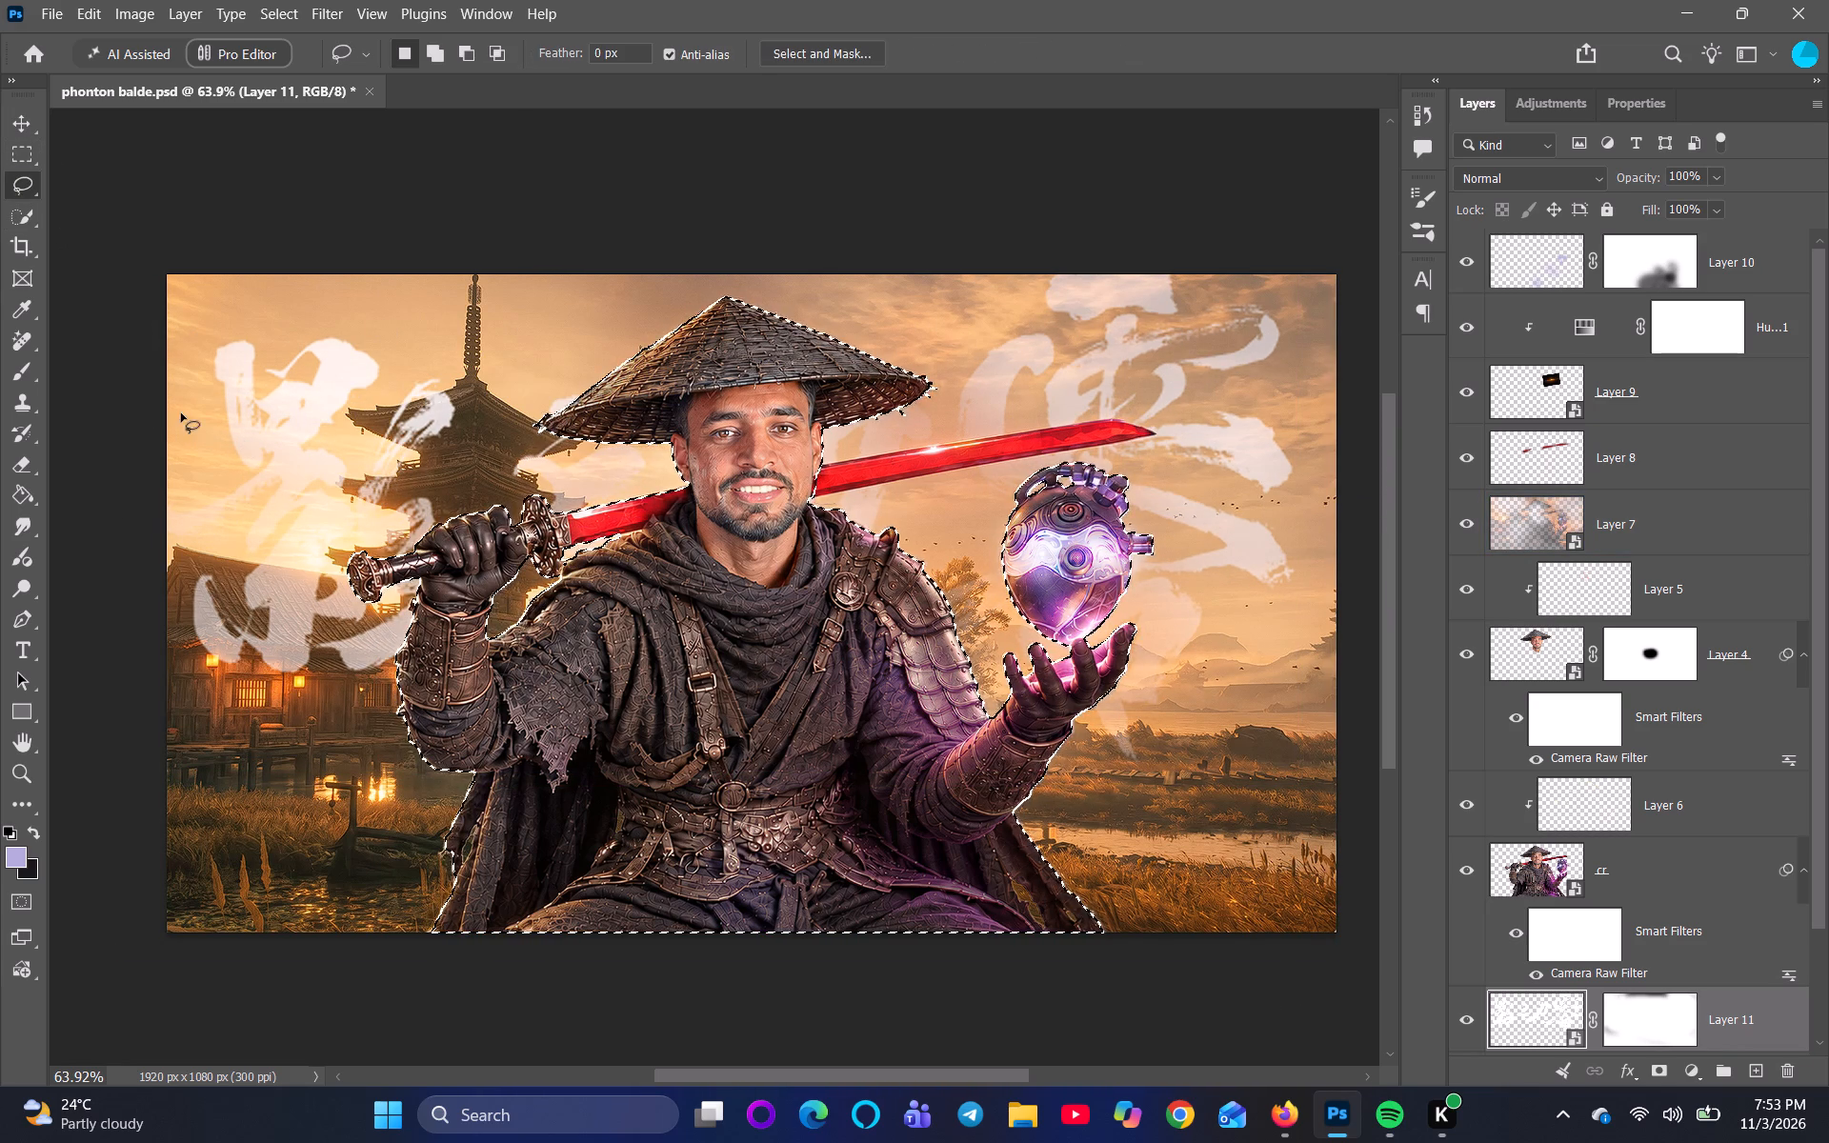
Open the cr smart object's contents for inspection, and close them to return to the main composite.
{"action": "double_click", "coordinate": [1543, 852]}
{"action": "left_click", "coordinate": [593, 93]}
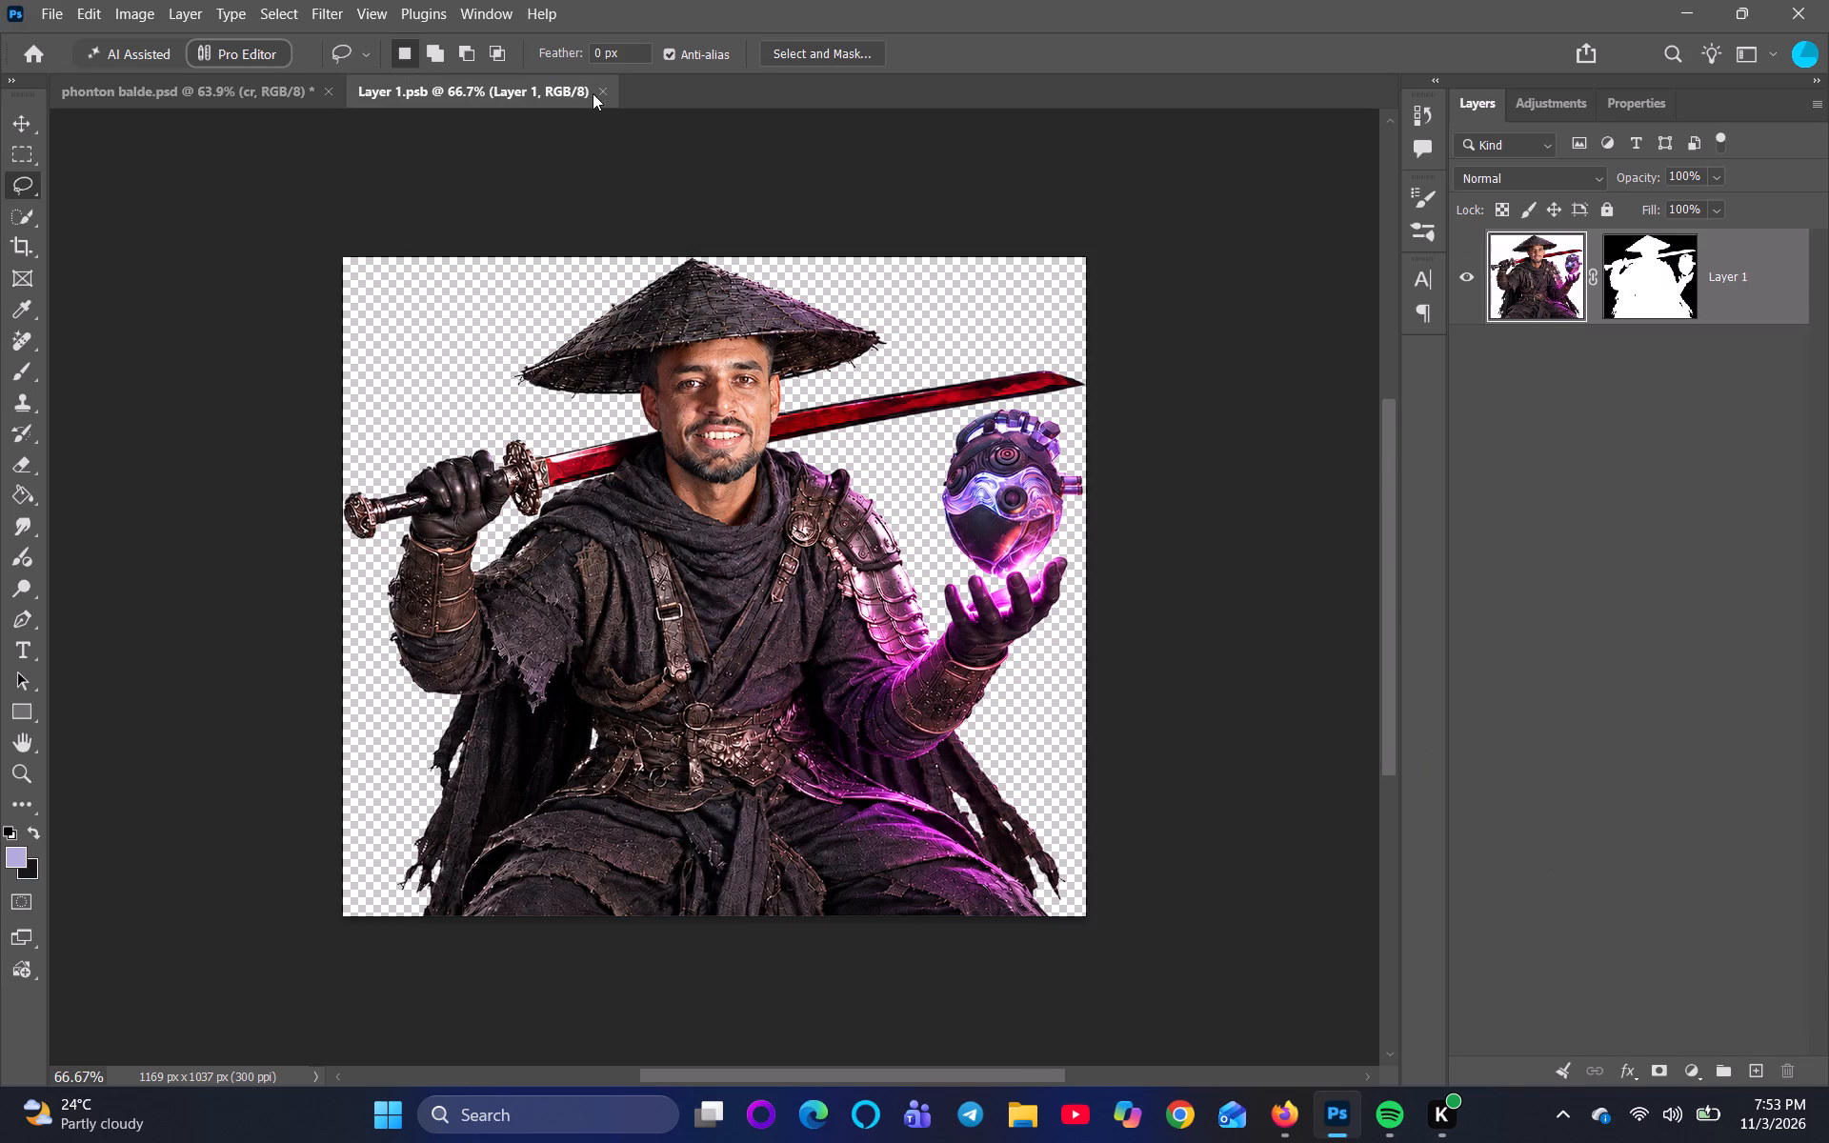
{"action": "left_click_drag", "start_coordinate": [601, 84], "coordinate": [592, 95]}
{"action": "left_click", "coordinate": [597, 91]}
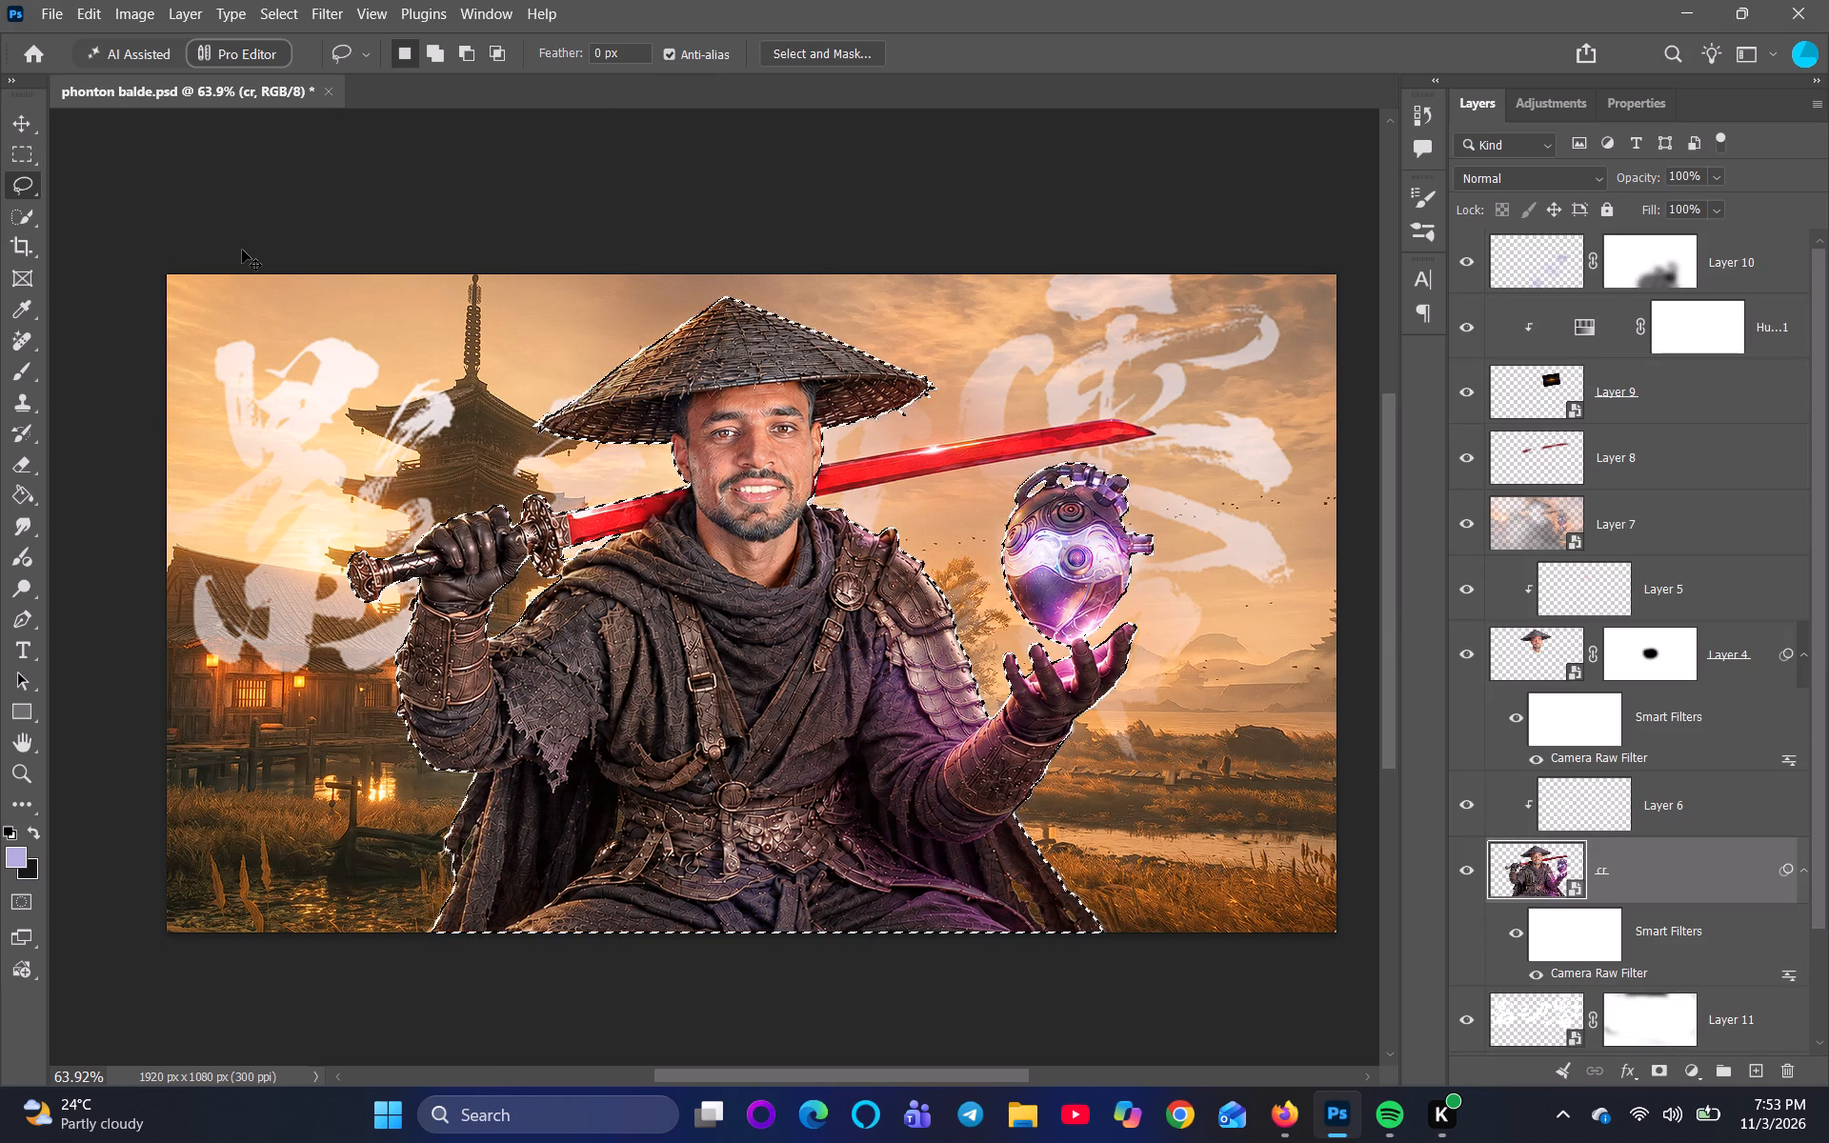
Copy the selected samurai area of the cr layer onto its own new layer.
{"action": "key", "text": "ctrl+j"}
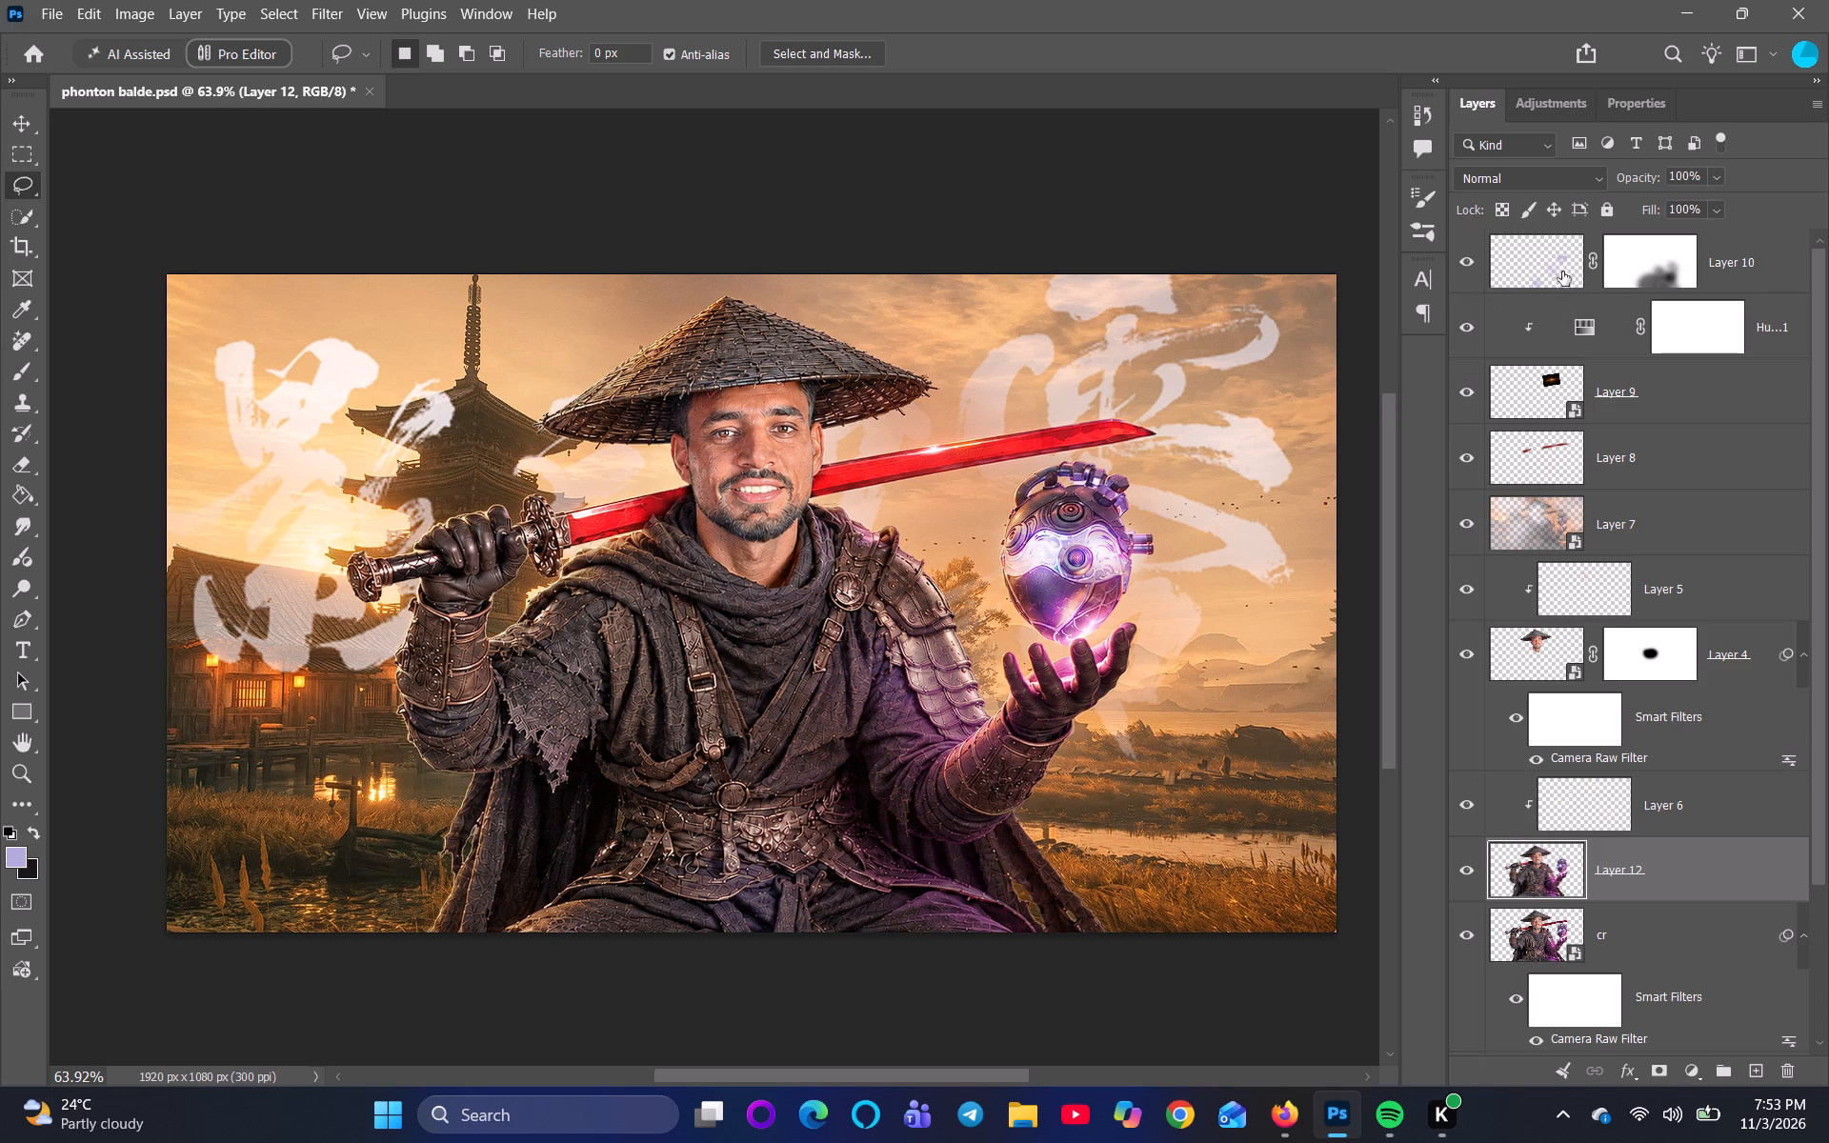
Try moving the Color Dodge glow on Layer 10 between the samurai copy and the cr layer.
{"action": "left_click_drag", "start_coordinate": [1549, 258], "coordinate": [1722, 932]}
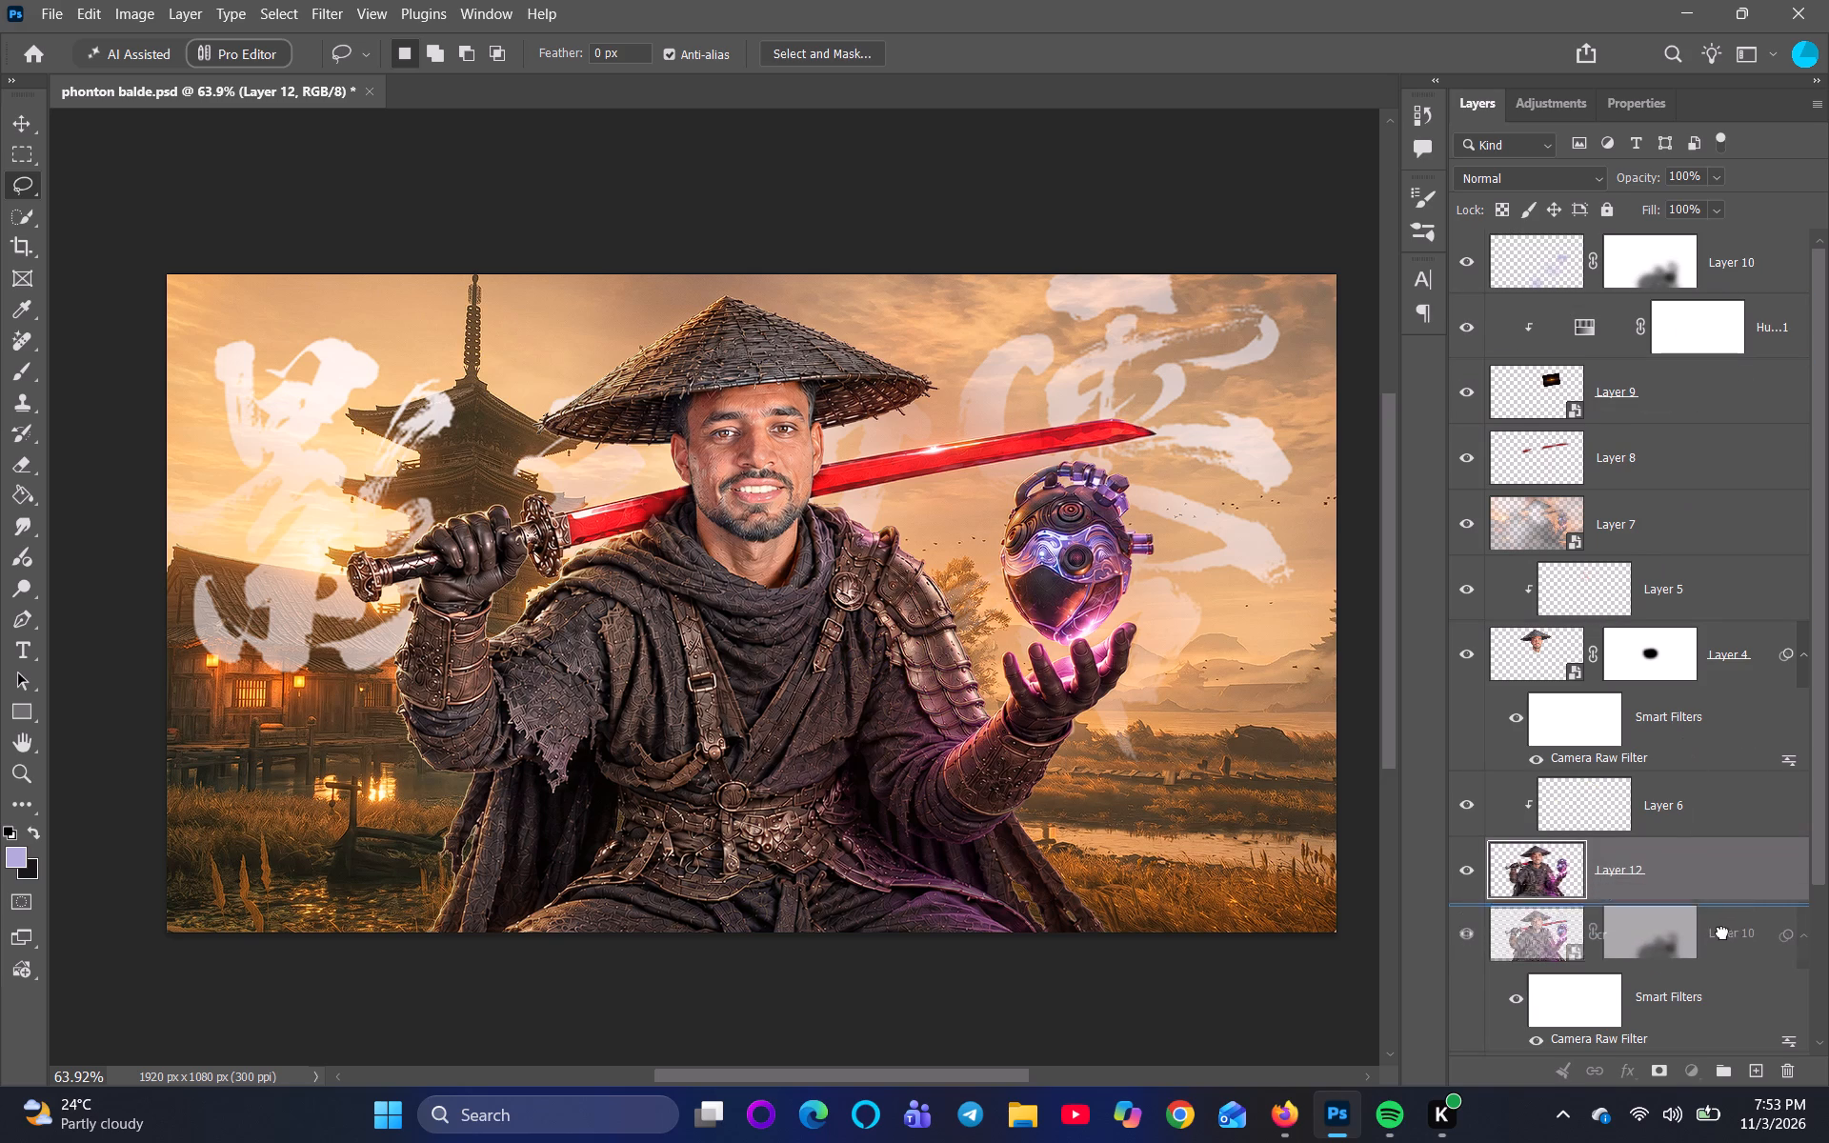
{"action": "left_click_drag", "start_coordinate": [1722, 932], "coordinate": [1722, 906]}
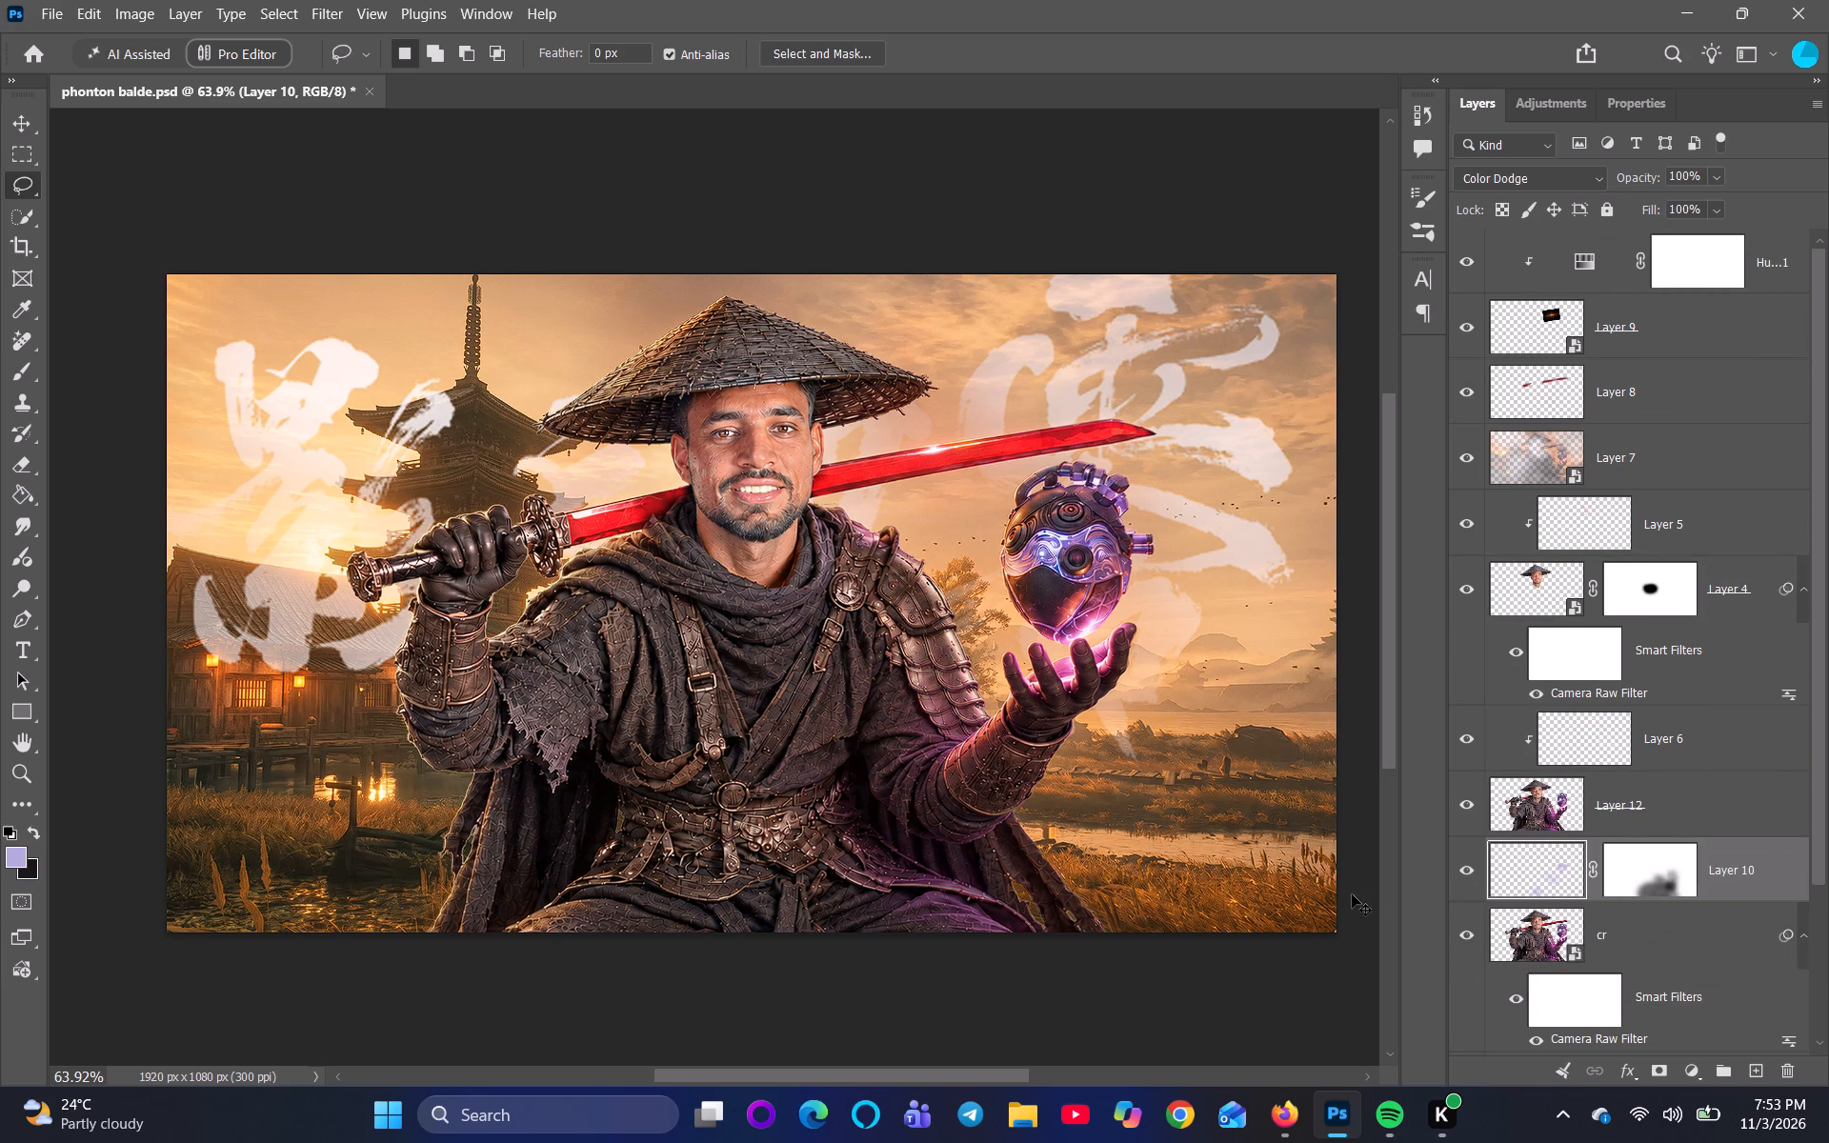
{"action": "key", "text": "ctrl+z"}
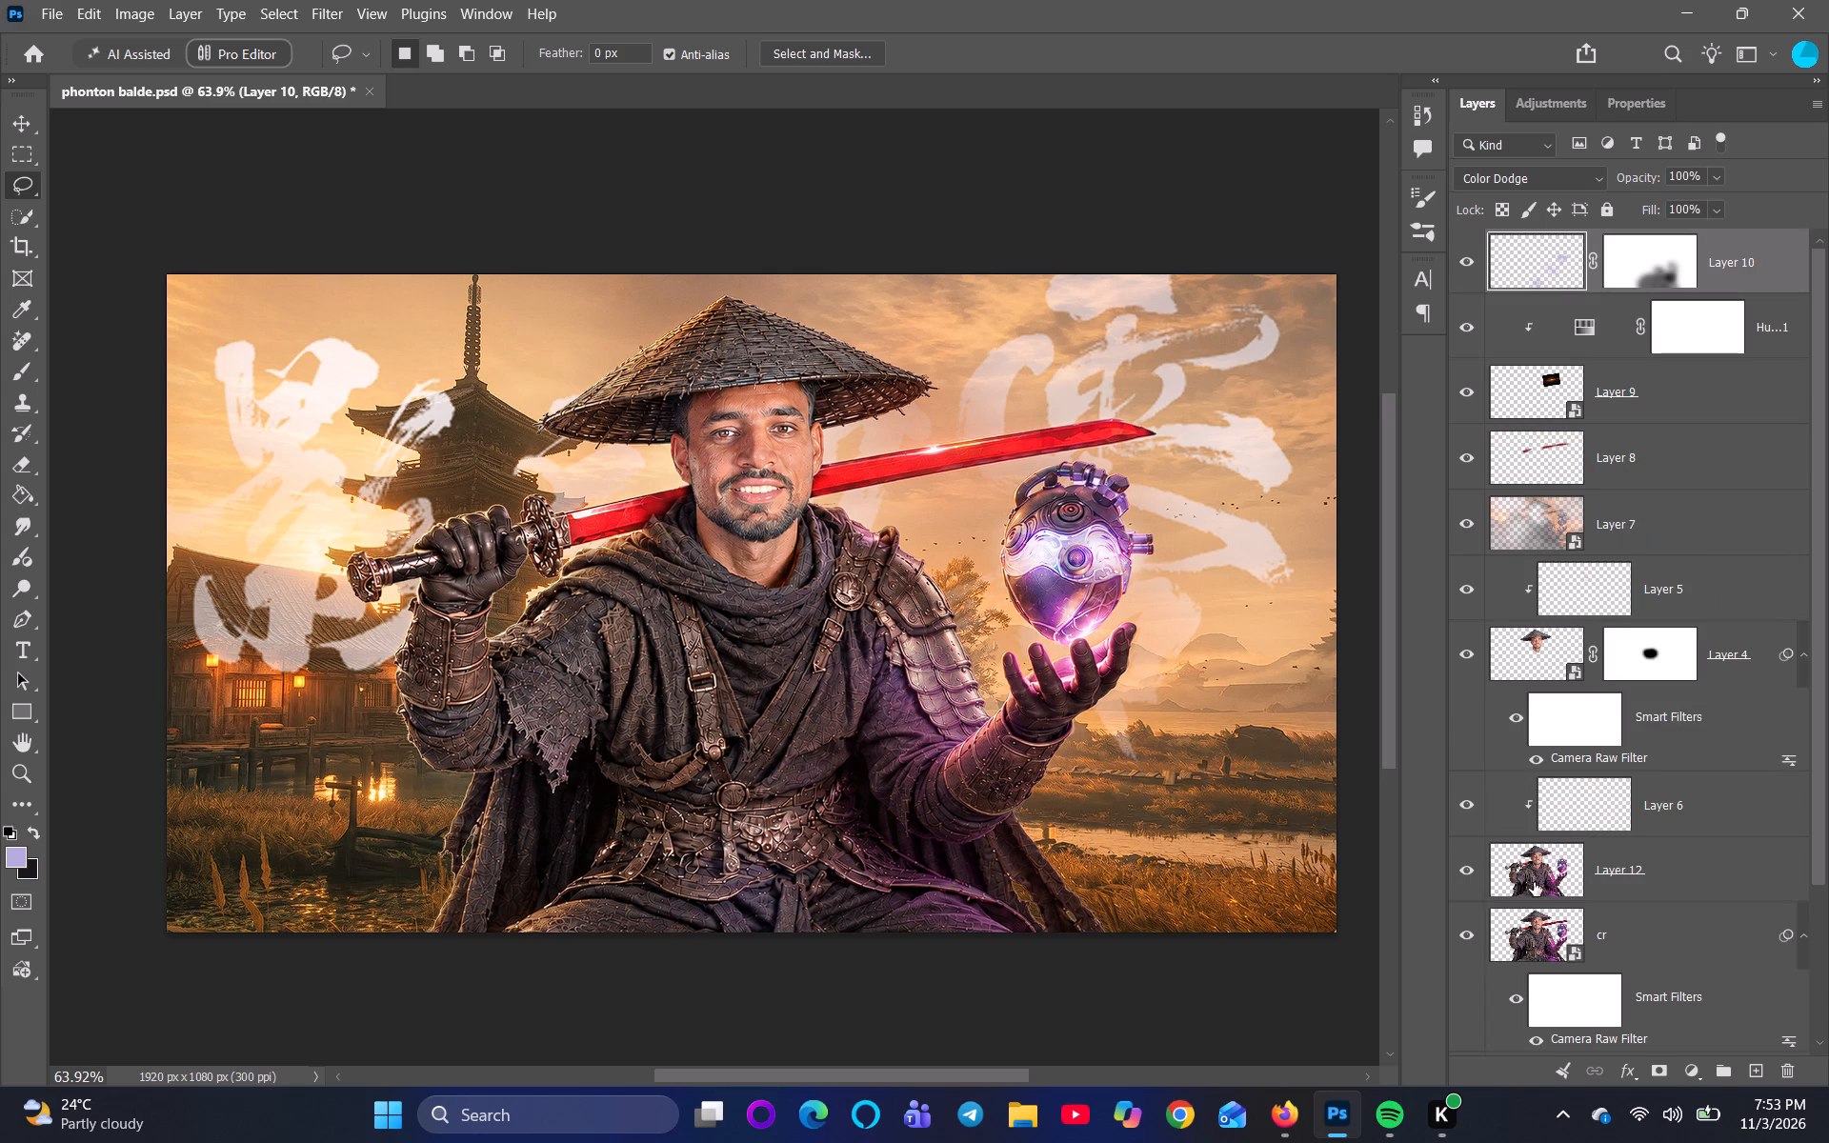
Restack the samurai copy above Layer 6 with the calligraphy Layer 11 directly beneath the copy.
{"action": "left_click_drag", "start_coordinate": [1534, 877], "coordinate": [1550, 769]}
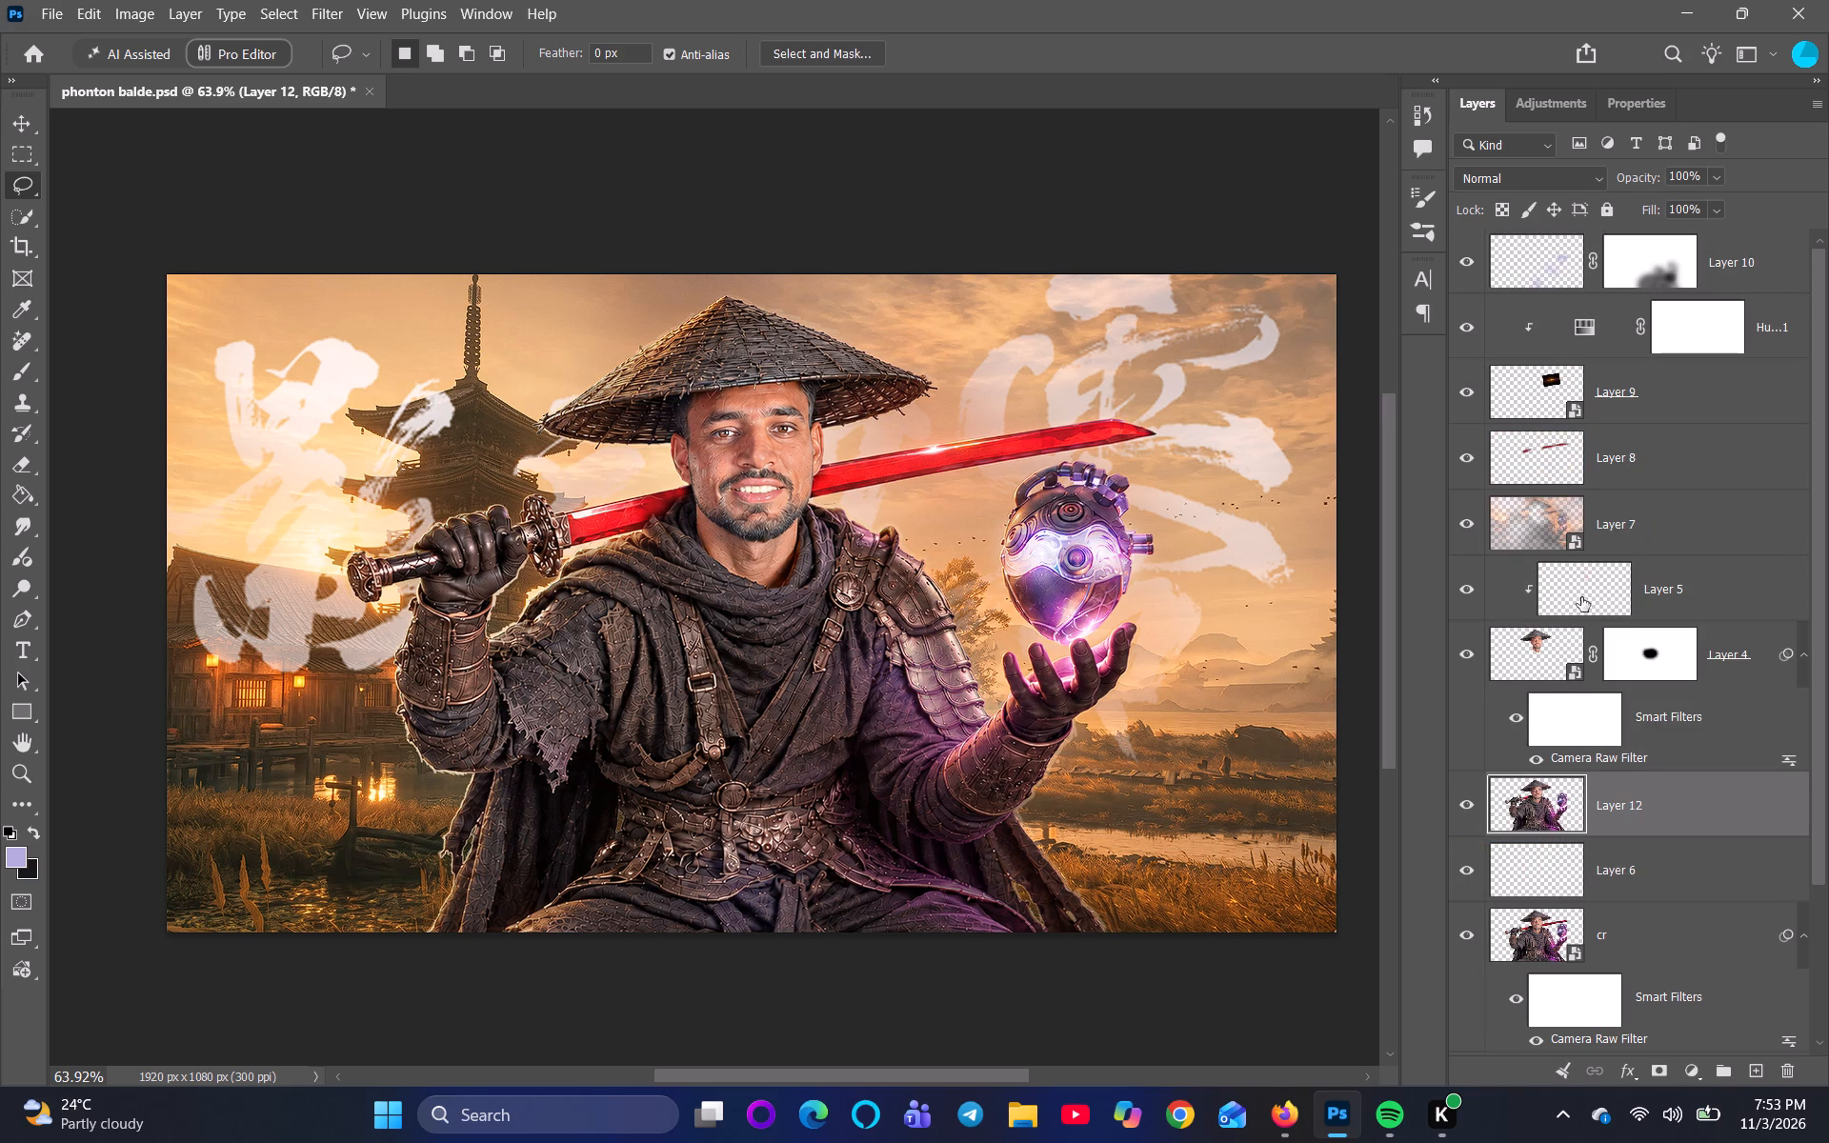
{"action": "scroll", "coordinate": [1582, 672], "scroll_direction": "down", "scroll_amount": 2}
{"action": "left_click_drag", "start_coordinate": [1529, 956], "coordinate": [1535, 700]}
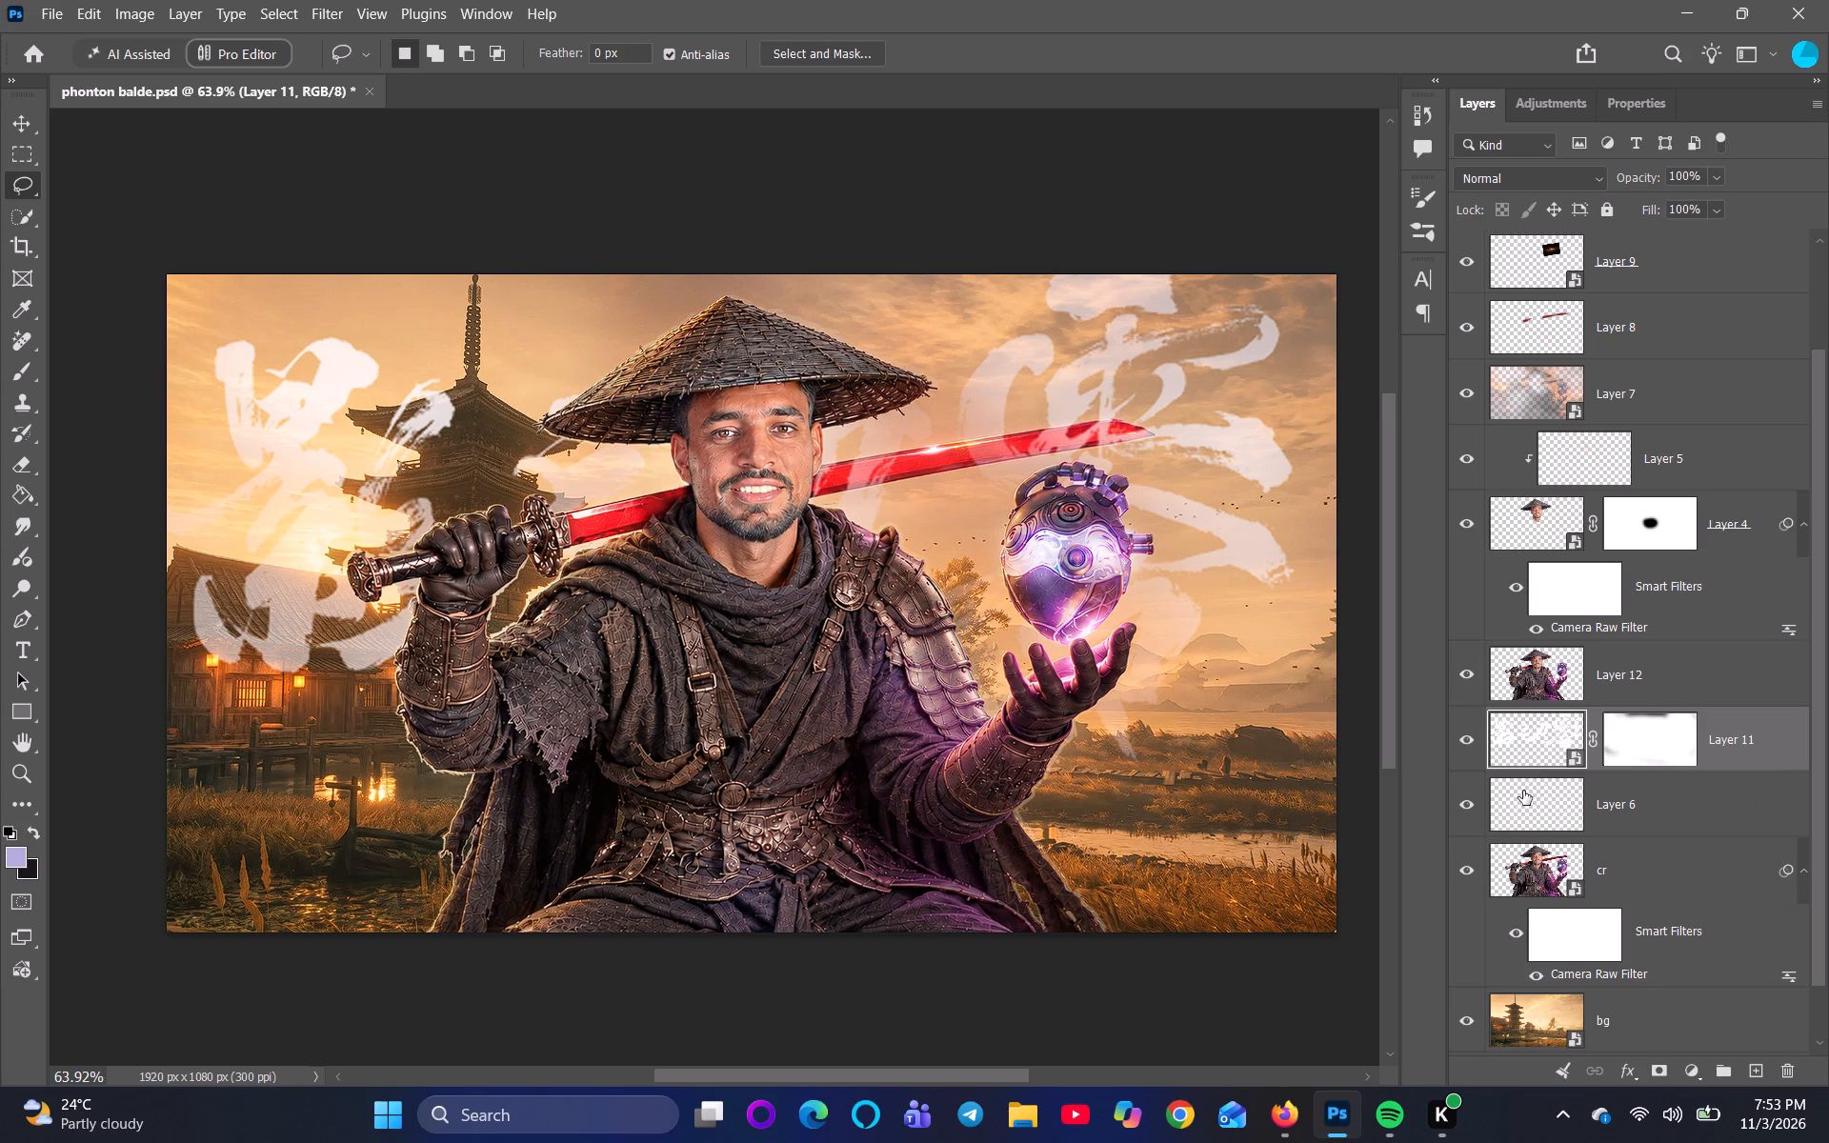
Toggle the cr layer's visibility repeatedly to compare the samurai and sword with and without it.
{"action": "left_click", "coordinate": [1468, 884]}
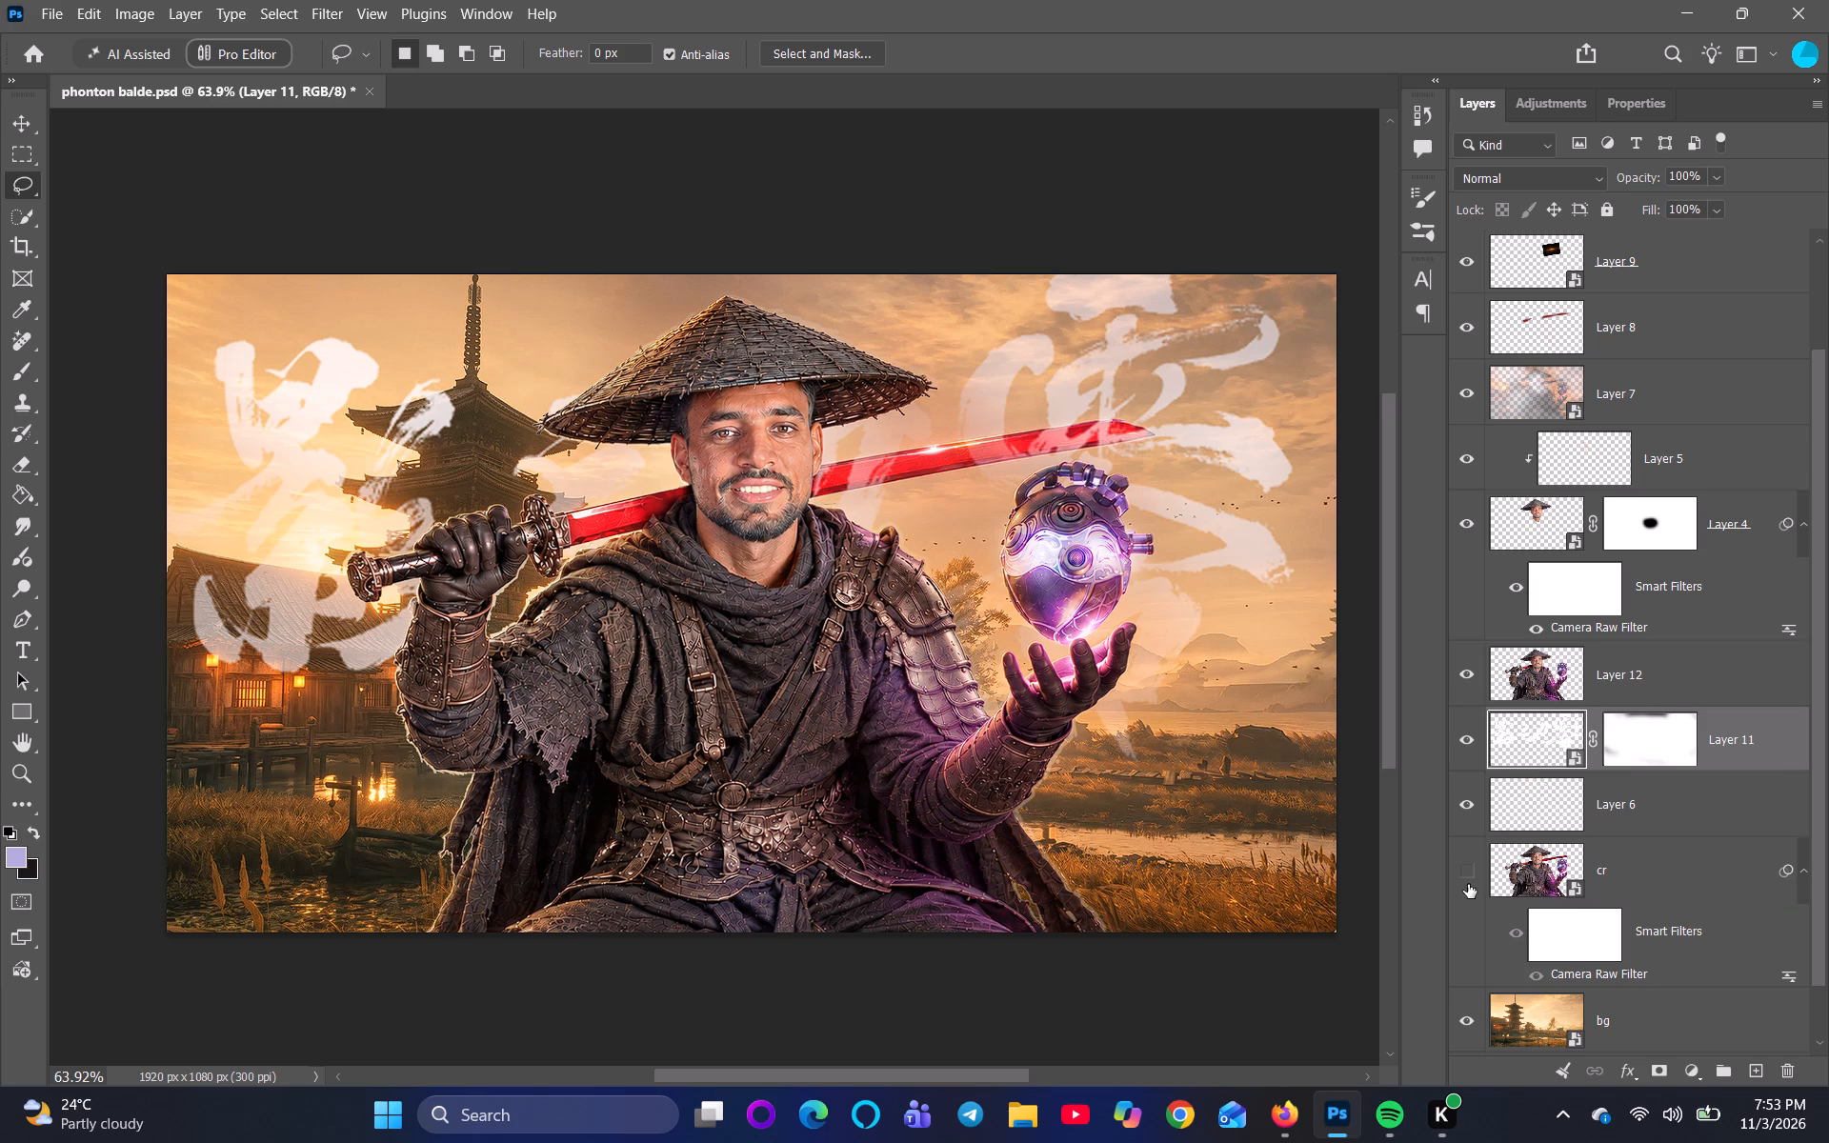
{"action": "left_click", "coordinate": [1473, 879]}
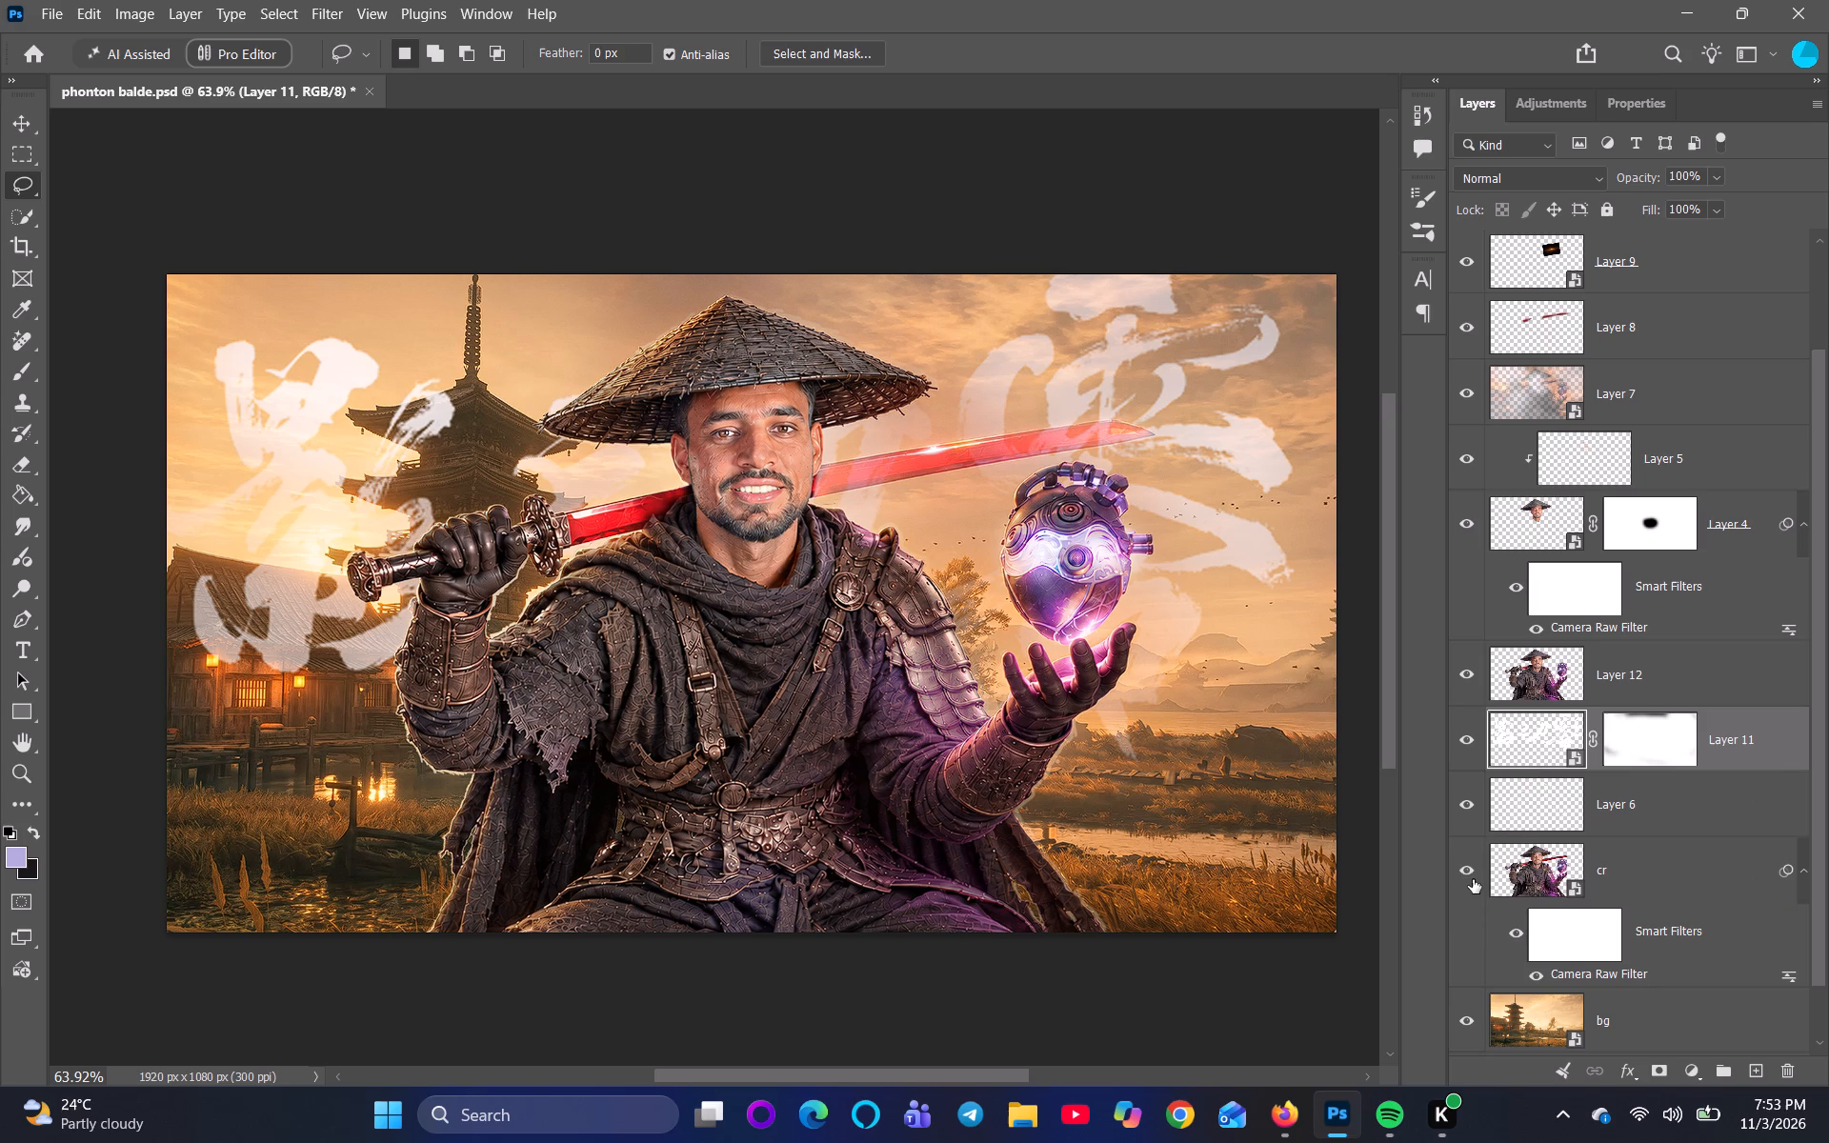
{"action": "left_click", "coordinate": [1473, 879]}
{"action": "left_click", "coordinate": [1473, 879]}
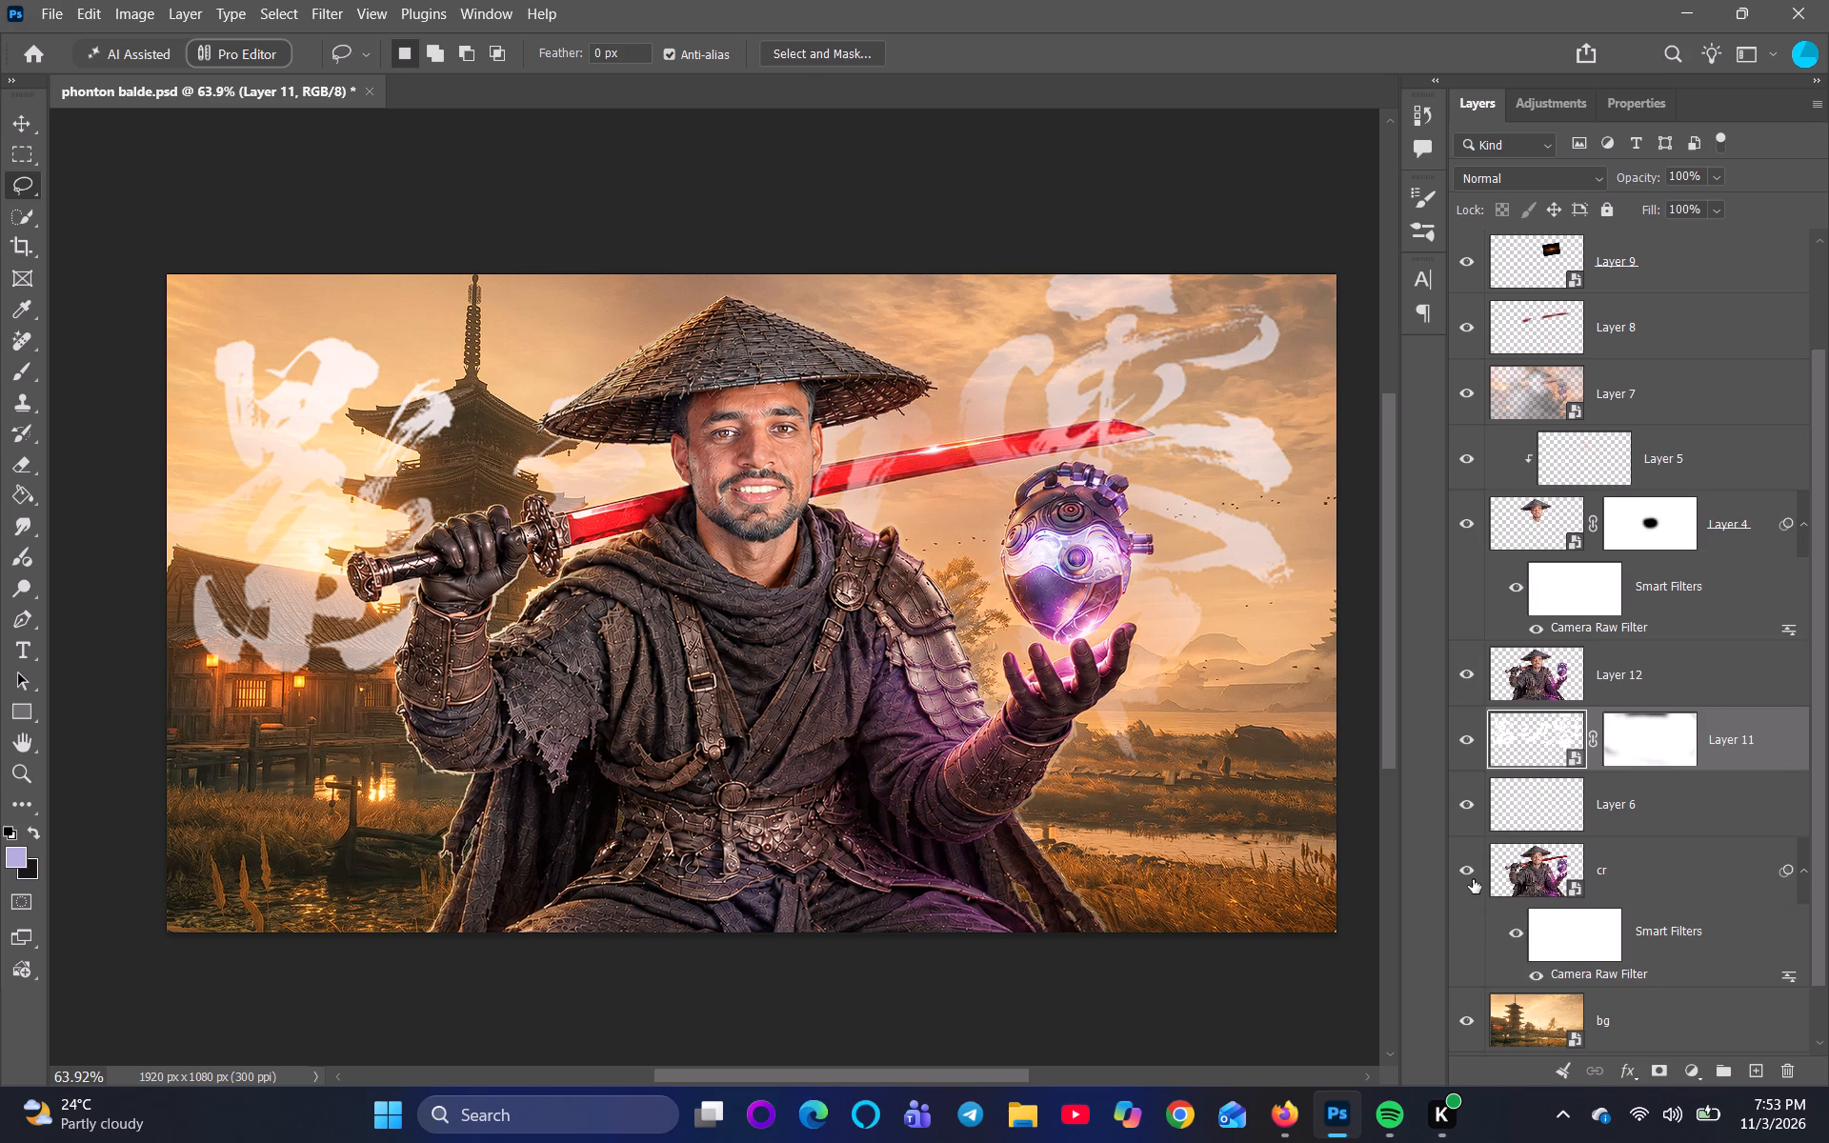
{"action": "left_click", "coordinate": [1473, 879]}
{"action": "left_click", "coordinate": [1473, 879]}
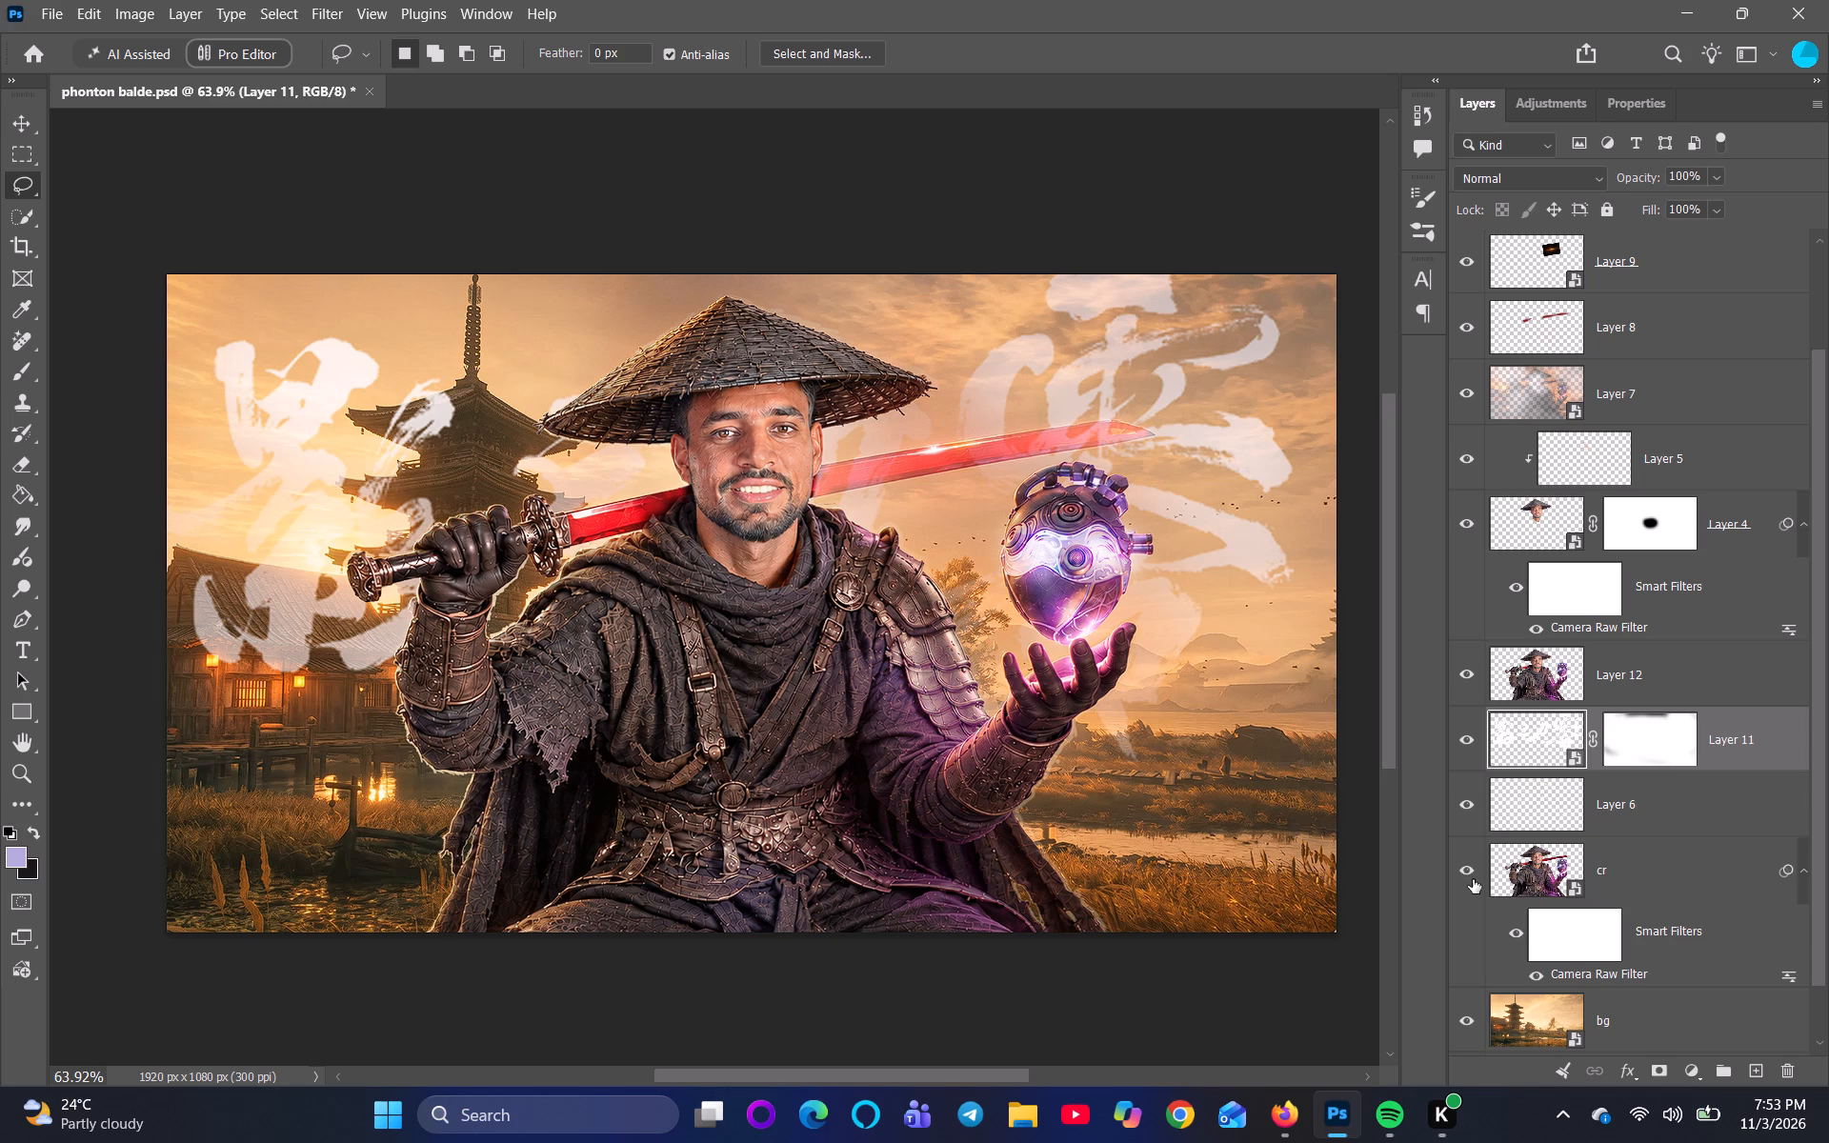
{"action": "left_click", "coordinate": [1473, 879]}
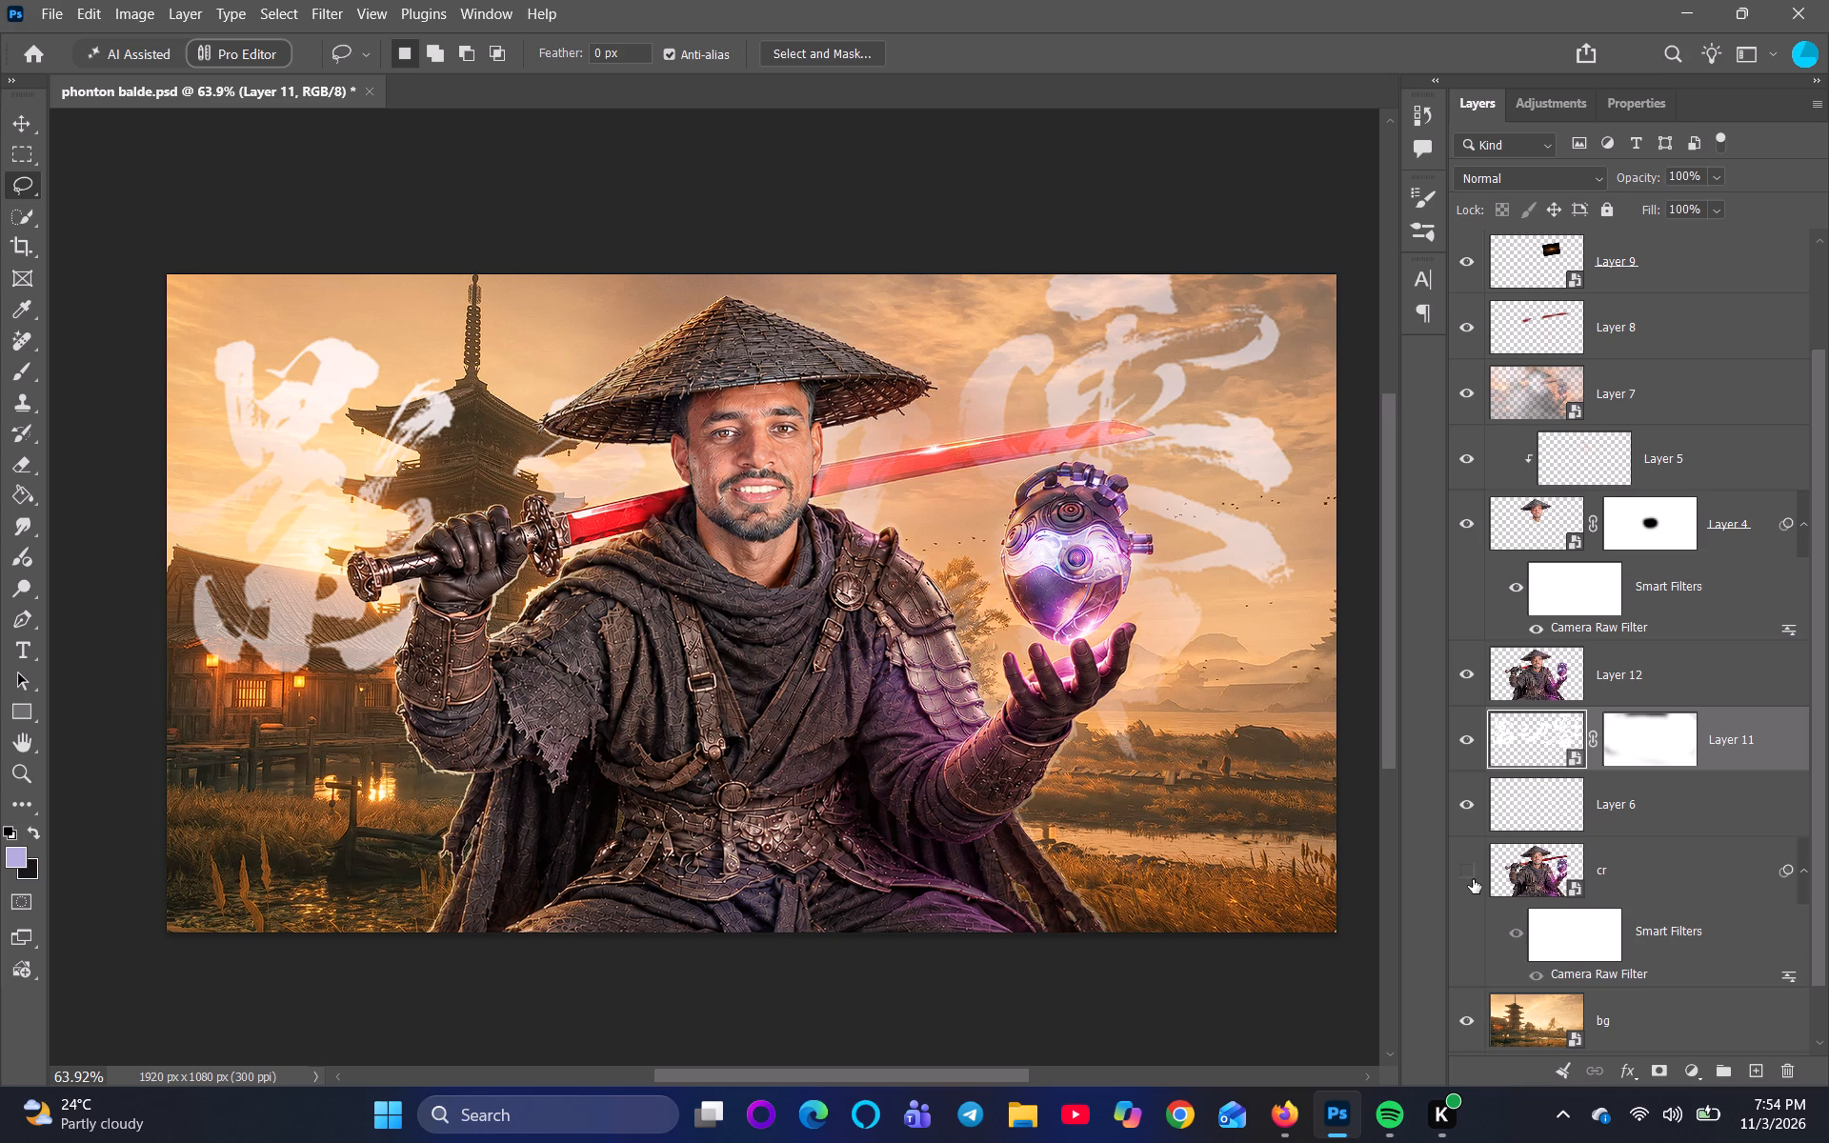
{"action": "left_click", "coordinate": [1473, 879]}
{"action": "left_click", "coordinate": [1473, 879]}
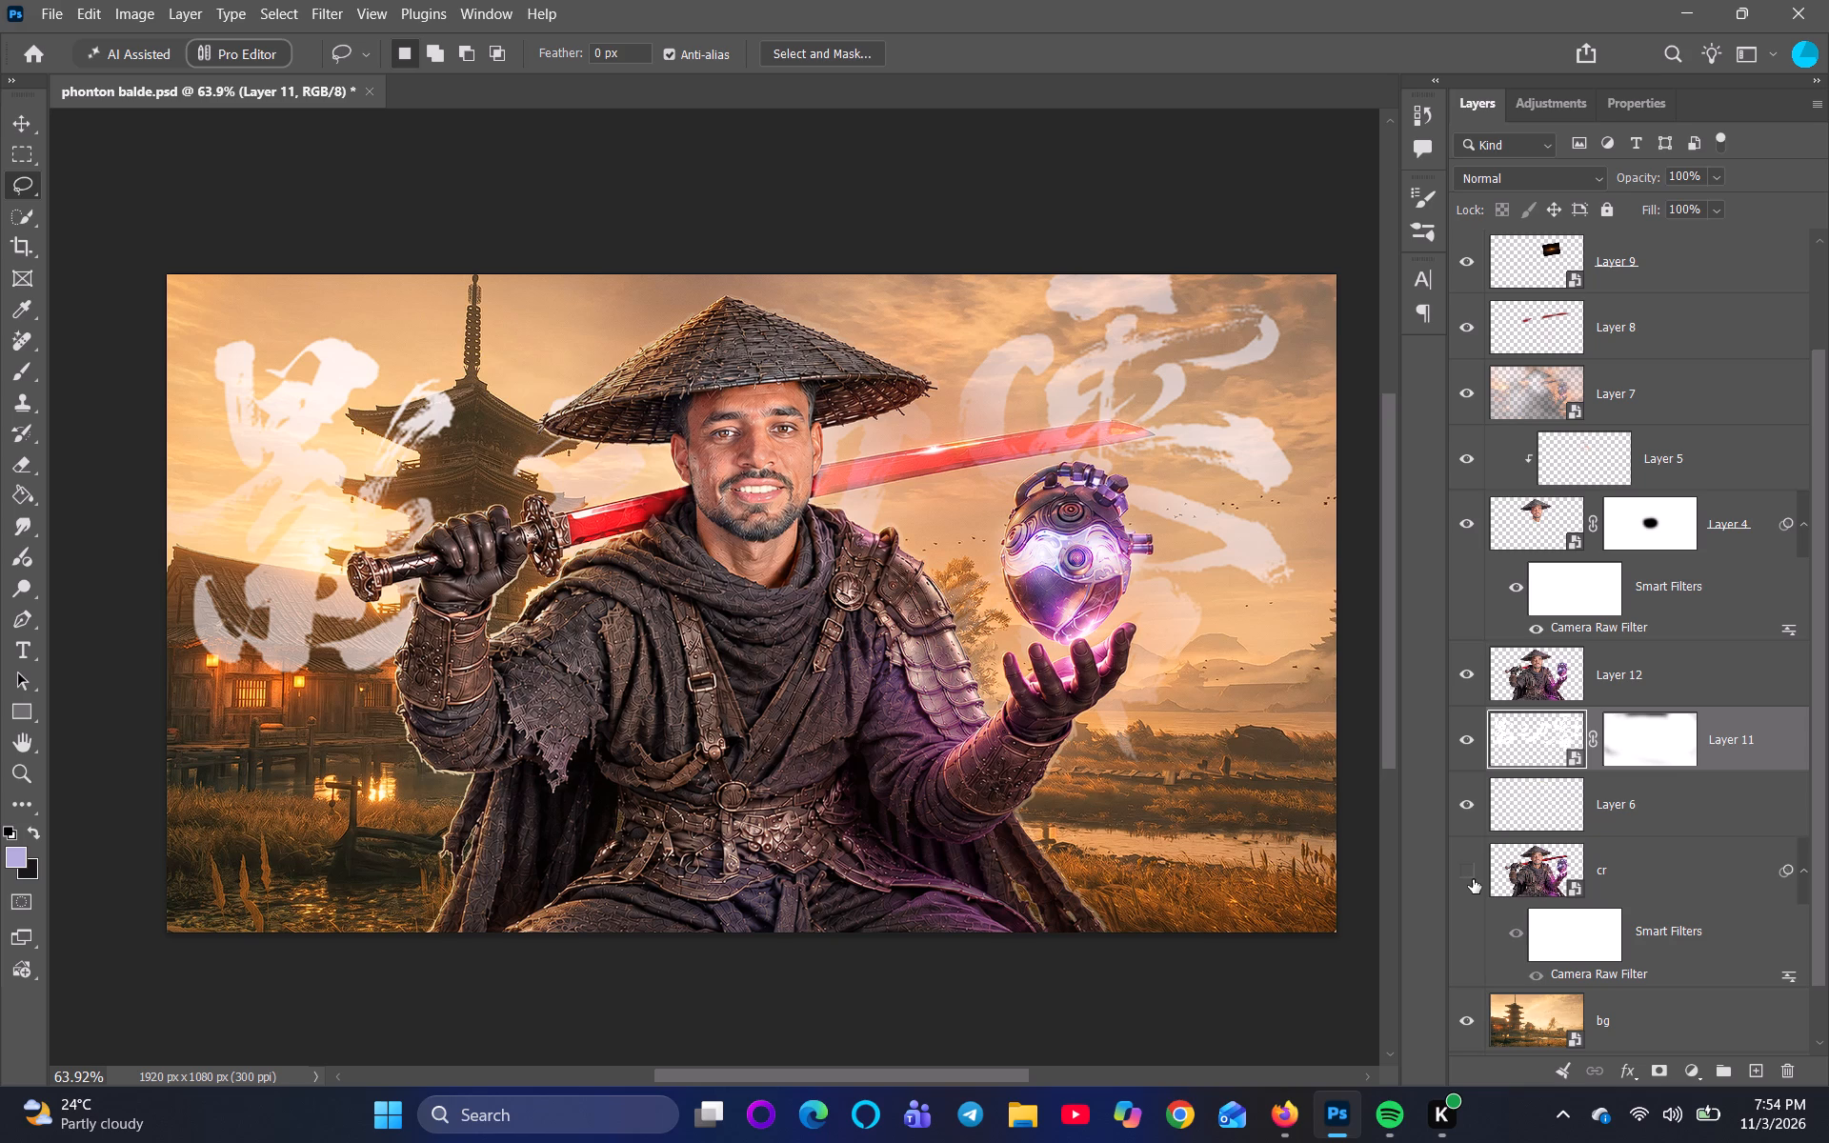
{"action": "left_click", "coordinate": [1473, 879]}
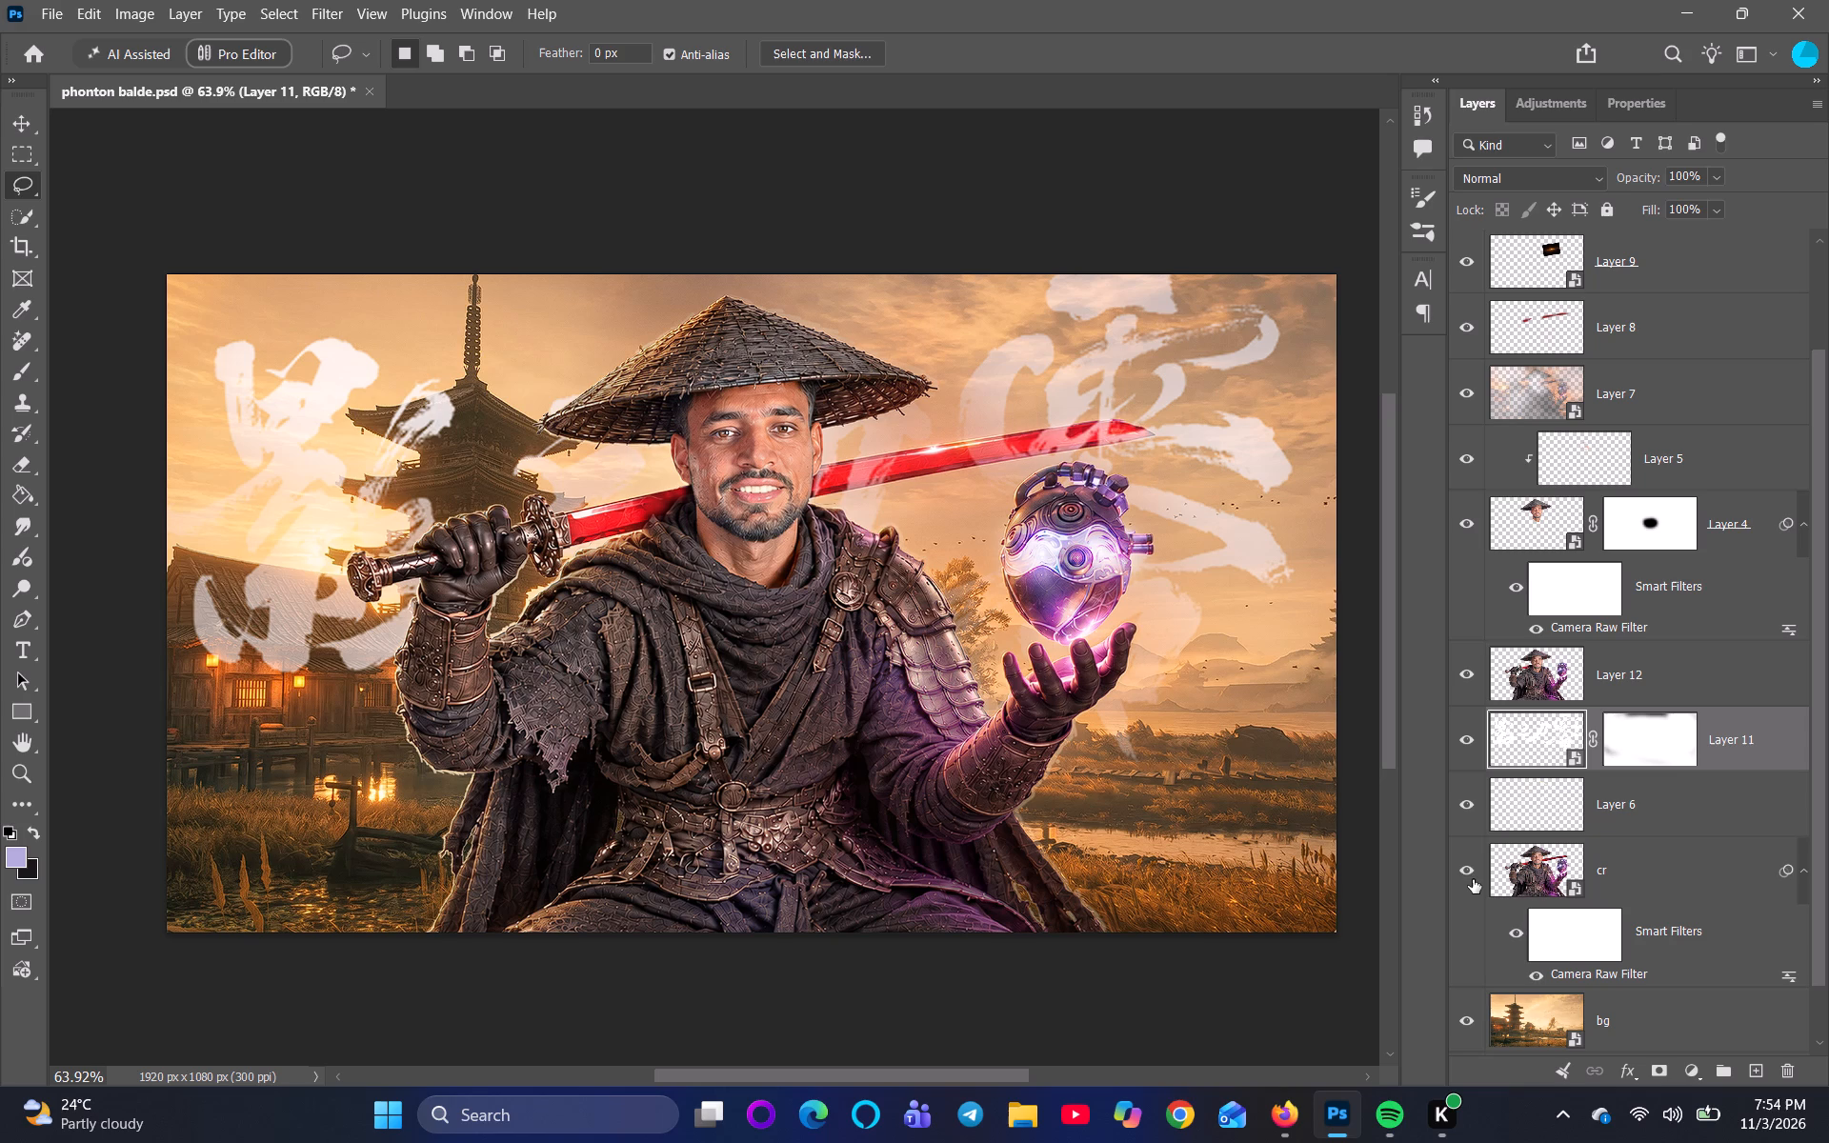
{"action": "left_click", "coordinate": [1473, 879]}
{"action": "left_click", "coordinate": [1473, 879]}
{"action": "left_click", "coordinate": [1473, 879]}
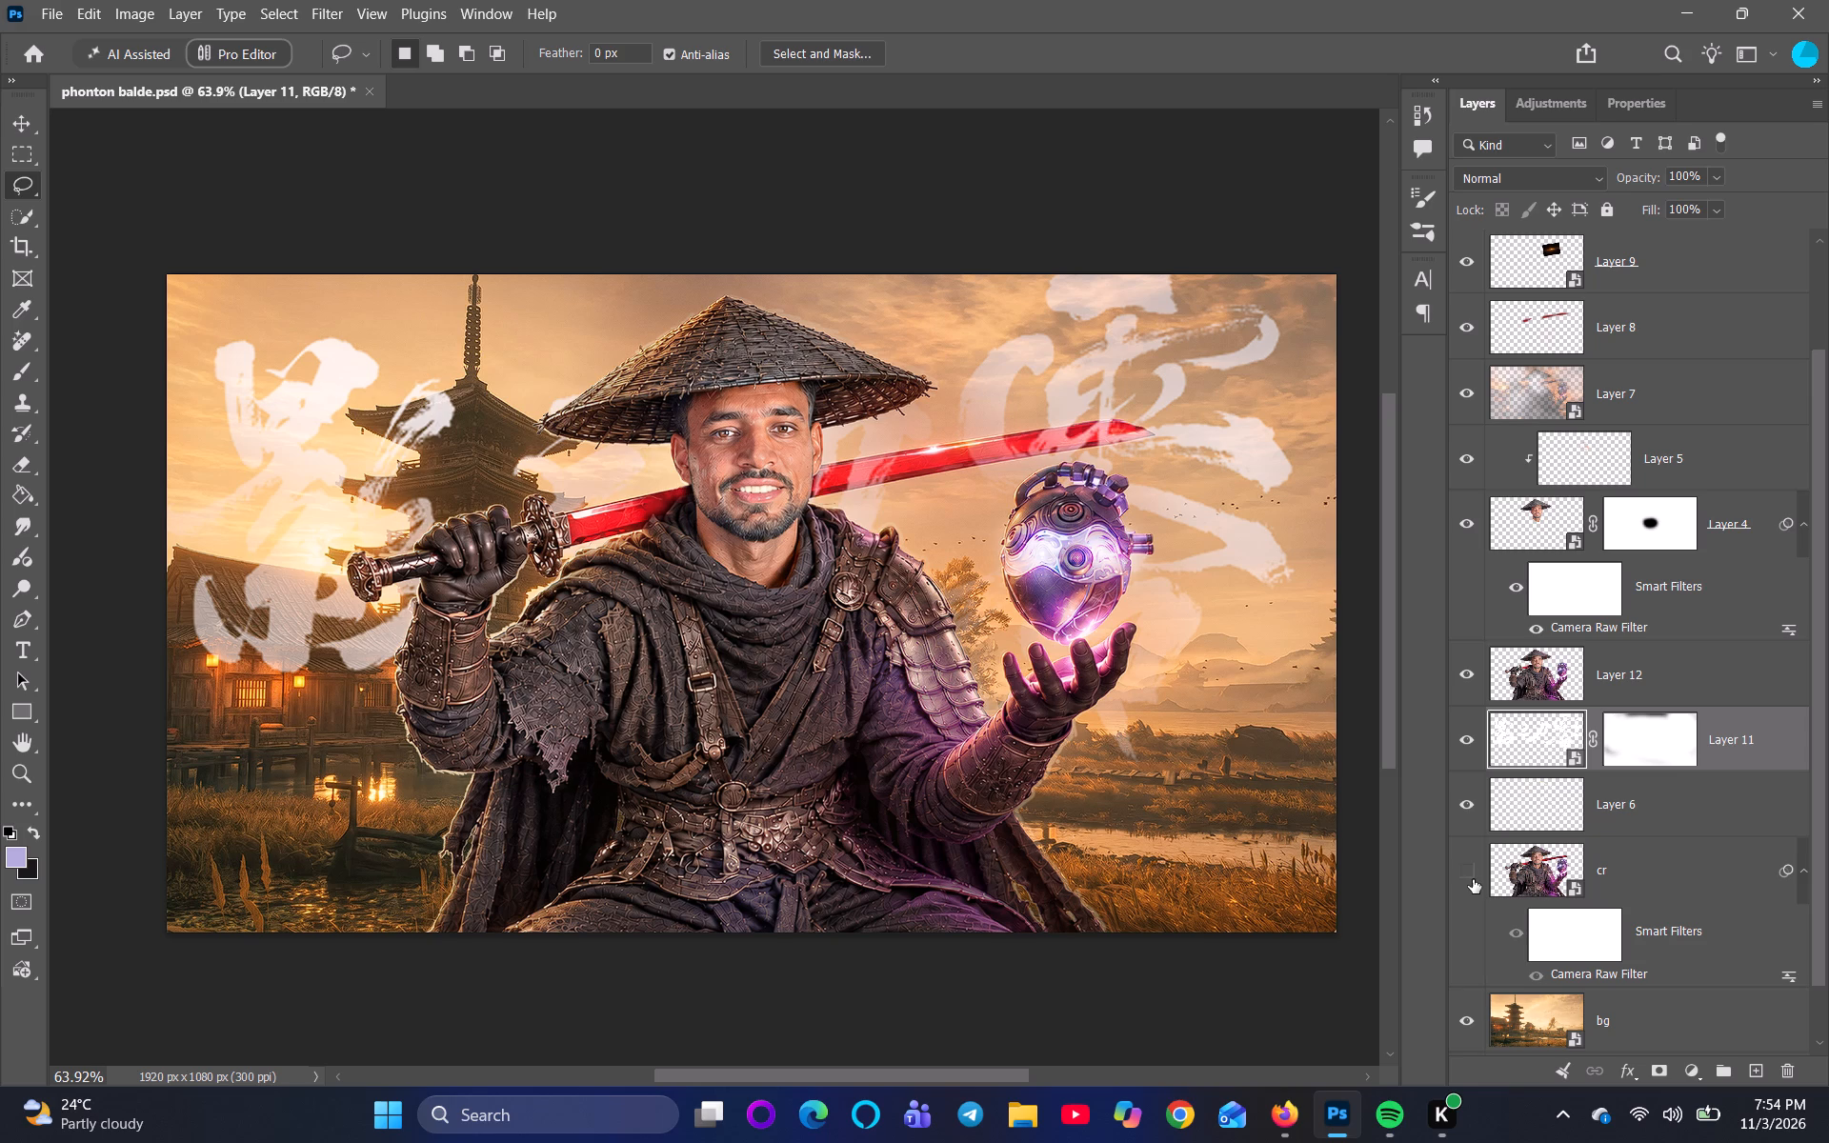
{"action": "left_click", "coordinate": [1473, 879]}
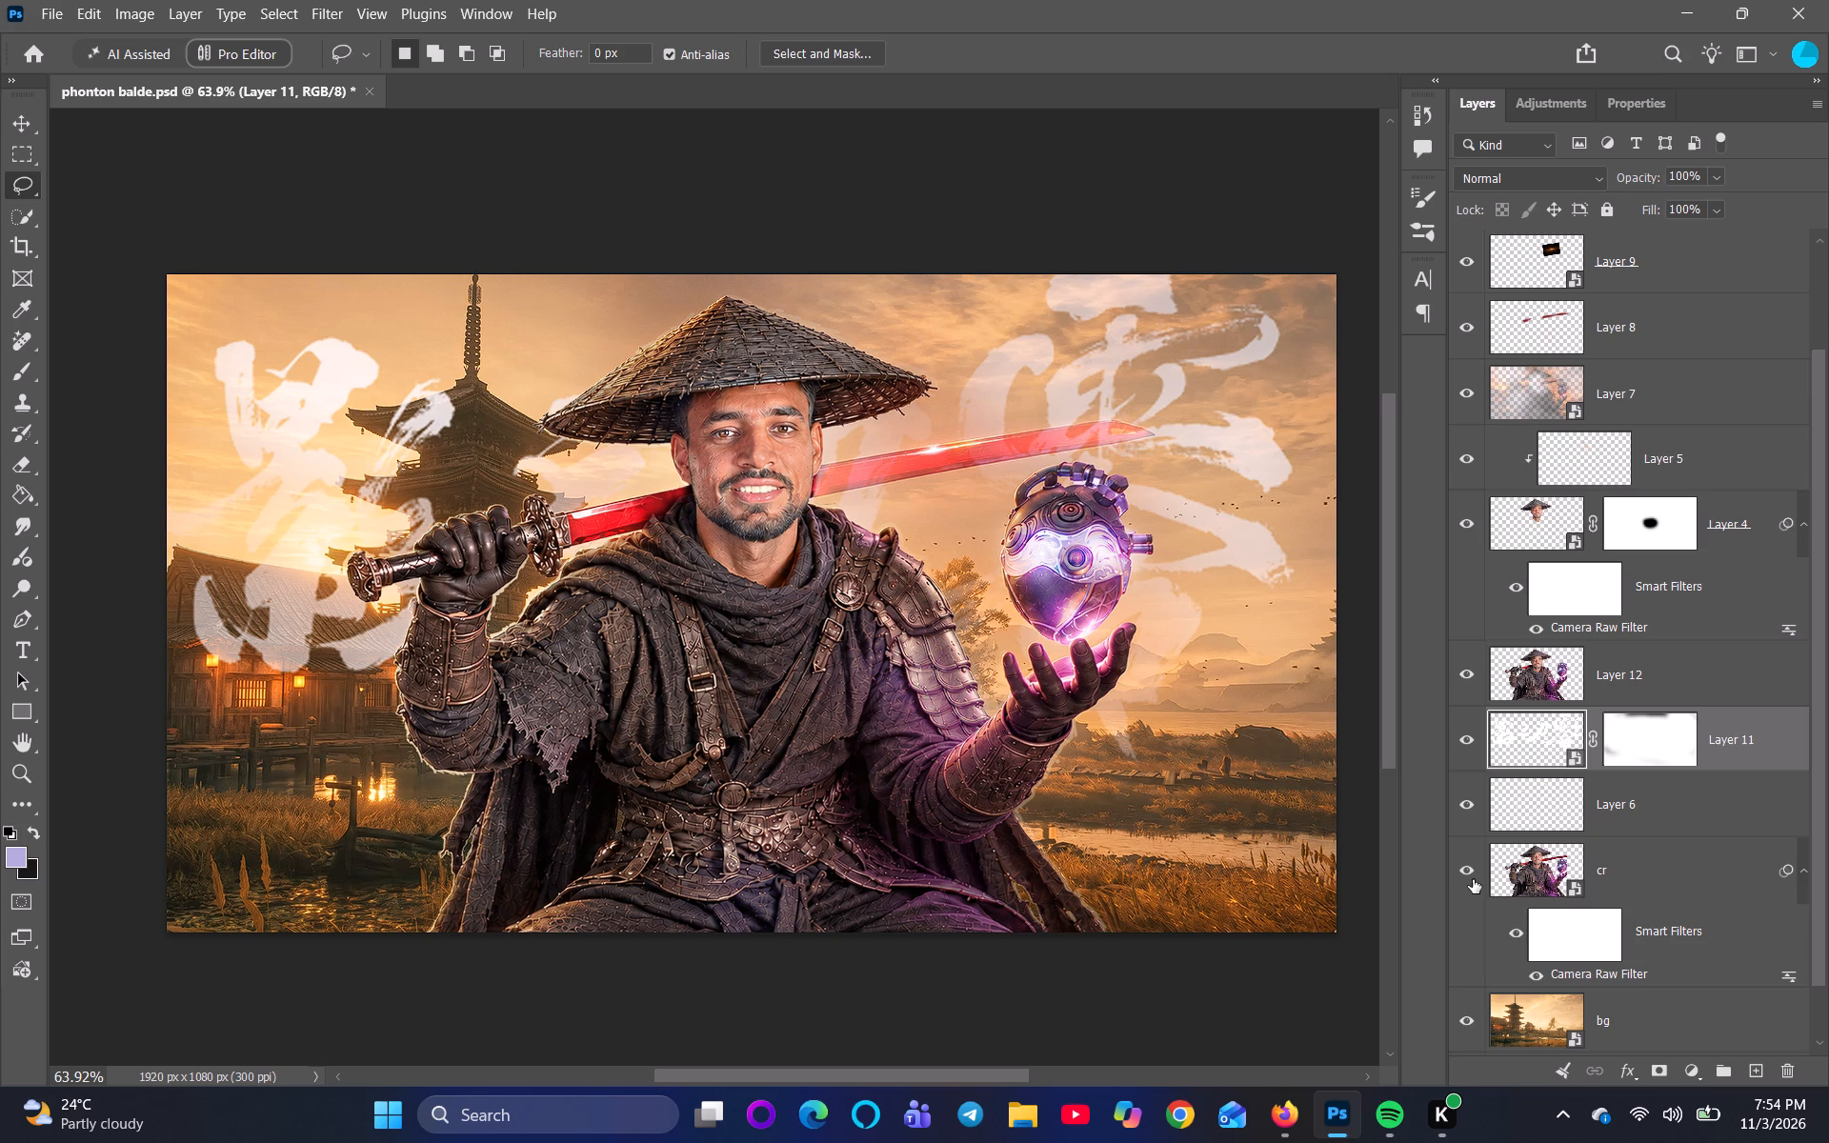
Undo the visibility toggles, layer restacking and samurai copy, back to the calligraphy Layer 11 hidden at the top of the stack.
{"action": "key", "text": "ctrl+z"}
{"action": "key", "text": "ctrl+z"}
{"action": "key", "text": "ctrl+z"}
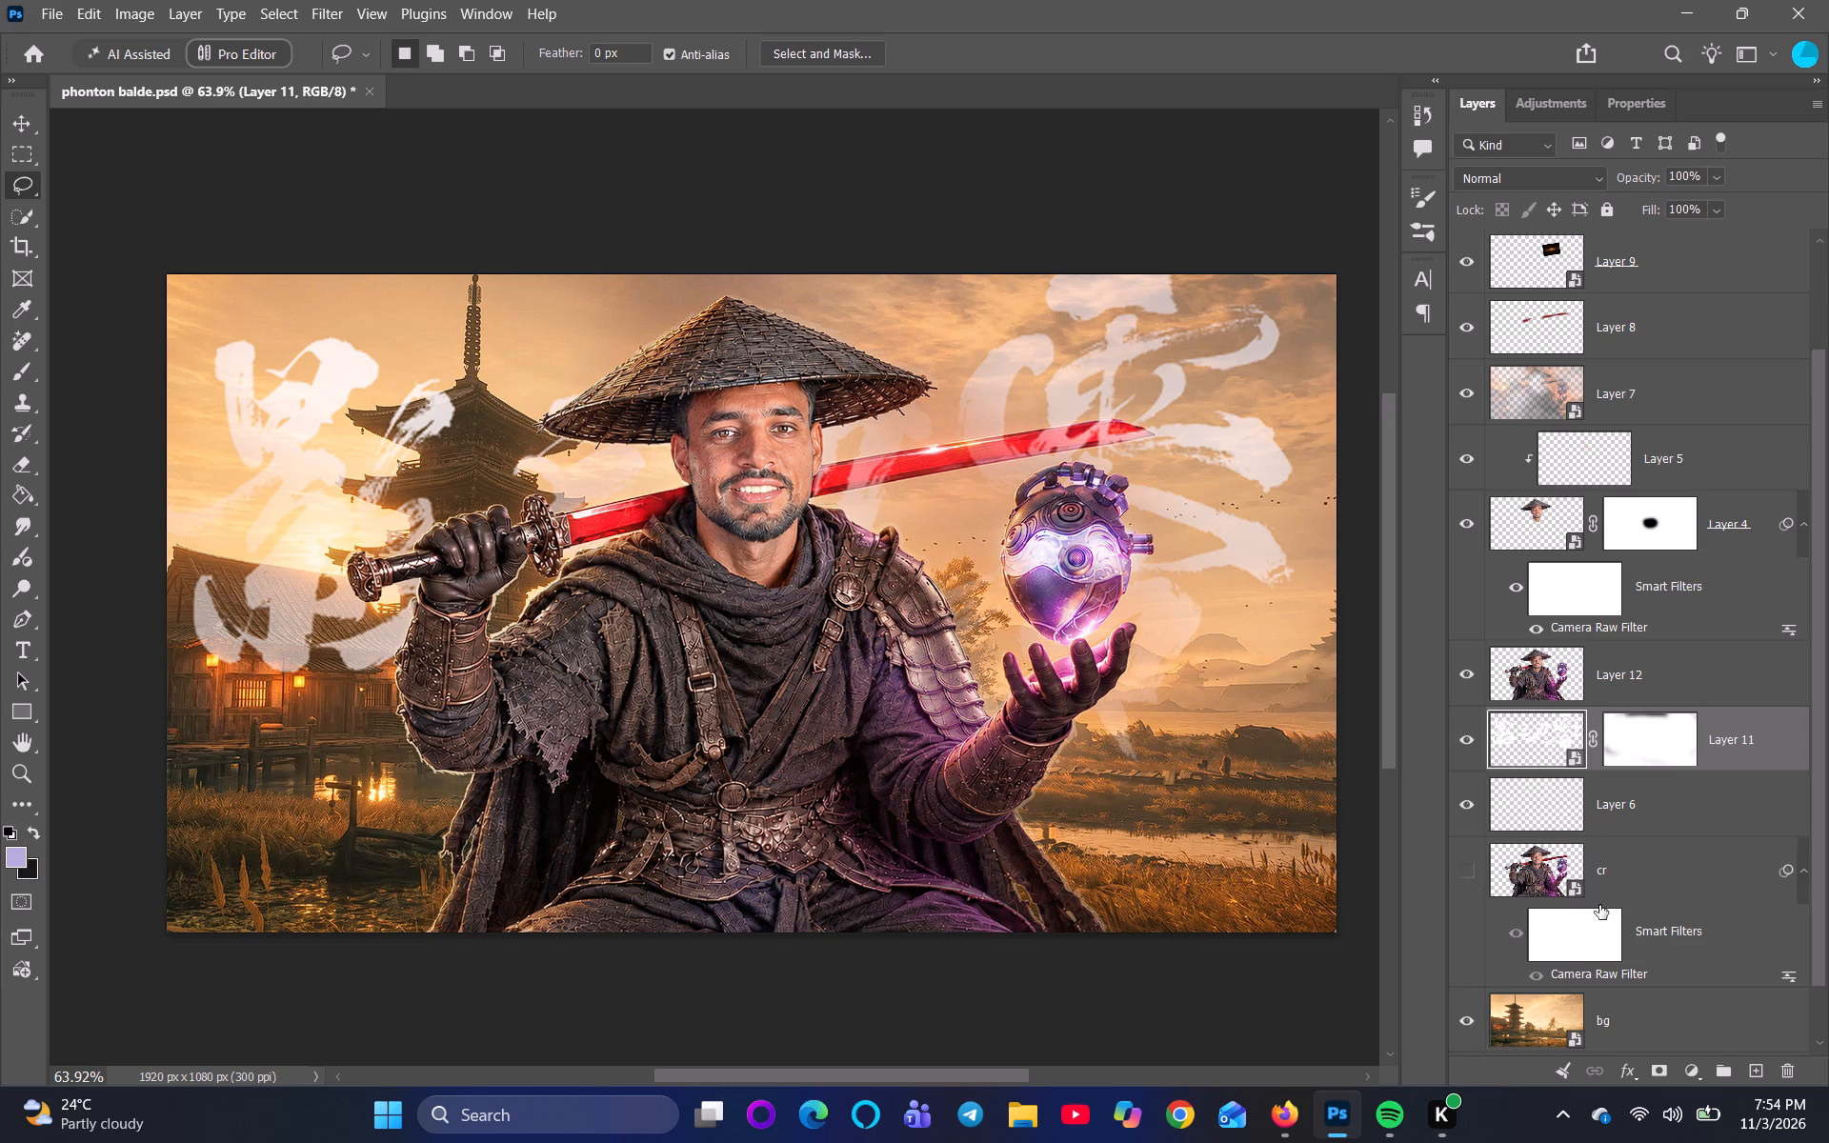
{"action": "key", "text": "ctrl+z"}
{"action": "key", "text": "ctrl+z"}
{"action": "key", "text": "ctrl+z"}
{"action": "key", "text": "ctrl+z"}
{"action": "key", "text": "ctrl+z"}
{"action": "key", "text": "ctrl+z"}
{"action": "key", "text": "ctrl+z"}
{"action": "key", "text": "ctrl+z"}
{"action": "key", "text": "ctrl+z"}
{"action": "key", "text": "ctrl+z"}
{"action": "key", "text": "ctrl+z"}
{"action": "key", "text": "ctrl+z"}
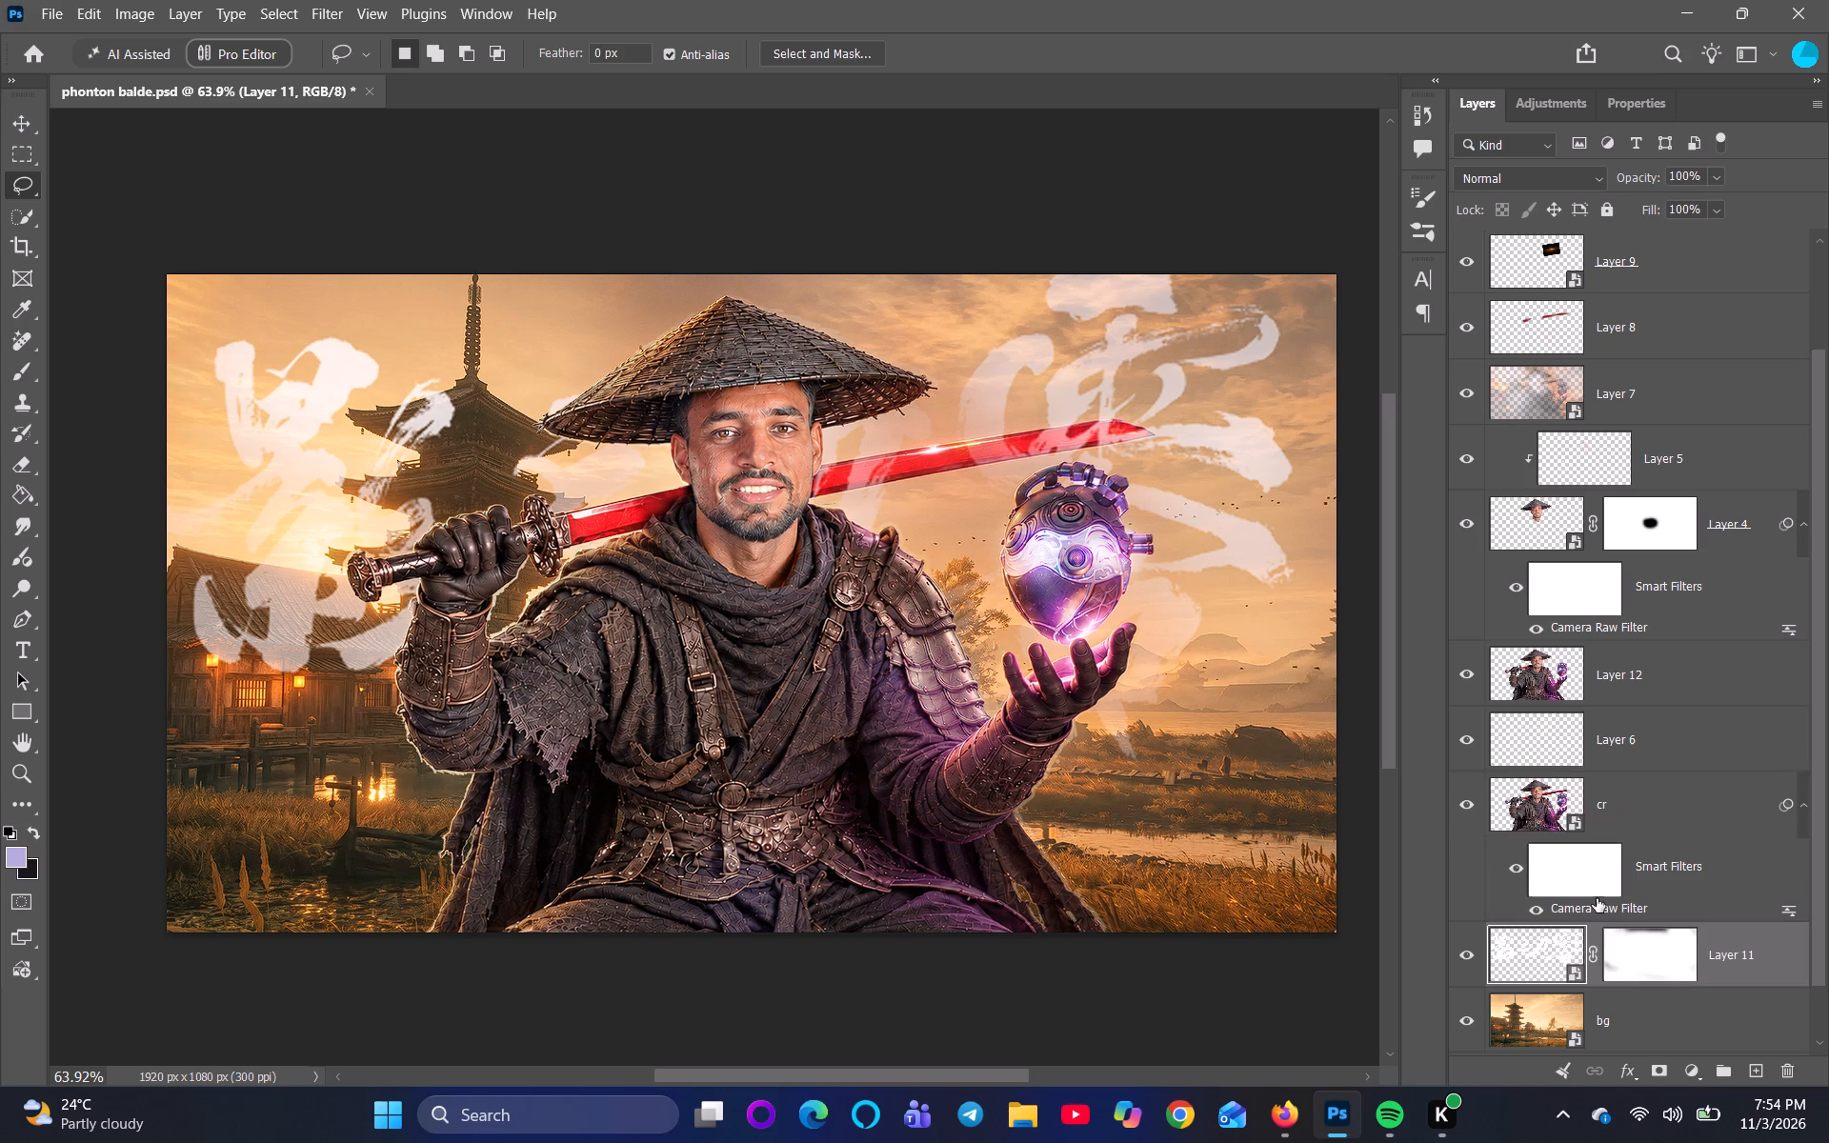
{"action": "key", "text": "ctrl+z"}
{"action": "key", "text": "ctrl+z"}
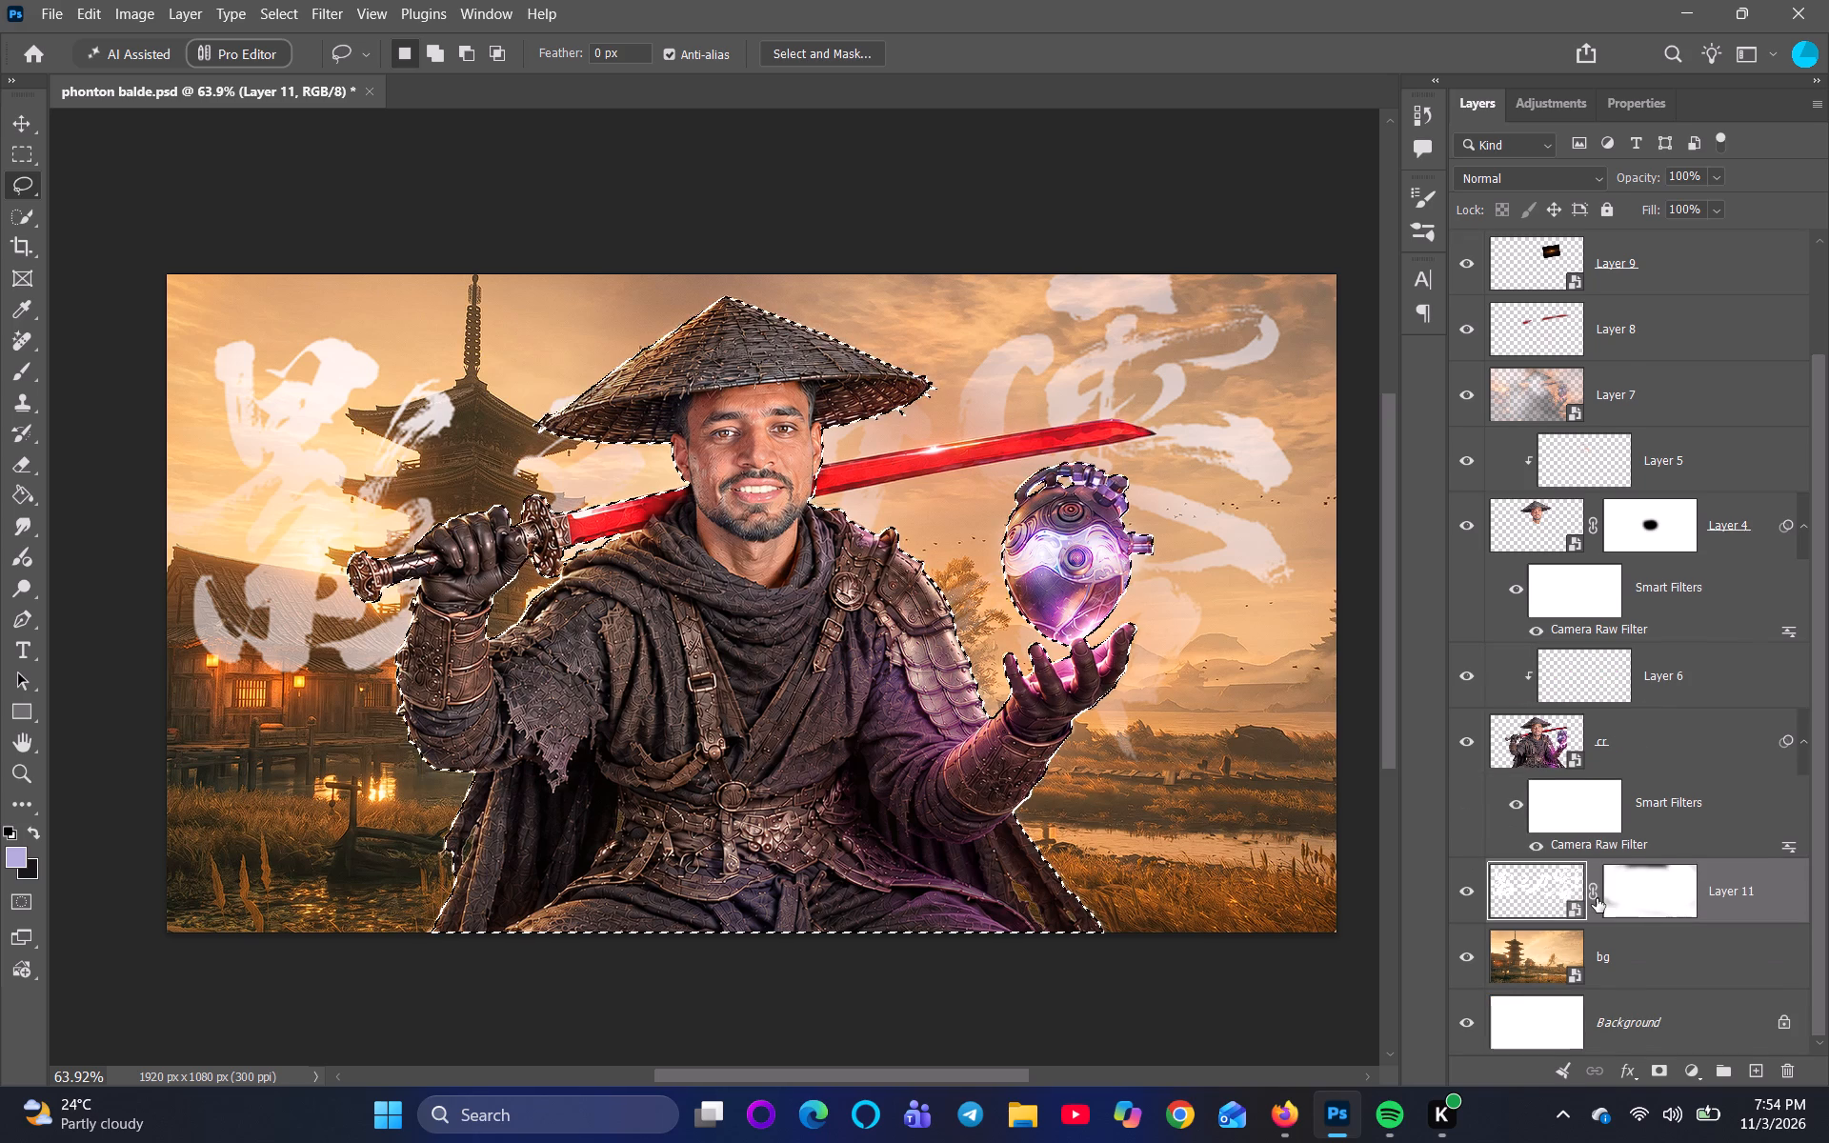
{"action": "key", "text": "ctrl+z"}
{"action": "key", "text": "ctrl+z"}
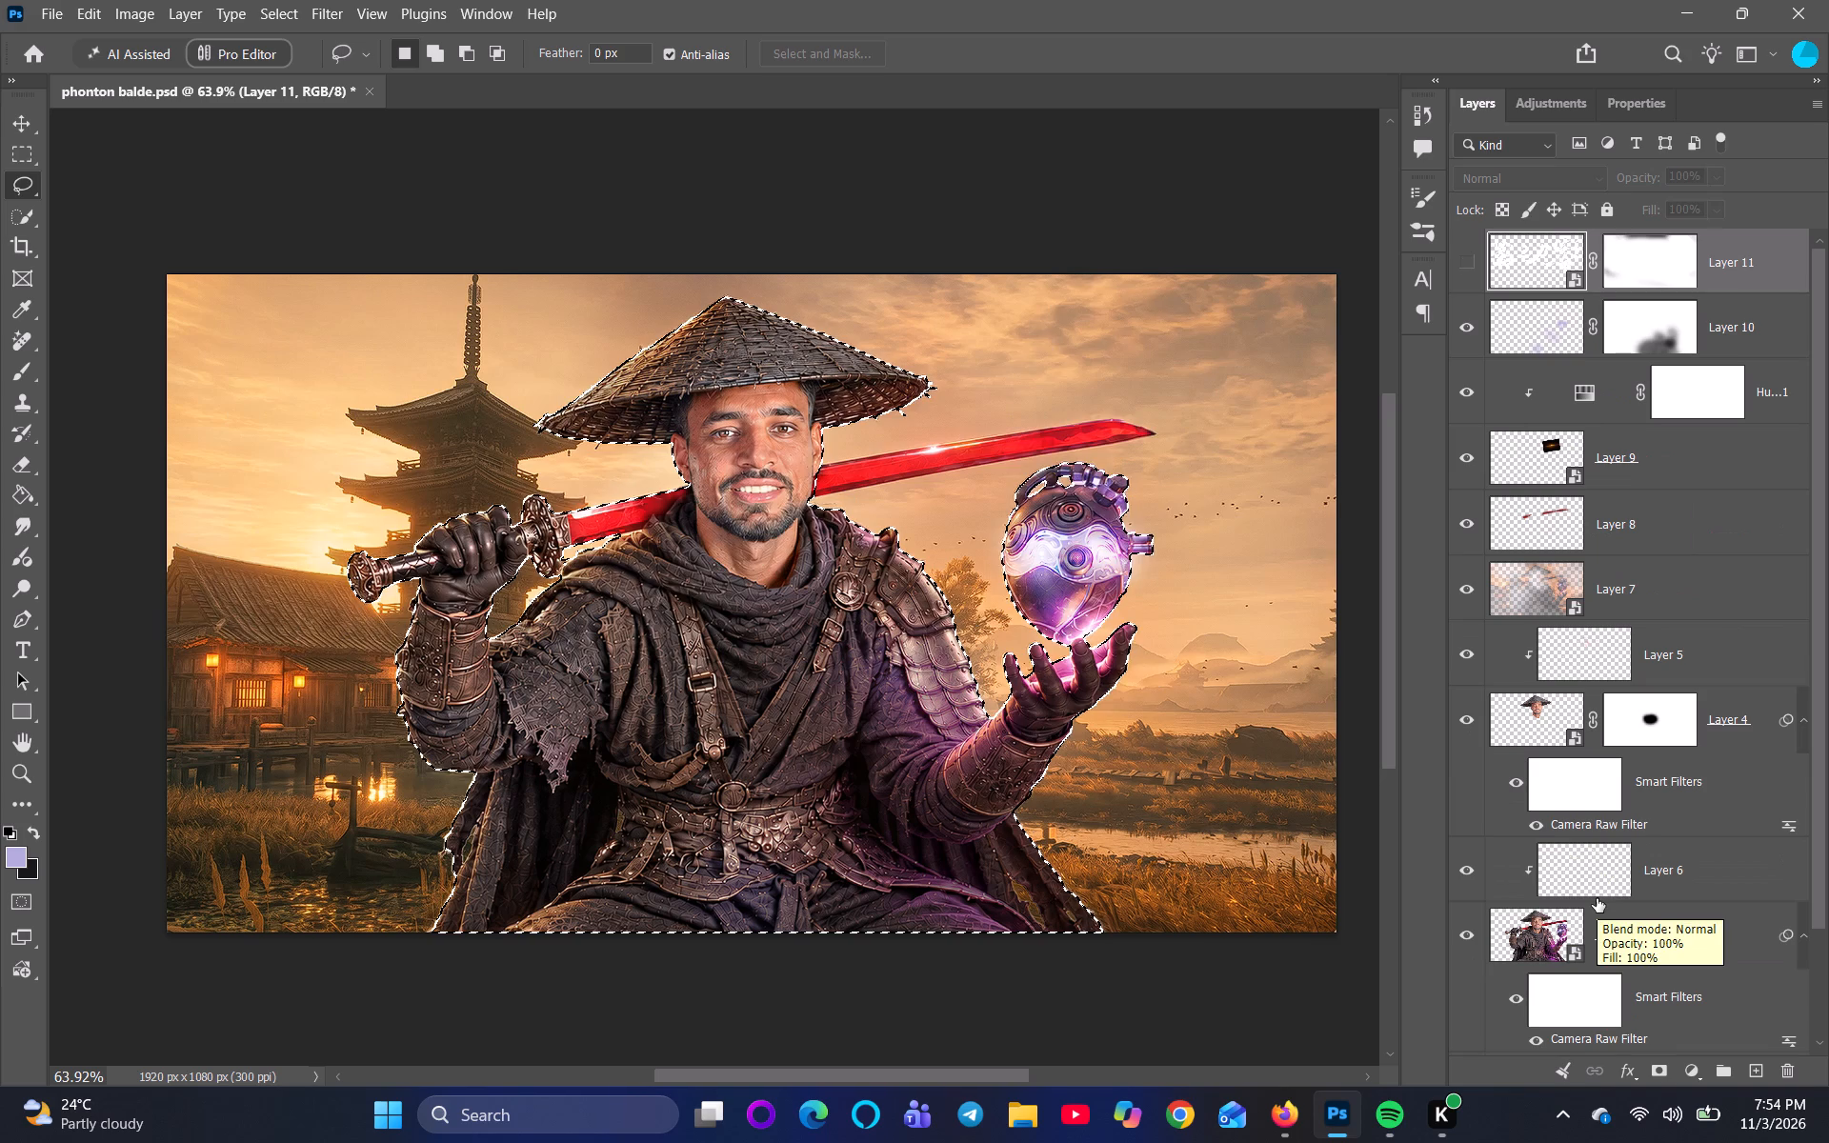
Undo the earlier restacking and the samurai selection, back to the calligraphy Layer 11 sitting between Layer 7 and Layer 5.
{"action": "key", "text": "ctrl+z"}
{"action": "key", "text": "ctrl+z"}
{"action": "key", "text": "ctrl+z"}
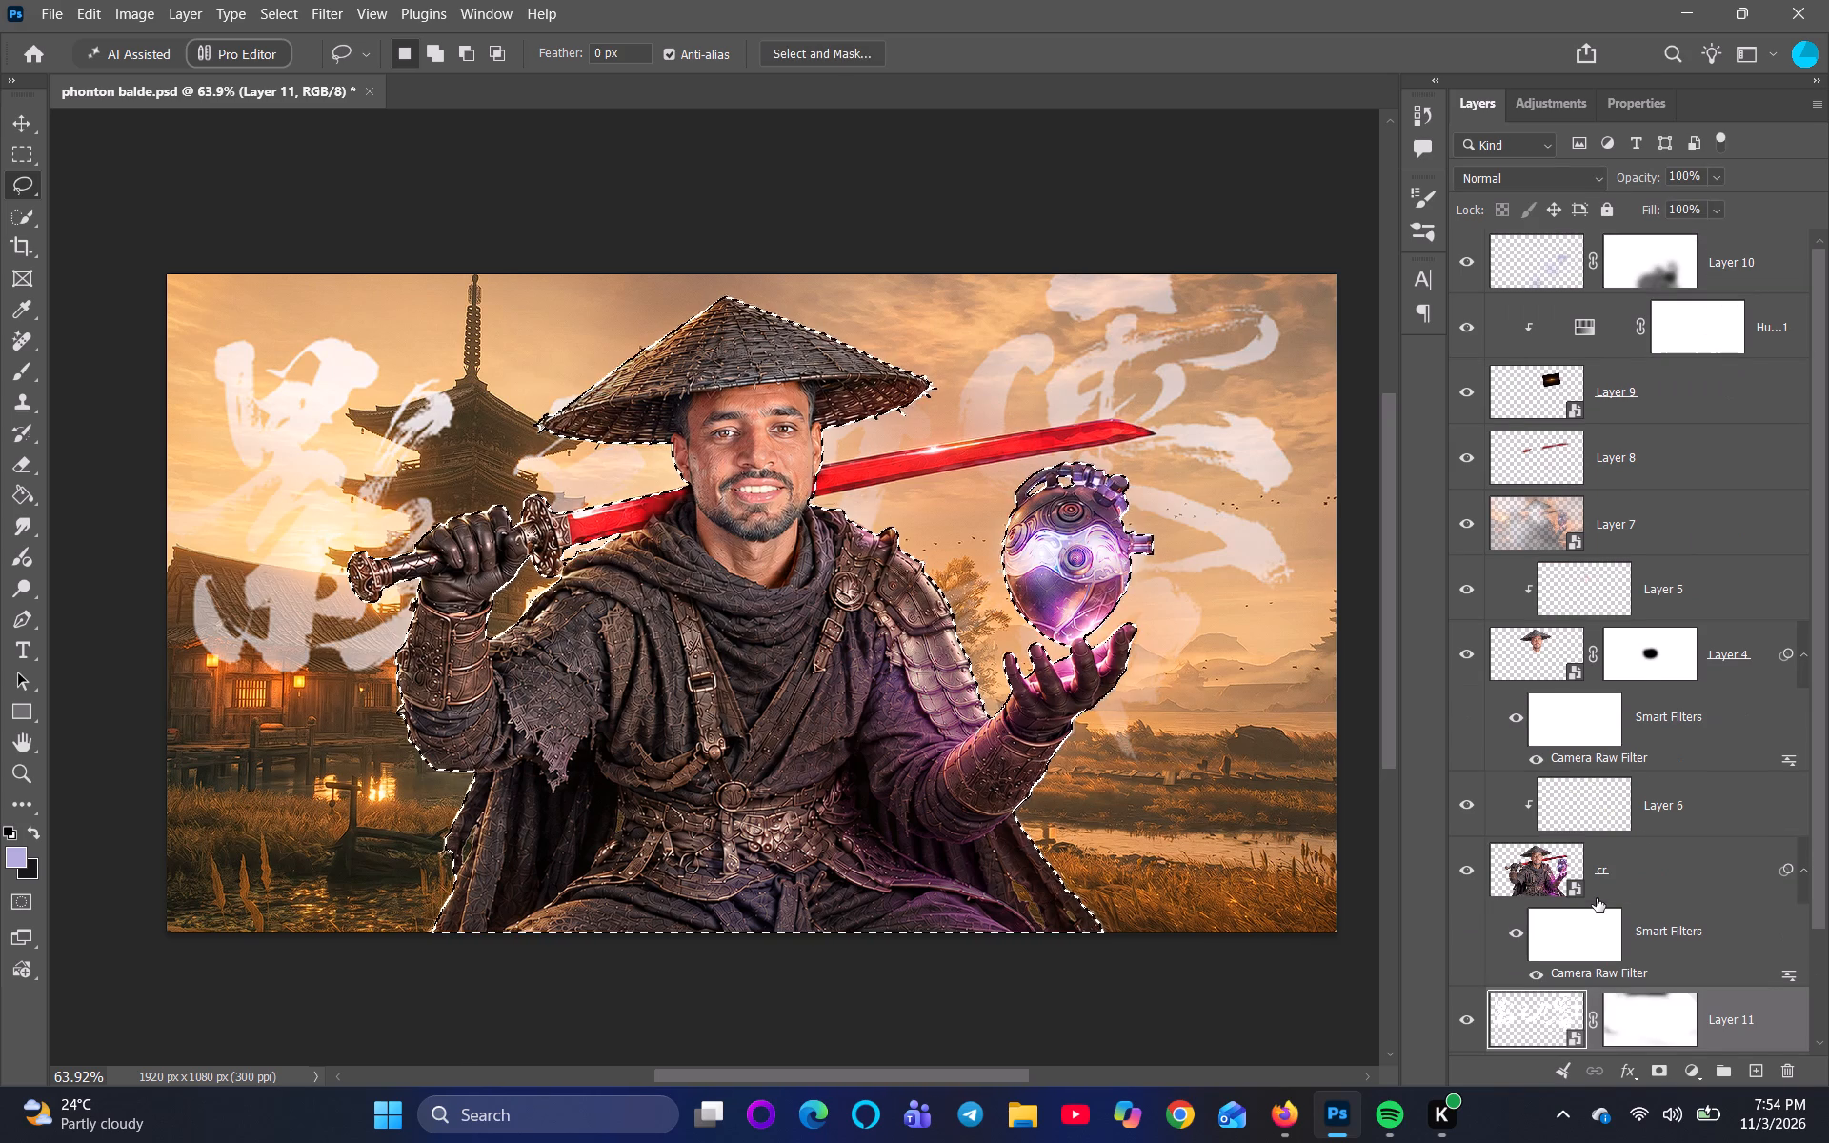
{"action": "key", "text": "ctrl+z"}
{"action": "key", "text": "ctrl+z"}
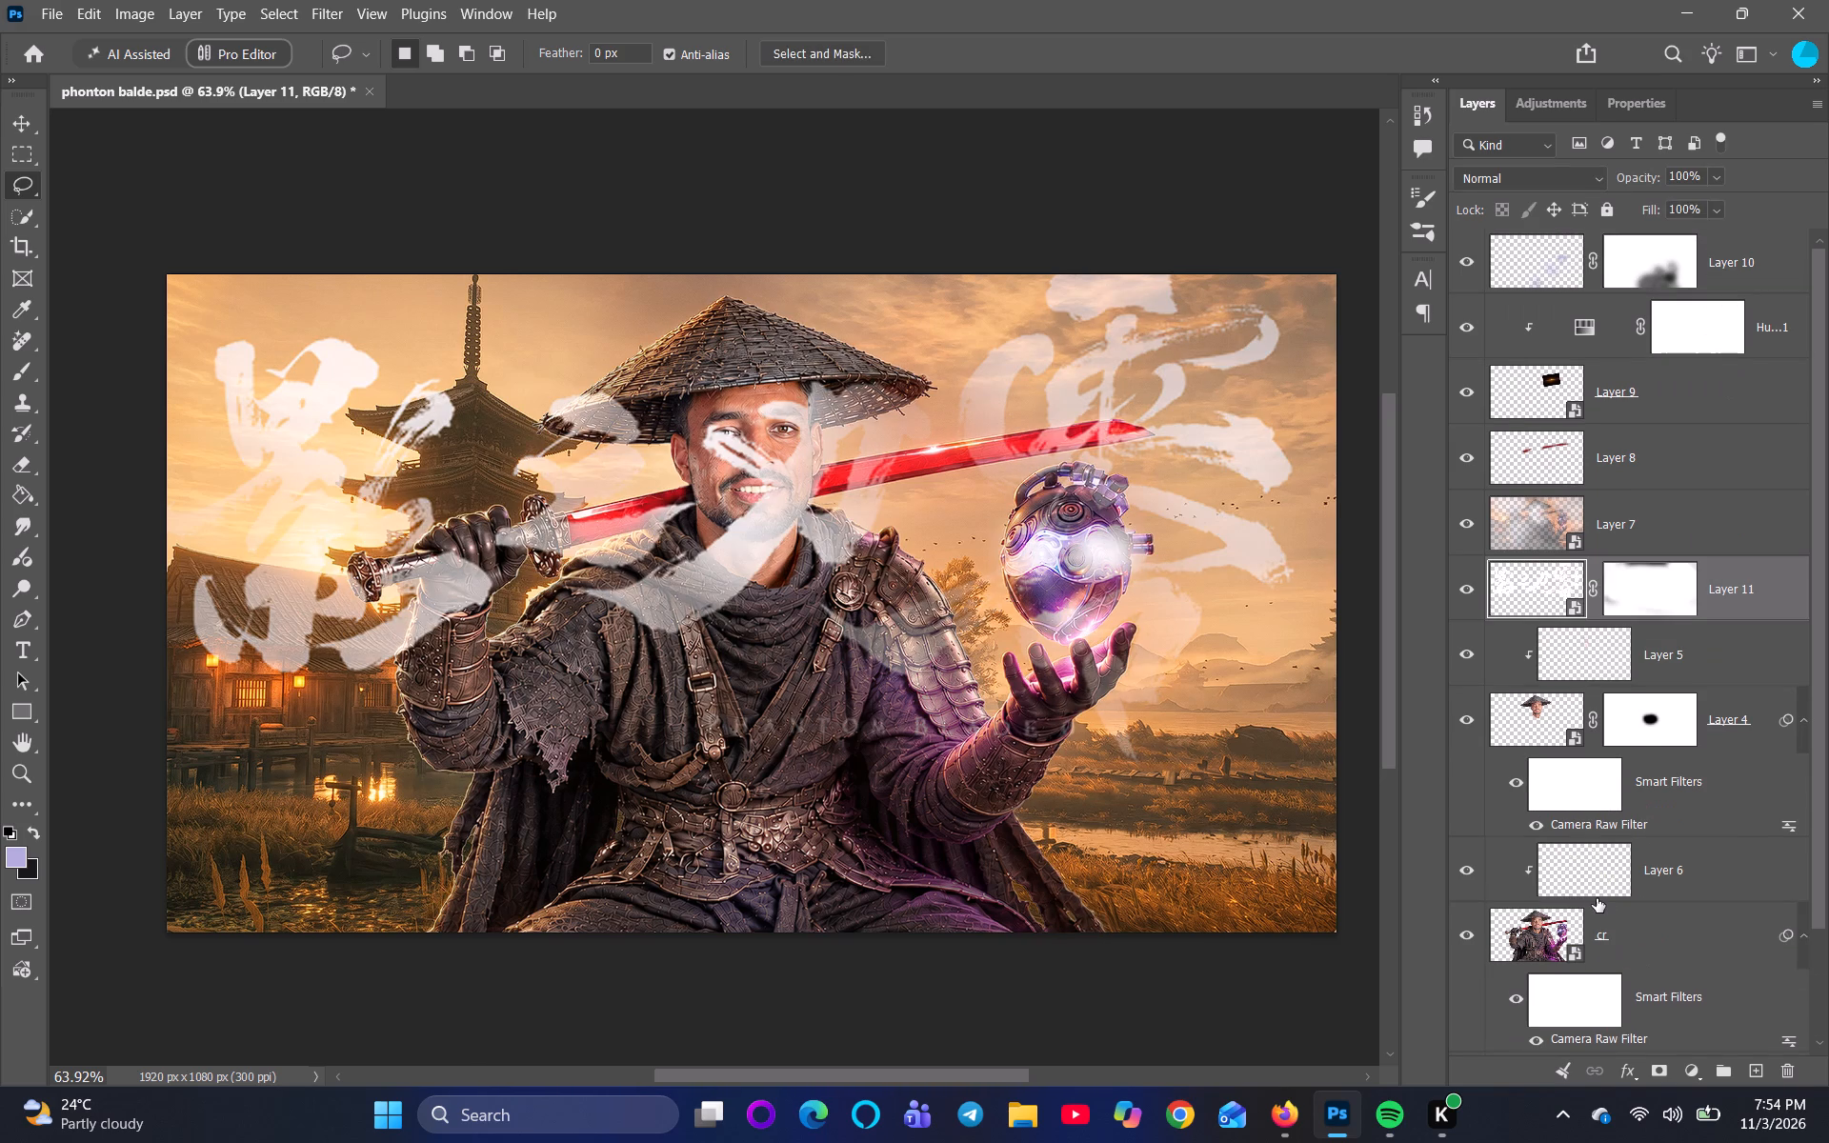
{"action": "scroll", "coordinate": [1532, 299], "scroll_direction": "up", "scroll_amount": 4}
Move the calligraphy Layer 11 beneath the samurai cr layer, directly above the bg layer.
{"action": "left_click_drag", "start_coordinate": [1518, 570], "coordinate": [1594, 952]}
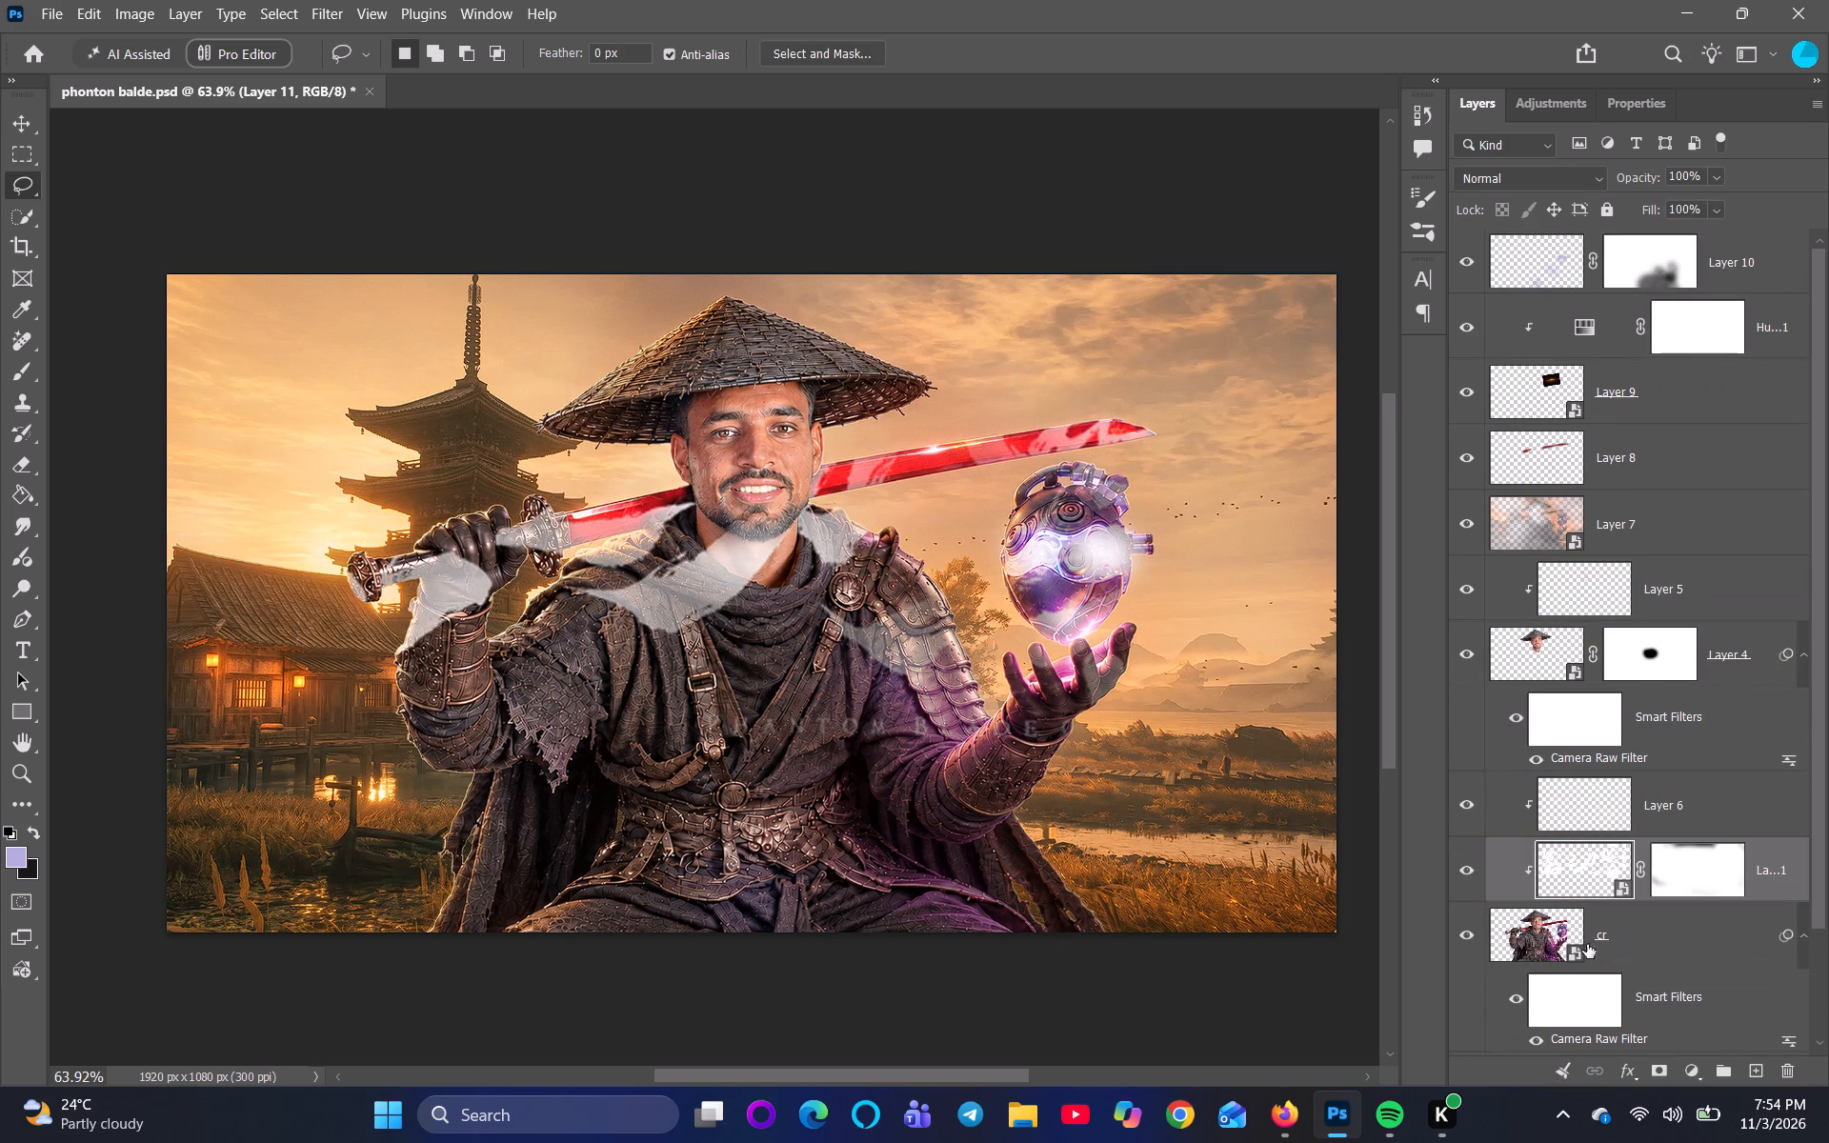
{"action": "left_click_drag", "start_coordinate": [1584, 873], "coordinate": [1554, 1054]}
{"action": "scroll", "coordinate": [1539, 900], "scroll_direction": "down", "scroll_amount": 2}
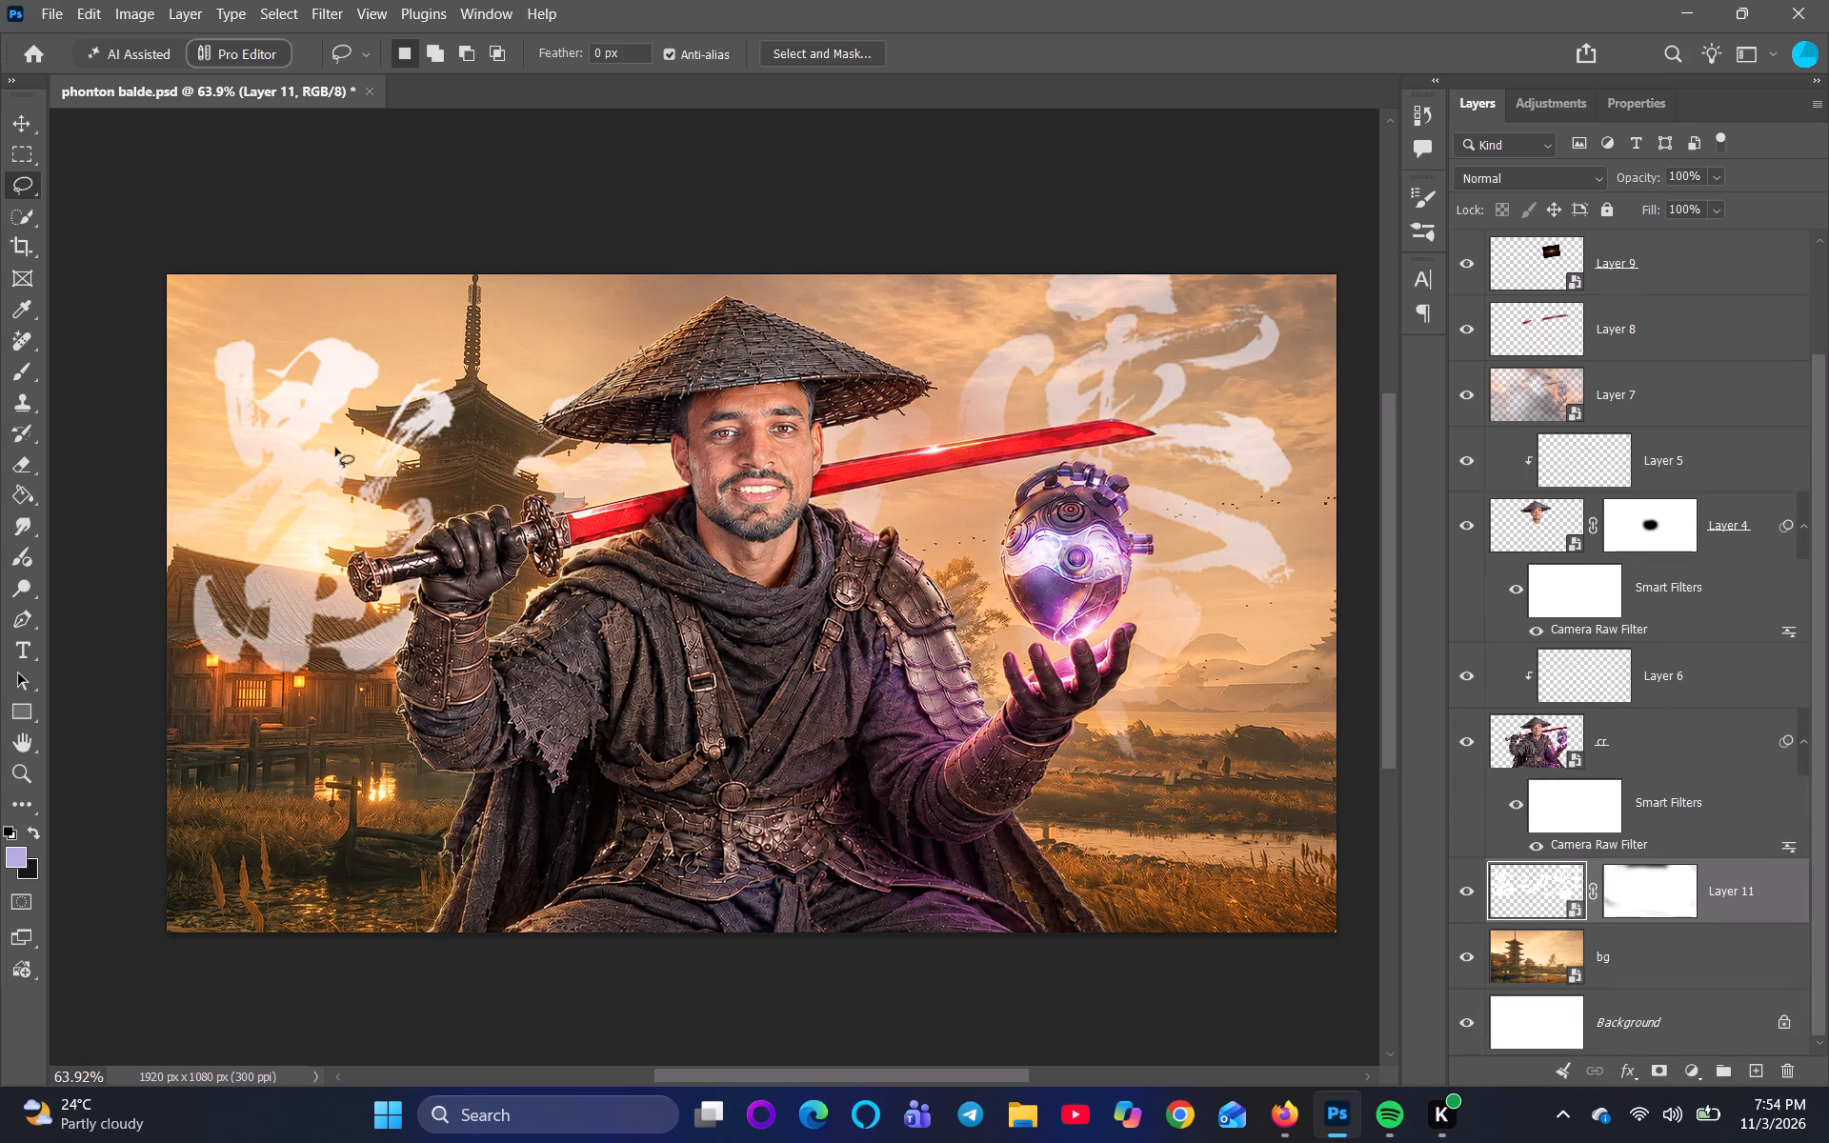
Paint white on Layer 11's mask across the calligraphy with the Brush, raising its opacity to 100%.
{"action": "left_click", "coordinate": [1650, 902]}
{"action": "left_click", "coordinate": [24, 358]}
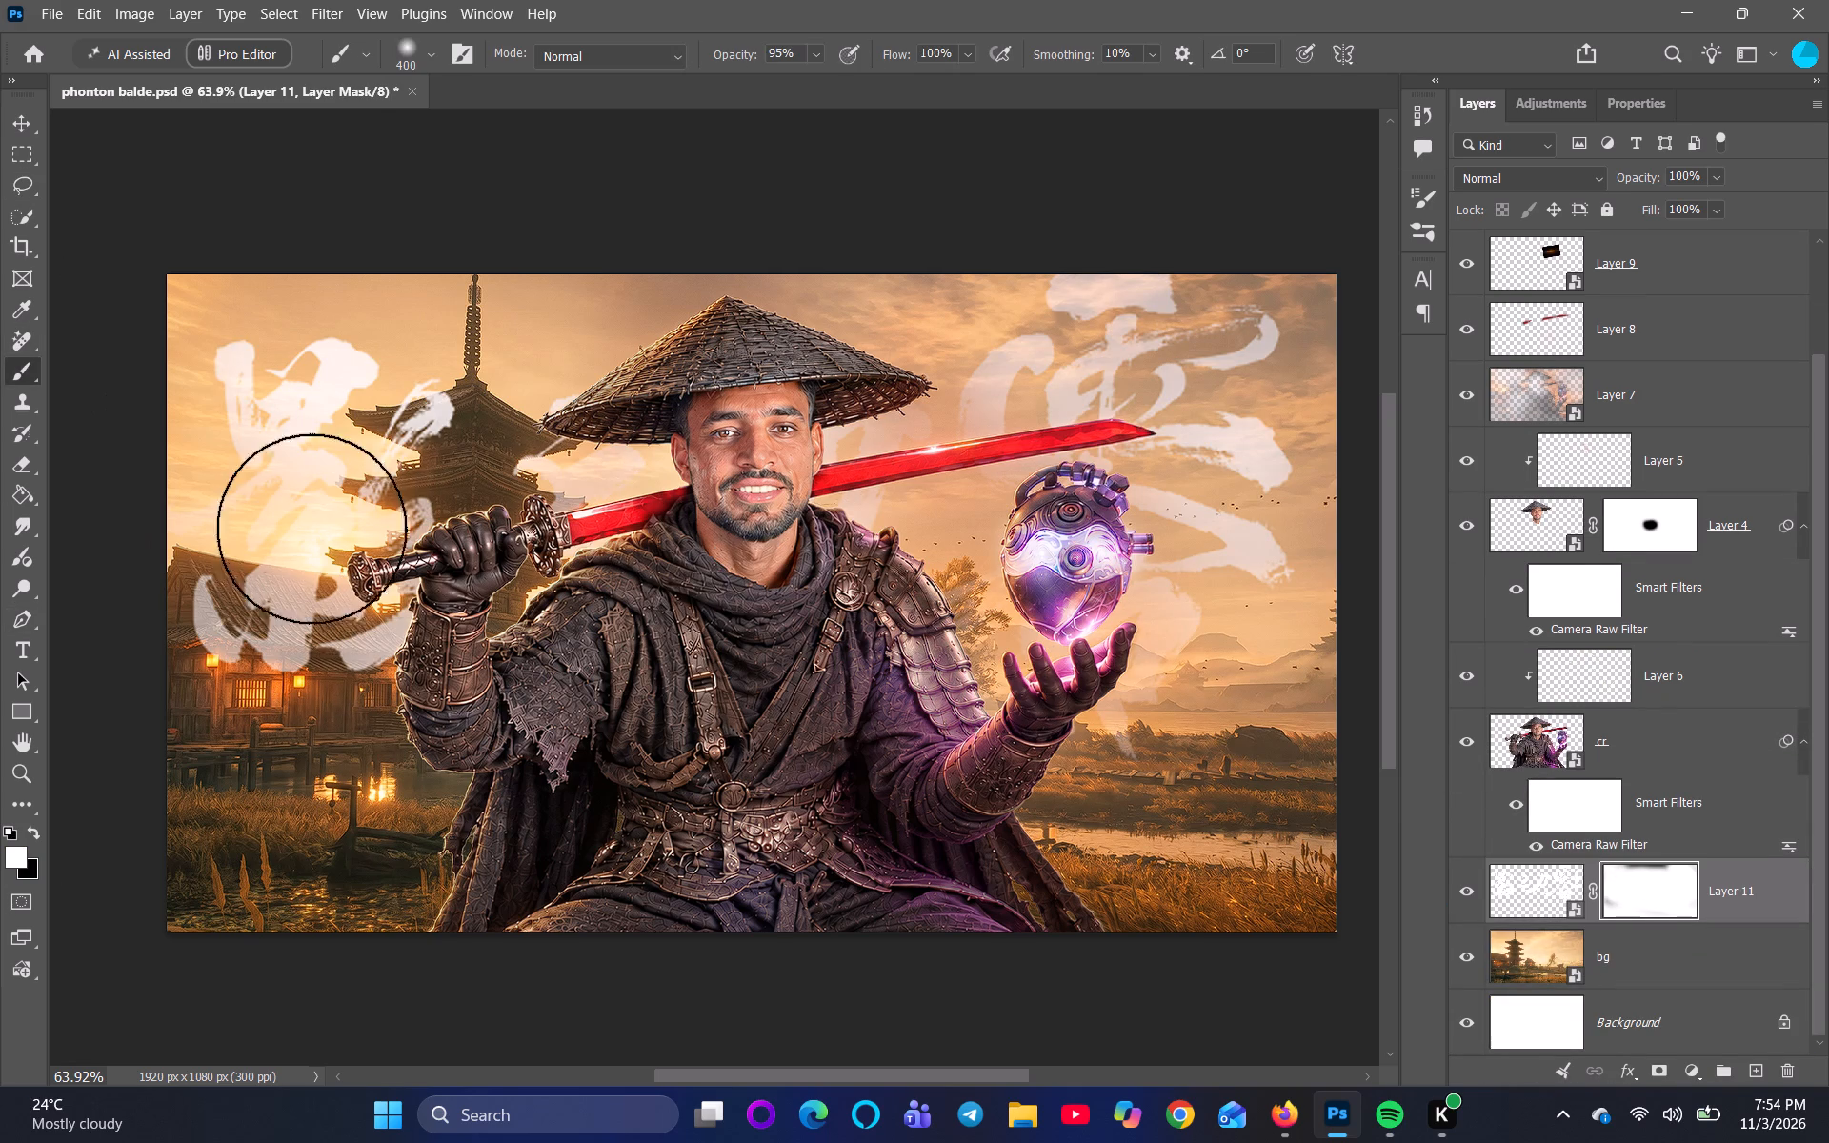
{"action": "left_click_drag", "start_coordinate": [282, 431], "coordinate": [384, 443]}
{"action": "left_click_drag", "start_coordinate": [719, 45], "coordinate": [799, 53]}
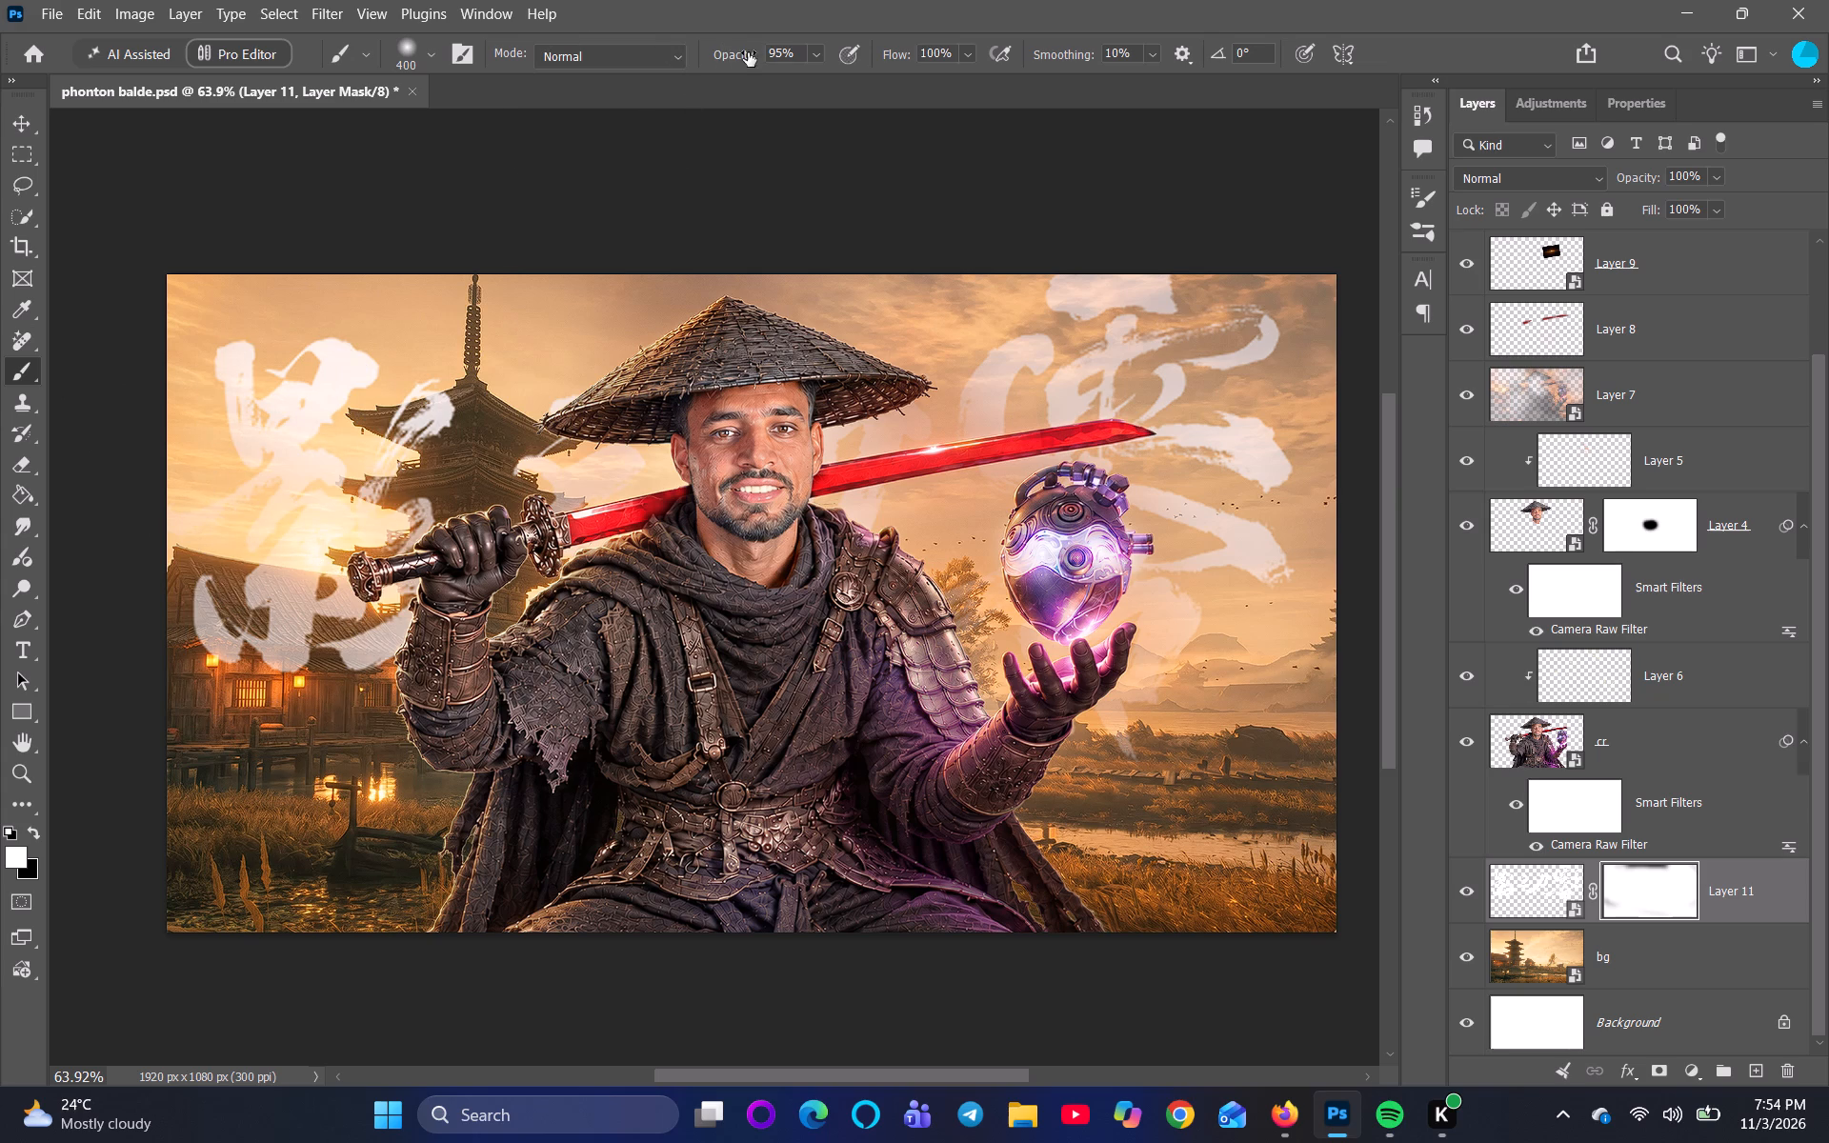
{"action": "left_click_drag", "start_coordinate": [724, 69], "coordinate": [758, 67]}
{"action": "left_click_drag", "start_coordinate": [726, 47], "coordinate": [760, 58]}
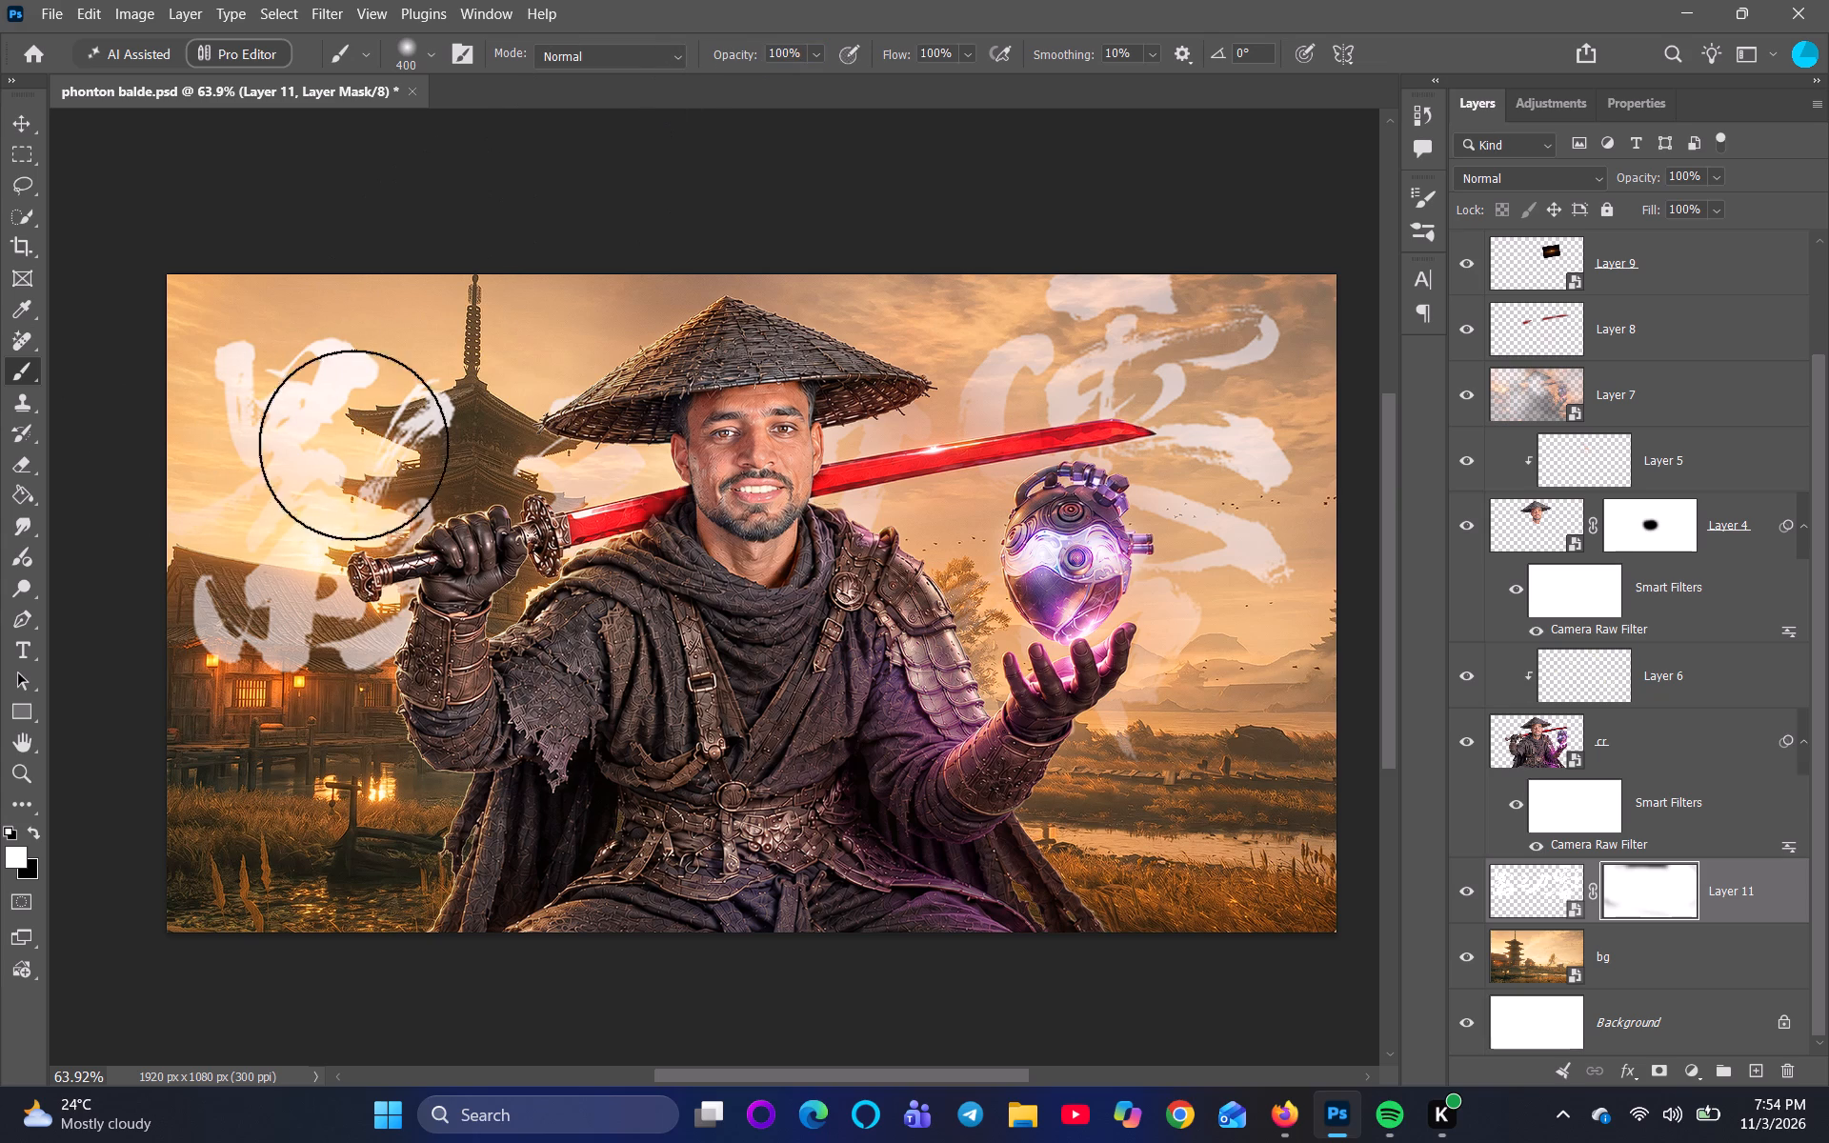
{"action": "left_click_drag", "start_coordinate": [330, 417], "coordinate": [392, 511]}
{"action": "left_click_drag", "start_coordinate": [496, 422], "coordinate": [488, 471]}
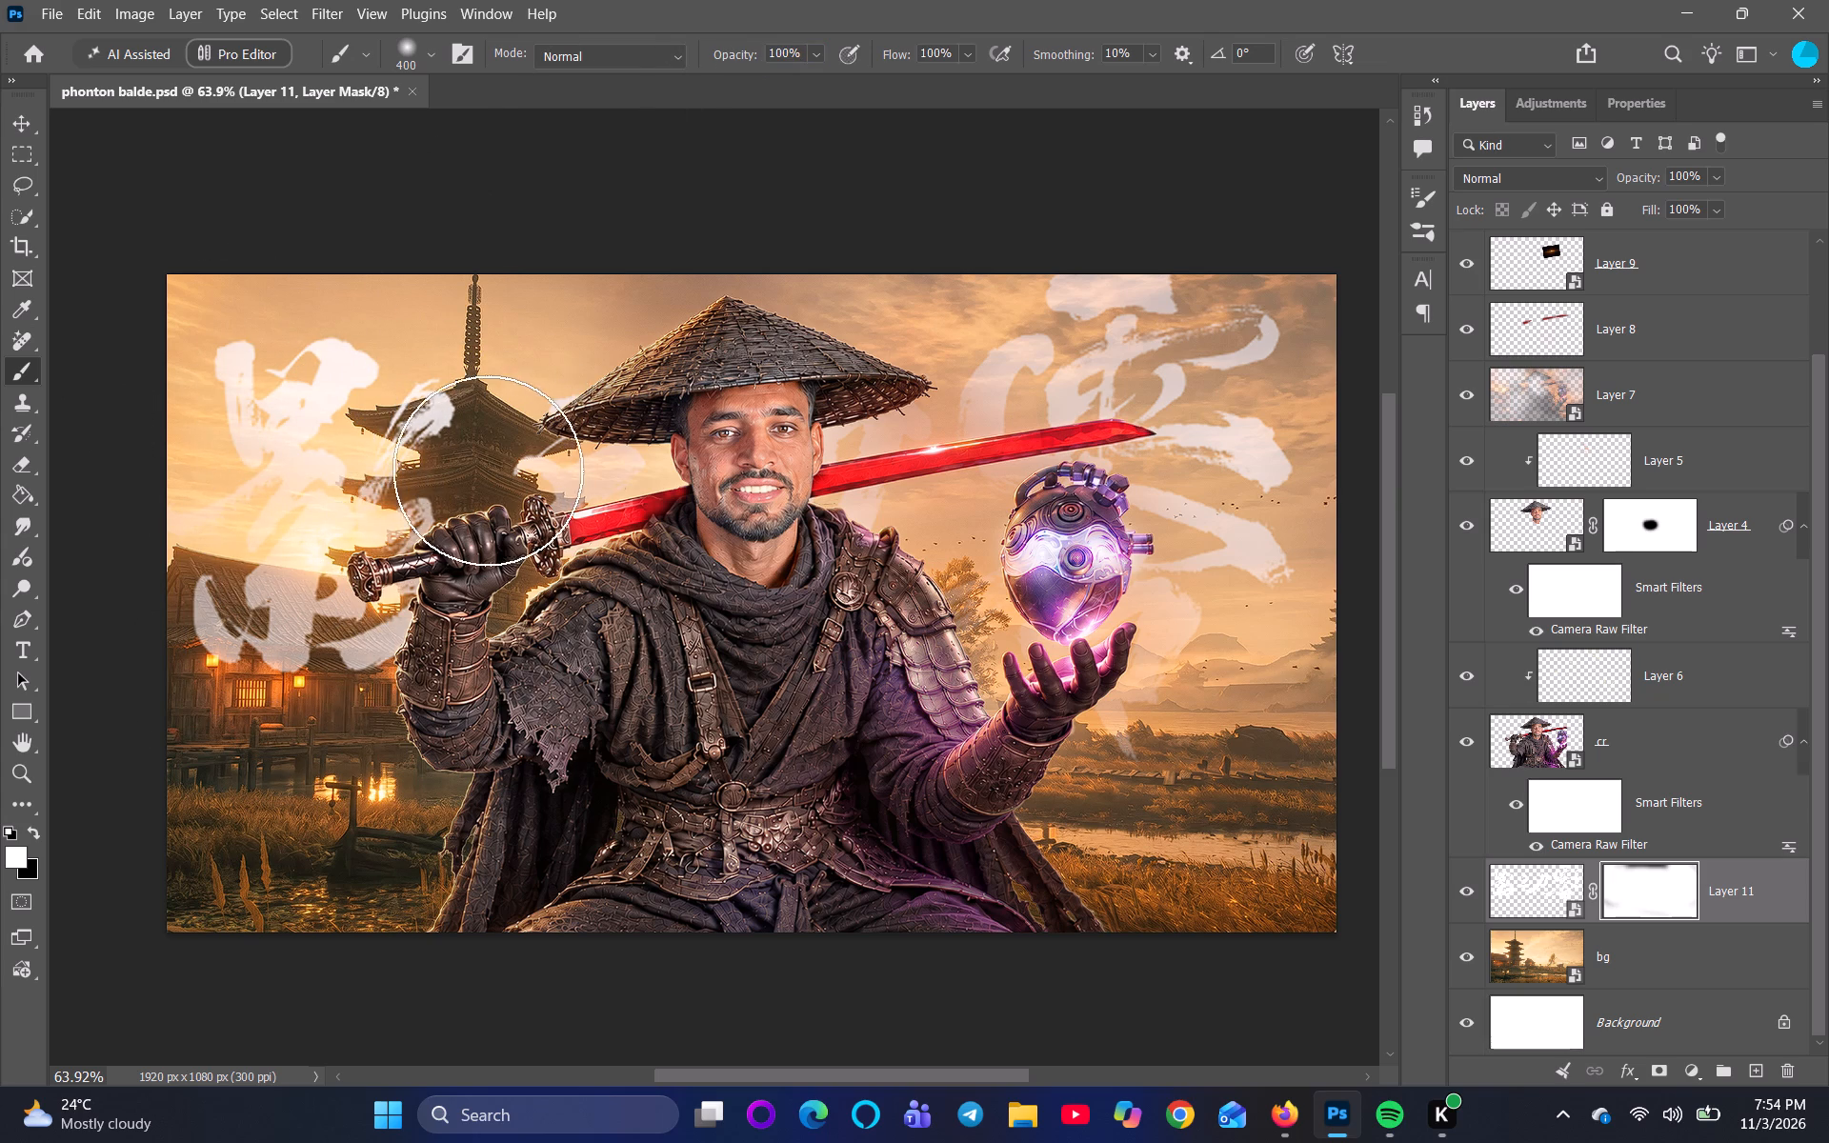
{"action": "left_click_drag", "start_coordinate": [488, 471], "coordinate": [1262, 661]}
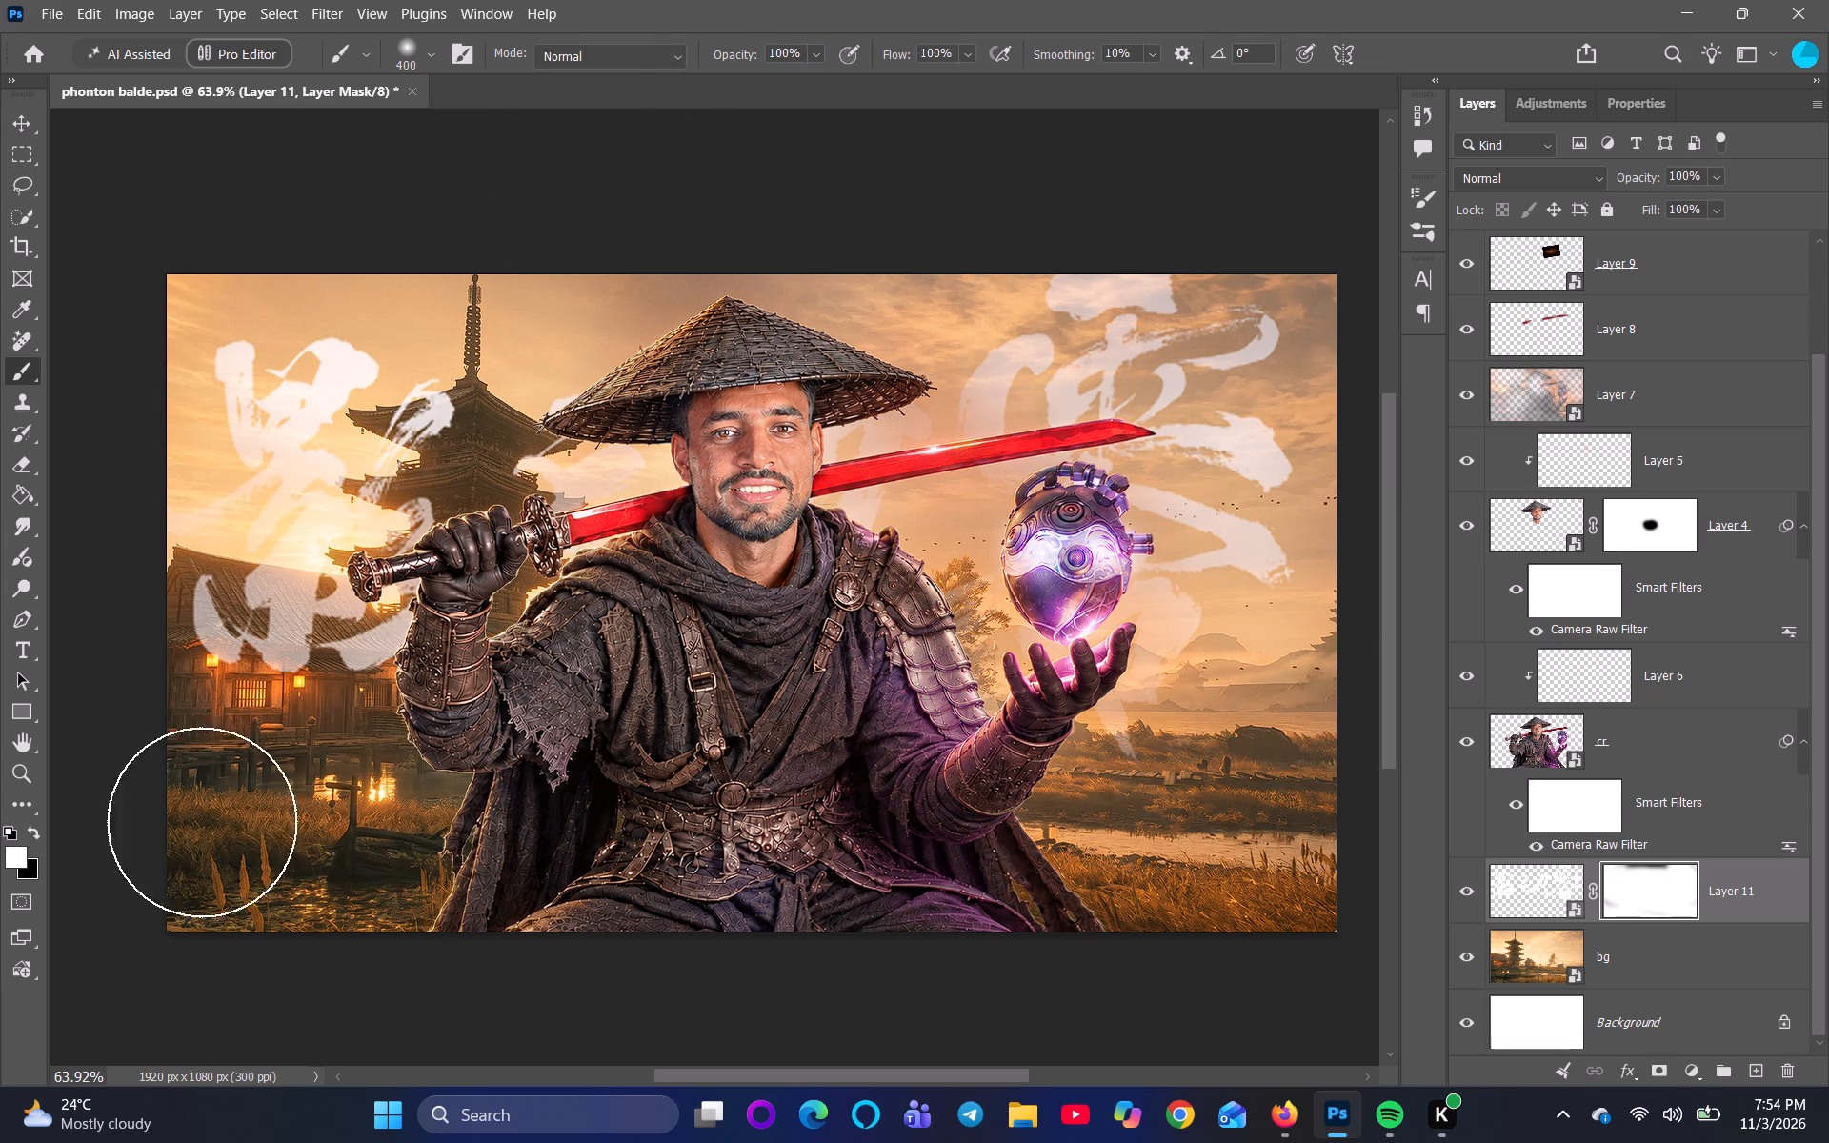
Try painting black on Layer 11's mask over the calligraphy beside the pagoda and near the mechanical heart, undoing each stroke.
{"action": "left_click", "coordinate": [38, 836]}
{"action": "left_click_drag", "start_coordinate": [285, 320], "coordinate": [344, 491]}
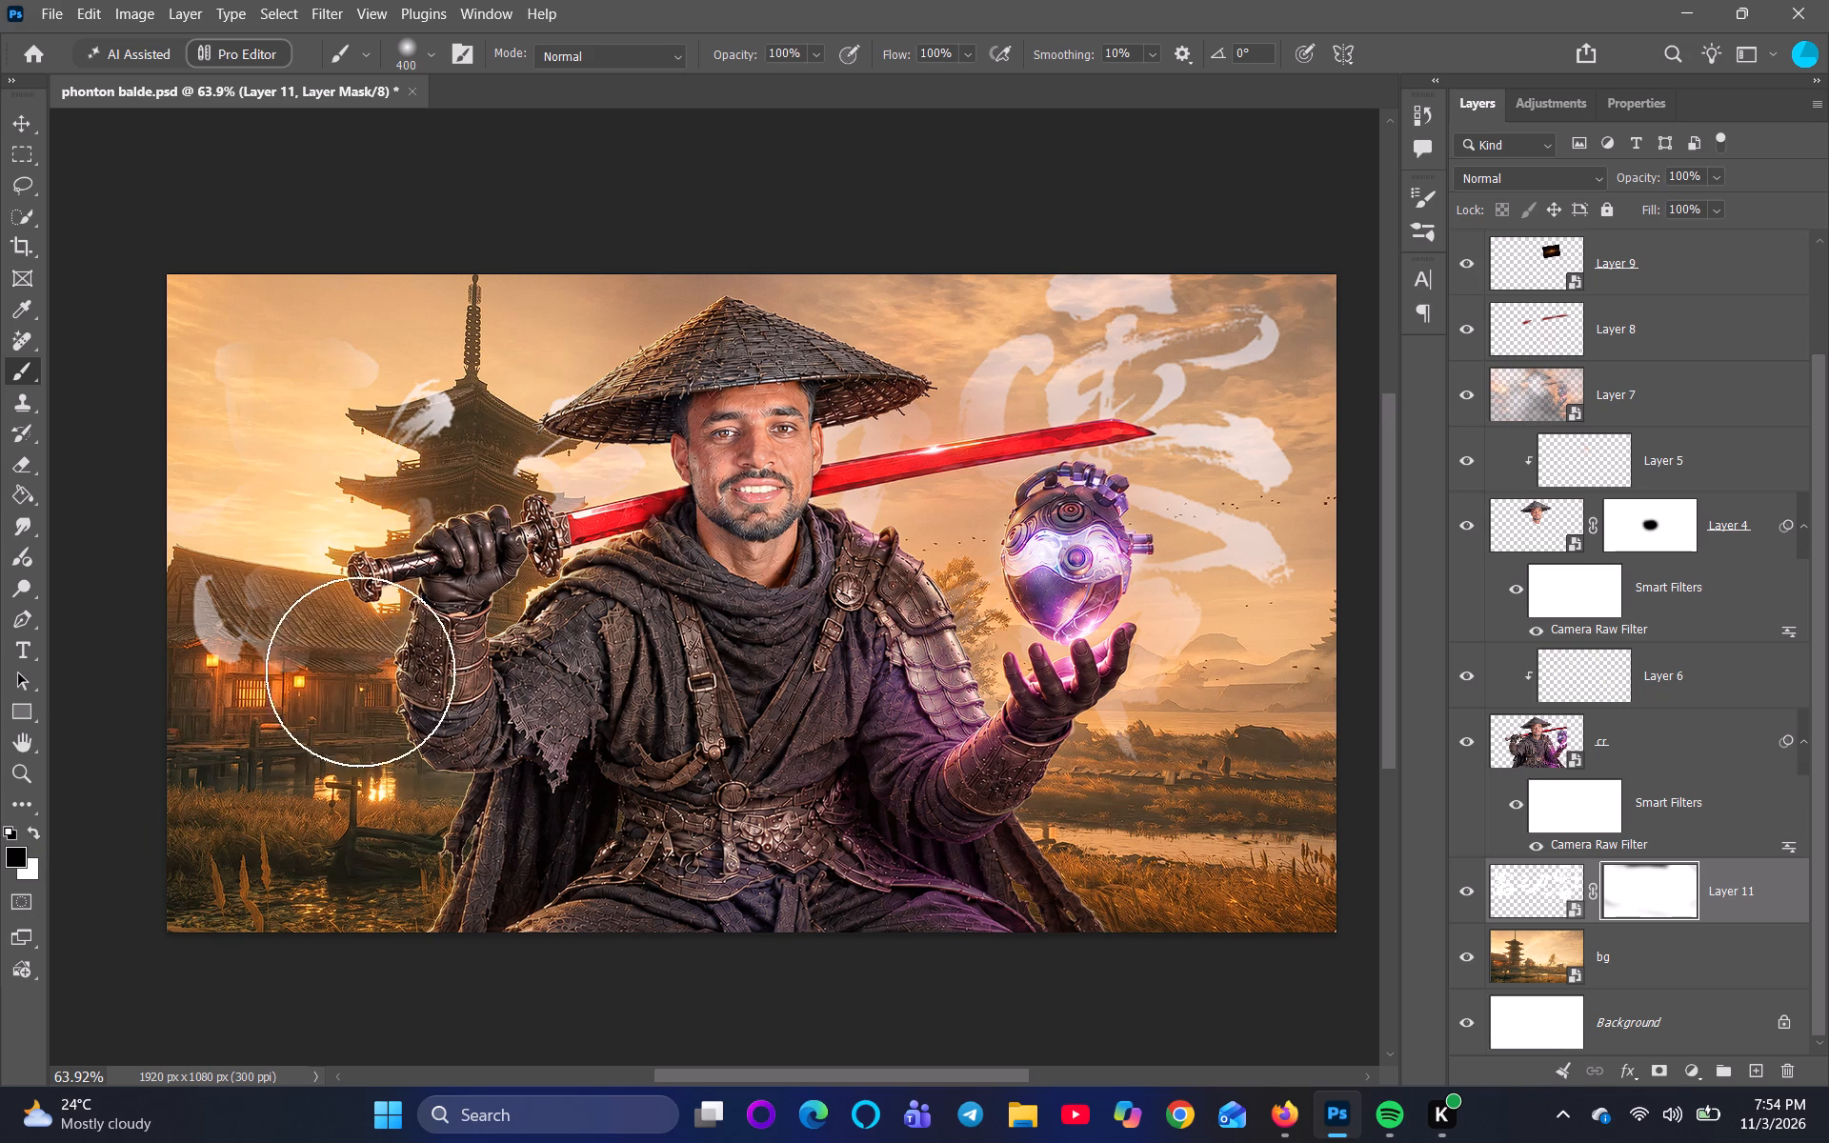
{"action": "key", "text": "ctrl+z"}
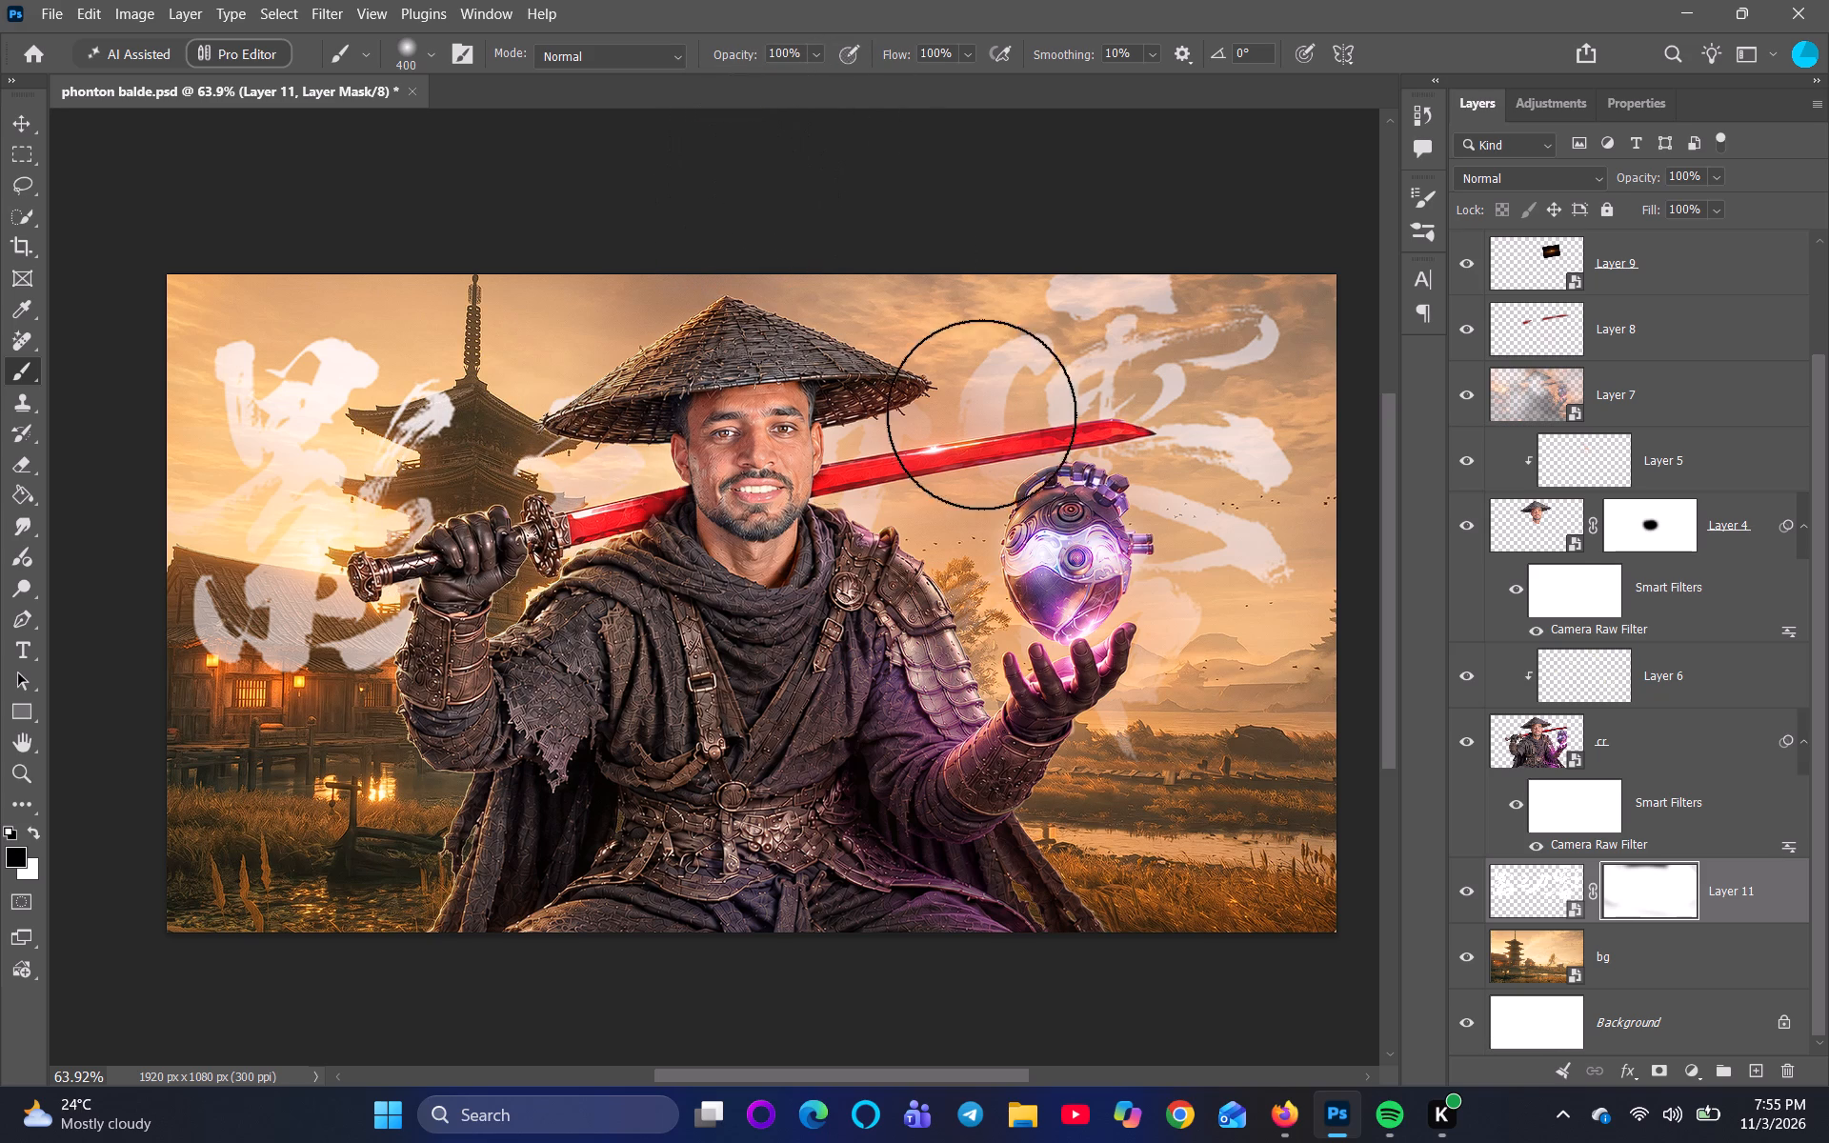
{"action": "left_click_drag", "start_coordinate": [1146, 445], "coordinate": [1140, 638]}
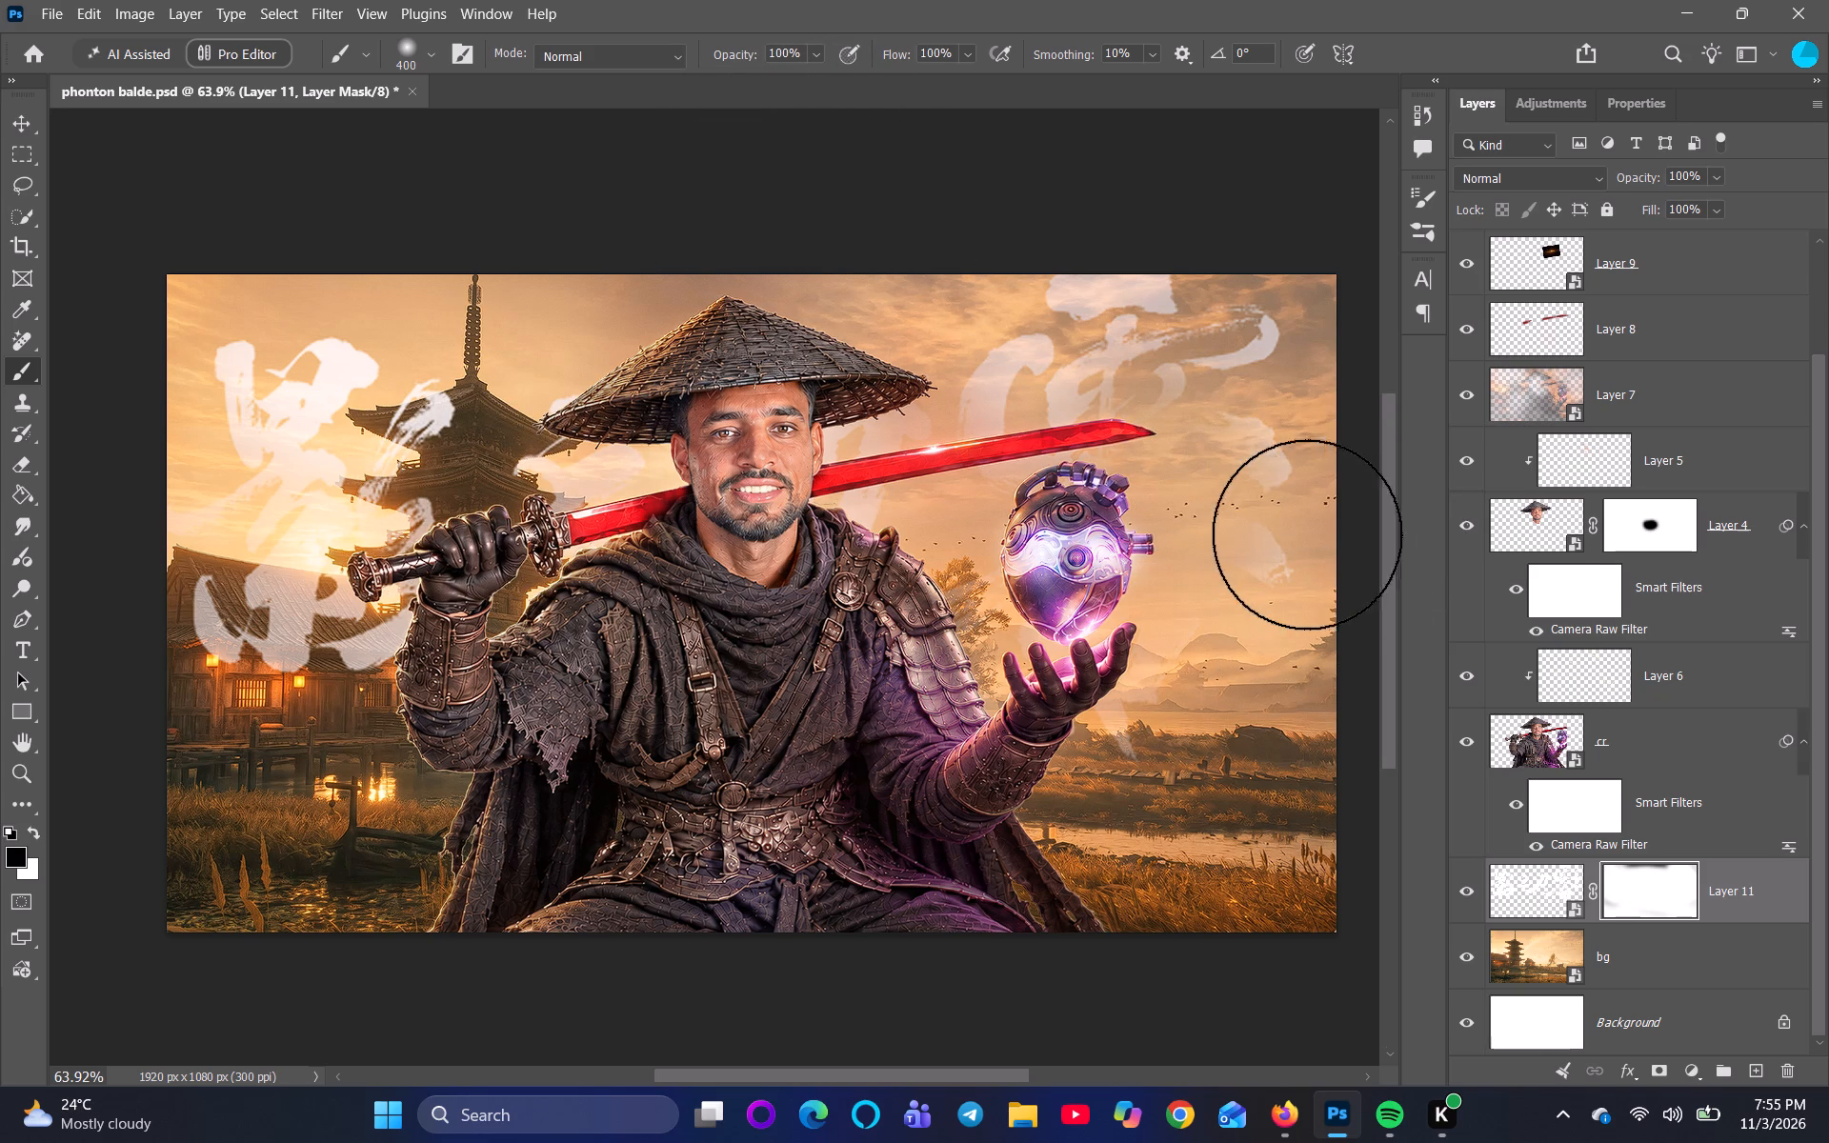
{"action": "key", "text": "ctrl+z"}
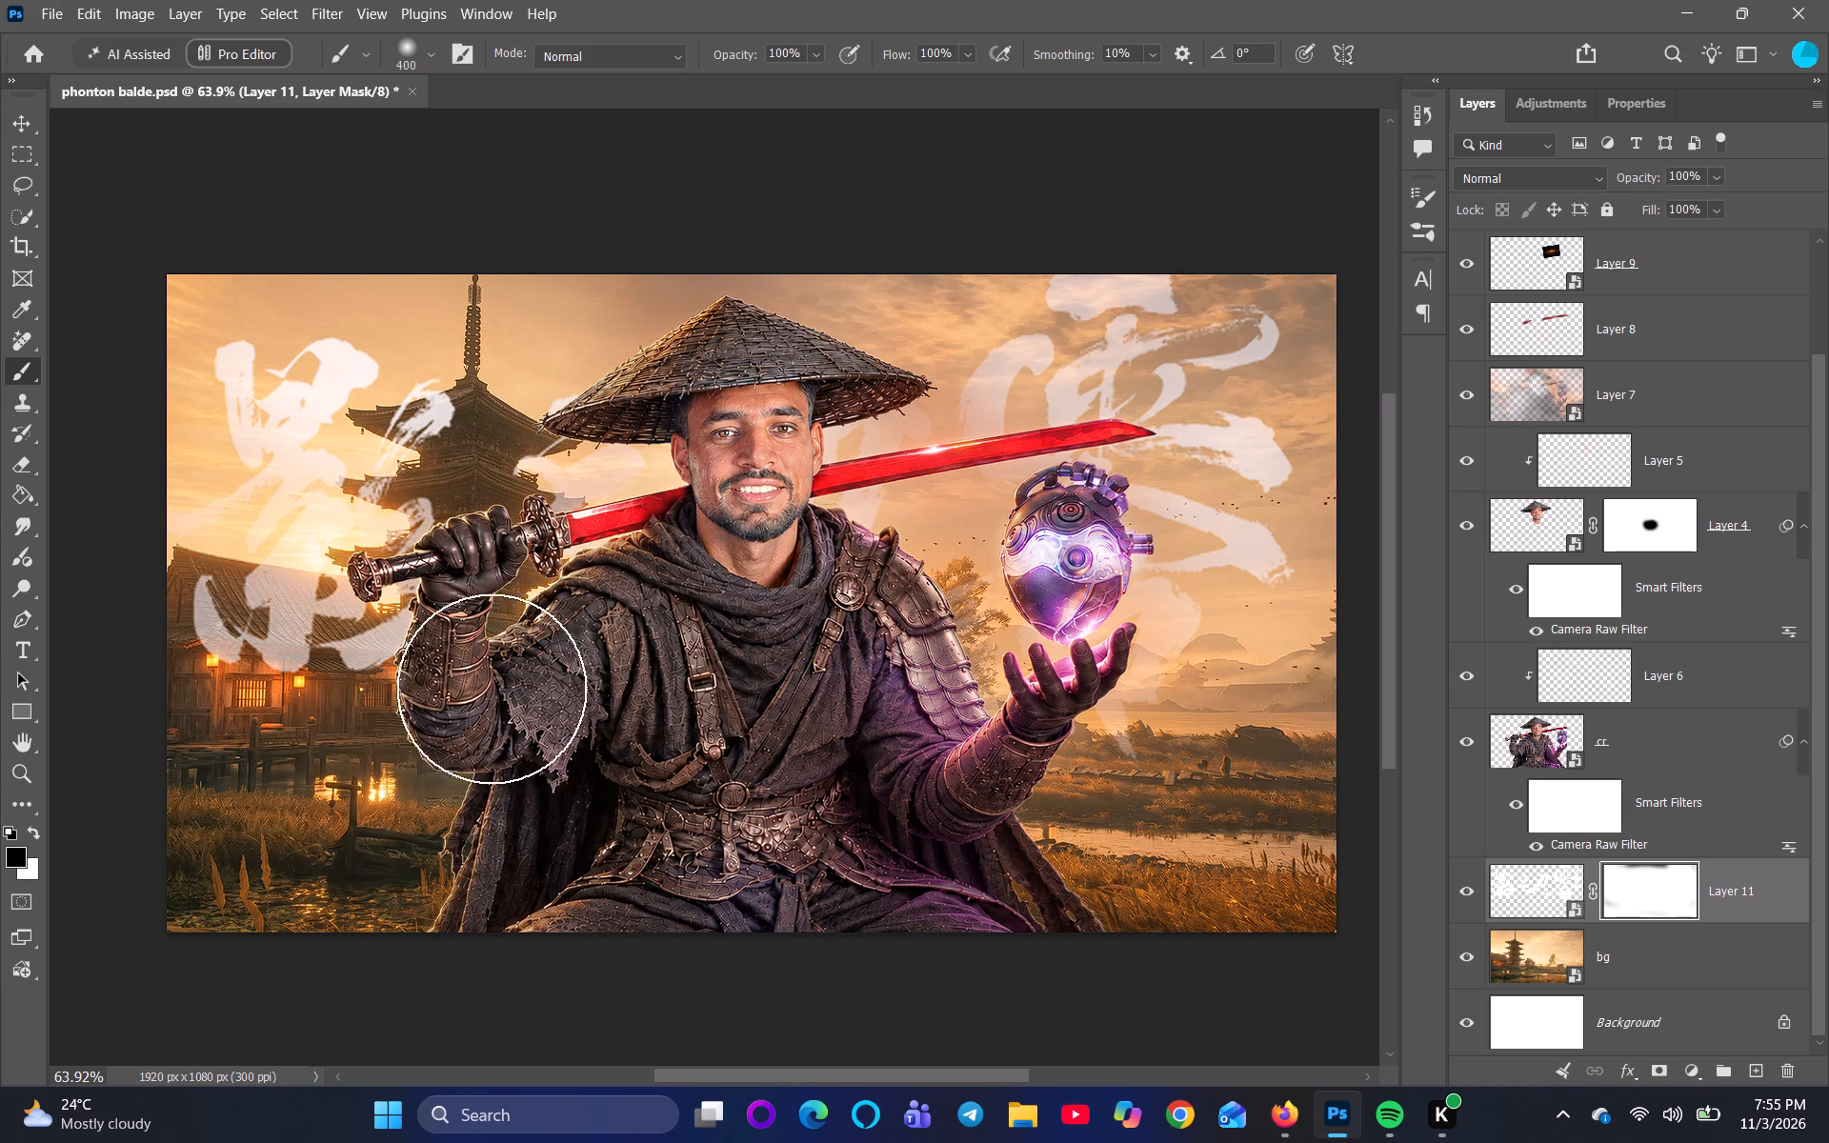
Switch the foreground colour to white and paint on Layer 11's mask over the calligraphy near the mechanical heart.
{"action": "left_click", "coordinate": [23, 825]}
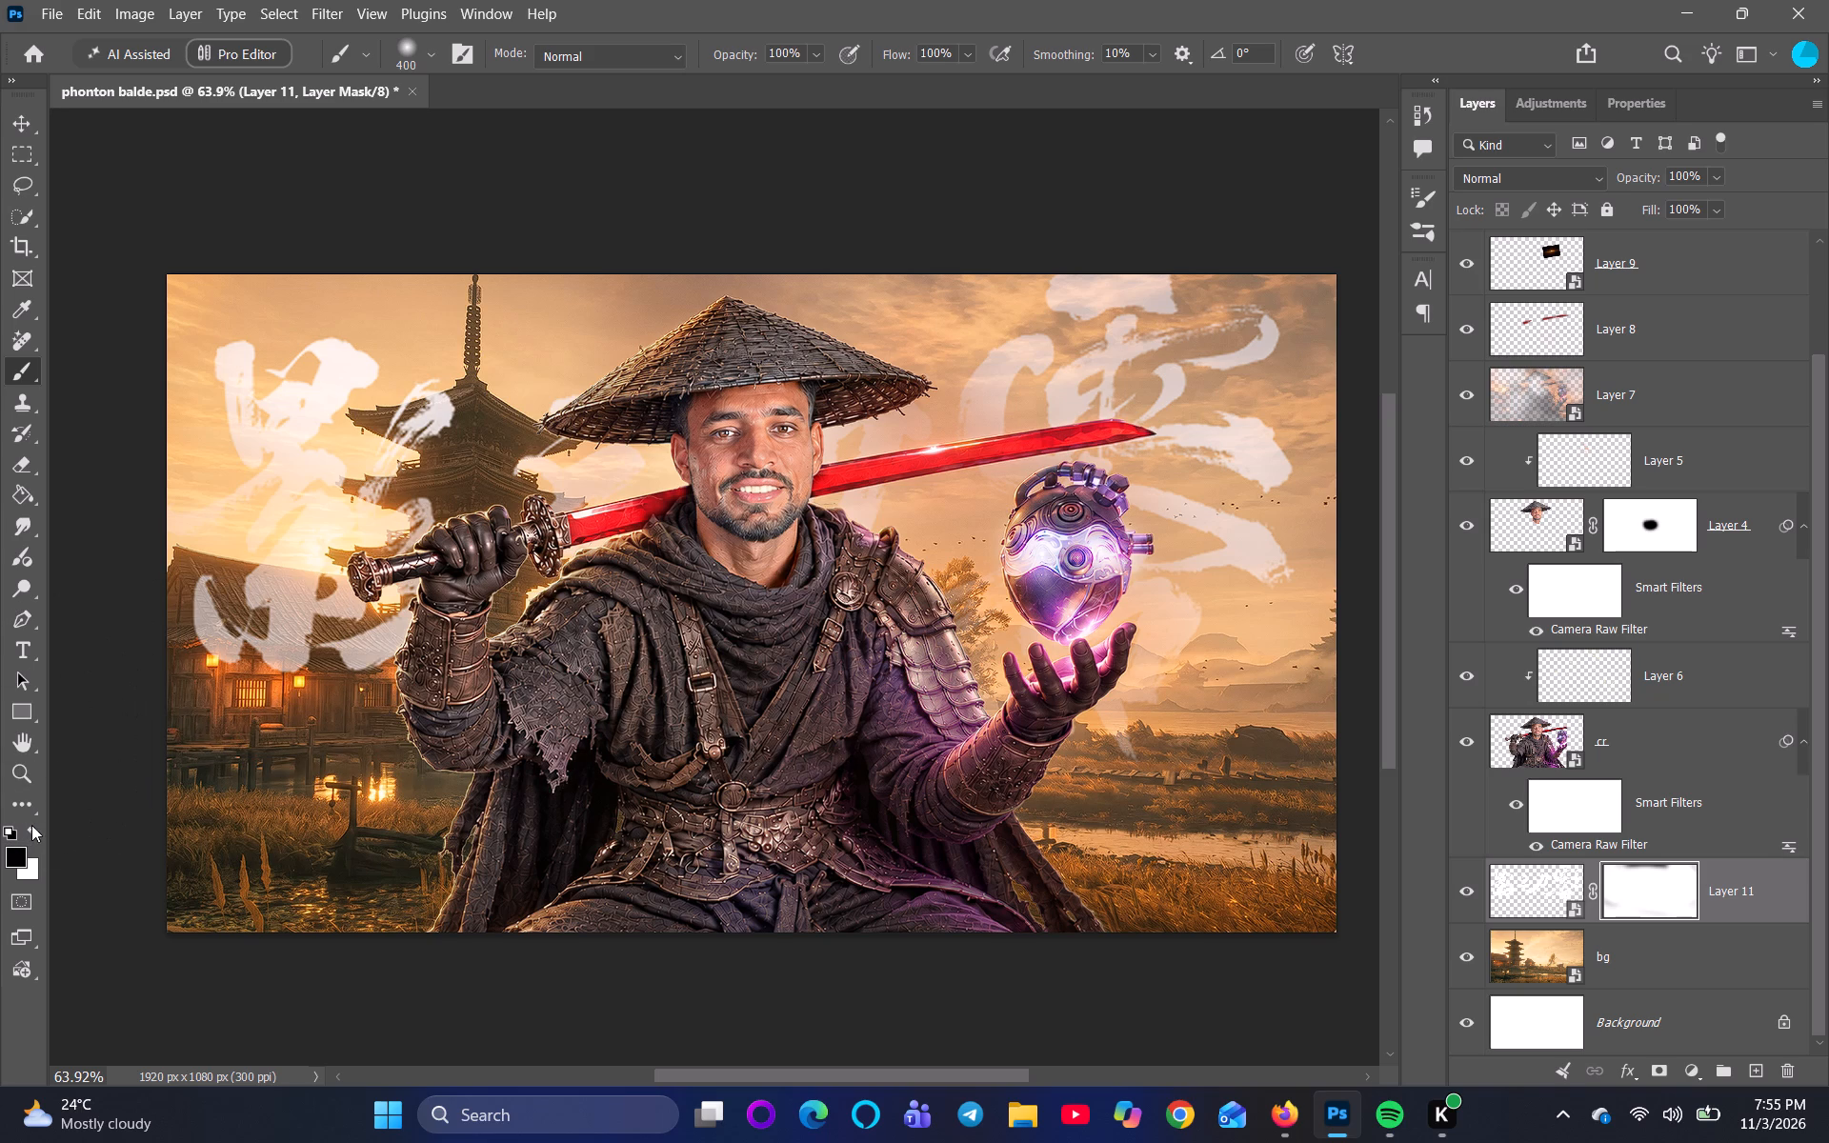
{"action": "left_click", "coordinate": [31, 825]}
{"action": "left_click_drag", "start_coordinate": [1131, 397], "coordinate": [1213, 554]}
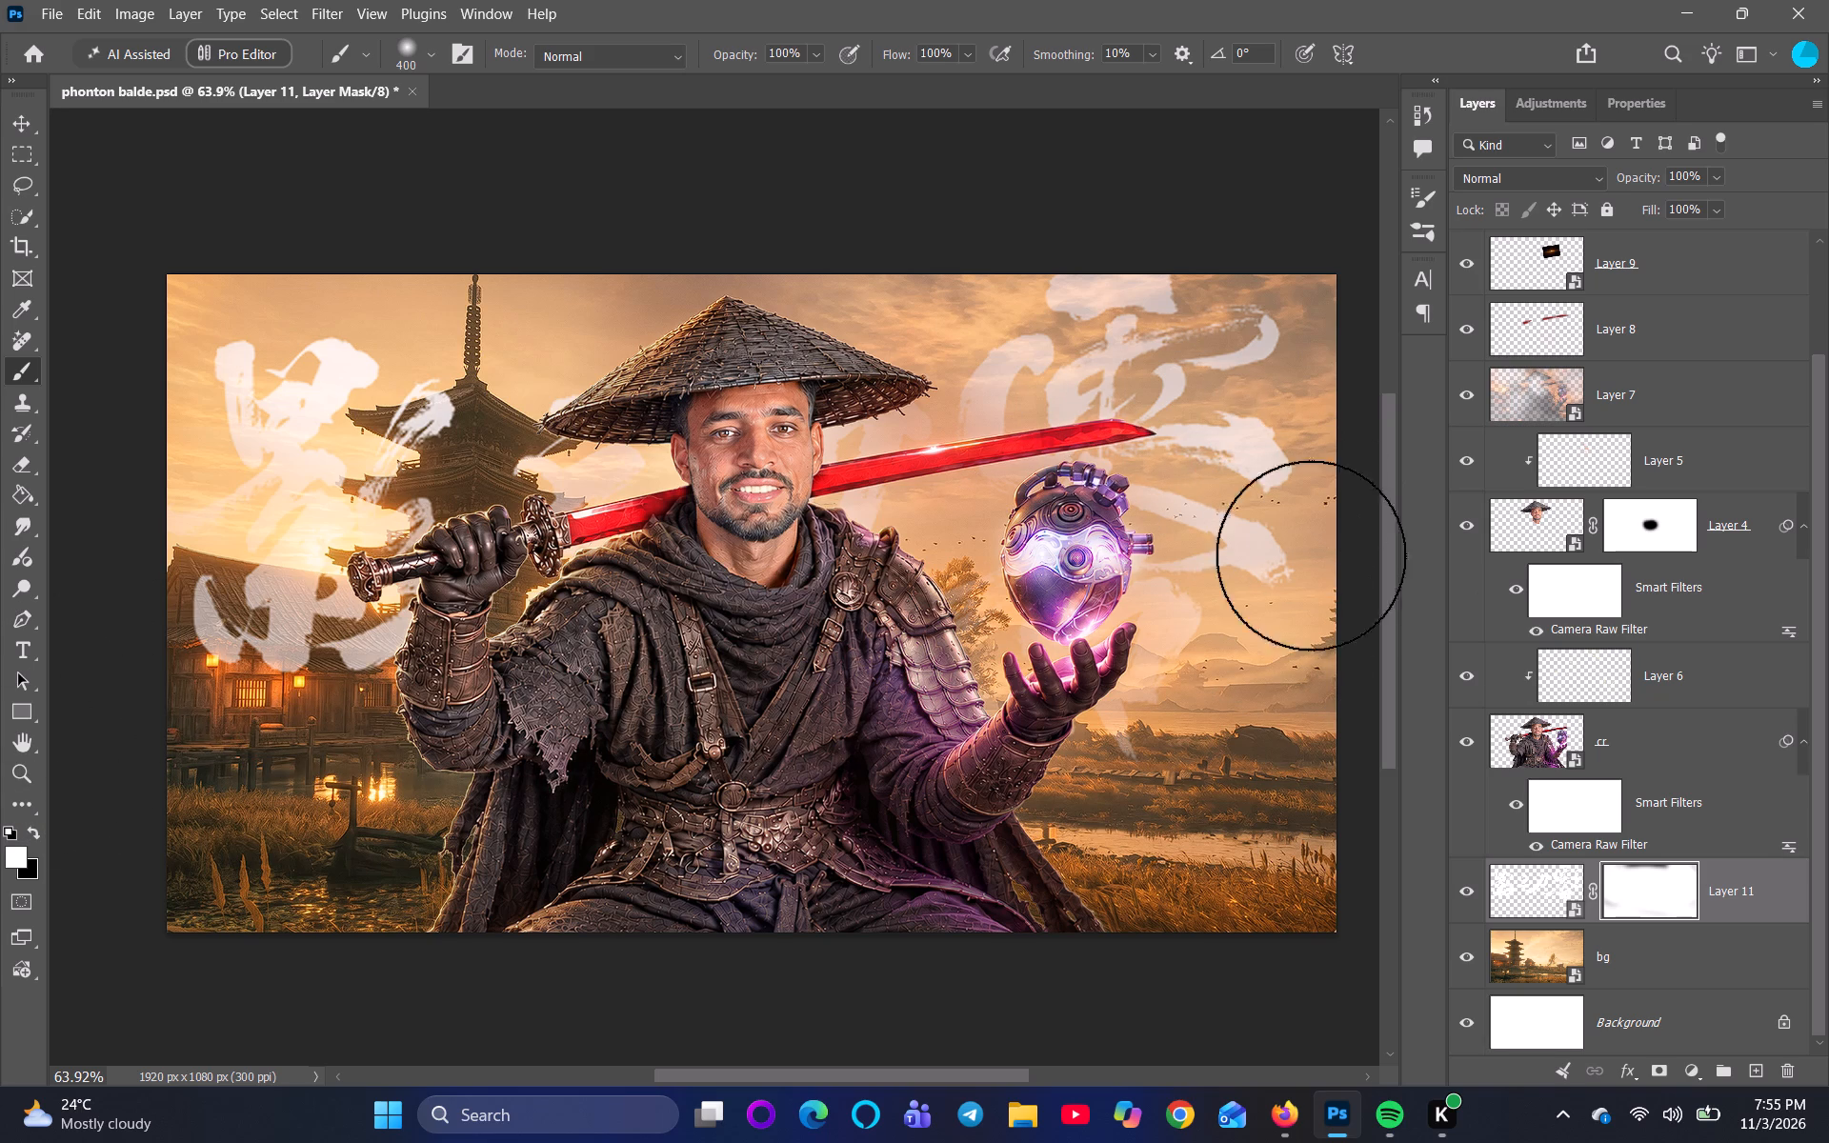
Add a layer mask to Layer 7 and brush white over the calligraphy above the mechanical heart.
{"action": "left_click", "coordinate": [1661, 409]}
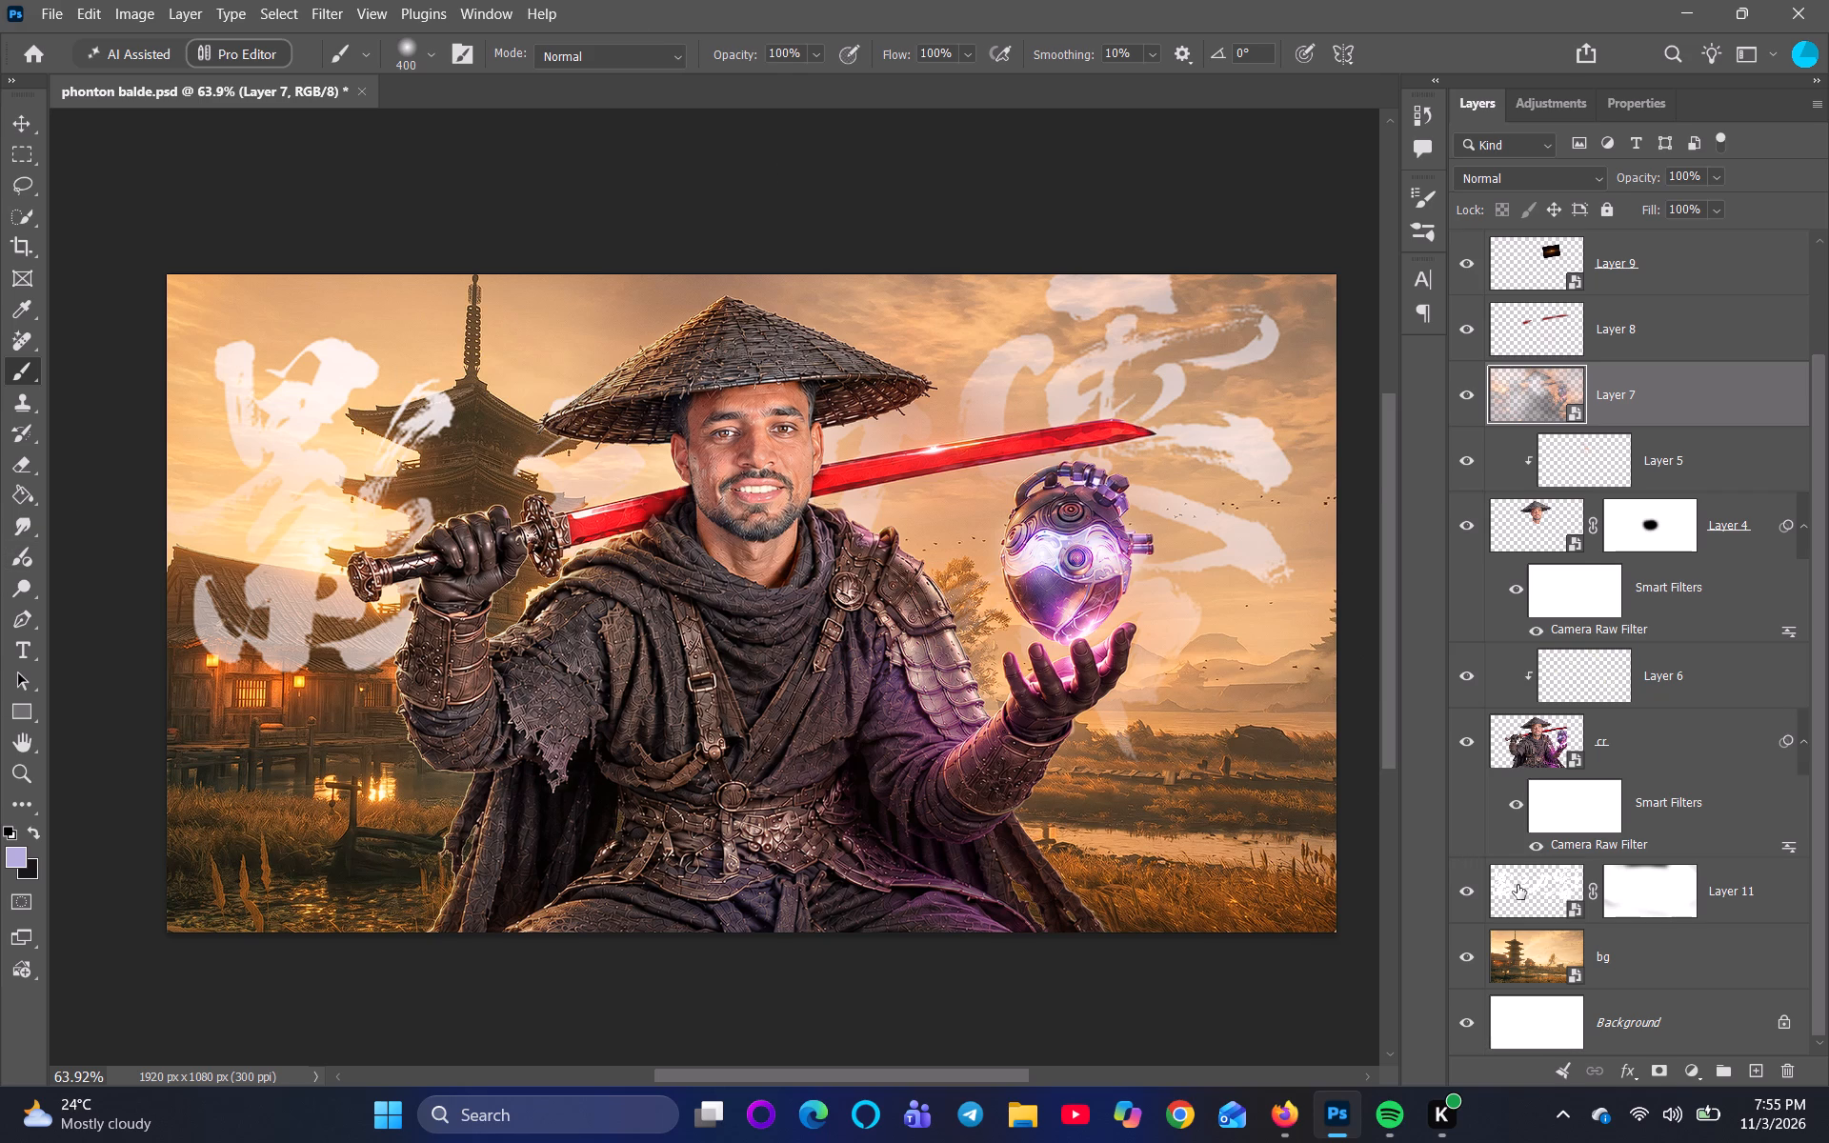
{"action": "left_click", "coordinate": [1654, 1067]}
{"action": "left_click_drag", "start_coordinate": [1179, 377], "coordinate": [1246, 503]}
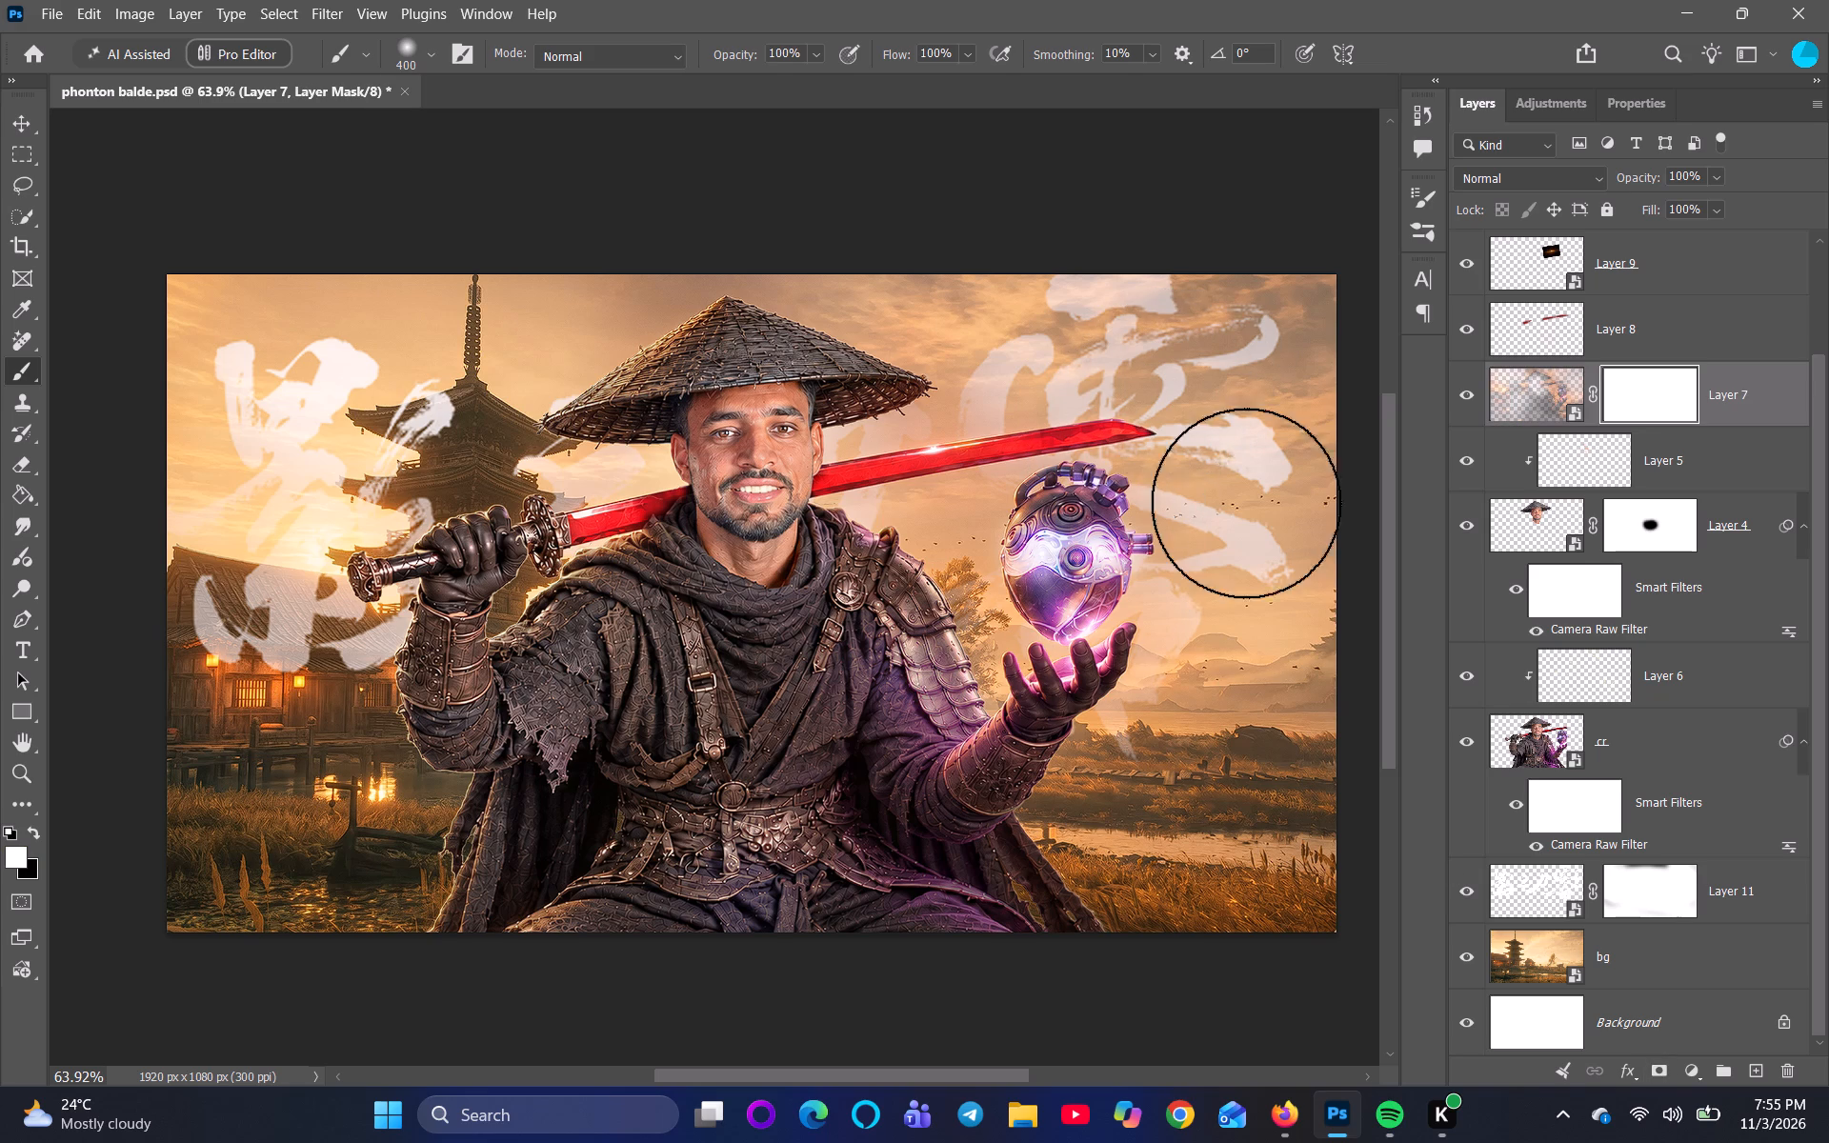
{"action": "left_click_drag", "start_coordinate": [1246, 503], "coordinate": [1178, 352]}
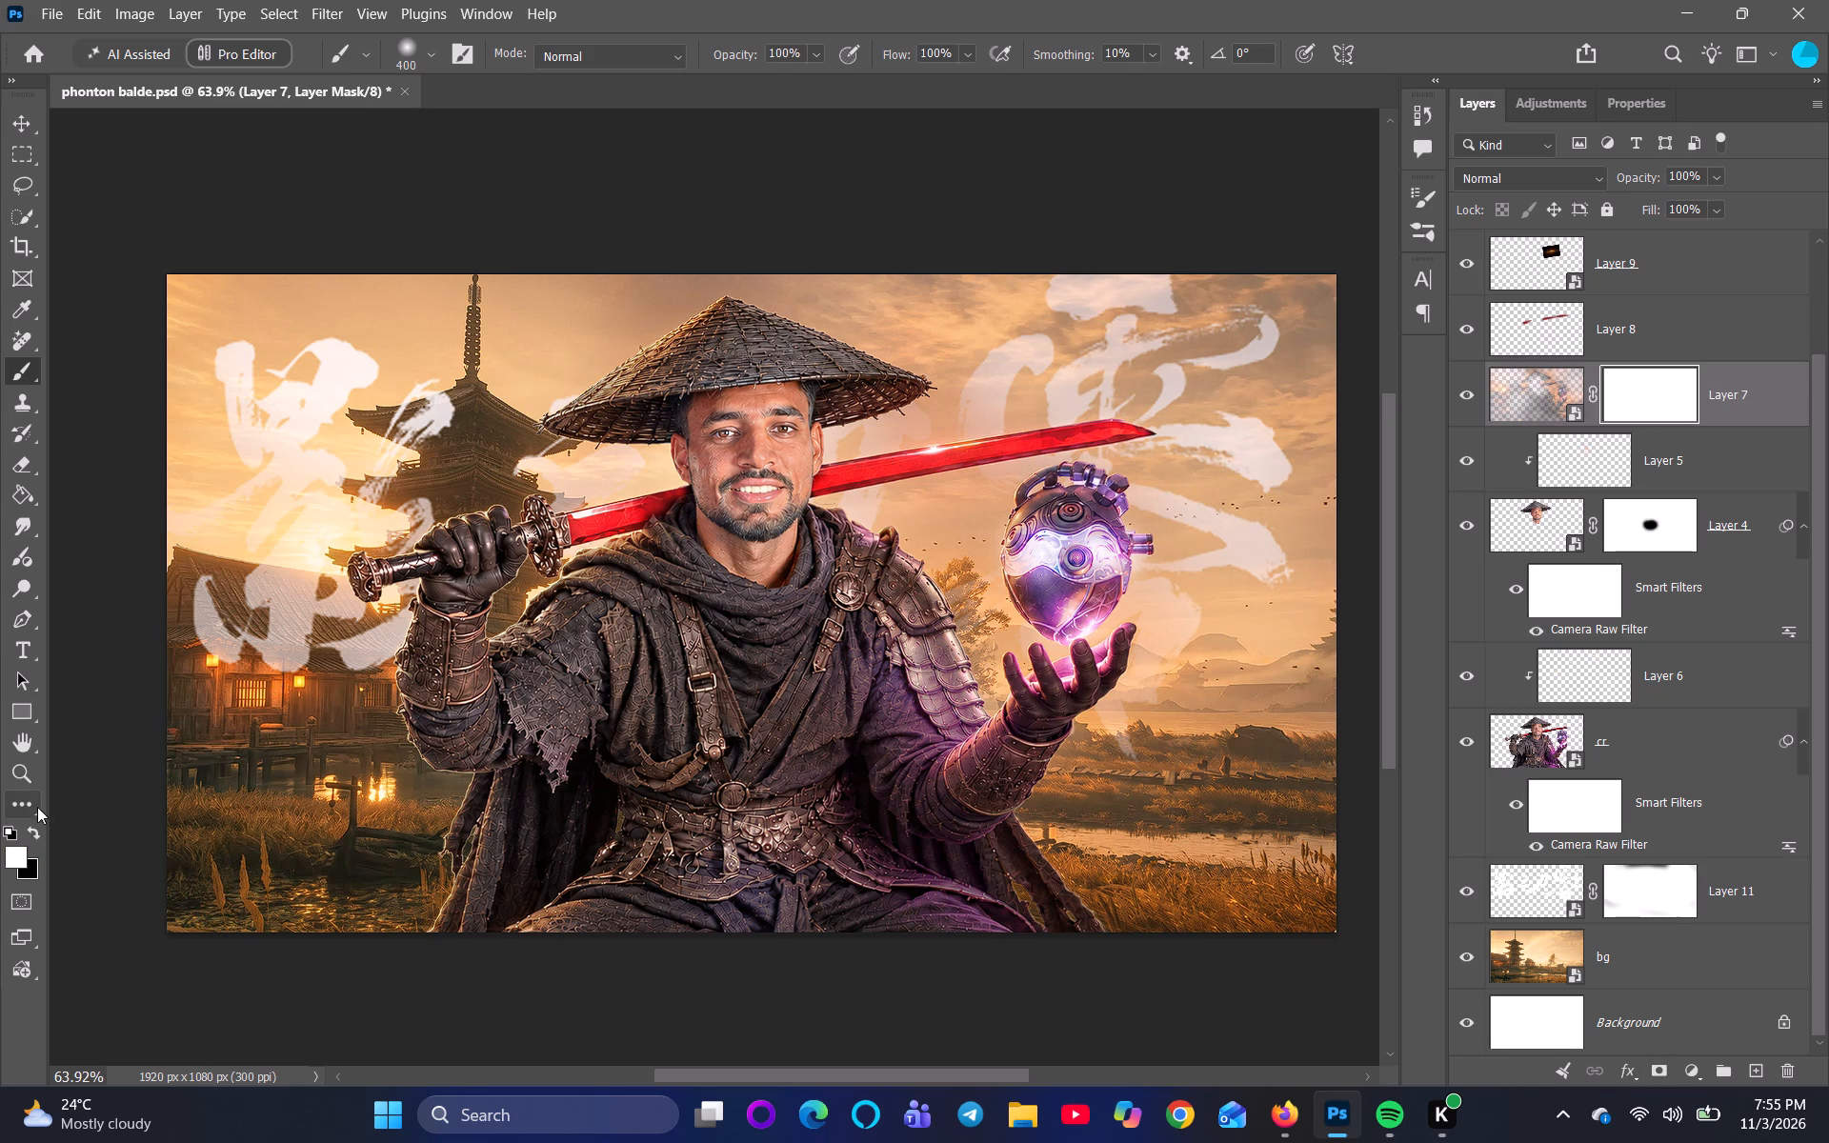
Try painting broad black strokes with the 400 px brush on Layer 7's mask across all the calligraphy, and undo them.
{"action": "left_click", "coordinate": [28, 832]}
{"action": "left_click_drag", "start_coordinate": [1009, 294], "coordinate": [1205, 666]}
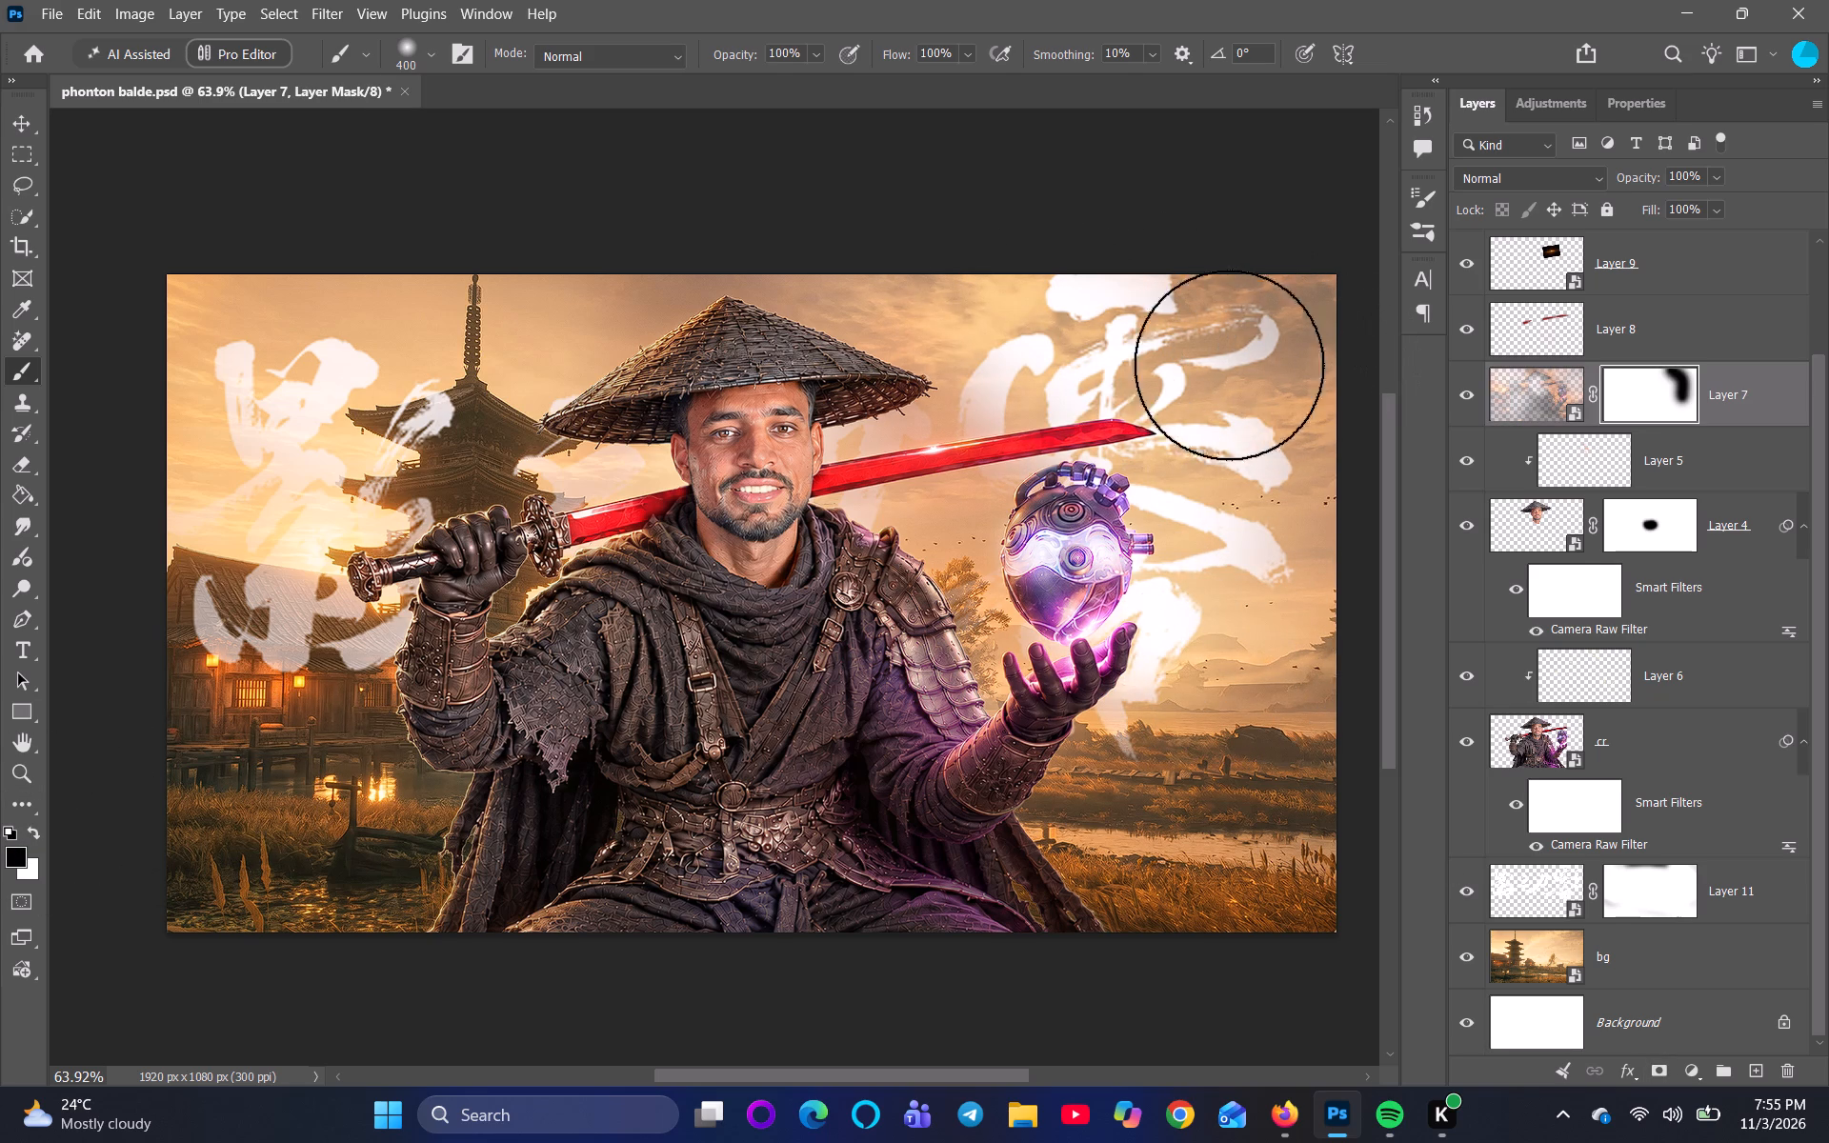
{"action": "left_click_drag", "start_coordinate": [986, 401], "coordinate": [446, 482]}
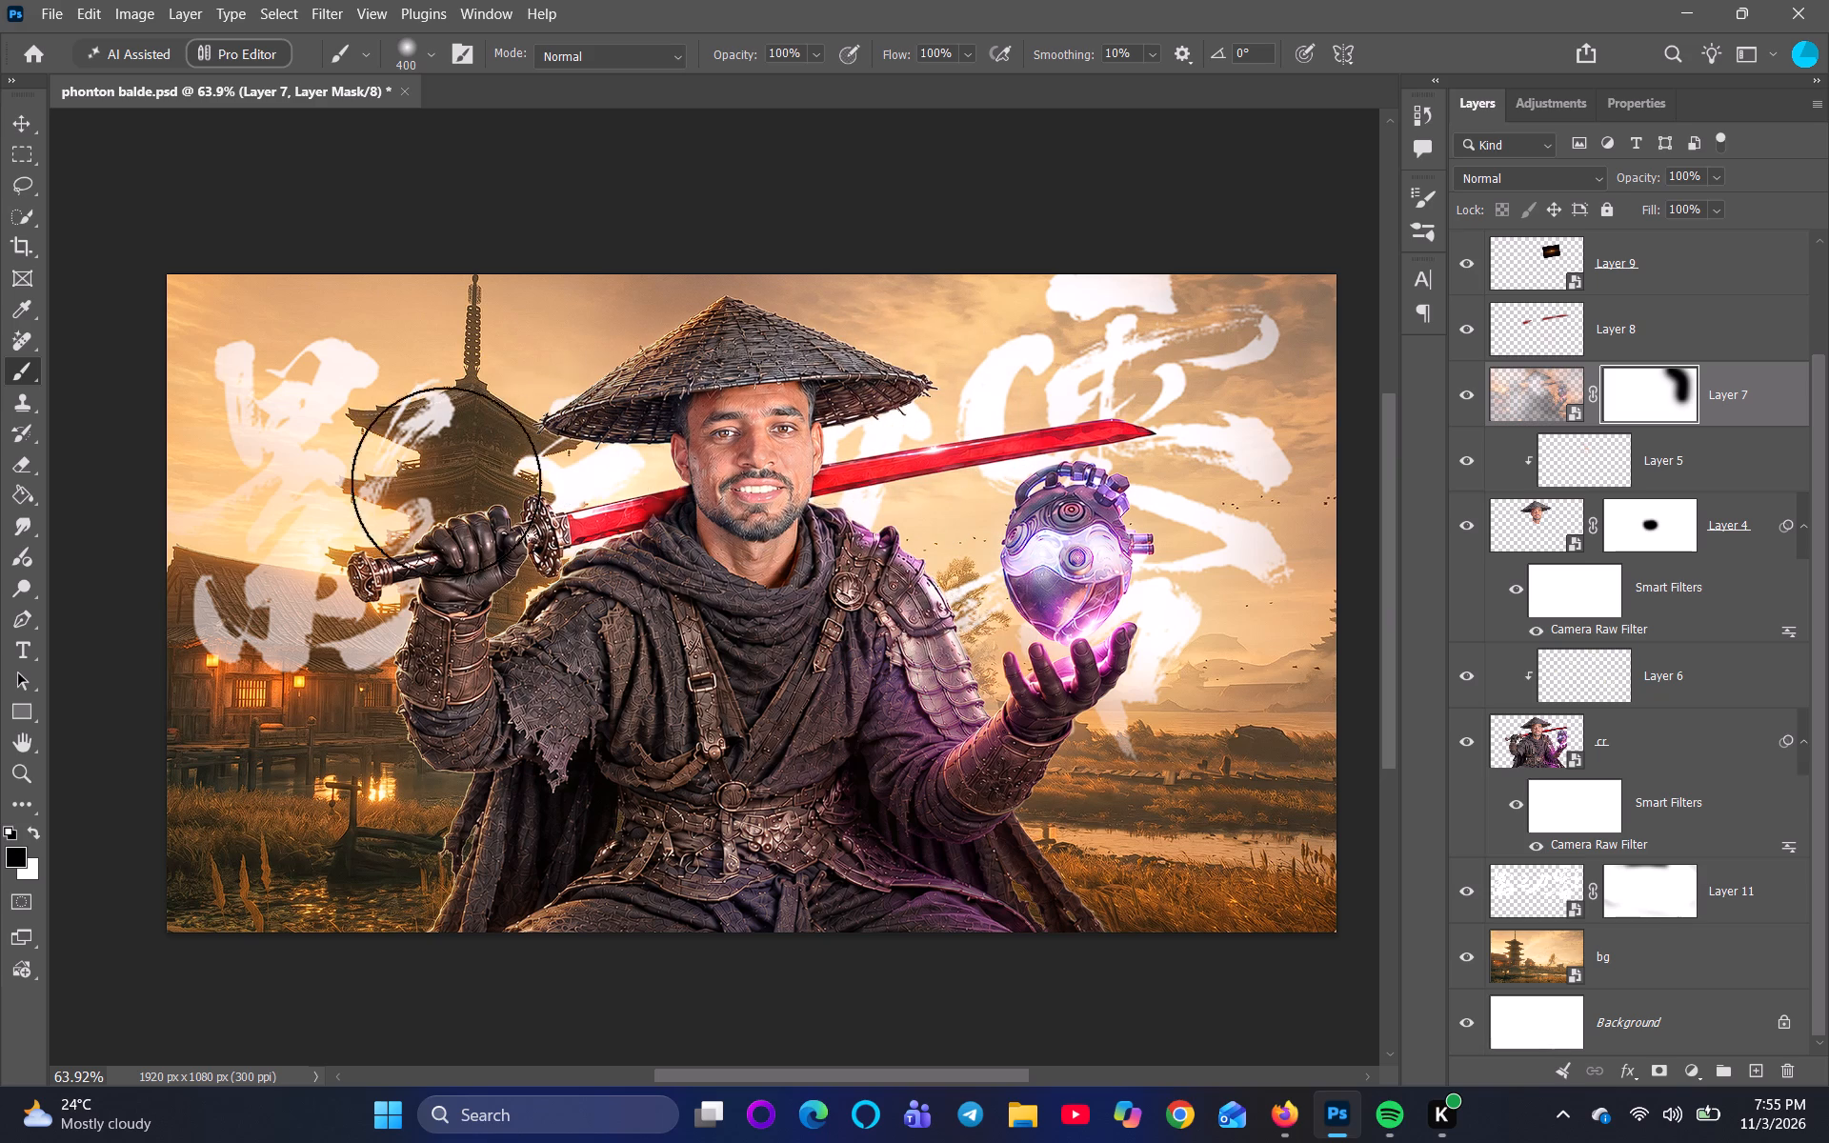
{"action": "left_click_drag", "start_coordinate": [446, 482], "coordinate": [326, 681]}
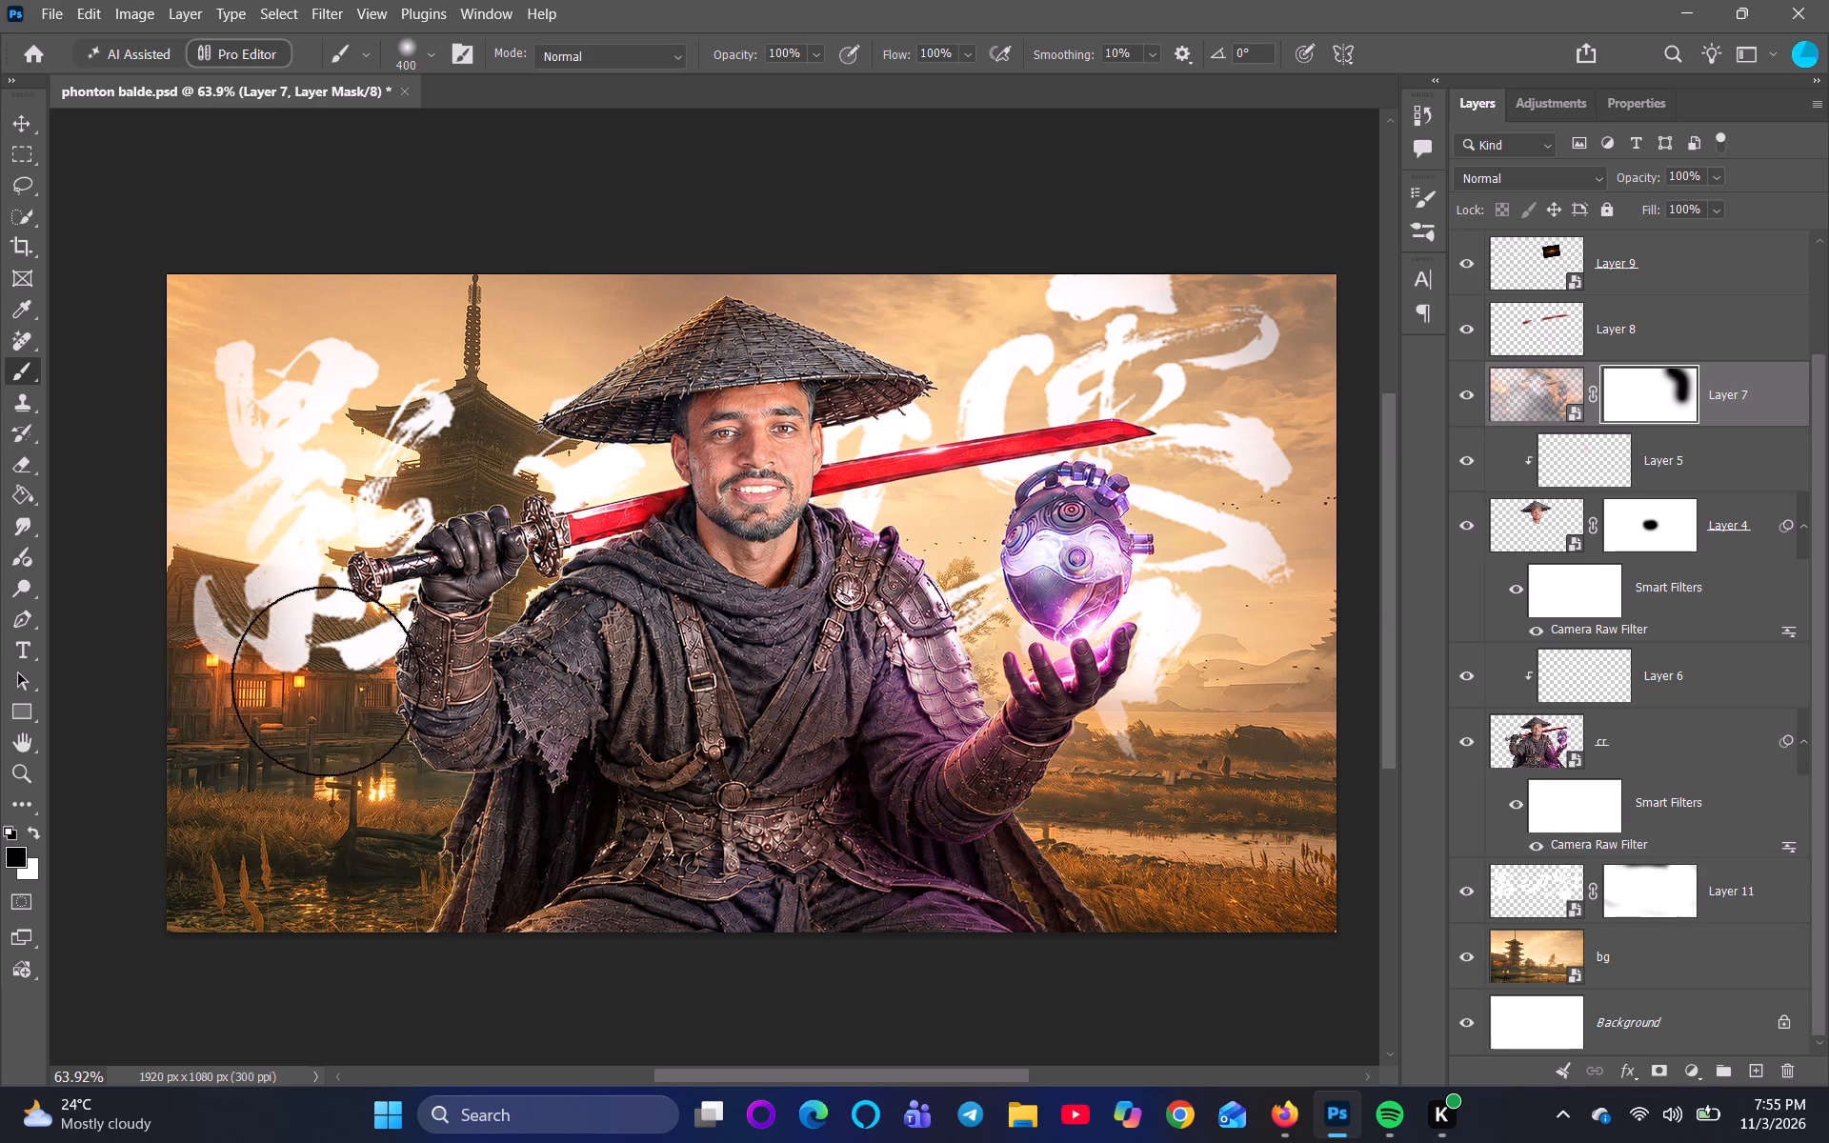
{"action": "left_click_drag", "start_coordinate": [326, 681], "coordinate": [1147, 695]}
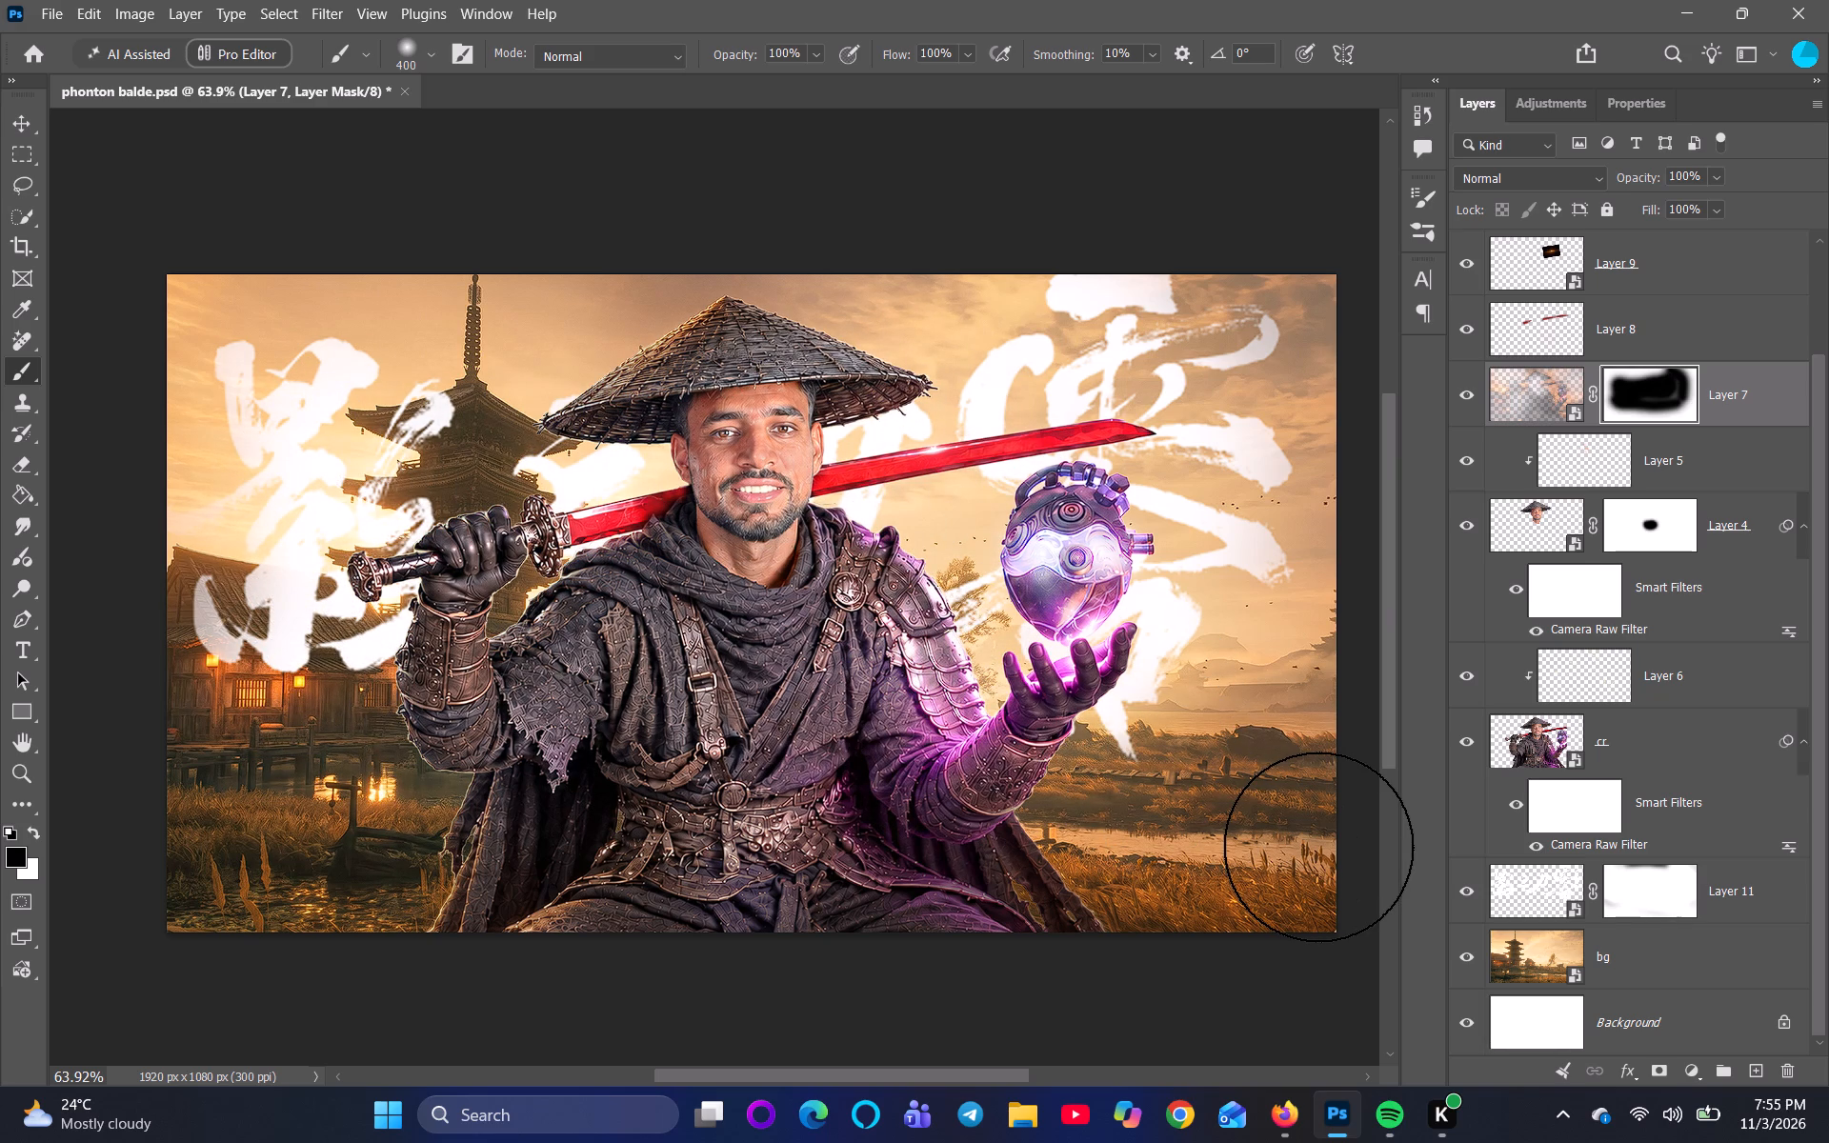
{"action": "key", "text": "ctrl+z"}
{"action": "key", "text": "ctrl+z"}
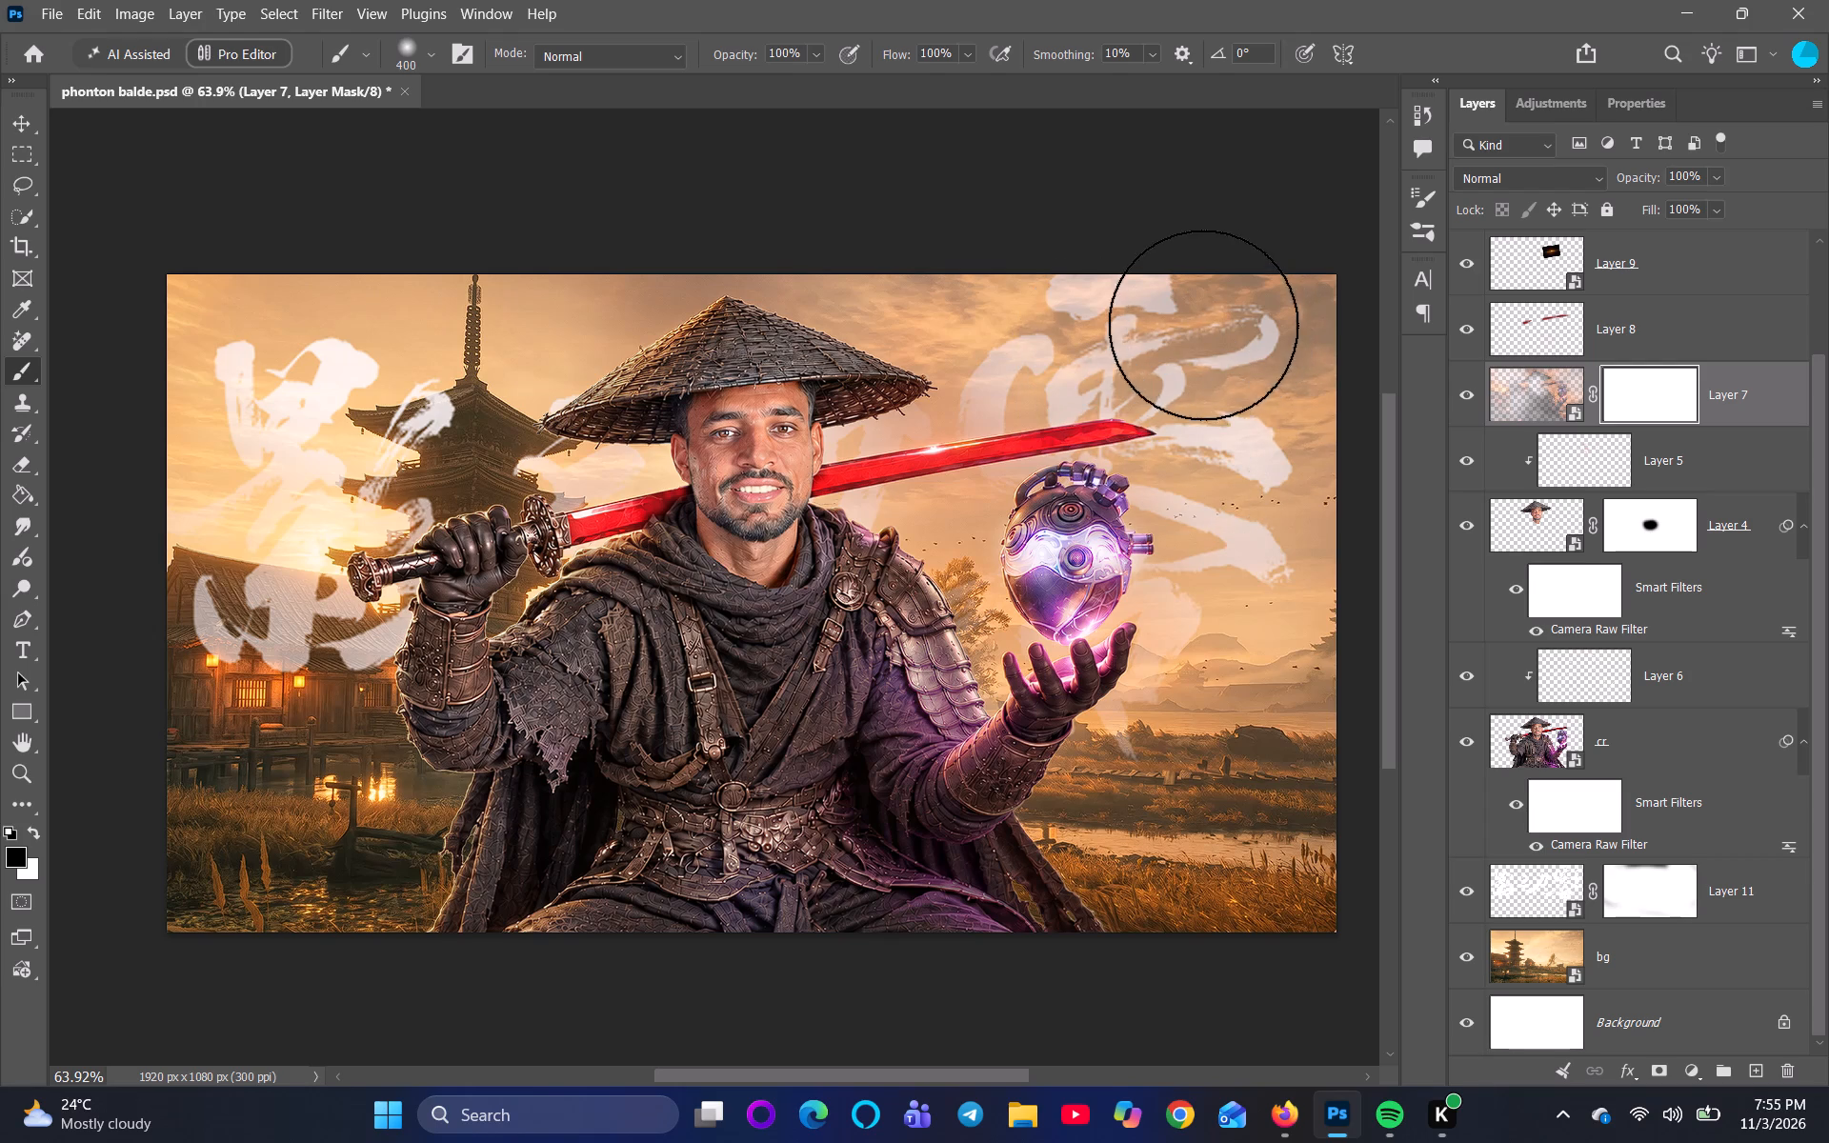
Paint black on Layer 7's mask over the calligraphy strokes above the sword tip, using a brush reduced to 200 px.
{"action": "scroll", "coordinate": [1198, 327], "scroll_direction": "up", "scroll_amount": 6}
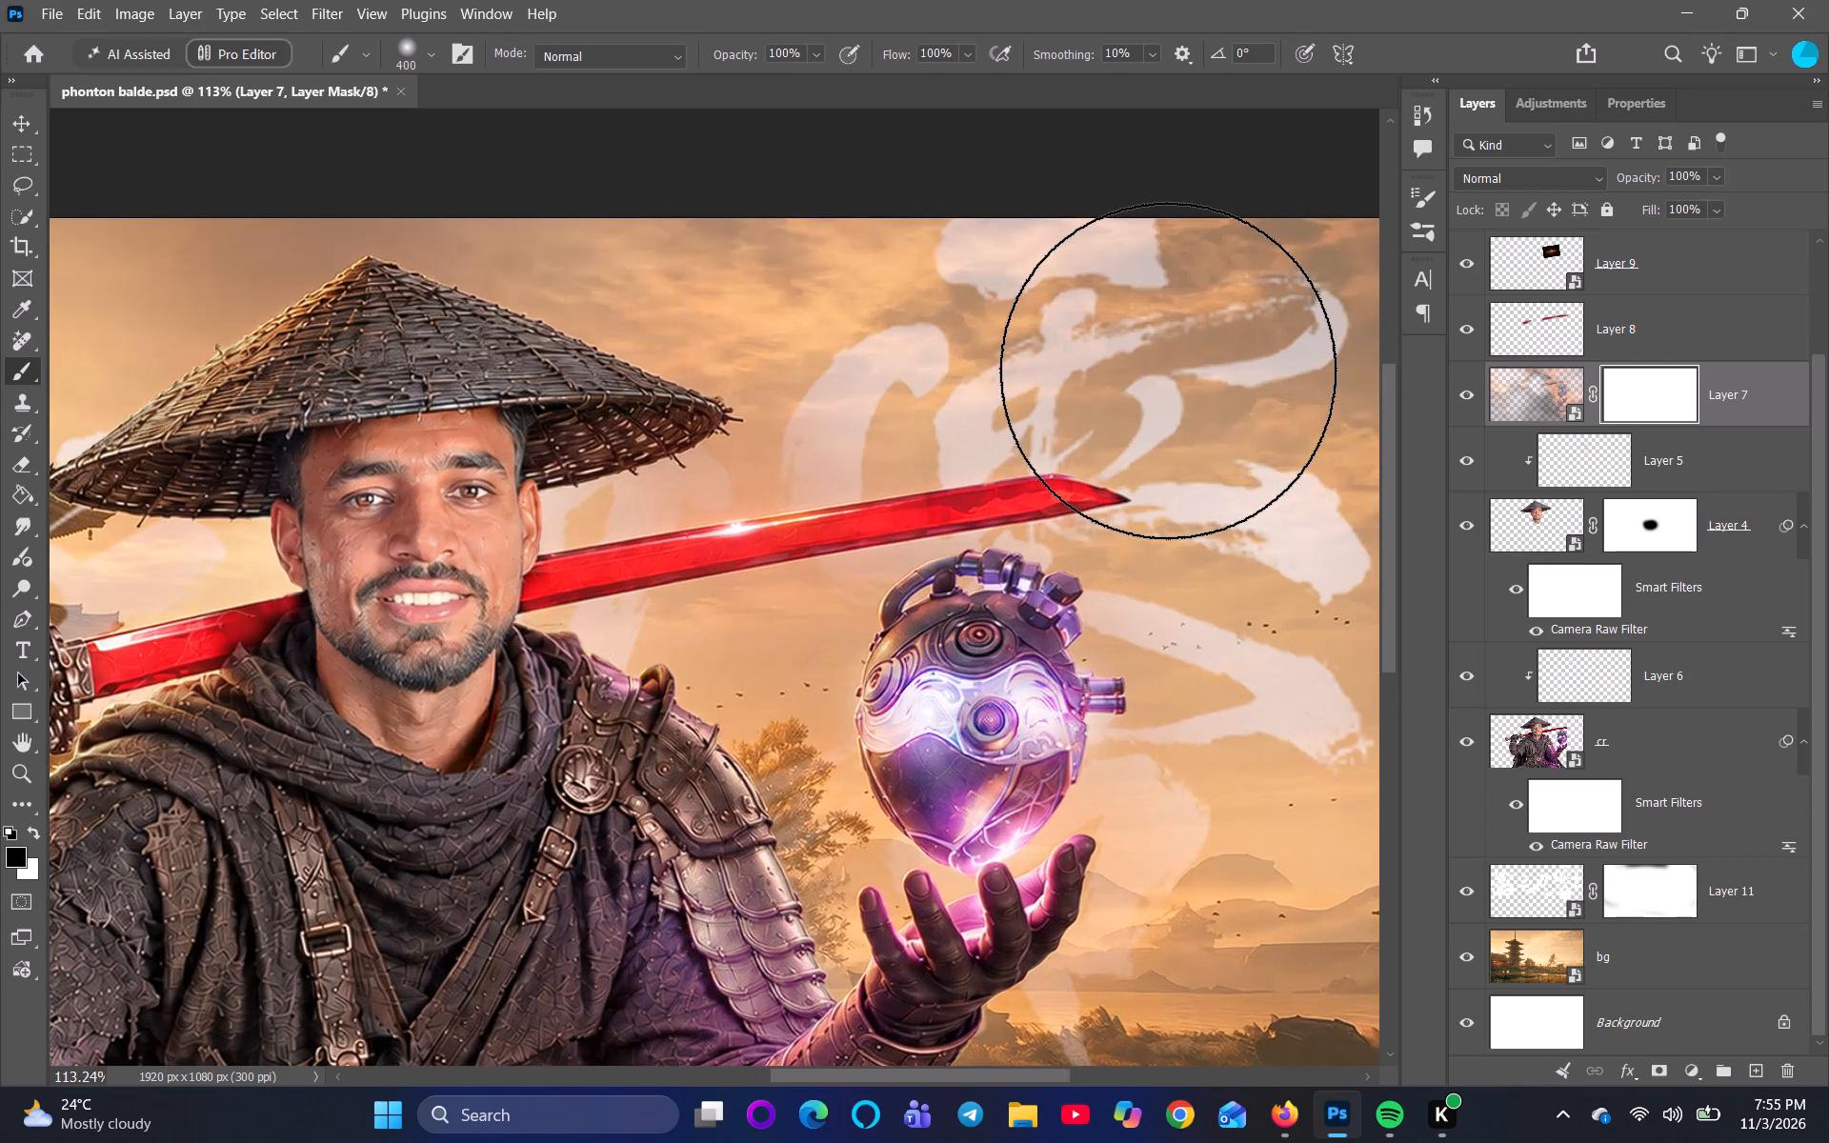
{"action": "key", "text": "bracketleft"}
{"action": "key", "text": "bracketleft"}
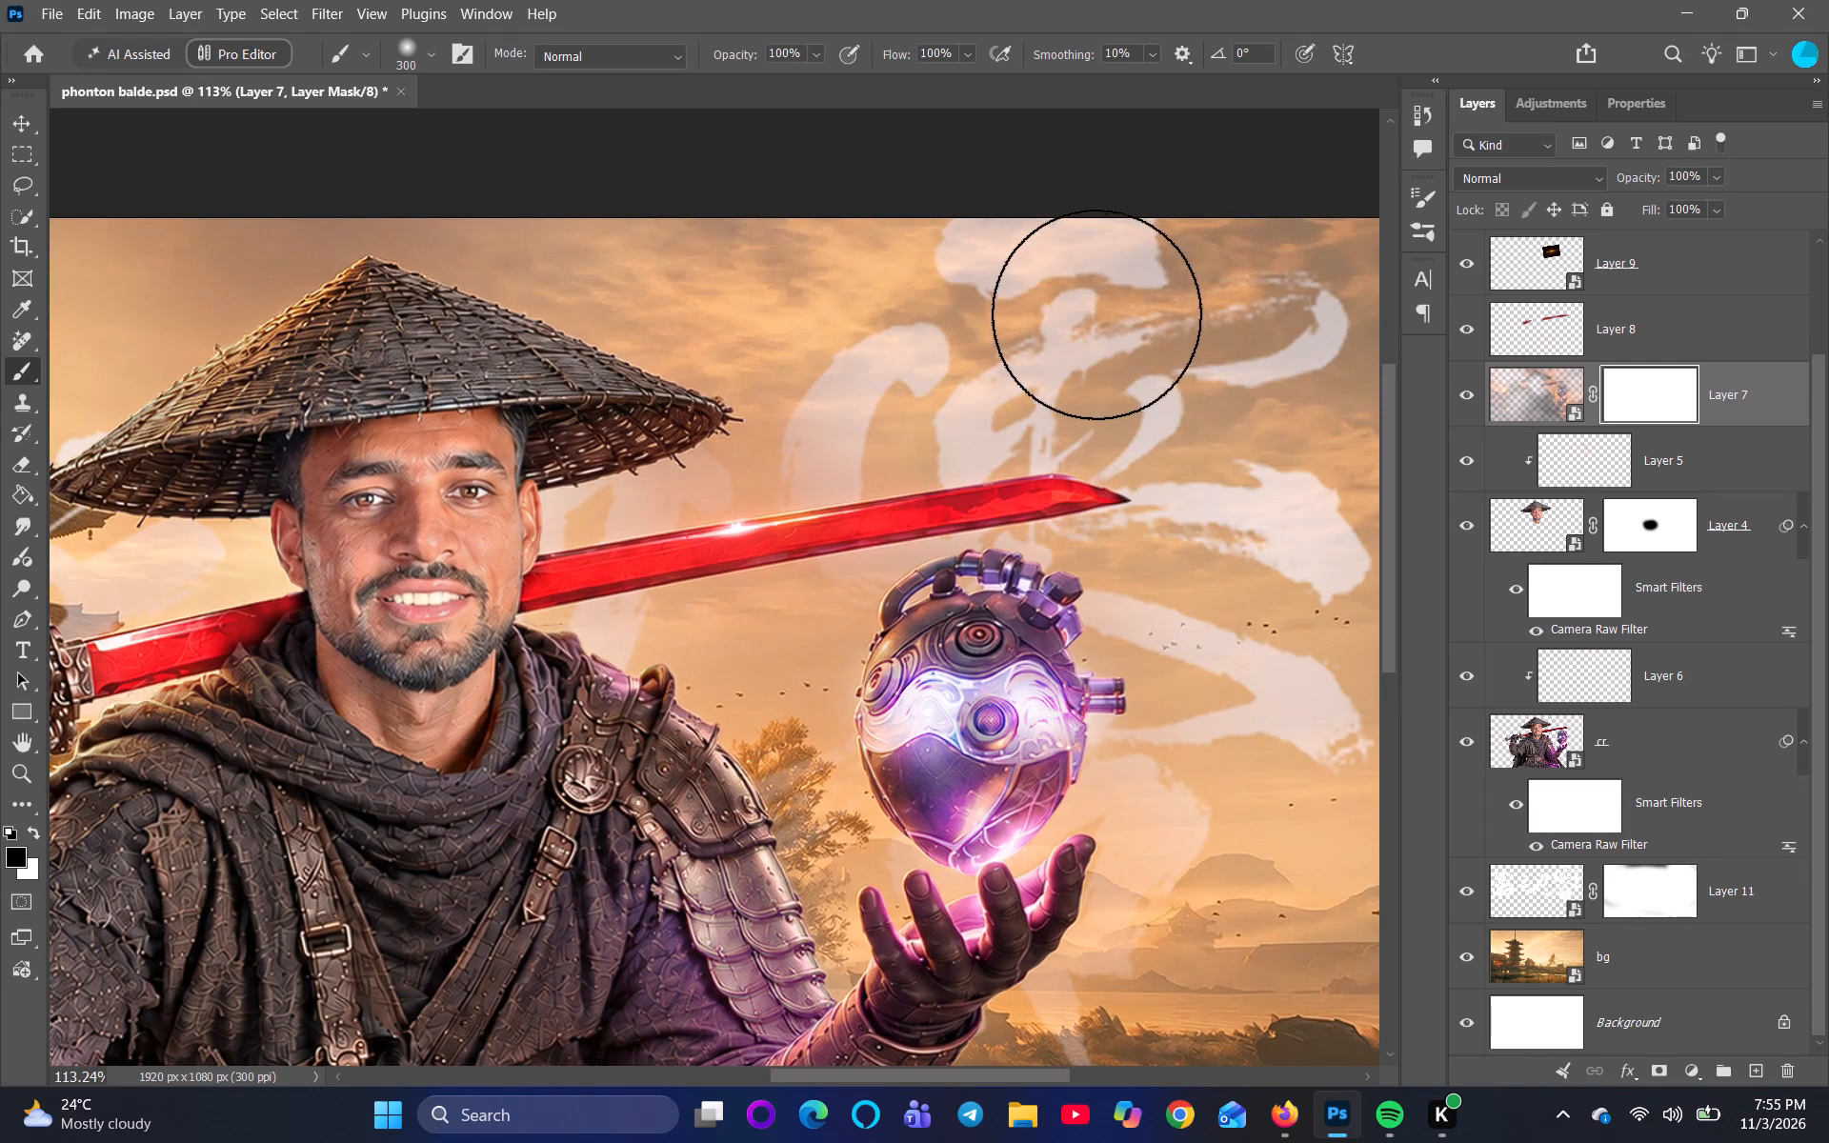
{"action": "key", "text": "bracketleft"}
{"action": "left_click_drag", "start_coordinate": [1082, 293], "coordinate": [1015, 337]}
{"action": "left_click_drag", "start_coordinate": [921, 399], "coordinate": [906, 414]}
{"action": "left_click_drag", "start_coordinate": [884, 415], "coordinate": [878, 424]}
{"action": "left_click", "coordinate": [1073, 396]}
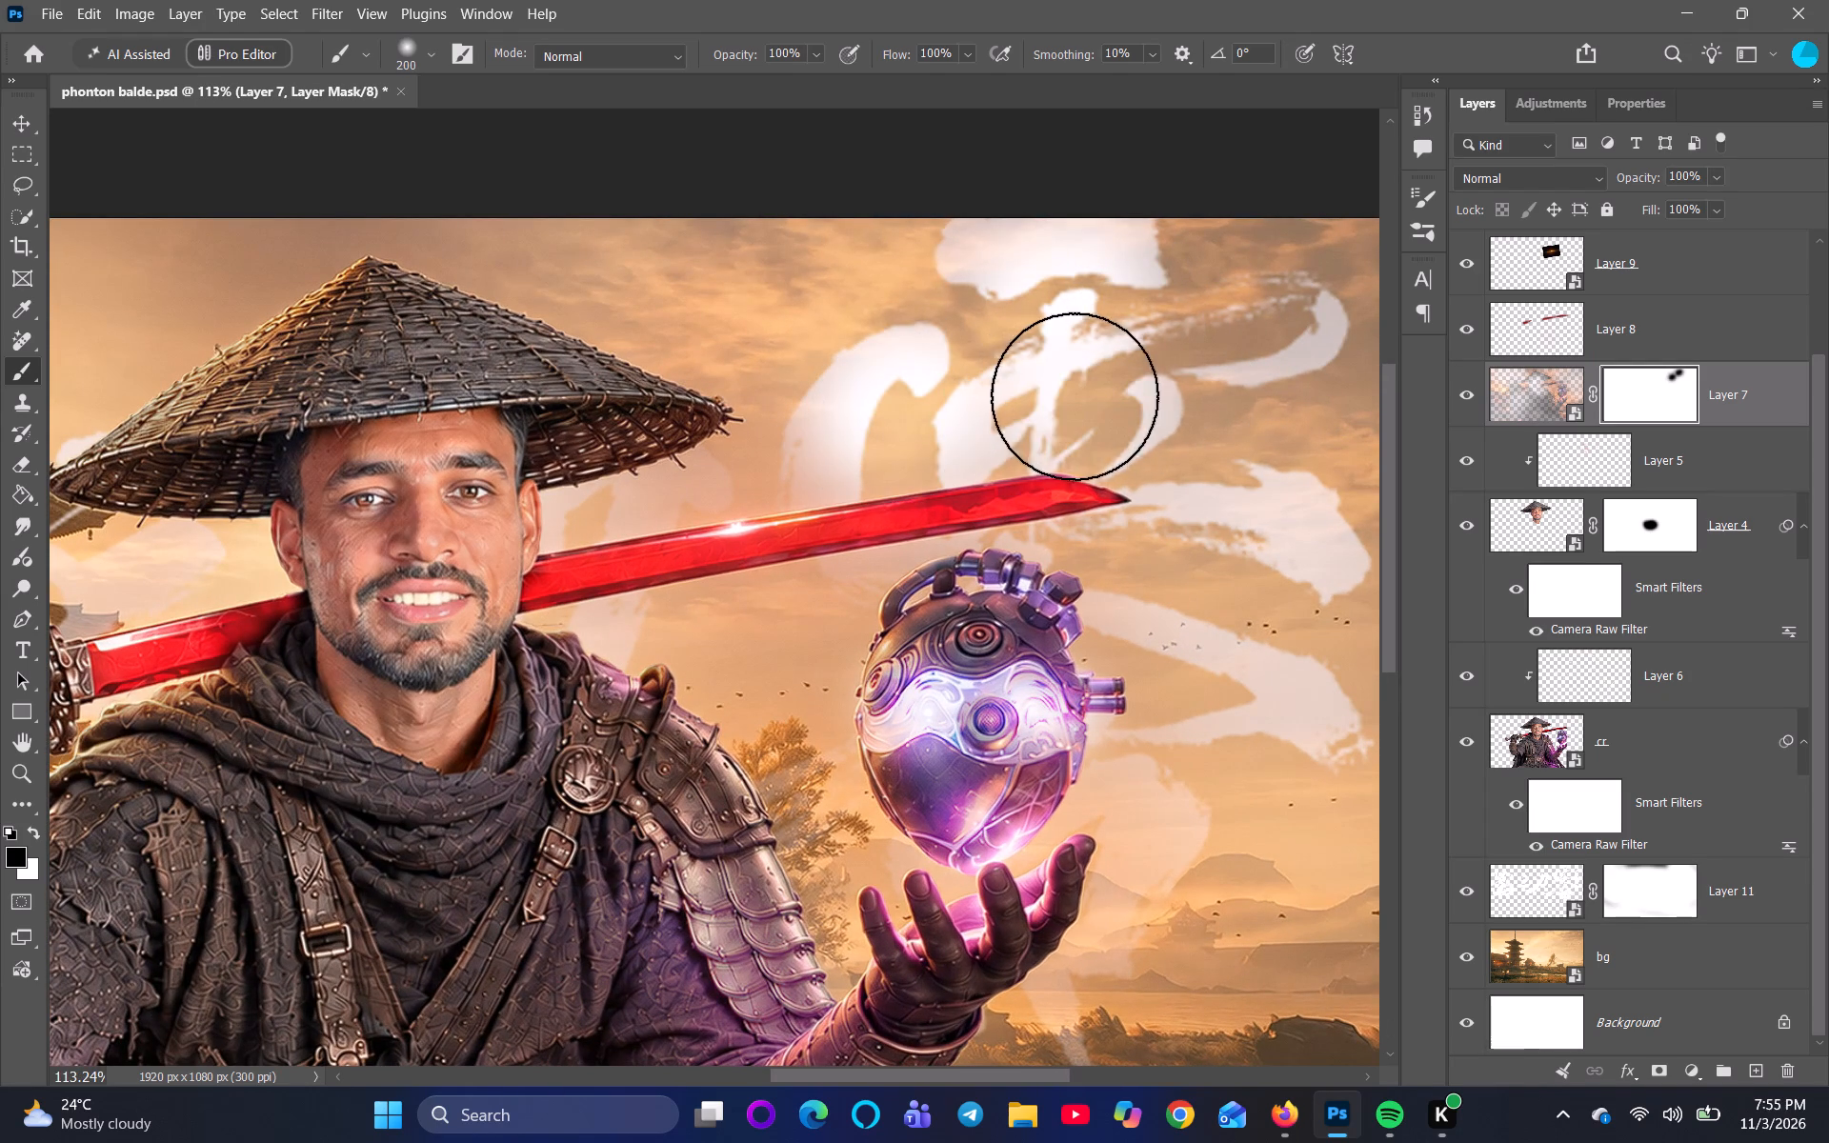
{"action": "left_click_drag", "start_coordinate": [1172, 406], "coordinate": [1188, 400]}
{"action": "left_click_drag", "start_coordinate": [1263, 352], "coordinate": [1275, 365]}
Reduce the brush to 80 px and paint black on Layer 7's mask over the calligraphy strokes around the sword tip.
{"action": "key", "text": "bracketleft"}
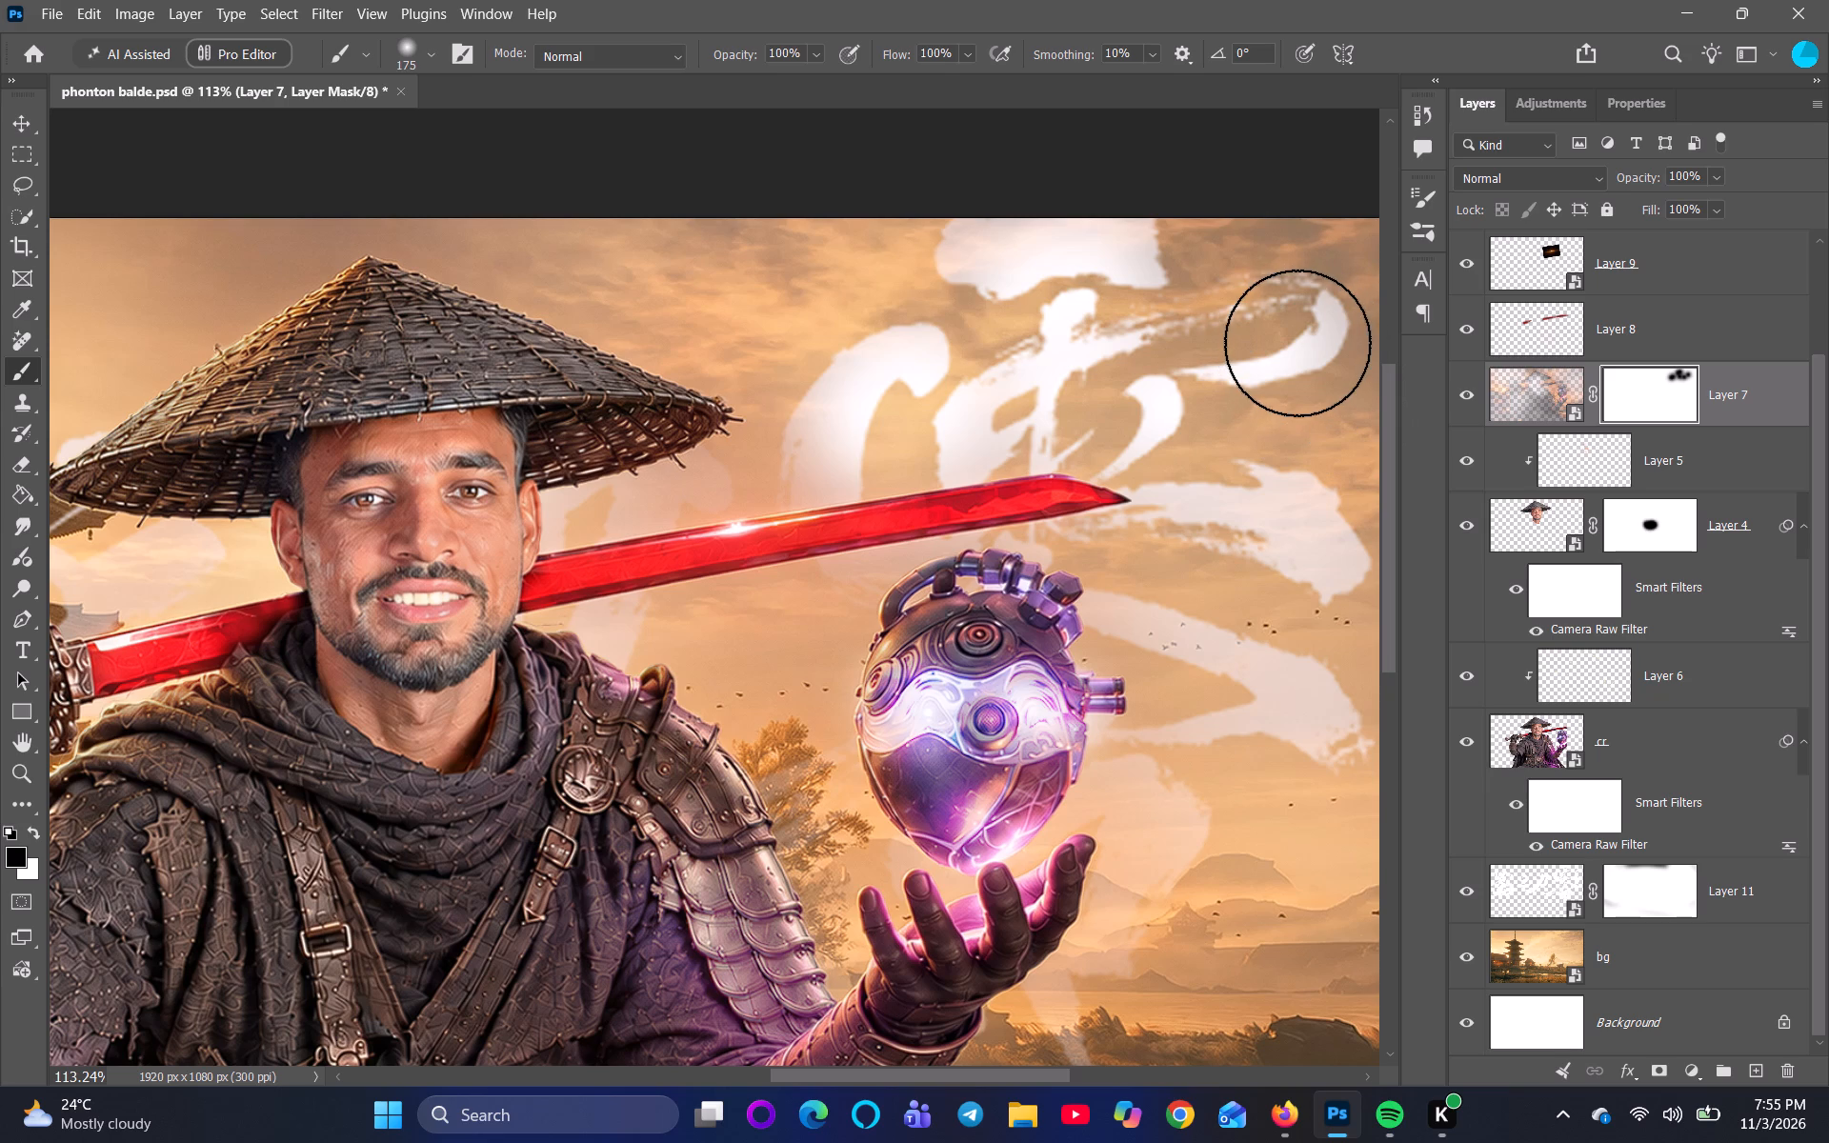
{"action": "type", "text": "[[["}
{"action": "type", "text": "[["}
{"action": "left_click_drag", "start_coordinate": [1314, 336], "coordinate": [1300, 358]}
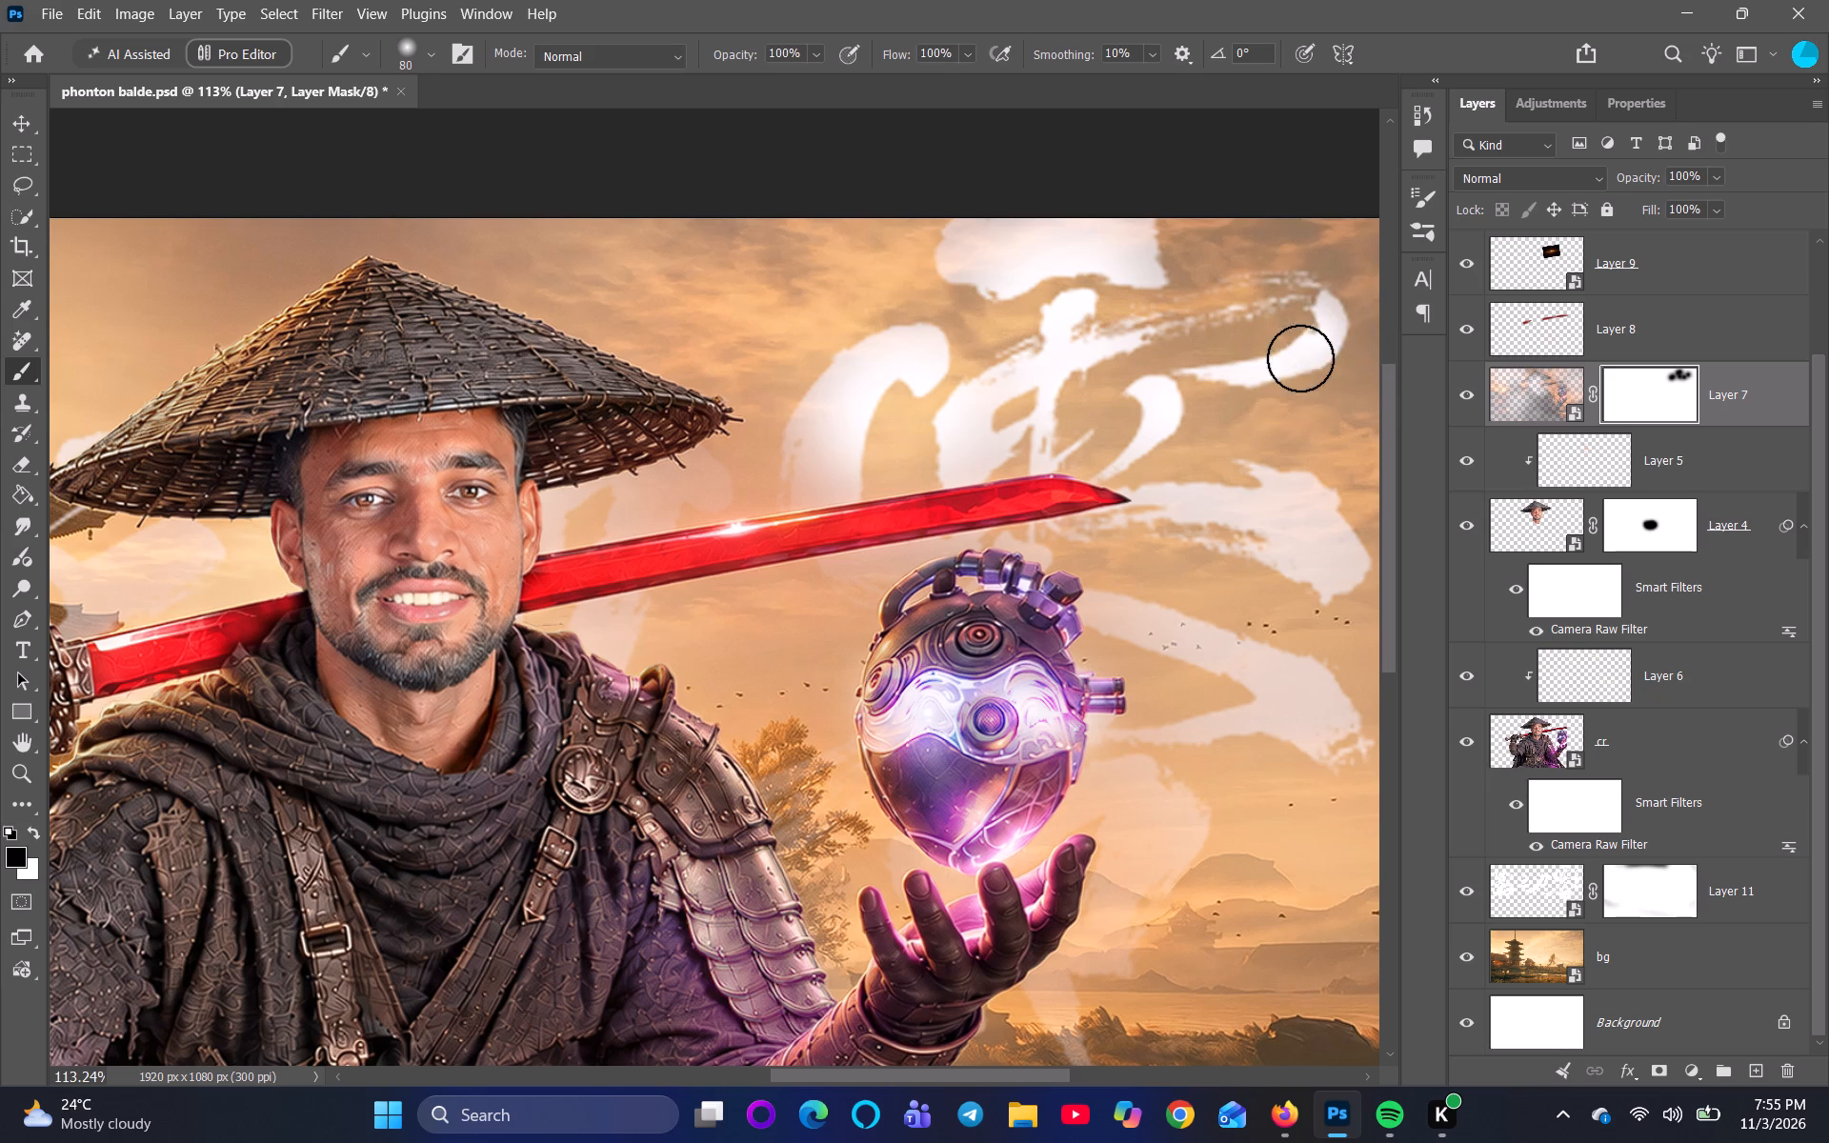
{"action": "left_click_drag", "start_coordinate": [1300, 358], "coordinate": [1294, 364]}
{"action": "left_click_drag", "start_coordinate": [1189, 498], "coordinate": [1226, 537]}
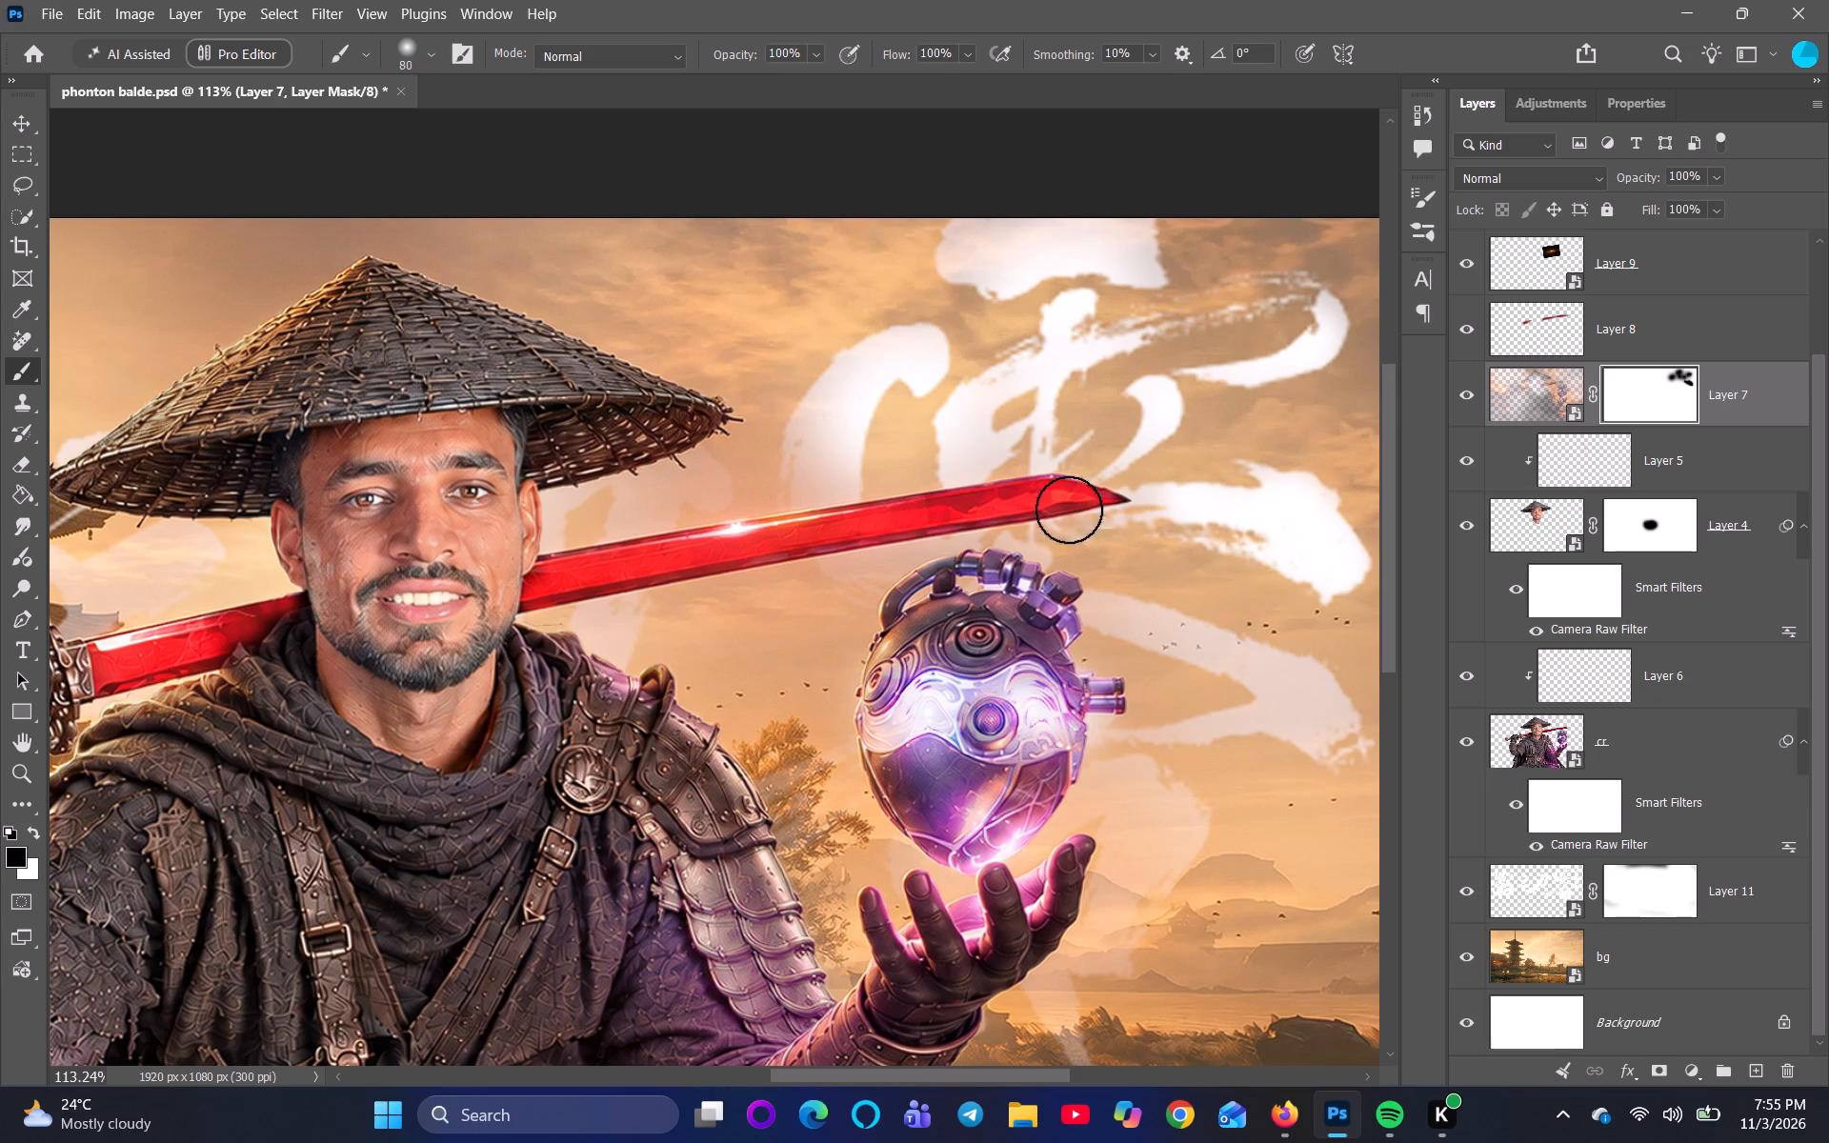
{"action": "left_click_drag", "start_coordinate": [981, 449], "coordinate": [1075, 454]}
{"action": "left_click_drag", "start_coordinate": [1142, 403], "coordinate": [1140, 457]}
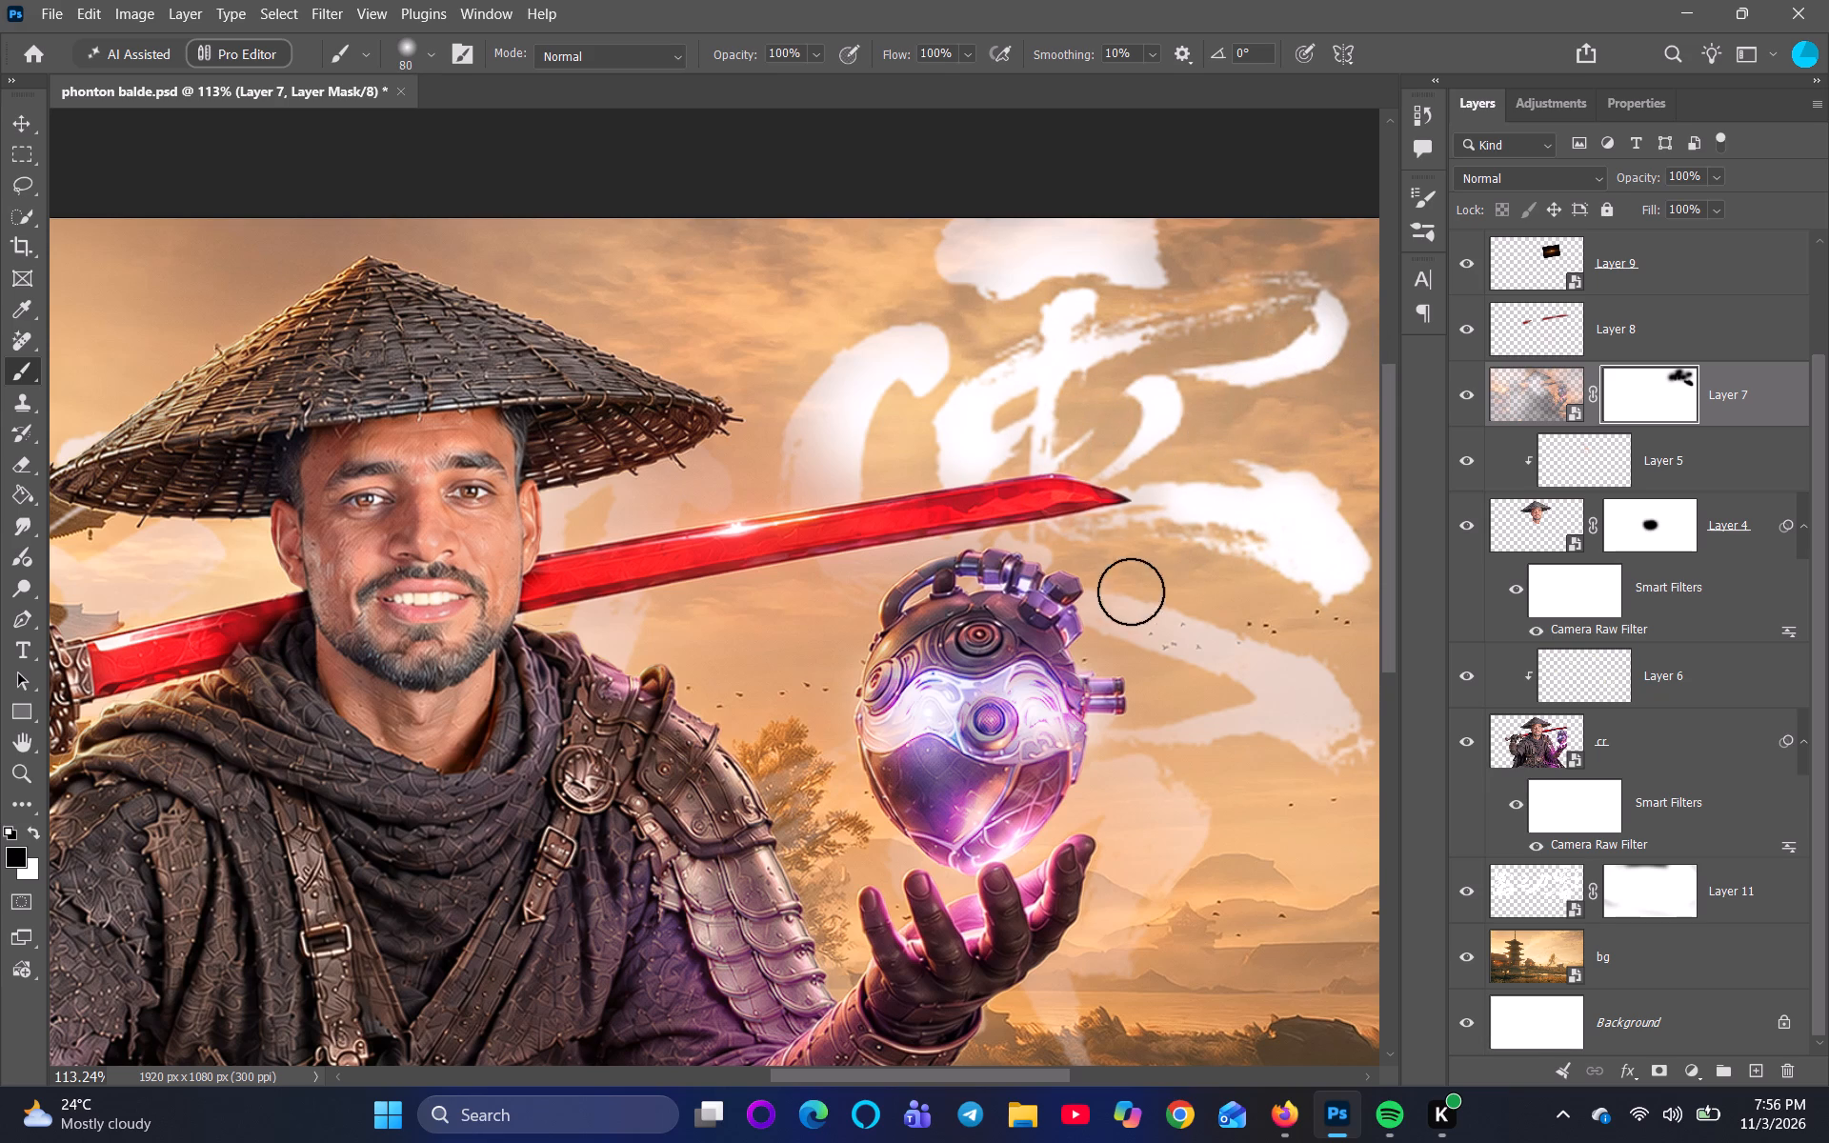
Paint black on Layer 7's mask over the calligraphy strokes beside the mechanical heart and down behind the open hand's fingers.
{"action": "left_click_drag", "start_coordinate": [1097, 614], "coordinate": [1134, 753]}
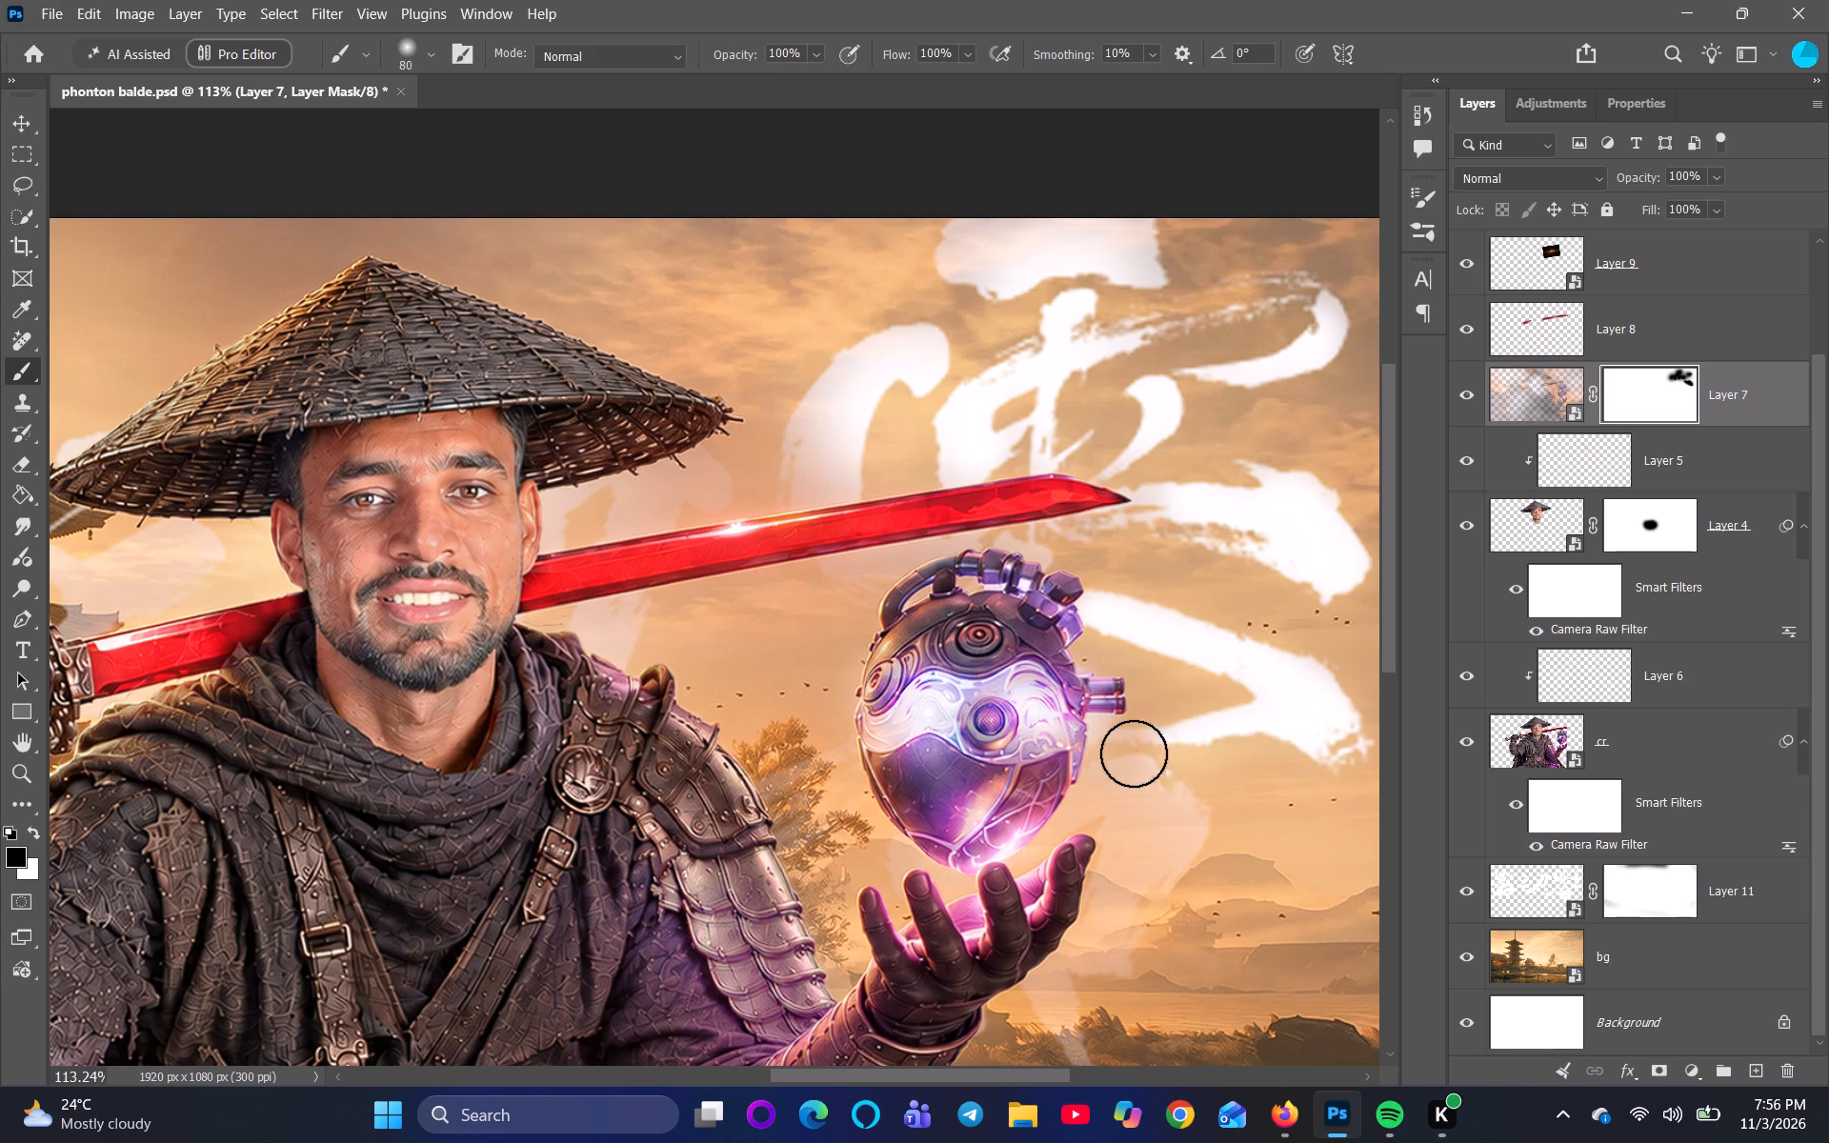
{"action": "left_click_drag", "start_coordinate": [1134, 753], "coordinate": [1126, 753]}
{"action": "left_click_drag", "start_coordinate": [1142, 792], "coordinate": [1093, 925]}
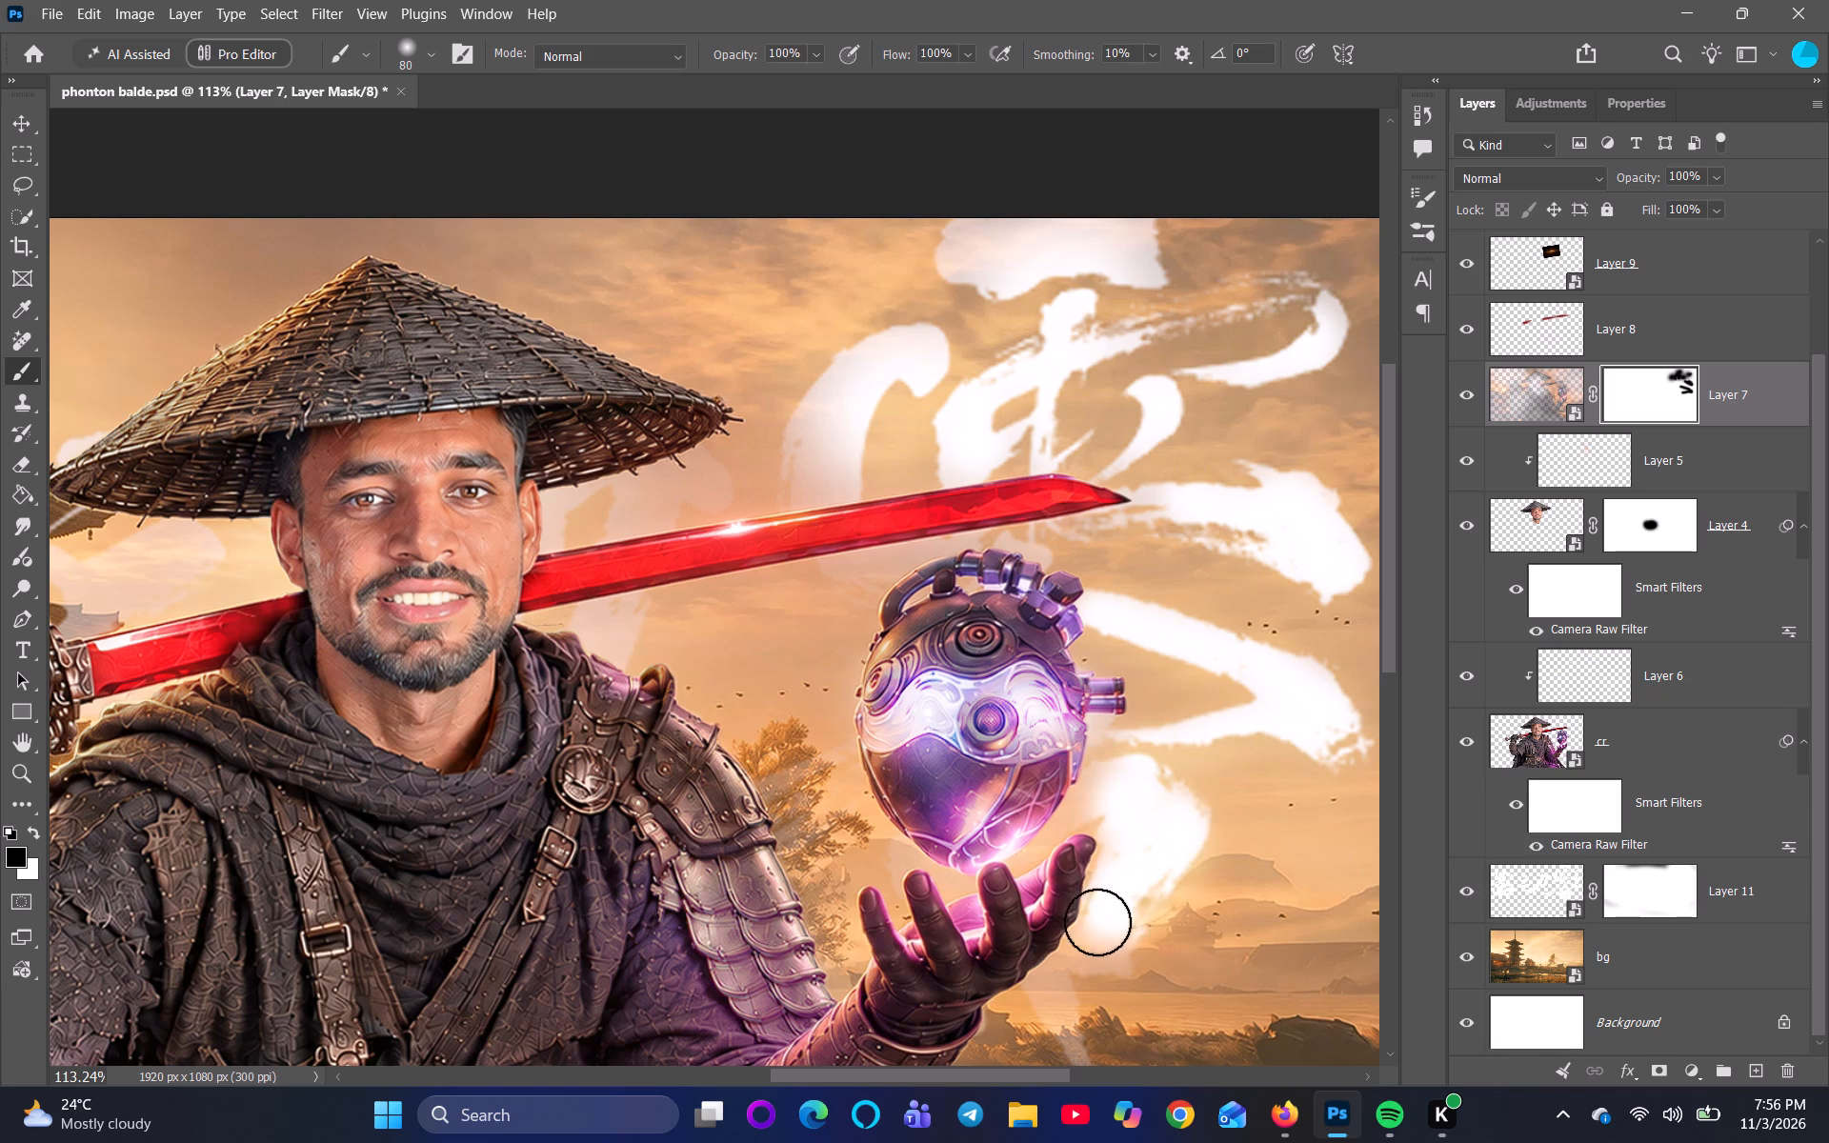
{"action": "key", "text": "space"}
{"action": "key", "text": "space"}
{"action": "key", "text": "space"}
{"action": "key", "text": "space"}
{"action": "key", "text": "space"}
{"action": "key", "text": "space"}
{"action": "key", "text": "space"}
{"action": "key", "text": "space"}
{"action": "key", "text": "space"}
{"action": "key", "text": "space"}
{"action": "key", "text": "space"}
{"action": "key", "text": "space"}
{"action": "key", "text": "space"}
{"action": "key", "text": "space"}
{"action": "key", "text": "space"}
{"action": "key", "text": "space"}
{"action": "key", "text": "space"}
{"action": "key", "text": "space"}
{"action": "key", "text": "space"}
{"action": "key", "text": "space"}
{"action": "left_click_drag", "start_coordinate": [1065, 799], "coordinate": [1246, 721]}
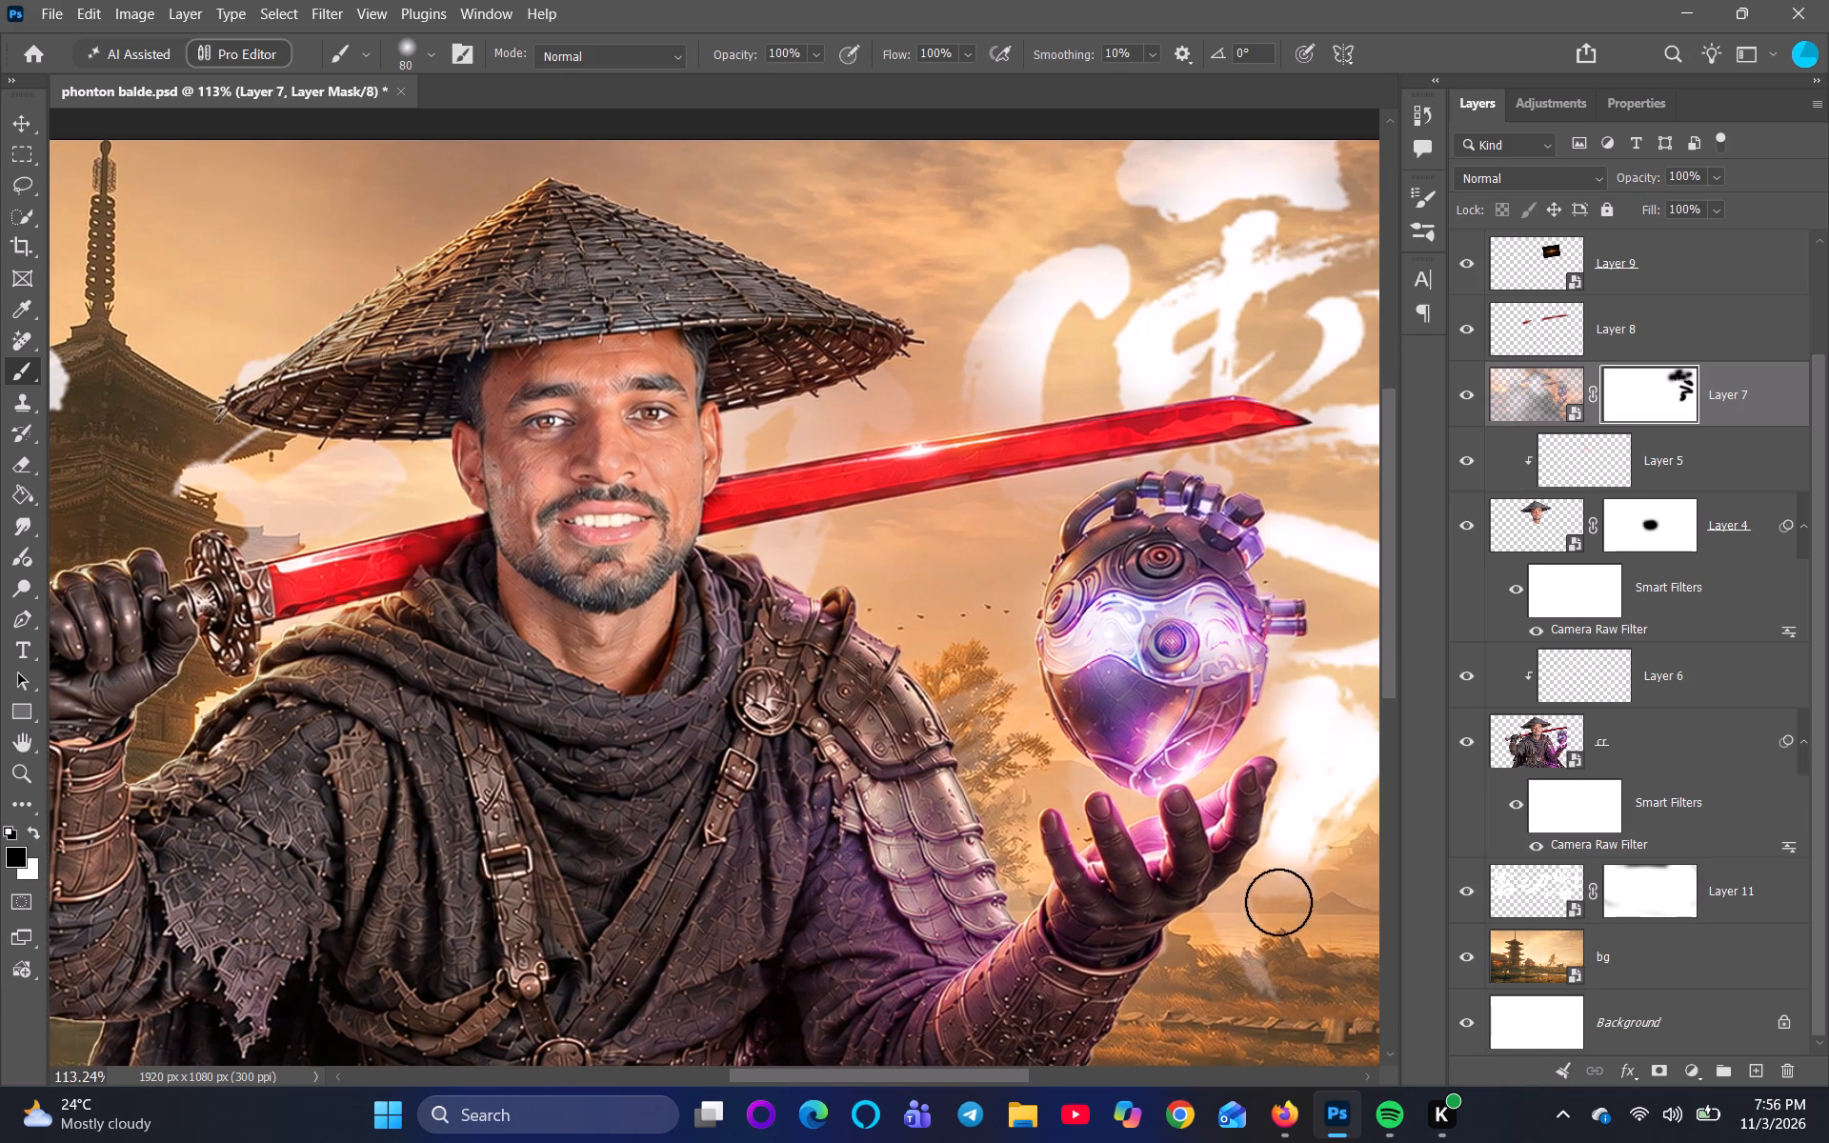
{"action": "left_click_drag", "start_coordinate": [1235, 922], "coordinate": [1254, 959]}
{"action": "left_click_drag", "start_coordinate": [1273, 892], "coordinate": [1322, 869]}
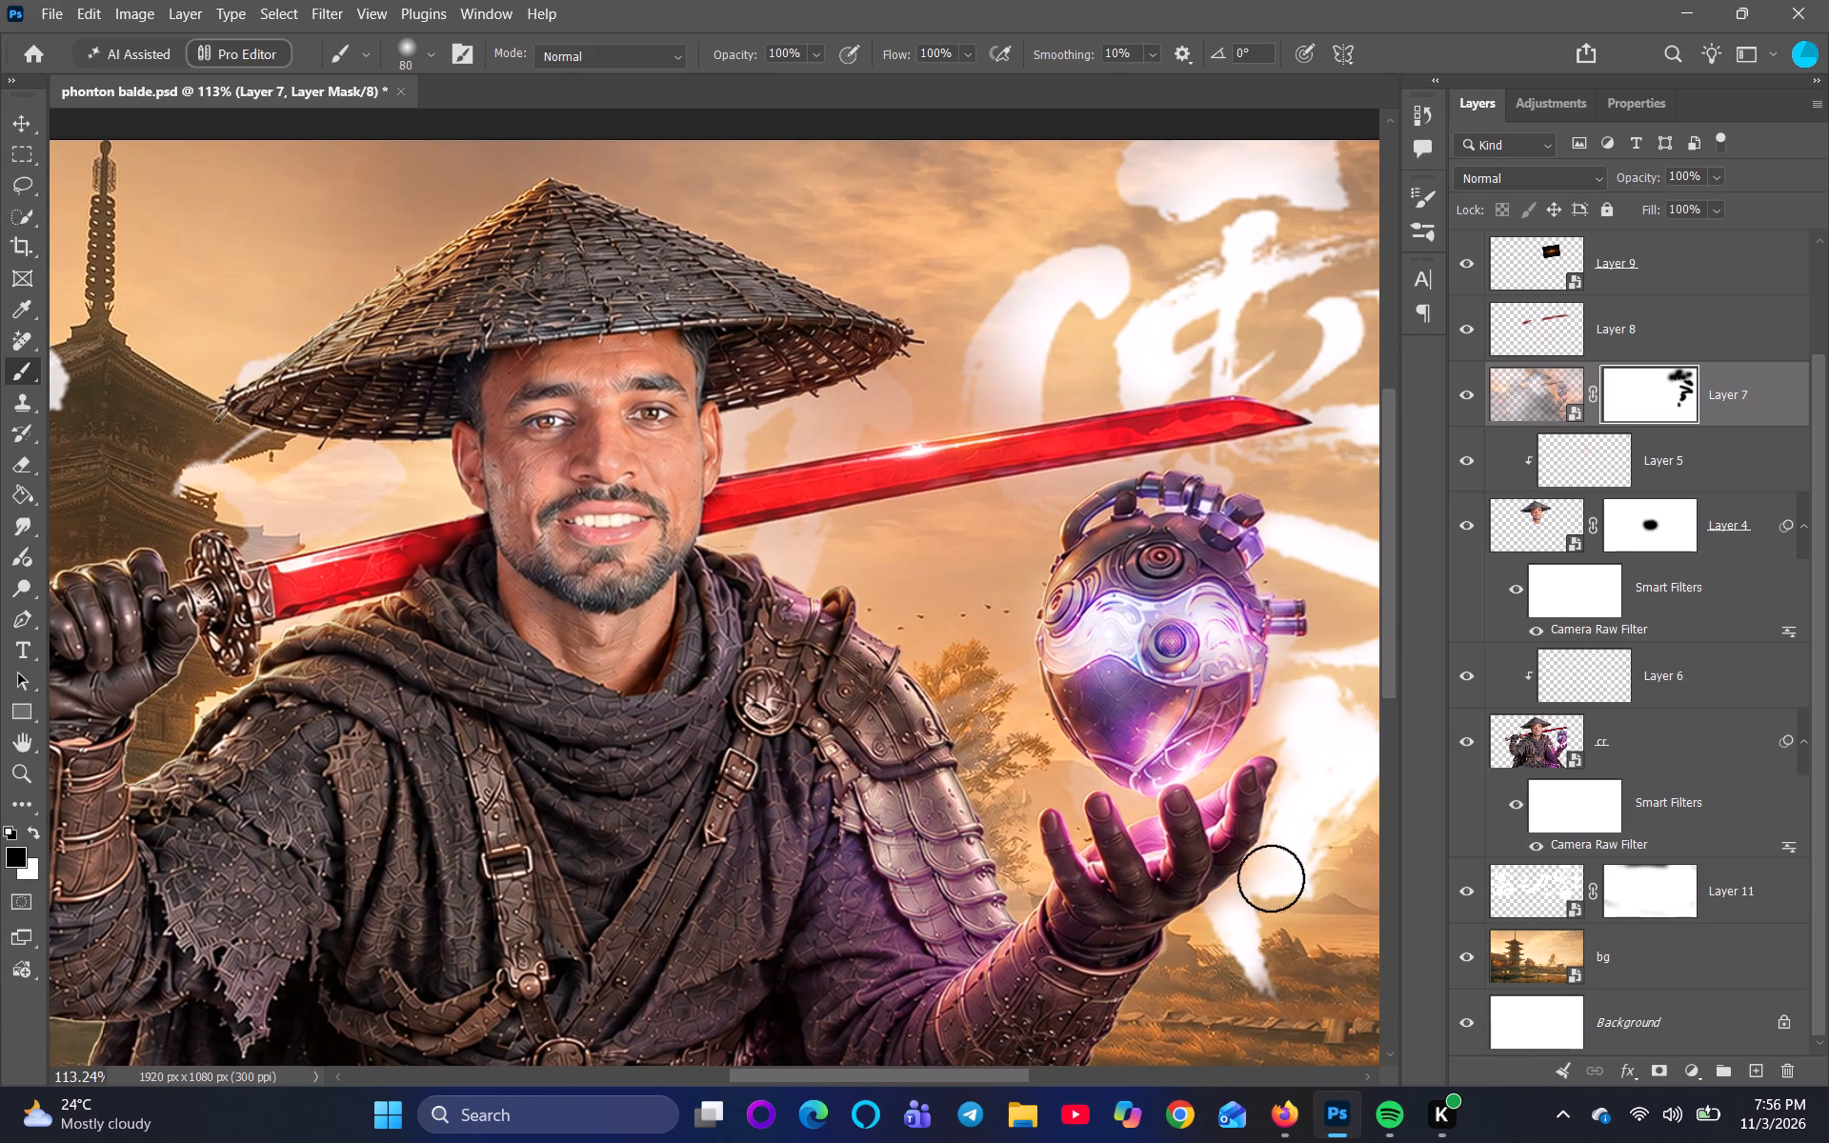
Paint black on Layer 7's mask over the remaining calligraphy parts above the sword tip and the curved stroke beside them, above the blade.
{"action": "key", "text": "space"}
{"action": "key", "text": "space"}
{"action": "key", "text": "space"}
{"action": "key", "text": "space"}
{"action": "key", "text": "space"}
{"action": "key", "text": "space"}
{"action": "key", "text": "space"}
{"action": "key", "text": "space"}
{"action": "key", "text": "space"}
{"action": "key", "text": "space"}
{"action": "key", "text": "space"}
{"action": "key", "text": "space"}
{"action": "key", "text": "space"}
{"action": "key", "text": "space"}
{"action": "key", "text": "space"}
{"action": "key", "text": "space"}
{"action": "key", "text": "space"}
{"action": "key", "text": "space"}
{"action": "key", "text": "space"}
{"action": "key", "text": "space"}
{"action": "scroll", "coordinate": [1262, 677], "scroll_direction": "down", "scroll_amount": 3}
{"action": "left_click_drag", "start_coordinate": [1298, 661], "coordinate": [1108, 756]}
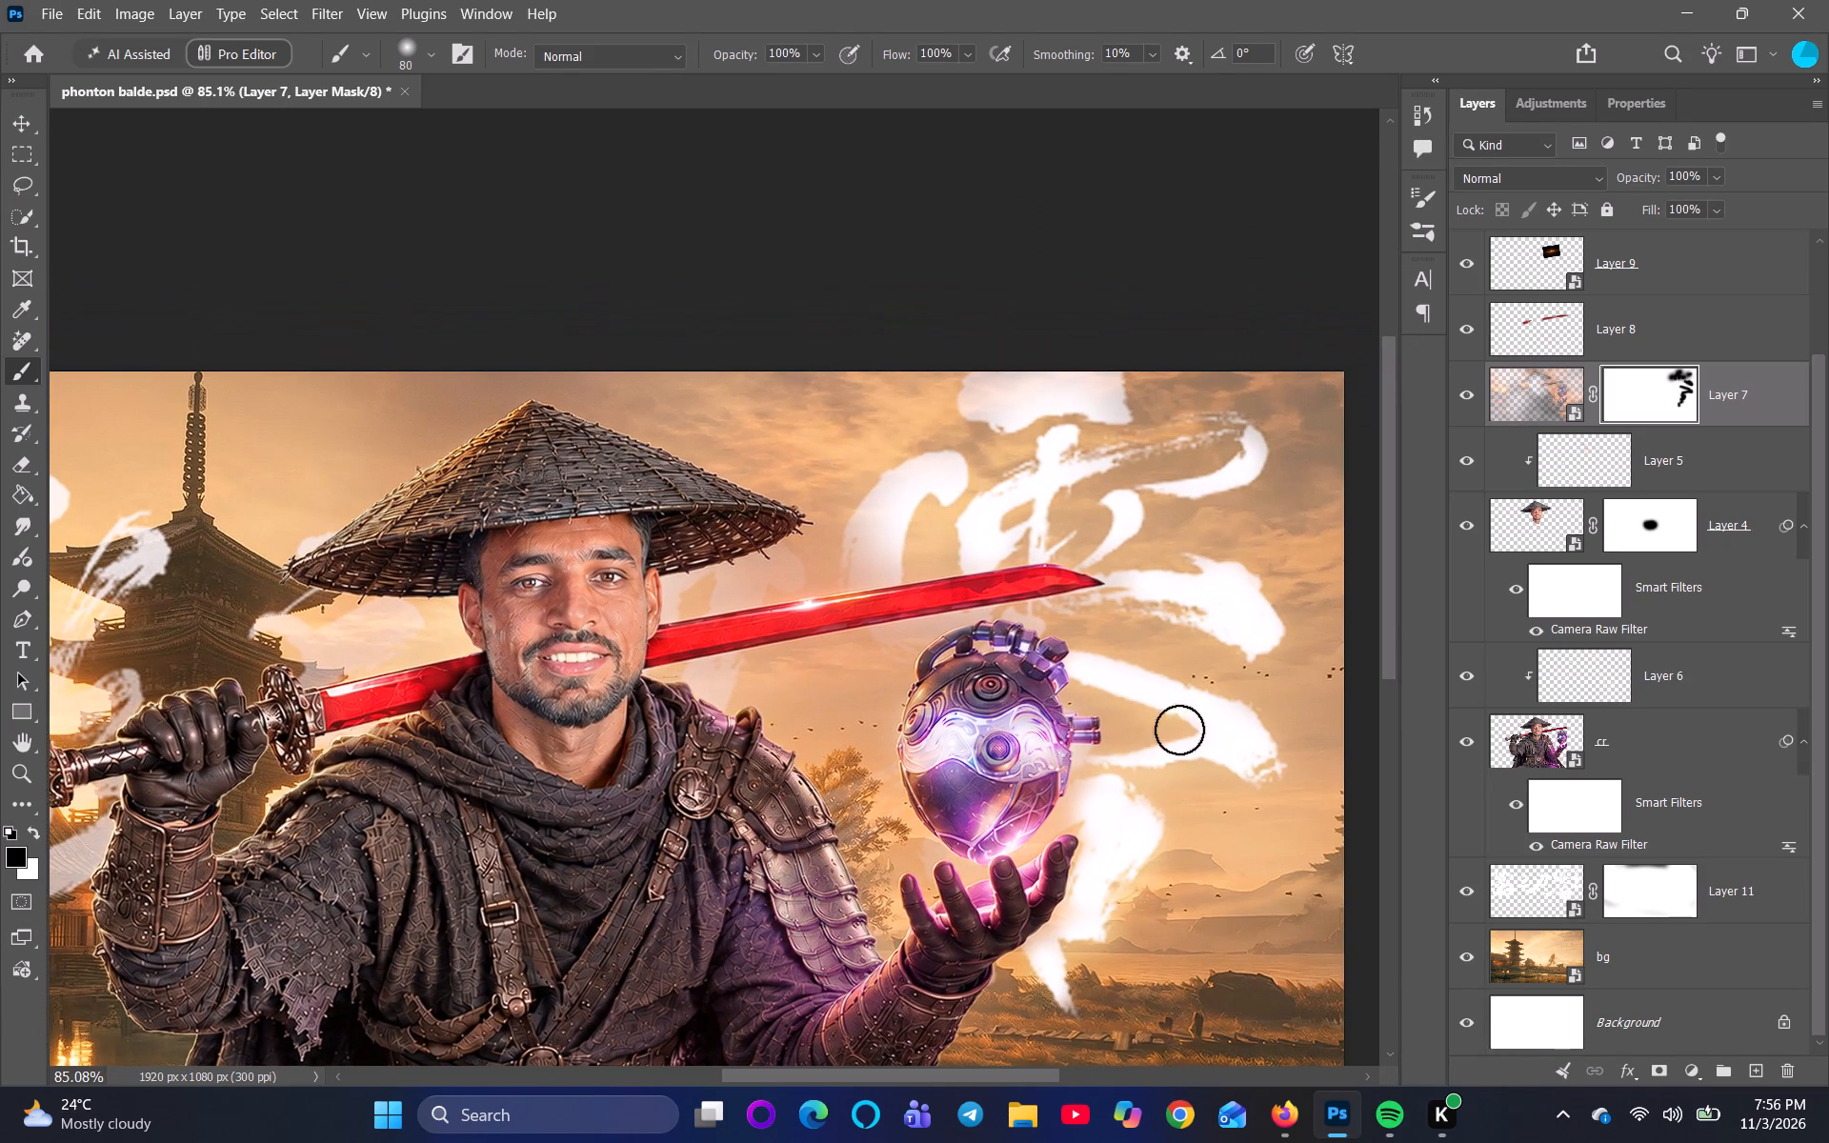
{"action": "left_click_drag", "start_coordinate": [1133, 444], "coordinate": [1182, 450]}
{"action": "key", "text": "space"}
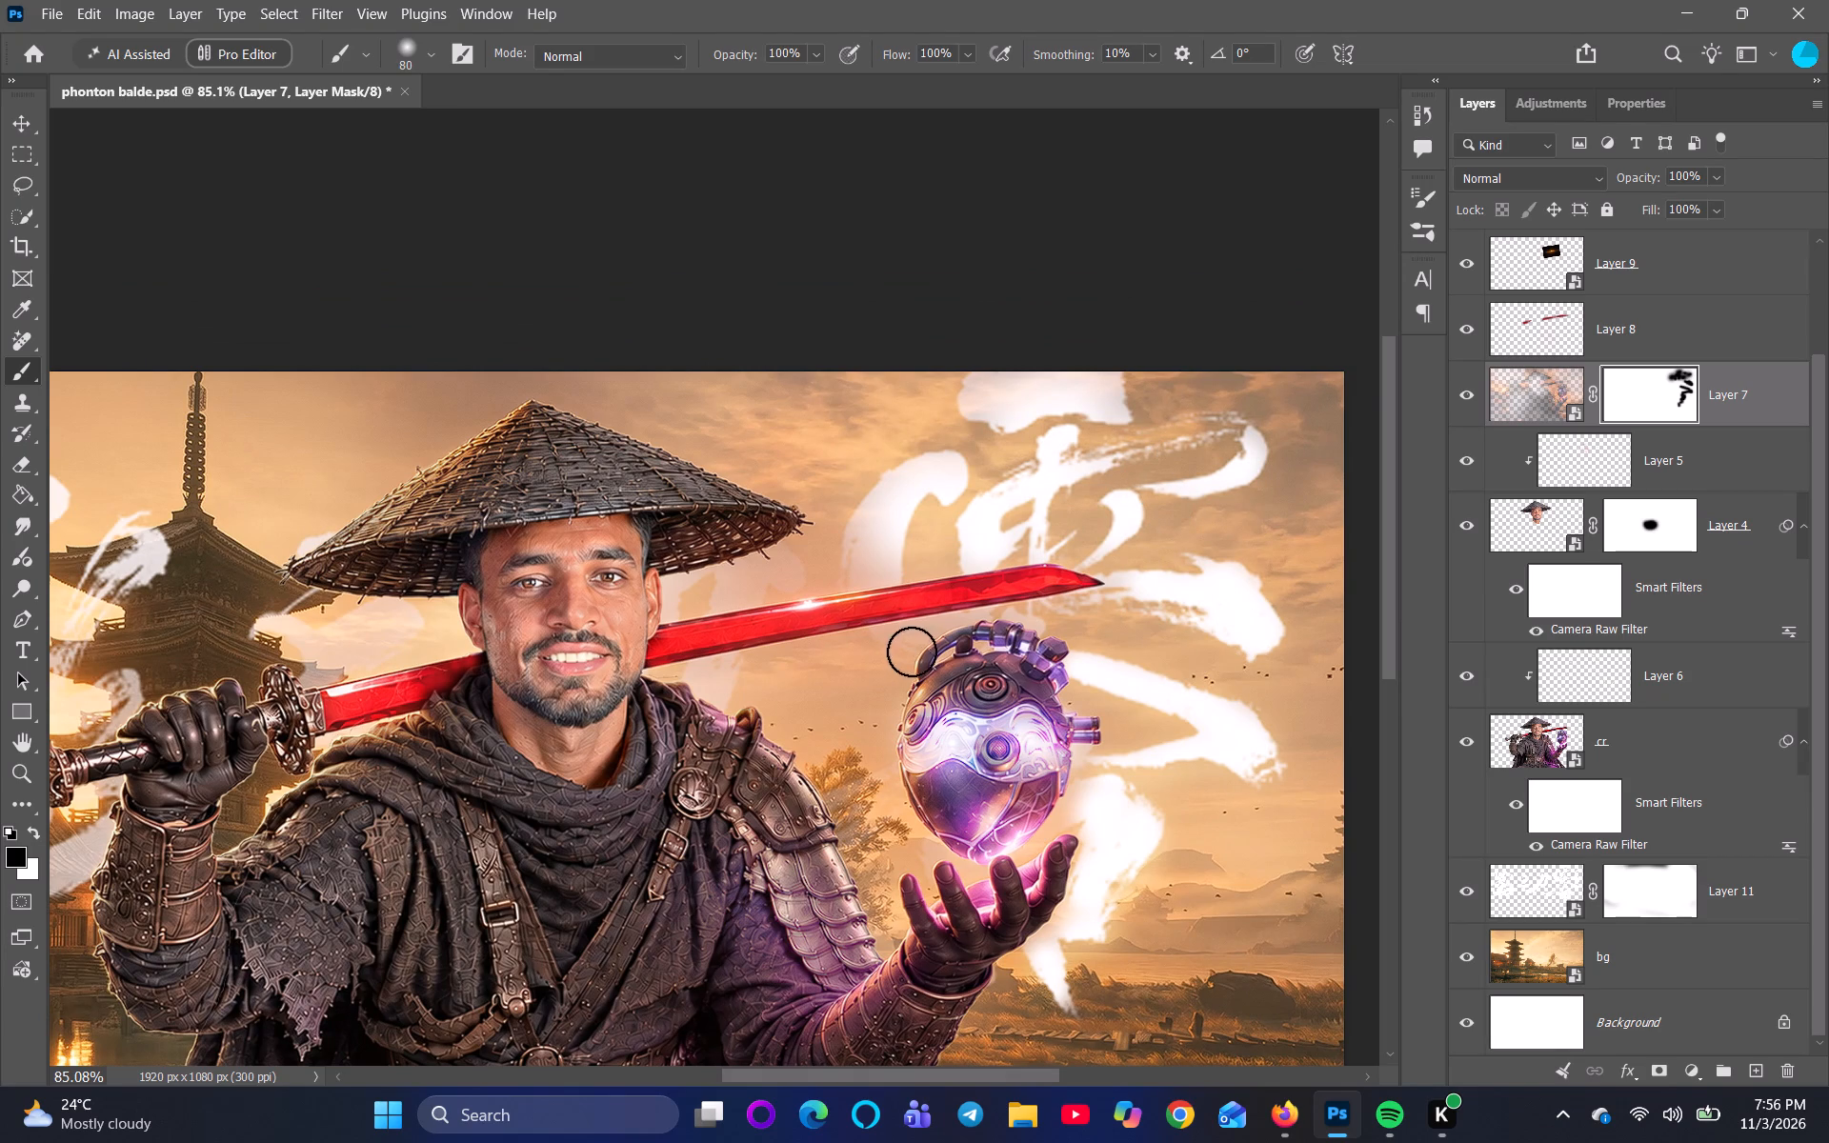
{"action": "left_click_drag", "start_coordinate": [889, 642], "coordinate": [927, 637]}
{"action": "left_click_drag", "start_coordinate": [881, 537], "coordinate": [854, 569]}
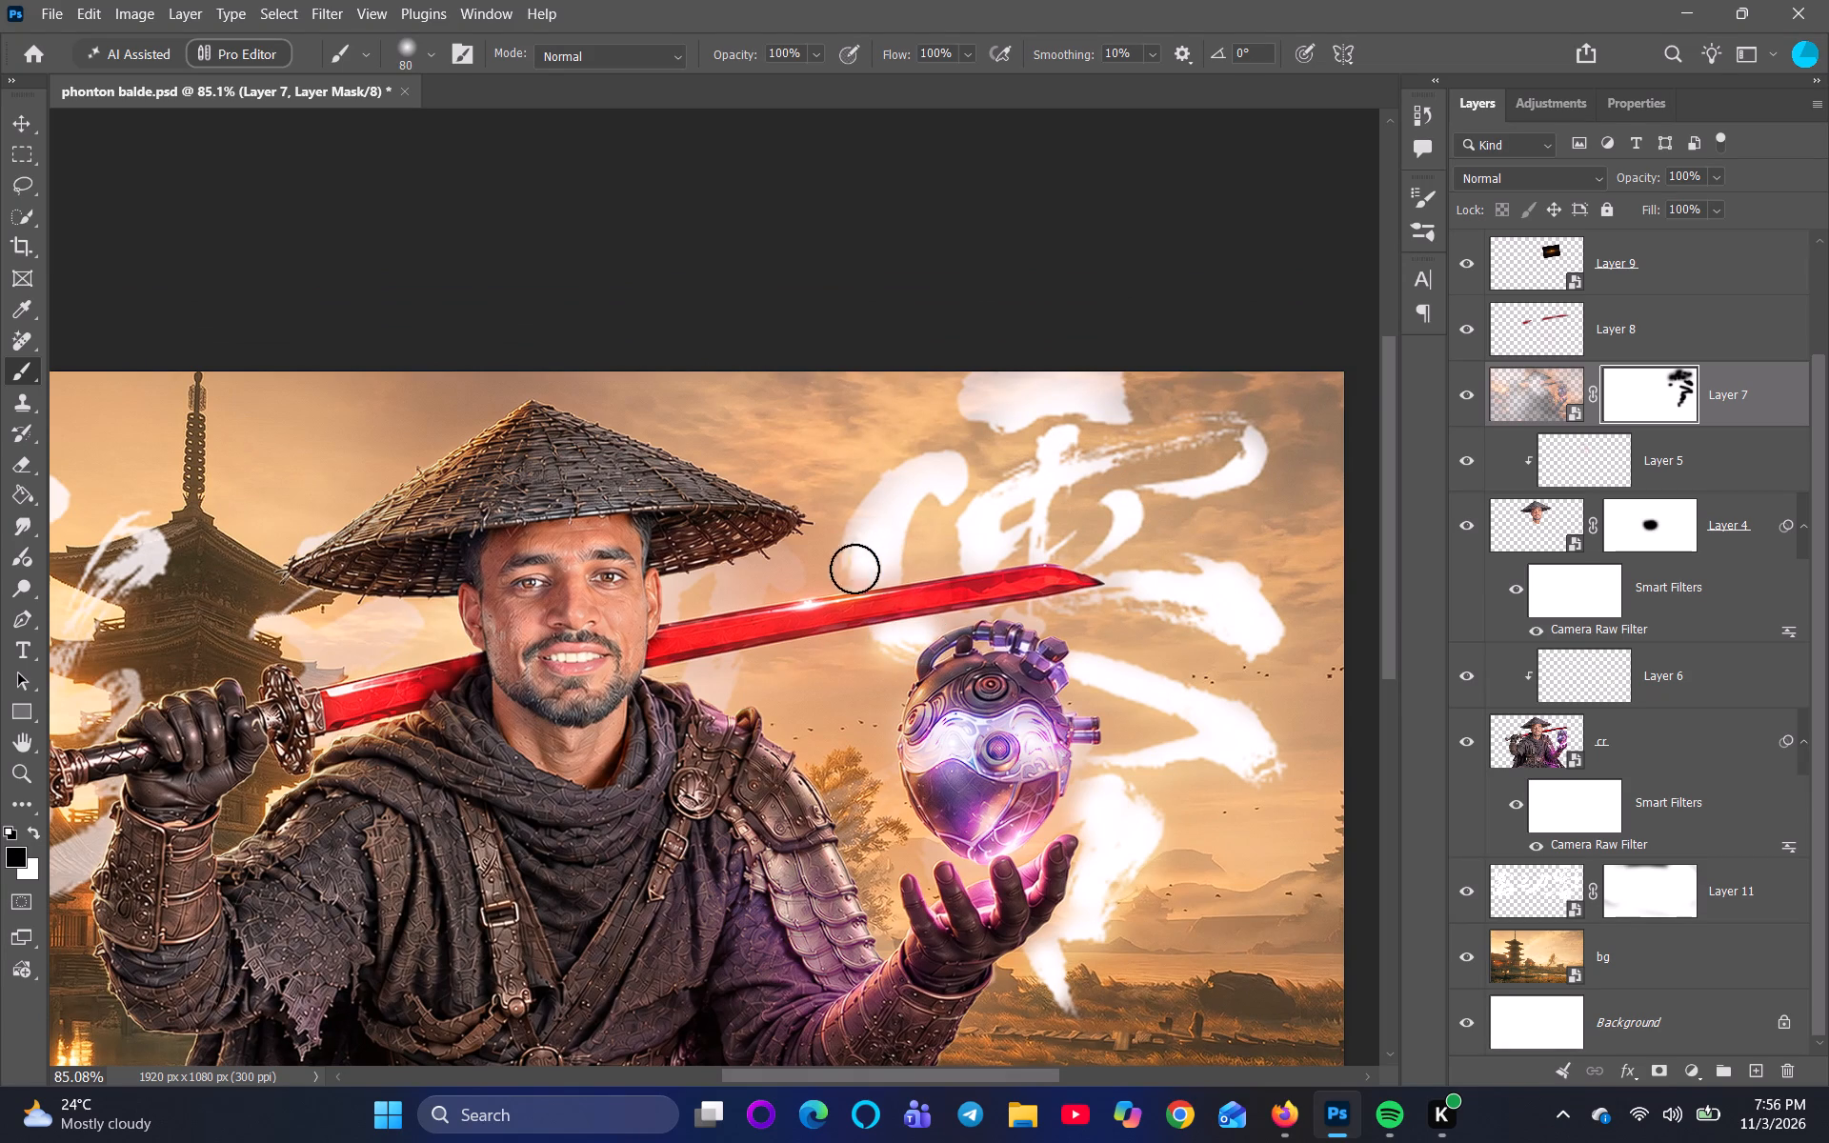
{"action": "left_click_drag", "start_coordinate": [854, 569], "coordinate": [926, 476]}
Paint black on Layer 7's mask over the calligraphy between the hat and the armored shoulder, above and below the blade, and along the blade.
{"action": "left_click_drag", "start_coordinate": [783, 569], "coordinate": [753, 574]}
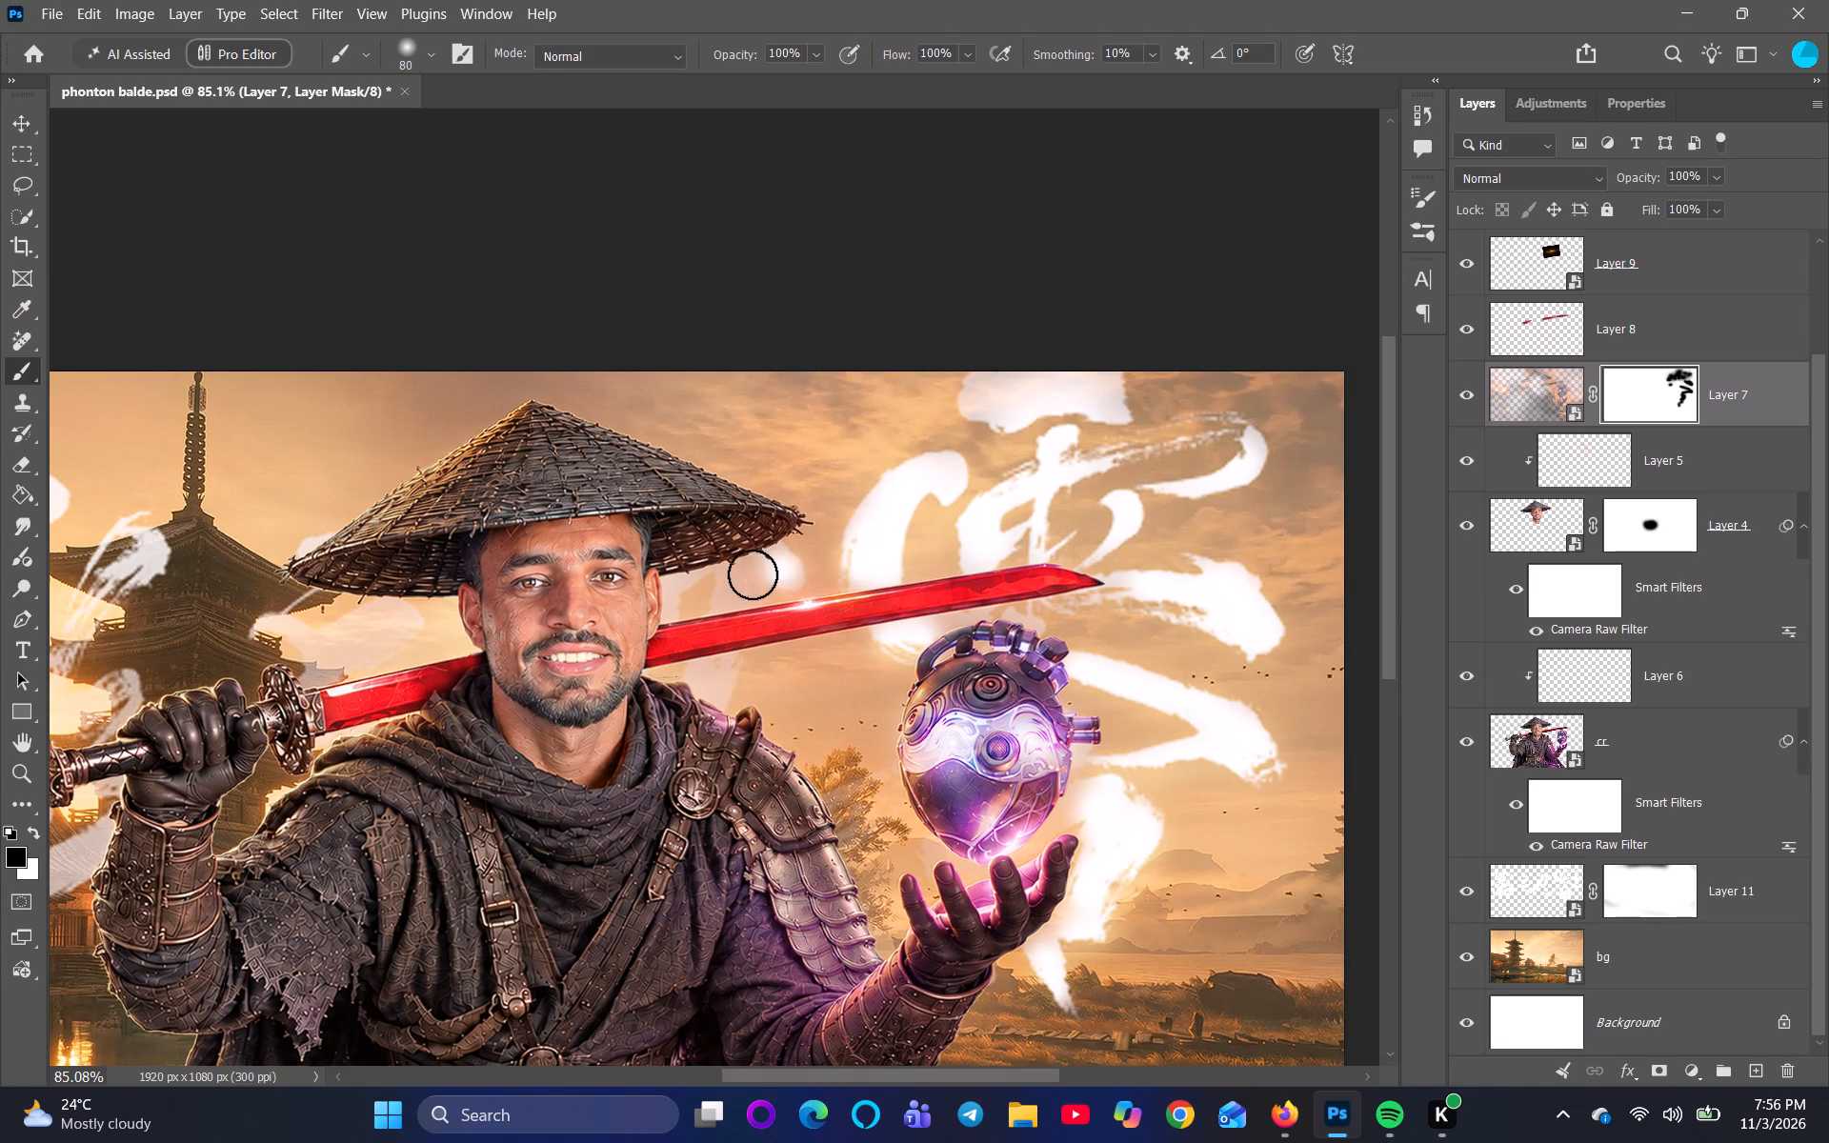
{"action": "left_click_drag", "start_coordinate": [753, 574], "coordinate": [702, 588]}
{"action": "key", "text": "space"}
{"action": "key", "text": "space"}
{"action": "key", "text": "space"}
{"action": "key", "text": "space"}
{"action": "key", "text": "space"}
{"action": "key", "text": "space"}
{"action": "key", "text": "space"}
{"action": "key", "text": "space"}
{"action": "key", "text": "space"}
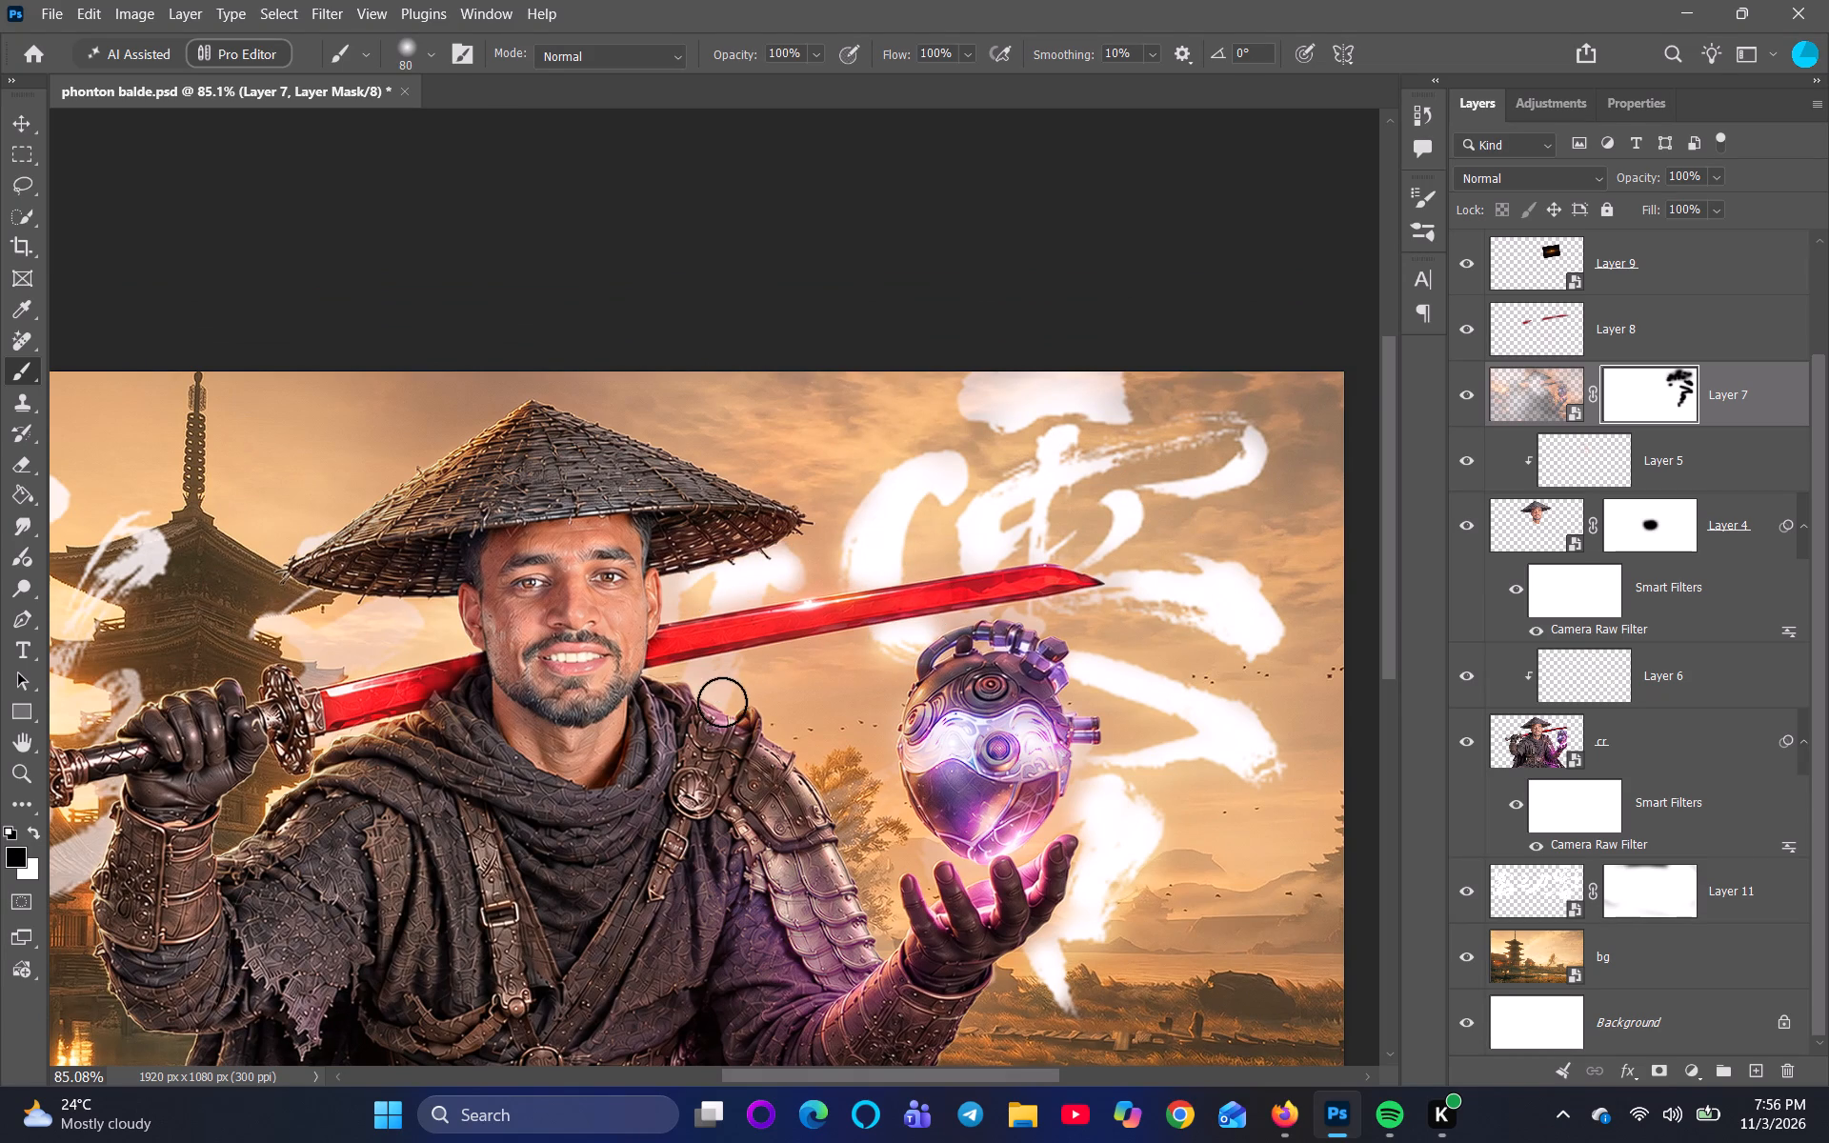
{"action": "left_click_drag", "start_coordinate": [725, 688], "coordinate": [693, 675]}
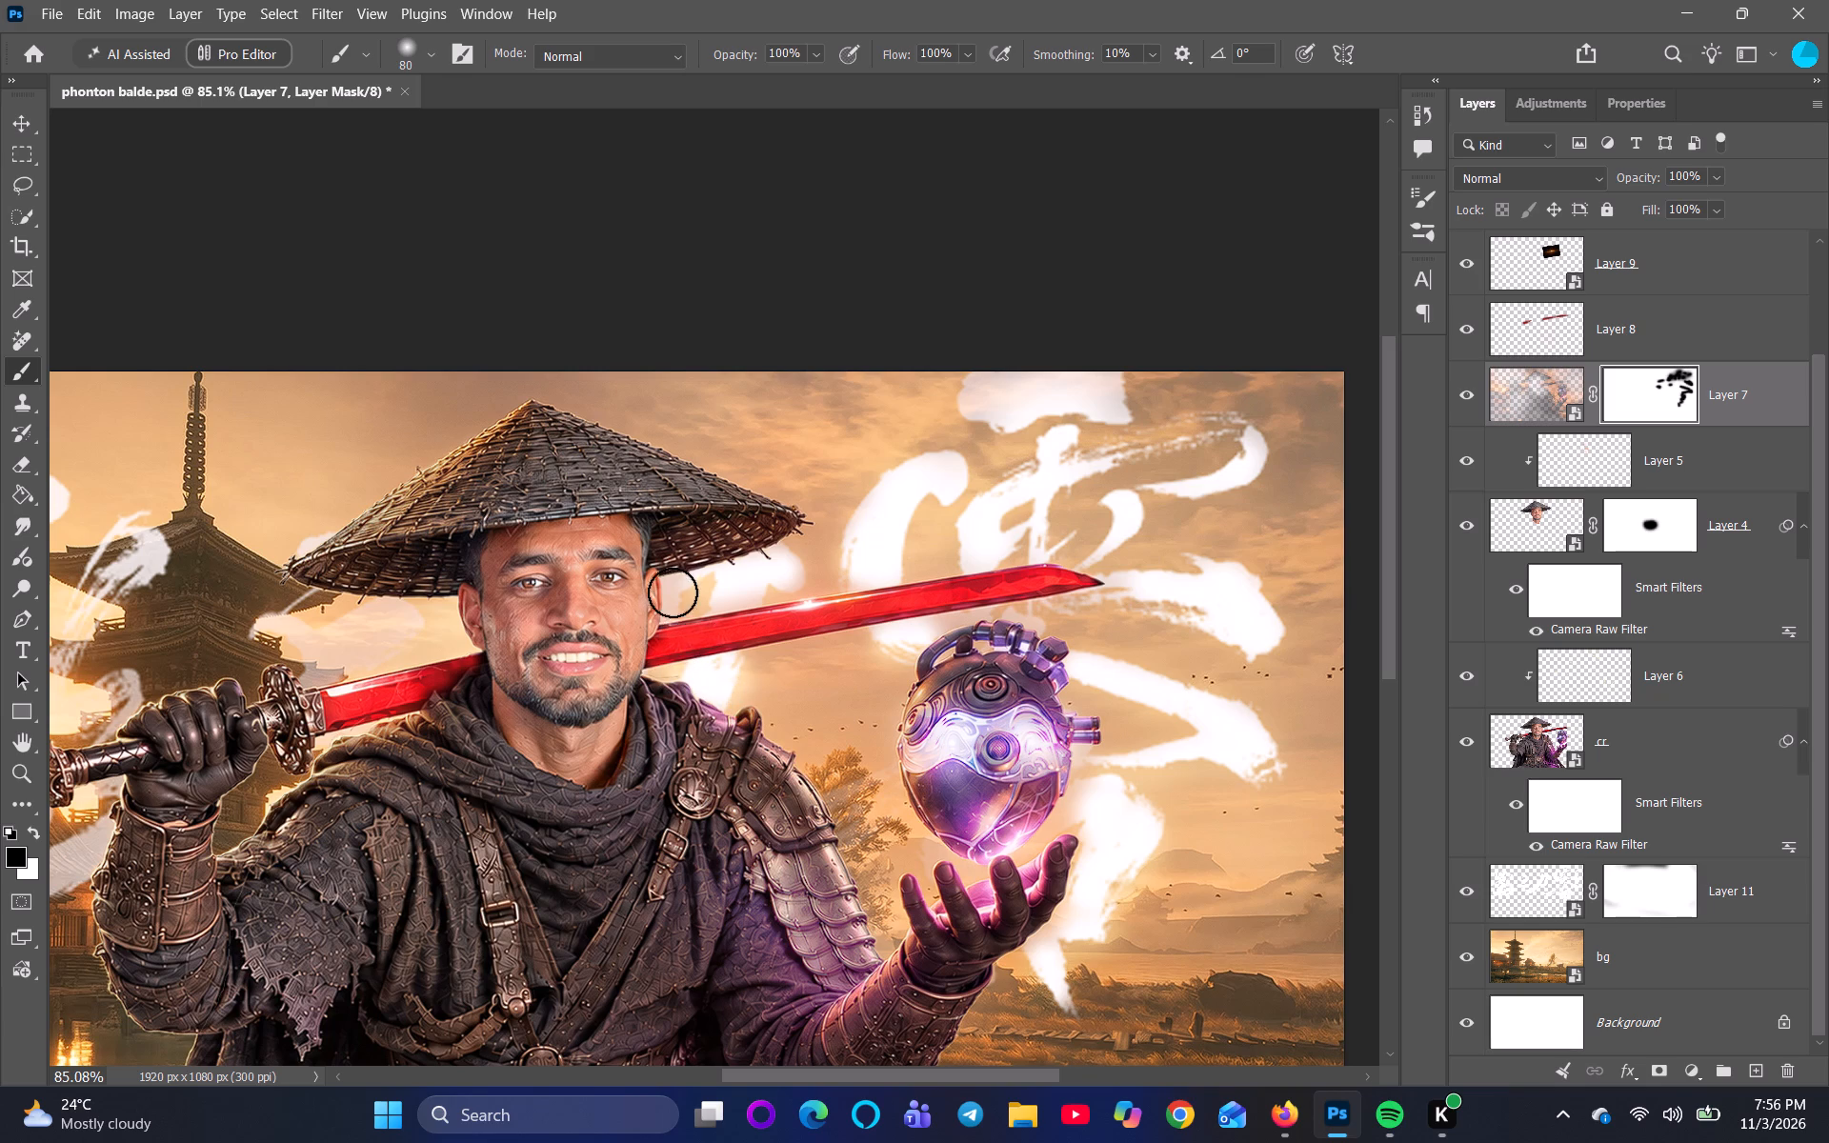
{"action": "left_click_drag", "start_coordinate": [673, 592], "coordinate": [763, 591]}
{"action": "key", "text": "space"}
{"action": "key", "text": "space"}
{"action": "key", "text": "space"}
{"action": "key", "text": "space"}
{"action": "key", "text": "space"}
{"action": "key", "text": "space"}
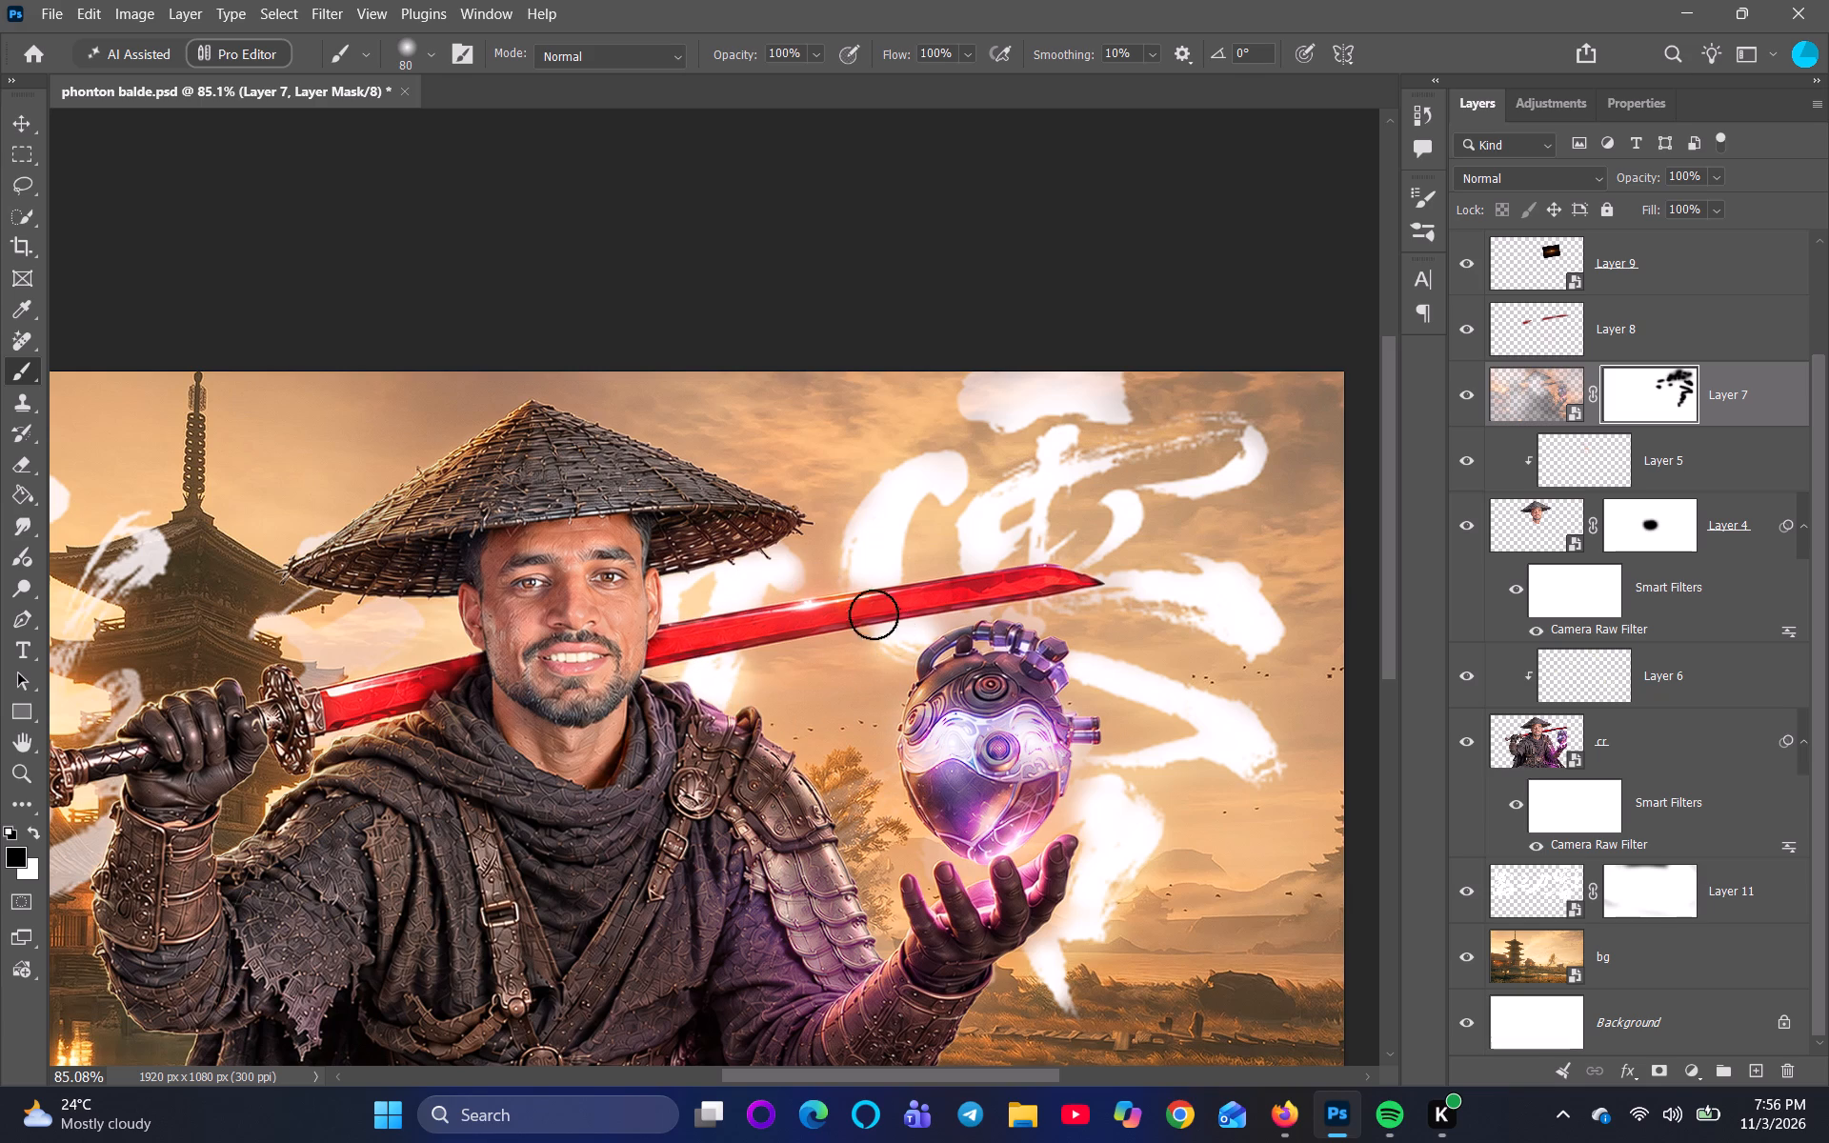
{"action": "left_click", "coordinate": [854, 579]}
{"action": "left_click_drag", "start_coordinate": [915, 600], "coordinate": [1016, 582]}
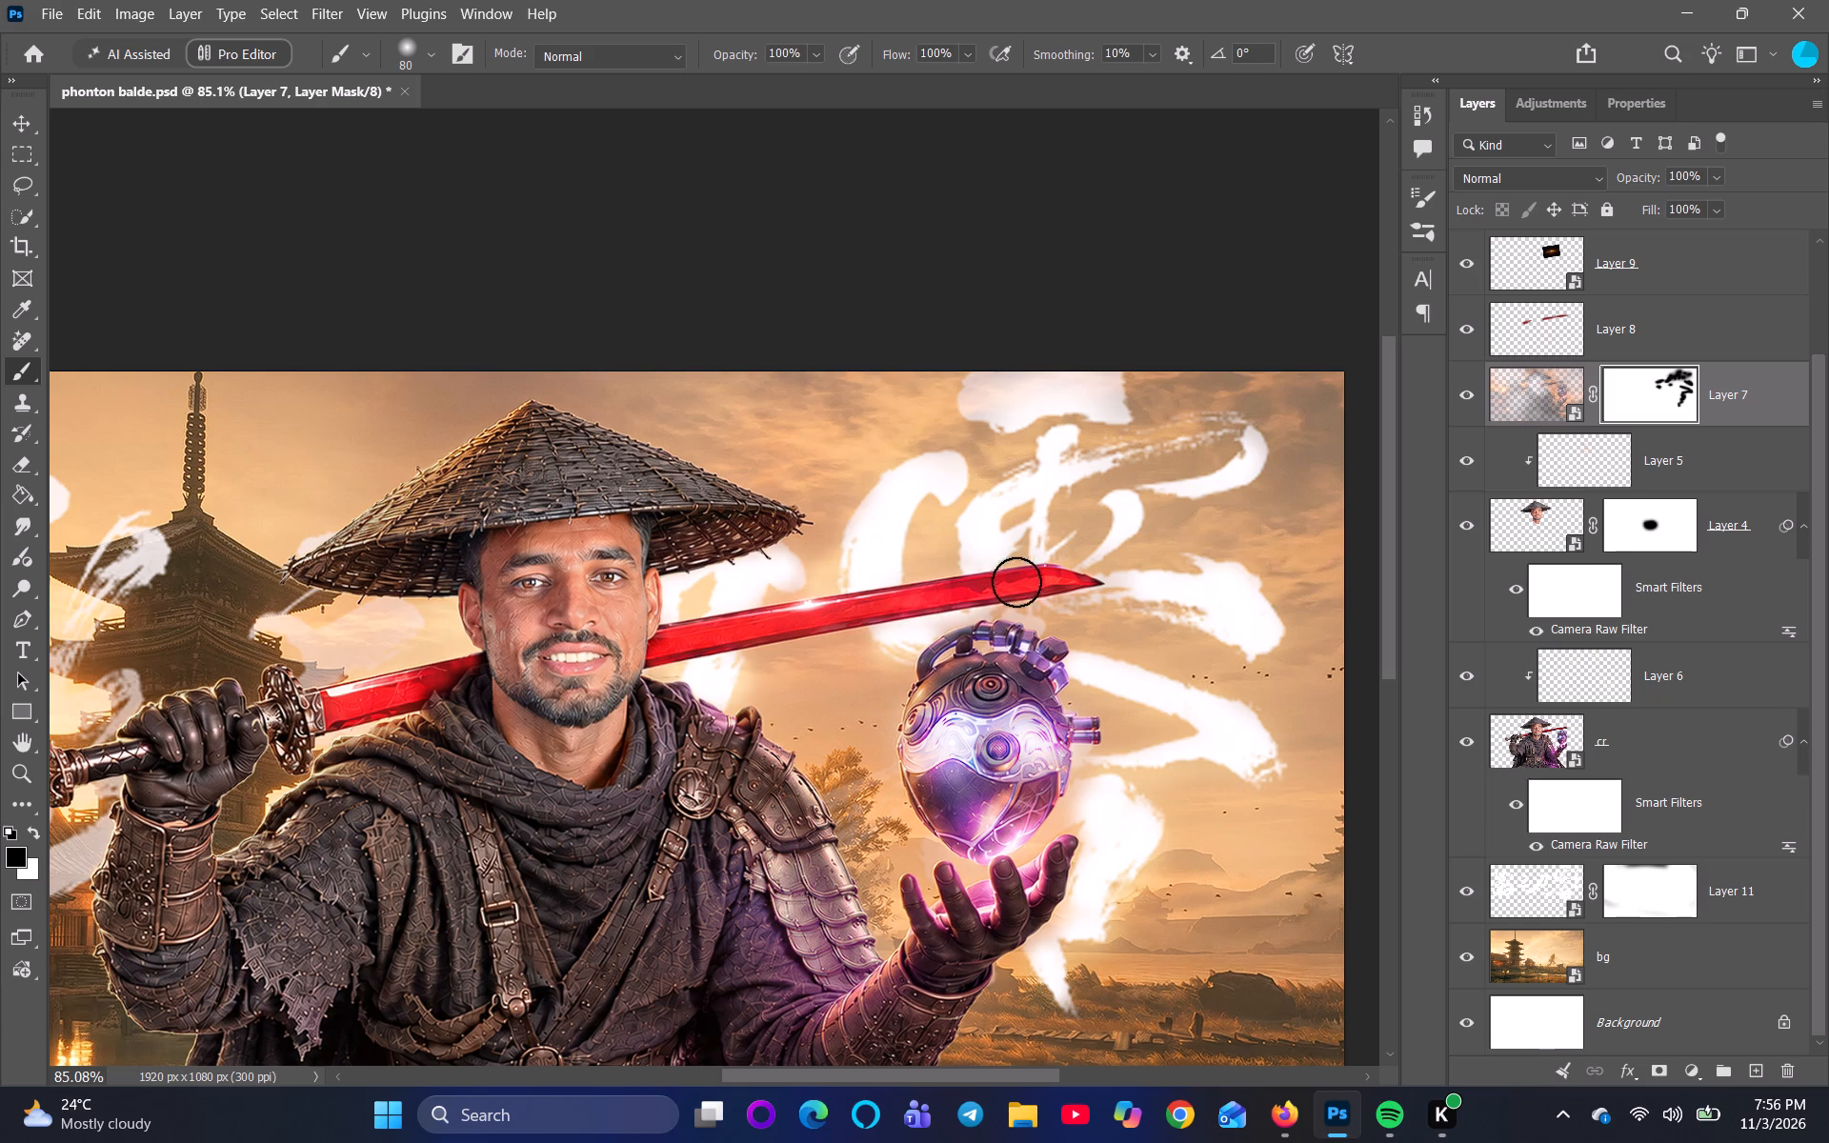
{"action": "left_click_drag", "start_coordinate": [1016, 582], "coordinate": [1022, 582]}
Paint black on Layer 7's mask over the calligraphy stroke between the pagoda and the samurai's hat, above the sword guard.
{"action": "key", "text": "space"}
{"action": "left_click_drag", "start_coordinate": [668, 638], "coordinate": [838, 621]}
{"action": "key", "text": "space"}
{"action": "key", "text": "space"}
{"action": "key", "text": "space"}
{"action": "key", "text": "space"}
{"action": "key", "text": "space"}
{"action": "key", "text": "space"}
{"action": "key", "text": "space"}
{"action": "key", "text": "space"}
{"action": "key", "text": "space"}
{"action": "key", "text": "space"}
{"action": "key", "text": "space"}
{"action": "key", "text": "space"}
{"action": "key", "text": "space"}
{"action": "key", "text": "space"}
{"action": "key", "text": "space"}
{"action": "key", "text": "space"}
{"action": "key", "text": "space"}
{"action": "key", "text": "space"}
{"action": "key", "text": "space"}
{"action": "key", "text": "space"}
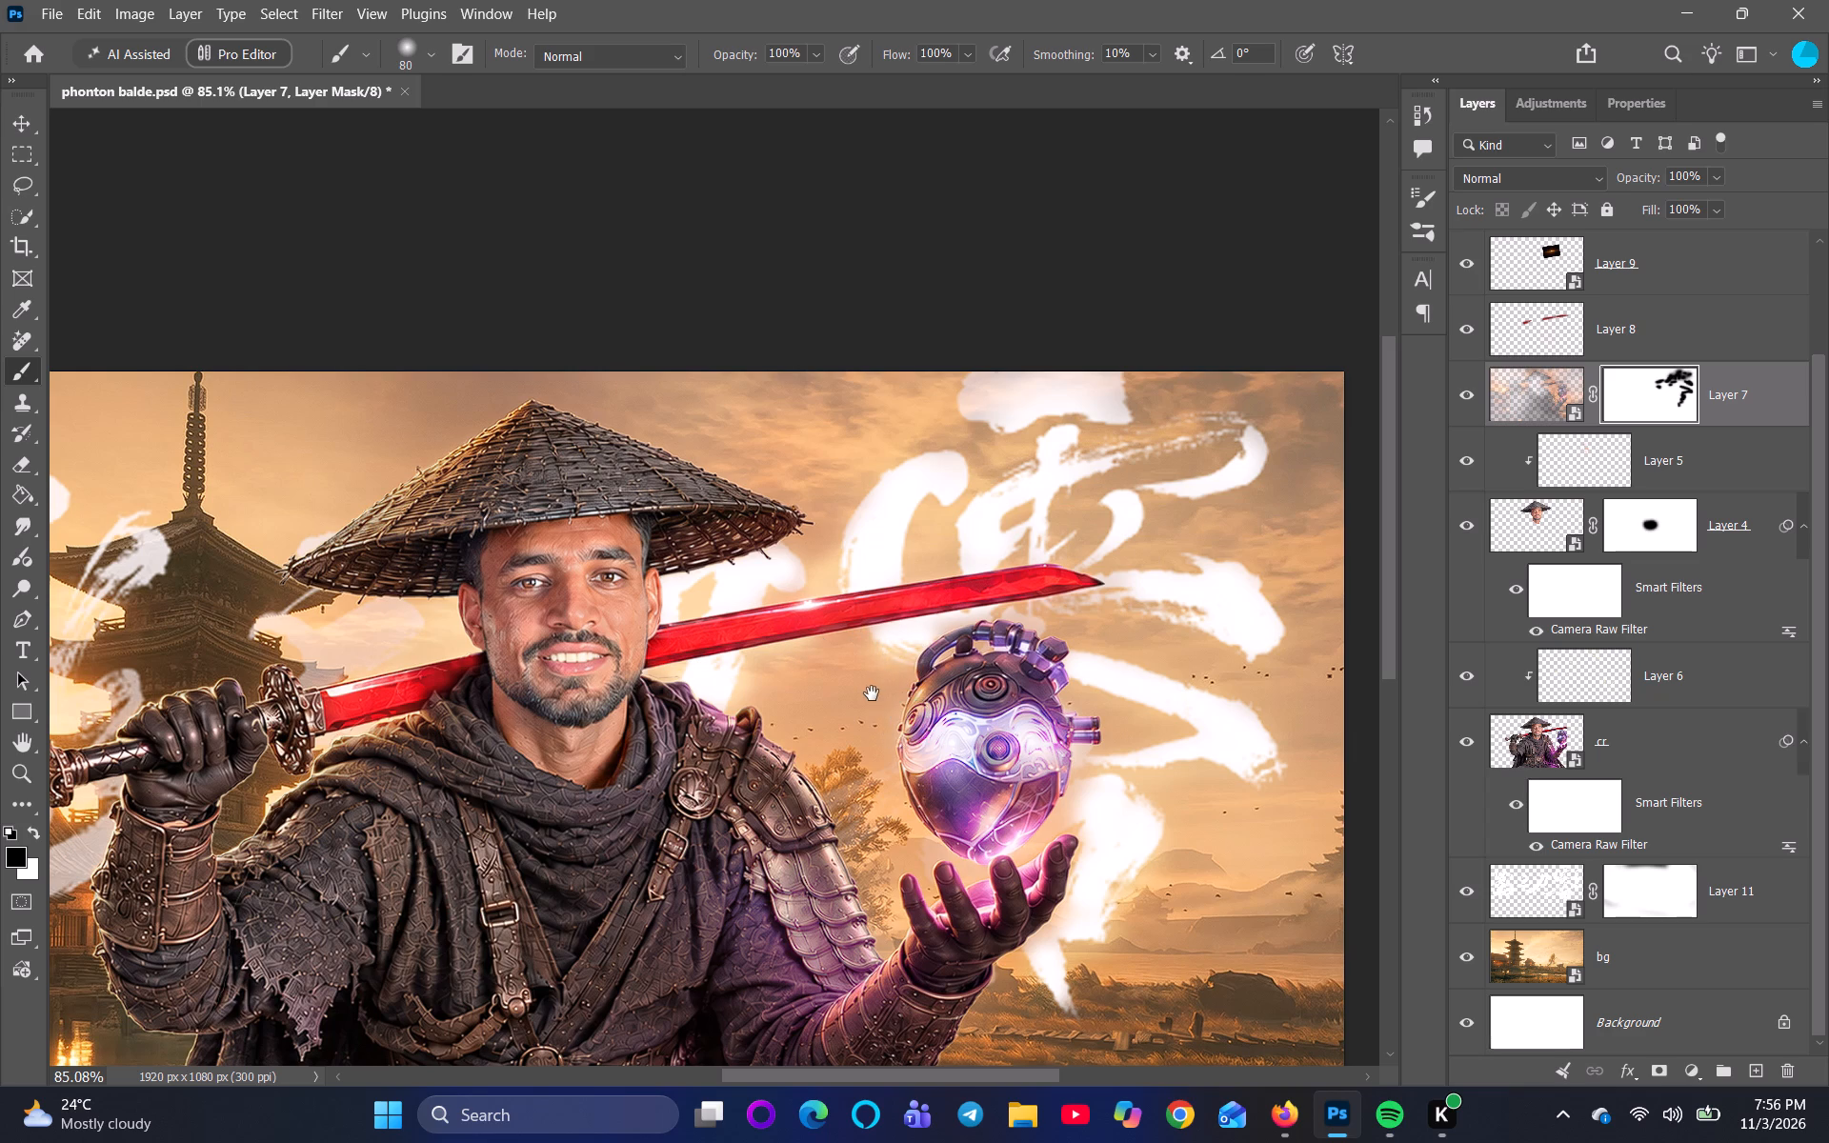
{"action": "scroll", "coordinate": [871, 692], "scroll_direction": "down", "scroll_amount": 4}
{"action": "left_click_drag", "start_coordinate": [875, 731], "coordinate": [890, 692]}
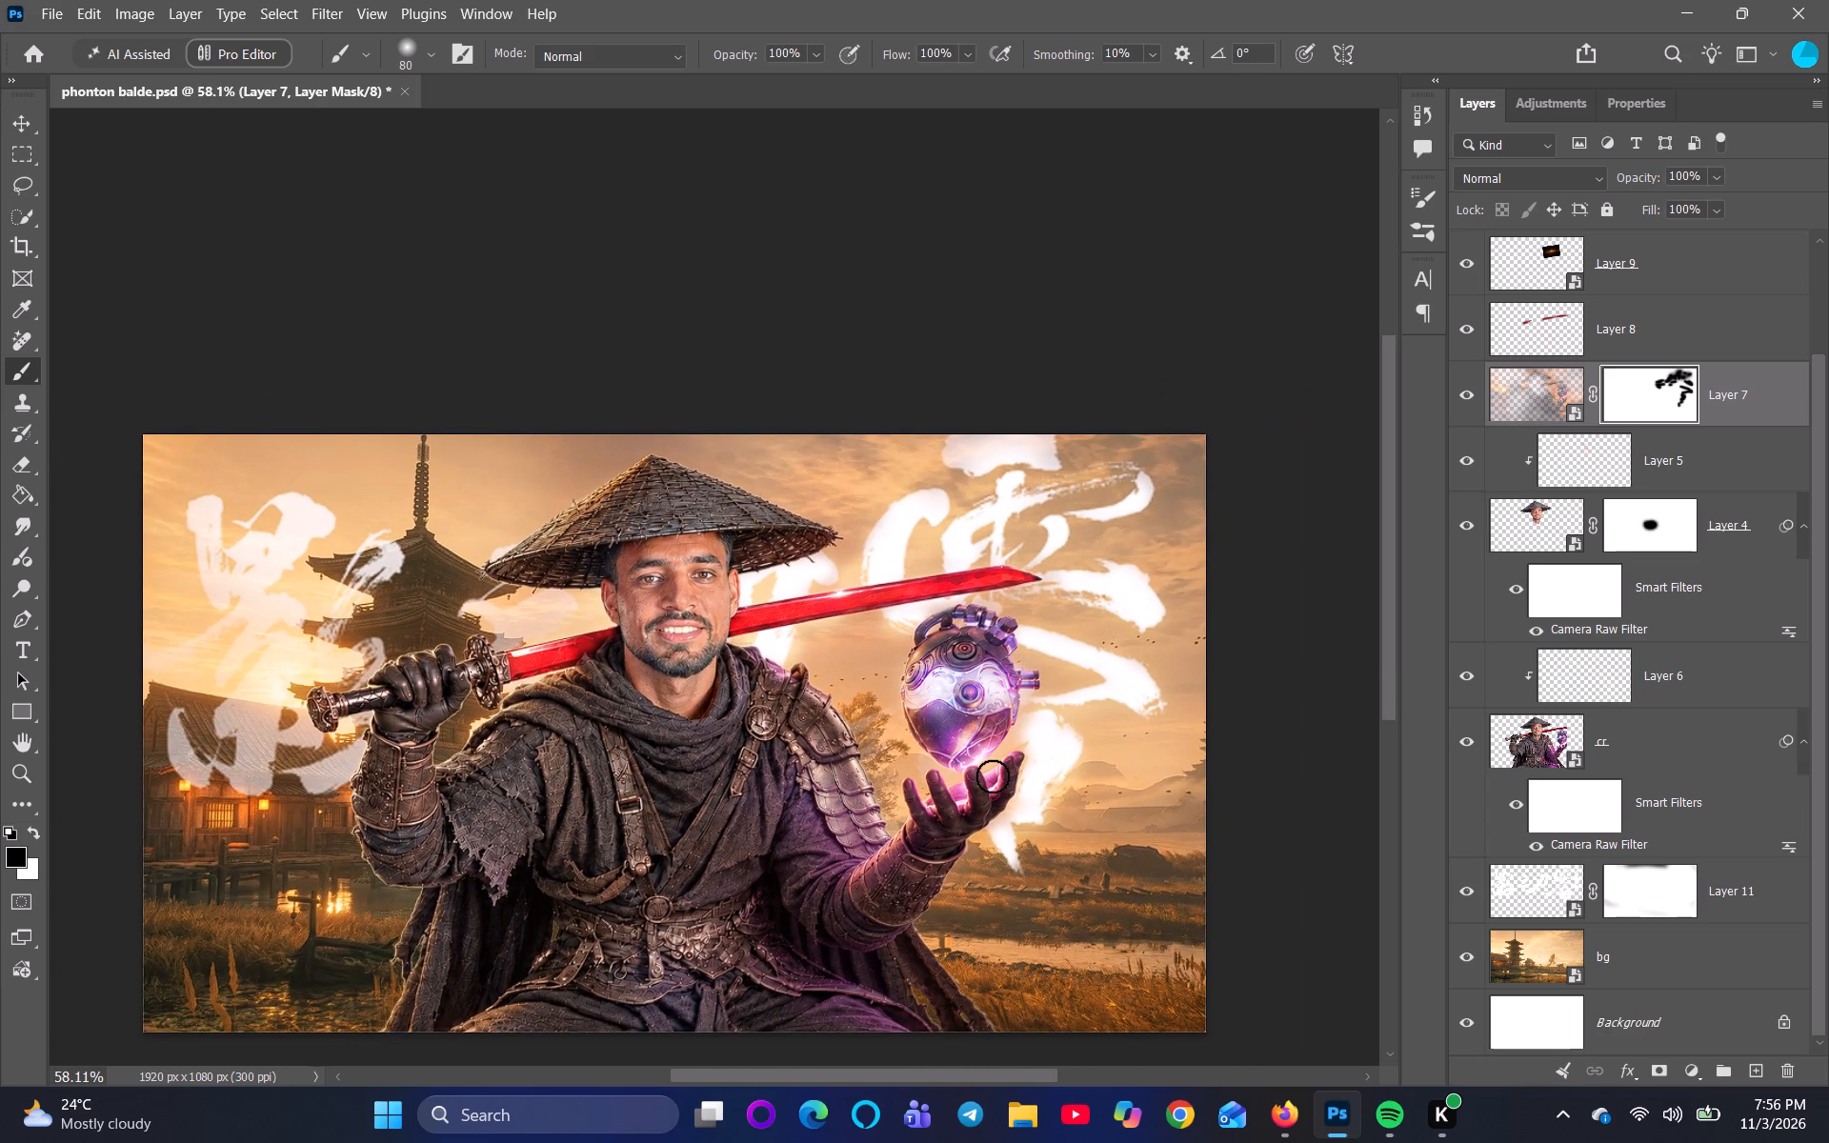
{"action": "scroll", "coordinate": [993, 776], "scroll_direction": "up", "scroll_amount": 4}
{"action": "left_click_drag", "start_coordinate": [1035, 741], "coordinate": [903, 816]}
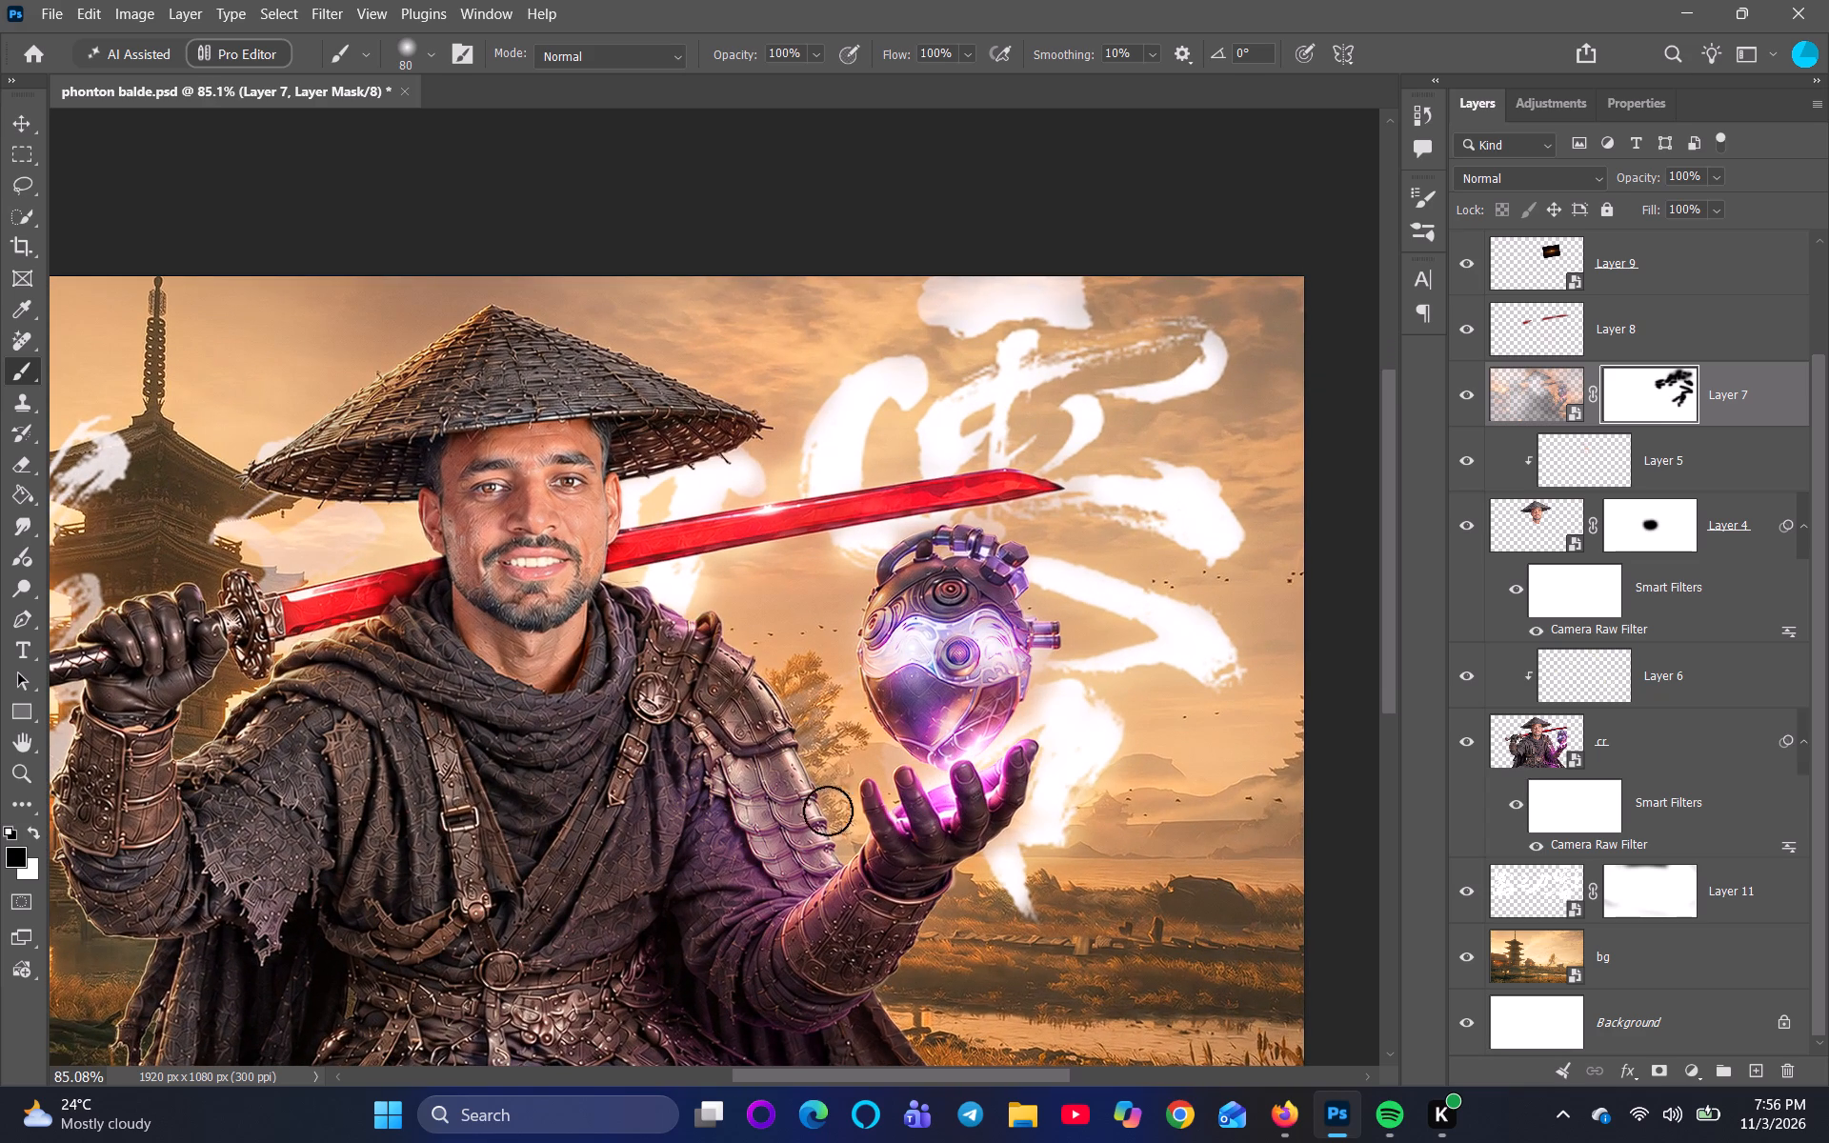
{"action": "key", "text": "space"}
{"action": "key", "text": "space"}
{"action": "key", "text": "space"}
{"action": "key", "text": "space"}
{"action": "key", "text": "space"}
{"action": "key", "text": "space"}
{"action": "key", "text": "space"}
{"action": "key", "text": "space"}
{"action": "key", "text": "space"}
{"action": "key", "text": "space"}
{"action": "key", "text": "space"}
{"action": "key", "text": "space"}
{"action": "key", "text": "space"}
{"action": "key", "text": "space"}
{"action": "key", "text": "space"}
{"action": "key", "text": "space"}
{"action": "left_click_drag", "start_coordinate": [620, 655], "coordinate": [646, 658]}
{"action": "left_click_drag", "start_coordinate": [646, 658], "coordinate": [845, 682]}
{"action": "left_click_drag", "start_coordinate": [615, 567], "coordinate": [466, 571]}
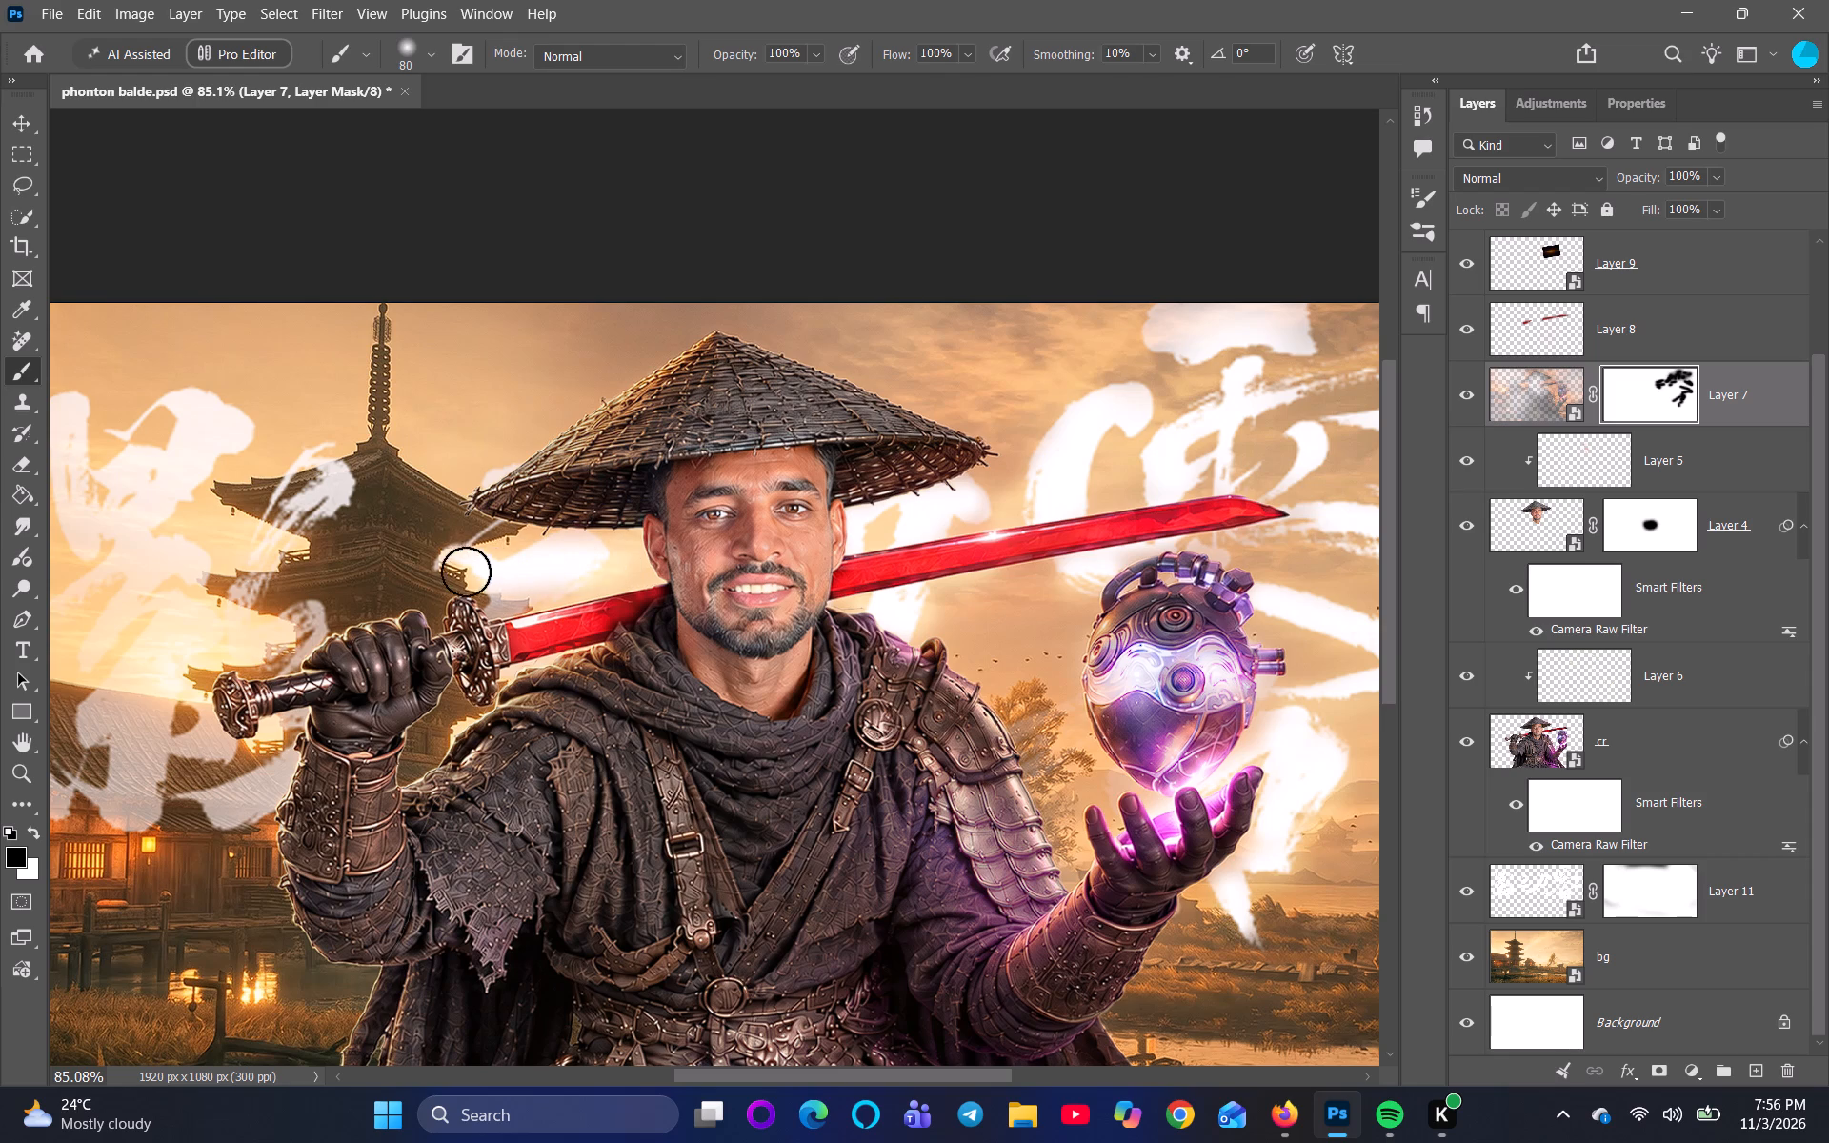
{"action": "left_click_drag", "start_coordinate": [466, 571], "coordinate": [460, 544]}
{"action": "left_click_drag", "start_coordinate": [478, 464], "coordinate": [489, 461]}
Paint black on Layer 7's mask over the lower strokes of the calligraphy character in front of the house roof.
{"action": "key", "text": "space"}
{"action": "key", "text": "space"}
{"action": "key", "text": "space"}
{"action": "key", "text": "space"}
{"action": "left_click", "coordinate": [219, 794]}
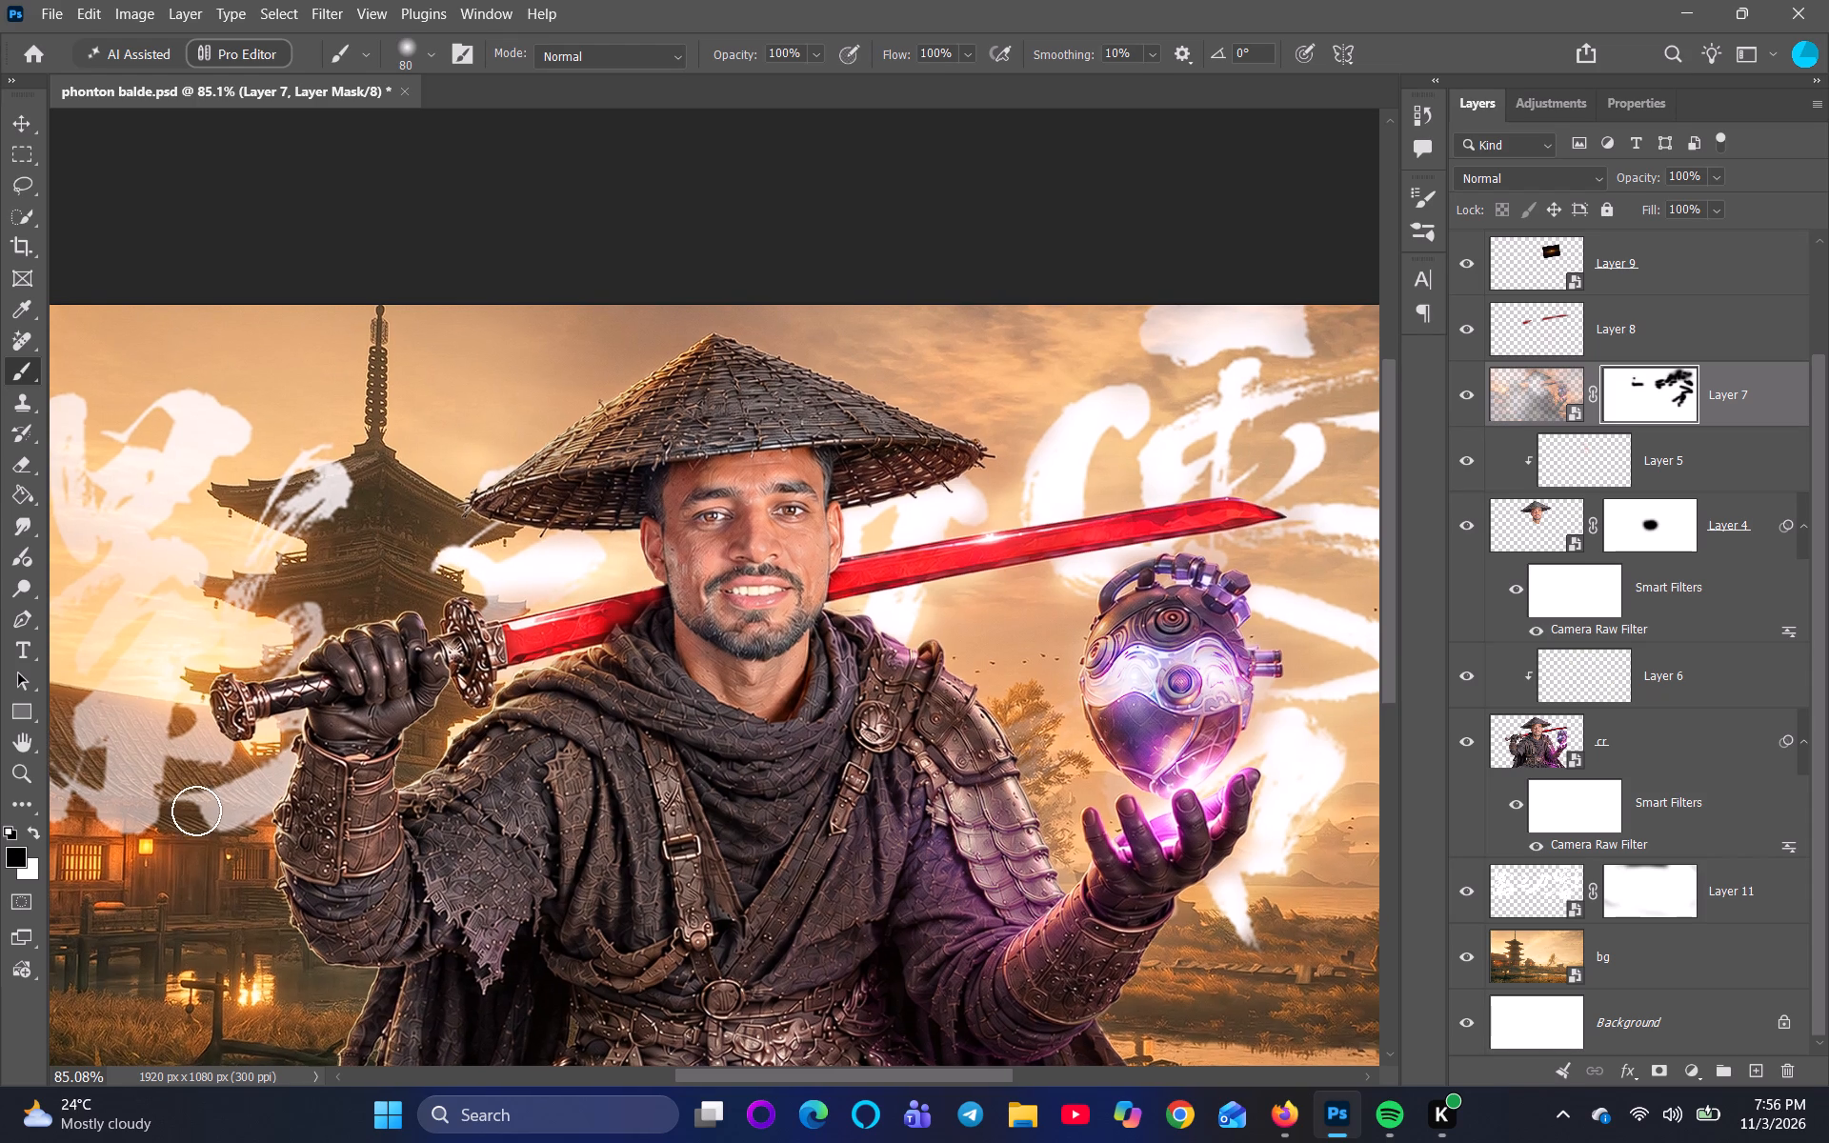
{"action": "left_click_drag", "start_coordinate": [202, 814], "coordinate": [241, 813]}
{"action": "key", "text": "space"}
{"action": "key", "text": "space"}
{"action": "key", "text": "space"}
{"action": "key", "text": "space"}
{"action": "key", "text": "space"}
{"action": "key", "text": "space"}
{"action": "key", "text": "space"}
{"action": "key", "text": "space"}
{"action": "key", "text": "space"}
{"action": "key", "text": "space"}
{"action": "key", "text": "space"}
{"action": "key", "text": "space"}
{"action": "left_click_drag", "start_coordinate": [202, 797], "coordinate": [422, 828]}
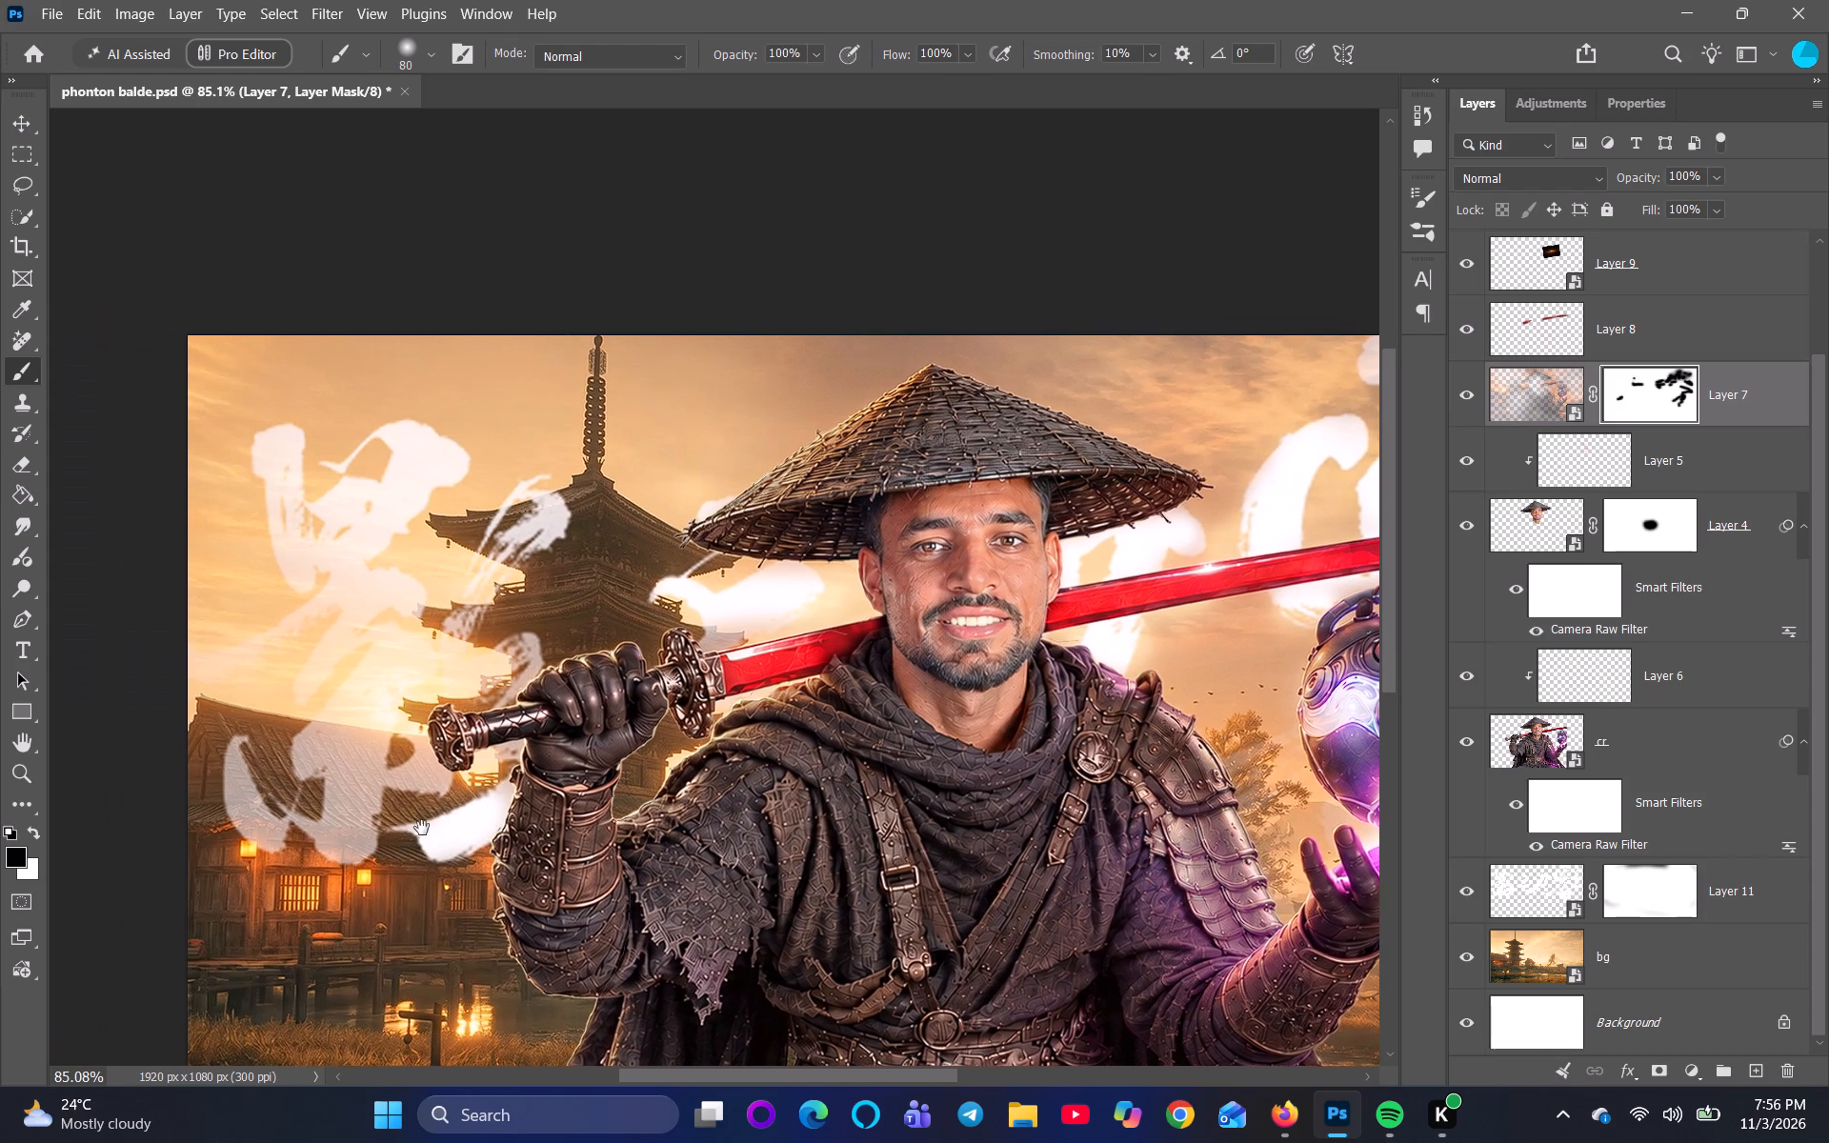
{"action": "left_click_drag", "start_coordinate": [422, 828], "coordinate": [423, 828]}
{"action": "left_click_drag", "start_coordinate": [313, 851], "coordinate": [312, 750]}
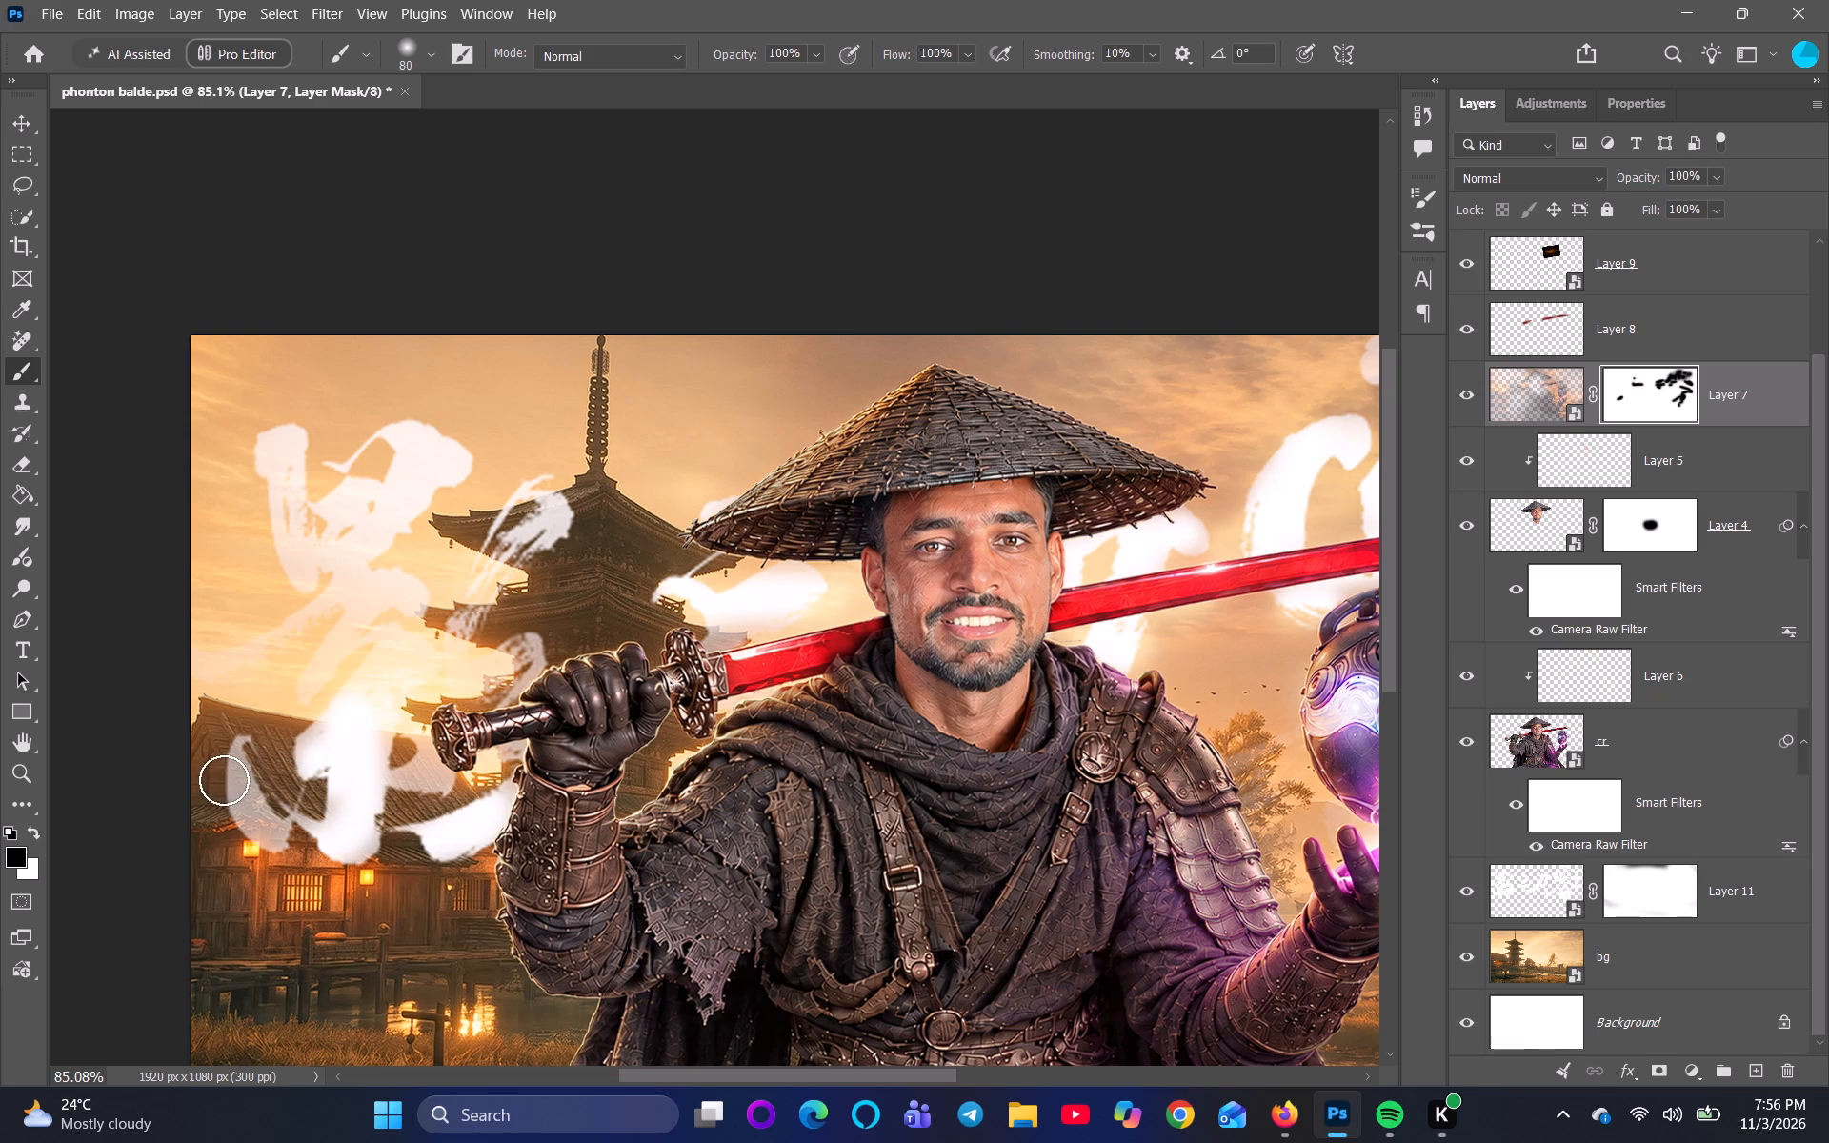
{"action": "key", "text": "space"}
{"action": "left_click_drag", "start_coordinate": [239, 762], "coordinate": [302, 822]}
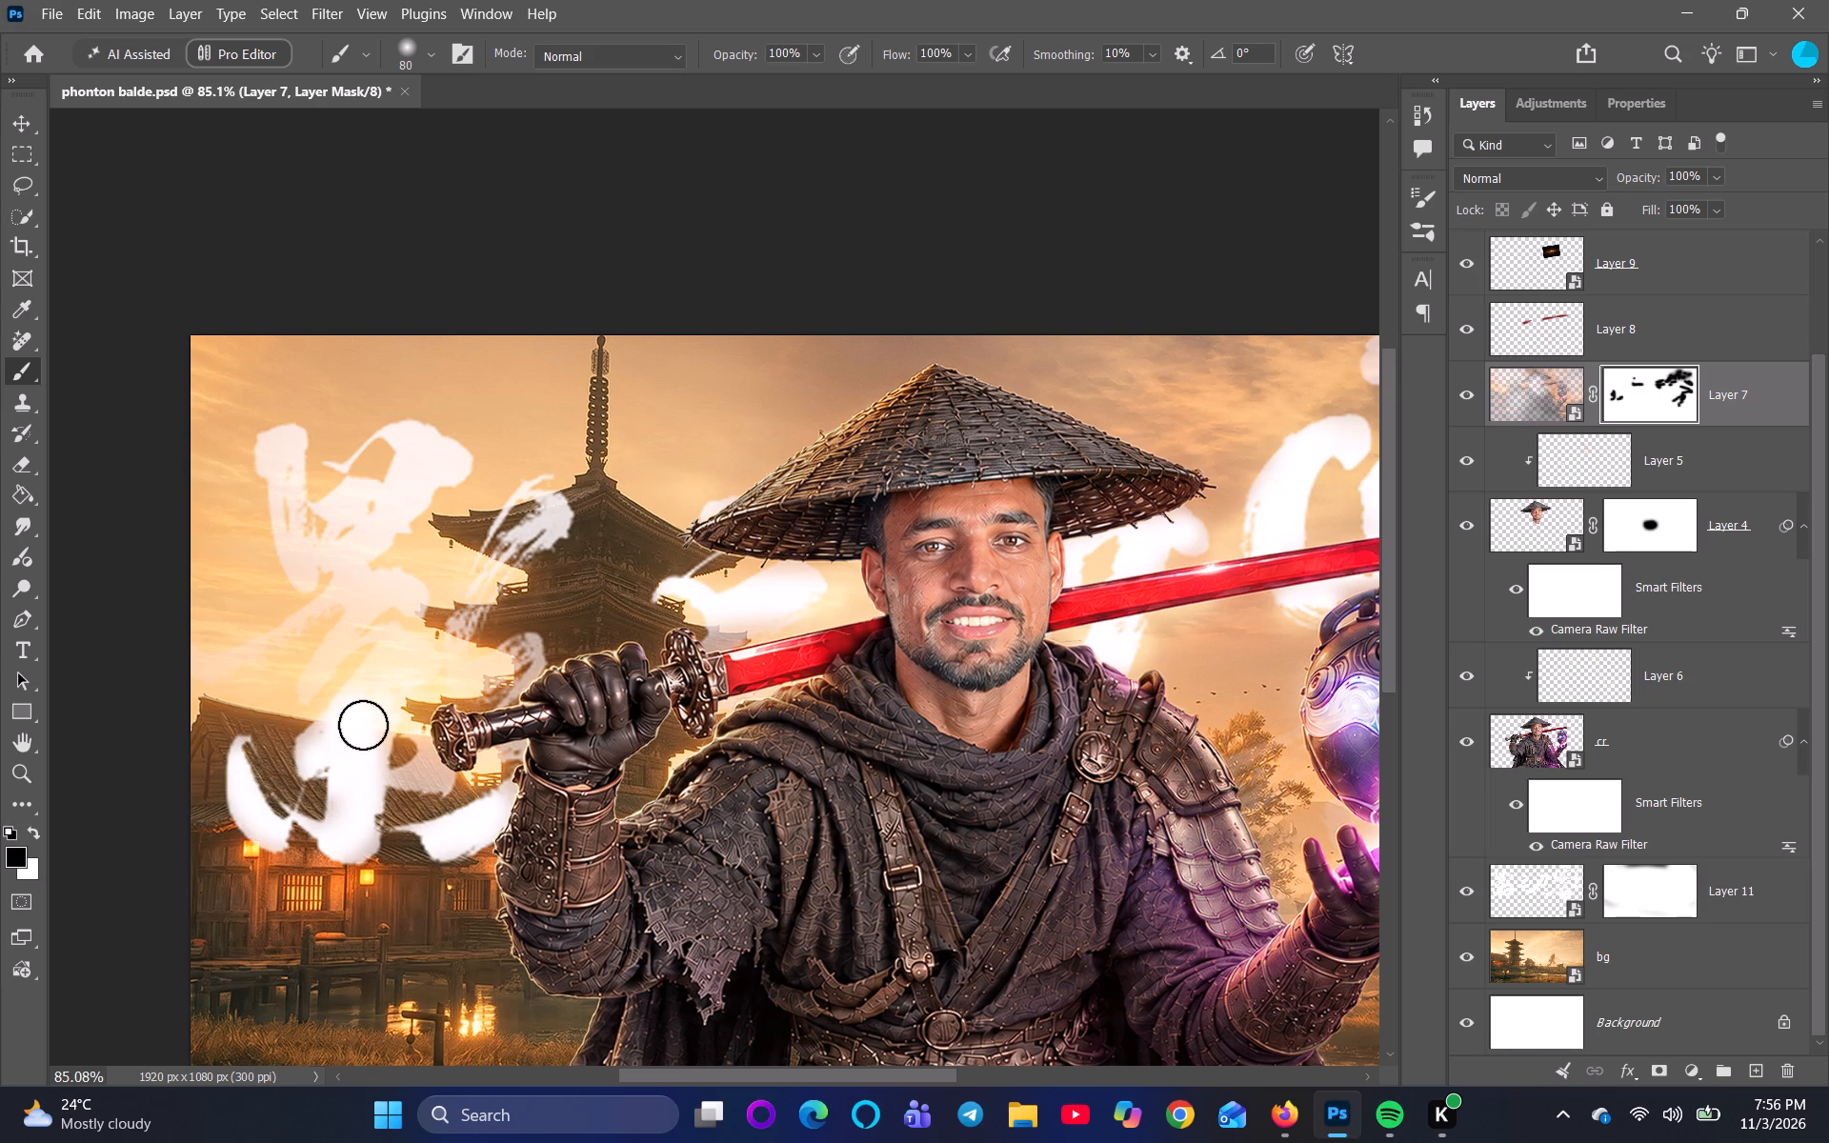
Paint black on Layer 7's mask up the middle and top of the calligraphy character beside the pagoda and over its side strokes.
{"action": "left_click_drag", "start_coordinate": [357, 729], "coordinate": [307, 623]}
{"action": "key", "text": "space"}
{"action": "key", "text": "space"}
{"action": "key", "text": "space"}
{"action": "left_click_drag", "start_coordinate": [334, 610], "coordinate": [413, 475]}
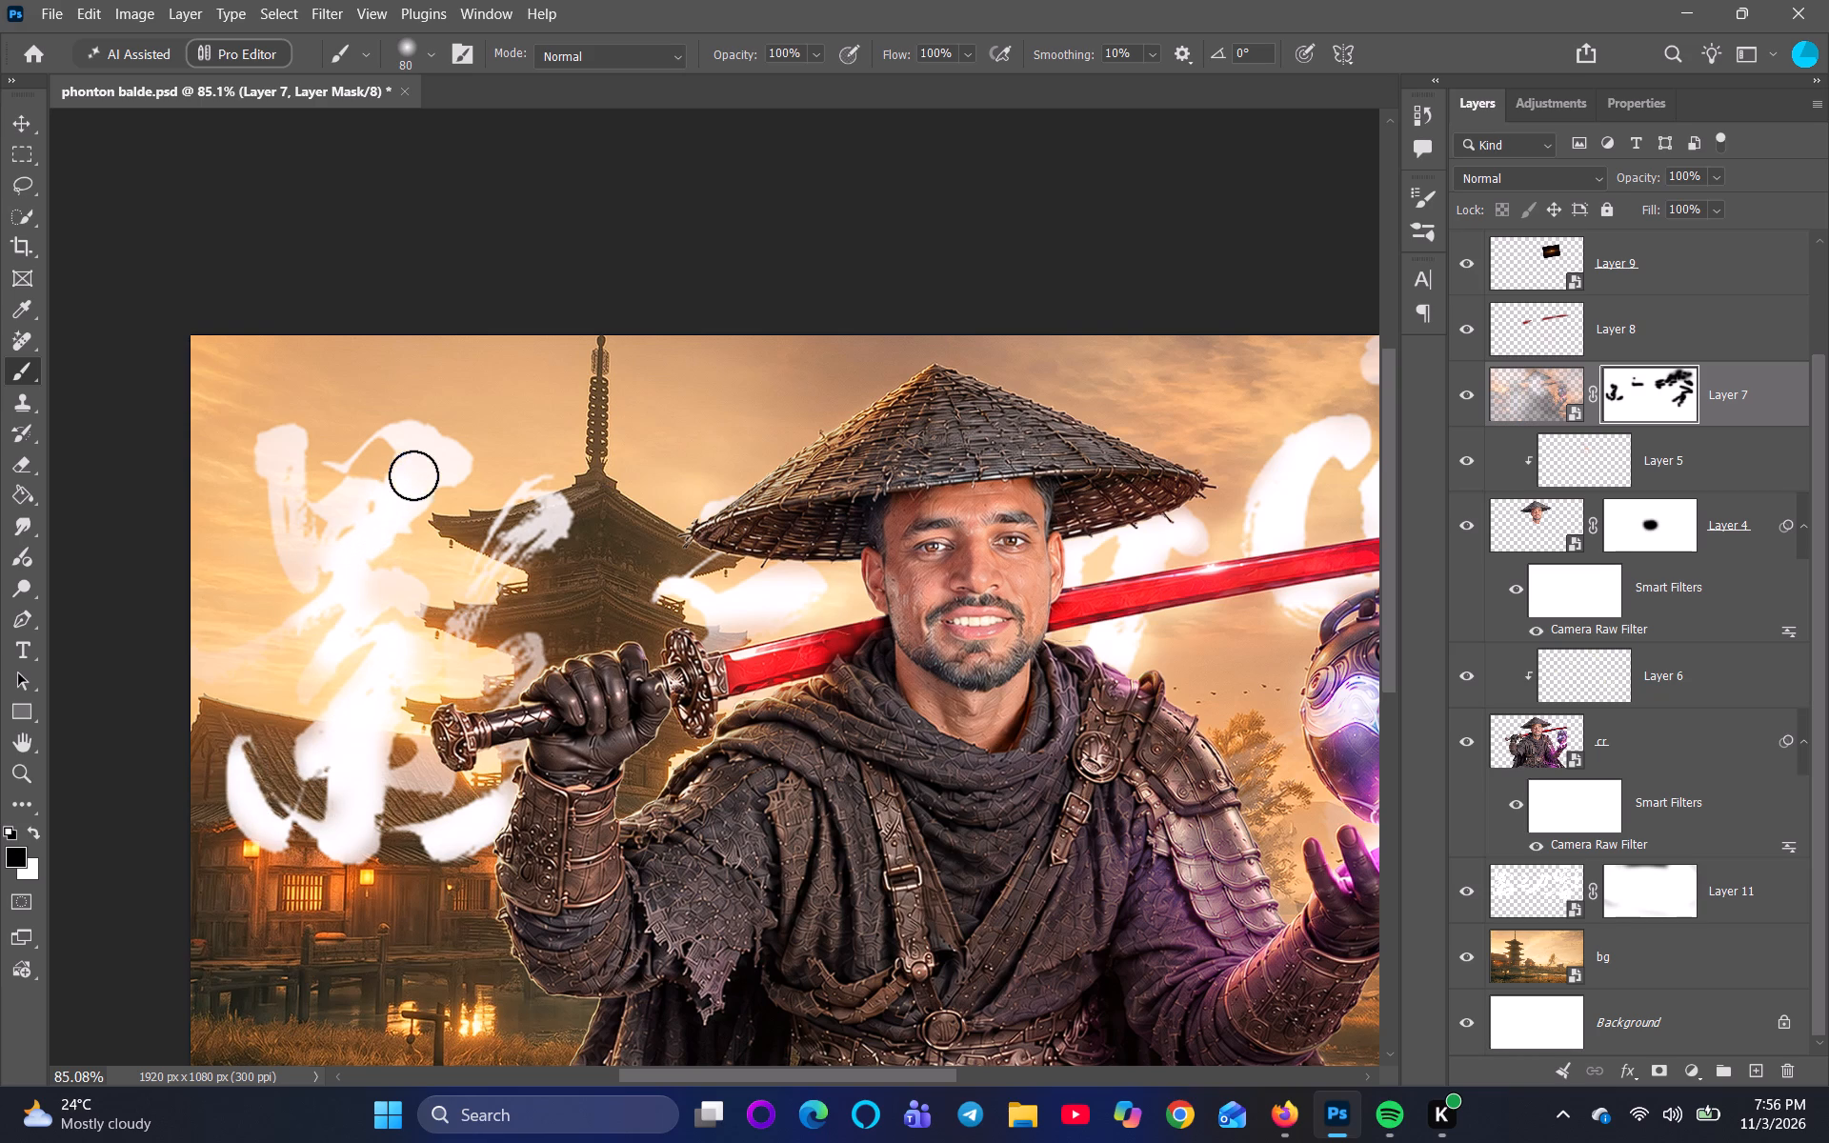
{"action": "left_click_drag", "start_coordinate": [413, 475], "coordinate": [433, 467]}
{"action": "left_click_drag", "start_coordinate": [309, 528], "coordinate": [308, 545]}
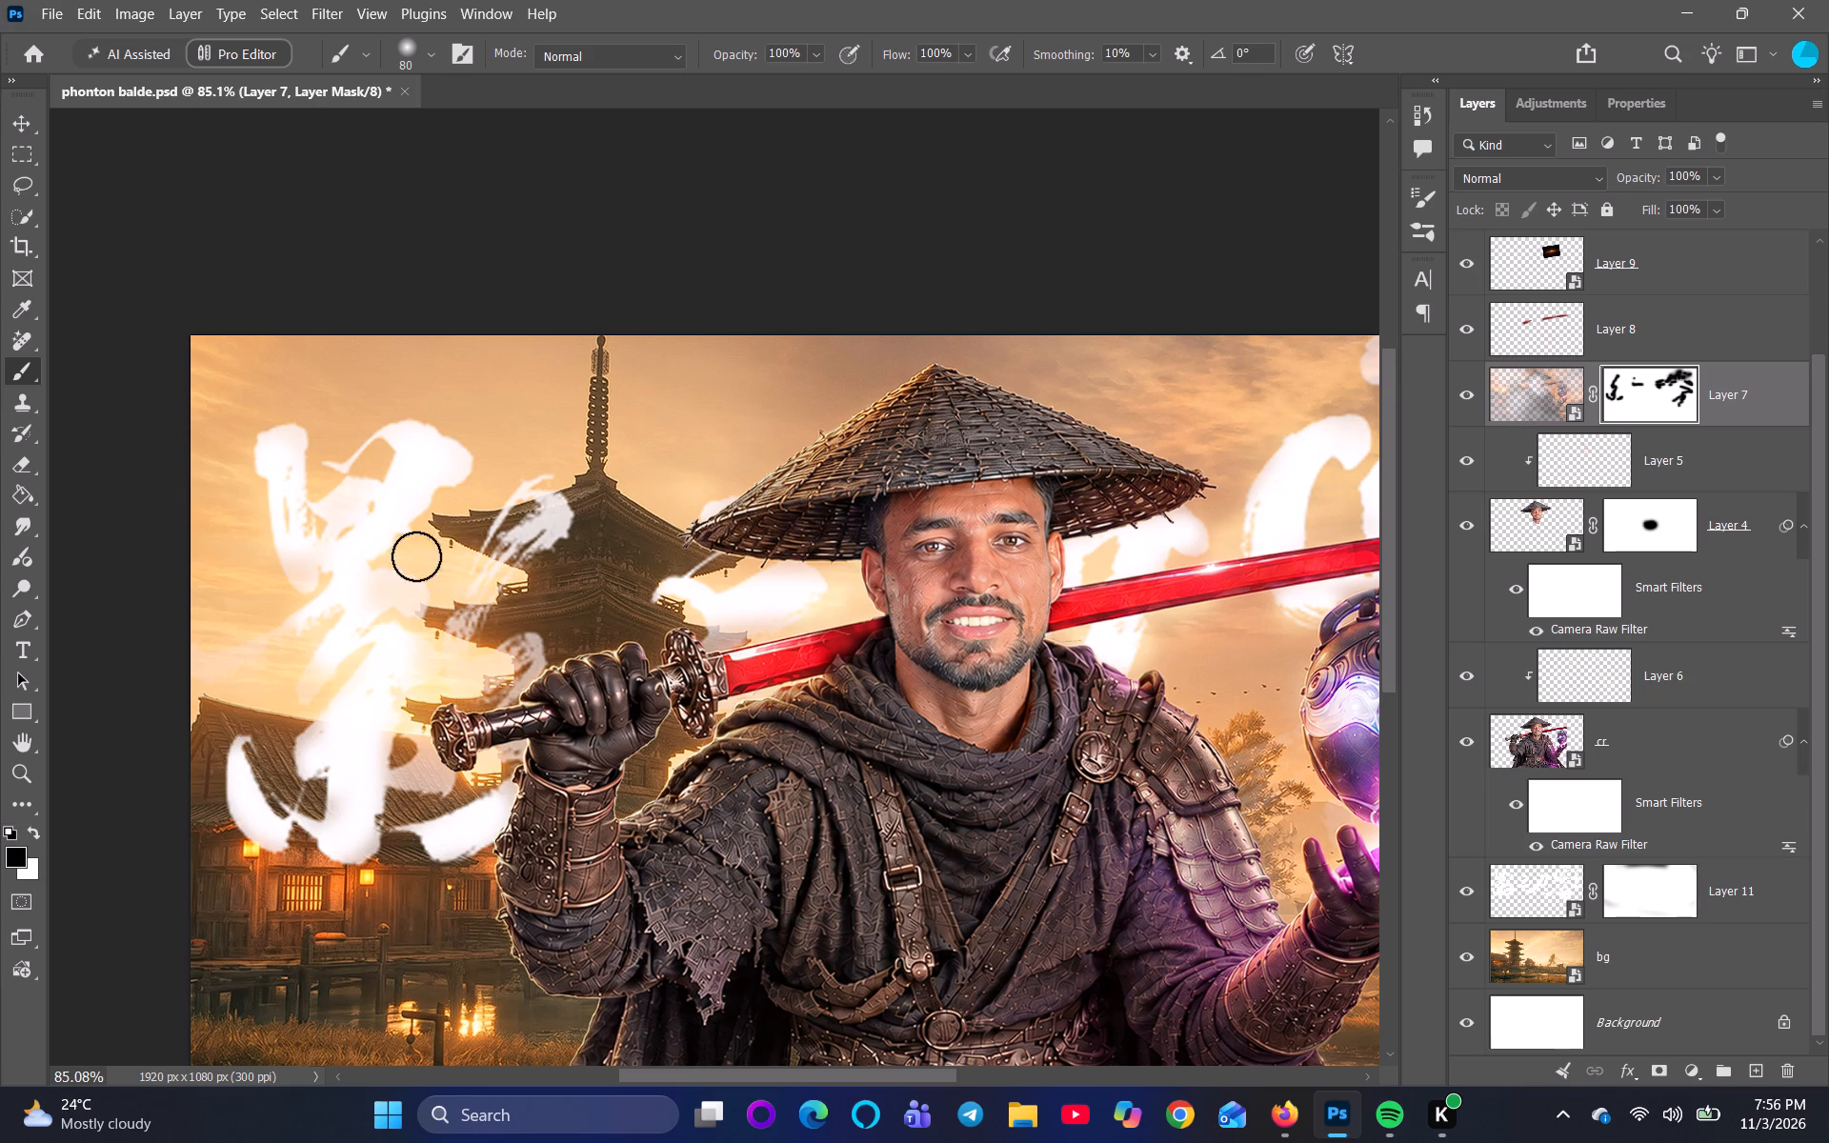
{"action": "left_click_drag", "start_coordinate": [544, 510], "coordinate": [468, 624]}
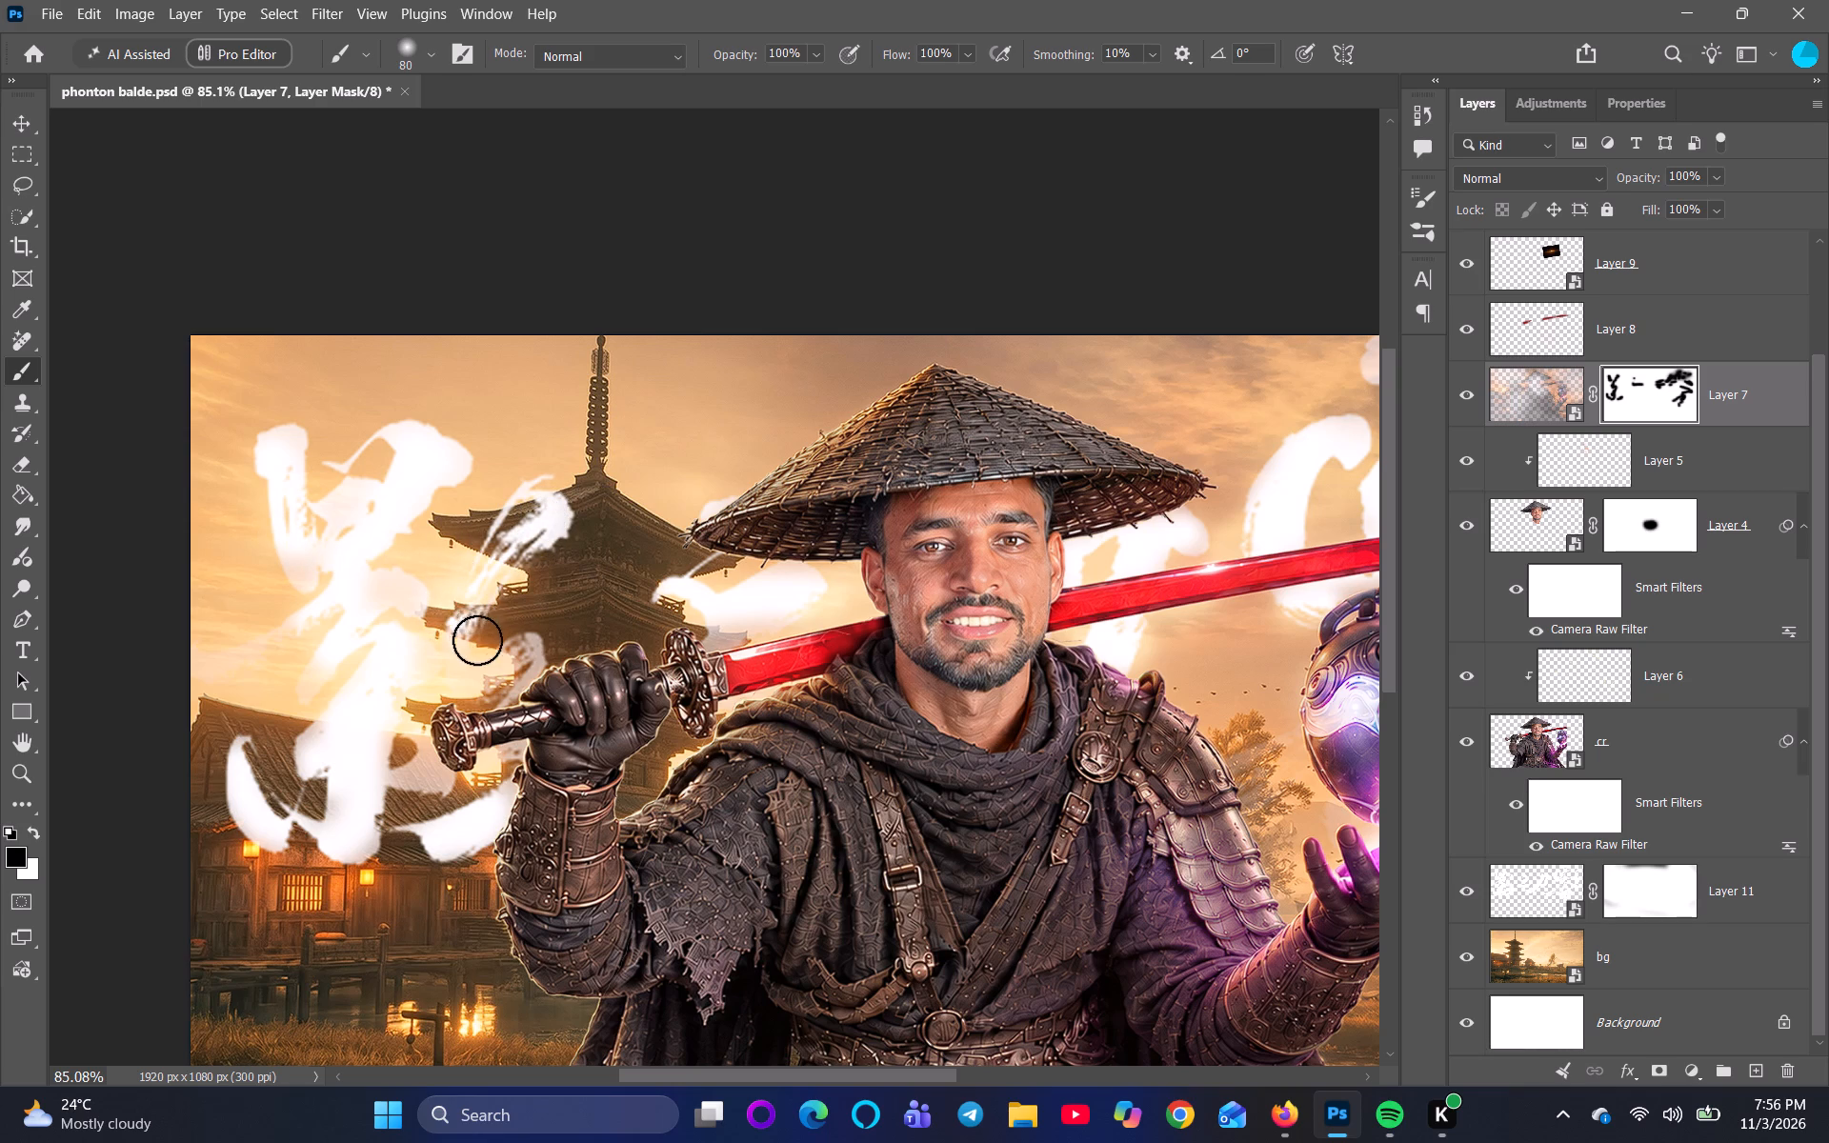
{"action": "left_click_drag", "start_coordinate": [477, 640], "coordinate": [496, 675]}
{"action": "left_click_drag", "start_coordinate": [429, 784], "coordinate": [402, 746]}
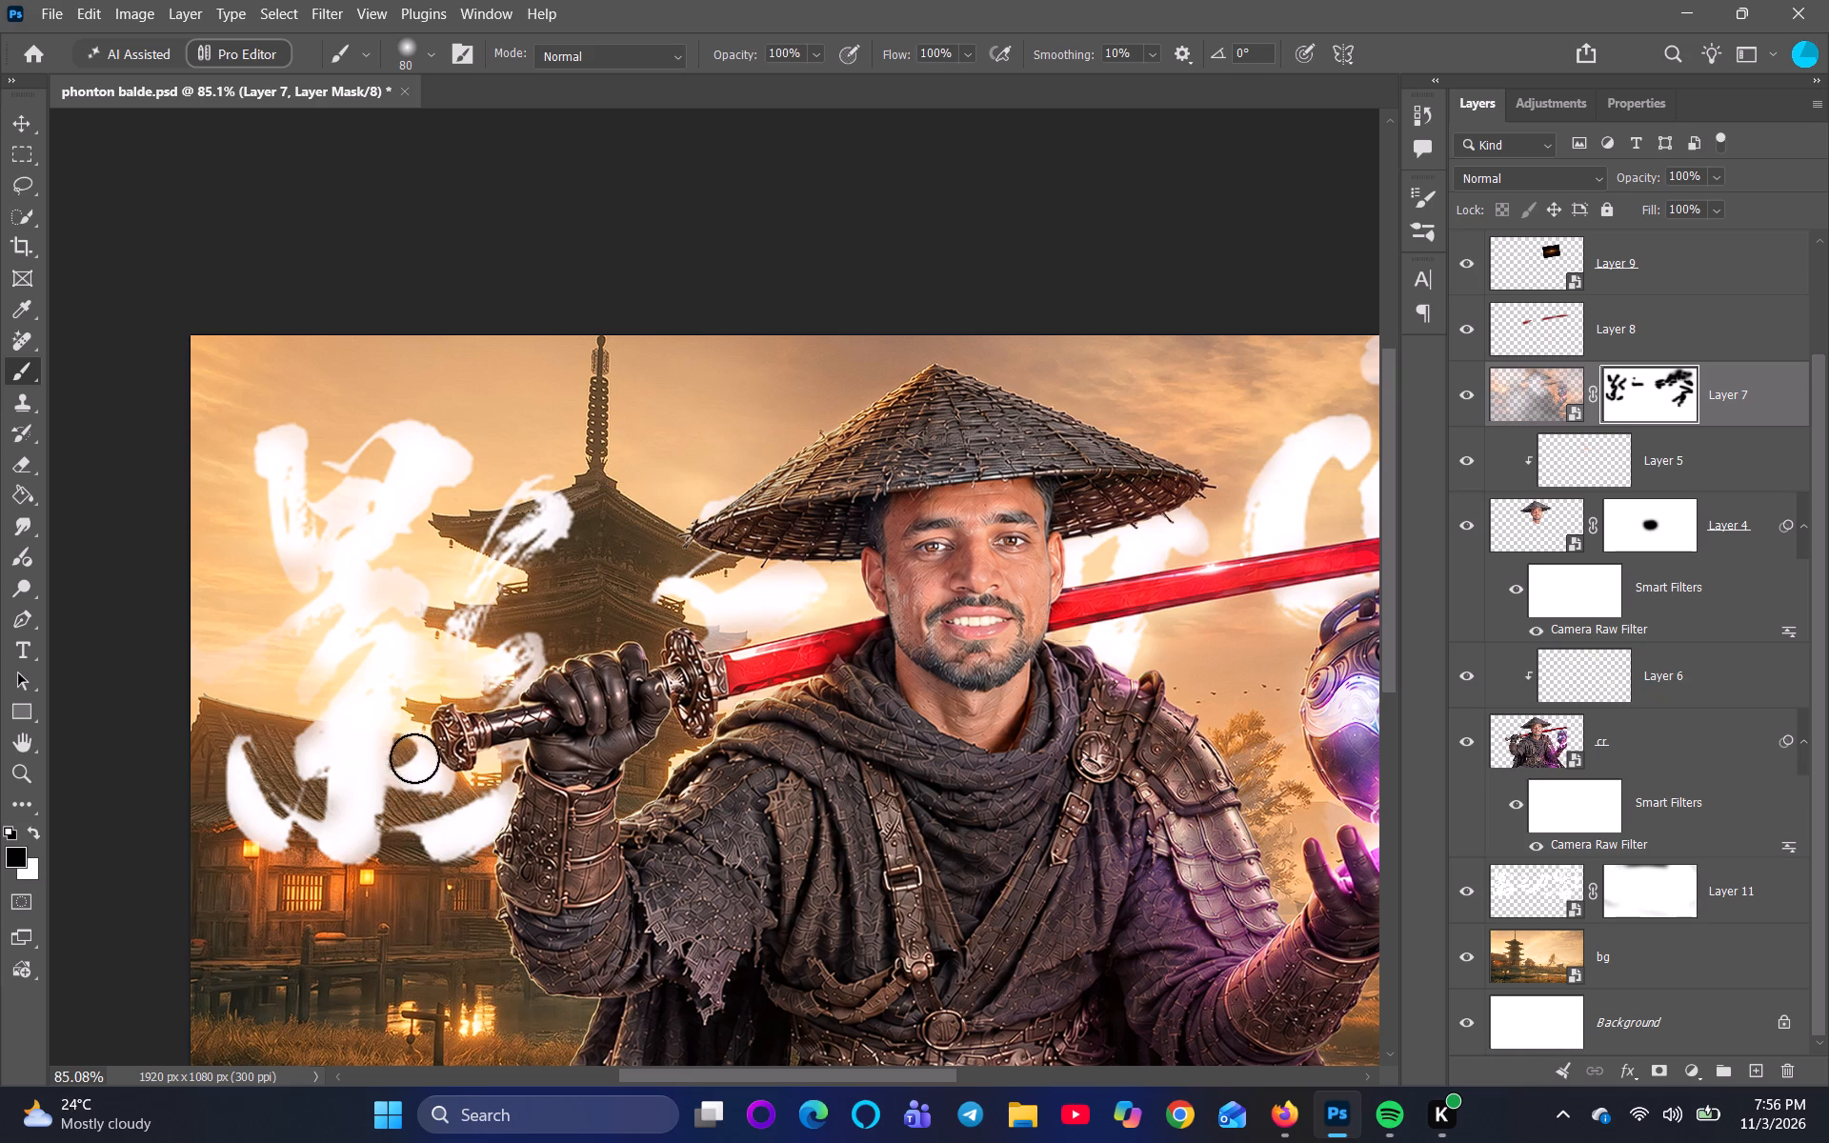
Paint black on Layer 7's mask with a 50 px brush over the calligraphy's long side sweep, beside the pagoda, and just above the sword blade.
{"action": "key", "text": "bracketleft"}
{"action": "key", "text": "bracketleft"}
{"action": "scroll", "coordinate": [260, 663], "scroll_direction": "up", "scroll_amount": 4}
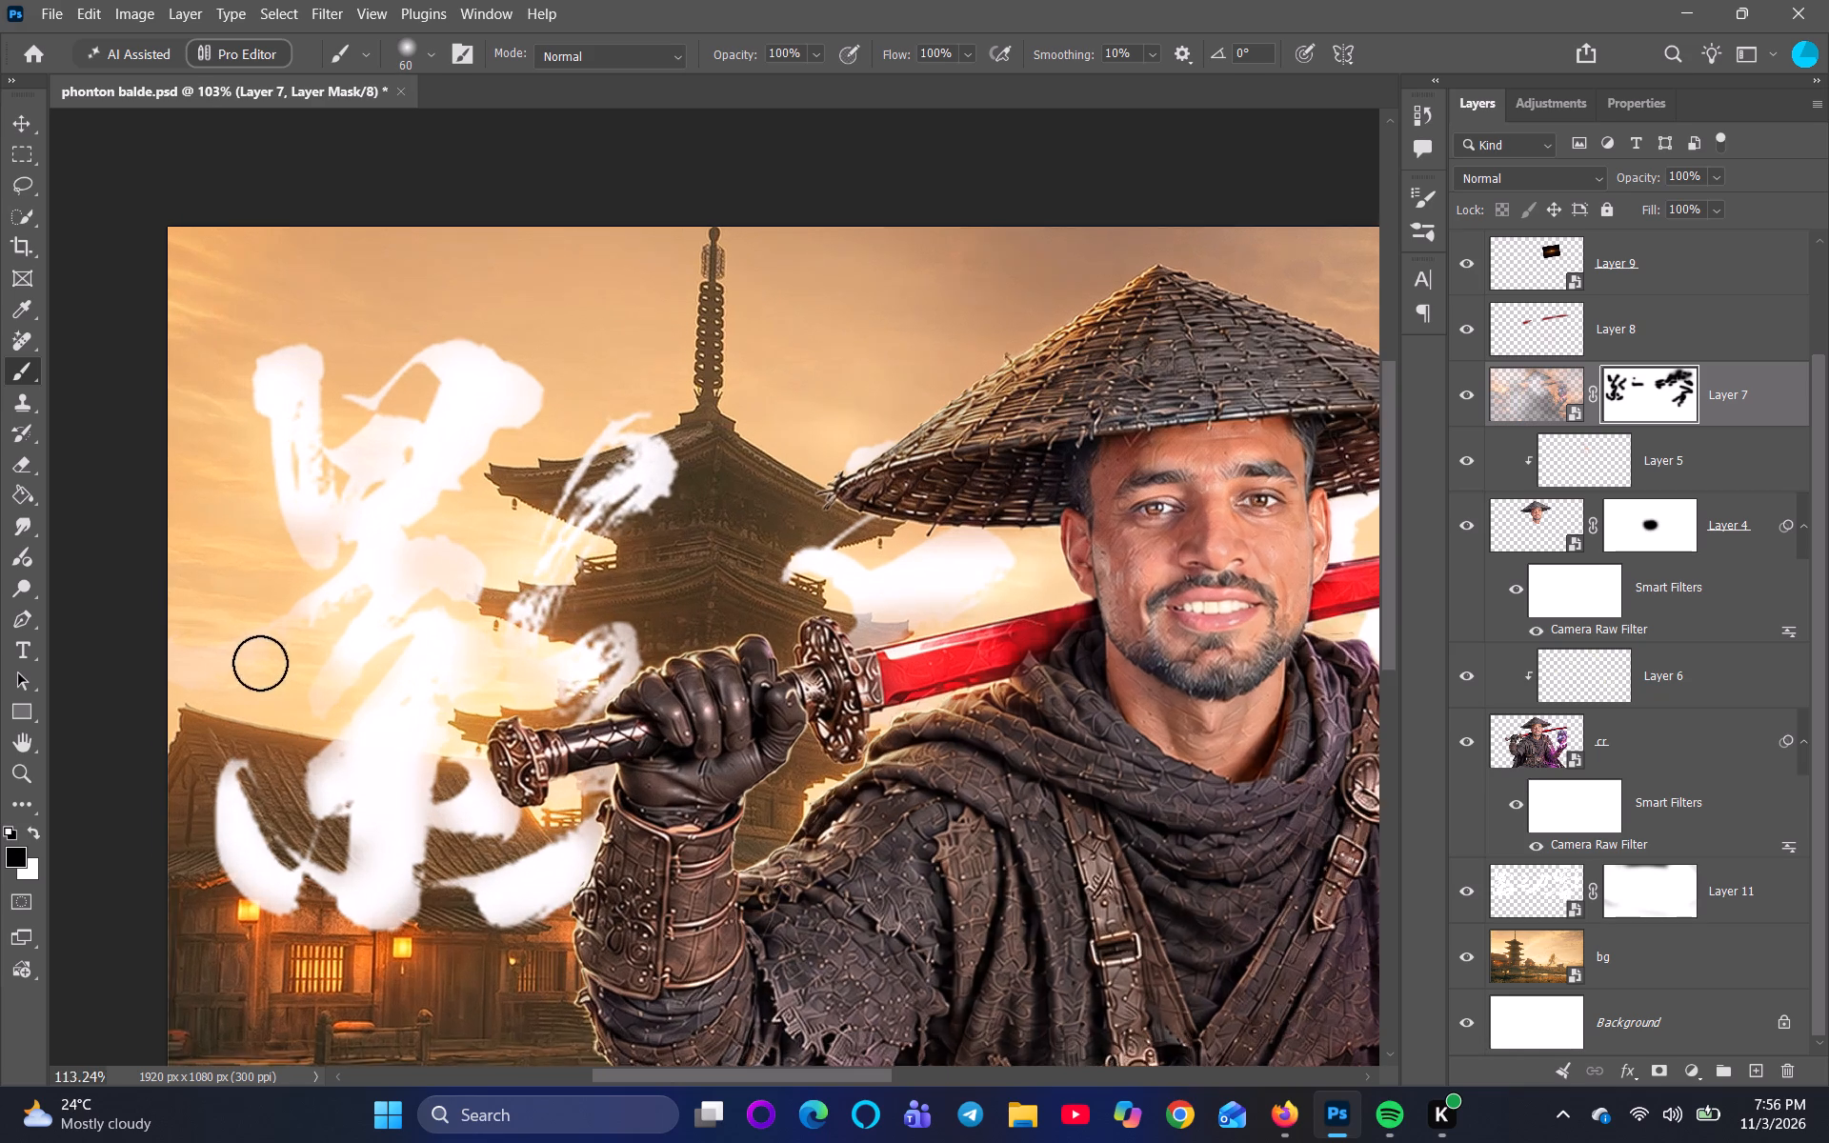
{"action": "key", "text": "bracketleft"}
{"action": "left_click_drag", "start_coordinate": [321, 604], "coordinate": [298, 650]}
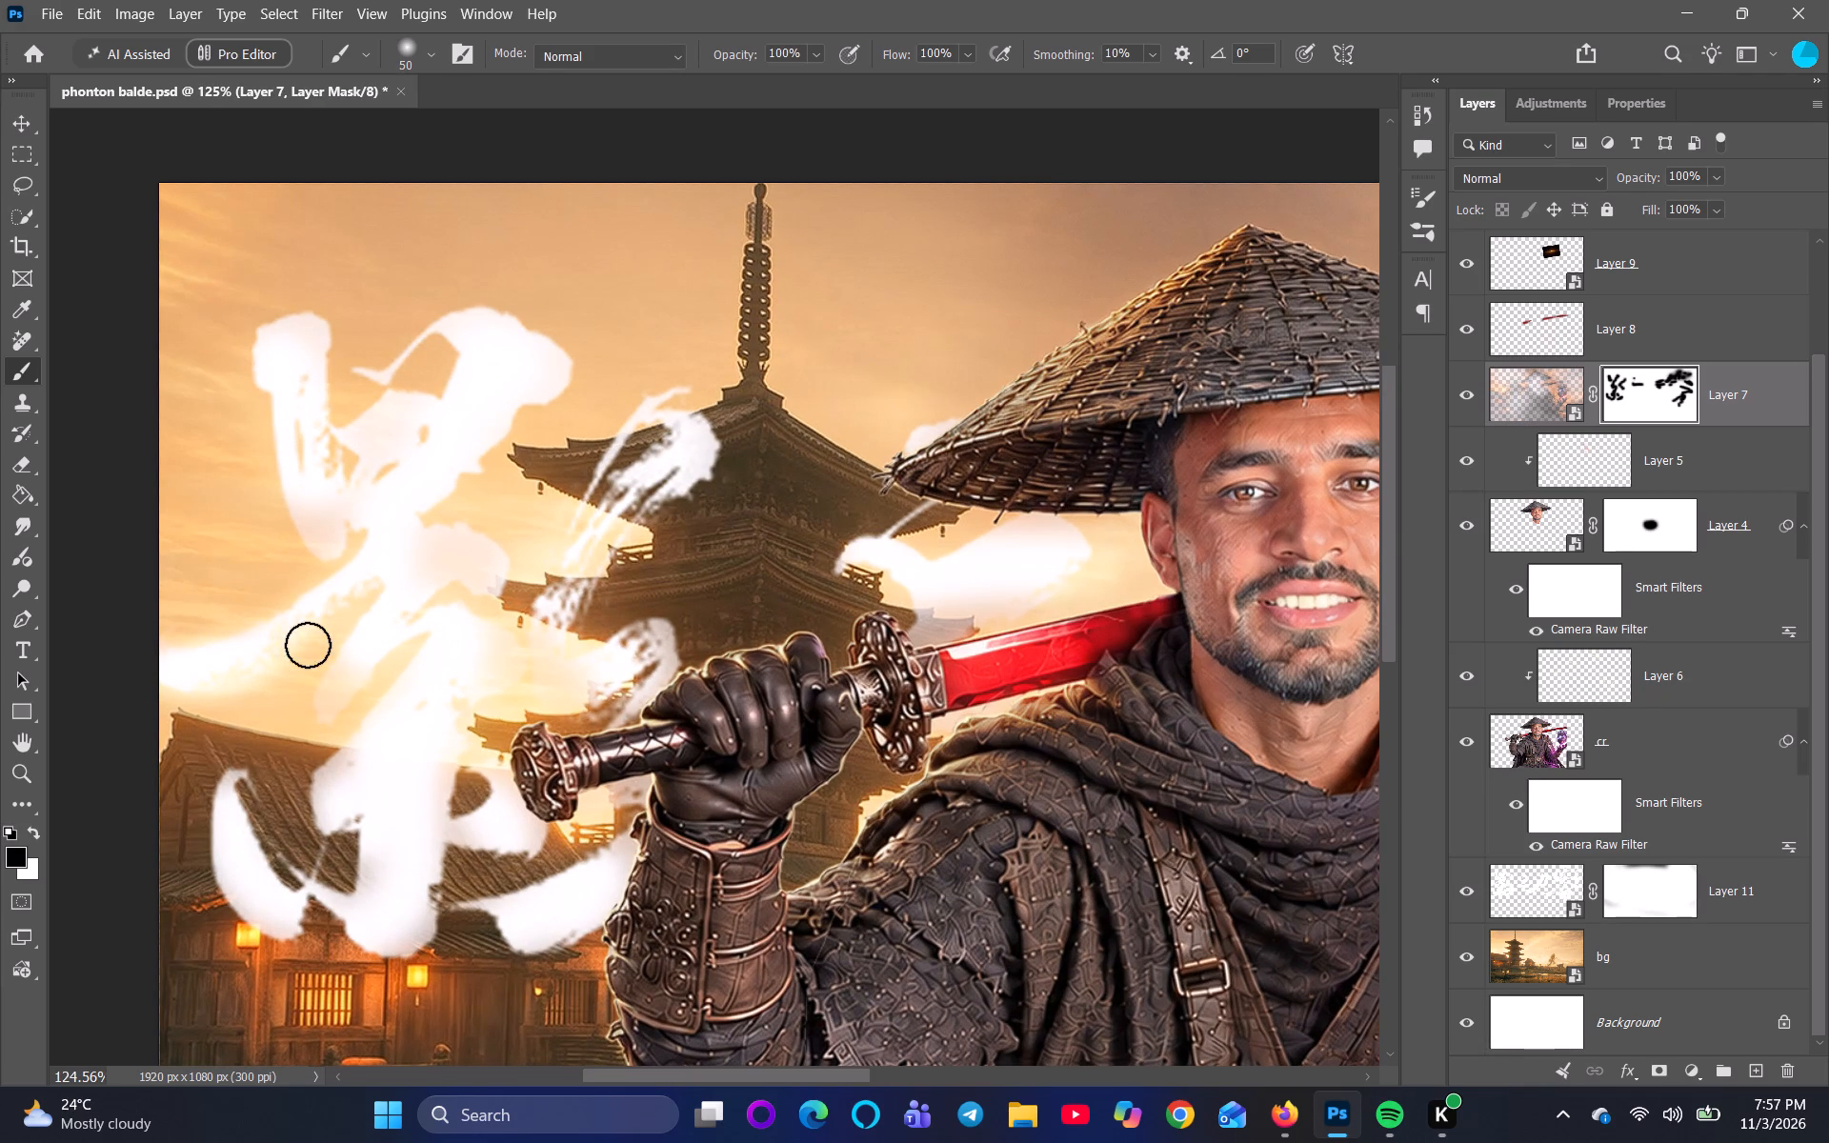
{"action": "left_click_drag", "start_coordinate": [357, 649], "coordinate": [321, 692]}
{"action": "left_click", "coordinate": [629, 677]}
{"action": "left_click_drag", "start_coordinate": [556, 662], "coordinate": [553, 665]}
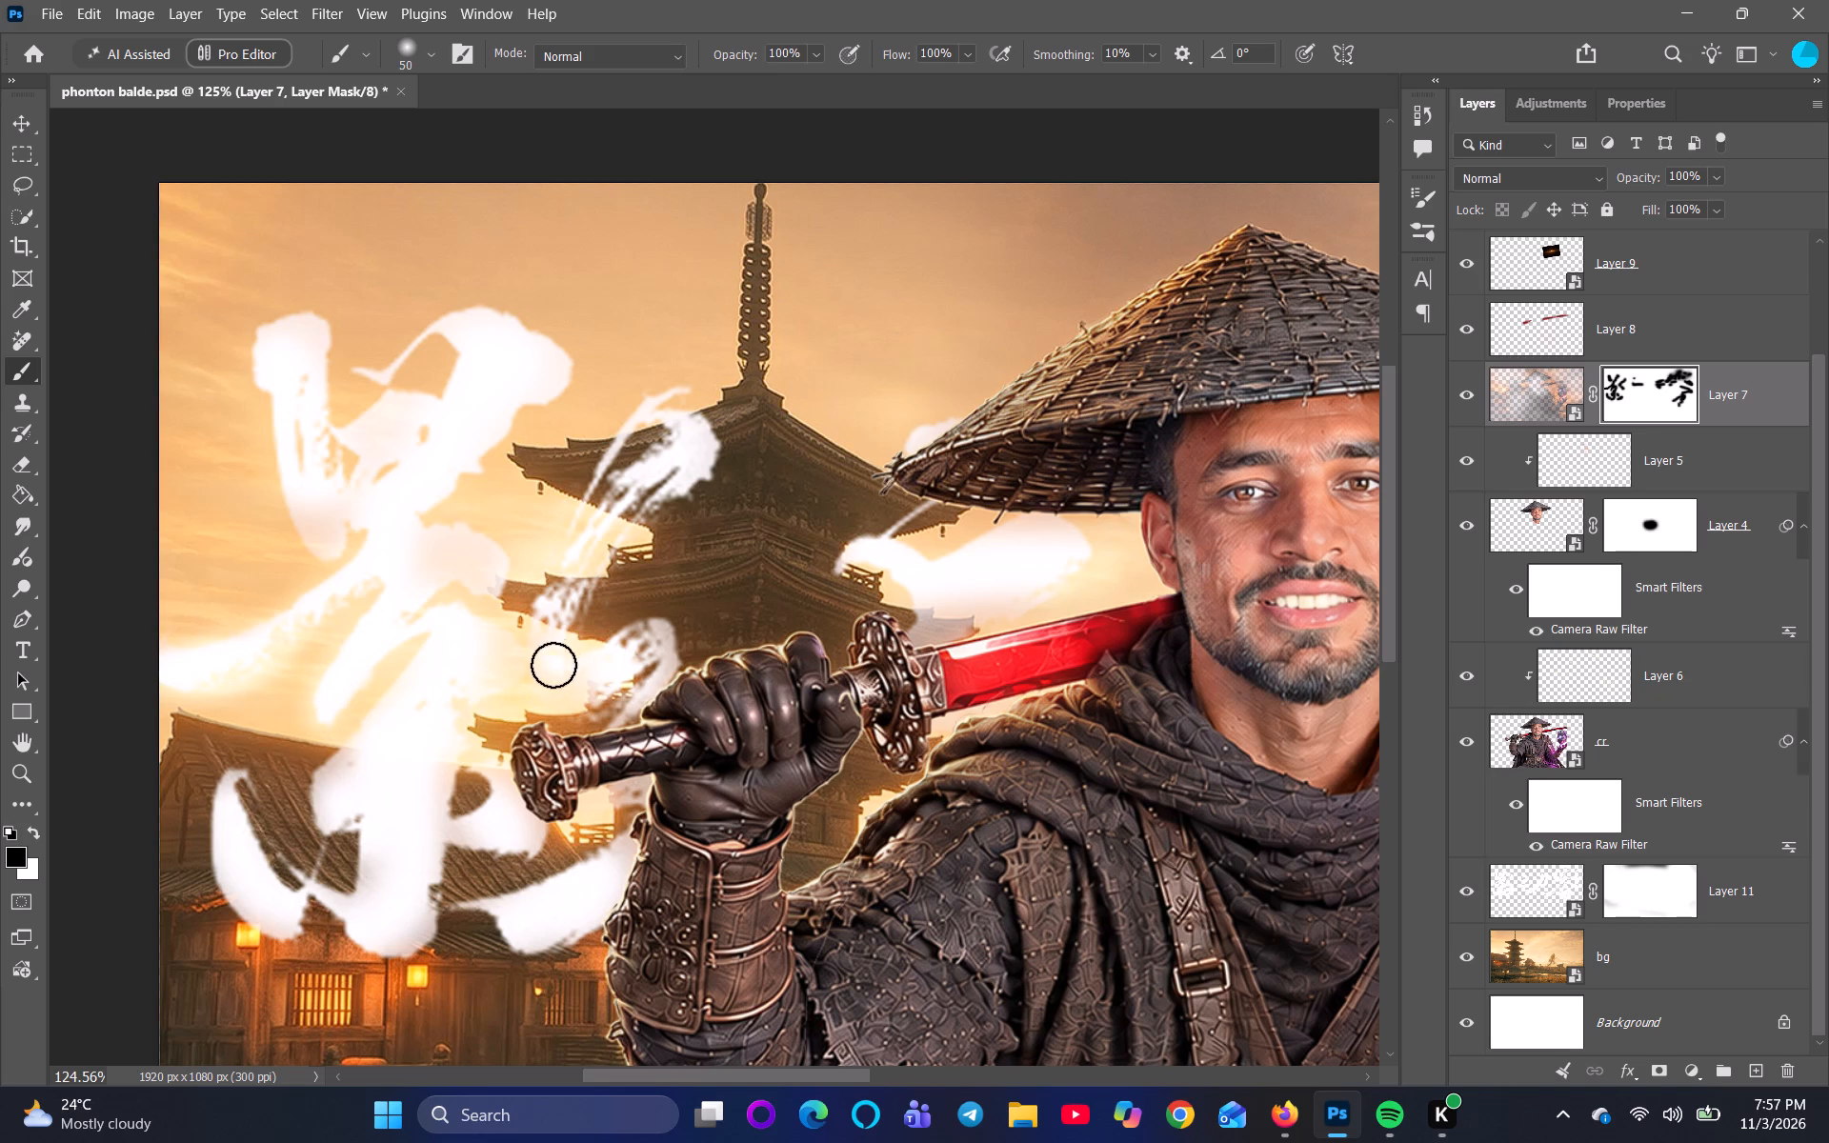
{"action": "left_click_drag", "start_coordinate": [553, 665], "coordinate": [663, 433]}
{"action": "scroll", "coordinate": [692, 483], "scroll_direction": "down", "scroll_amount": 5}
{"action": "scroll", "coordinate": [879, 570], "scroll_direction": "up", "scroll_amount": 3}
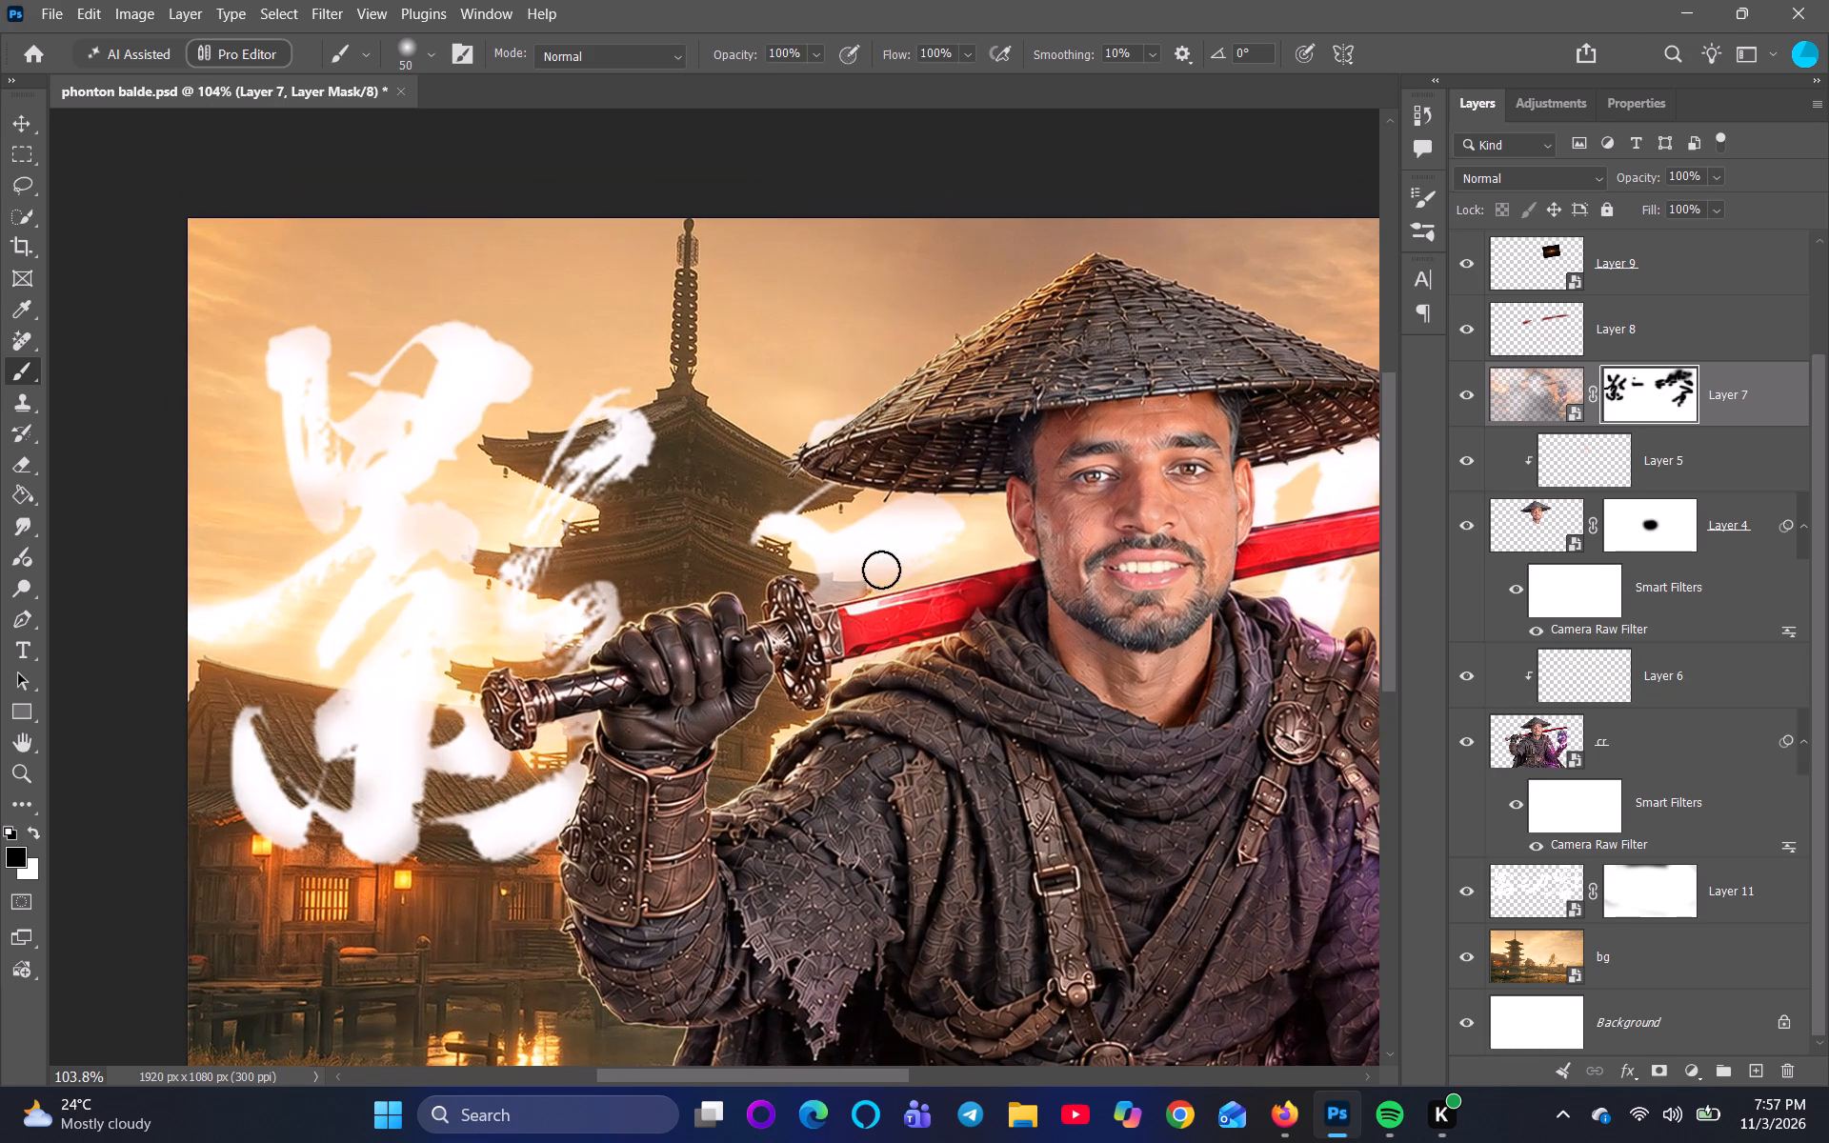
{"action": "left_click_drag", "start_coordinate": [889, 570], "coordinate": [944, 535]}
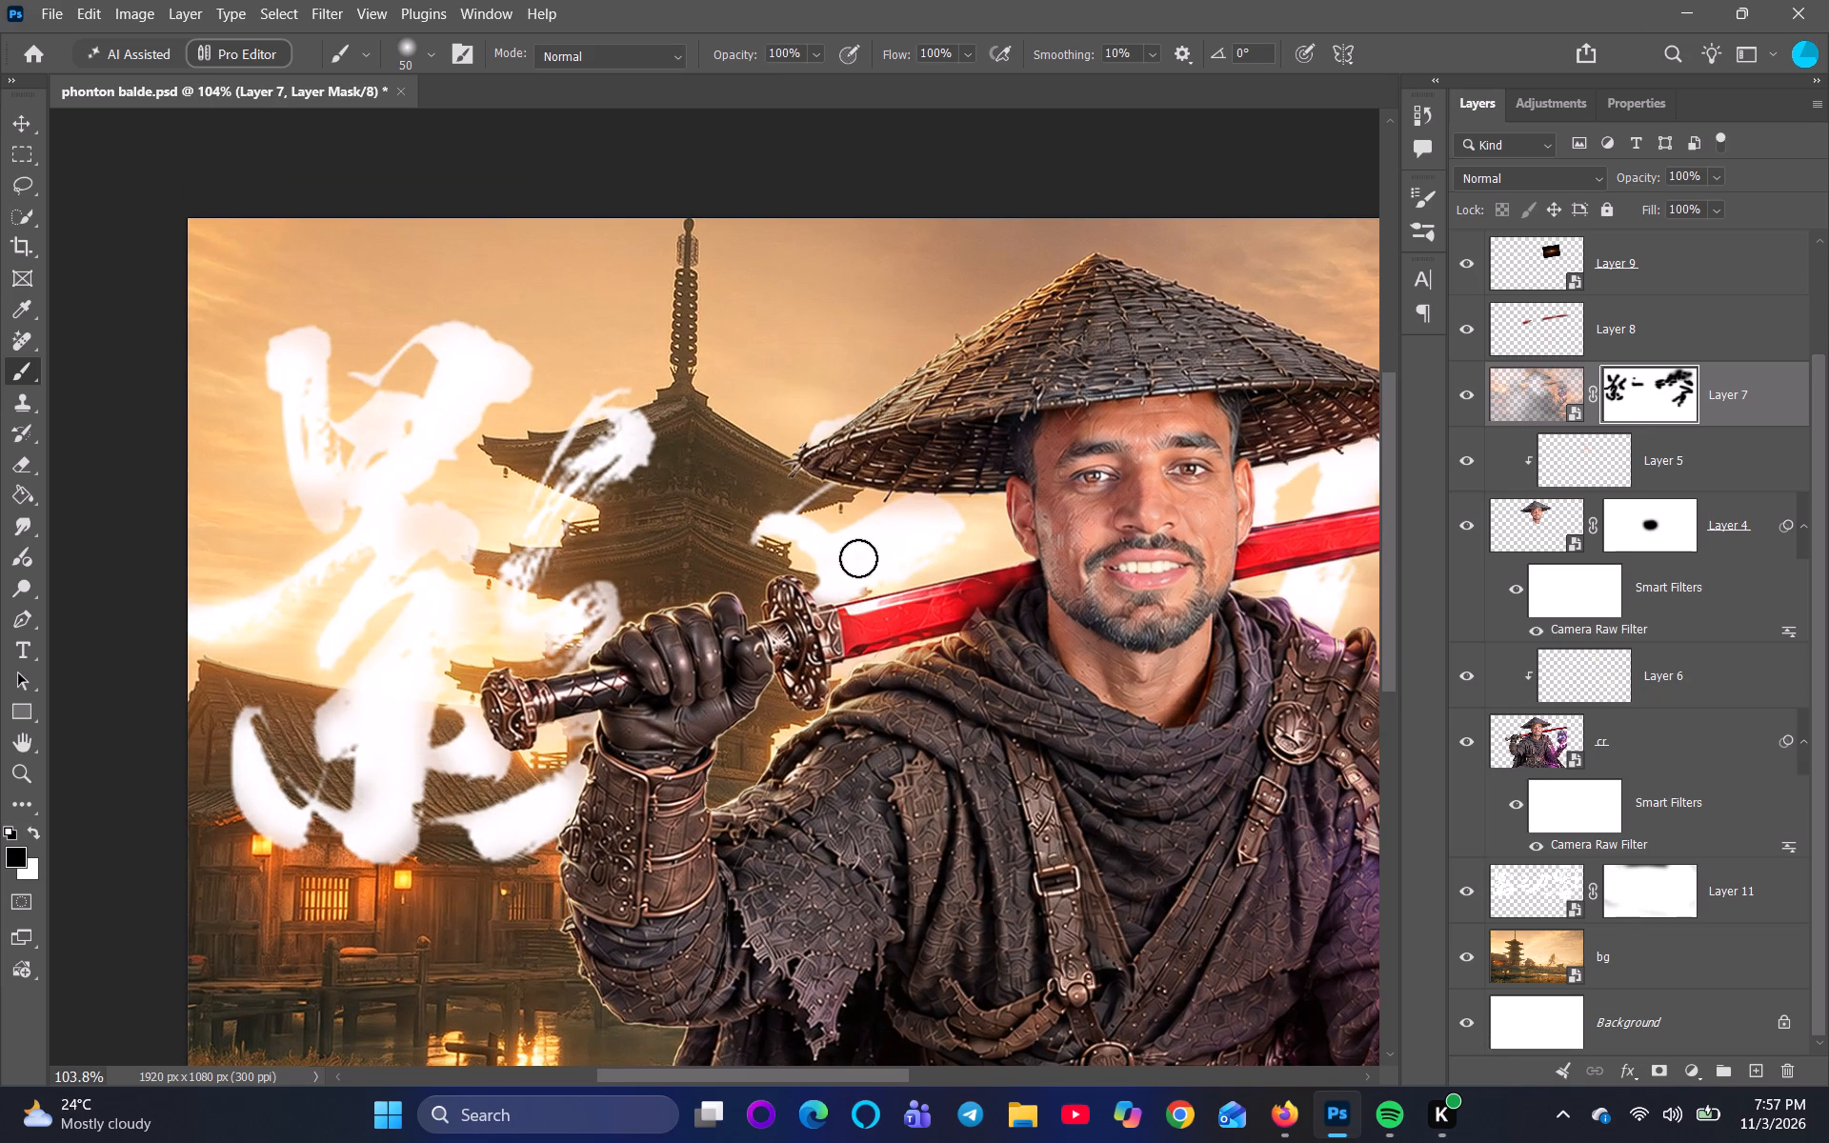
Scale Layer 11's calligraphy down to about 87% and move it lower behind the samurai, centred at about Y 433 px.
{"action": "scroll", "coordinate": [831, 536], "scroll_direction": "down", "scroll_amount": 5}
{"action": "scroll", "coordinate": [967, 563], "scroll_direction": "down", "scroll_amount": 4}
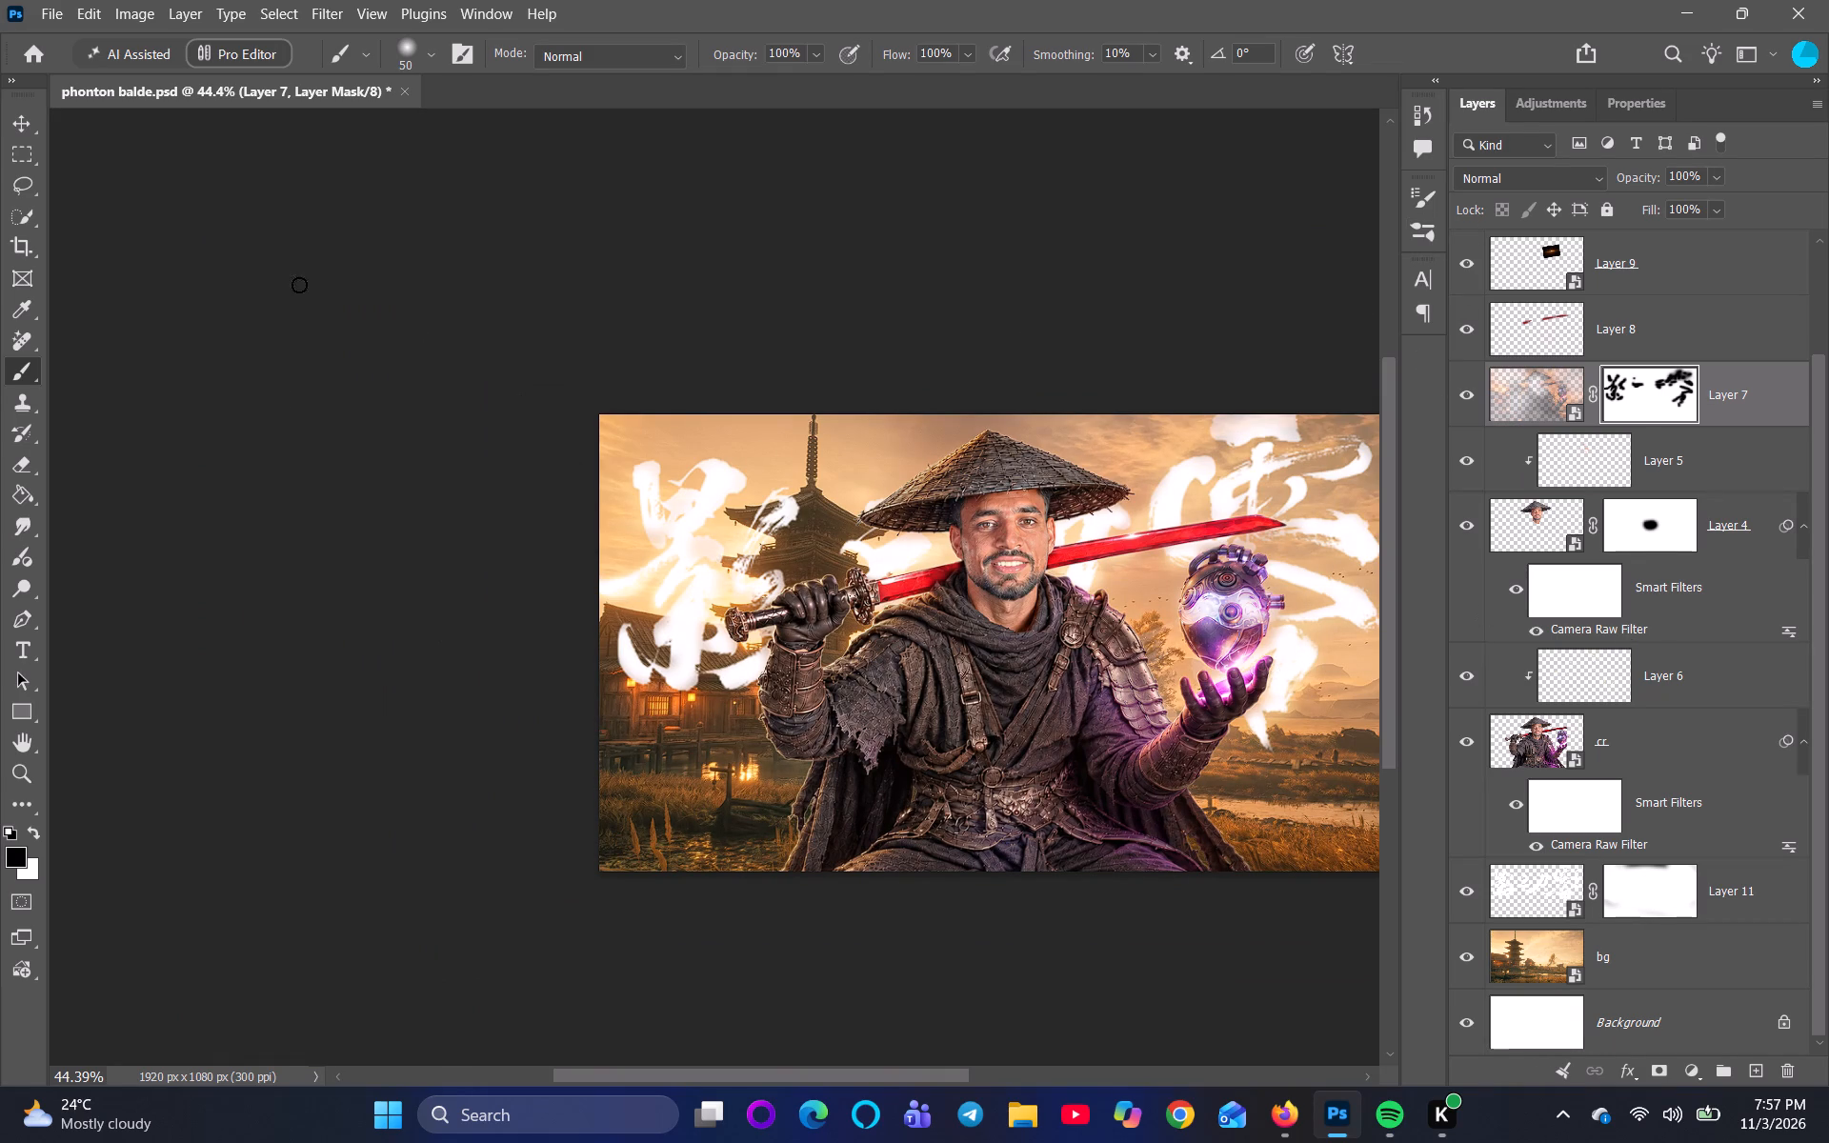
{"action": "left_click", "coordinate": [29, 125]}
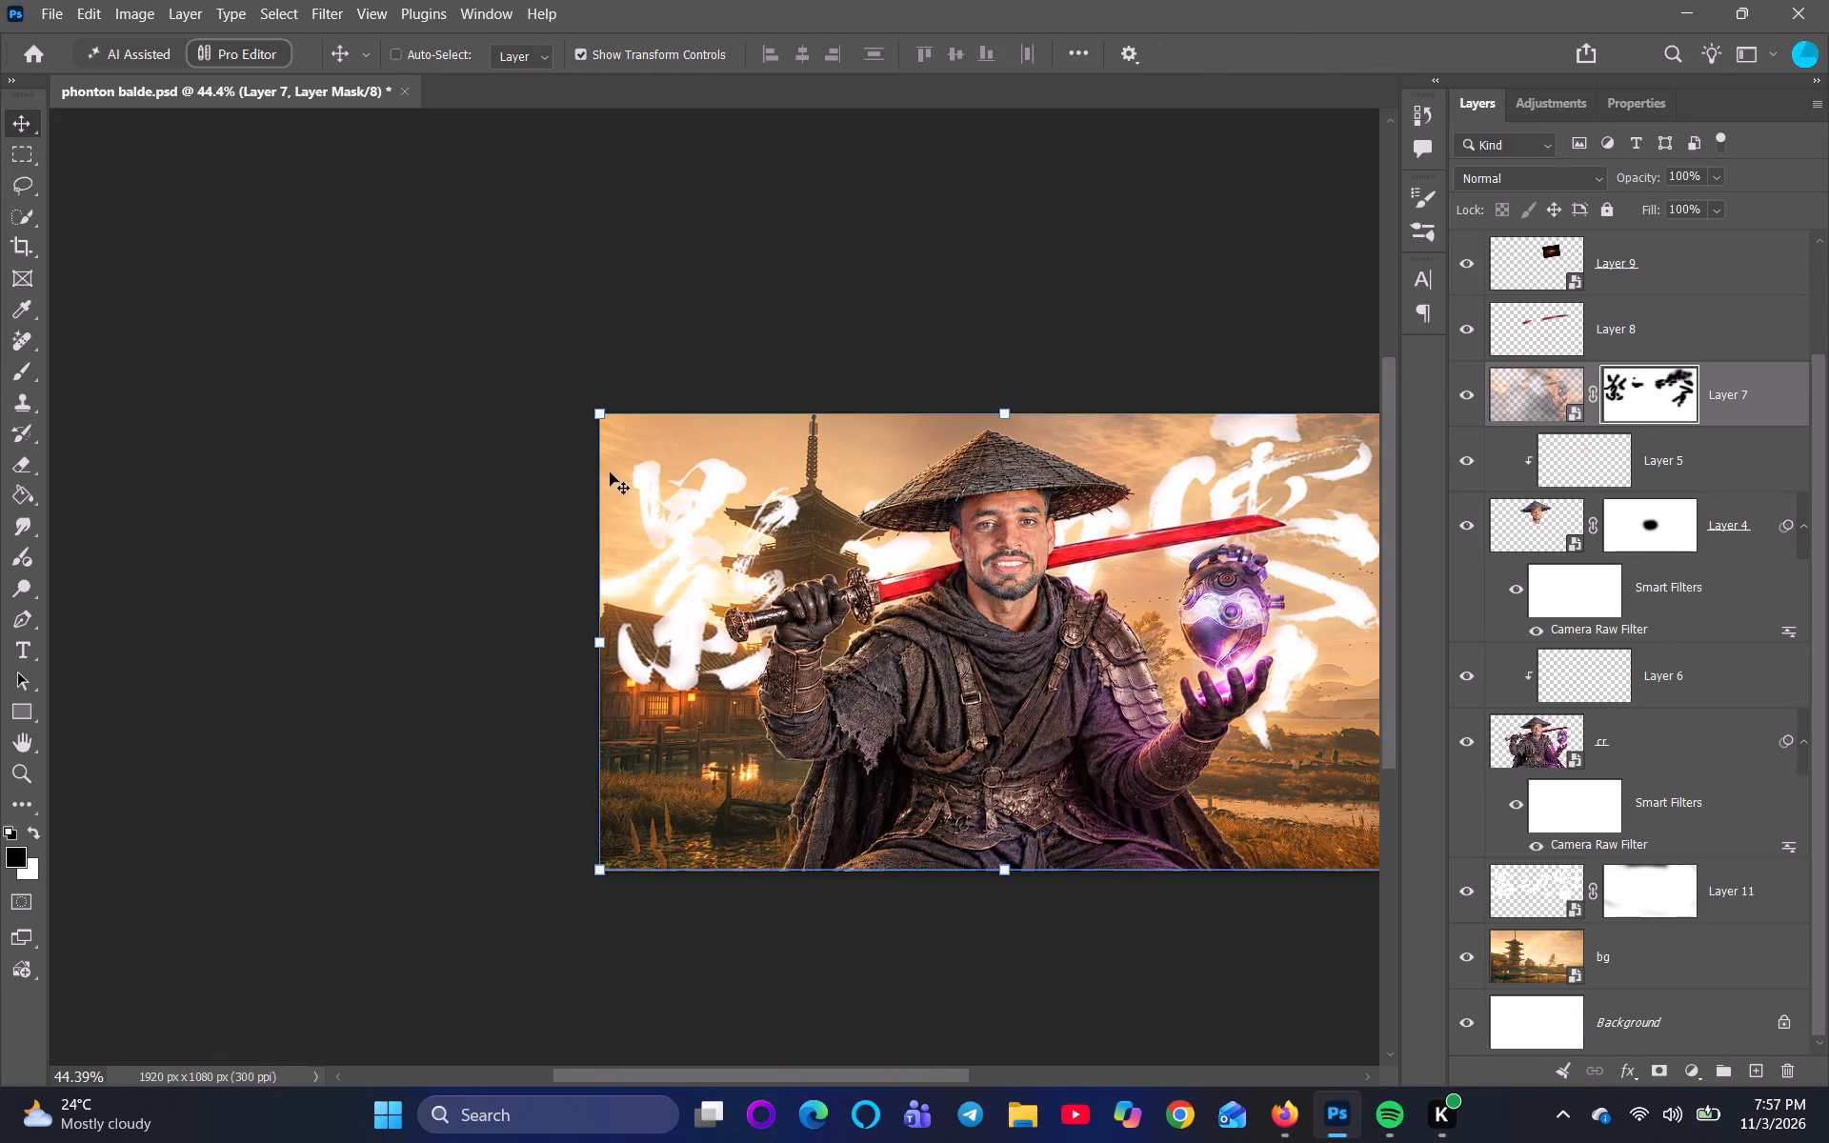
{"action": "left_click", "coordinate": [1529, 895]}
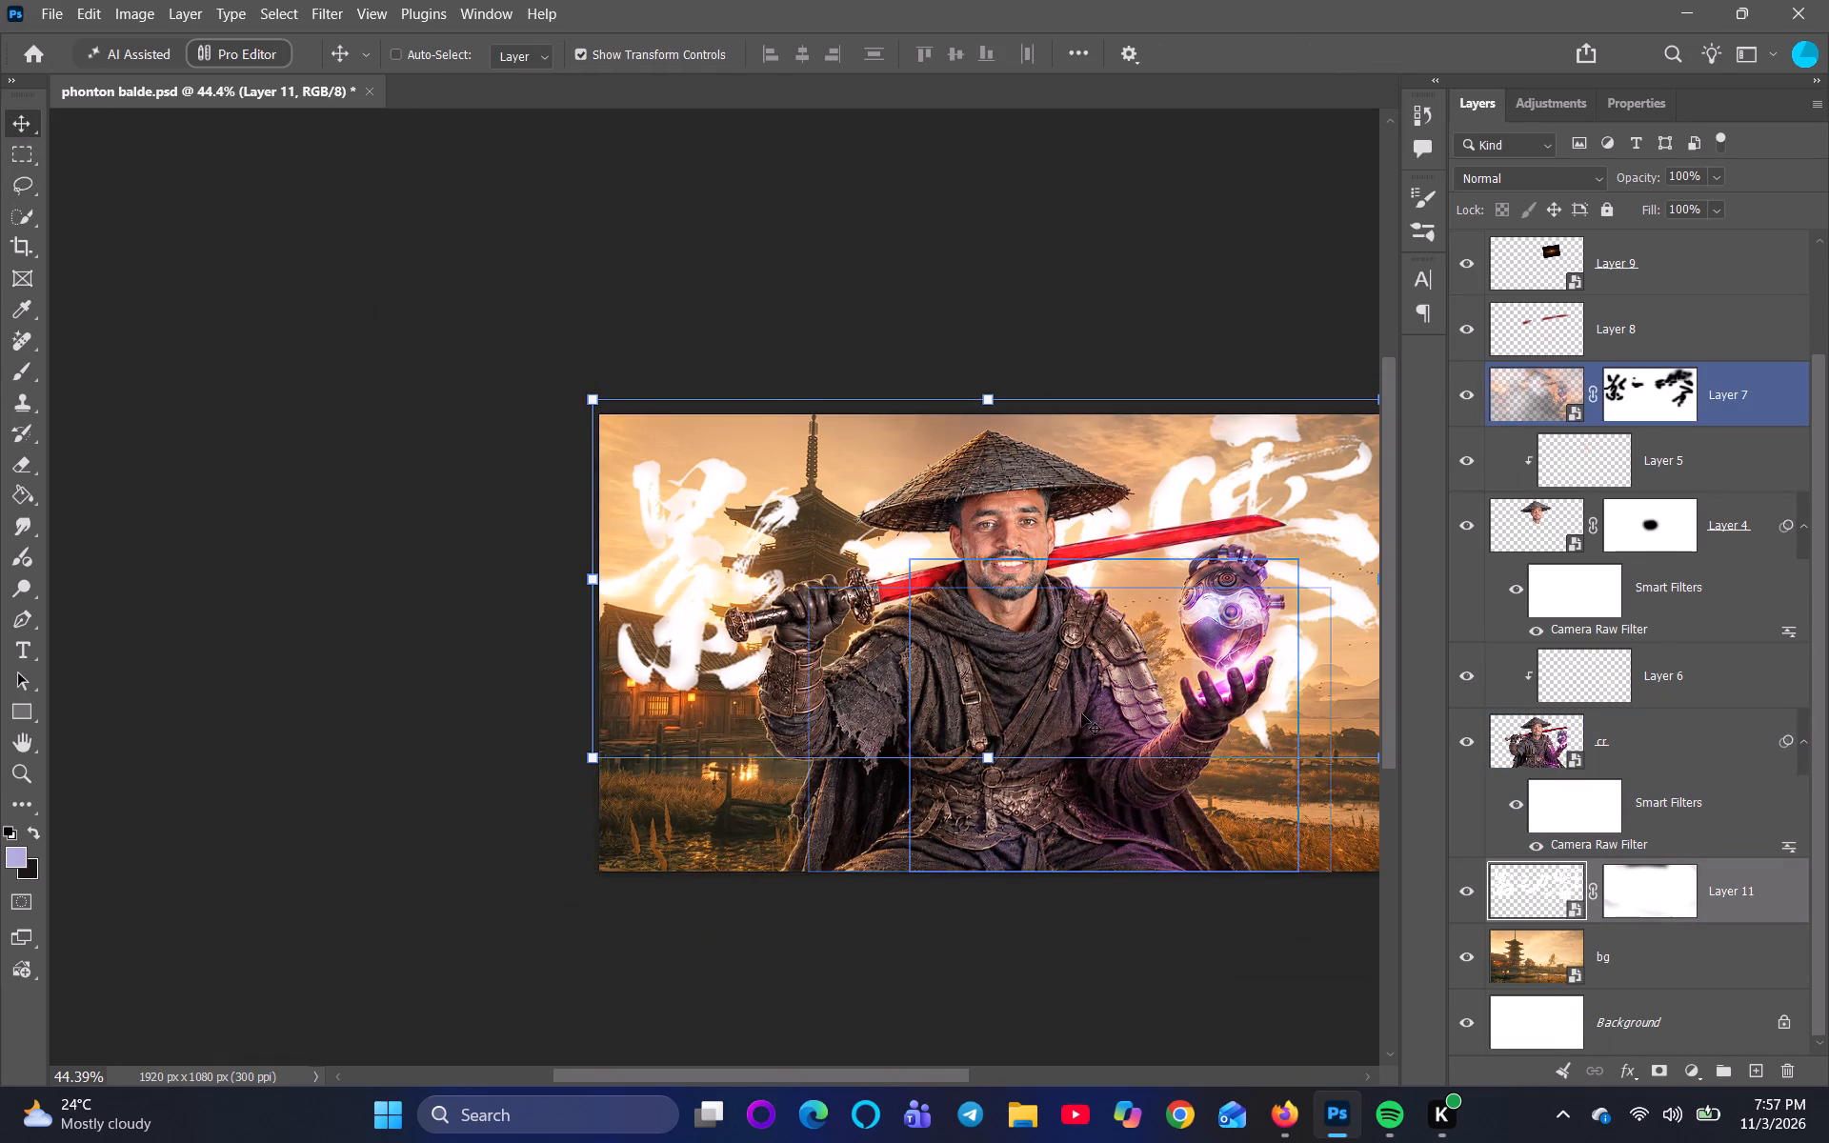
{"action": "left_click_drag", "start_coordinate": [986, 766], "coordinate": [986, 783]}
{"action": "left_click", "coordinate": [989, 762]}
{"action": "left_click_drag", "start_coordinate": [985, 778], "coordinate": [984, 777]}
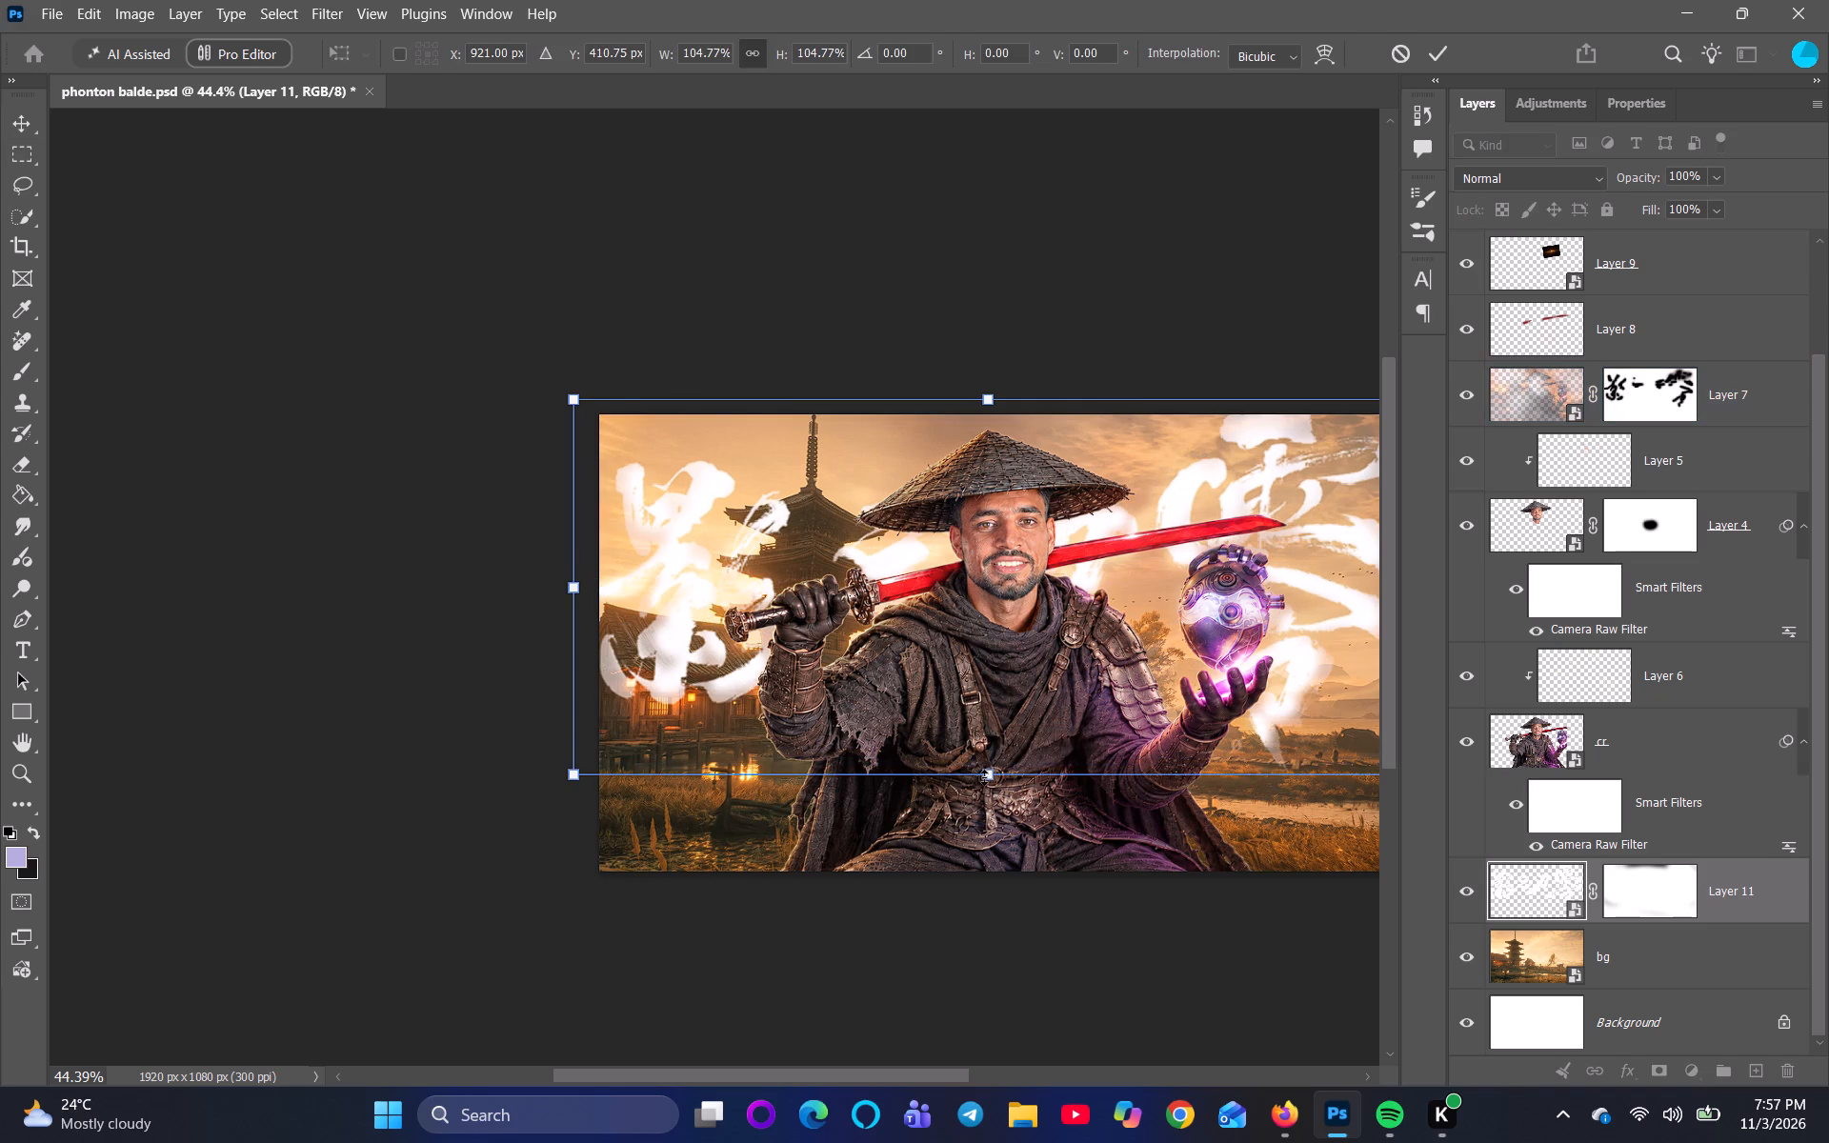
{"action": "left_click_drag", "start_coordinate": [984, 777], "coordinate": [974, 702]}
{"action": "left_click_drag", "start_coordinate": [1117, 590], "coordinate": [1126, 608]}
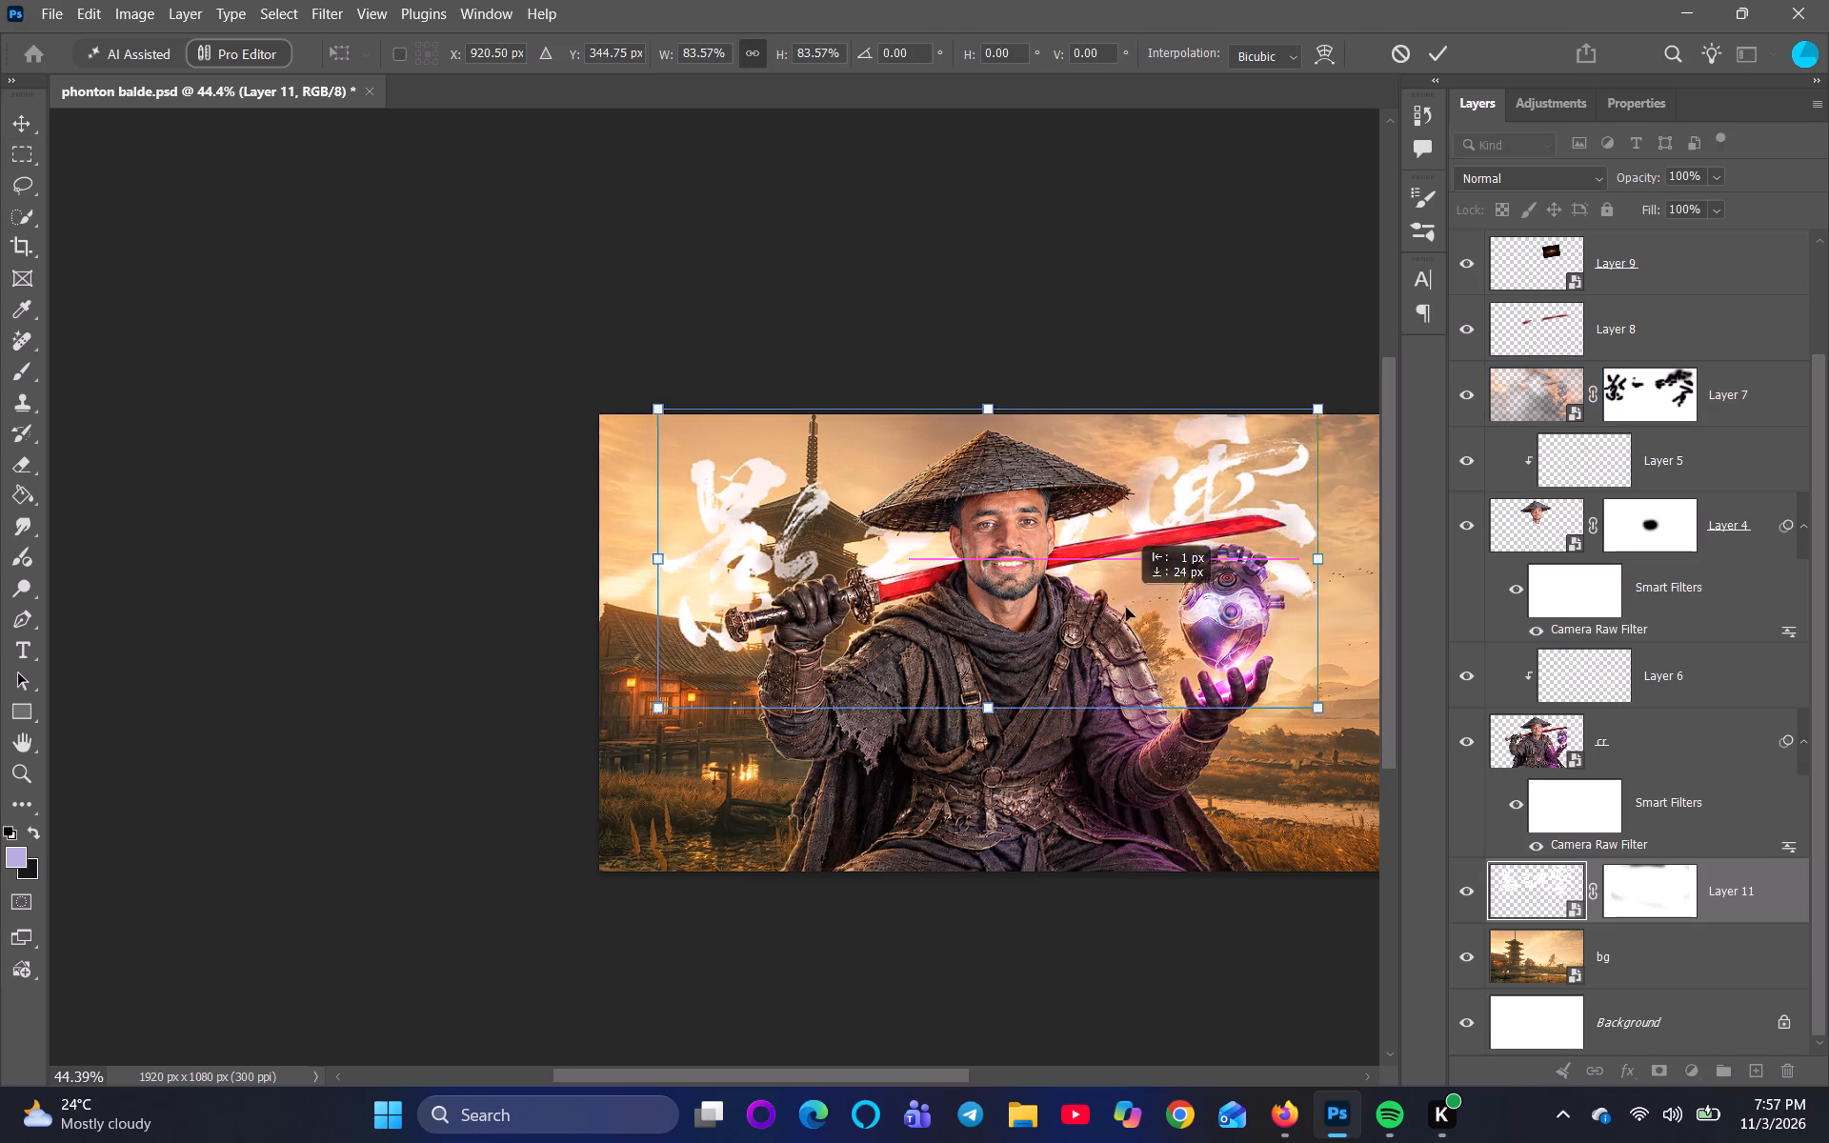
{"action": "left_click_drag", "start_coordinate": [1126, 608], "coordinate": [1118, 633]}
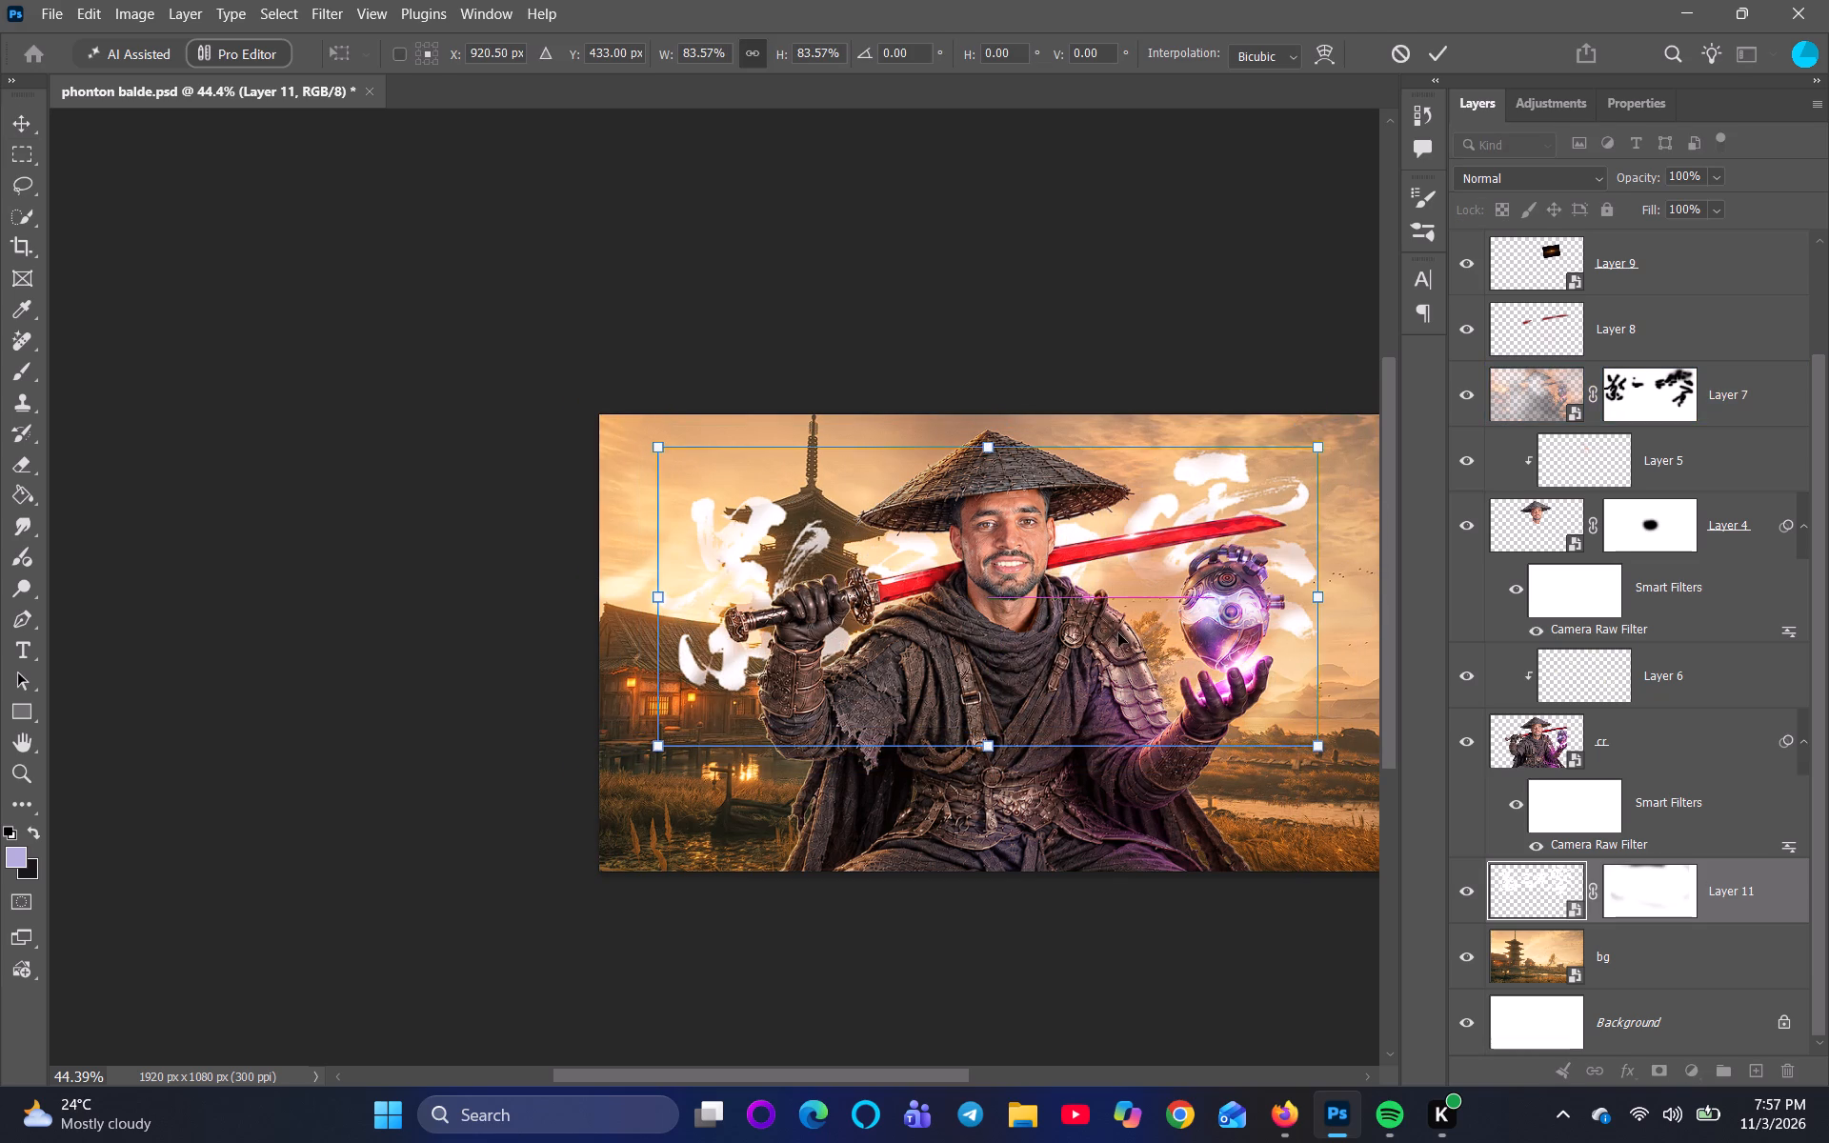
{"action": "left_click_drag", "start_coordinate": [1118, 633], "coordinate": [1118, 632]}
{"action": "left_click_drag", "start_coordinate": [664, 601], "coordinate": [652, 605]}
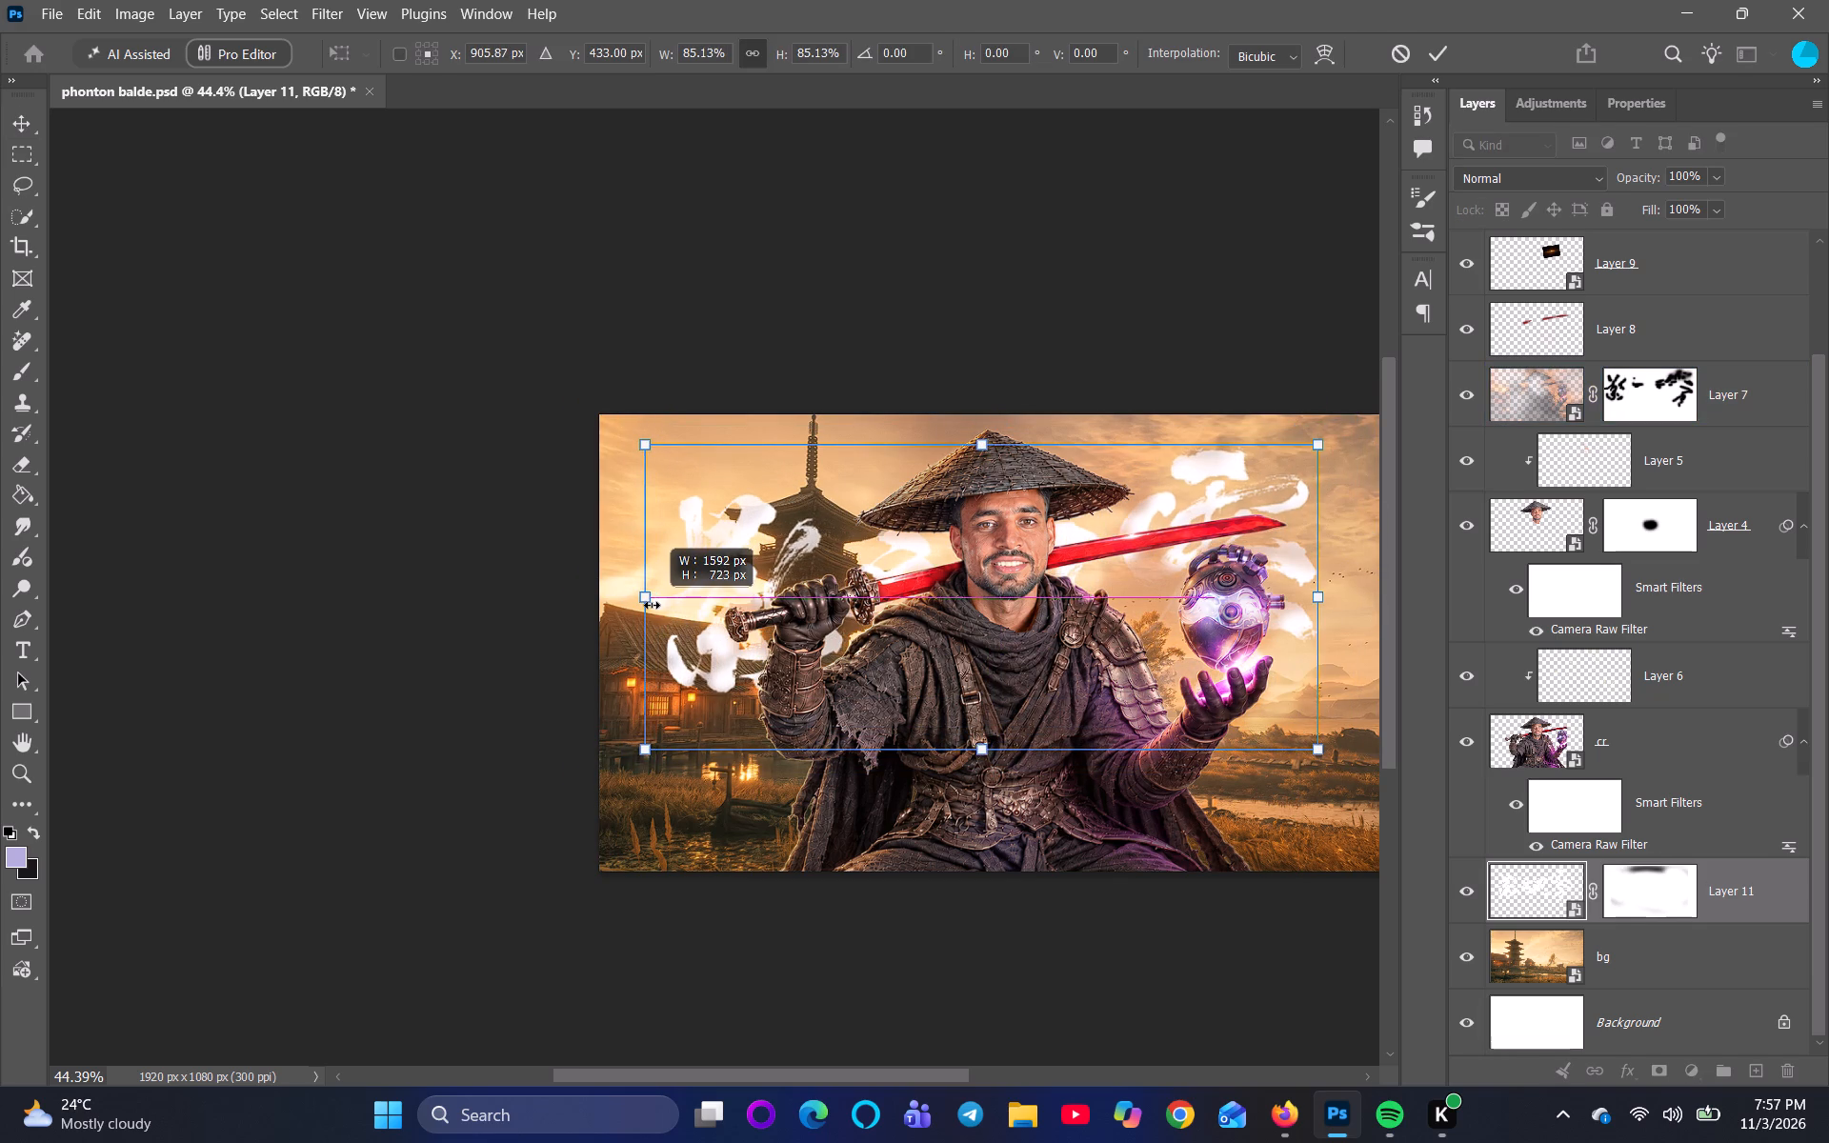
{"action": "left_click_drag", "start_coordinate": [652, 605], "coordinate": [651, 605]}
{"action": "left_click_drag", "start_coordinate": [1307, 597], "coordinate": [1314, 598]}
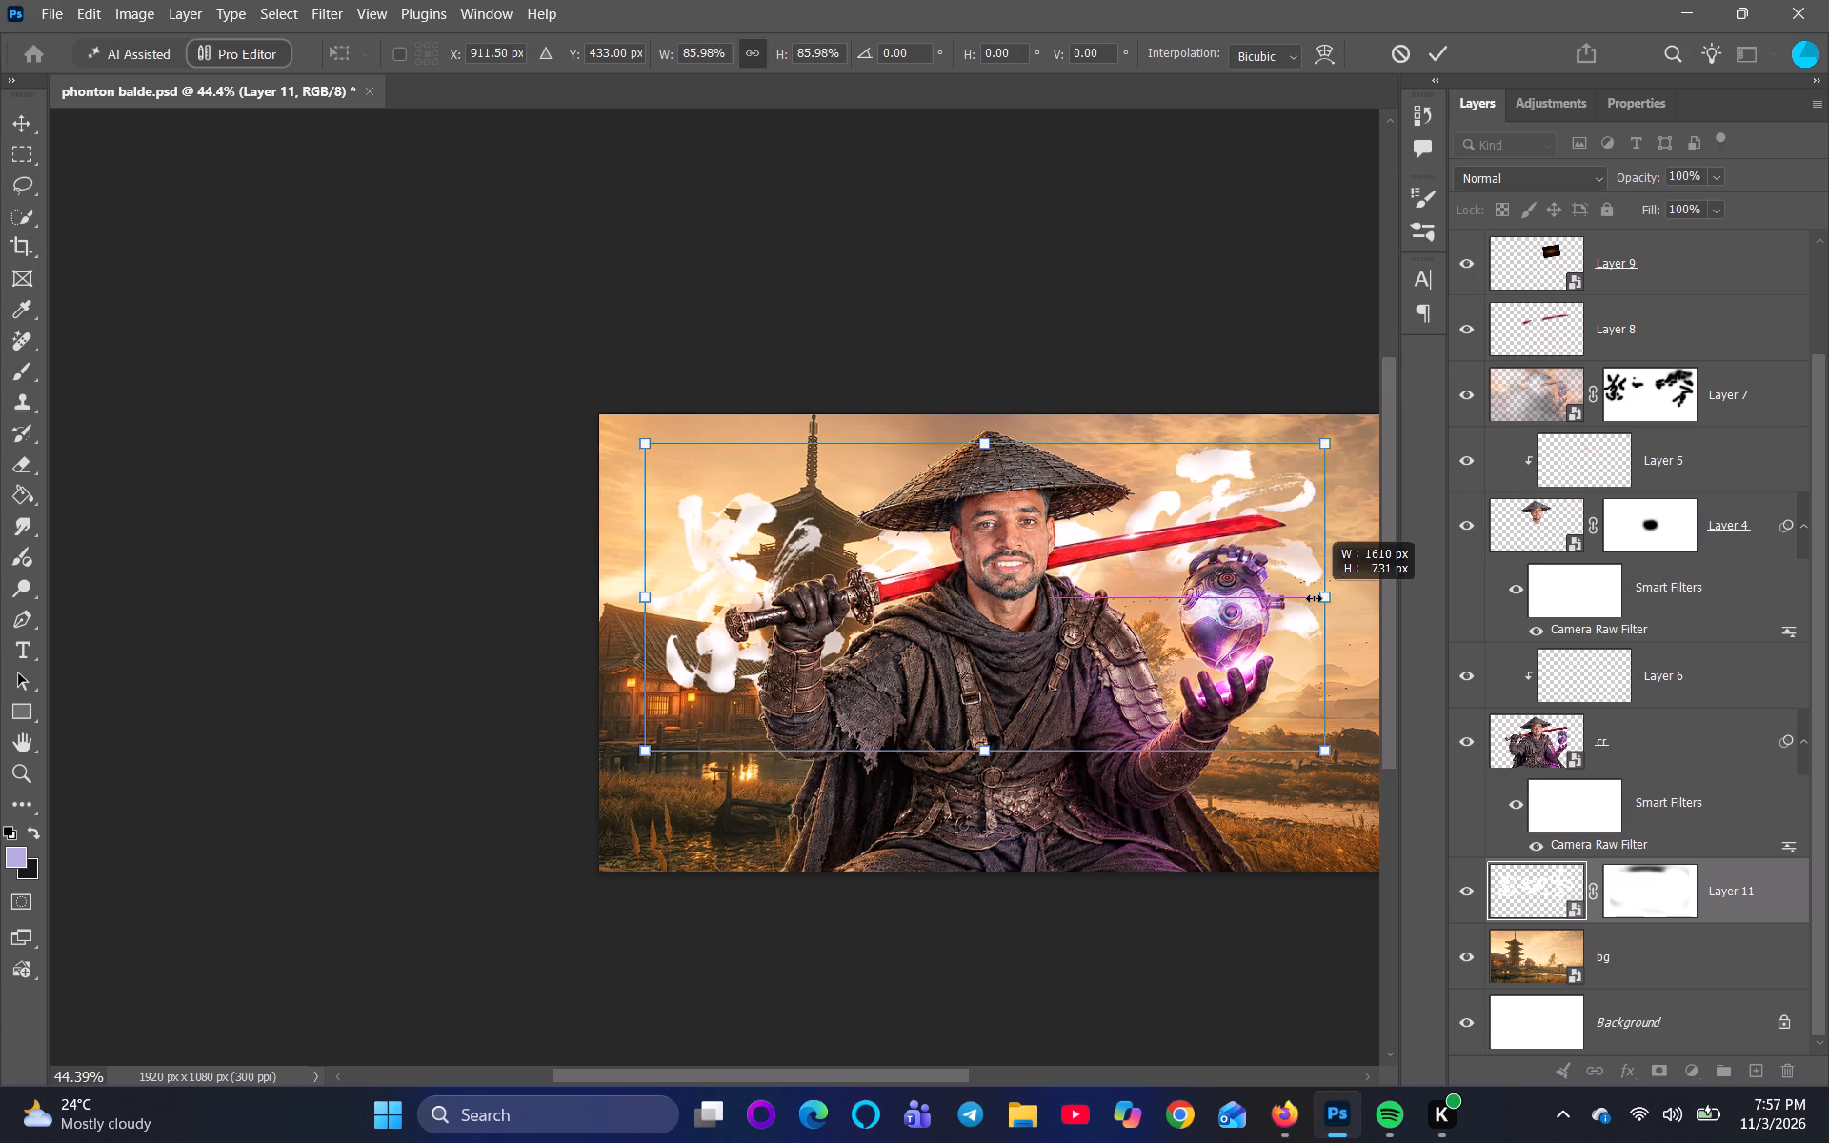
{"action": "left_click_drag", "start_coordinate": [1314, 598], "coordinate": [1321, 600]}
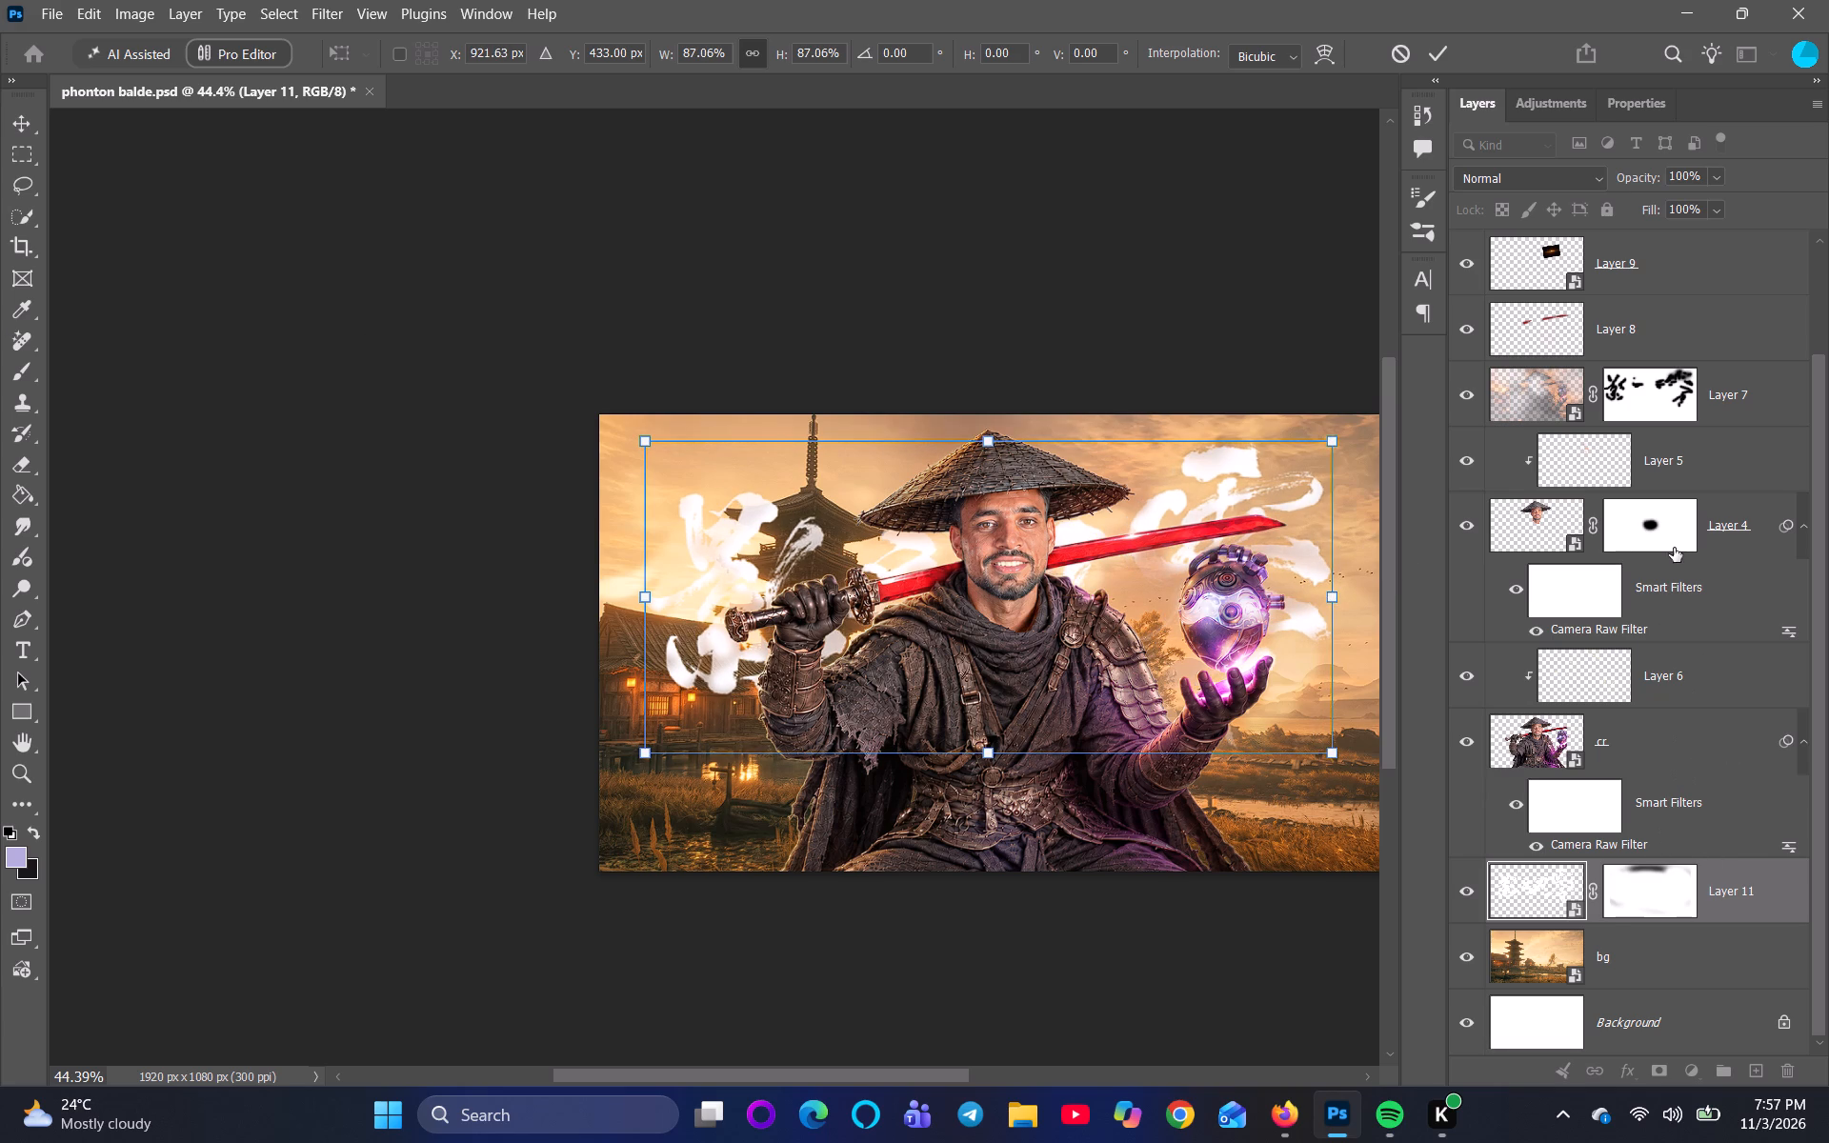
Paint black on Layer 7's mask over the resized calligraphy below the blade, above its tip and on the strokes beside the orb.
{"action": "left_click", "coordinate": [1646, 412]}
{"action": "scroll", "coordinate": [1308, 537], "scroll_direction": "up", "scroll_amount": 4}
{"action": "scroll", "coordinate": [1127, 593], "scroll_direction": "up", "scroll_amount": 1}
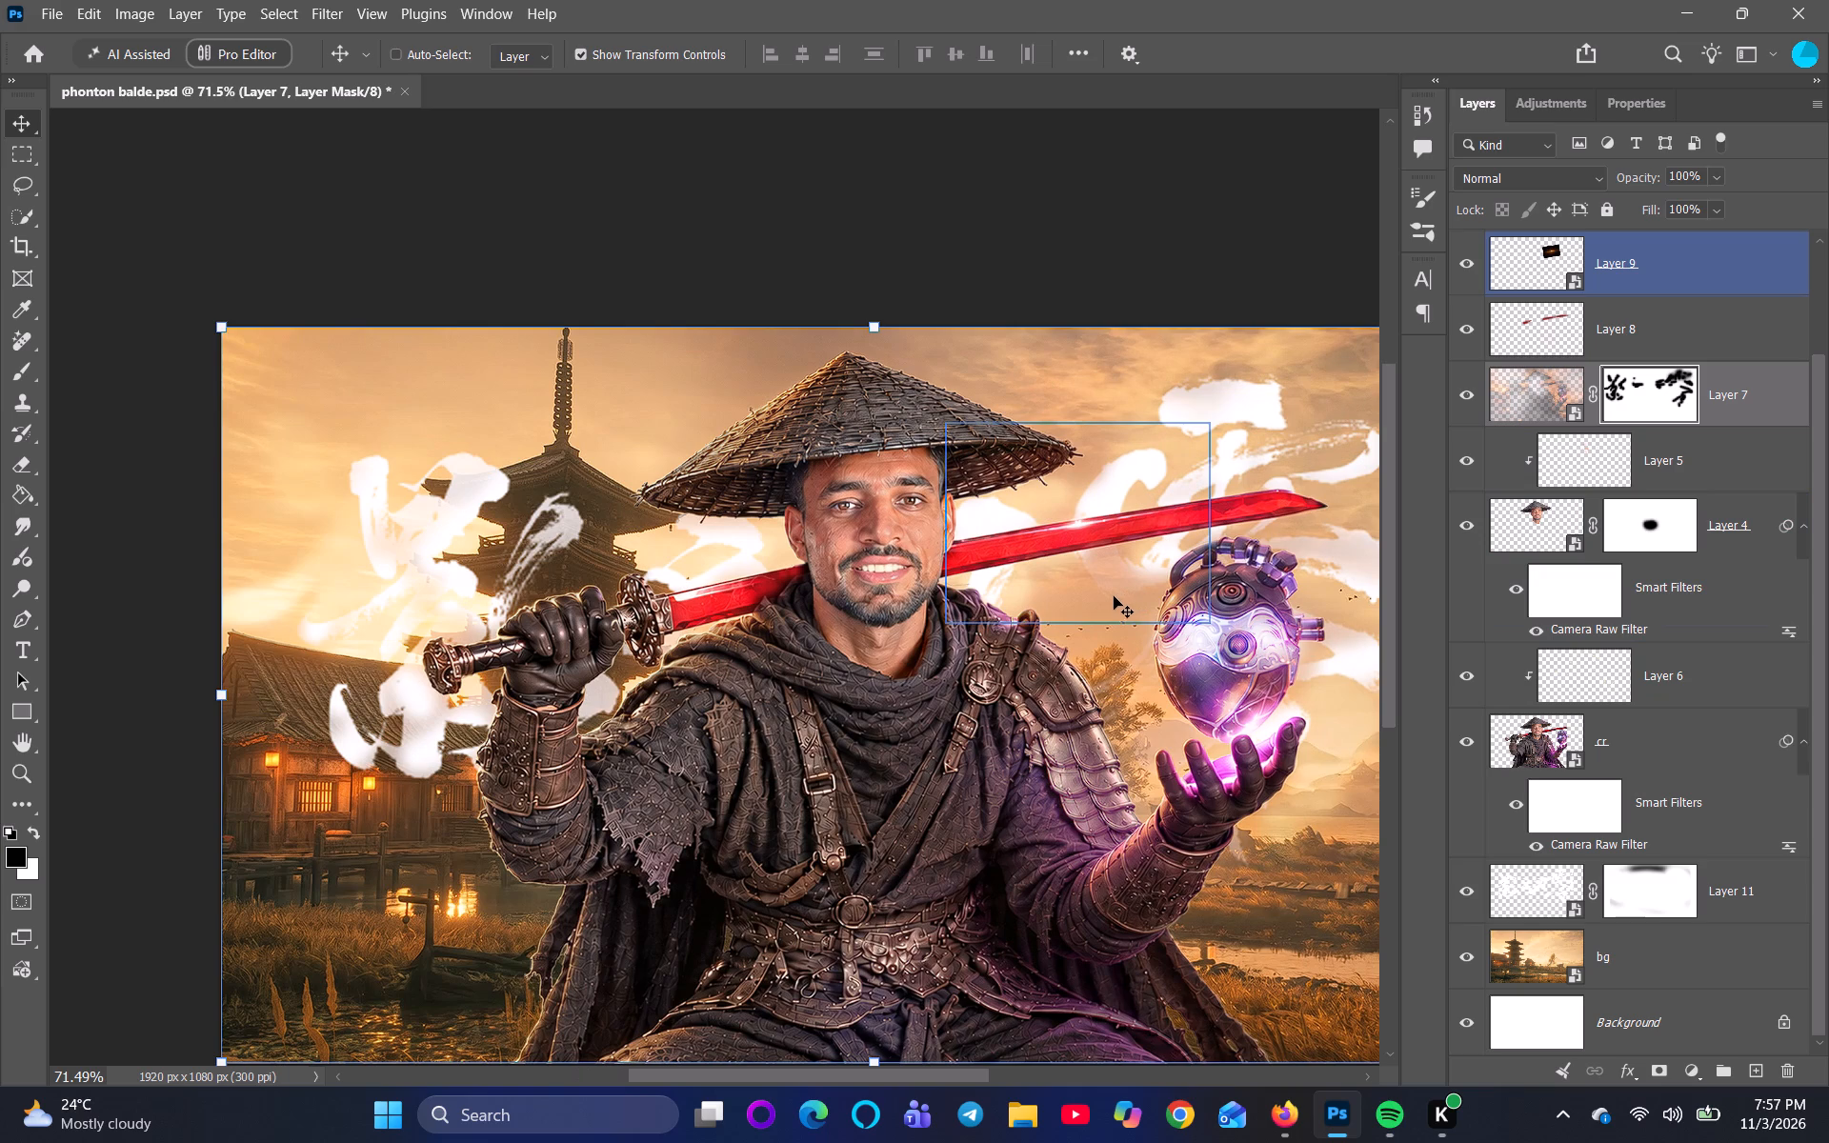
{"action": "left_click", "coordinate": [14, 379]}
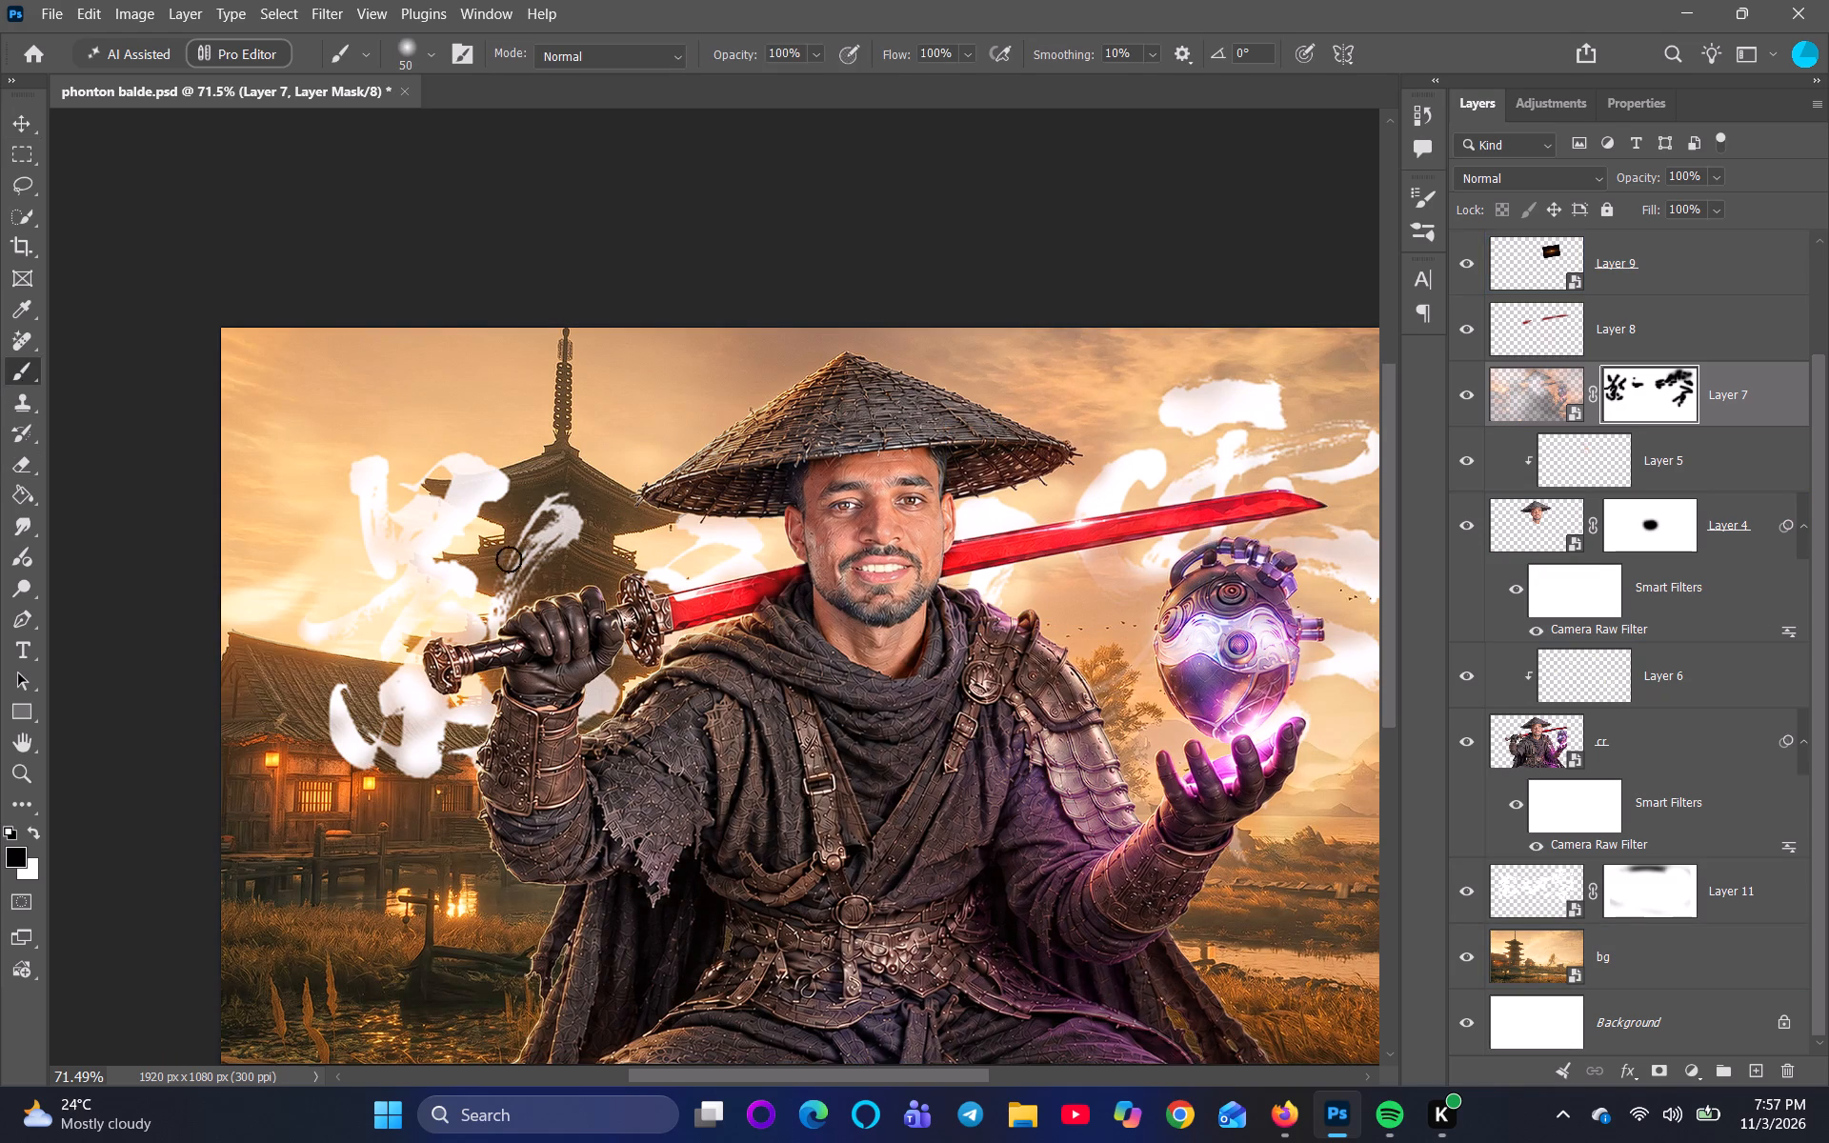
{"action": "left_click", "coordinate": [1105, 577]}
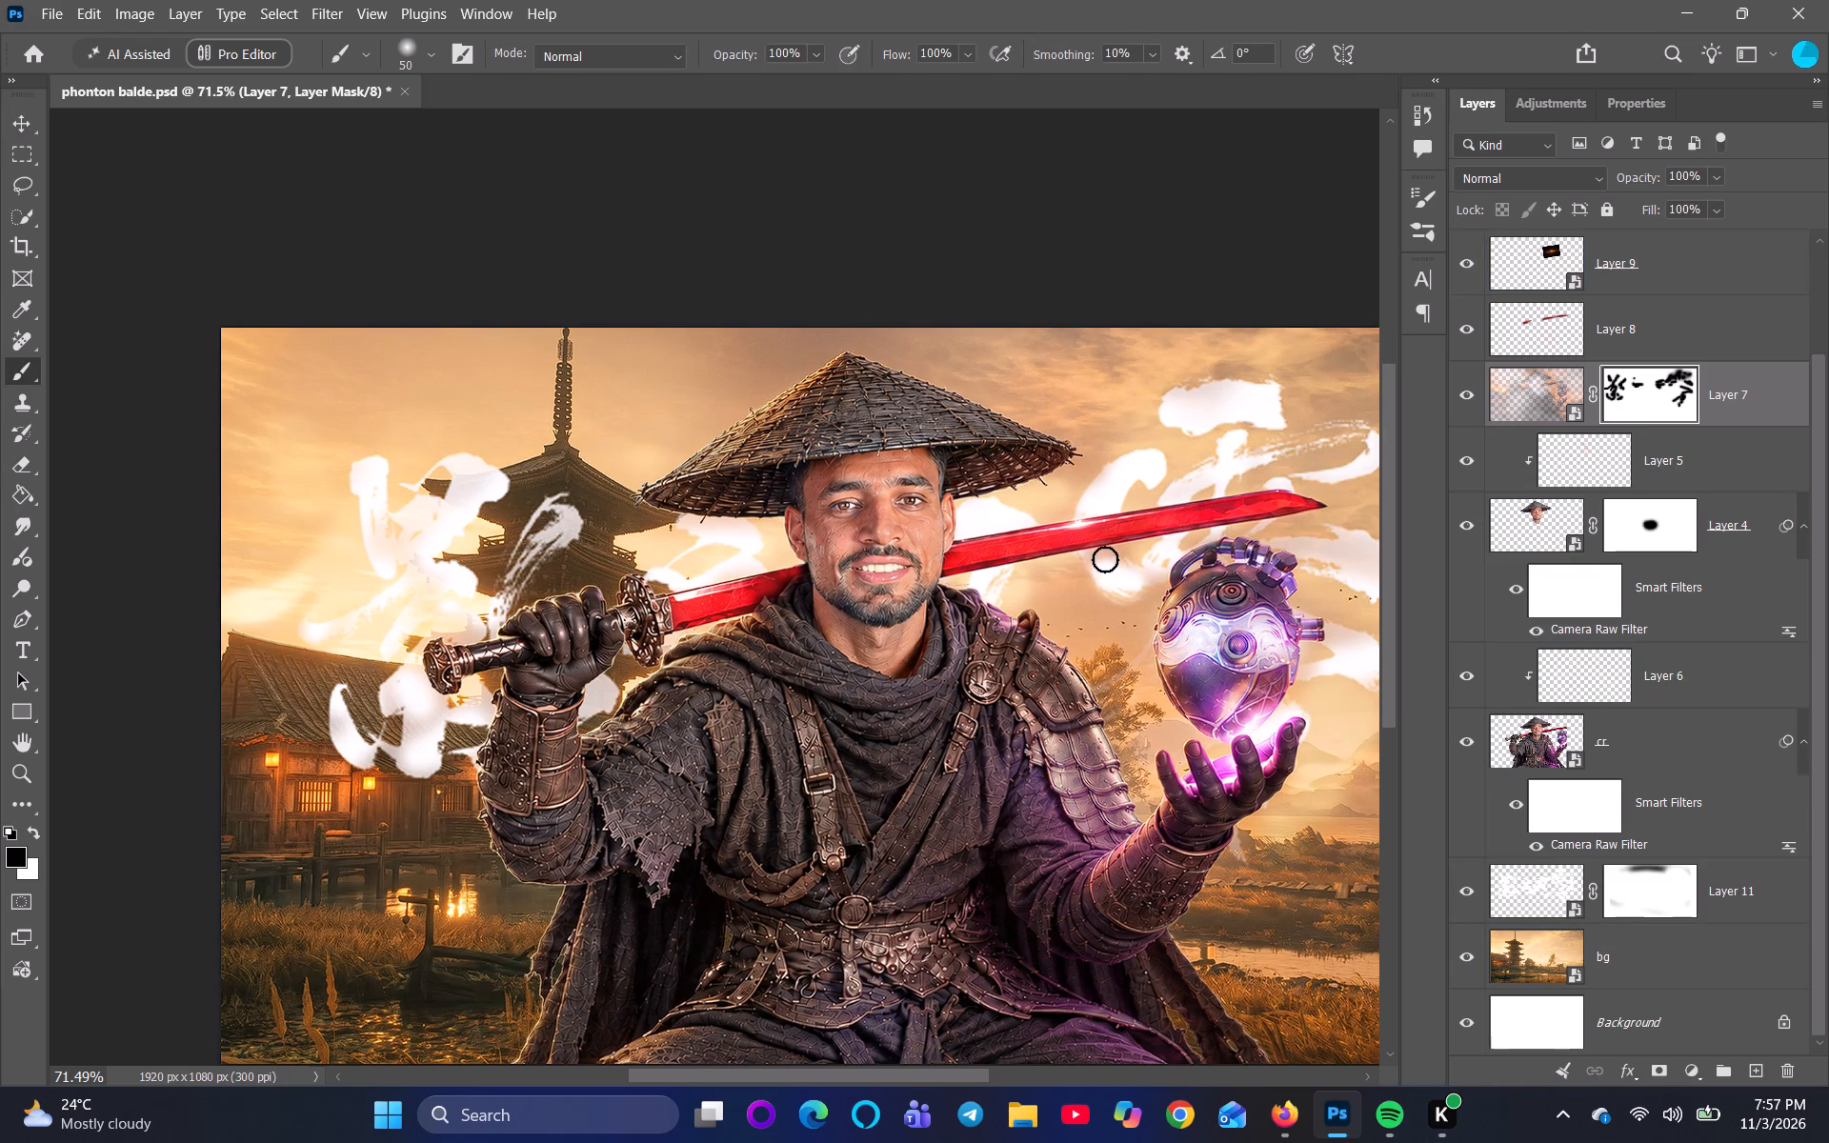
{"action": "left_click", "coordinate": [1094, 568]}
{"action": "left_click_drag", "start_coordinate": [1273, 459], "coordinate": [1333, 436]}
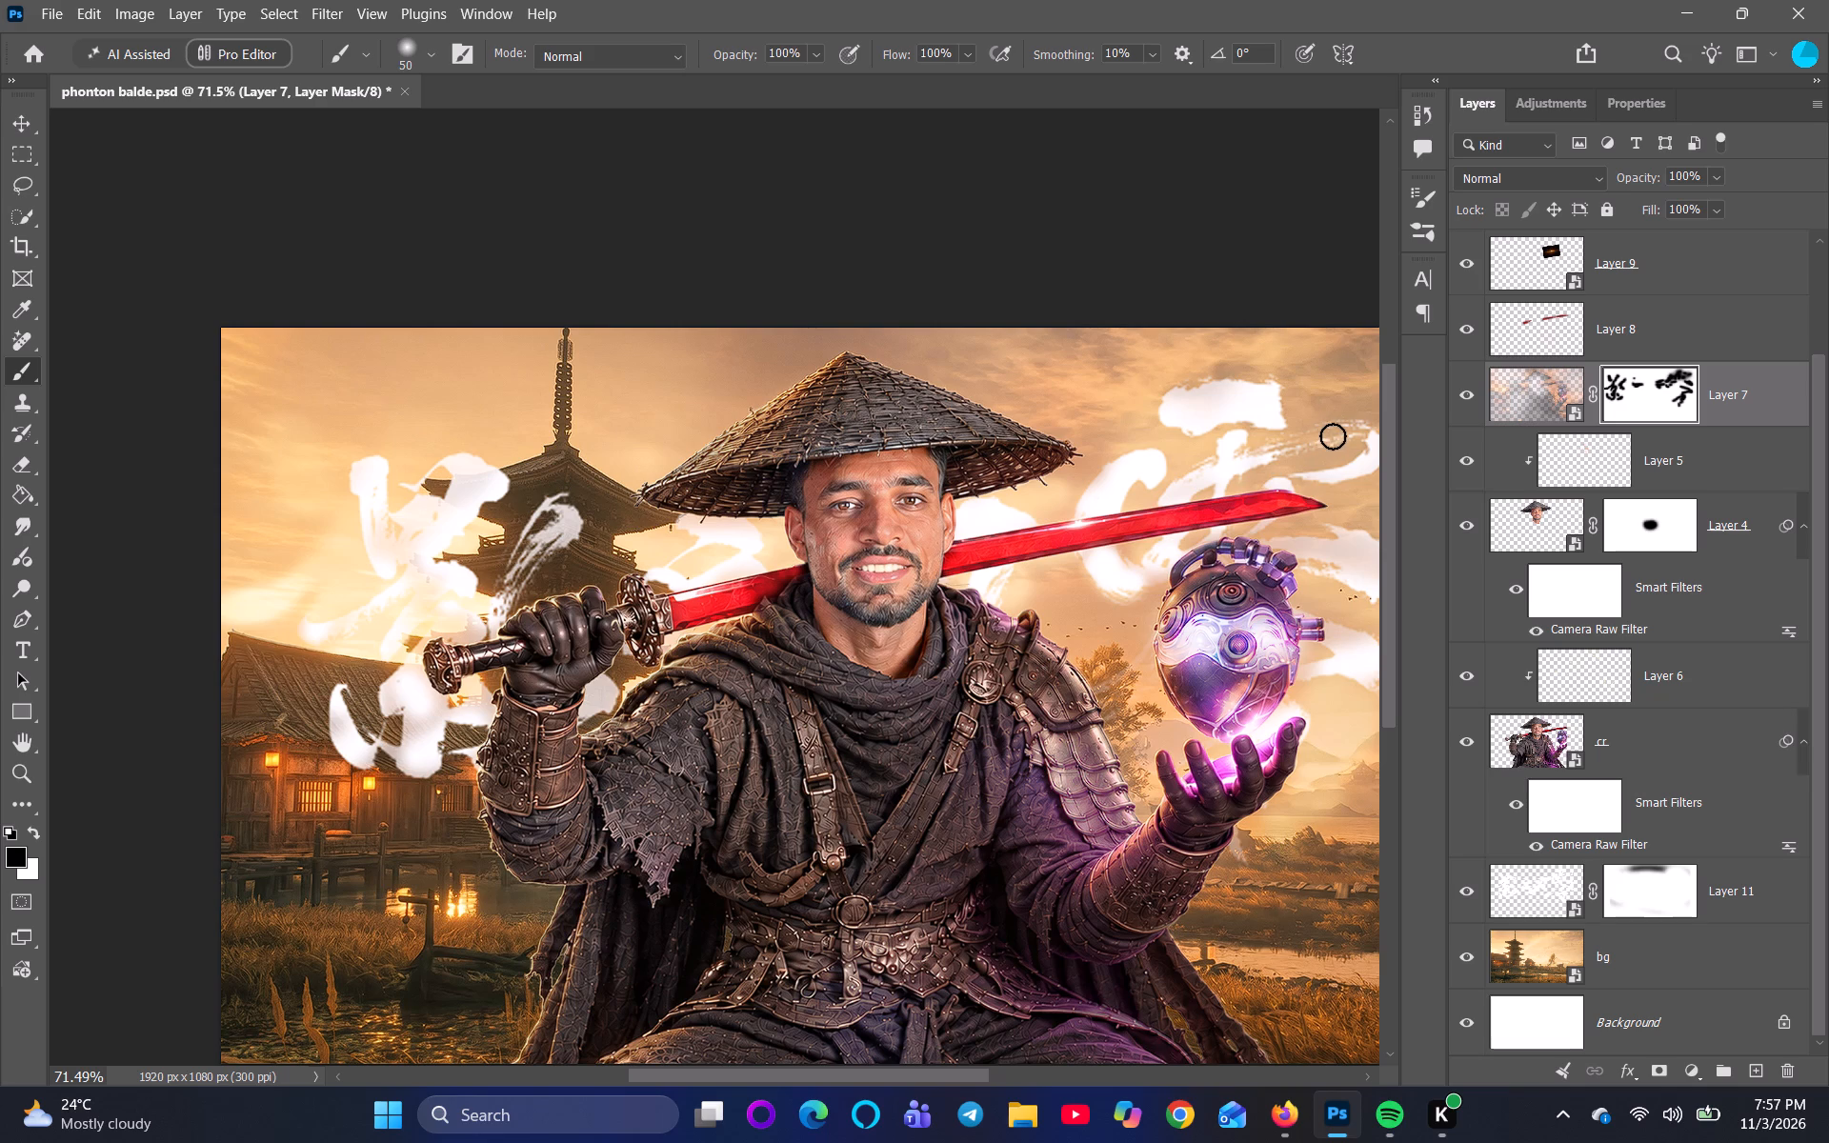
{"action": "left_click_drag", "start_coordinate": [1333, 436], "coordinate": [1360, 454]}
{"action": "left_click_drag", "start_coordinate": [1328, 636], "coordinate": [1357, 652]}
{"action": "left_click_drag", "start_coordinate": [1337, 559], "coordinate": [1363, 575]}
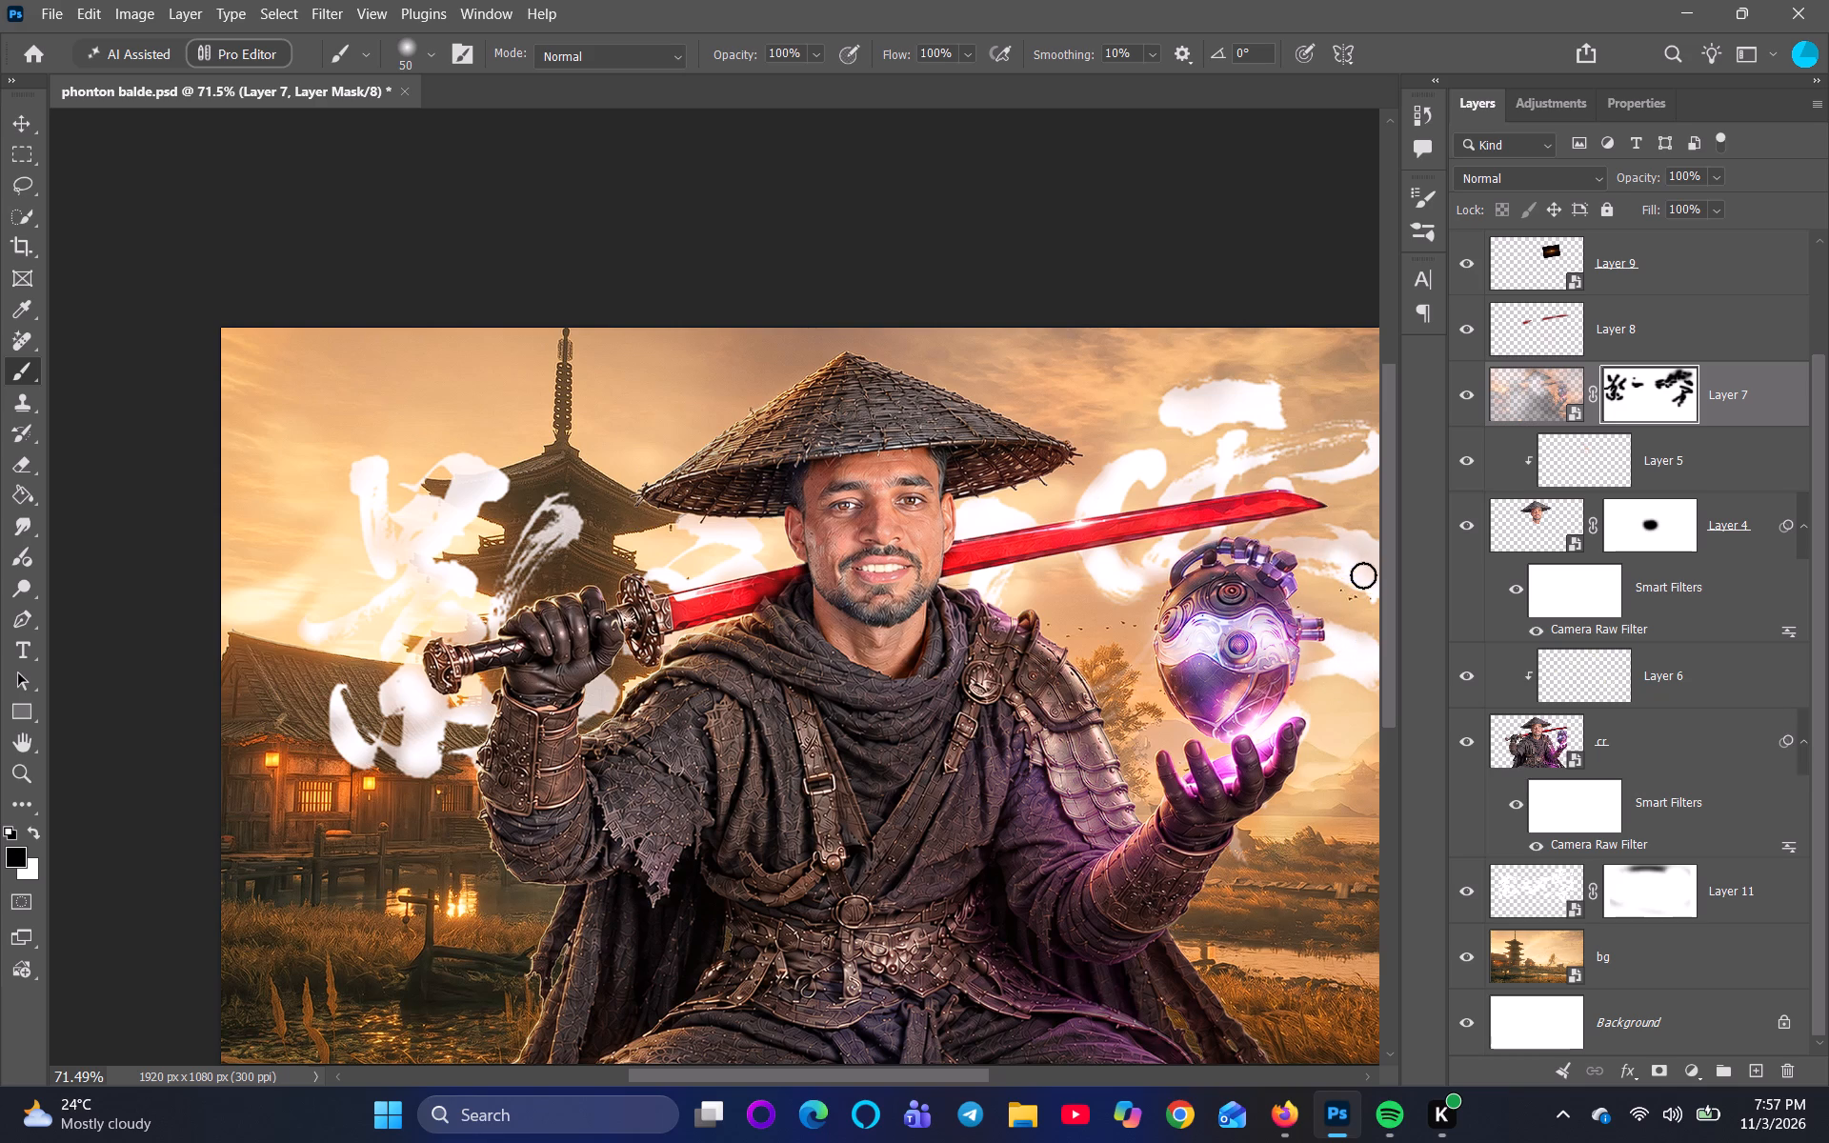
{"action": "left_click_drag", "start_coordinate": [1363, 575], "coordinate": [1362, 574]}
Paint black on Layer 7's mask over the calligraphy stroke between the sword tip and the top of the purple orb.
{"action": "key", "text": "space"}
{"action": "key", "text": "space"}
{"action": "key", "text": "space"}
{"action": "key", "text": "space"}
{"action": "key", "text": "space"}
{"action": "key", "text": "space"}
{"action": "key", "text": "space"}
{"action": "key", "text": "space"}
{"action": "key", "text": "space"}
{"action": "key", "text": "space"}
{"action": "key", "text": "space"}
{"action": "key", "text": "space"}
{"action": "key", "text": "space"}
{"action": "key", "text": "space"}
{"action": "key", "text": "space"}
{"action": "key", "text": "space"}
{"action": "key", "text": "space"}
{"action": "key", "text": "space"}
{"action": "key", "text": "space"}
{"action": "key", "text": "space"}
{"action": "scroll", "coordinate": [1279, 607], "scroll_direction": "down", "scroll_amount": 1}
{"action": "left_click_drag", "start_coordinate": [1268, 608], "coordinate": [1231, 621]}
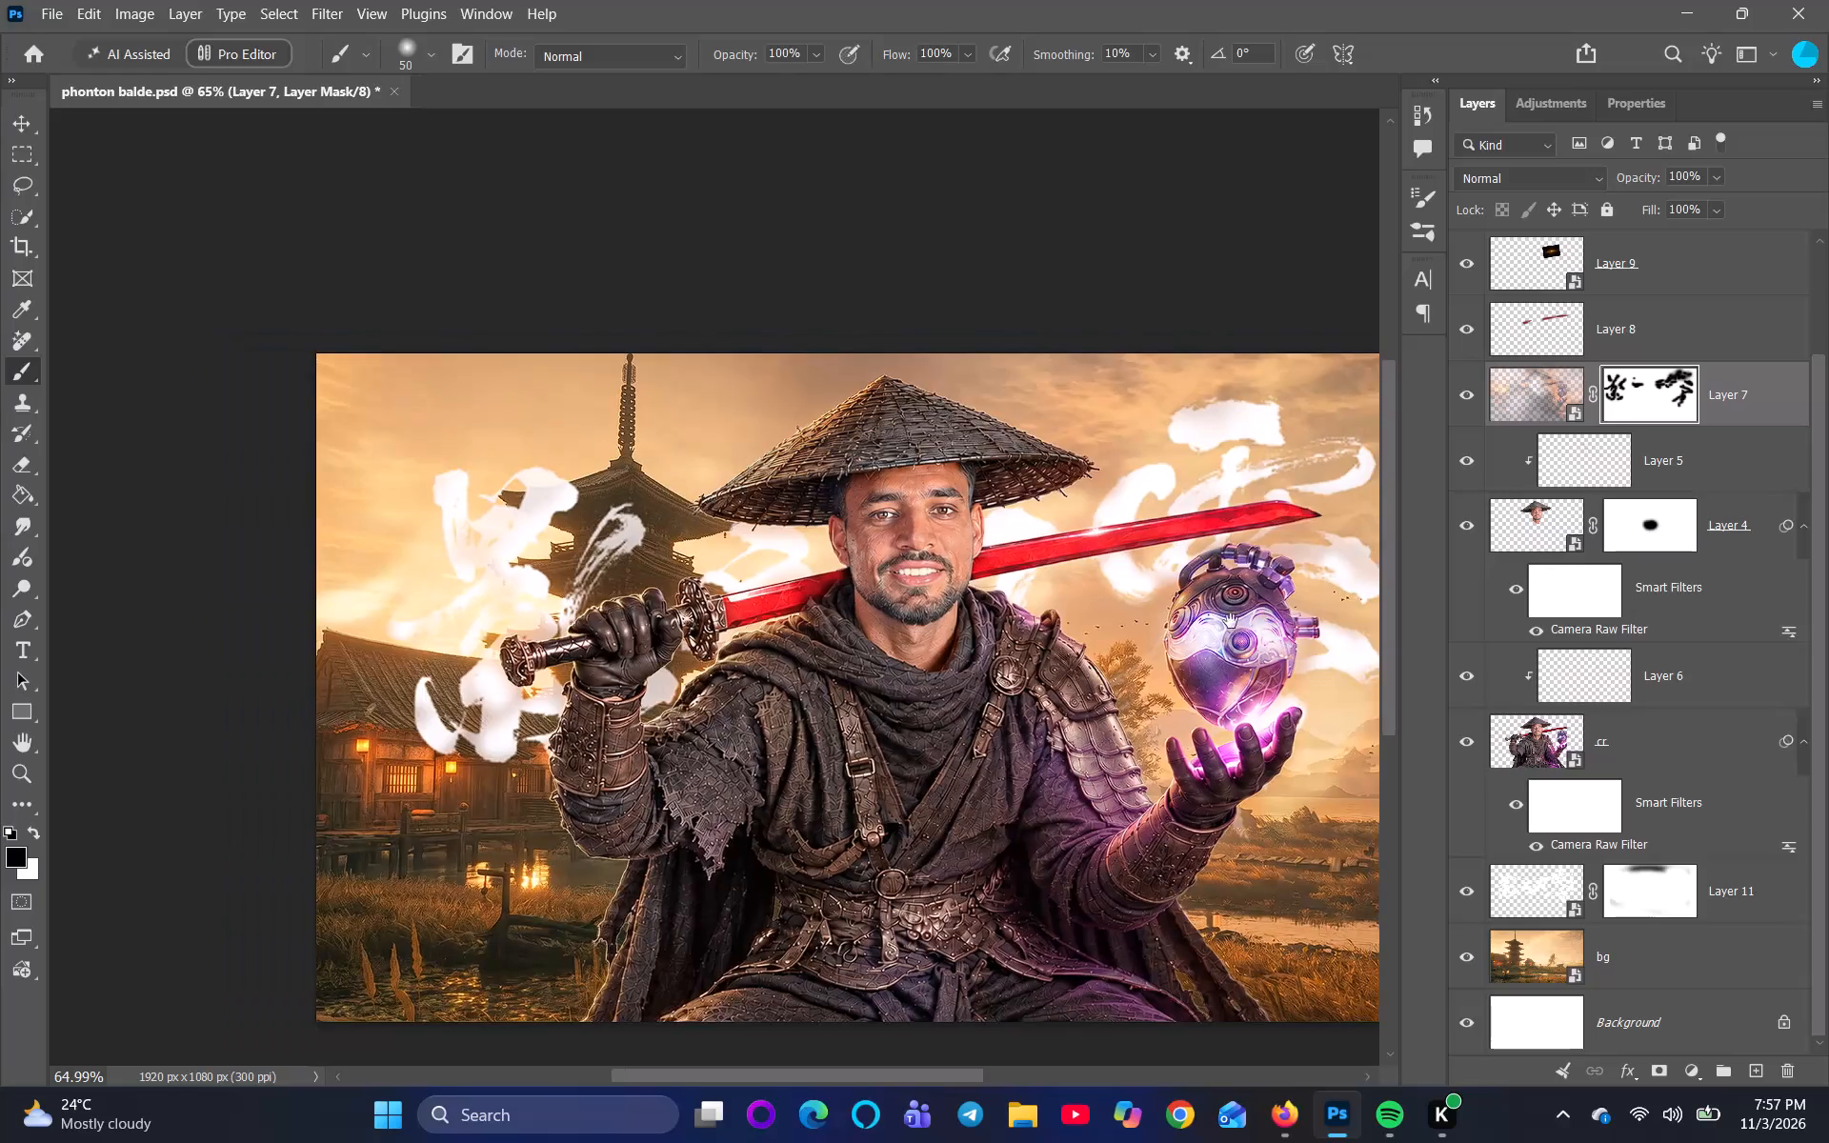
{"action": "left_click_drag", "start_coordinate": [1231, 621], "coordinate": [1105, 656]}
{"action": "scroll", "coordinate": [1144, 666], "scroll_direction": "up", "scroll_amount": 3}
{"action": "left_click_drag", "start_coordinate": [1116, 590], "coordinate": [1145, 590]}
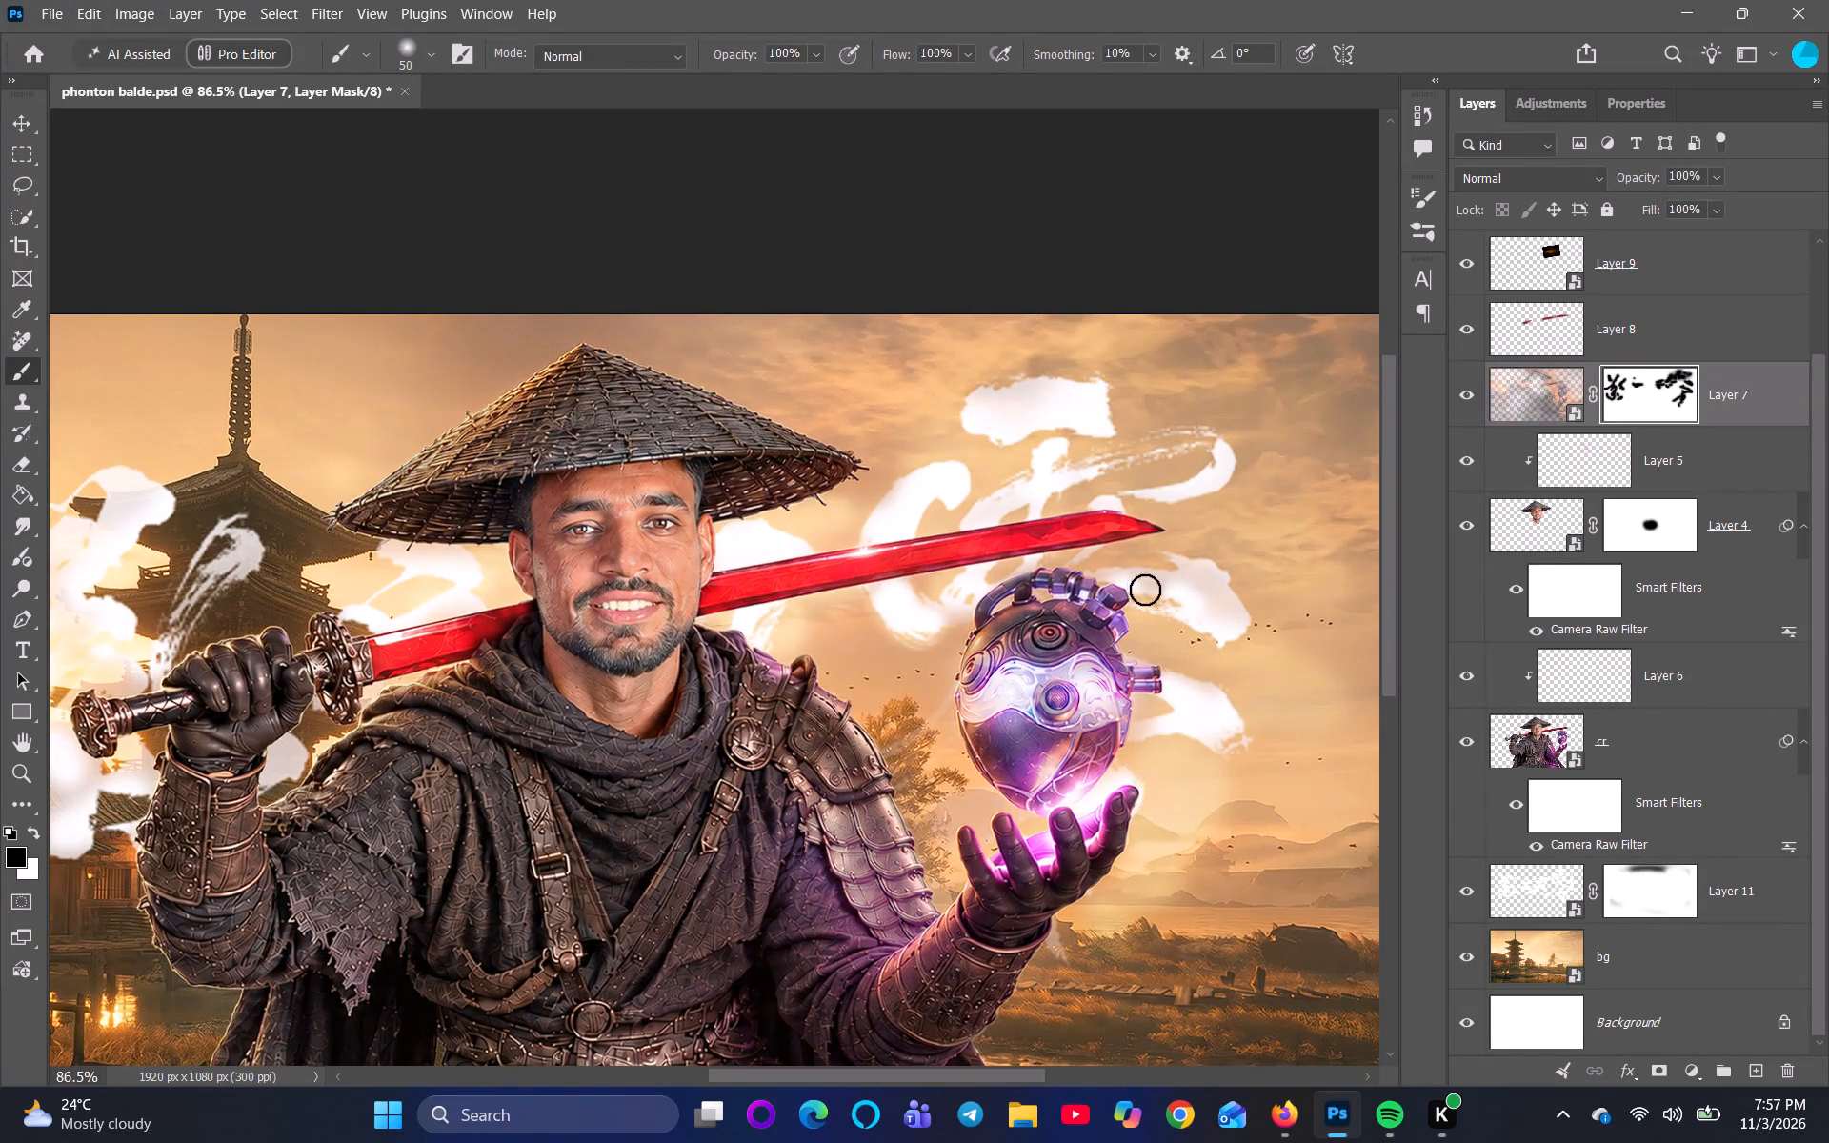
{"action": "left_click_drag", "start_coordinate": [1145, 590], "coordinate": [1223, 616]}
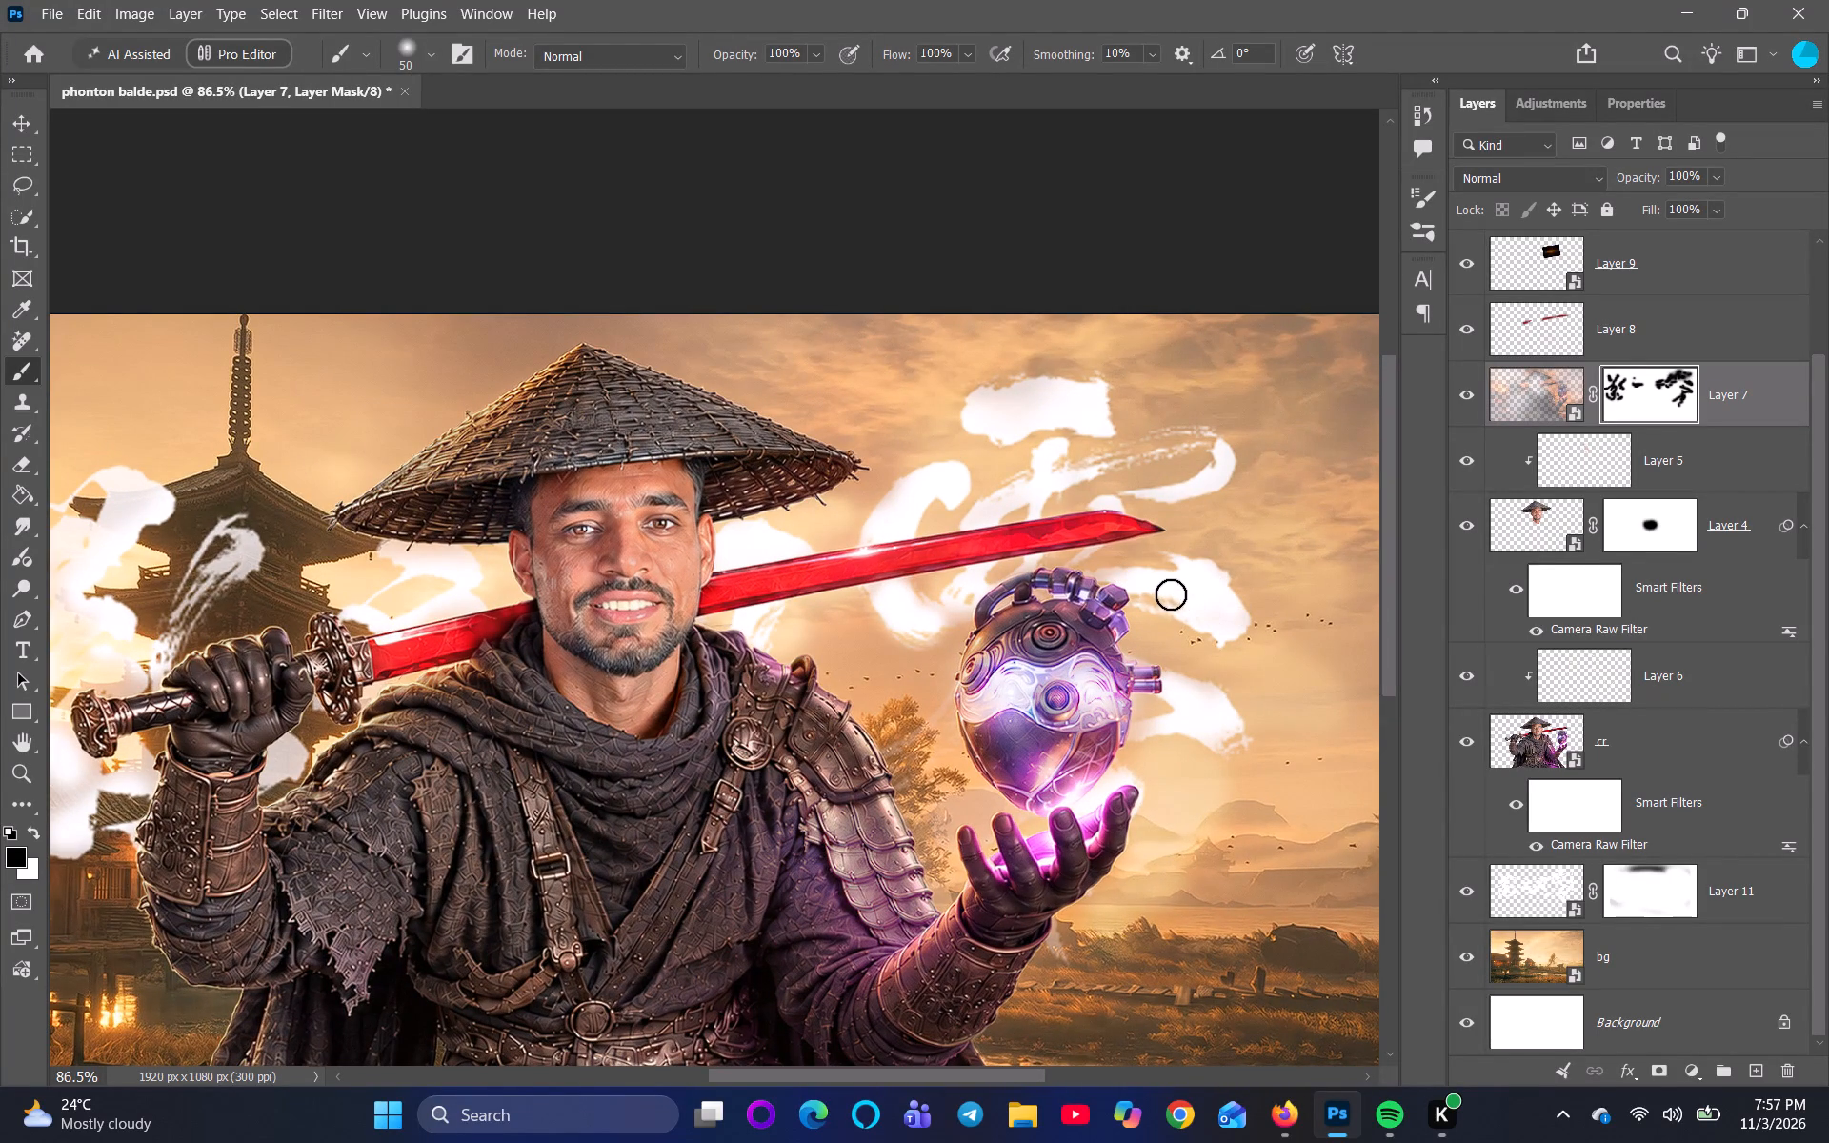
{"action": "left_click_drag", "start_coordinate": [1113, 577], "coordinate": [1154, 589]}
Paint black on Layer 7's mask over the side strokes of the calligraphy character above the house roof, out to the image edge.
{"action": "scroll", "coordinate": [1097, 678], "scroll_direction": "down", "scroll_amount": 4}
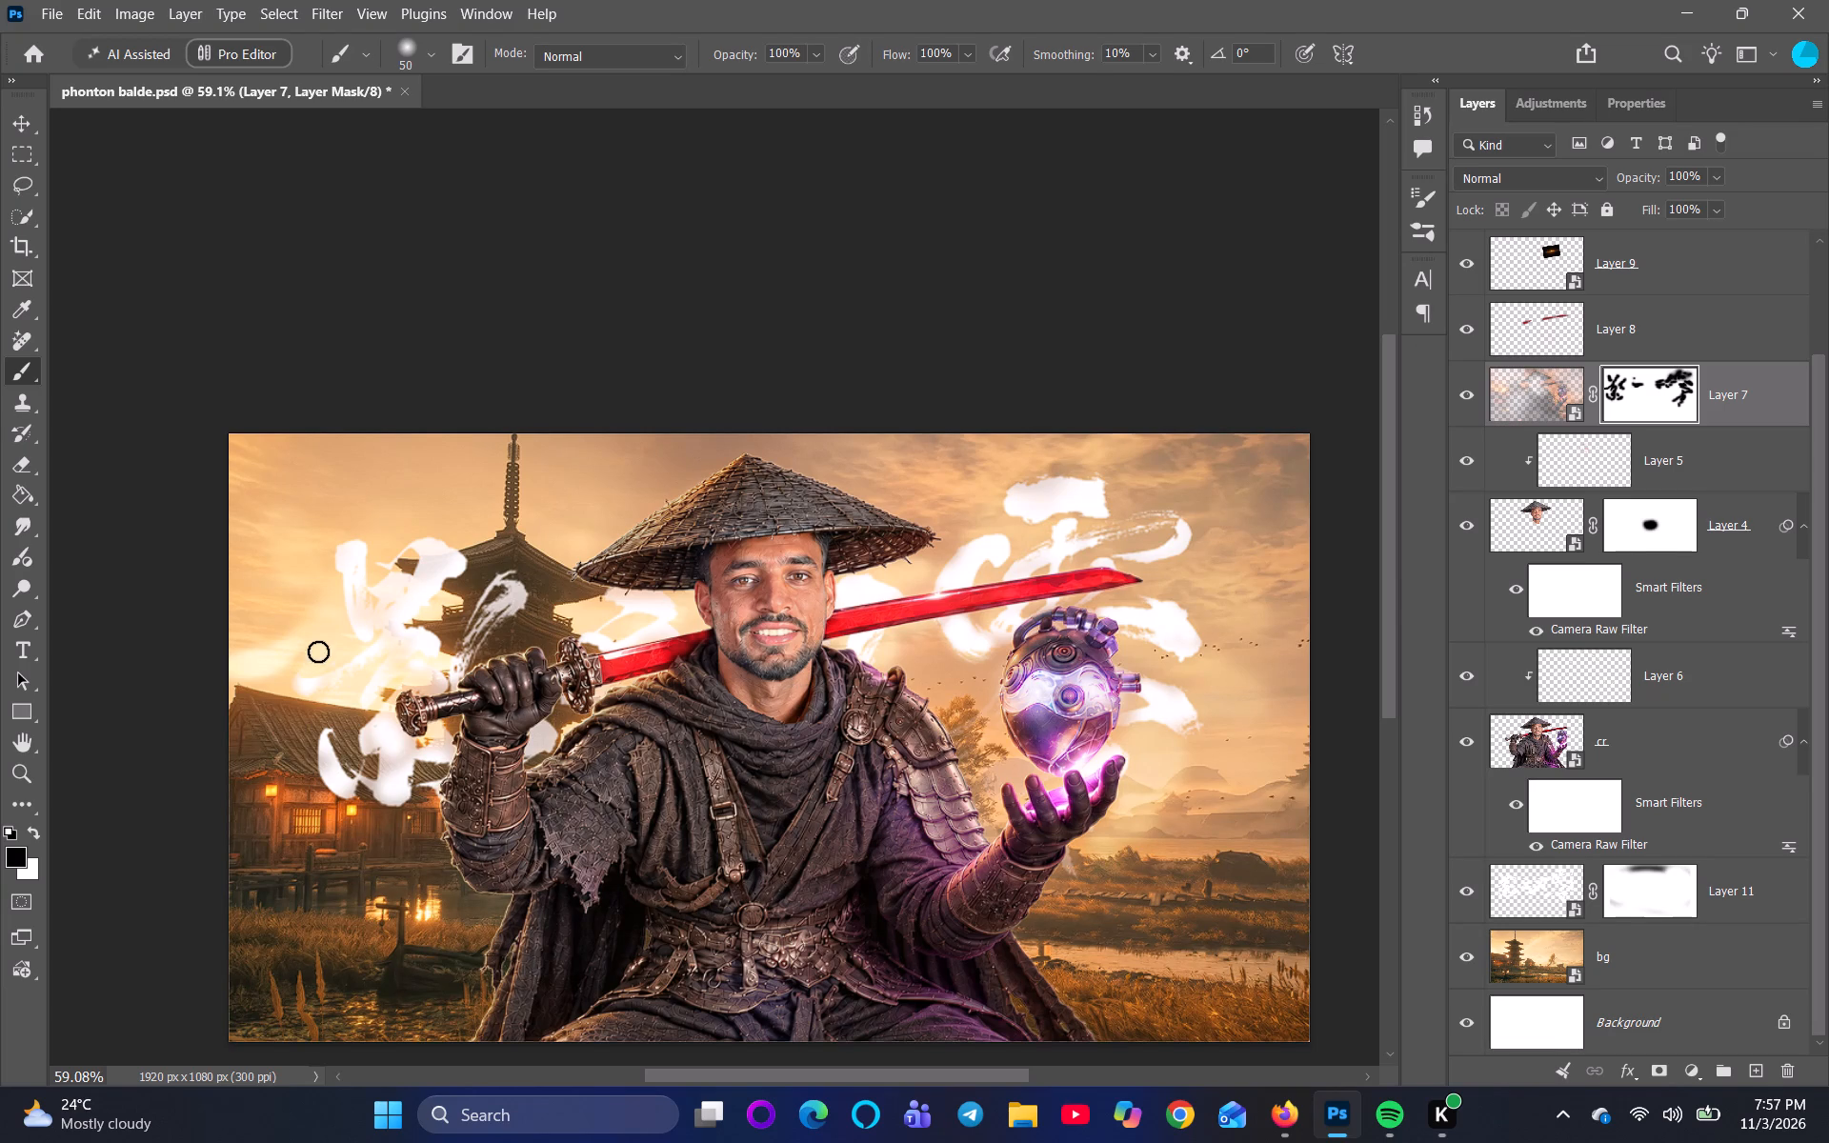
{"action": "left_click_drag", "start_coordinate": [305, 676], "coordinate": [353, 598]}
{"action": "left_click_drag", "start_coordinate": [283, 633], "coordinate": [230, 645]}
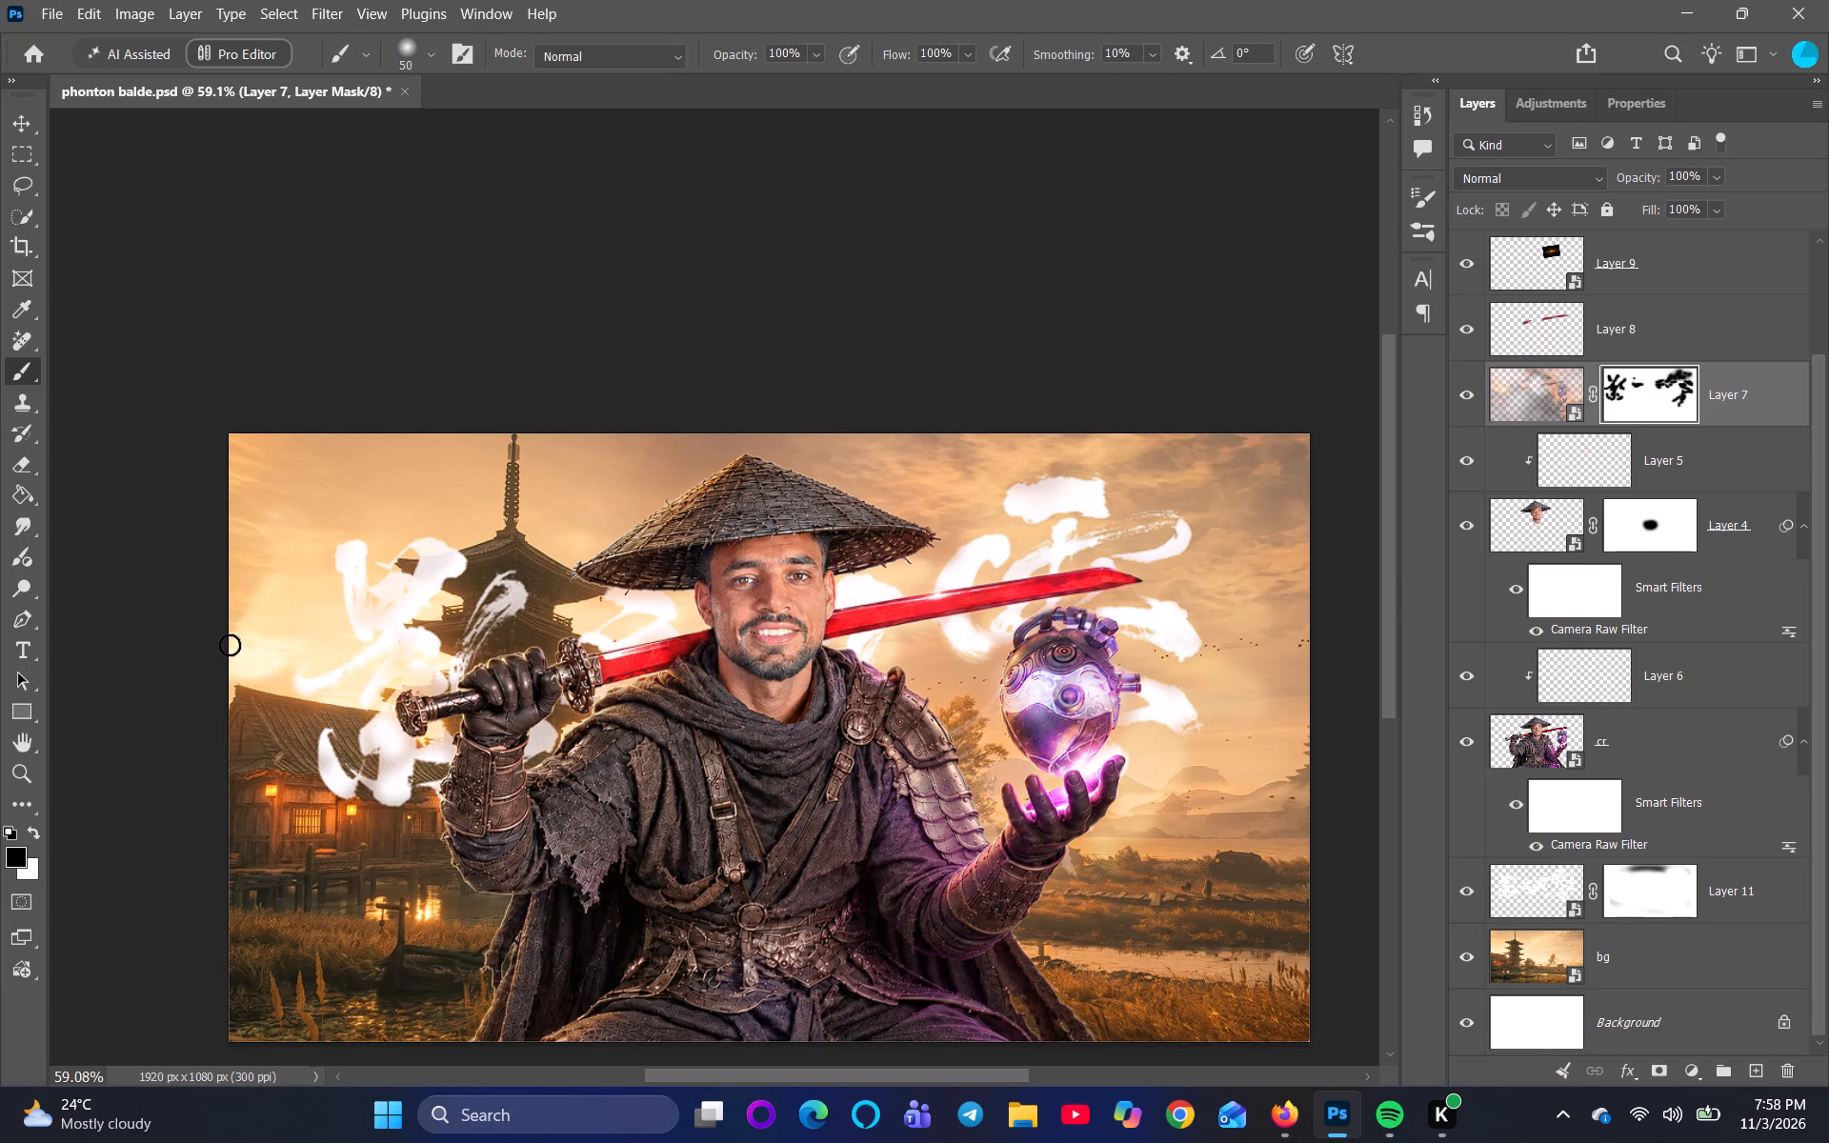
{"action": "left_click_drag", "start_coordinate": [230, 645], "coordinate": [341, 627]}
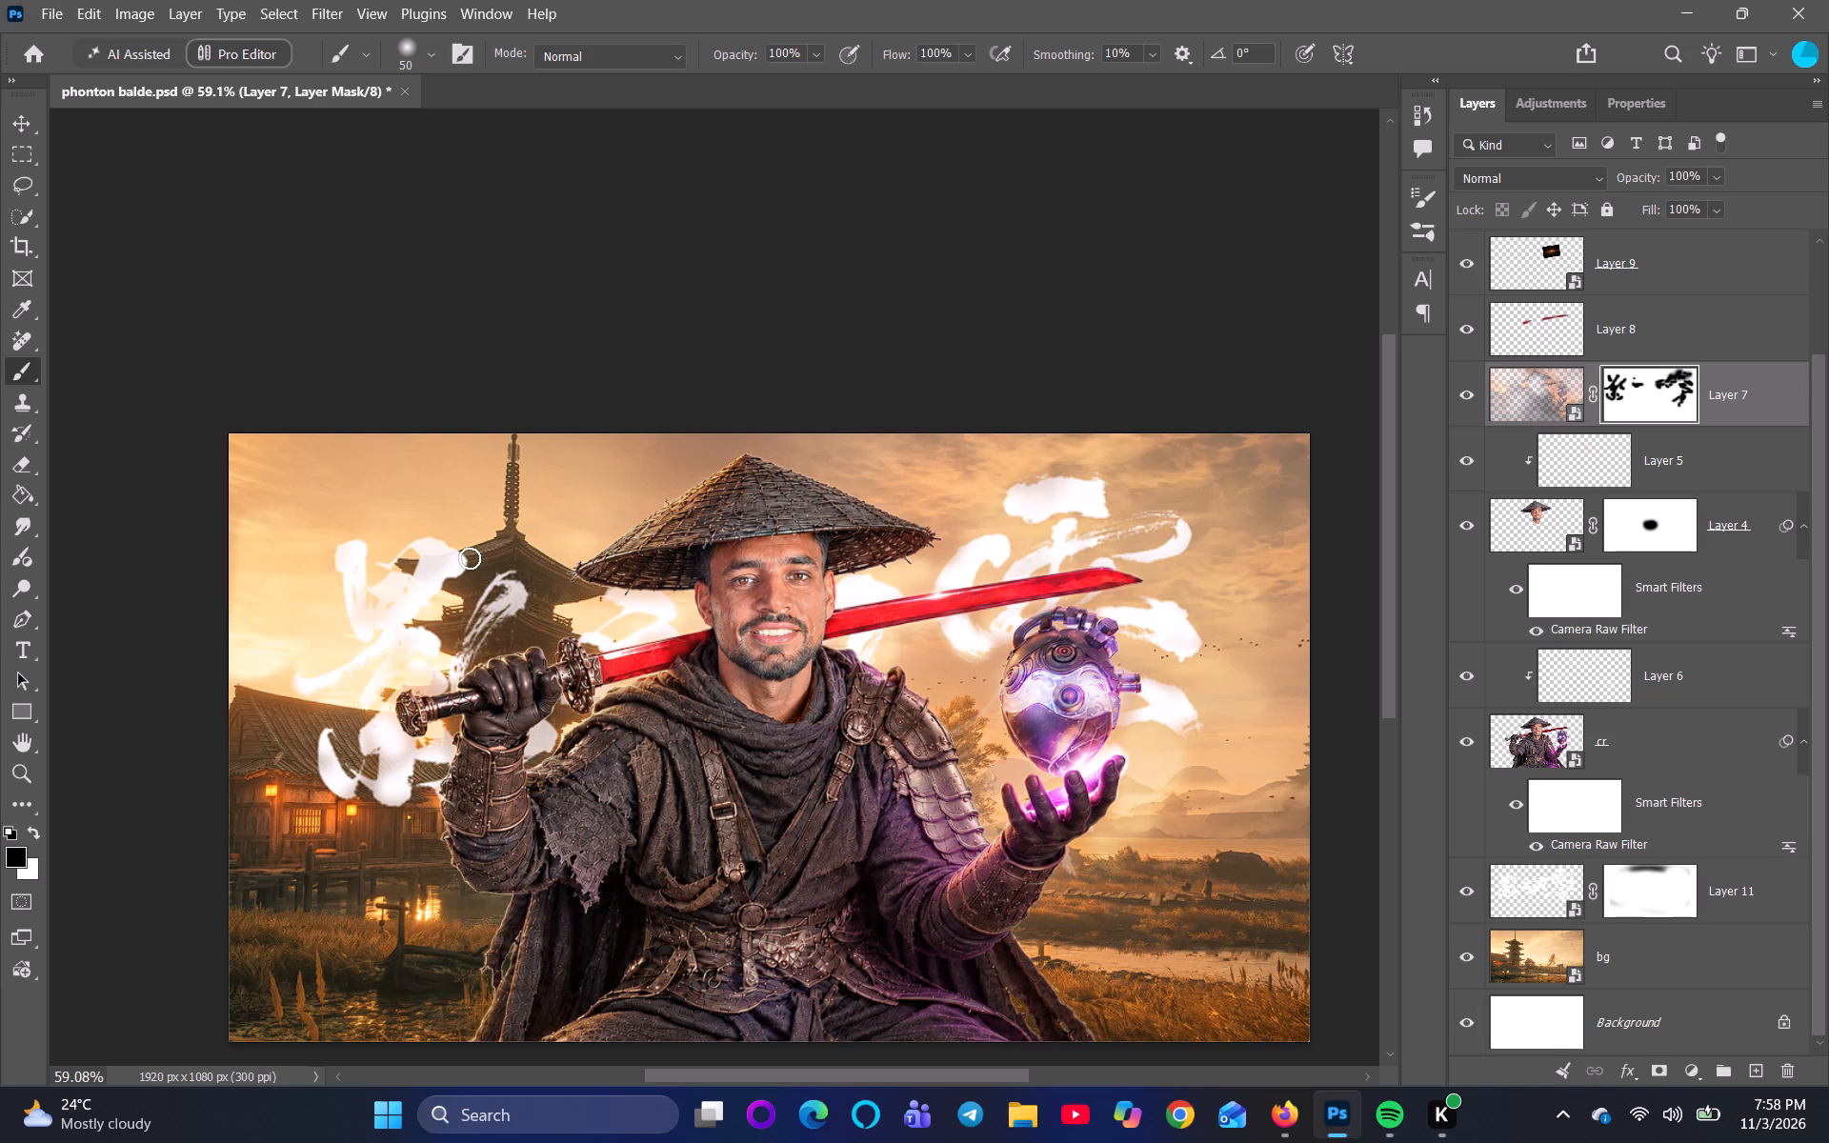
Enlarge the brush to 300 px and paint black on Layer 7's mask across the sky above the house-side calligraphy character.
{"action": "key", "text": "bracketright"}
{"action": "key", "text": "bracketright"}
{"action": "key", "text": "bracketright"}
{"action": "key", "text": "bracketright"}
{"action": "key", "text": "bracketright"}
{"action": "key", "text": "bracketright"}
{"action": "key", "text": "bracketright"}
{"action": "key", "text": "bracketright"}
{"action": "key", "text": "bracketright"}
{"action": "key", "text": "bracketright"}
{"action": "key", "text": "bracketright"}
{"action": "left_click_drag", "start_coordinate": [466, 474], "coordinate": [212, 486]}
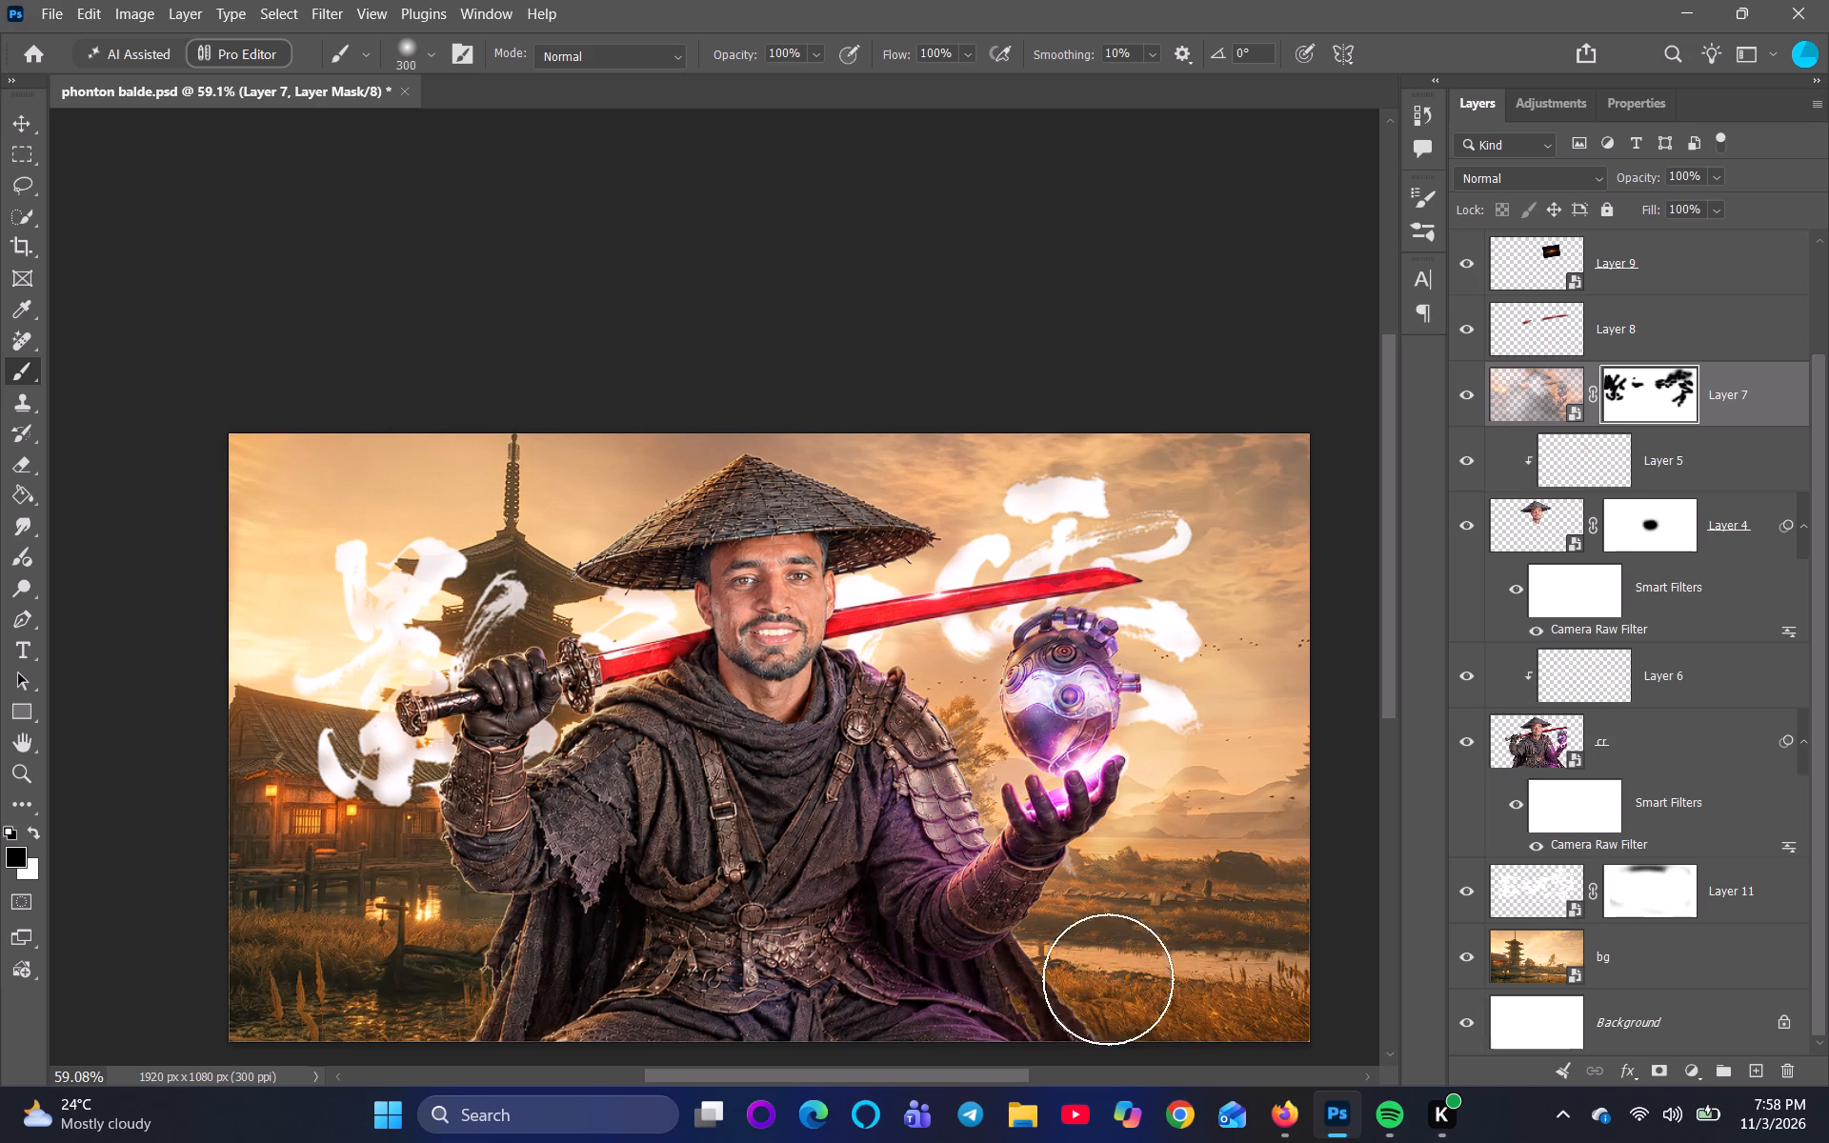
Scale Layer 11's calligraphy up to 108%, extending its orb-side character further toward the image edge.
{"action": "left_click", "coordinate": [33, 129]}
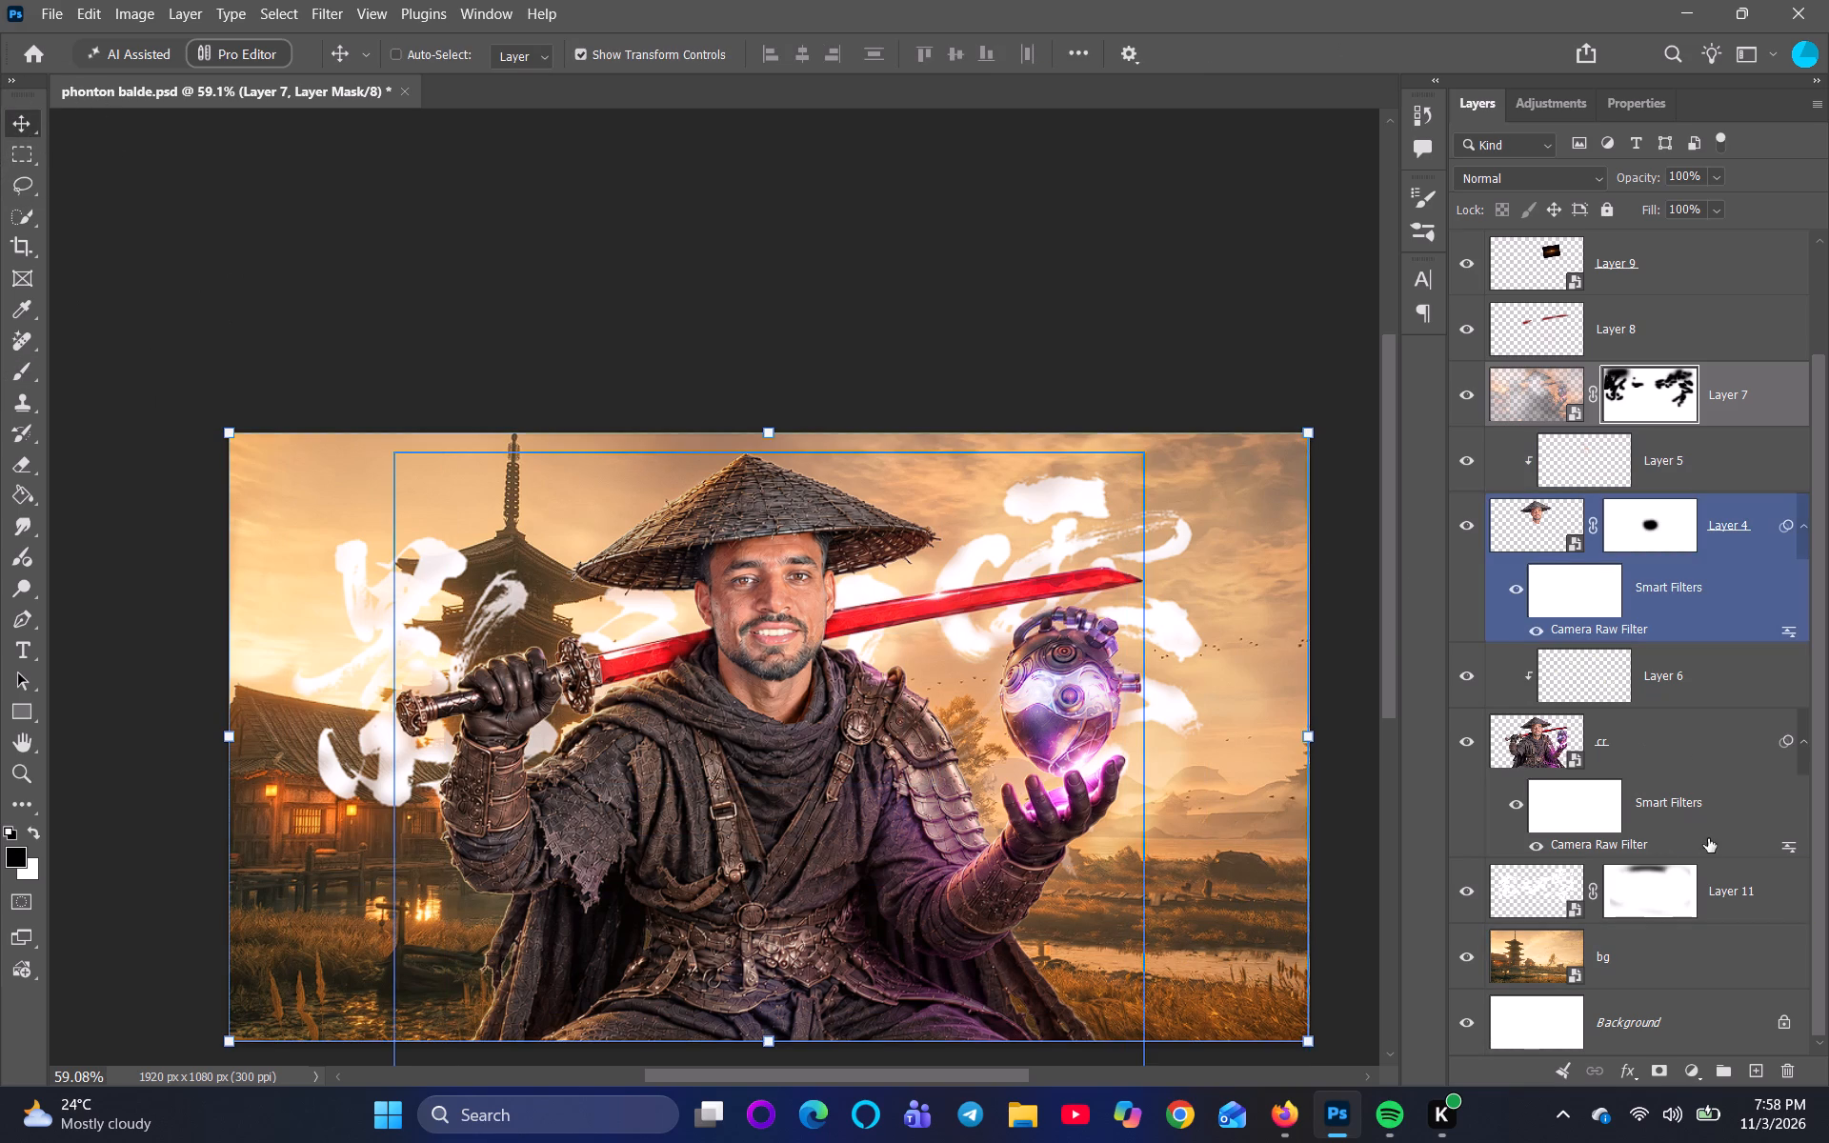
{"action": "left_click", "coordinate": [1545, 903]}
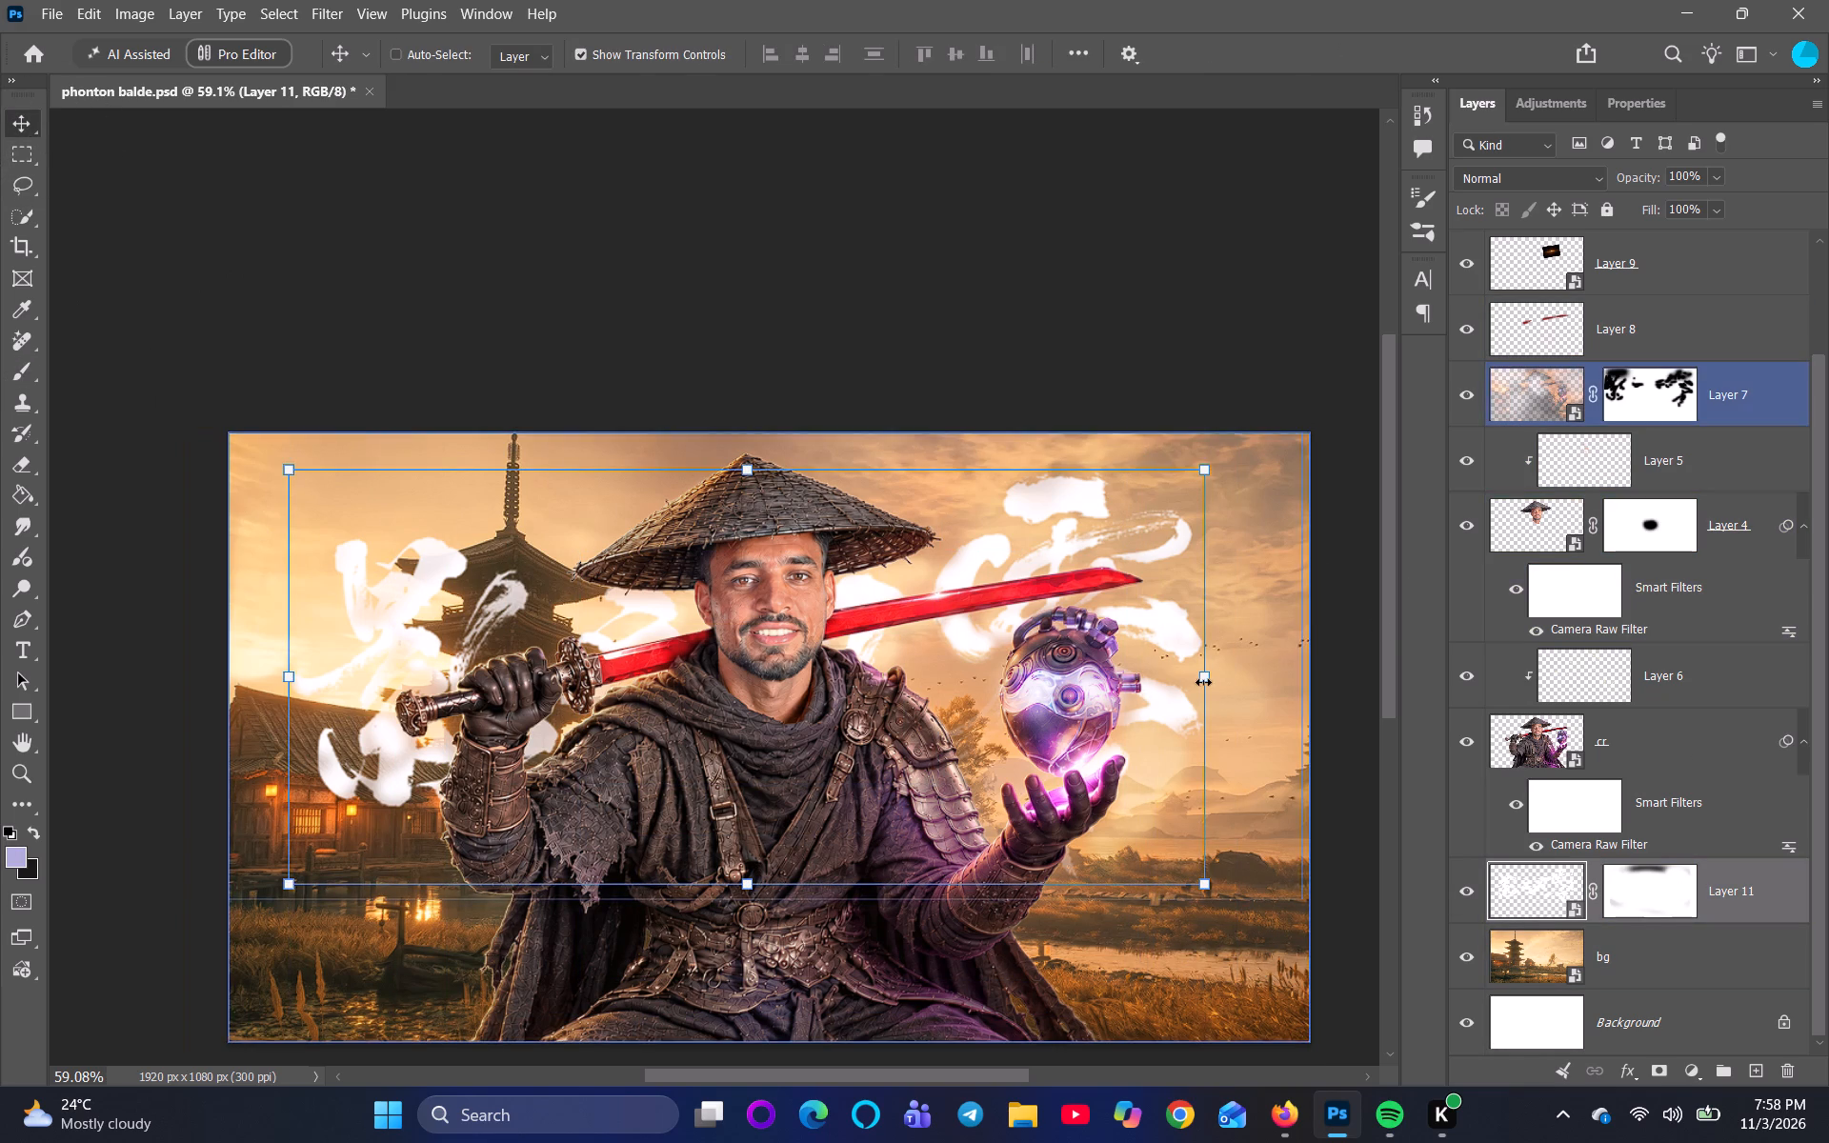
{"action": "left_click_drag", "start_coordinate": [1202, 683], "coordinate": [1260, 675]}
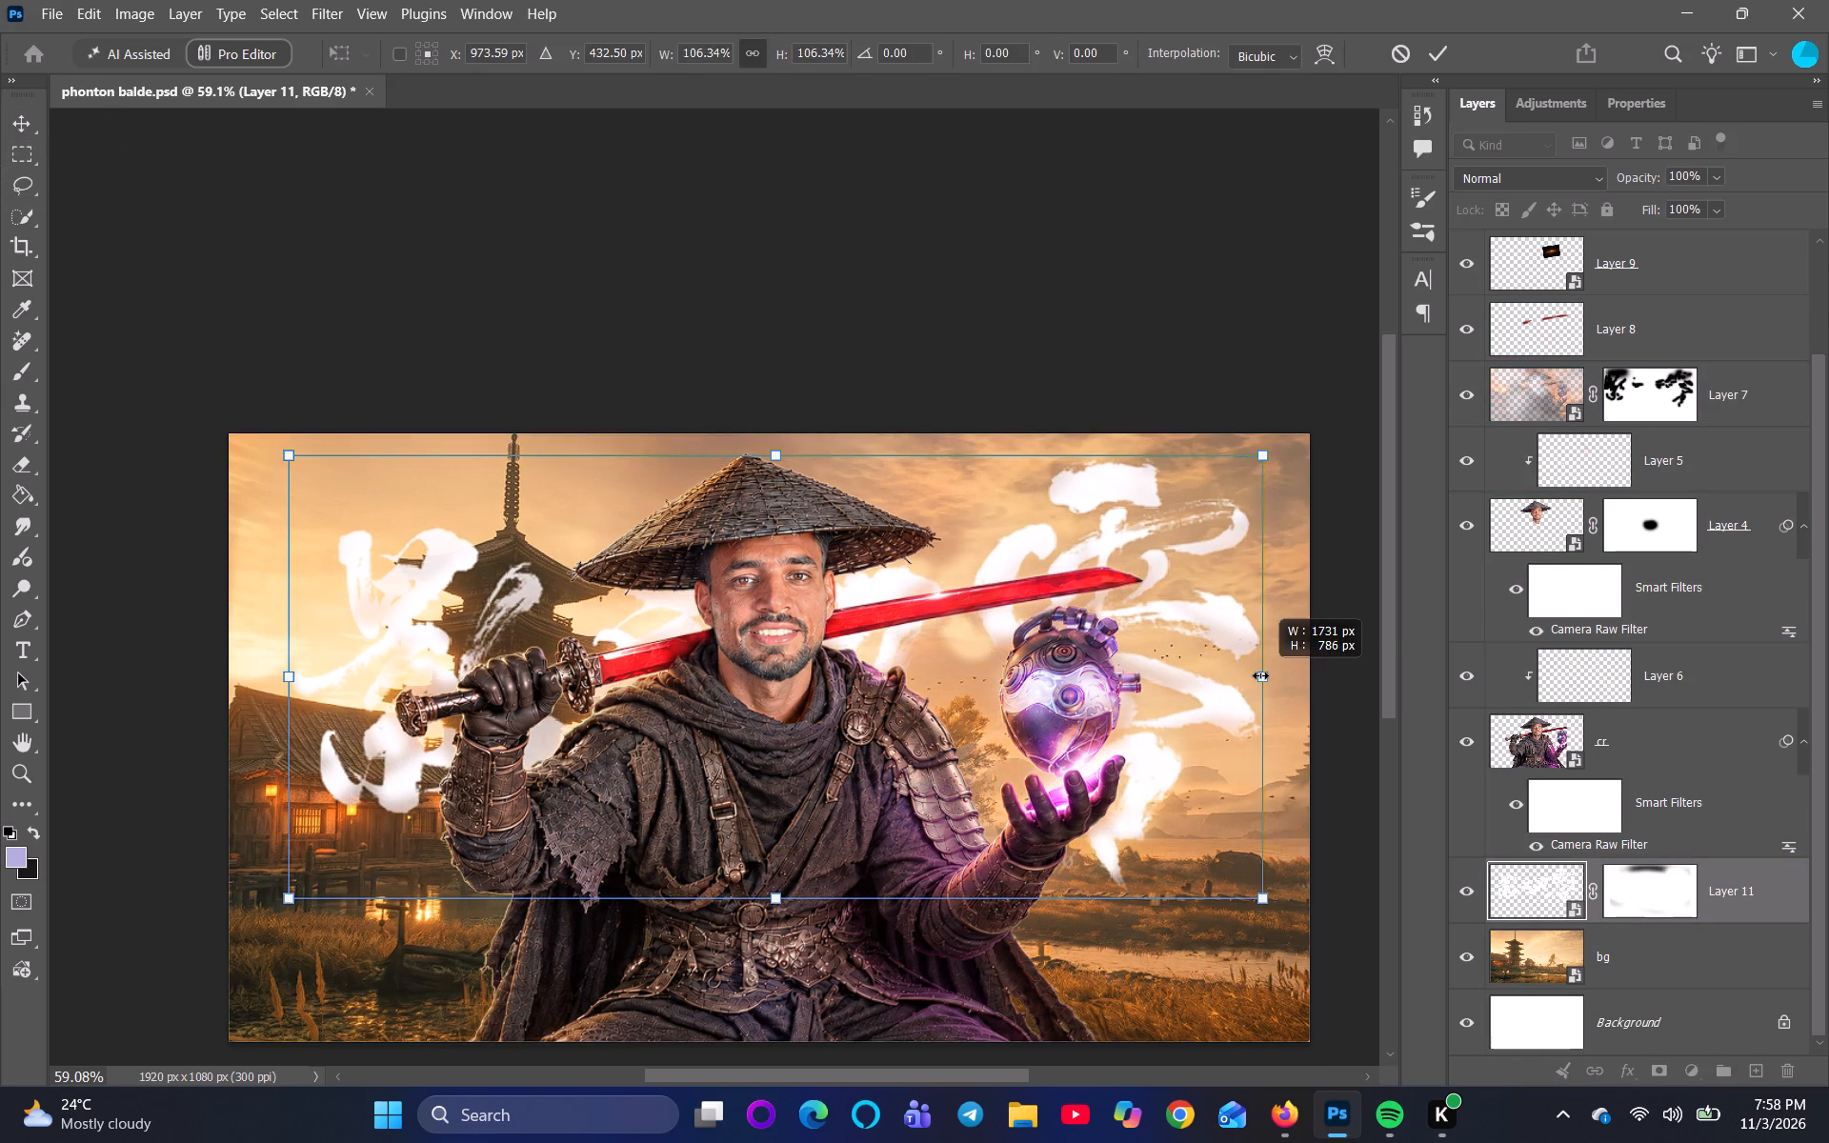
{"action": "left_click_drag", "start_coordinate": [1260, 675], "coordinate": [1272, 669]}
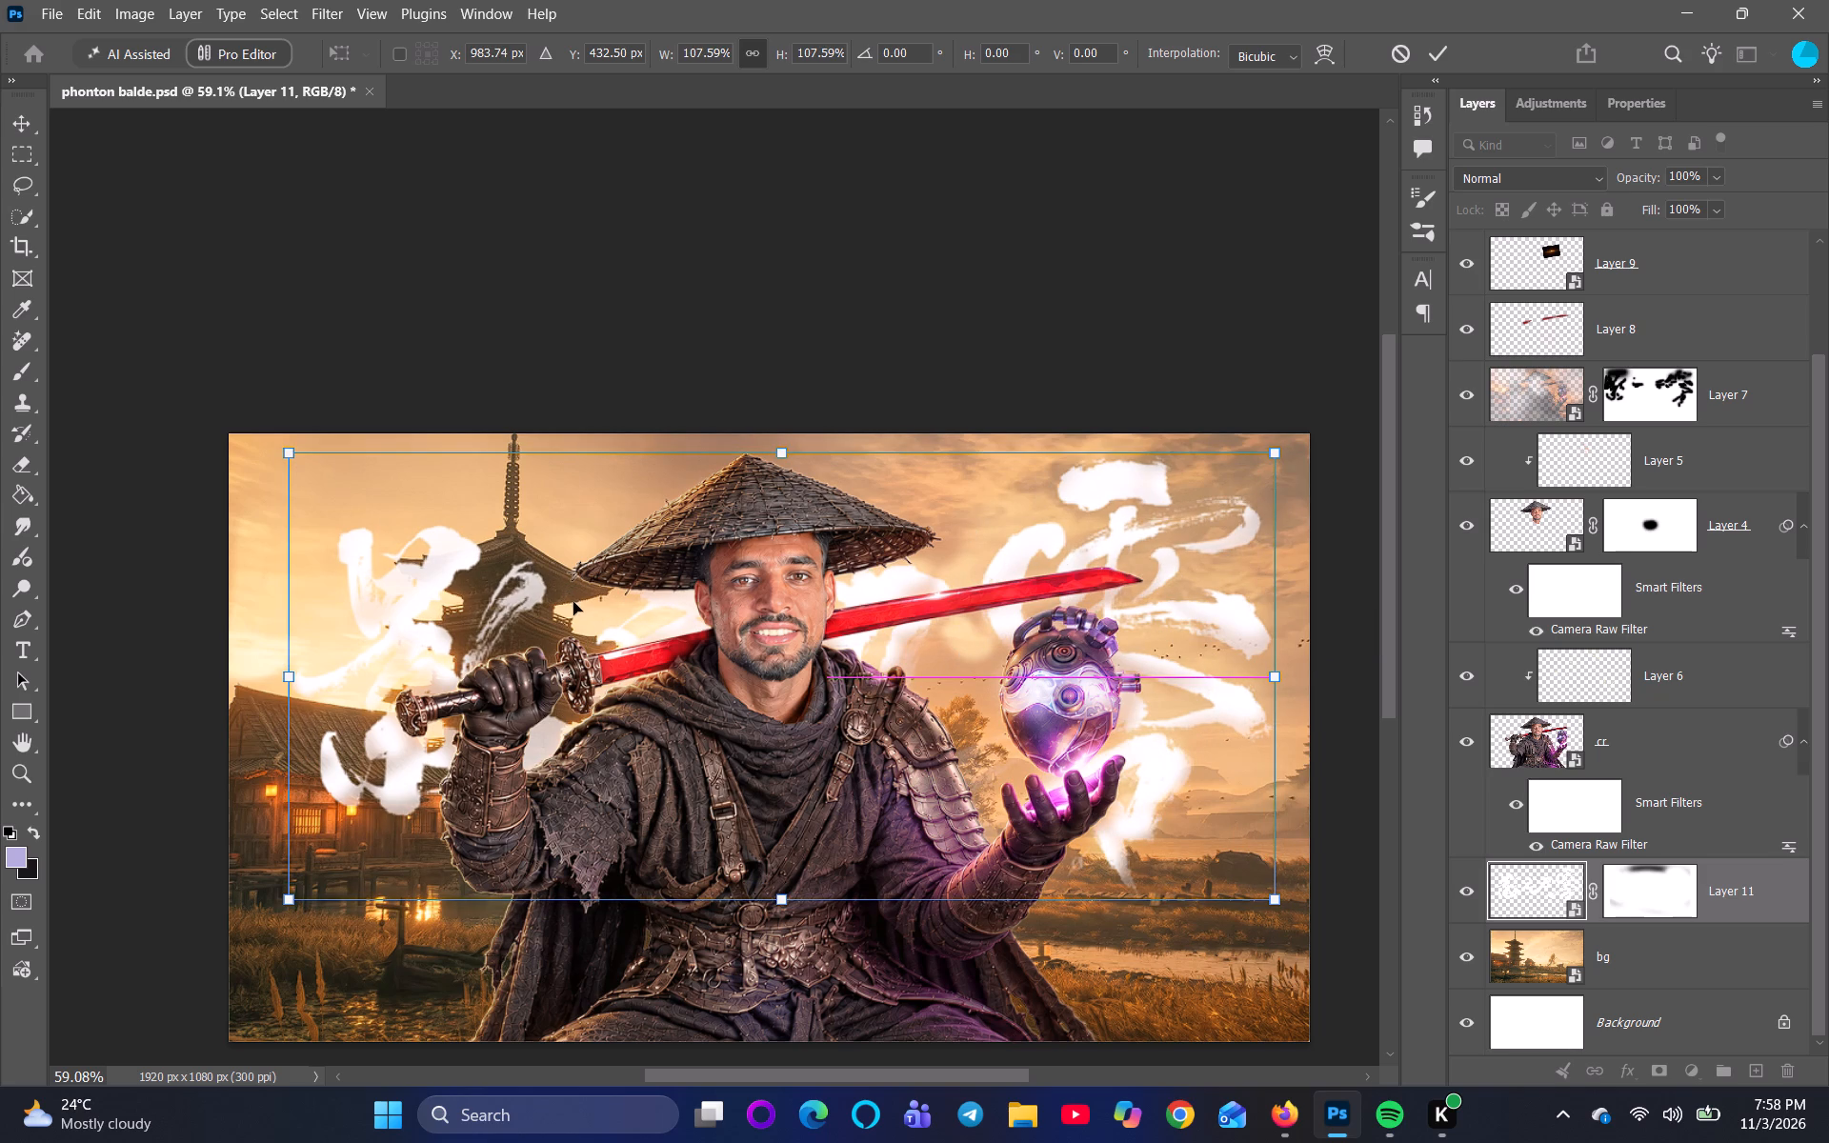
{"action": "left_click_drag", "start_coordinate": [291, 681], "coordinate": [275, 688]}
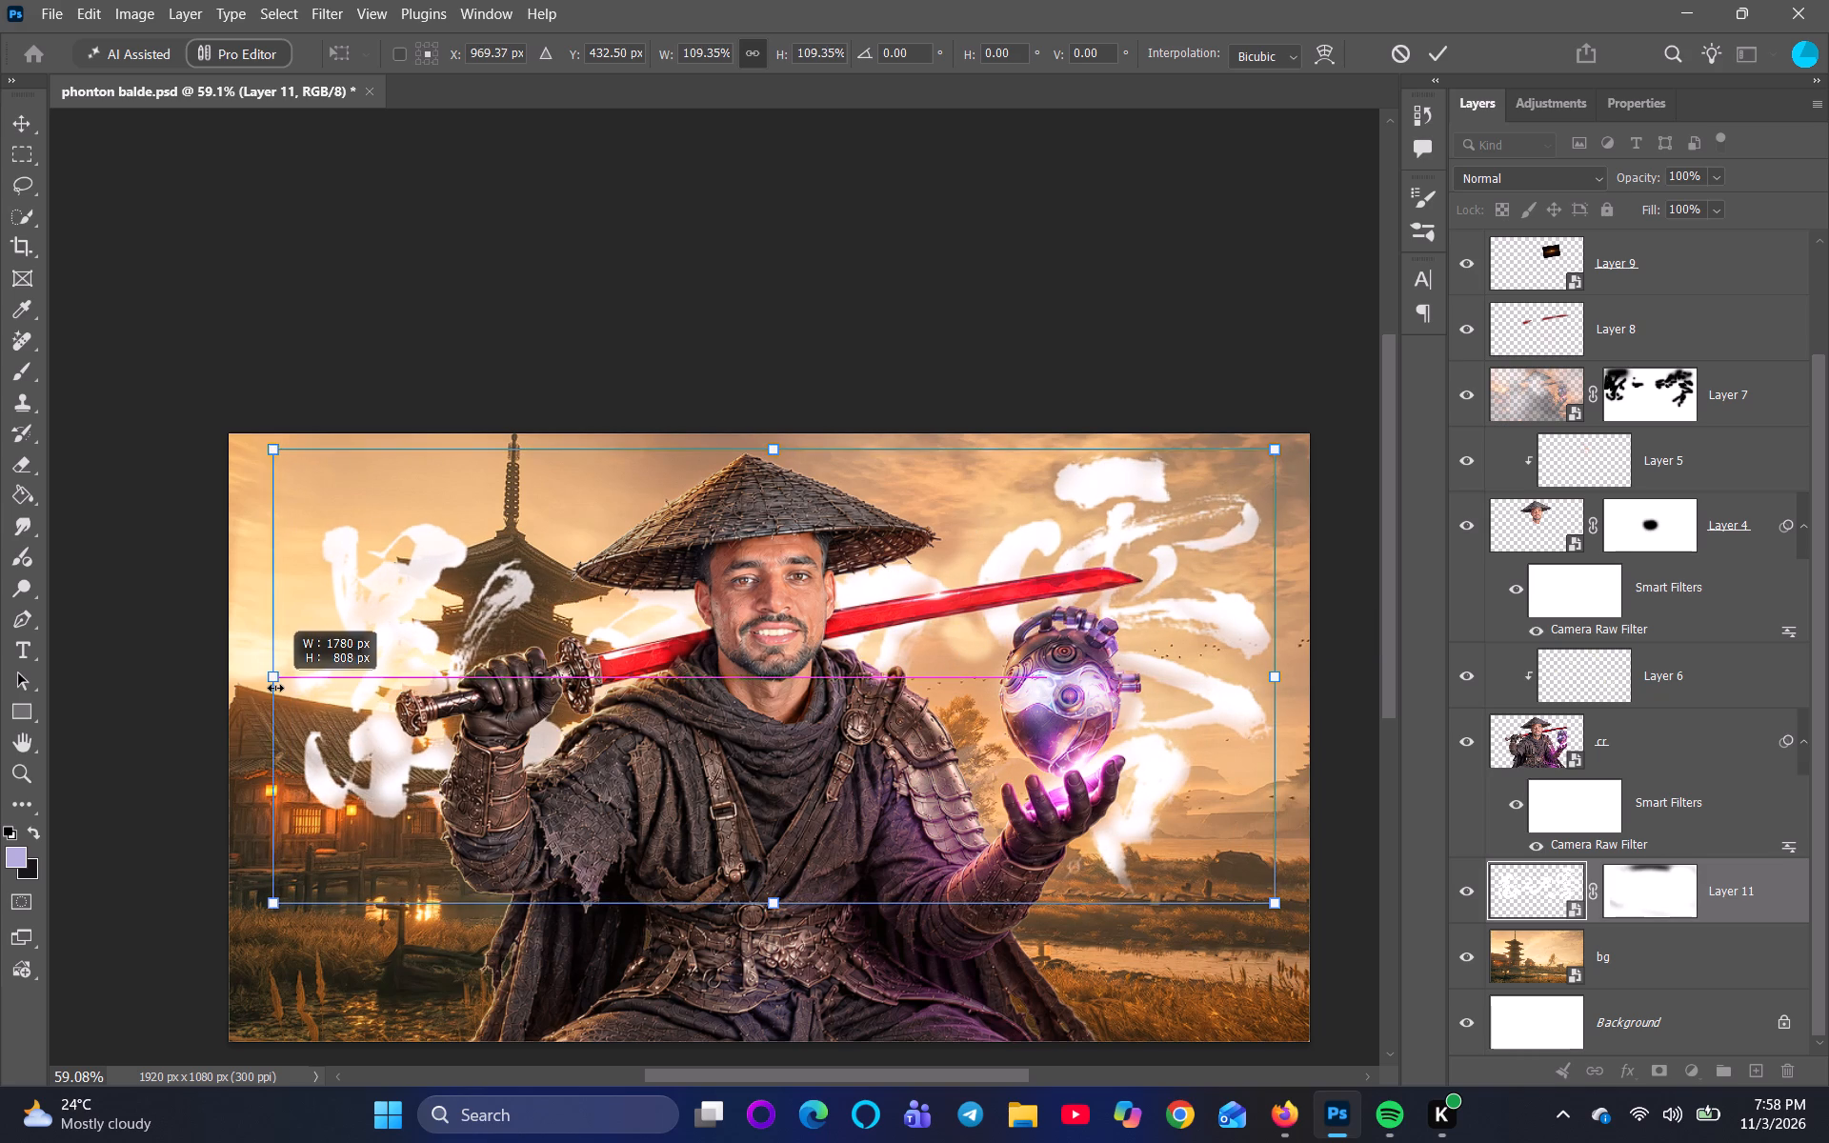
{"action": "left_click_drag", "start_coordinate": [275, 688], "coordinate": [288, 693]}
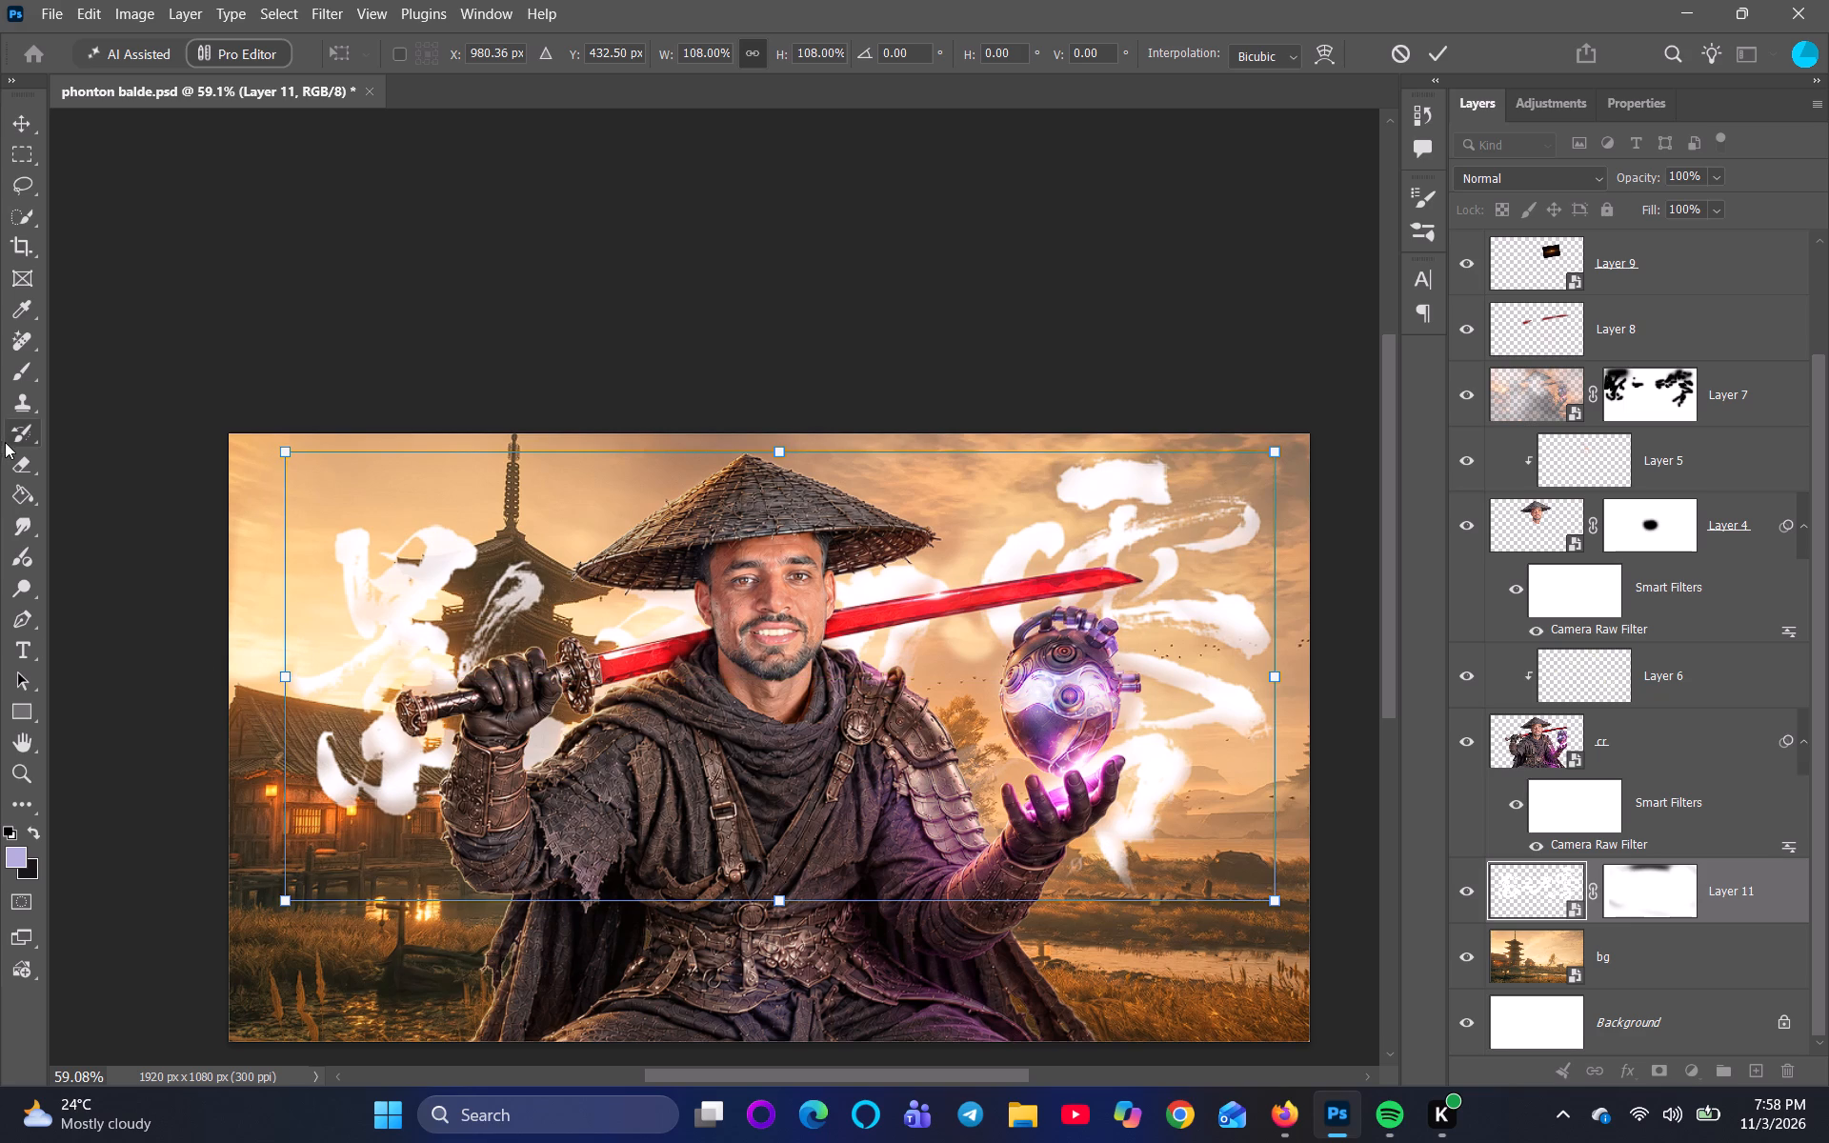
{"action": "left_click", "coordinate": [26, 367]}
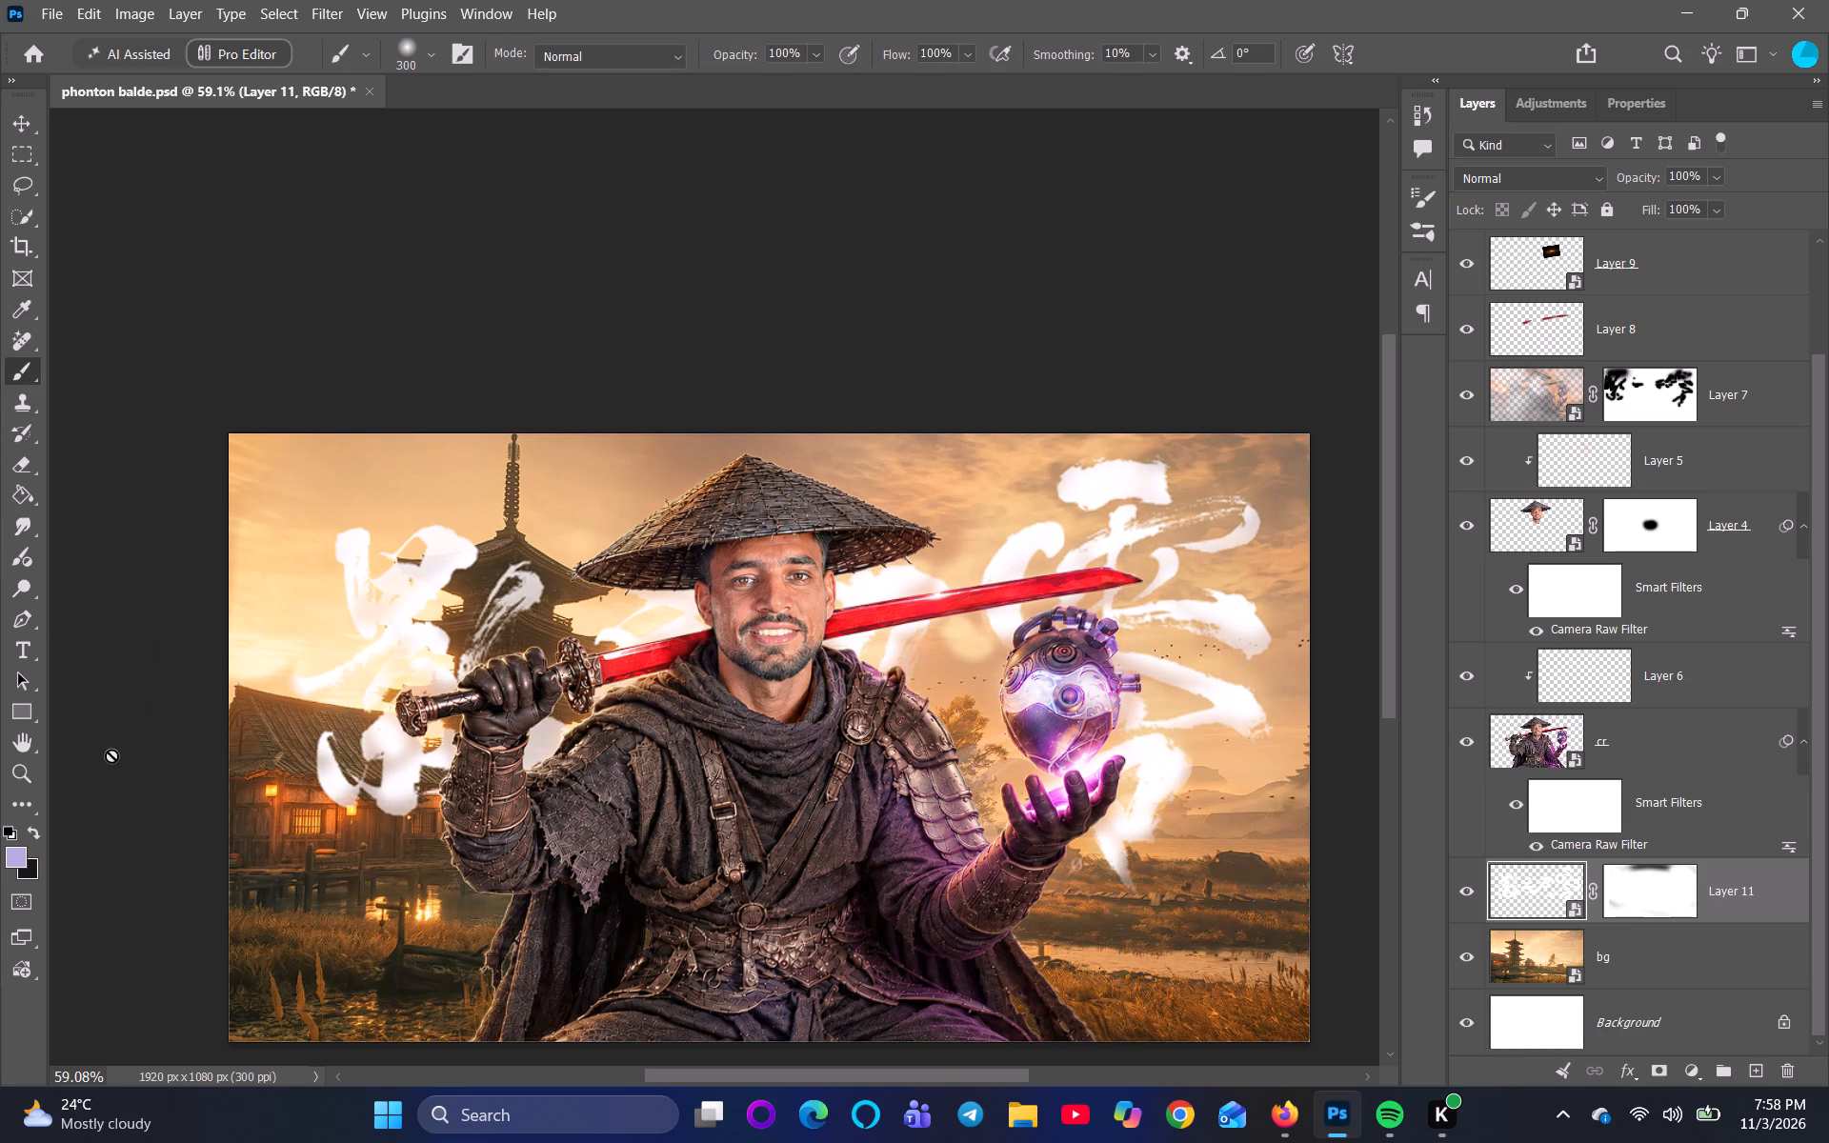
Dab black on Layer 7's mask with a 175 px brush in the gap between the samurai's shoulder and the orb.
{"action": "key", "text": "x"}
{"action": "scroll", "coordinate": [910, 728], "scroll_direction": "up", "scroll_amount": 2}
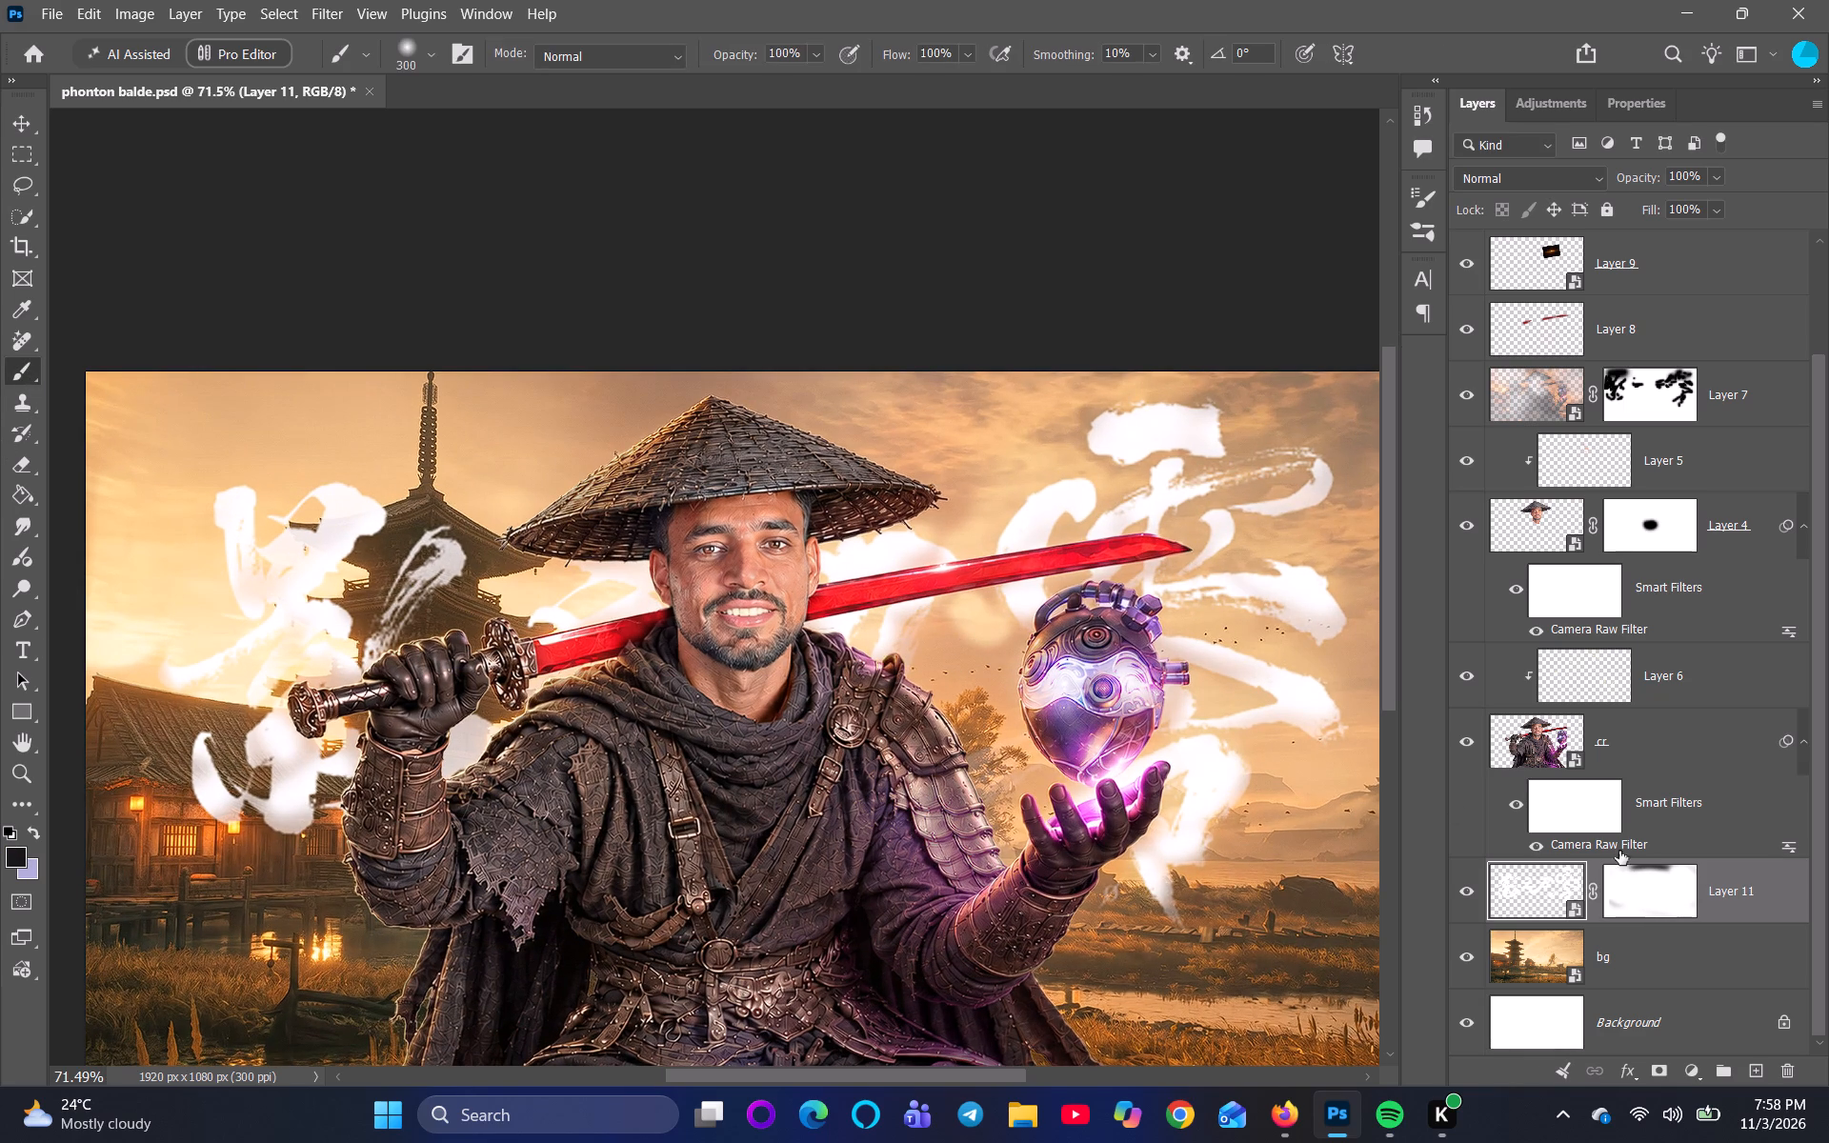
{"action": "scroll", "coordinate": [1598, 954], "scroll_direction": "down", "scroll_amount": 2}
{"action": "left_click", "coordinate": [1657, 409]}
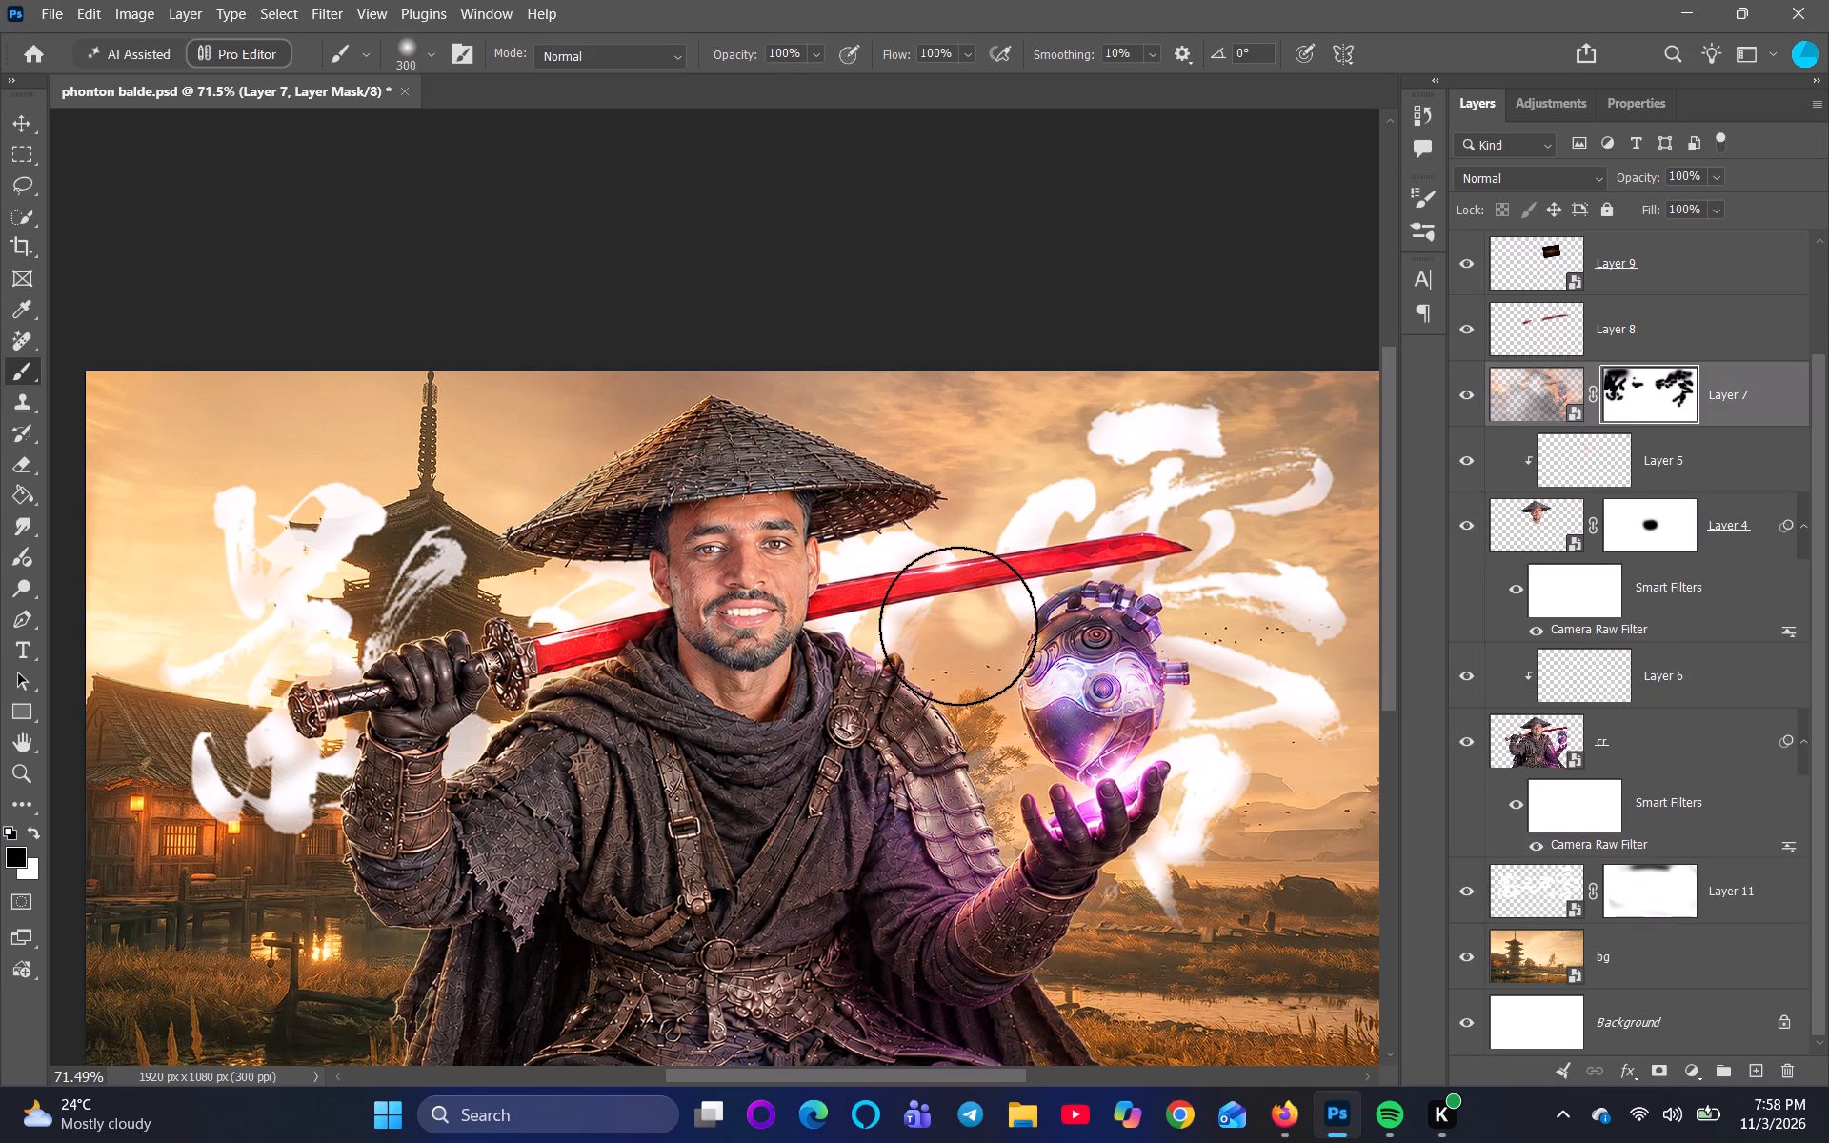
{"action": "key", "text": "bracketleft"}
{"action": "key", "text": "bracketleft"}
{"action": "key", "text": "bracketleft"}
{"action": "left_click", "coordinate": [981, 652]}
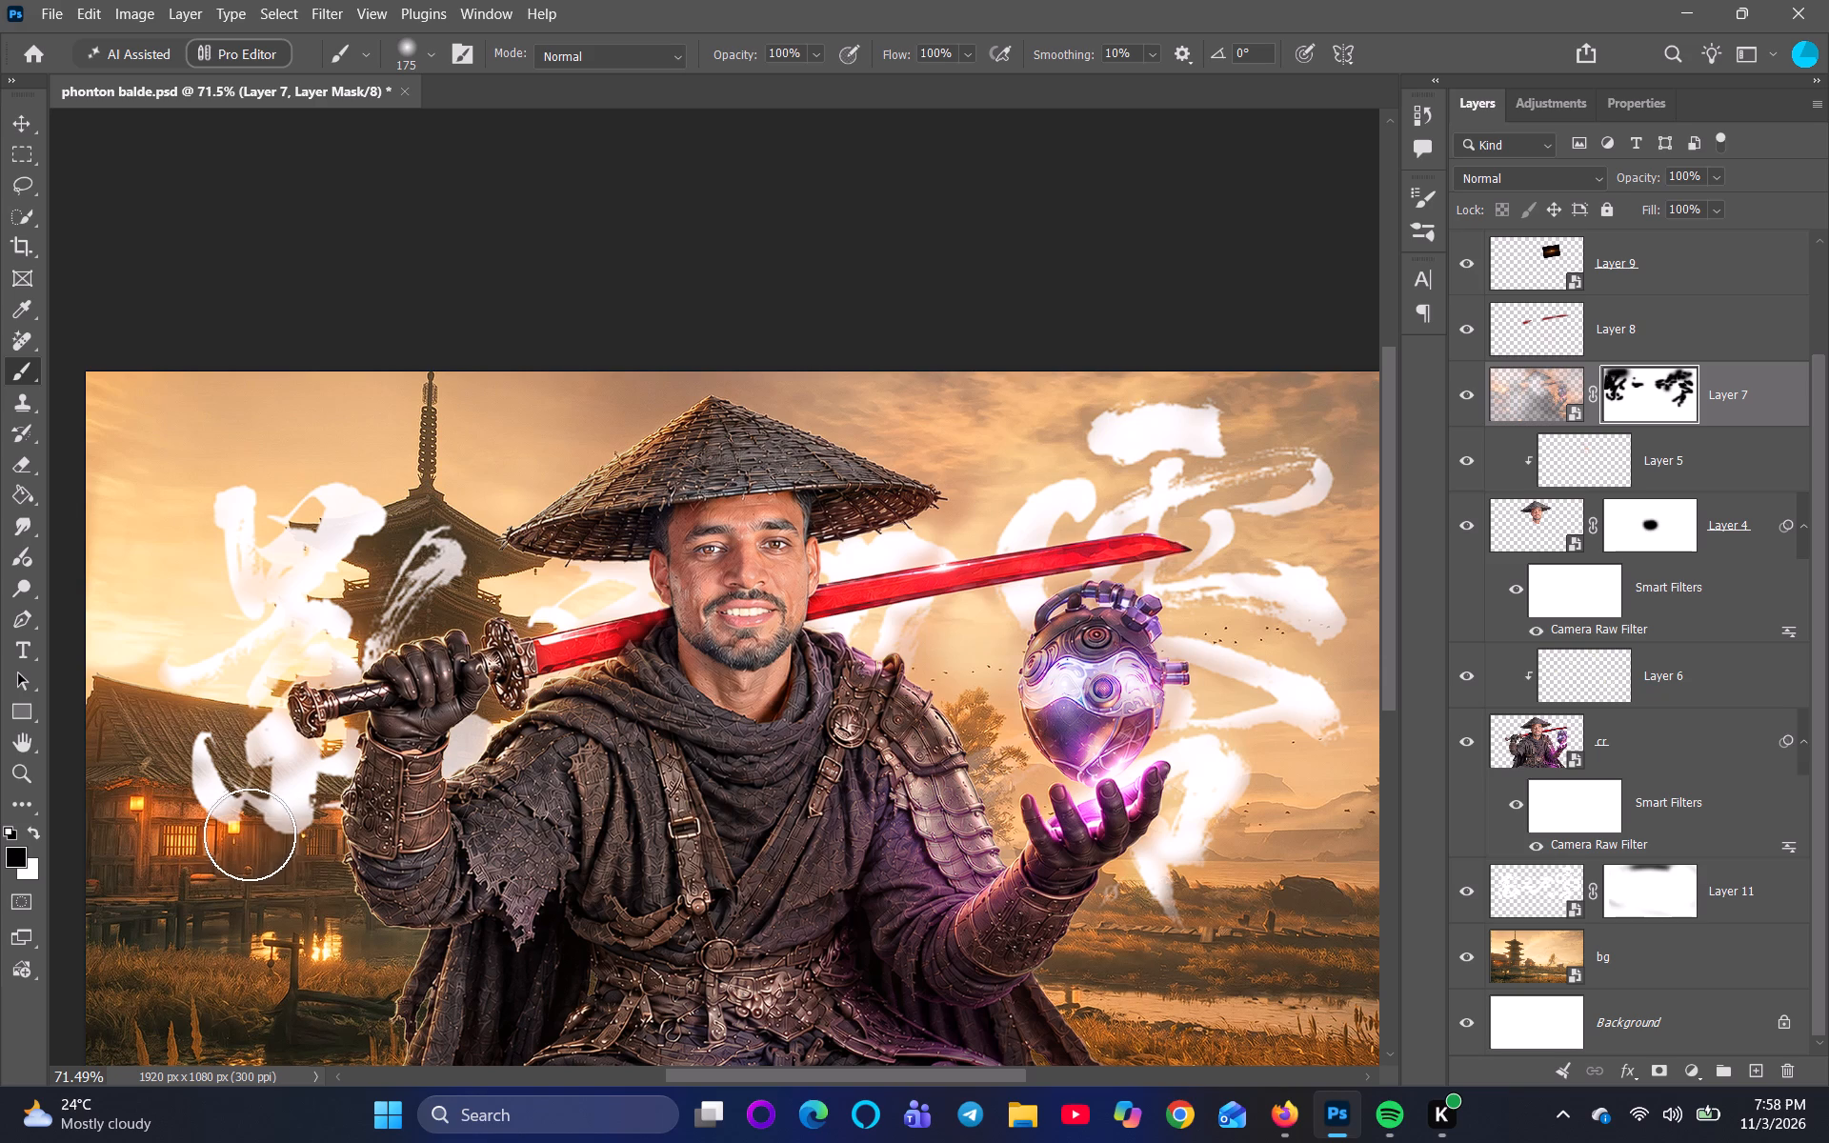
Paint white on Layer 7's mask with a 125 px brush beside the orb and in the sky above the blade.
{"action": "key", "text": "x"}
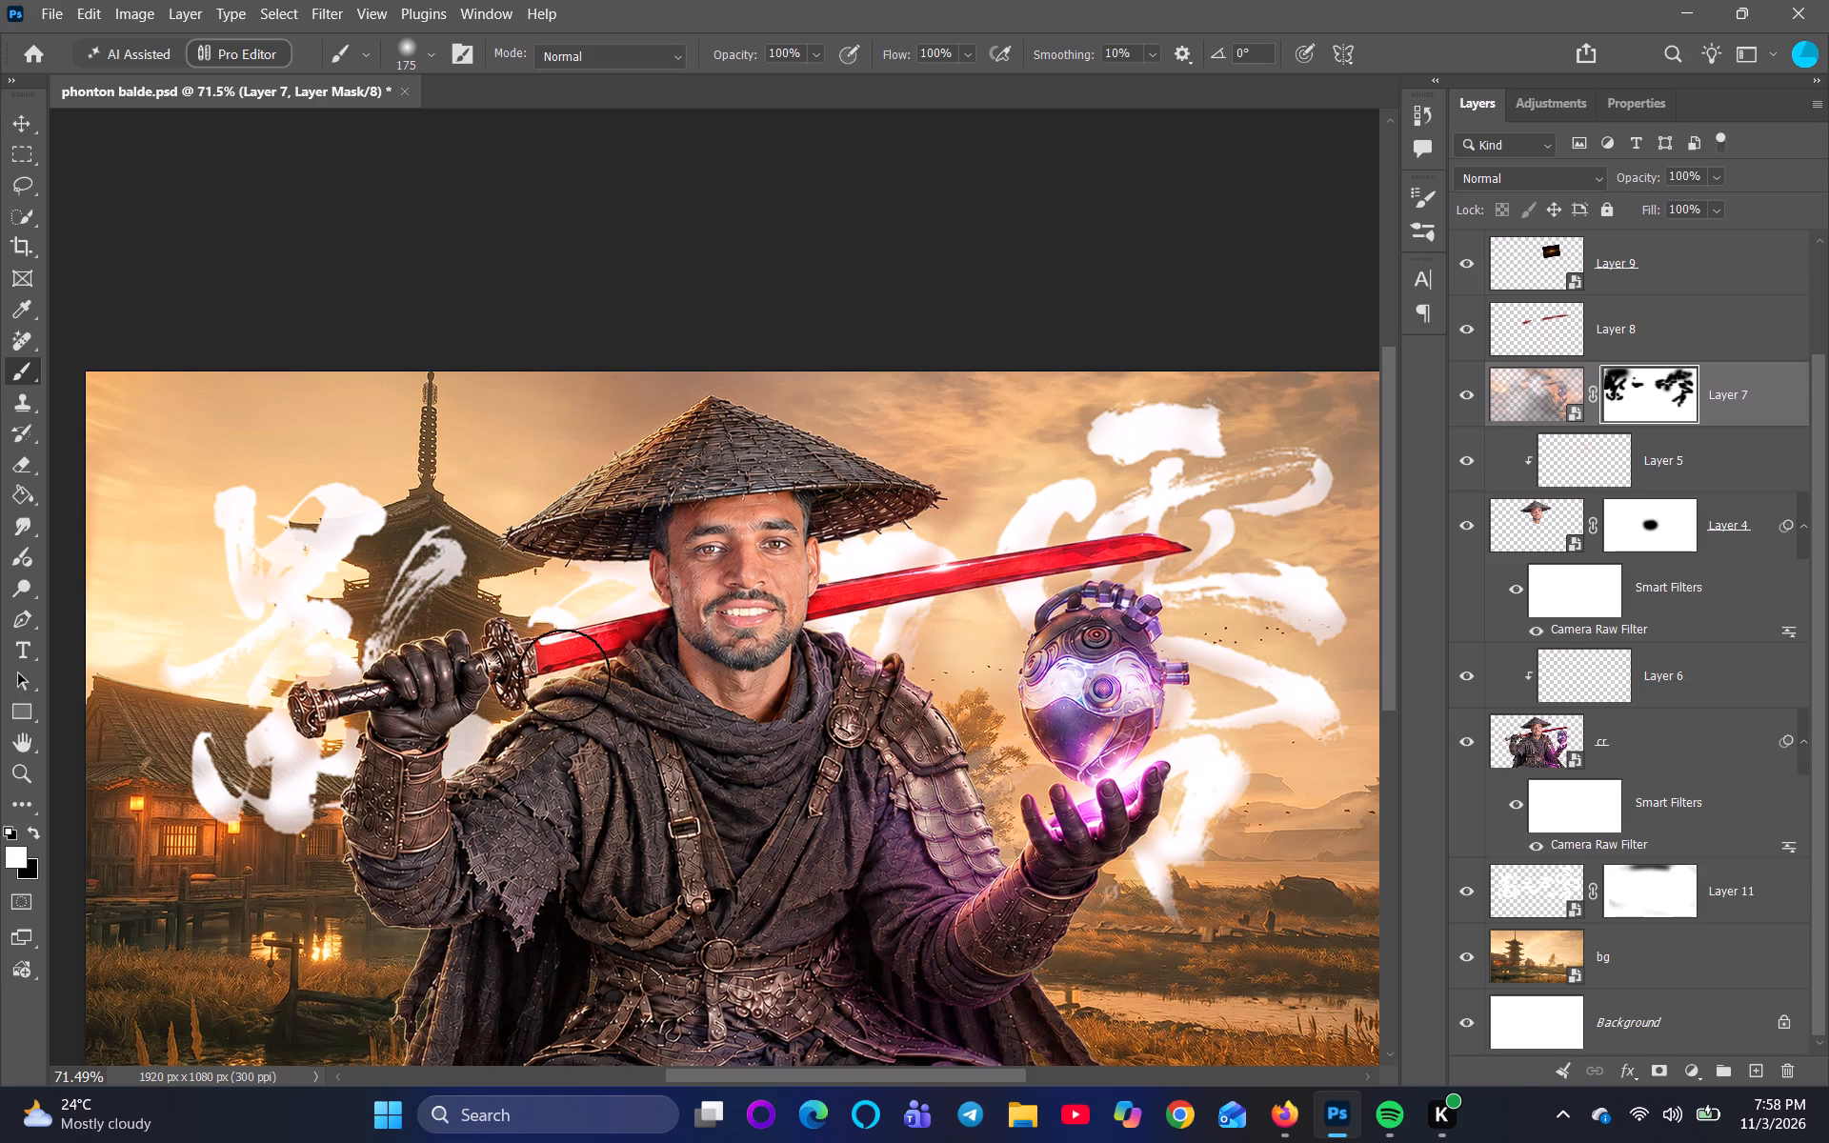
{"action": "type", "text": "[["}
{"action": "left_click_drag", "start_coordinate": [975, 639], "coordinate": [1001, 456]}
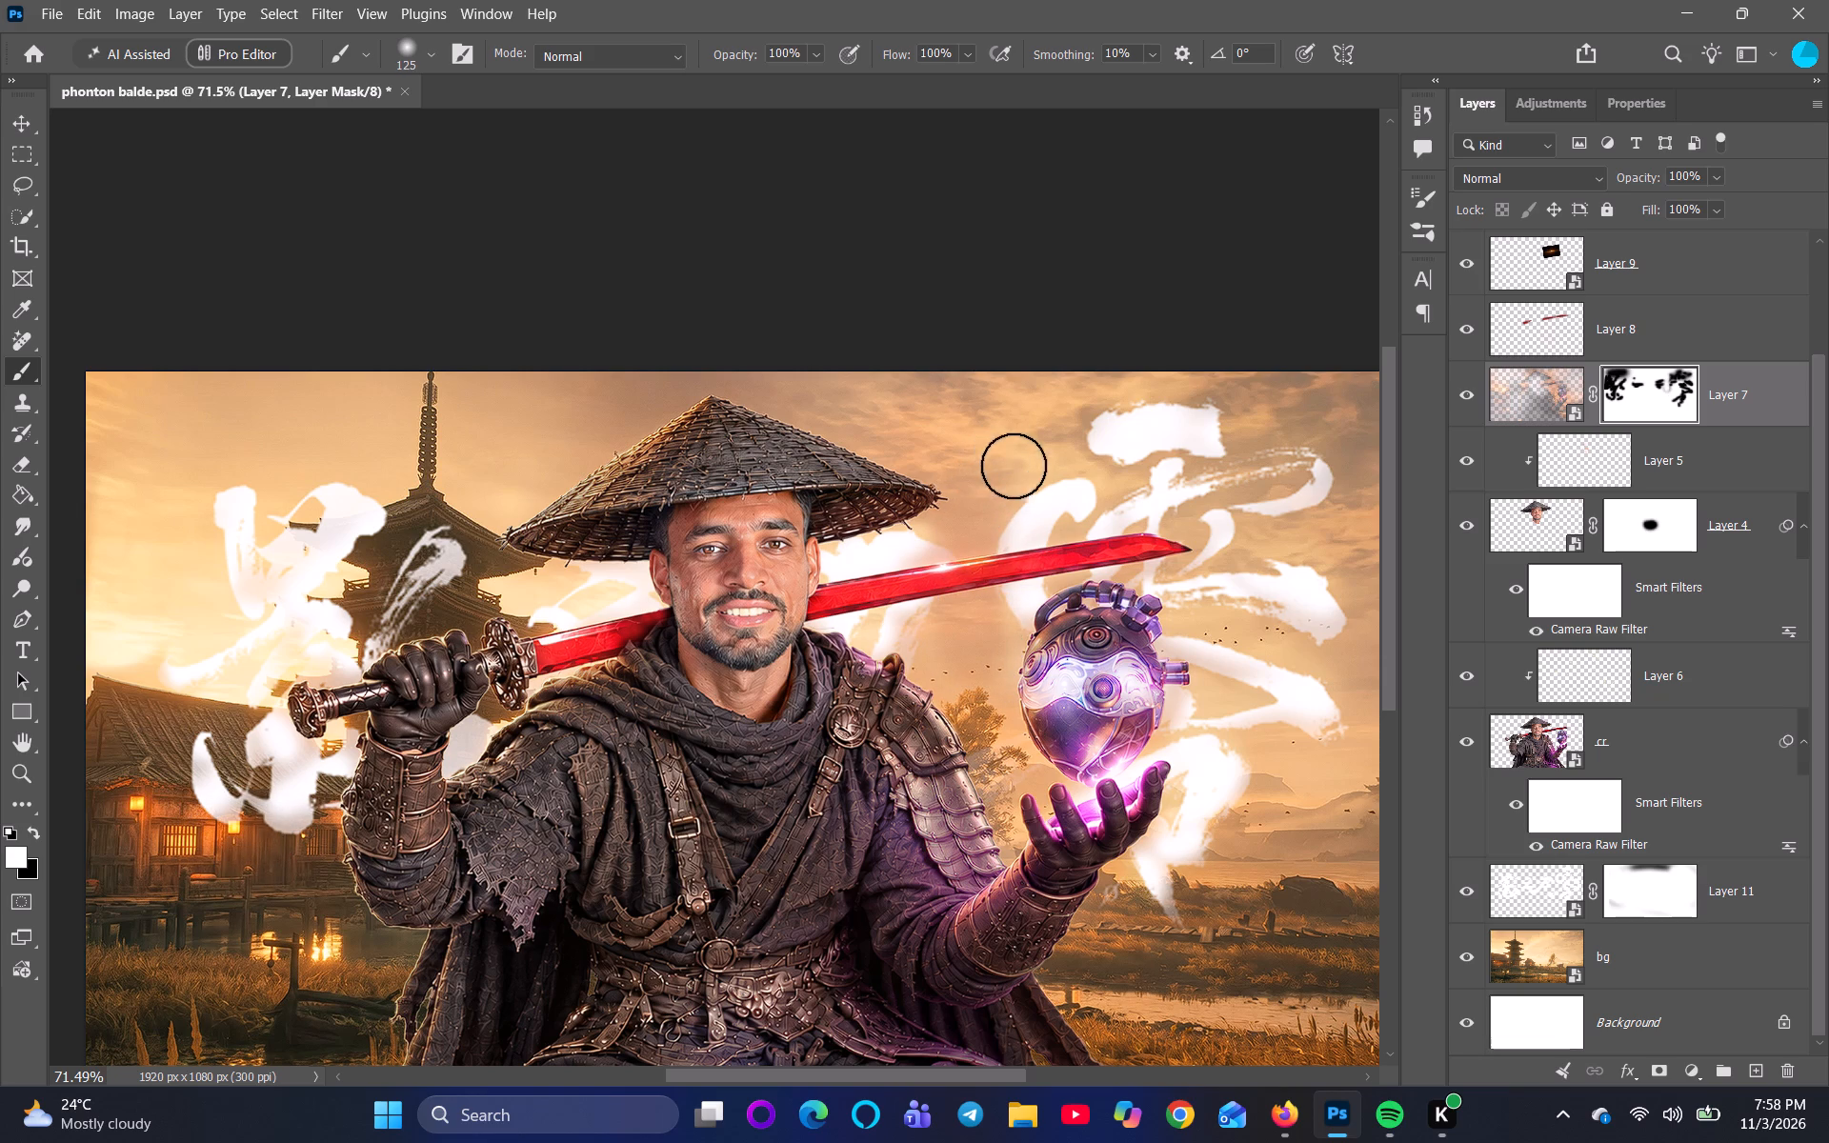
{"action": "left_click_drag", "start_coordinate": [1001, 475], "coordinate": [1045, 437]}
{"action": "left_click_drag", "start_coordinate": [949, 652], "coordinate": [933, 689]}
{"action": "left_click_drag", "start_coordinate": [983, 652], "coordinate": [995, 674]}
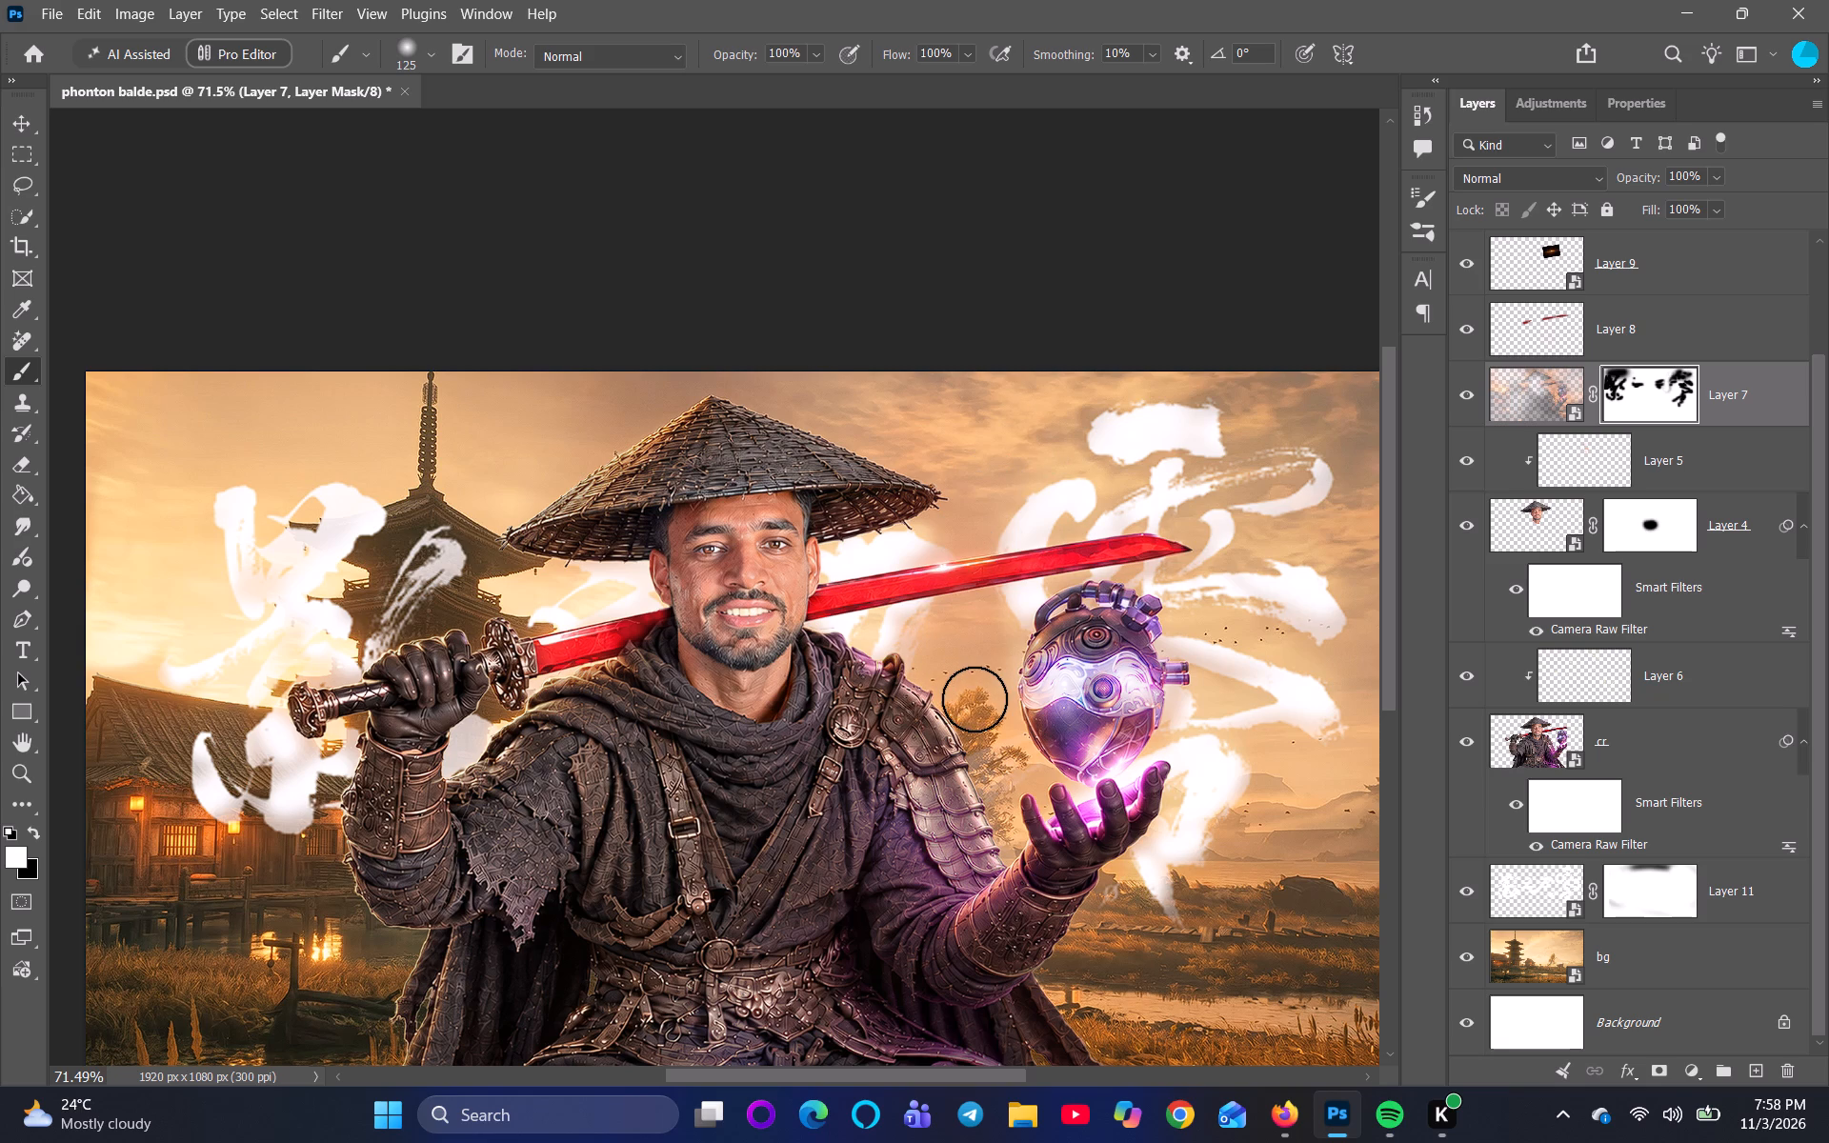
Paint black on Layer 7's mask over the sky beside the hat brim and the area between the shoulder and the orb.
{"action": "key", "text": "x"}
{"action": "left_click_drag", "start_coordinate": [972, 690], "coordinate": [985, 496]}
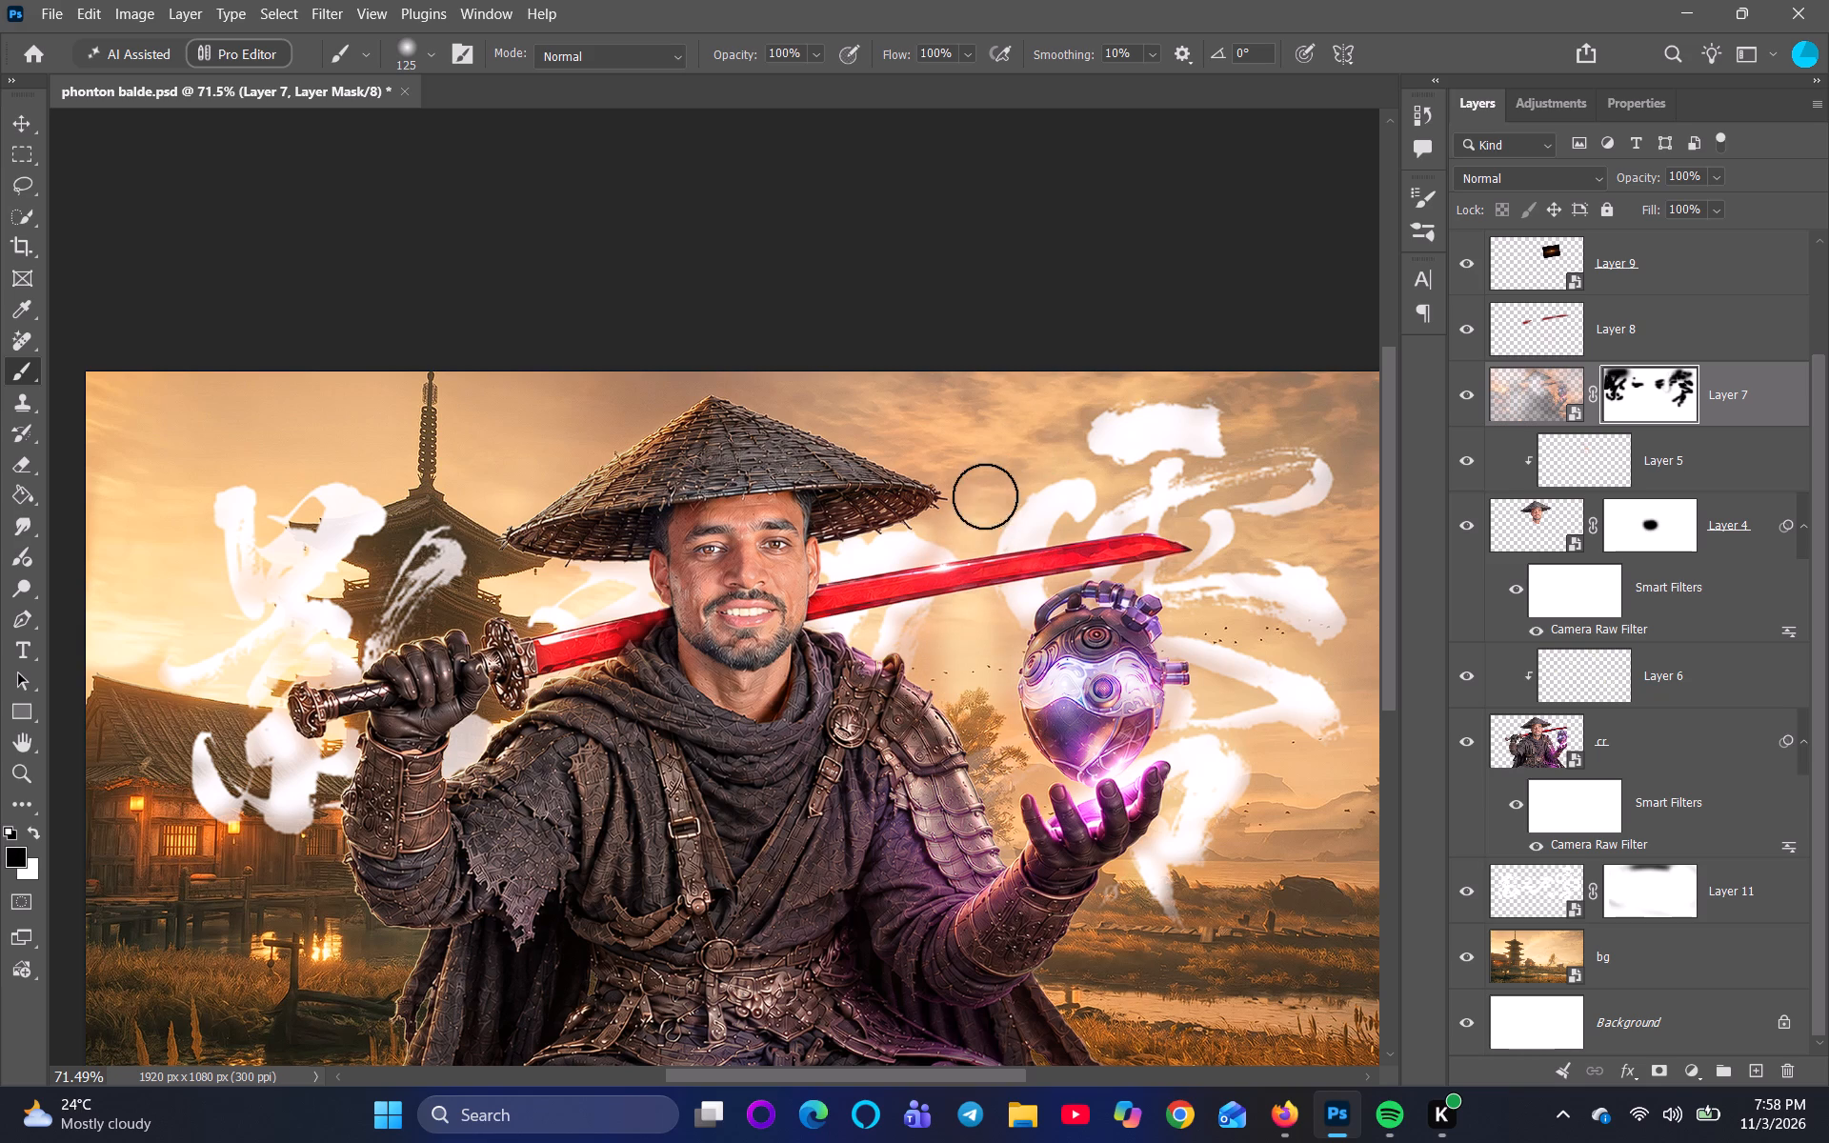
{"action": "left_click_drag", "start_coordinate": [985, 496], "coordinate": [1008, 454]}
{"action": "left_click", "coordinate": [998, 510]}
{"action": "left_click_drag", "start_coordinate": [982, 469], "coordinate": [1006, 469]}
{"action": "left_click_drag", "start_coordinate": [975, 415], "coordinate": [909, 418]}
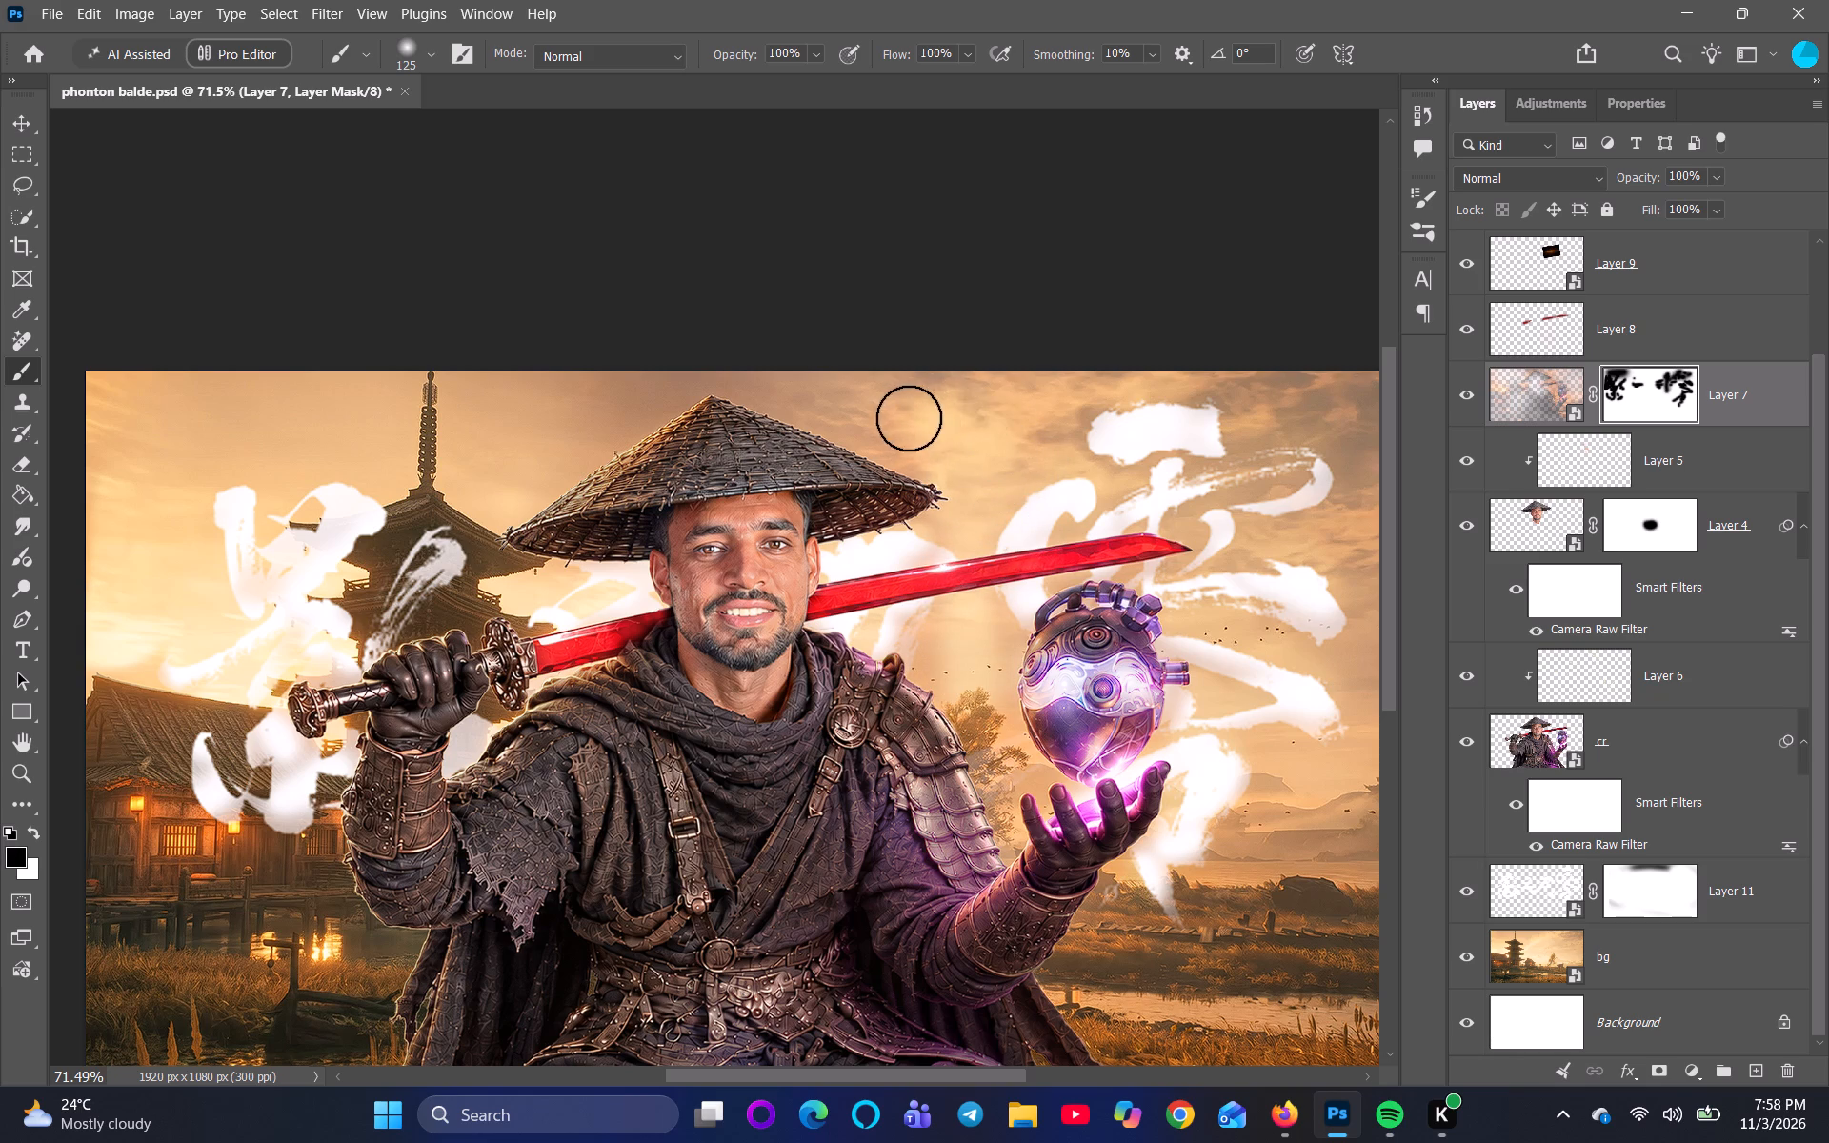
{"action": "left_click_drag", "start_coordinate": [909, 418], "coordinate": [910, 419]}
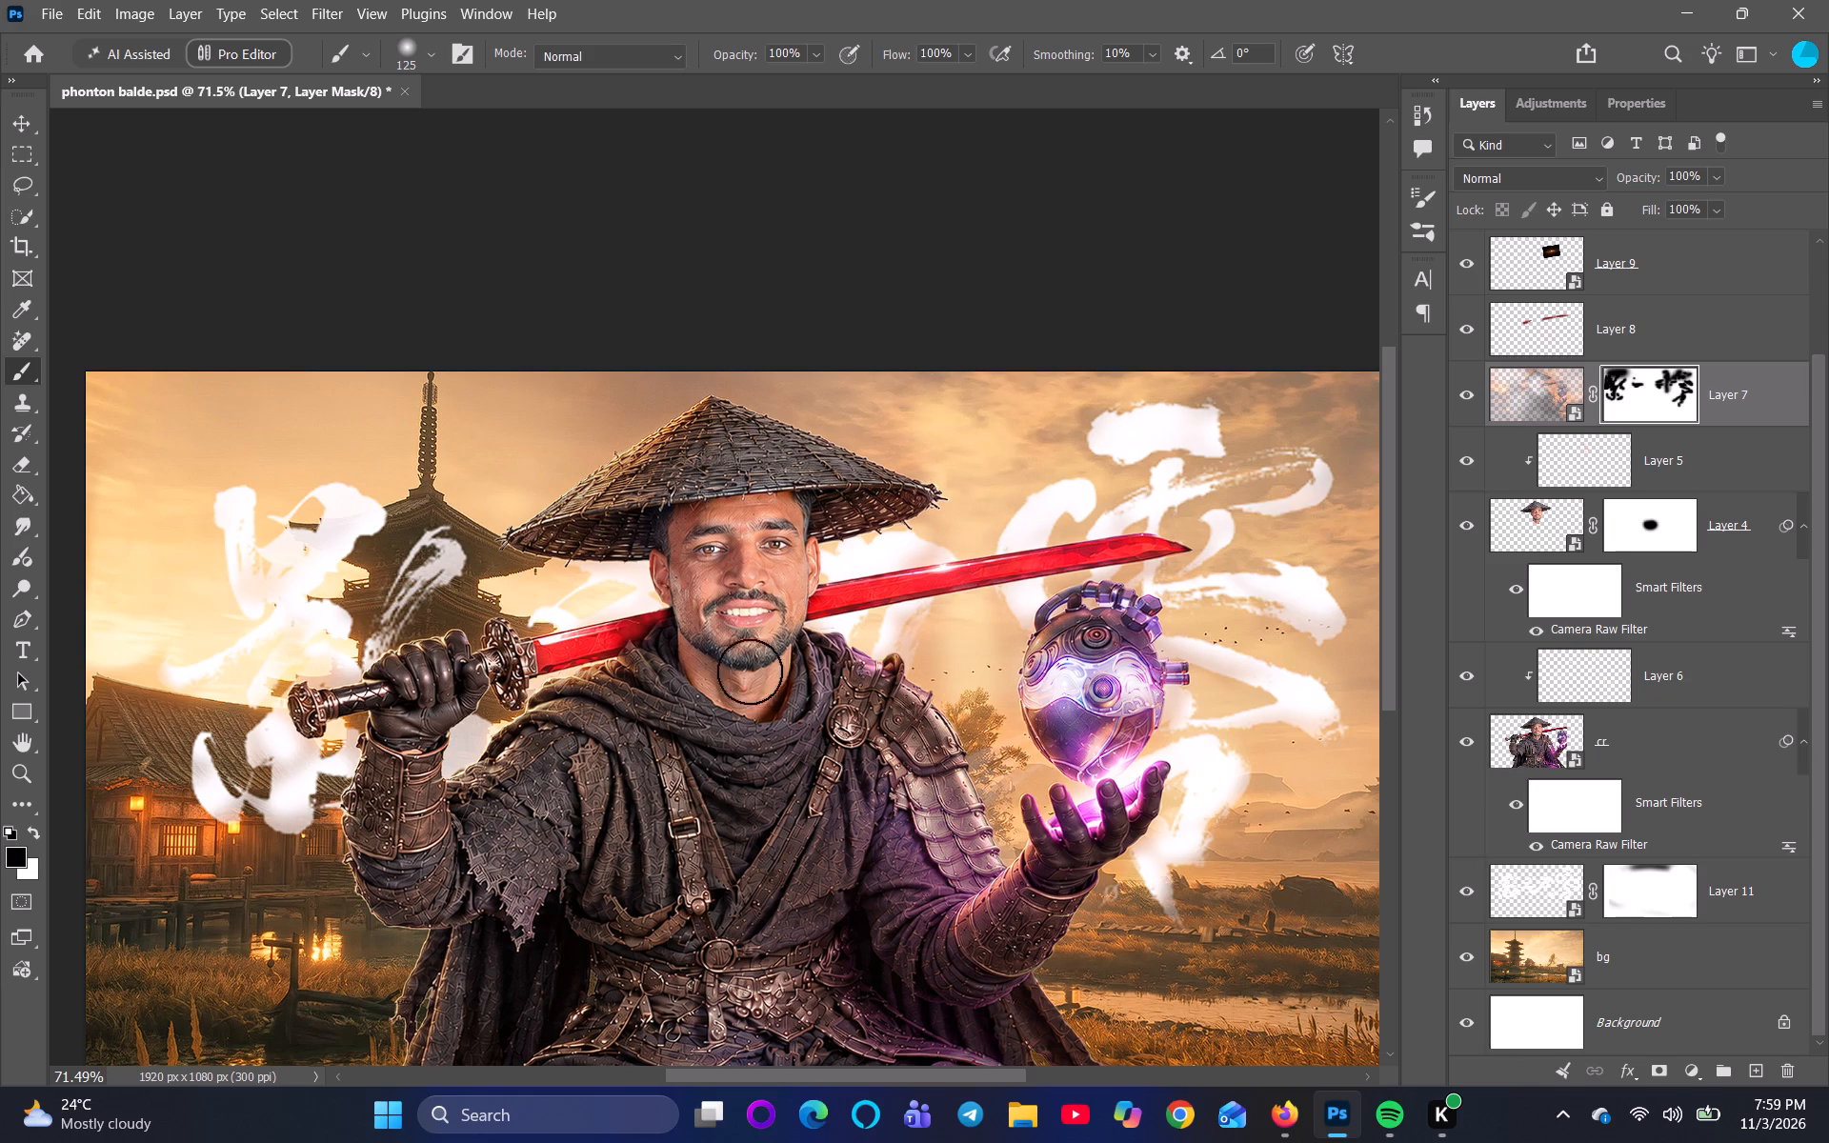
{"action": "left_click_drag", "start_coordinate": [972, 642], "coordinate": [1002, 675]}
{"action": "left_click_drag", "start_coordinate": [989, 631], "coordinate": [998, 669]}
{"action": "left_click_drag", "start_coordinate": [933, 656], "coordinate": [920, 672]}
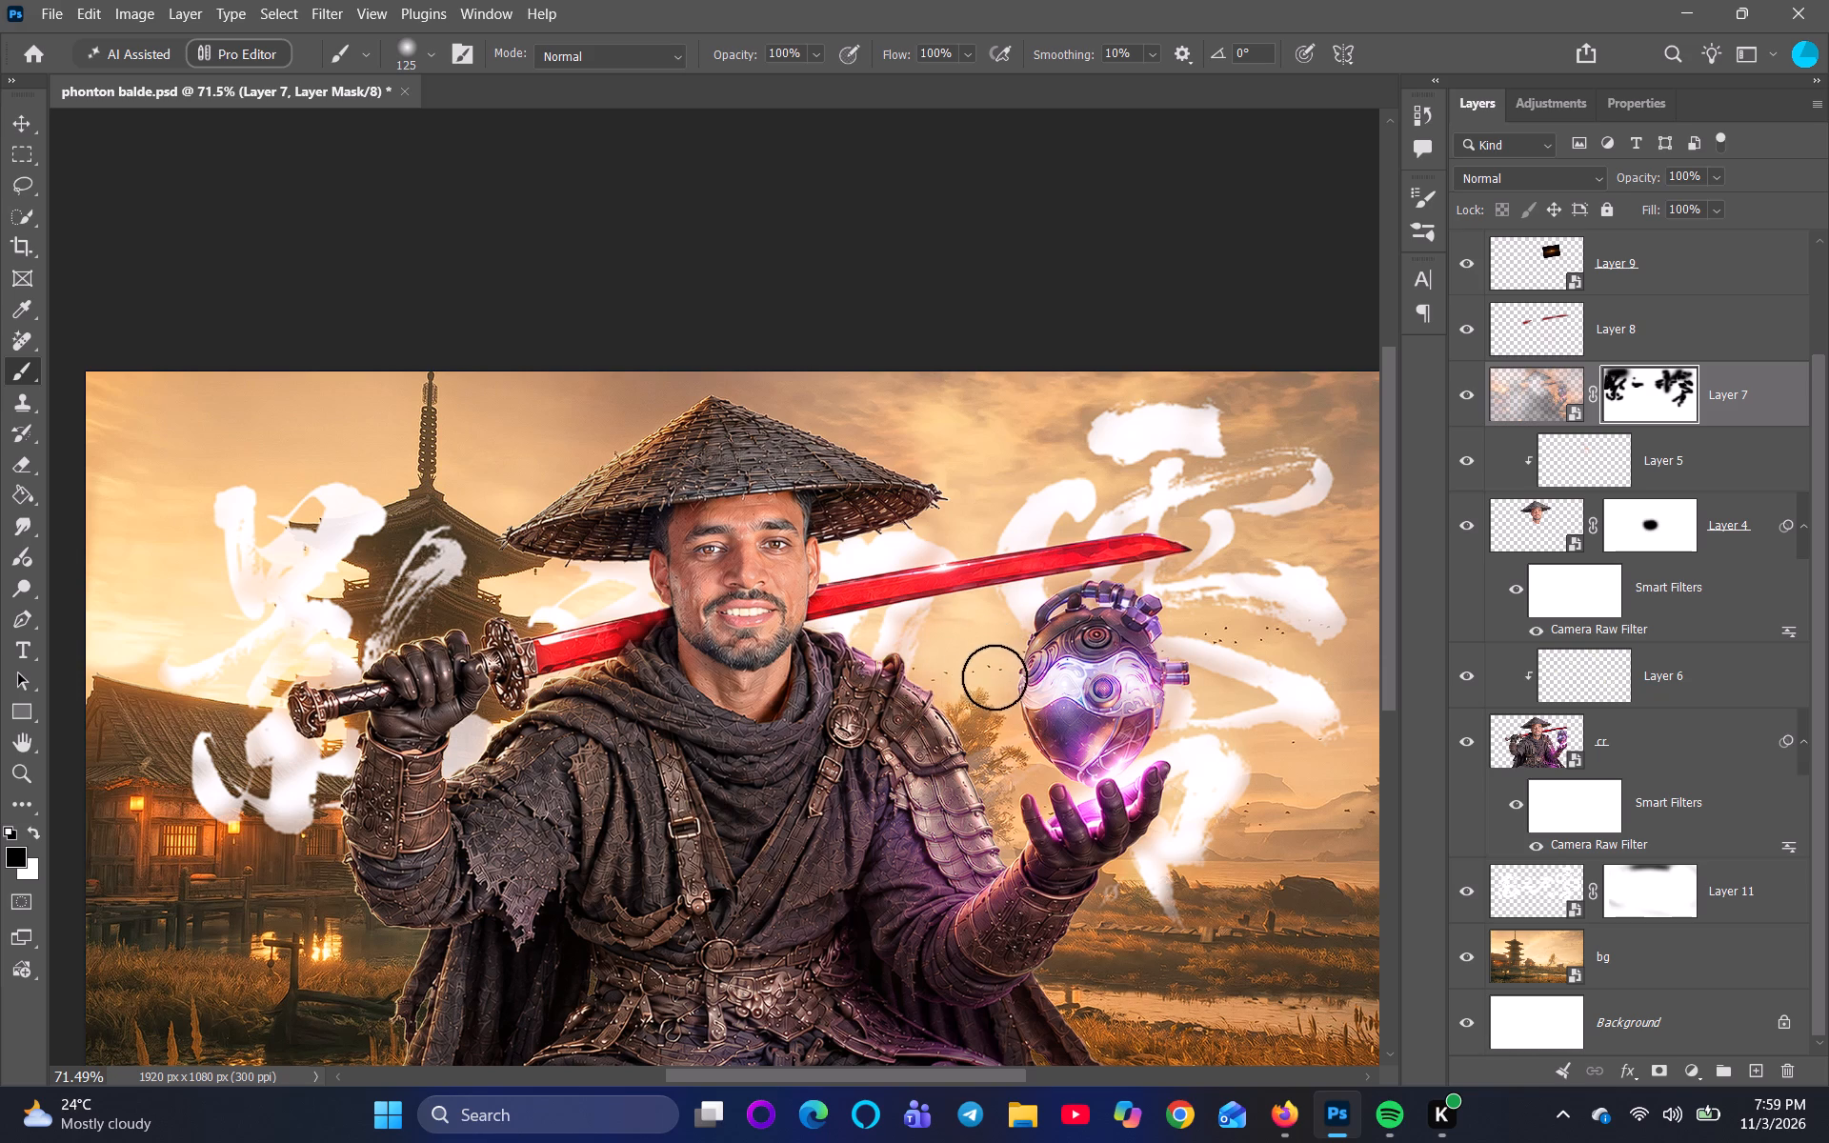
Paint black on Layer 7's mask around the outer and lower strokes of the orb-side character, down to the grass below the hand.
{"action": "left_click_drag", "start_coordinate": [1288, 537], "coordinate": [1381, 542]}
{"action": "left_click_drag", "start_coordinate": [1294, 821], "coordinate": [1161, 944]}
{"action": "left_click_drag", "start_coordinate": [1263, 783], "coordinate": [1295, 882]}
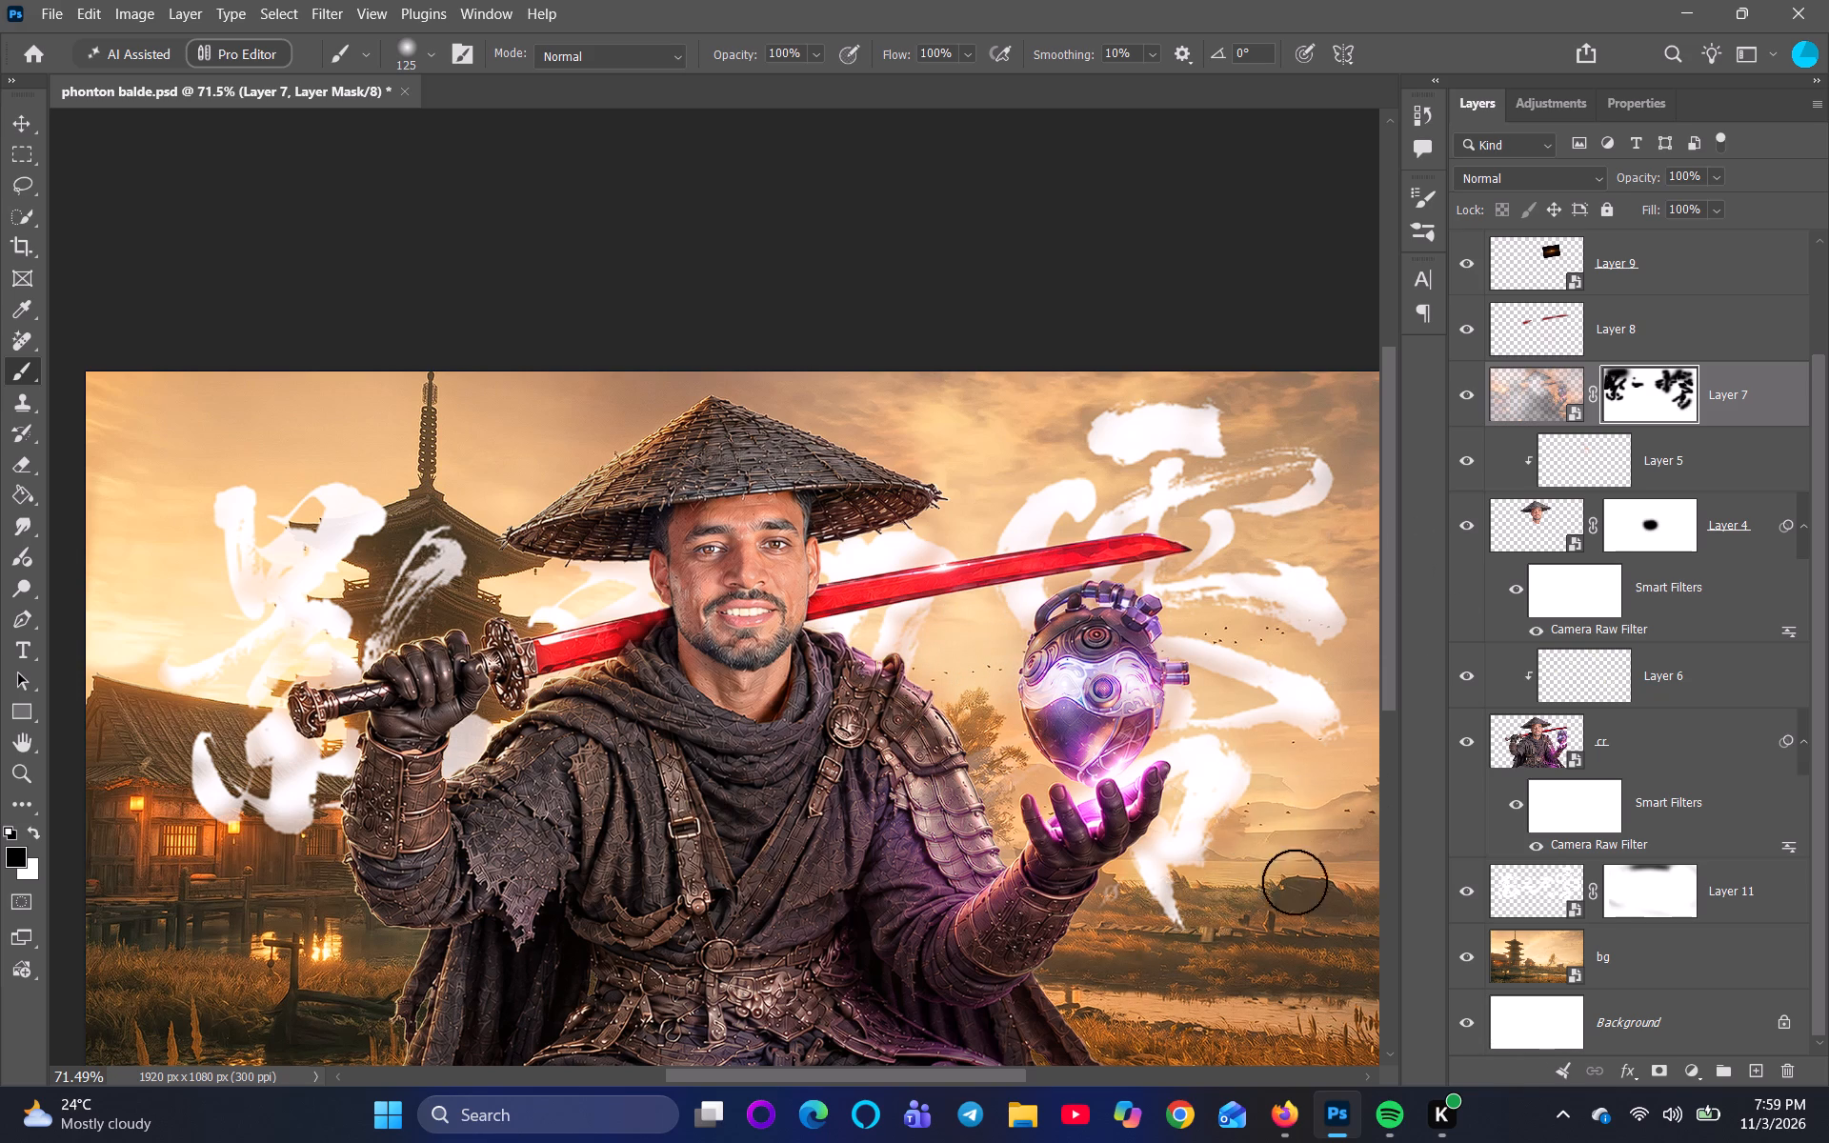
{"action": "left_click_drag", "start_coordinate": [1295, 882], "coordinate": [1273, 912]}
{"action": "left_click_drag", "start_coordinate": [1363, 817], "coordinate": [1262, 1018]}
{"action": "left_click_drag", "start_coordinate": [1100, 886], "coordinate": [1113, 982]}
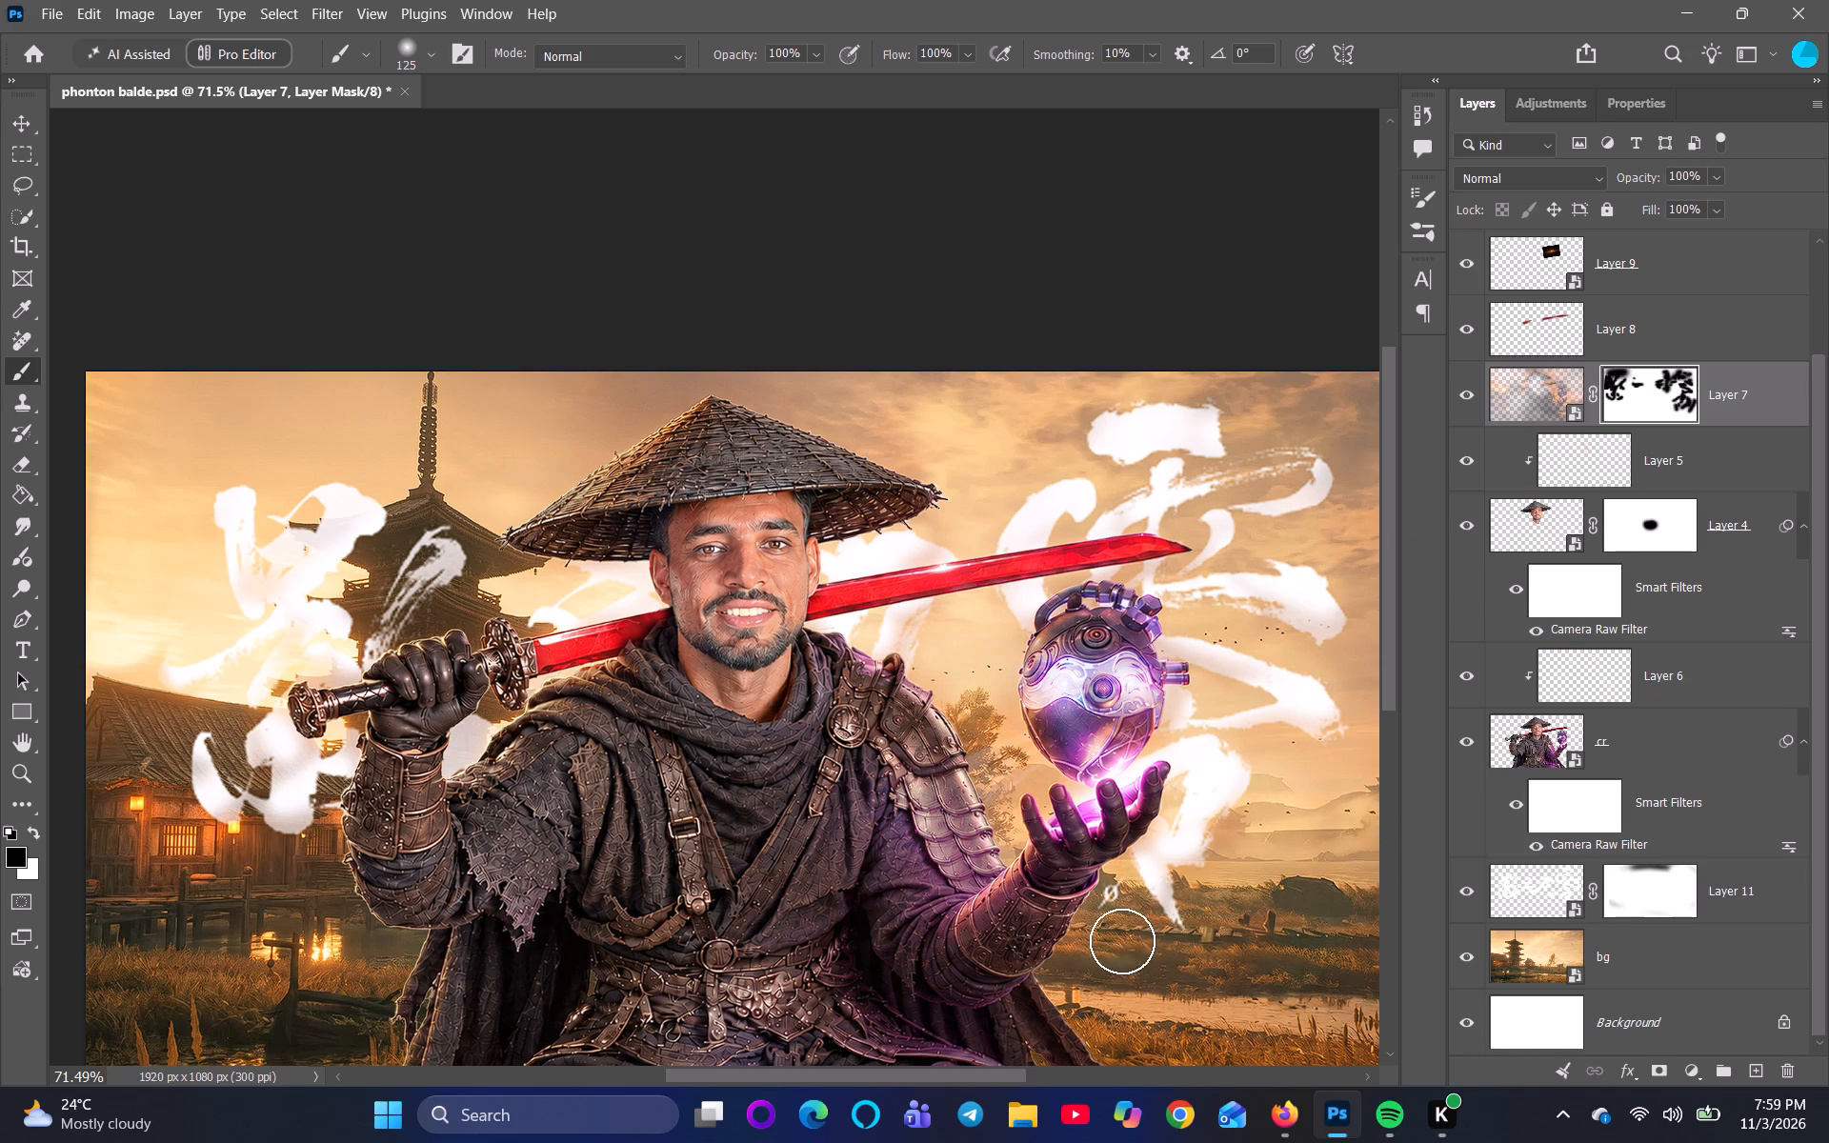
{"action": "left_click_drag", "start_coordinate": [1094, 946], "coordinate": [1076, 992]}
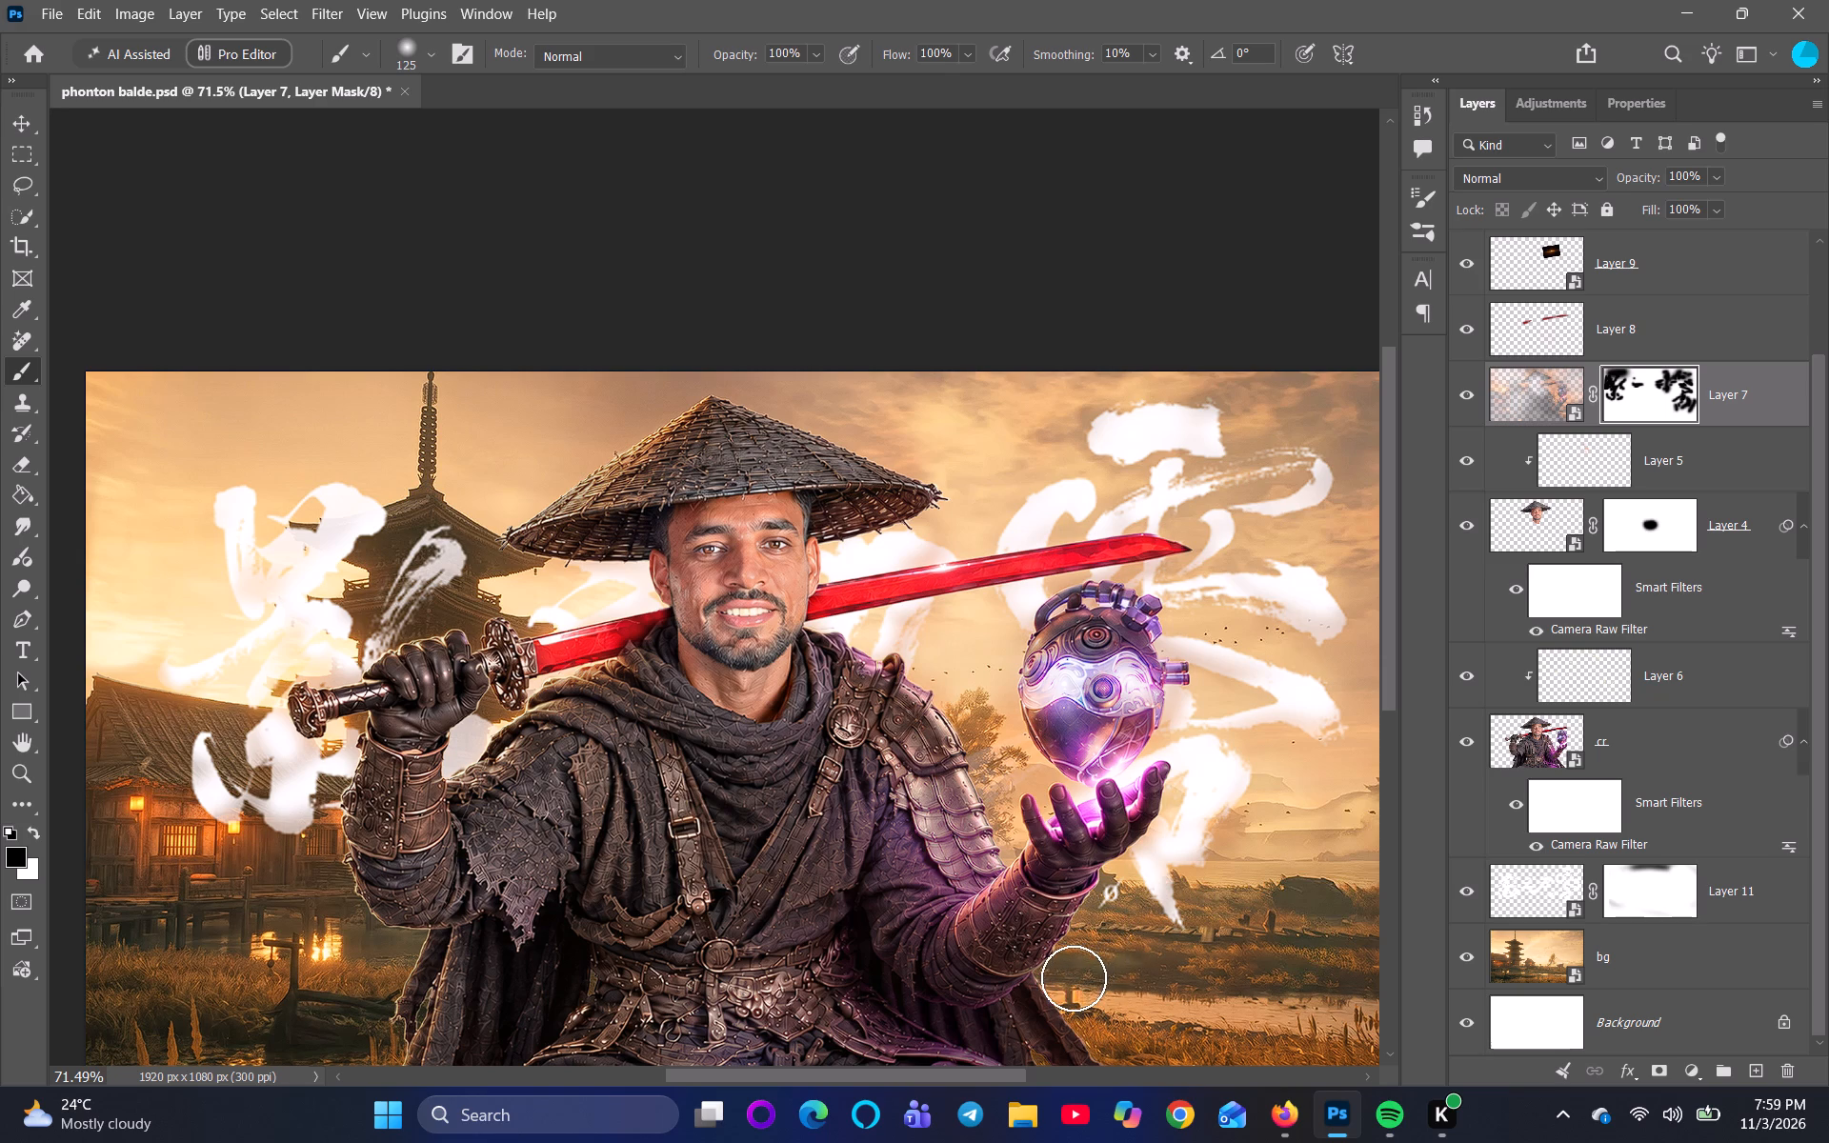
Paint white on Layer 7's mask over the small stray mark below the hand holding the orb.
{"action": "key", "text": "x"}
{"action": "left_click_drag", "start_coordinate": [1089, 953], "coordinate": [1113, 900]}
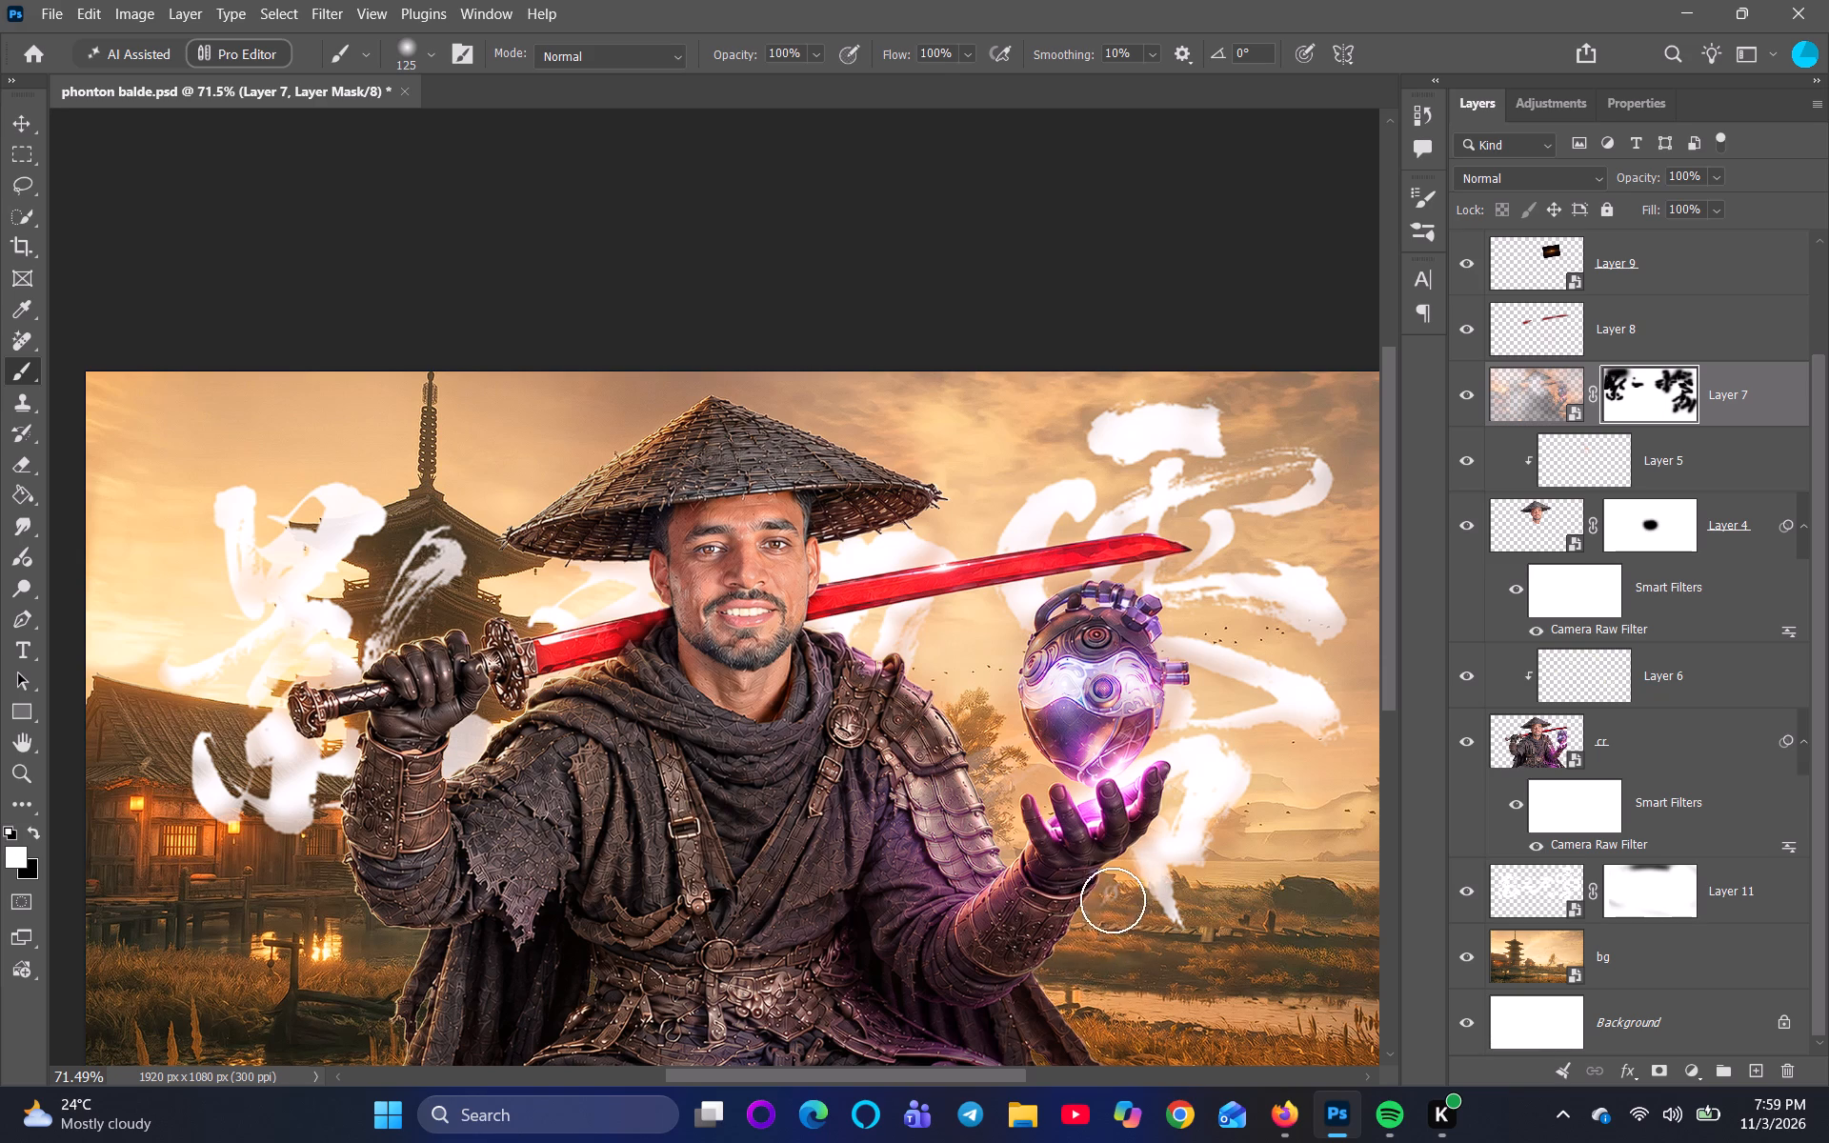
{"action": "left_click_drag", "start_coordinate": [1113, 900], "coordinate": [1115, 925]}
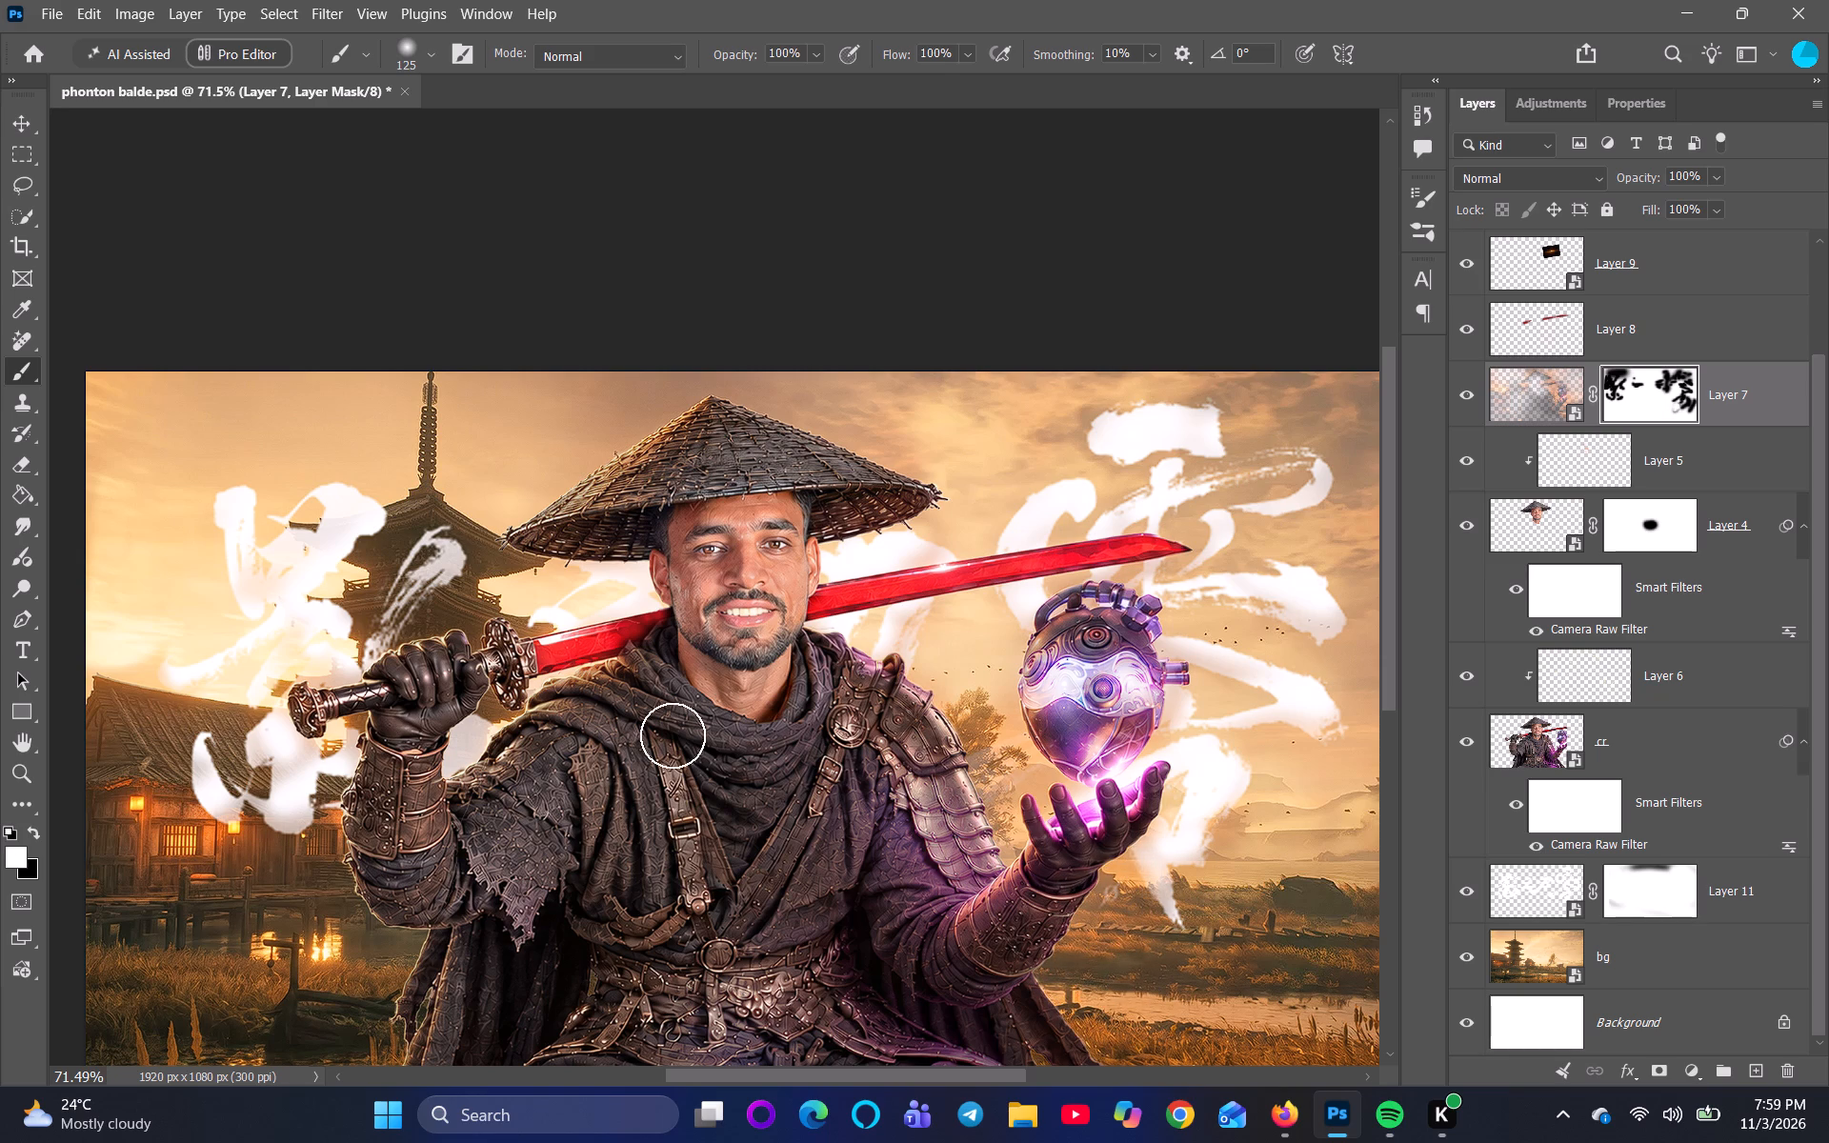
Paint white on Layer 7's mask across the sky on both sides of the pagoda spire, up to the hat.
{"action": "left_click_drag", "start_coordinate": [252, 353], "coordinate": [353, 418]}
{"action": "key", "text": "z"}
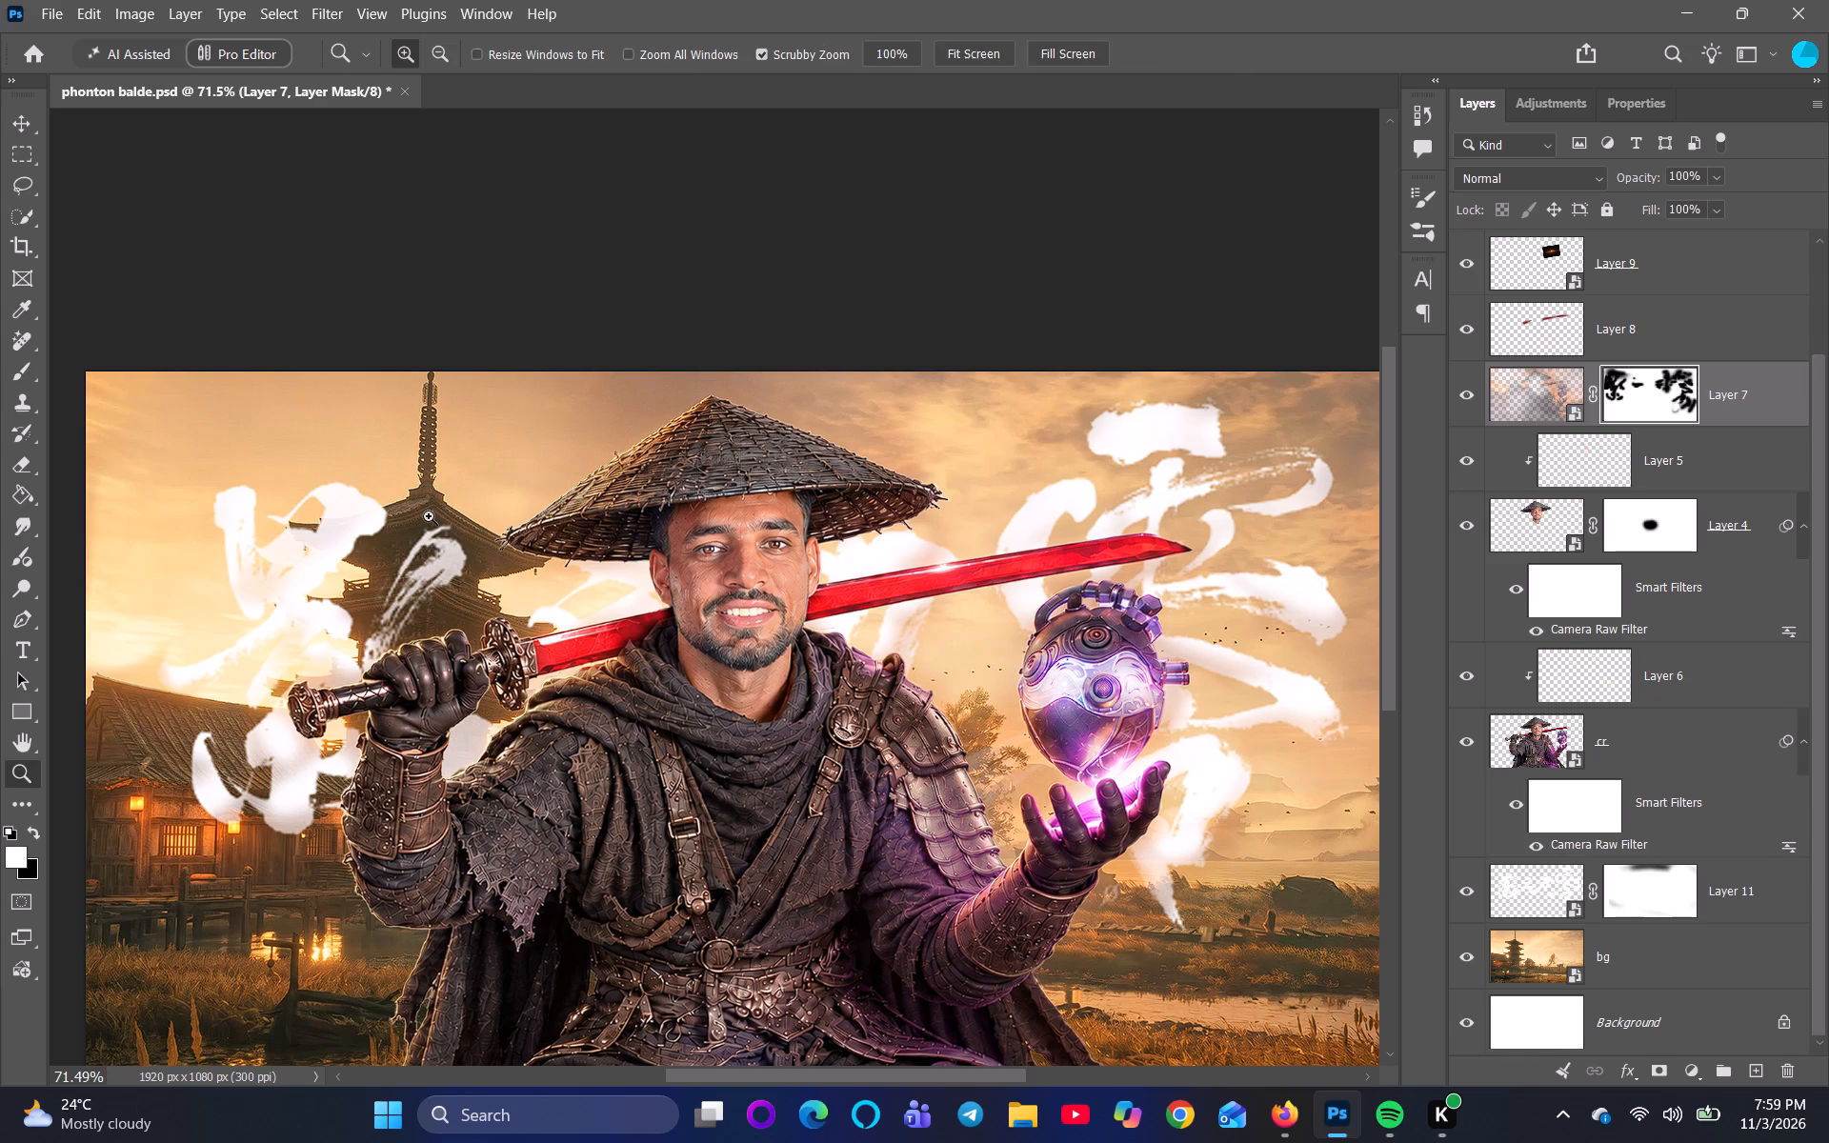
{"action": "key", "text": "x"}
{"action": "left_click", "coordinate": [528, 409]}
{"action": "left_click", "coordinate": [15, 367]}
{"action": "key", "text": "x"}
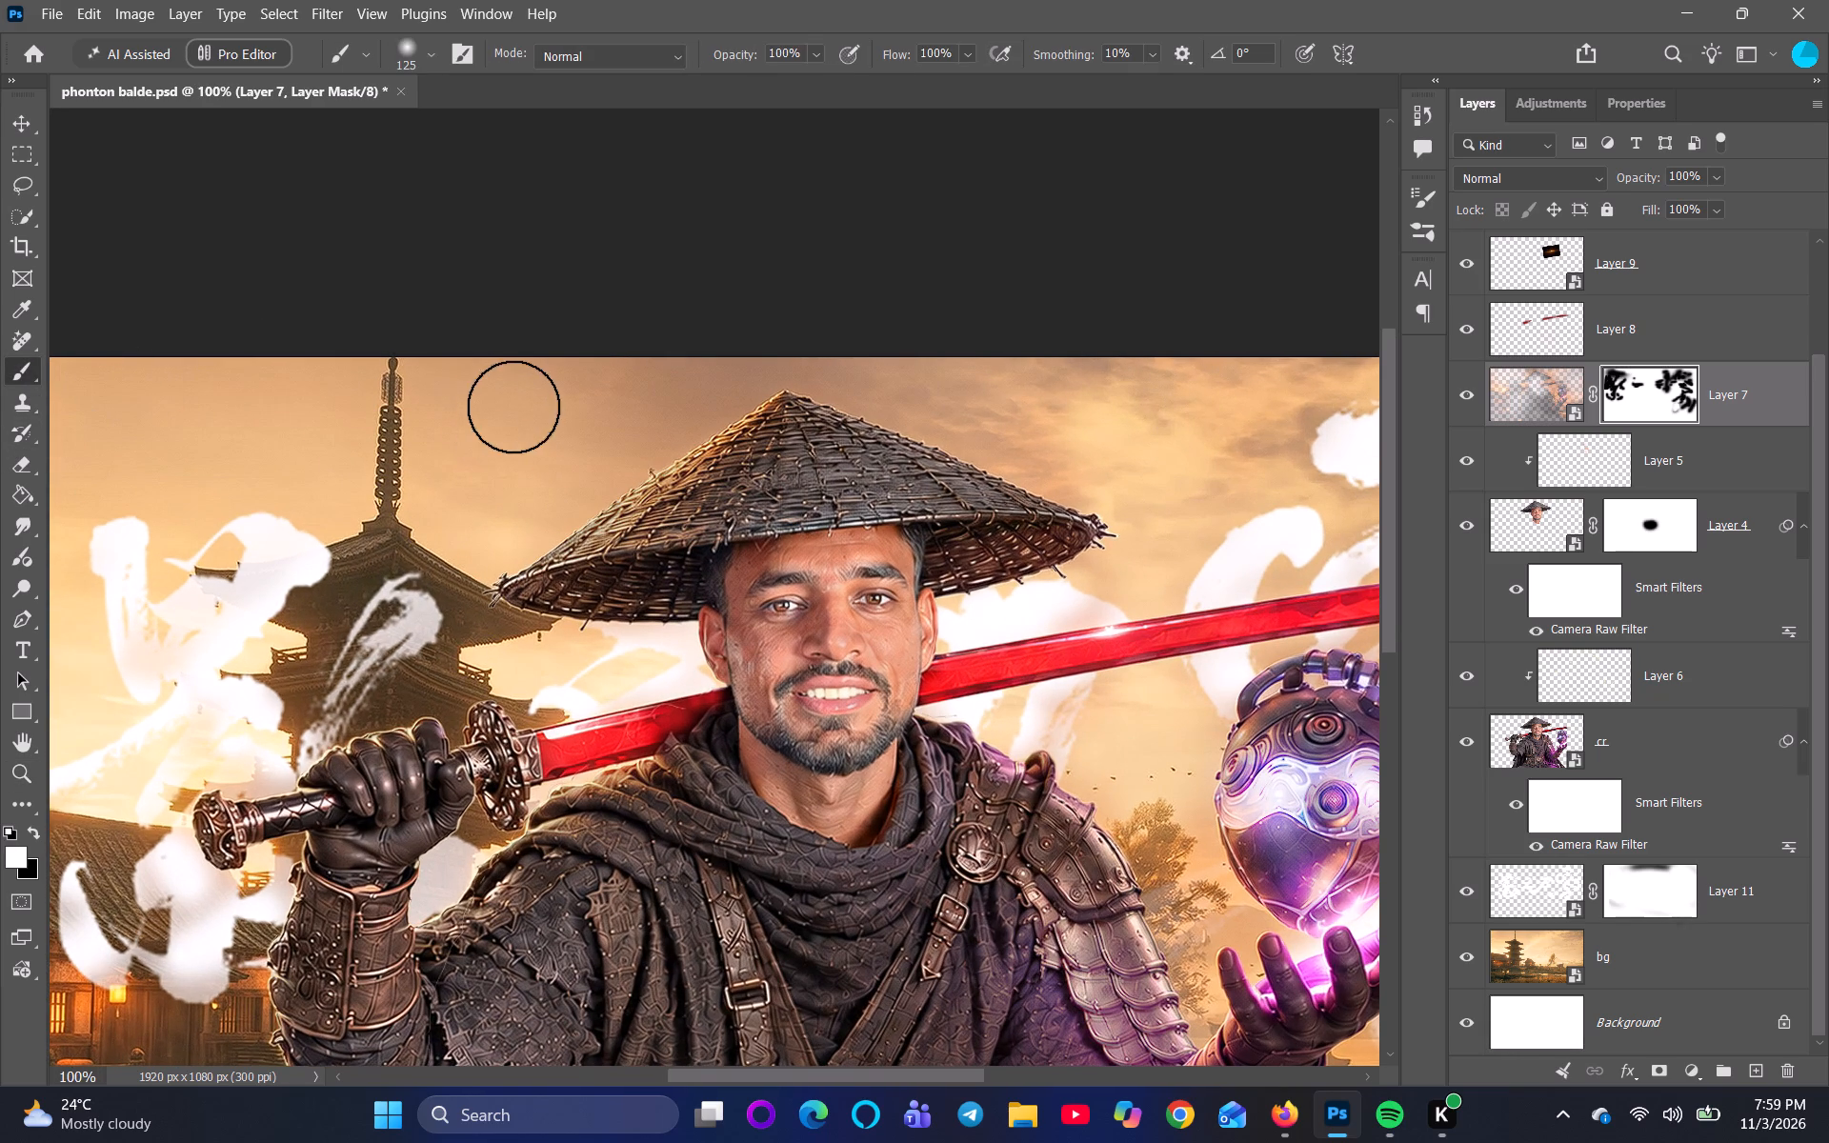
{"action": "left_click_drag", "start_coordinate": [513, 407], "coordinate": [644, 395]}
{"action": "scroll", "coordinate": [595, 400], "scroll_direction": "down", "scroll_amount": 4}
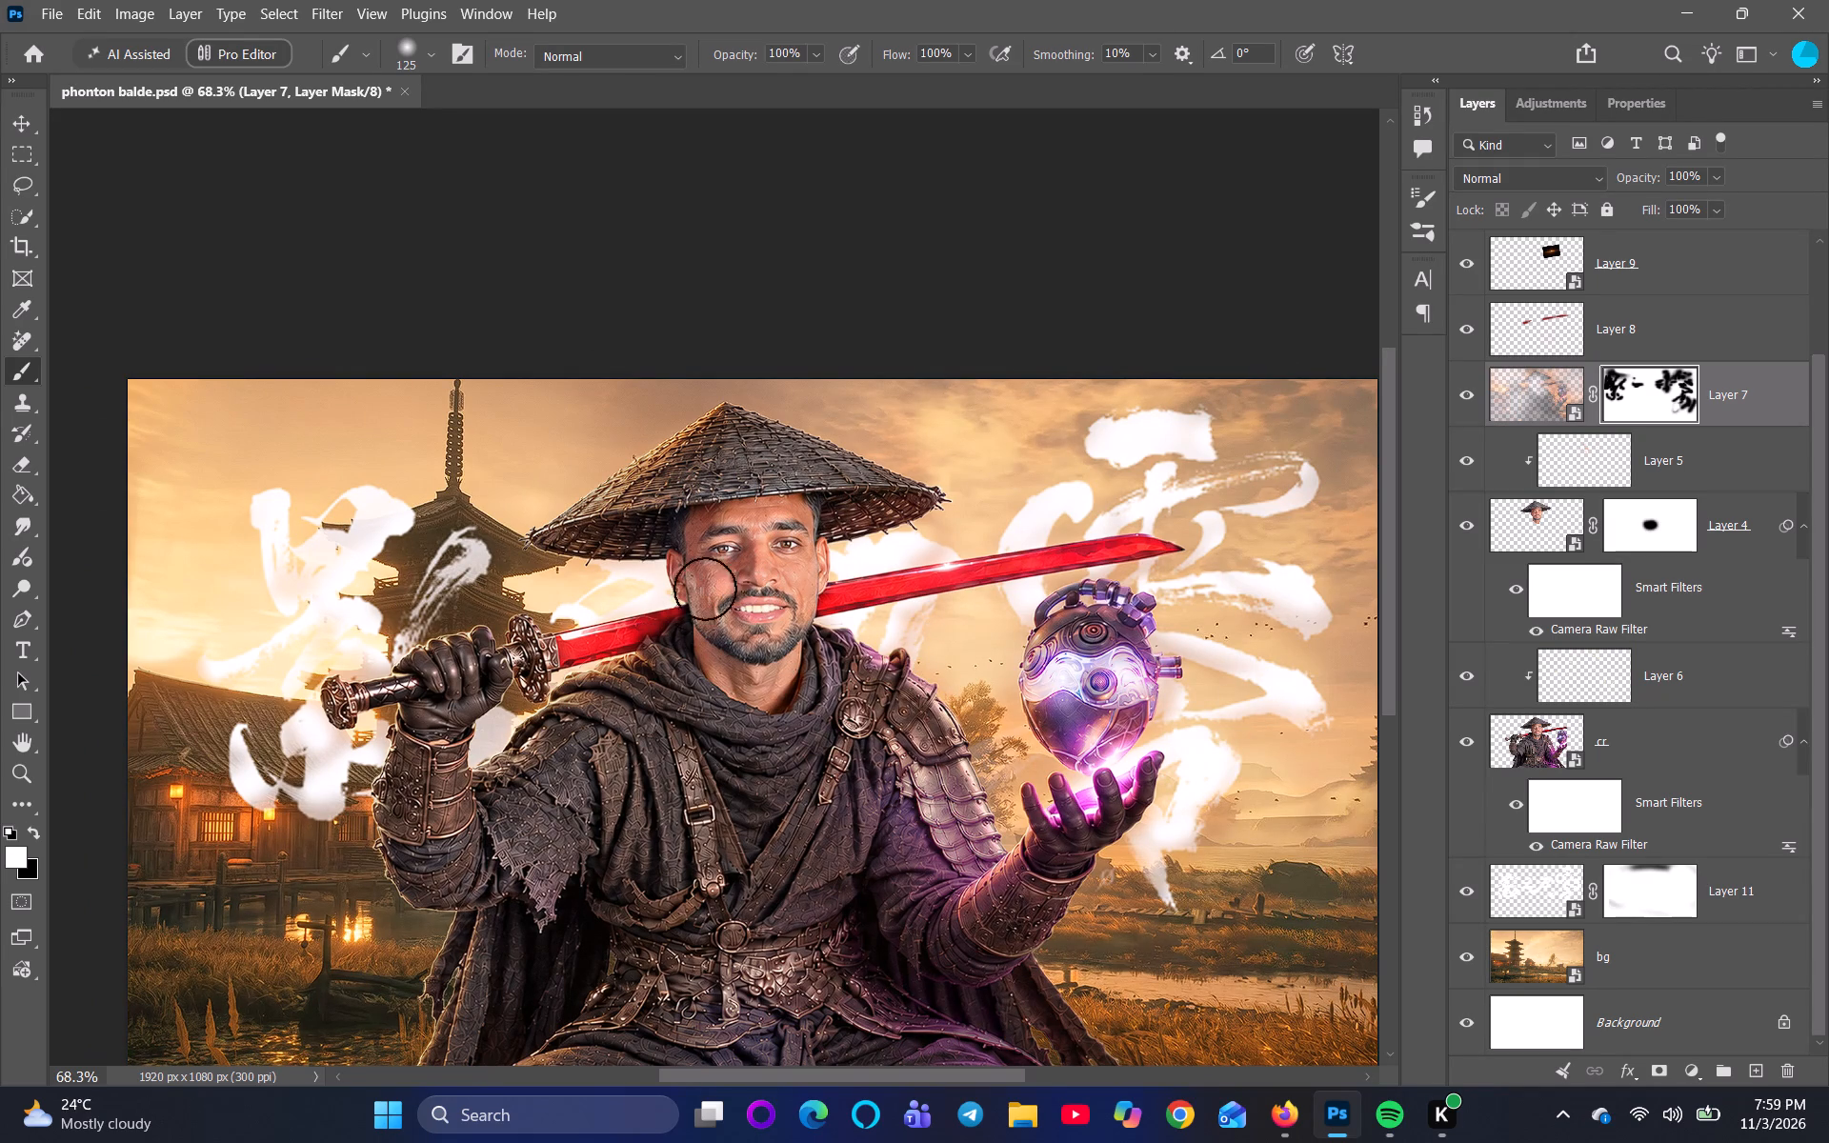
Transform Layer 11's calligraphy: rotate it to 3.41°, scale it to 107.44% and centre it at X 952 px, Y 433 px.
{"action": "left_click", "coordinate": [25, 113]}
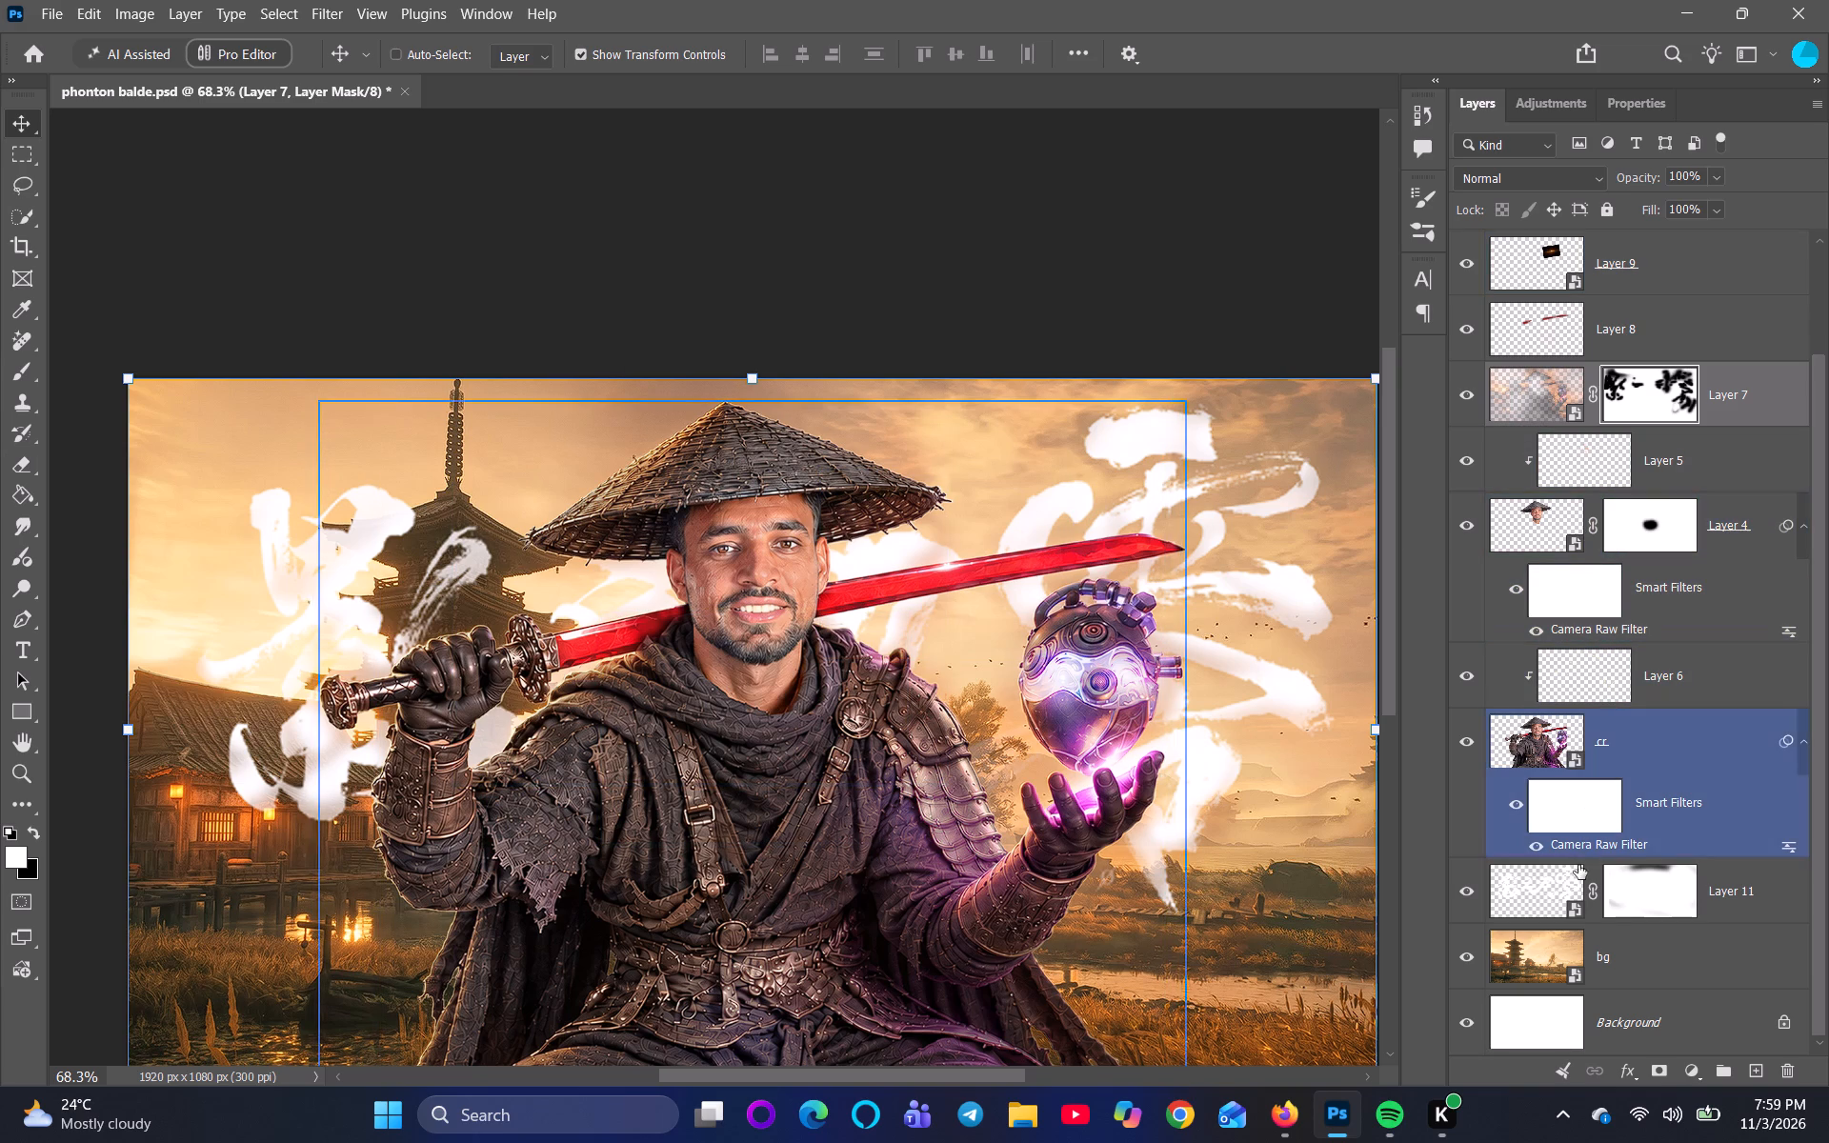
{"action": "left_click", "coordinate": [1560, 894]}
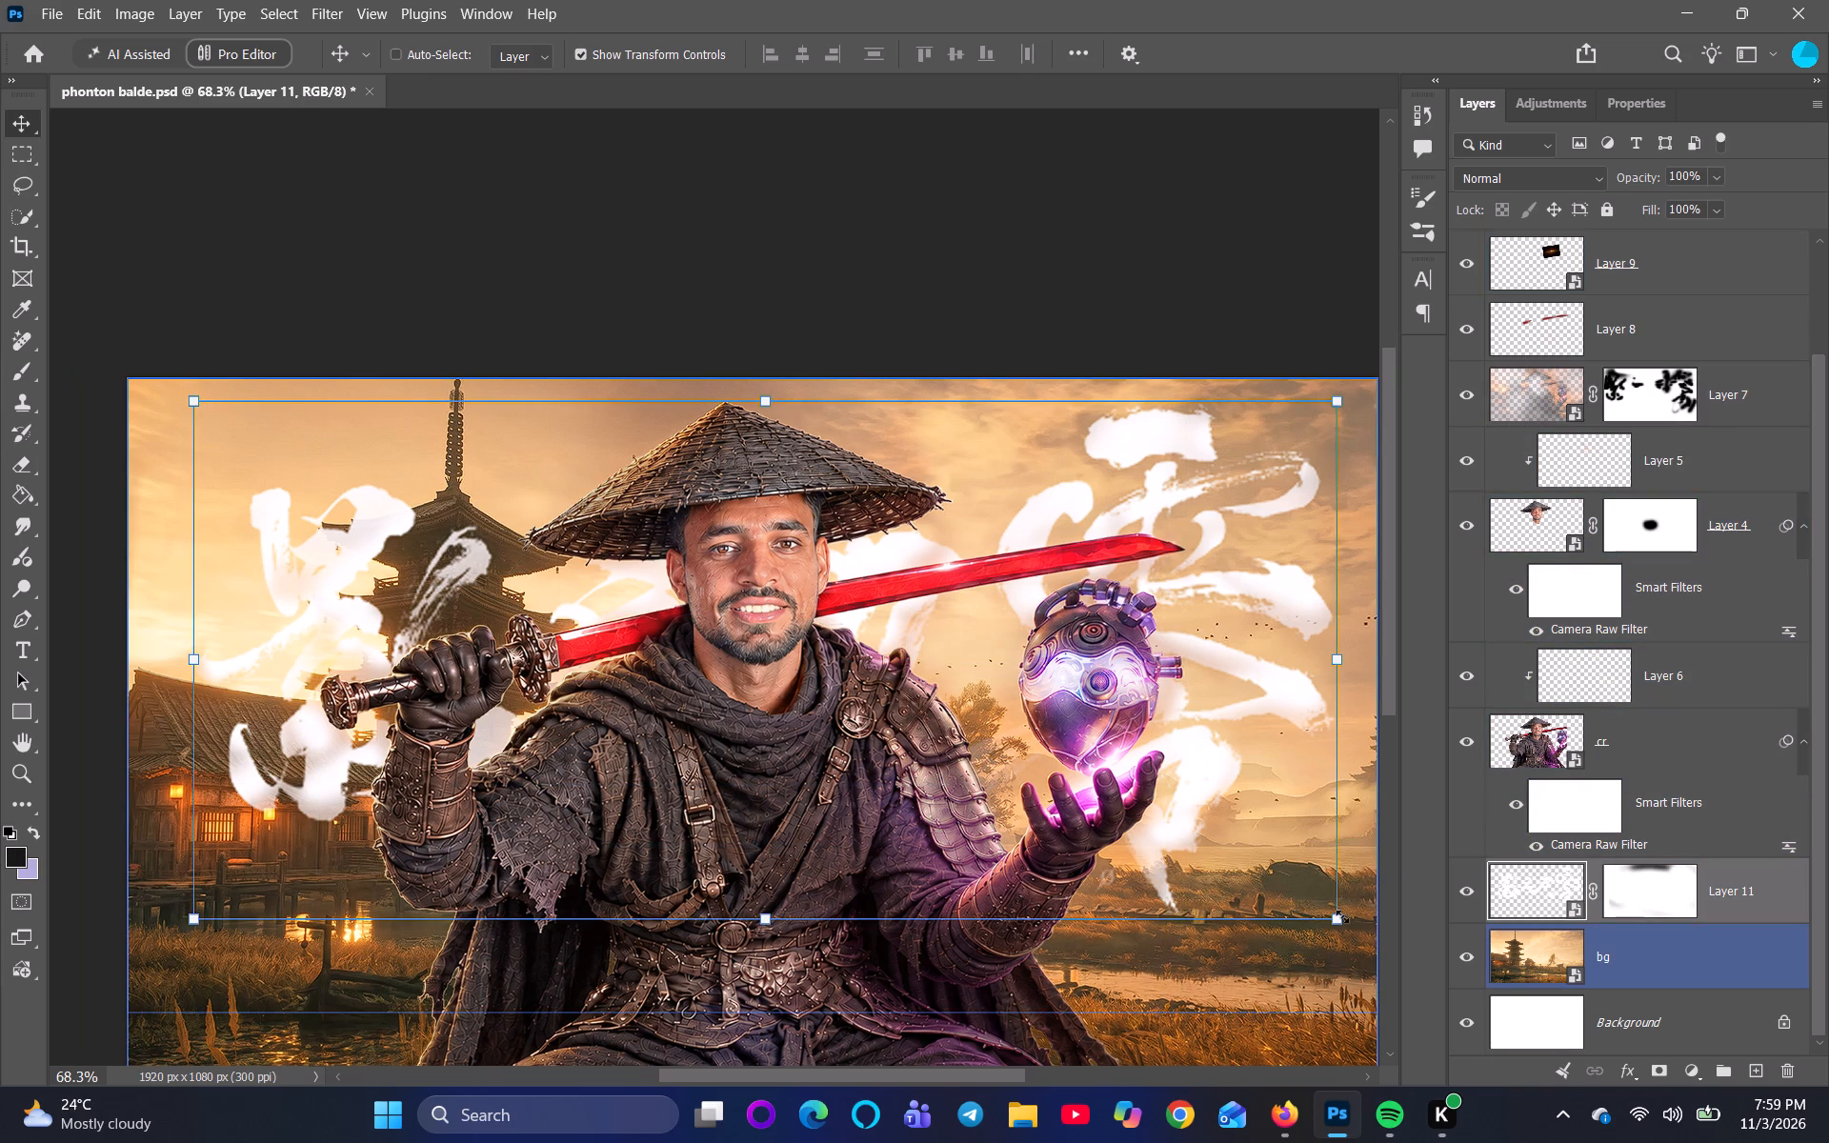
{"action": "left_click", "coordinate": [1352, 923]}
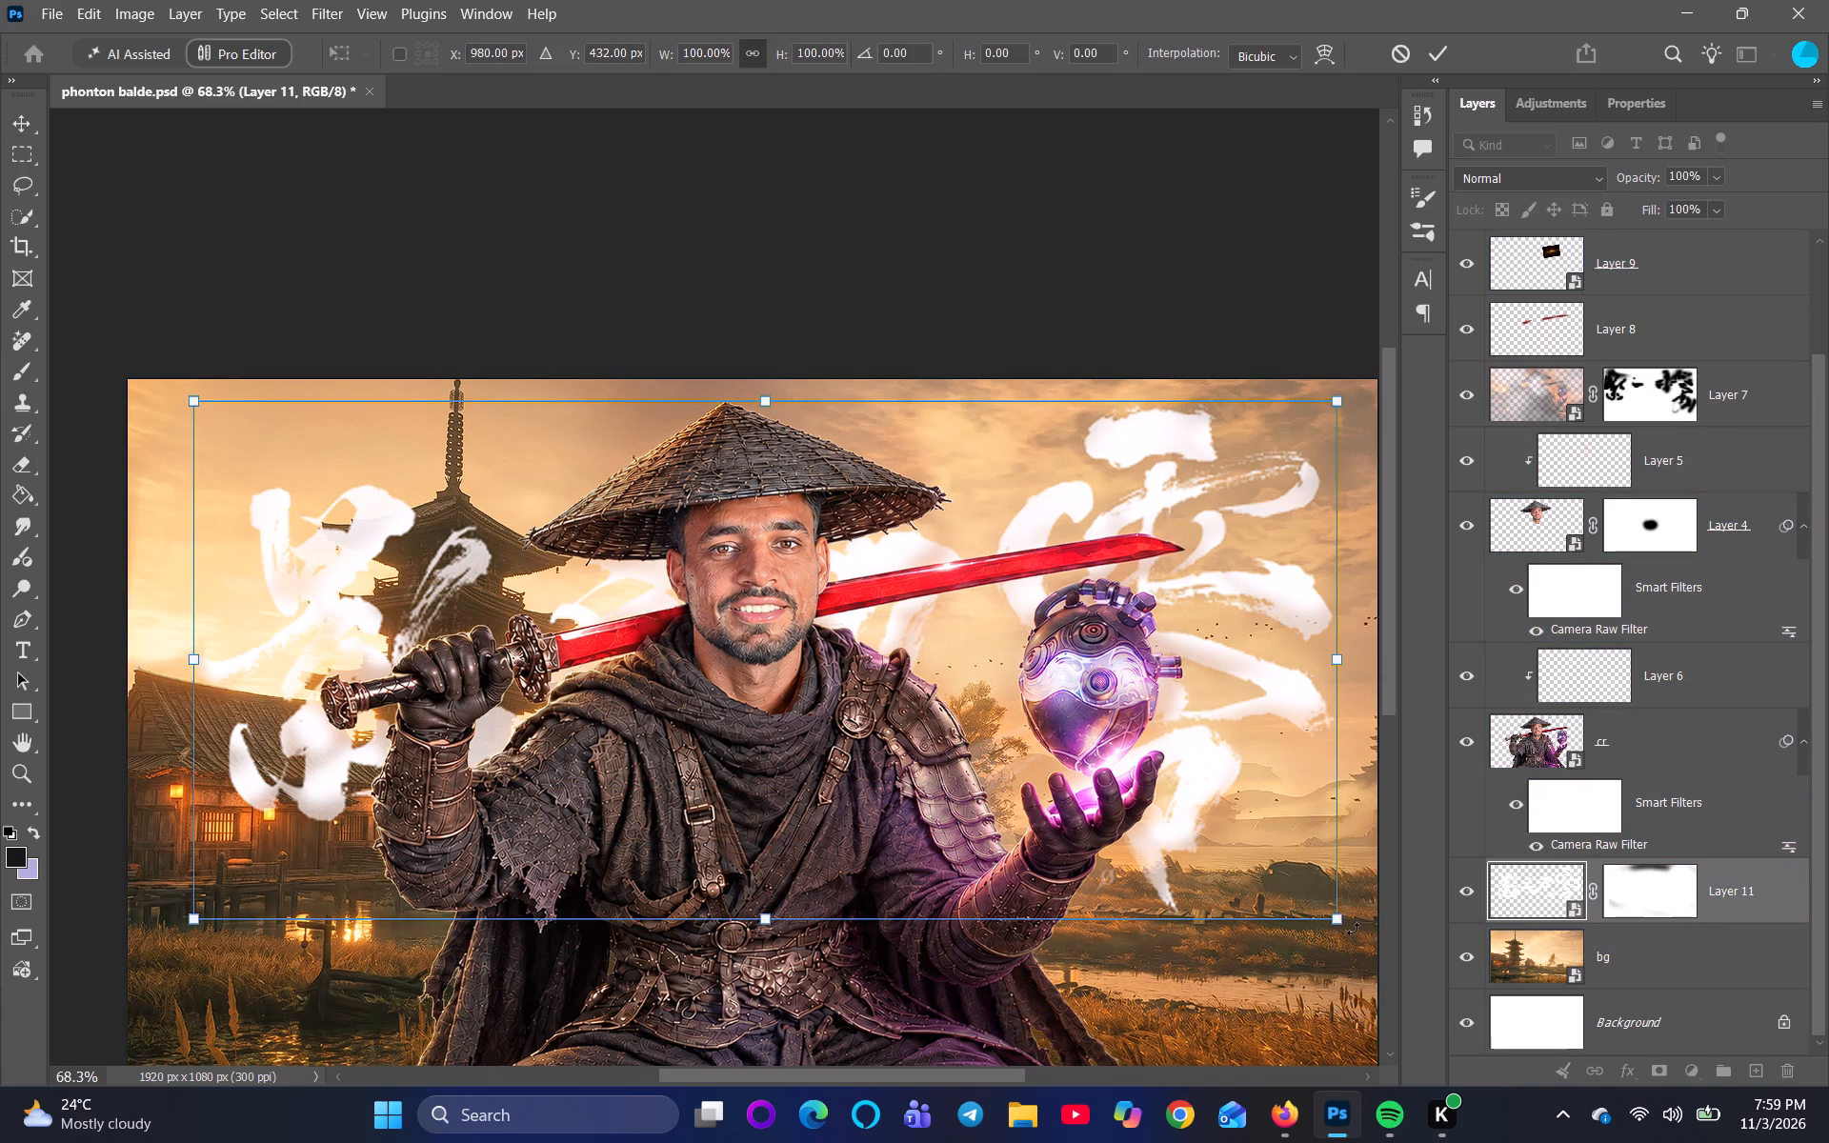
{"action": "left_click_drag", "start_coordinate": [1353, 929], "coordinate": [1346, 970]}
{"action": "left_click_drag", "start_coordinate": [1225, 848], "coordinate": [1148, 815]}
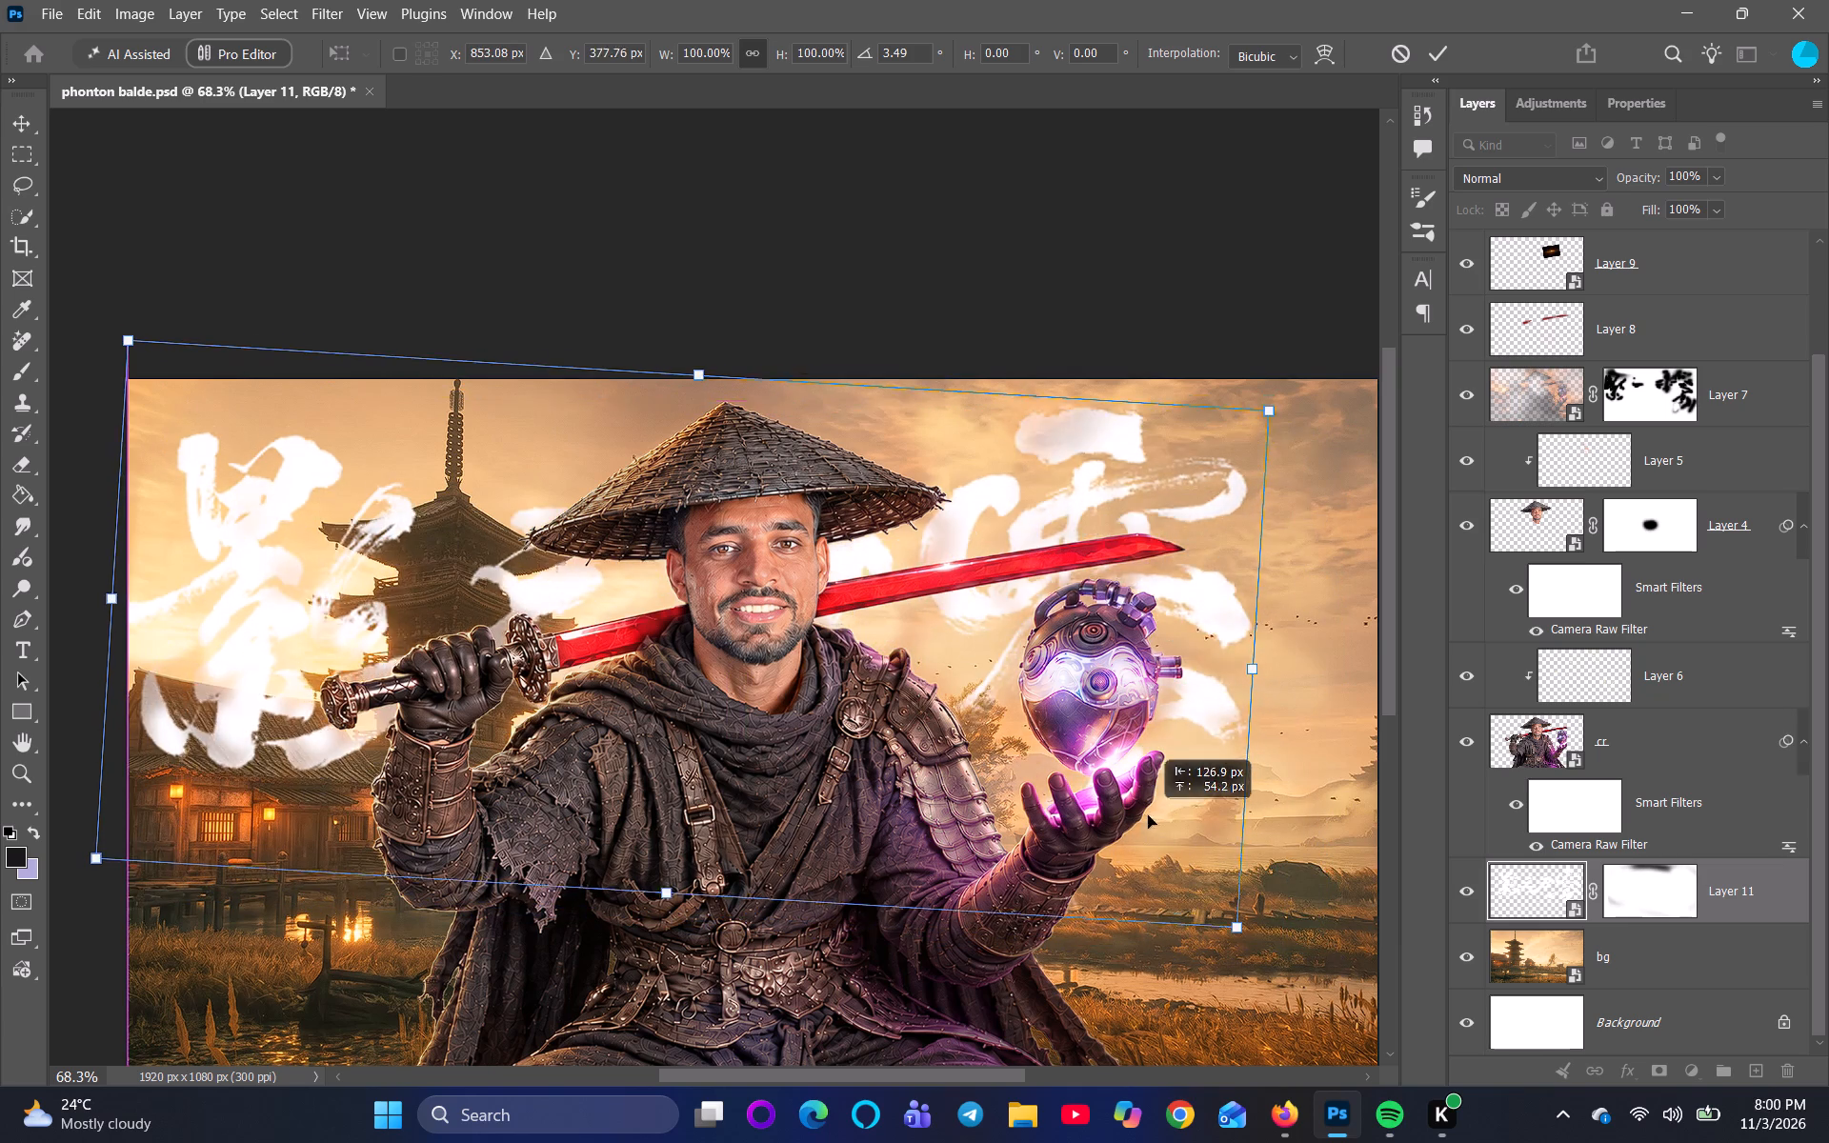
{"action": "left_click_drag", "start_coordinate": [1148, 815], "coordinate": [1154, 824]}
{"action": "left_click_drag", "start_coordinate": [1281, 672], "coordinate": [1330, 746]}
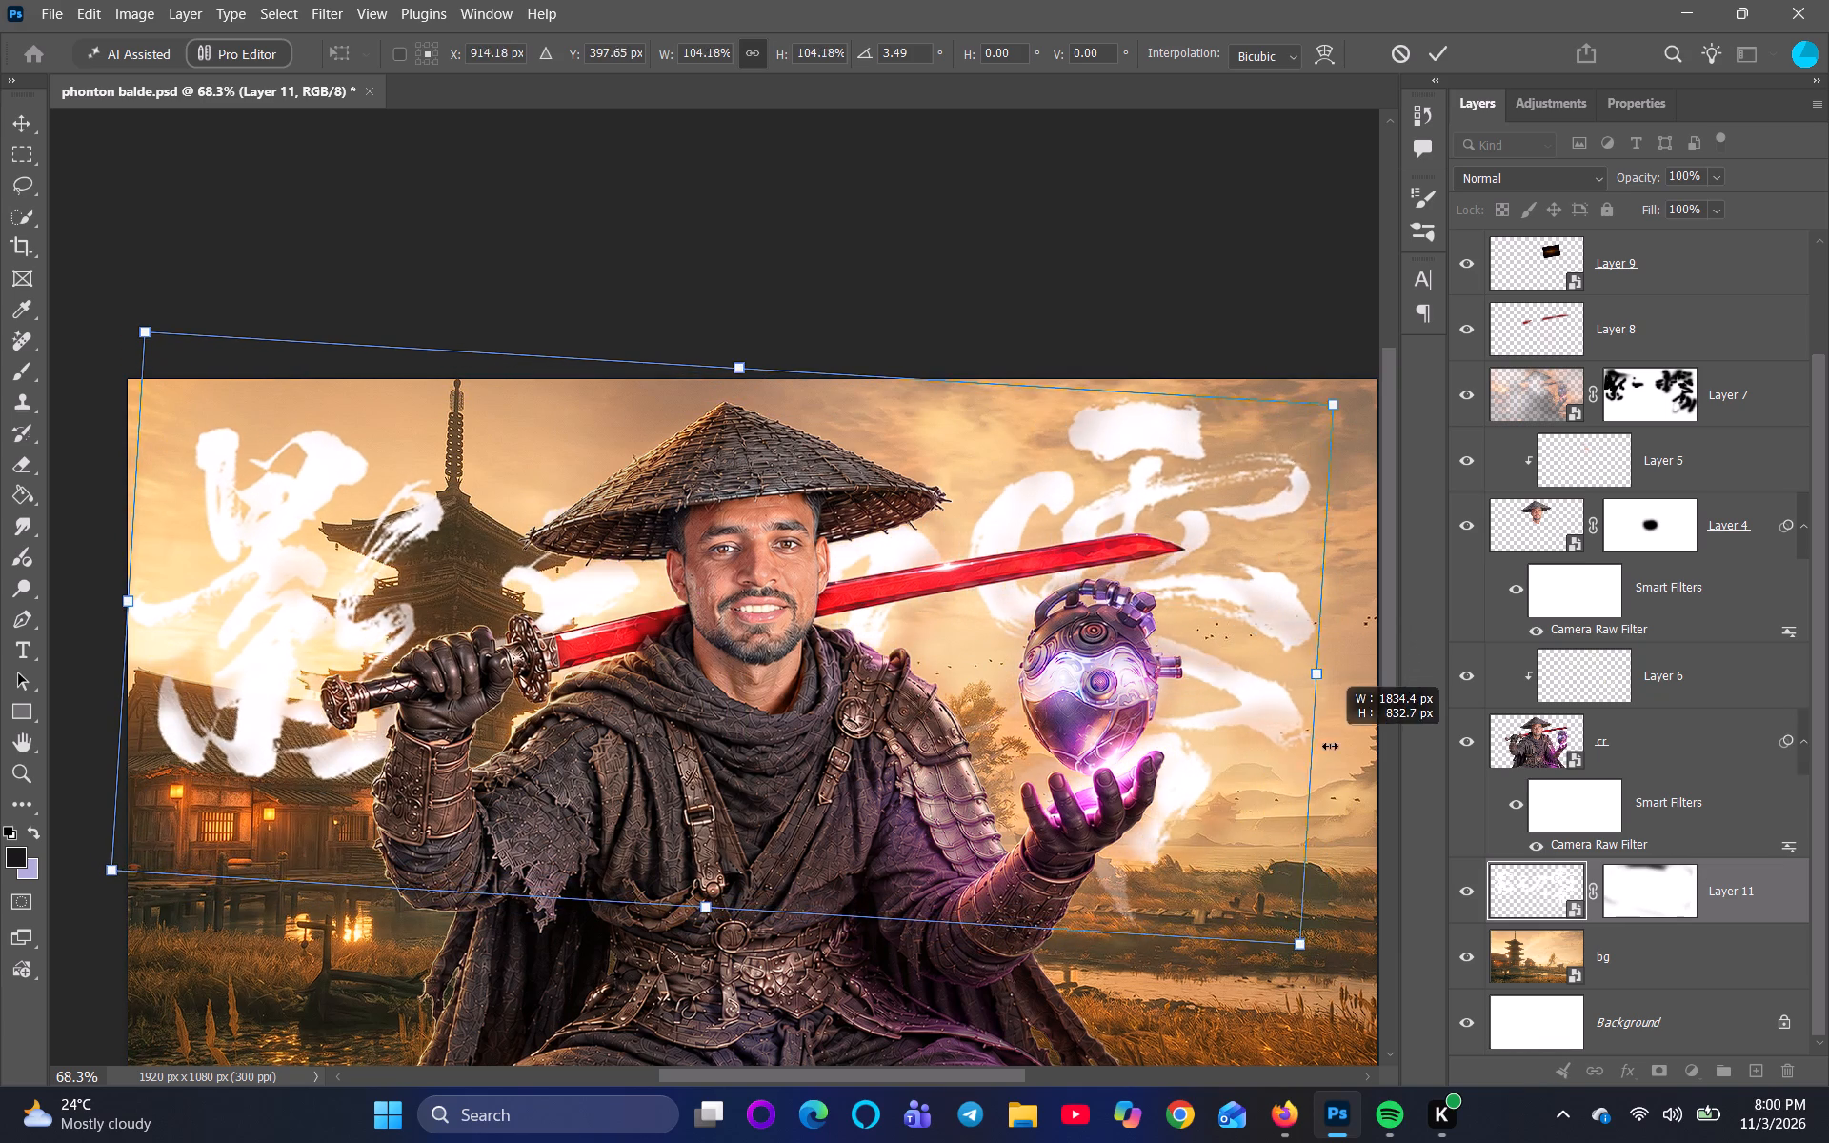
{"action": "left_click_drag", "start_coordinate": [1330, 746], "coordinate": [1339, 767]}
{"action": "left_click_drag", "start_coordinate": [1197, 726], "coordinate": [1180, 769]}
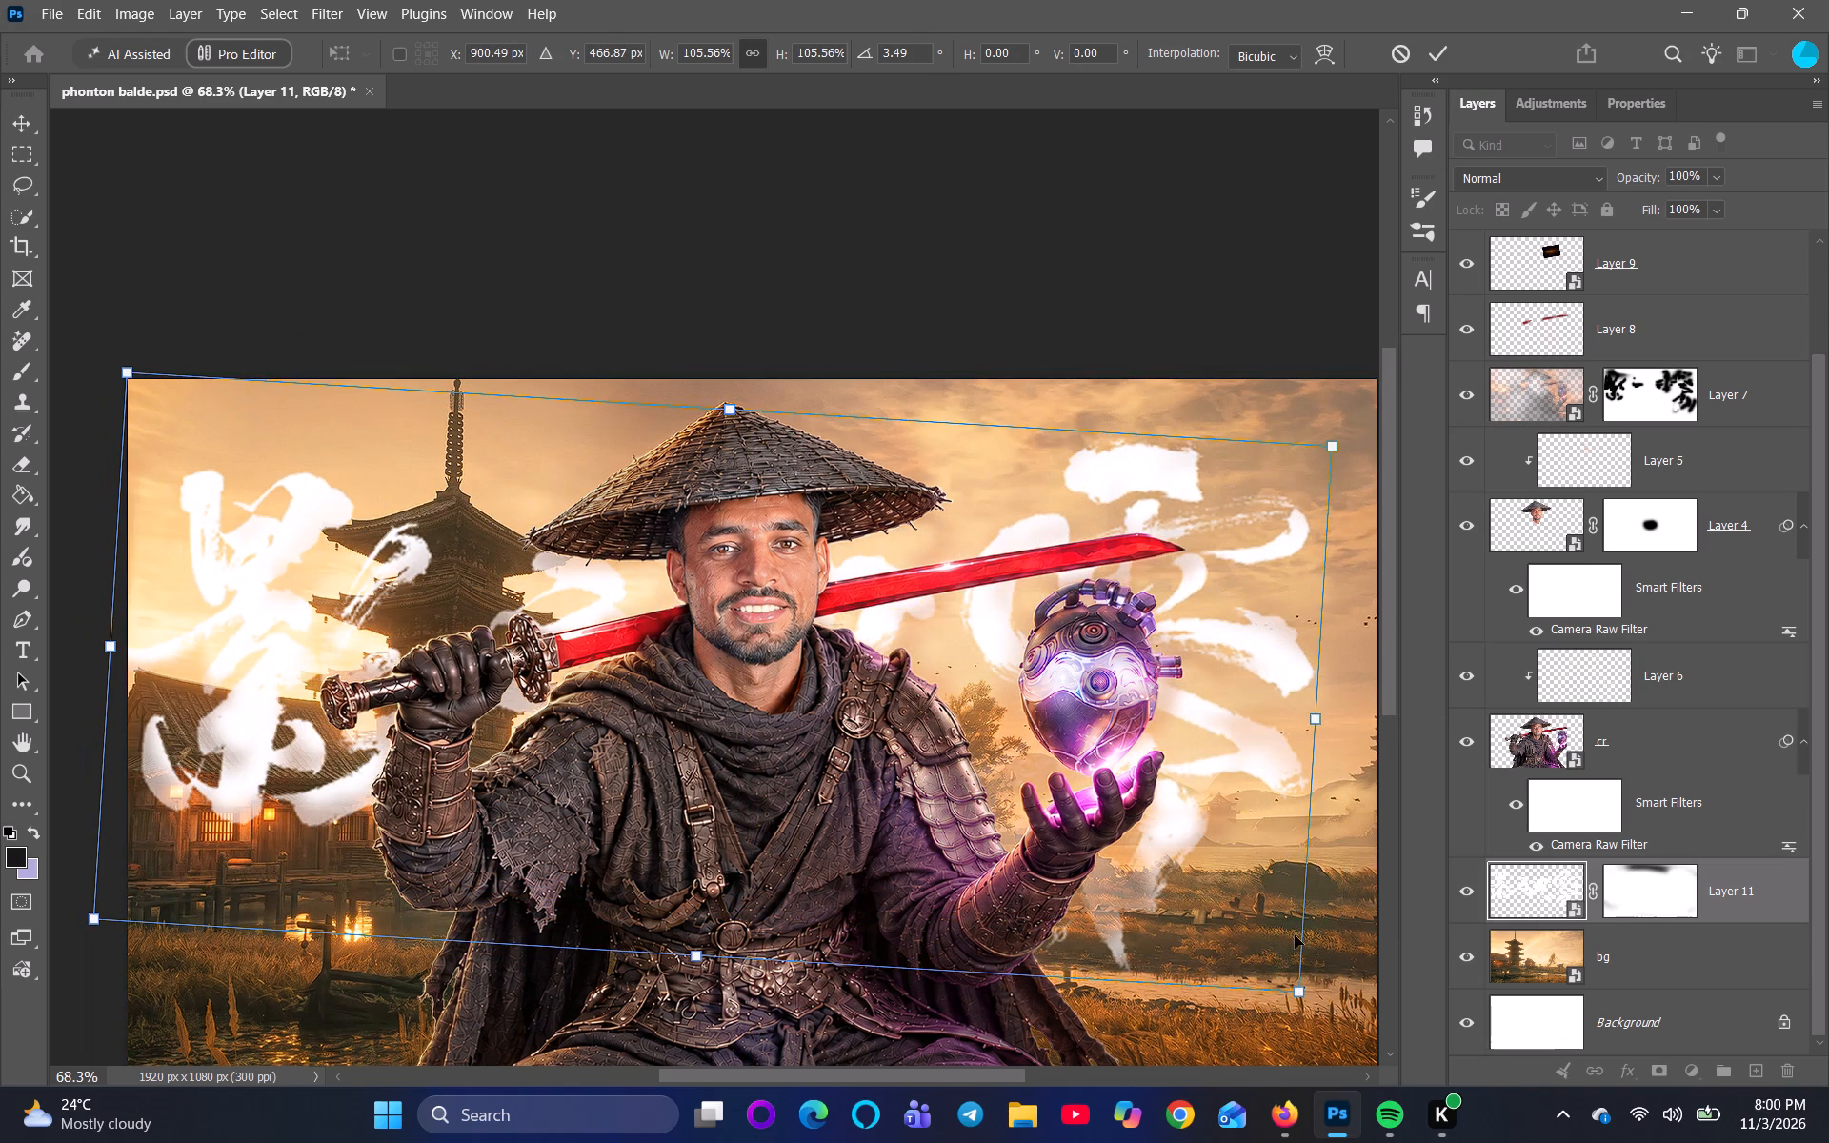
{"action": "left_click", "coordinate": [1319, 1016]}
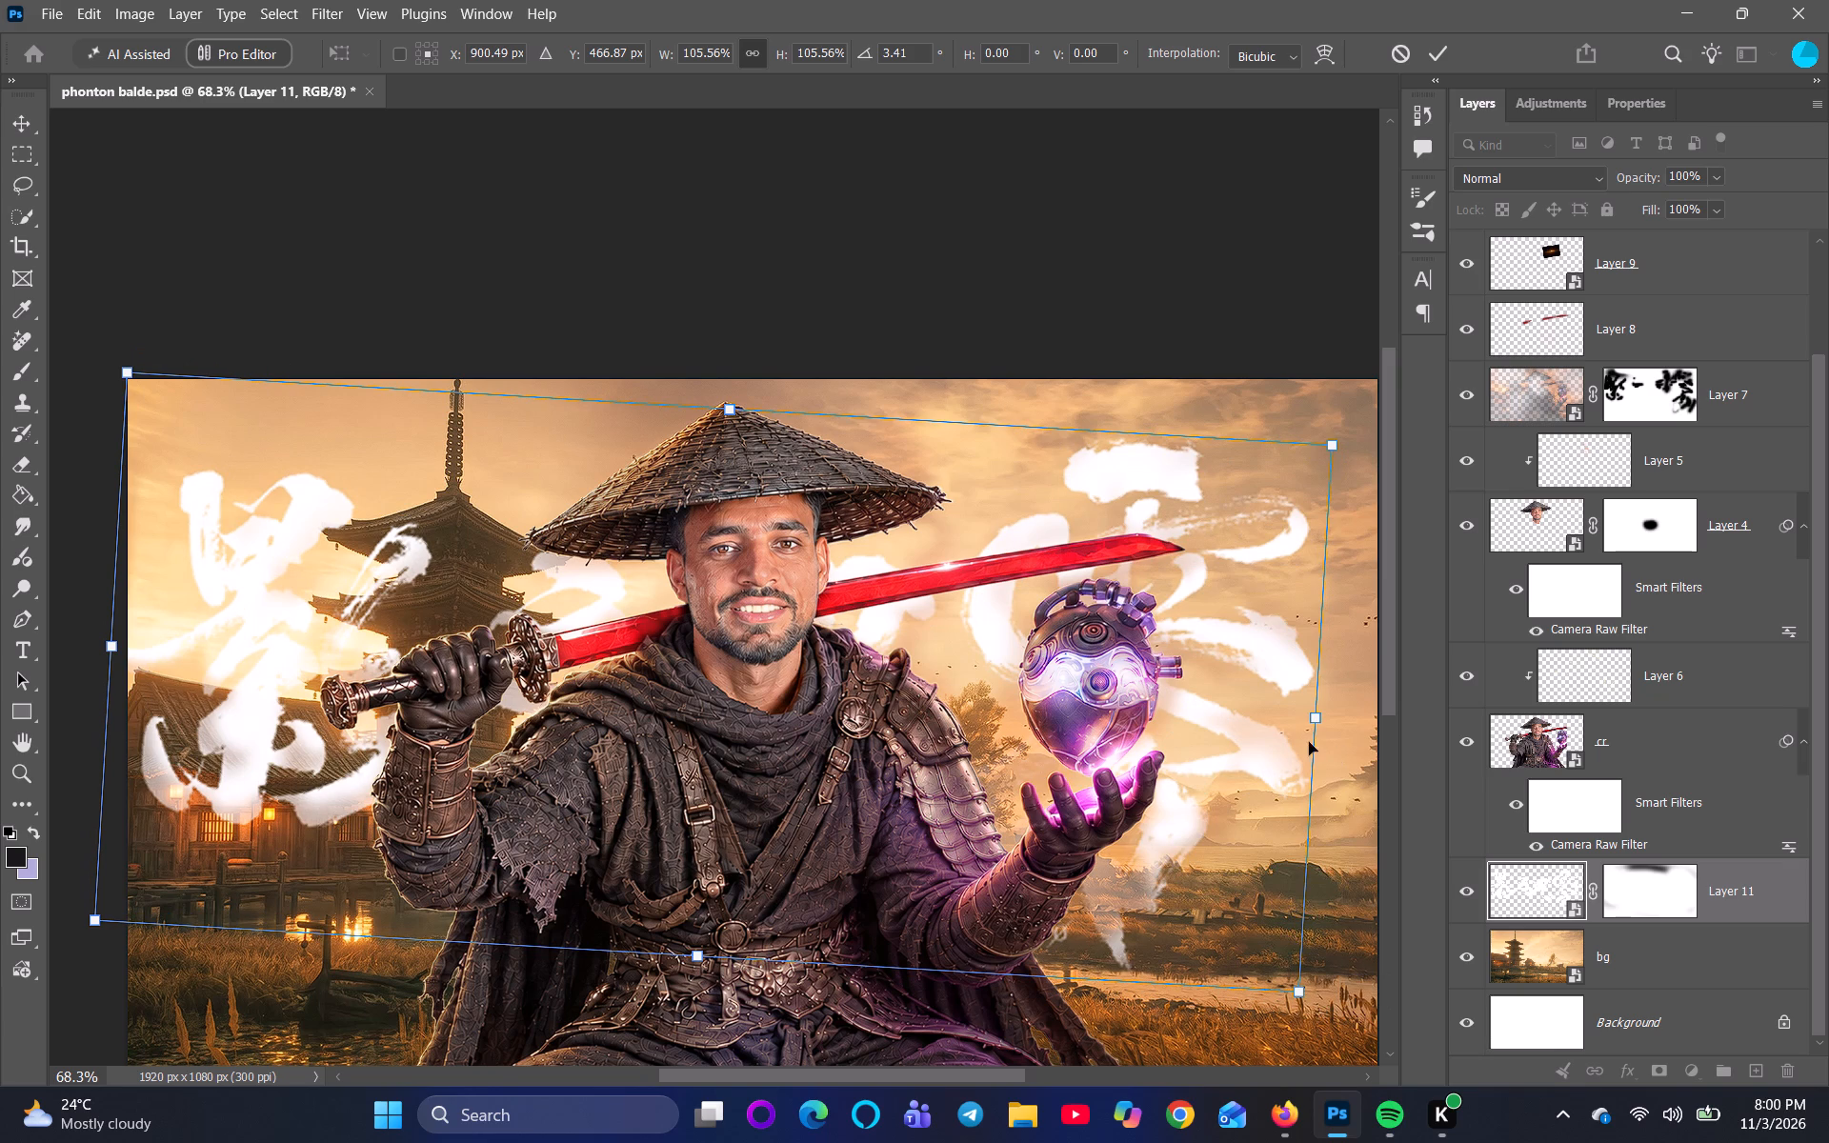
{"action": "left_click_drag", "start_coordinate": [1324, 712], "coordinate": [1345, 724]}
{"action": "left_click_drag", "start_coordinate": [1234, 797], "coordinate": [1188, 792]}
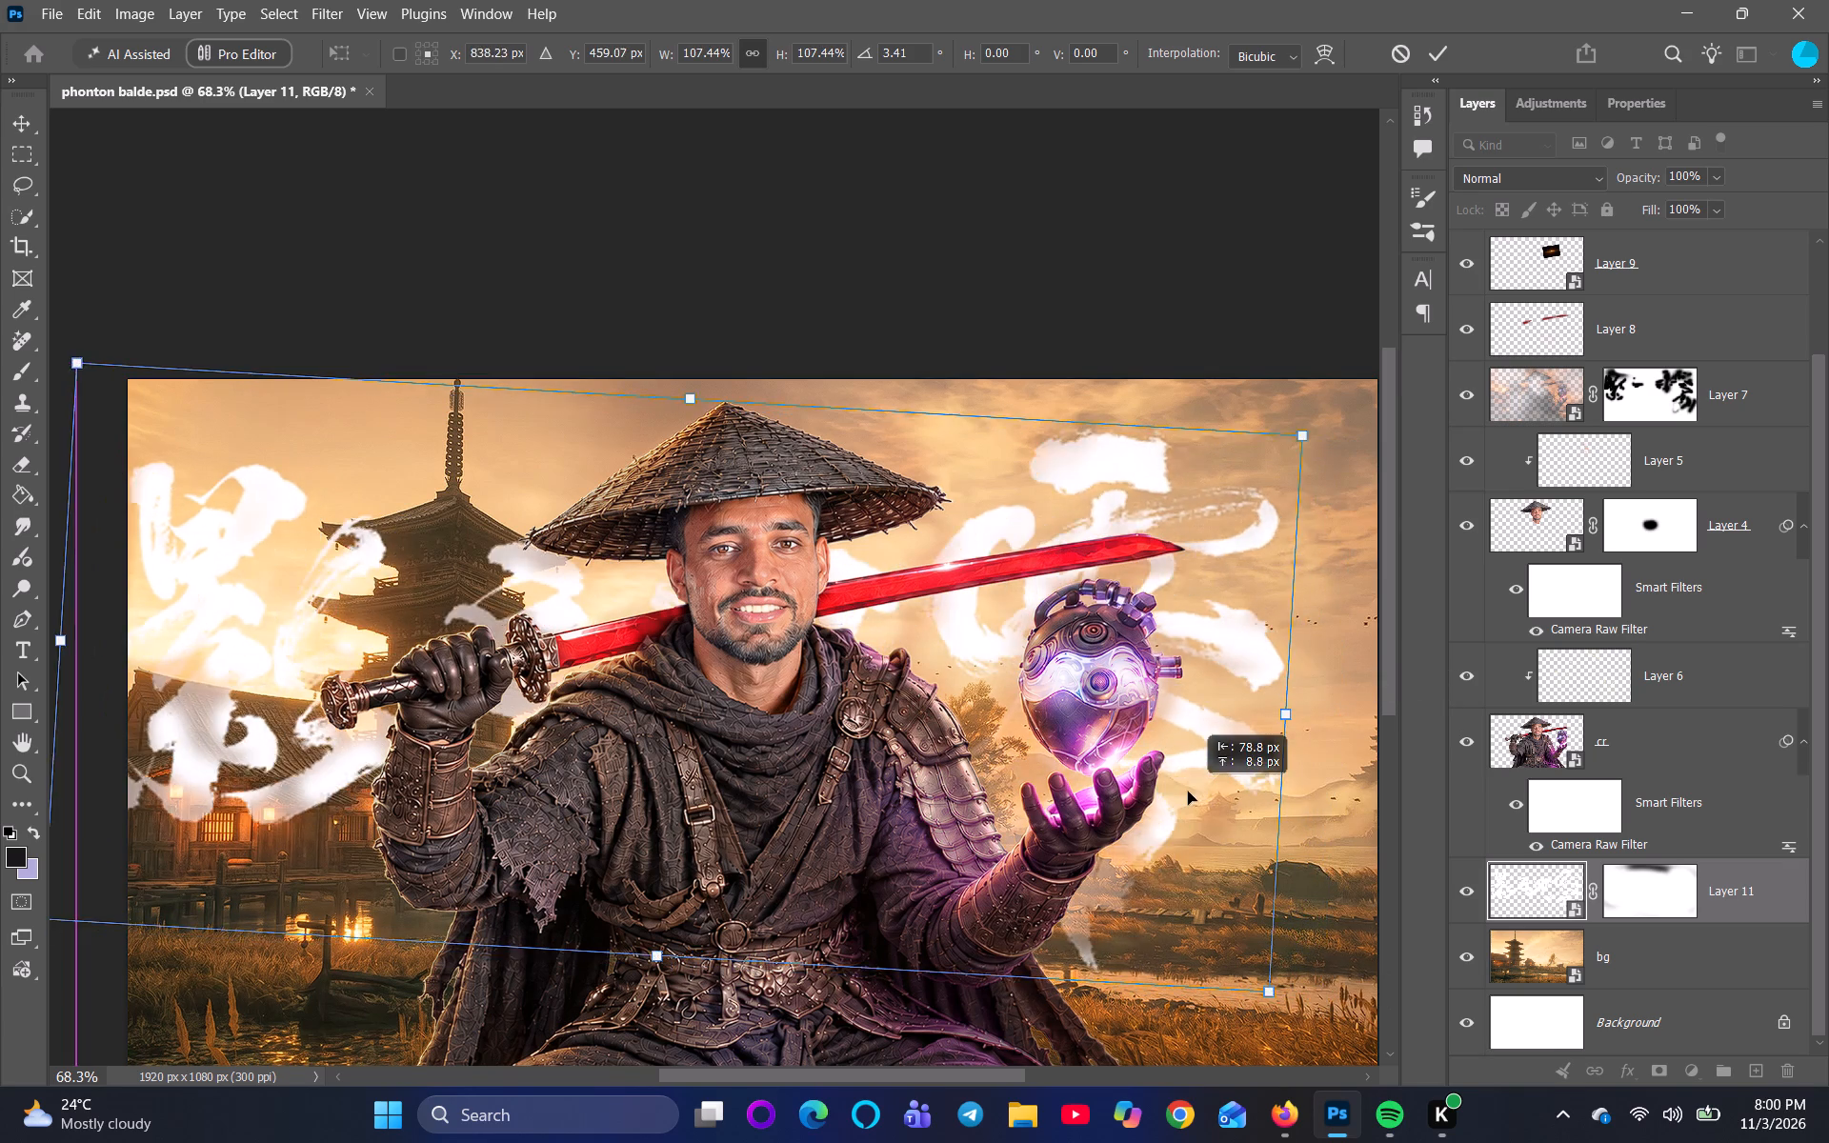
{"action": "left_click_drag", "start_coordinate": [1188, 792], "coordinate": [1258, 772]}
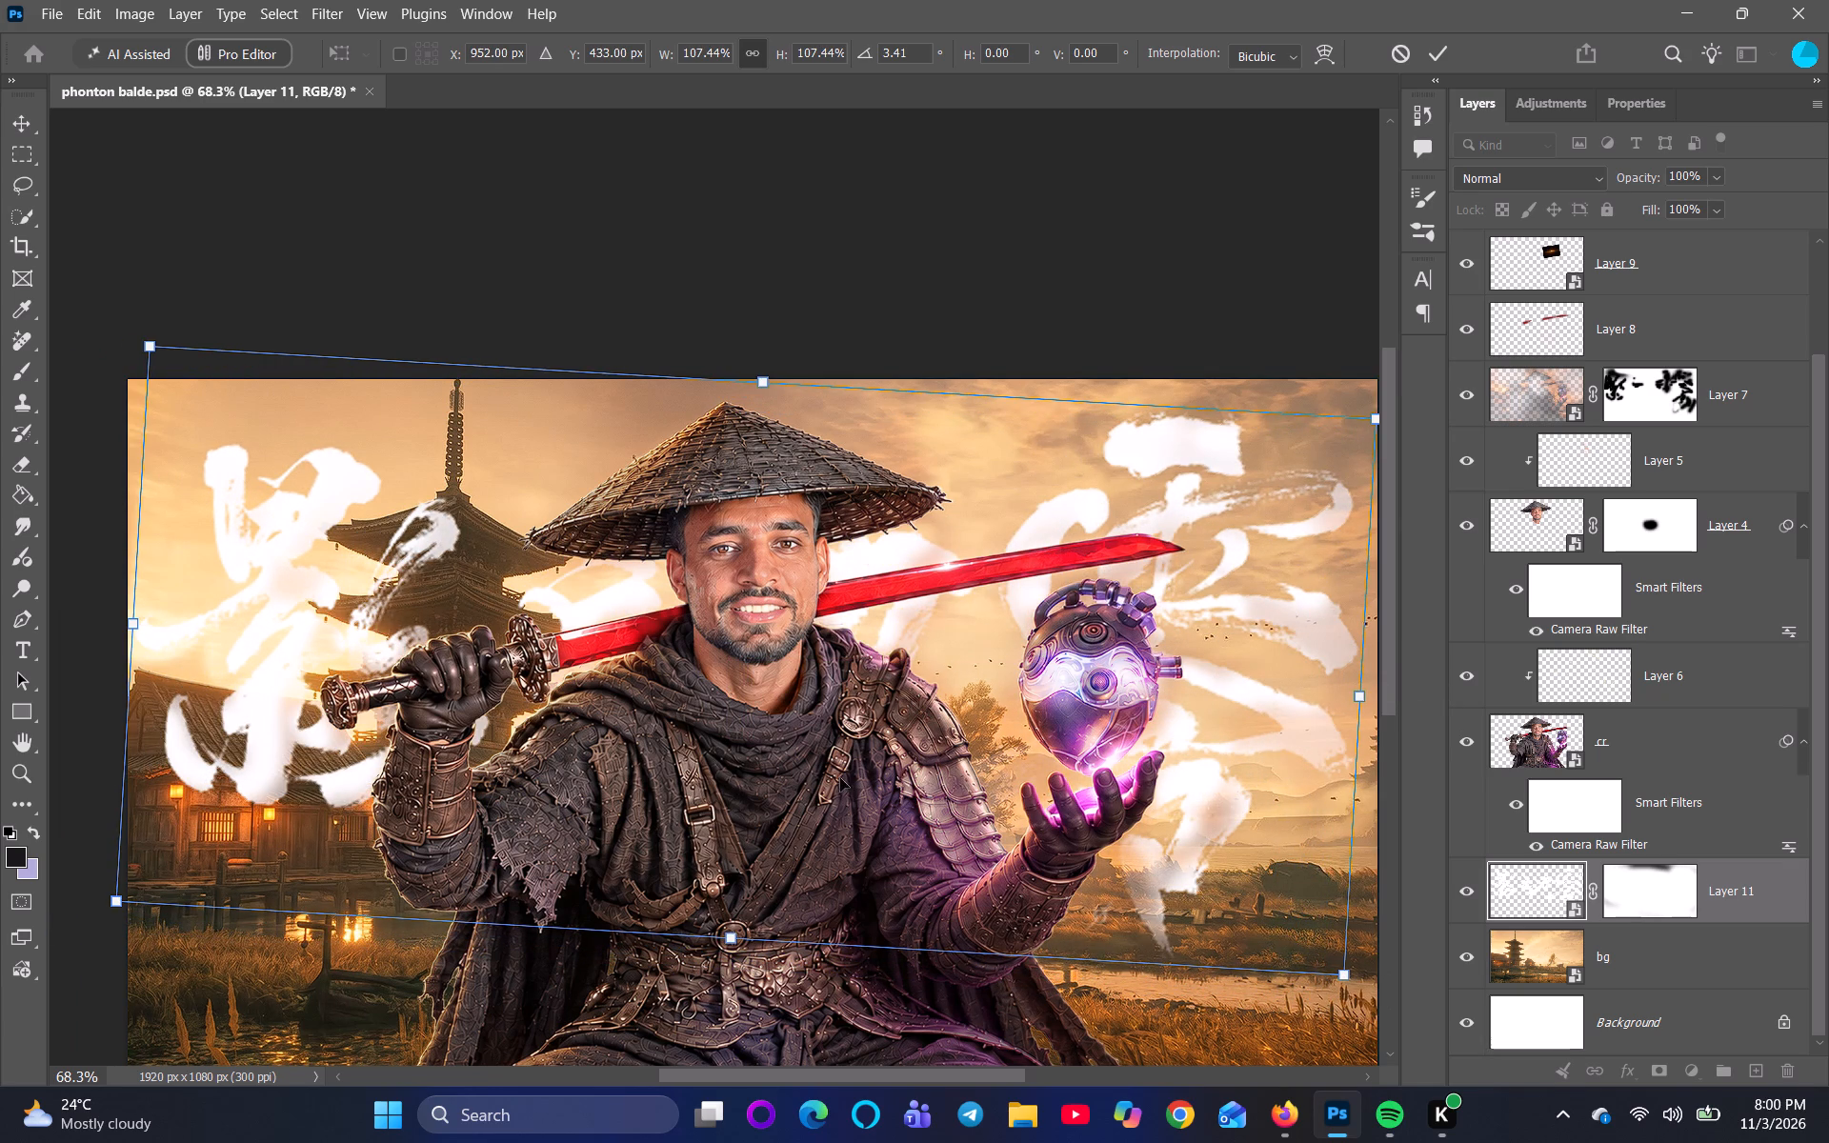
{"action": "scroll", "coordinate": [1270, 705], "scroll_direction": "up", "scroll_amount": 2}
{"action": "scroll", "coordinate": [1270, 705], "scroll_direction": "down", "scroll_amount": 6}
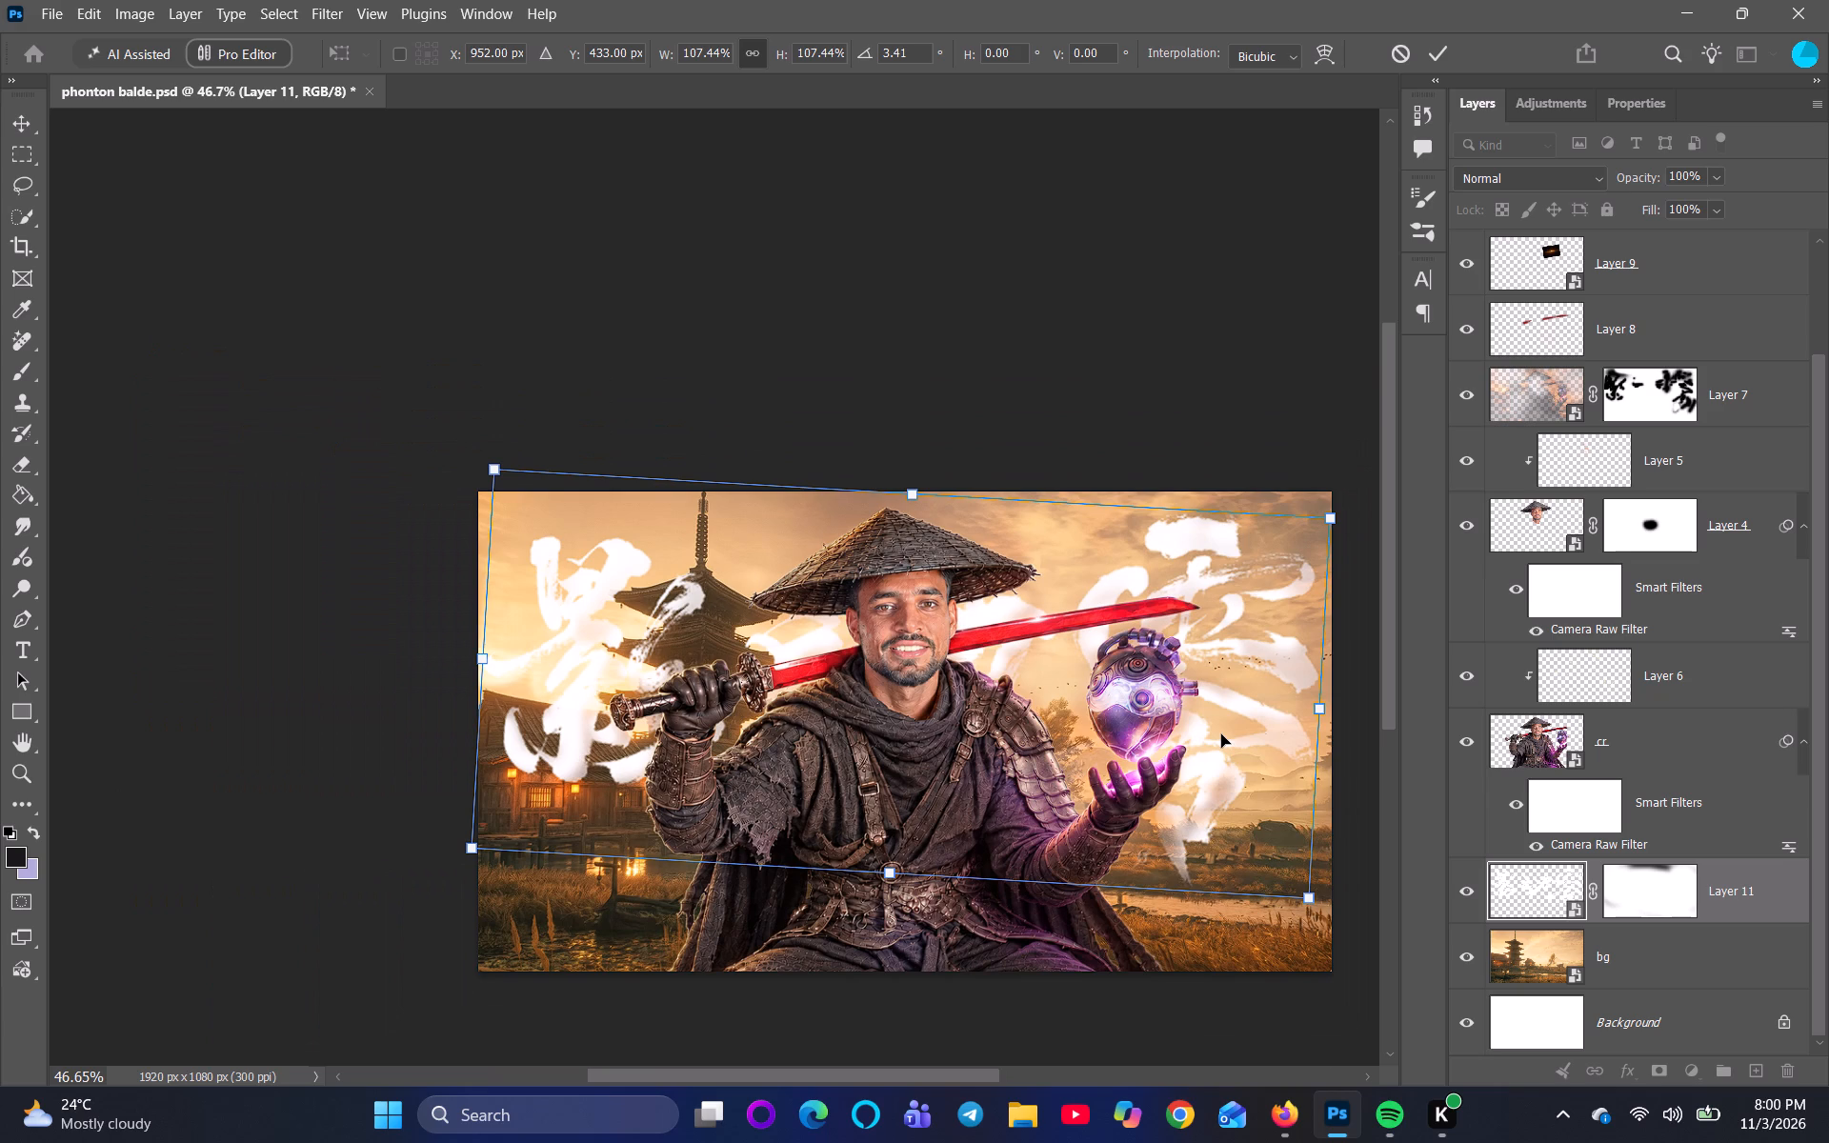
{"action": "key", "text": "ctrl+0"}
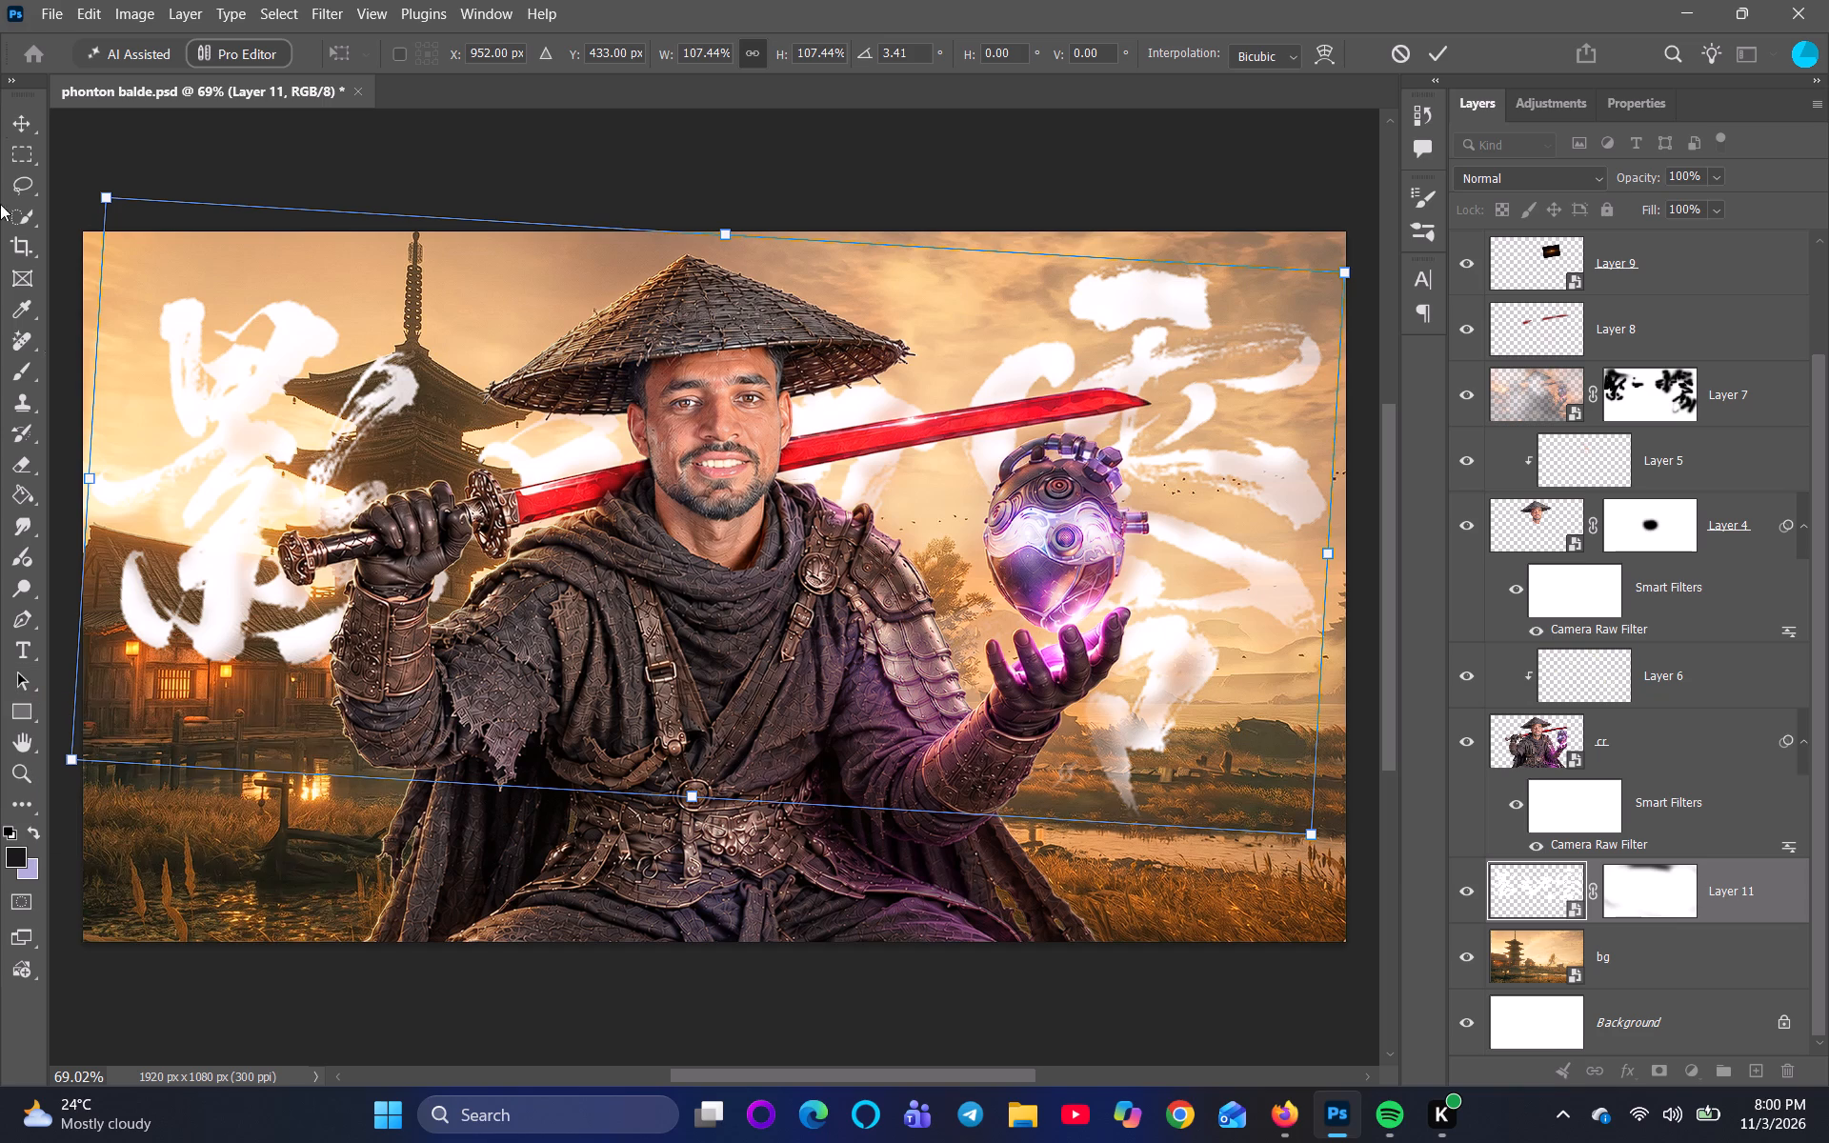
Paint black on Layer 11's mask with a hard 10 px brush where the calligraphy crosses the pagoda roof above the sword hand.
{"action": "left_click", "coordinate": [21, 375]}
{"action": "scroll", "coordinate": [227, 421], "scroll_direction": "up", "scroll_amount": 3}
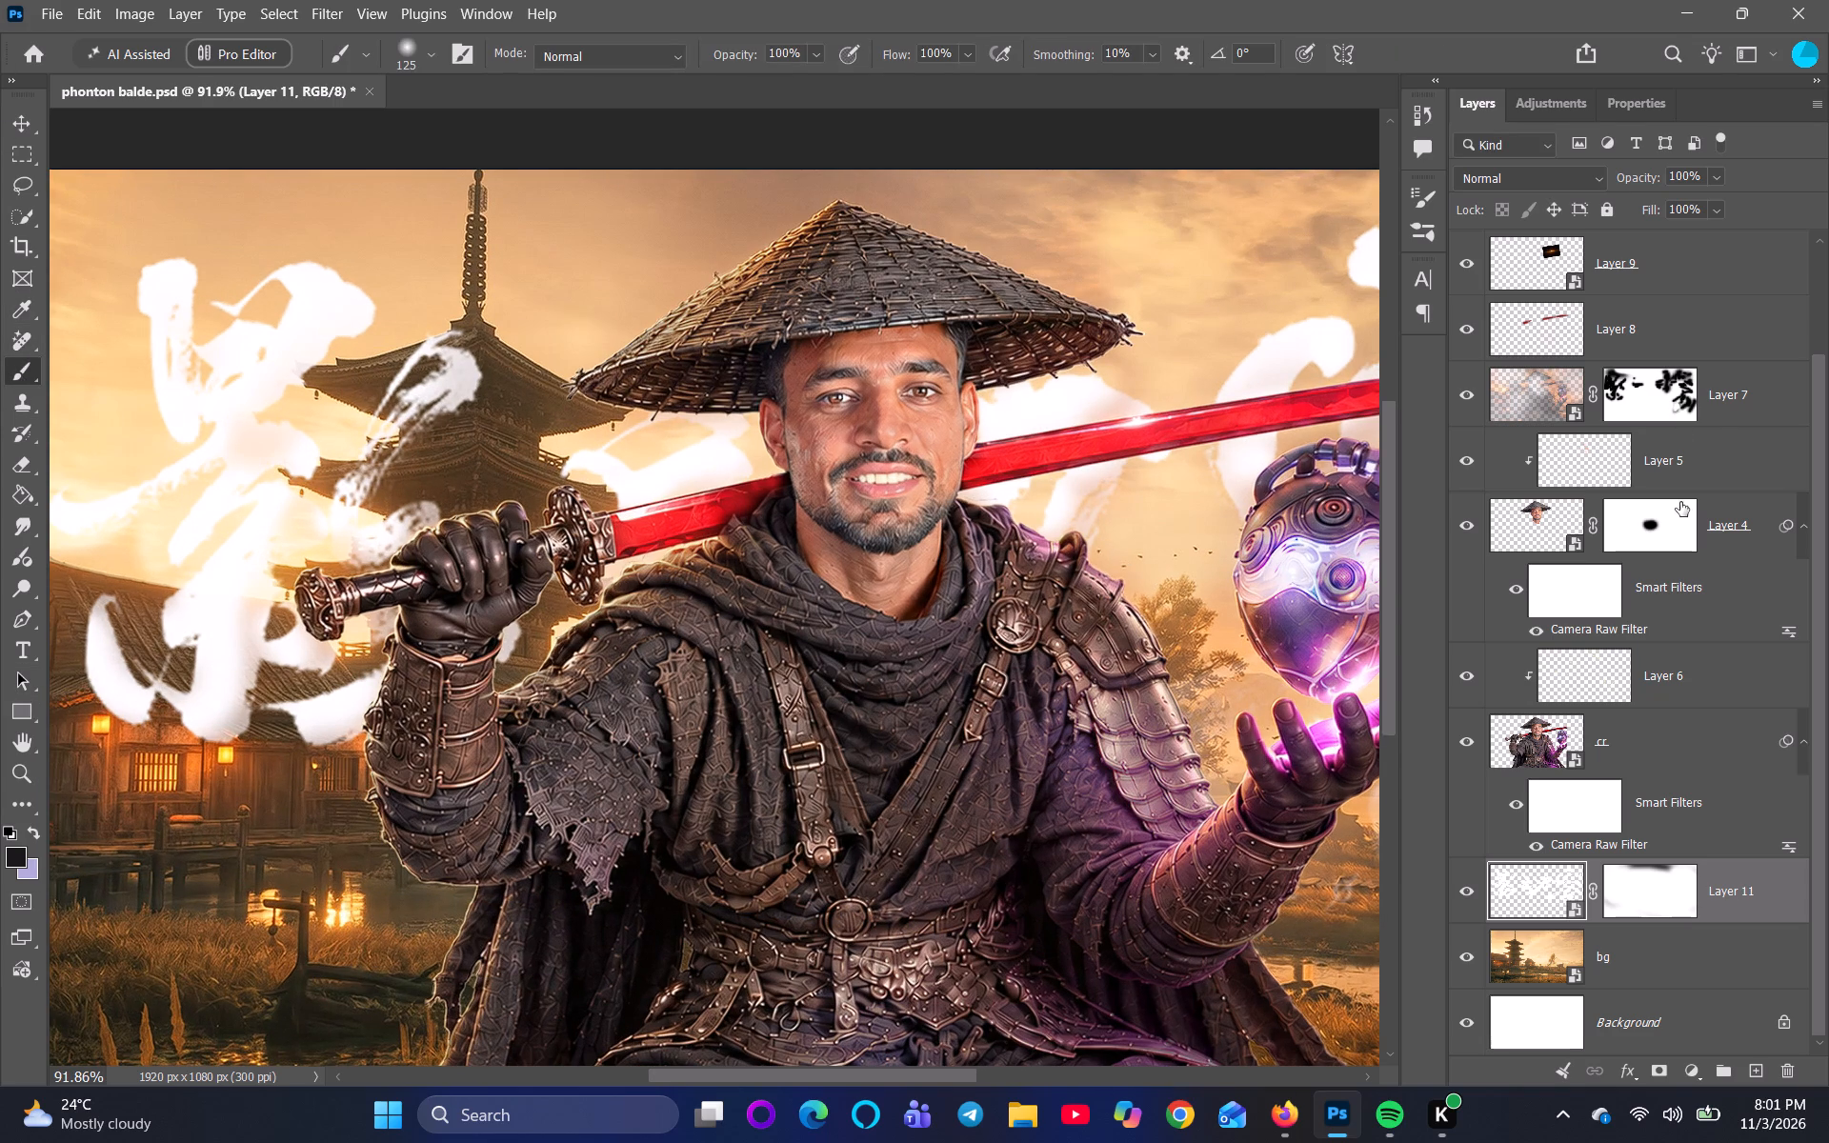
{"action": "left_click", "coordinate": [1662, 906]}
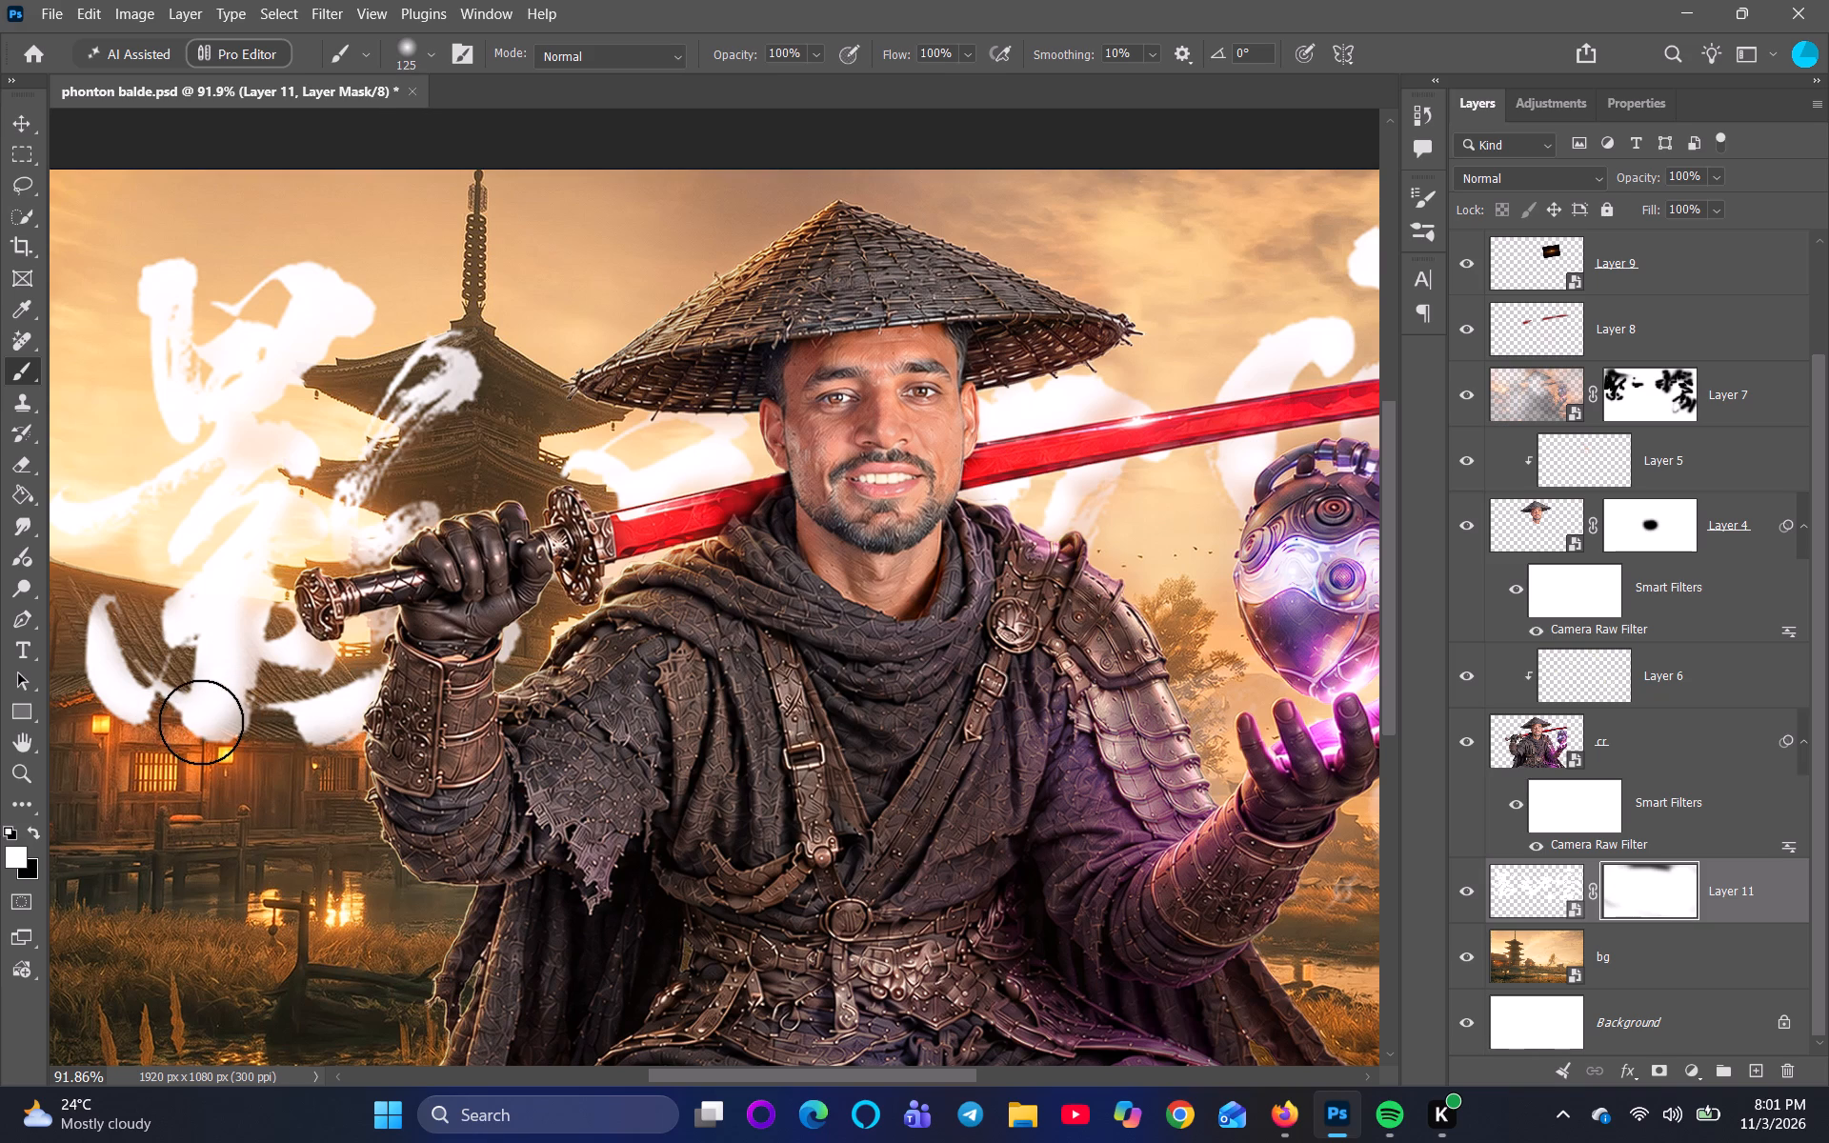
{"action": "key", "text": "x"}
{"action": "scroll", "coordinate": [288, 499], "scroll_direction": "up", "scroll_amount": 6}
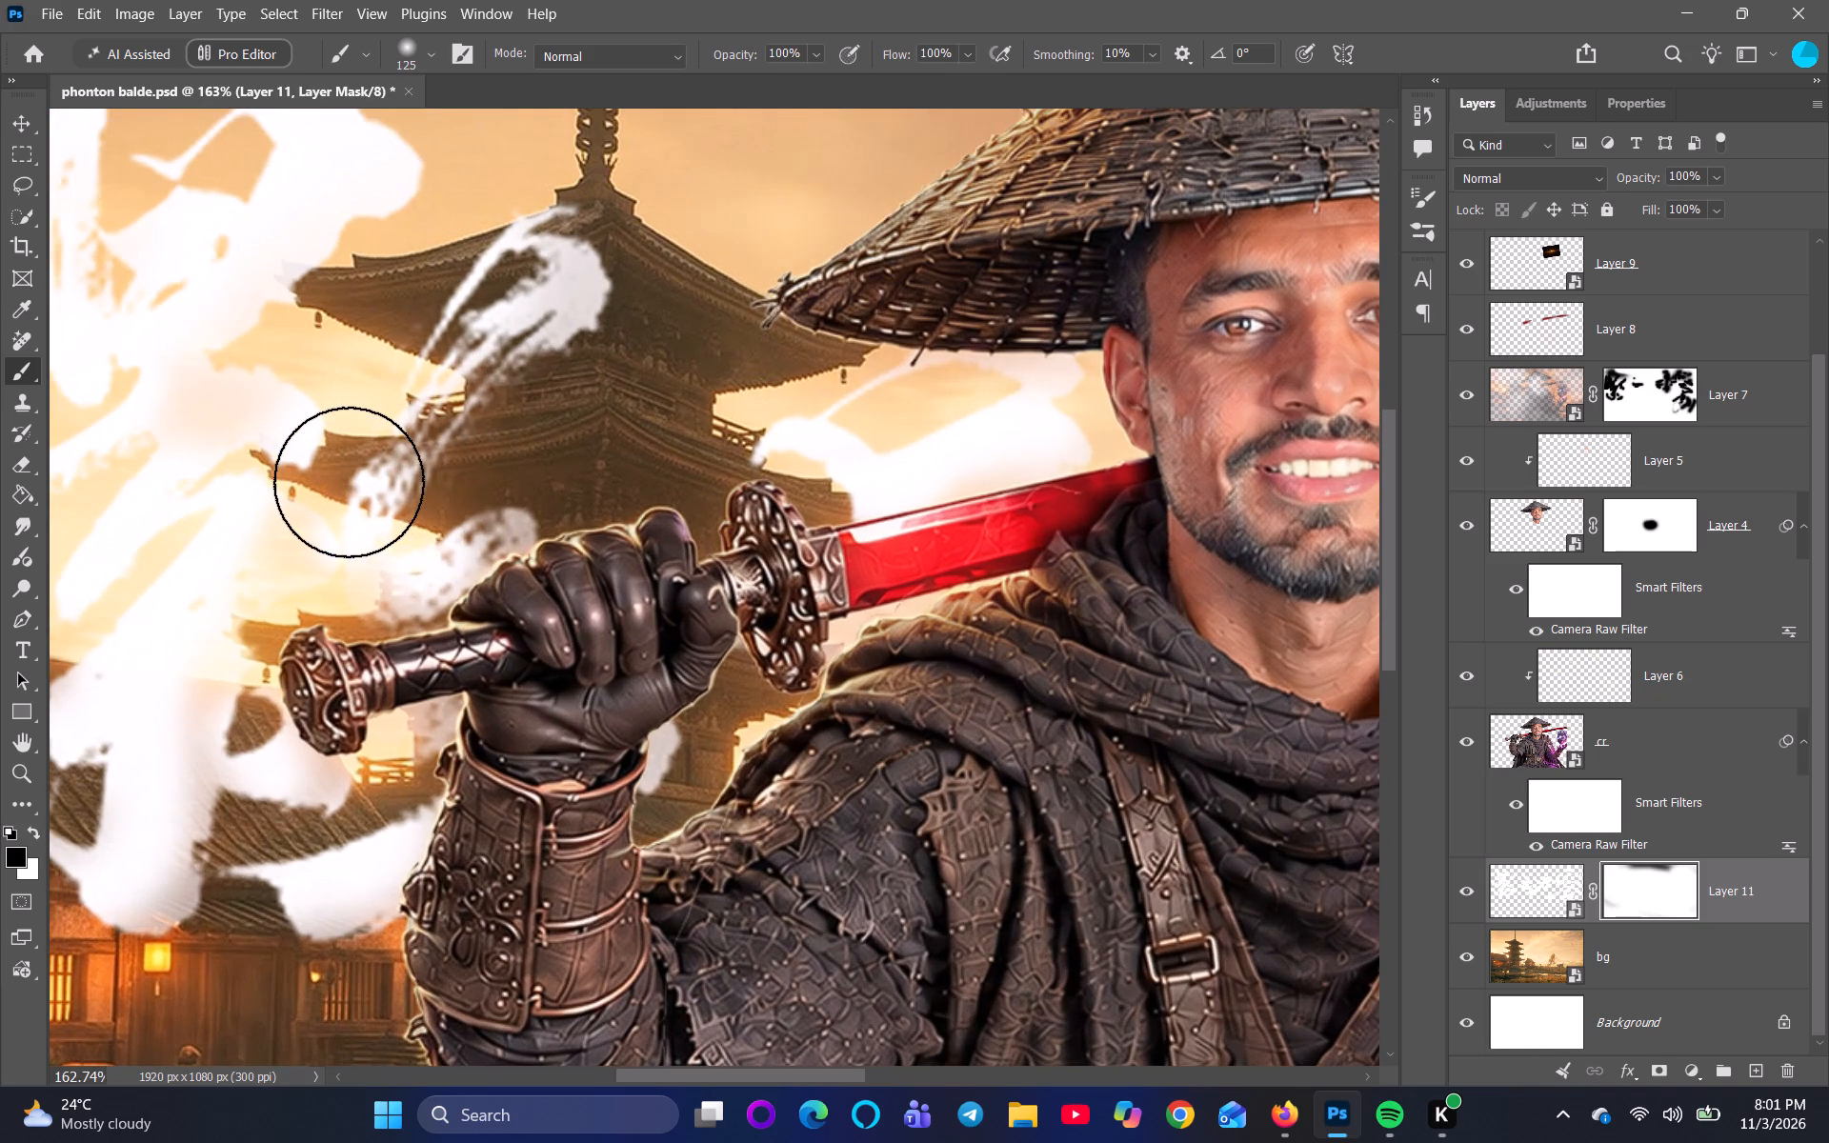
{"action": "right_click_drag", "start_coordinate": [346, 498], "coordinate": [328, 258], "text": "alt"}
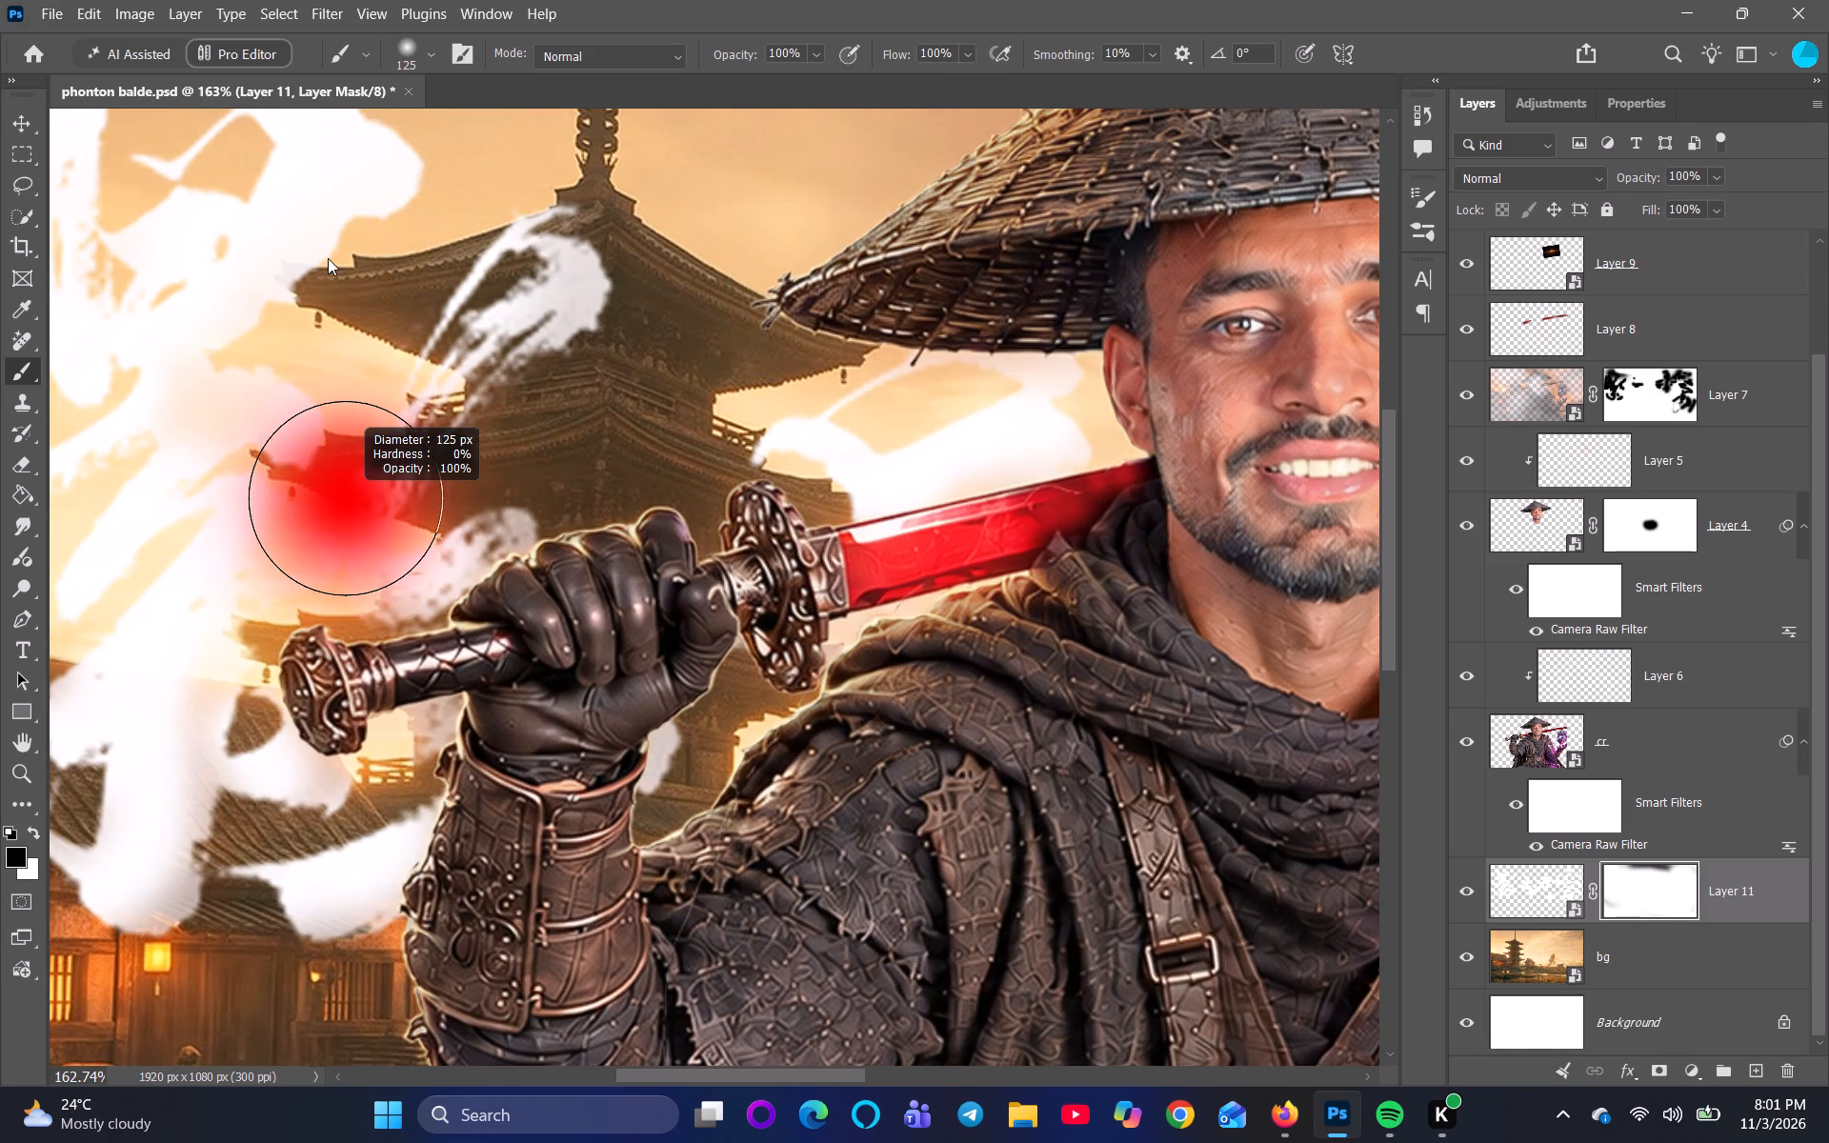
{"action": "right_click_drag", "start_coordinate": [328, 258], "coordinate": [396, 1047], "text": "alt"}
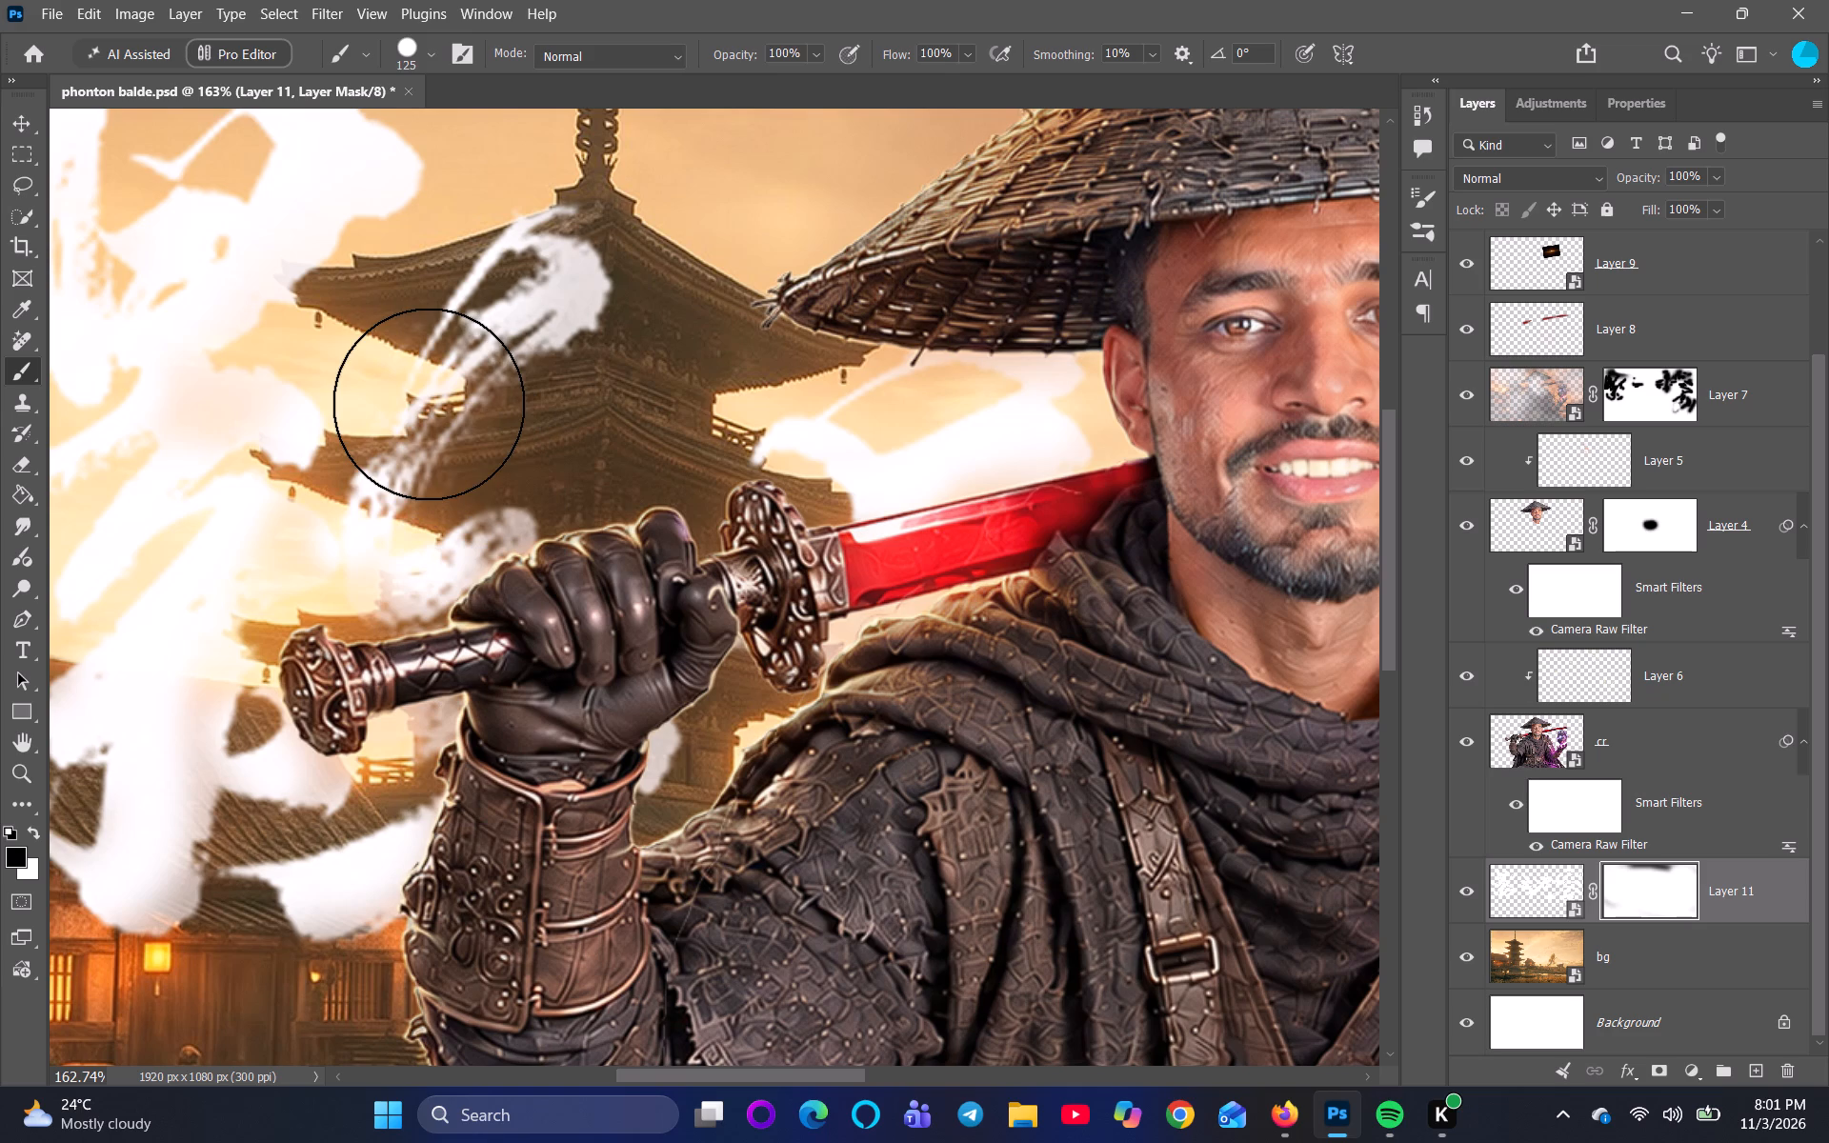
{"action": "key", "text": "bracketleft"}
{"action": "key", "text": "bracketleft"}
{"action": "key", "text": "bracketleft"}
{"action": "key", "text": "bracketleft"}
{"action": "key", "text": "bracketleft"}
{"action": "key", "text": "bracketleft"}
{"action": "scroll", "coordinate": [413, 431], "scroll_direction": "up", "scroll_amount": 8}
{"action": "key", "text": "bracketleft"}
{"action": "key", "text": "bracketleft"}
{"action": "key", "text": "bracketleft"}
{"action": "key", "text": "bracketleft"}
{"action": "key", "text": "bracketleft"}
{"action": "key", "text": "bracketleft"}
{"action": "key", "text": "bracketleft"}
{"action": "key", "text": "bracketleft"}
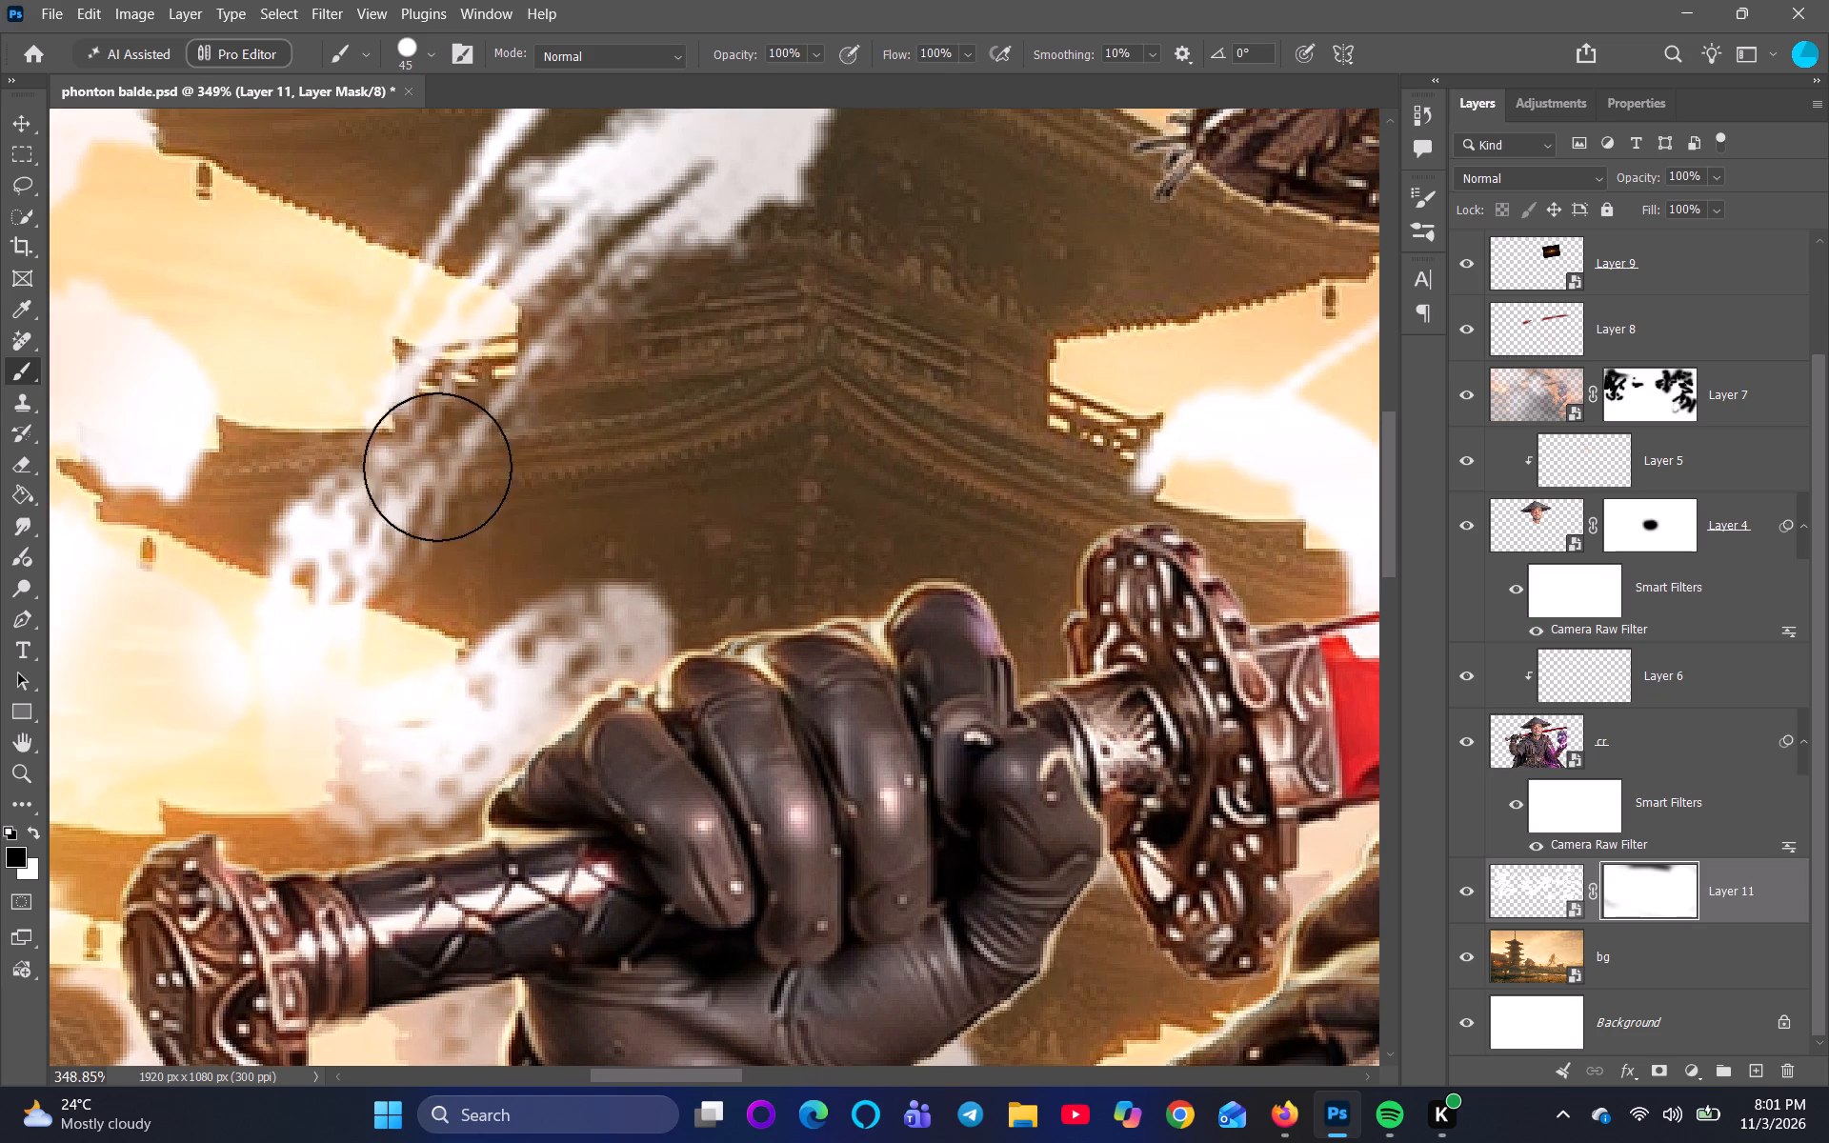
{"action": "left_click_drag", "start_coordinate": [458, 470], "coordinate": [352, 472]}
{"action": "scroll", "coordinate": [367, 471], "scroll_direction": "up", "scroll_amount": 3}
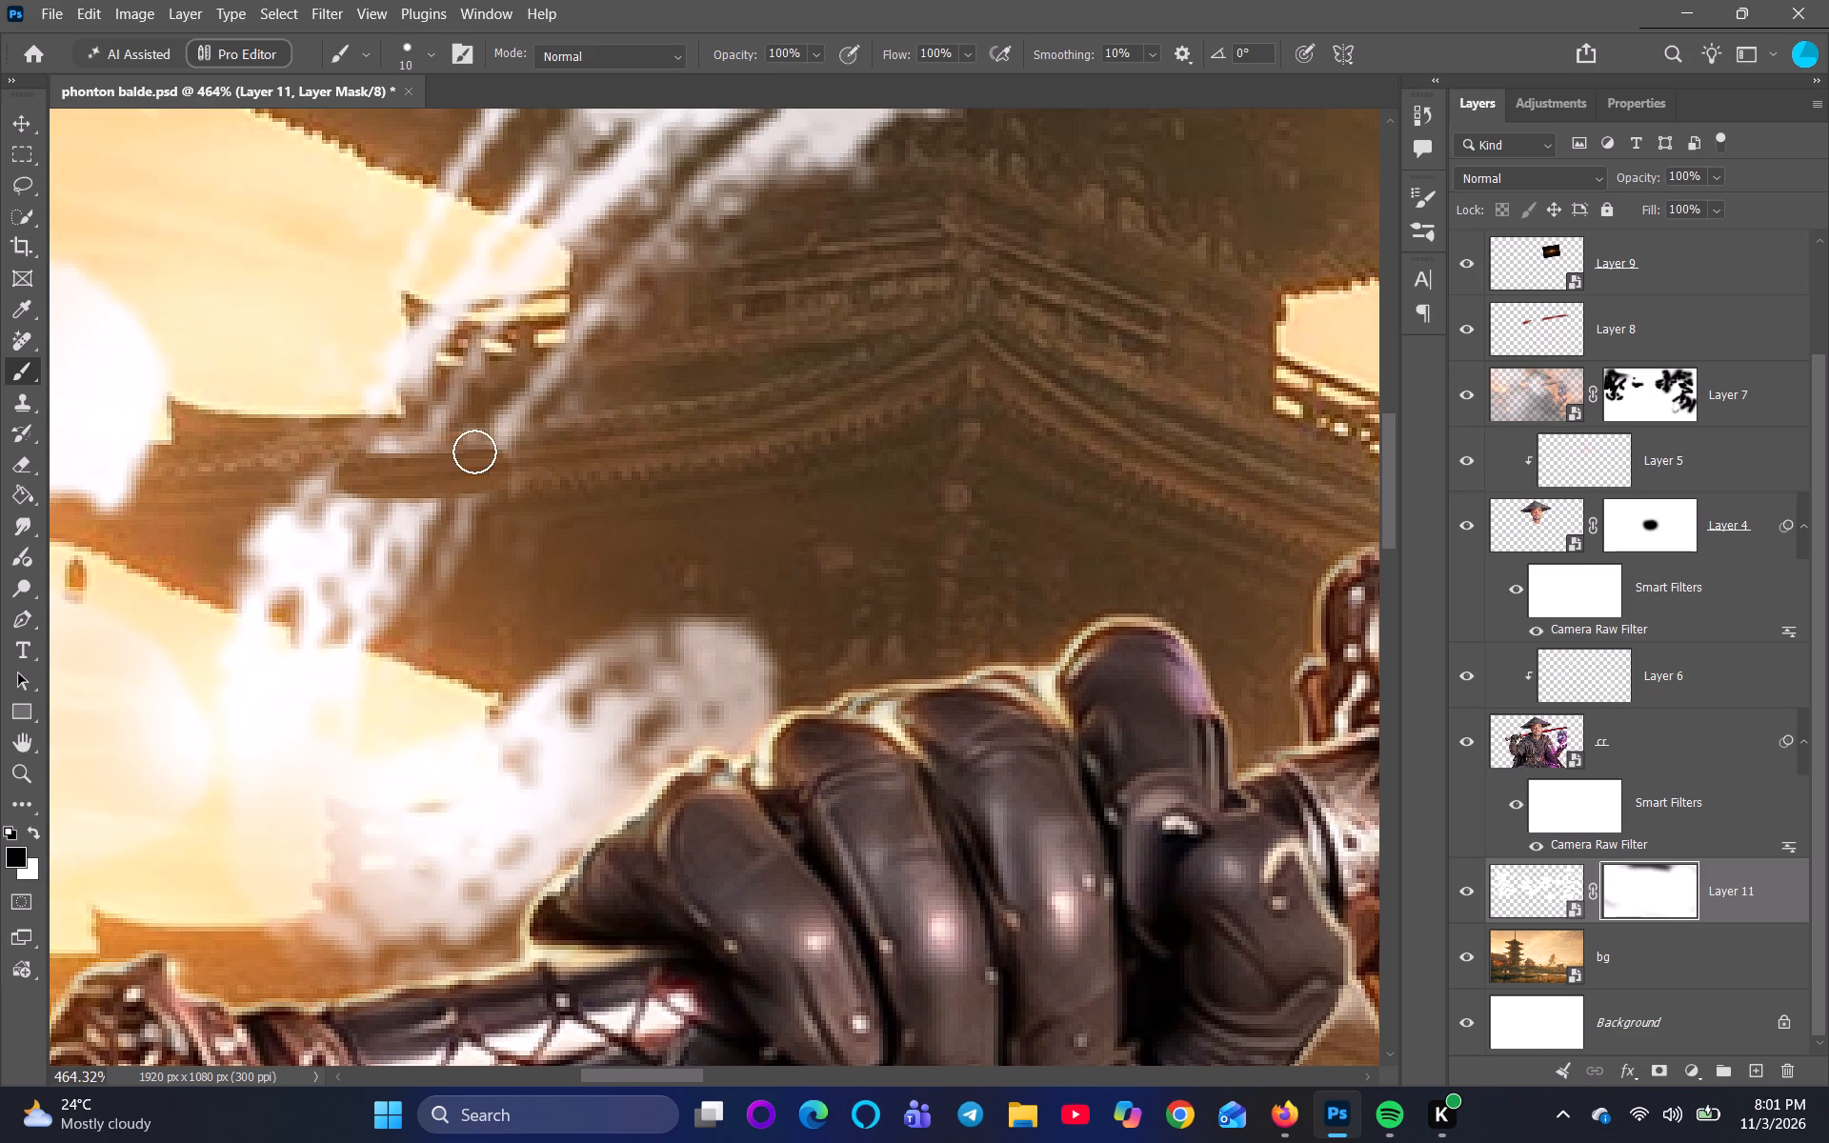
{"action": "left_click_drag", "start_coordinate": [575, 449], "coordinate": [440, 439]}
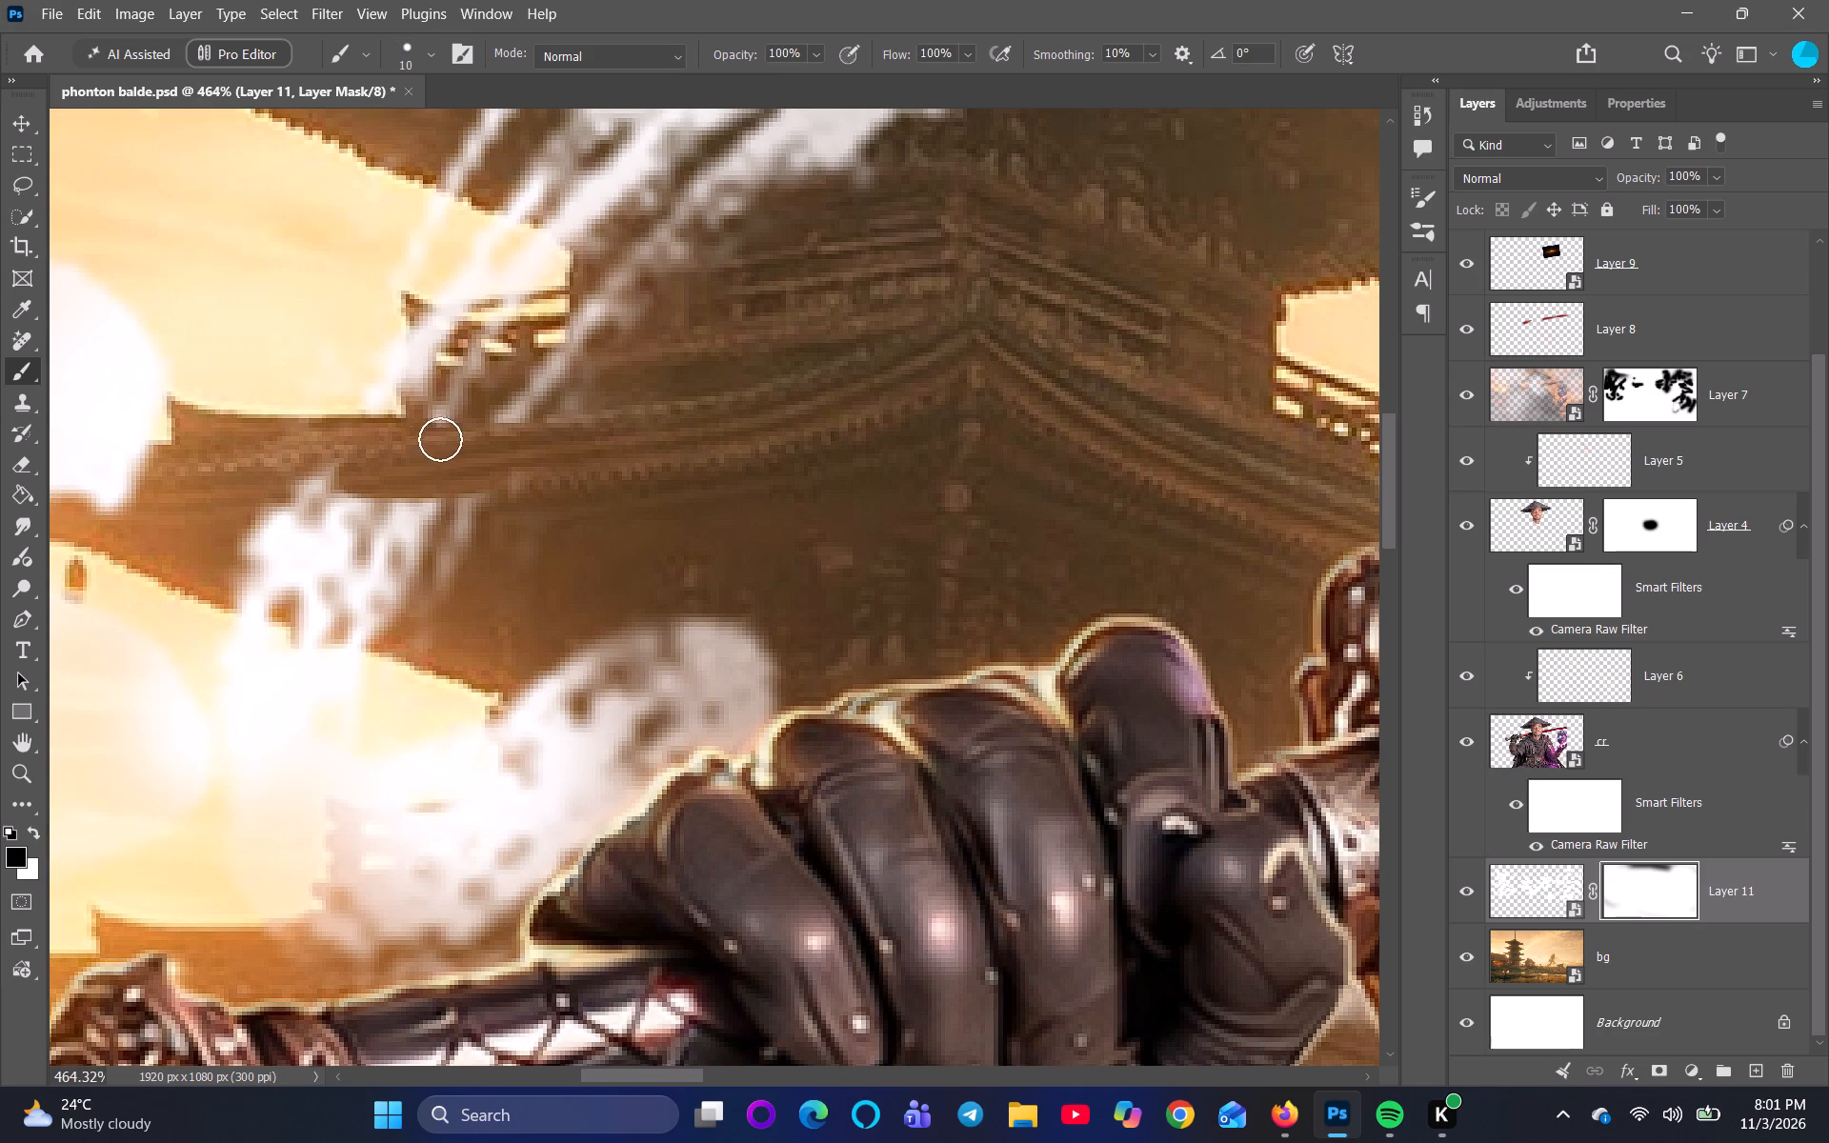
{"action": "left_click_drag", "start_coordinate": [440, 439], "coordinate": [285, 476]}
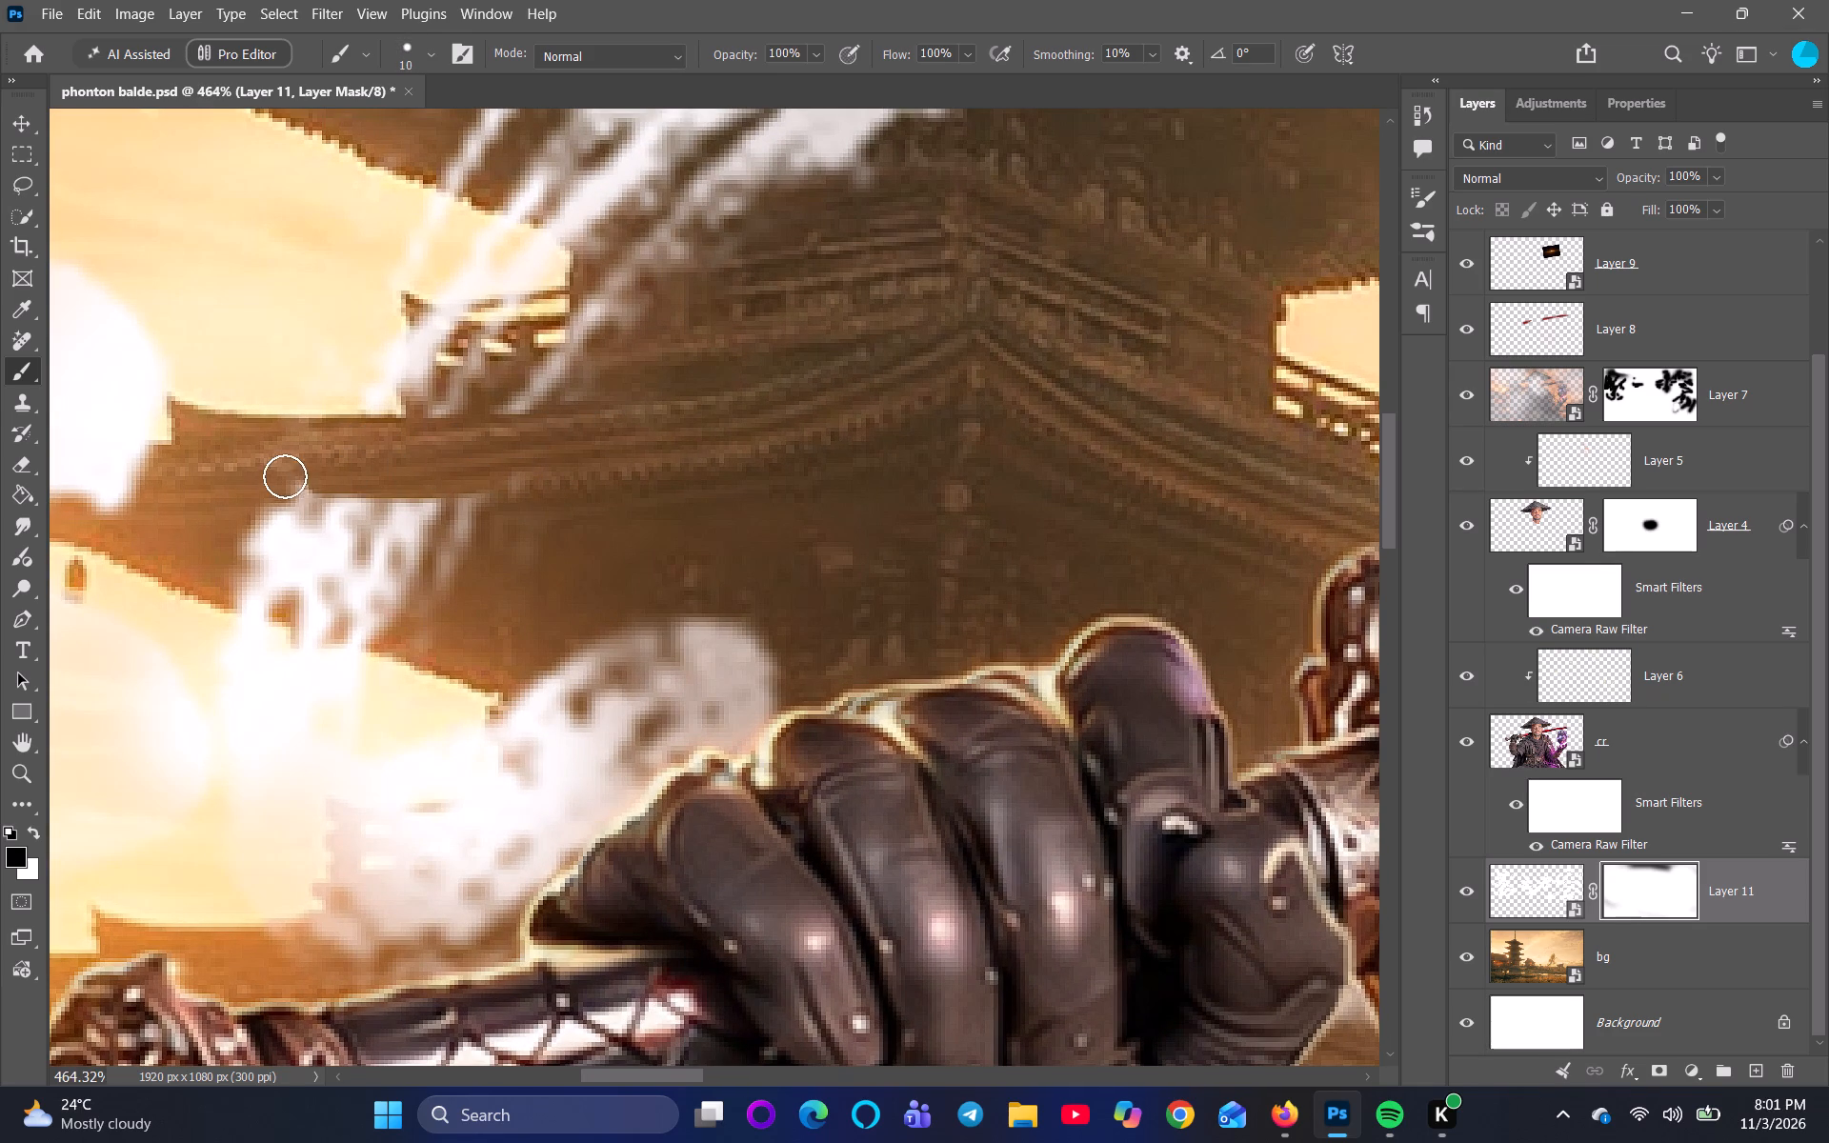
{"action": "left_click_drag", "start_coordinate": [285, 476], "coordinate": [528, 478]}
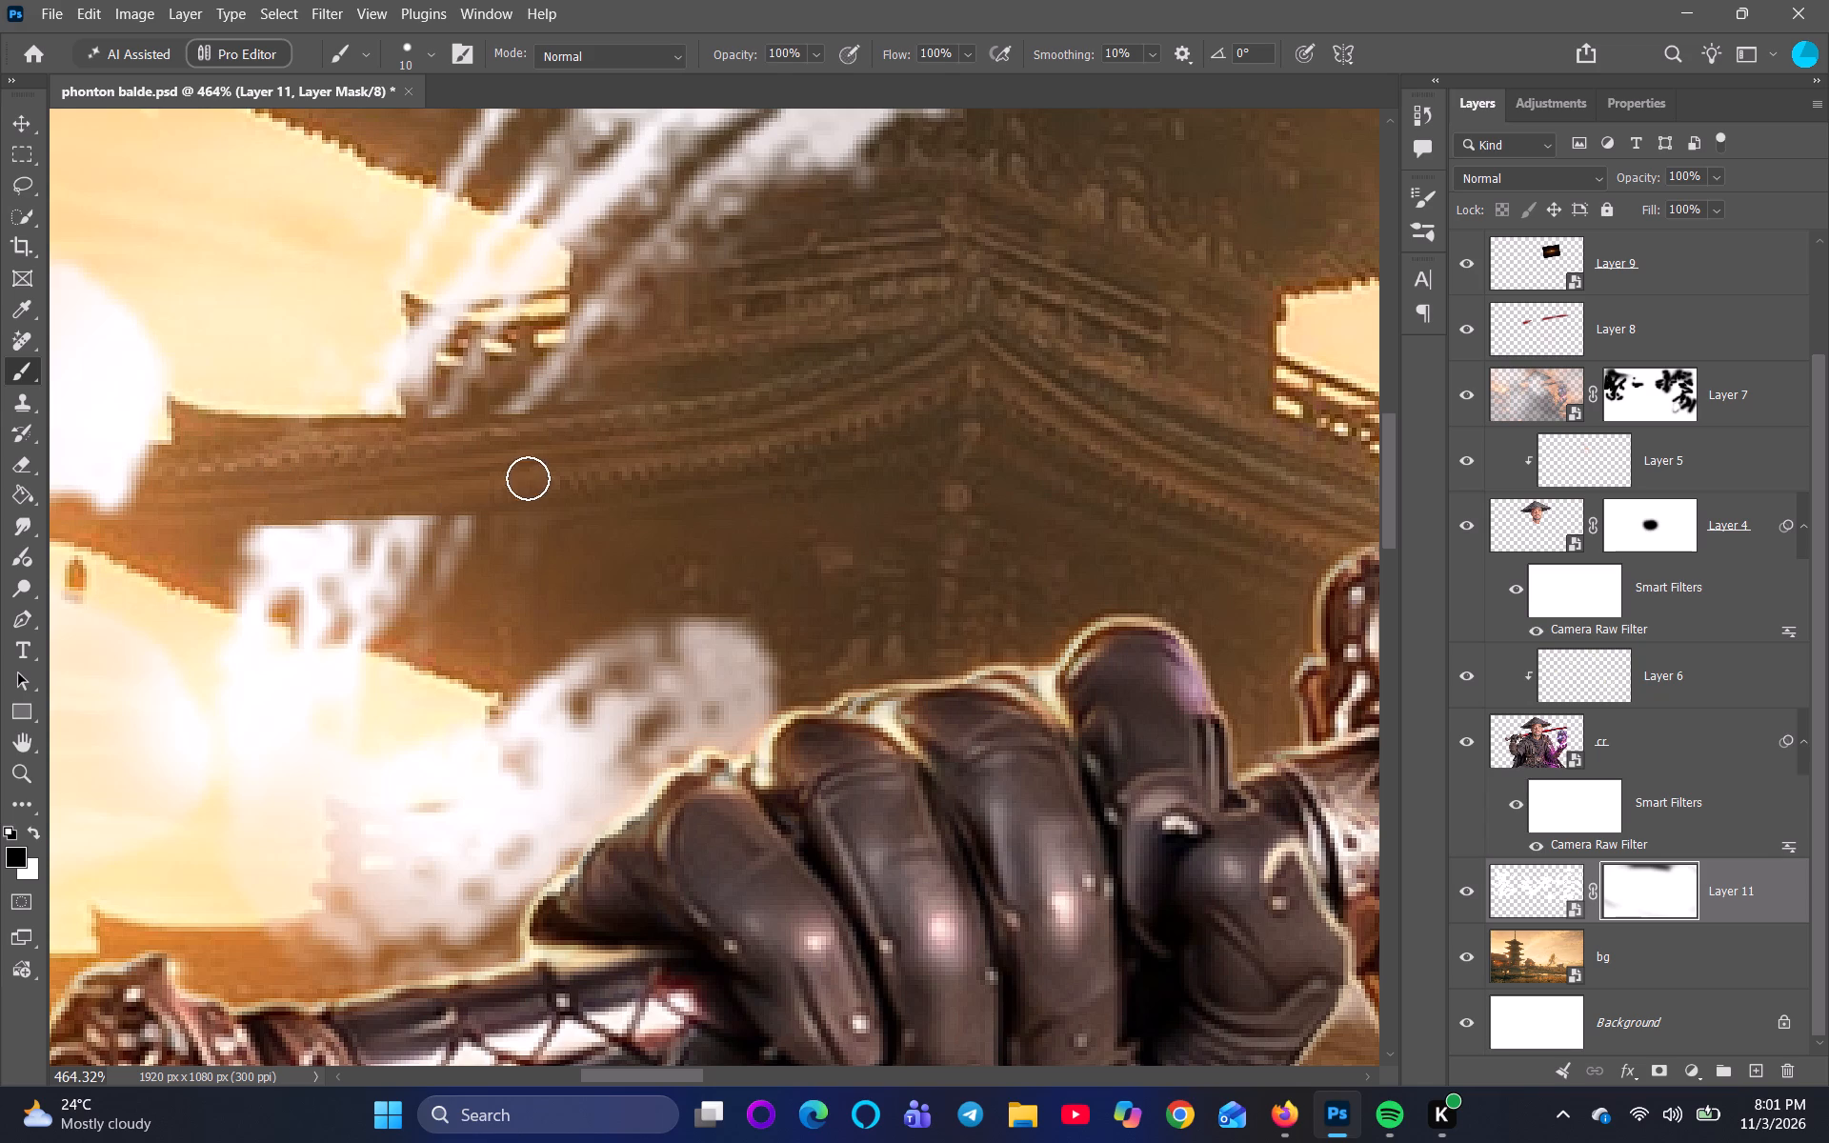
{"action": "left_click_drag", "start_coordinate": [528, 478], "coordinate": [553, 464]}
{"action": "left_click_drag", "start_coordinate": [563, 432], "coordinate": [386, 443]}
Paint black on Layer 11's mask over the upturned corner of that roof, refining its tip and upper edge with an 8 px brush.
{"action": "scroll", "coordinate": [178, 491], "scroll_direction": "down", "scroll_amount": 2}
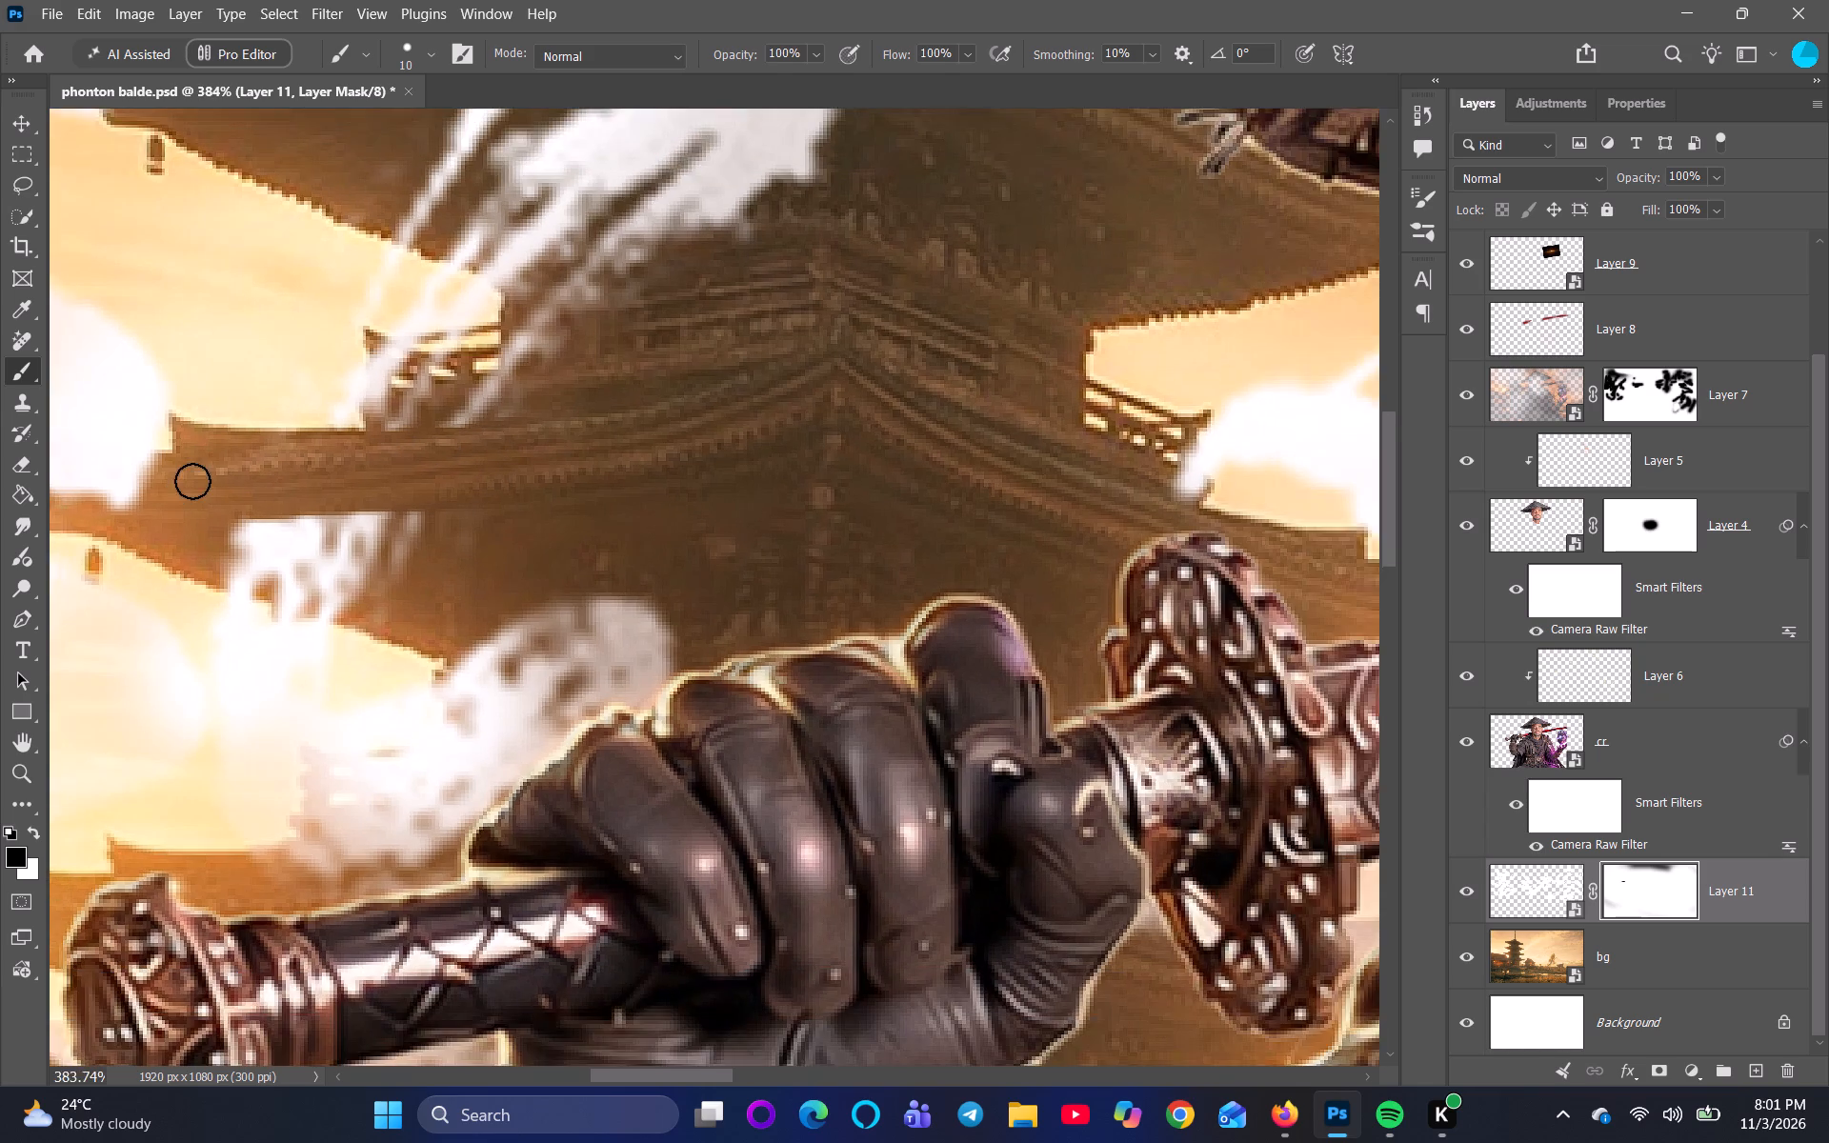
{"action": "scroll", "coordinate": [192, 481], "scroll_direction": "down", "scroll_amount": 3}
{"action": "key", "text": "space"}
{"action": "key", "text": "space"}
{"action": "key", "text": "space"}
{"action": "key", "text": "space"}
{"action": "key", "text": "space"}
{"action": "key", "text": "space"}
{"action": "key", "text": "space"}
{"action": "key", "text": "space"}
{"action": "key", "text": "space"}
{"action": "key", "text": "space"}
{"action": "key", "text": "space"}
{"action": "key", "text": "space"}
{"action": "key", "text": "space"}
{"action": "key", "text": "space"}
{"action": "key", "text": "space"}
{"action": "key", "text": "space"}
{"action": "key", "text": "space"}
{"action": "key", "text": "space"}
{"action": "key", "text": "space"}
{"action": "key", "text": "space"}
{"action": "left_click_drag", "start_coordinate": [267, 449], "coordinate": [449, 491]}
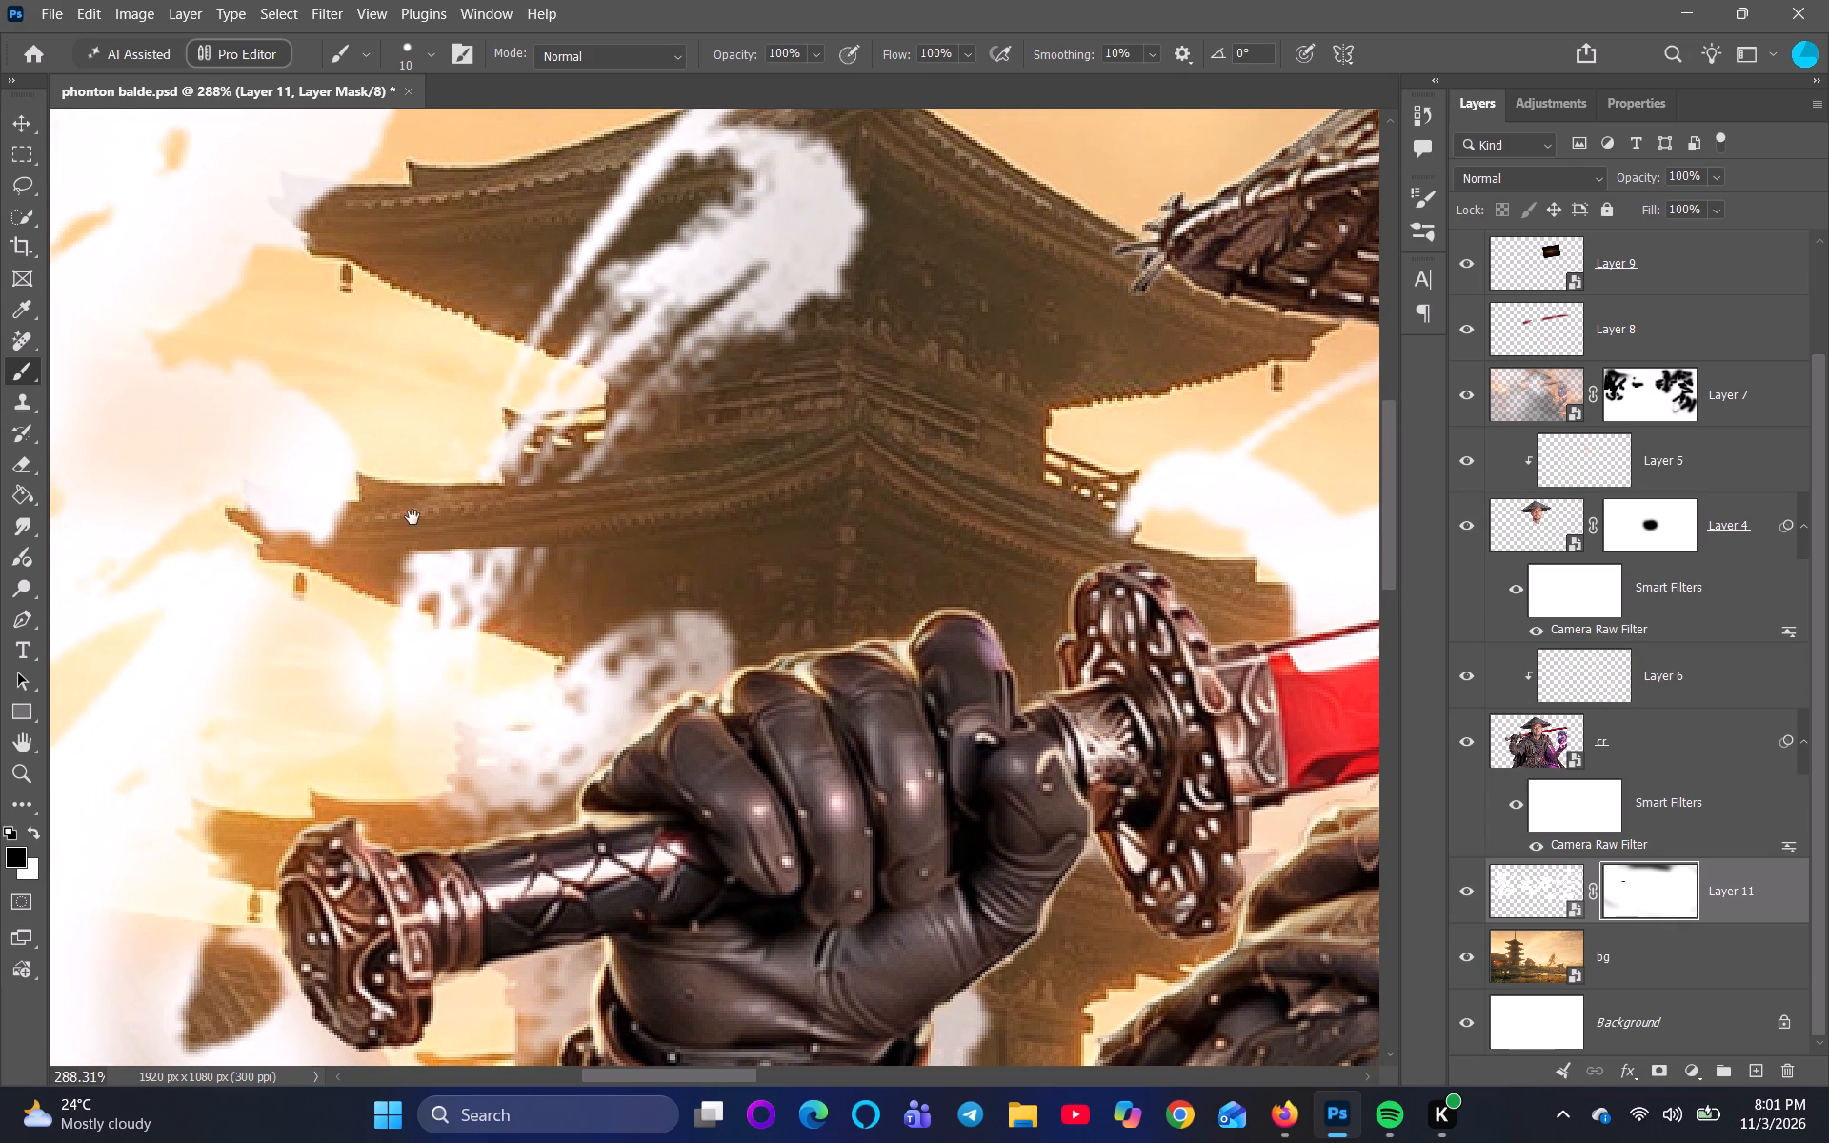
{"action": "left_click_drag", "start_coordinate": [339, 517], "coordinate": [464, 553]}
{"action": "scroll", "coordinate": [464, 553], "scroll_direction": "up", "scroll_amount": 8}
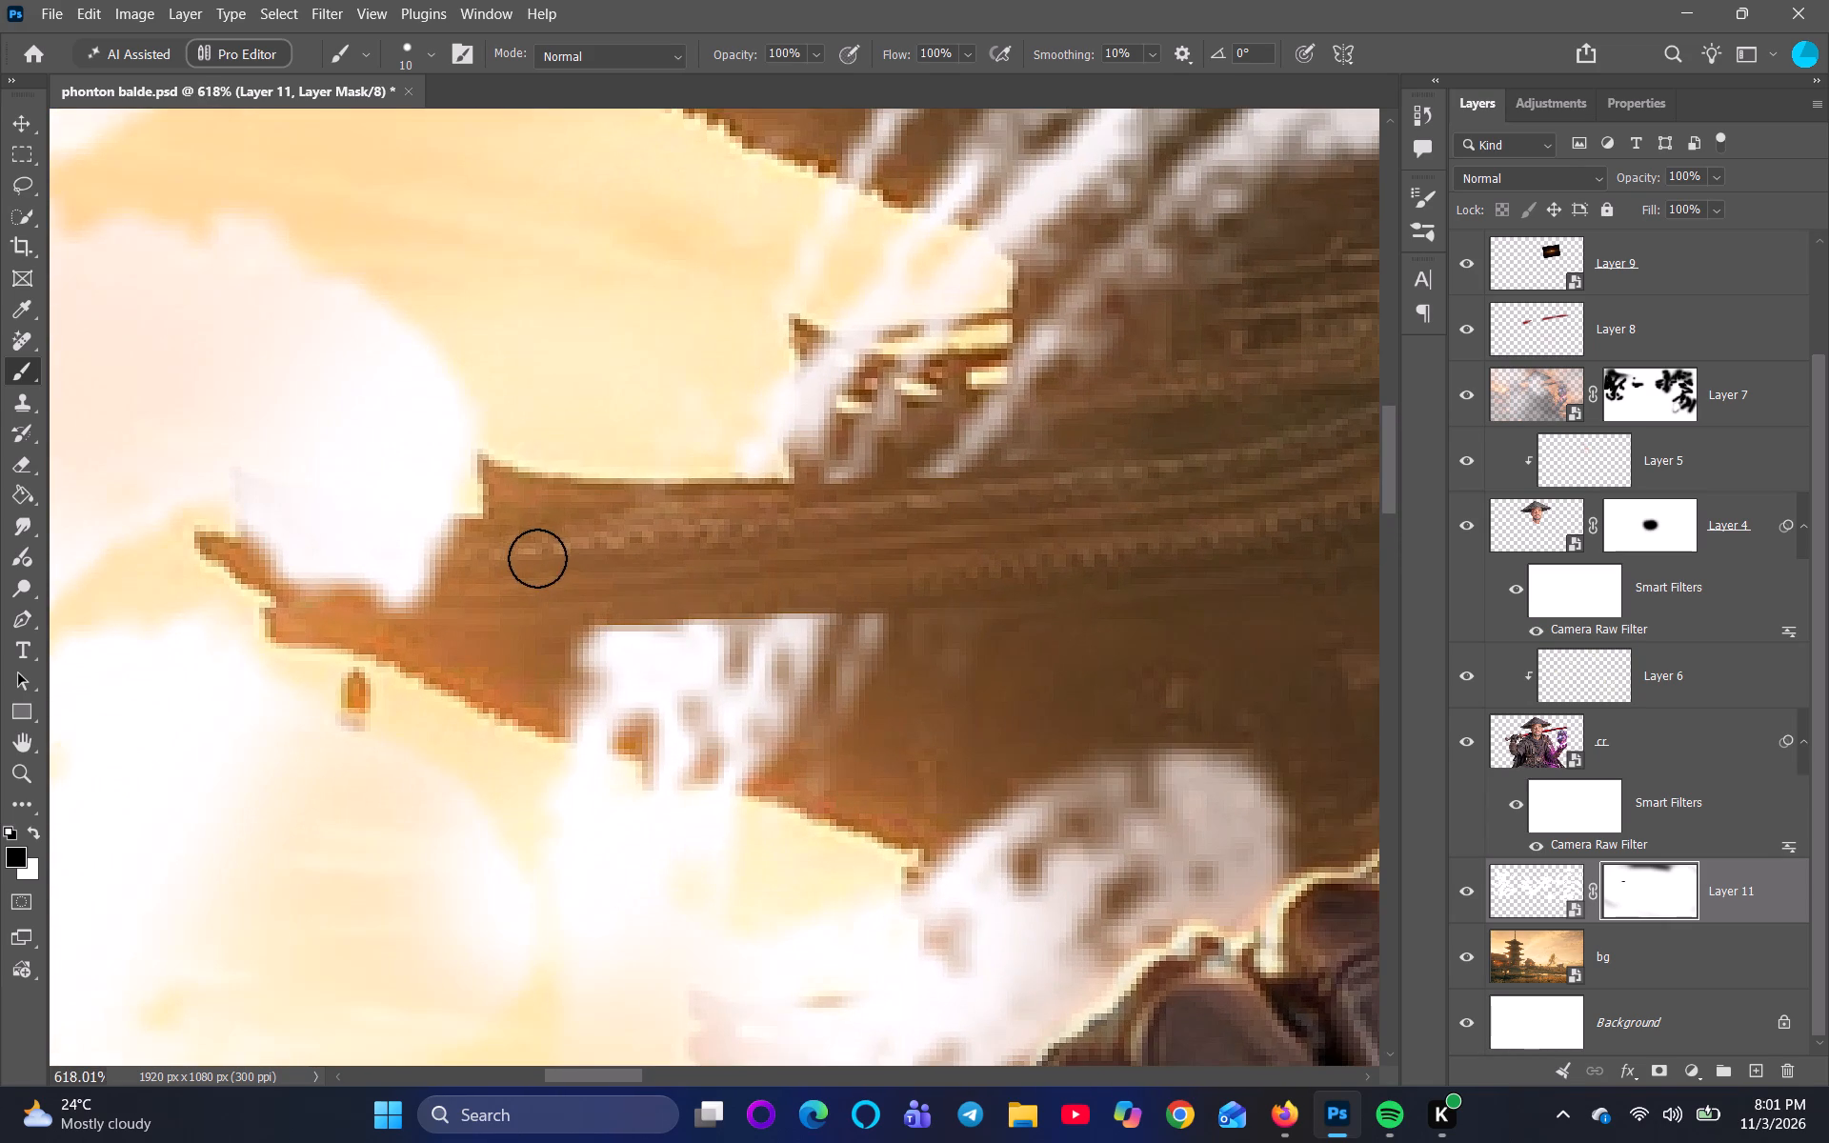
{"action": "left_click_drag", "start_coordinate": [523, 534], "coordinate": [343, 558]}
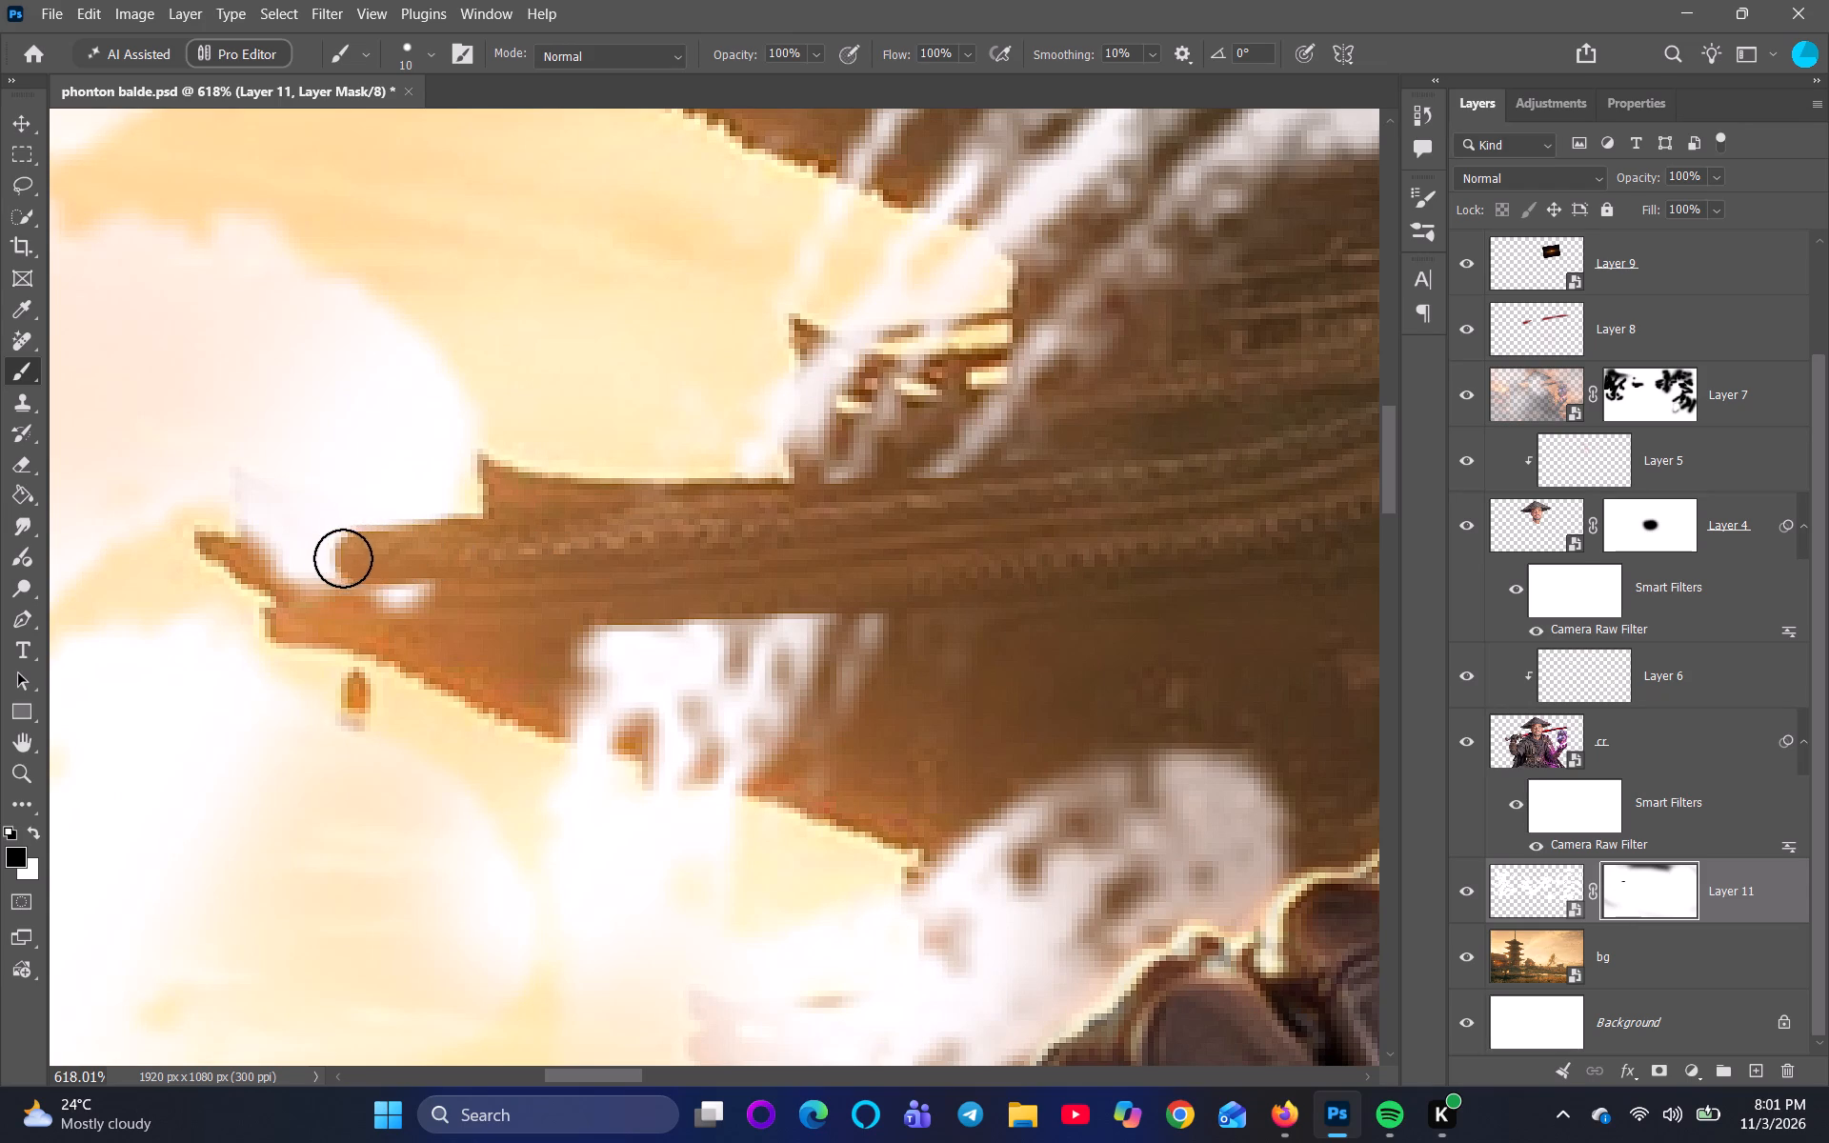
{"action": "left_click_drag", "start_coordinate": [343, 558], "coordinate": [303, 564]}
{"action": "key", "text": "bracketleft"}
{"action": "key", "text": "bracketleft"}
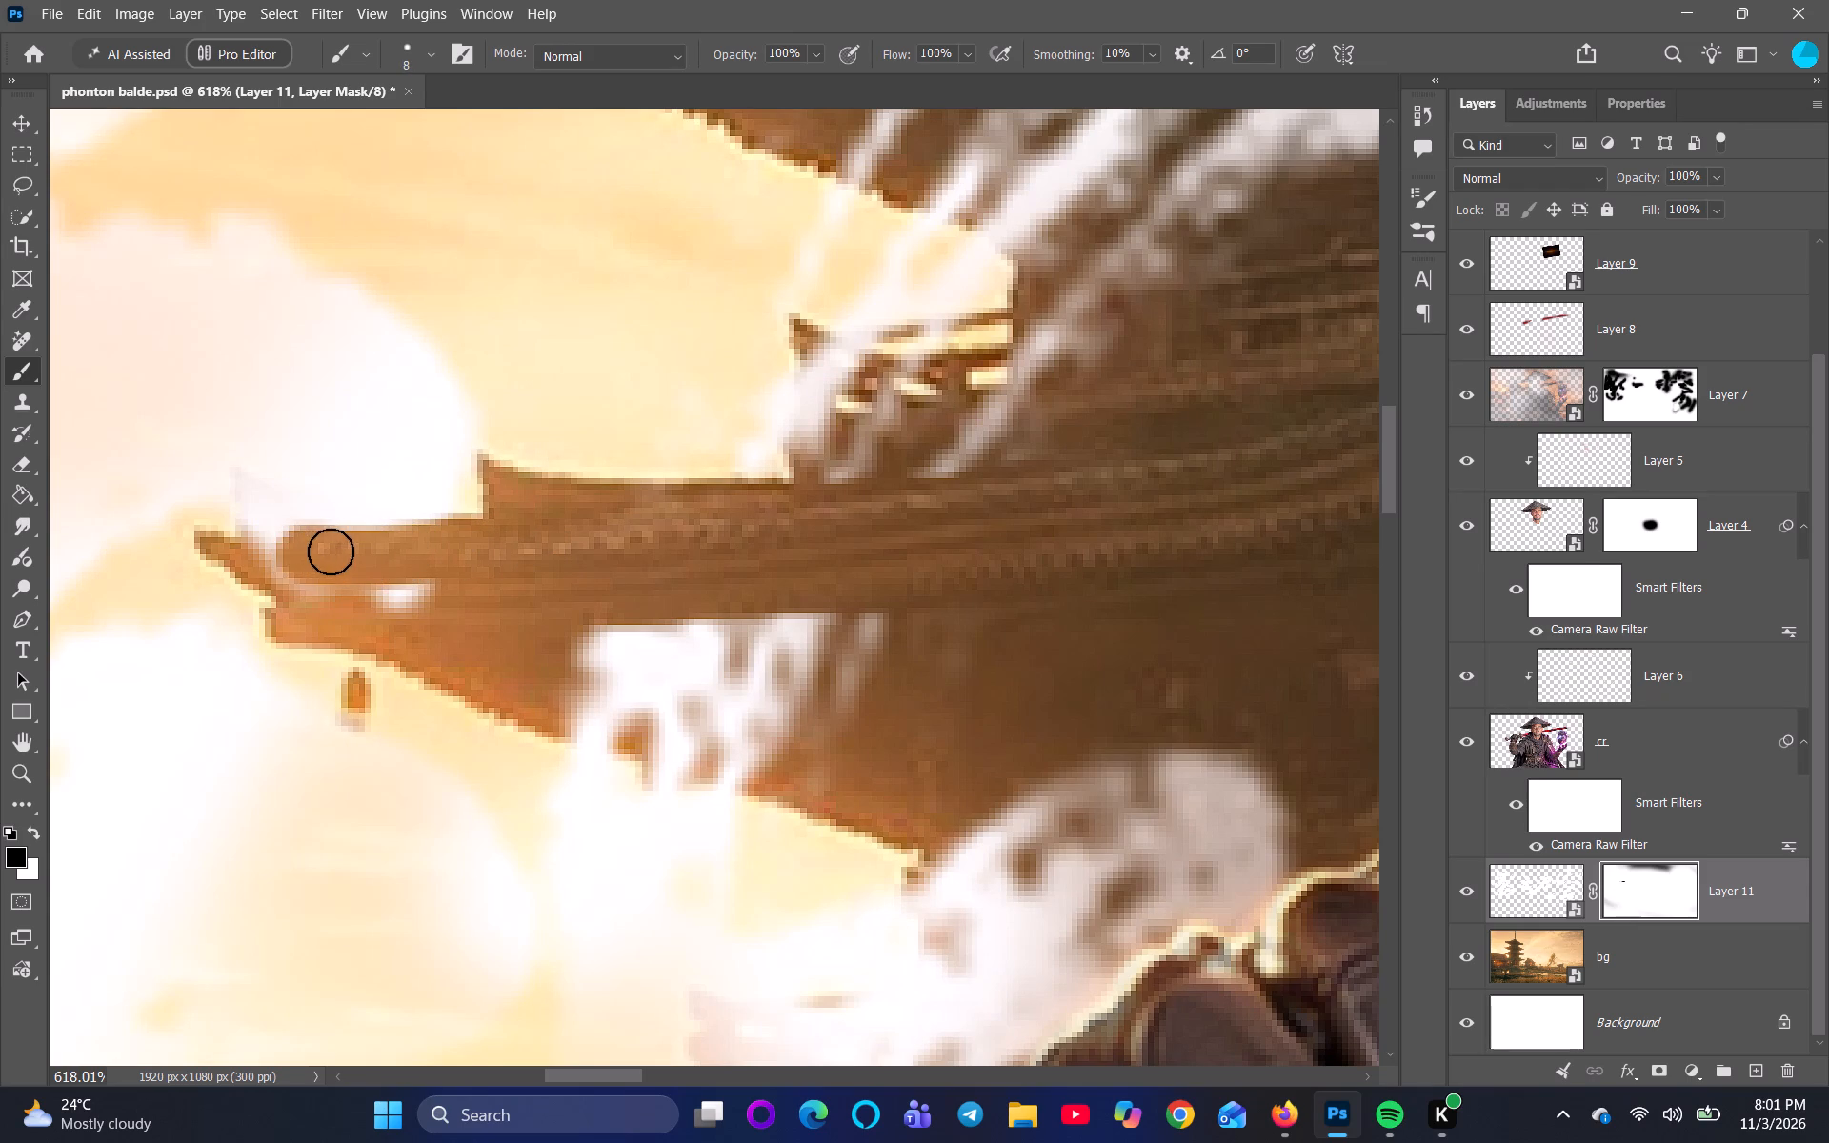
{"action": "left_click_drag", "start_coordinate": [331, 551], "coordinate": [392, 601]}
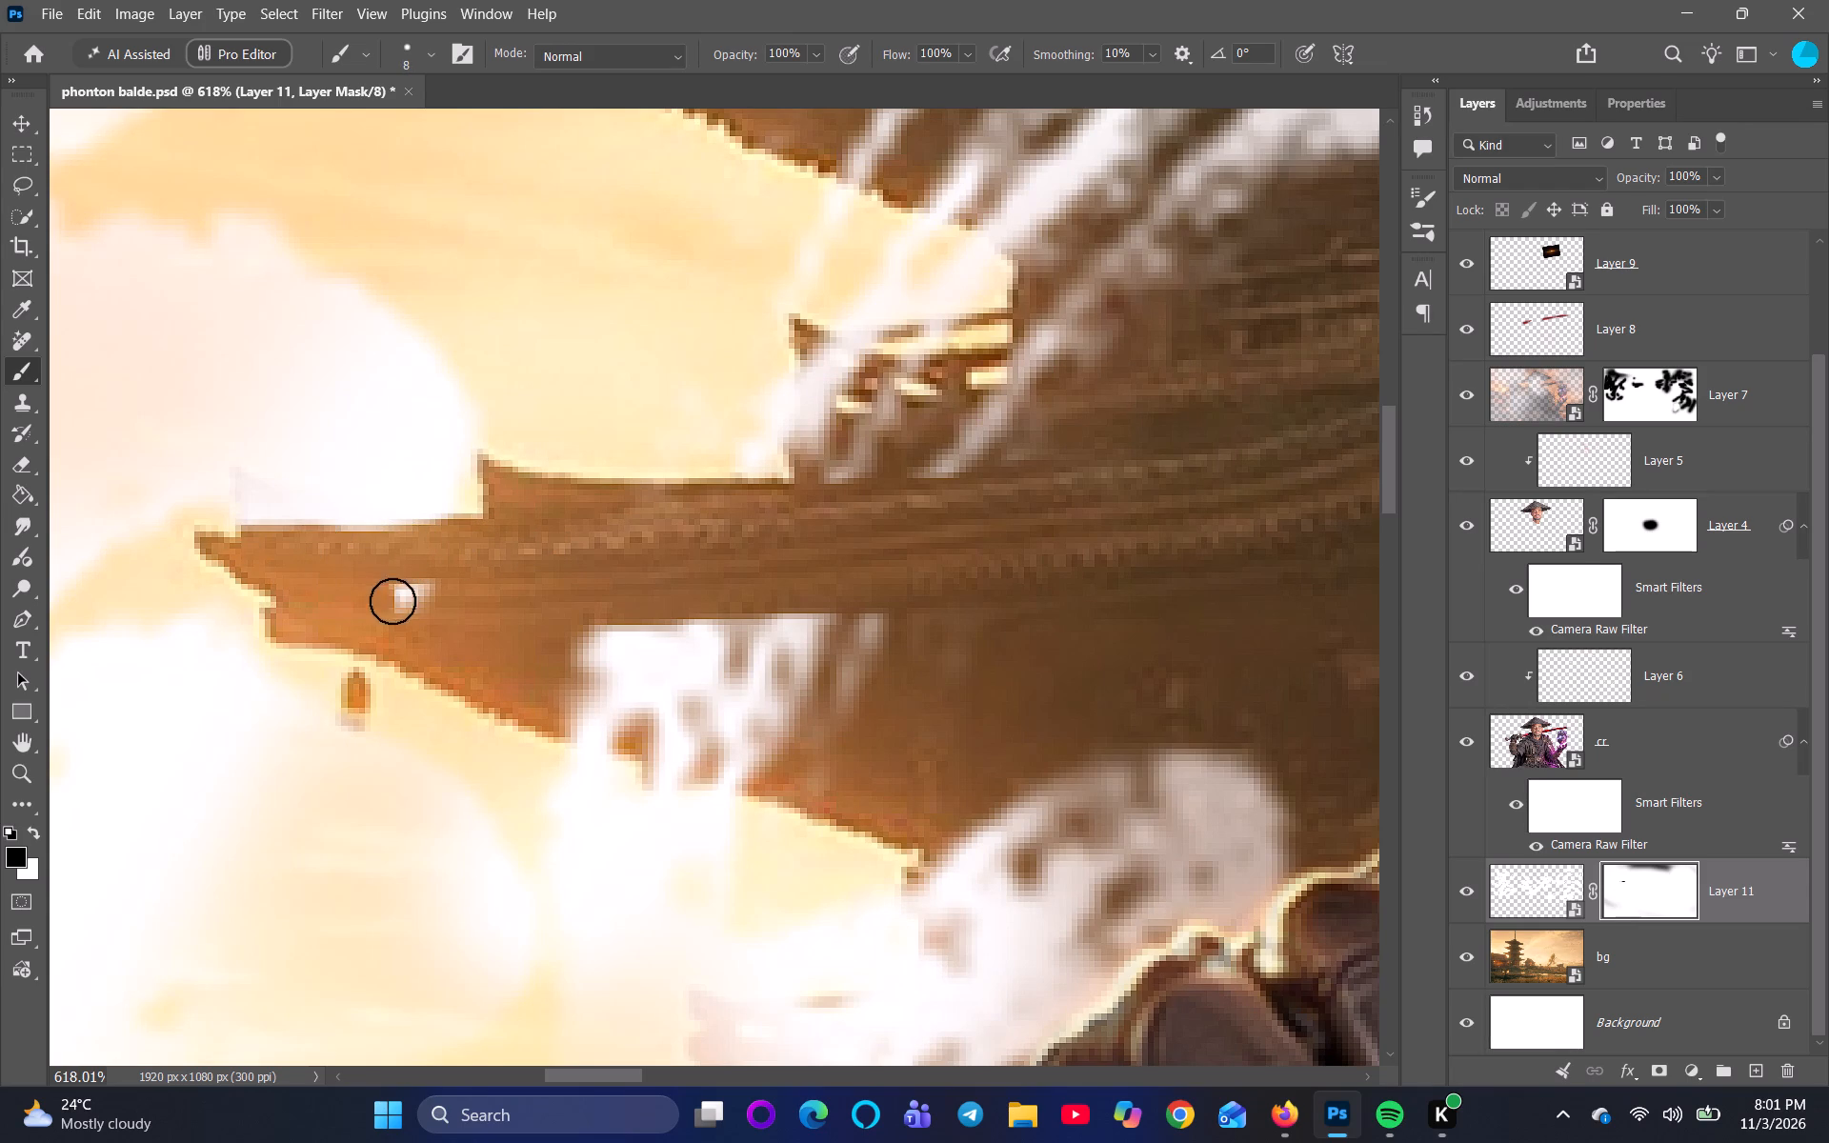
{"action": "left_click_drag", "start_coordinate": [392, 601], "coordinate": [320, 551]}
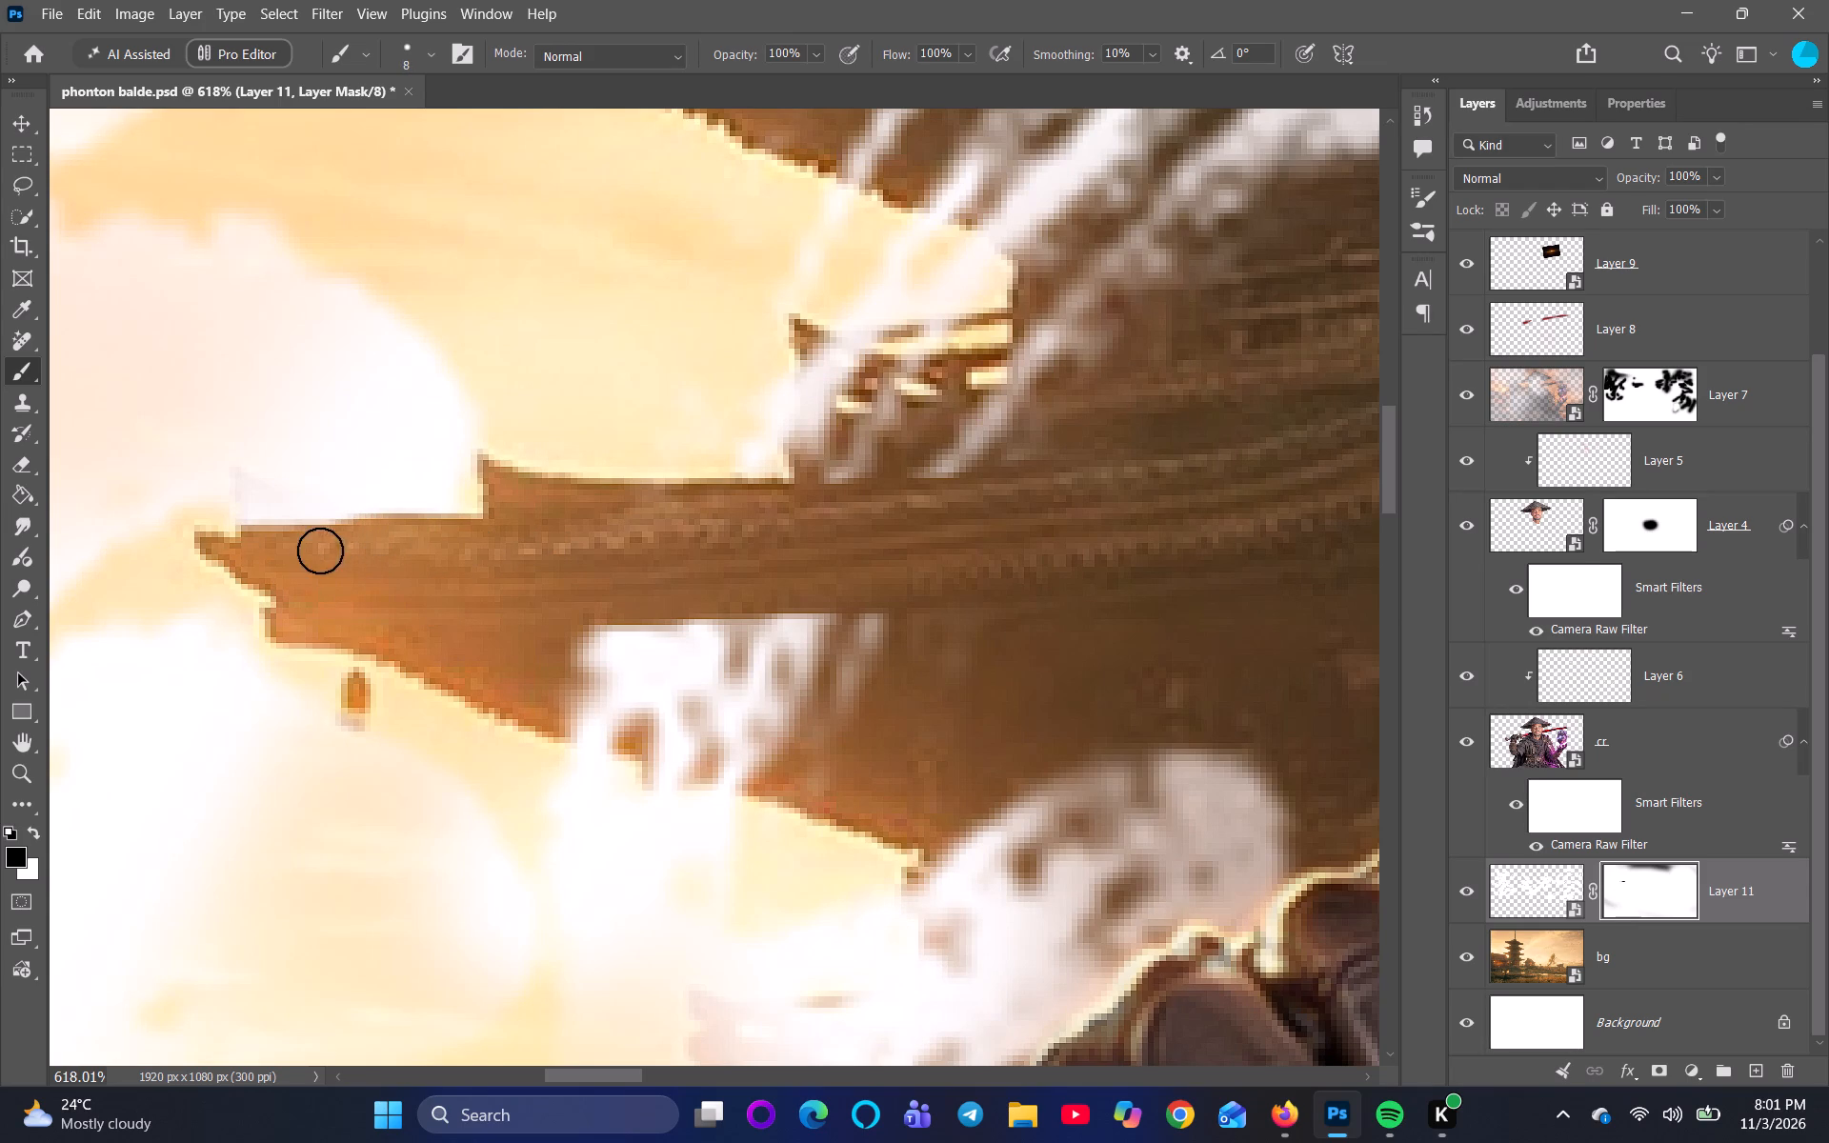
{"action": "left_click_drag", "start_coordinate": [320, 551], "coordinate": [241, 497]}
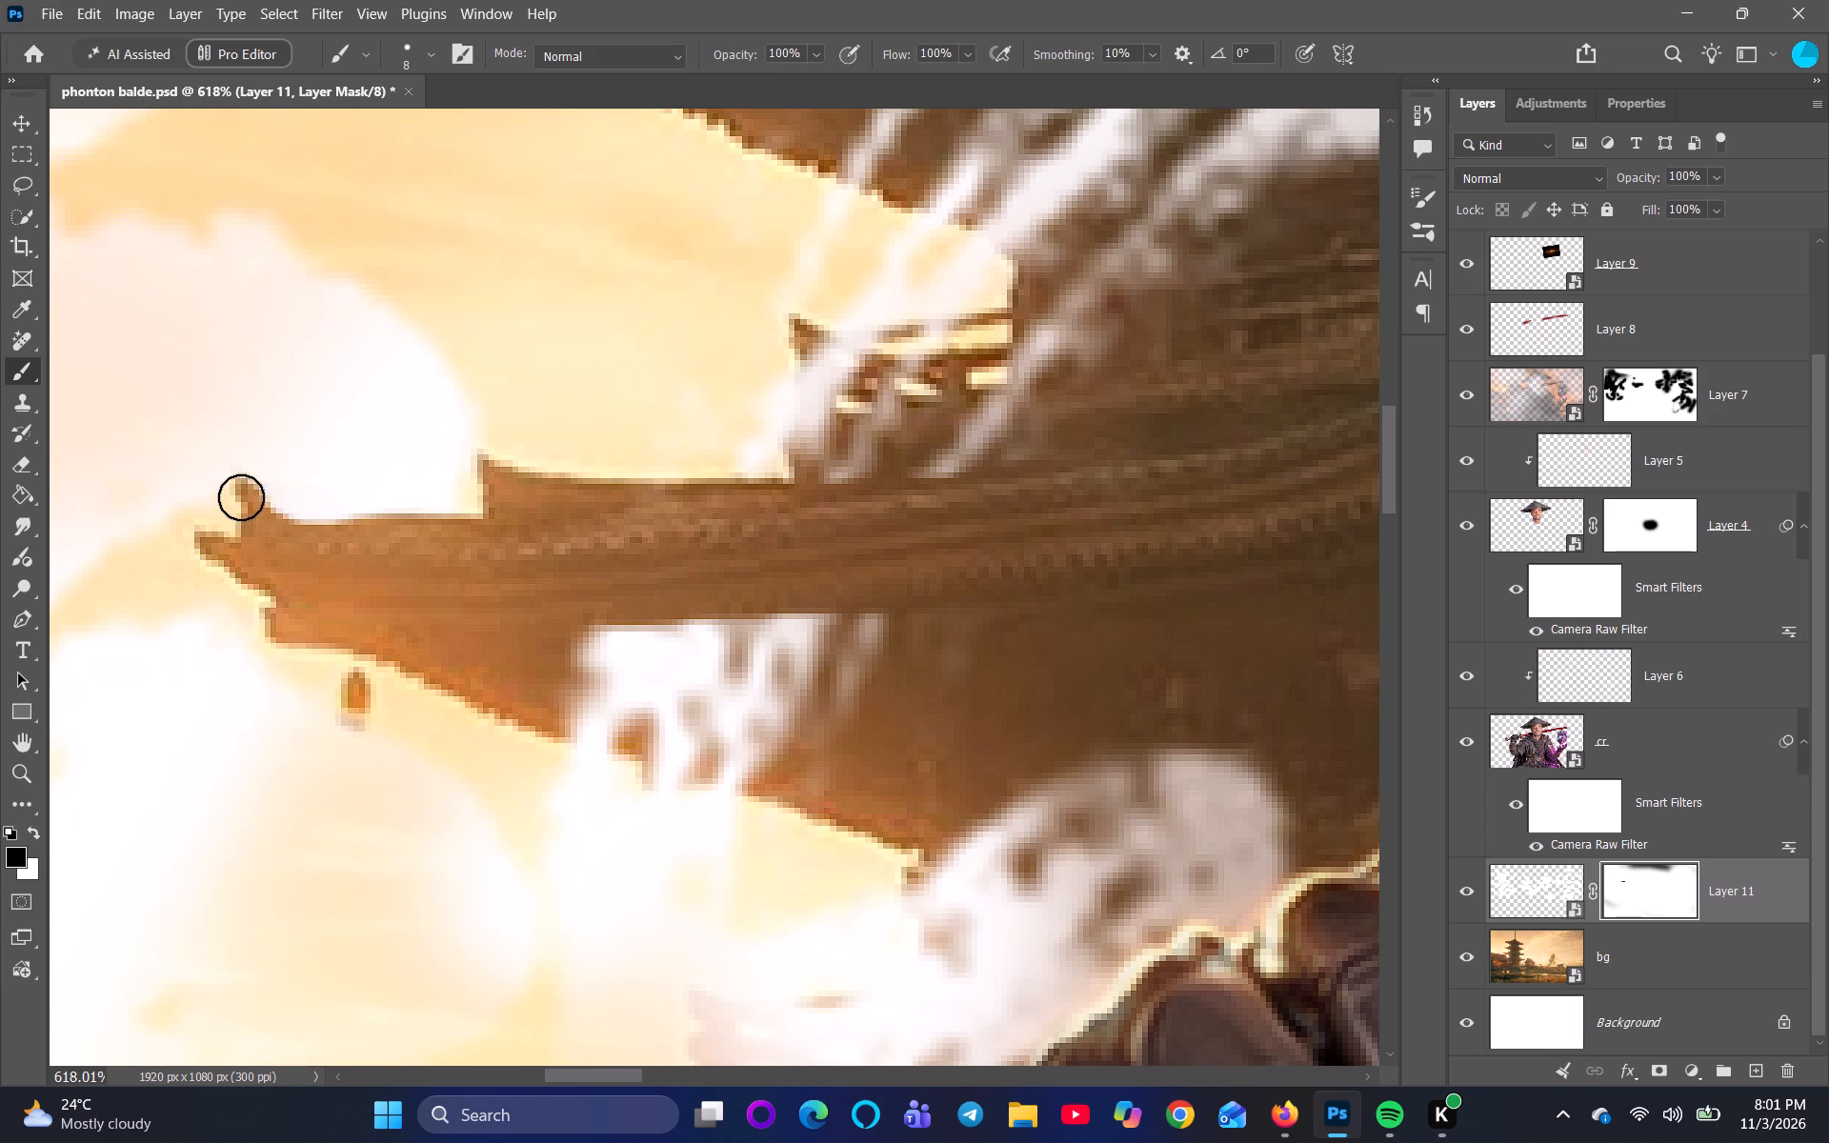
{"action": "left_click_drag", "start_coordinate": [241, 497], "coordinate": [284, 511]}
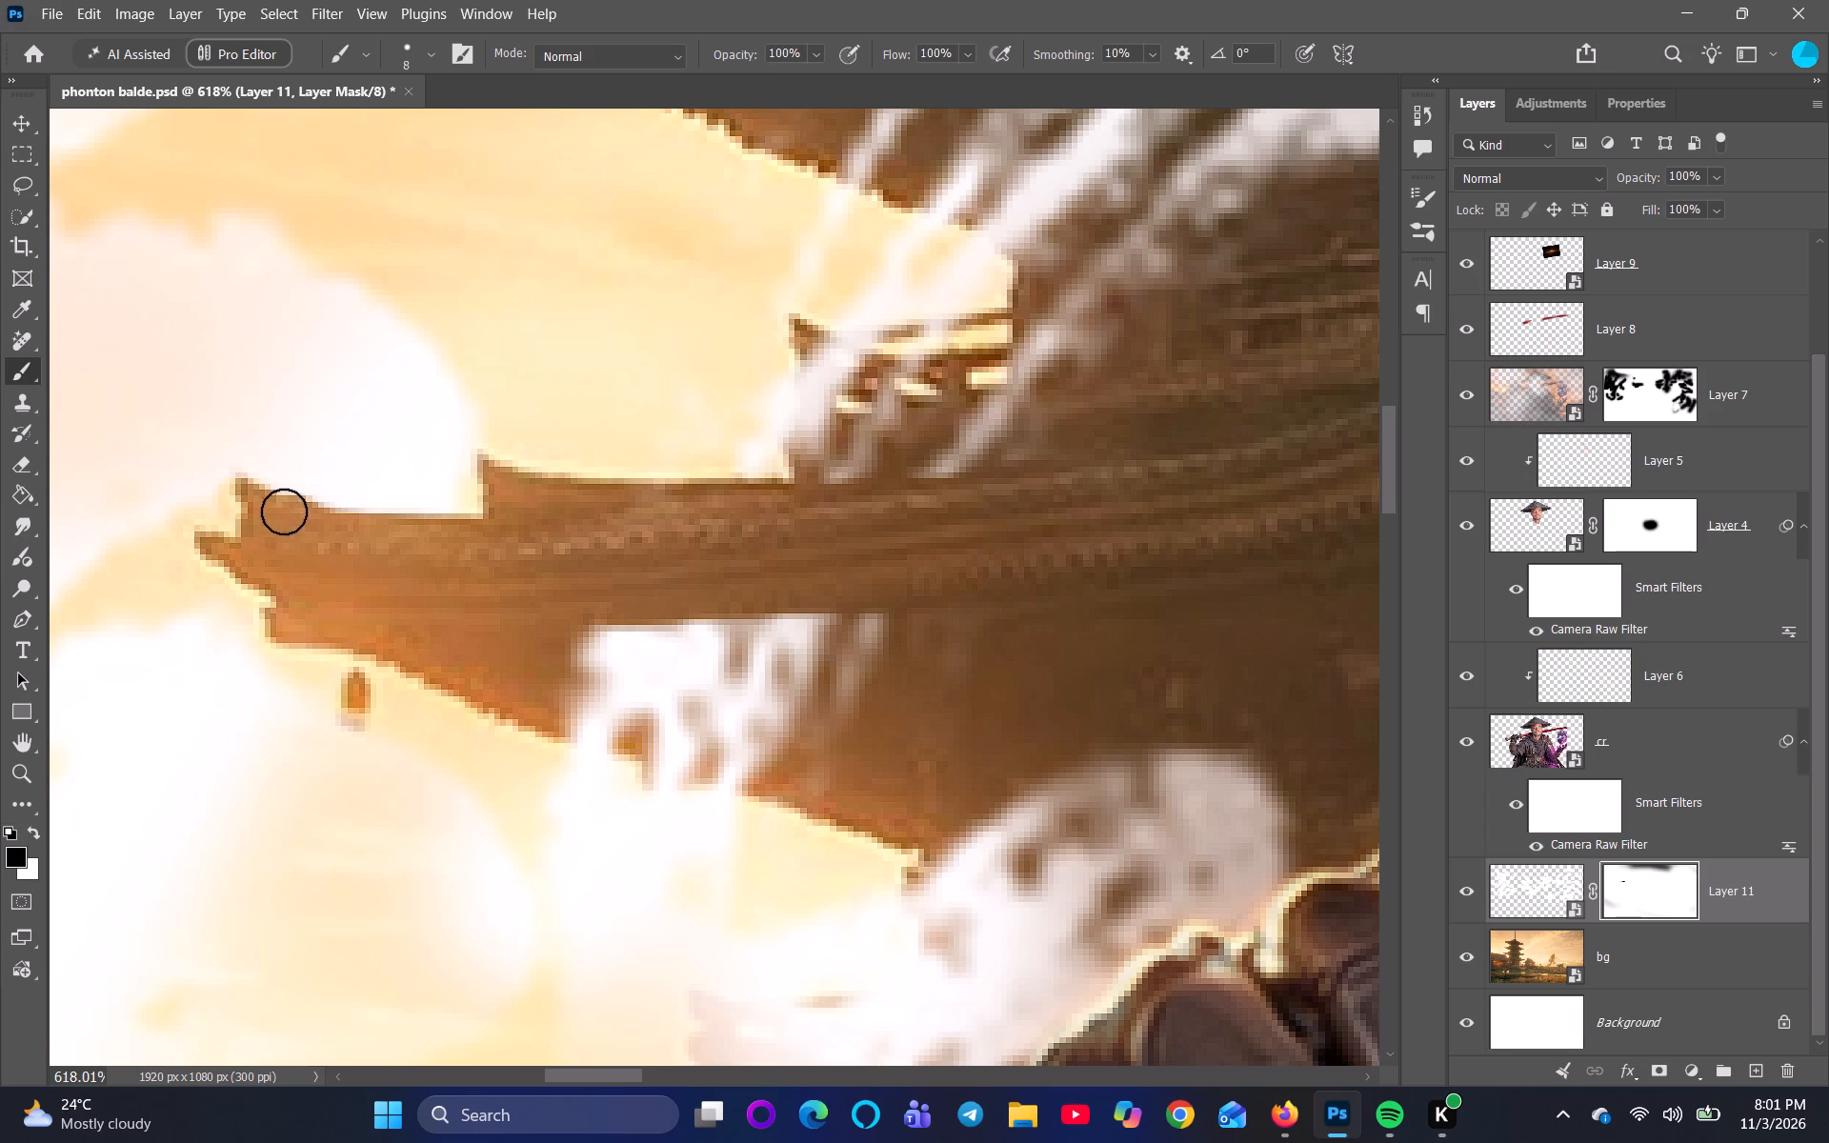
{"action": "left_click_drag", "start_coordinate": [284, 511], "coordinate": [452, 531]}
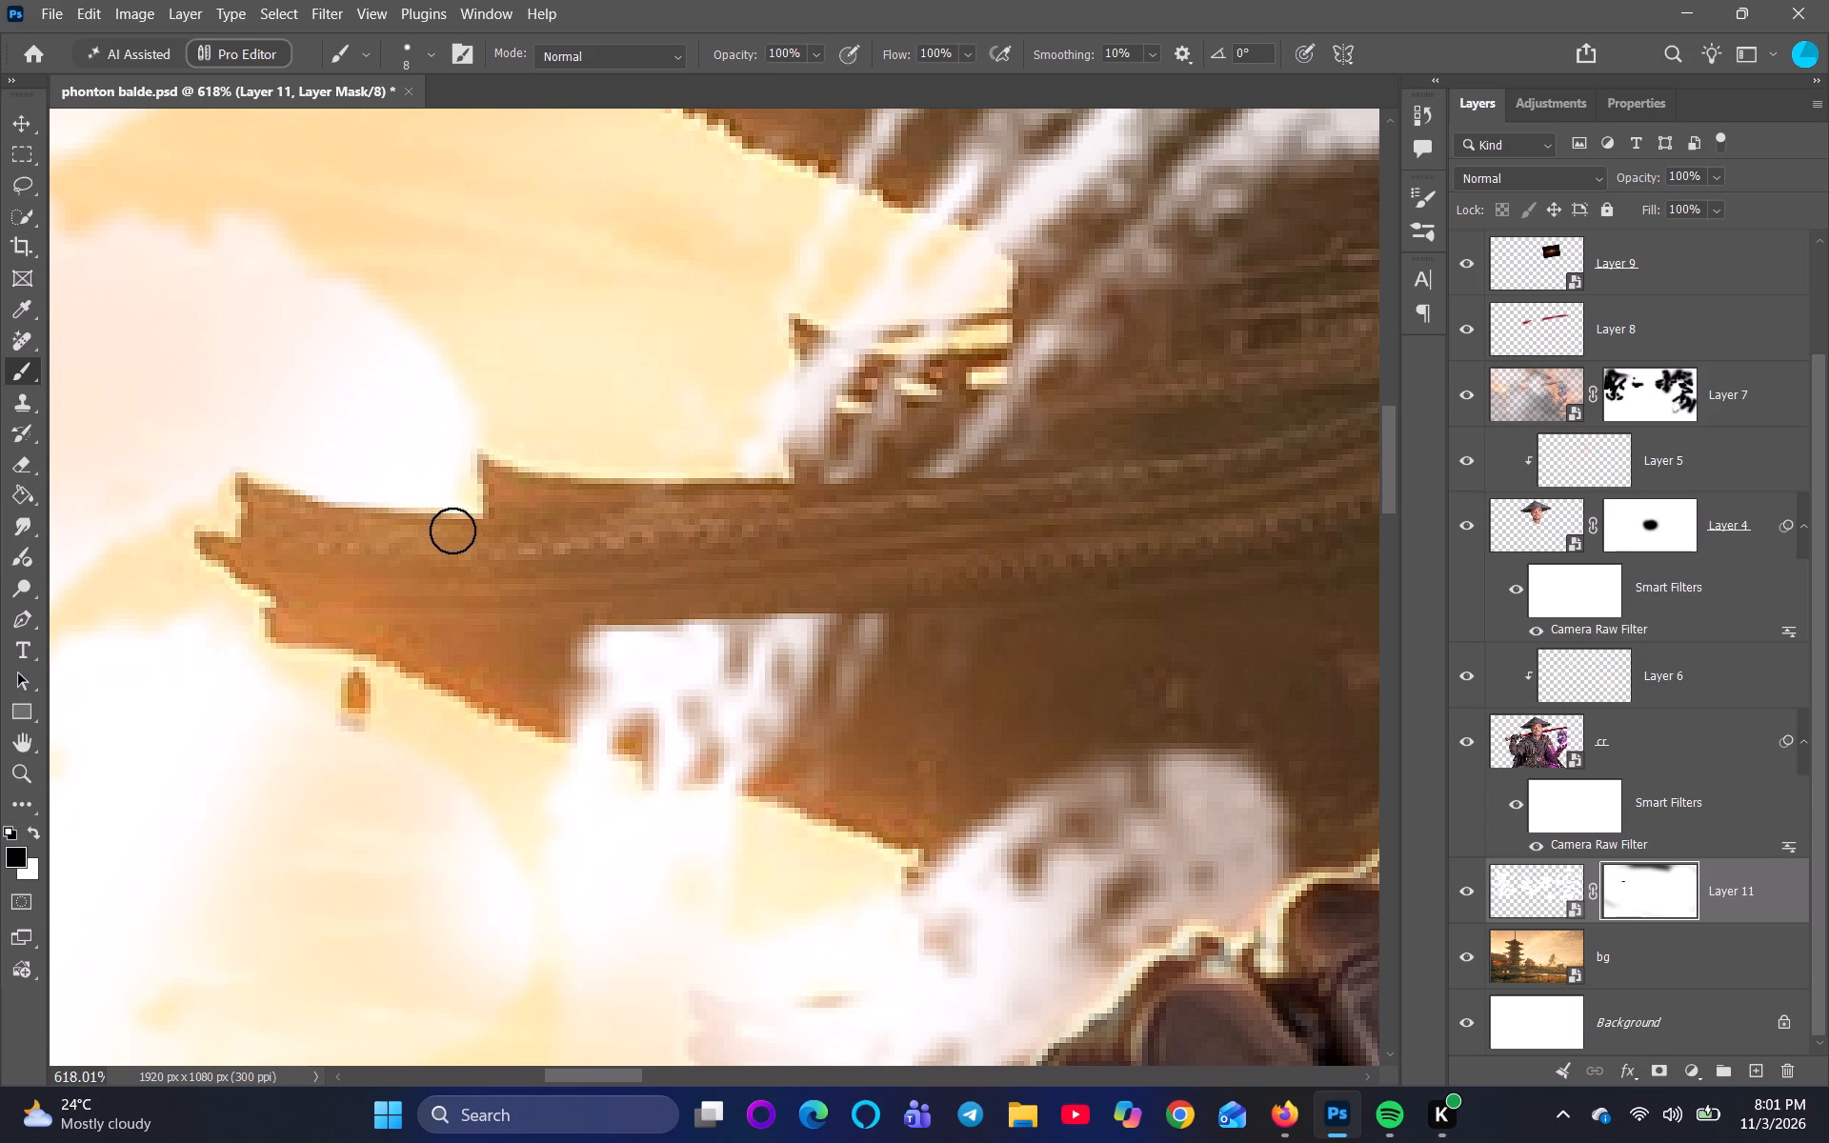
{"action": "left_click_drag", "start_coordinate": [452, 531], "coordinate": [342, 535]}
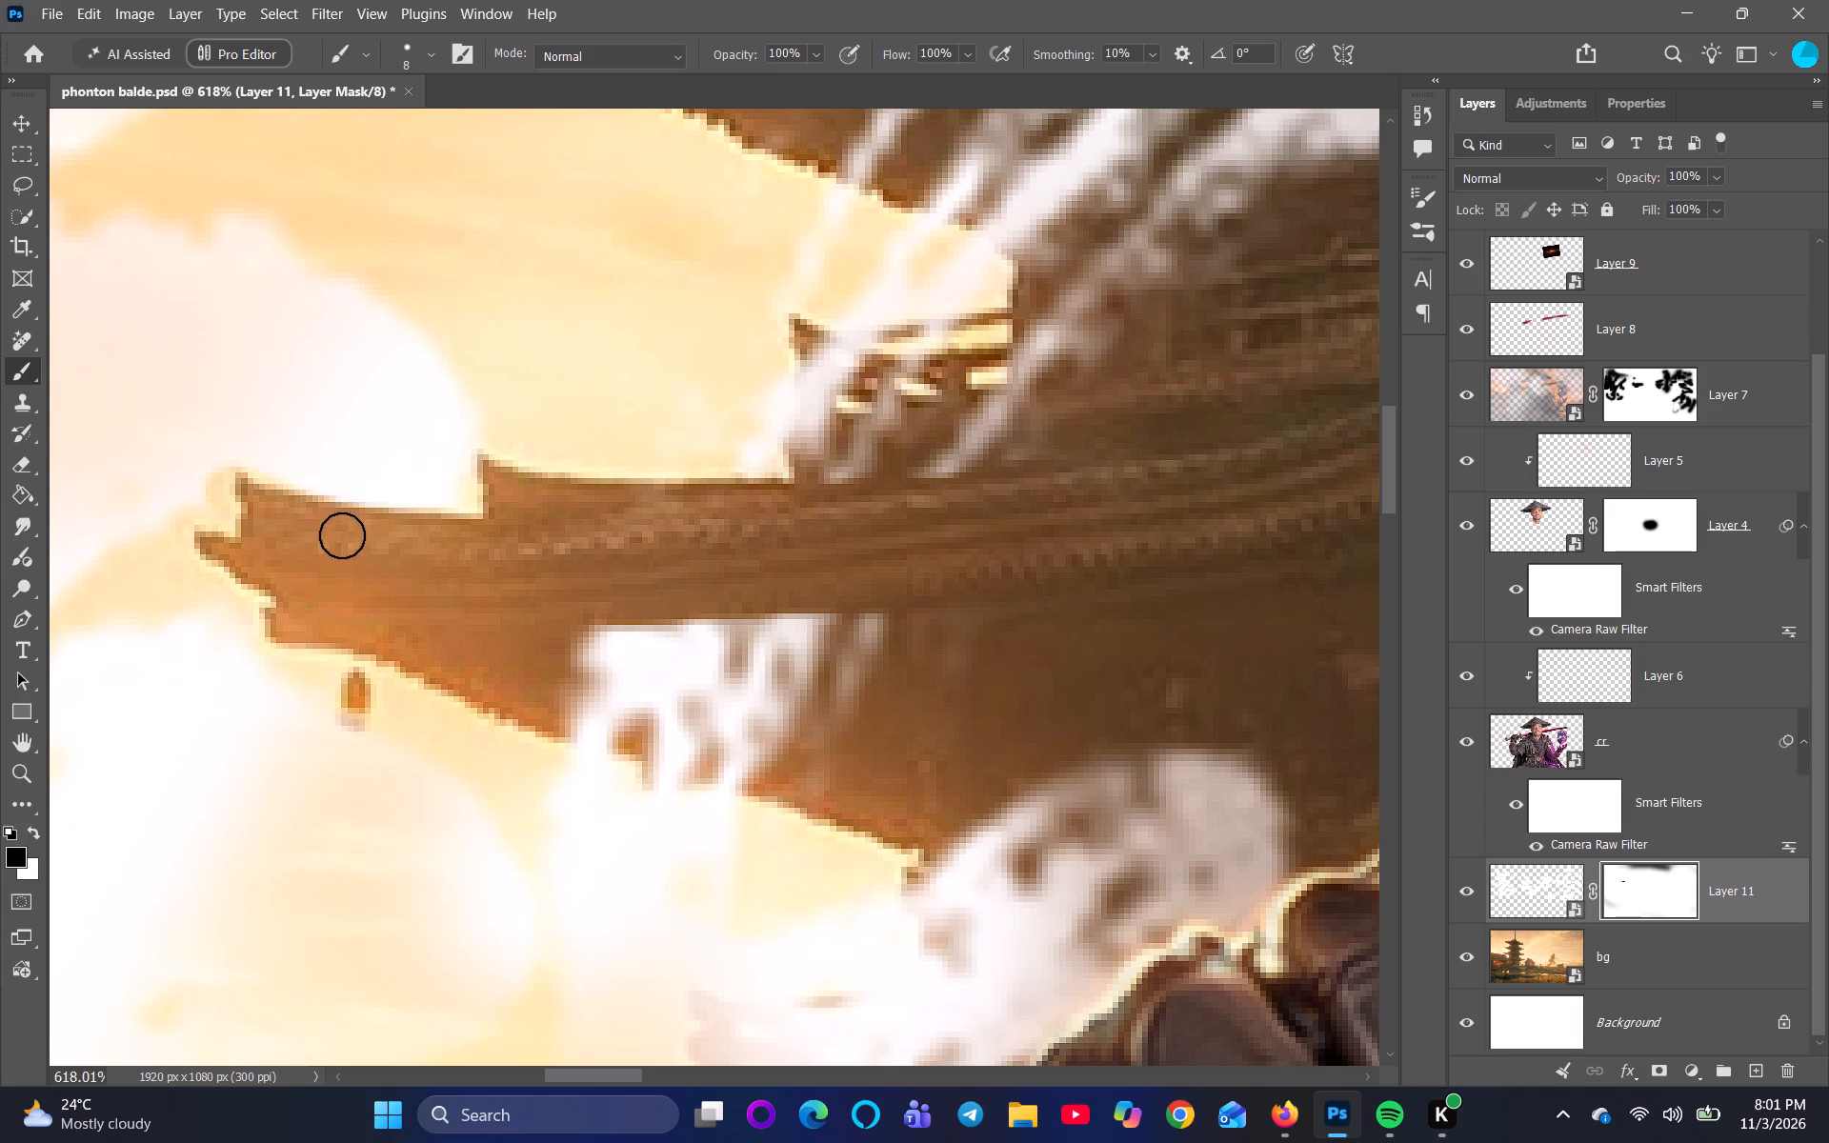
{"action": "left_click_drag", "start_coordinate": [342, 535], "coordinate": [361, 542]}
Paint black on Layer 11's mask along the roof's upper edge below the balcony and along the underside of its eave.
{"action": "left_click_drag", "start_coordinate": [702, 477], "coordinate": [782, 505]}
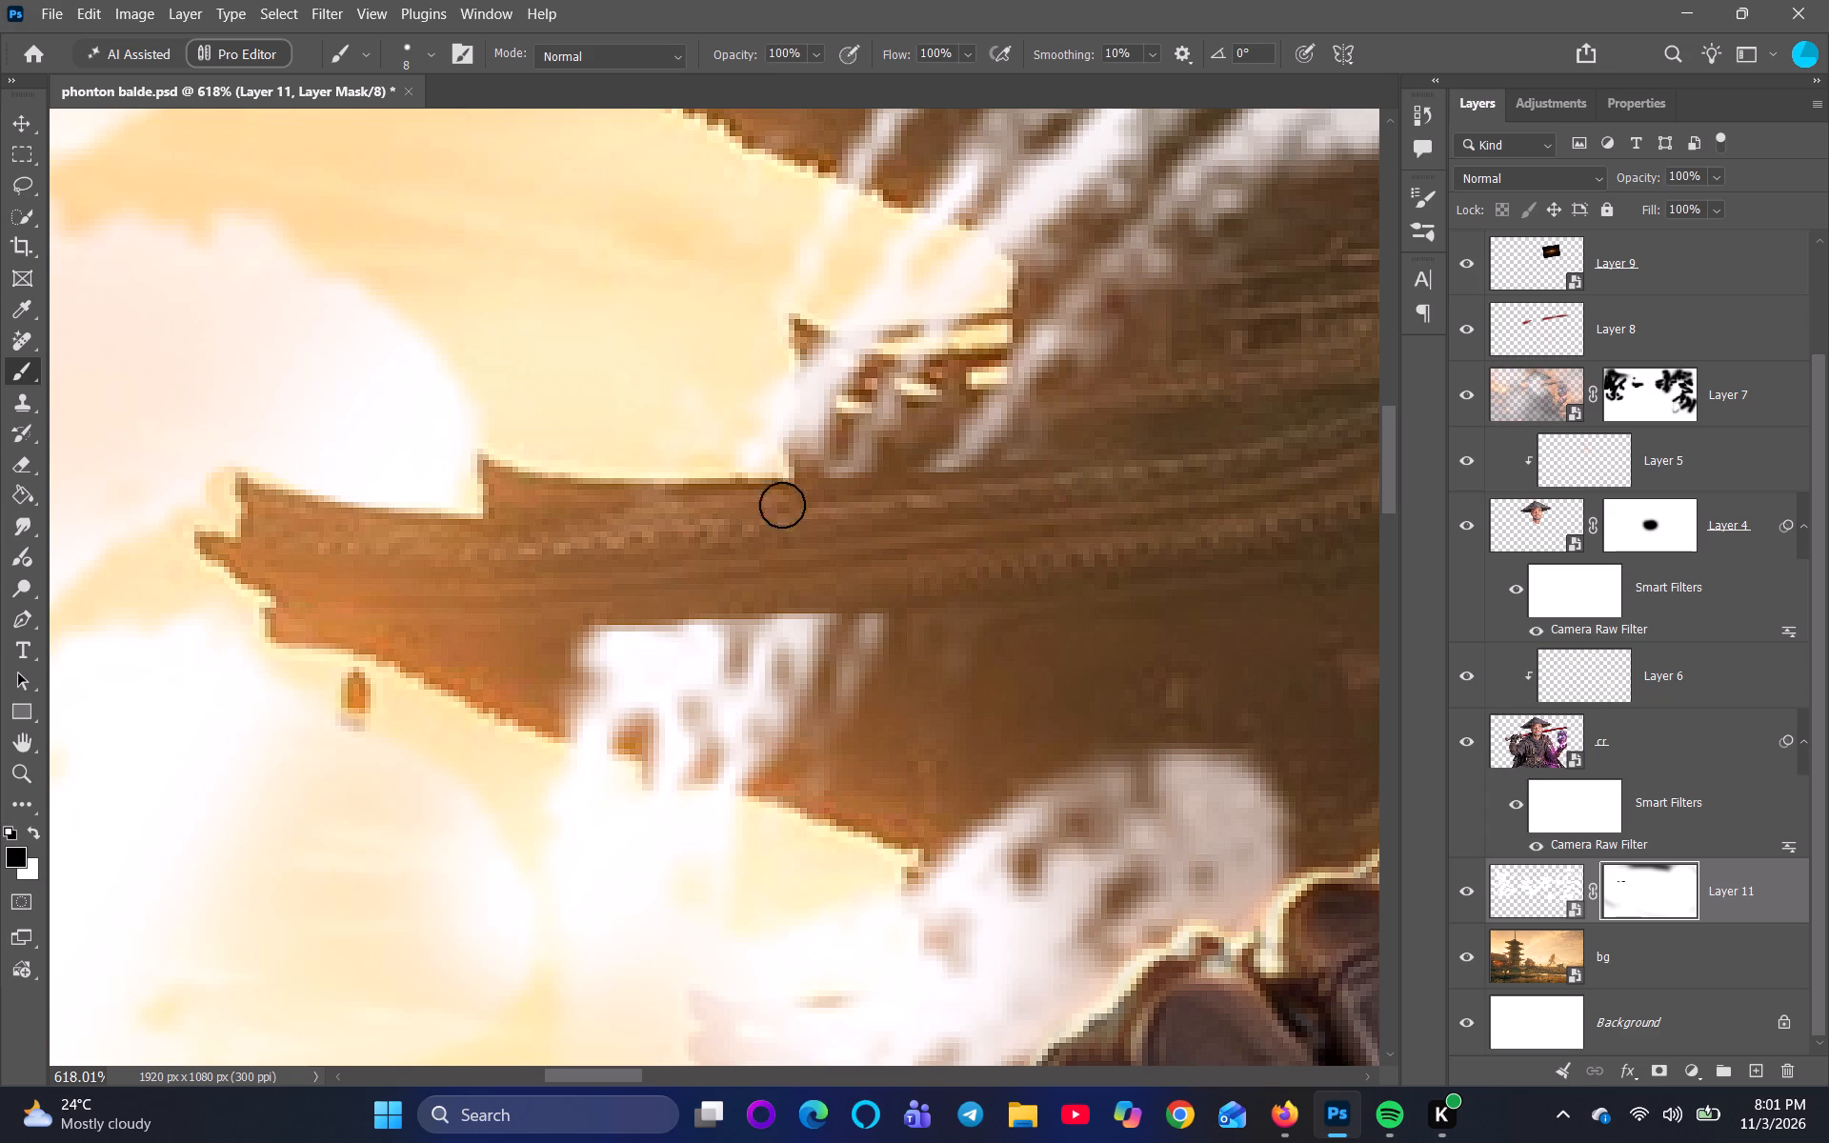
{"action": "left_click_drag", "start_coordinate": [782, 505], "coordinate": [746, 527]}
{"action": "left_click_drag", "start_coordinate": [593, 605], "coordinate": [1069, 575]}
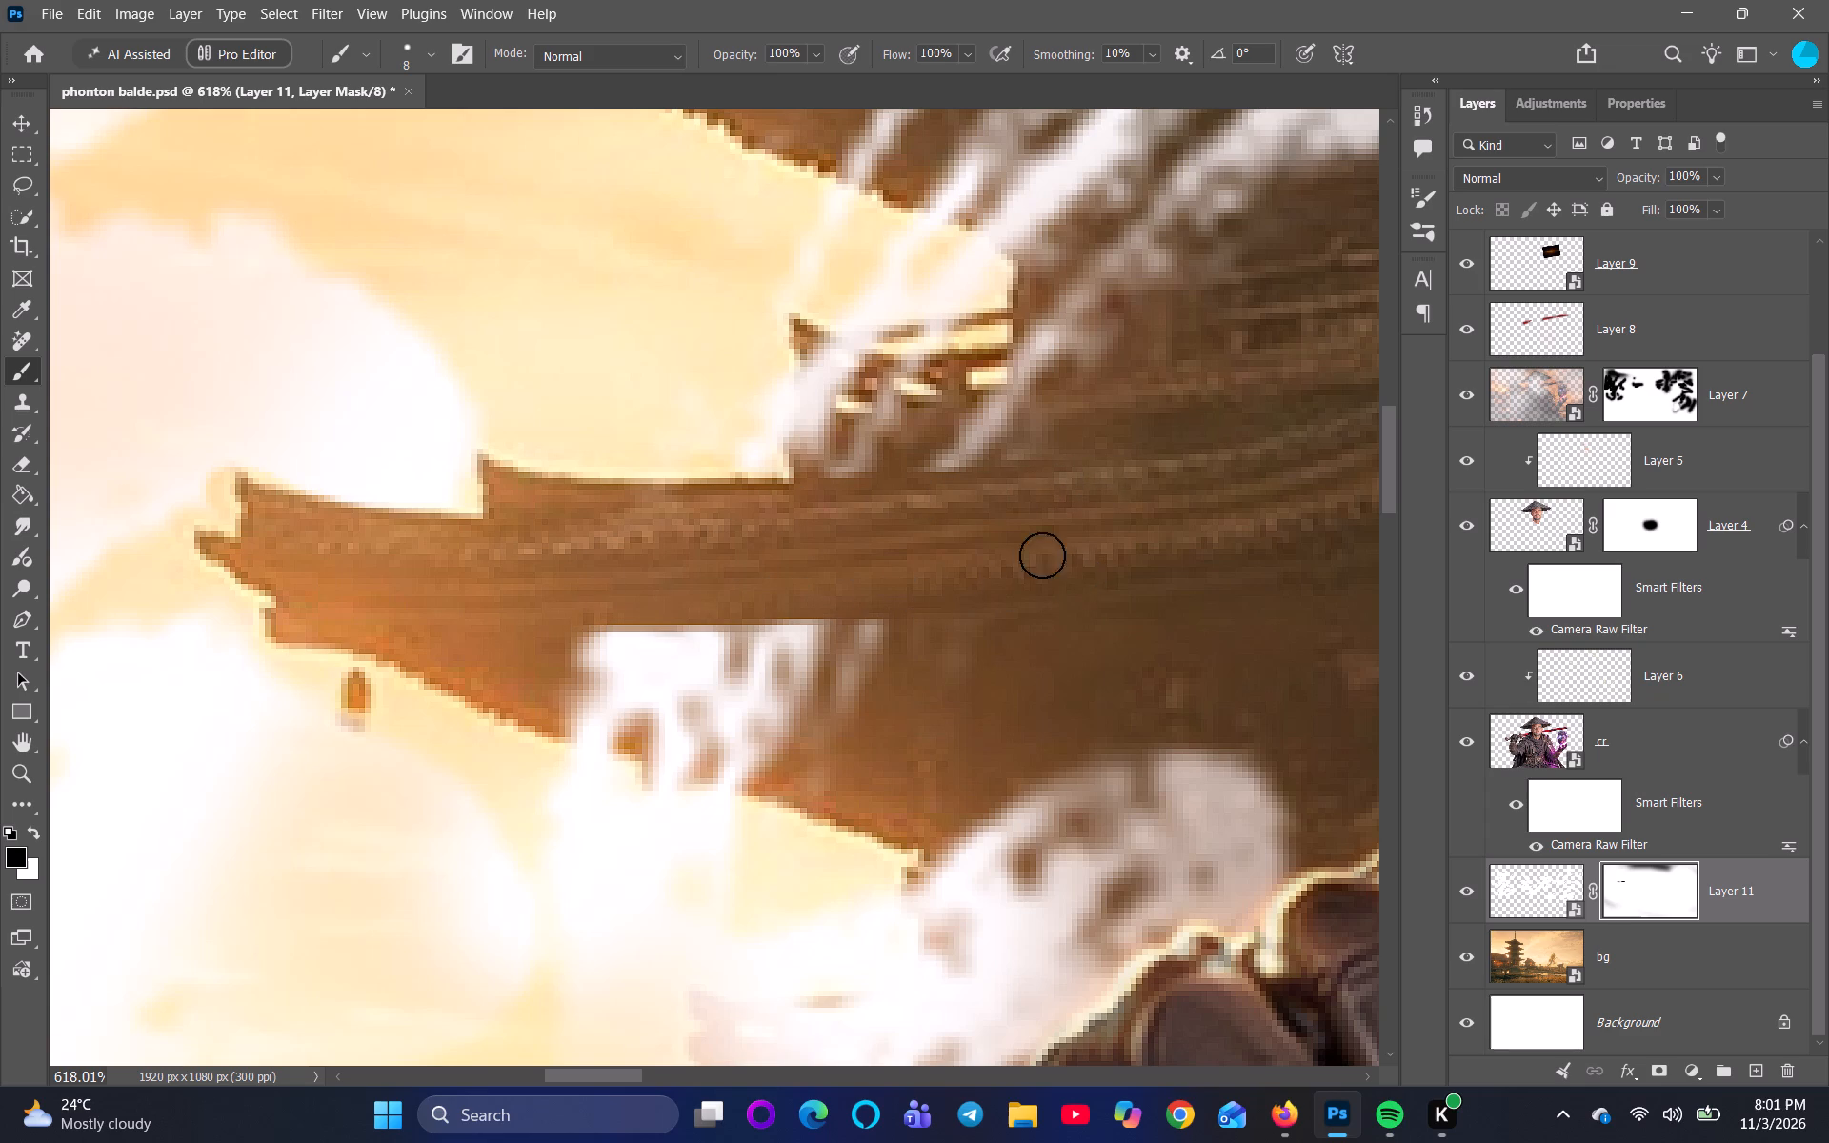
{"action": "scroll", "coordinate": [997, 421], "scroll_direction": "down", "scroll_amount": 10}
{"action": "scroll", "coordinate": [950, 504], "scroll_direction": "up", "scroll_amount": 8}
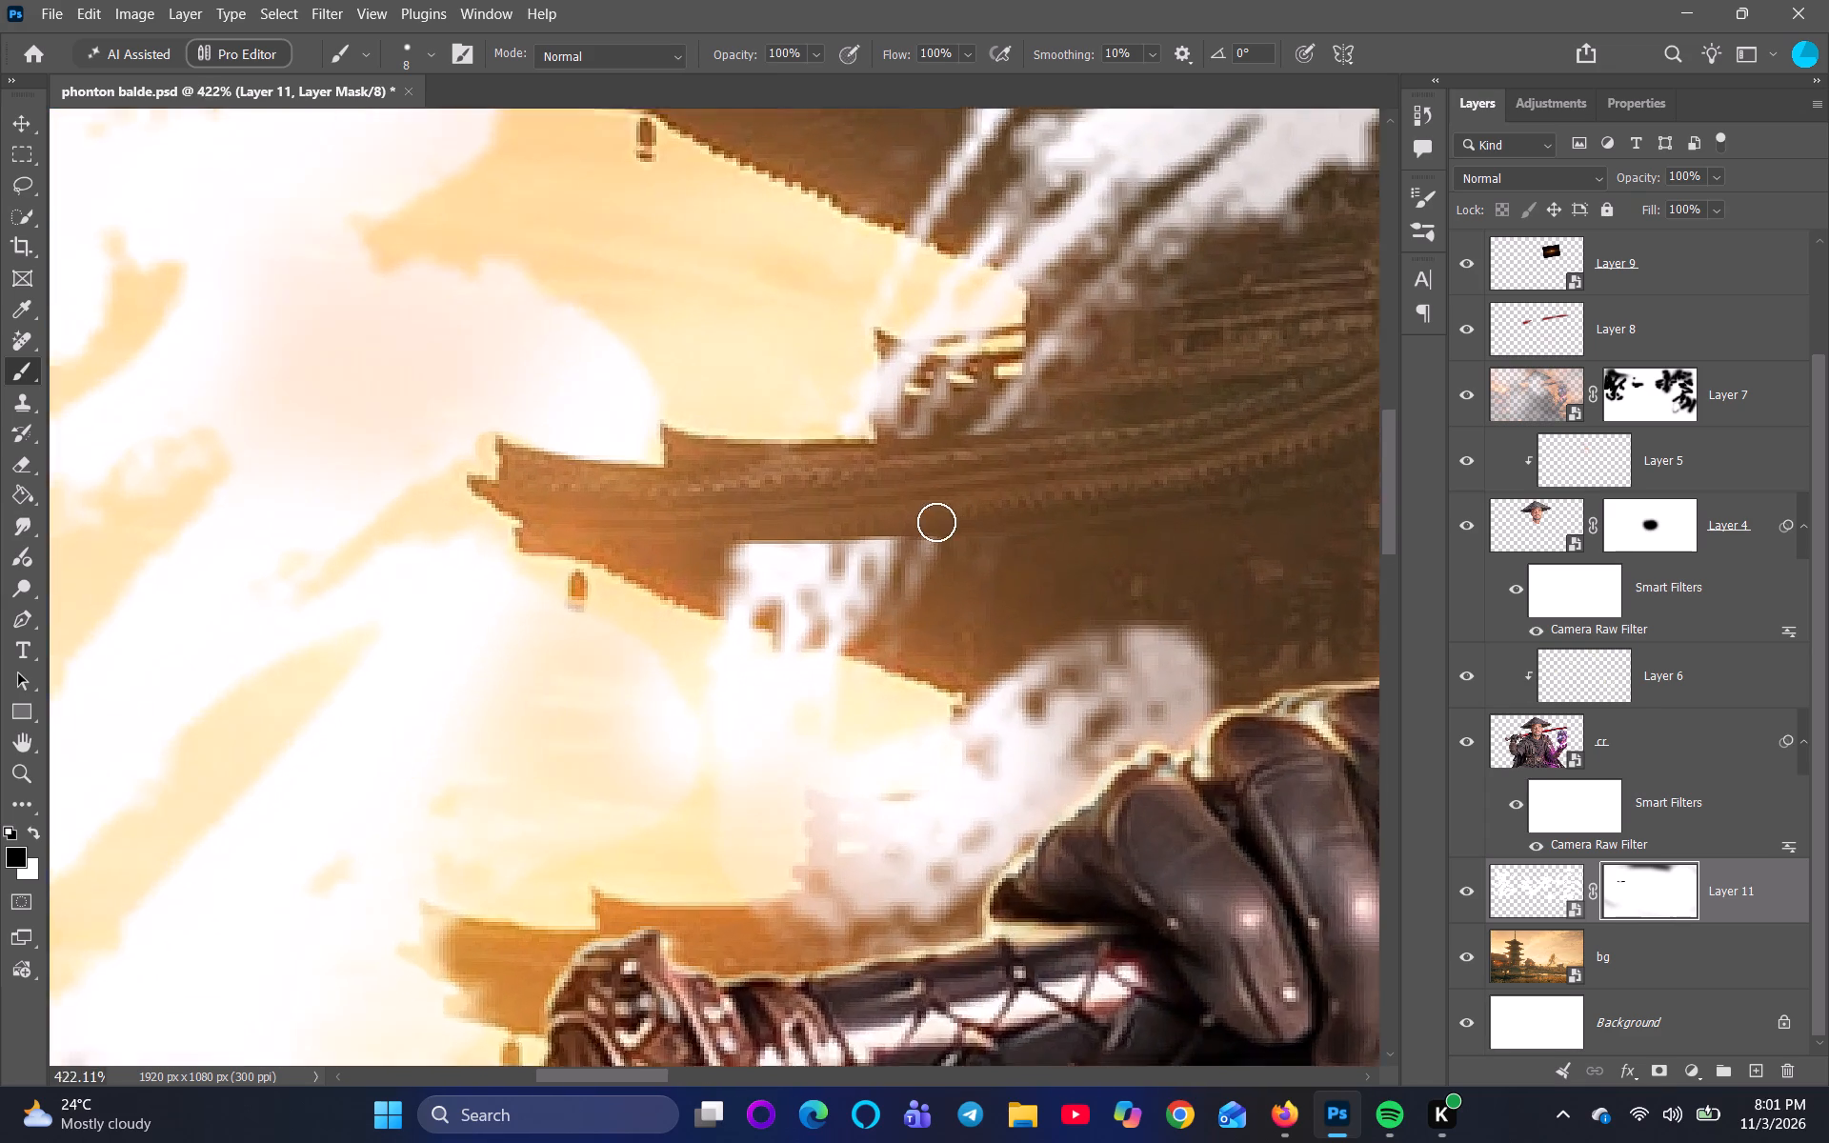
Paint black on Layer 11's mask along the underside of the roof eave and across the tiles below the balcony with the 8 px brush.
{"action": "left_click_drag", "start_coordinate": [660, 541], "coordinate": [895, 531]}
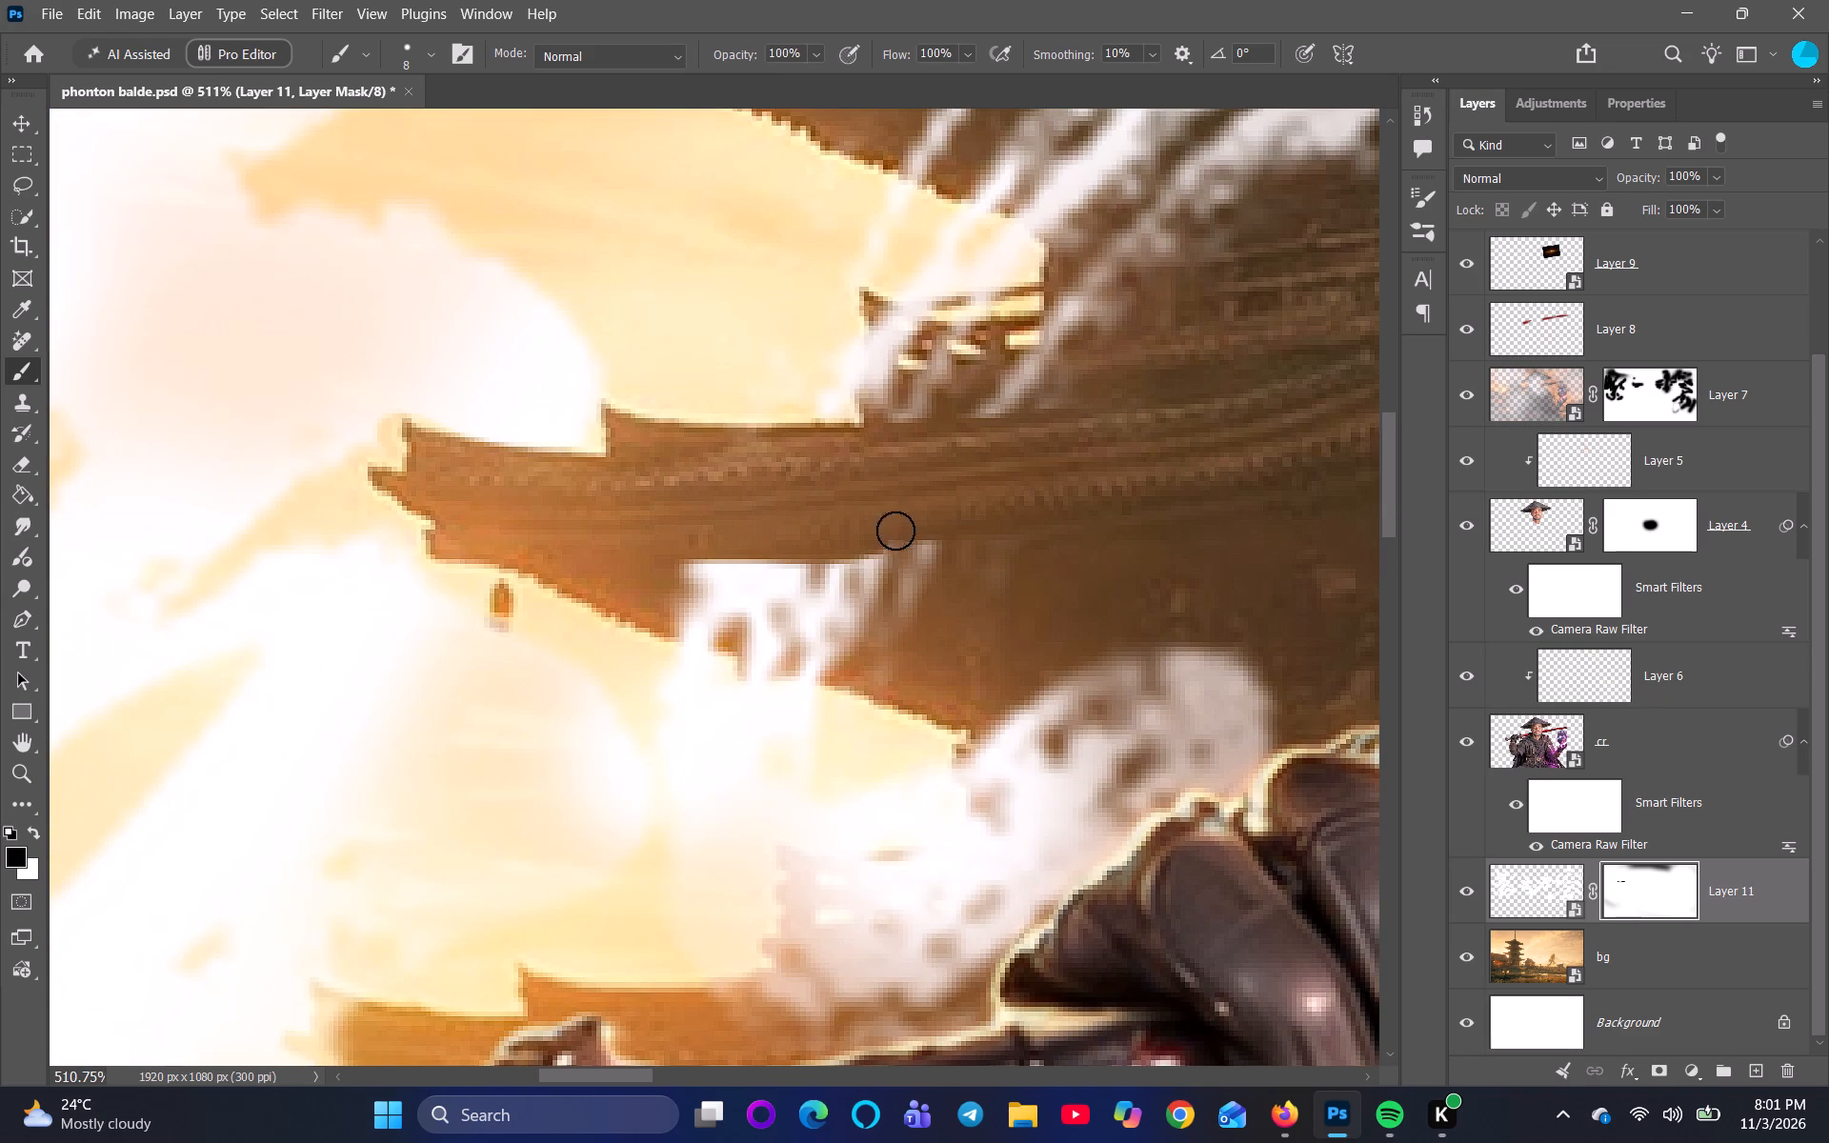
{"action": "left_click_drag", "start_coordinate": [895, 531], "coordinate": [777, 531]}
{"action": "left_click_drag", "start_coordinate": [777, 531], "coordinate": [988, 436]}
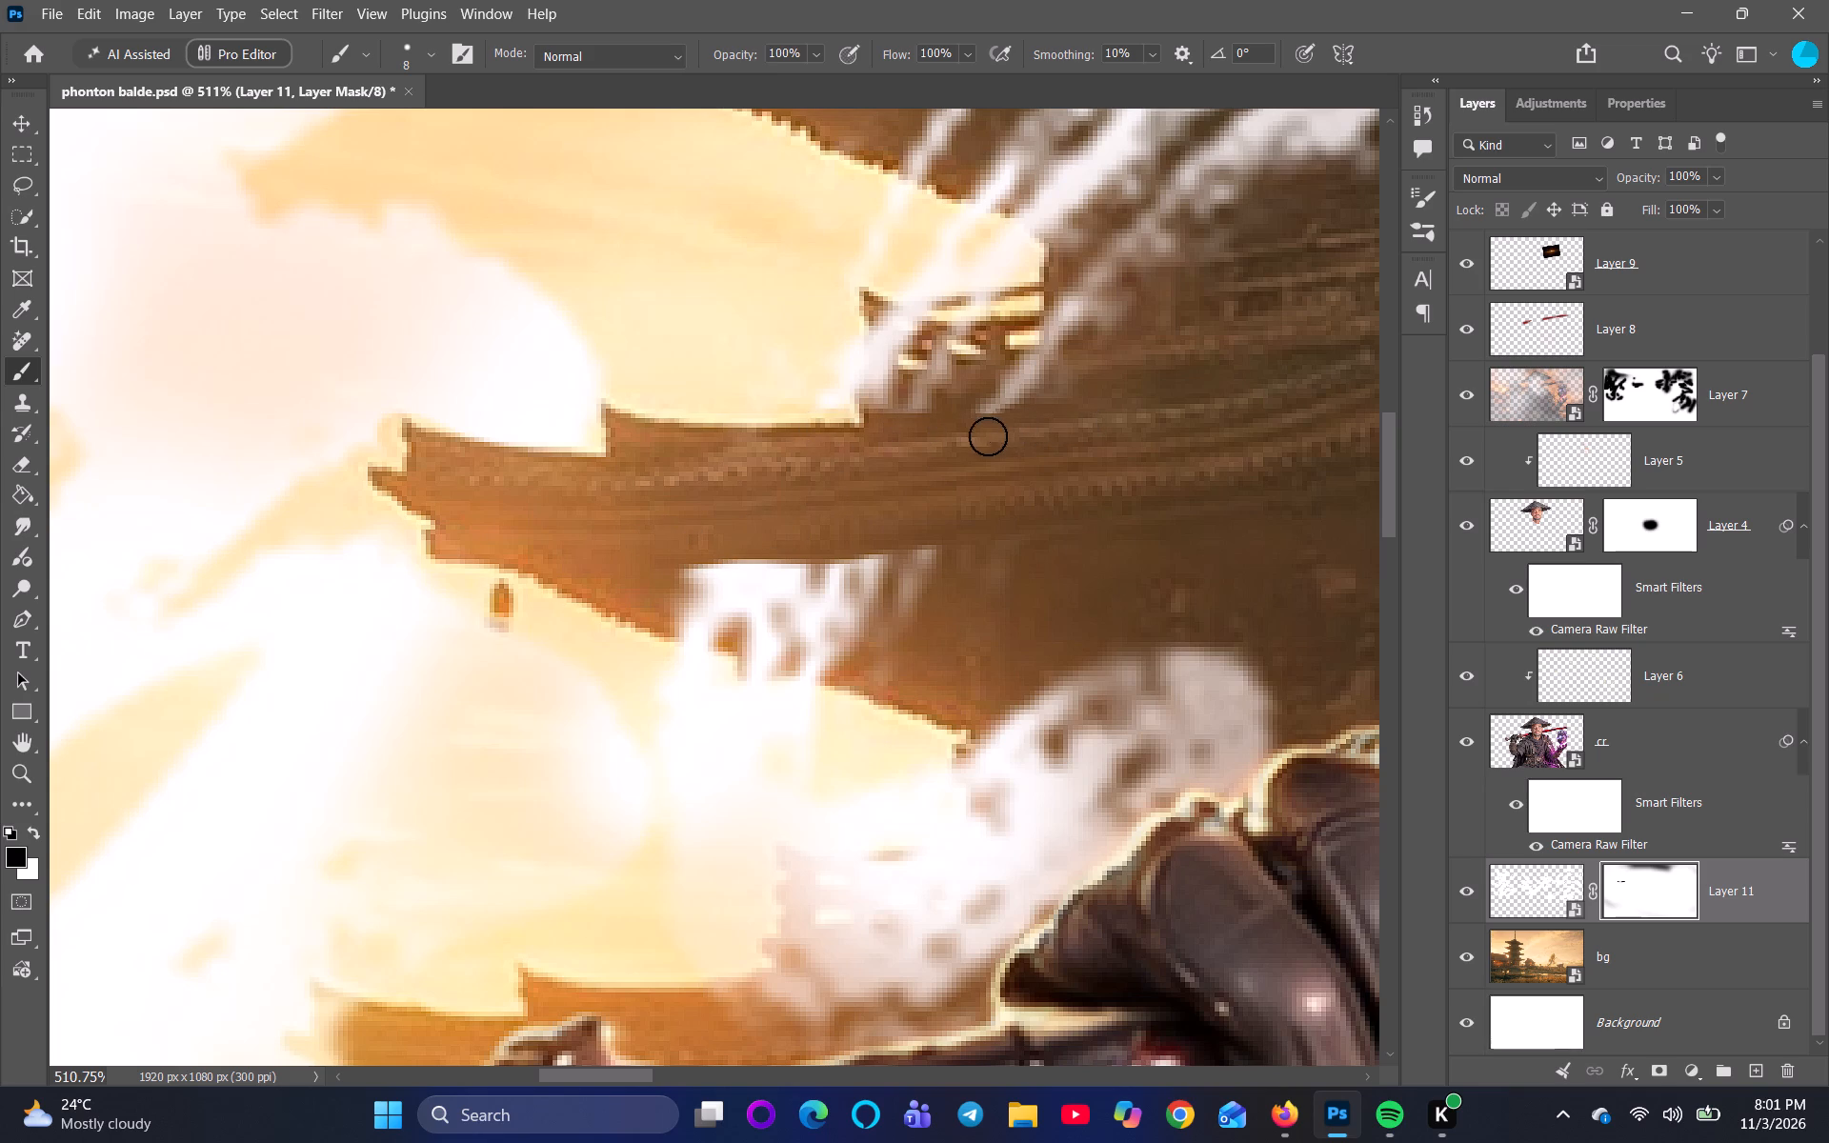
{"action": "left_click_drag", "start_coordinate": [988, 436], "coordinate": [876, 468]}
Save the document.
{"action": "scroll", "coordinate": [822, 492], "scroll_direction": "down", "scroll_amount": 11}
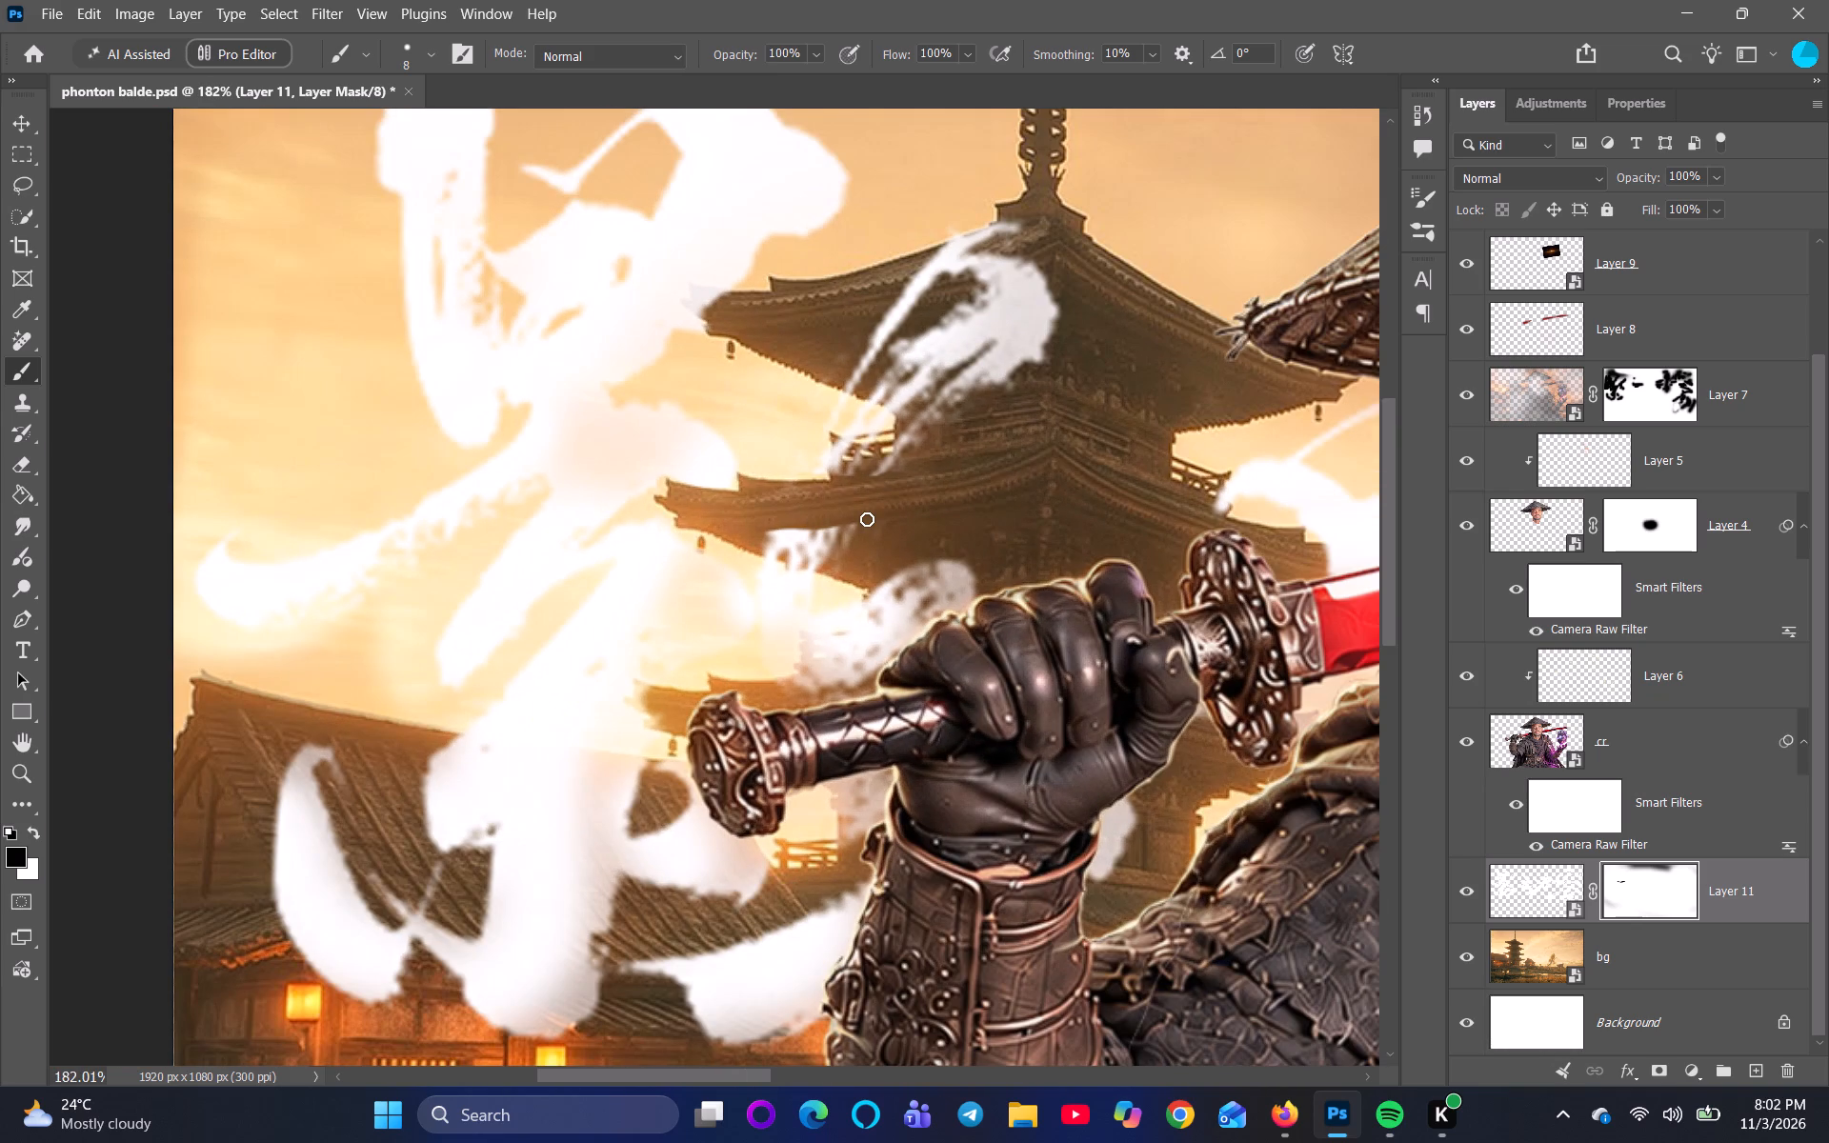
{"action": "key", "text": "ctrl+s"}
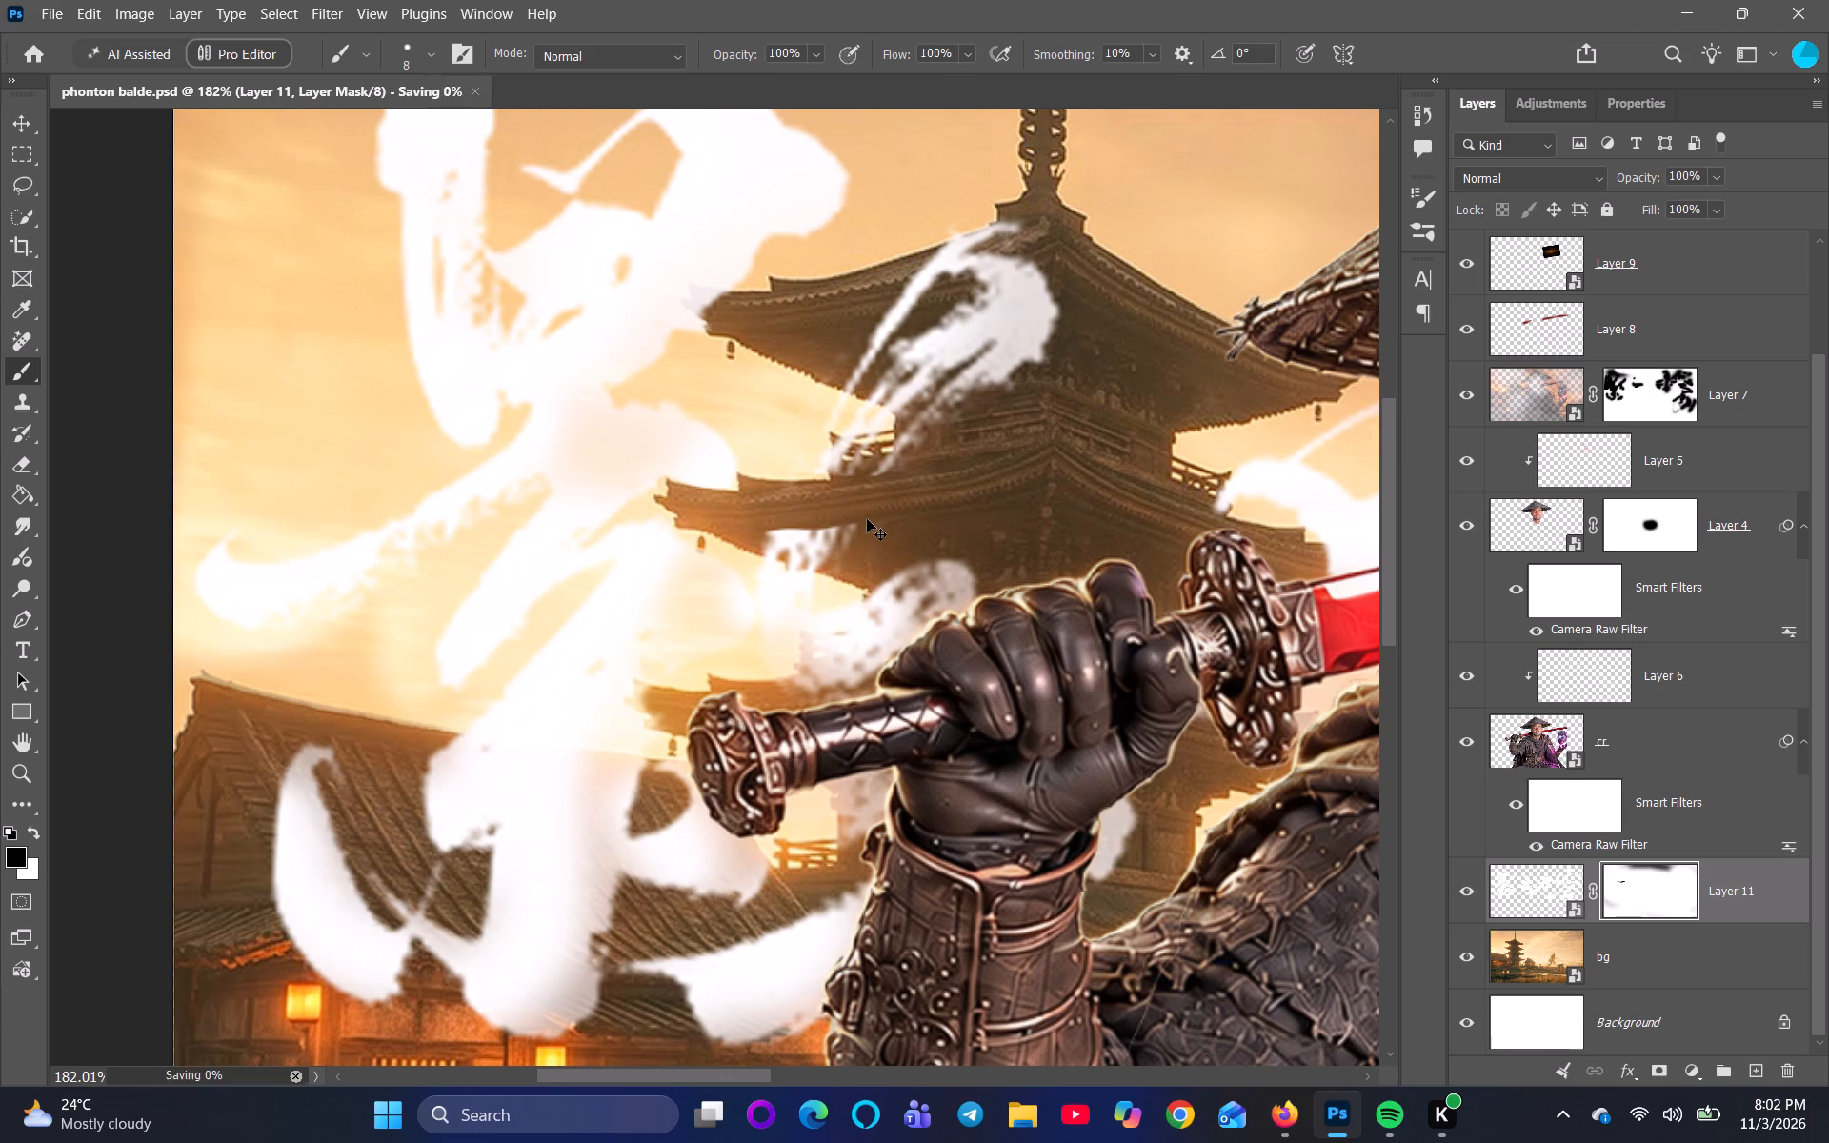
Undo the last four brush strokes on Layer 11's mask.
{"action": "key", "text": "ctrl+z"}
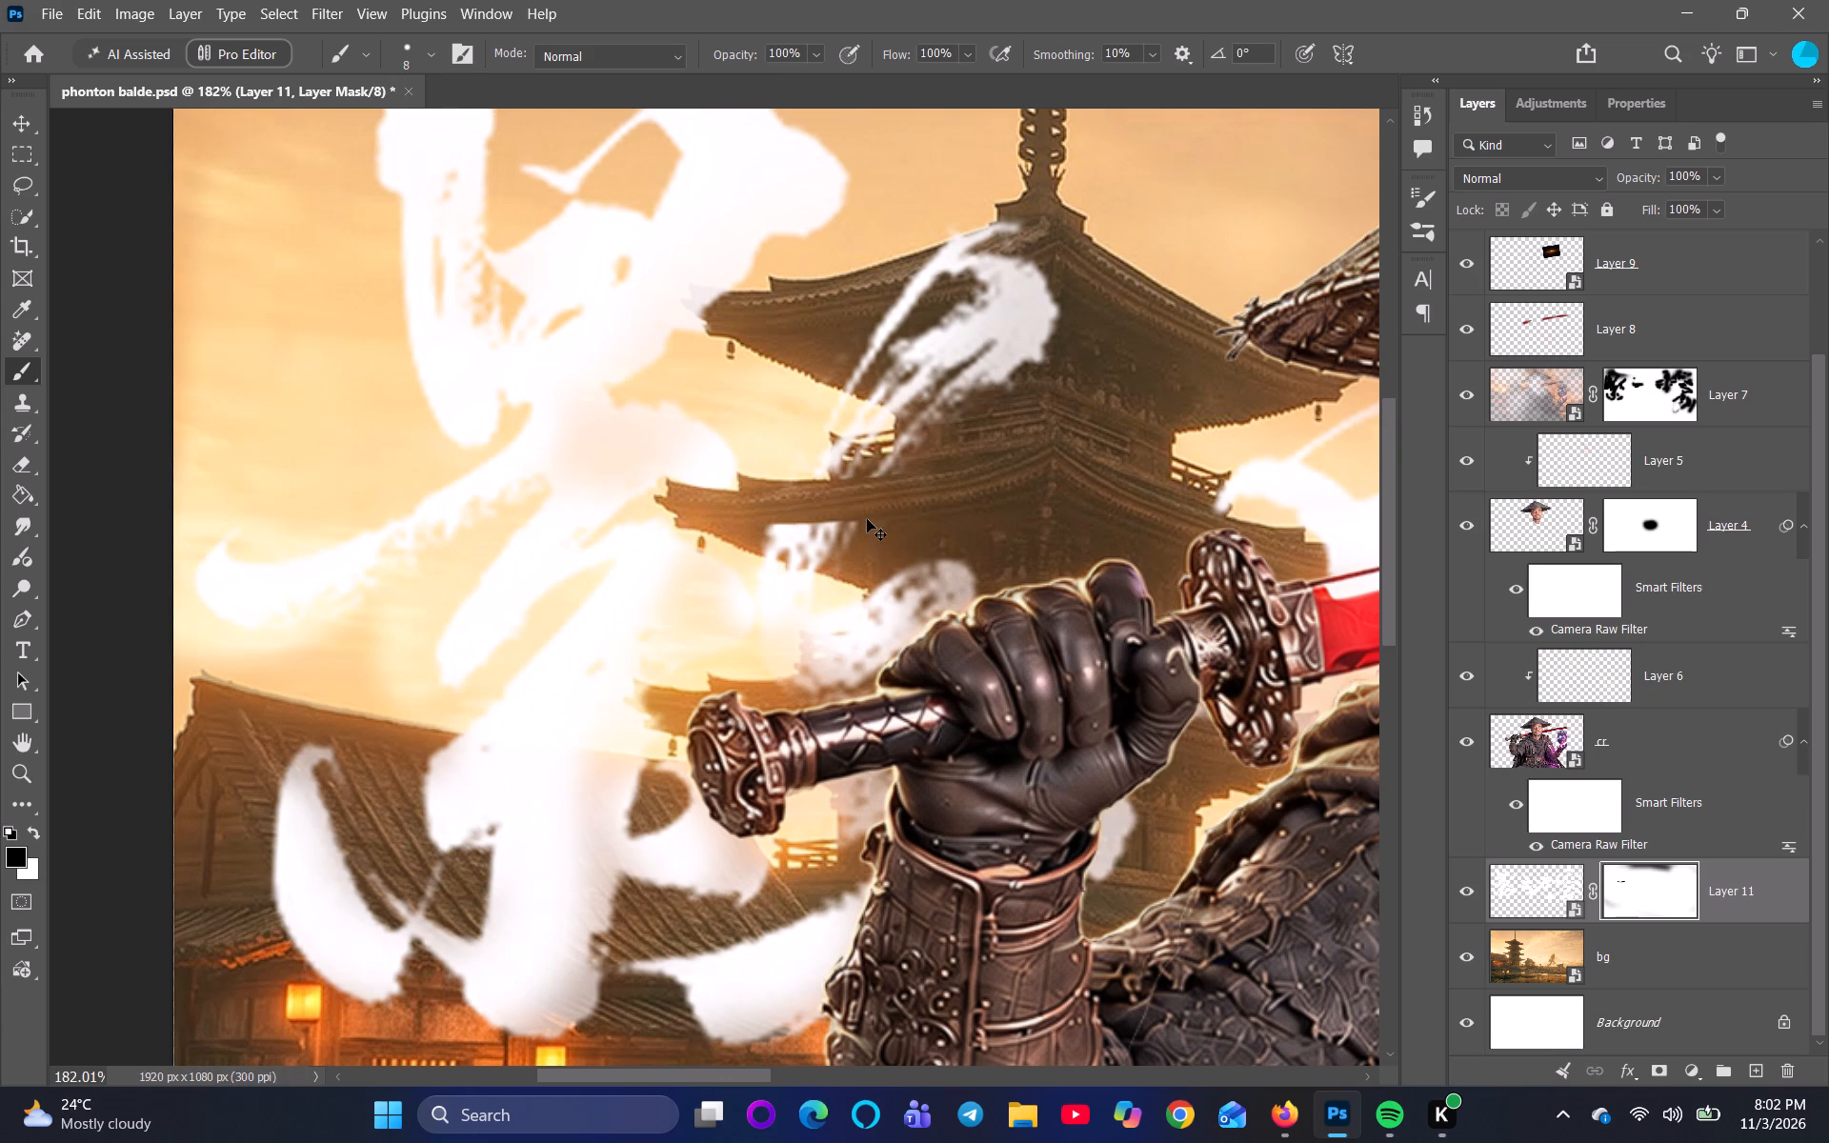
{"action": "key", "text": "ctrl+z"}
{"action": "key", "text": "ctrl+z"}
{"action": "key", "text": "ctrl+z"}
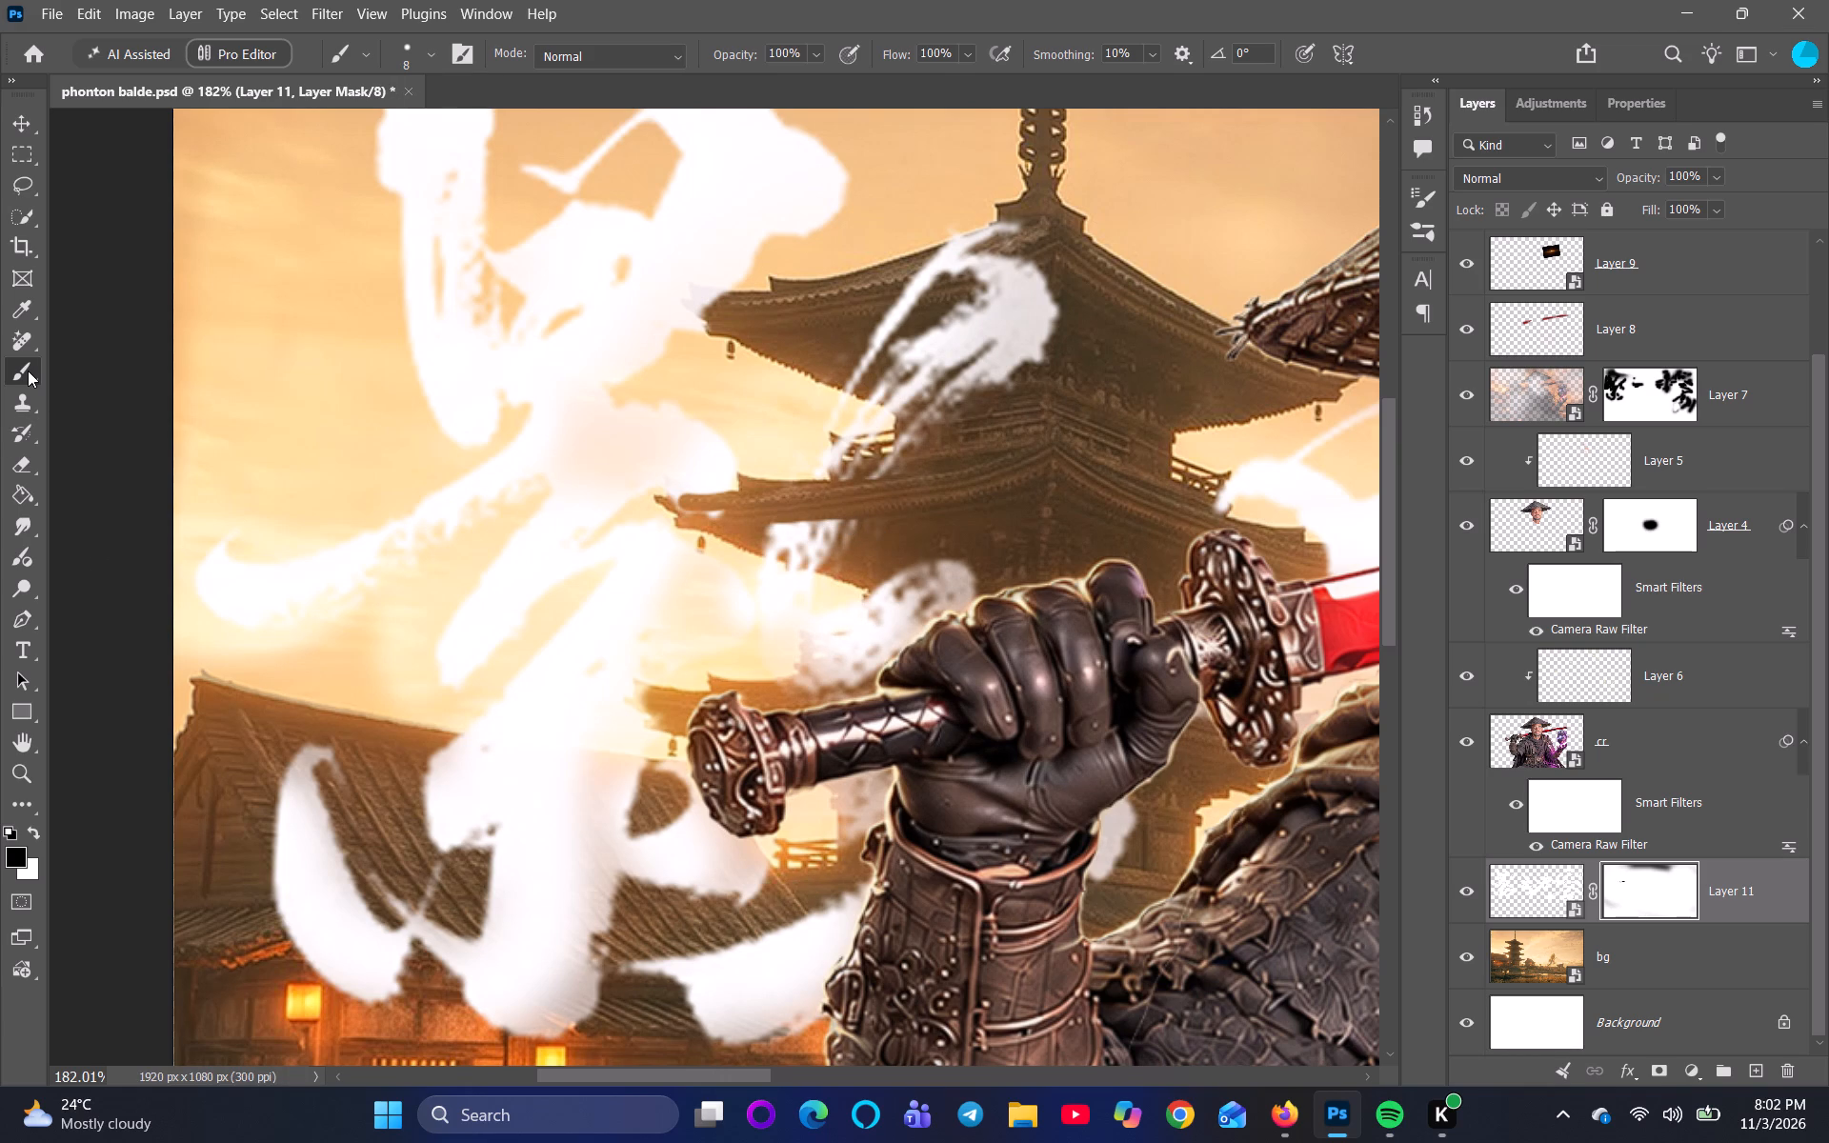
Paint black on Layer 11's mask over the roof corner and eave below the balcony with a 20 px brush.
{"action": "left_click", "coordinate": [28, 371]}
{"action": "scroll", "coordinate": [743, 501], "scroll_direction": "up", "scroll_amount": 3}
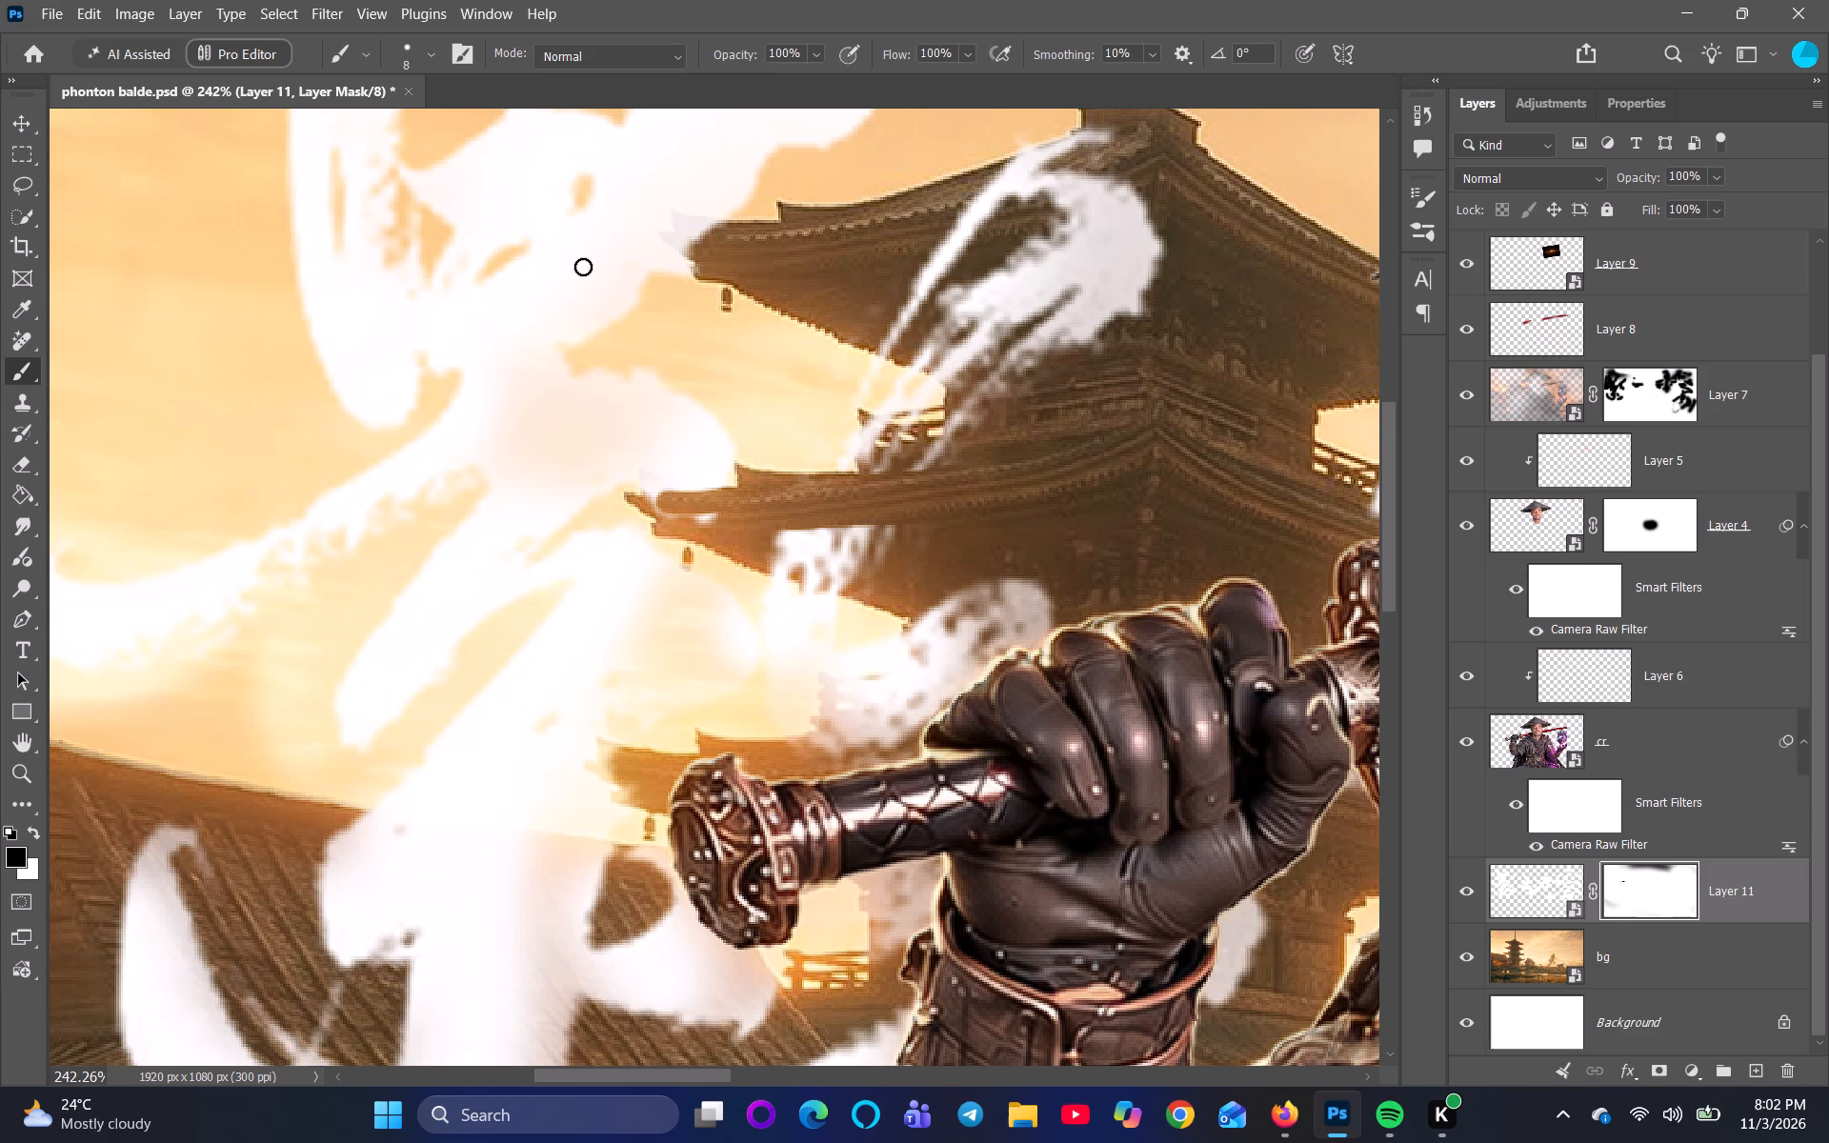
{"action": "key", "text": "bracketright"}
{"action": "key", "text": "bracketright"}
{"action": "key", "text": "bracketright"}
{"action": "key", "text": "bracketright"}
{"action": "left_click_drag", "start_coordinate": [760, 499], "coordinate": [667, 504]}
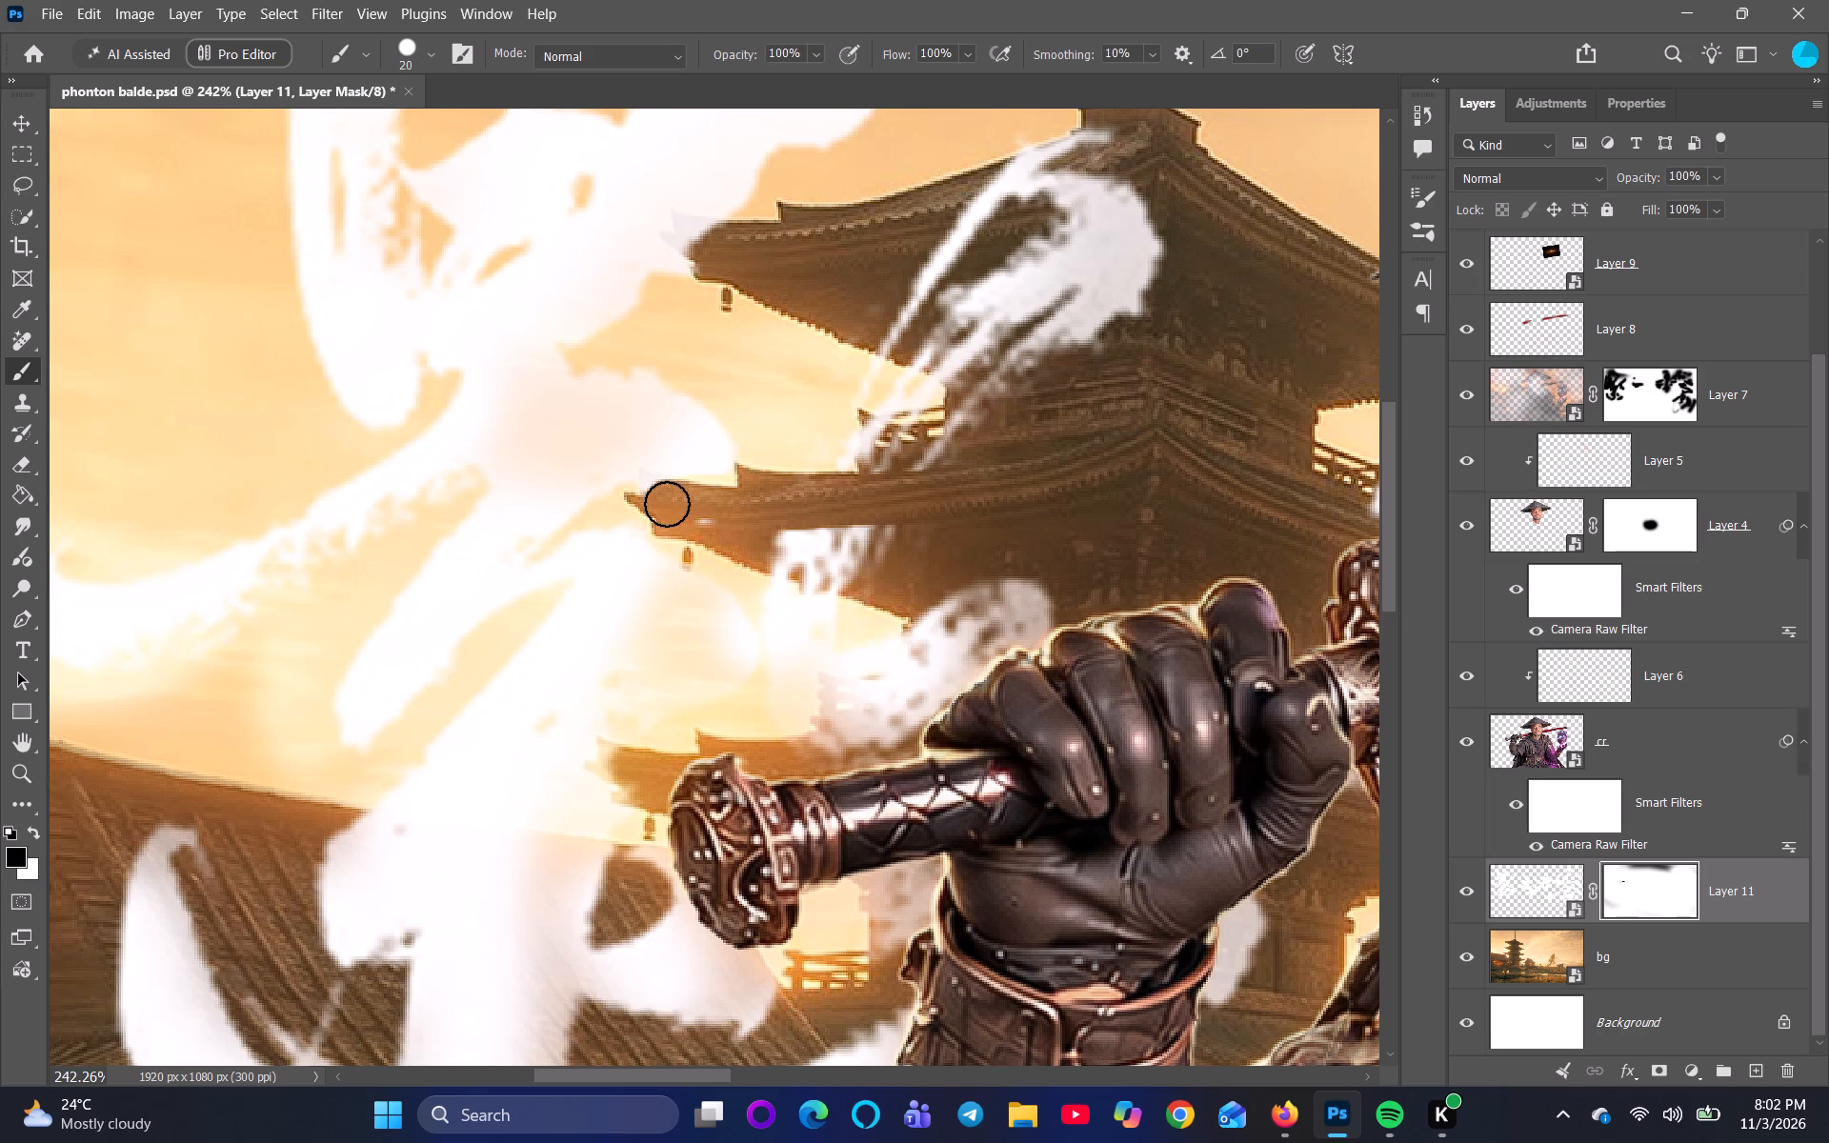
{"action": "left_click_drag", "start_coordinate": [667, 504], "coordinate": [731, 514]}
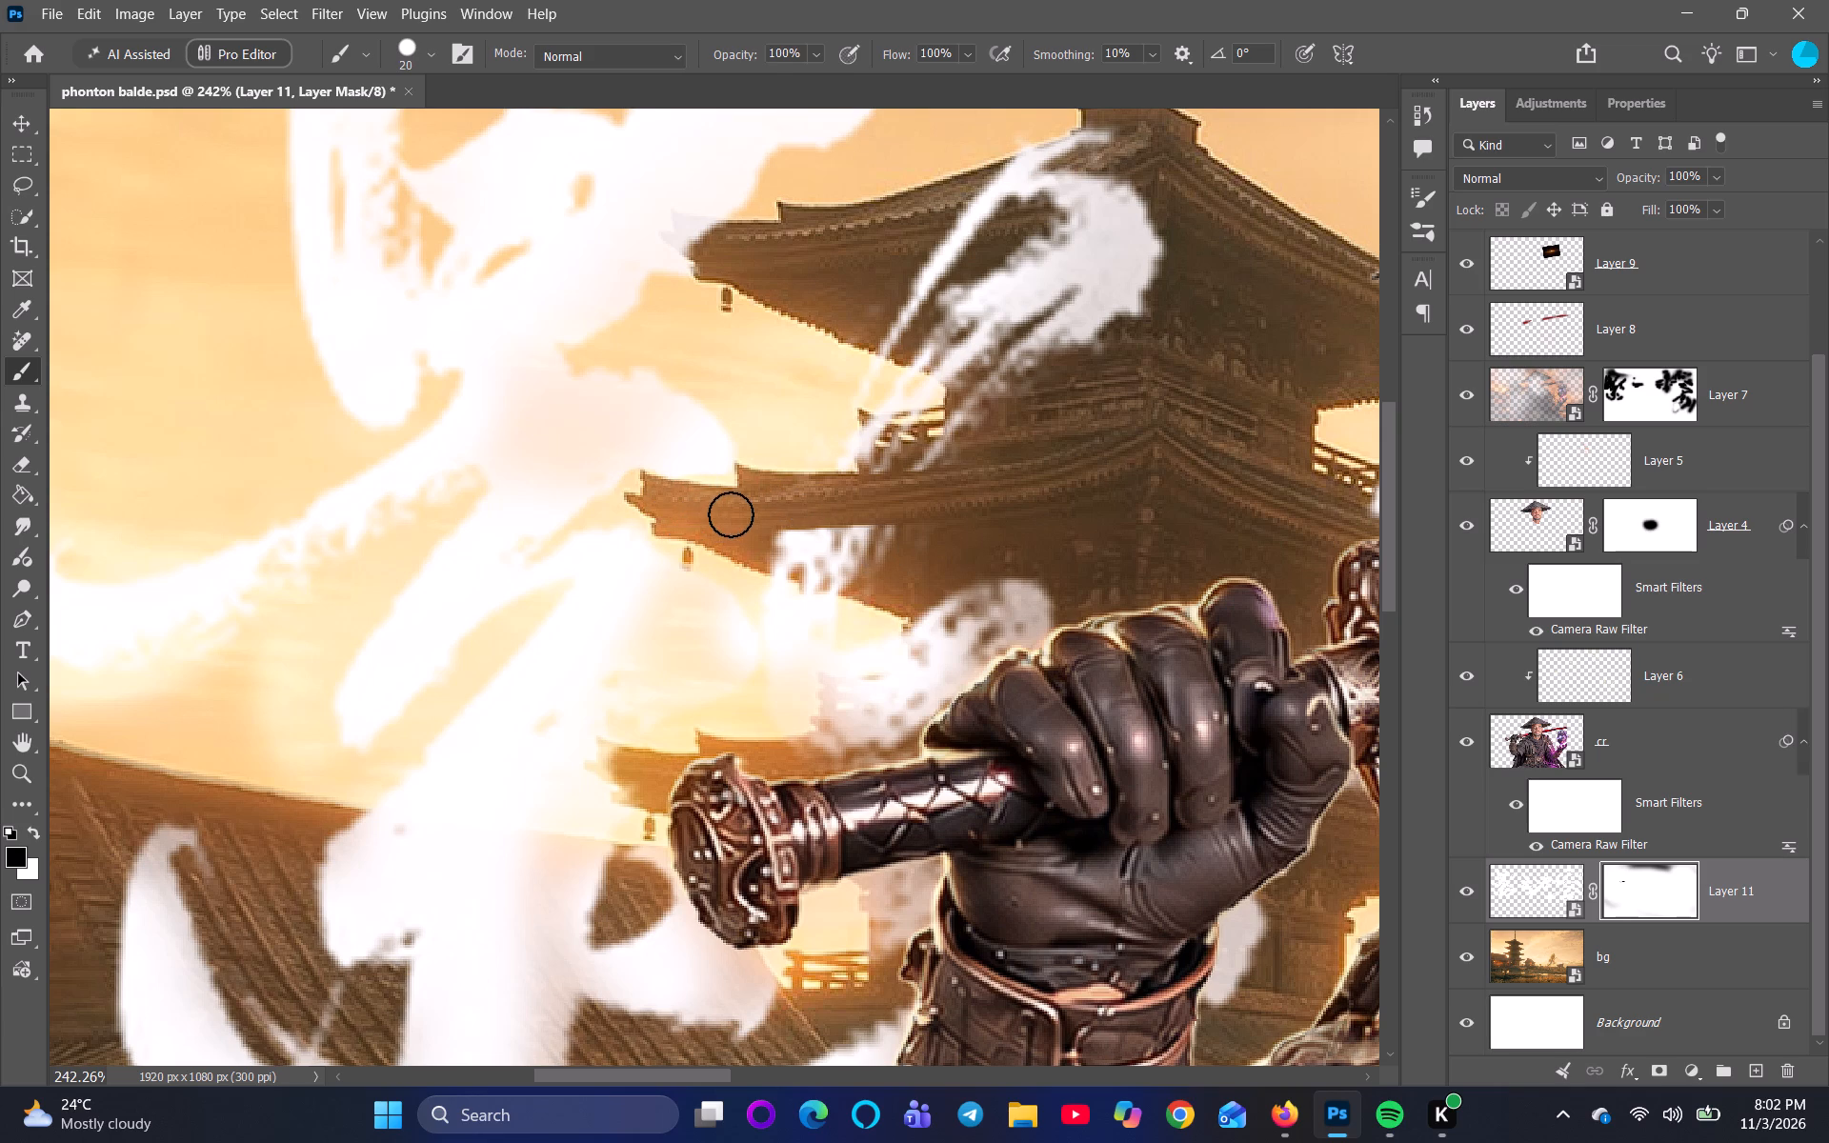
{"action": "left_click_drag", "start_coordinate": [731, 514], "coordinate": [754, 517]}
Paint black on Layer 11's mask along the balcony's base and up its corner post with an 8 px brush.
{"action": "scroll", "coordinate": [795, 511], "scroll_direction": "up", "scroll_amount": 9}
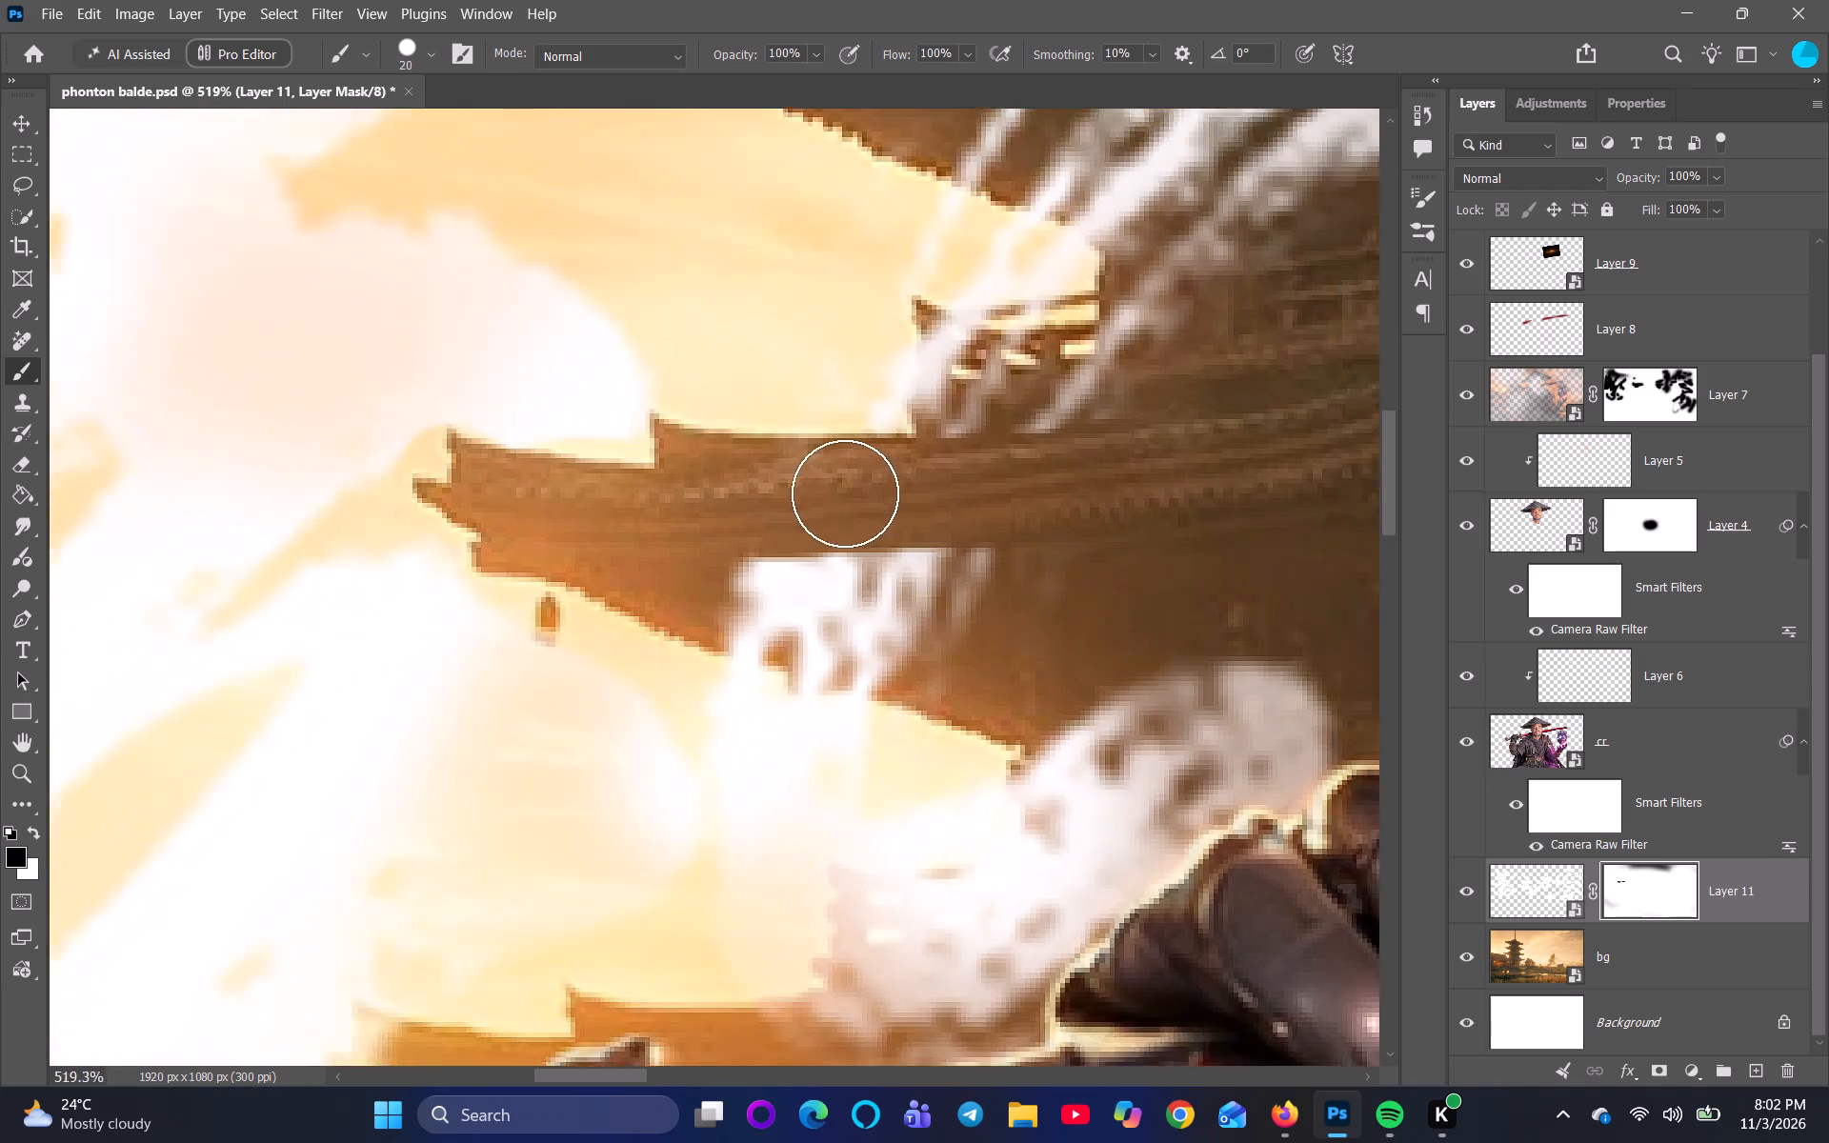
{"action": "type", "text": "[["}
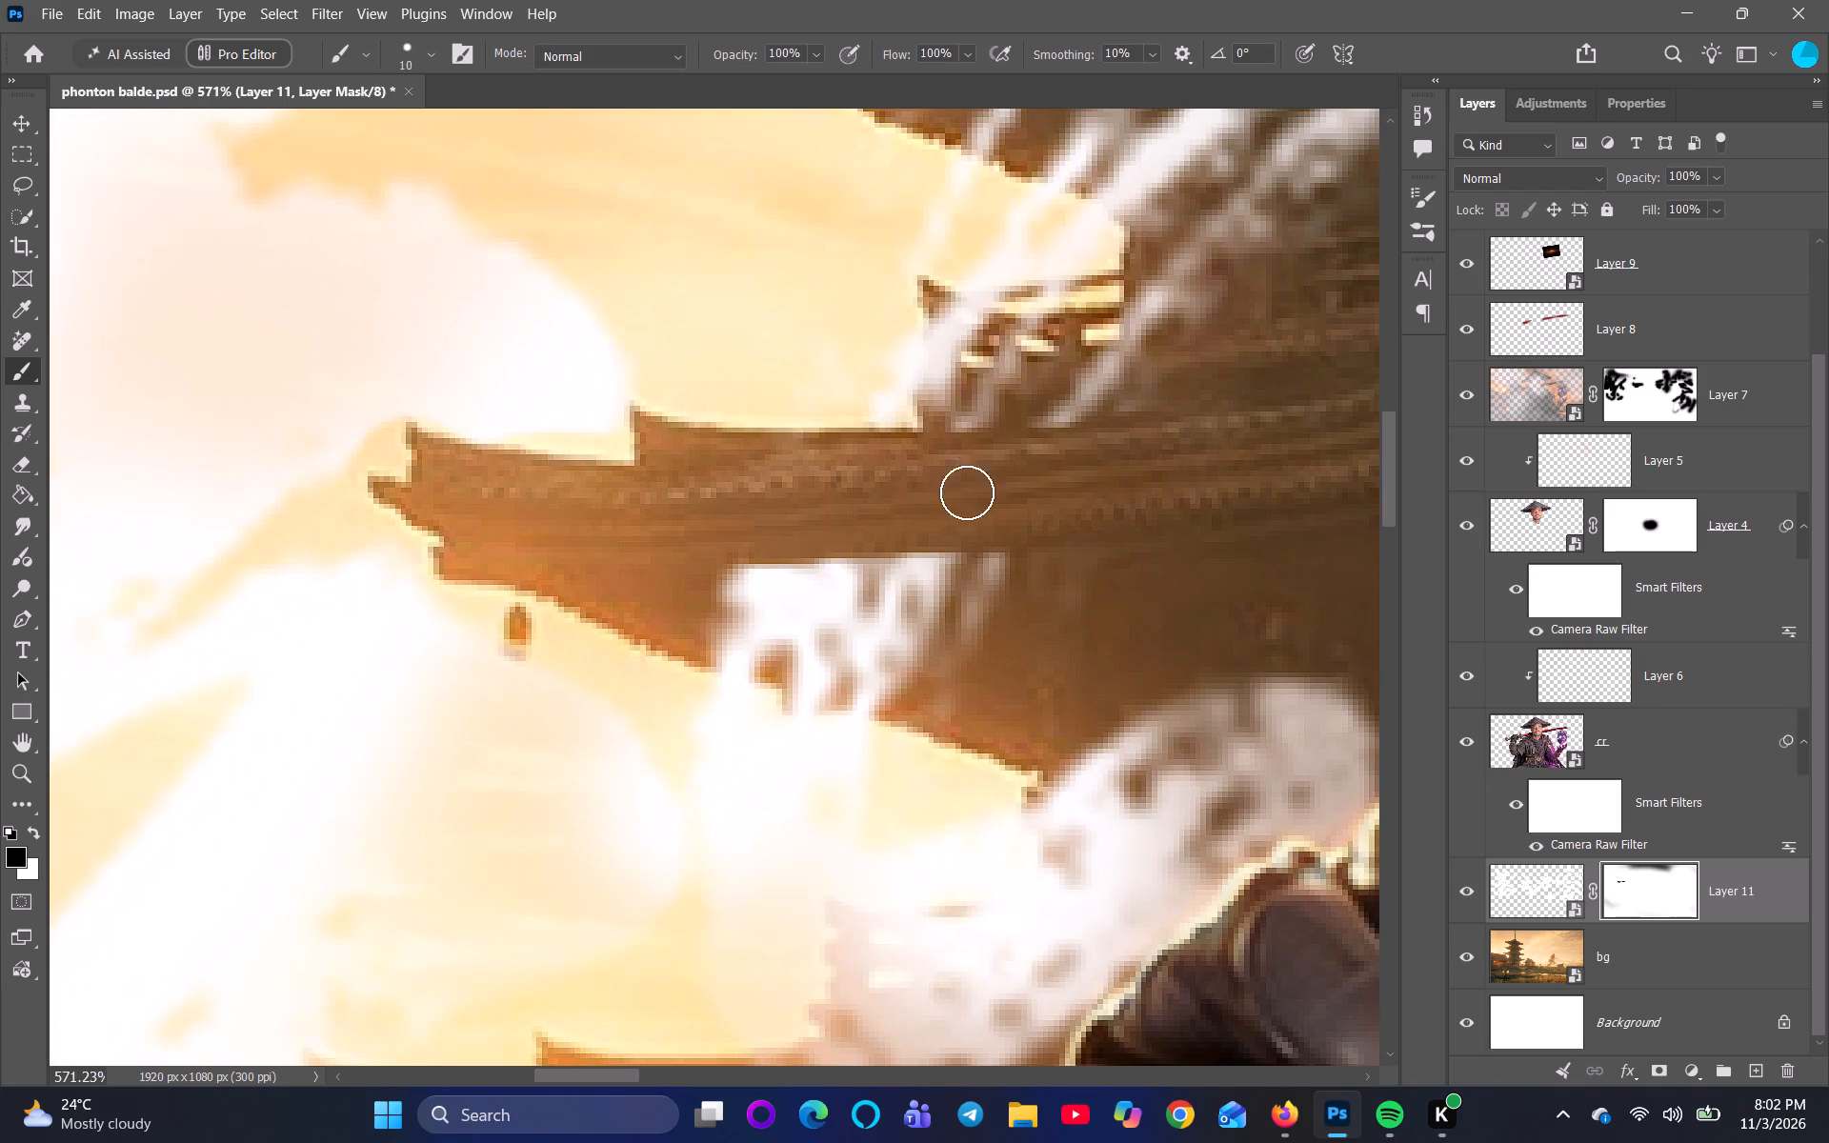
{"action": "key", "text": "bracketleft"}
{"action": "scroll", "coordinate": [1009, 498], "scroll_direction": "up", "scroll_amount": 3}
{"action": "key", "text": "bracketleft"}
{"action": "left_click_drag", "start_coordinate": [1071, 421], "coordinate": [1094, 411]}
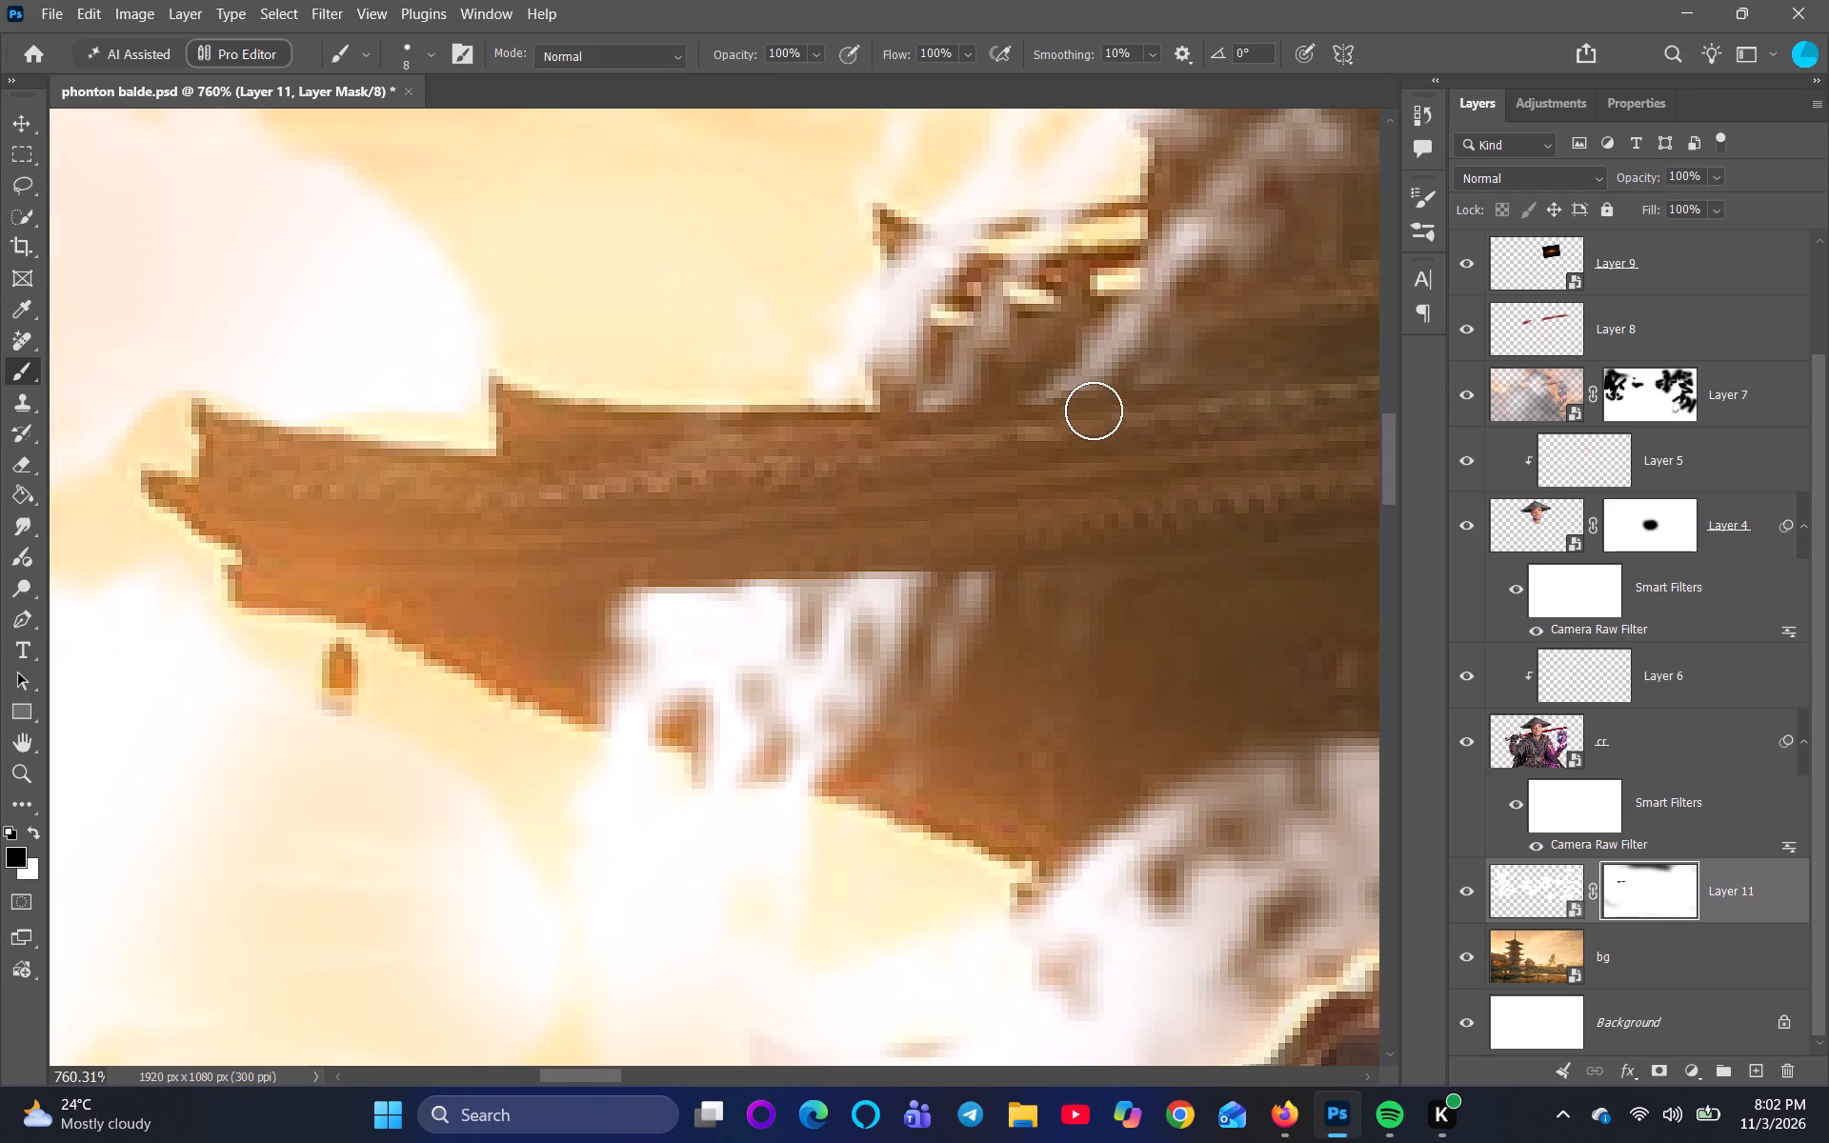
{"action": "left_click_drag", "start_coordinate": [1094, 411], "coordinate": [902, 381]}
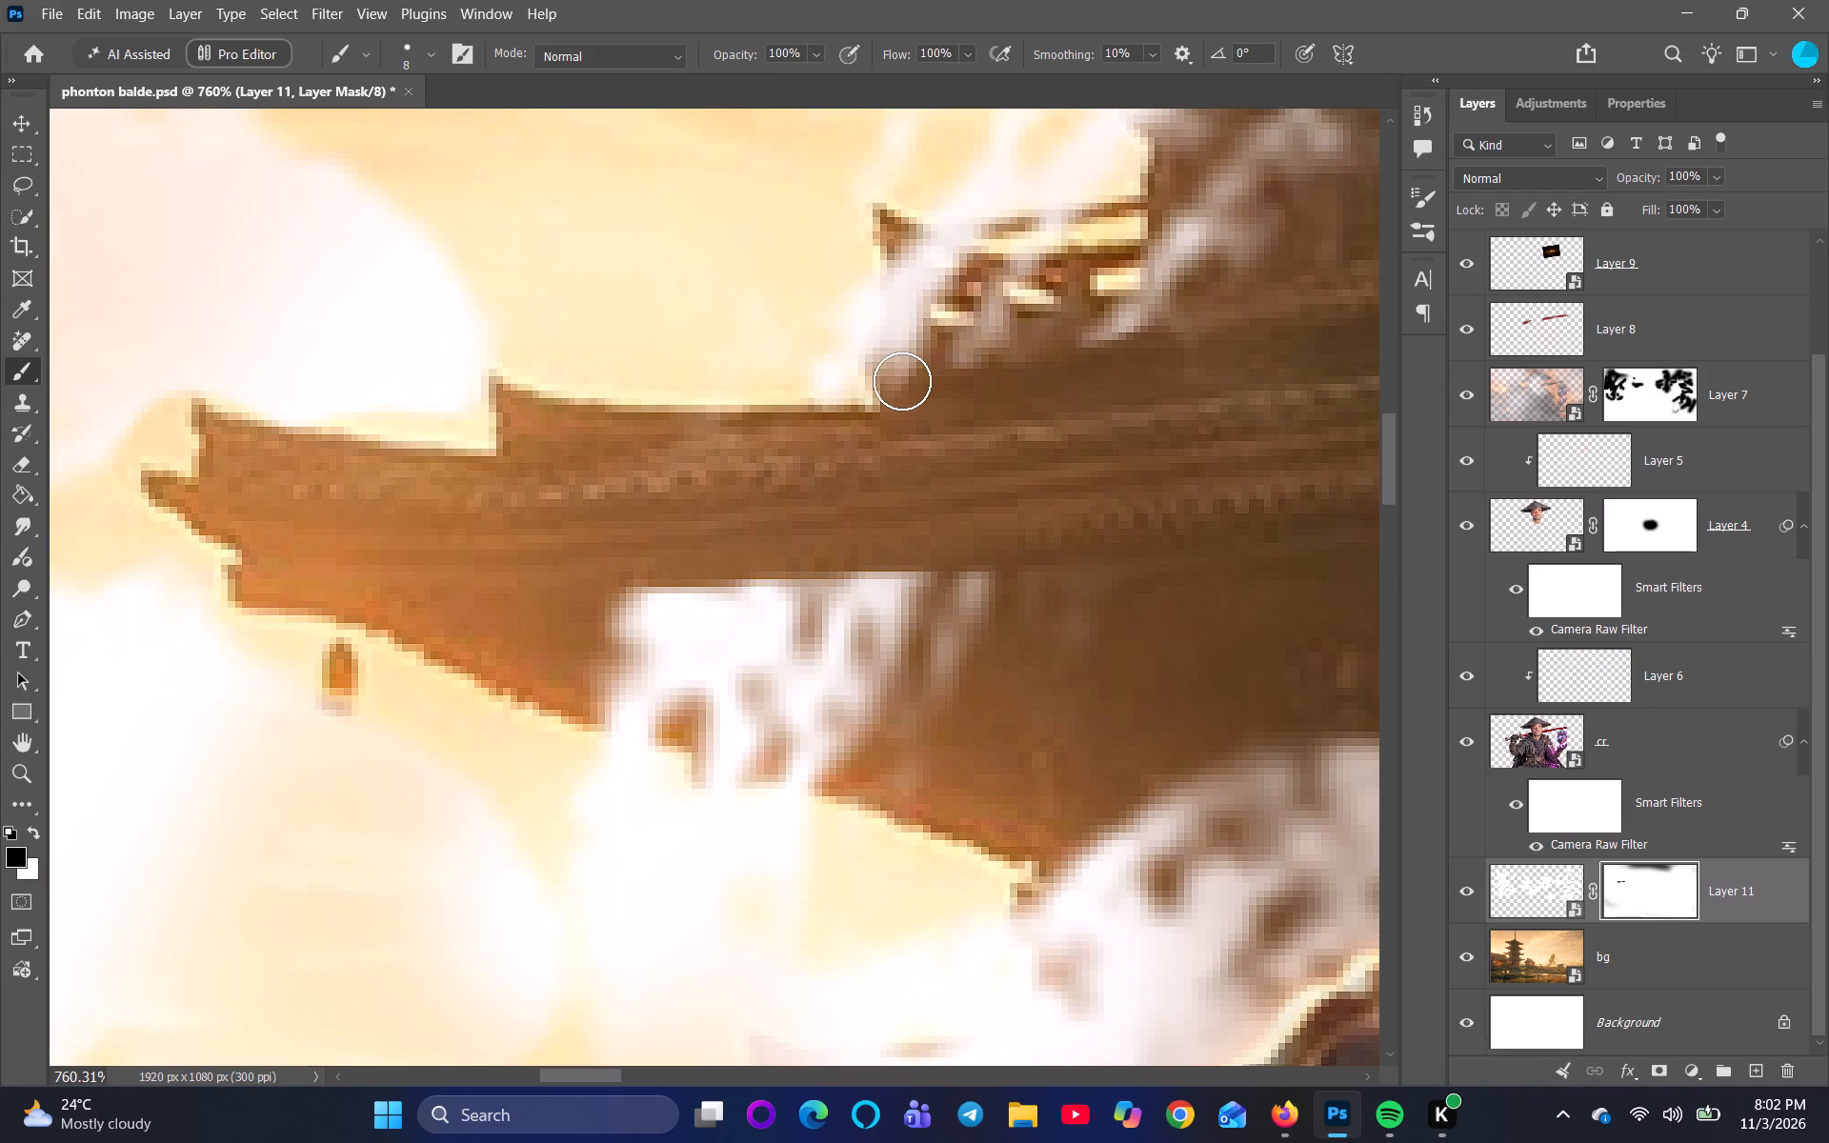
{"action": "left_click_drag", "start_coordinate": [902, 381], "coordinate": [900, 260]}
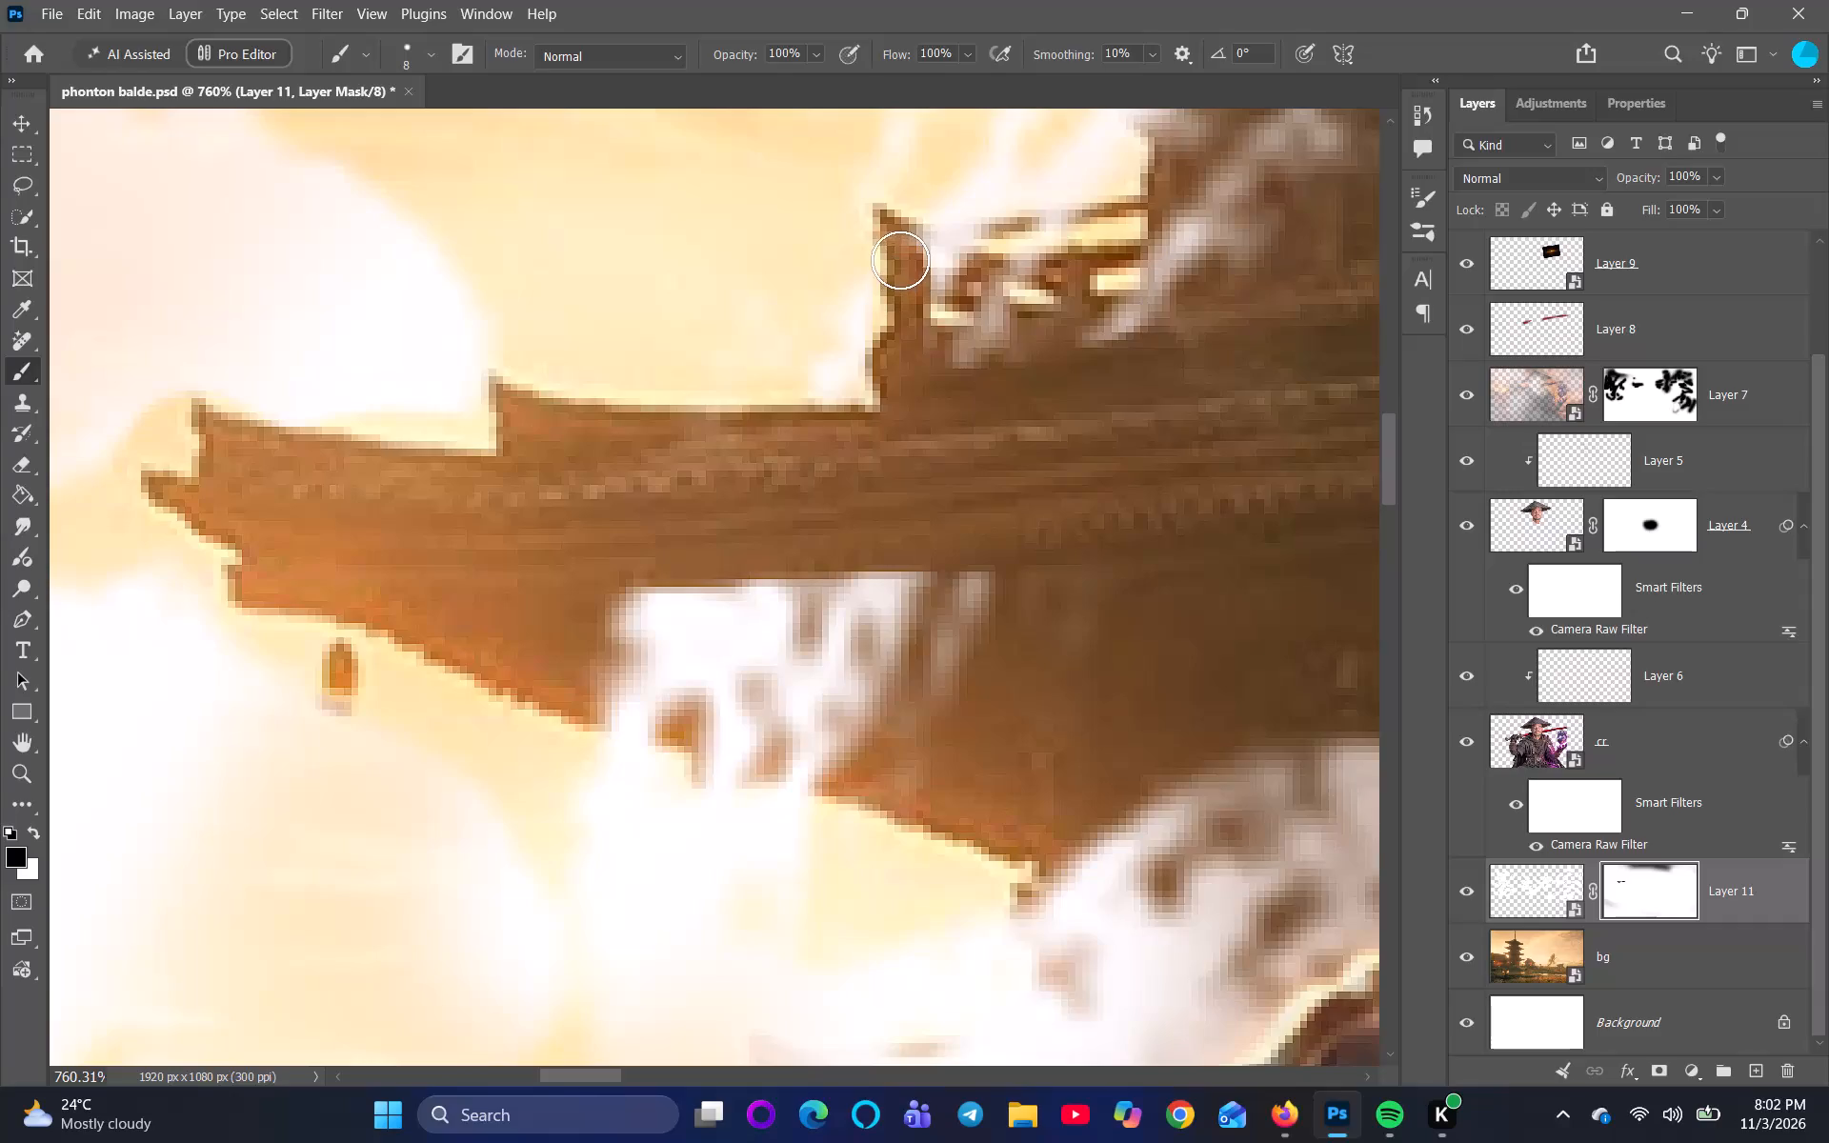
{"action": "left_click_drag", "start_coordinate": [900, 260], "coordinate": [900, 262]}
Paint black on Layer 11's mask along the balcony's rails and between its posts with a 4 px brush.
{"action": "key", "text": "bracketleft"}
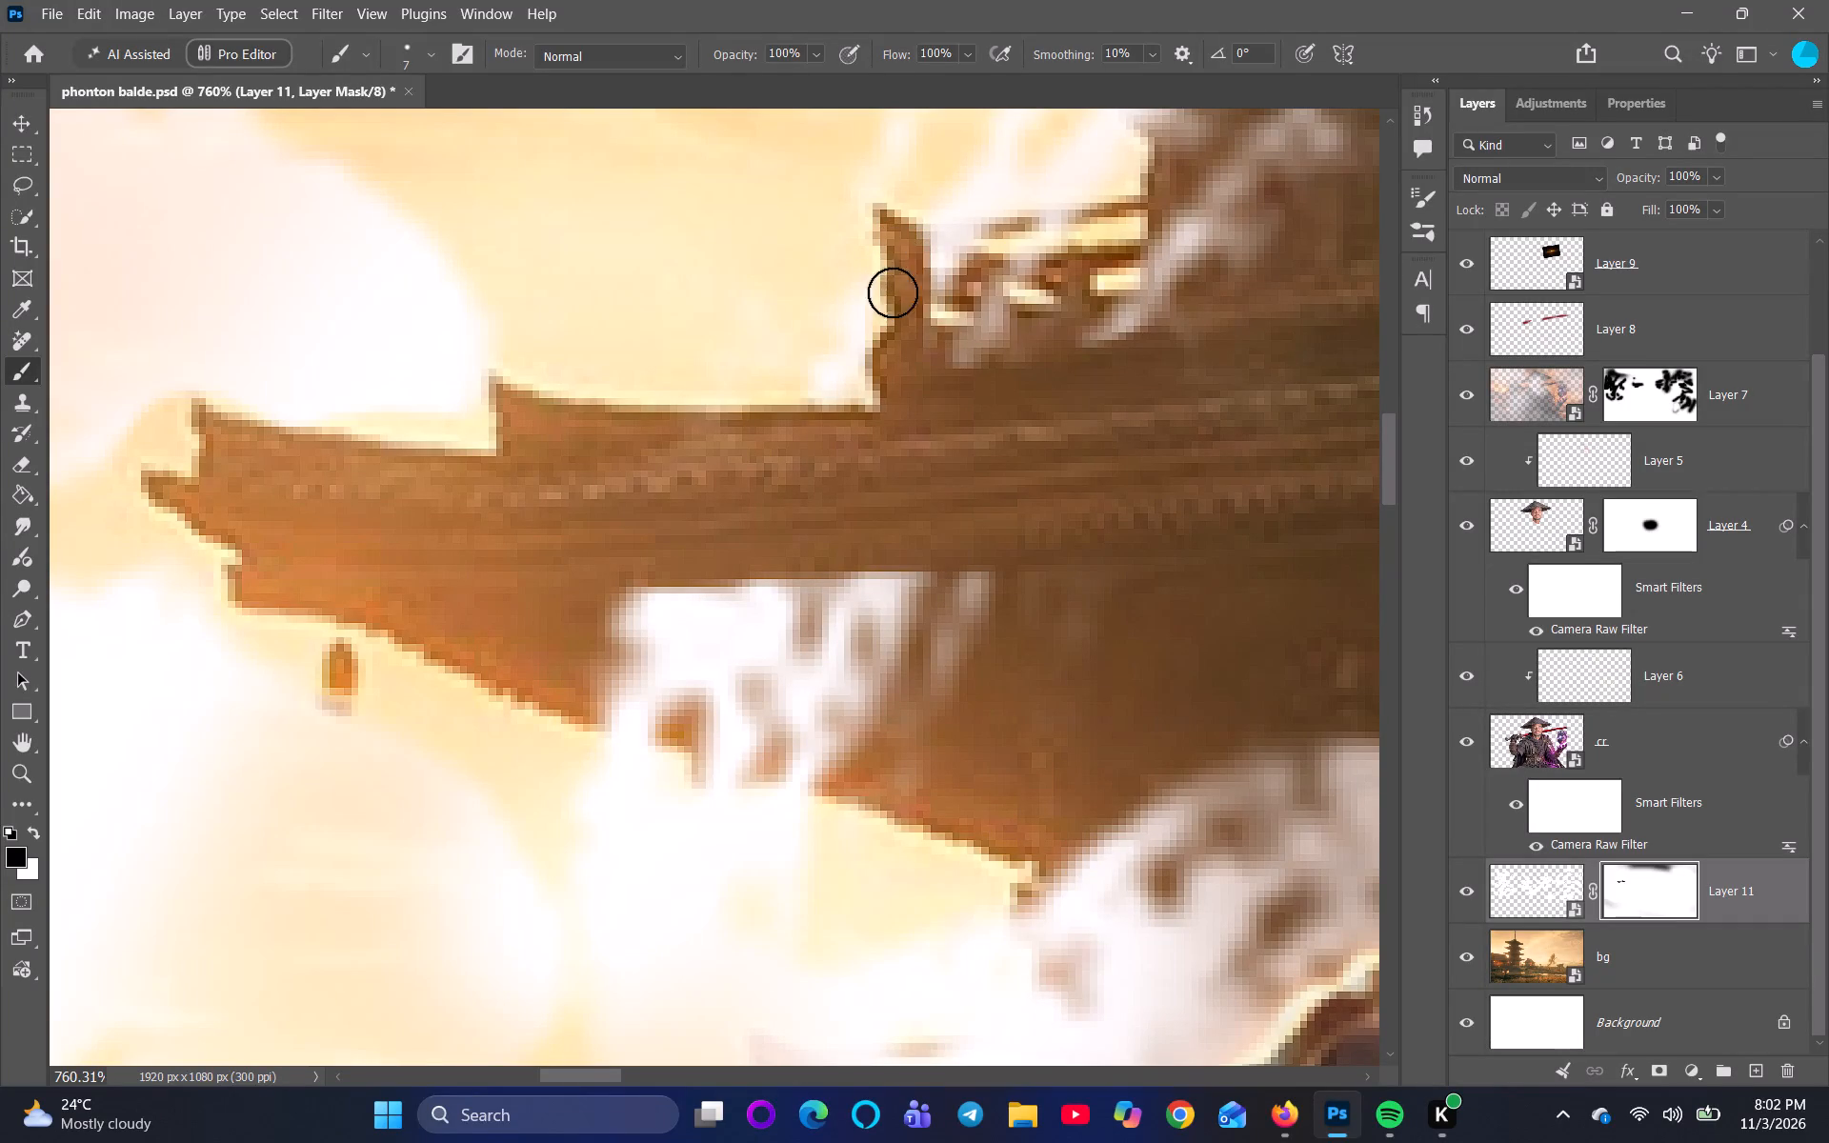
{"action": "key", "text": "bracketleft"}
{"action": "key", "text": "bracketleft"}
{"action": "key", "text": "bracketleft"}
{"action": "left_click_drag", "start_coordinate": [927, 243], "coordinate": [1070, 216]}
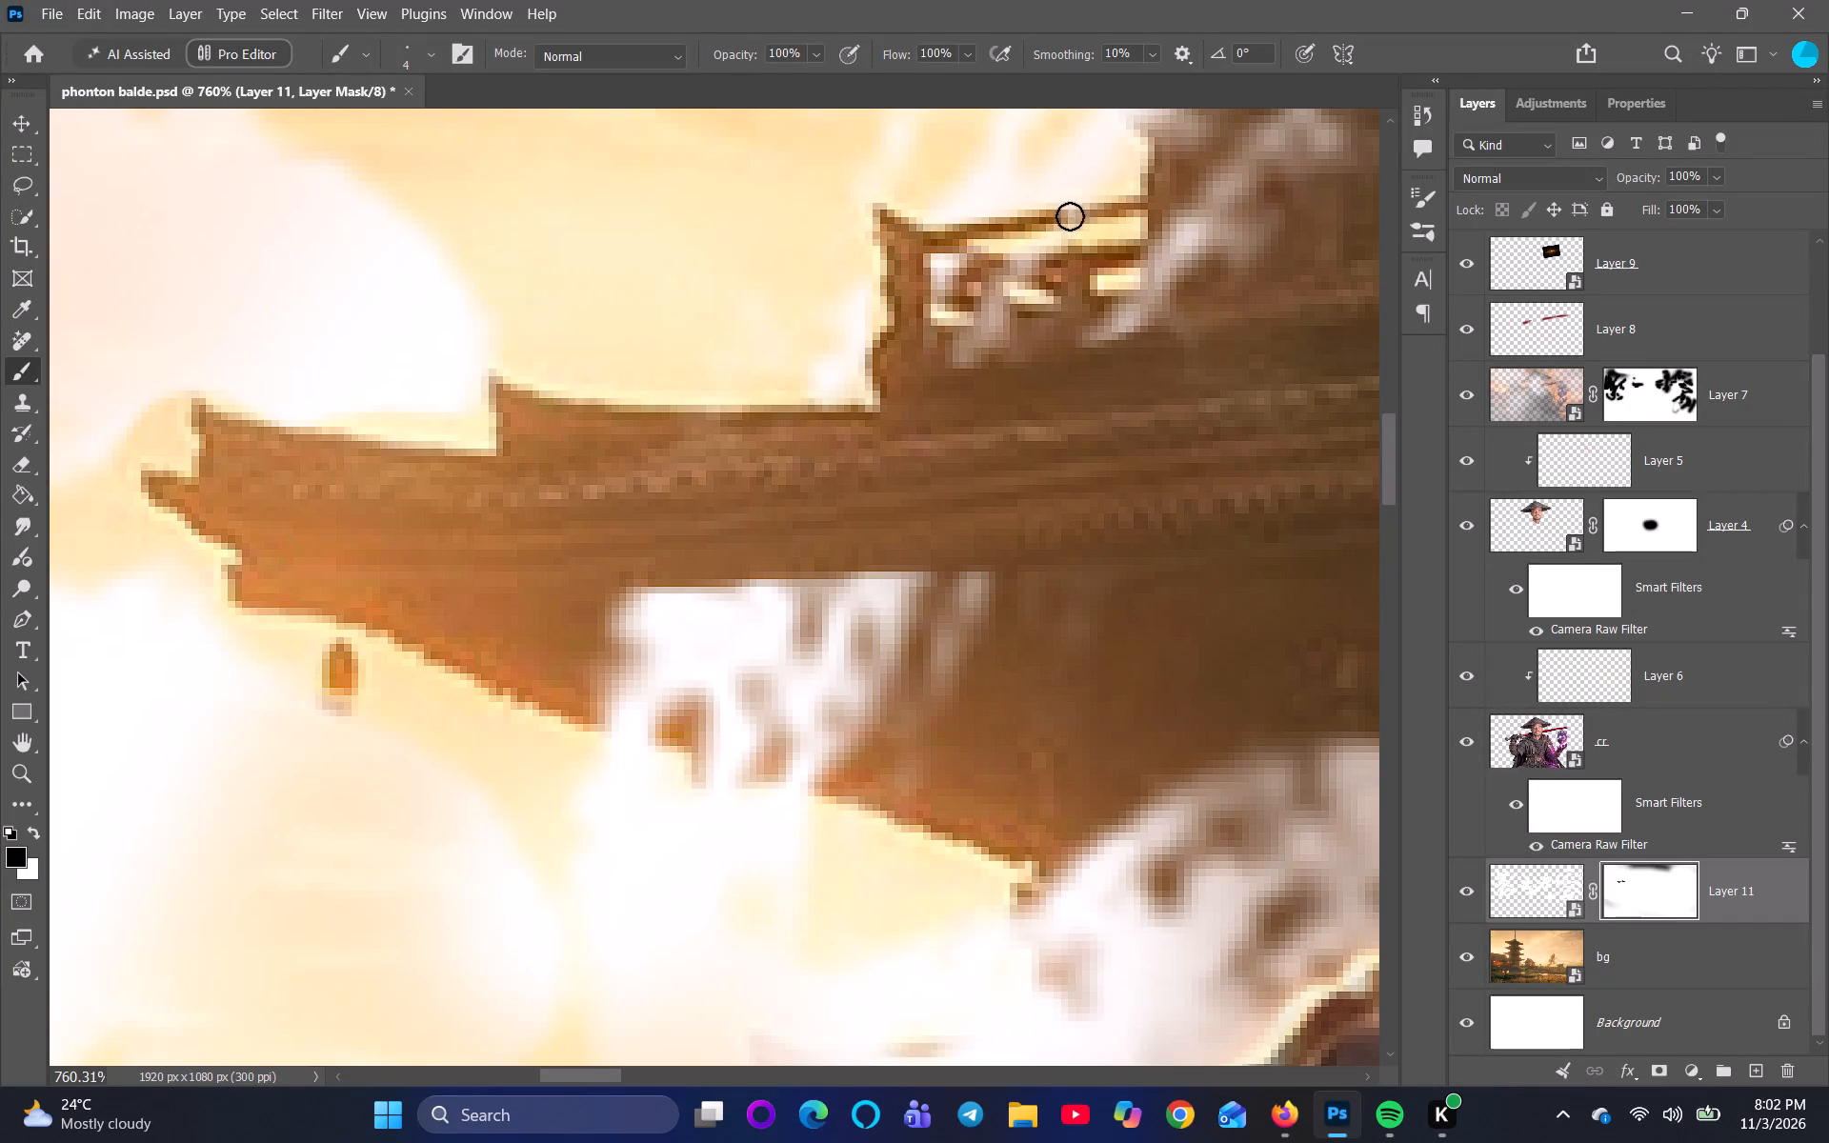
{"action": "left_click_drag", "start_coordinate": [1070, 216], "coordinate": [1101, 216]}
{"action": "left_click_drag", "start_coordinate": [915, 271], "coordinate": [1044, 265]}
{"action": "left_click_drag", "start_coordinate": [935, 285], "coordinate": [957, 280]}
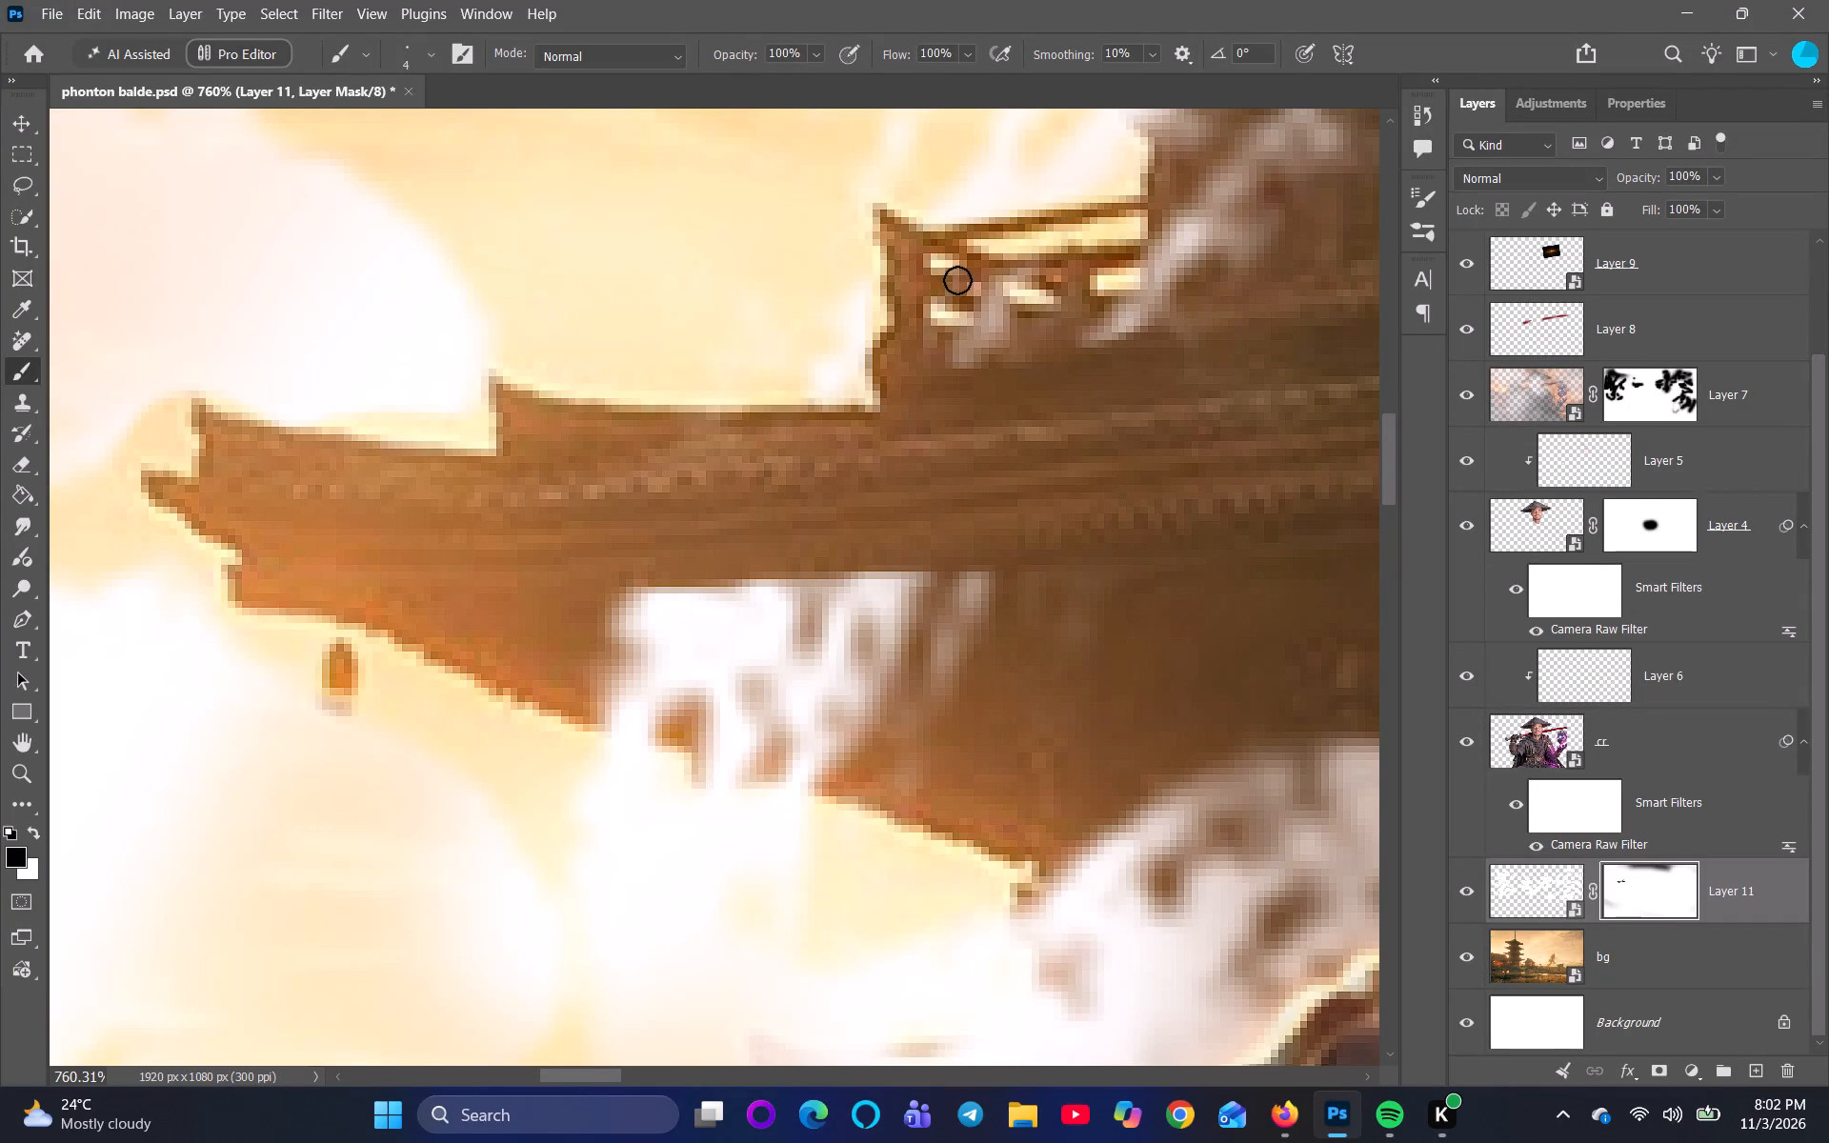
{"action": "left_click_drag", "start_coordinate": [957, 280], "coordinate": [951, 277]}
{"action": "left_click_drag", "start_coordinate": [946, 270], "coordinate": [1017, 331]}
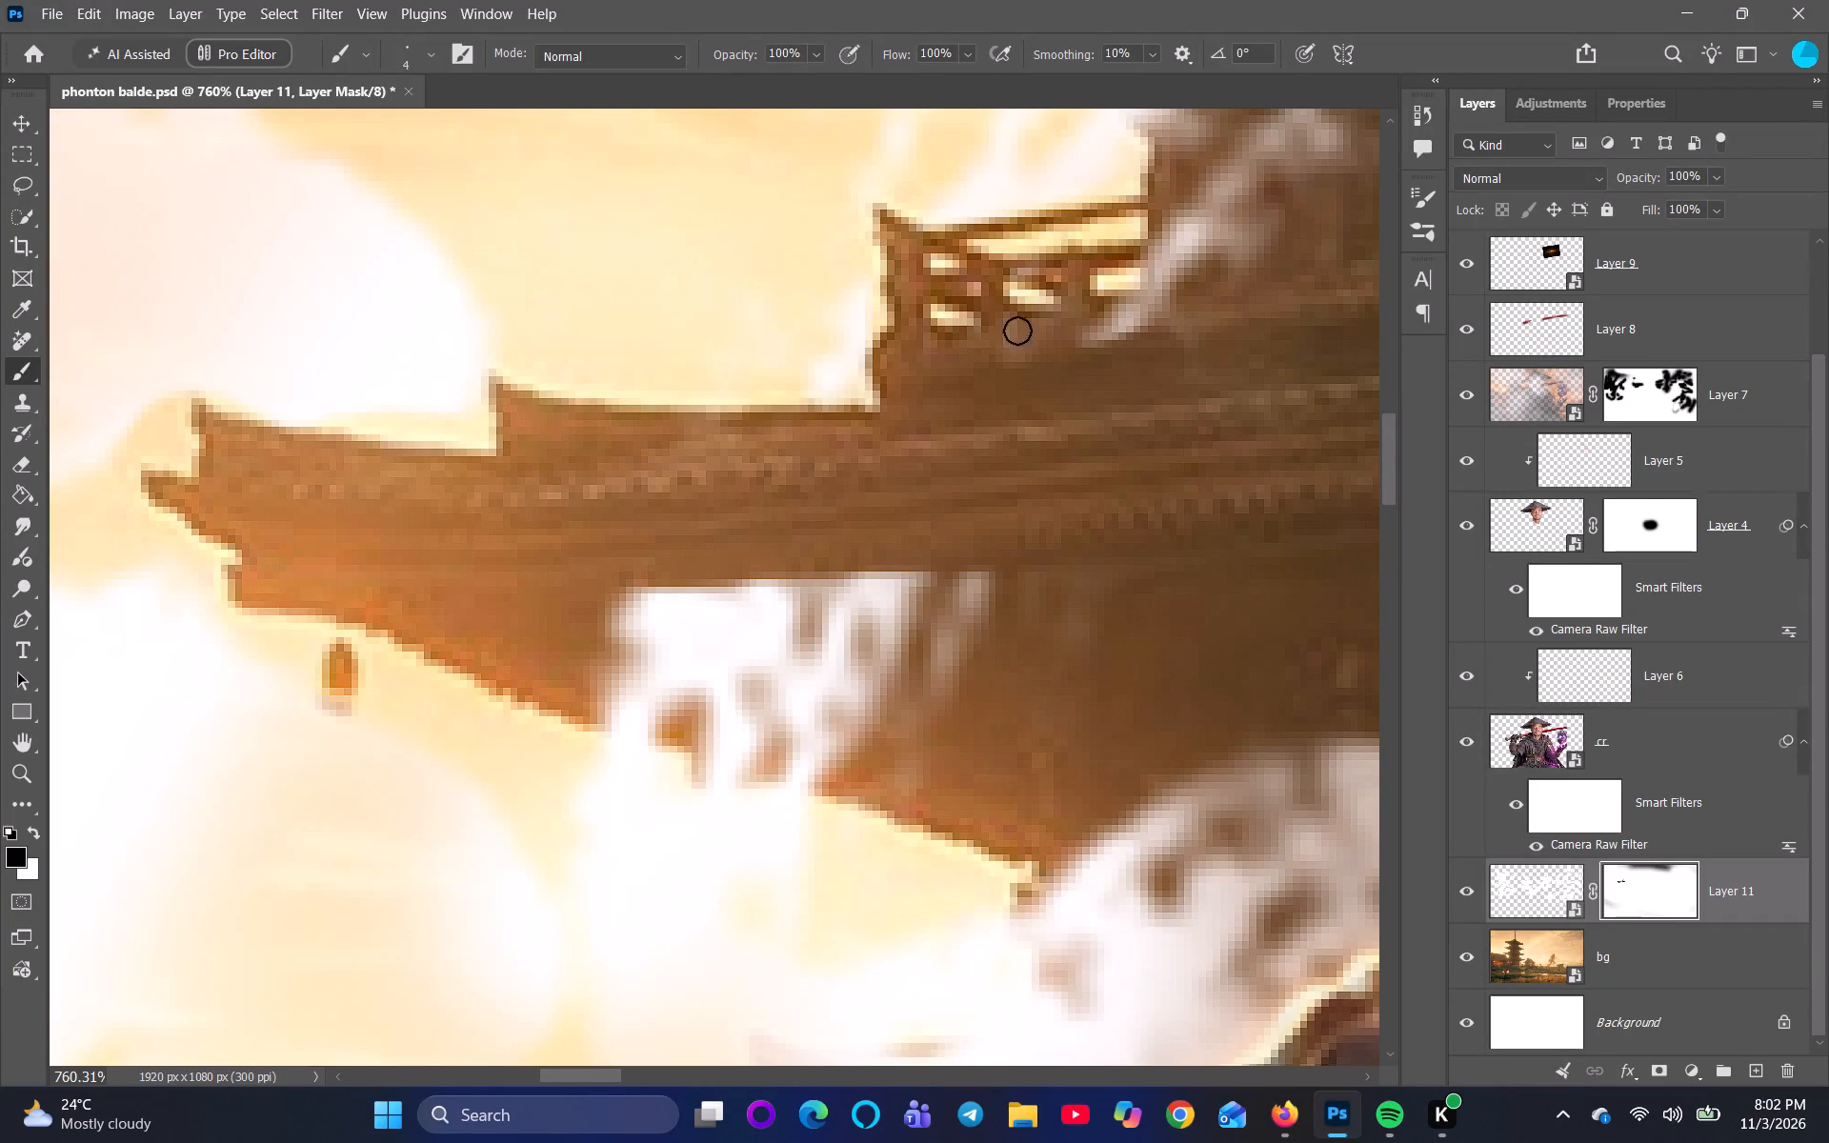
{"action": "left_click_drag", "start_coordinate": [1017, 331], "coordinate": [1137, 321]}
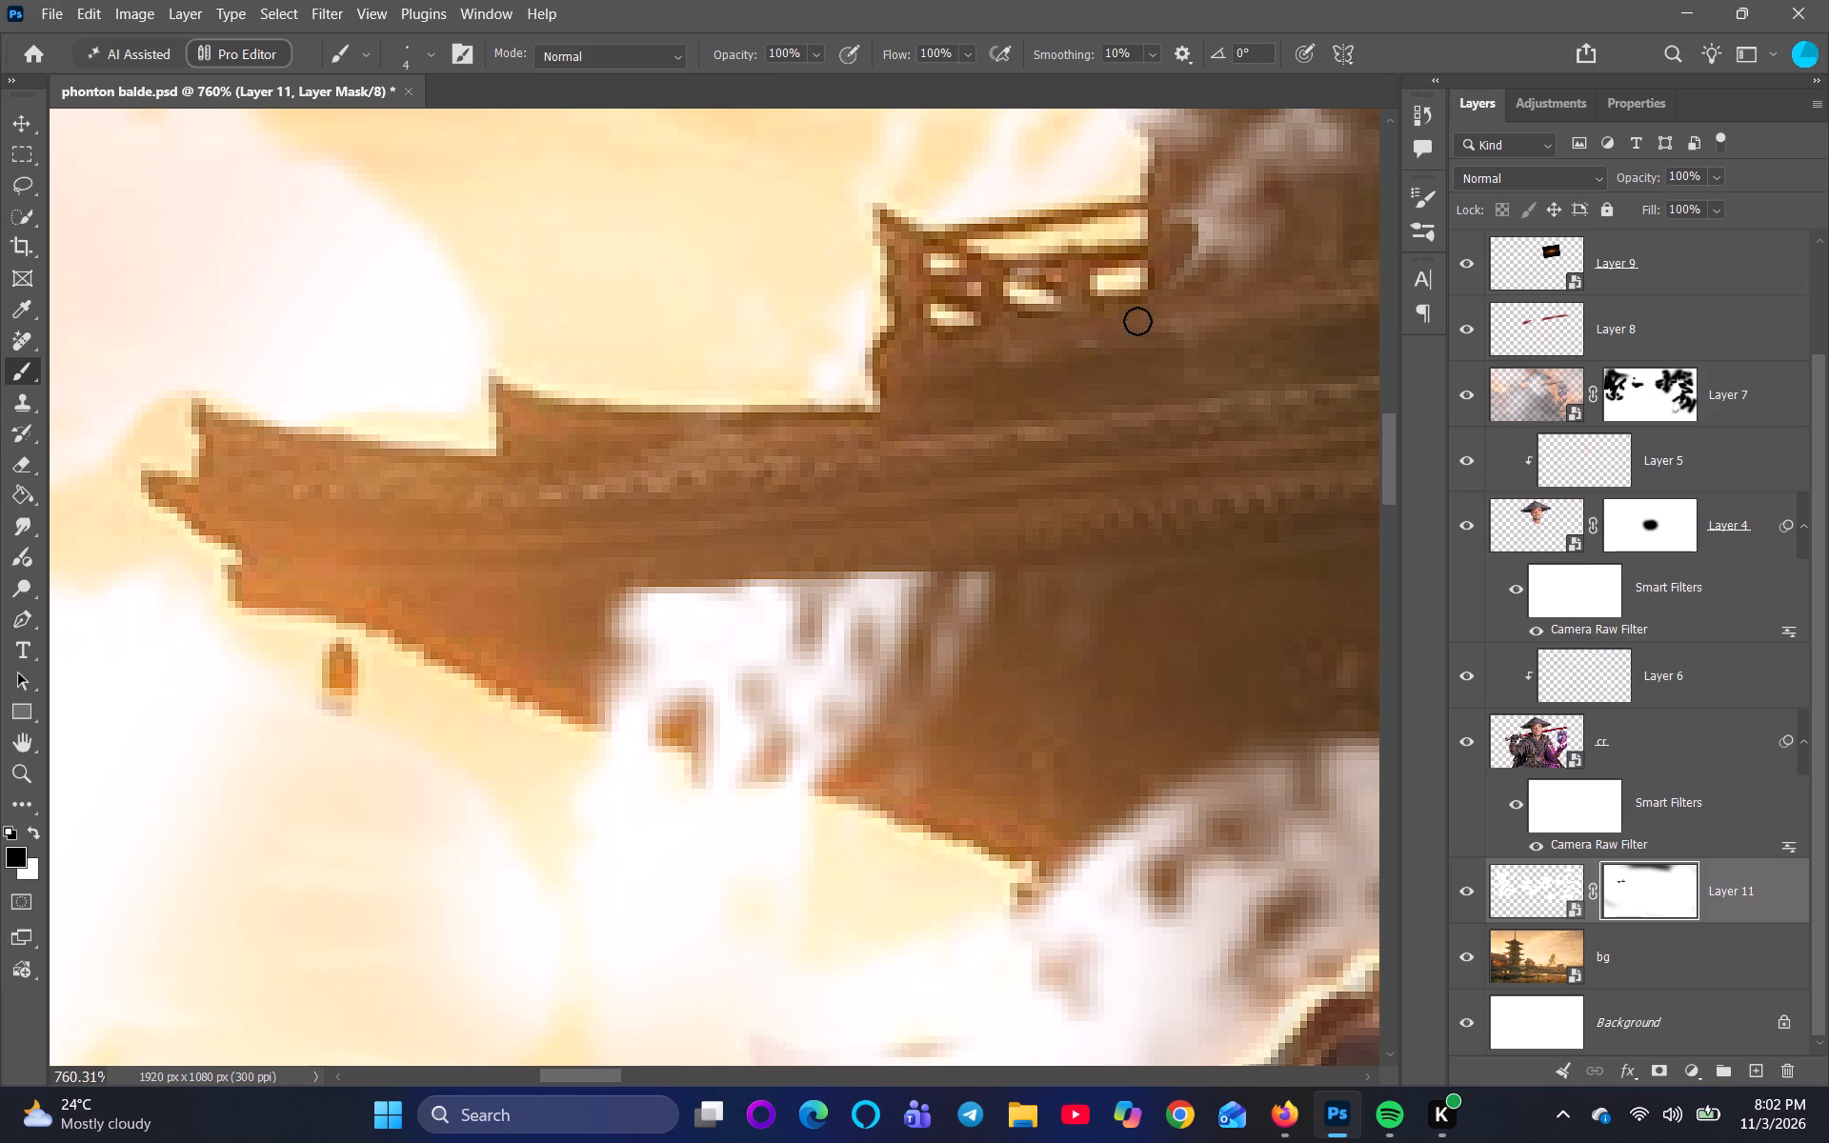
{"action": "left_click_drag", "start_coordinate": [1137, 321], "coordinate": [986, 295]}
Paint black on Layer 11's mask over the pagoda wall directly beside the balcony railing with the 4 px brush.
{"action": "scroll", "coordinate": [1115, 353], "scroll_direction": "down", "scroll_amount": 2}
{"action": "left_click_drag", "start_coordinate": [1096, 392], "coordinate": [988, 484], "text": "alt"}
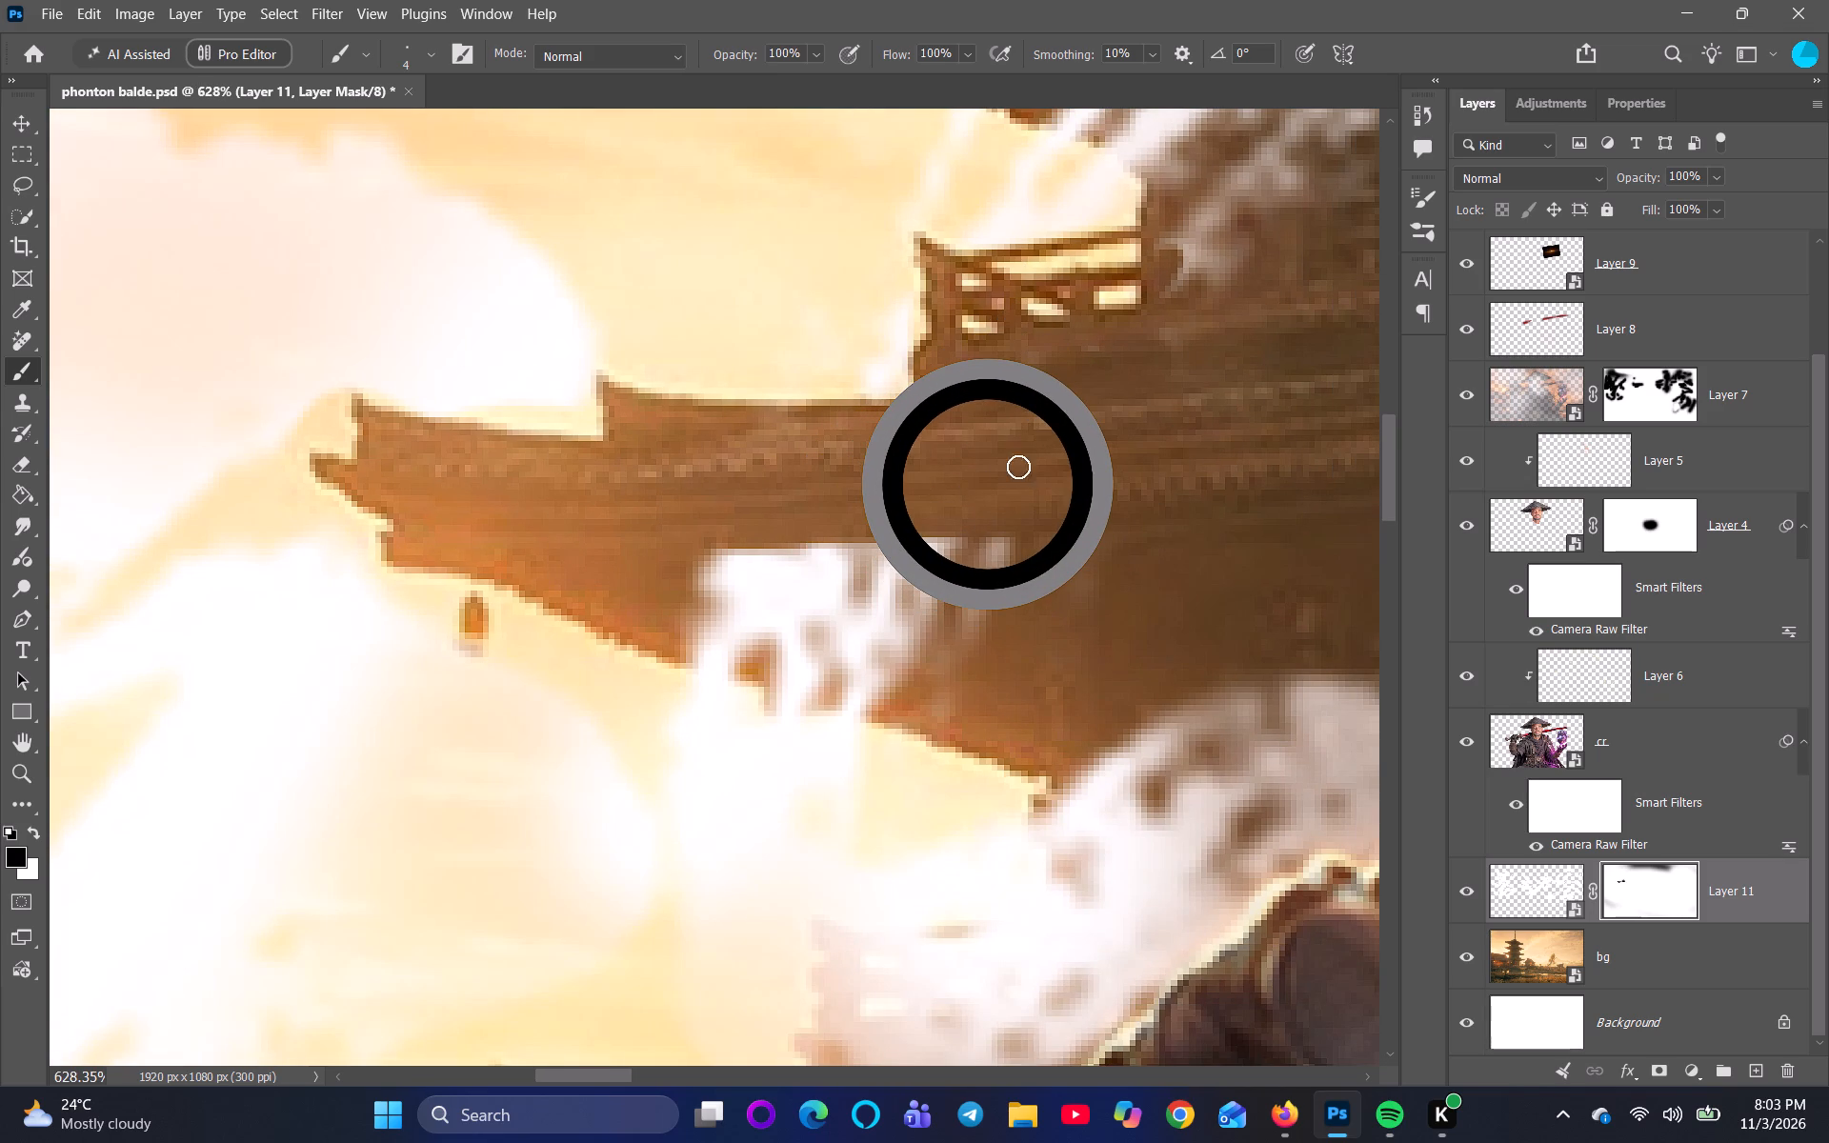
{"action": "key", "text": "space"}
{"action": "key", "text": "space"}
{"action": "key", "text": "space"}
{"action": "key", "text": "space"}
{"action": "key", "text": "space"}
{"action": "key", "text": "space"}
{"action": "key", "text": "space"}
{"action": "key", "text": "space"}
{"action": "key", "text": "space"}
{"action": "key", "text": "space"}
{"action": "key", "text": "space"}
{"action": "key", "text": "space"}
{"action": "key", "text": "space"}
{"action": "key", "text": "space"}
{"action": "key", "text": "space"}
{"action": "key", "text": "space"}
{"action": "key", "text": "space"}
{"action": "key", "text": "space"}
{"action": "key", "text": "space"}
{"action": "key", "text": "space"}
{"action": "left_click_drag", "start_coordinate": [1036, 446], "coordinate": [762, 643]}
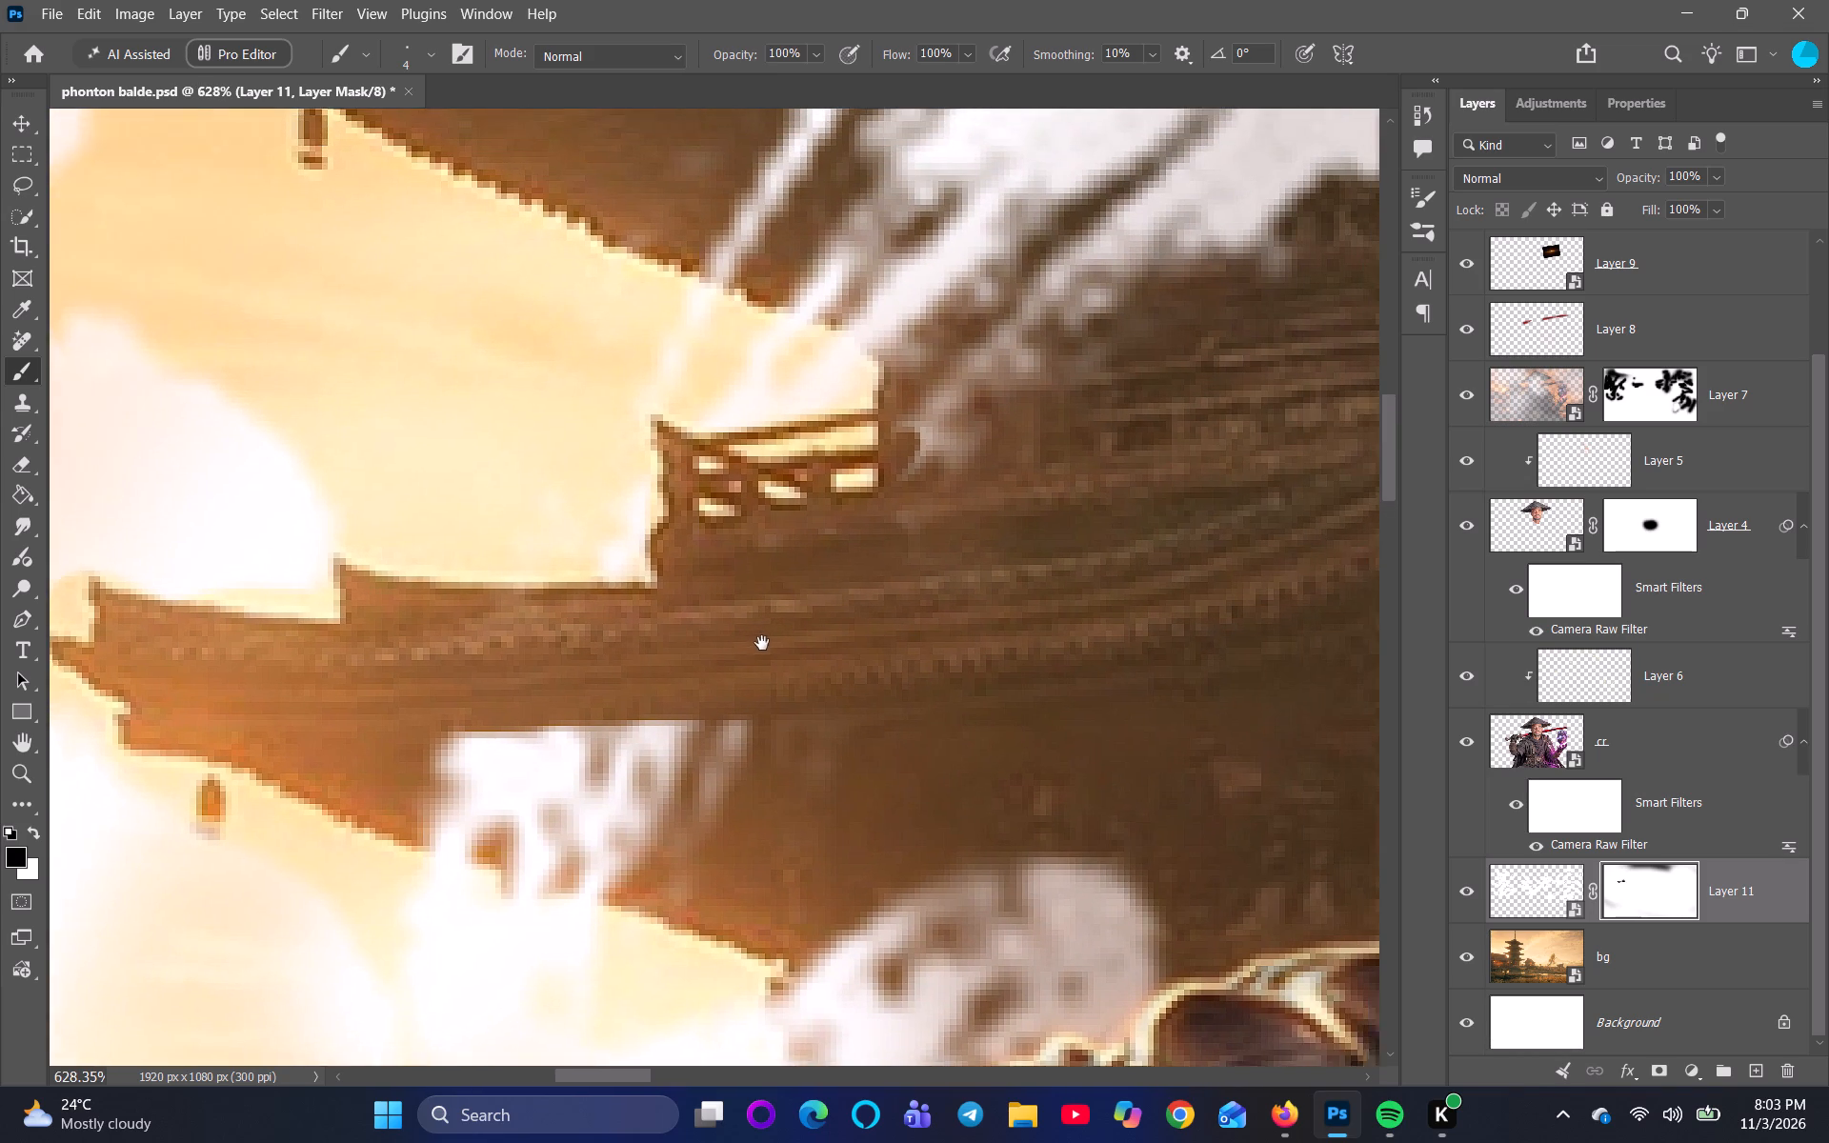
{"action": "left_click_drag", "start_coordinate": [762, 643], "coordinate": [733, 669]}
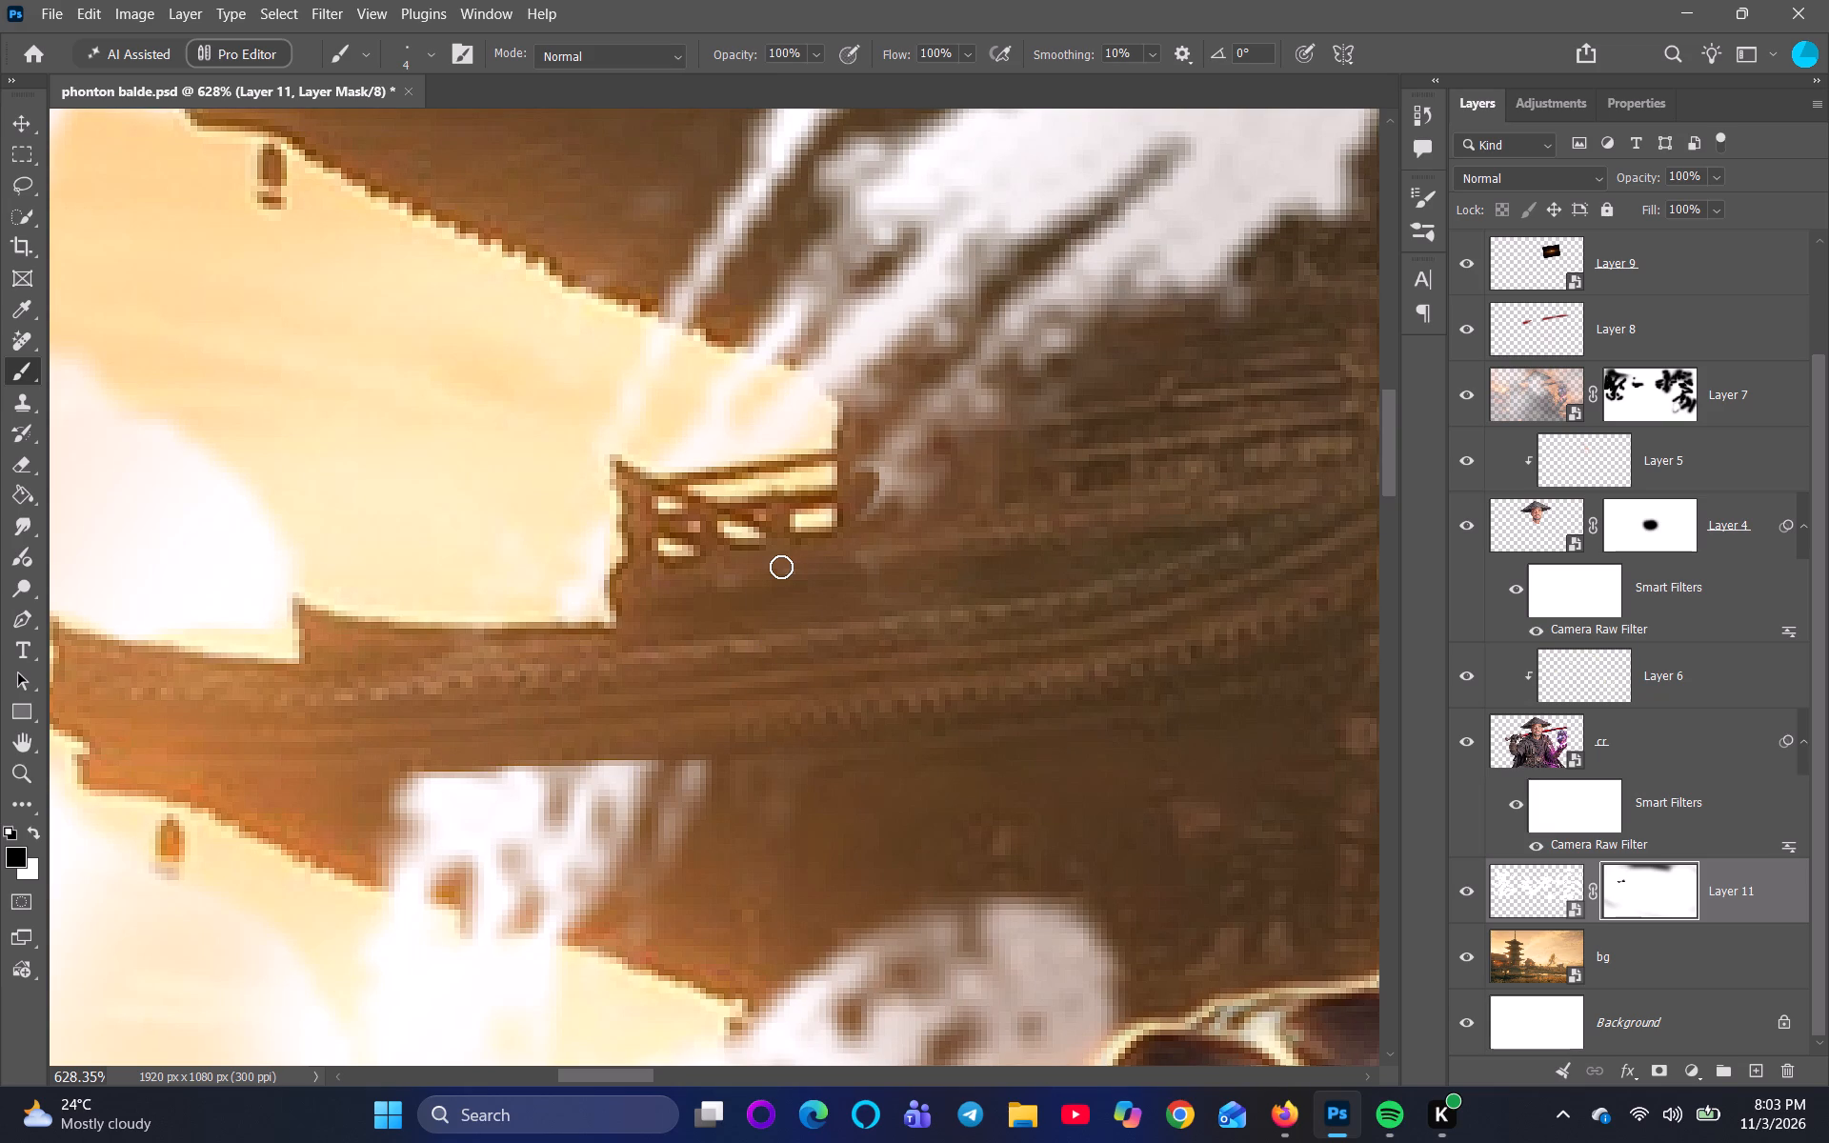
{"action": "scroll", "coordinate": [829, 508], "scroll_direction": "down", "scroll_amount": 10}
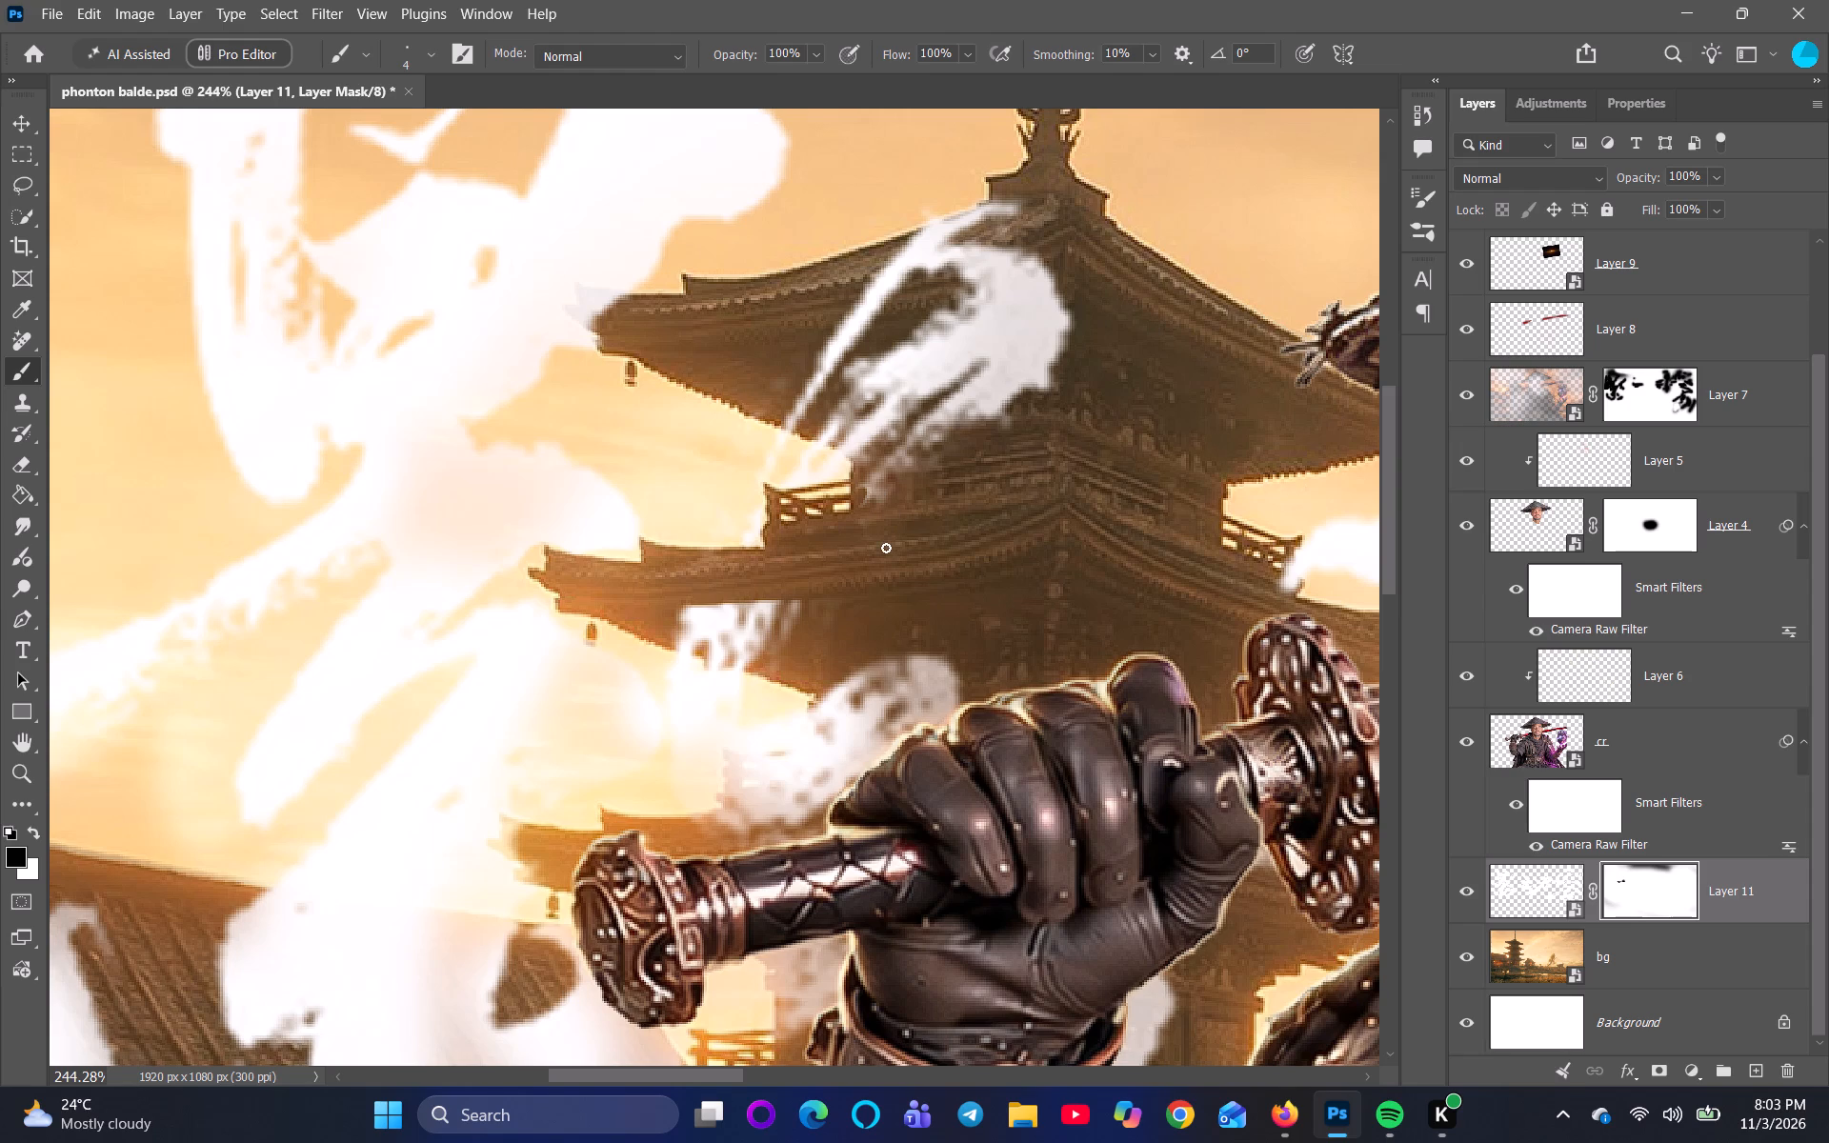
{"action": "scroll", "coordinate": [888, 539], "scroll_direction": "down", "scroll_amount": 1}
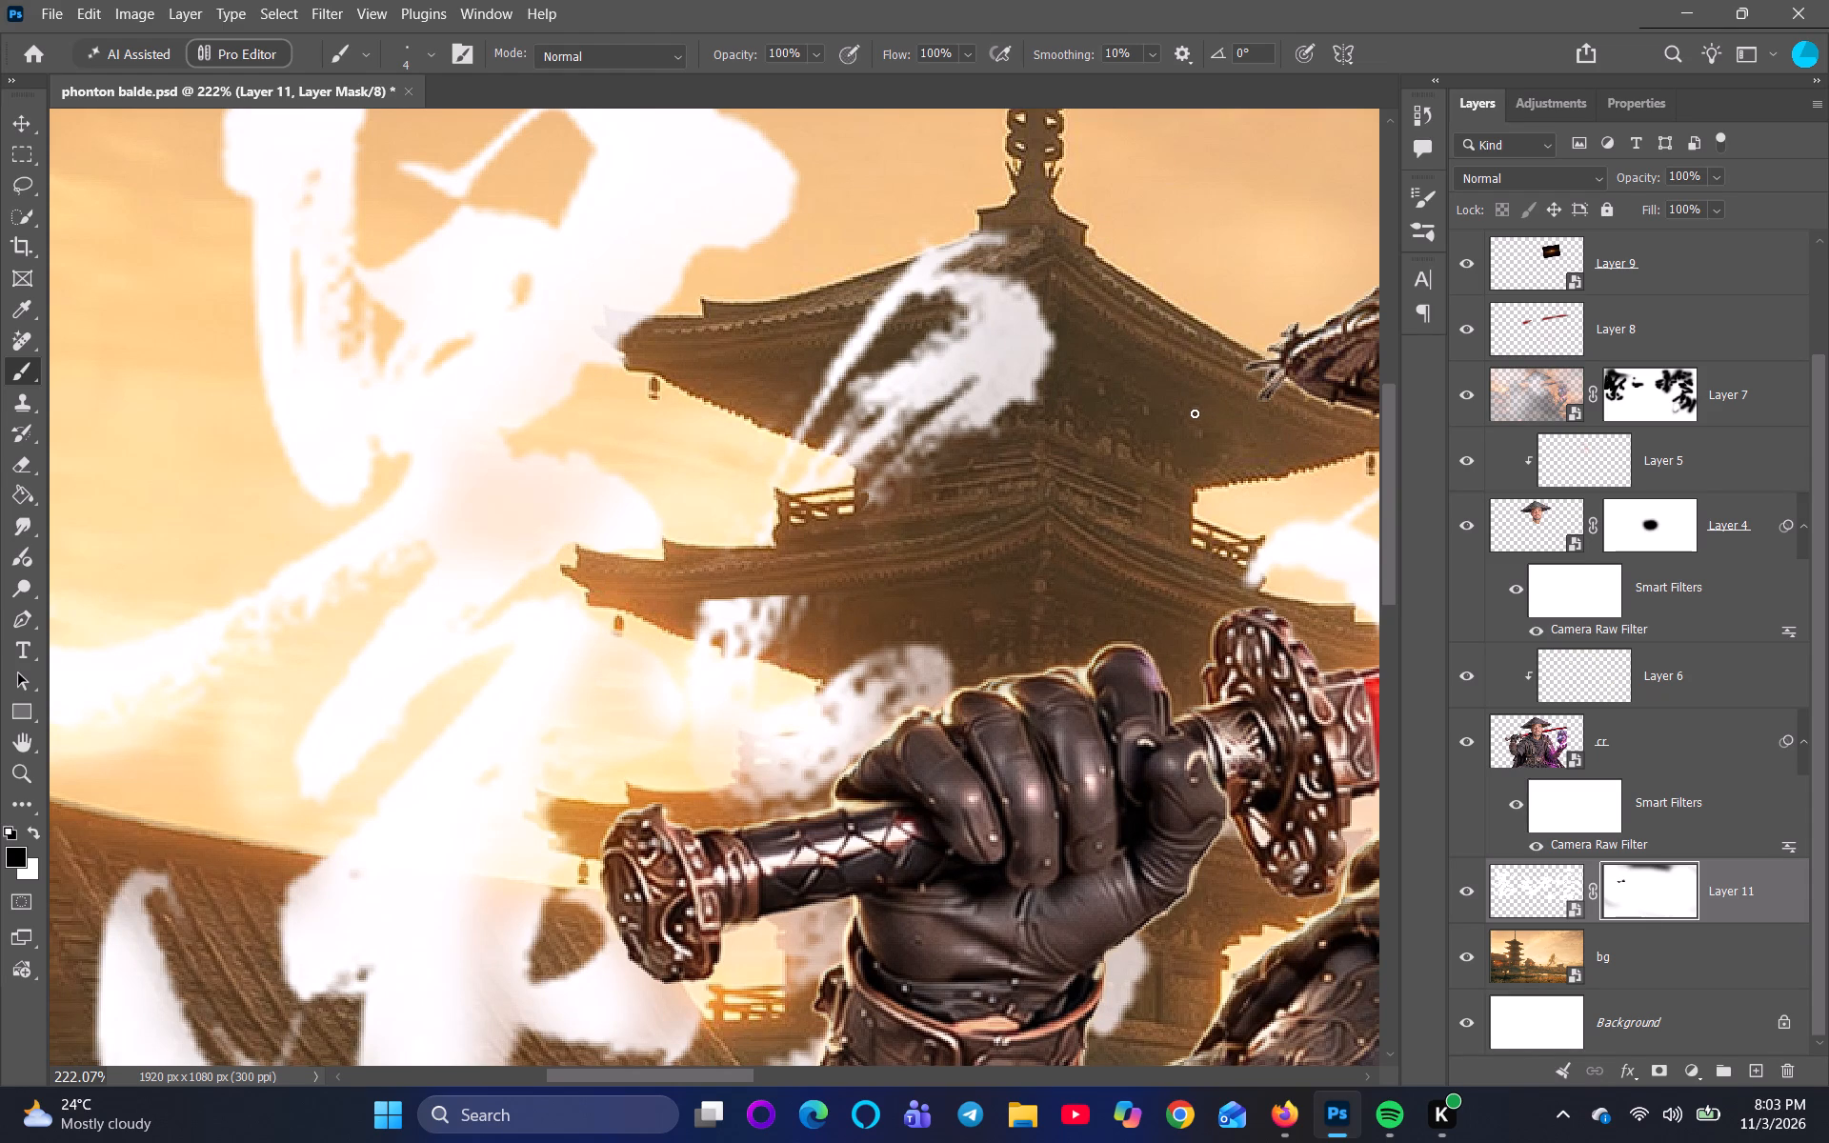
{"action": "scroll", "coordinate": [870, 505], "scroll_direction": "up", "scroll_amount": 3}
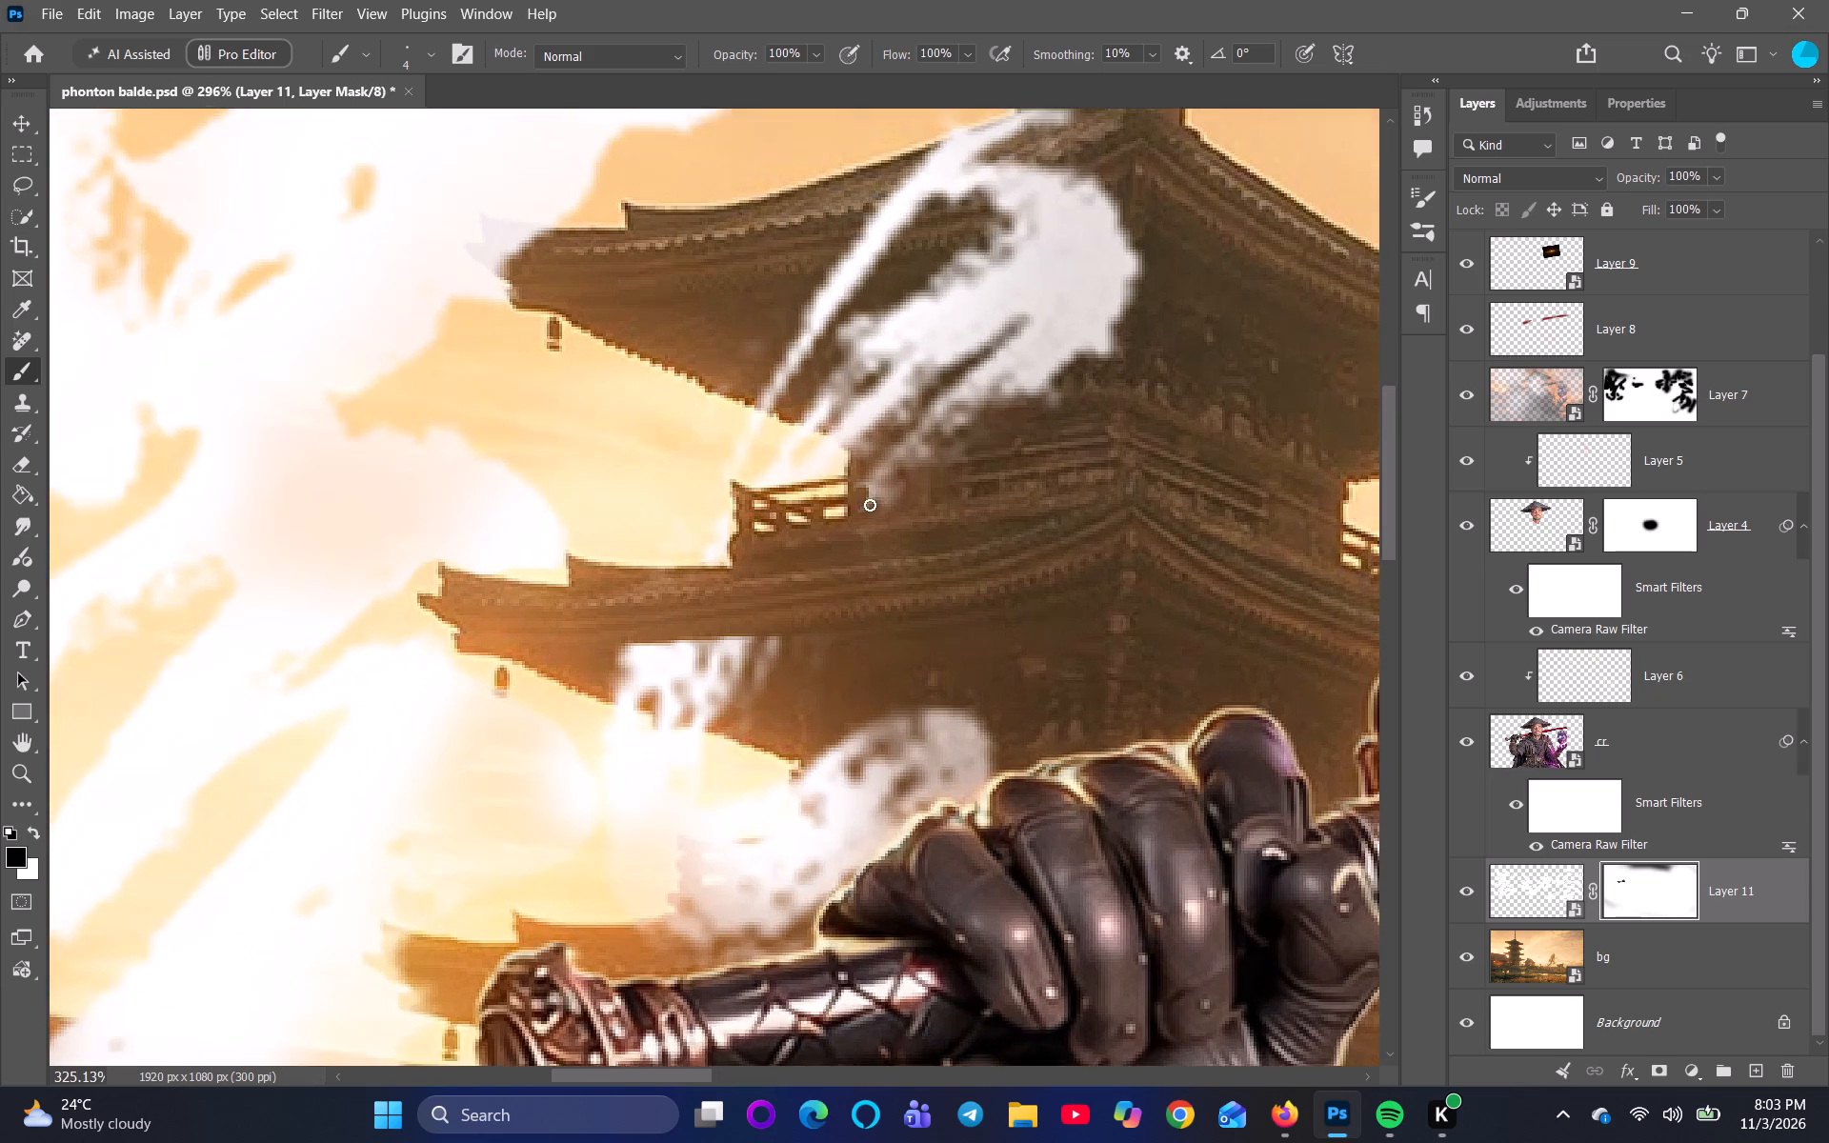
{"action": "scroll", "coordinate": [870, 505], "scroll_direction": "up", "scroll_amount": 4}
{"action": "left_click_drag", "start_coordinate": [898, 509], "coordinate": [835, 478]}
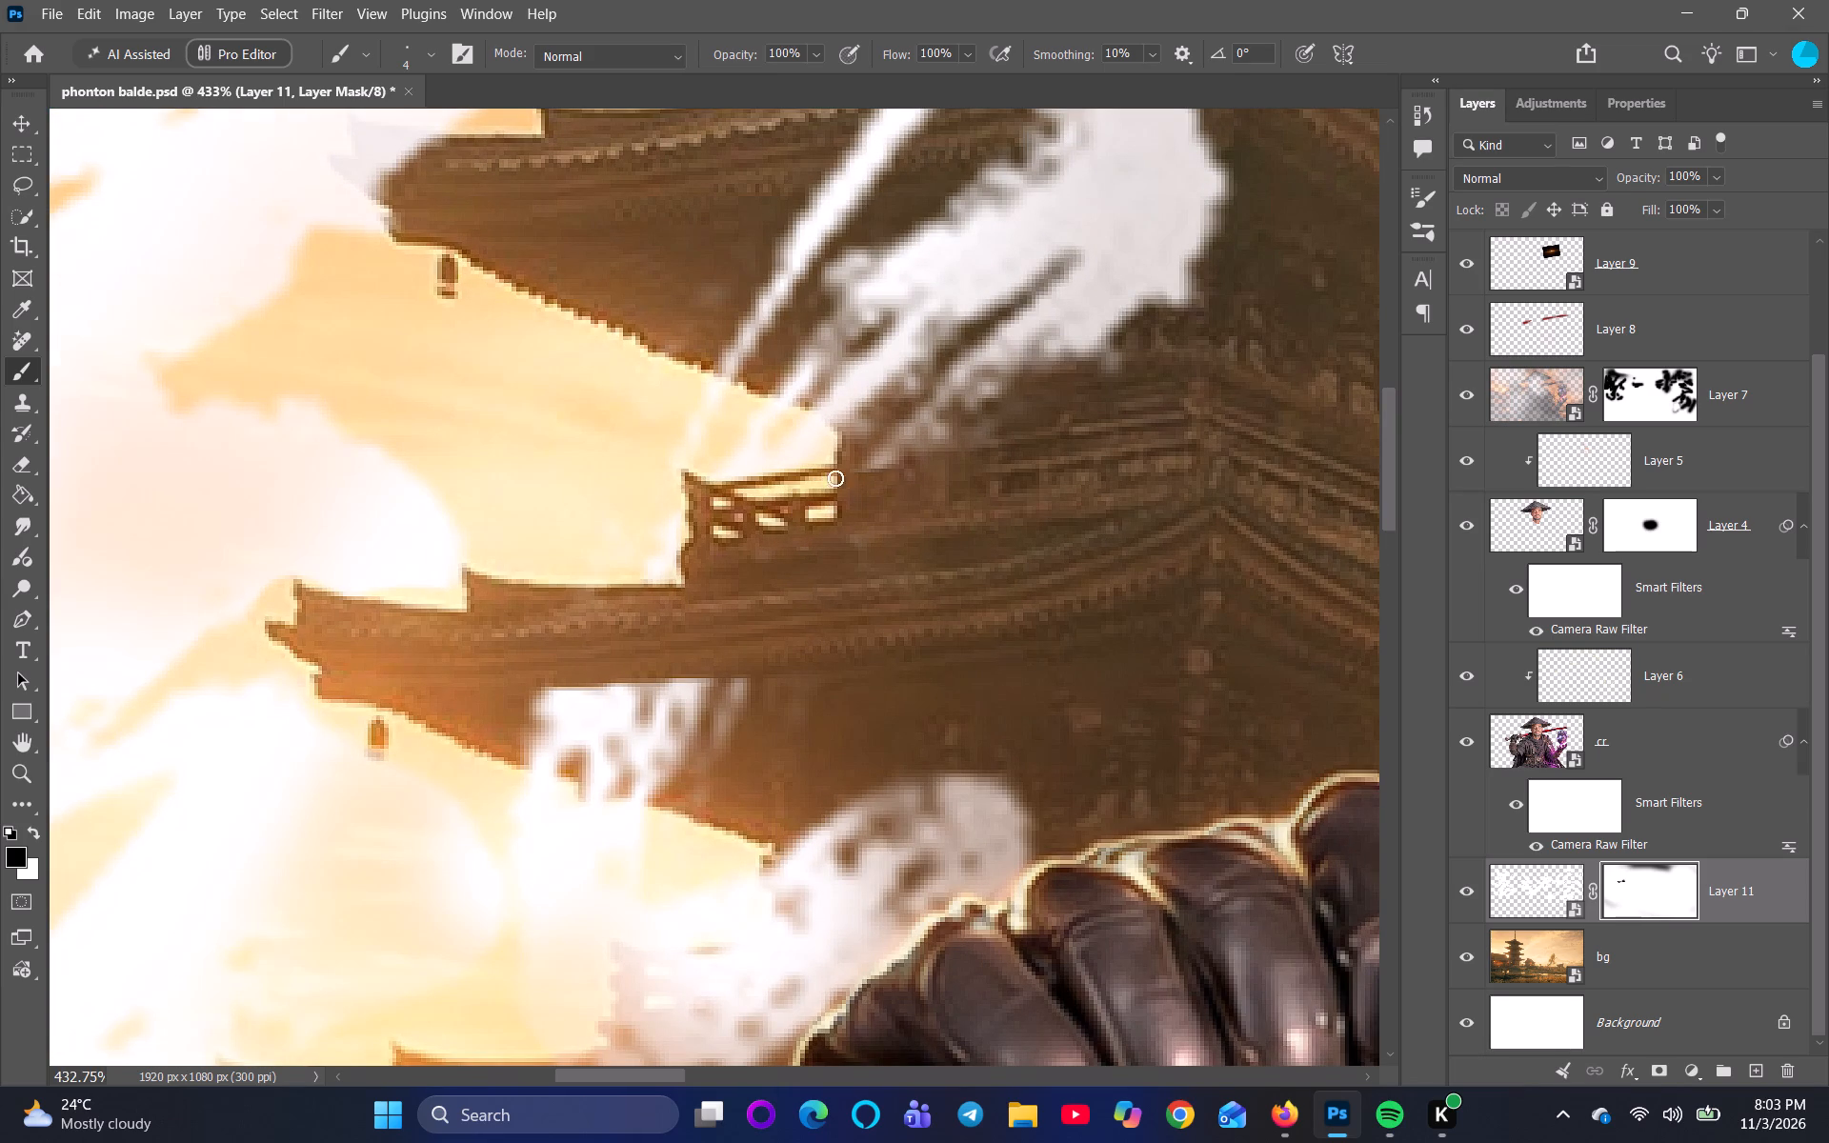
{"action": "left_click_drag", "start_coordinate": [835, 478], "coordinate": [970, 464]}
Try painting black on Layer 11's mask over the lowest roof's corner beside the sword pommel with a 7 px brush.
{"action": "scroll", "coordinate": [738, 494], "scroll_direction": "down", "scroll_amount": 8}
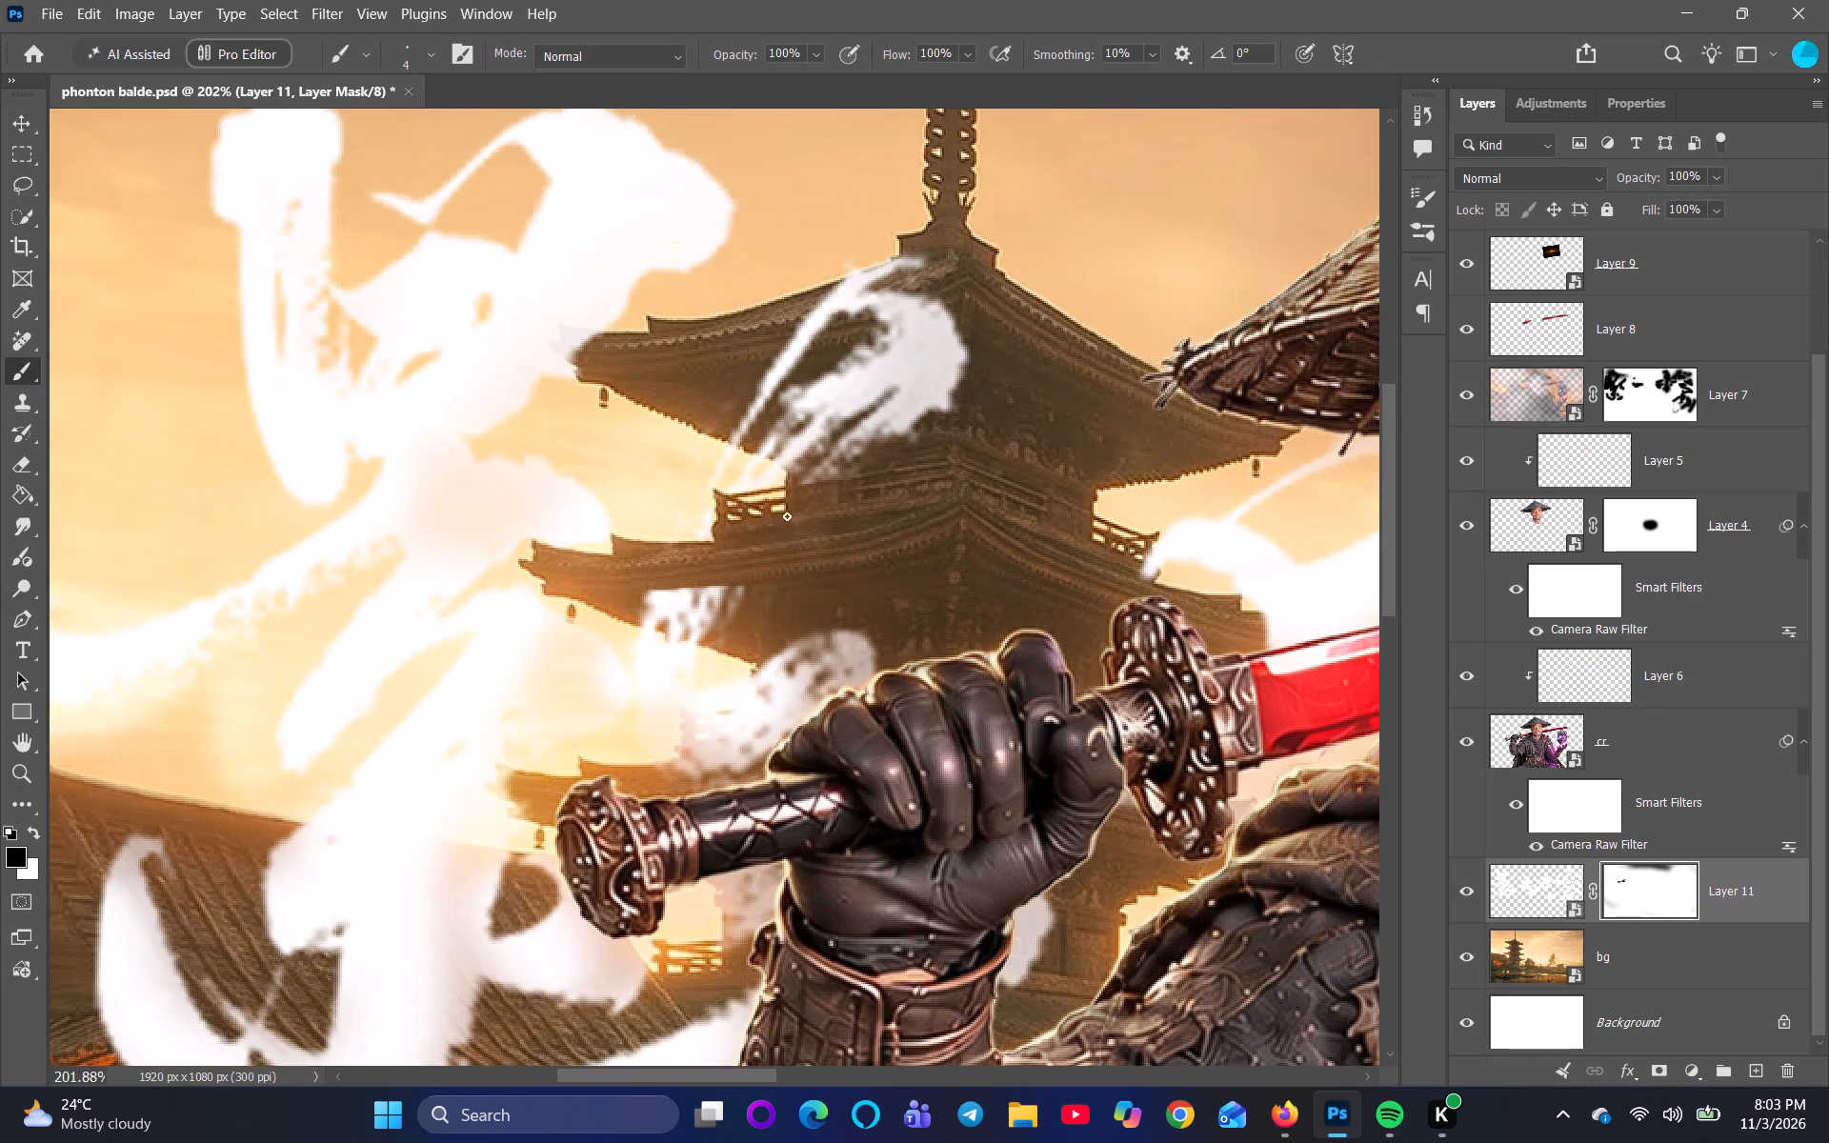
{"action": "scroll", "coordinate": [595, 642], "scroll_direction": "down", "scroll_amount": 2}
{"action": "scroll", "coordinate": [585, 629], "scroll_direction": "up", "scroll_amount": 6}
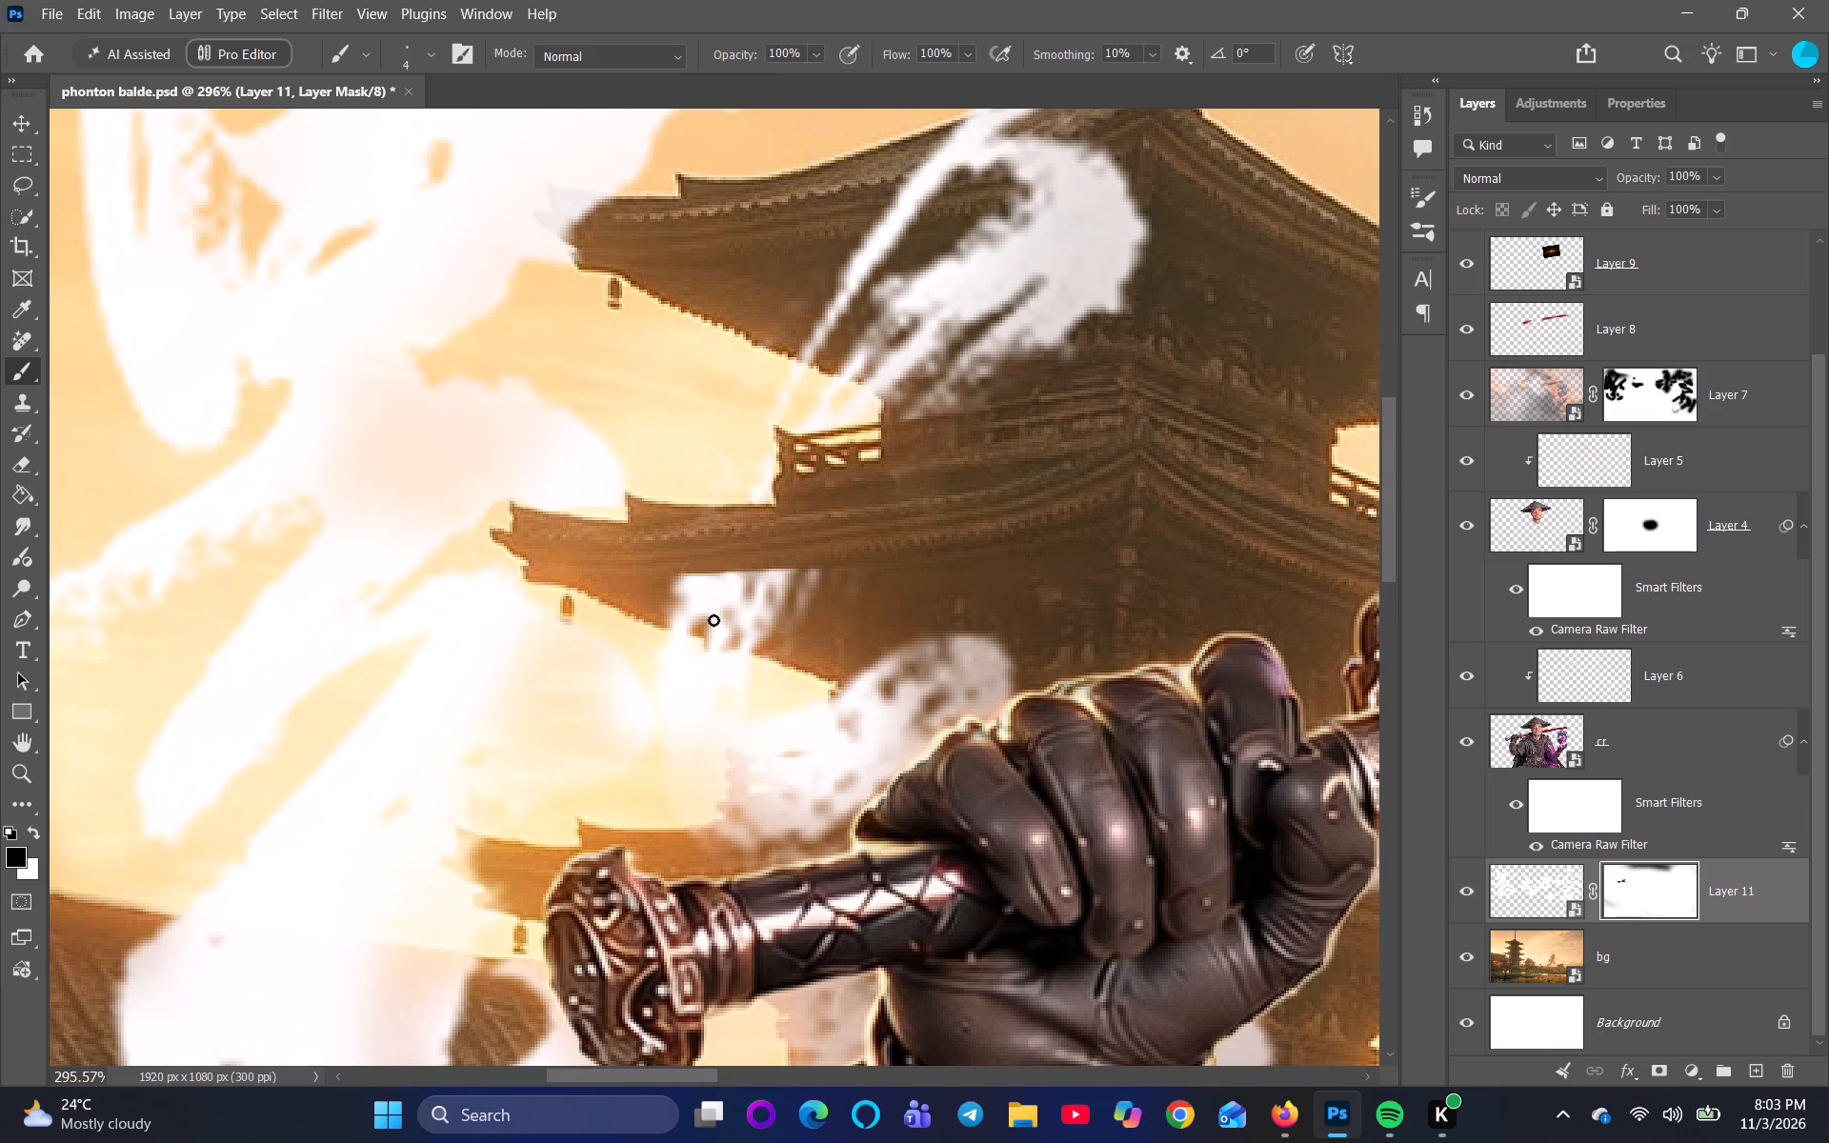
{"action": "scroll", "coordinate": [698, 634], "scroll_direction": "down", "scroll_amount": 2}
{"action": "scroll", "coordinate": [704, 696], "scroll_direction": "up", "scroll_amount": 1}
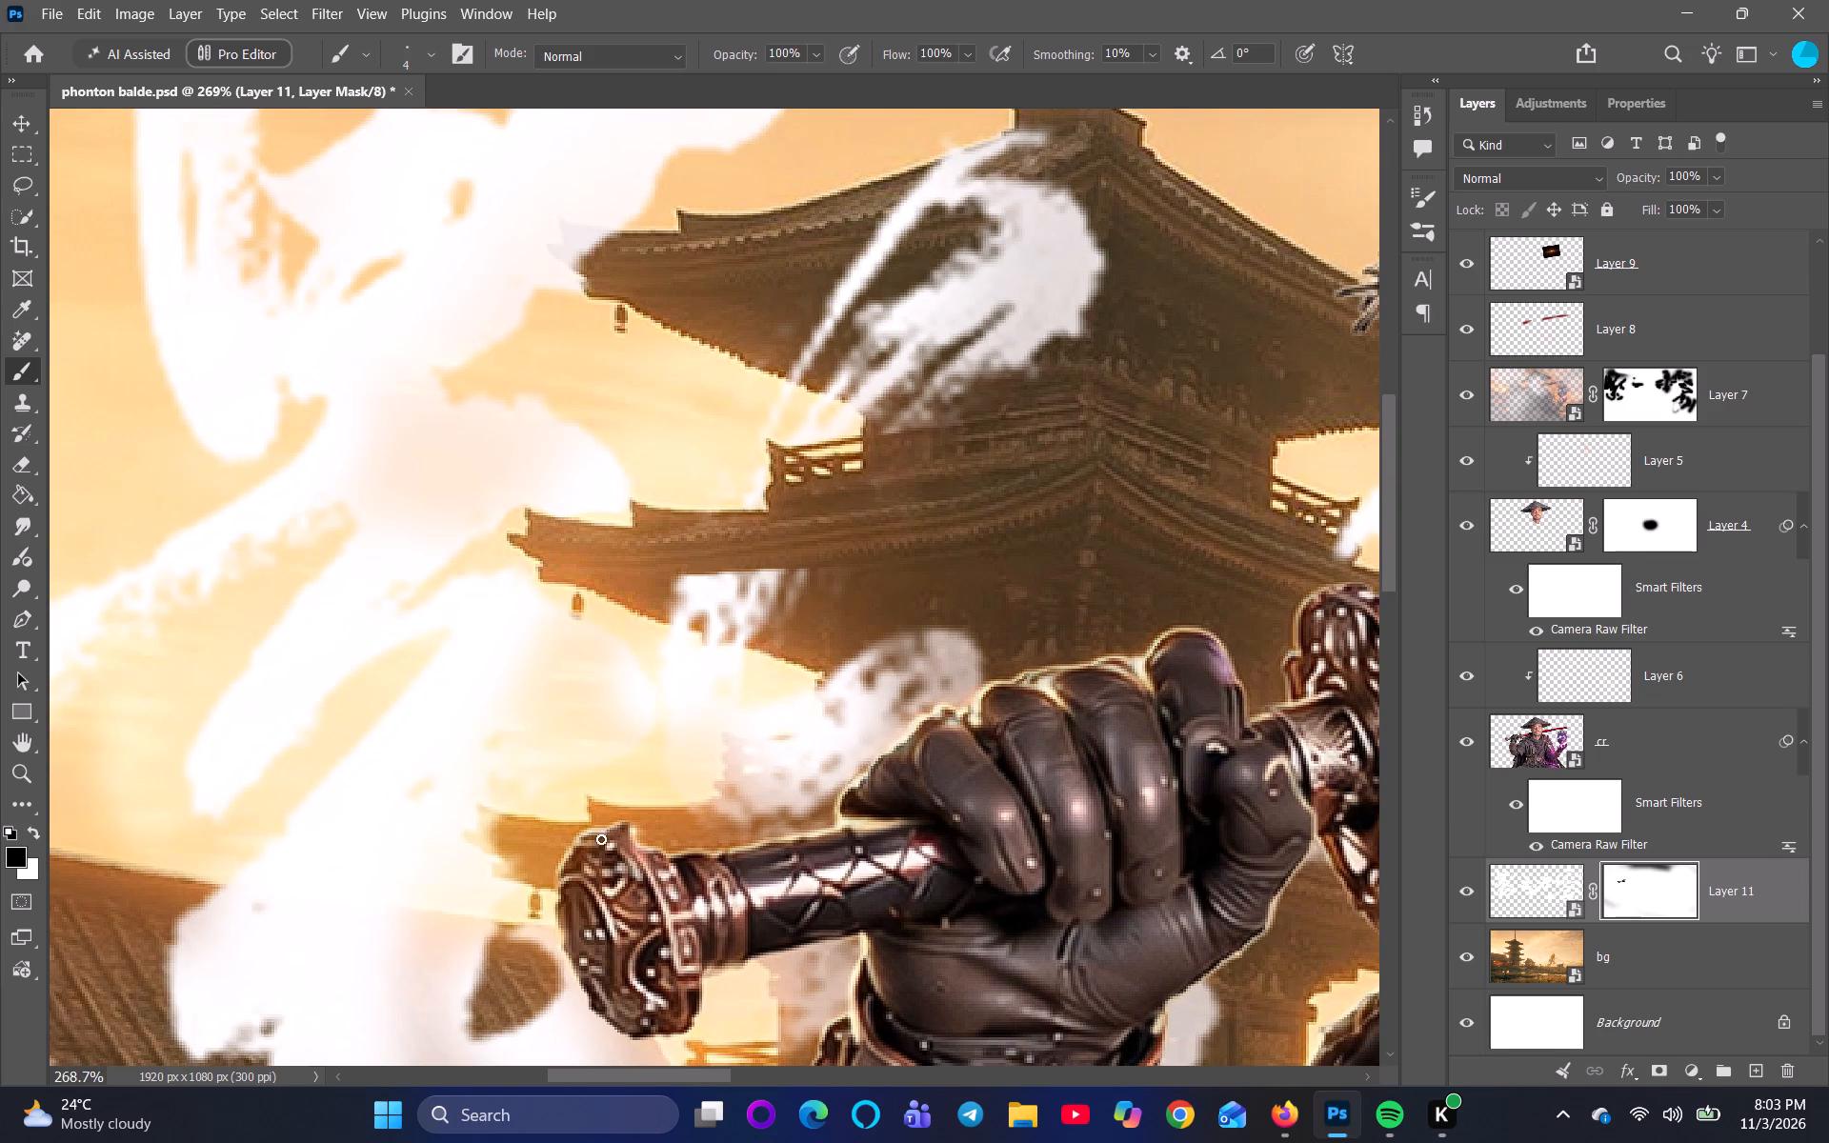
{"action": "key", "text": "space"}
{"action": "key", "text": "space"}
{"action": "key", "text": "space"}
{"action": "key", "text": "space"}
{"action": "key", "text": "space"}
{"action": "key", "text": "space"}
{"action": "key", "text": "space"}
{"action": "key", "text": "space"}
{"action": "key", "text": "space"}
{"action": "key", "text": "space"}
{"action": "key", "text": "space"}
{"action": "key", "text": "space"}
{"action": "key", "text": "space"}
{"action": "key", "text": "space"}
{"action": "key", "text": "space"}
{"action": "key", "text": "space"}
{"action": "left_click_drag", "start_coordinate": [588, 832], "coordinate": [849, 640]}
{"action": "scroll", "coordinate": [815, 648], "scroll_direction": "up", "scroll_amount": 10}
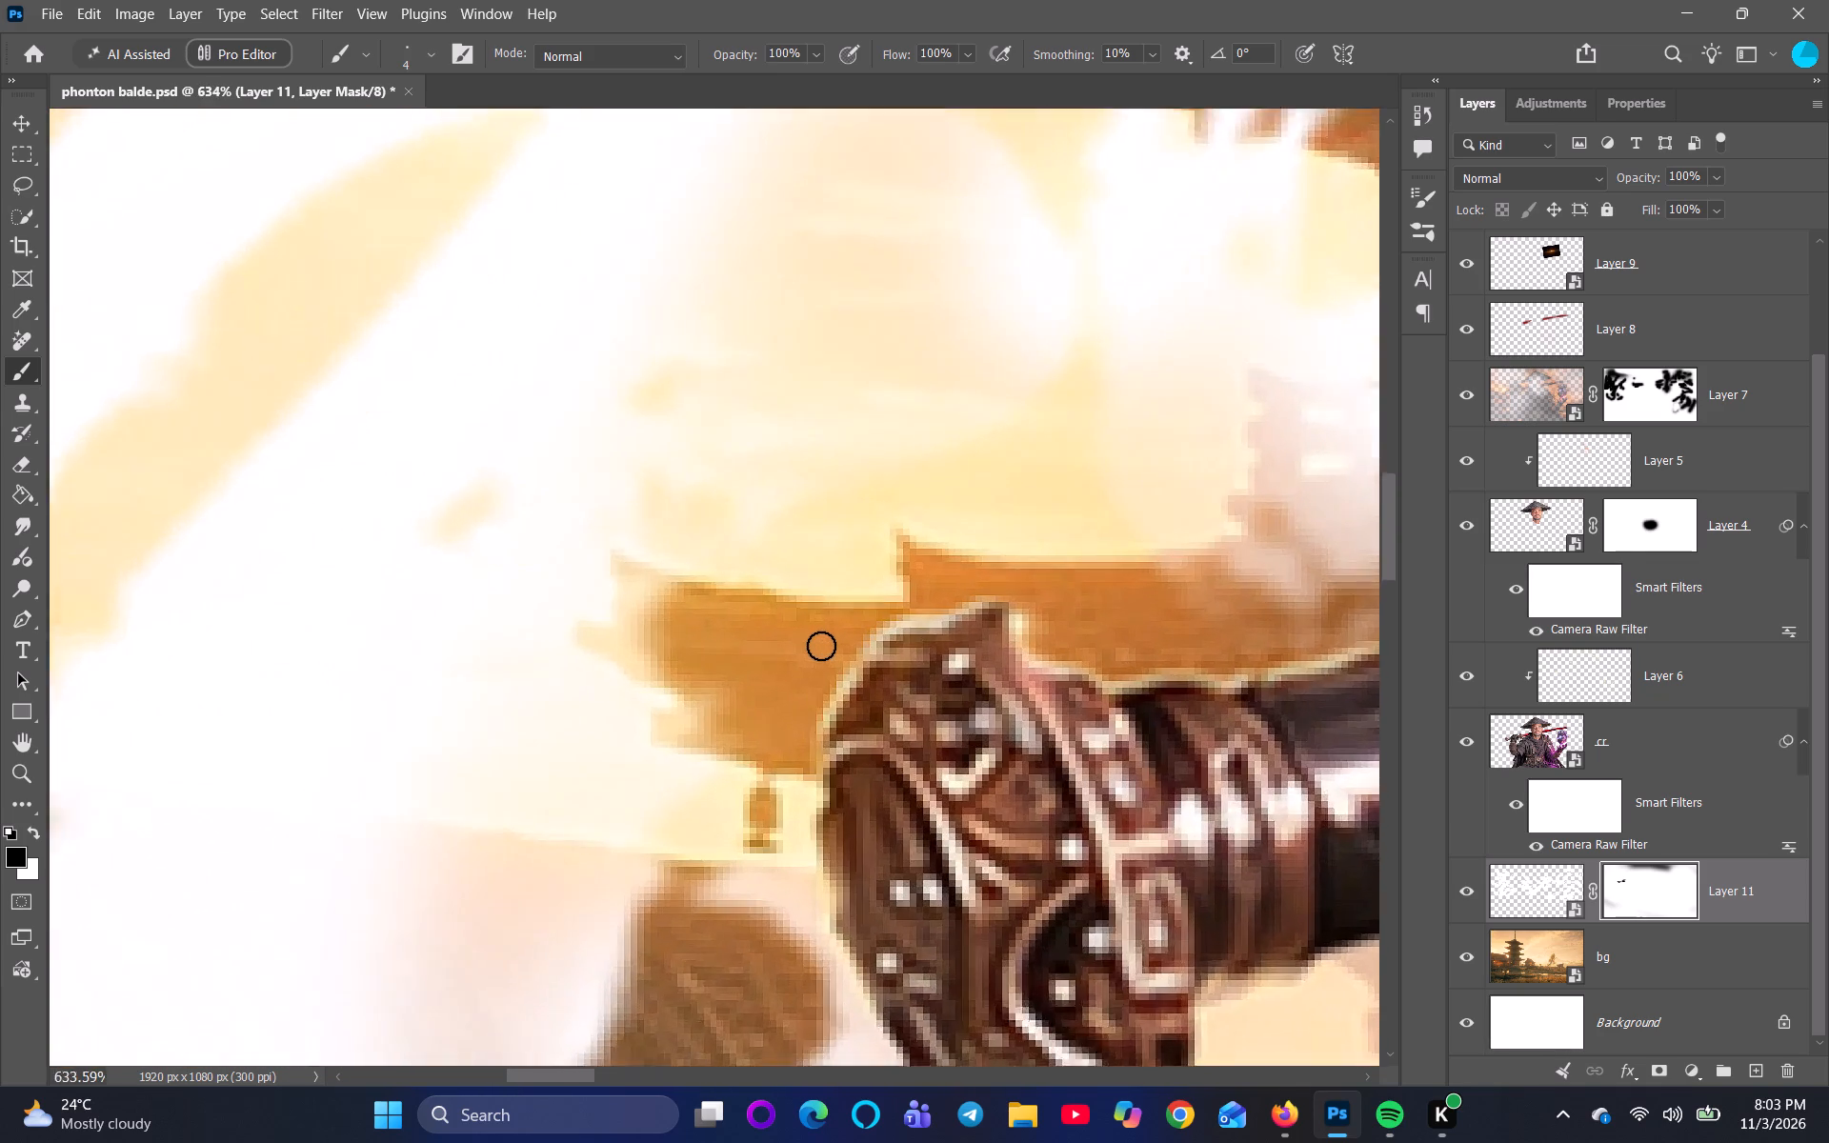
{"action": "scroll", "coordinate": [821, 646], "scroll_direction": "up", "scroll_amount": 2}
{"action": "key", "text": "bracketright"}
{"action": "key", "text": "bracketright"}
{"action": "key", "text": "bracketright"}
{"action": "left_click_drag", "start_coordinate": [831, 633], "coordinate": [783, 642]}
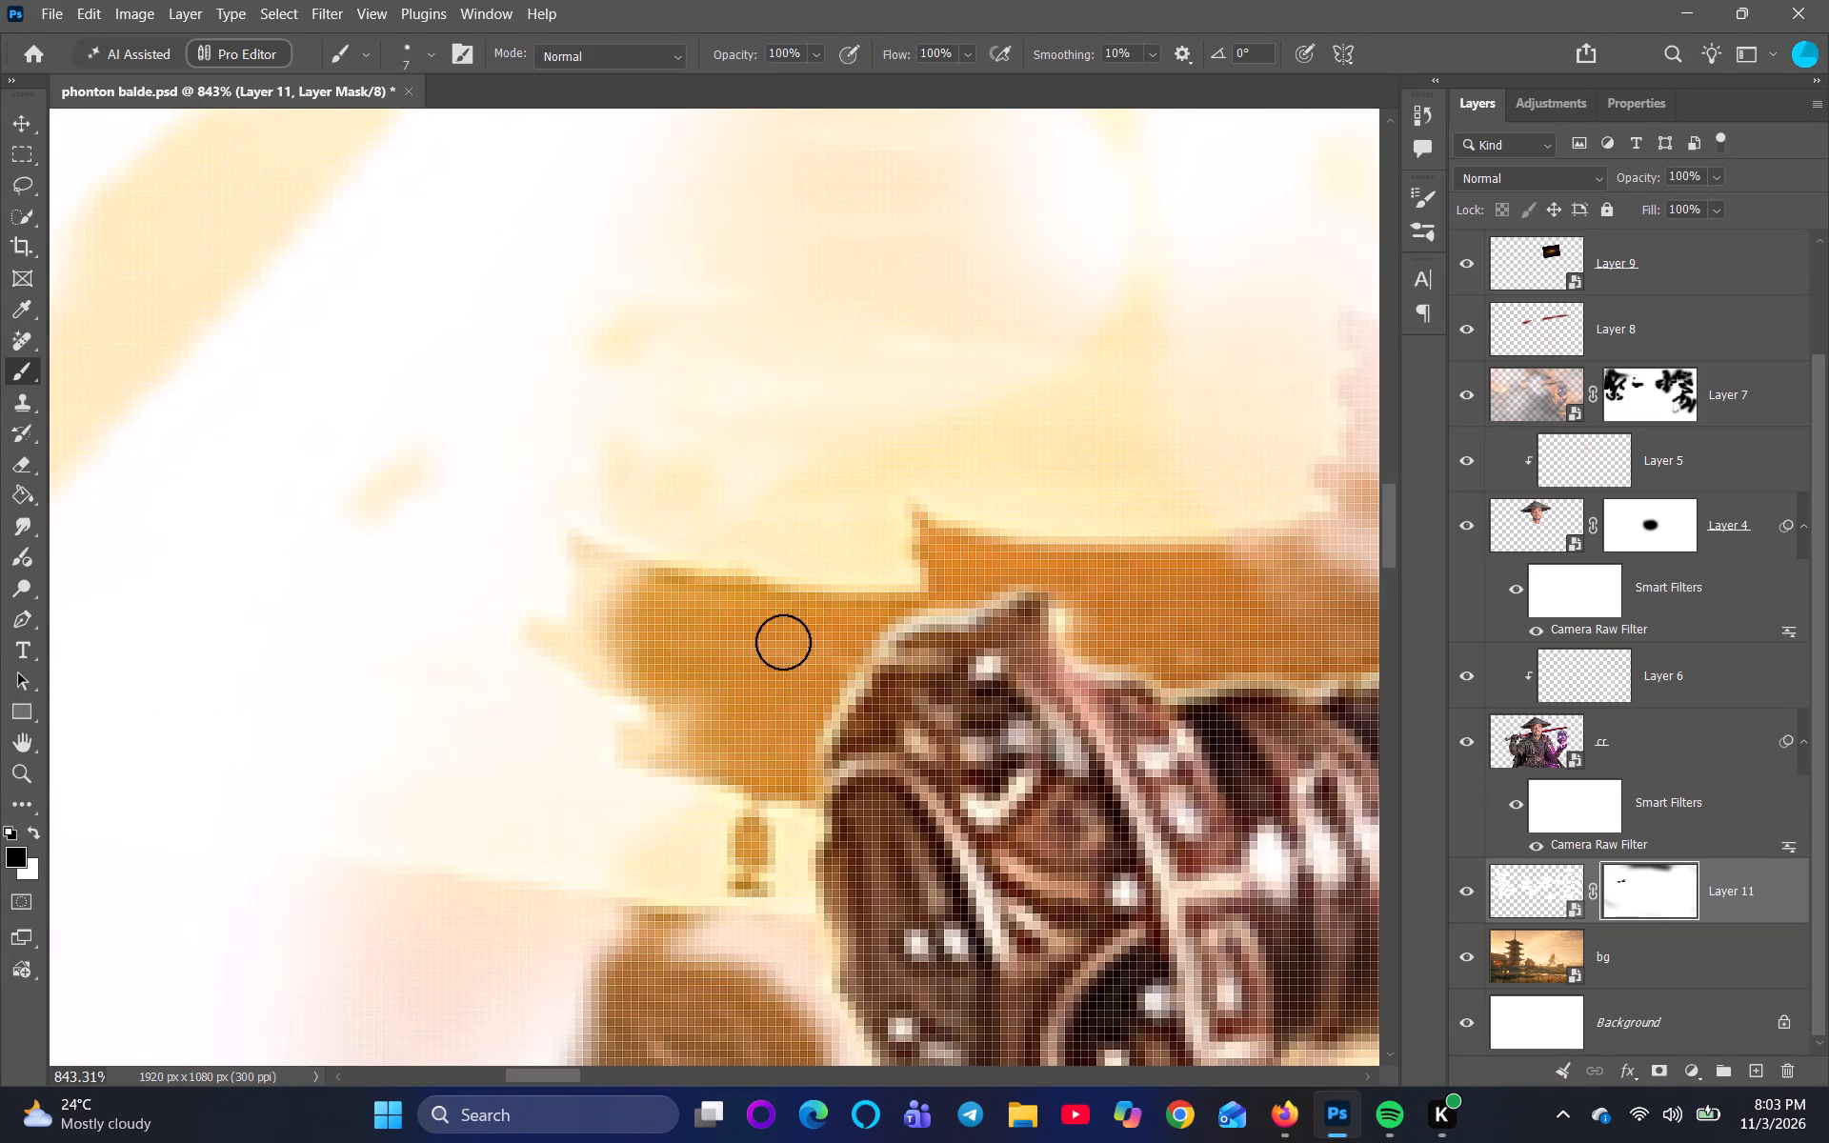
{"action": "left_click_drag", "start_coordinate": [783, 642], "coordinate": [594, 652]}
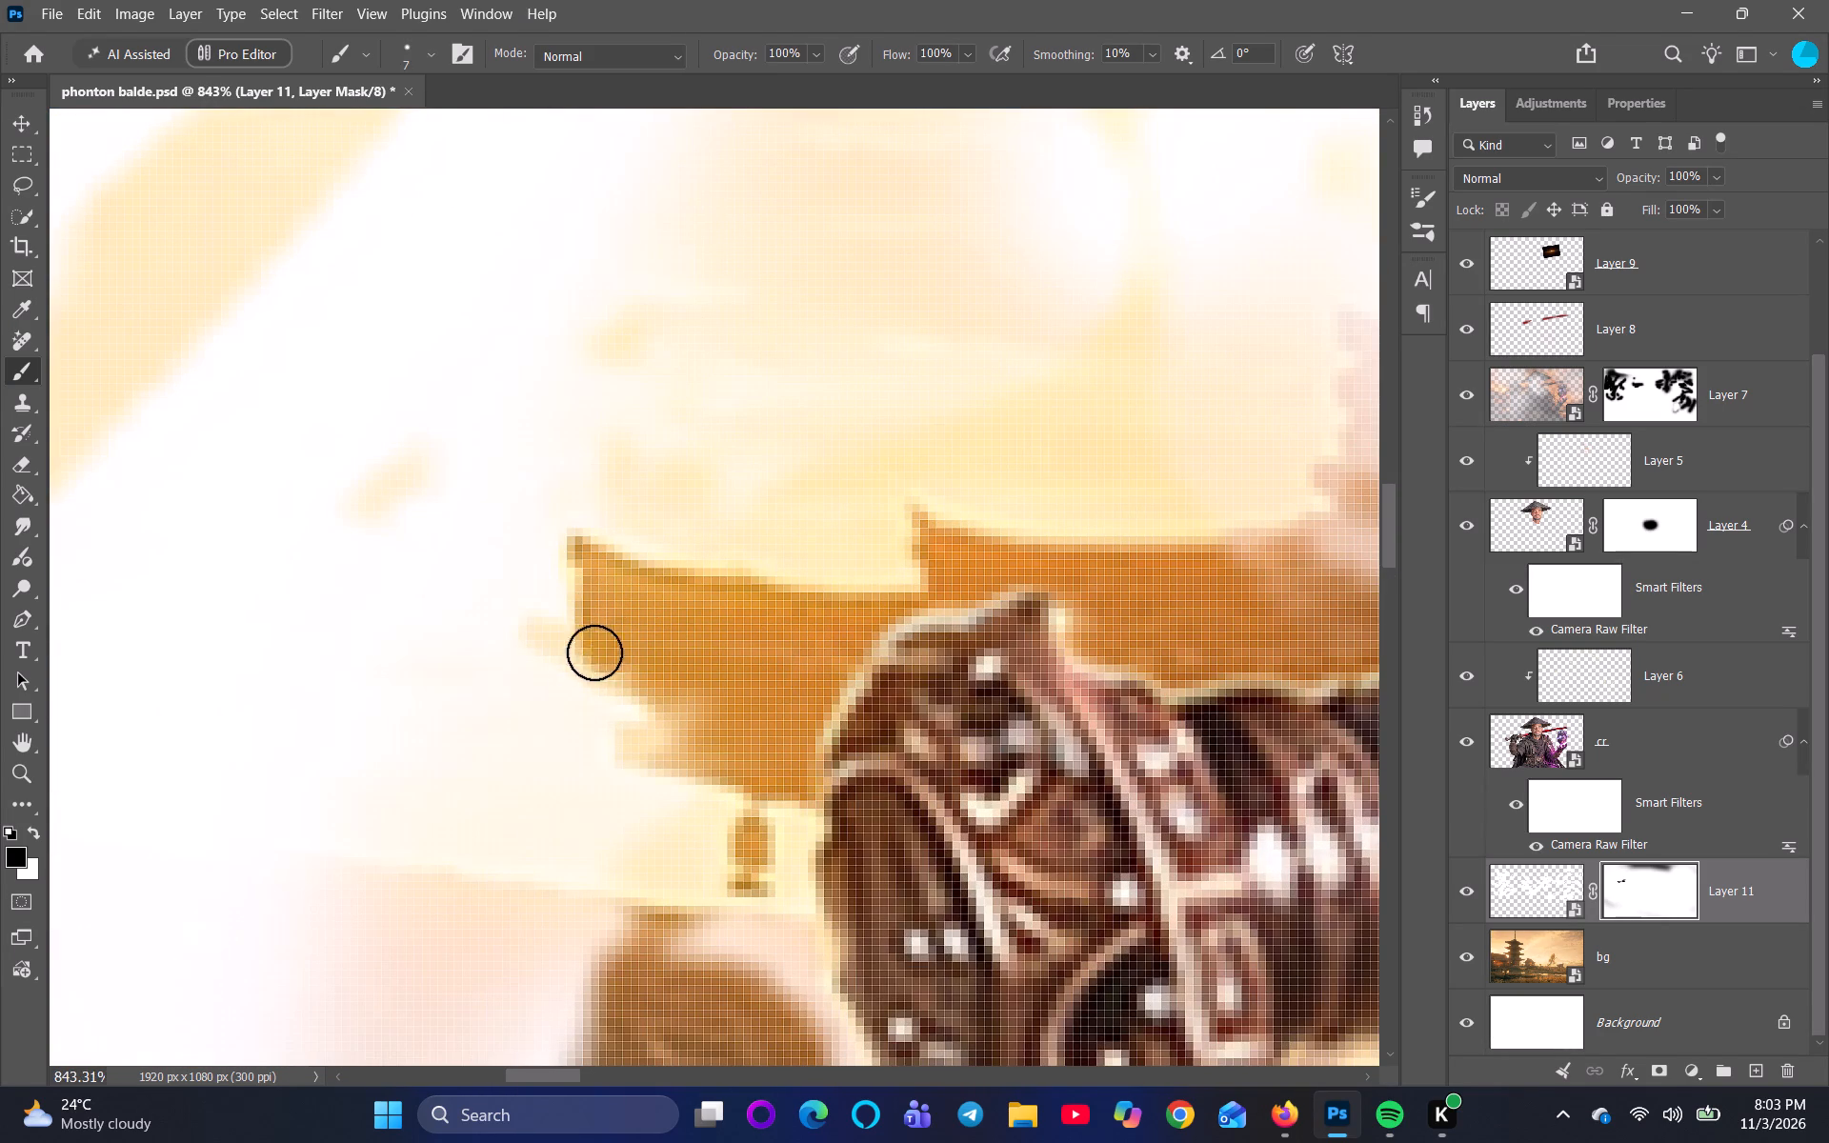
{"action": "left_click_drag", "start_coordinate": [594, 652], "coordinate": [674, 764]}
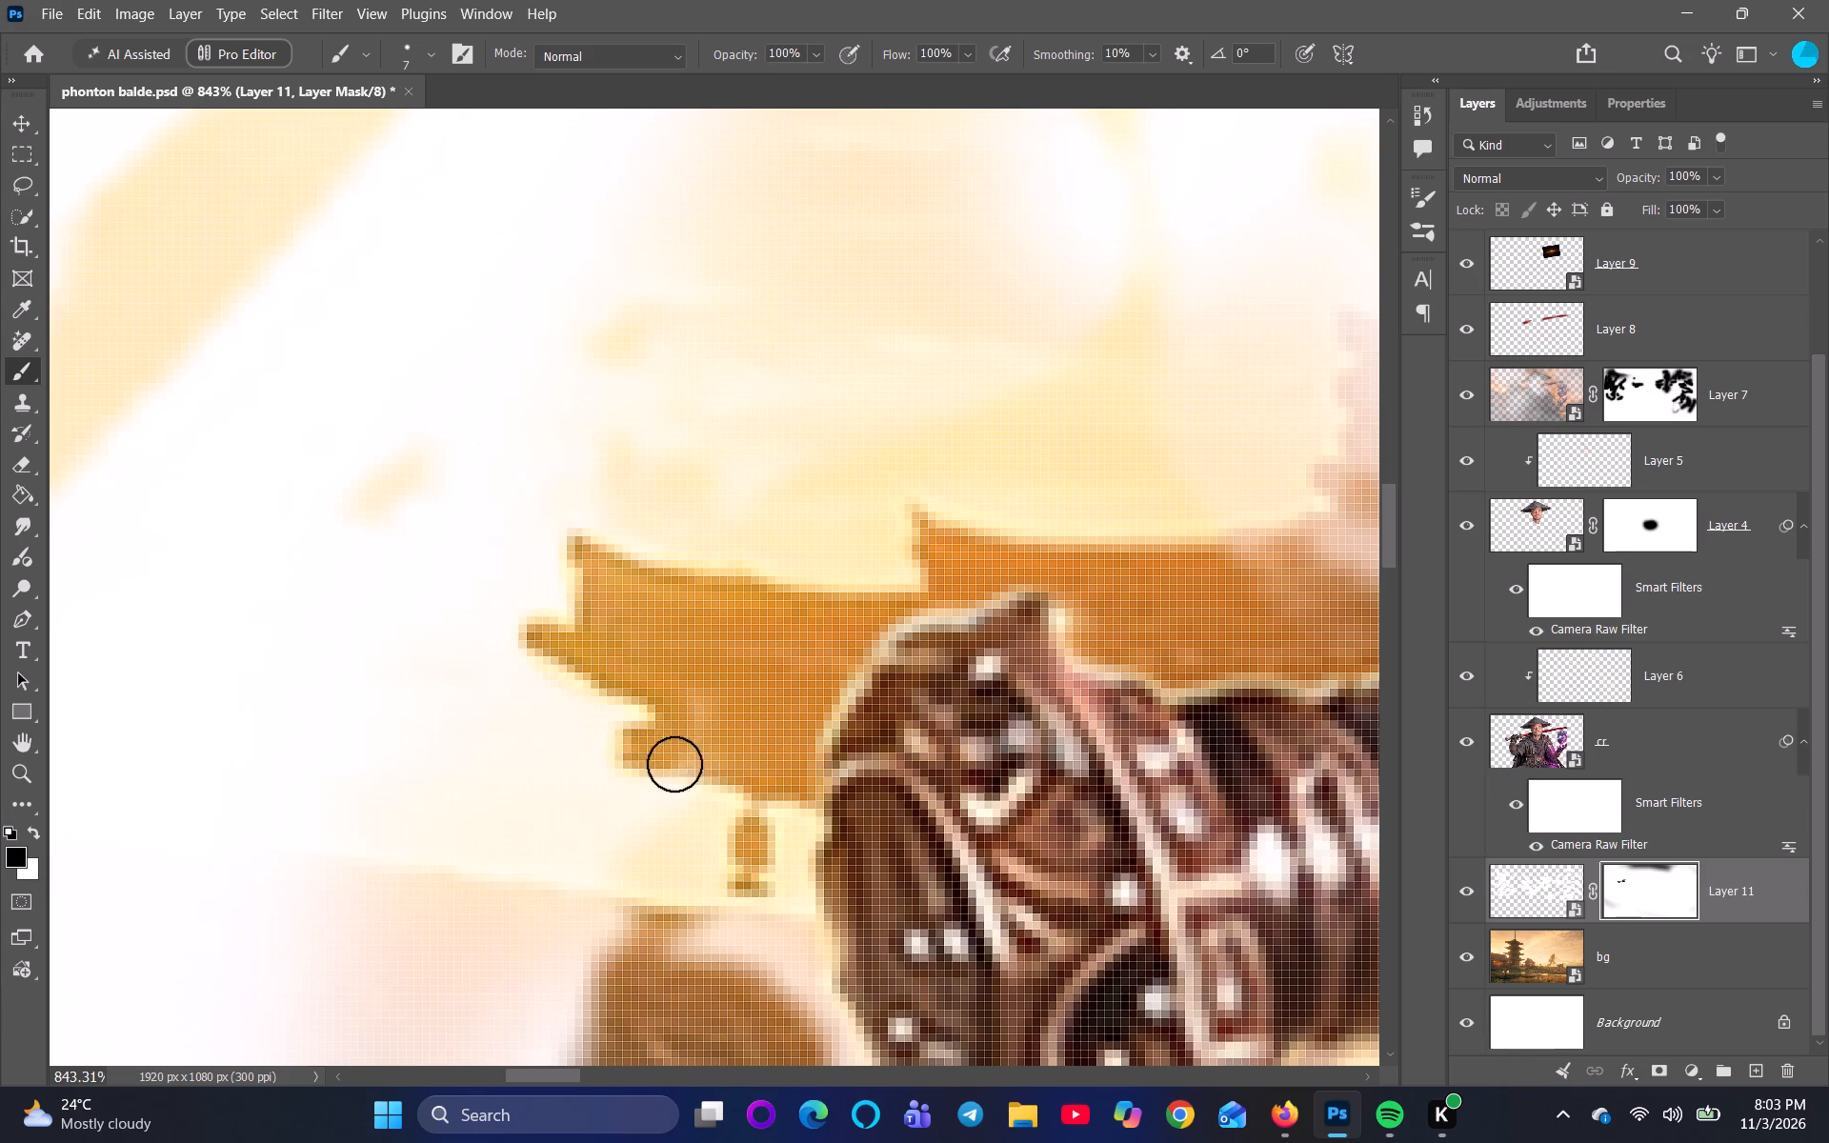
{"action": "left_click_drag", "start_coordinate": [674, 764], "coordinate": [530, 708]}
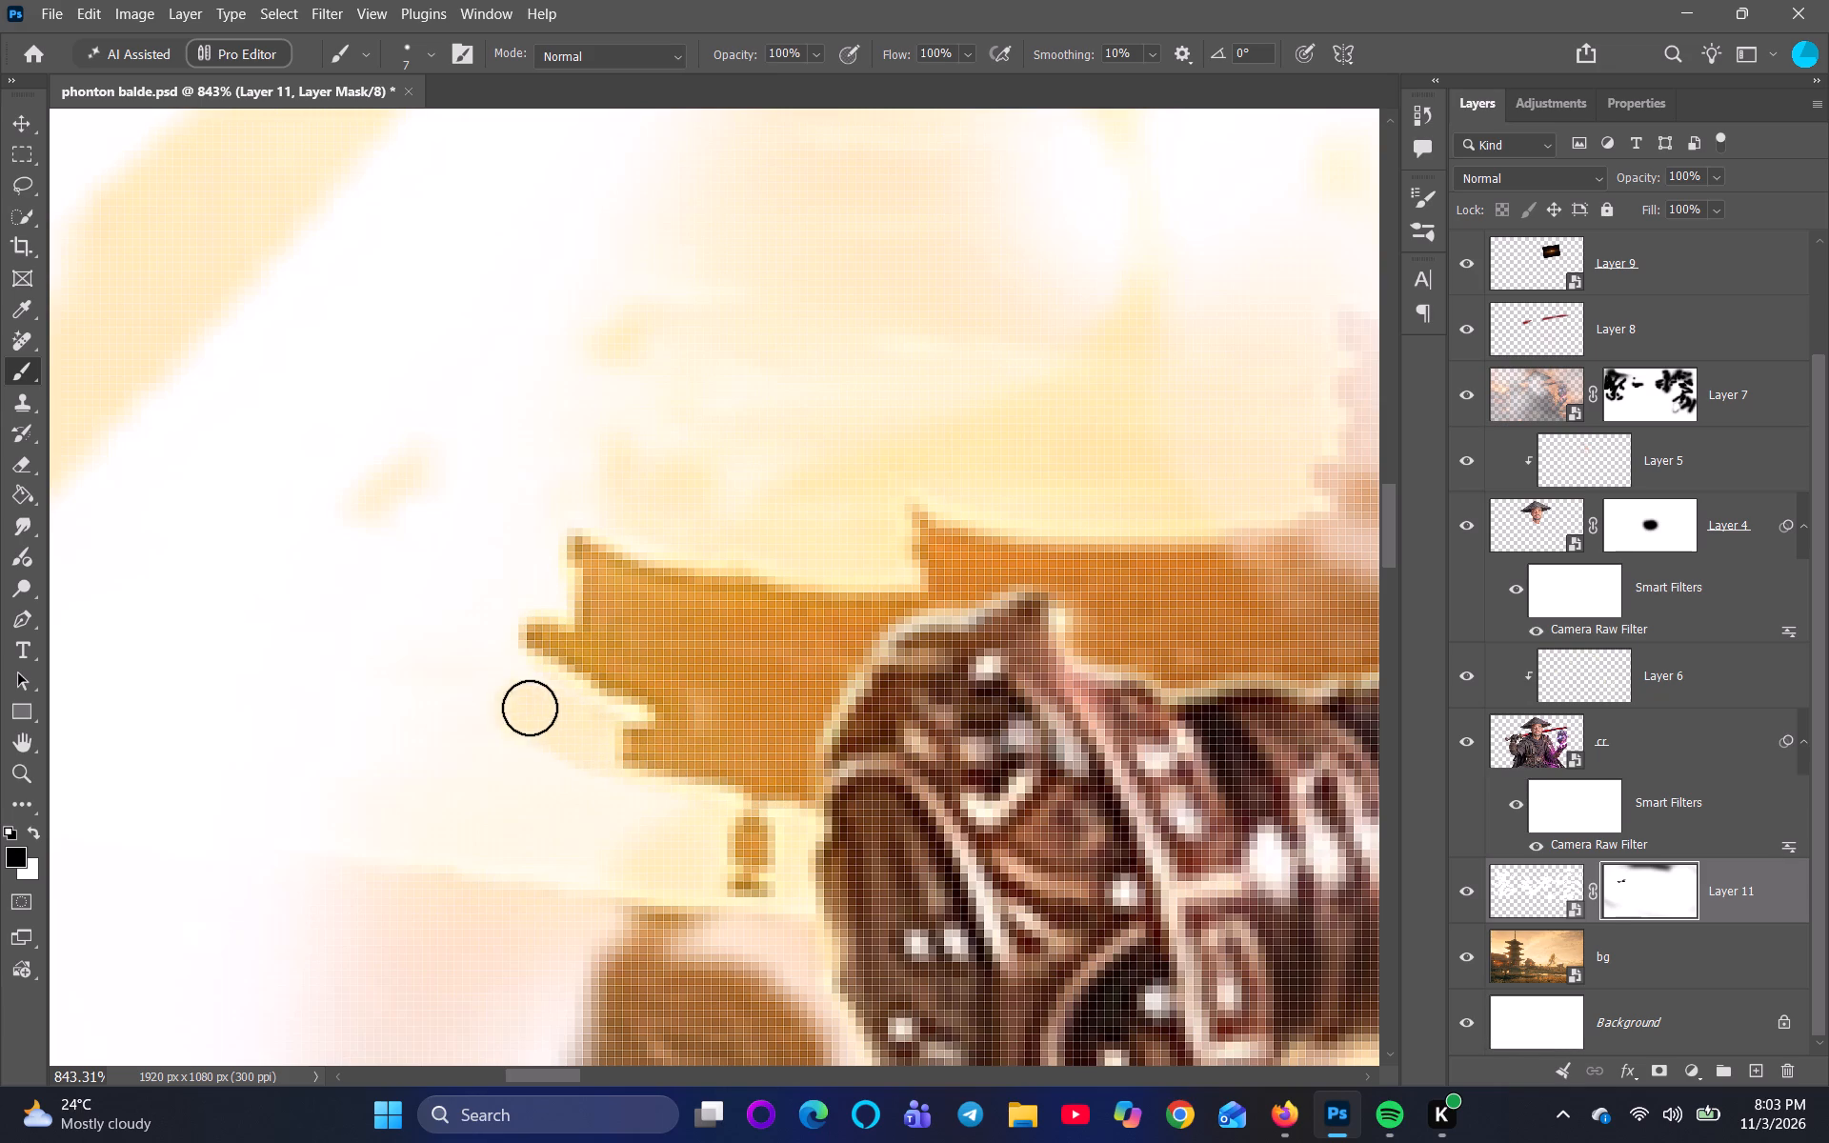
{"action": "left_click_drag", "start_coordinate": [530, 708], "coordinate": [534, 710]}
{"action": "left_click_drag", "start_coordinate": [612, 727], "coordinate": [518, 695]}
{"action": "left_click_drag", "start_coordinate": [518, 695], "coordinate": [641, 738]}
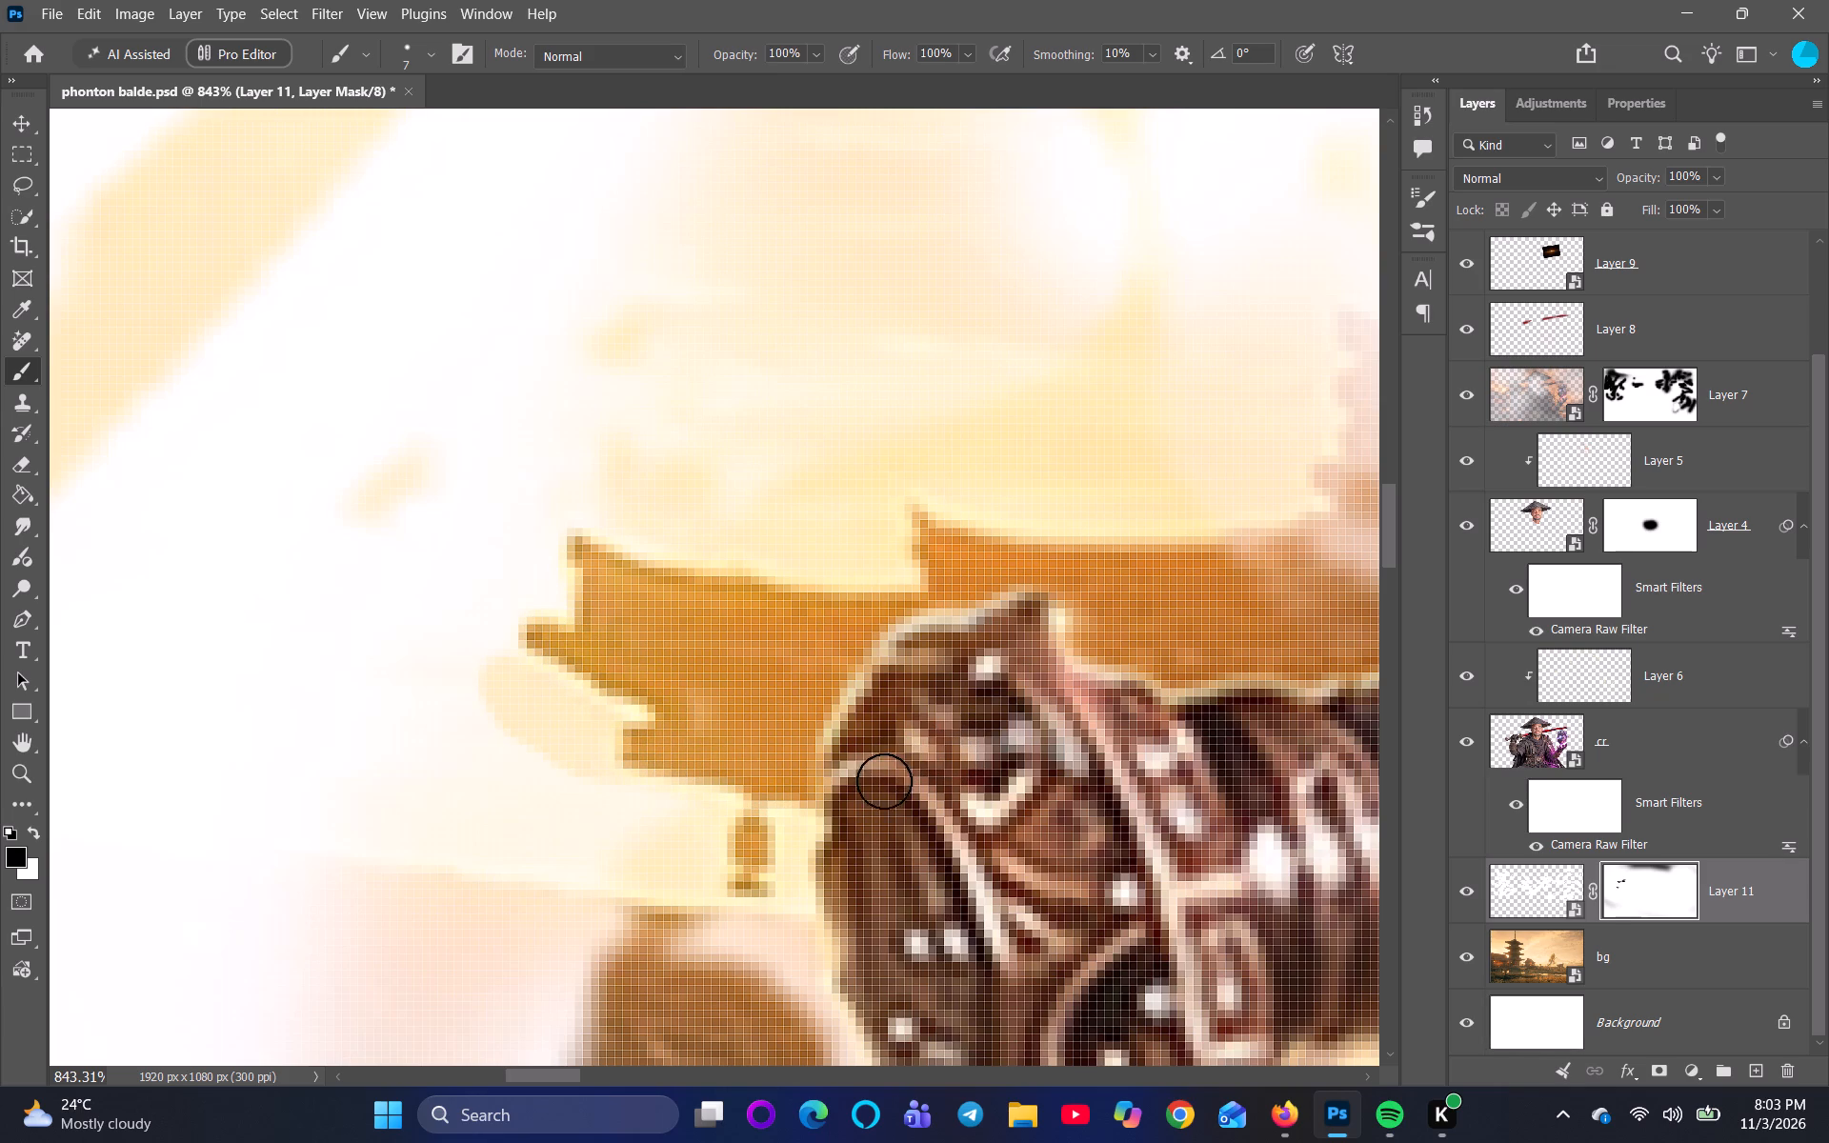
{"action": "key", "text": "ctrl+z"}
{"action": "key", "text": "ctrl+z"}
Paint black on Layer 11's mask over the lowest roof's corner tip and eave beside the sword pommel, following the roof outline.
{"action": "left_click_drag", "start_coordinate": [717, 756], "coordinate": [717, 755]}
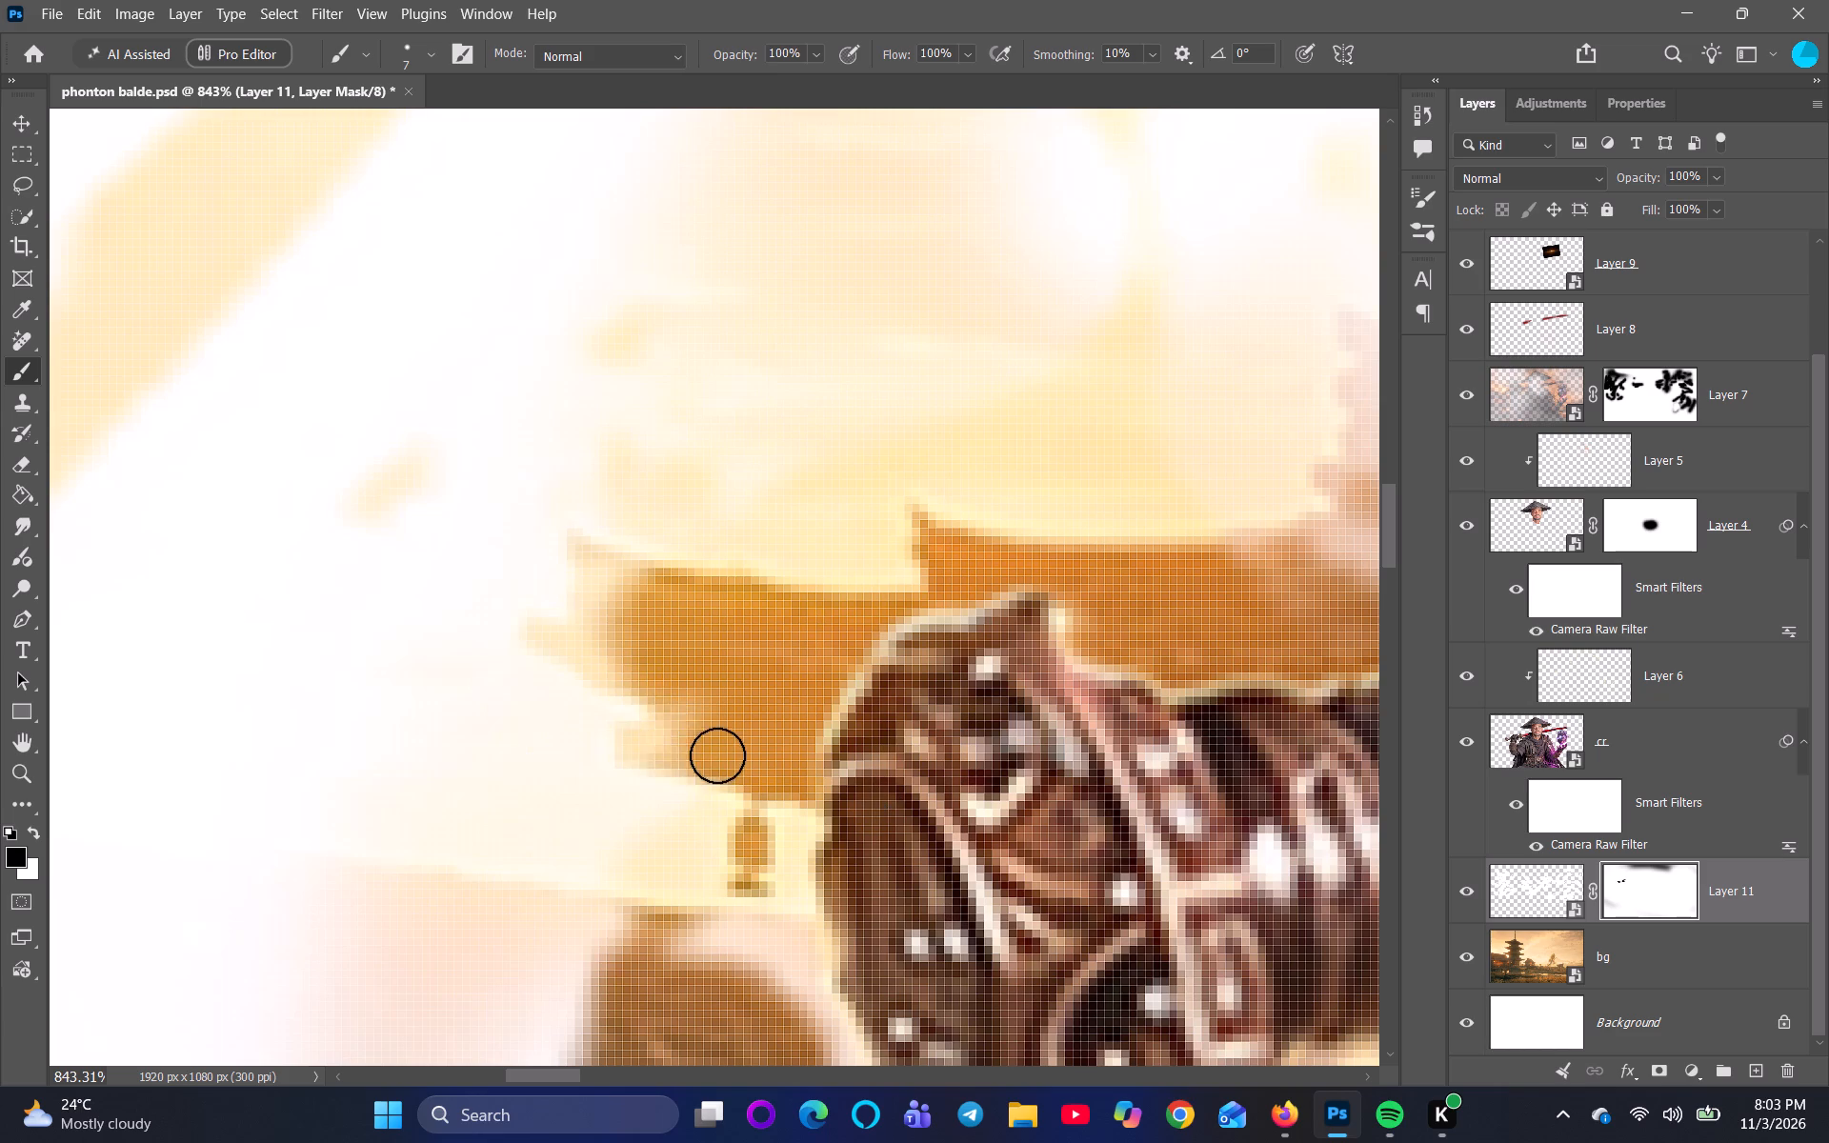
{"action": "left_click_drag", "start_coordinate": [717, 755], "coordinate": [553, 627]}
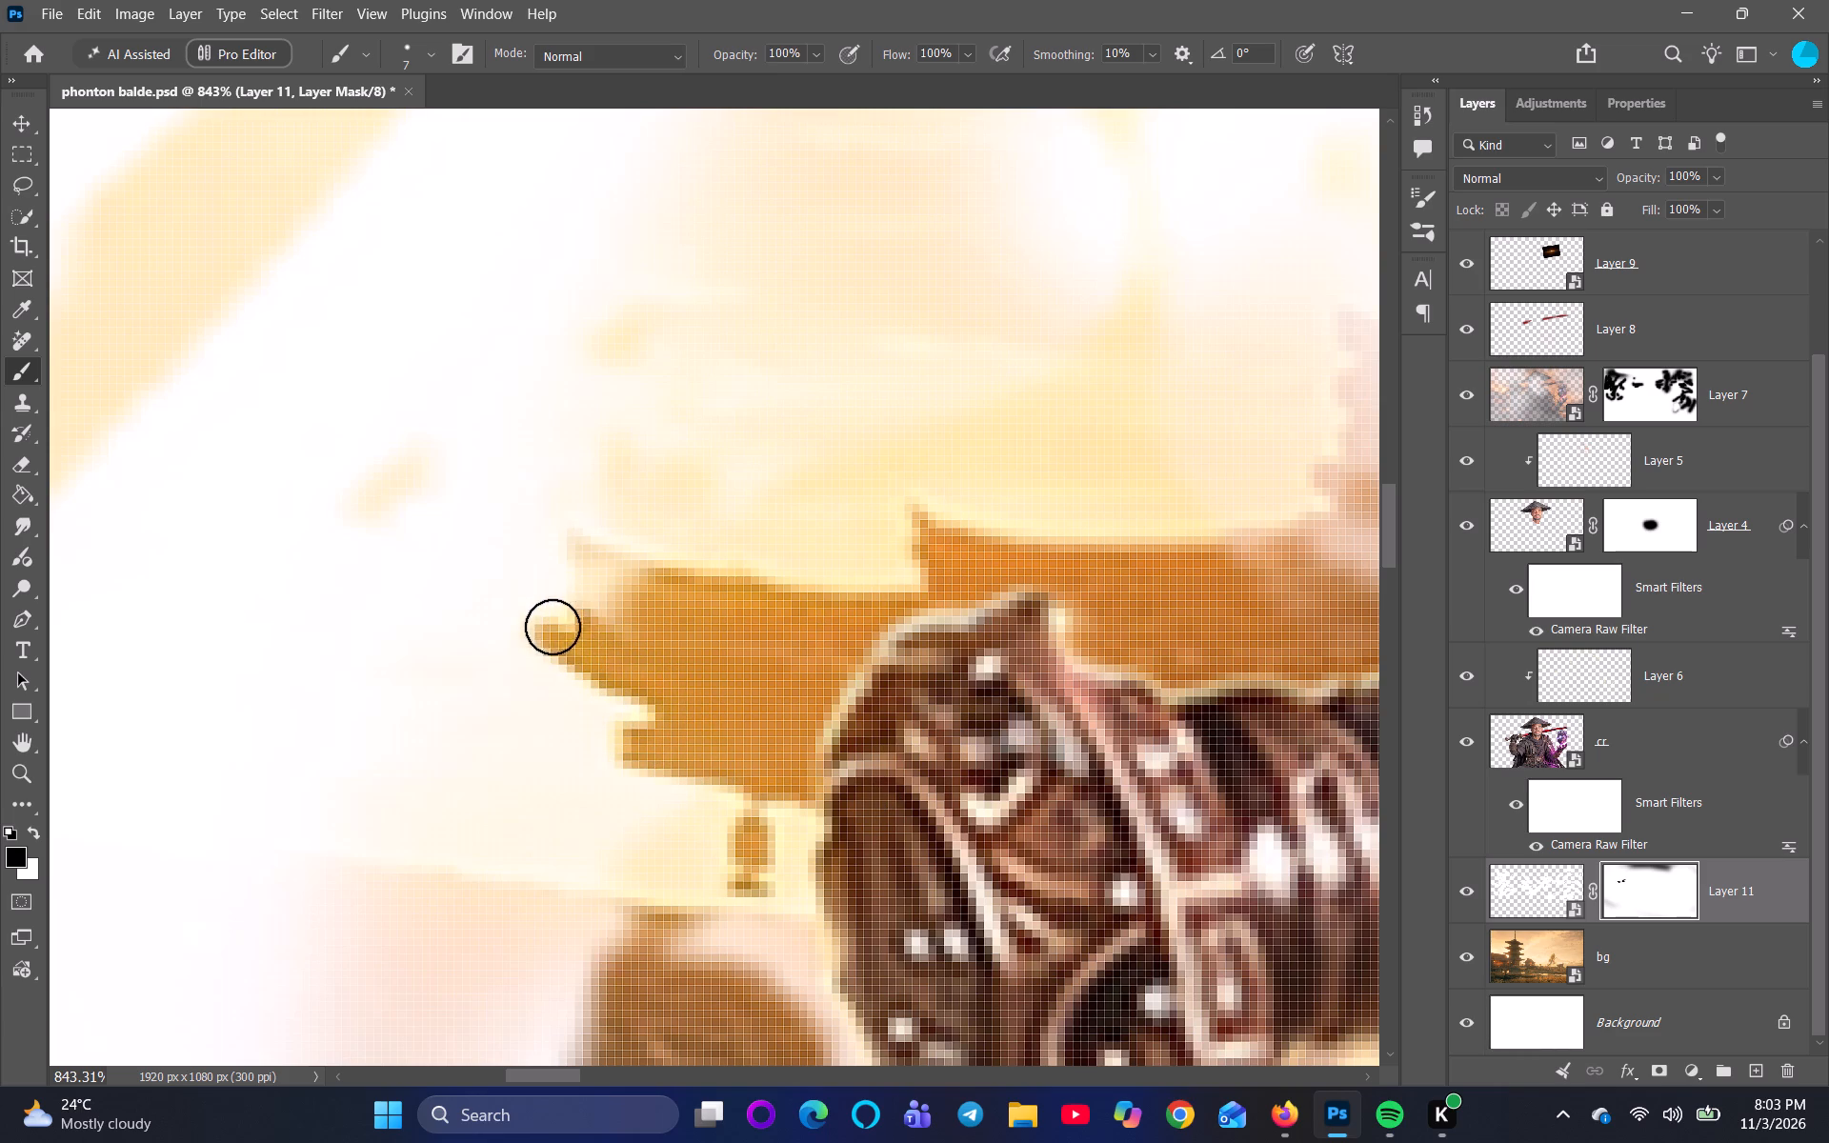
{"action": "left_click_drag", "start_coordinate": [553, 627], "coordinate": [744, 597]}
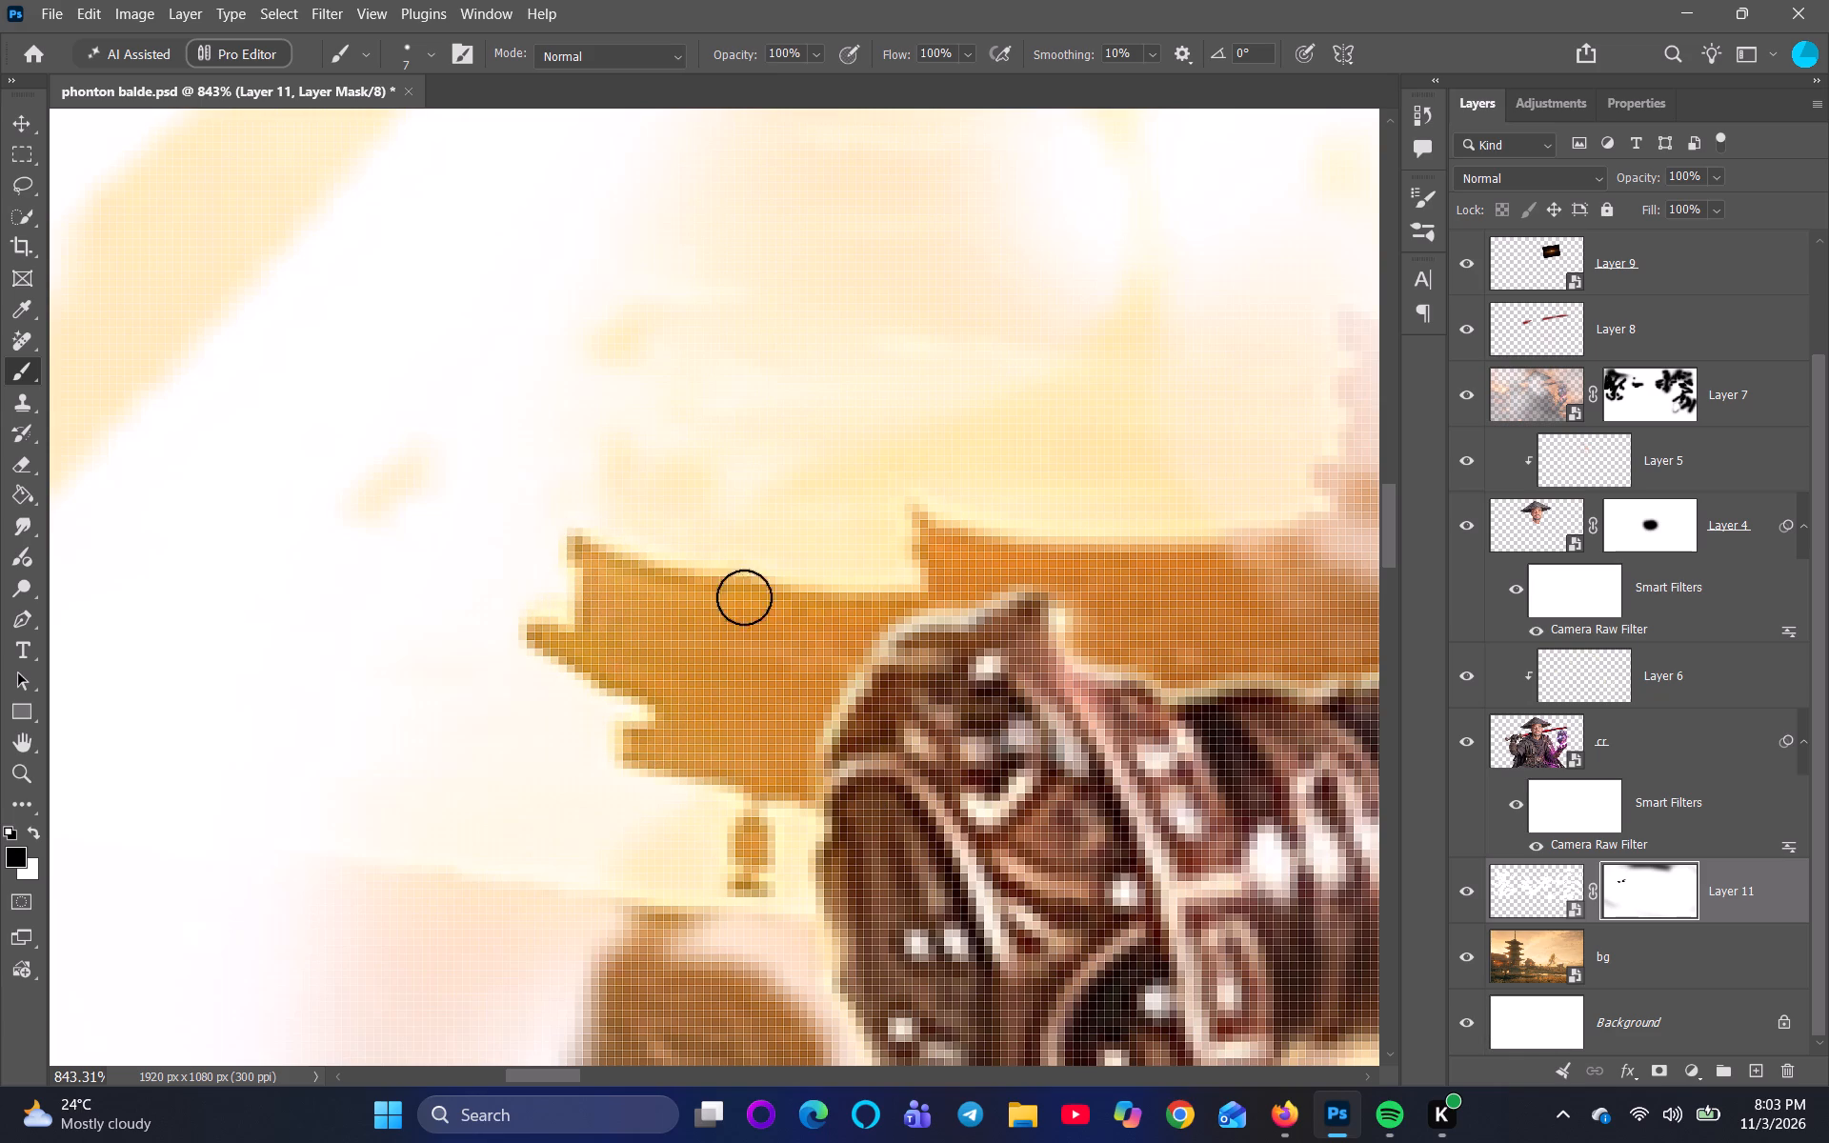
{"action": "left_click_drag", "start_coordinate": [744, 597], "coordinate": [832, 664]}
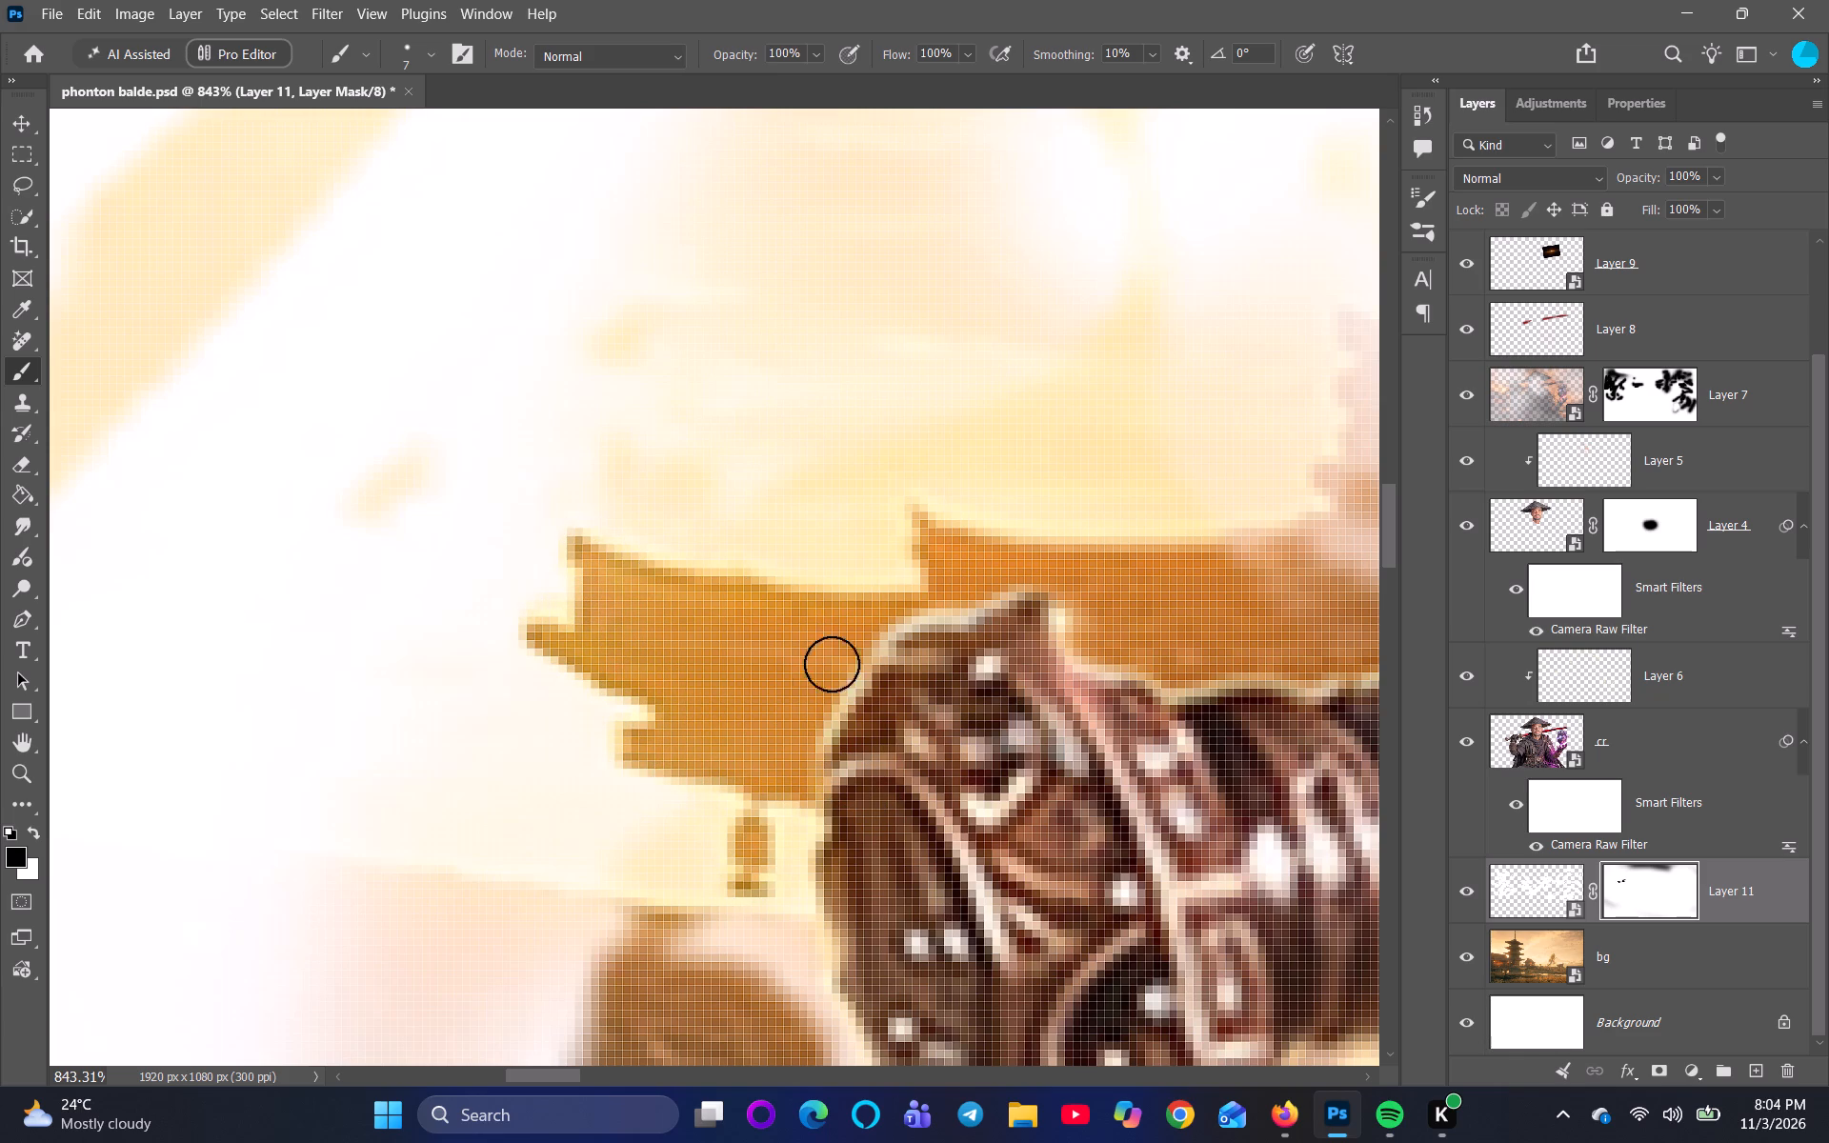
{"action": "left_click_drag", "start_coordinate": [832, 664], "coordinate": [1191, 594]}
Paint black on Layer 11's mask along the lowest roof's upper edge above the sword handle with the 7 px brush.
{"action": "key", "text": "space"}
{"action": "key", "text": "space"}
{"action": "key", "text": "space"}
{"action": "key", "text": "space"}
{"action": "key", "text": "space"}
{"action": "key", "text": "space"}
{"action": "scroll", "coordinate": [1251, 636], "scroll_direction": "down", "scroll_amount": 2}
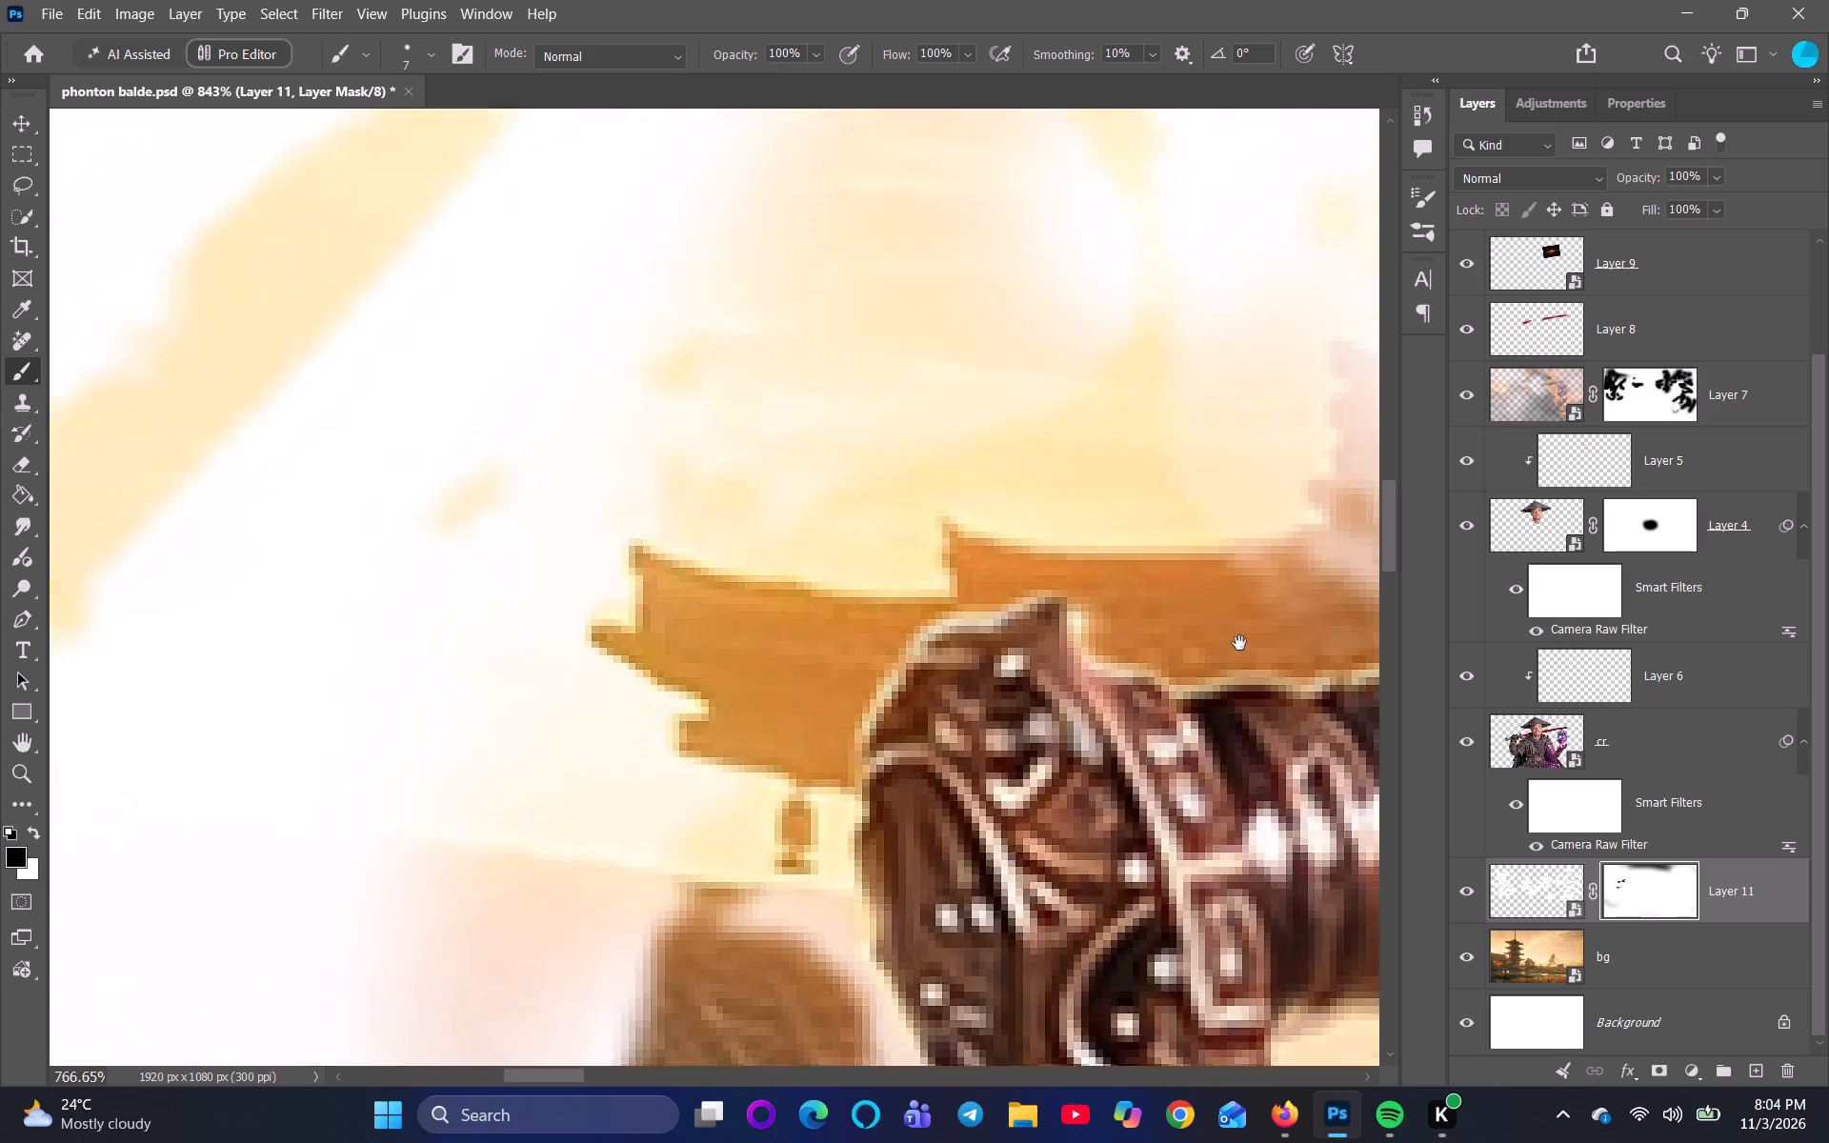
{"action": "scroll", "coordinate": [1239, 643], "scroll_direction": "down", "scroll_amount": 4}
{"action": "scroll", "coordinate": [1123, 659], "scroll_direction": "down", "scroll_amount": 7}
{"action": "key", "text": "space"}
{"action": "key", "text": "space"}
{"action": "key", "text": "space"}
{"action": "key", "text": "space"}
{"action": "key", "text": "space"}
{"action": "key", "text": "space"}
{"action": "key", "text": "space"}
{"action": "key", "text": "space"}
{"action": "key", "text": "space"}
{"action": "key", "text": "space"}
{"action": "key", "text": "space"}
{"action": "key", "text": "space"}
{"action": "key", "text": "space"}
{"action": "key", "text": "space"}
{"action": "left_click_drag", "start_coordinate": [1298, 652], "coordinate": [1035, 766]}
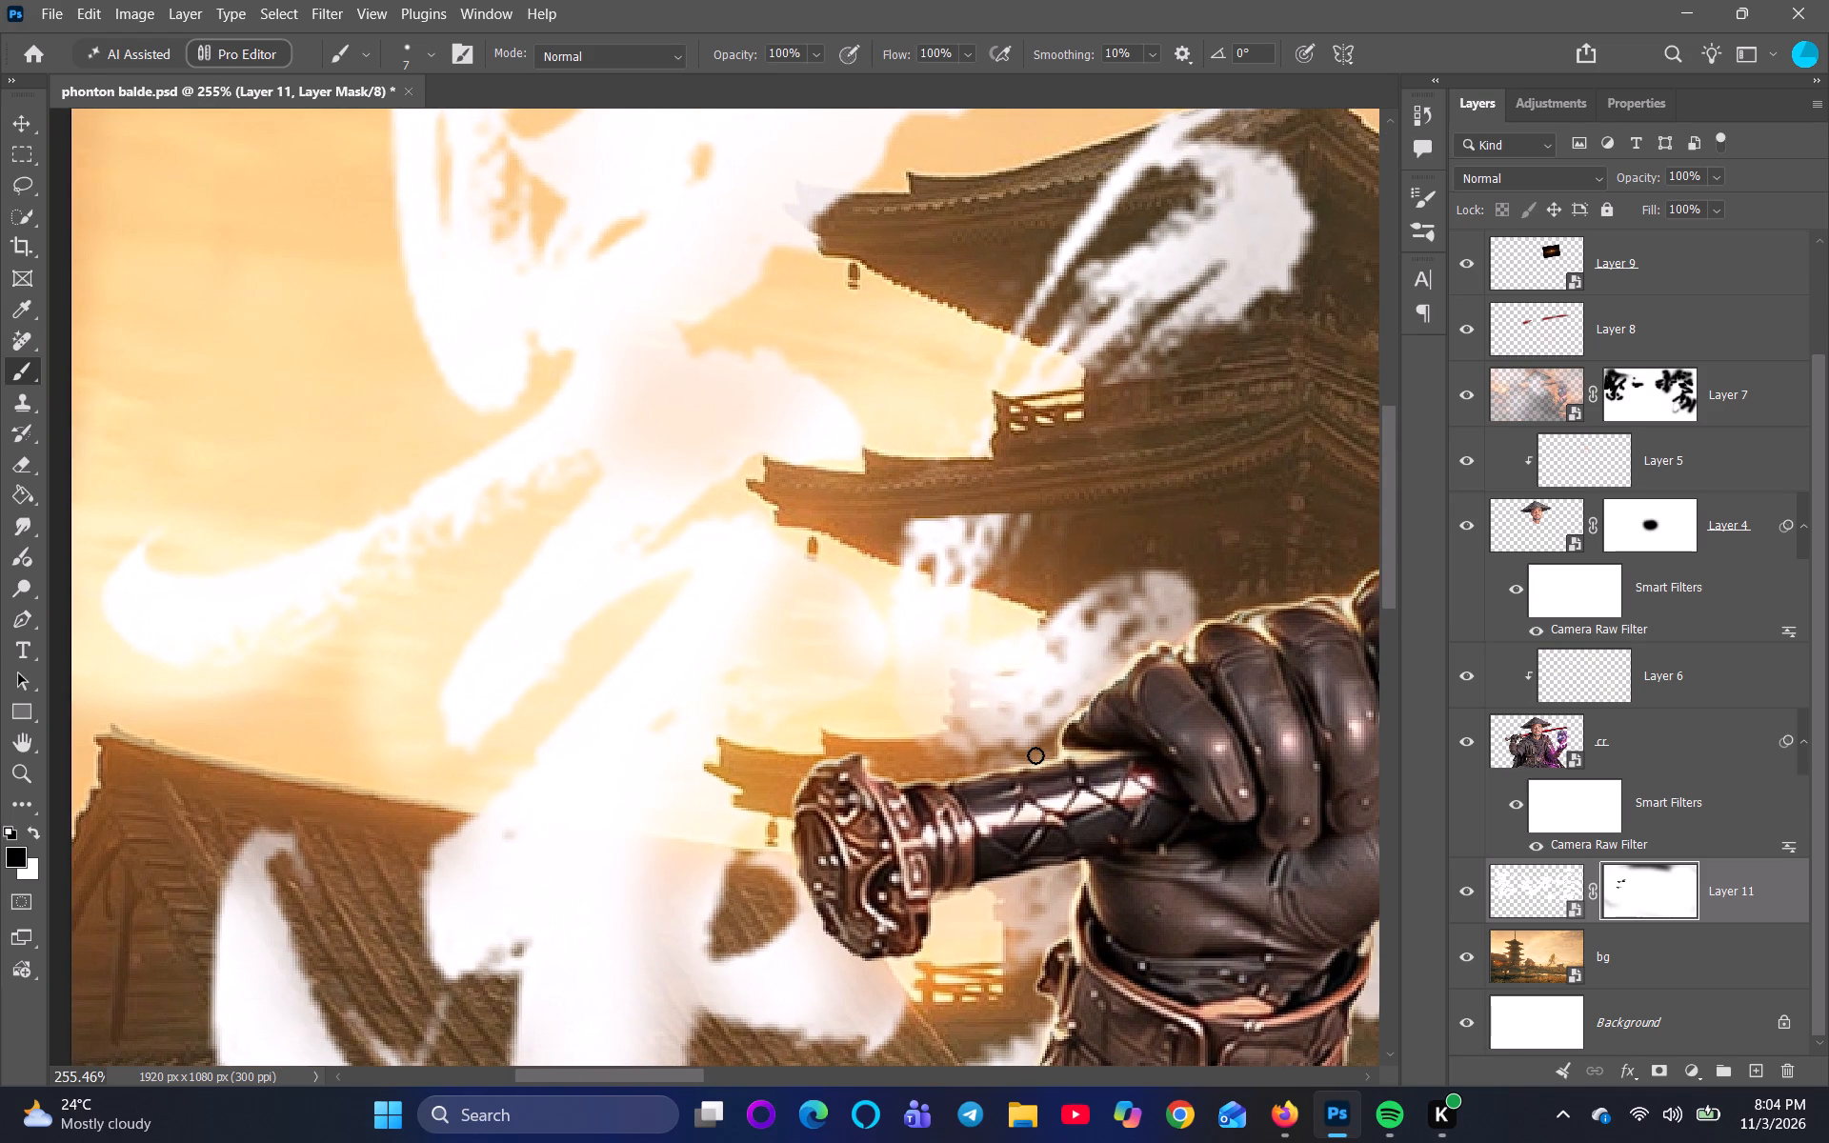
{"action": "scroll", "coordinate": [964, 753], "scroll_direction": "up", "scroll_amount": 9}
{"action": "left_click_drag", "start_coordinate": [853, 736], "coordinate": [1077, 725]}
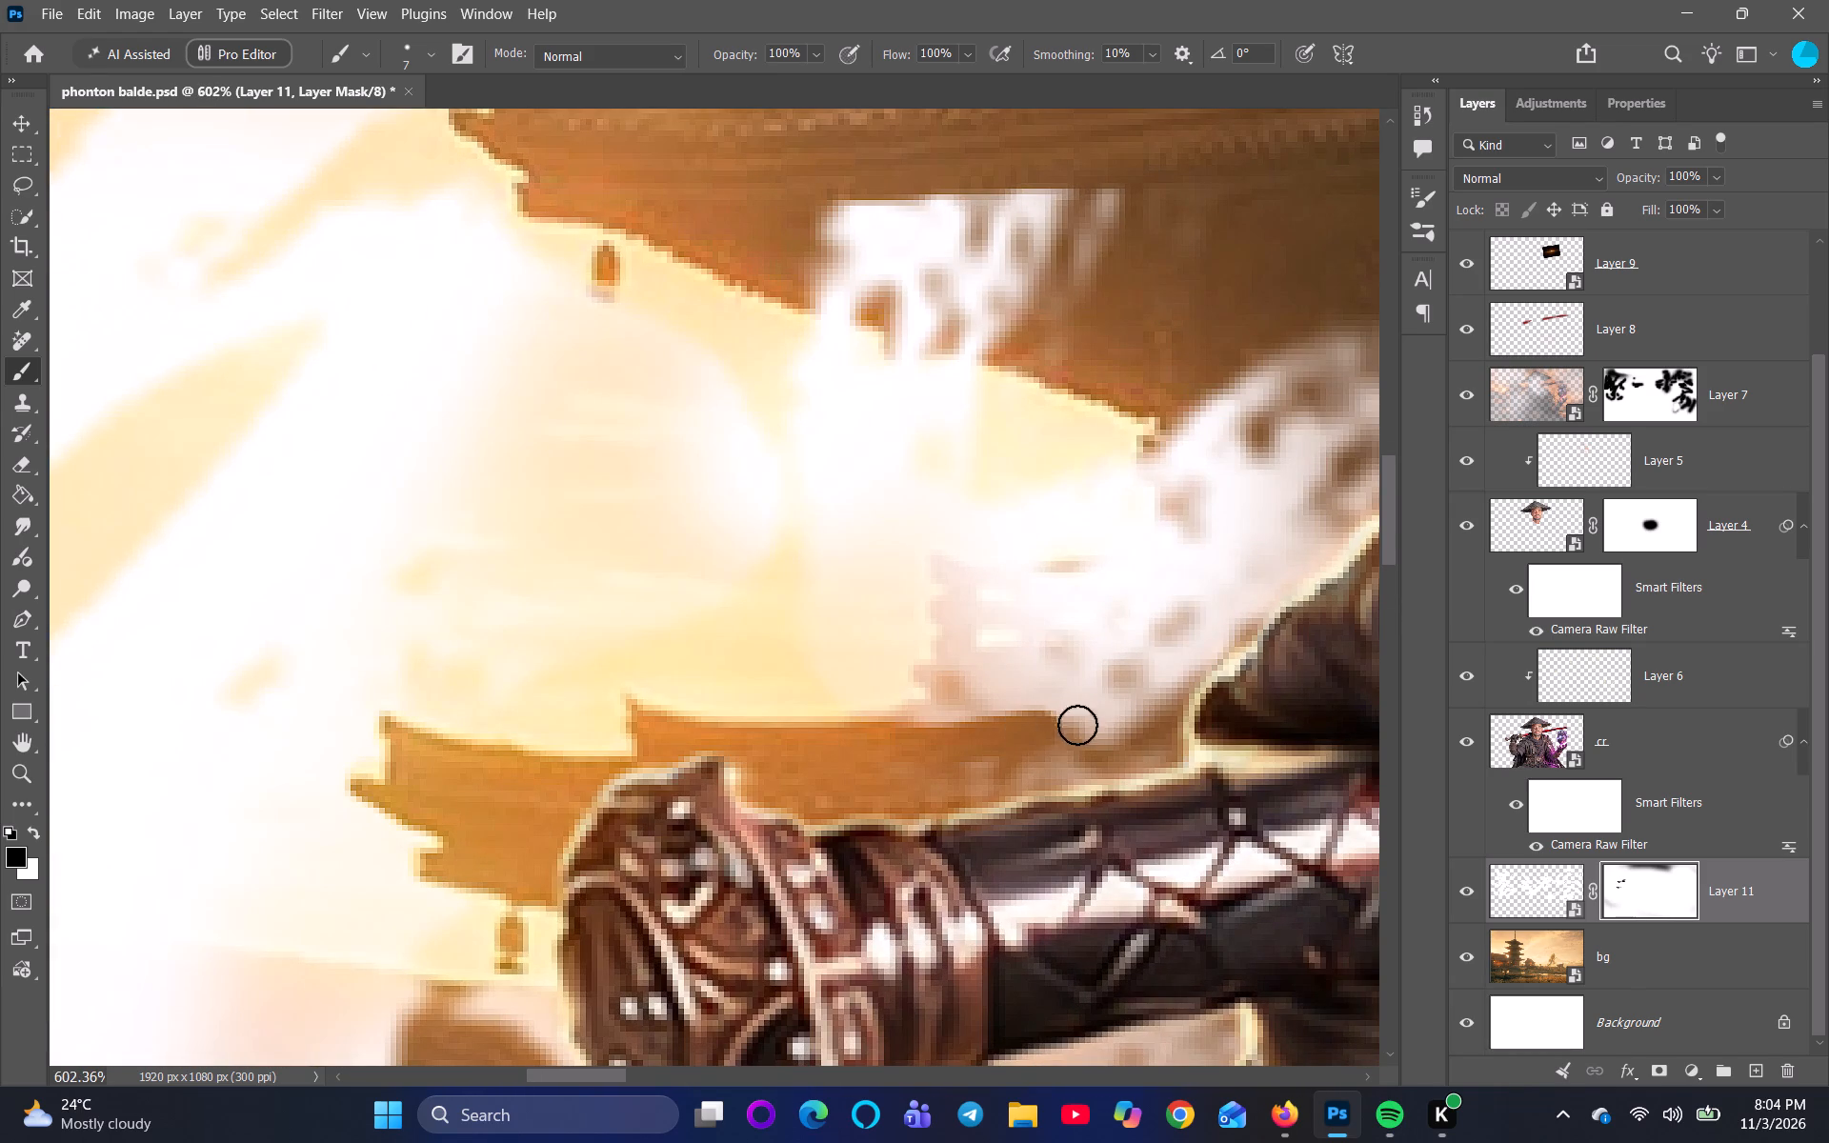
{"action": "left_click_drag", "start_coordinate": [1077, 725], "coordinate": [1147, 760]}
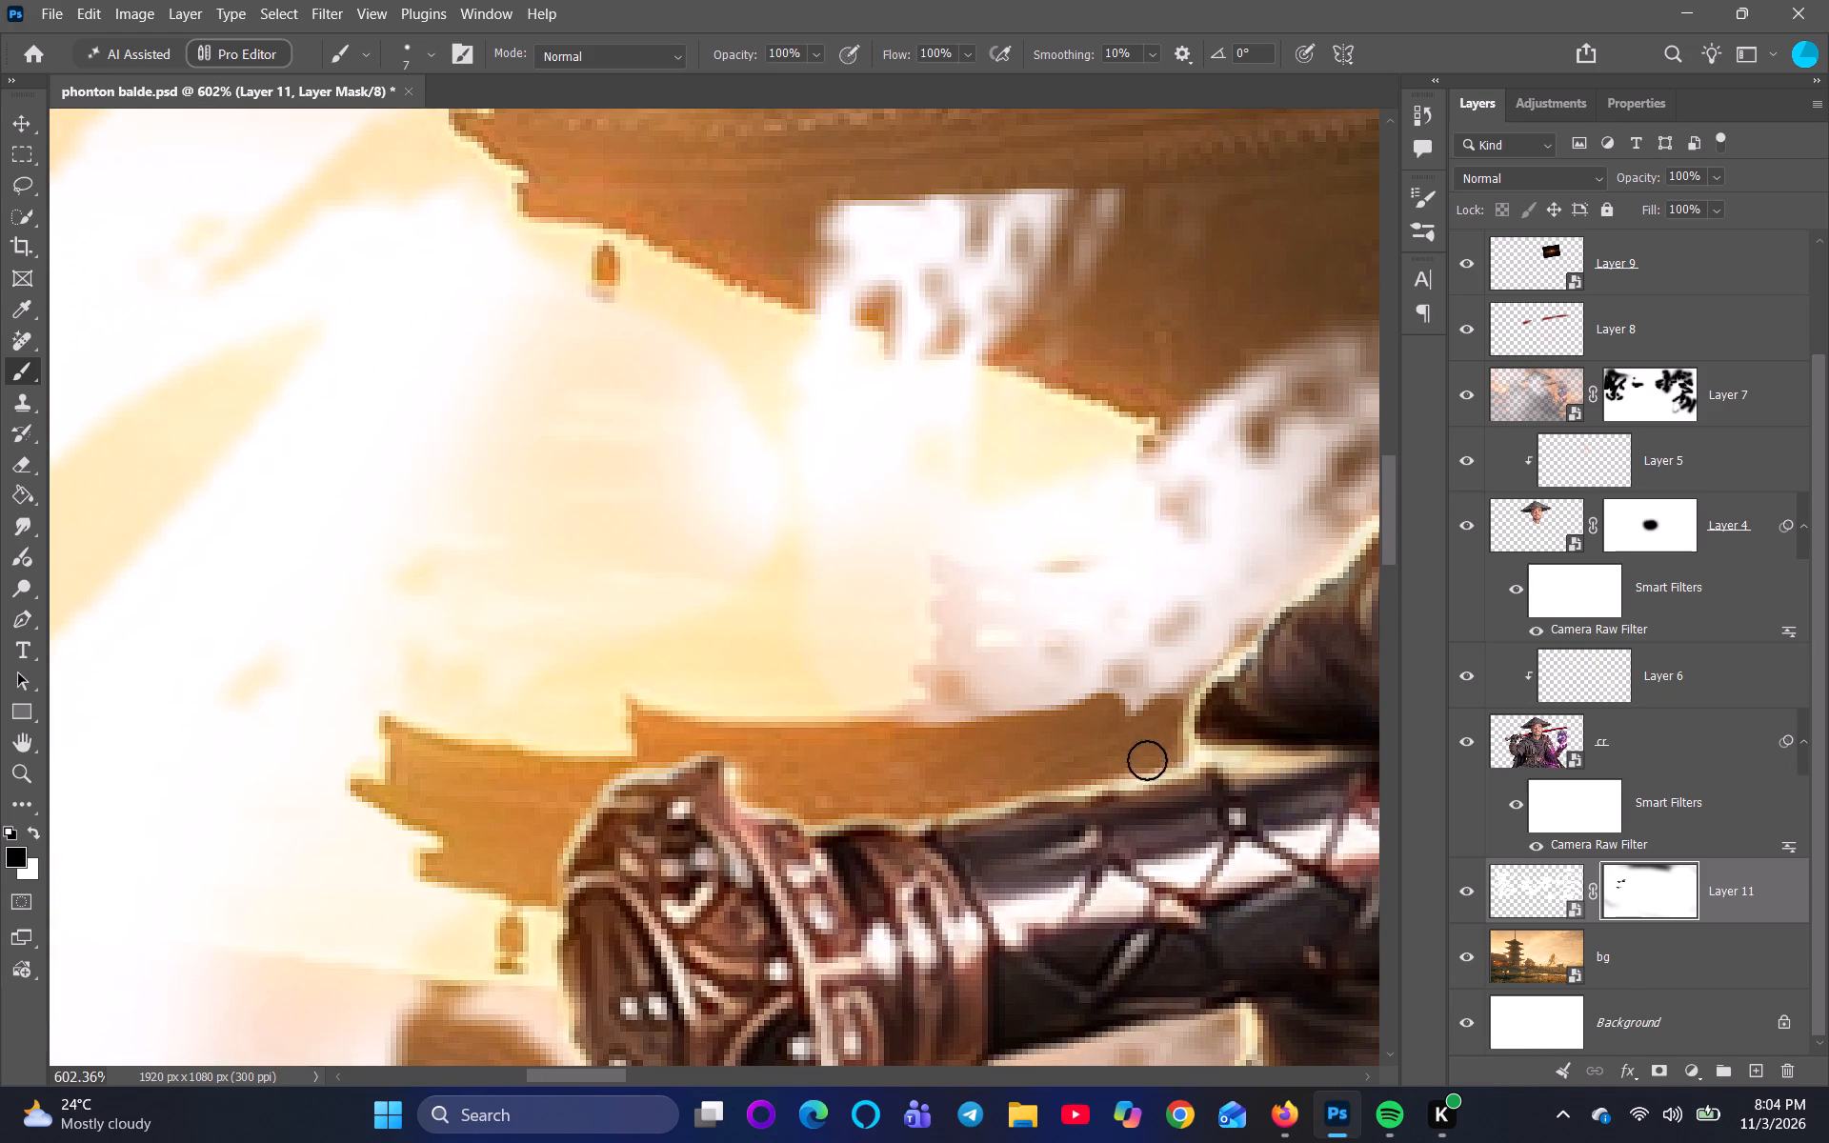
{"action": "left_click_drag", "start_coordinate": [1147, 760], "coordinate": [1131, 729]}
{"action": "scroll", "coordinate": [1115, 722], "scroll_direction": "up", "scroll_amount": 5}
{"action": "key", "text": "space"}
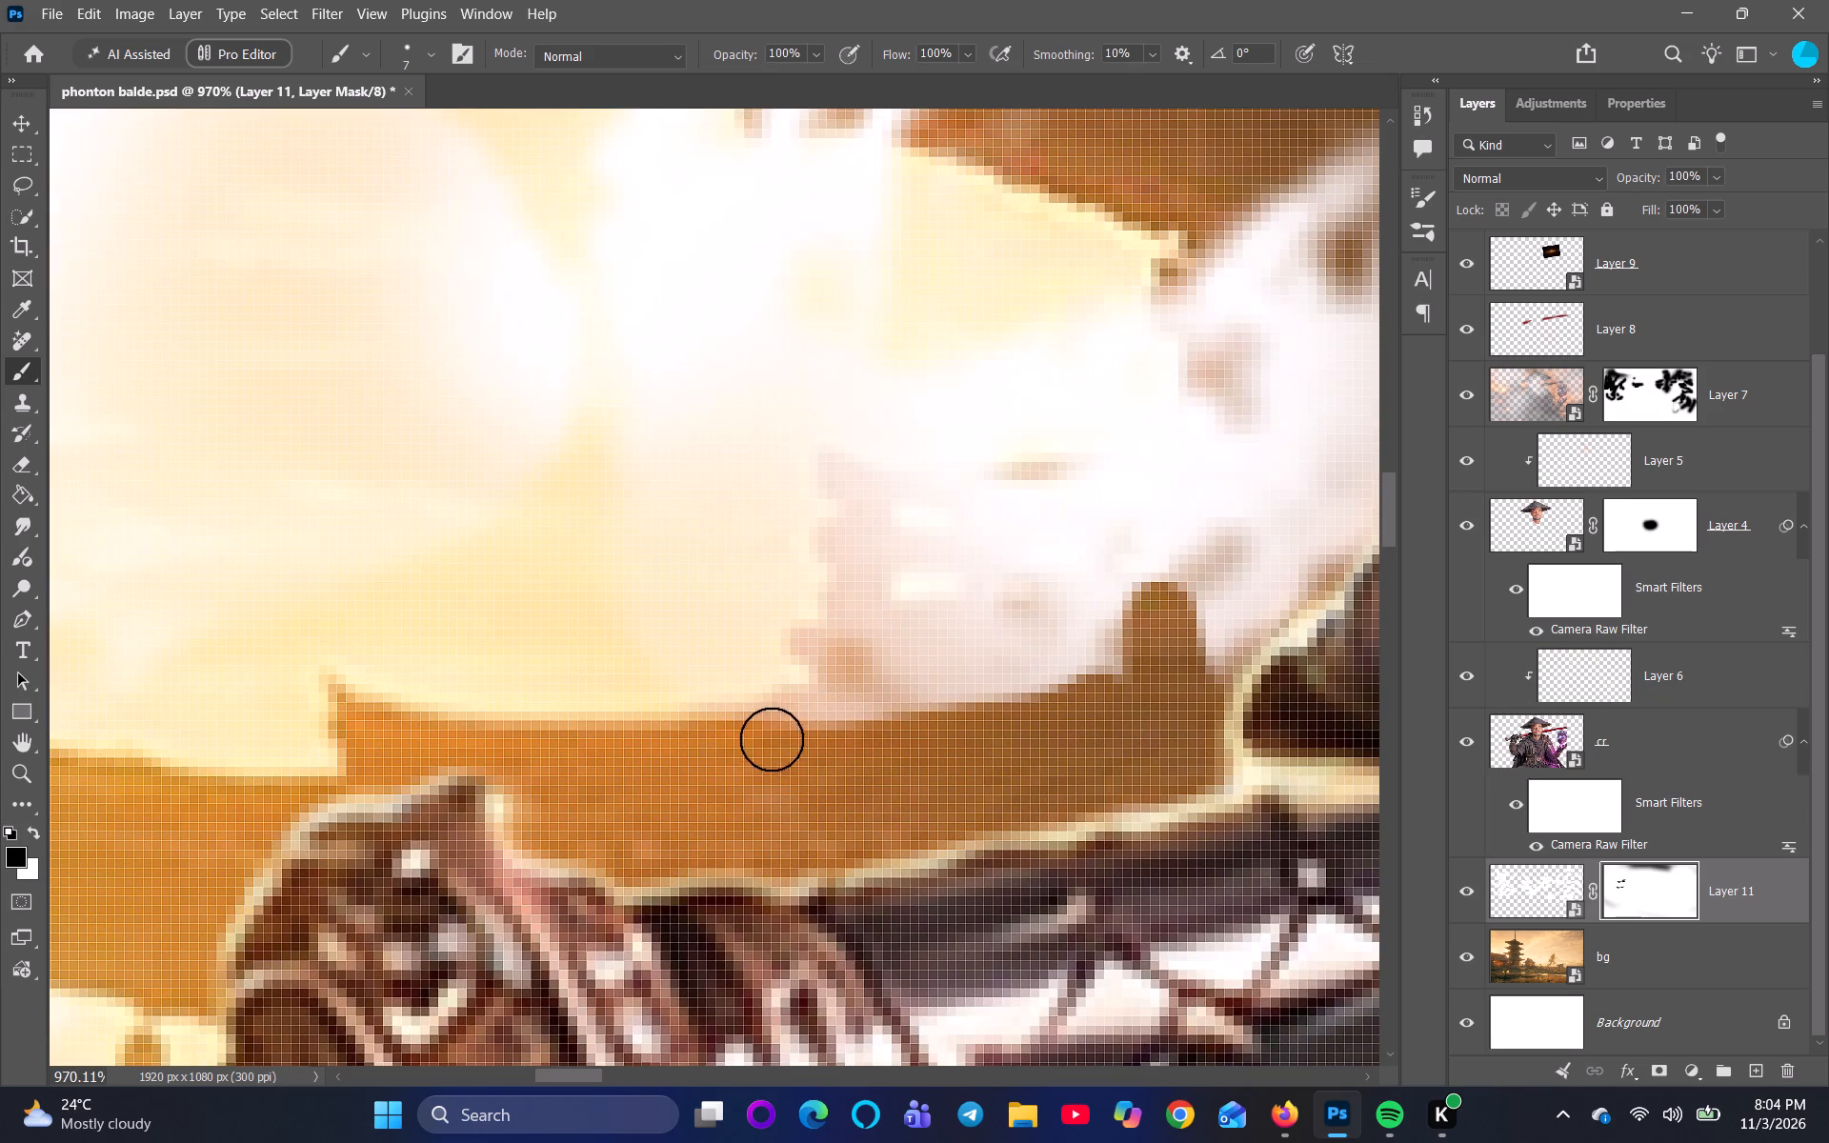
{"action": "left_click_drag", "start_coordinate": [762, 736], "coordinate": [884, 712]}
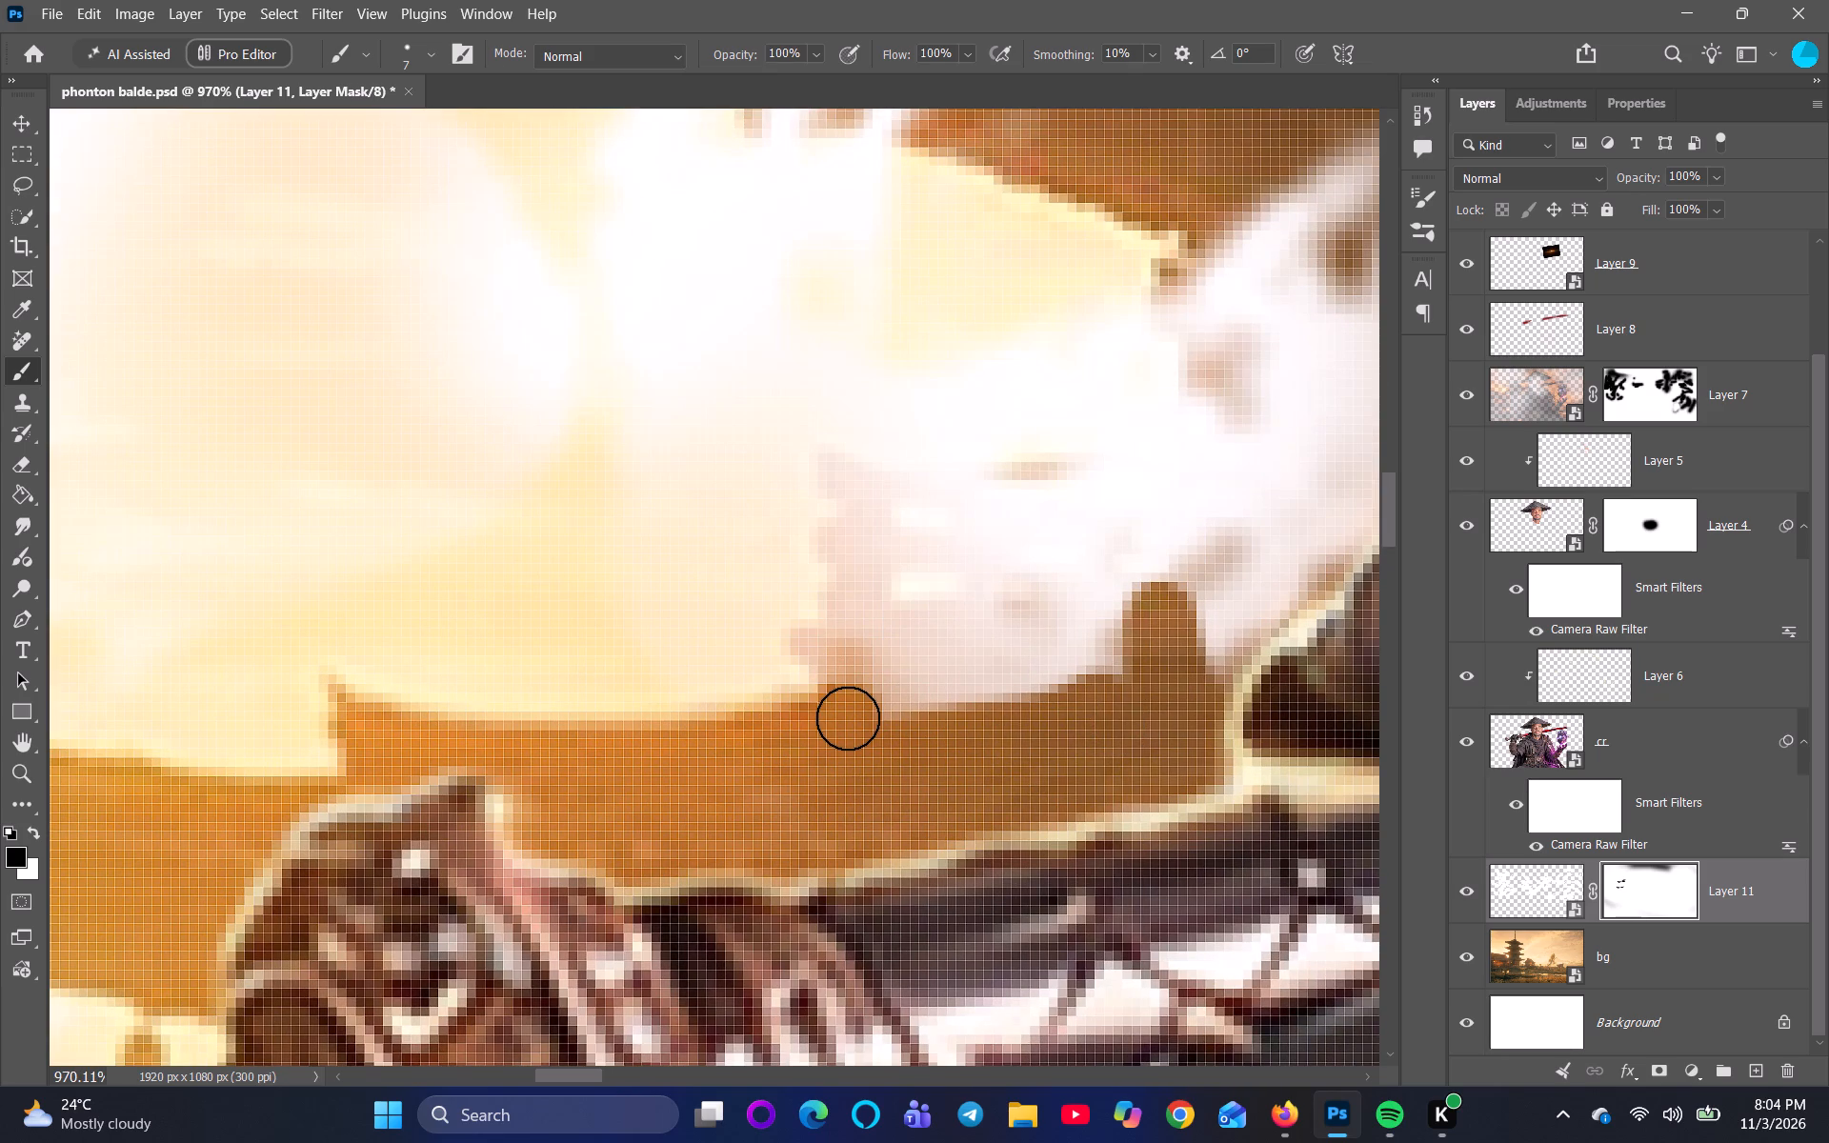
Paint black on Layer 11's mask up the lower balcony's corner post with a 4 px brush.
{"action": "key", "text": "bracketleft"}
{"action": "key", "text": "bracketleft"}
{"action": "key", "text": "bracketleft"}
{"action": "left_click_drag", "start_coordinate": [832, 691], "coordinate": [814, 607]}
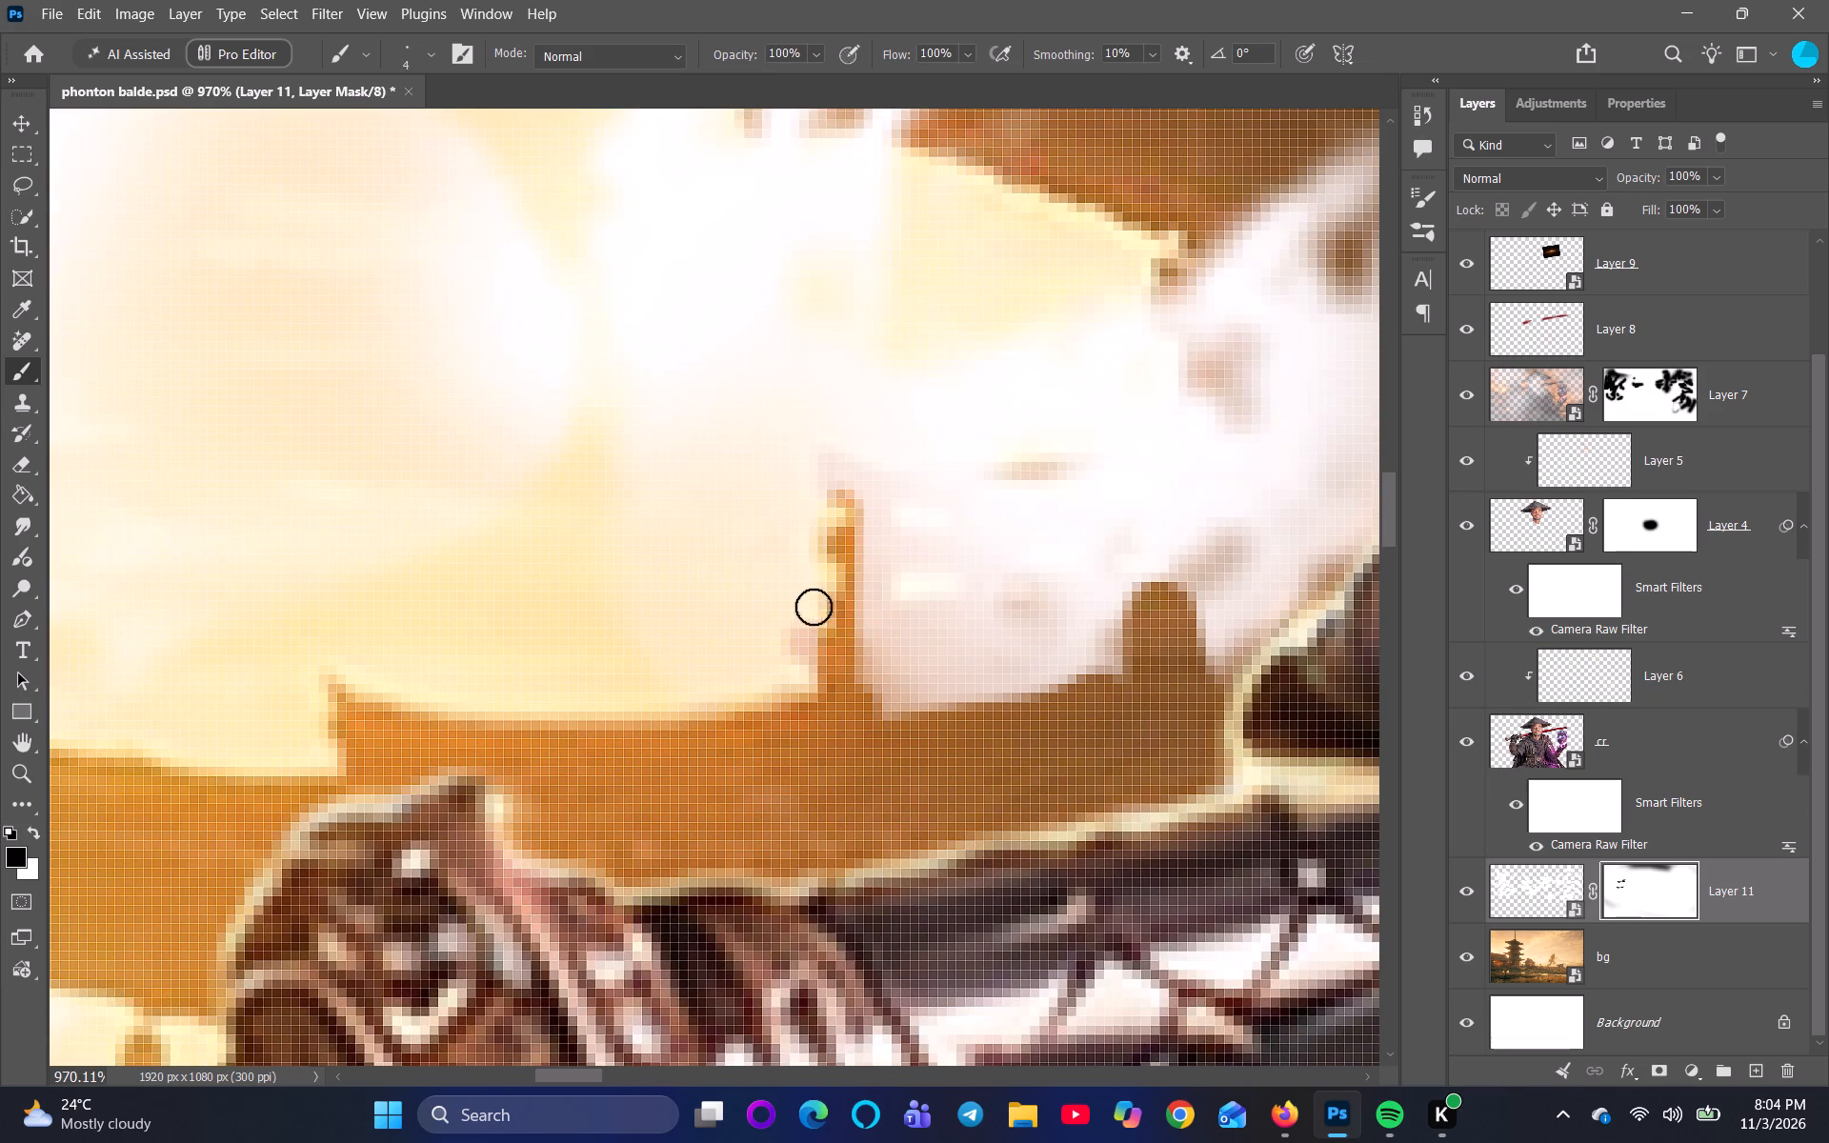
{"action": "left_click_drag", "start_coordinate": [814, 607], "coordinate": [843, 488]}
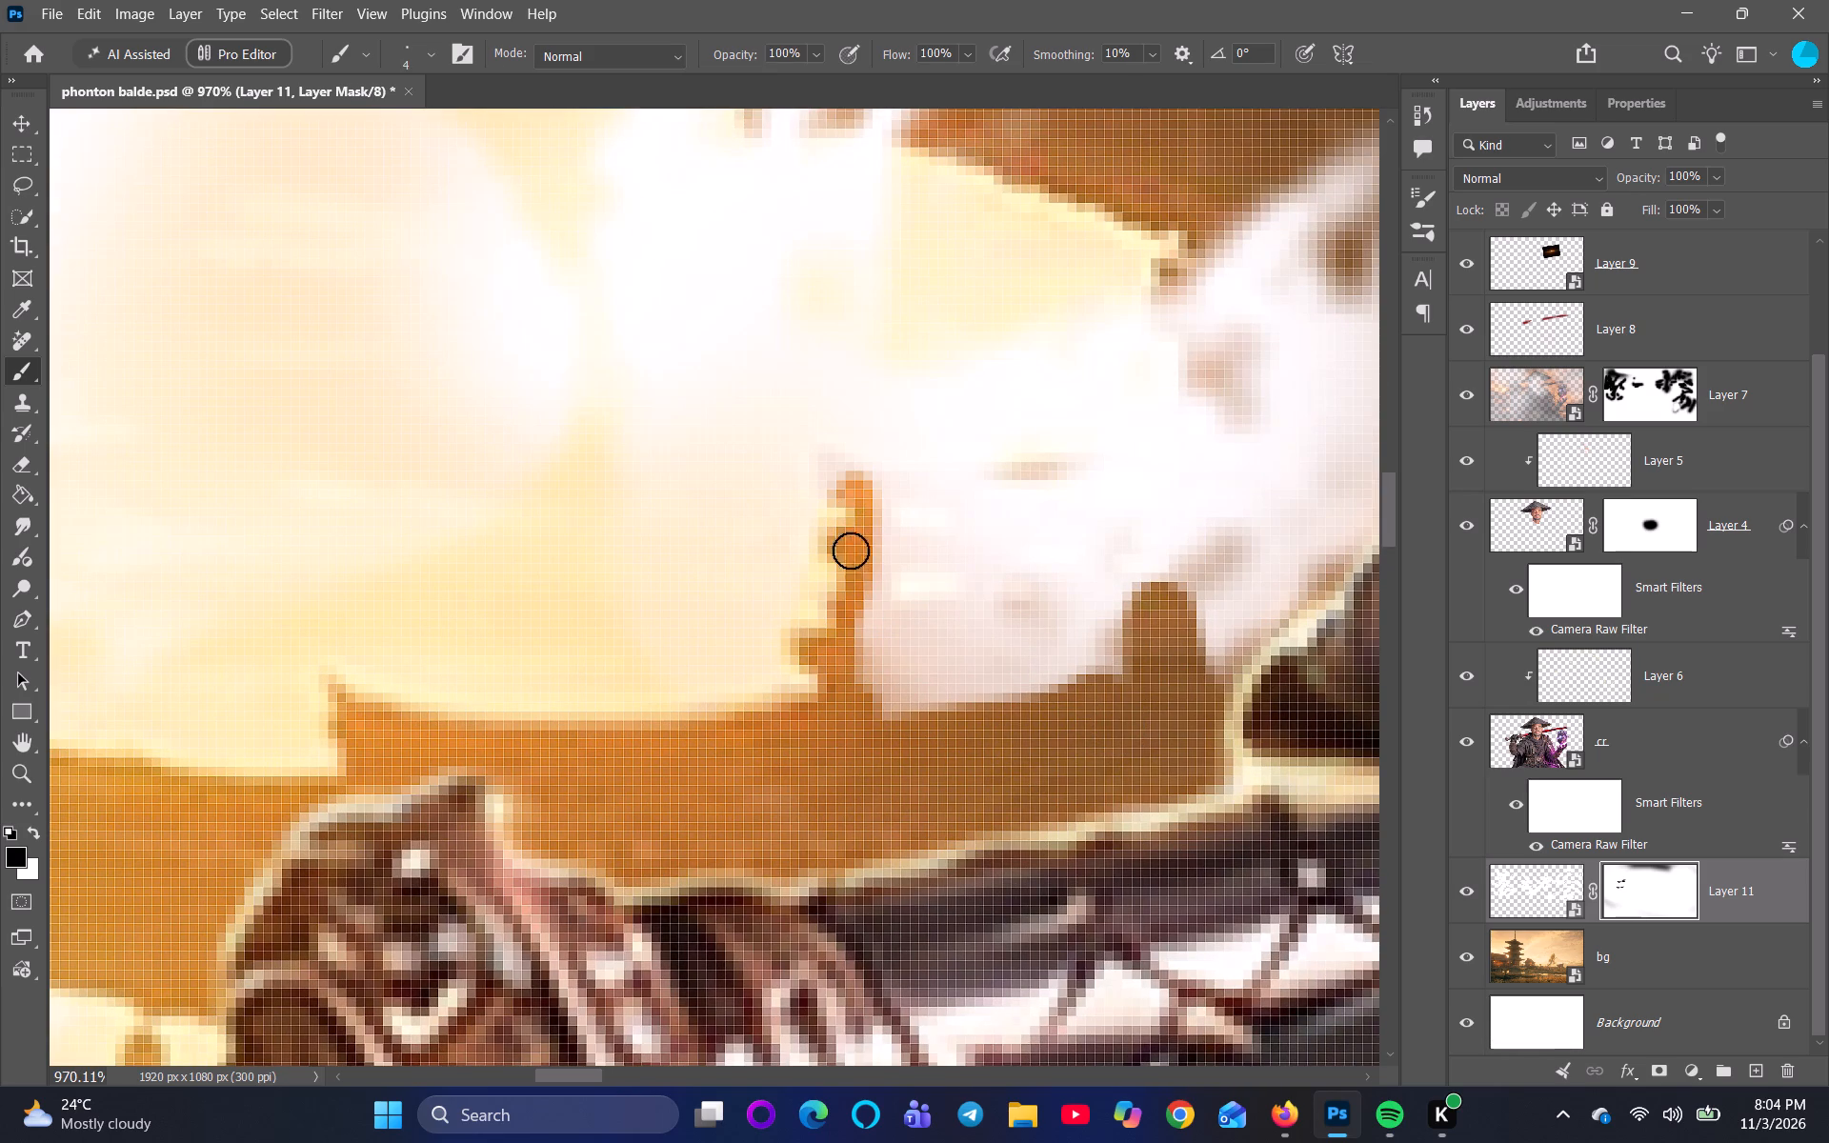
{"action": "key", "text": "ctrl+z"}
{"action": "left_click", "coordinate": [847, 682]}
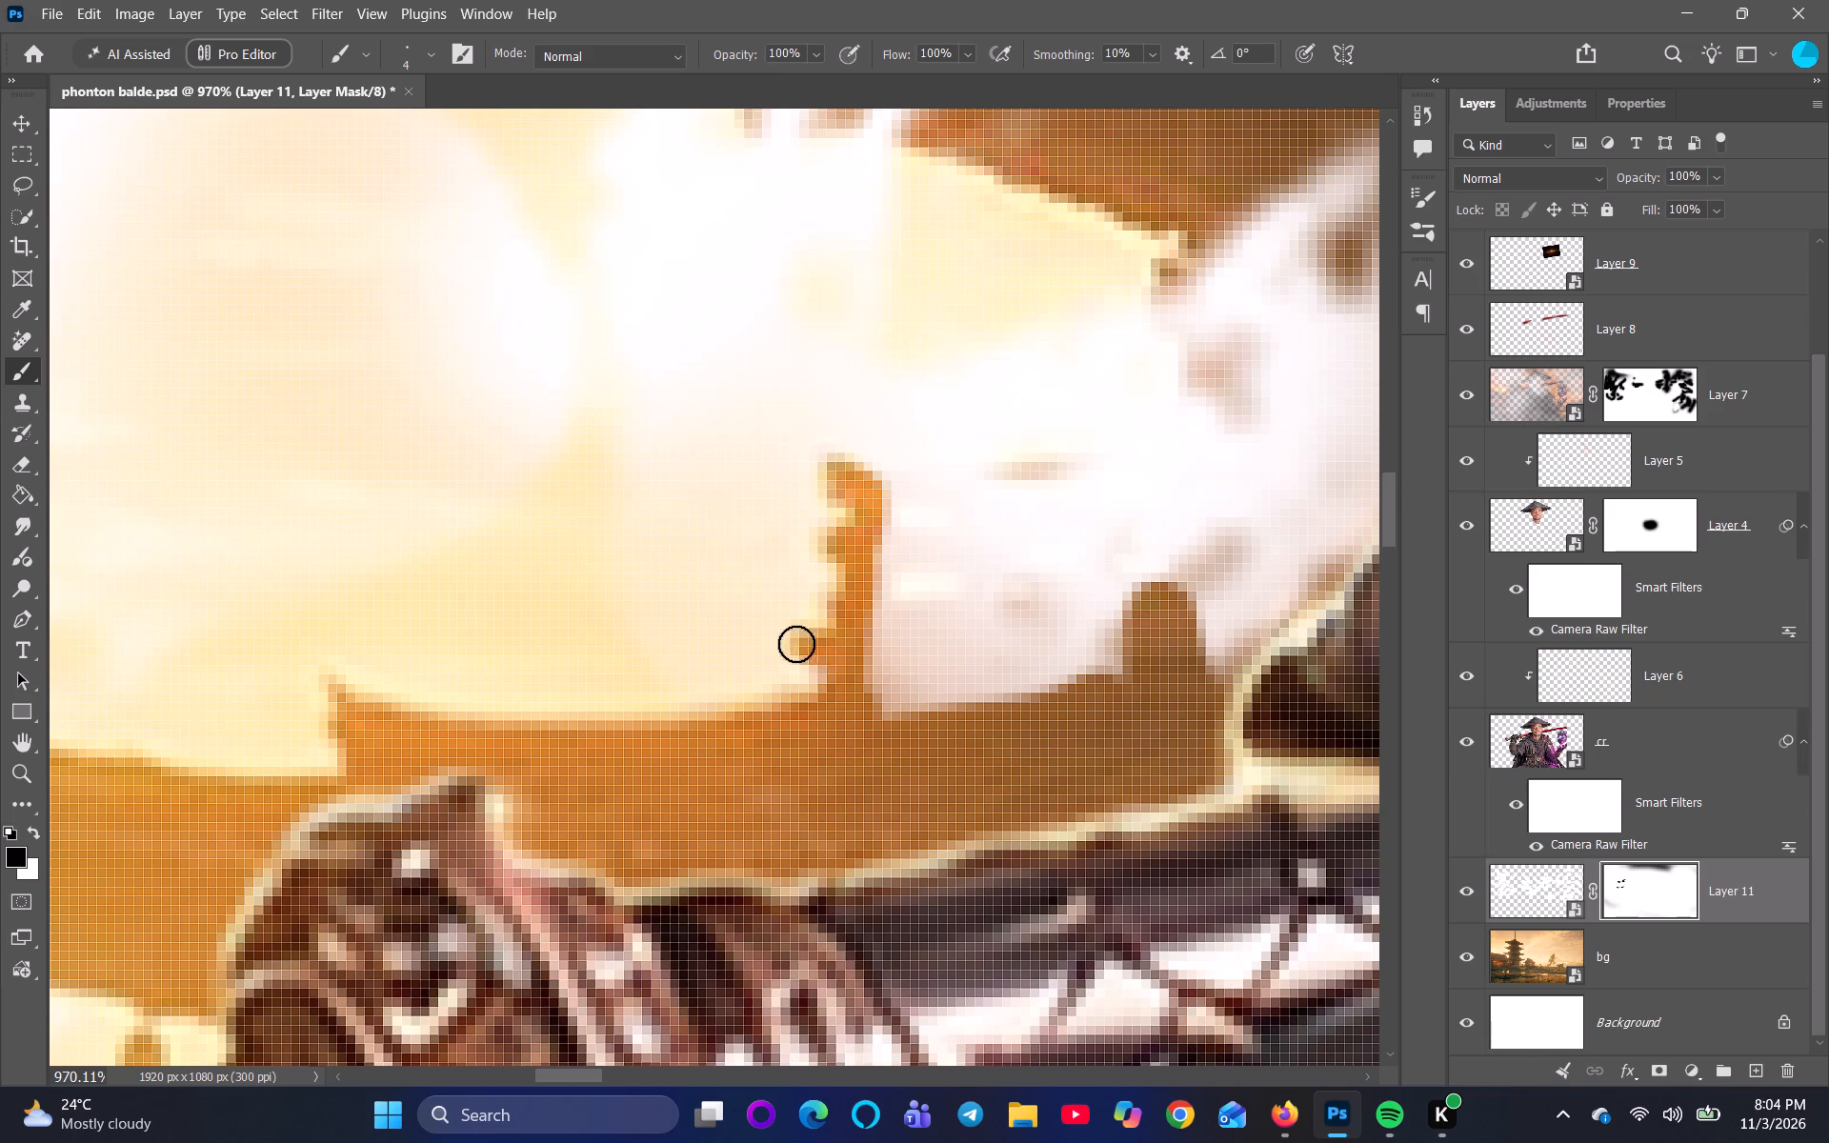
{"action": "left_click_drag", "start_coordinate": [885, 717], "coordinate": [849, 472]}
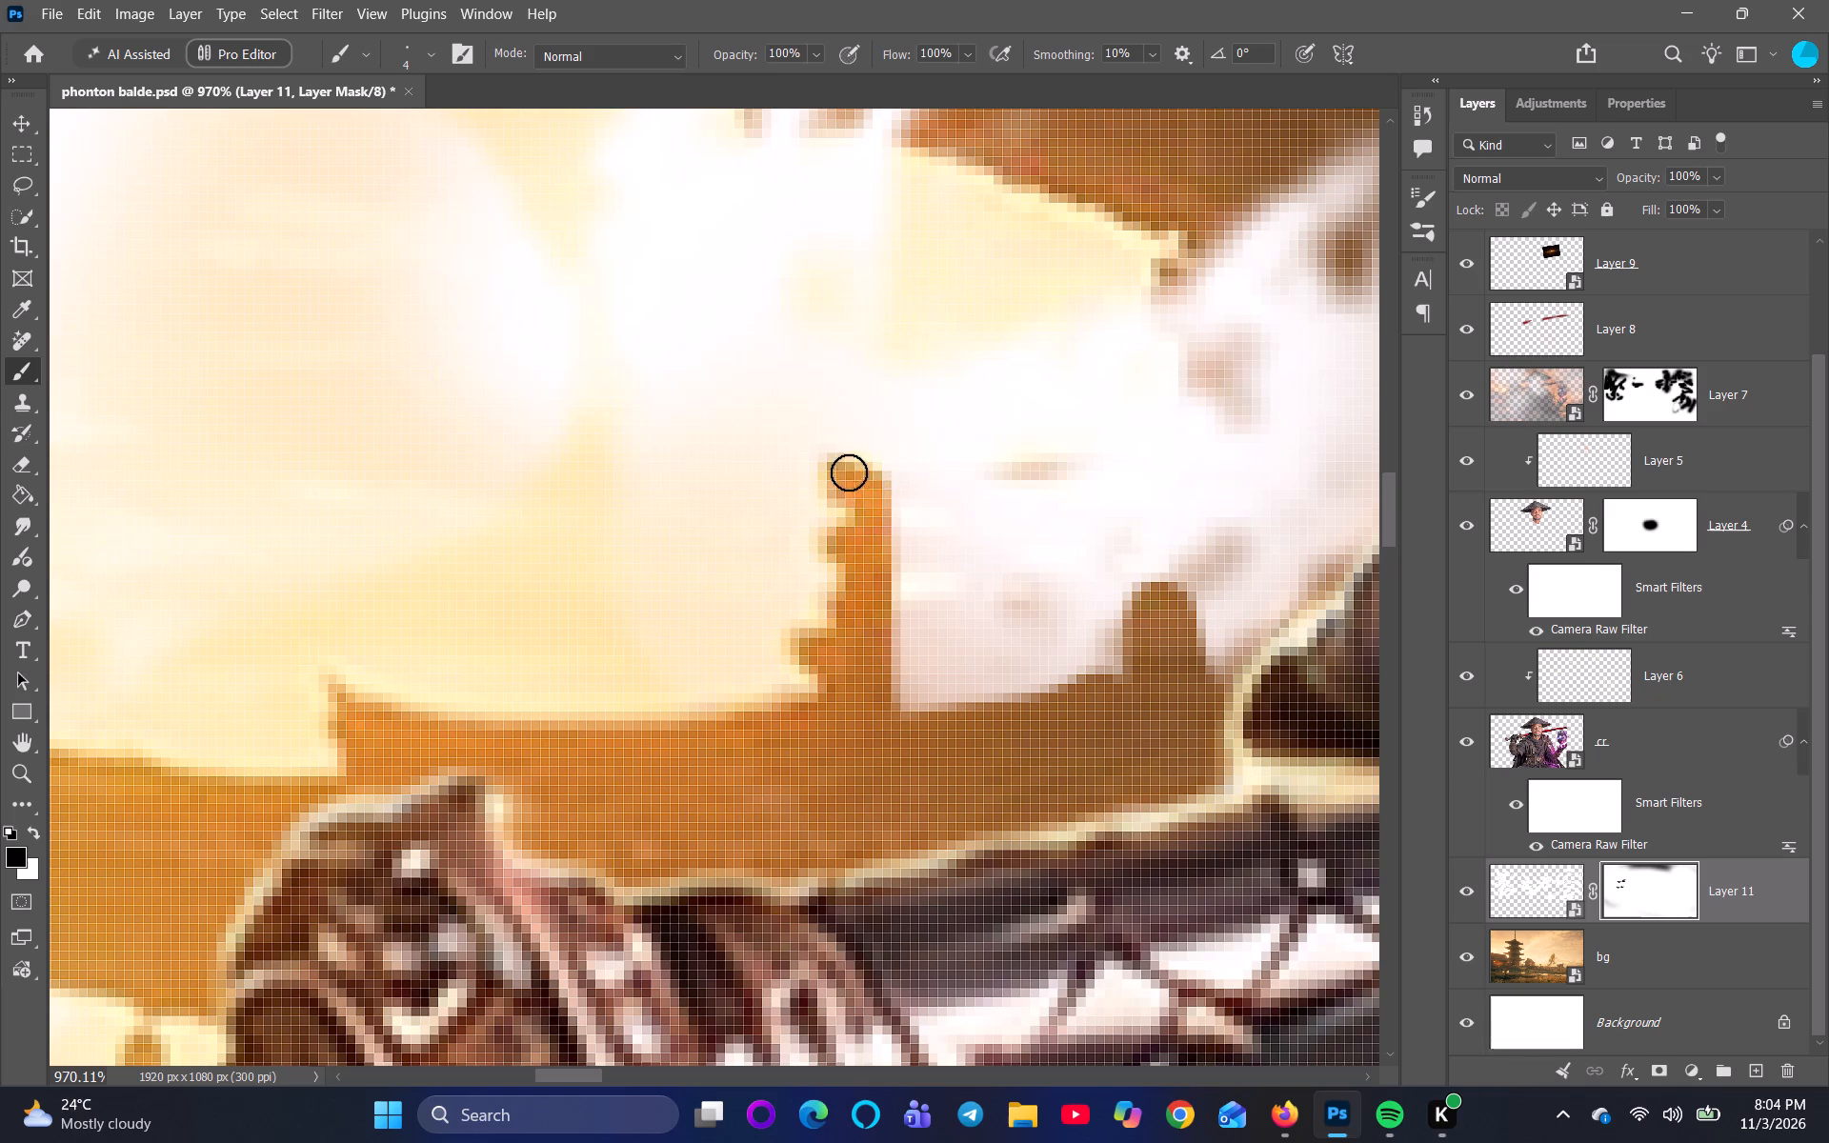
Paint black on Layer 11's mask along the lower balcony's rails and over the base beneath them with the 4 px brush.
{"action": "left_click_drag", "start_coordinate": [849, 472], "coordinate": [1150, 467]}
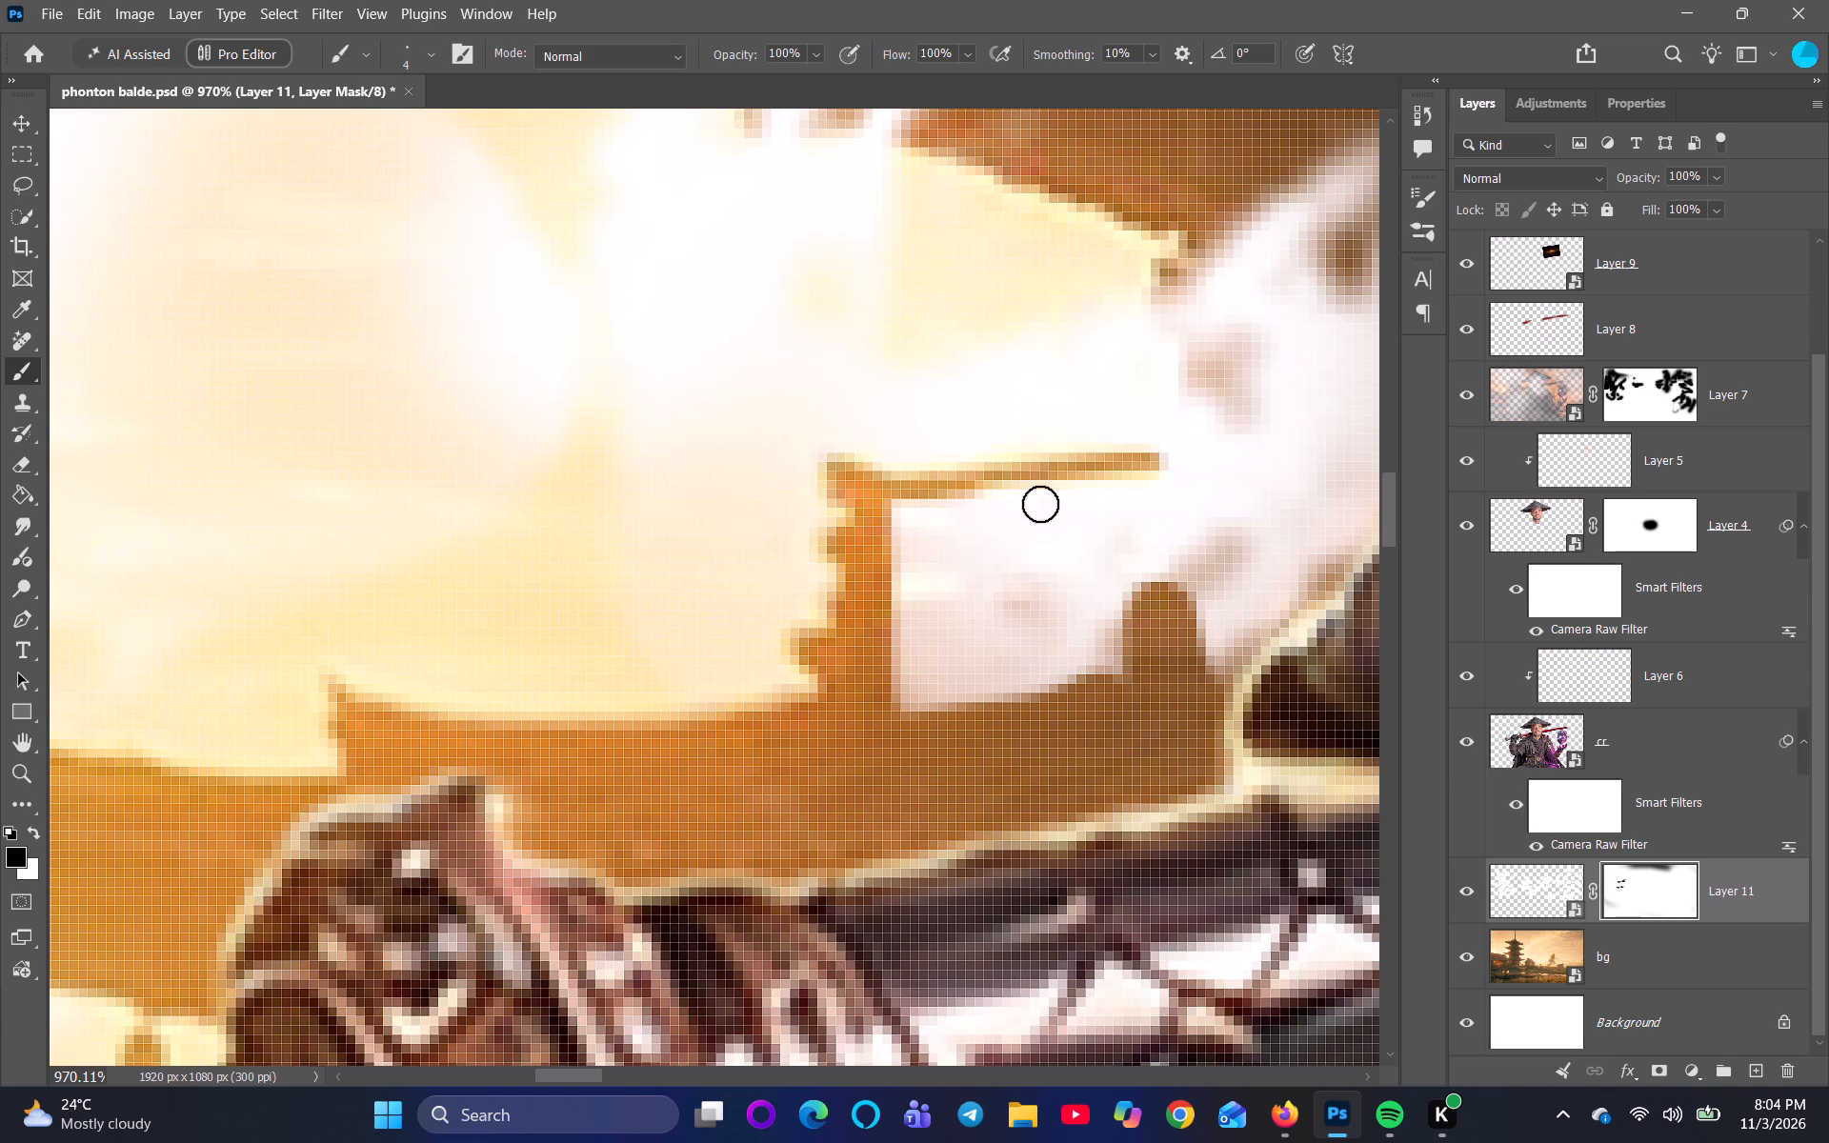
{"action": "left_click_drag", "start_coordinate": [883, 540], "coordinate": [1146, 541]}
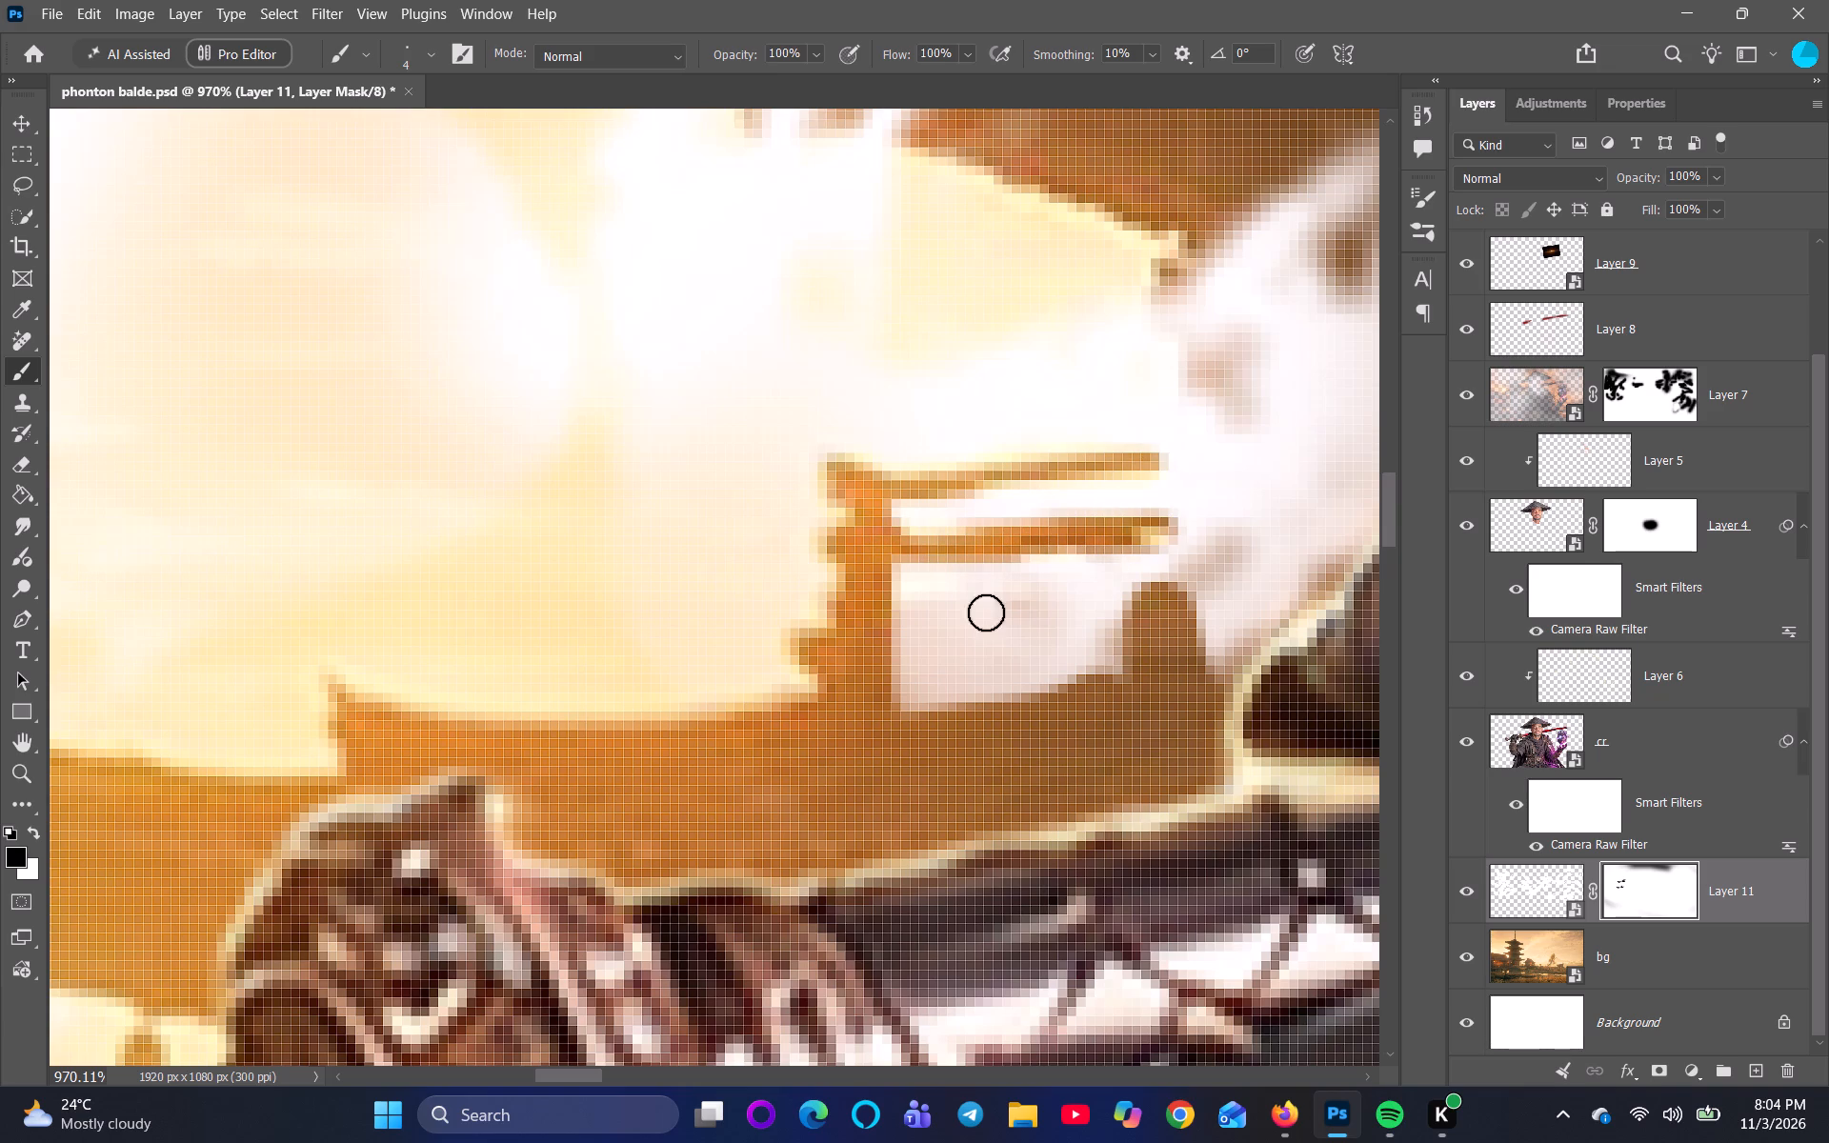
{"action": "left_click_drag", "start_coordinate": [875, 619], "coordinate": [1117, 605]}
{"action": "left_click_drag", "start_coordinate": [895, 677], "coordinate": [907, 676]}
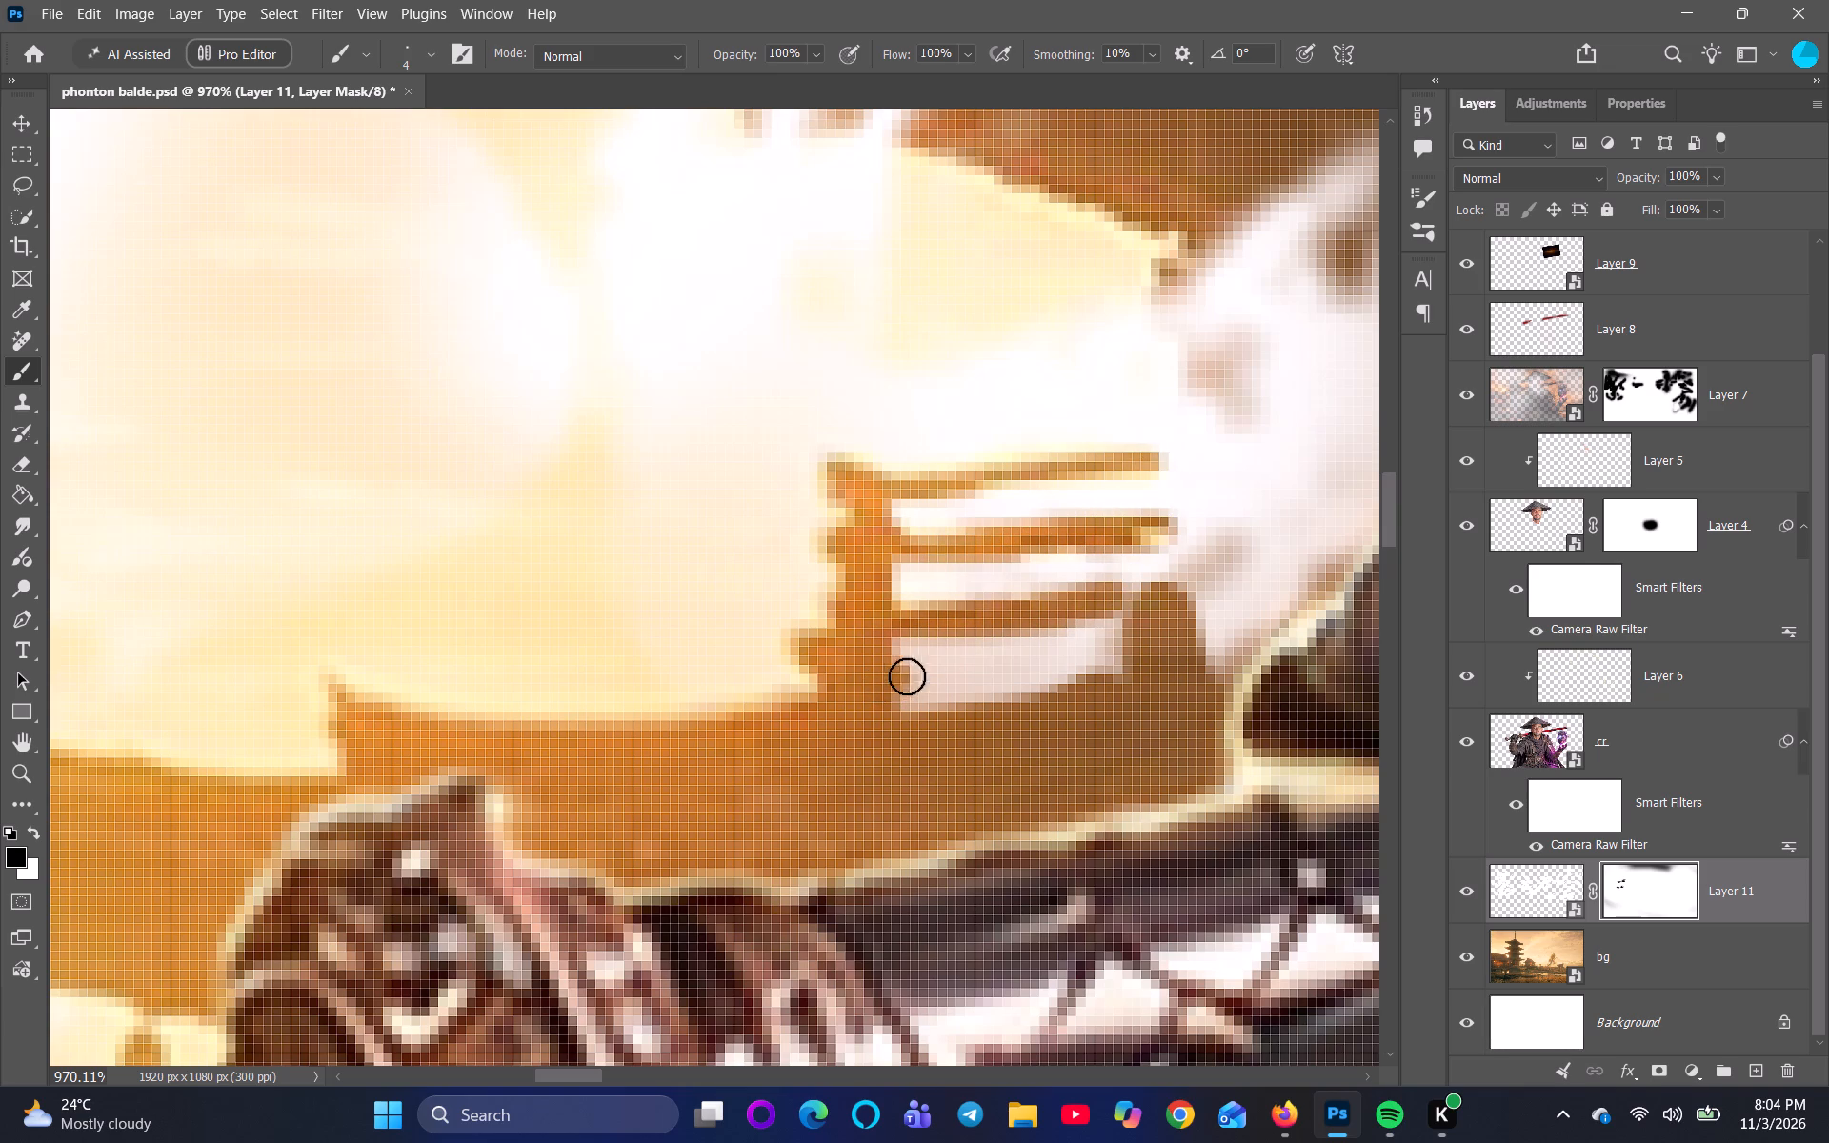
{"action": "left_click_drag", "start_coordinate": [907, 676], "coordinate": [1119, 620]}
{"action": "left_click_drag", "start_coordinate": [899, 717], "coordinate": [1161, 623]}
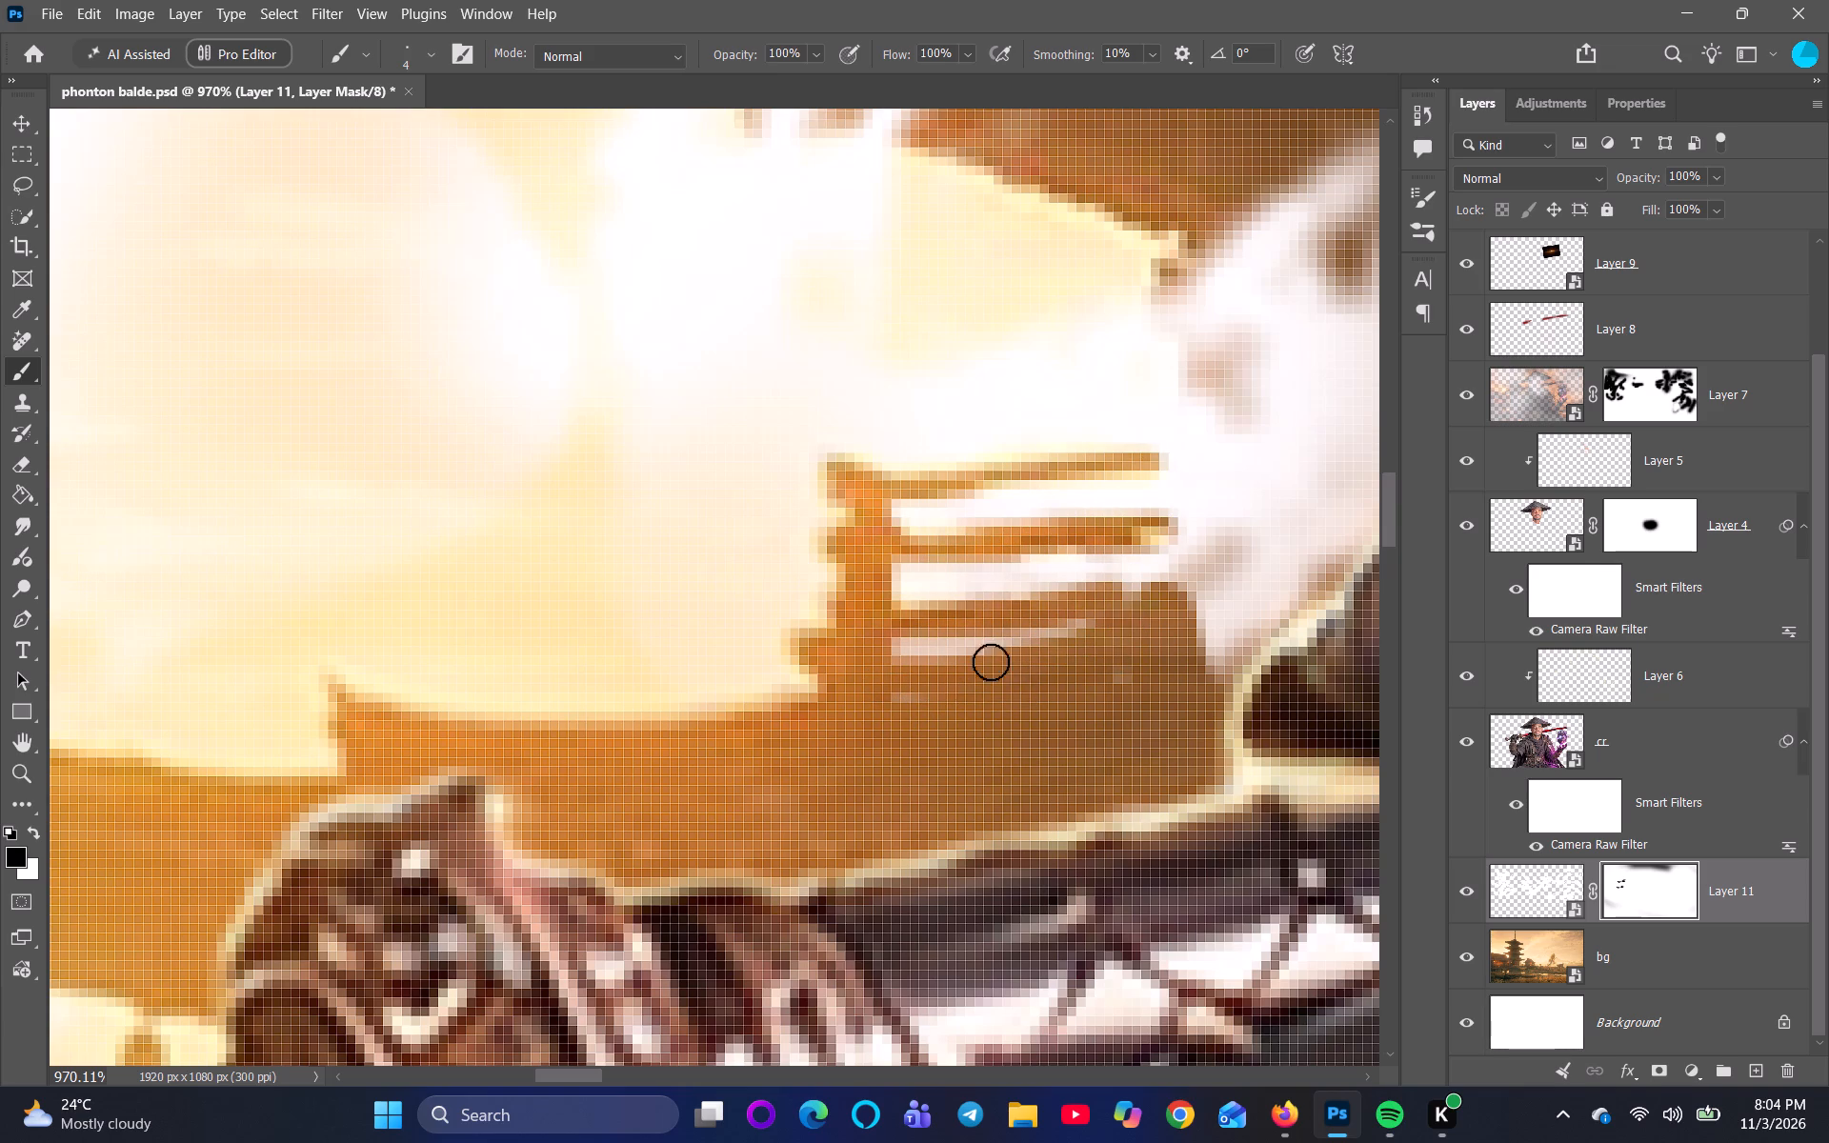
{"action": "left_click_drag", "start_coordinate": [879, 671], "coordinate": [1094, 630]}
{"action": "left_click_drag", "start_coordinate": [894, 658], "coordinate": [1106, 636]}
{"action": "left_click_drag", "start_coordinate": [892, 617], "coordinate": [1144, 580]}
{"action": "left_click_drag", "start_coordinate": [877, 601], "coordinate": [892, 607]}
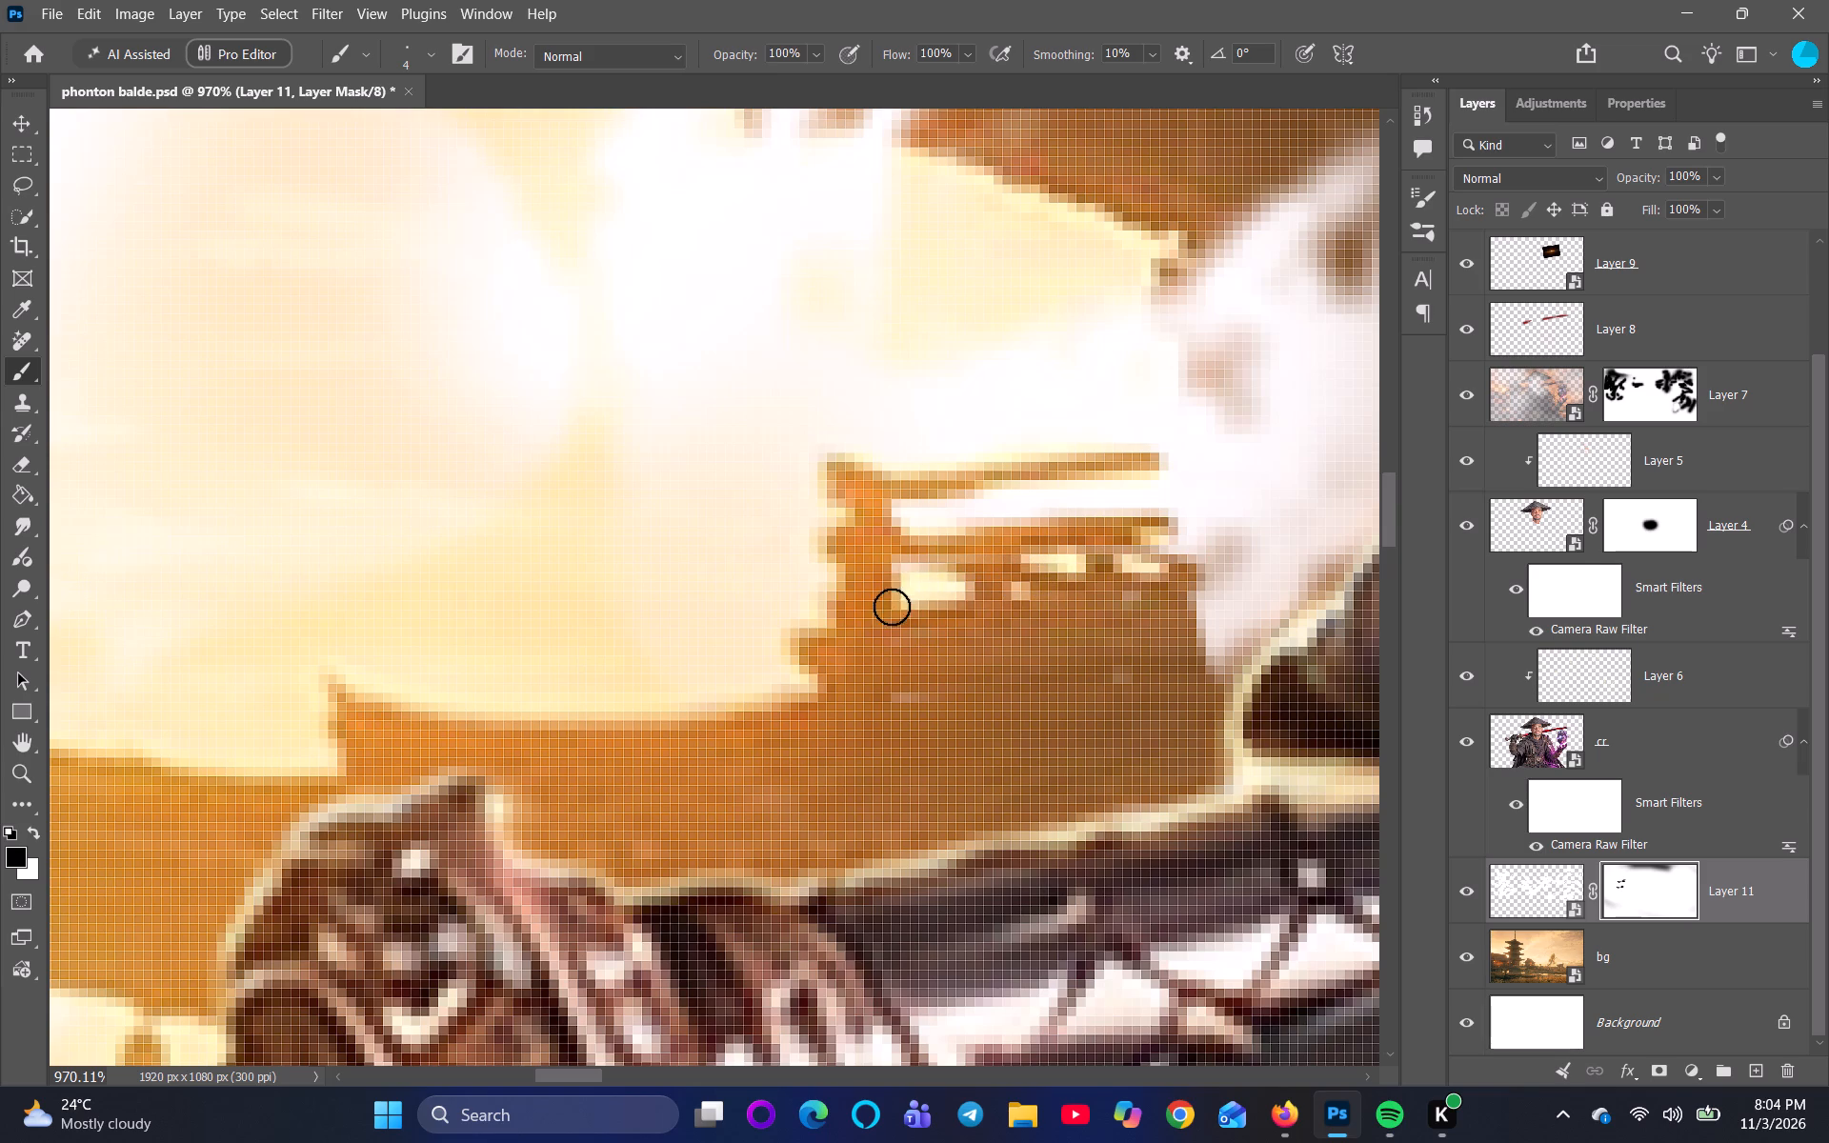
{"action": "left_click_drag", "start_coordinate": [892, 607], "coordinate": [911, 565]}
{"action": "left_click_drag", "start_coordinate": [996, 614], "coordinate": [1148, 627]}
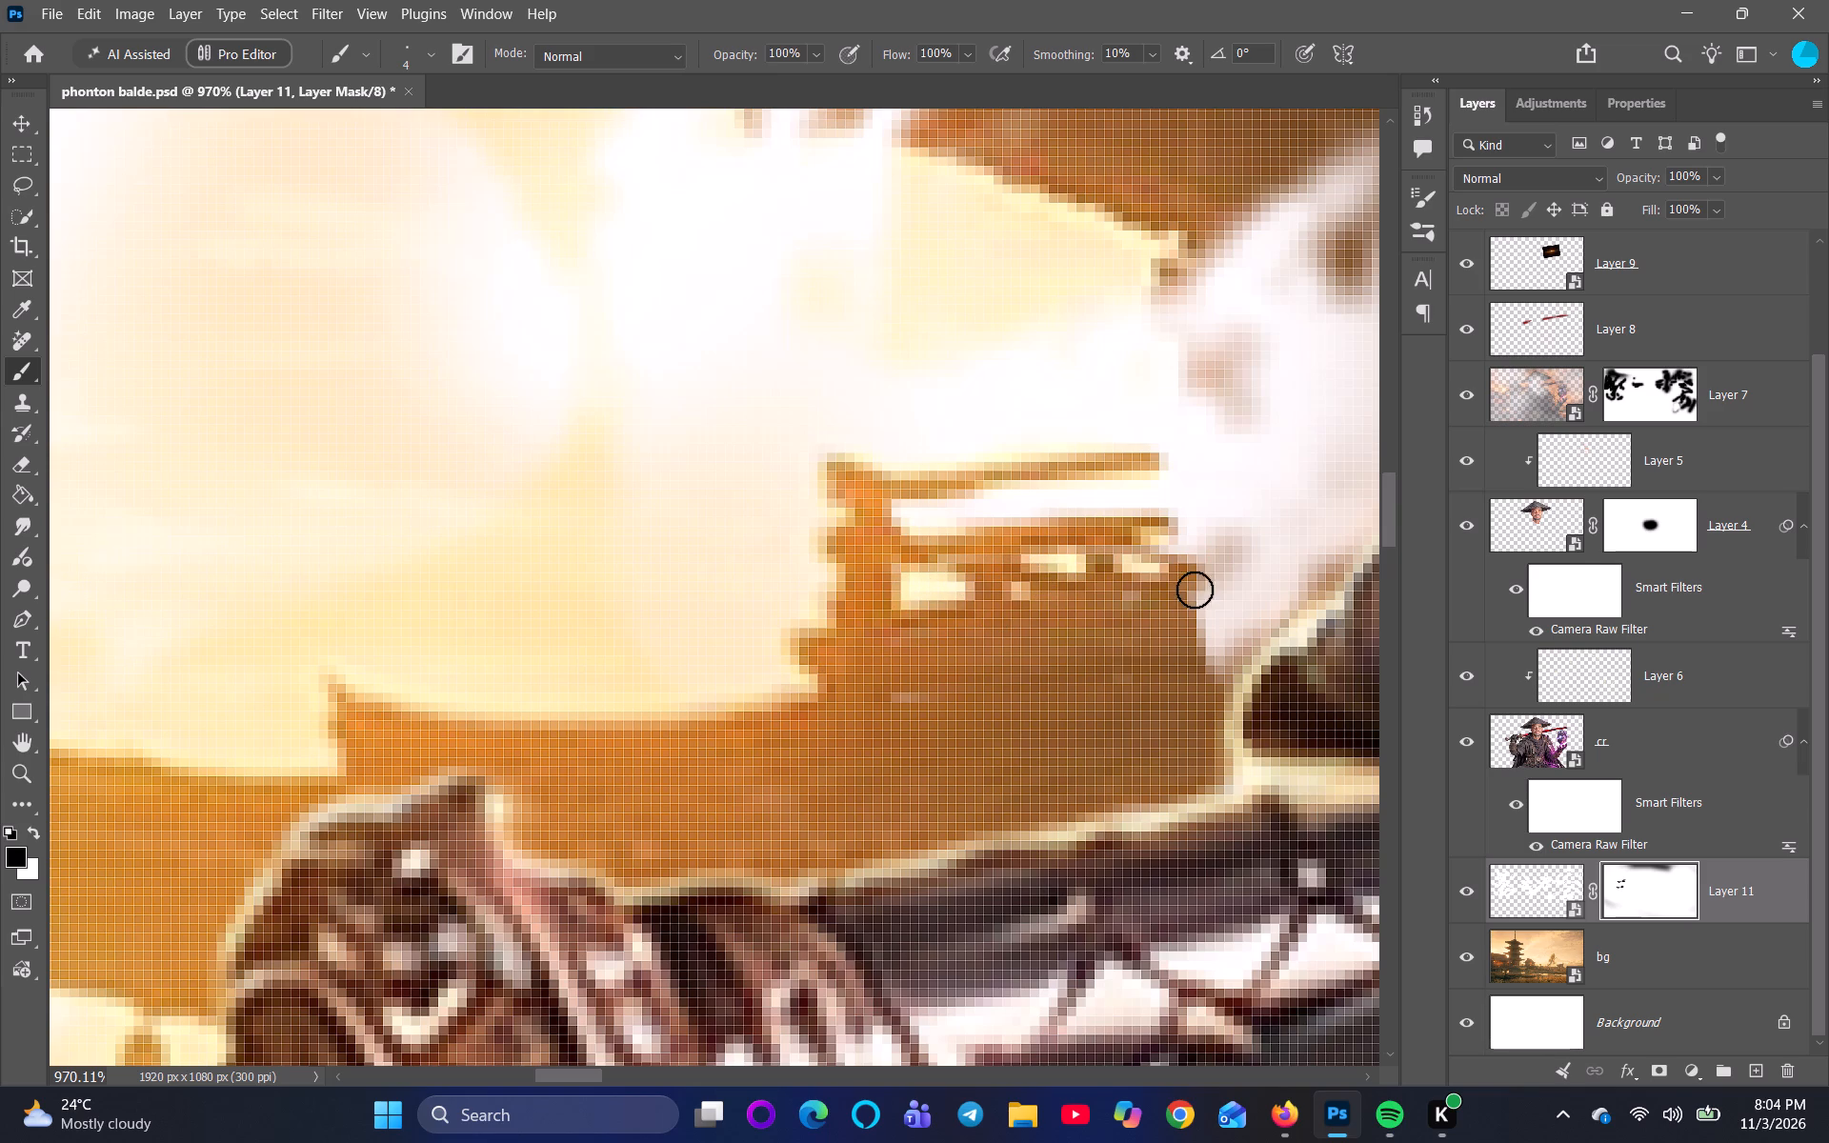
Touch up Layer 11's mask in black along the lower balcony's top rail, from the corner post to the rail's far end.
{"action": "key", "text": "space"}
{"action": "key", "text": "space"}
{"action": "key", "text": "space"}
{"action": "key", "text": "space"}
{"action": "key", "text": "space"}
{"action": "key", "text": "space"}
{"action": "key", "text": "space"}
{"action": "key", "text": "space"}
{"action": "key", "text": "space"}
{"action": "key", "text": "space"}
{"action": "key", "text": "space"}
{"action": "key", "text": "space"}
{"action": "left_click_drag", "start_coordinate": [1154, 609], "coordinate": [911, 740]}
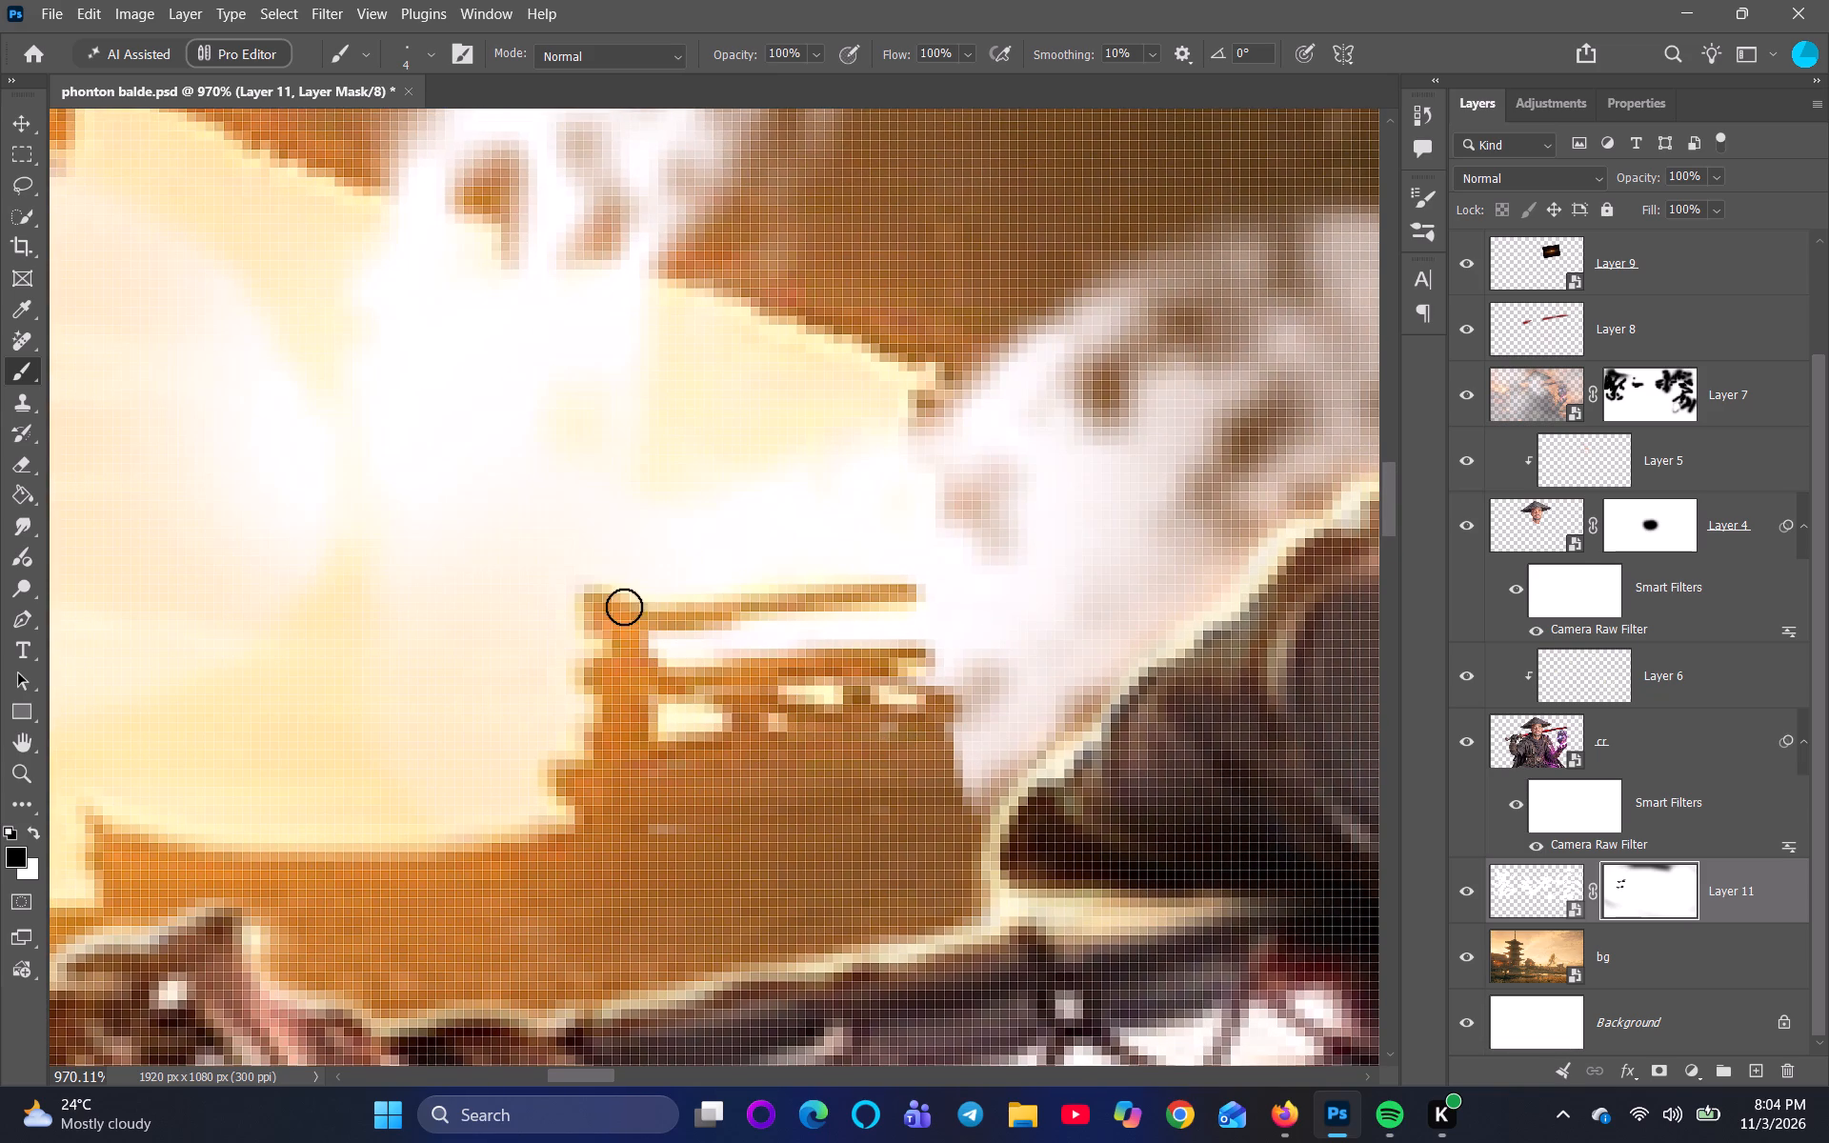
{"action": "double_click", "coordinate": [624, 607]}
{"action": "left_click_drag", "start_coordinate": [606, 601], "coordinate": [718, 595]}
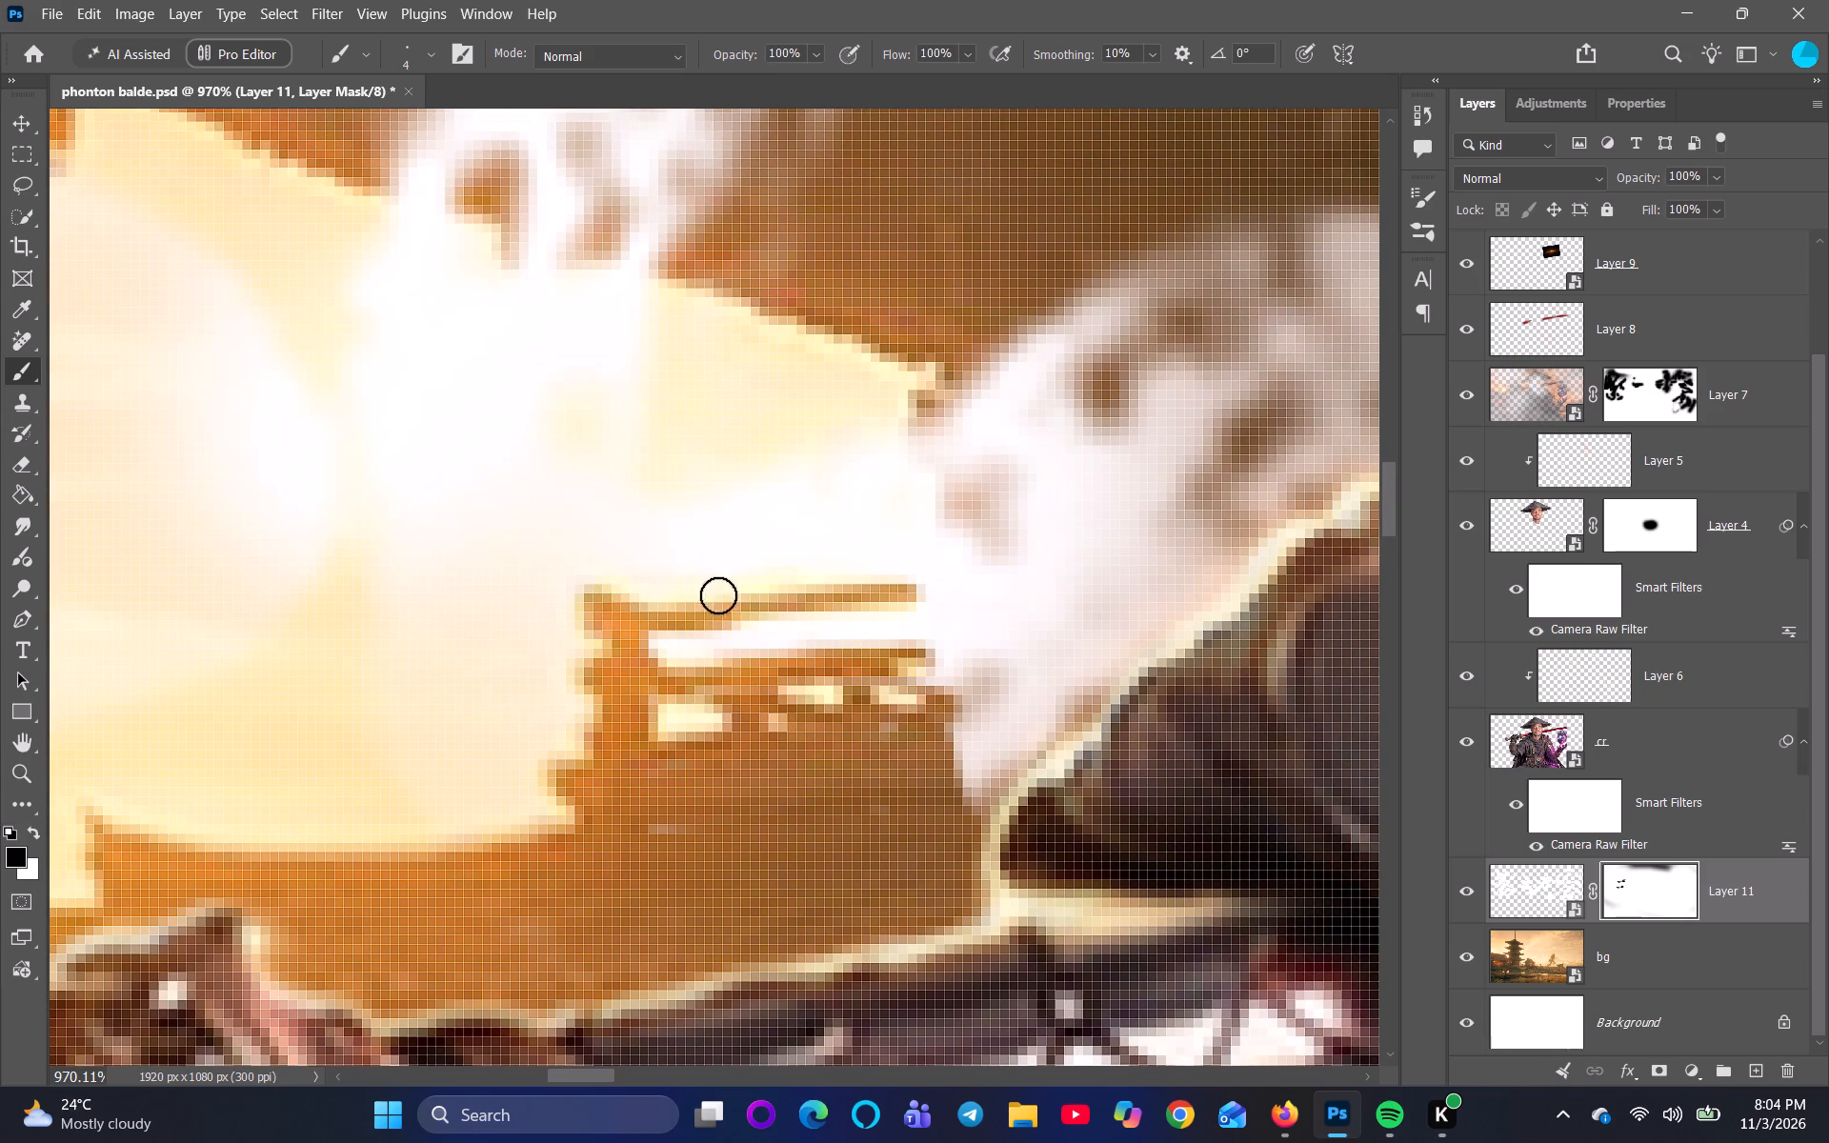
{"action": "left_click_drag", "start_coordinate": [718, 595], "coordinate": [919, 608]}
Paint black on Layer 11's mask from the lower balcony's far end across to the gloved hand with the 4 px brush.
{"action": "left_click_drag", "start_coordinate": [972, 804], "coordinate": [993, 769]}
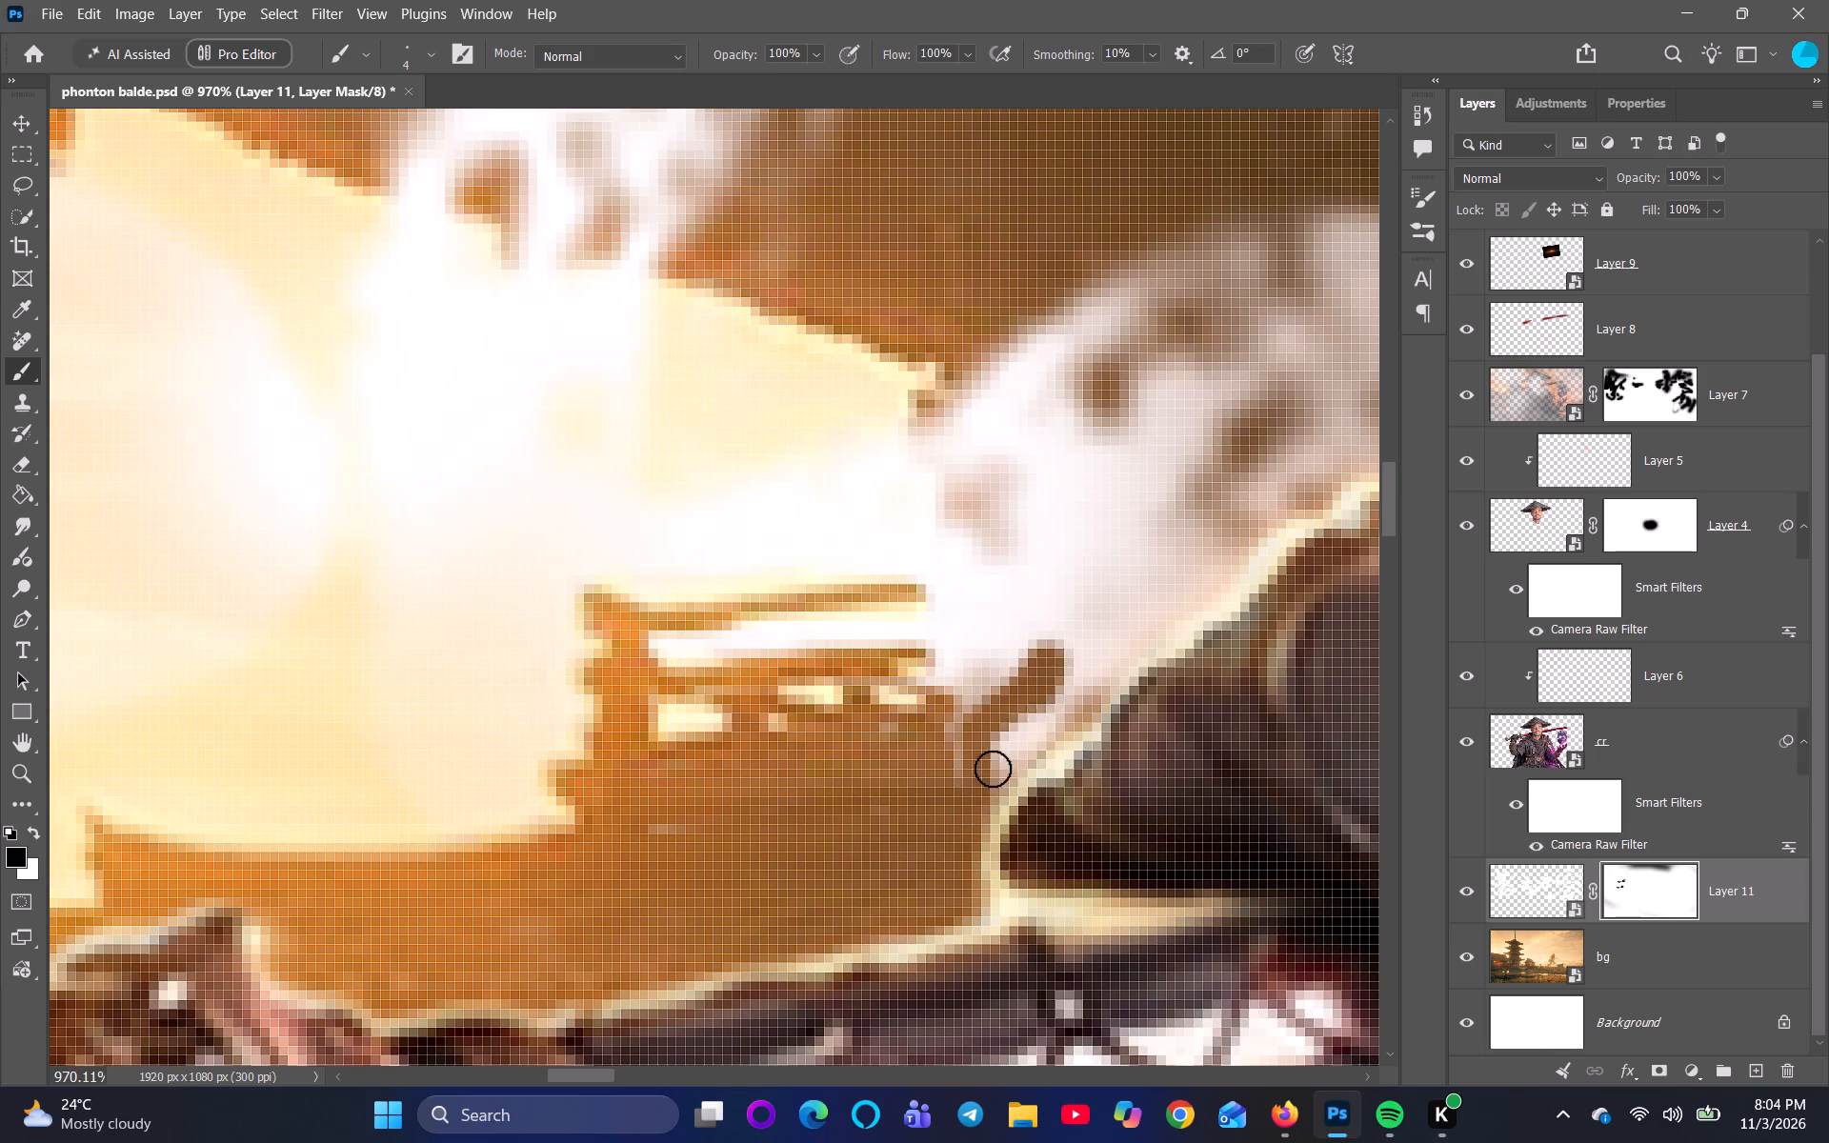
{"action": "left_click_drag", "start_coordinate": [993, 769], "coordinate": [932, 719]}
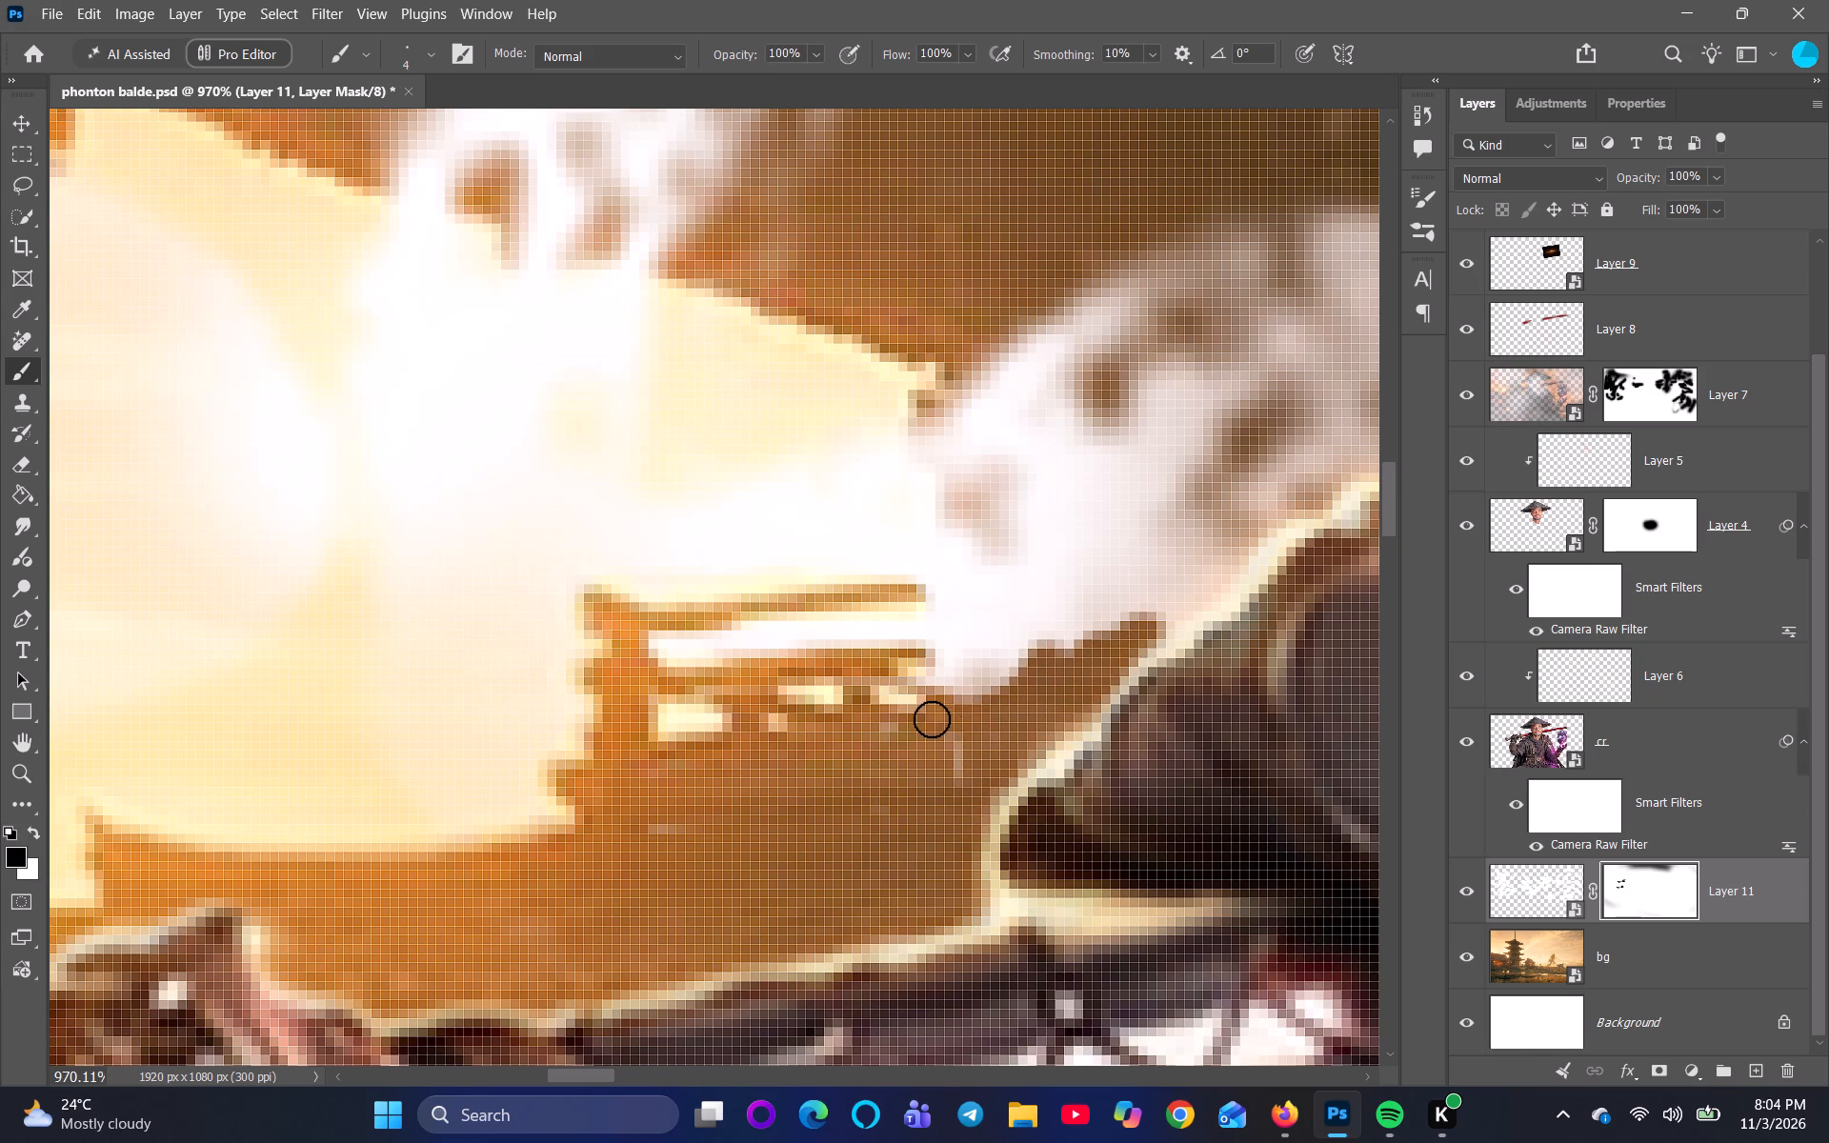
{"action": "left_click_drag", "start_coordinate": [932, 719], "coordinate": [971, 652]}
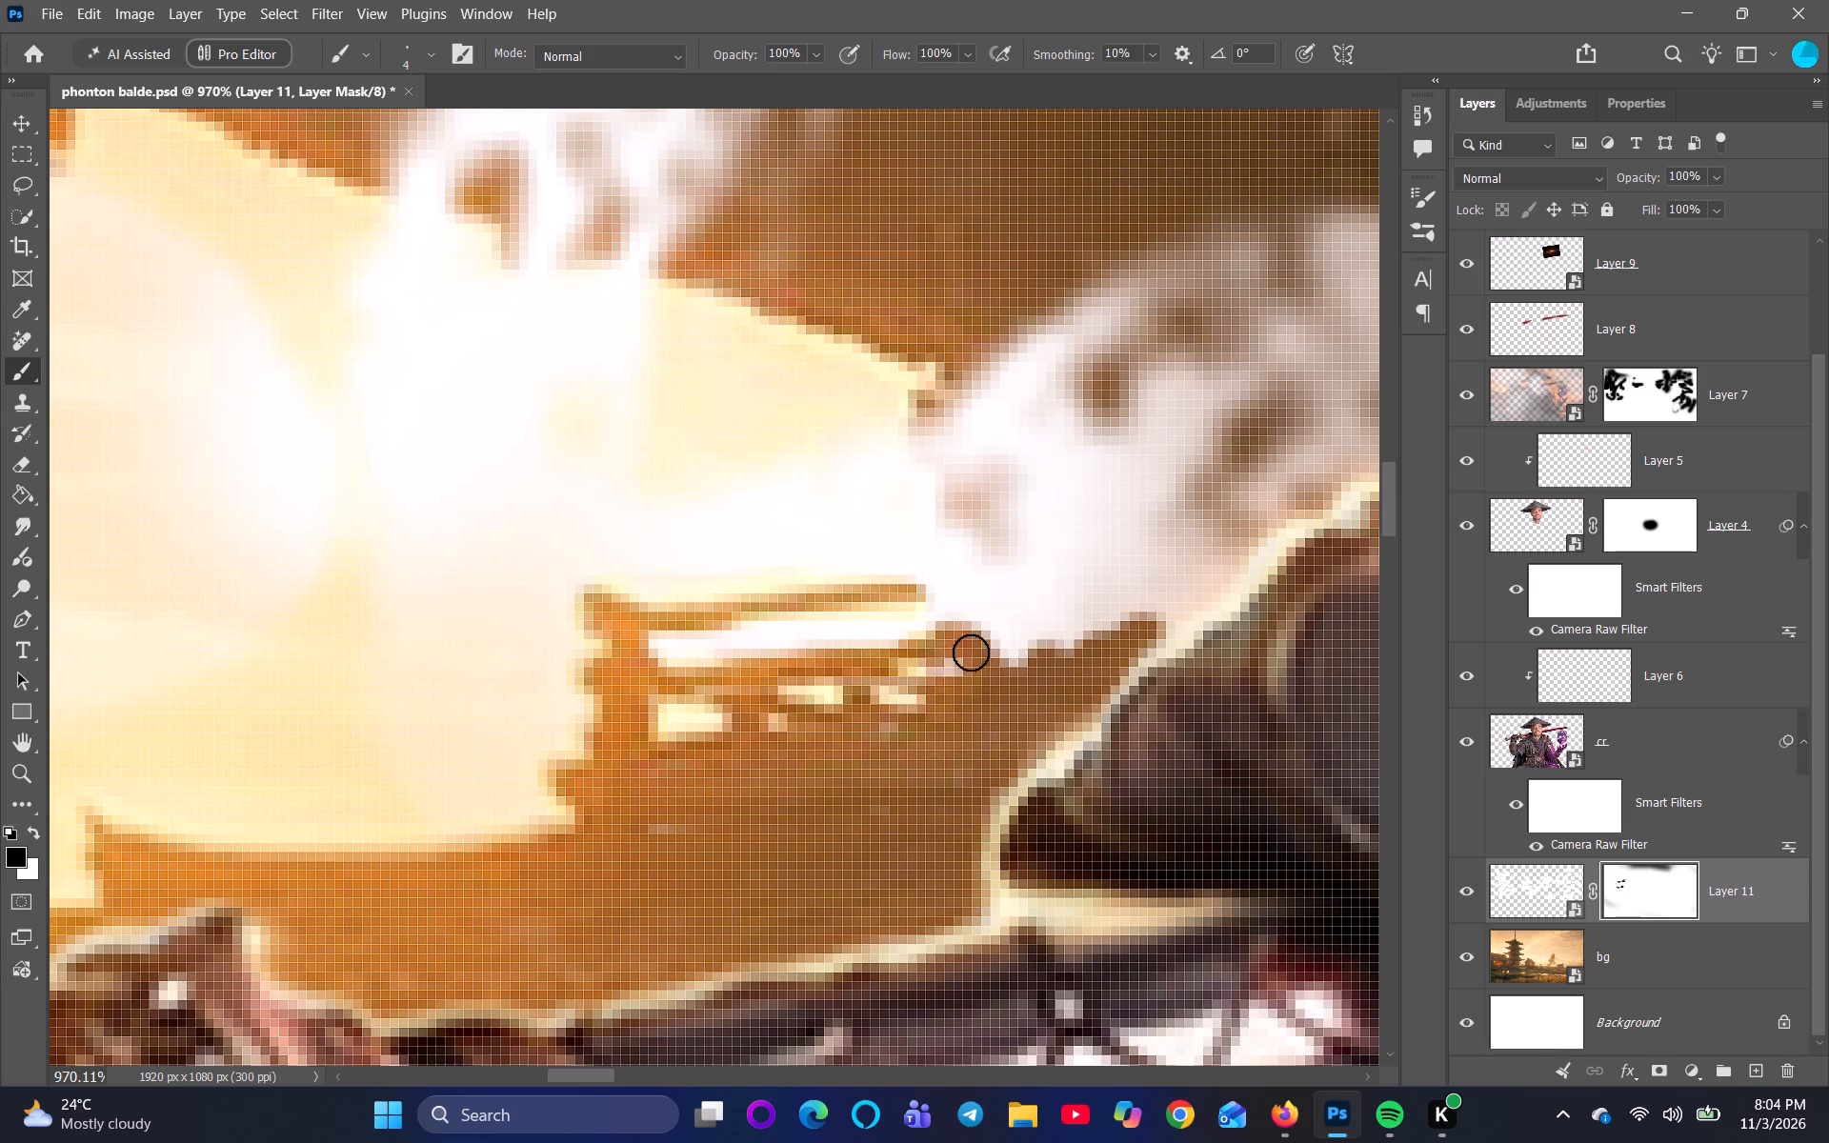
{"action": "left_click_drag", "start_coordinate": [971, 652], "coordinate": [974, 617]}
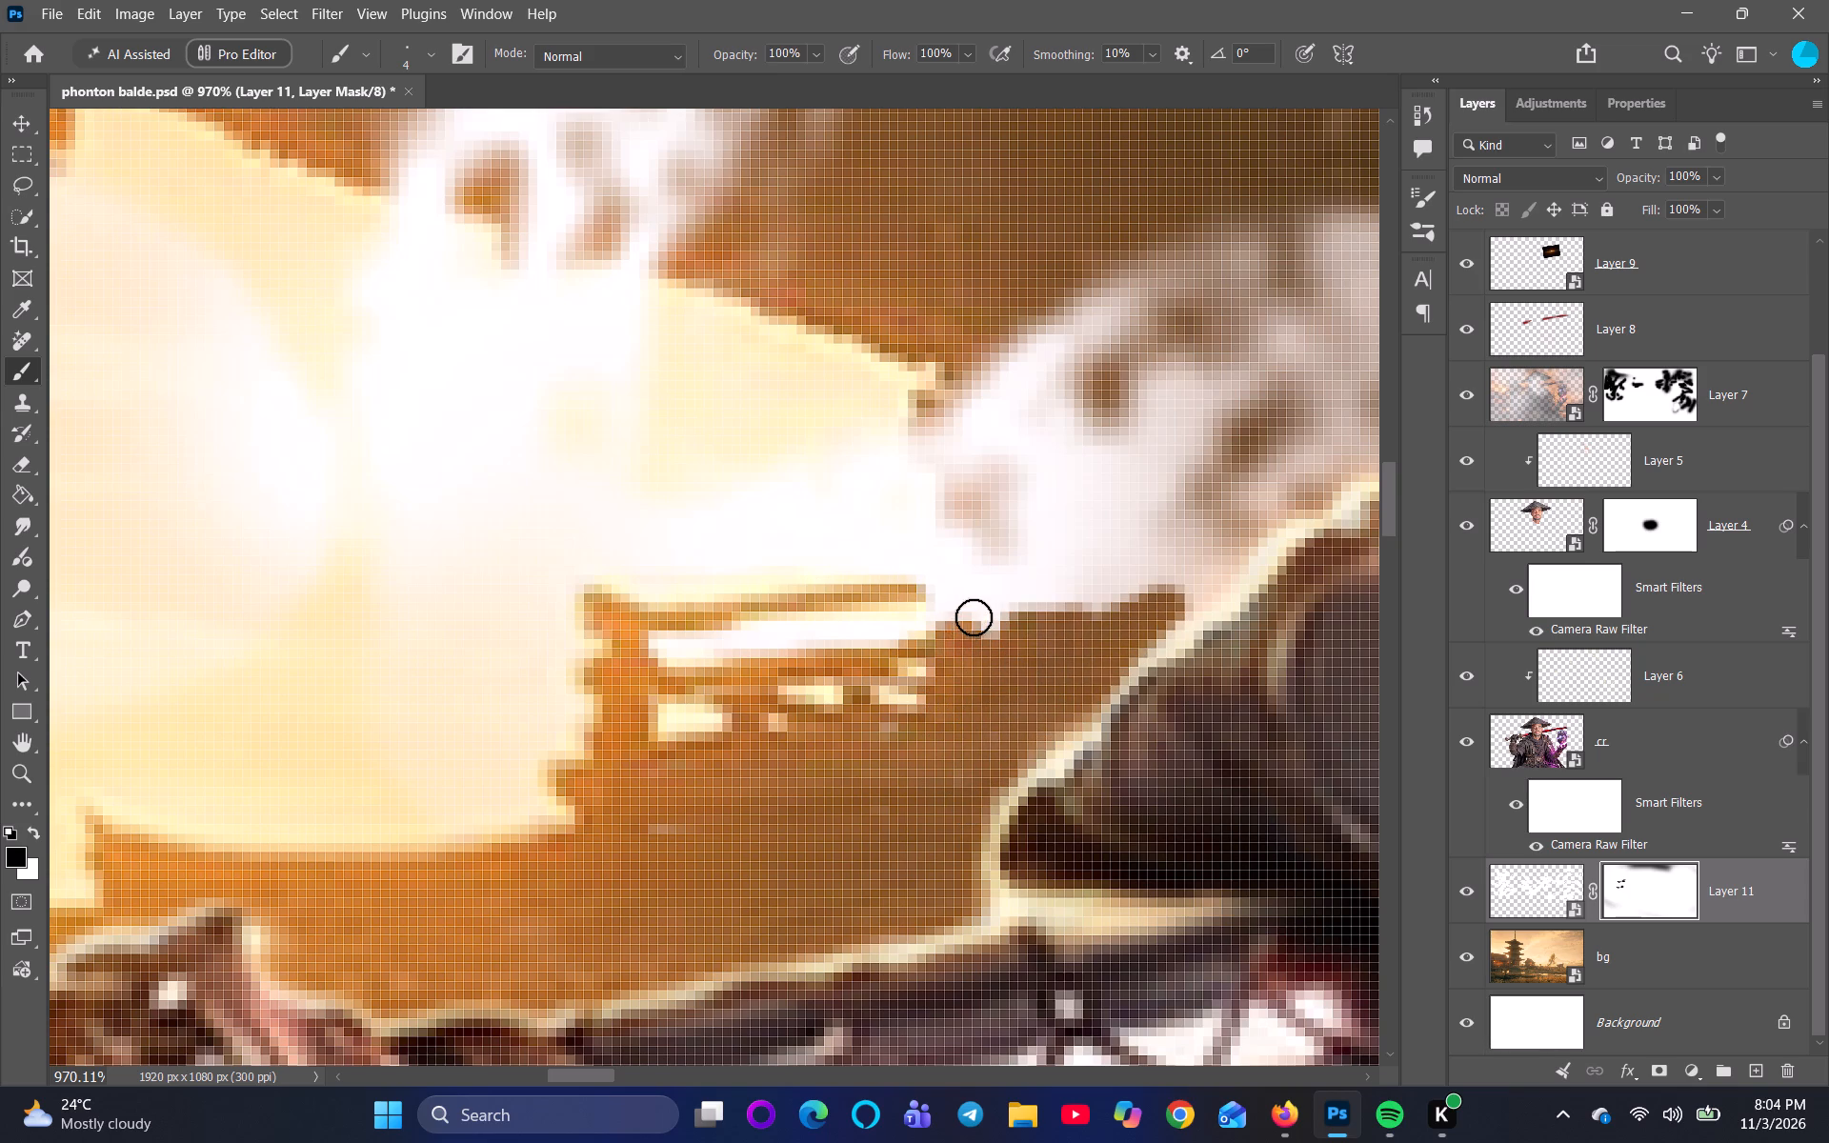
{"action": "left_click_drag", "start_coordinate": [974, 617], "coordinate": [975, 607]}
{"action": "left_click_drag", "start_coordinate": [854, 589], "coordinate": [1020, 601]}
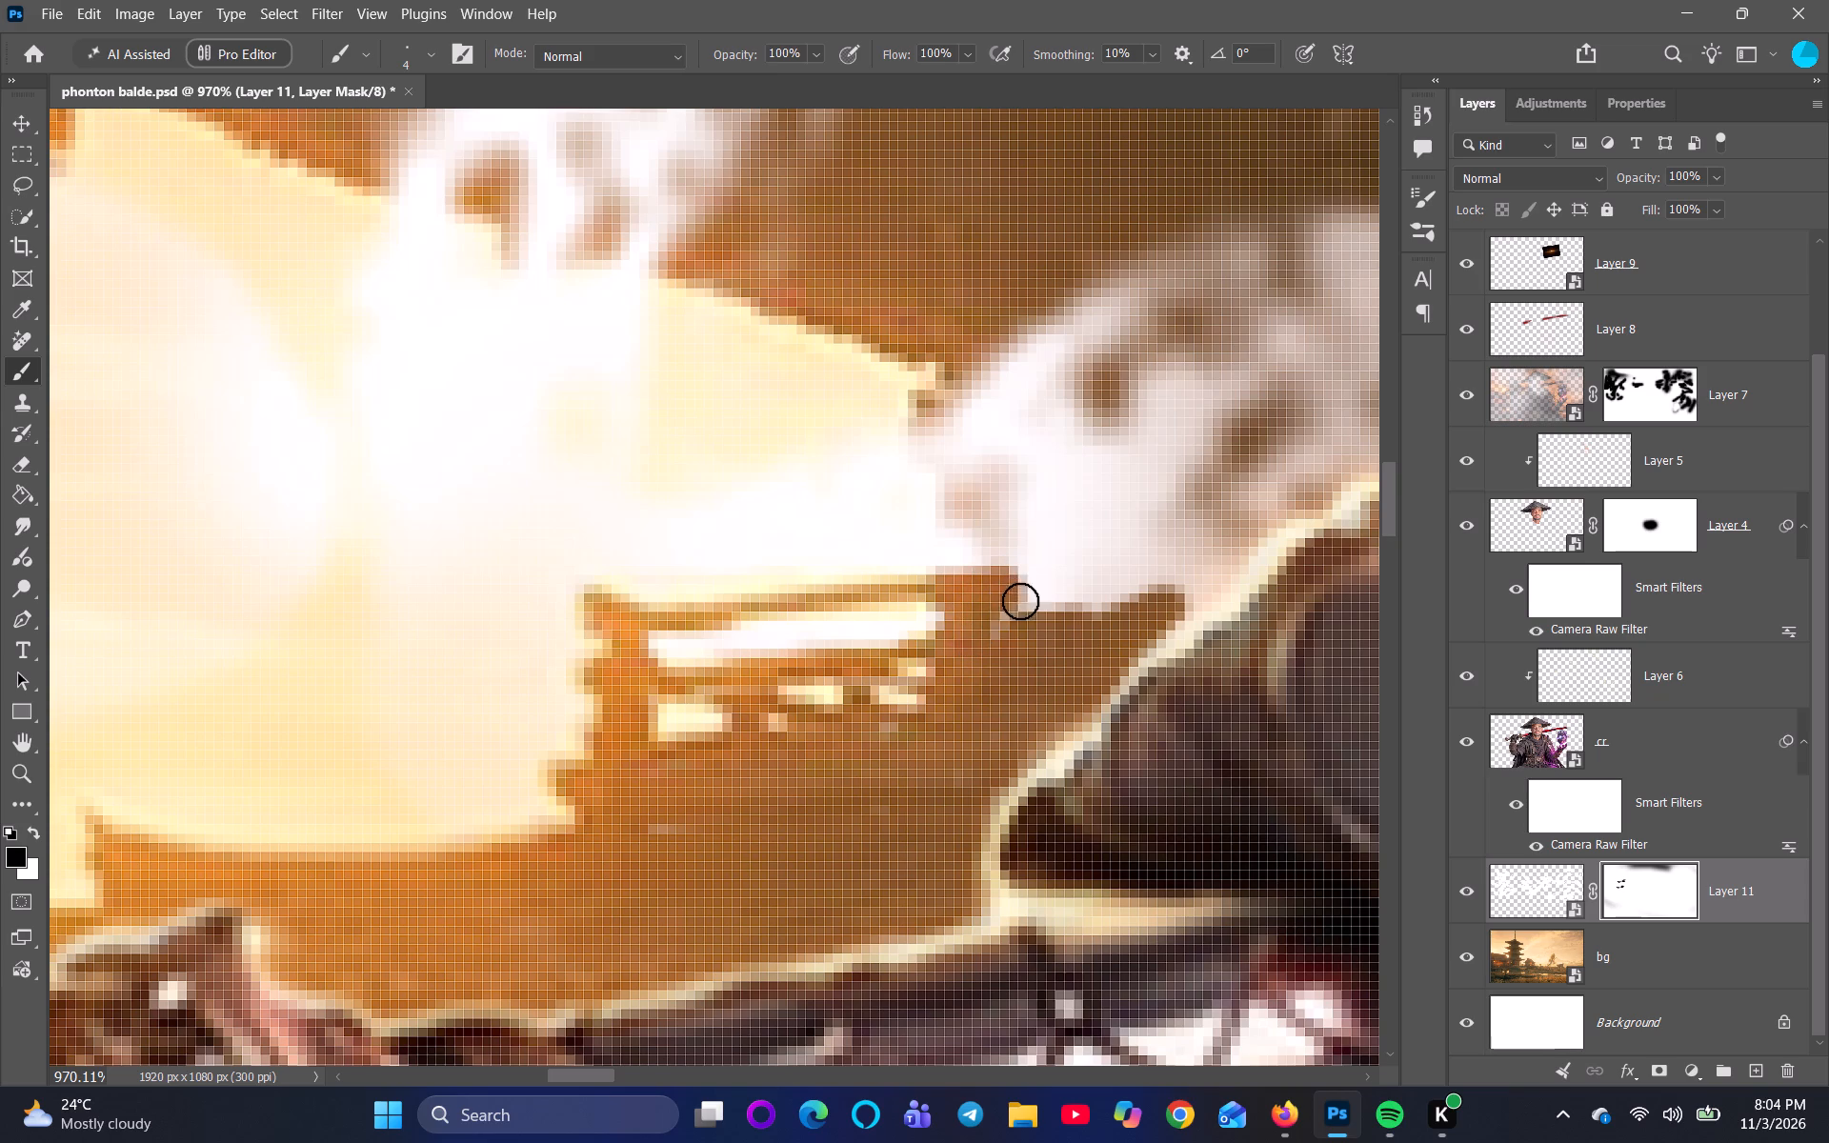
{"action": "left_click_drag", "start_coordinate": [1020, 601], "coordinate": [1097, 609]}
Paint black on Layer 11's mask over the pagoda wall above the lower balcony, out to the wall's edge, with the 4 px brush.
{"action": "key", "text": "space"}
{"action": "key", "text": "space"}
{"action": "key", "text": "space"}
{"action": "key", "text": "space"}
{"action": "key", "text": "space"}
{"action": "key", "text": "space"}
{"action": "key", "text": "space"}
{"action": "key", "text": "space"}
{"action": "key", "text": "space"}
{"action": "key", "text": "space"}
{"action": "key", "text": "space"}
{"action": "scroll", "coordinate": [1060, 628], "scroll_direction": "down", "scroll_amount": 12}
{"action": "left_click_drag", "start_coordinate": [1097, 564], "coordinate": [1091, 572]}
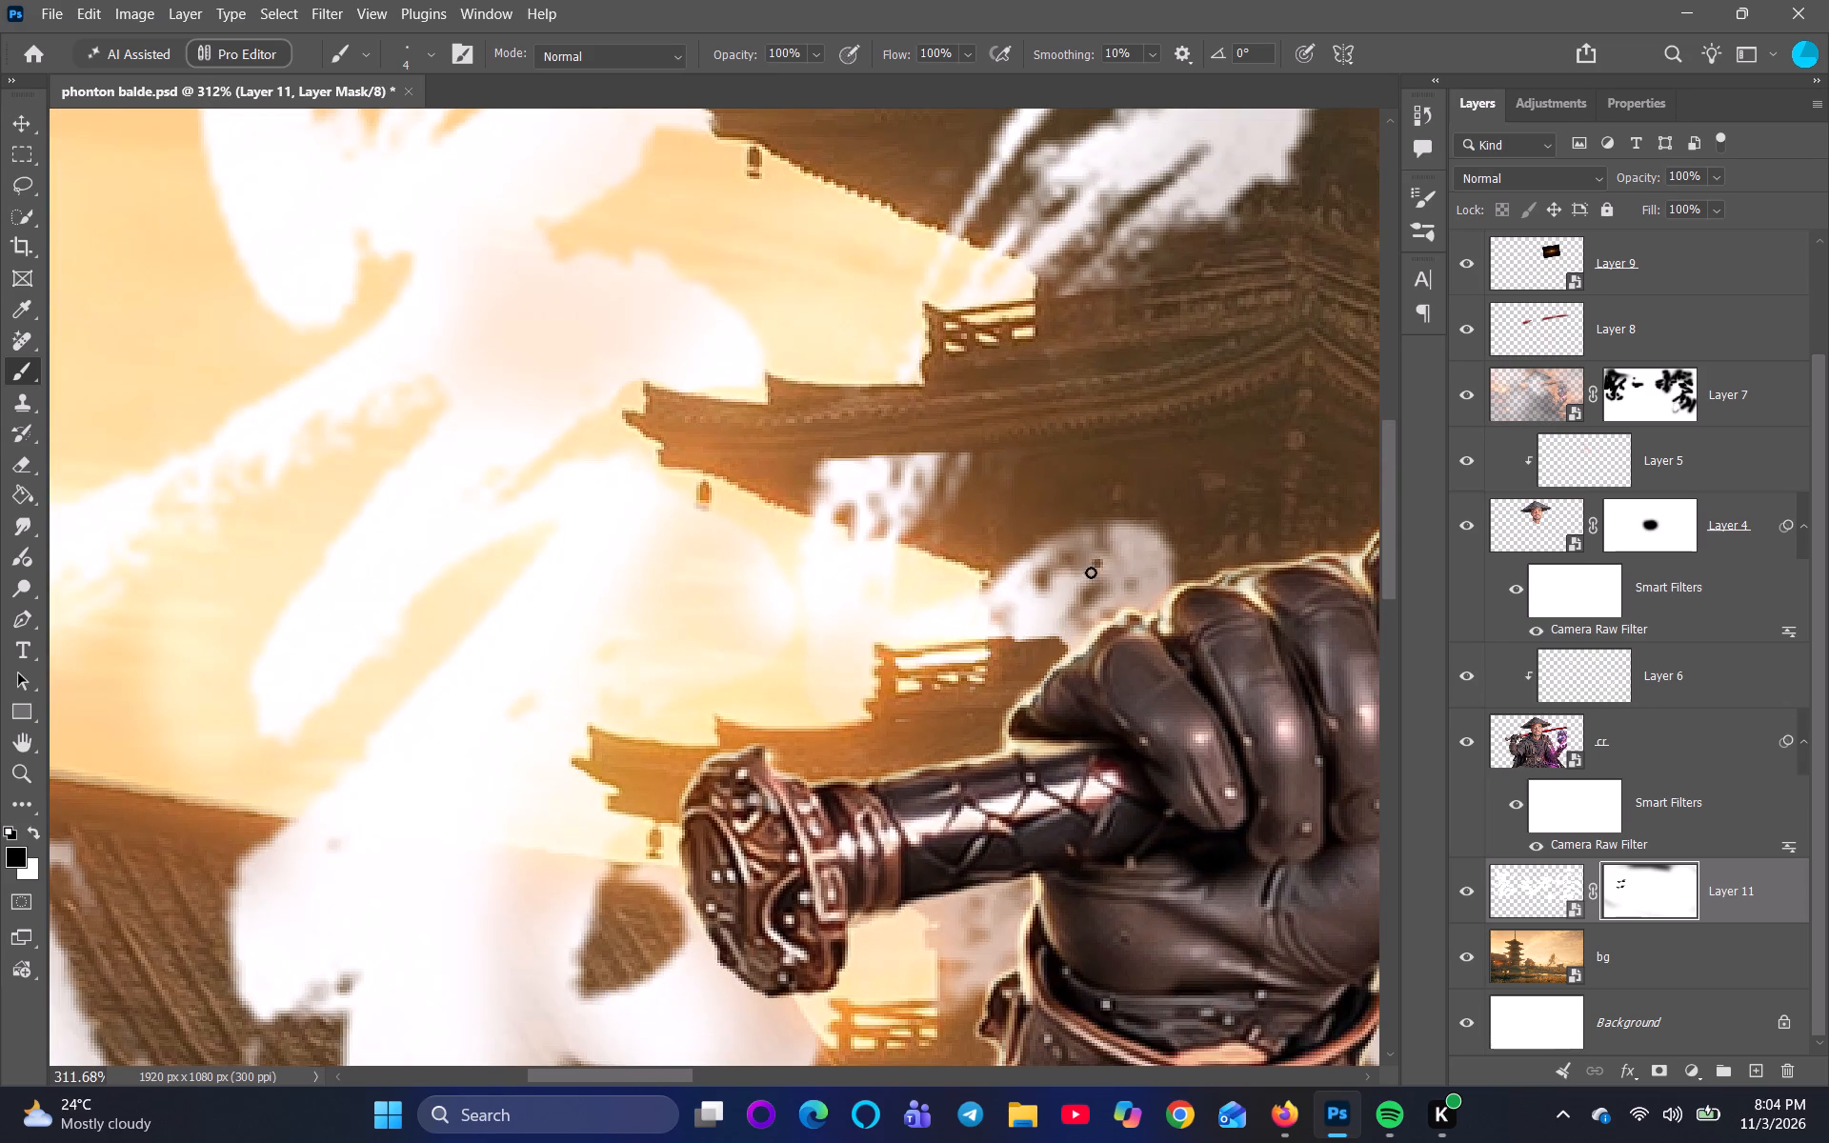
{"action": "left_click_drag", "start_coordinate": [1091, 572], "coordinate": [943, 670]}
{"action": "key", "text": "space"}
{"action": "key", "text": "space"}
{"action": "key", "text": "space"}
{"action": "key", "text": "space"}
{"action": "key", "text": "space"}
{"action": "key", "text": "space"}
{"action": "key", "text": "space"}
{"action": "key", "text": "space"}
{"action": "key", "text": "space"}
{"action": "scroll", "coordinate": [1052, 646], "scroll_direction": "up", "scroll_amount": 10}
{"action": "left_click_drag", "start_coordinate": [1024, 660], "coordinate": [1055, 569]}
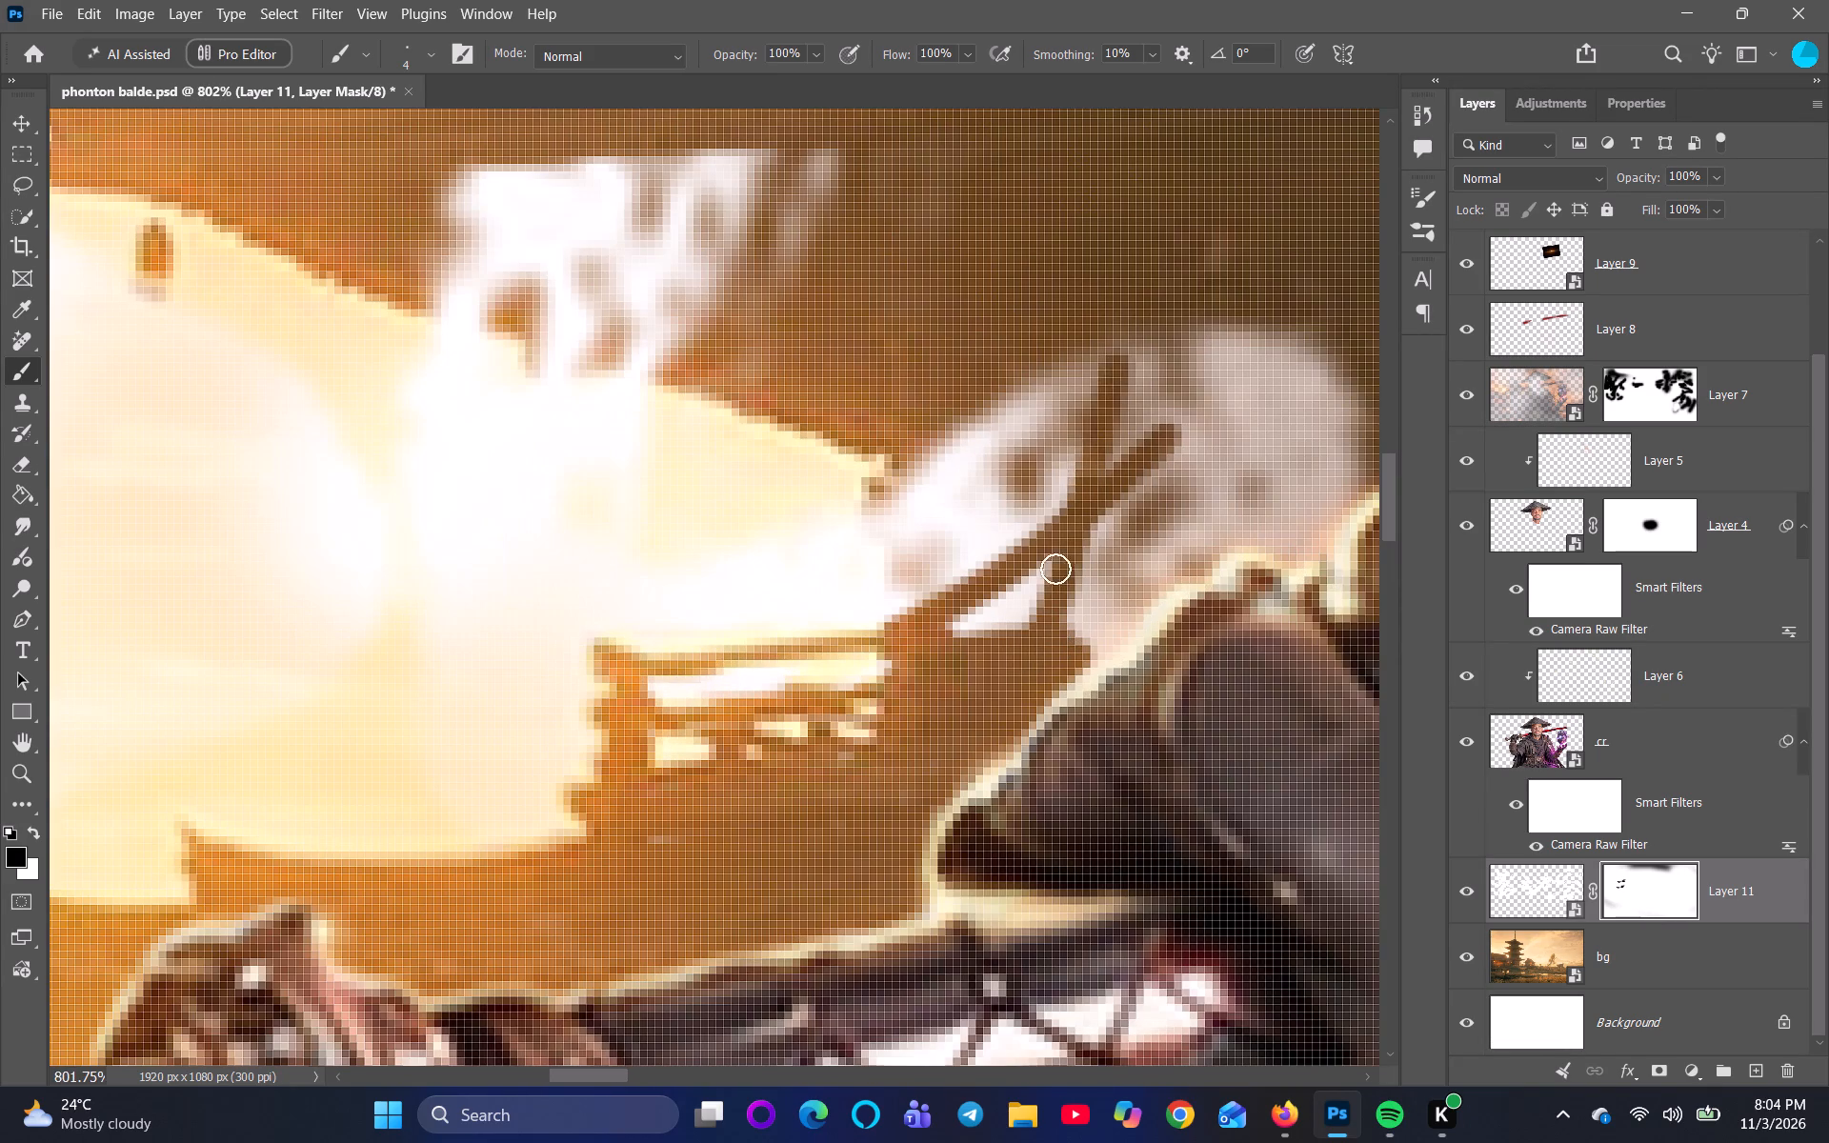
{"action": "left_click_drag", "start_coordinate": [1055, 569], "coordinate": [884, 648]}
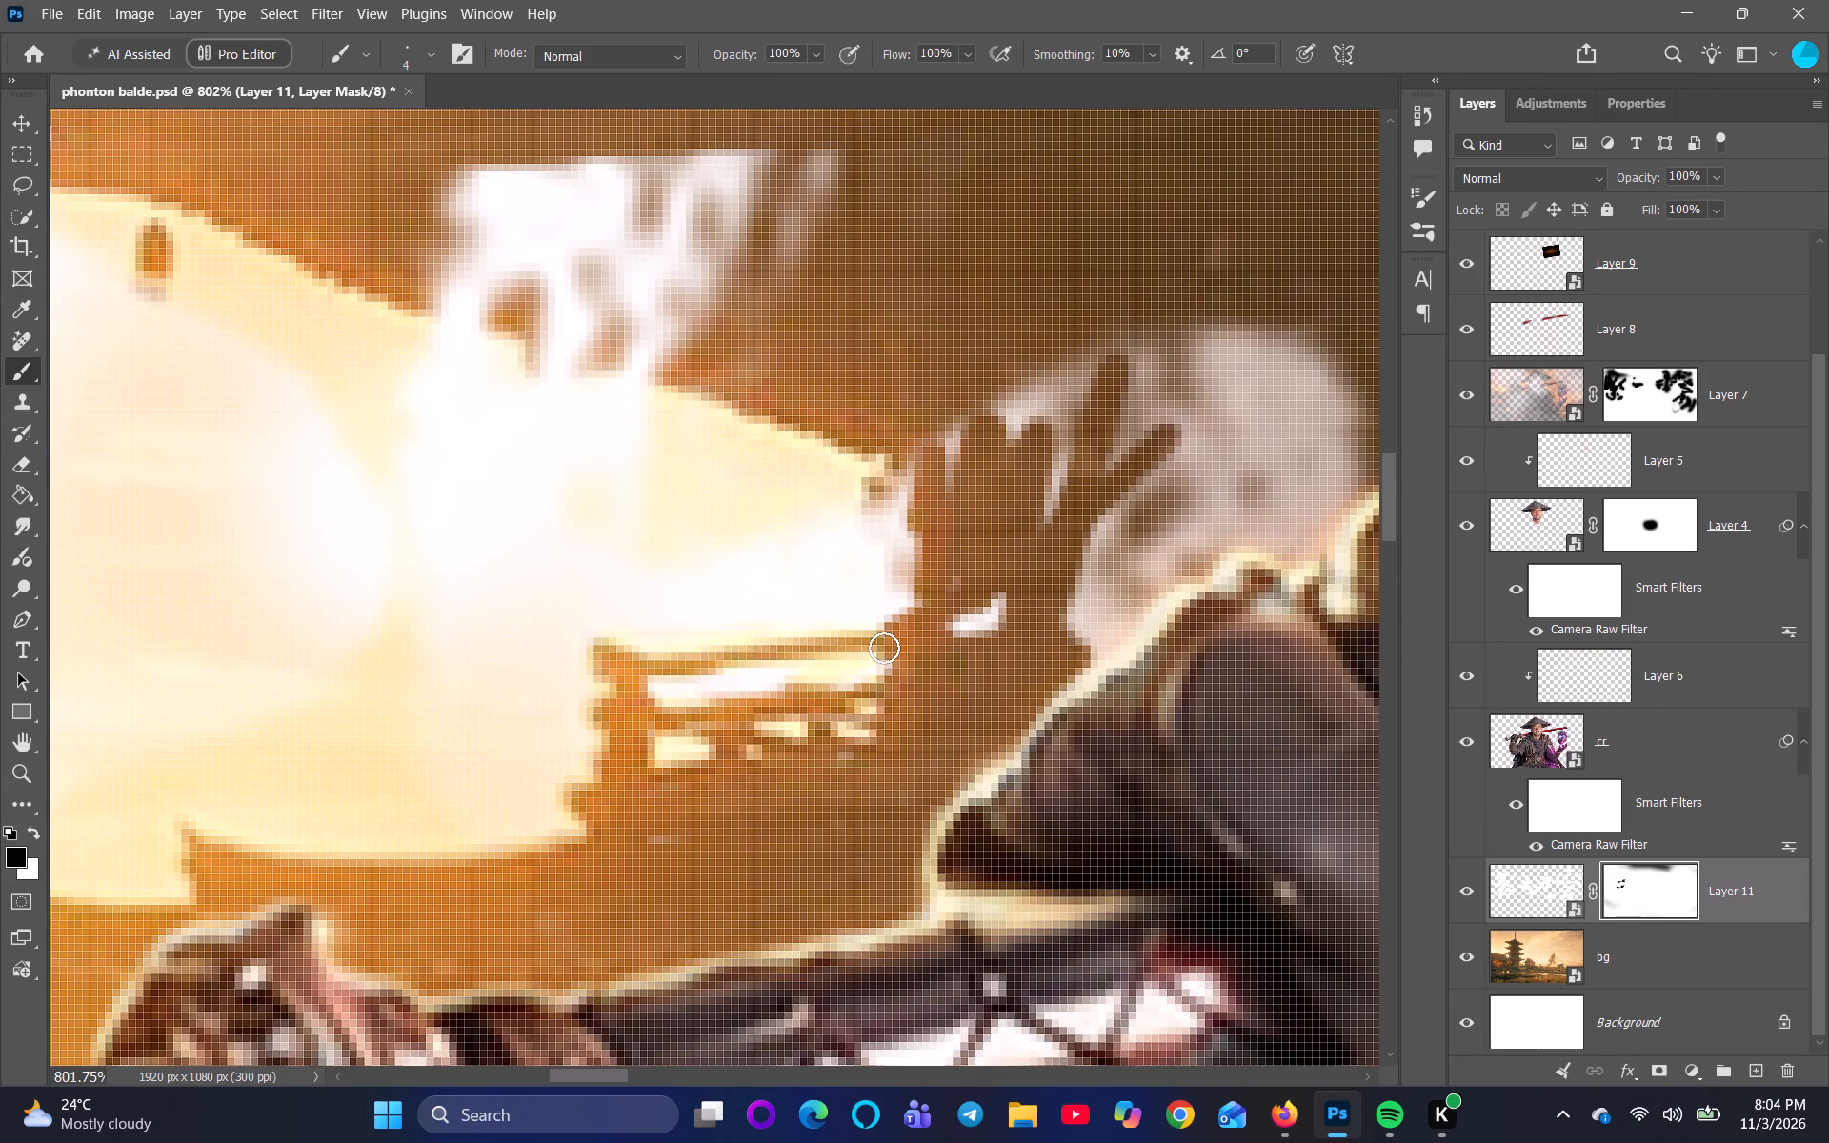
{"action": "left_click_drag", "start_coordinate": [884, 648], "coordinate": [977, 644]}
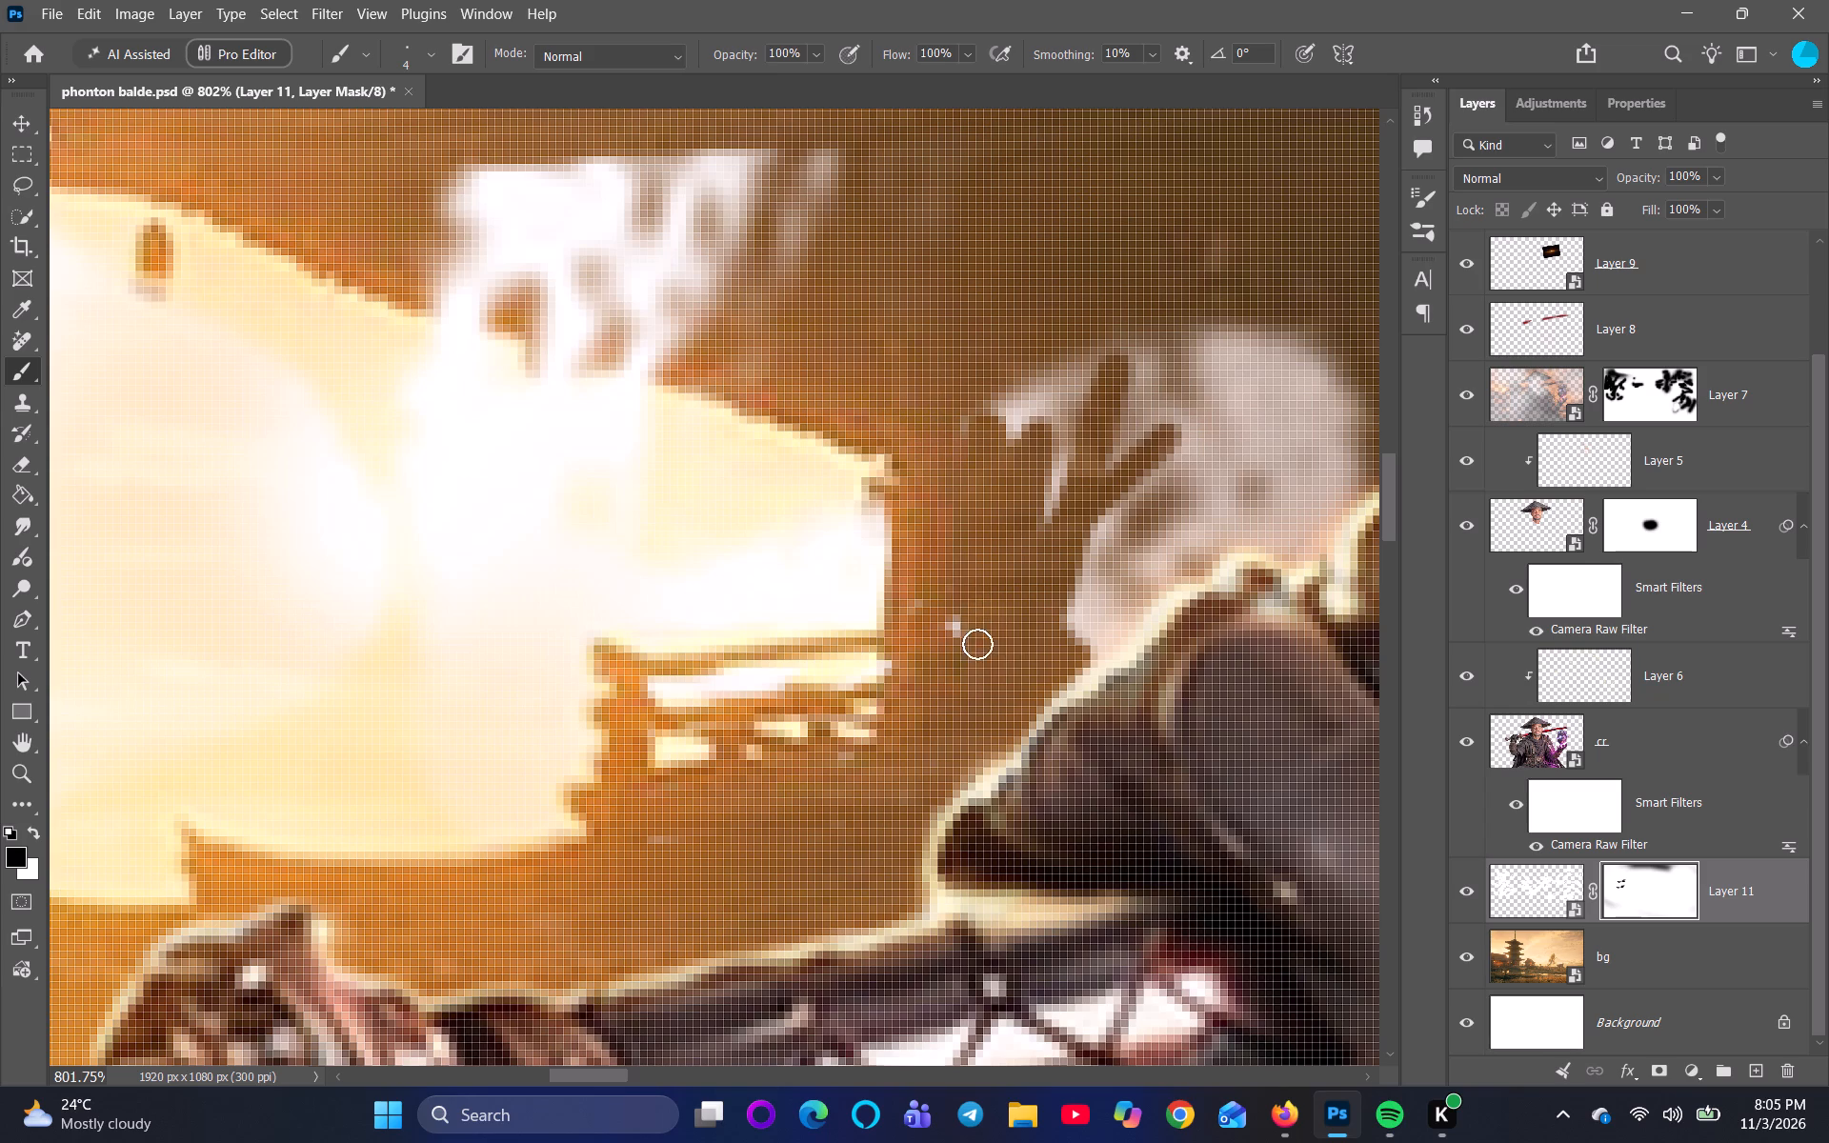
{"action": "left_click_drag", "start_coordinate": [977, 644], "coordinate": [1047, 403]}
Mask out the rest of Layer 11's white stroke on the dark wall above the gloved fingers in black with a 6 px brush.
{"action": "key", "text": "bracketright"}
{"action": "key", "text": "bracketright"}
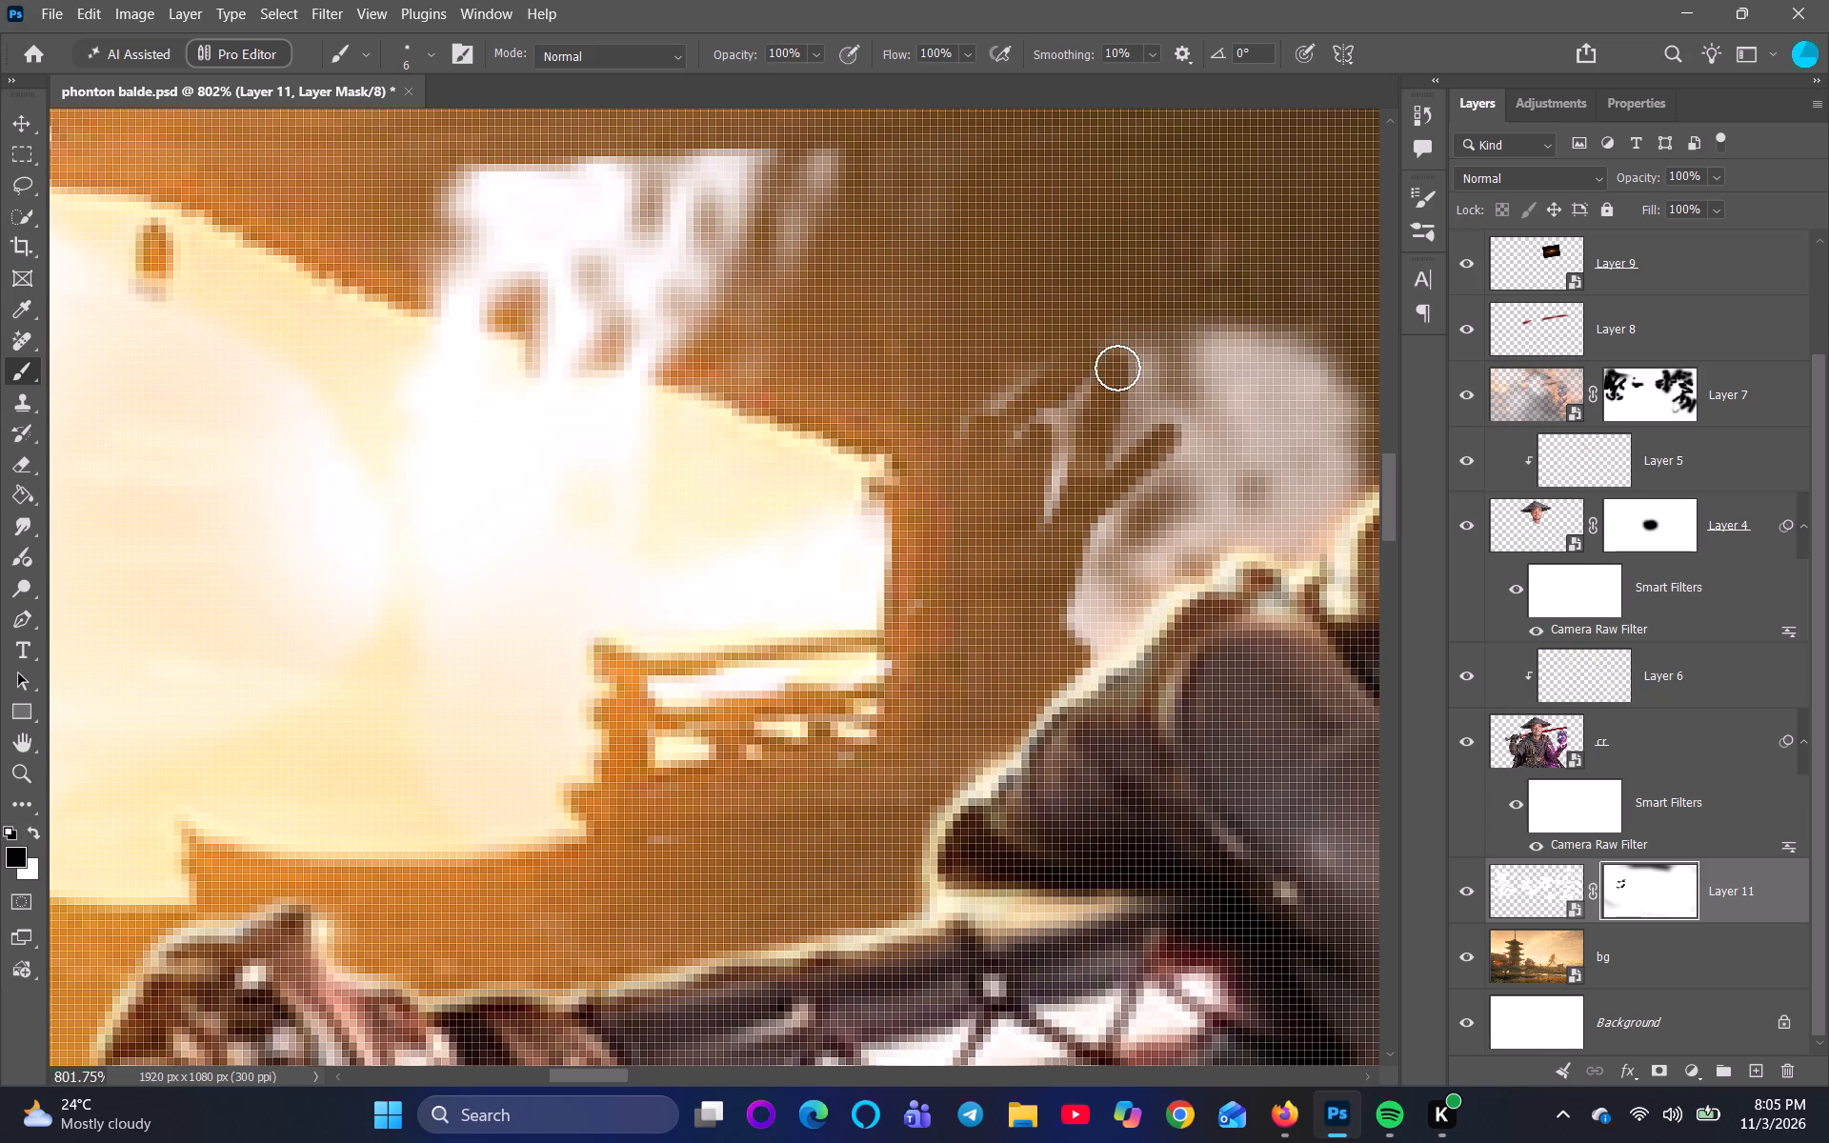
{"action": "left_click_drag", "start_coordinate": [976, 428], "coordinate": [1292, 311]}
{"action": "key", "text": "bracketright"}
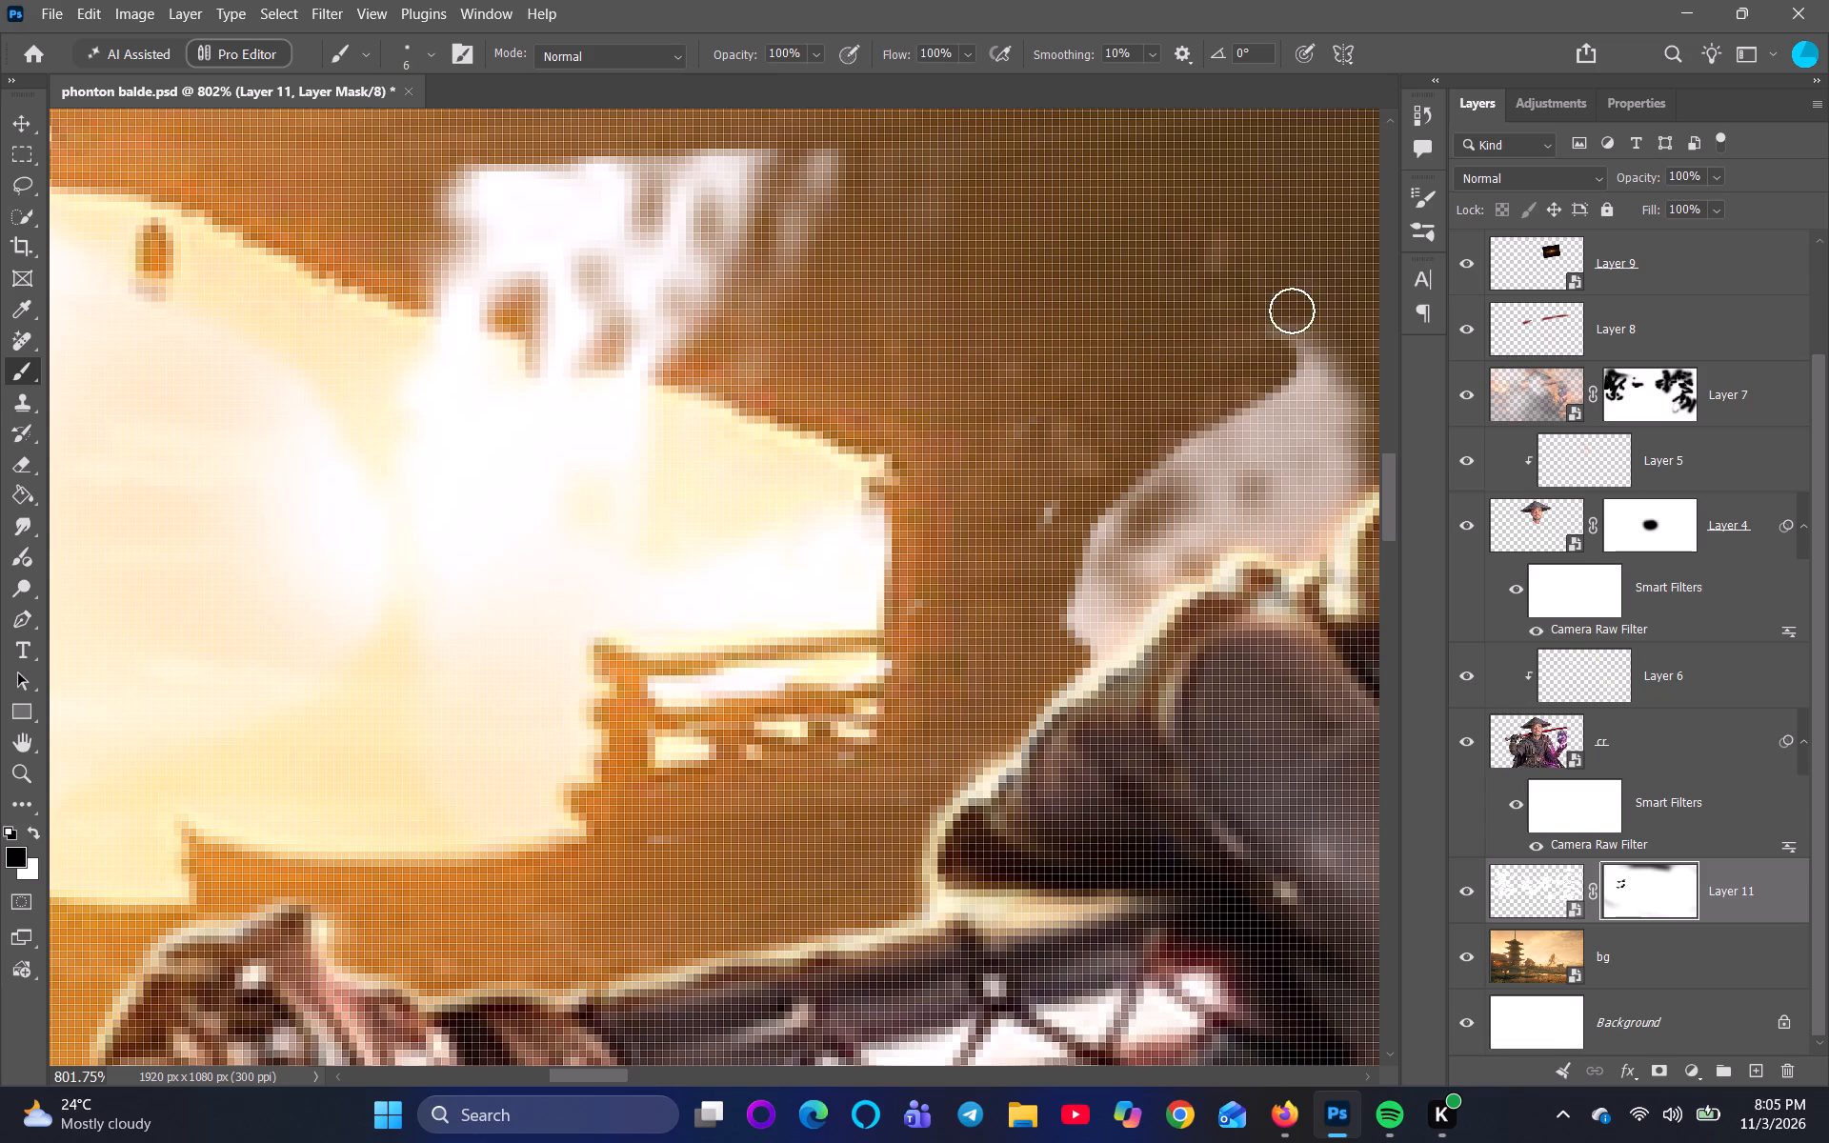
{"action": "left_click_drag", "start_coordinate": [1292, 311], "coordinate": [1097, 607]}
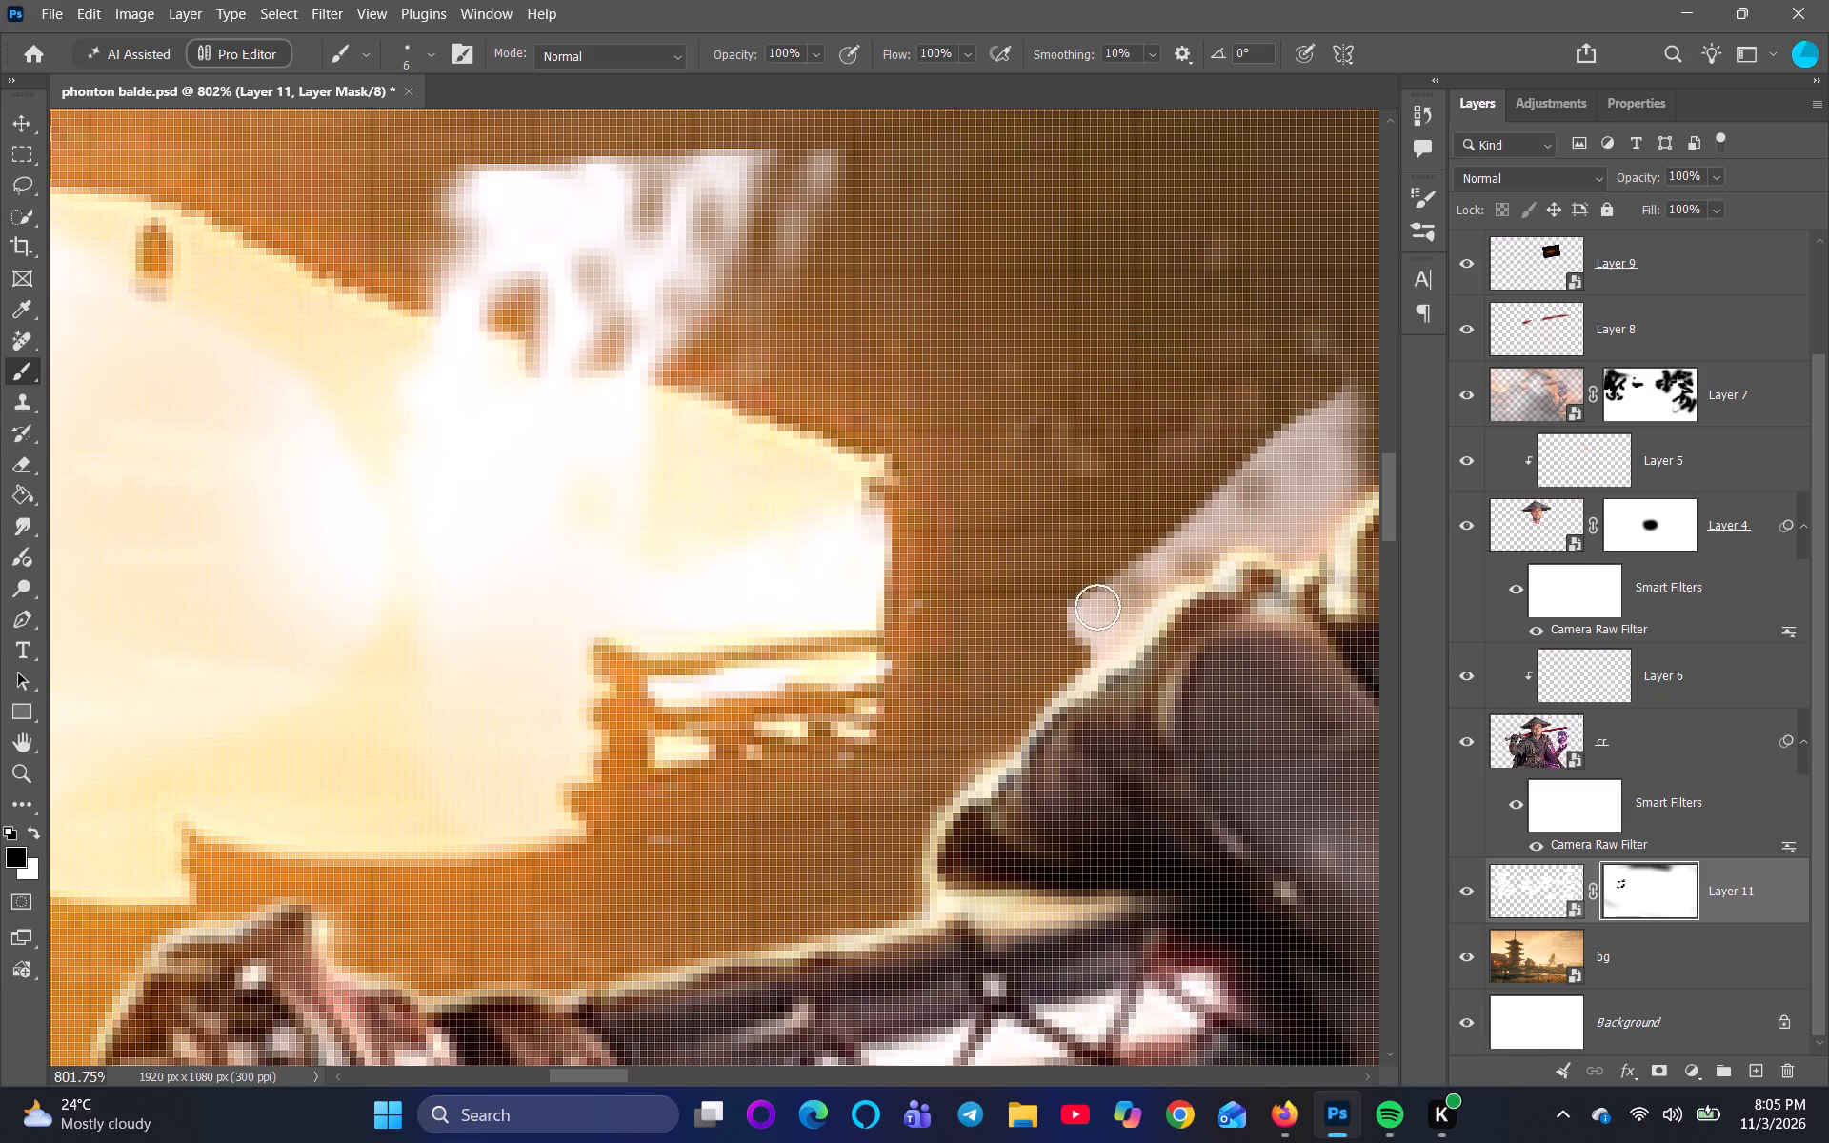
{"action": "left_click_drag", "start_coordinate": [1097, 607], "coordinate": [1354, 406]}
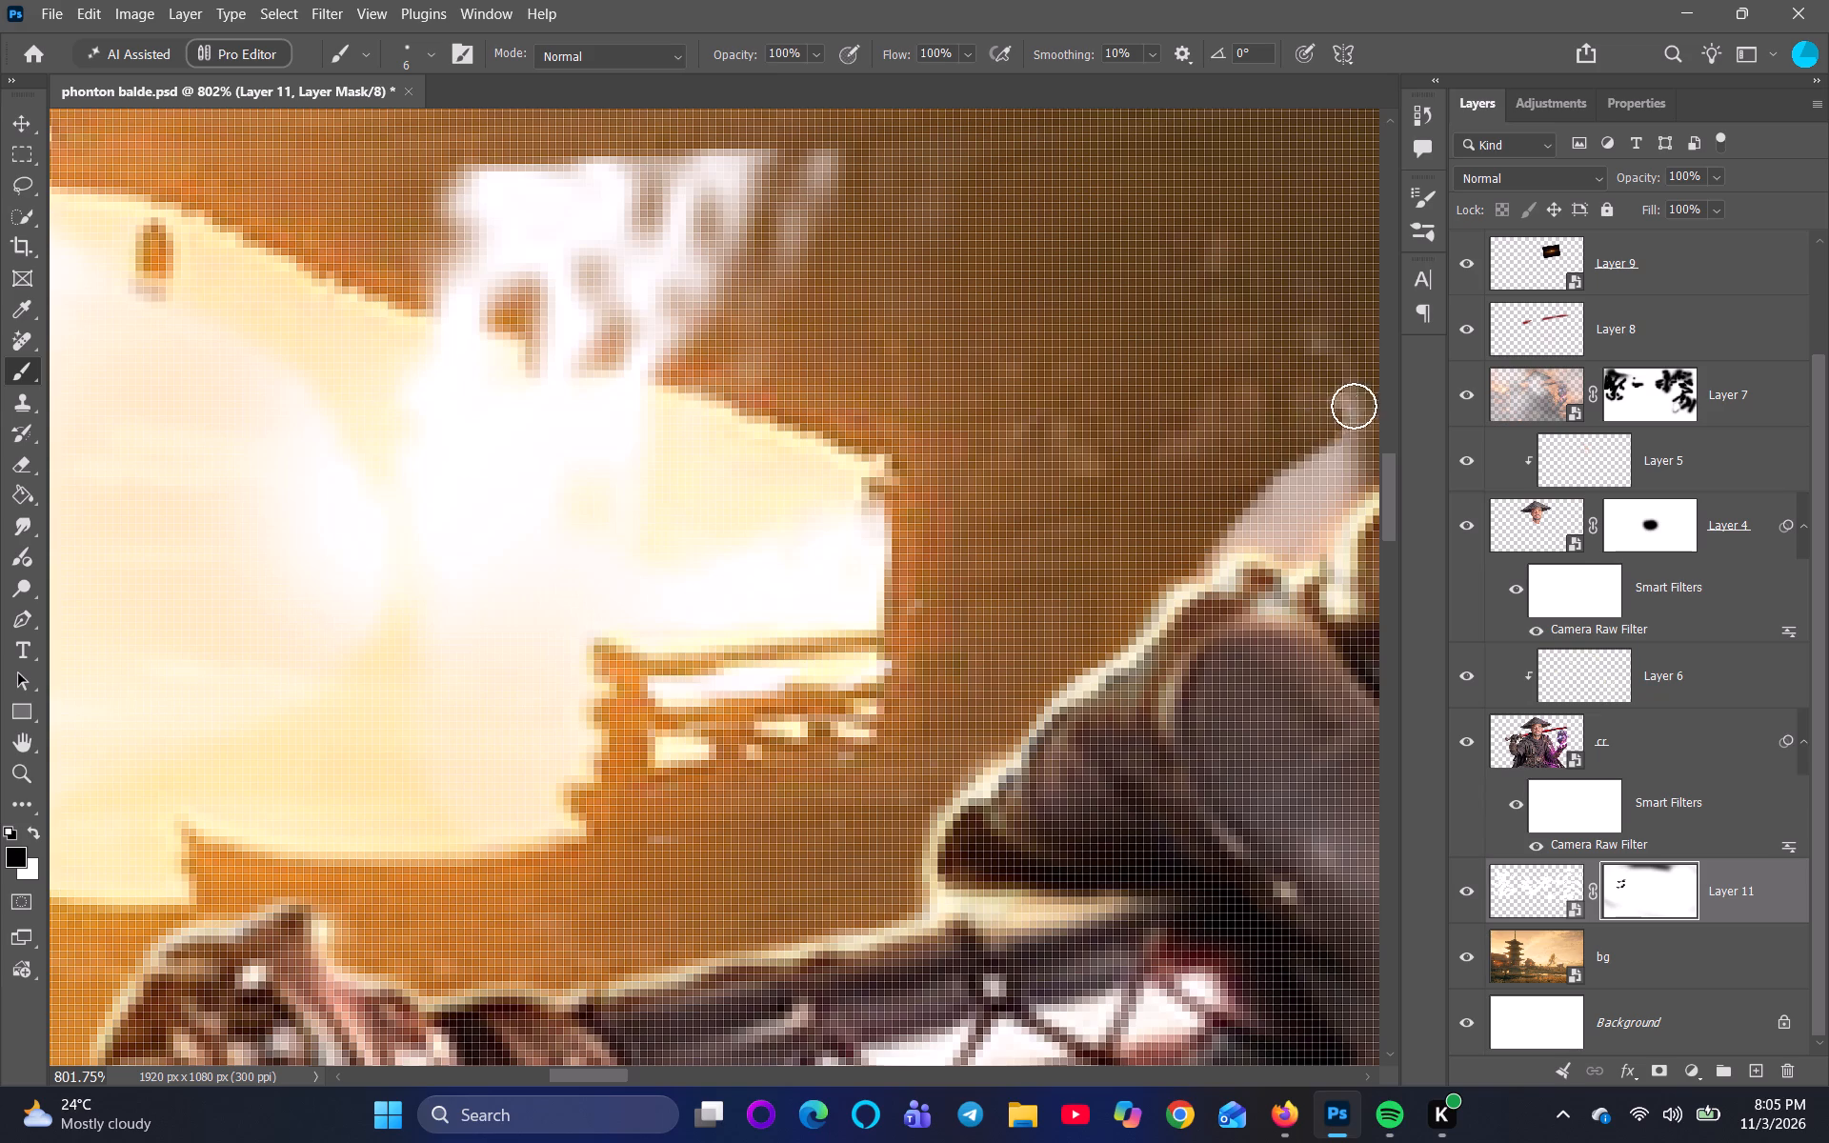
{"action": "left_click_drag", "start_coordinate": [1354, 406], "coordinate": [1218, 551]}
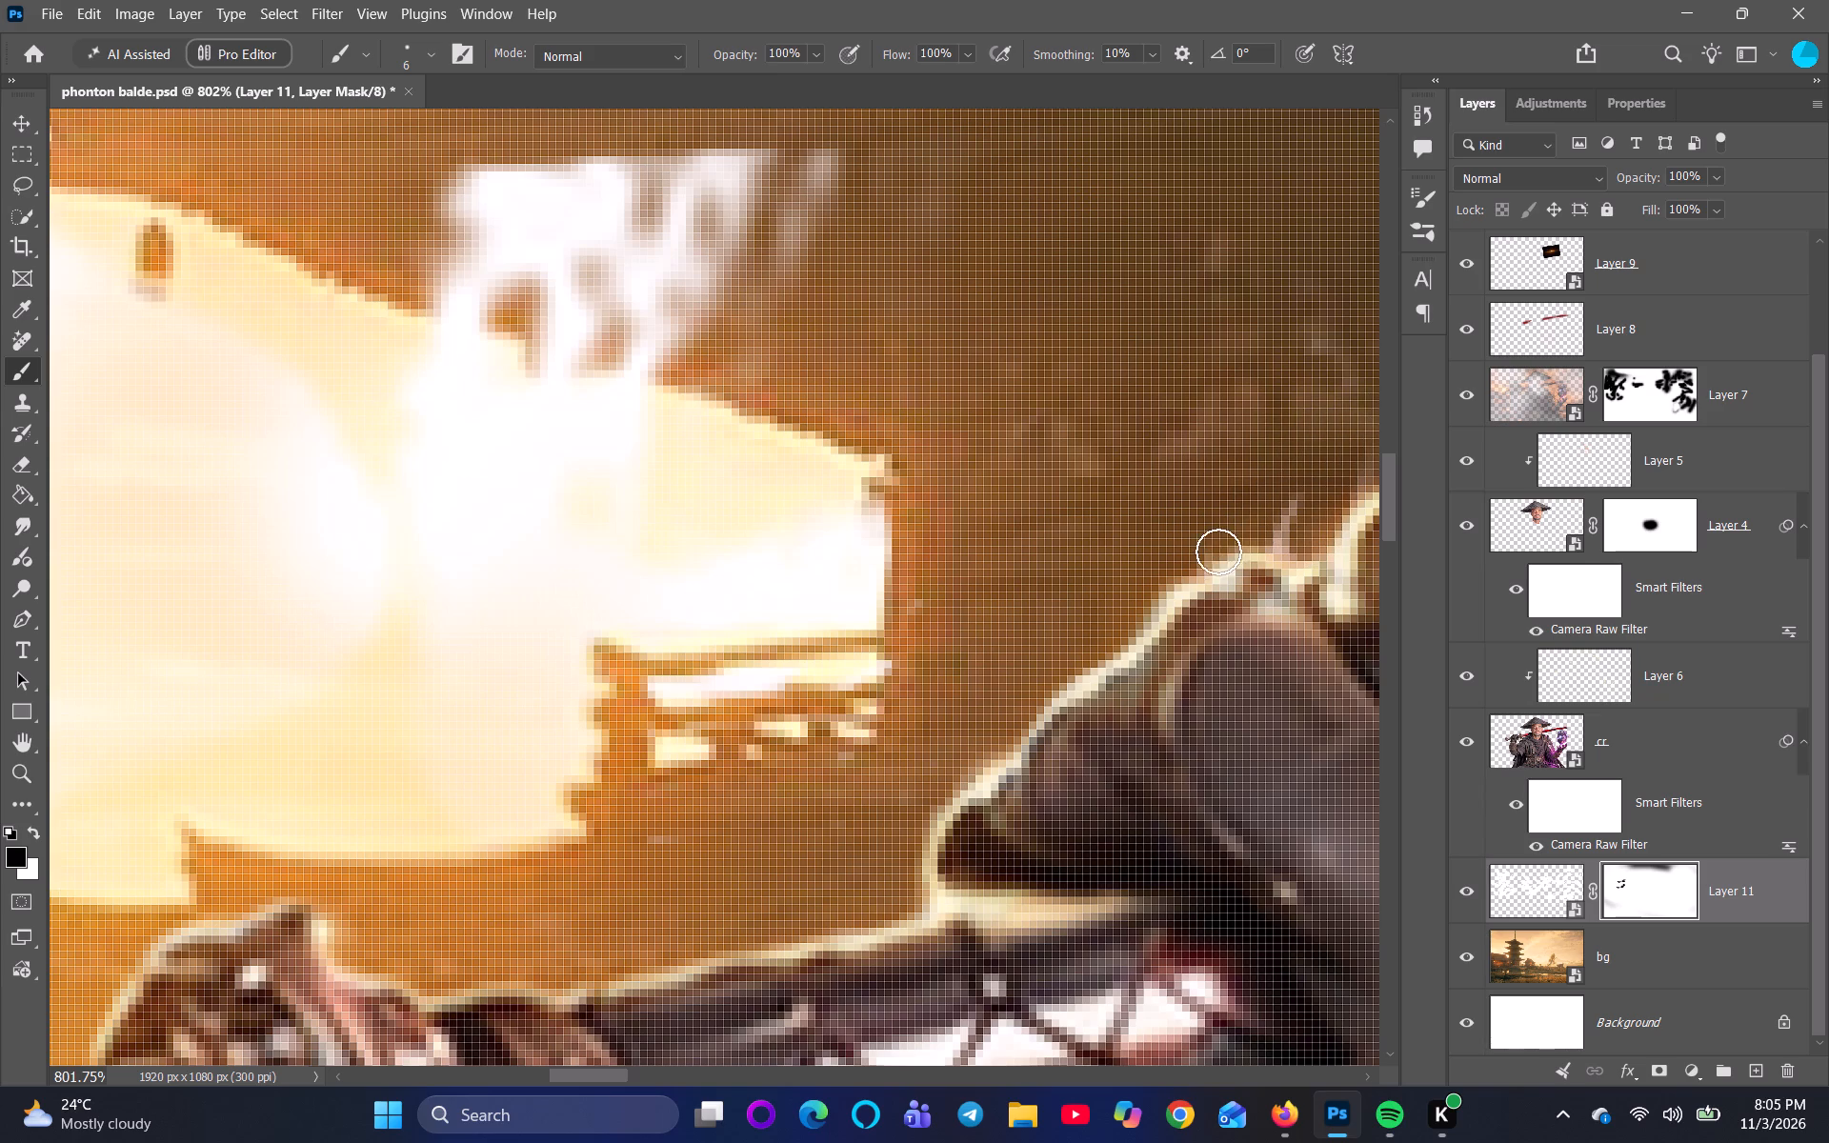
{"action": "left_click_drag", "start_coordinate": [1218, 551], "coordinate": [1335, 504]}
Examine the overall composite to see how the calligraphy overlaps the pagoda and the house.
{"action": "scroll", "coordinate": [1224, 536], "scroll_direction": "down", "scroll_amount": 12}
{"action": "key", "text": "space"}
{"action": "key", "text": "space"}
{"action": "key", "text": "space"}
{"action": "key", "text": "space"}
{"action": "key", "text": "space"}
{"action": "key", "text": "space"}
{"action": "key", "text": "space"}
{"action": "key", "text": "space"}
{"action": "key", "text": "space"}
{"action": "key", "text": "space"}
{"action": "key", "text": "space"}
{"action": "key", "text": "space"}
{"action": "key", "text": "space"}
{"action": "key", "text": "space"}
{"action": "key", "text": "space"}
{"action": "key", "text": "space"}
{"action": "key", "text": "space"}
{"action": "key", "text": "space"}
{"action": "key", "text": "space"}
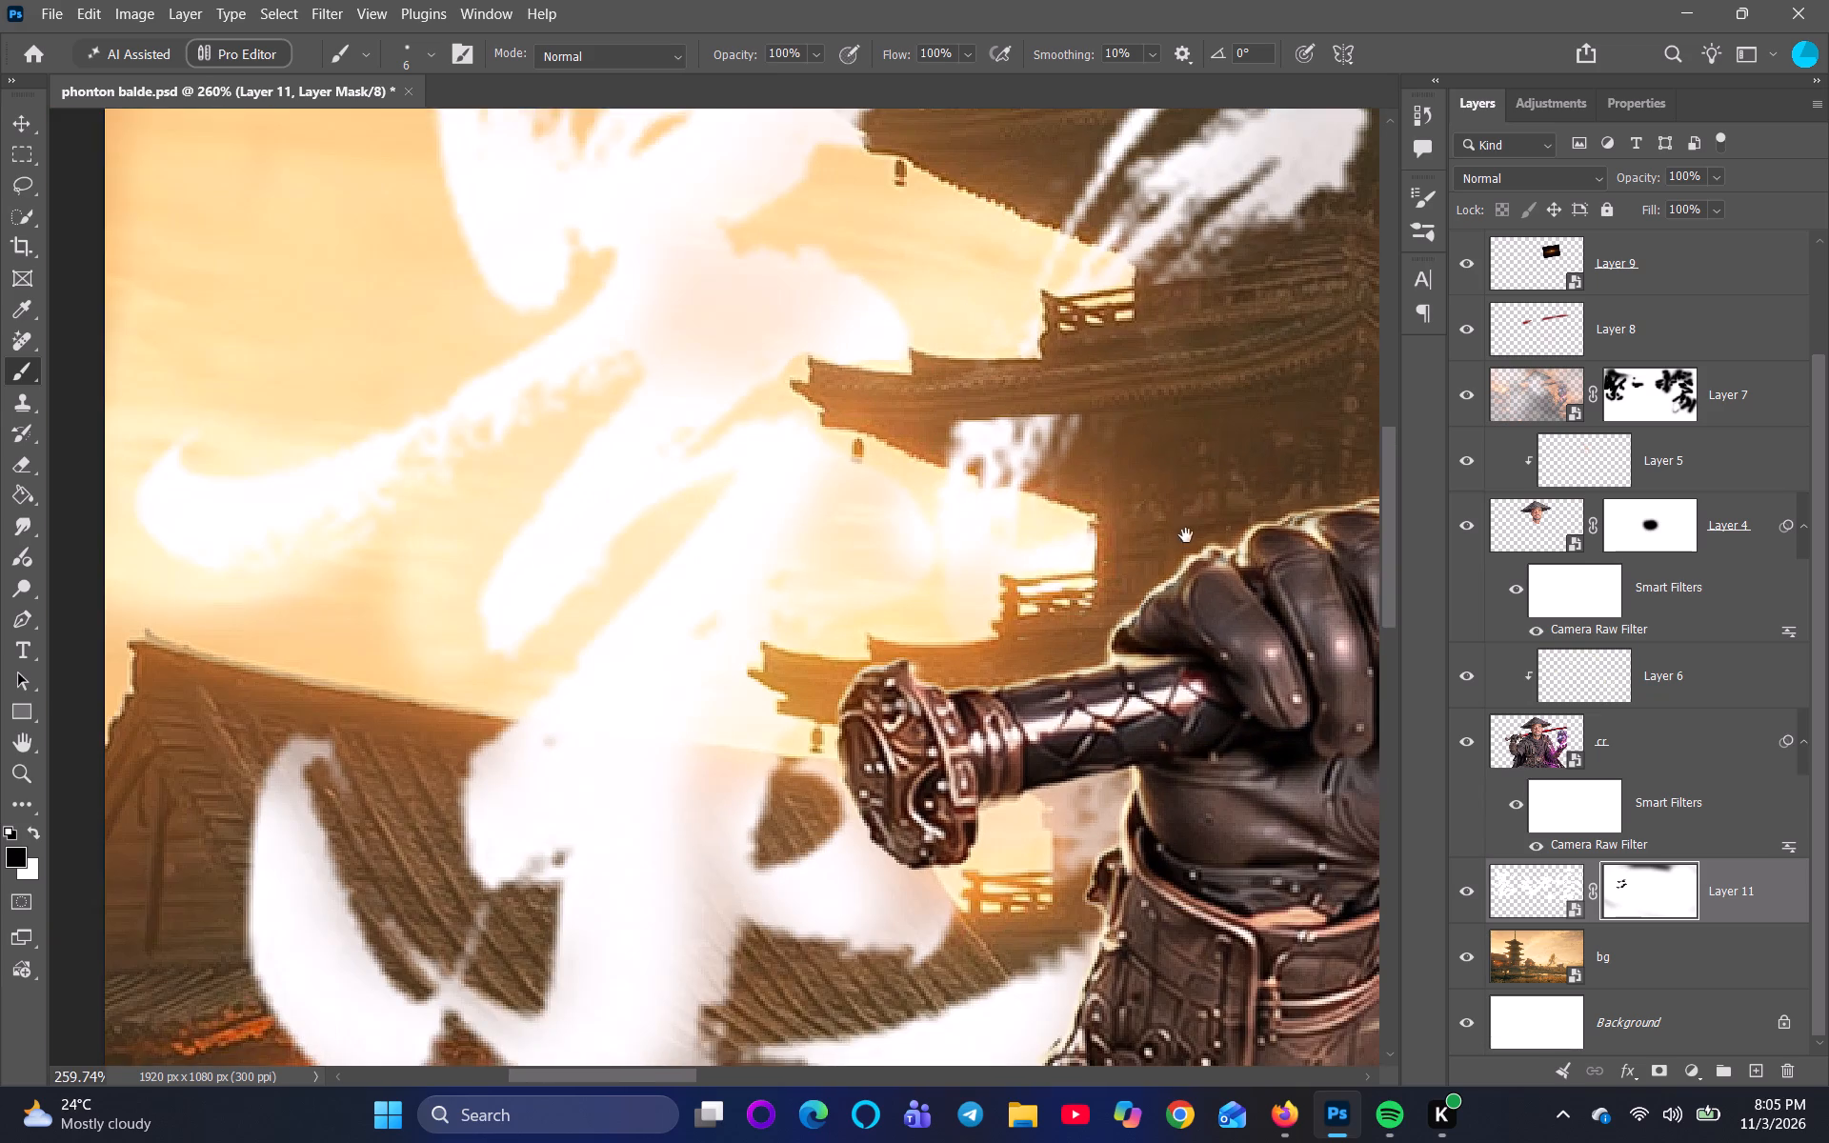
{"action": "left_click", "coordinate": [1219, 426]}
{"action": "left_click_drag", "start_coordinate": [1176, 462], "coordinate": [976, 604]}
{"action": "scroll", "coordinate": [996, 592], "scroll_direction": "down", "scroll_amount": 11}
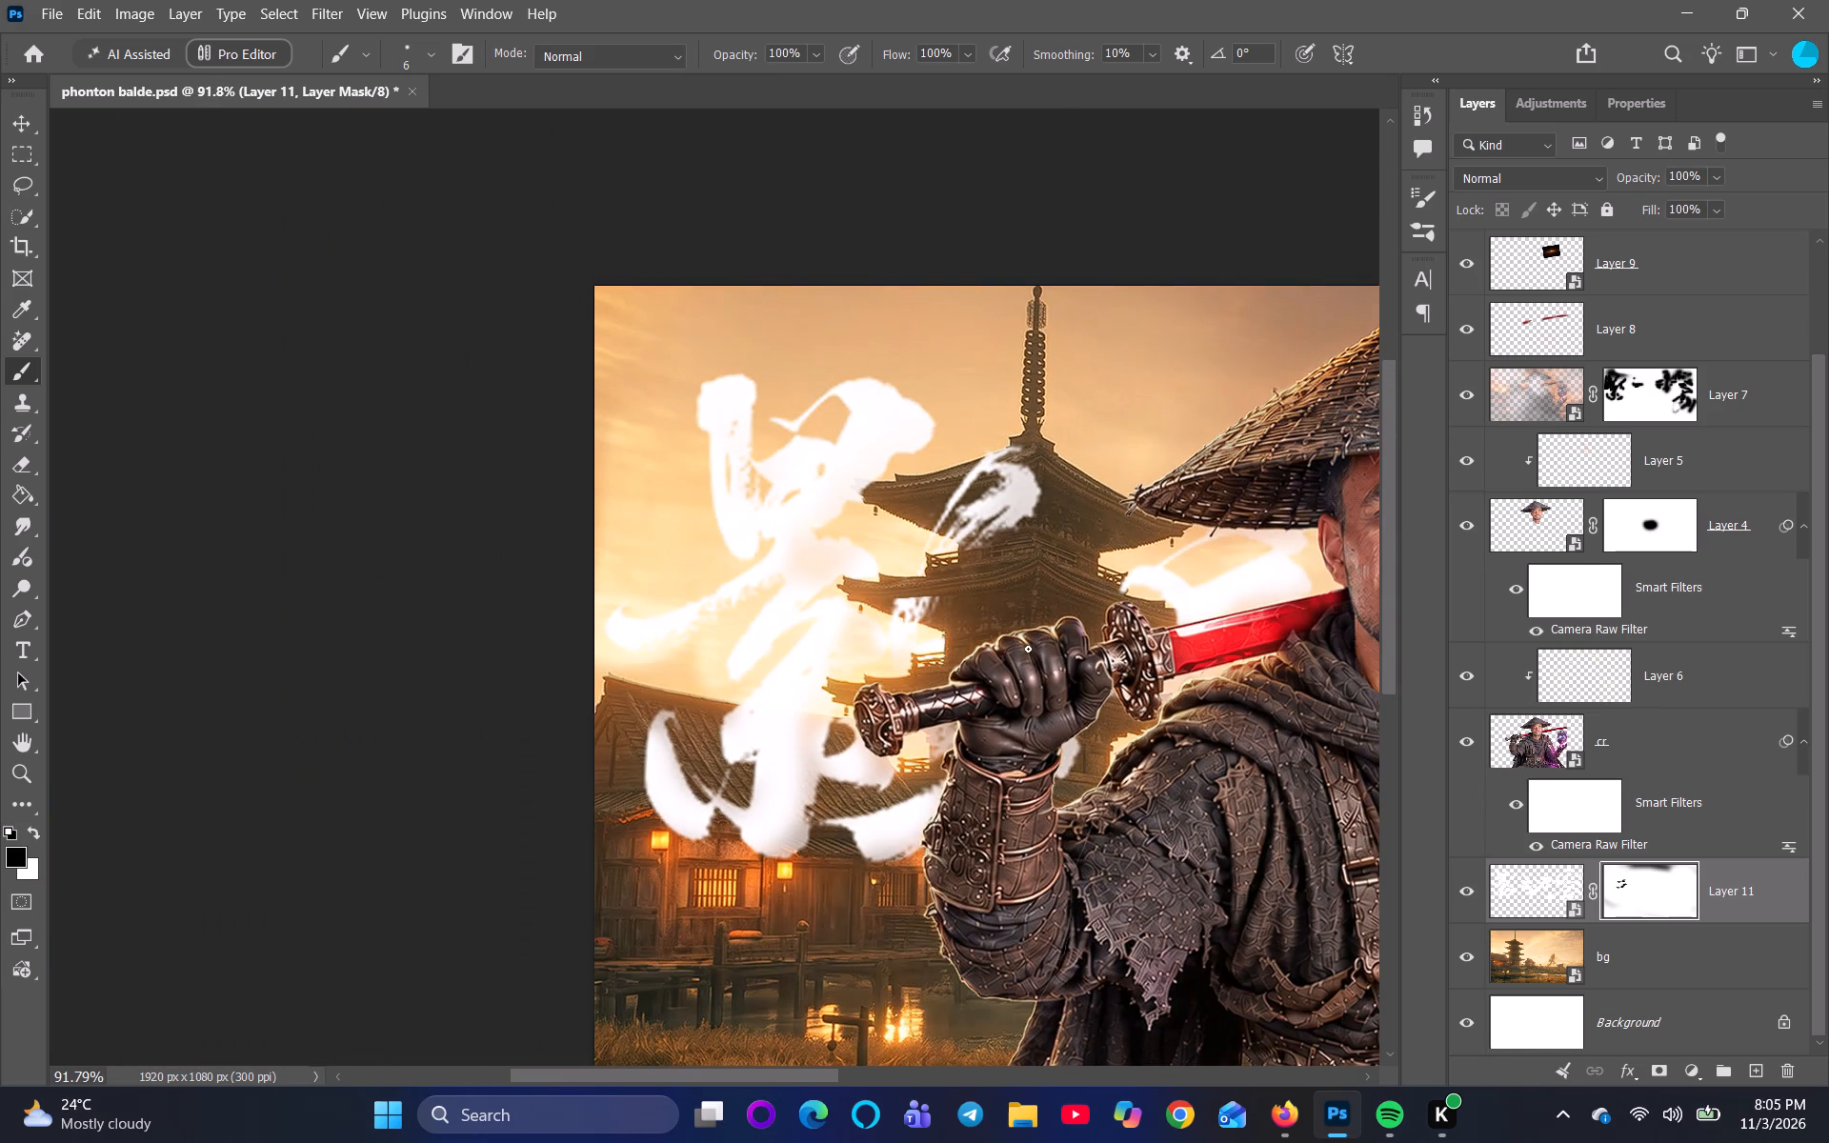
{"action": "scroll", "coordinate": [1015, 664], "scroll_direction": "down", "scroll_amount": 1}
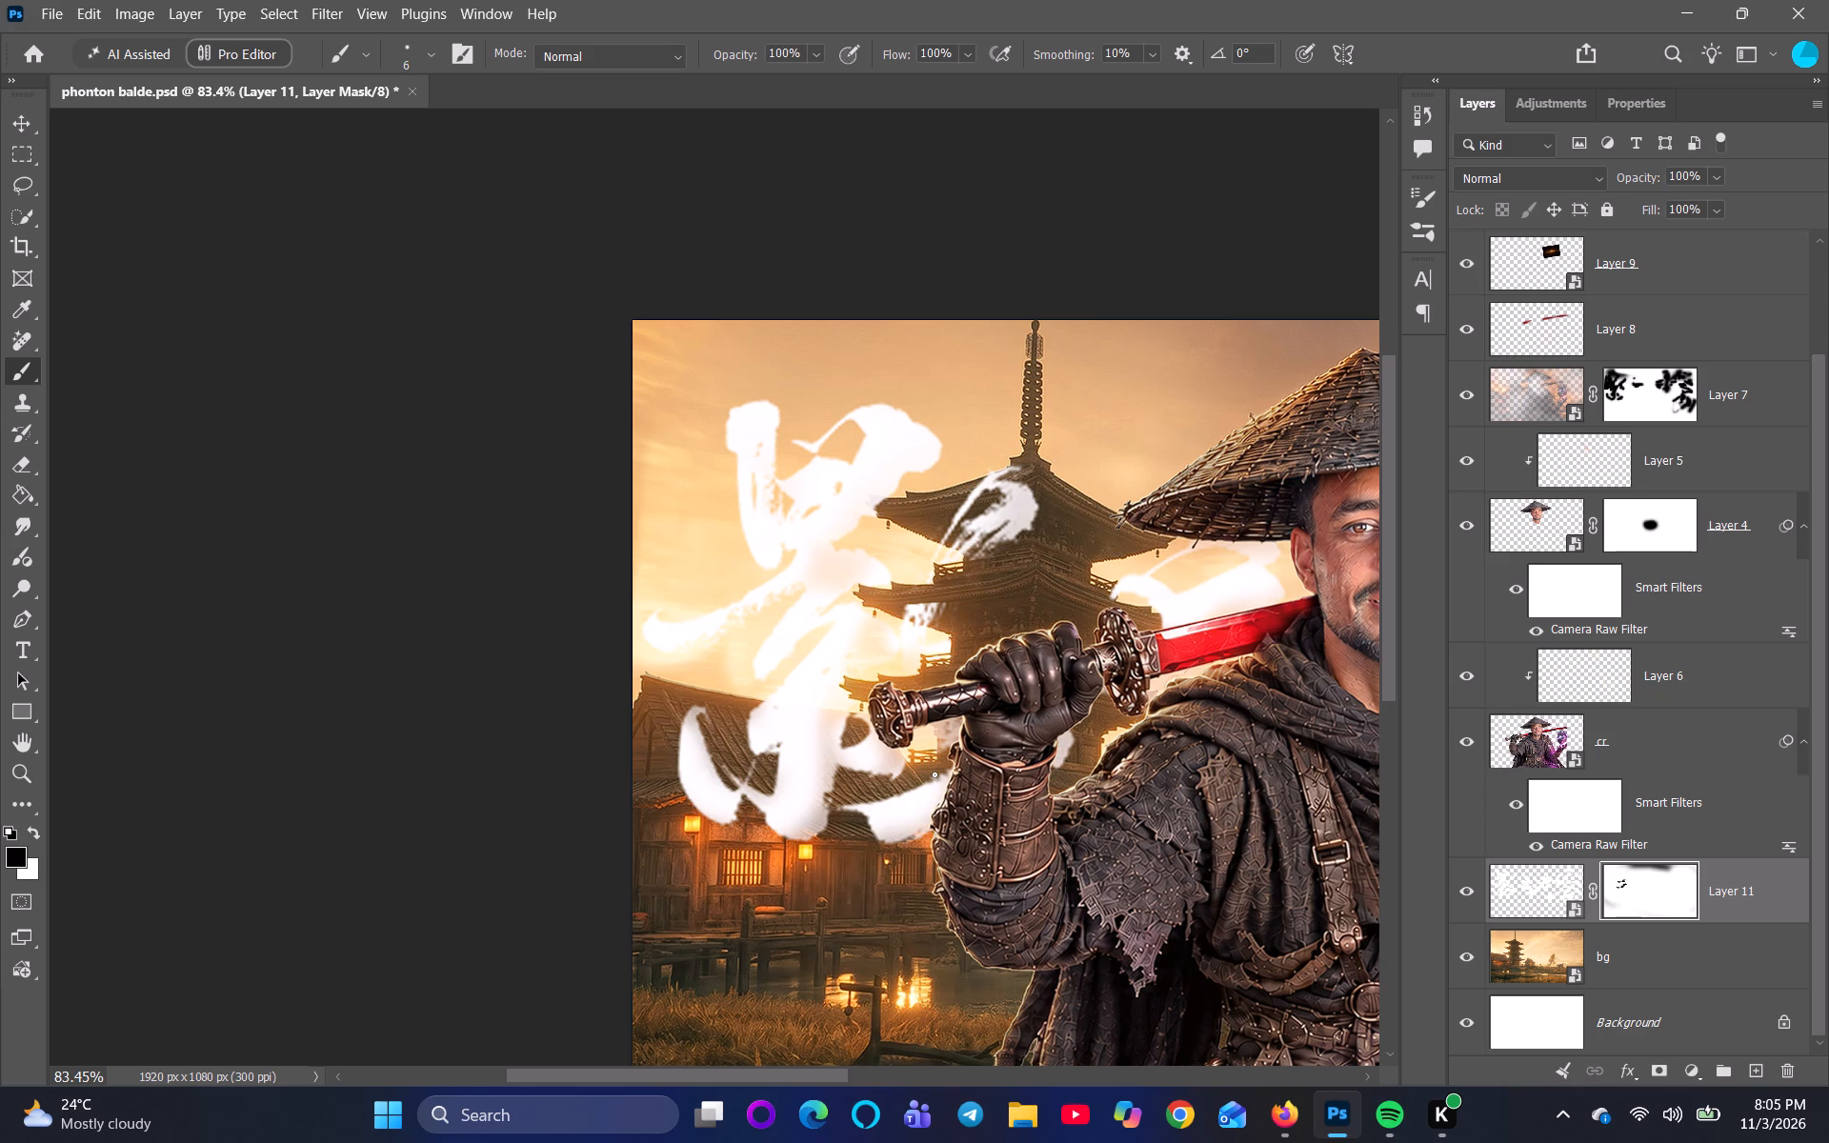
Paint black on Layer 11's mask over the house roof's ridge and upper slope with a 30 px brush.
{"action": "scroll", "coordinate": [251, 725], "scroll_direction": "up", "scroll_amount": 2}
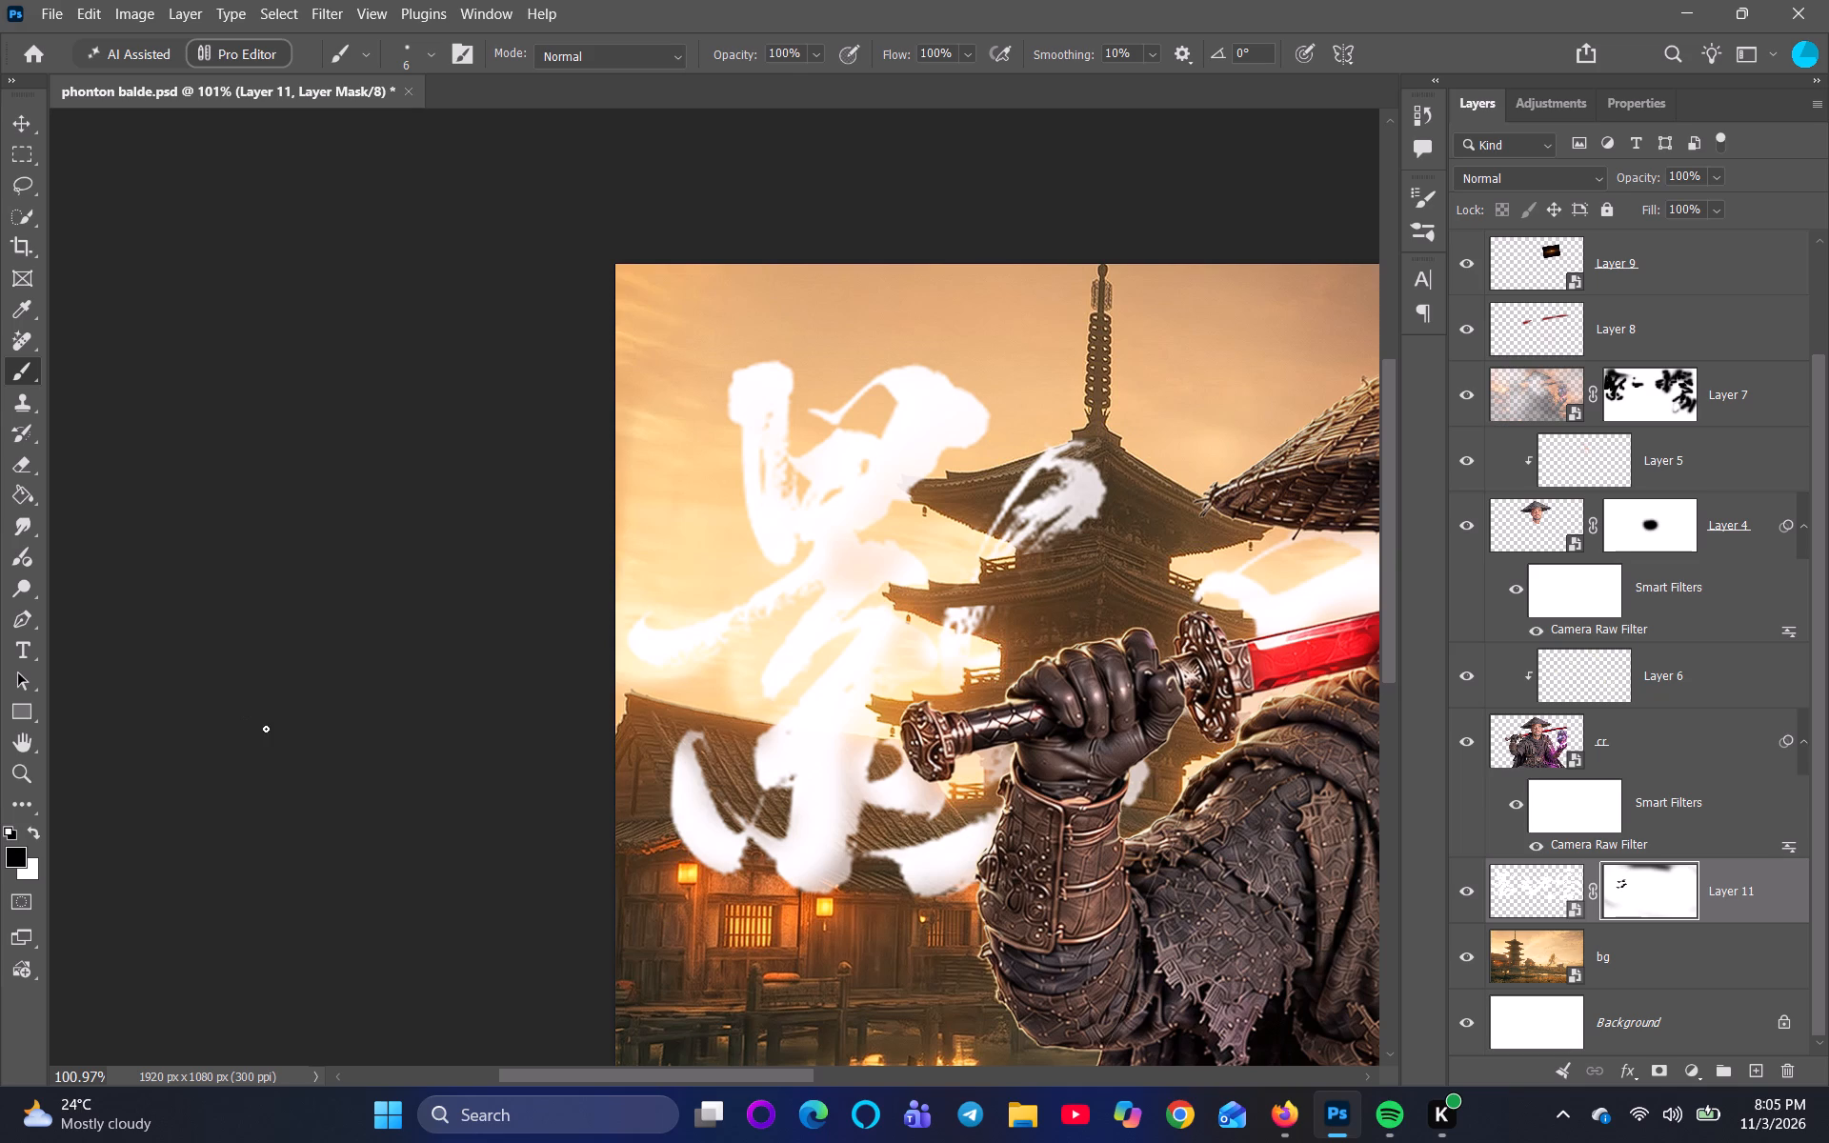
{"action": "key", "text": "bracketright"}
{"action": "key", "text": "bracketright"}
{"action": "scroll", "coordinate": [722, 792], "scroll_direction": "up", "scroll_amount": 4}
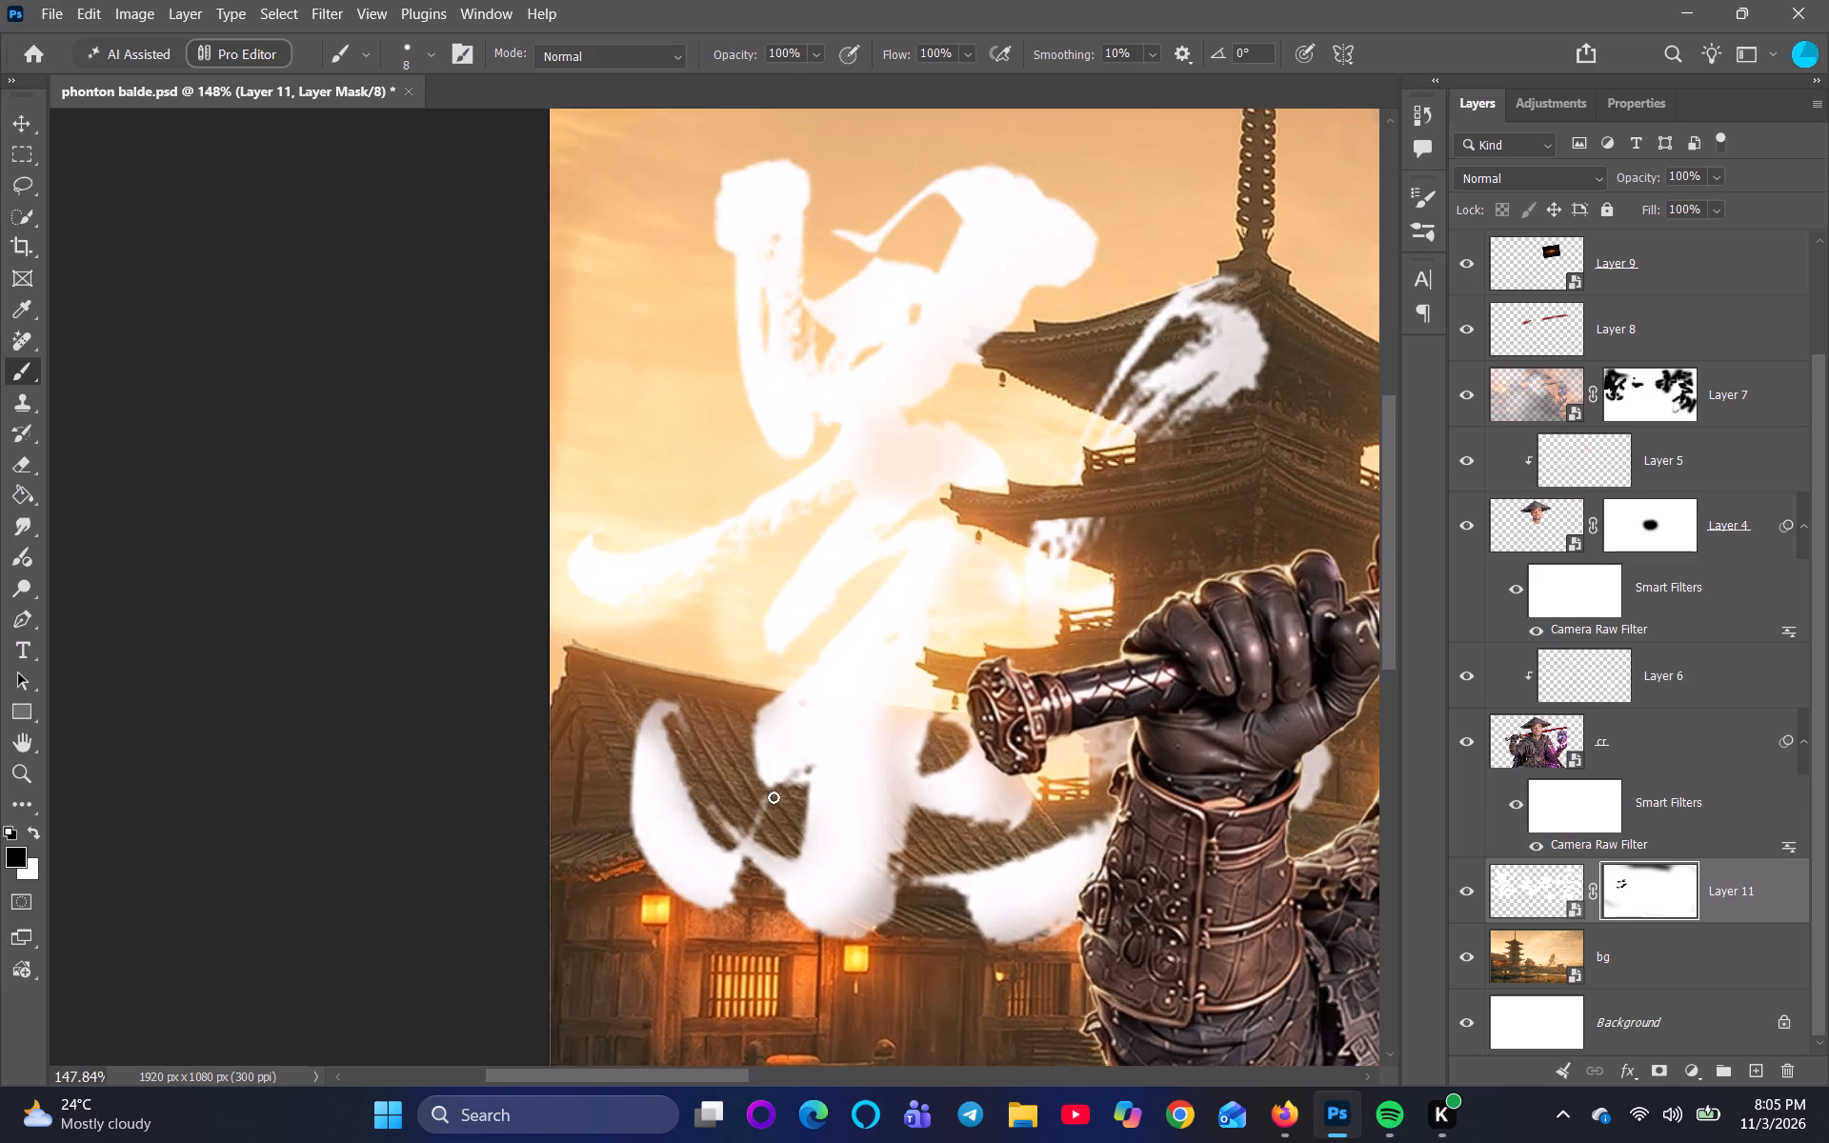
{"action": "scroll", "coordinate": [774, 797], "scroll_direction": "up", "scroll_amount": 5}
{"action": "key", "text": "bracketright"}
{"action": "key", "text": "bracketright"}
{"action": "key", "text": "bracketright"}
{"action": "key", "text": "bracketright"}
{"action": "key", "text": "bracketright"}
{"action": "key", "text": "bracketright"}
{"action": "scroll", "coordinate": [764, 687], "scroll_direction": "up", "scroll_amount": 4}
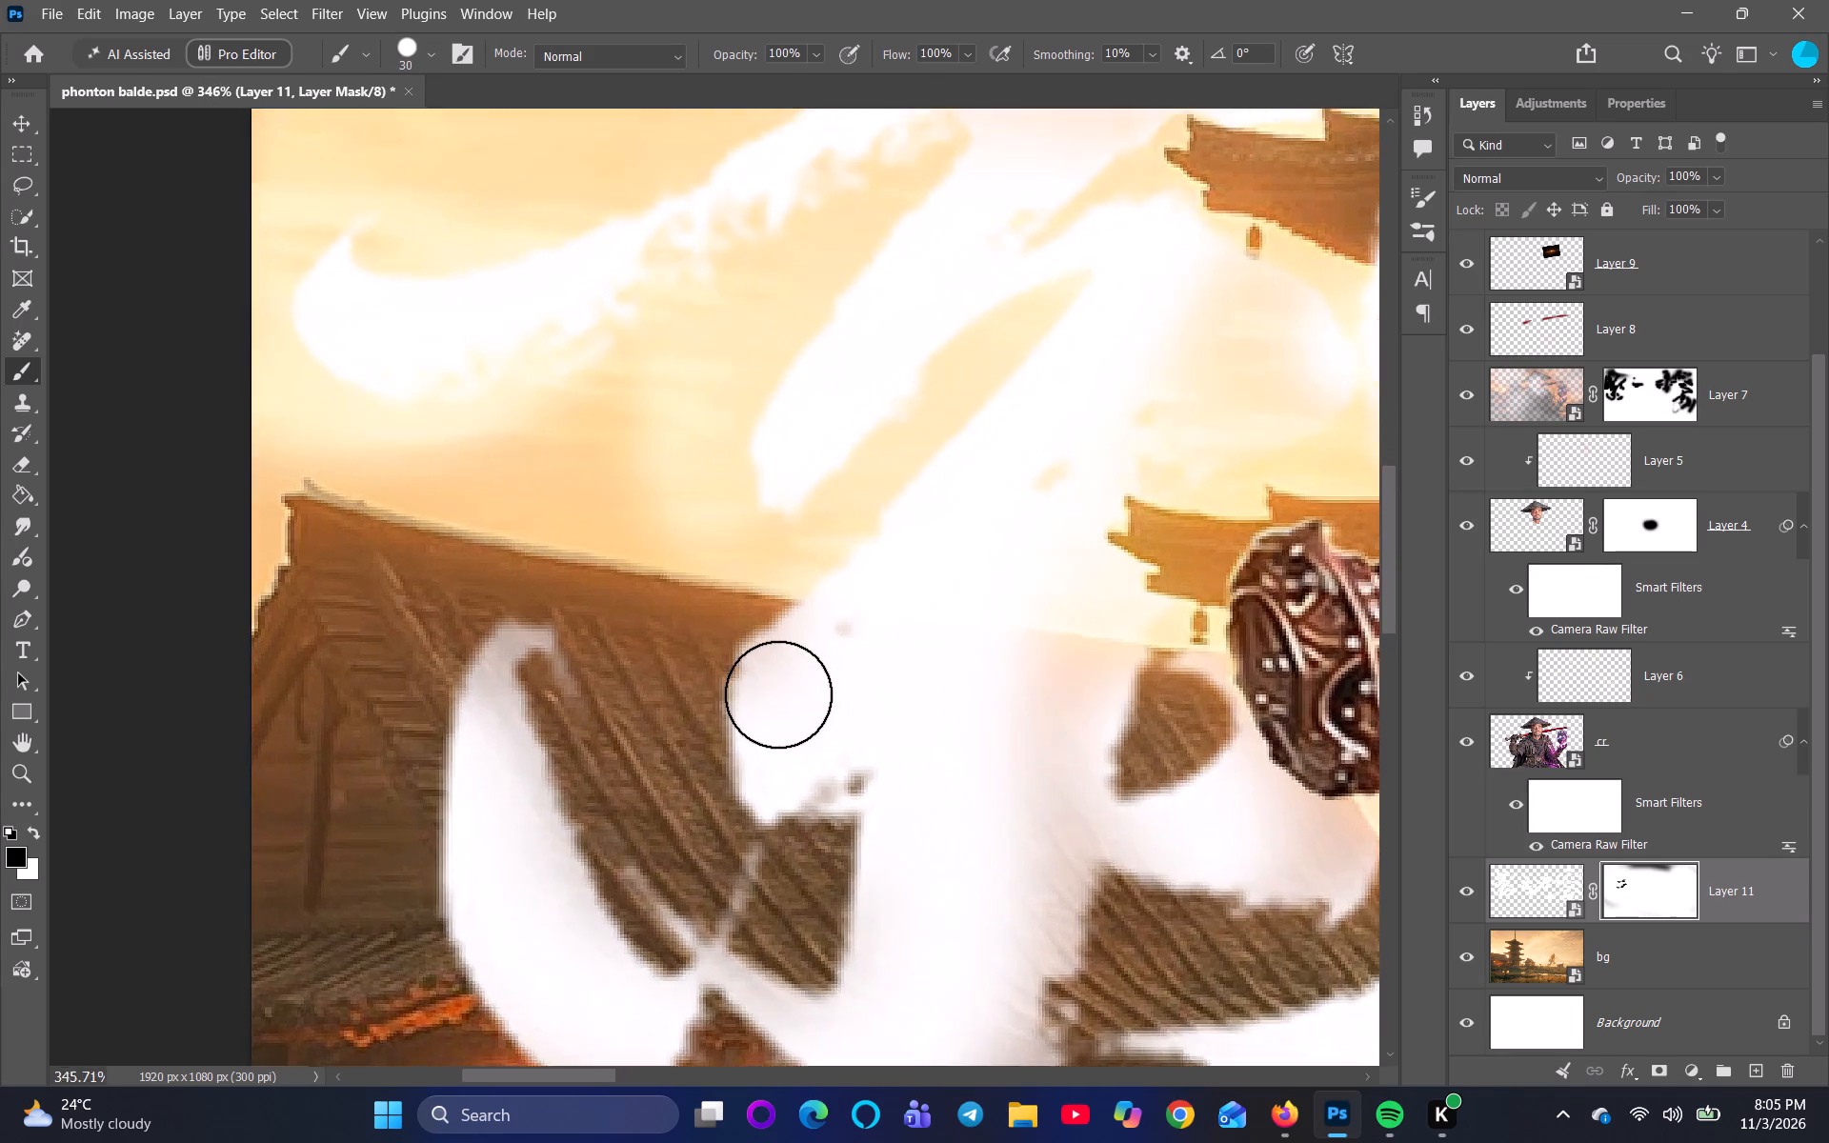
{"action": "scroll", "coordinate": [778, 694], "scroll_direction": "up", "scroll_amount": 3}
{"action": "left_click_drag", "start_coordinate": [718, 657], "coordinate": [1067, 796]}
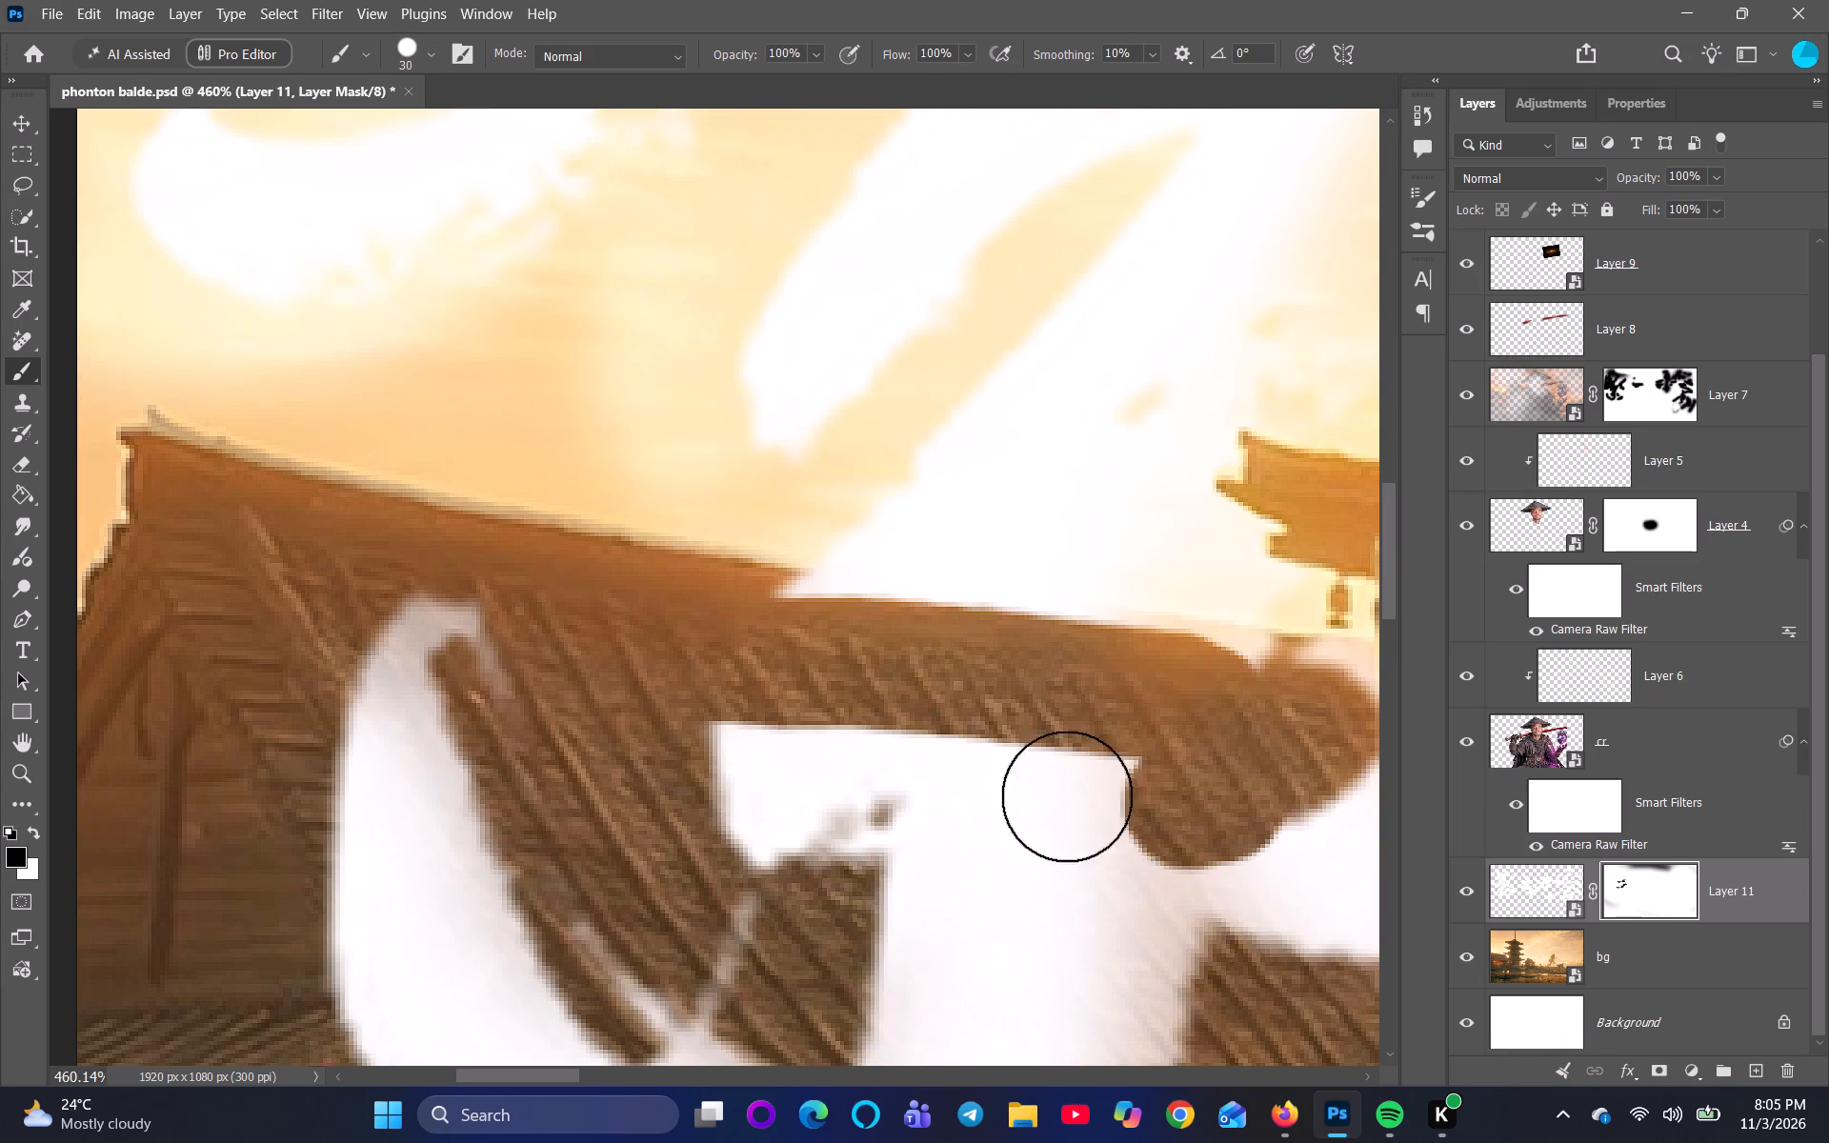
{"action": "left_click_drag", "start_coordinate": [1067, 796], "coordinate": [412, 690]}
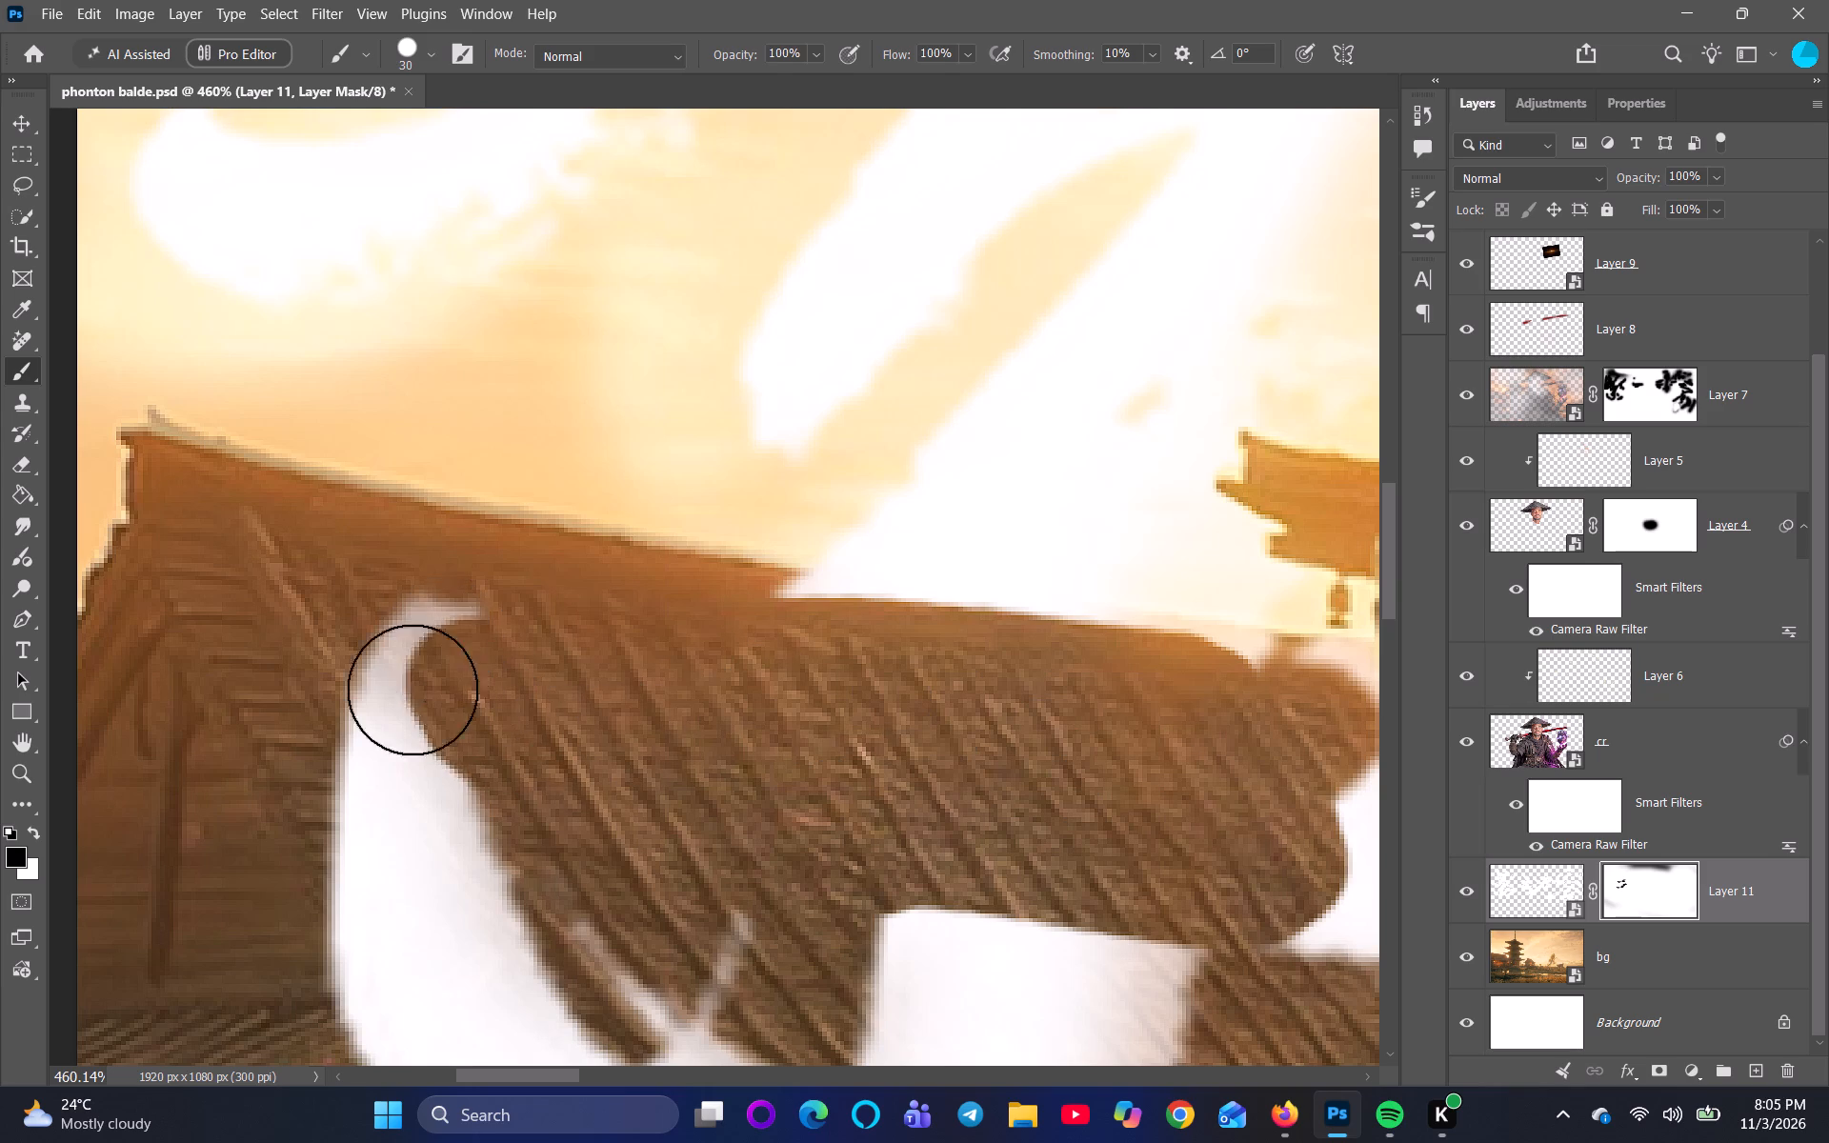
{"action": "left_click_drag", "start_coordinate": [412, 690], "coordinate": [398, 899]}
Mask out Layer 11's white strokes over the house's lower roof slope and eaves in black with the 30 px brush.
{"action": "left_click_drag", "start_coordinate": [711, 858], "coordinate": [657, 573]}
{"action": "key", "text": "space"}
{"action": "key", "text": "space"}
{"action": "key", "text": "space"}
{"action": "key", "text": "space"}
{"action": "key", "text": "space"}
{"action": "key", "text": "space"}
{"action": "key", "text": "space"}
{"action": "key", "text": "space"}
{"action": "key", "text": "space"}
{"action": "key", "text": "space"}
{"action": "key", "text": "space"}
{"action": "key", "text": "space"}
{"action": "key", "text": "space"}
{"action": "key", "text": "space"}
{"action": "key", "text": "space"}
{"action": "key", "text": "space"}
{"action": "key", "text": "space"}
{"action": "key", "text": "space"}
{"action": "key", "text": "space"}
{"action": "key", "text": "space"}
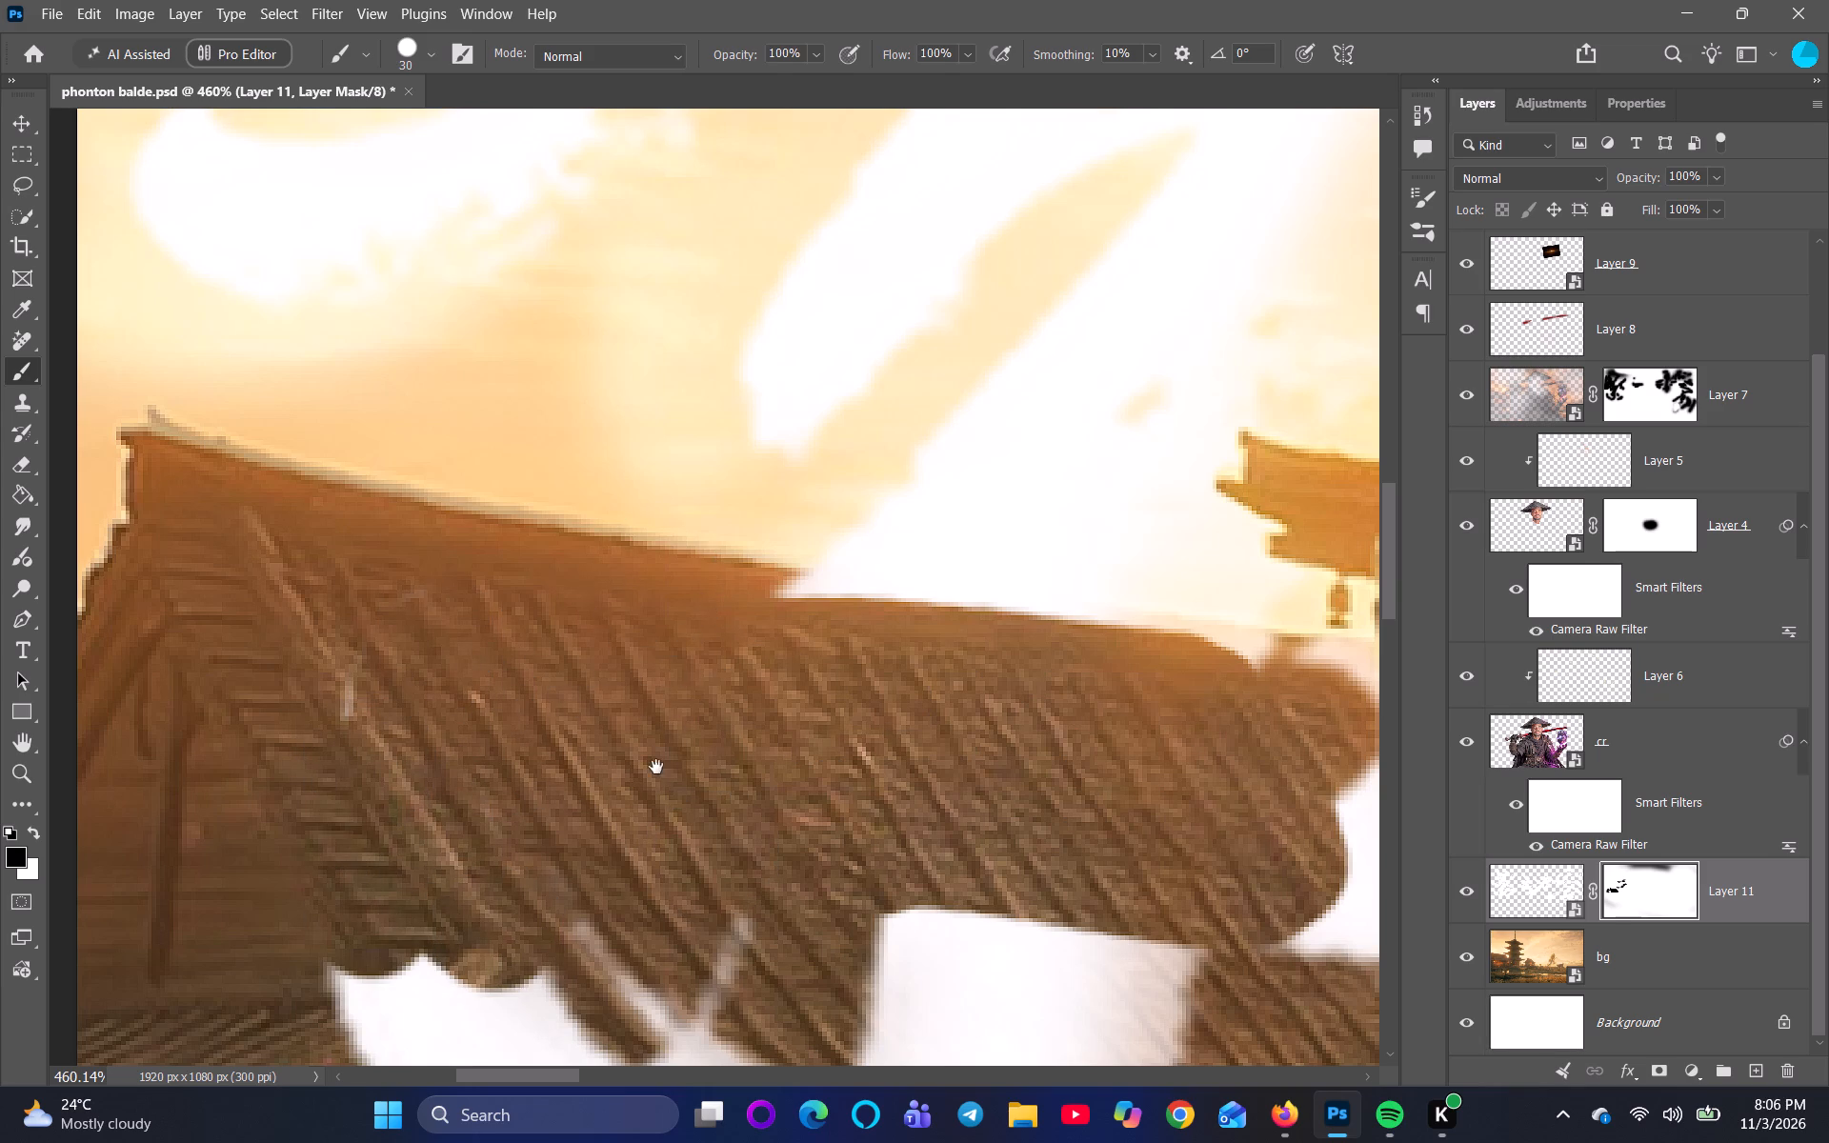
{"action": "scroll", "coordinate": [651, 785], "scroll_direction": "down", "scroll_amount": 3}
{"action": "left_click_drag", "start_coordinate": [778, 918], "coordinate": [733, 664]}
{"action": "left_click_drag", "start_coordinate": [883, 617], "coordinate": [751, 624]}
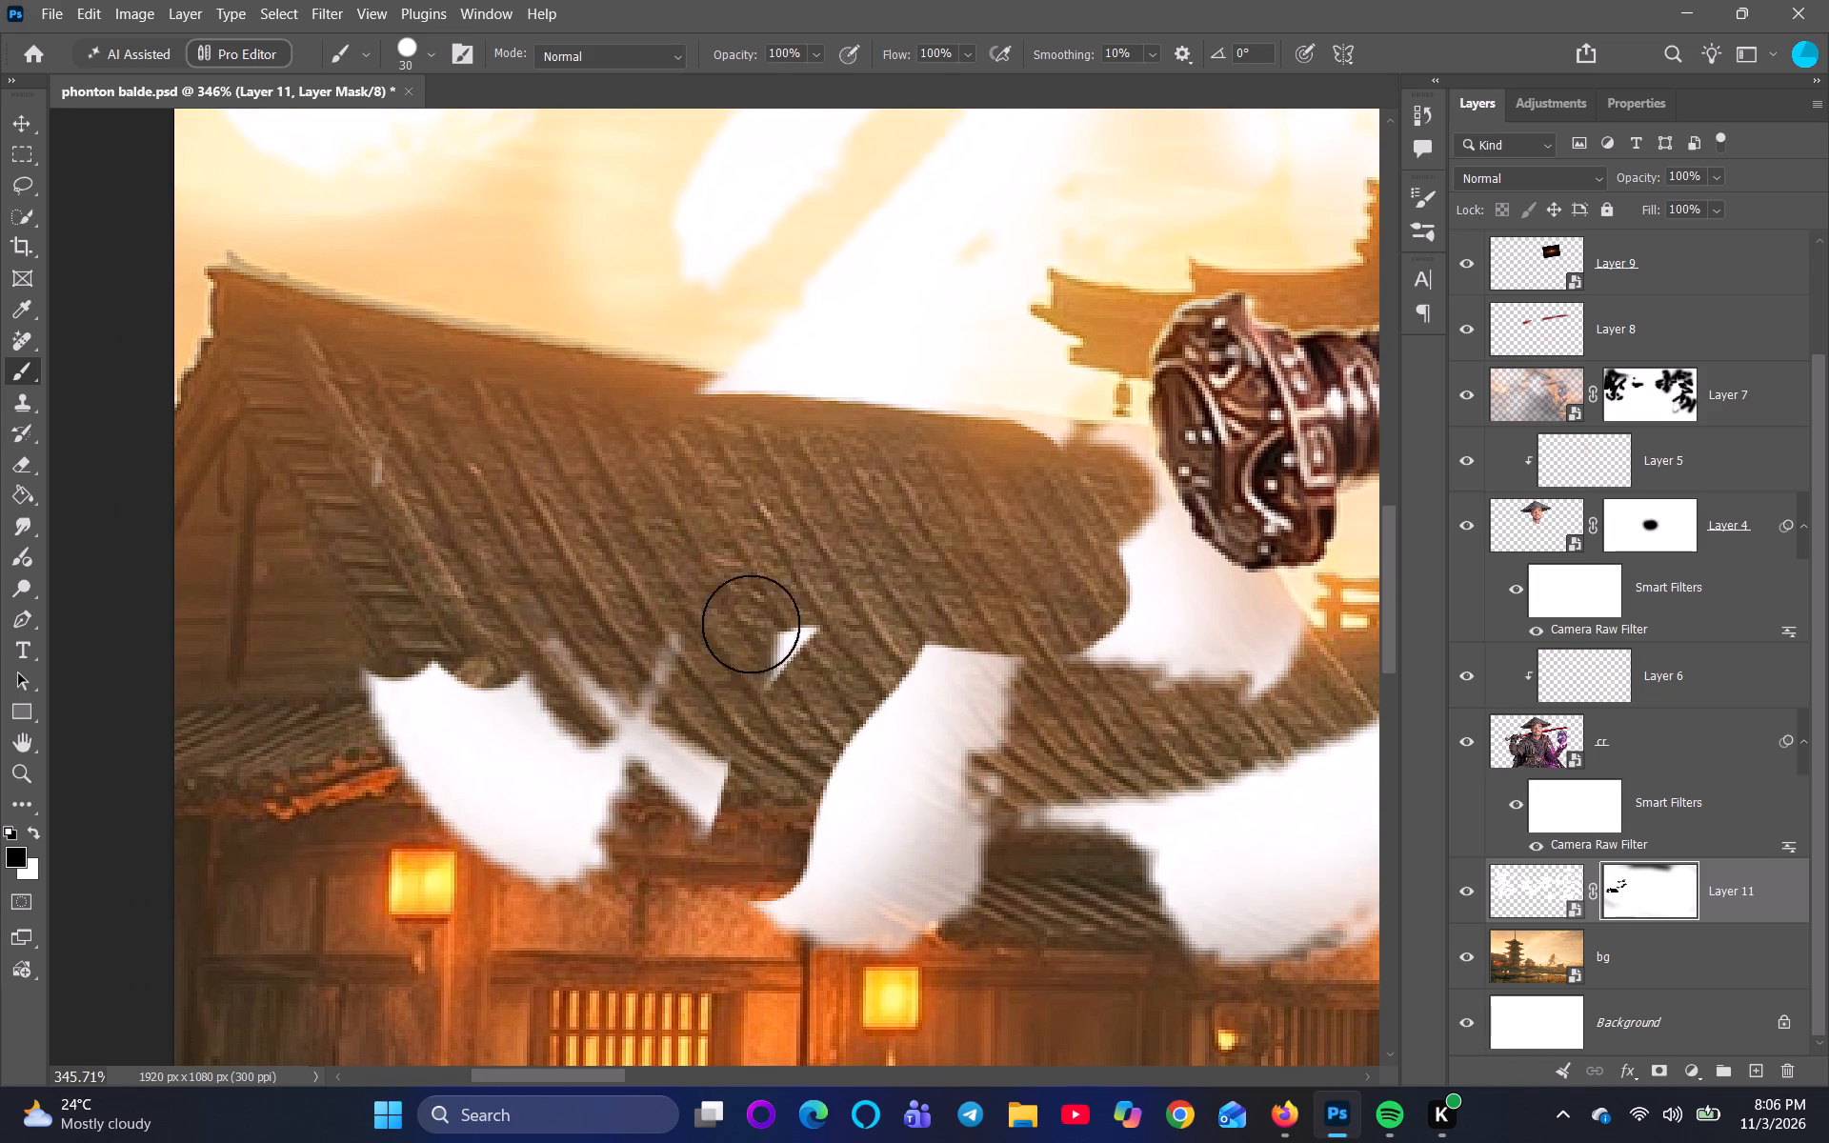
{"action": "left_click_drag", "start_coordinate": [751, 624], "coordinate": [690, 610]}
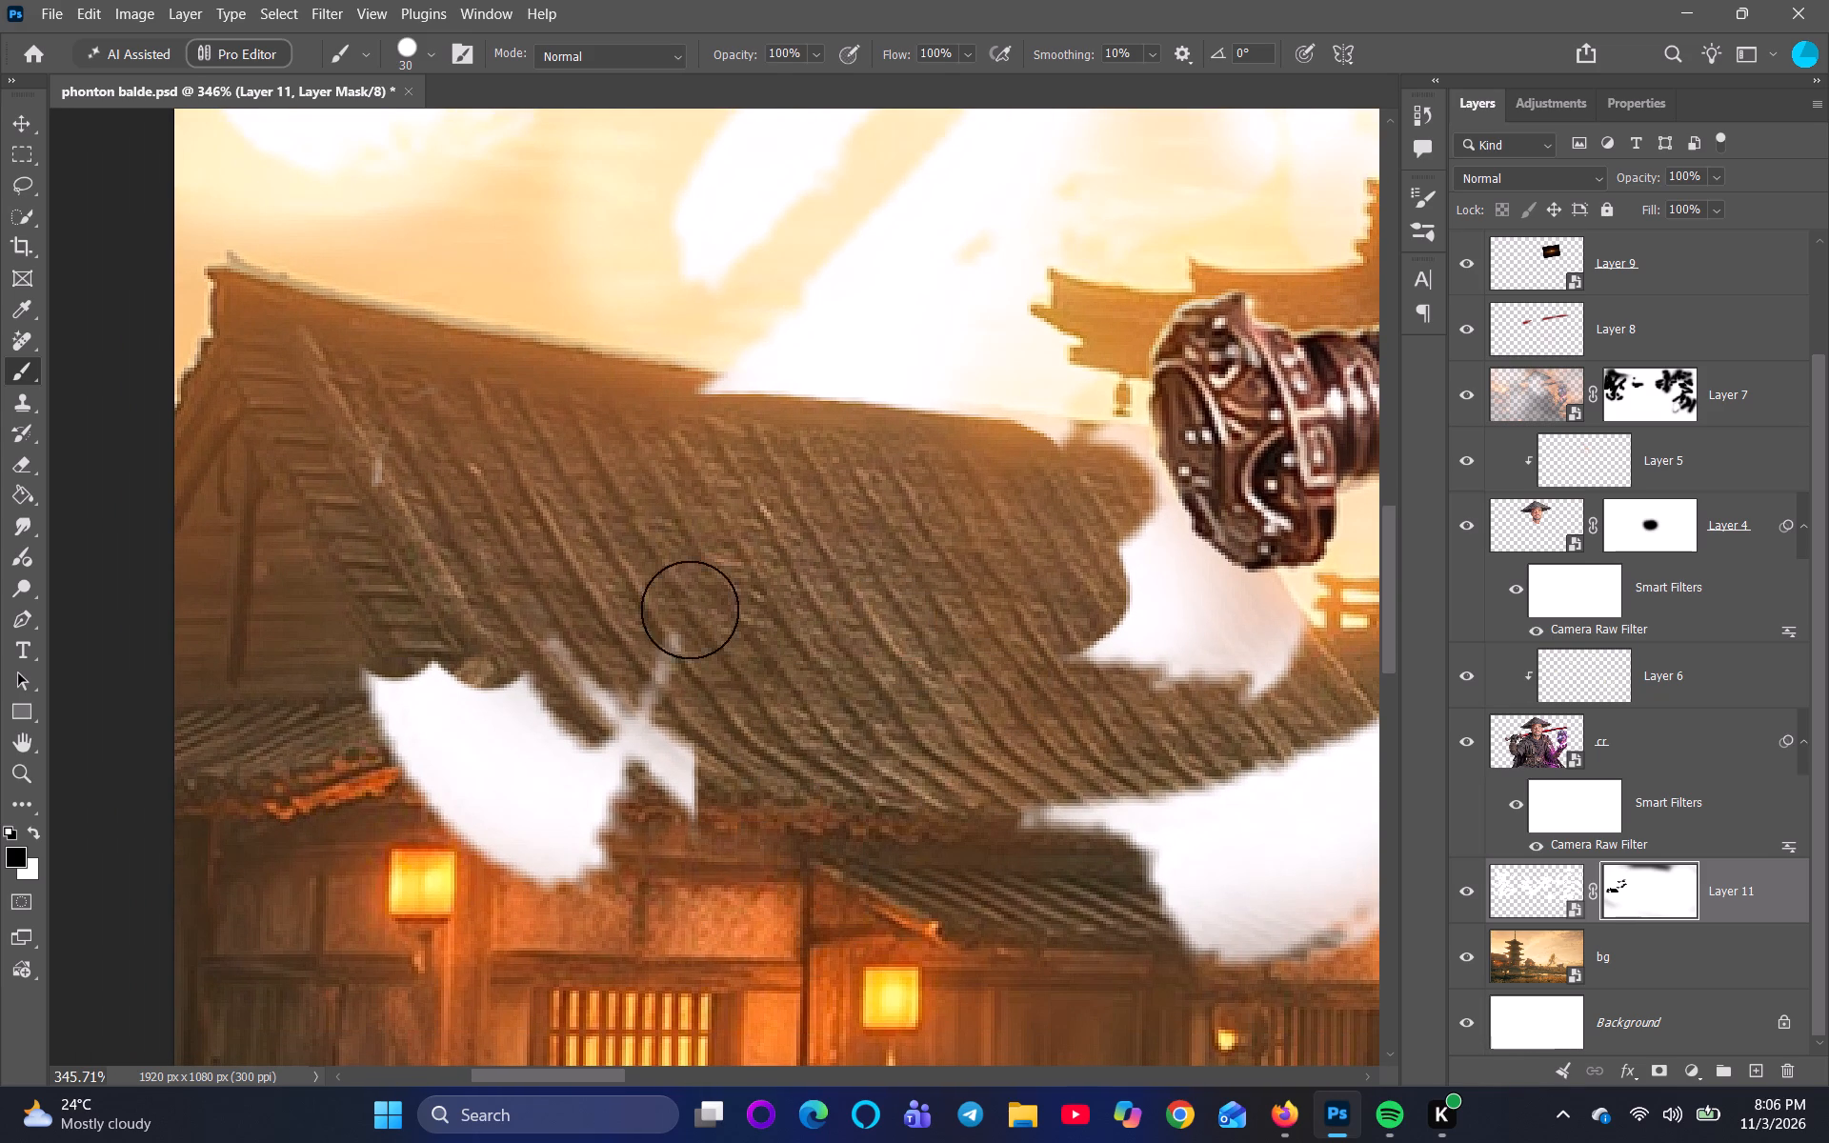
{"action": "left_click_drag", "start_coordinate": [690, 610], "coordinate": [595, 786]}
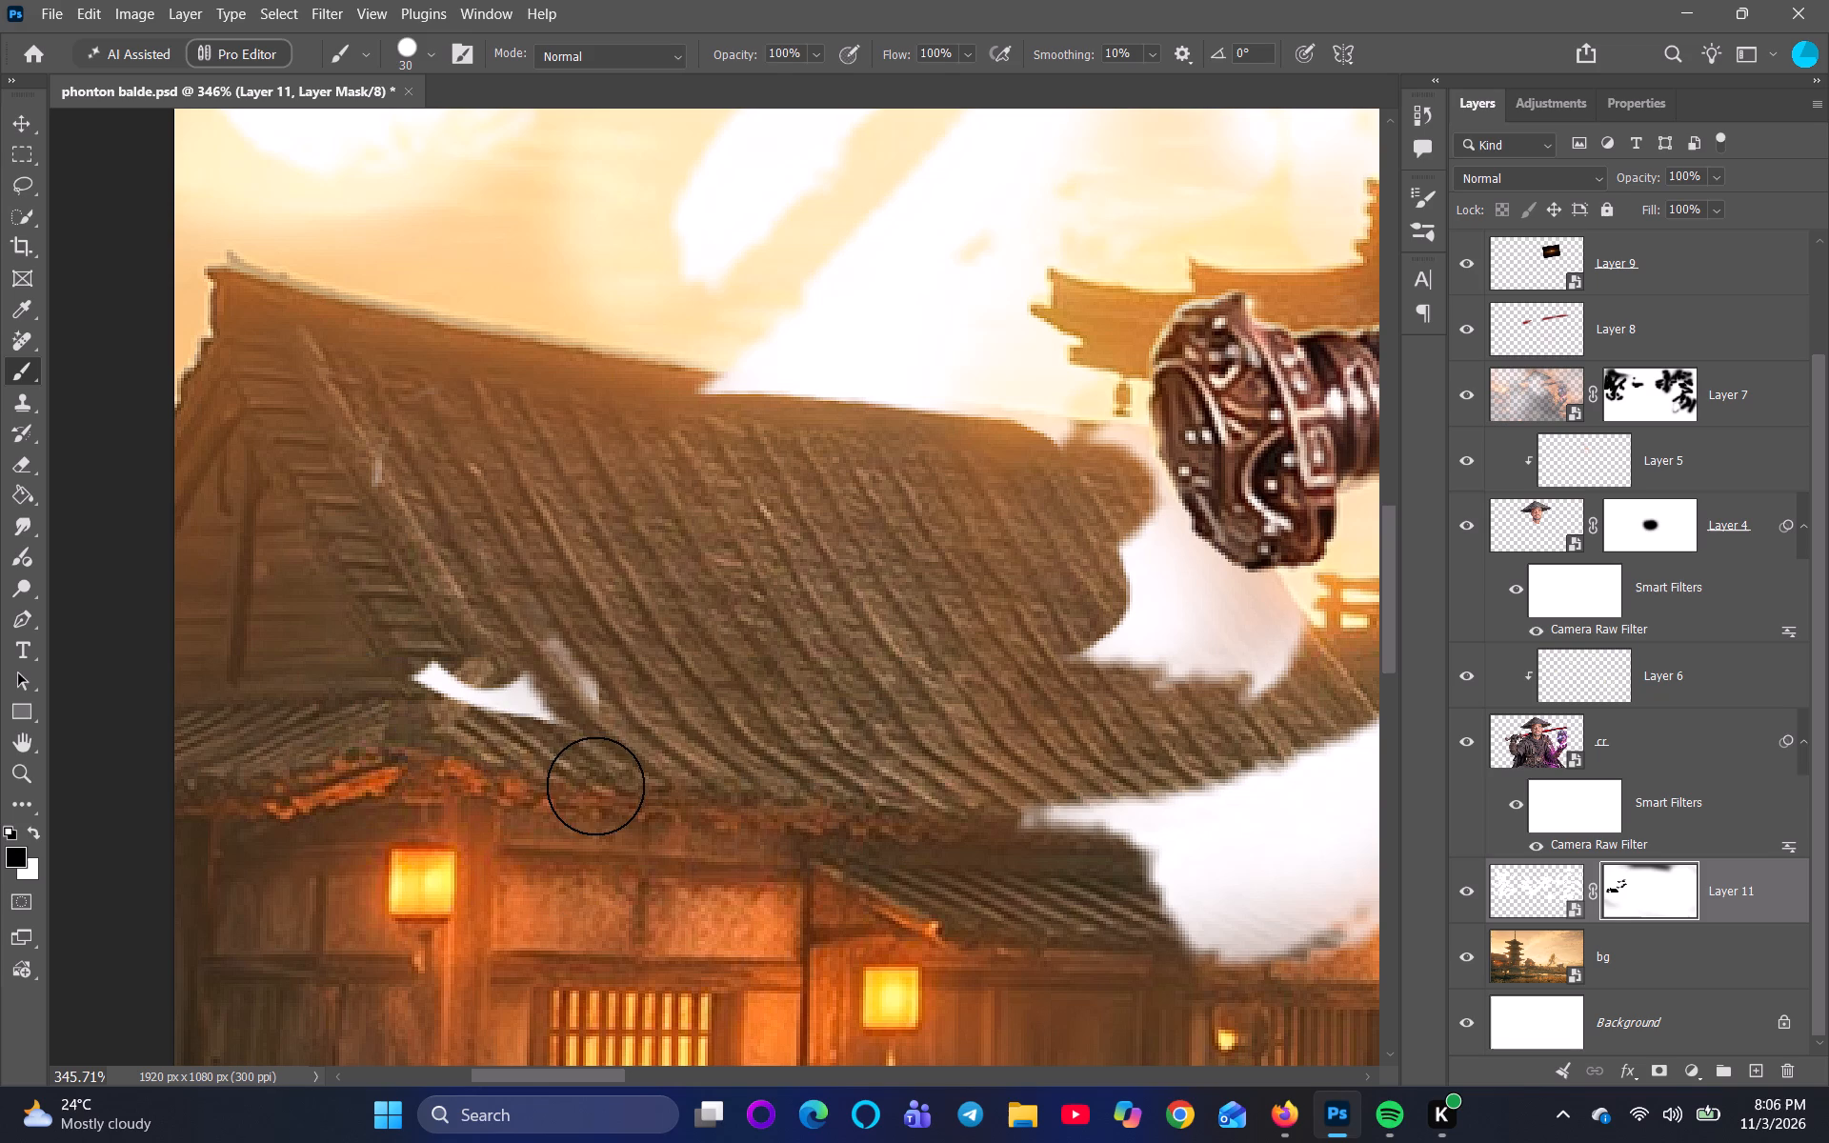
{"action": "left_click_drag", "start_coordinate": [595, 786], "coordinate": [371, 421]}
Paint black on Layer 11's mask over the roof's far end and eaves beside the leather arm guard with the 30 px brush.
{"action": "key", "text": "space"}
{"action": "key", "text": "space"}
{"action": "key", "text": "space"}
{"action": "key", "text": "space"}
{"action": "key", "text": "space"}
{"action": "key", "text": "space"}
{"action": "key", "text": "space"}
{"action": "key", "text": "space"}
{"action": "key", "text": "space"}
{"action": "key", "text": "space"}
{"action": "key", "text": "space"}
{"action": "key", "text": "space"}
{"action": "key", "text": "space"}
{"action": "key", "text": "space"}
{"action": "key", "text": "space"}
{"action": "key", "text": "space"}
{"action": "left_click_drag", "start_coordinate": [969, 758], "coordinate": [502, 771]}
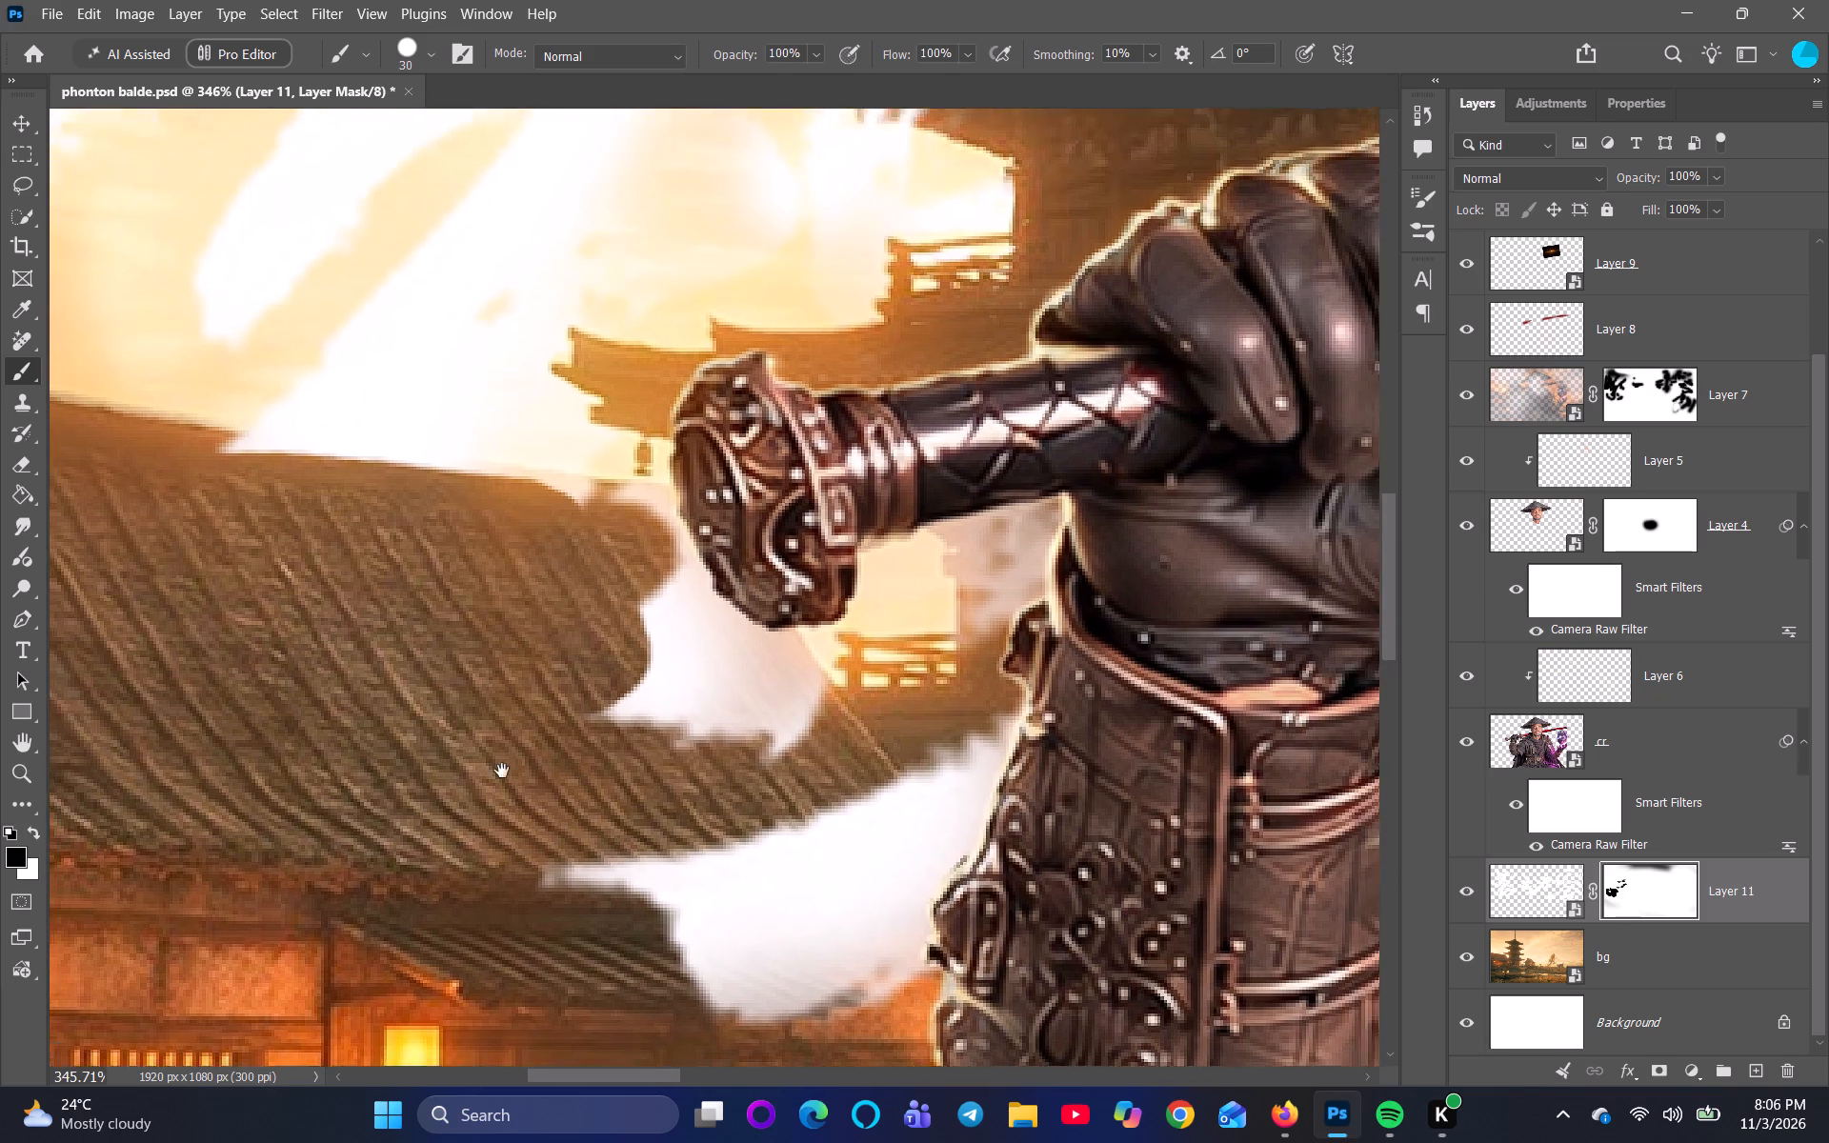
{"action": "left_click_drag", "start_coordinate": [502, 771], "coordinate": [516, 743]}
{"action": "left_click_drag", "start_coordinate": [572, 750], "coordinate": [724, 847]}
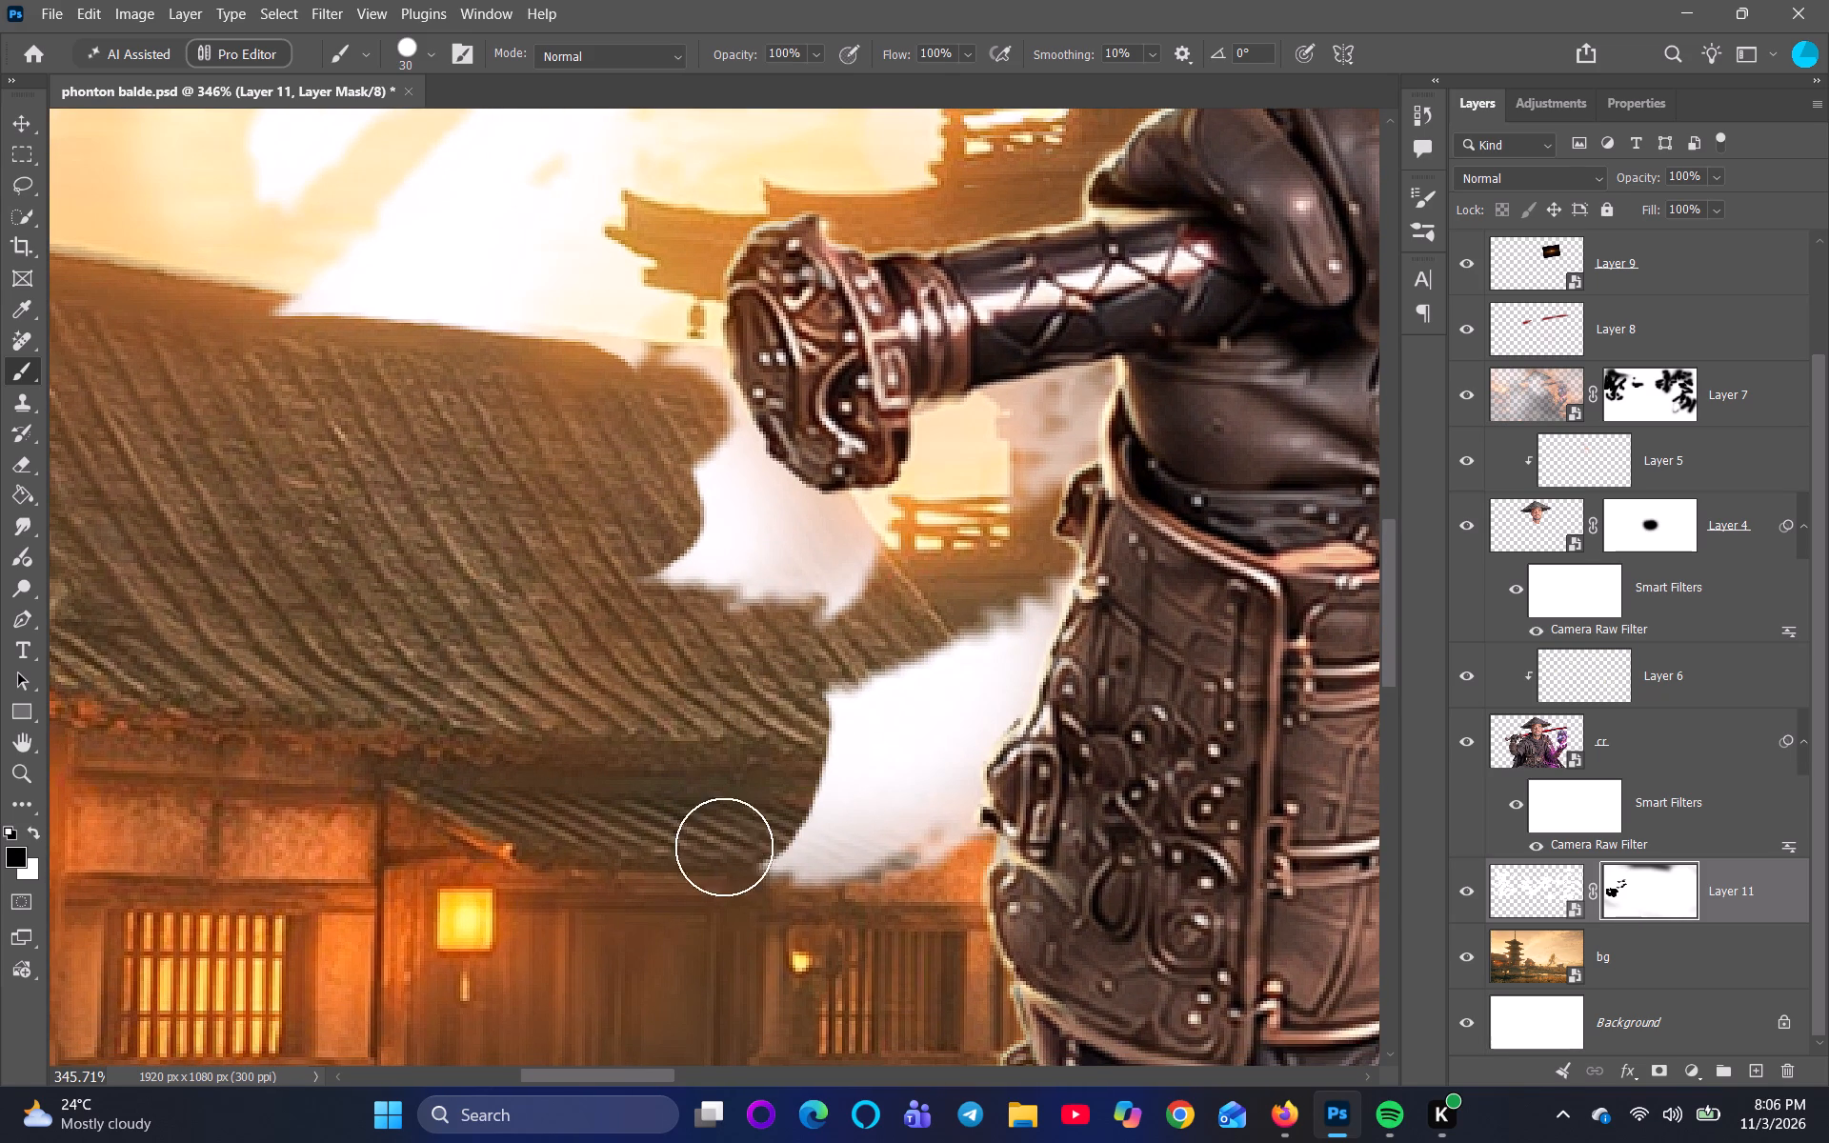
{"action": "left_click_drag", "start_coordinate": [724, 847], "coordinate": [901, 789]}
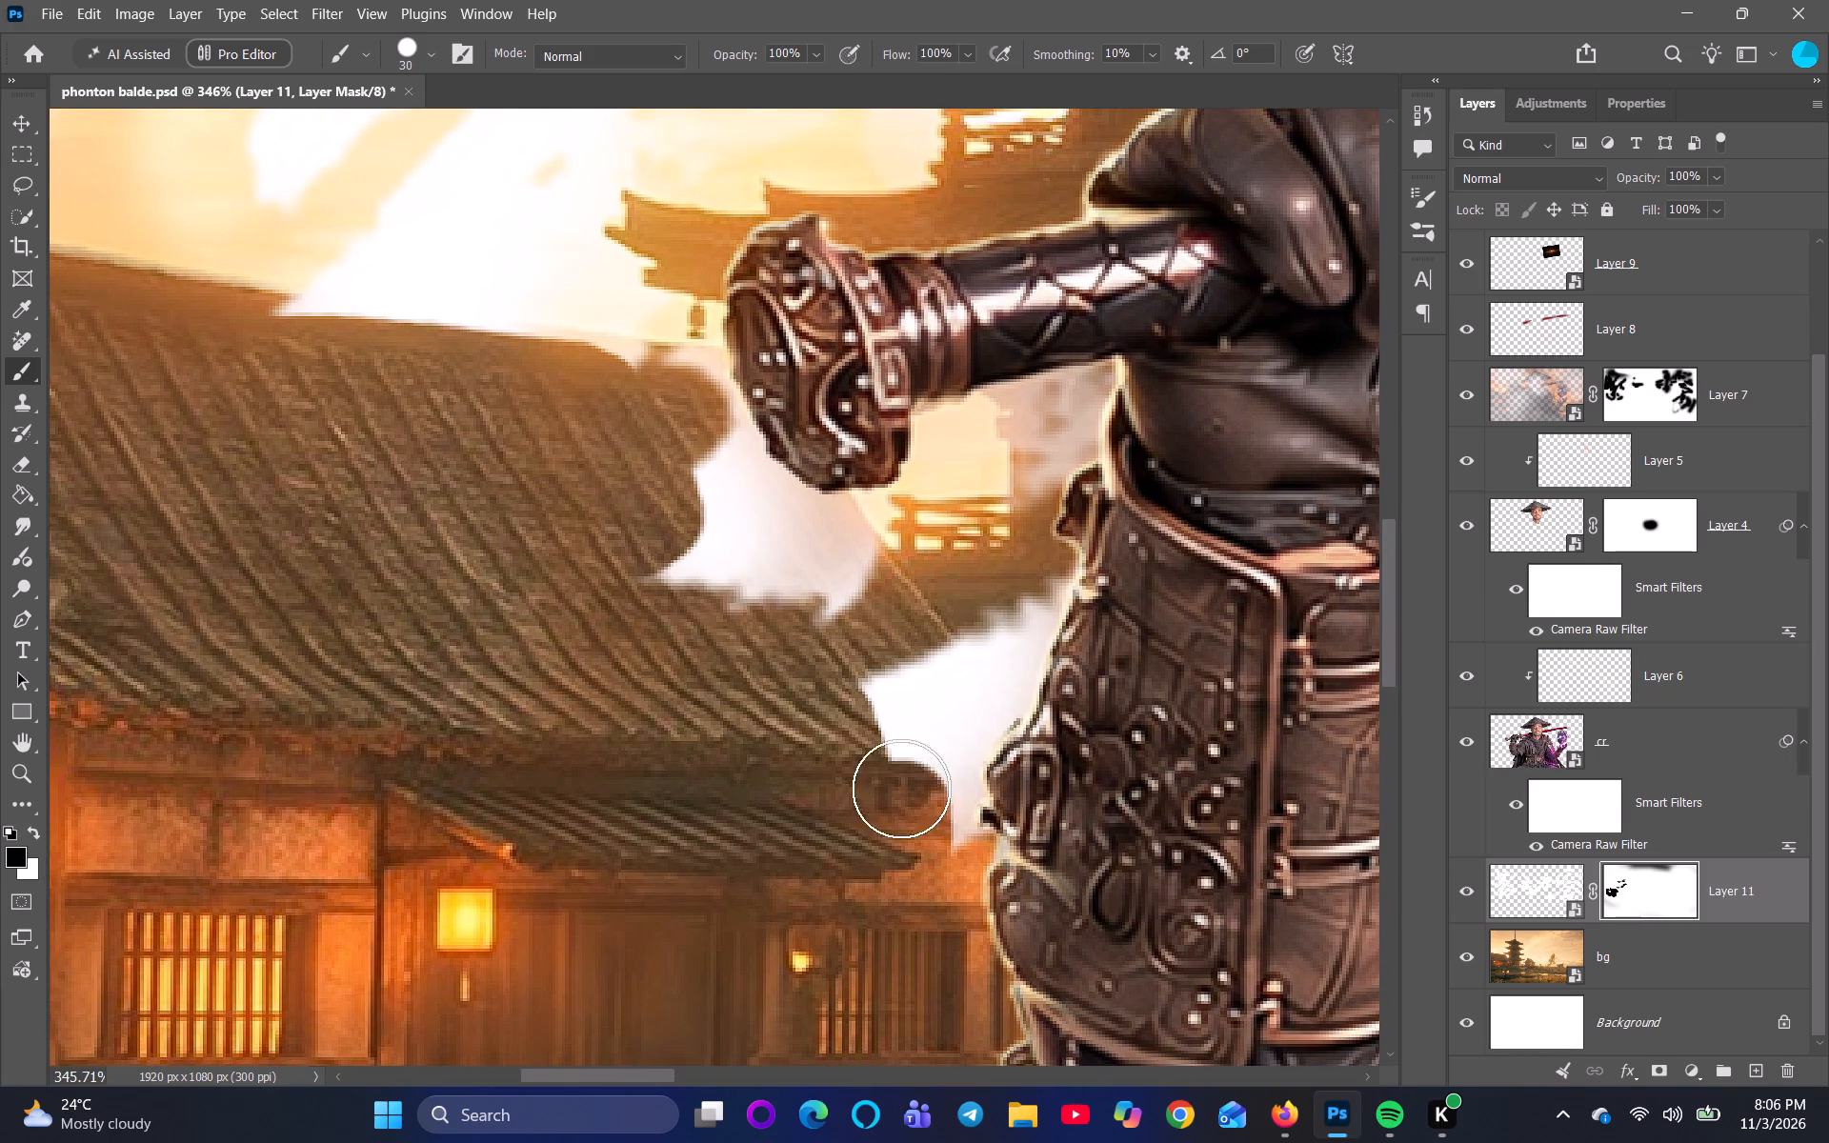
{"action": "left_click_drag", "start_coordinate": [901, 789], "coordinate": [1002, 612]}
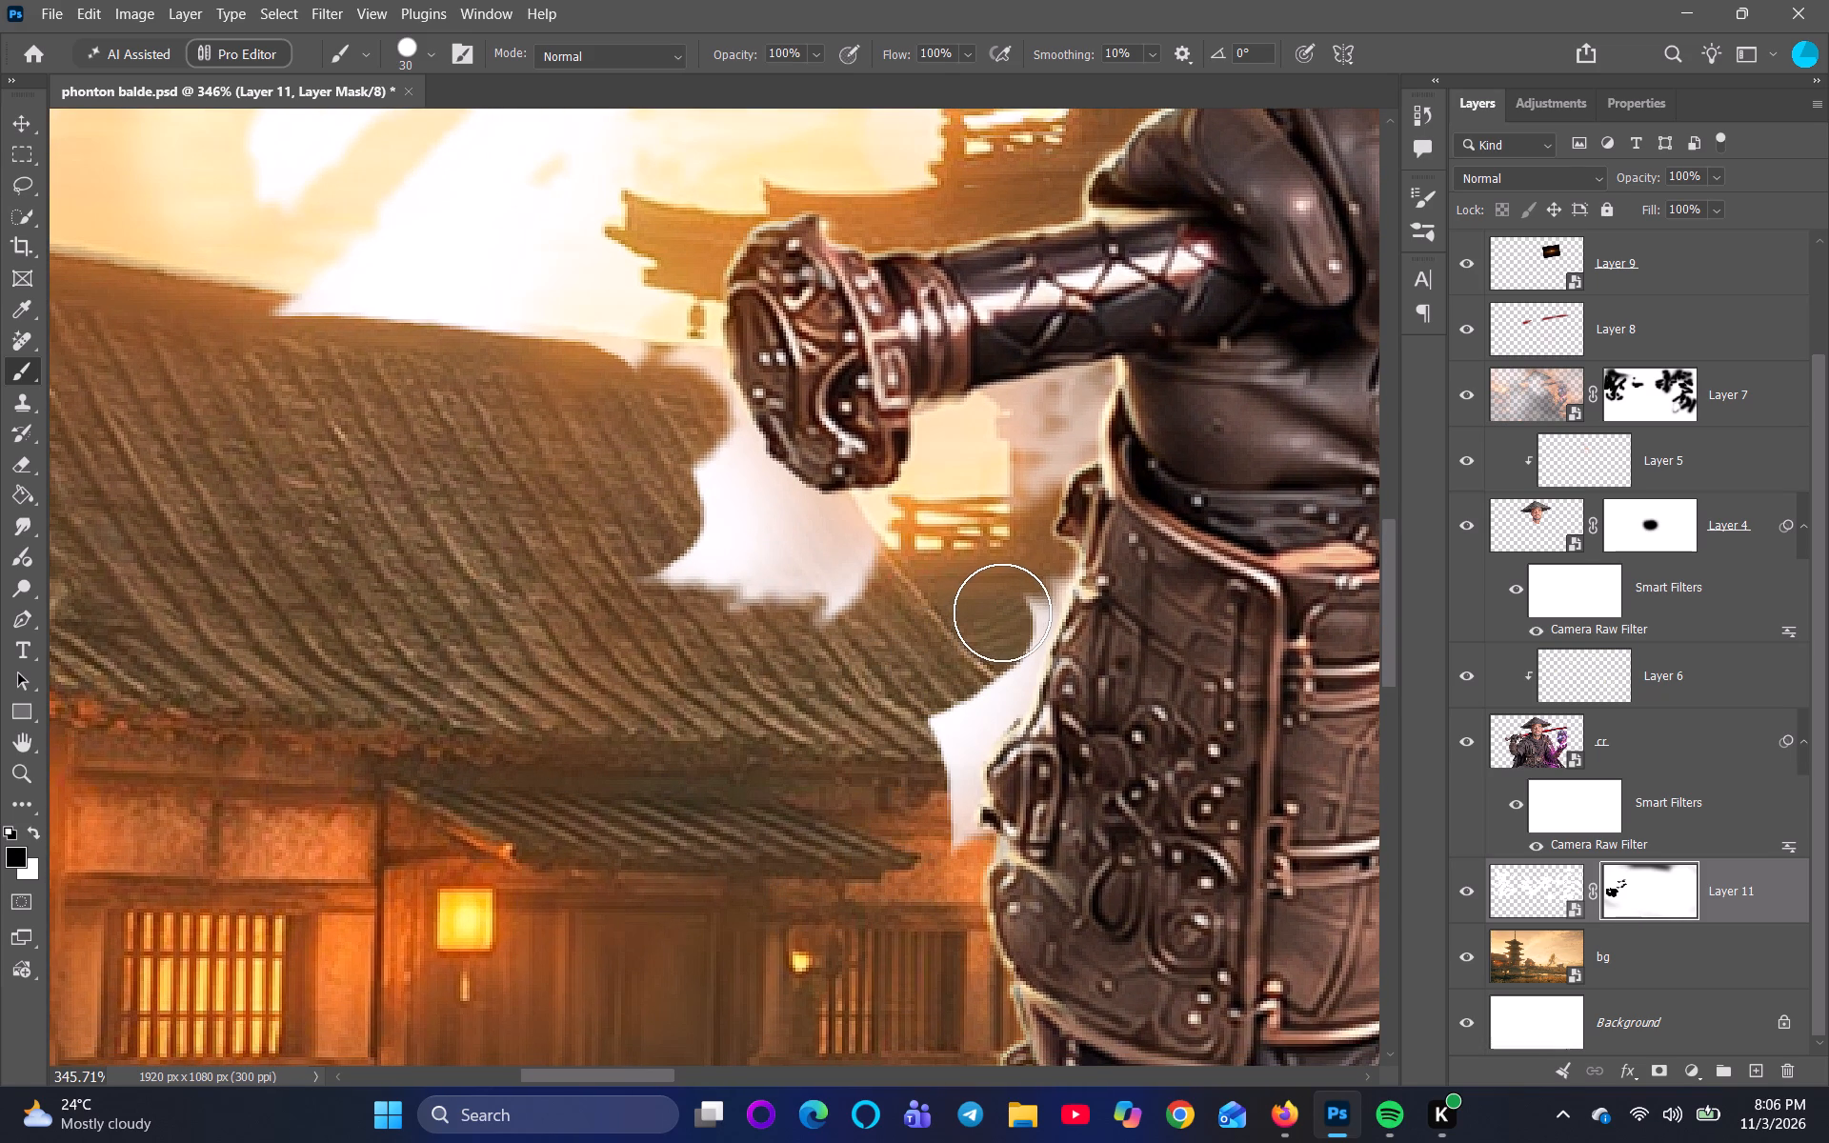
{"action": "left_click_drag", "start_coordinate": [1002, 612], "coordinate": [1023, 603]}
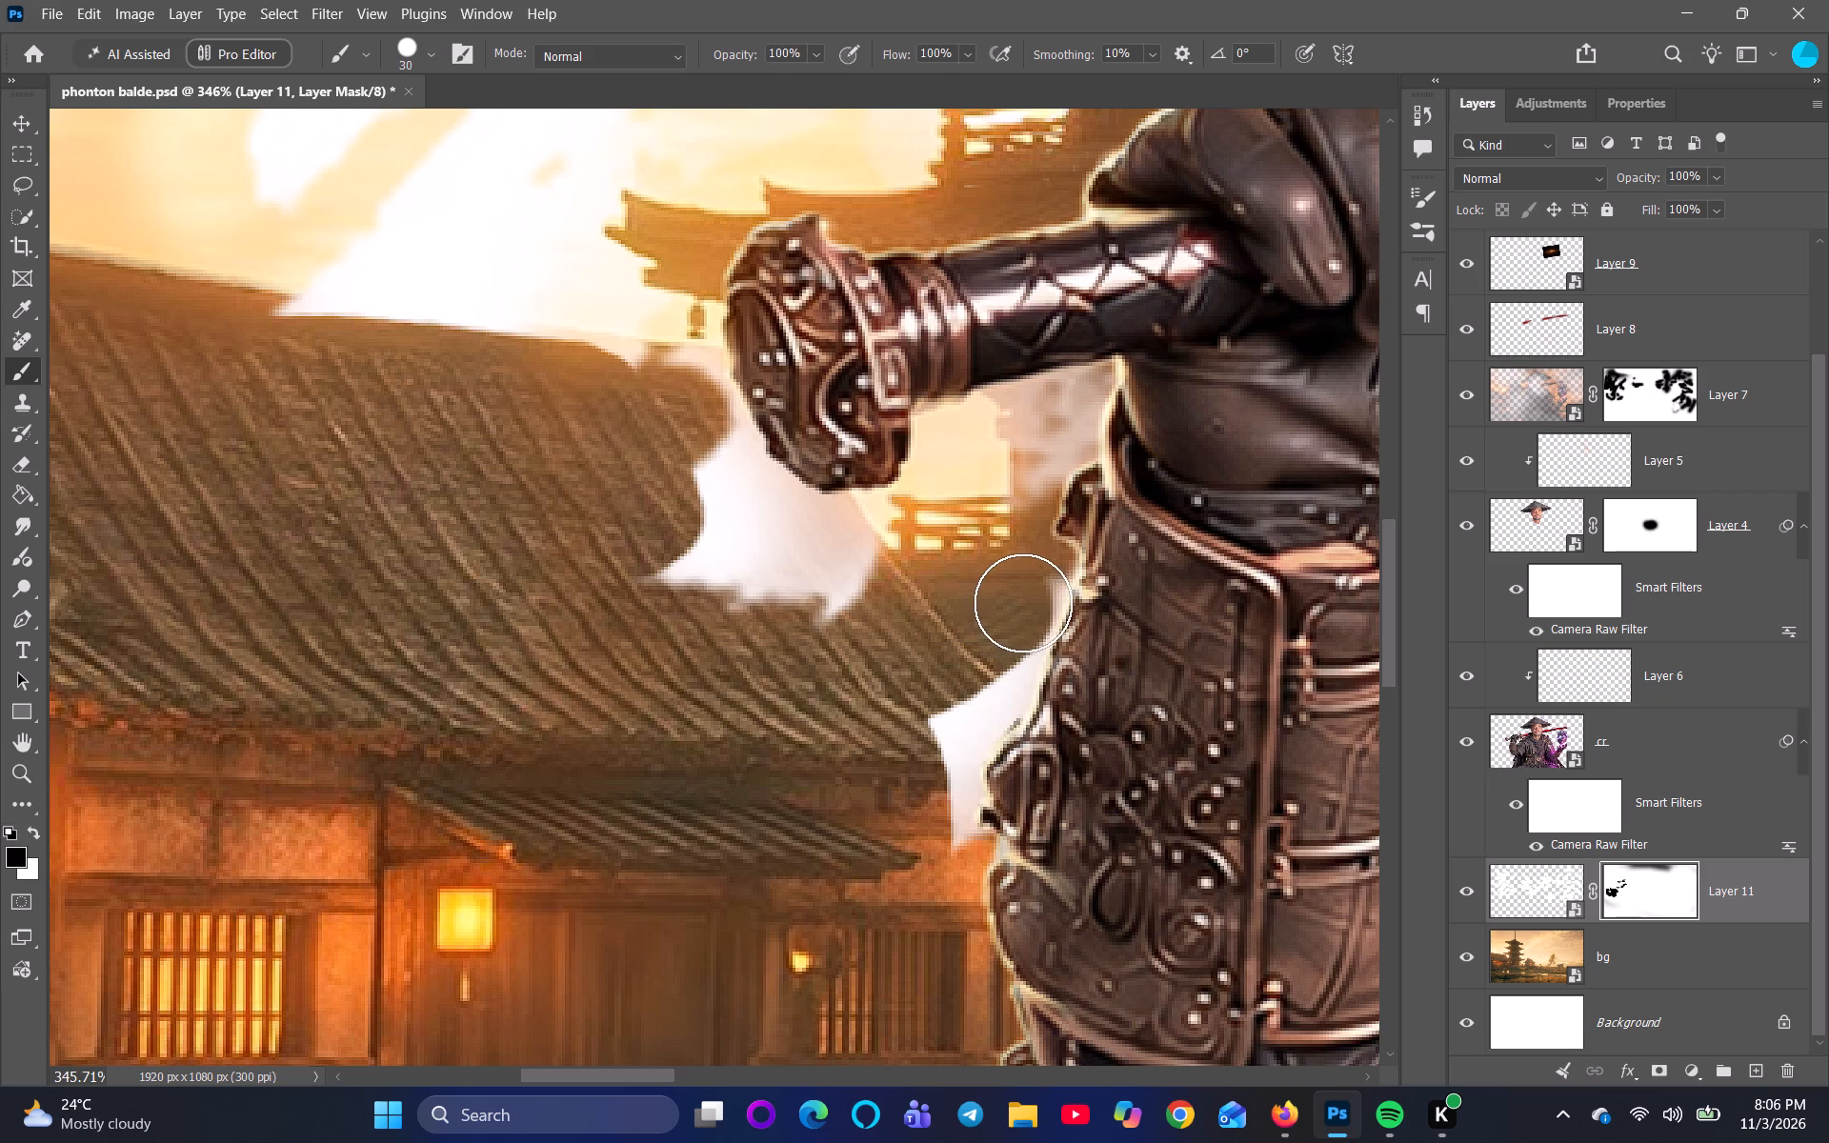
{"action": "left_click_drag", "start_coordinate": [1023, 603], "coordinate": [1002, 810]}
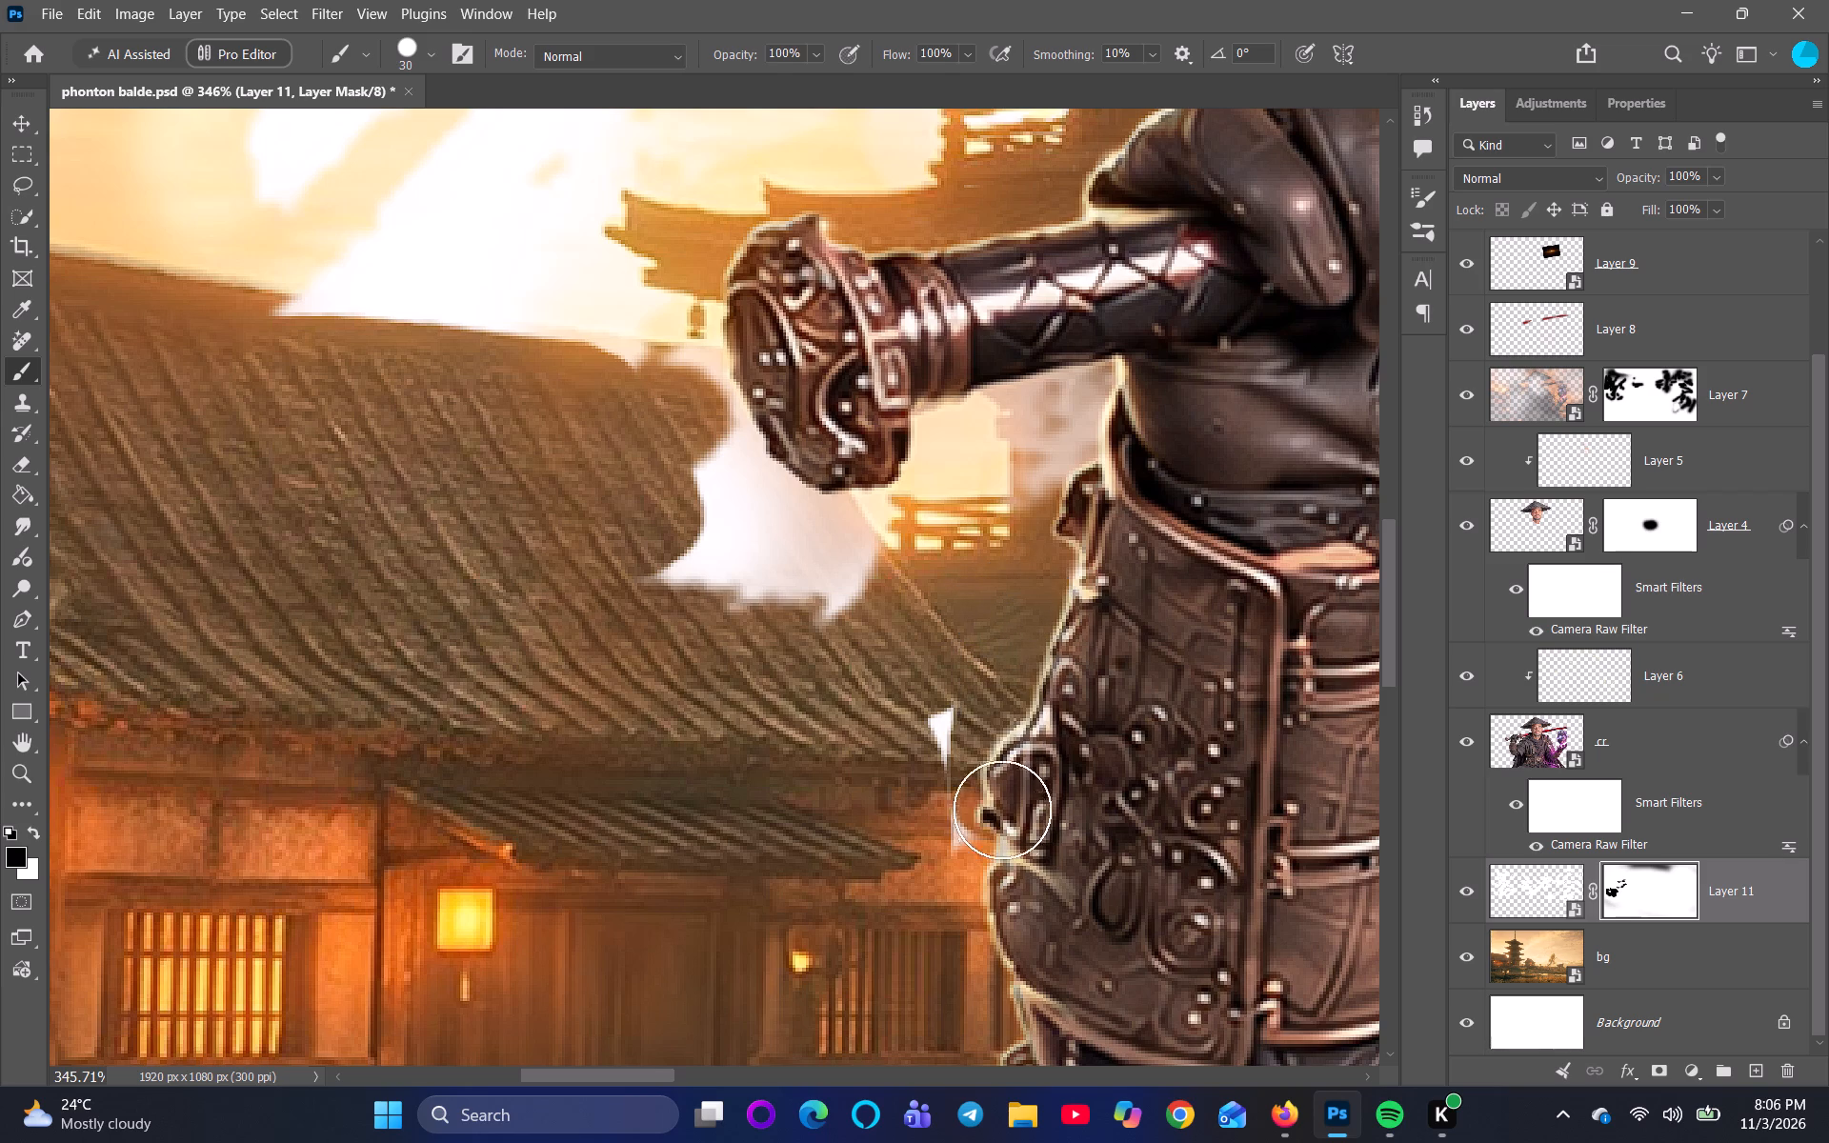
{"action": "left_click_drag", "start_coordinate": [1002, 810], "coordinate": [932, 733]}
{"action": "key", "text": "space"}
Mask Layer 11's remaining white strokes off the house roof below and beside the sword pommel with the 30 px brush.
{"action": "left_click_drag", "start_coordinate": [859, 646], "coordinate": [824, 524]}
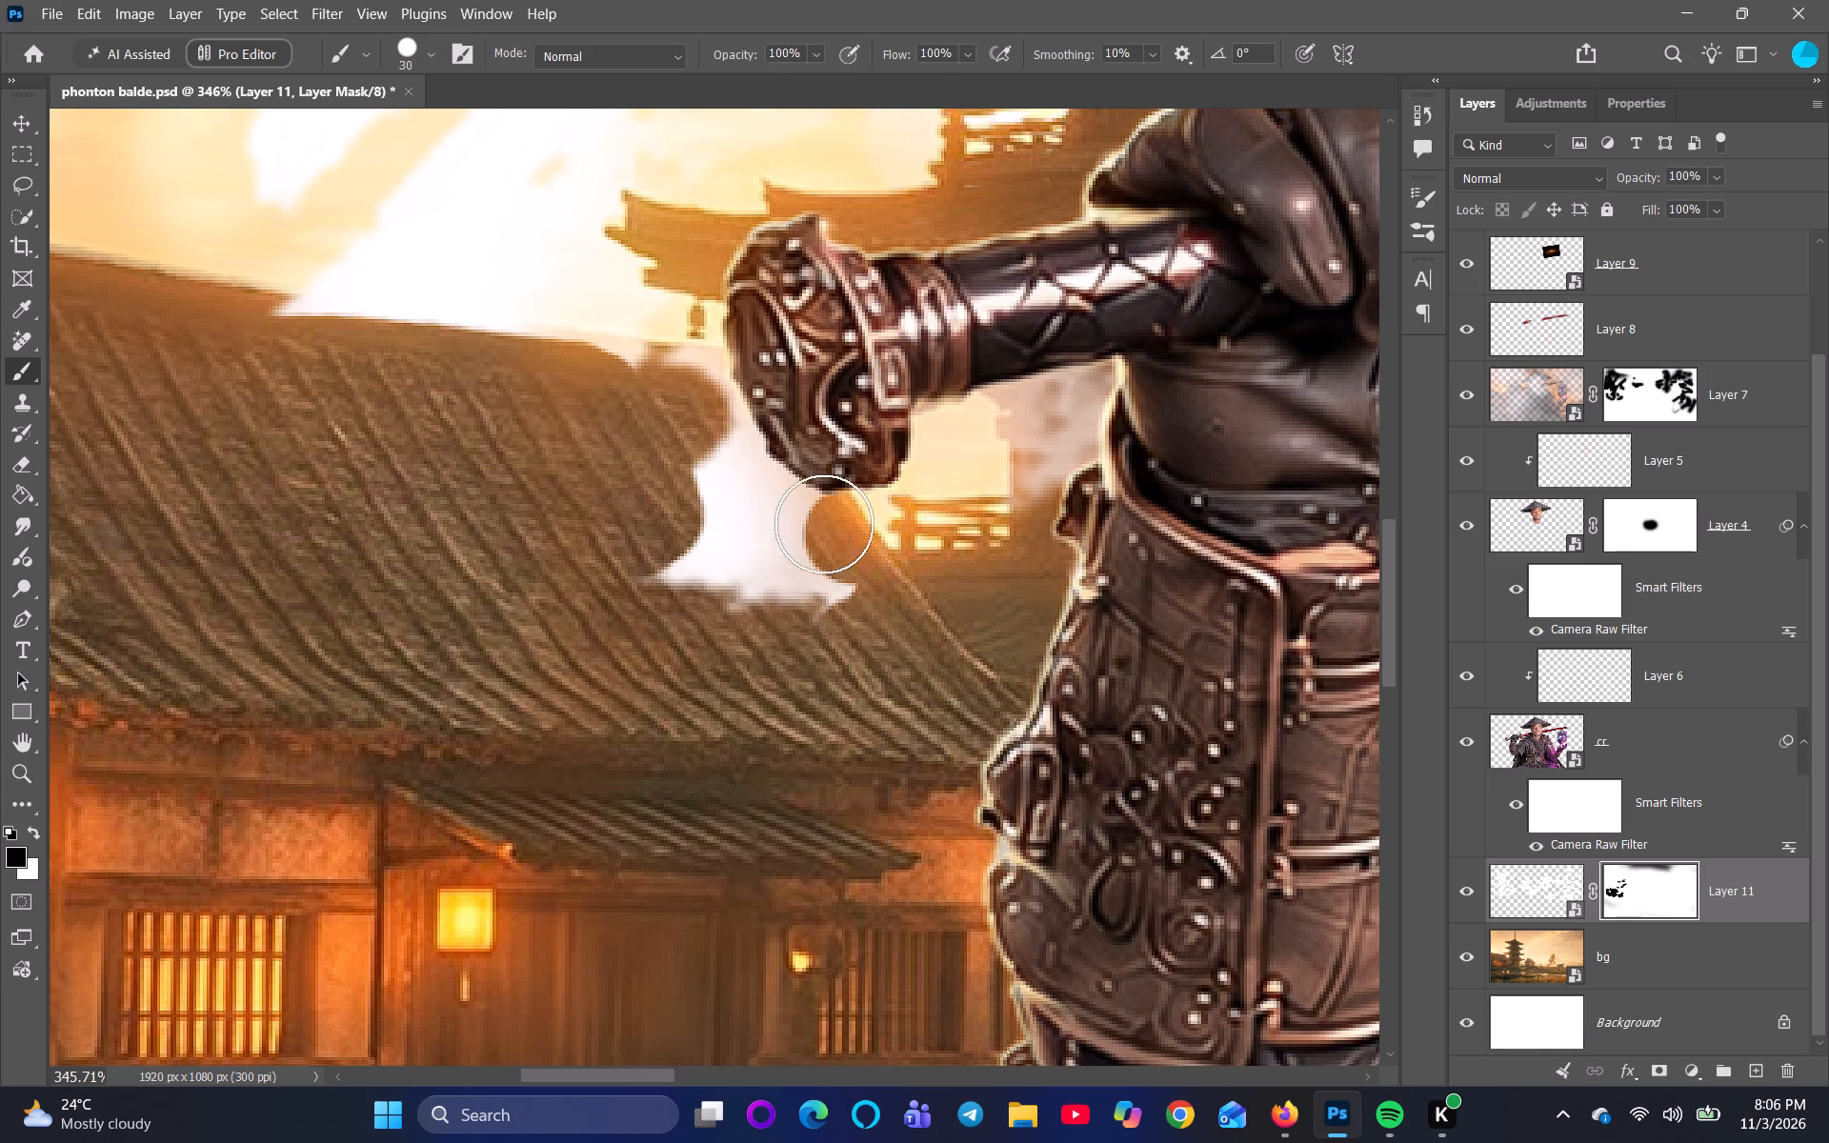
{"action": "left_click_drag", "start_coordinate": [824, 524], "coordinate": [734, 411]}
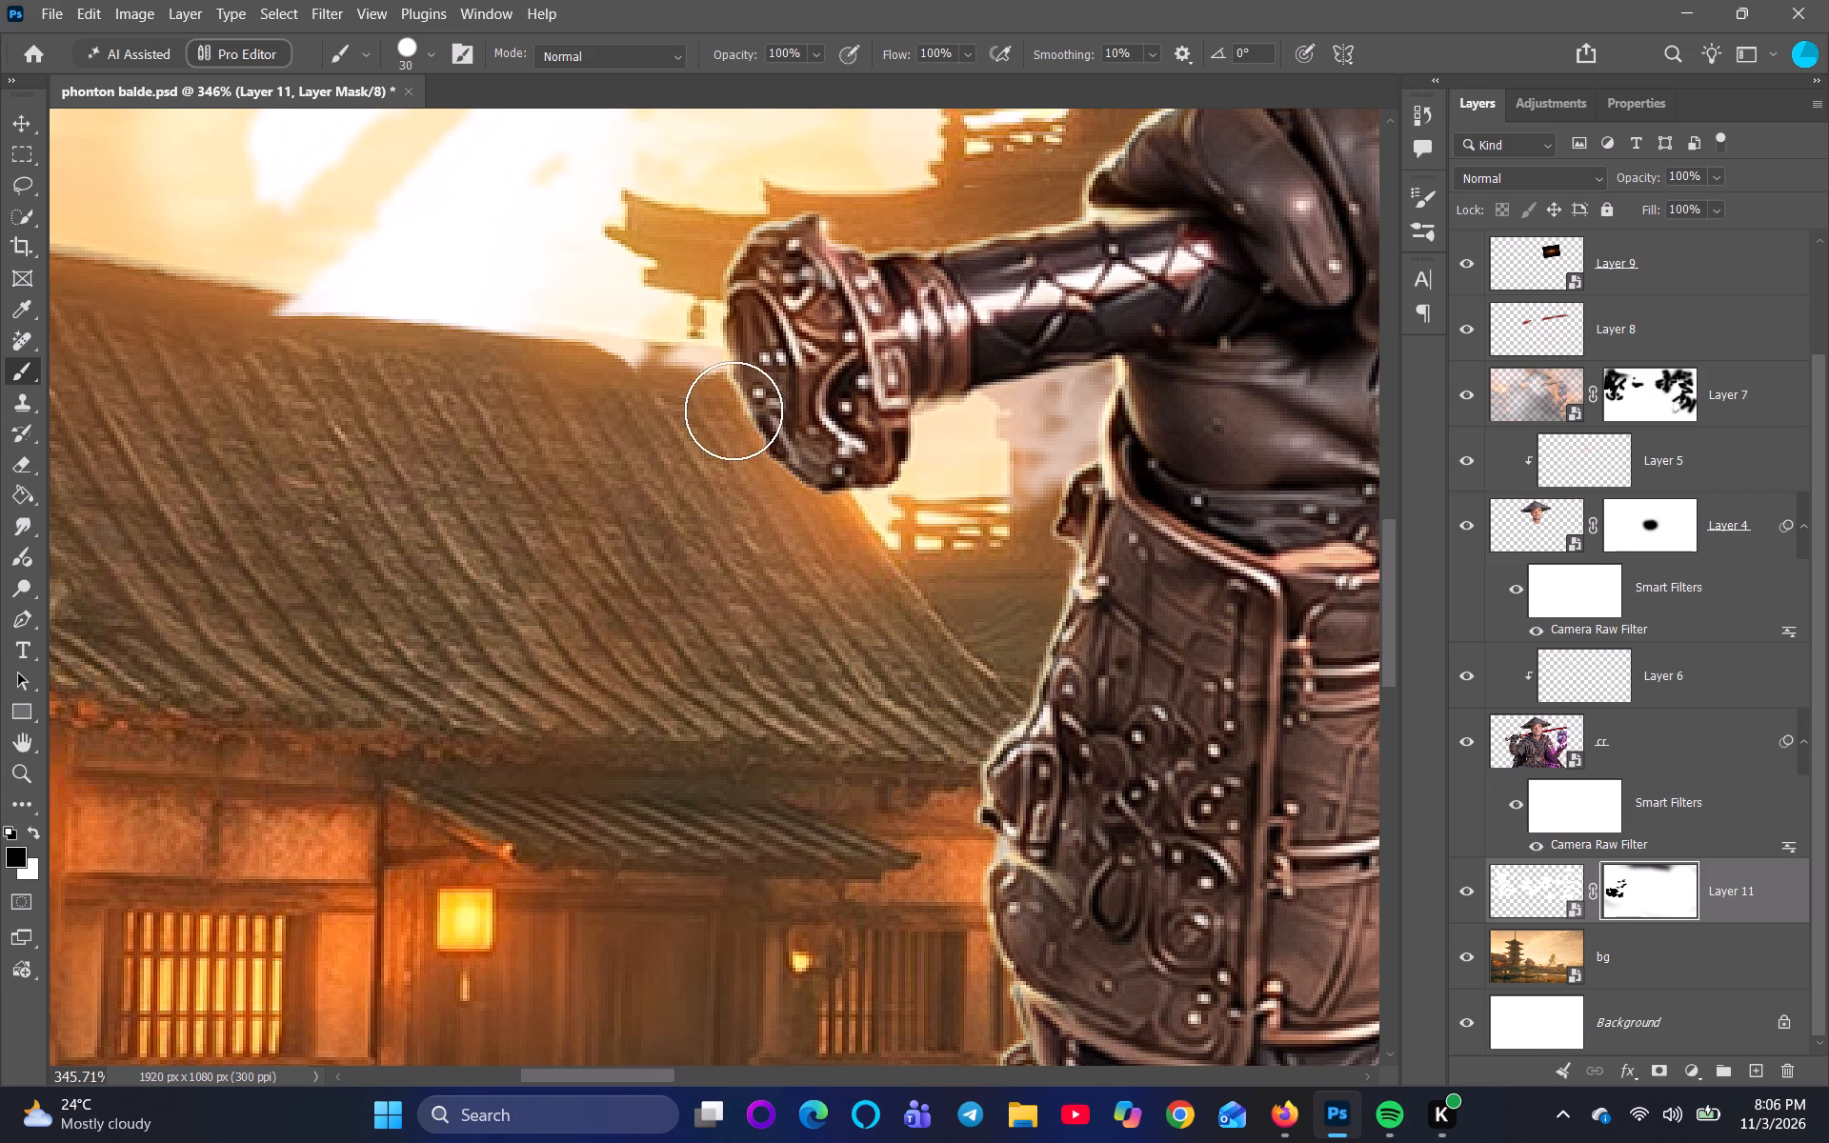
{"action": "left_click_drag", "start_coordinate": [734, 411], "coordinate": [713, 391]}
Reduce the brush to 15 px and paint black on Layer 11's mask along the roof ridge beside the sword pommel.
{"action": "key", "text": "space"}
{"action": "key", "text": "space"}
{"action": "key", "text": "space"}
{"action": "key", "text": "space"}
{"action": "key", "text": "space"}
{"action": "key", "text": "space"}
{"action": "key", "text": "space"}
{"action": "key", "text": "space"}
{"action": "key", "text": "space"}
{"action": "key", "text": "space"}
{"action": "key", "text": "space"}
{"action": "key", "text": "space"}
{"action": "key", "text": "space"}
{"action": "key", "text": "space"}
{"action": "key", "text": "space"}
{"action": "key", "text": "space"}
{"action": "key", "text": "space"}
{"action": "left_click_drag", "start_coordinate": [625, 533], "coordinate": [662, 730]}
{"action": "scroll", "coordinate": [664, 737], "scroll_direction": "up", "scroll_amount": 4}
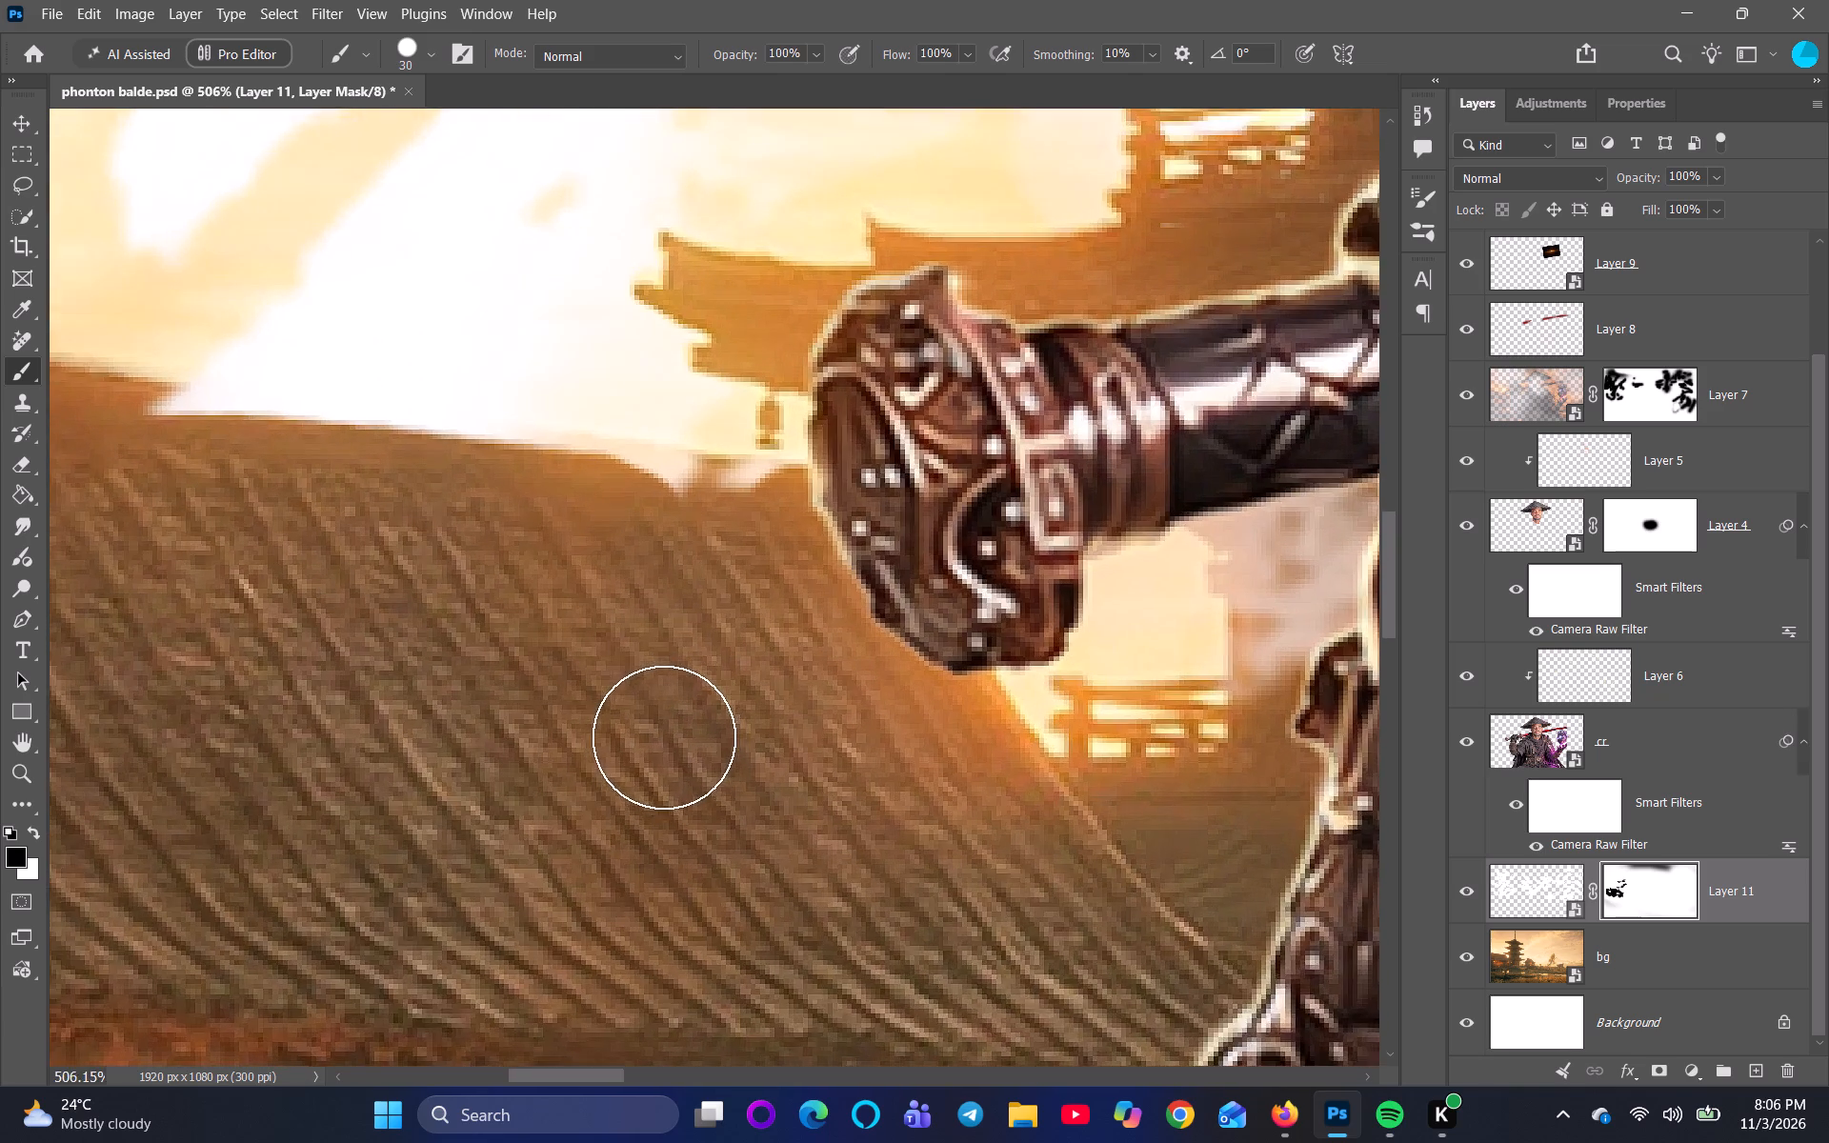
{"action": "scroll", "coordinate": [664, 737], "scroll_direction": "up", "scroll_amount": 6}
{"action": "key", "text": "bracketleft"}
{"action": "key", "text": "bracketleft"}
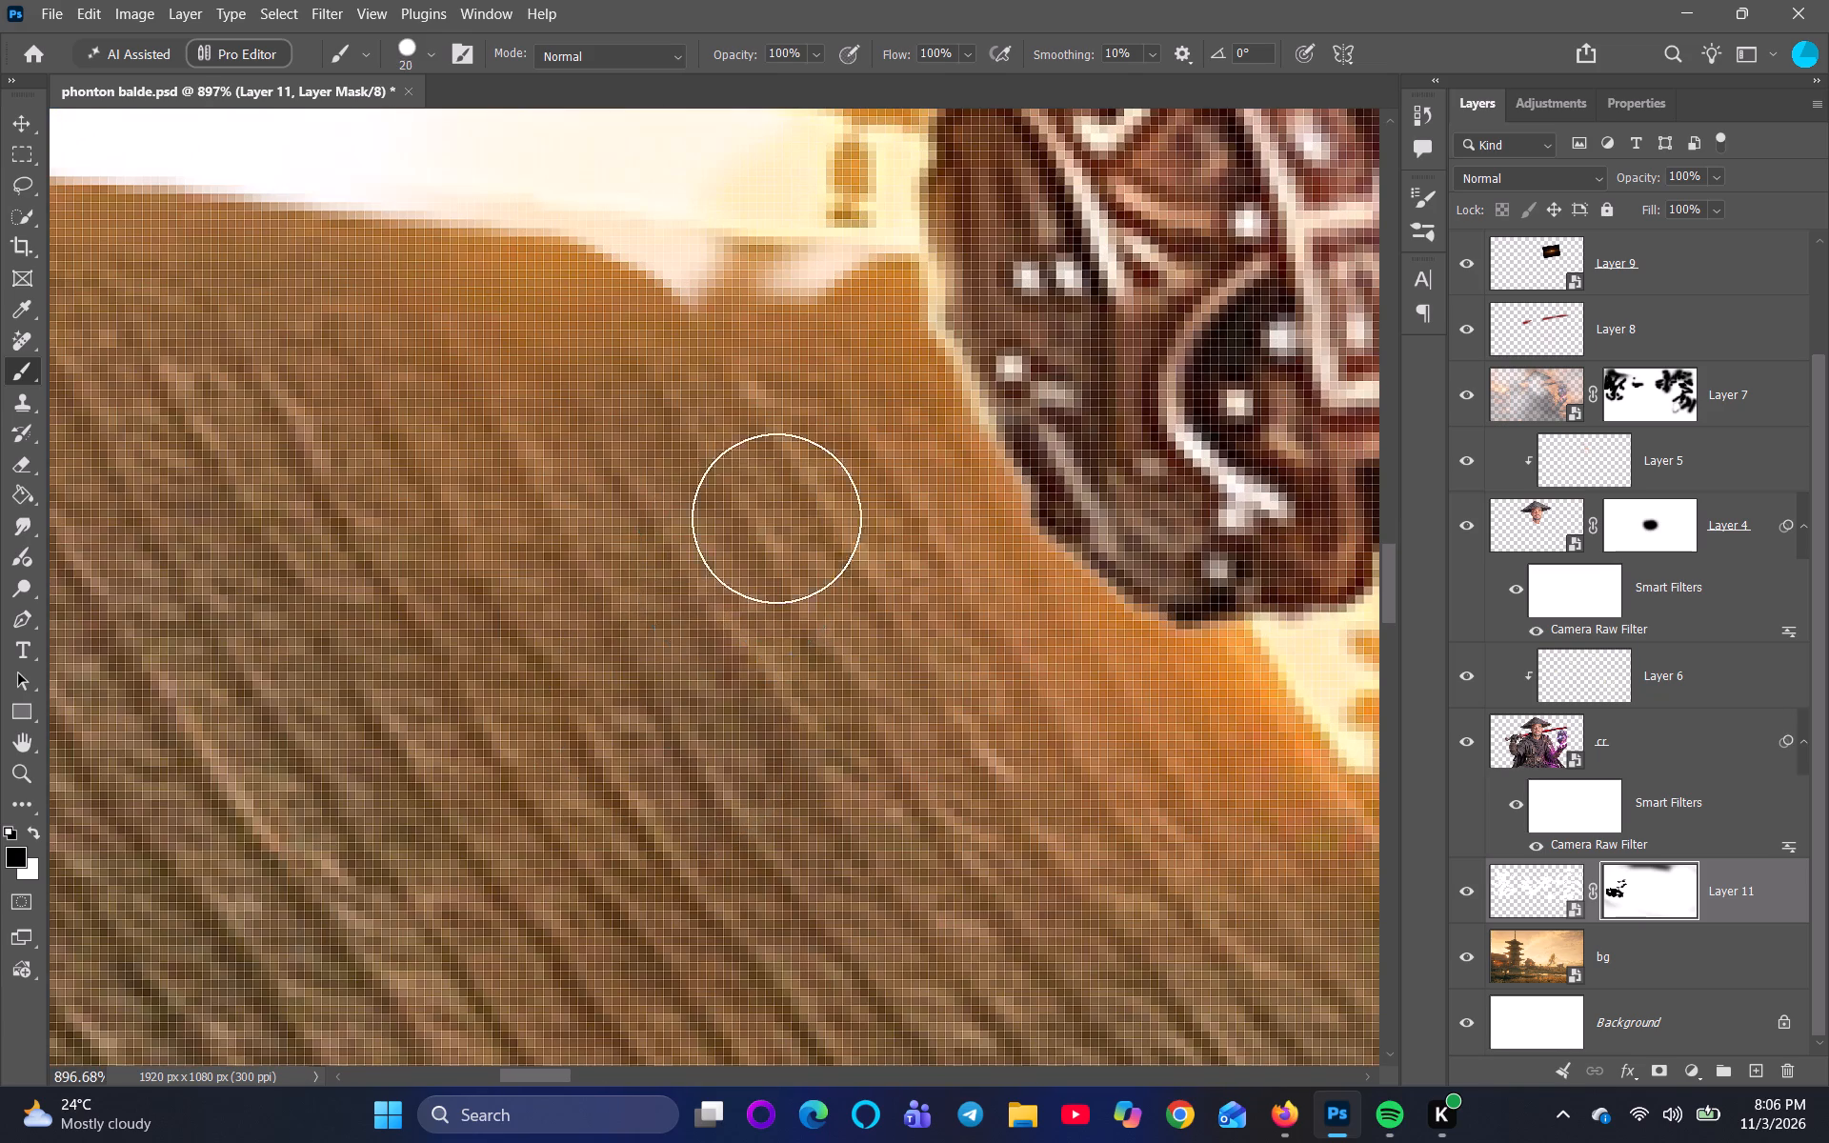
{"action": "key", "text": "bracketleft"}
{"action": "left_click_drag", "start_coordinate": [841, 320], "coordinate": [432, 286]}
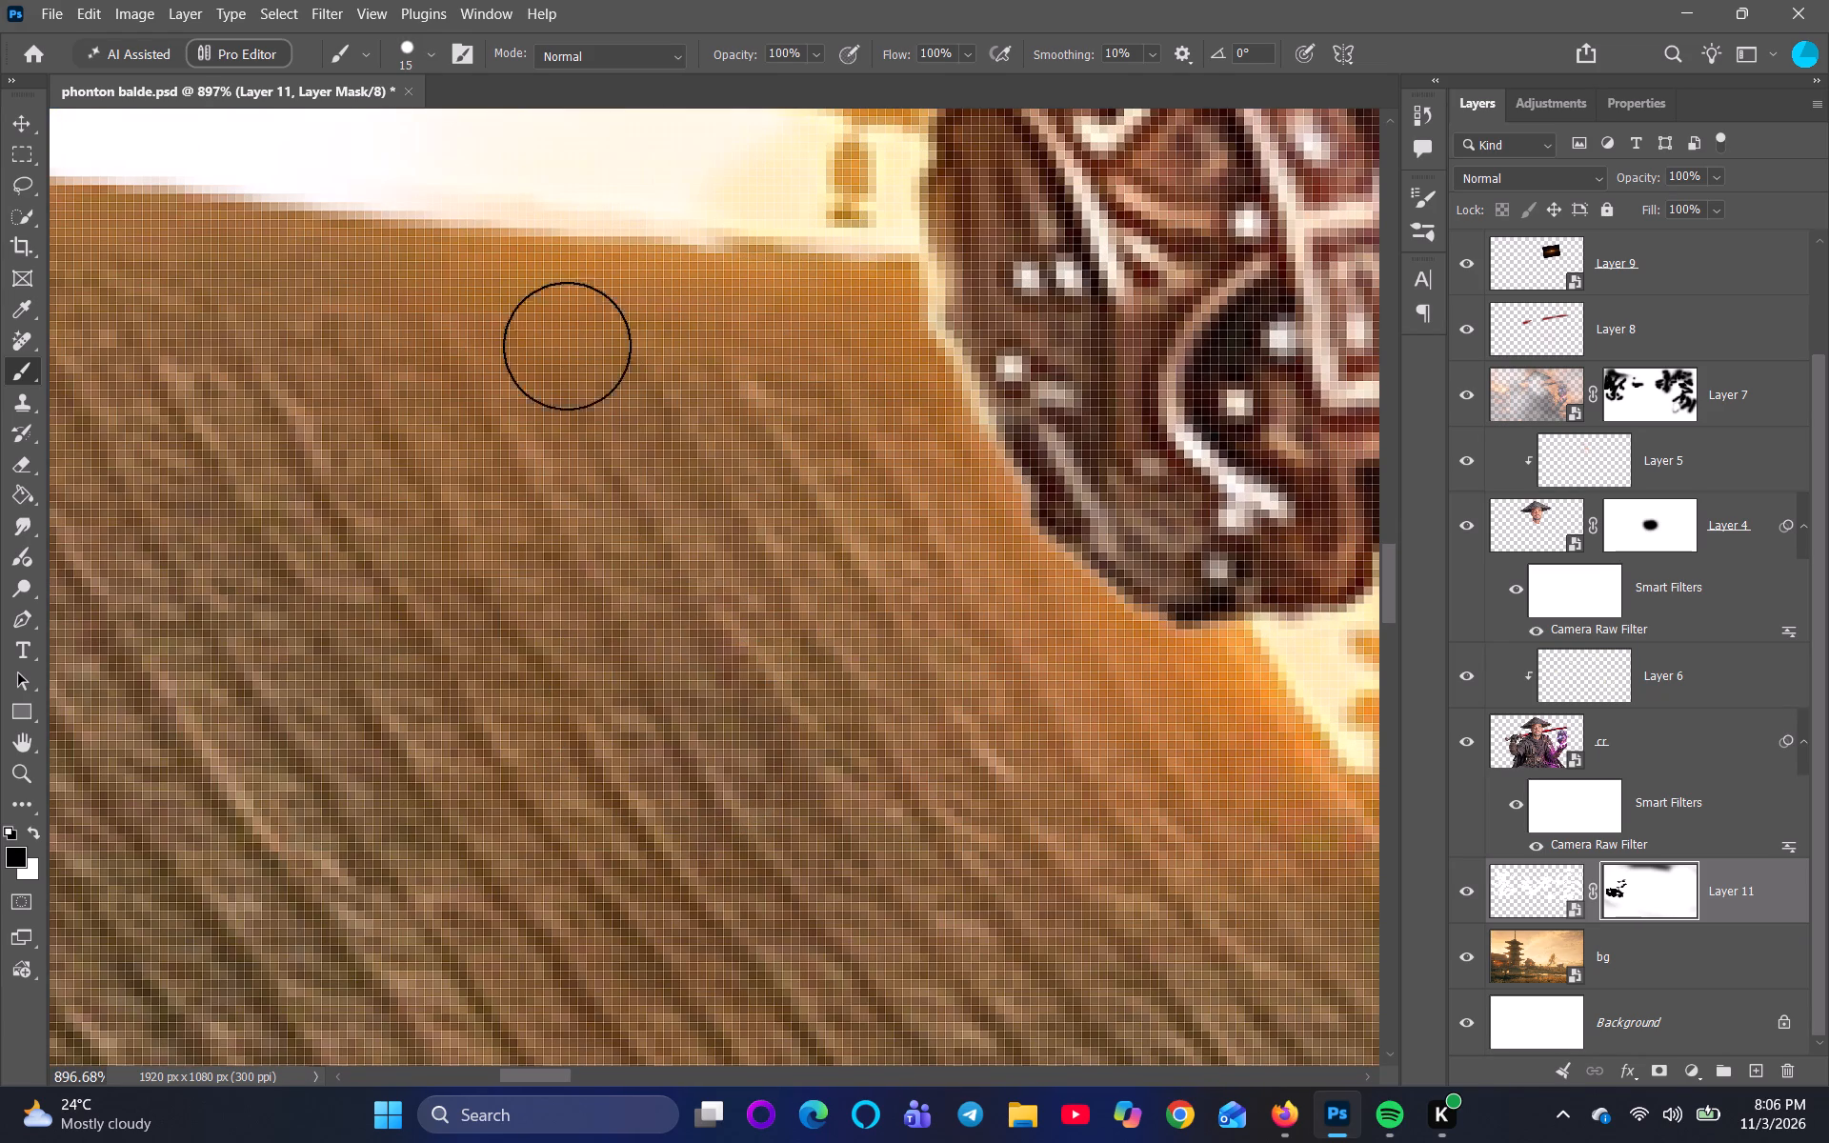
{"action": "left_click_drag", "start_coordinate": [700, 304], "coordinate": [520, 286]}
Refine Layer 11's mask in black along the house's long ridge line up to the sword pommel with the 15 px brush.
{"action": "key", "text": "space"}
{"action": "key", "text": "space"}
{"action": "key", "text": "space"}
{"action": "key", "text": "space"}
{"action": "key", "text": "space"}
{"action": "key", "text": "space"}
{"action": "key", "text": "space"}
{"action": "key", "text": "space"}
{"action": "key", "text": "space"}
{"action": "key", "text": "space"}
{"action": "key", "text": "space"}
{"action": "key", "text": "space"}
{"action": "key", "text": "space"}
{"action": "key", "text": "space"}
{"action": "key", "text": "space"}
{"action": "key", "text": "space"}
{"action": "key", "text": "space"}
{"action": "key", "text": "space"}
{"action": "key", "text": "space"}
{"action": "key", "text": "space"}
{"action": "scroll", "coordinate": [505, 365], "scroll_direction": "down", "scroll_amount": 2}
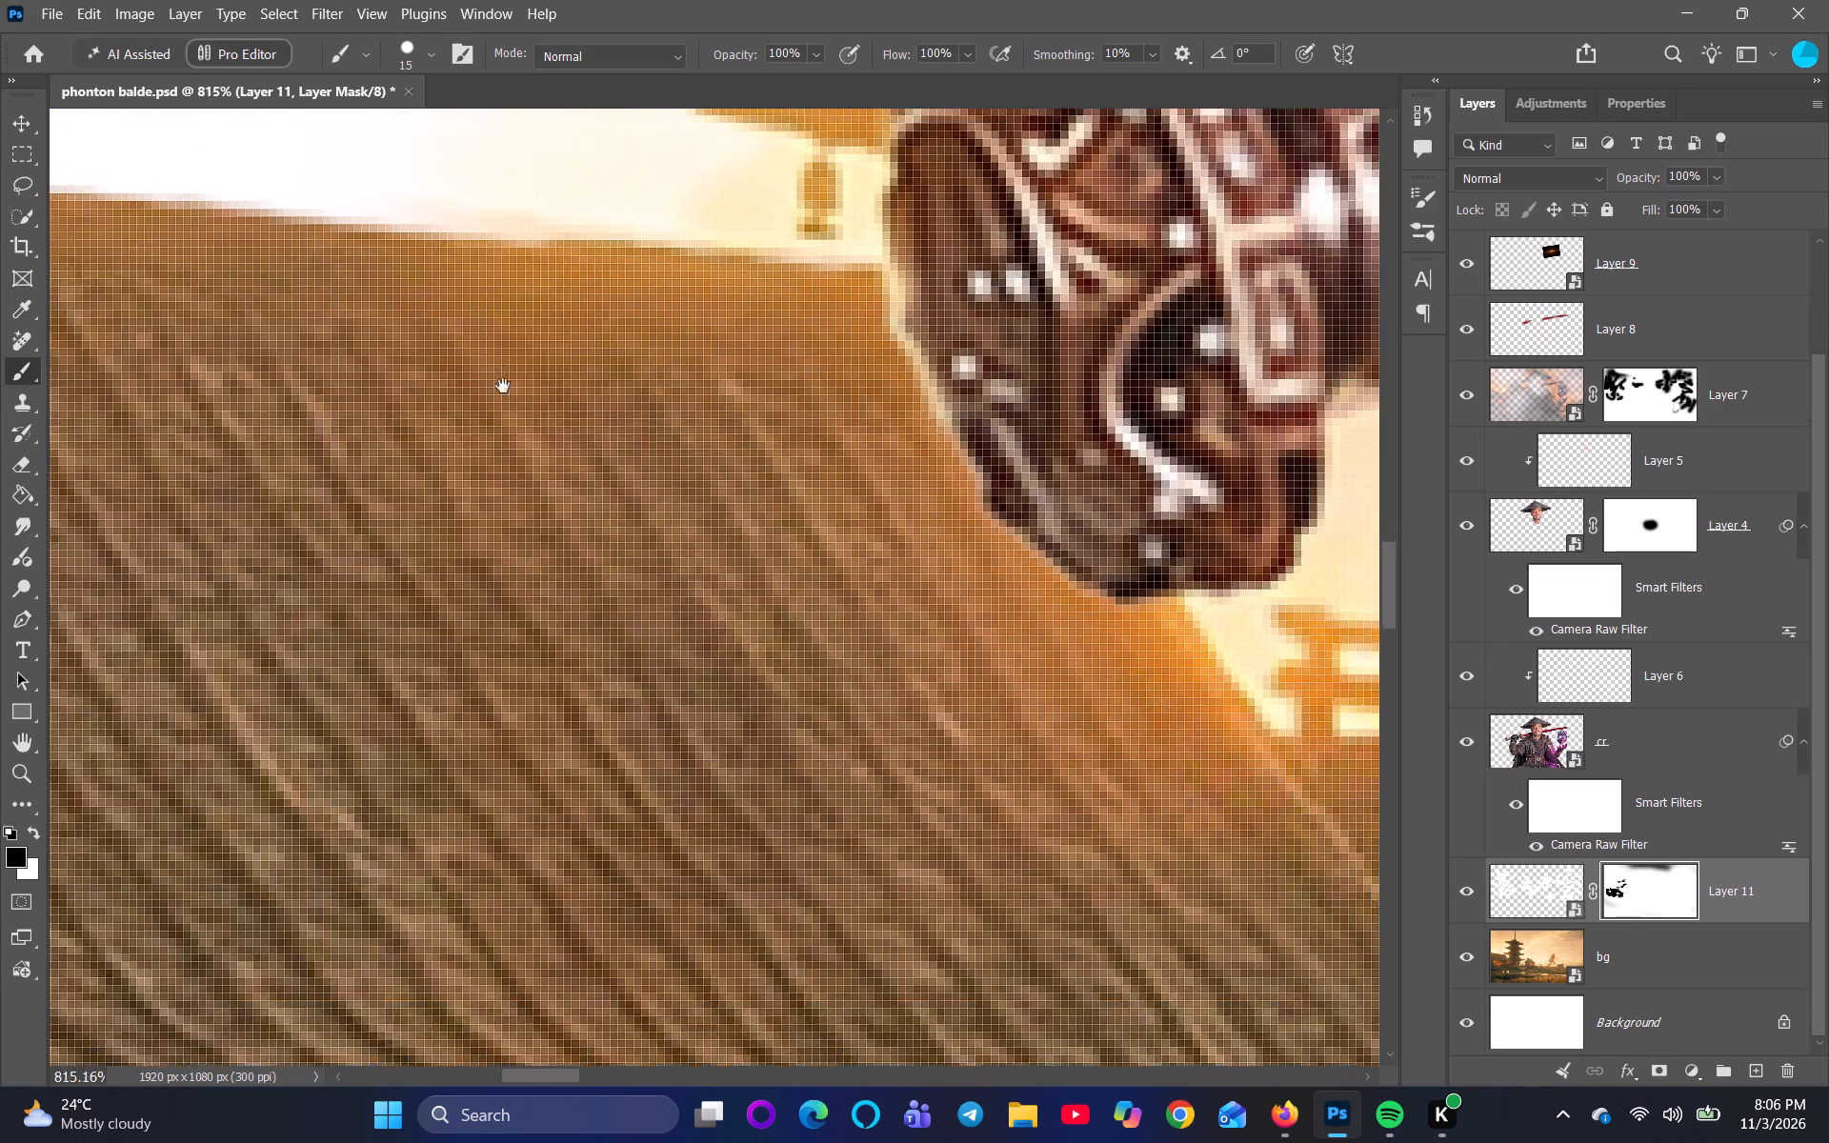
{"action": "scroll", "coordinate": [503, 386], "scroll_direction": "down", "scroll_amount": 3}
{"action": "left_click_drag", "start_coordinate": [421, 386], "coordinate": [659, 584]}
{"action": "left_click_drag", "start_coordinate": [270, 464], "coordinate": [375, 482]}
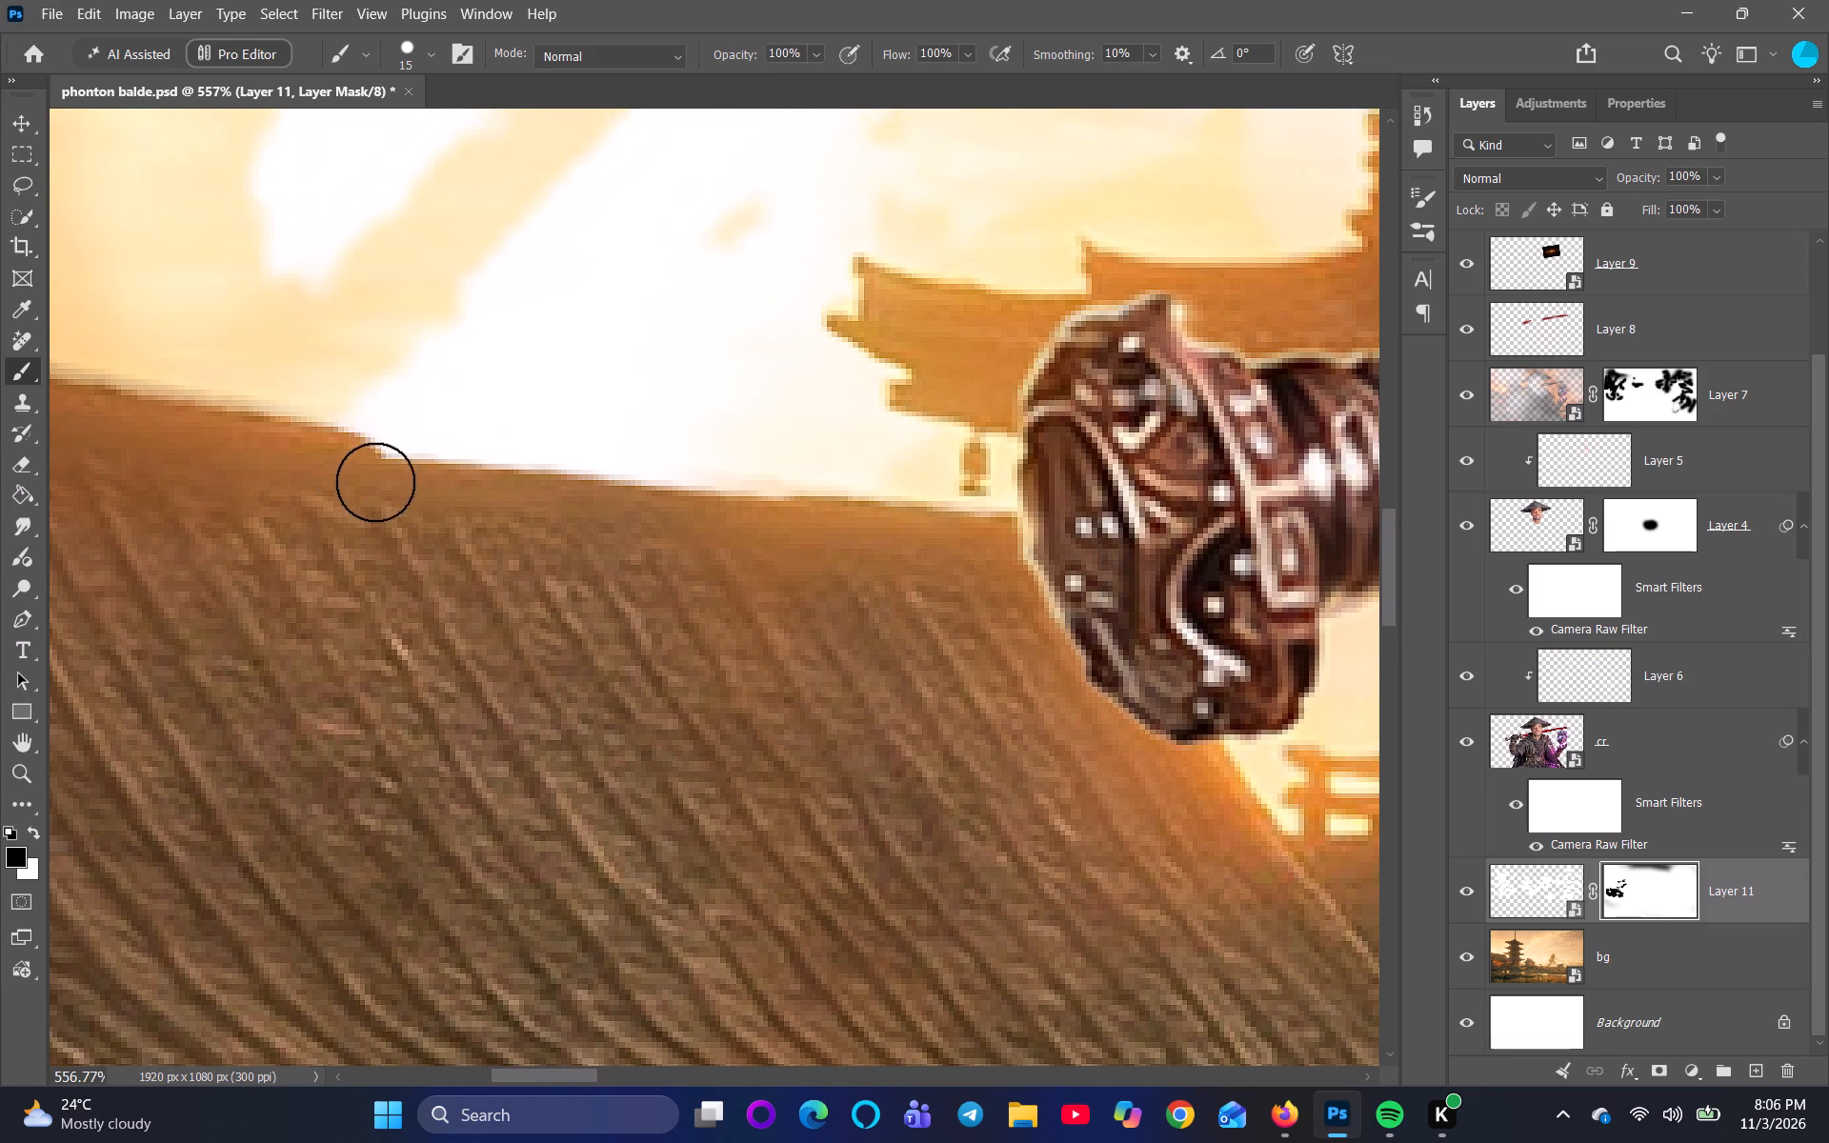
{"action": "left_click_drag", "start_coordinate": [375, 482], "coordinate": [450, 479]}
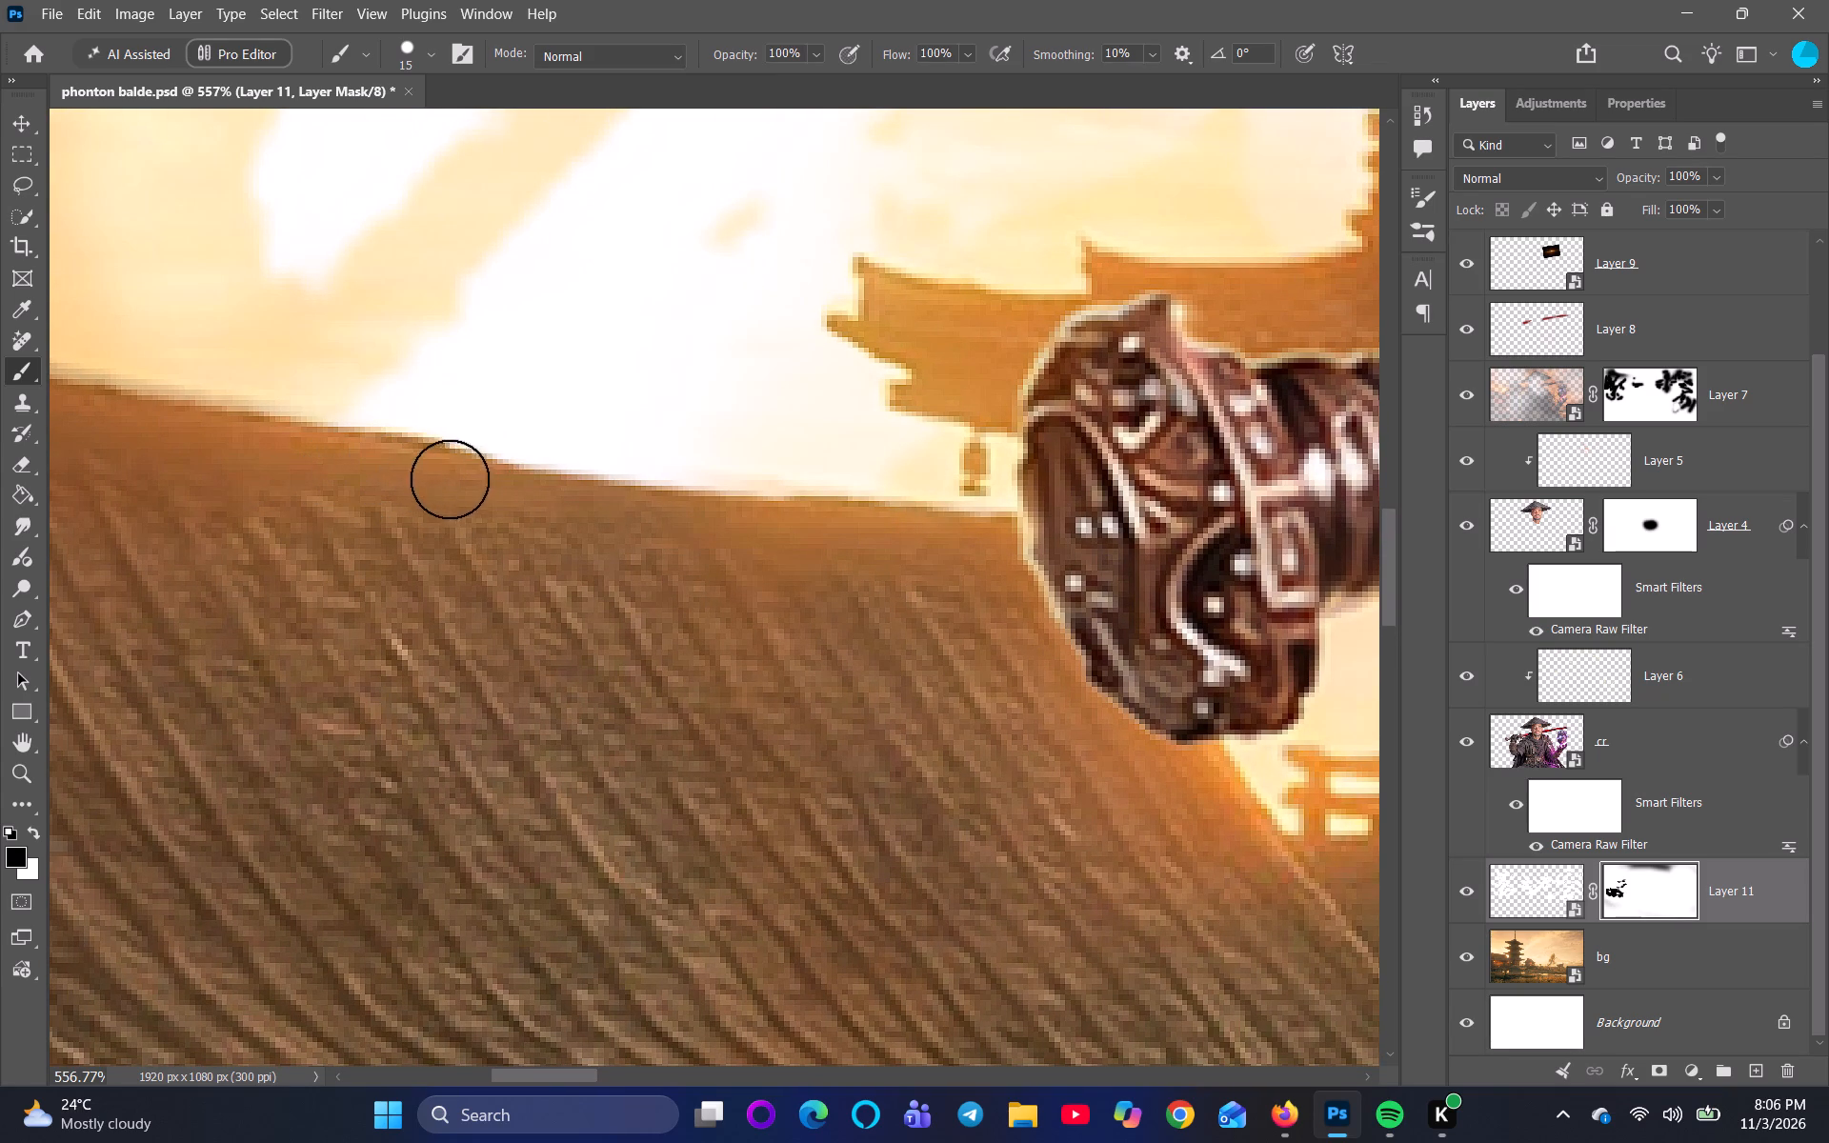
{"action": "left_click_drag", "start_coordinate": [450, 479], "coordinate": [914, 546]}
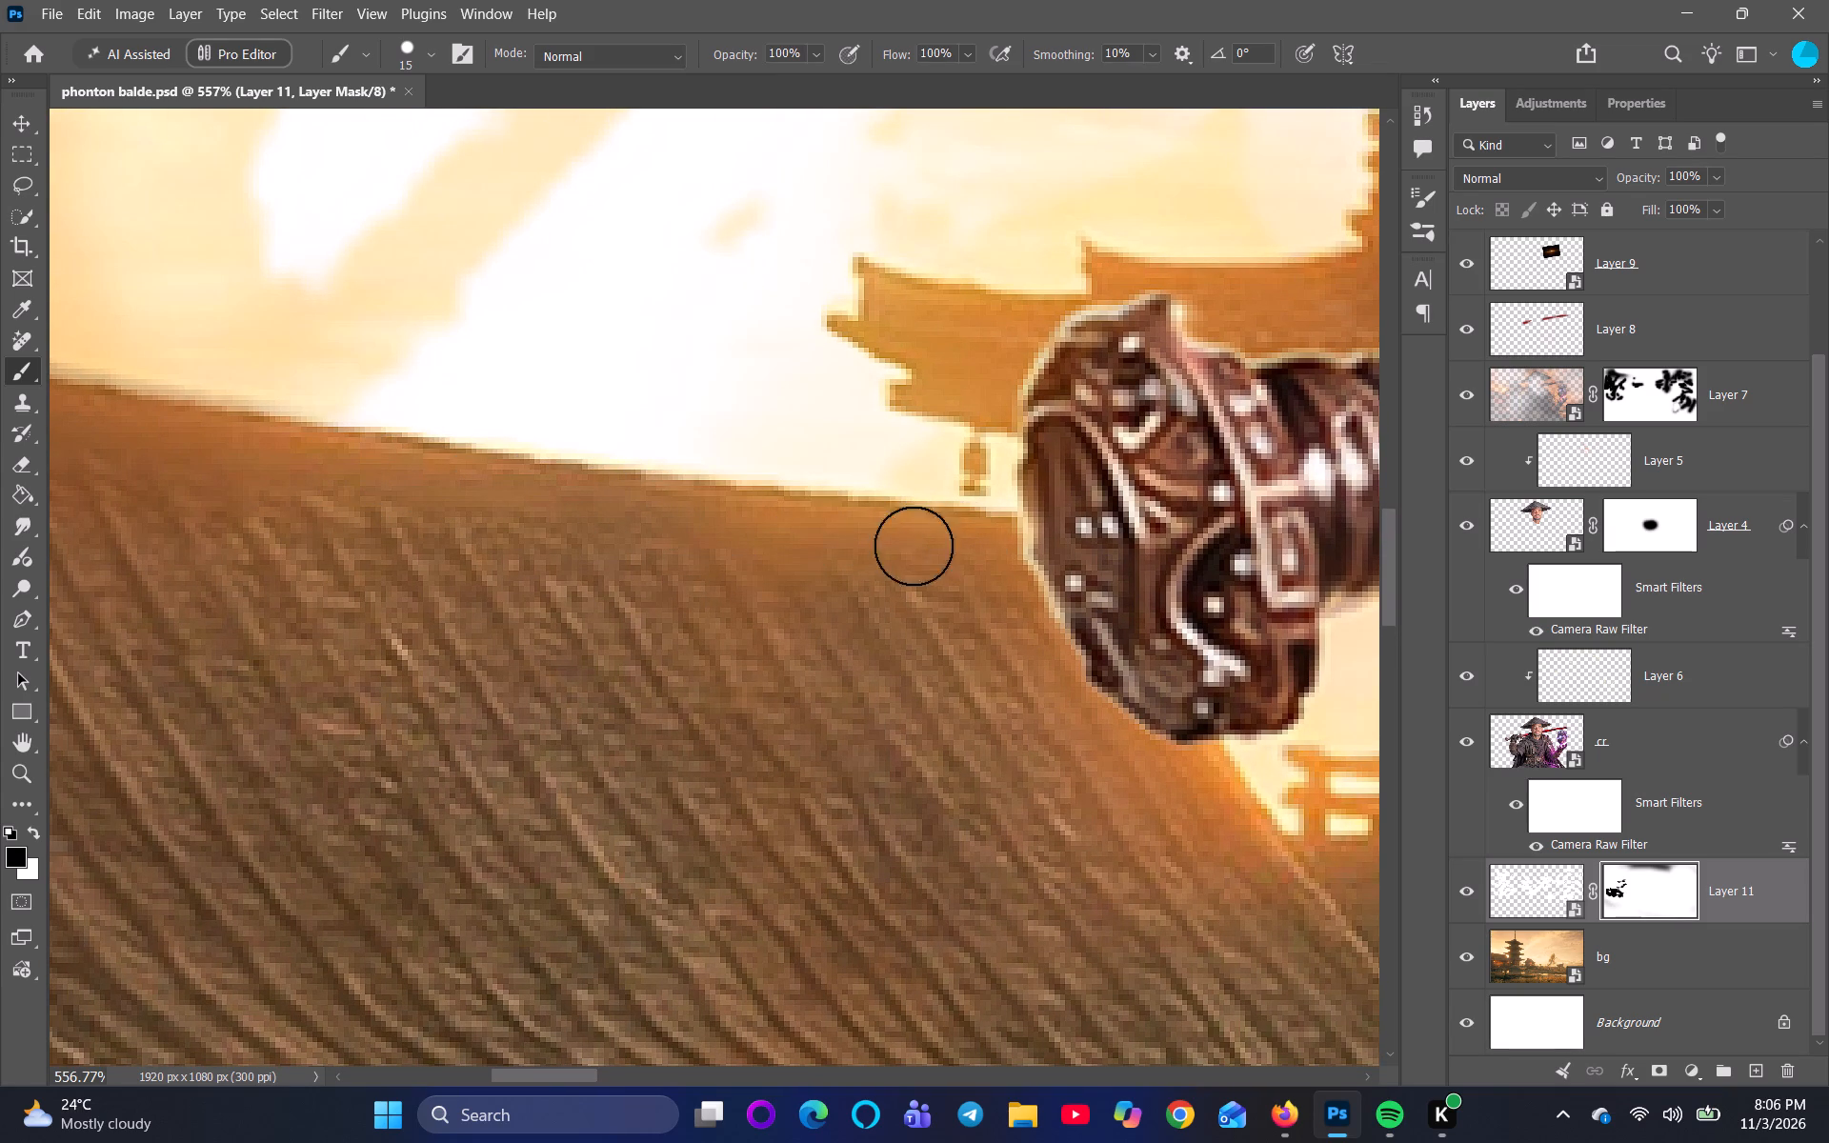
{"action": "left_click_drag", "start_coordinate": [914, 546], "coordinate": [564, 483]}
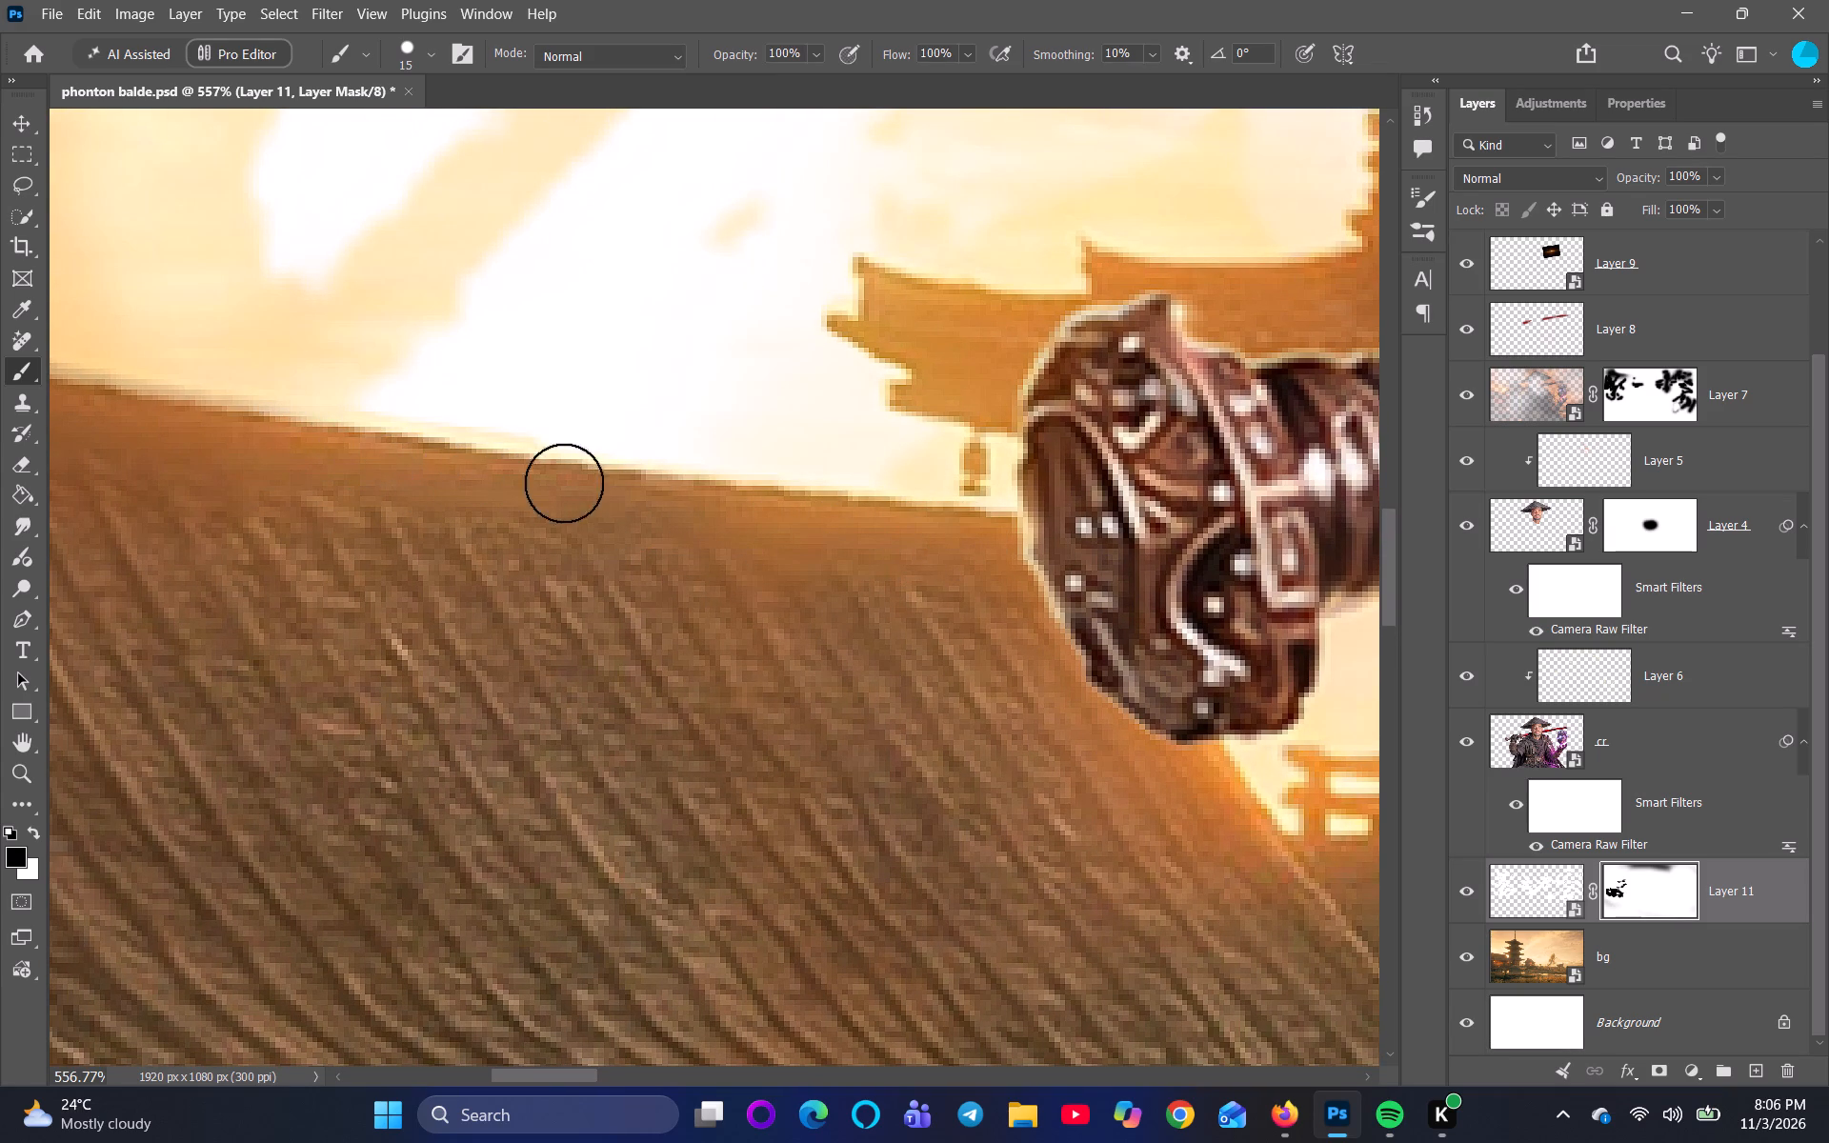
{"action": "left_click_drag", "start_coordinate": [564, 483], "coordinate": [772, 578]}
{"action": "key", "text": "ctrl+z"}
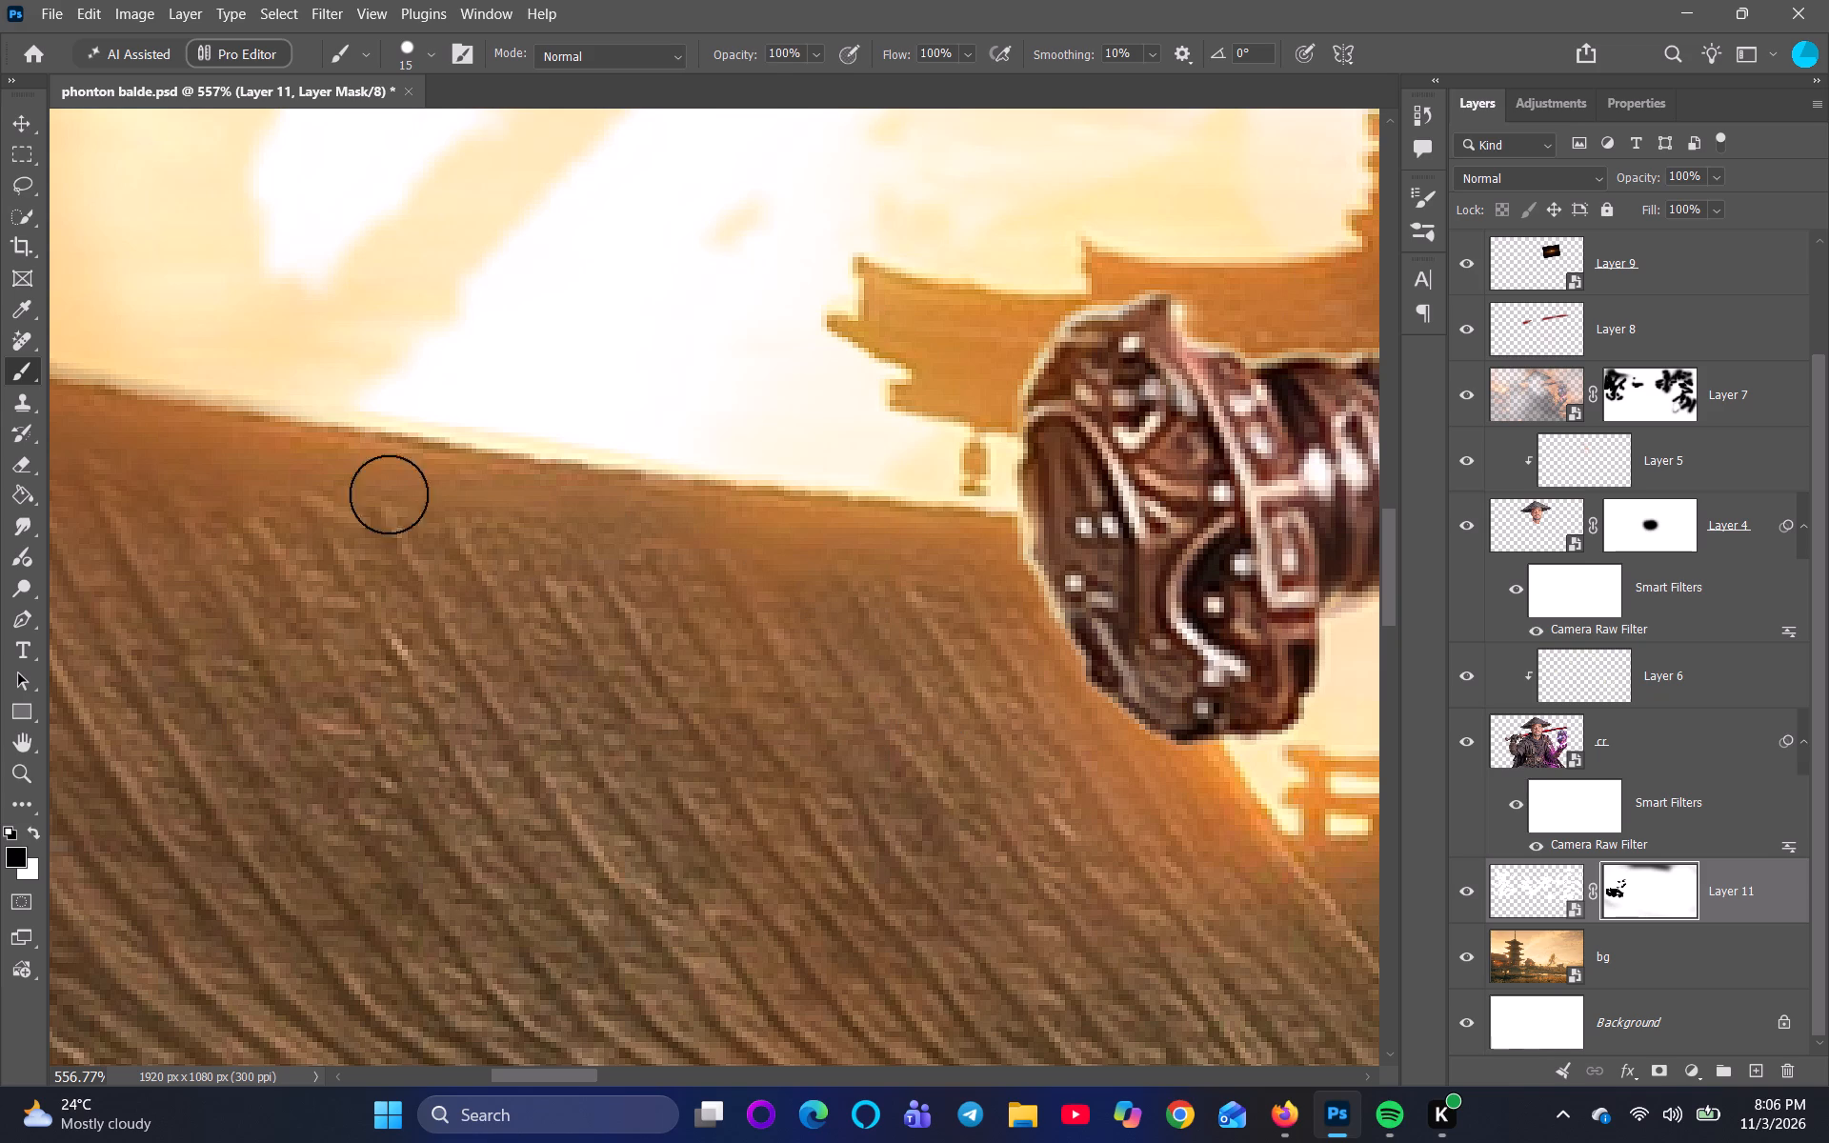
{"action": "left_click_drag", "start_coordinate": [298, 471], "coordinate": [909, 532]}
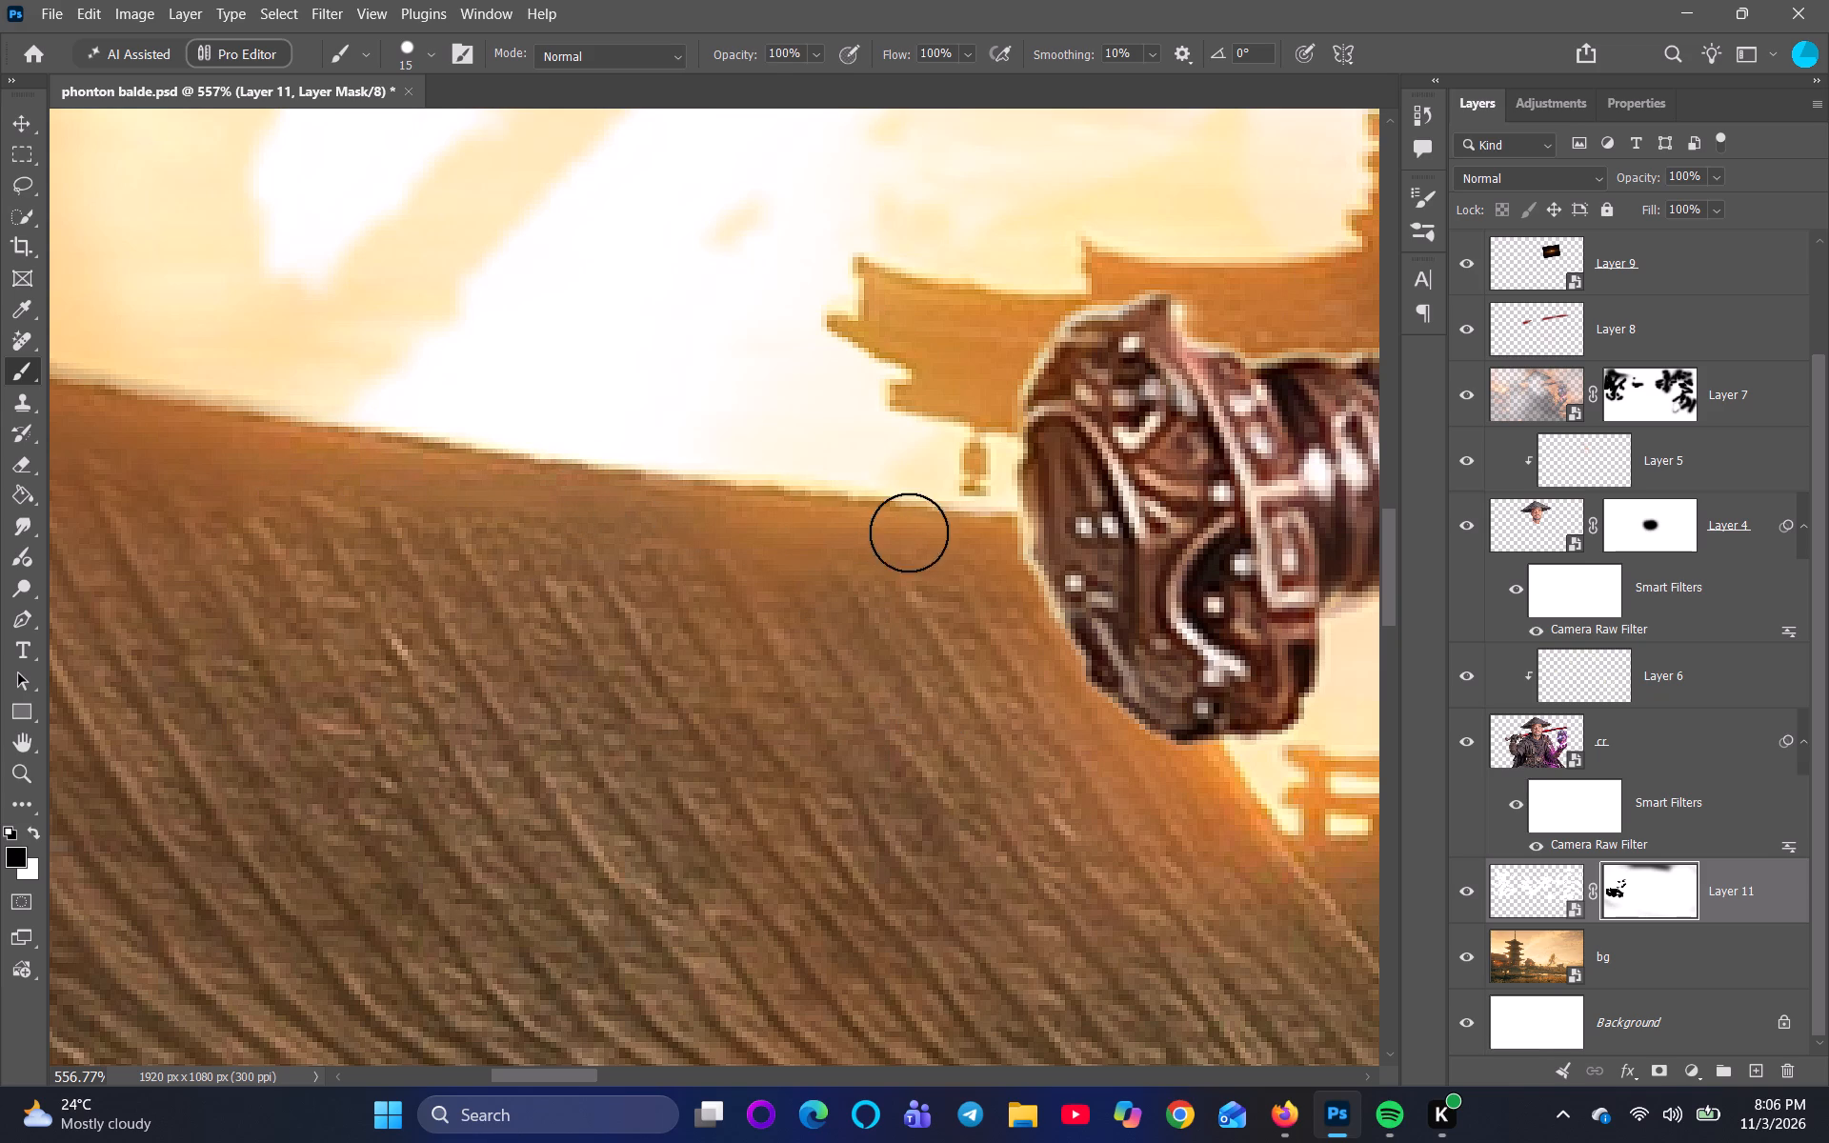
{"action": "left_click_drag", "start_coordinate": [909, 532], "coordinate": [1008, 557]}
{"action": "left_click_drag", "start_coordinate": [949, 551], "coordinate": [396, 479]}
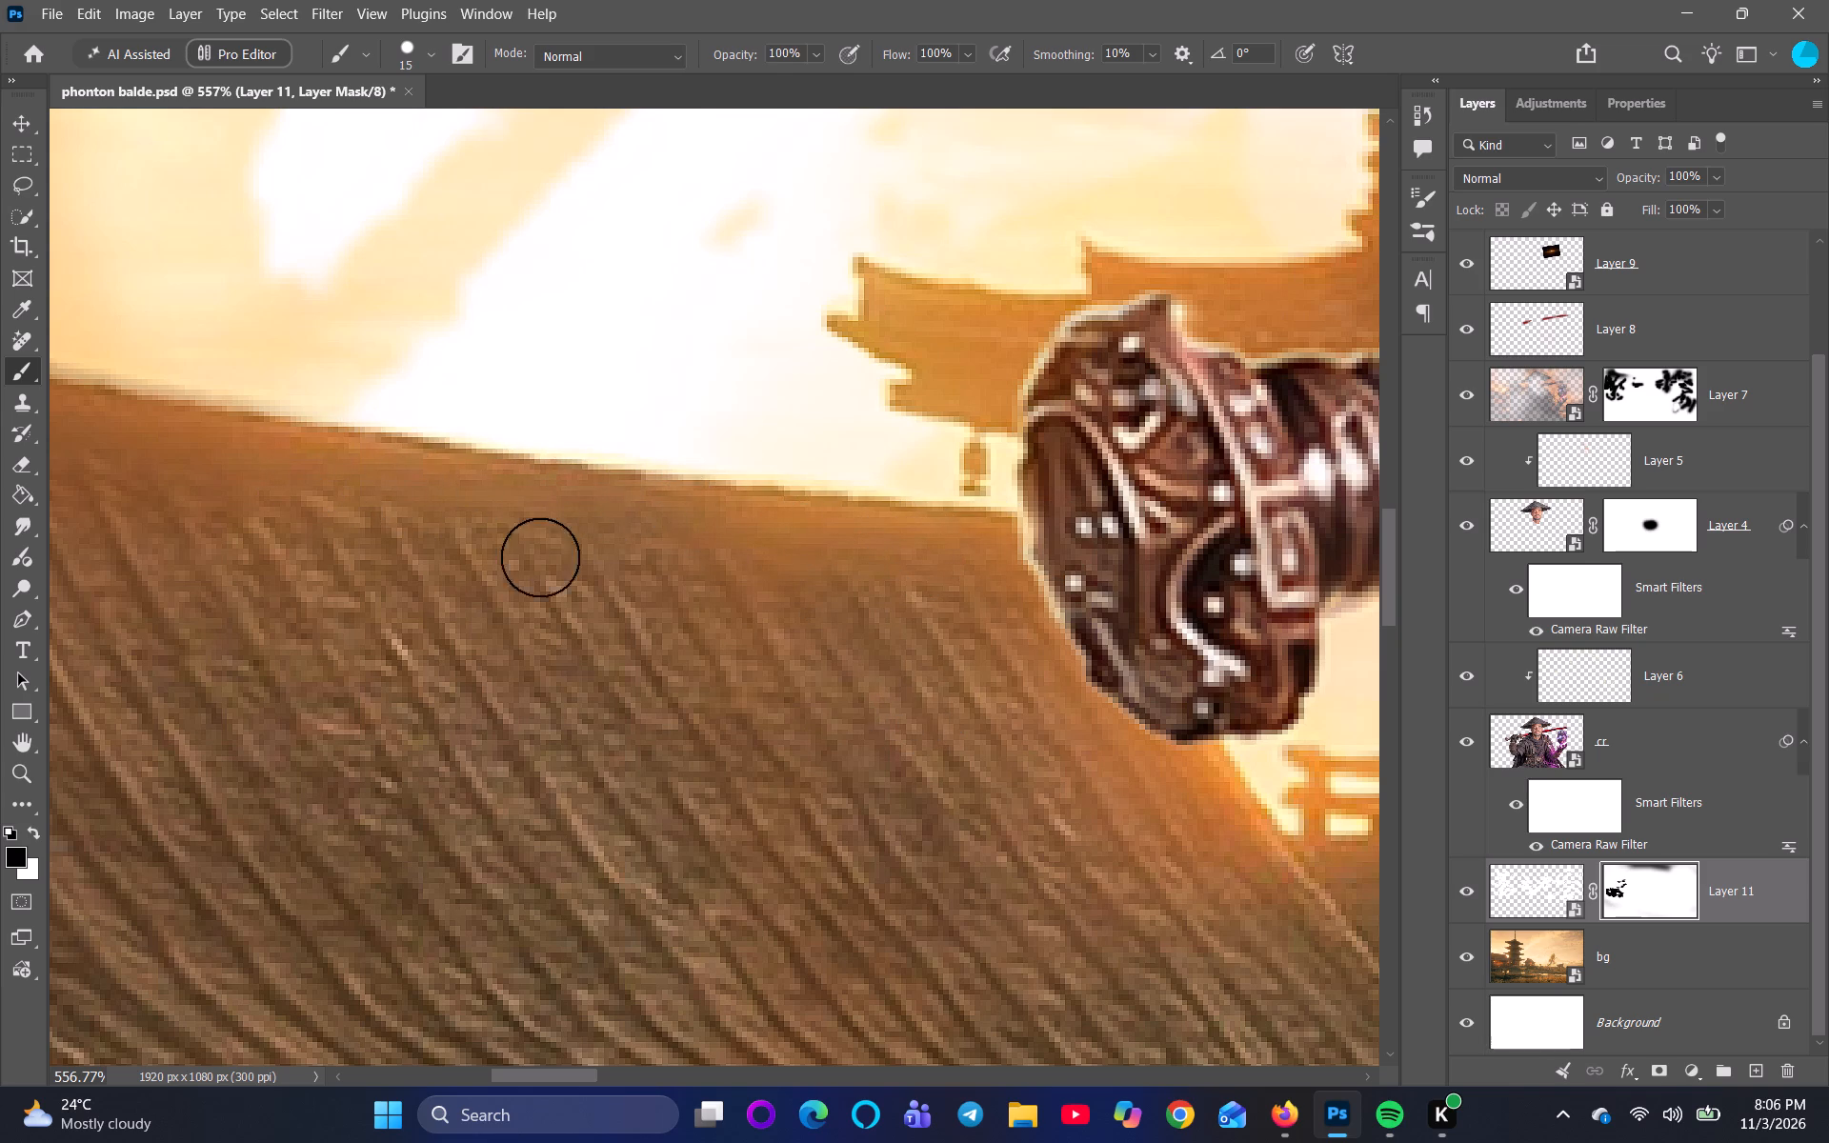
Paint black on Layer 11's mask over the white strokes covering the pagoda's top roof and the tier beneath it, using the 15 px brush.
{"action": "scroll", "coordinate": [579, 589], "scroll_direction": "down", "scroll_amount": 14}
{"action": "scroll", "coordinate": [737, 759], "scroll_direction": "down", "scroll_amount": 6}
{"action": "key", "text": "space"}
{"action": "key", "text": "space"}
{"action": "key", "text": "space"}
{"action": "key", "text": "space"}
{"action": "key", "text": "space"}
{"action": "key", "text": "space"}
{"action": "key", "text": "space"}
{"action": "key", "text": "space"}
{"action": "key", "text": "space"}
{"action": "key", "text": "space"}
{"action": "key", "text": "space"}
{"action": "key", "text": "space"}
{"action": "key", "text": "space"}
{"action": "key", "text": "space"}
{"action": "key", "text": "space"}
{"action": "key", "text": "space"}
{"action": "key", "text": "space"}
{"action": "key", "text": "space"}
{"action": "key", "text": "space"}
{"action": "key", "text": "space"}
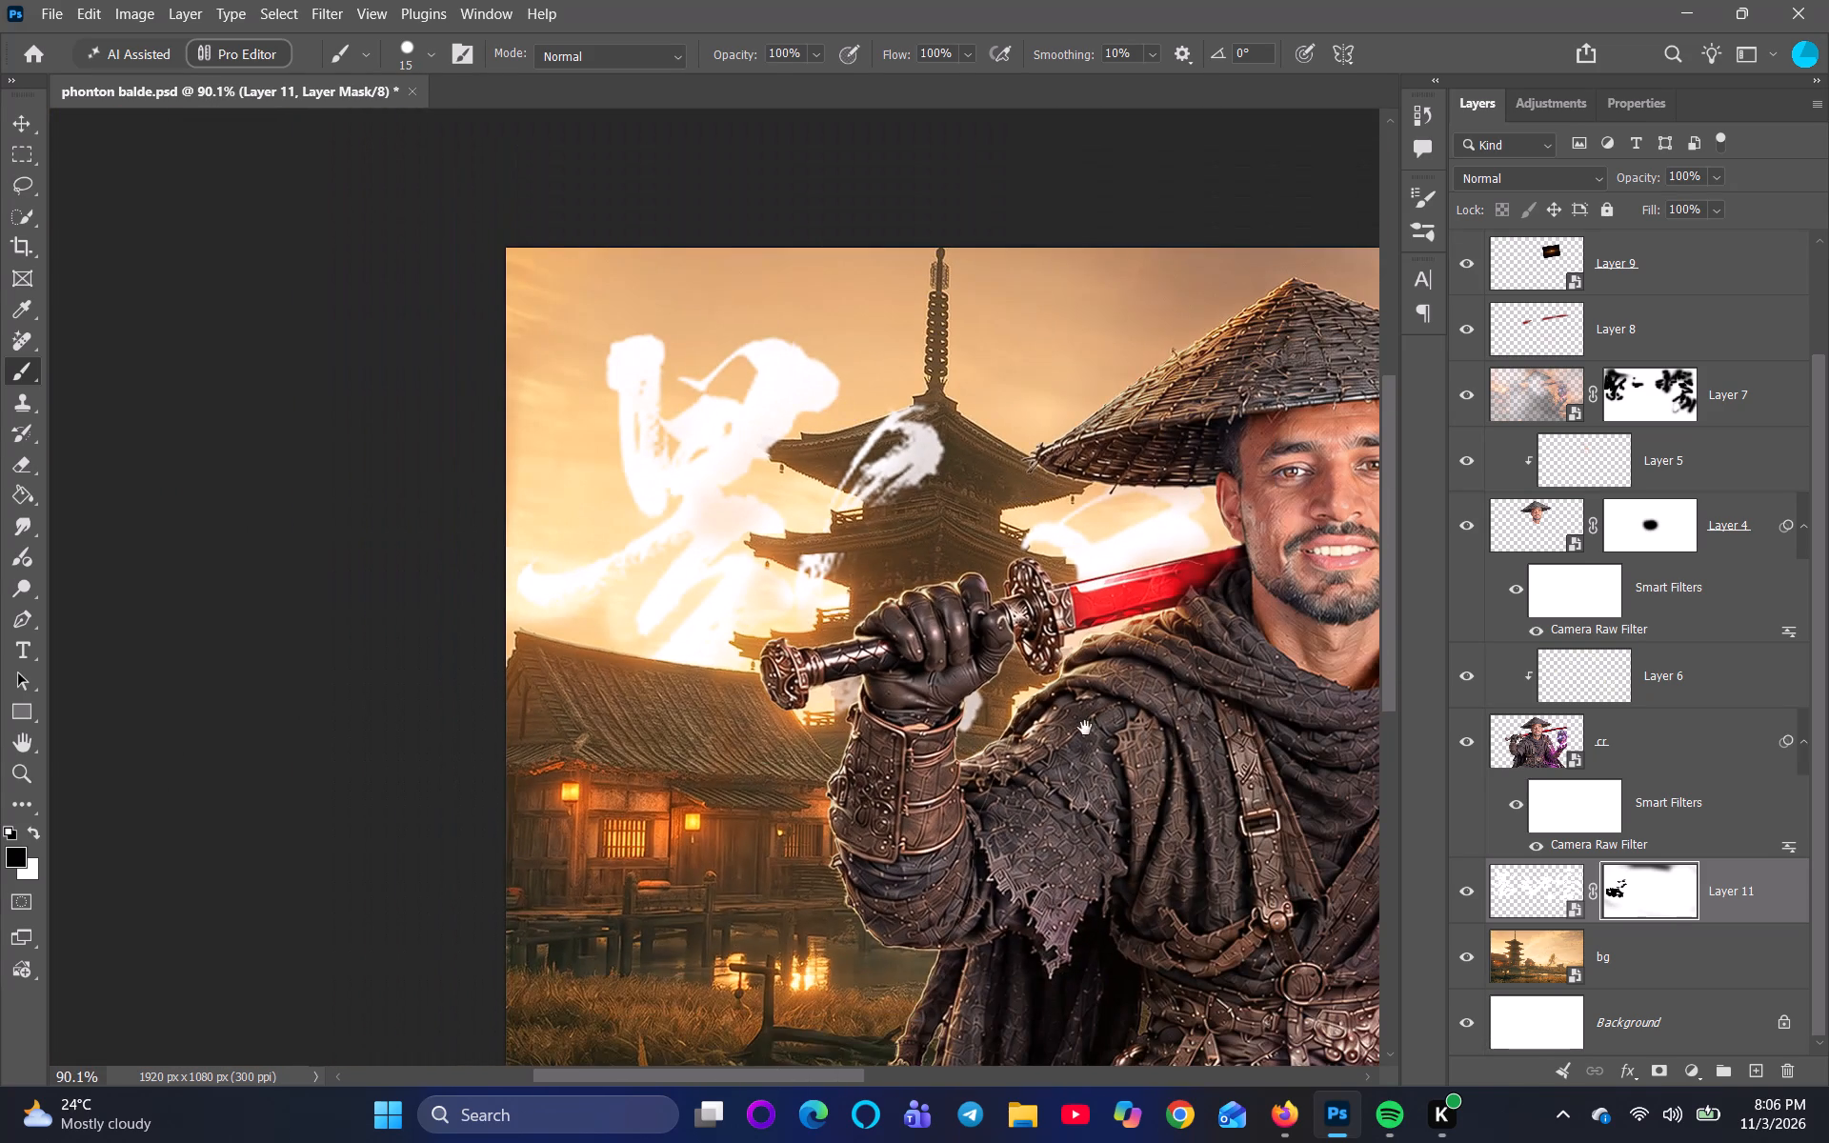
{"action": "left_click_drag", "start_coordinate": [1085, 728], "coordinate": [659, 700]}
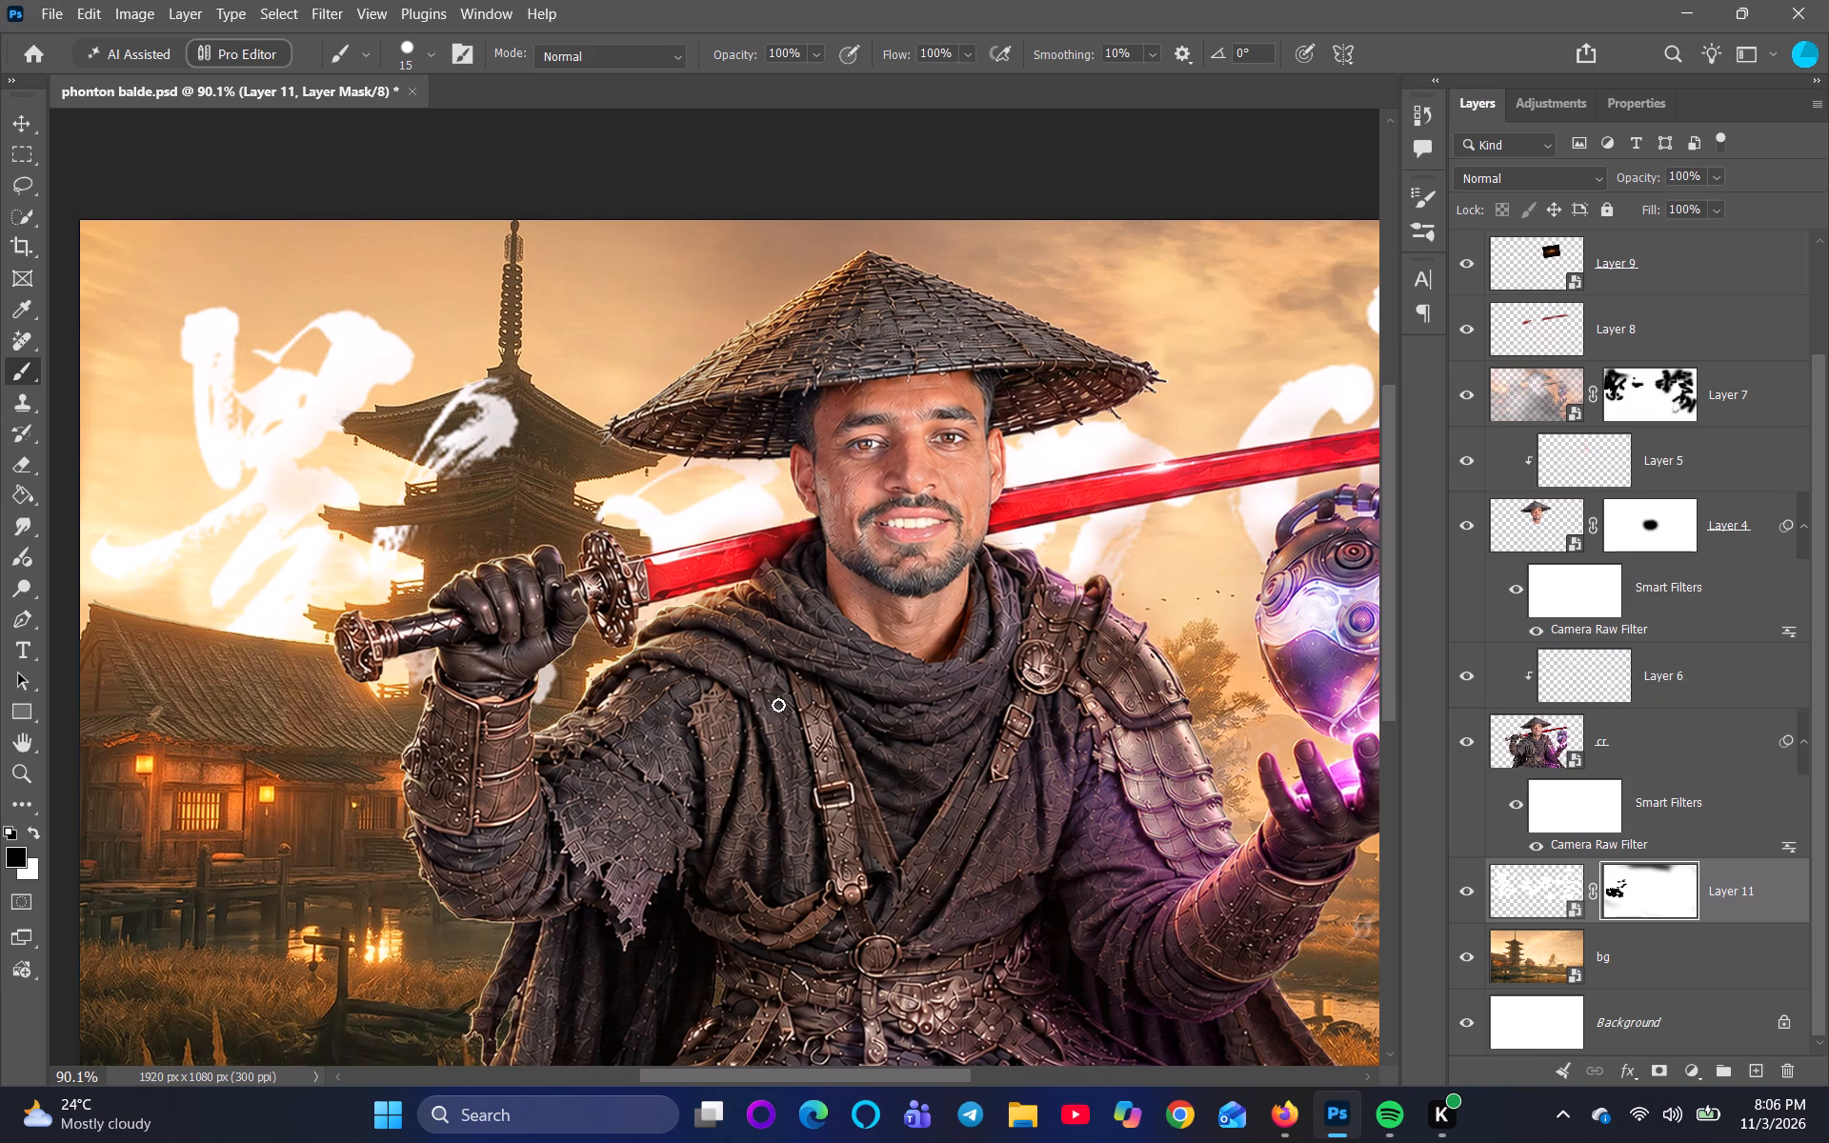
{"action": "scroll", "coordinate": [493, 614], "scroll_direction": "up", "scroll_amount": 3}
{"action": "scroll", "coordinate": [487, 384], "scroll_direction": "up", "scroll_amount": 4}
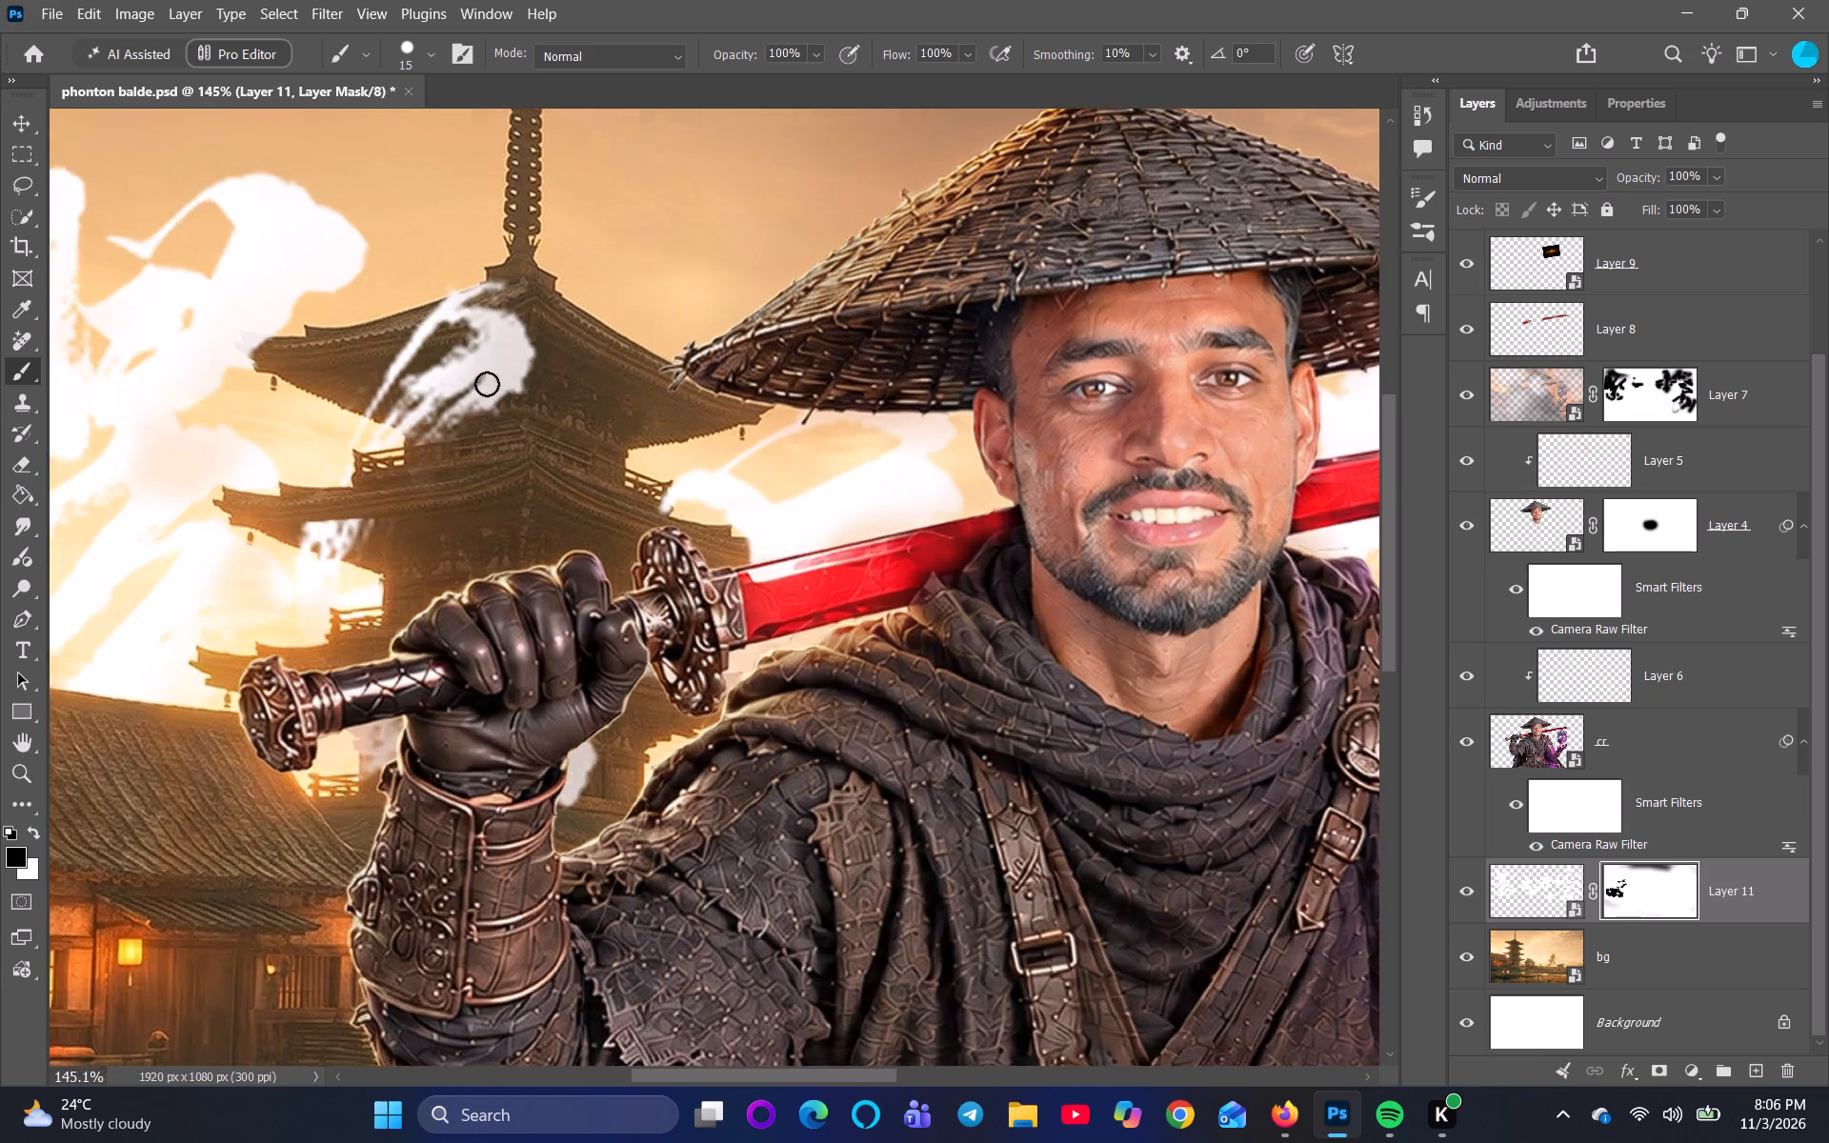
{"action": "left_click_drag", "start_coordinate": [492, 258], "coordinate": [435, 332]}
{"action": "scroll", "coordinate": [439, 332], "scroll_direction": "up", "scroll_amount": 3}
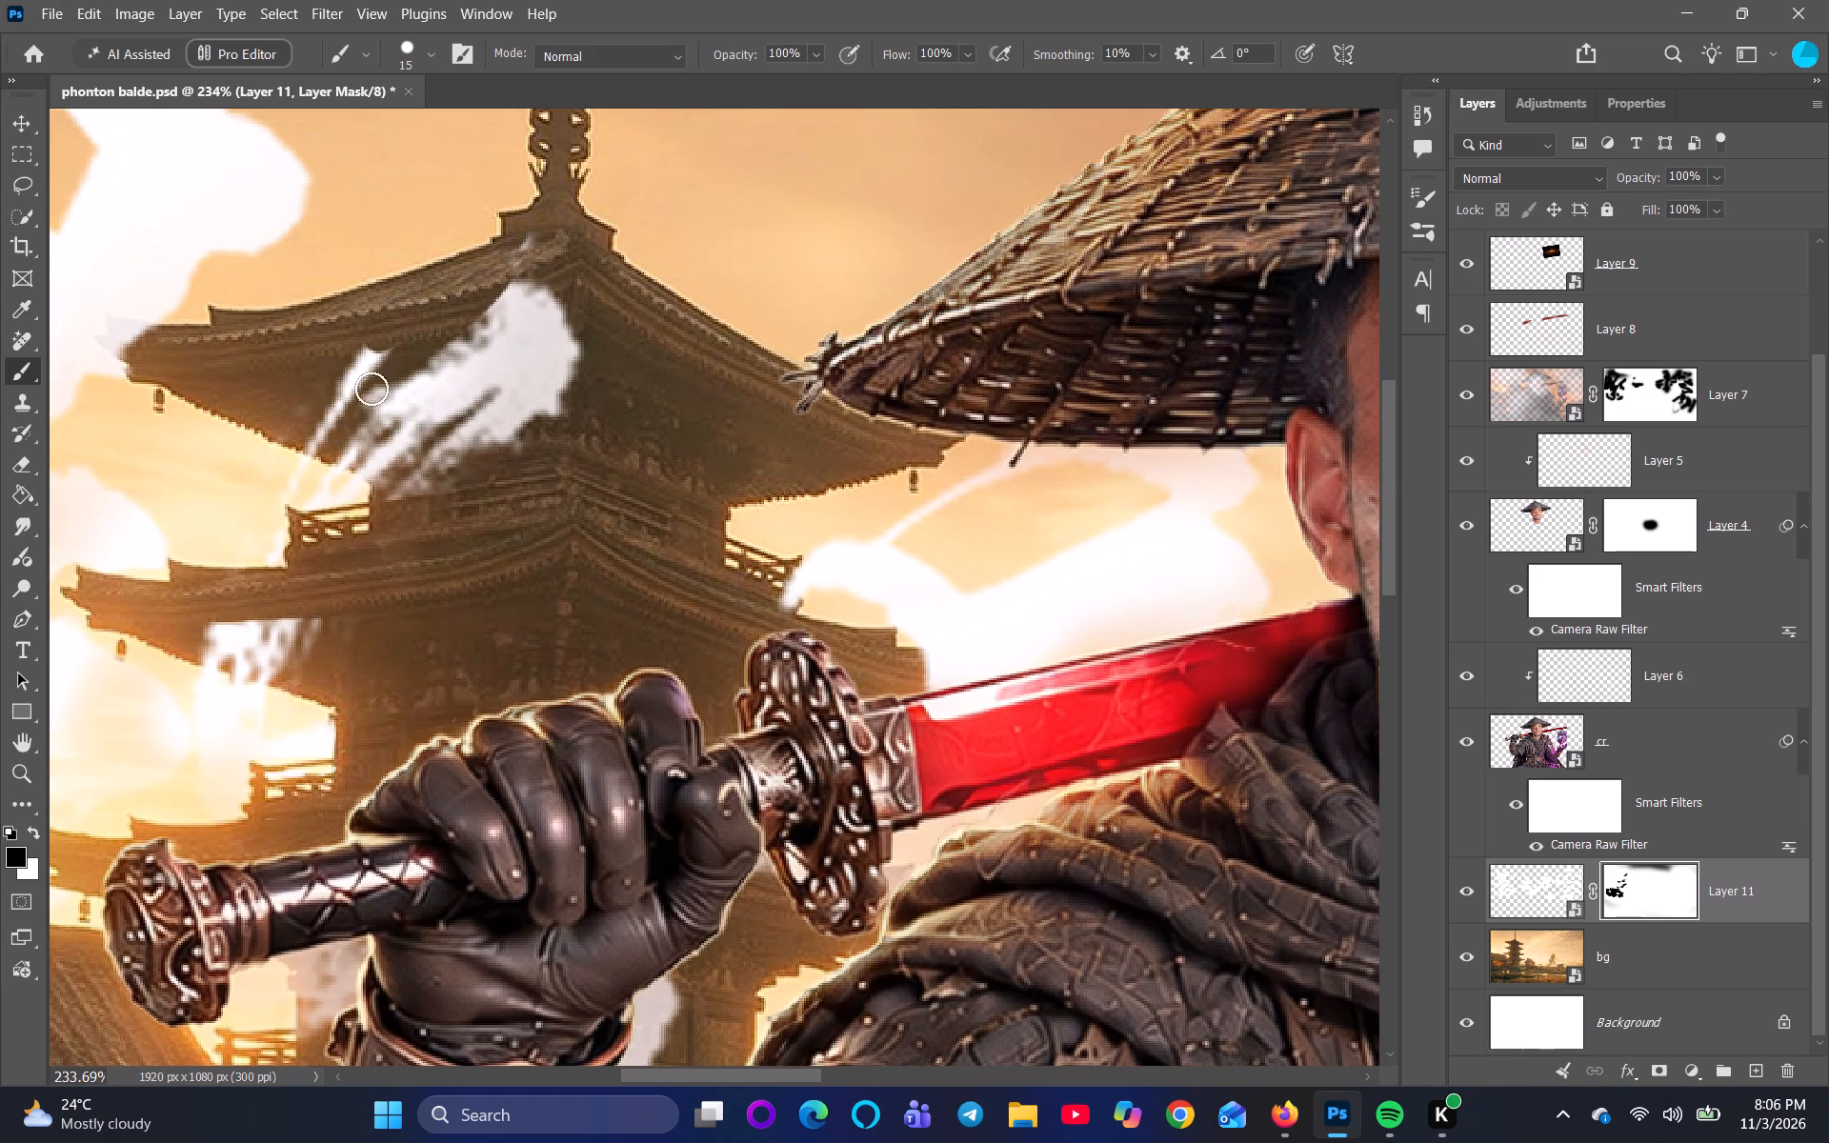
{"action": "left_click_drag", "start_coordinate": [322, 379], "coordinate": [389, 459]}
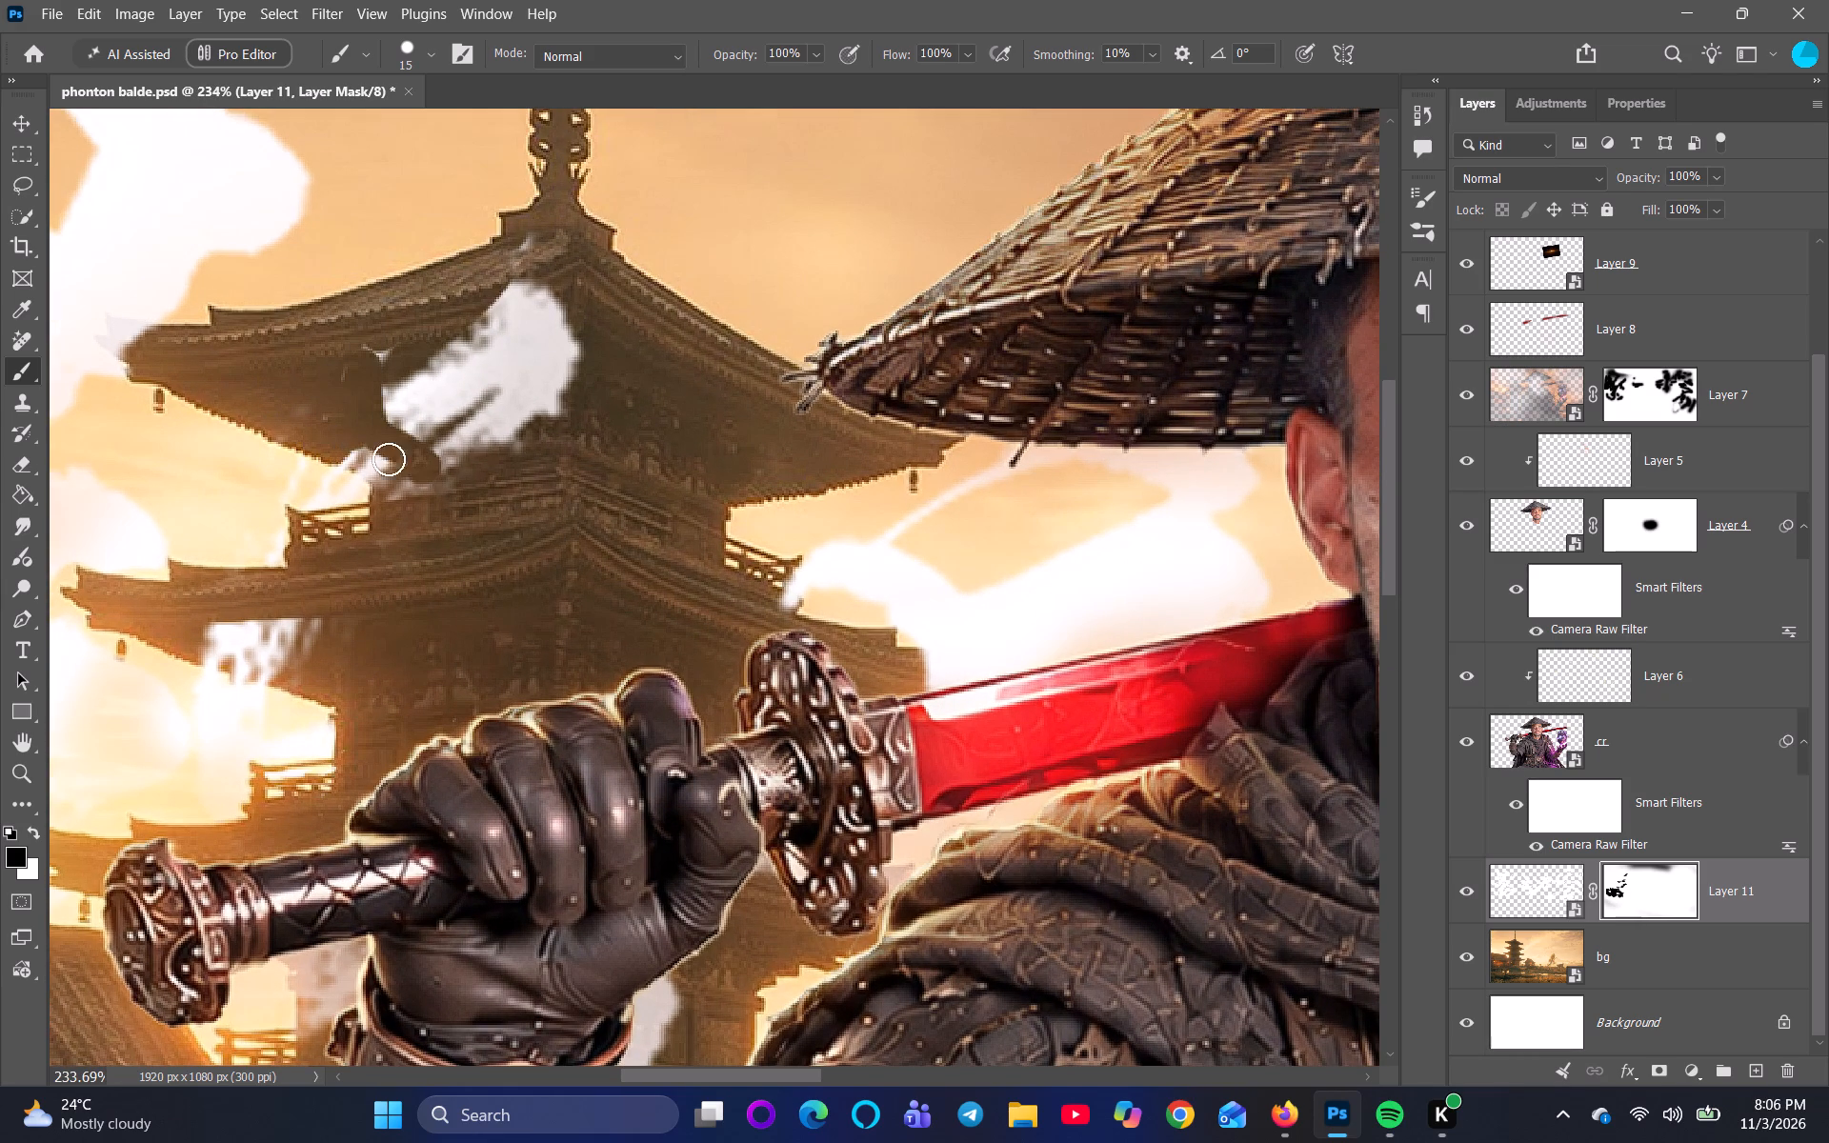
{"action": "left_click_drag", "start_coordinate": [389, 459], "coordinate": [376, 465]}
{"action": "left_click_drag", "start_coordinate": [376, 465], "coordinate": [476, 456]}
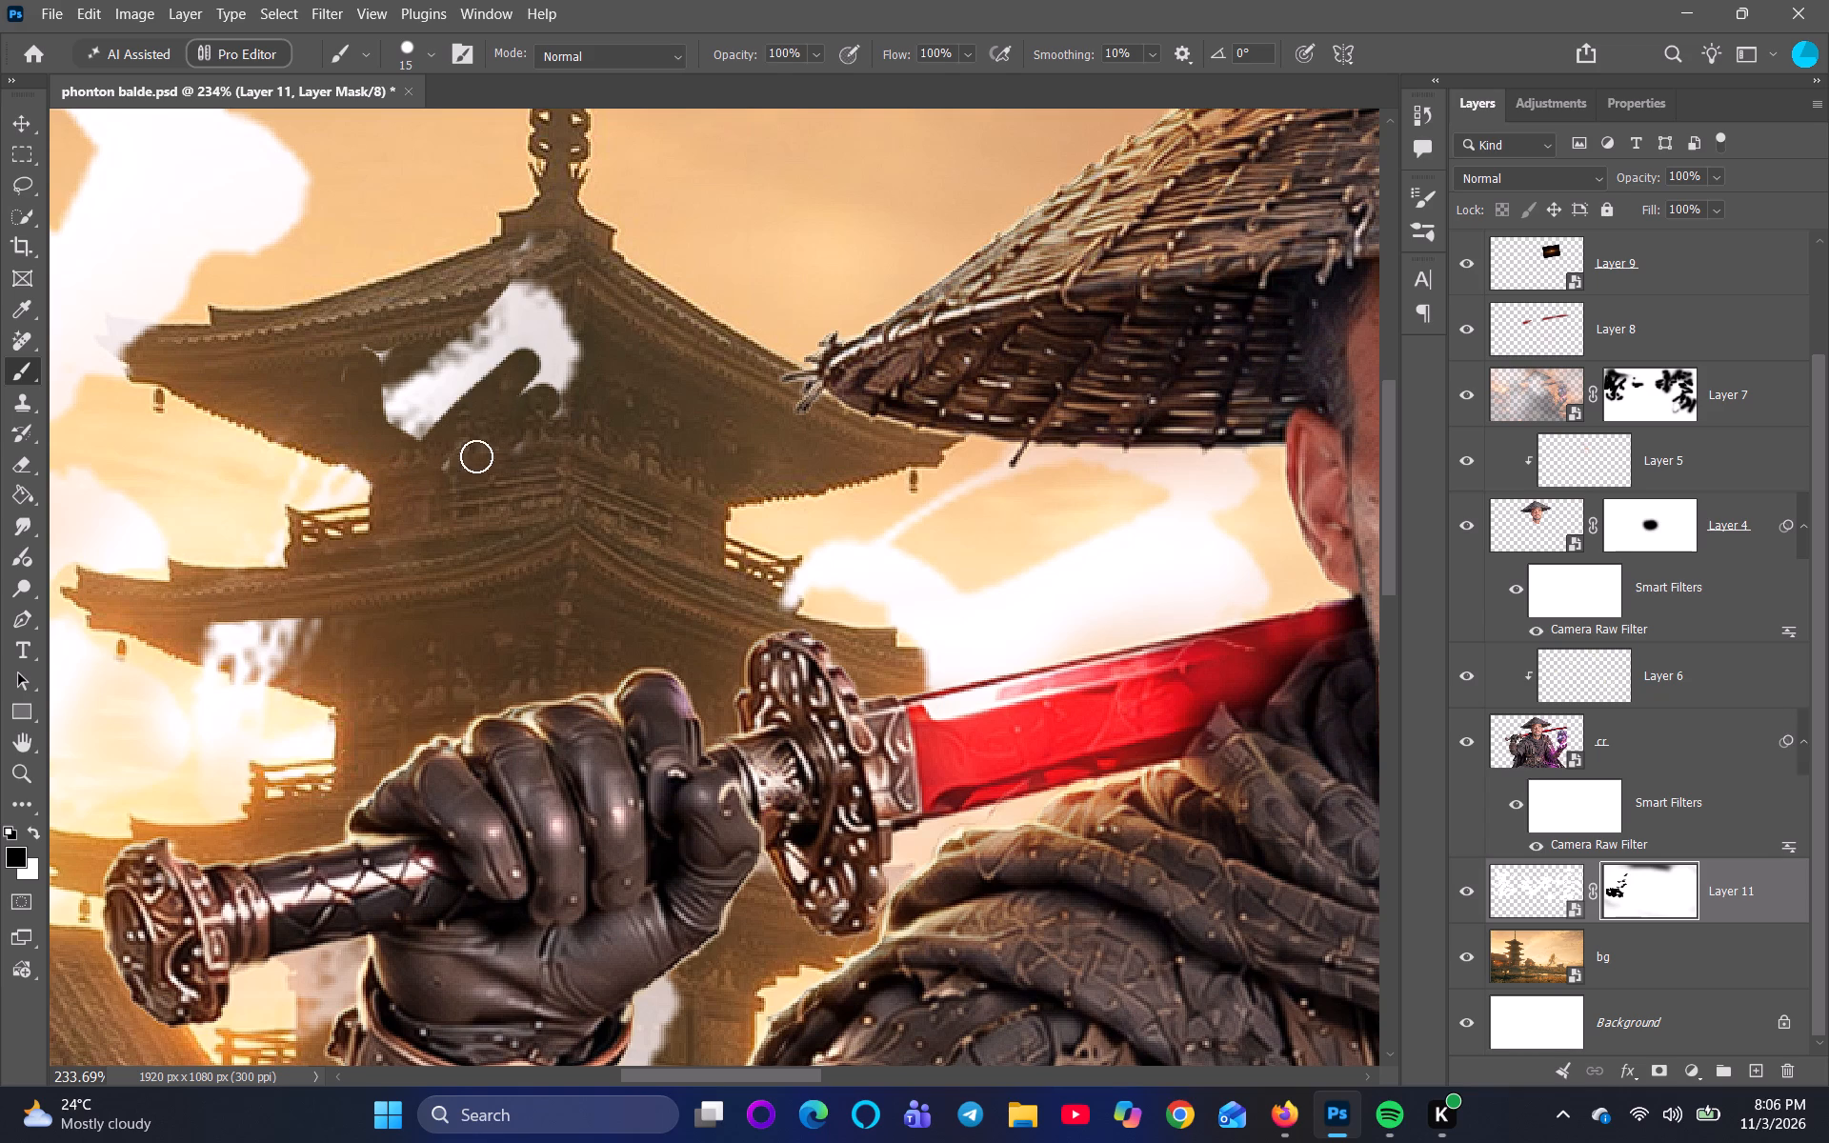
{"action": "left_click_drag", "start_coordinate": [476, 456], "coordinate": [469, 411]}
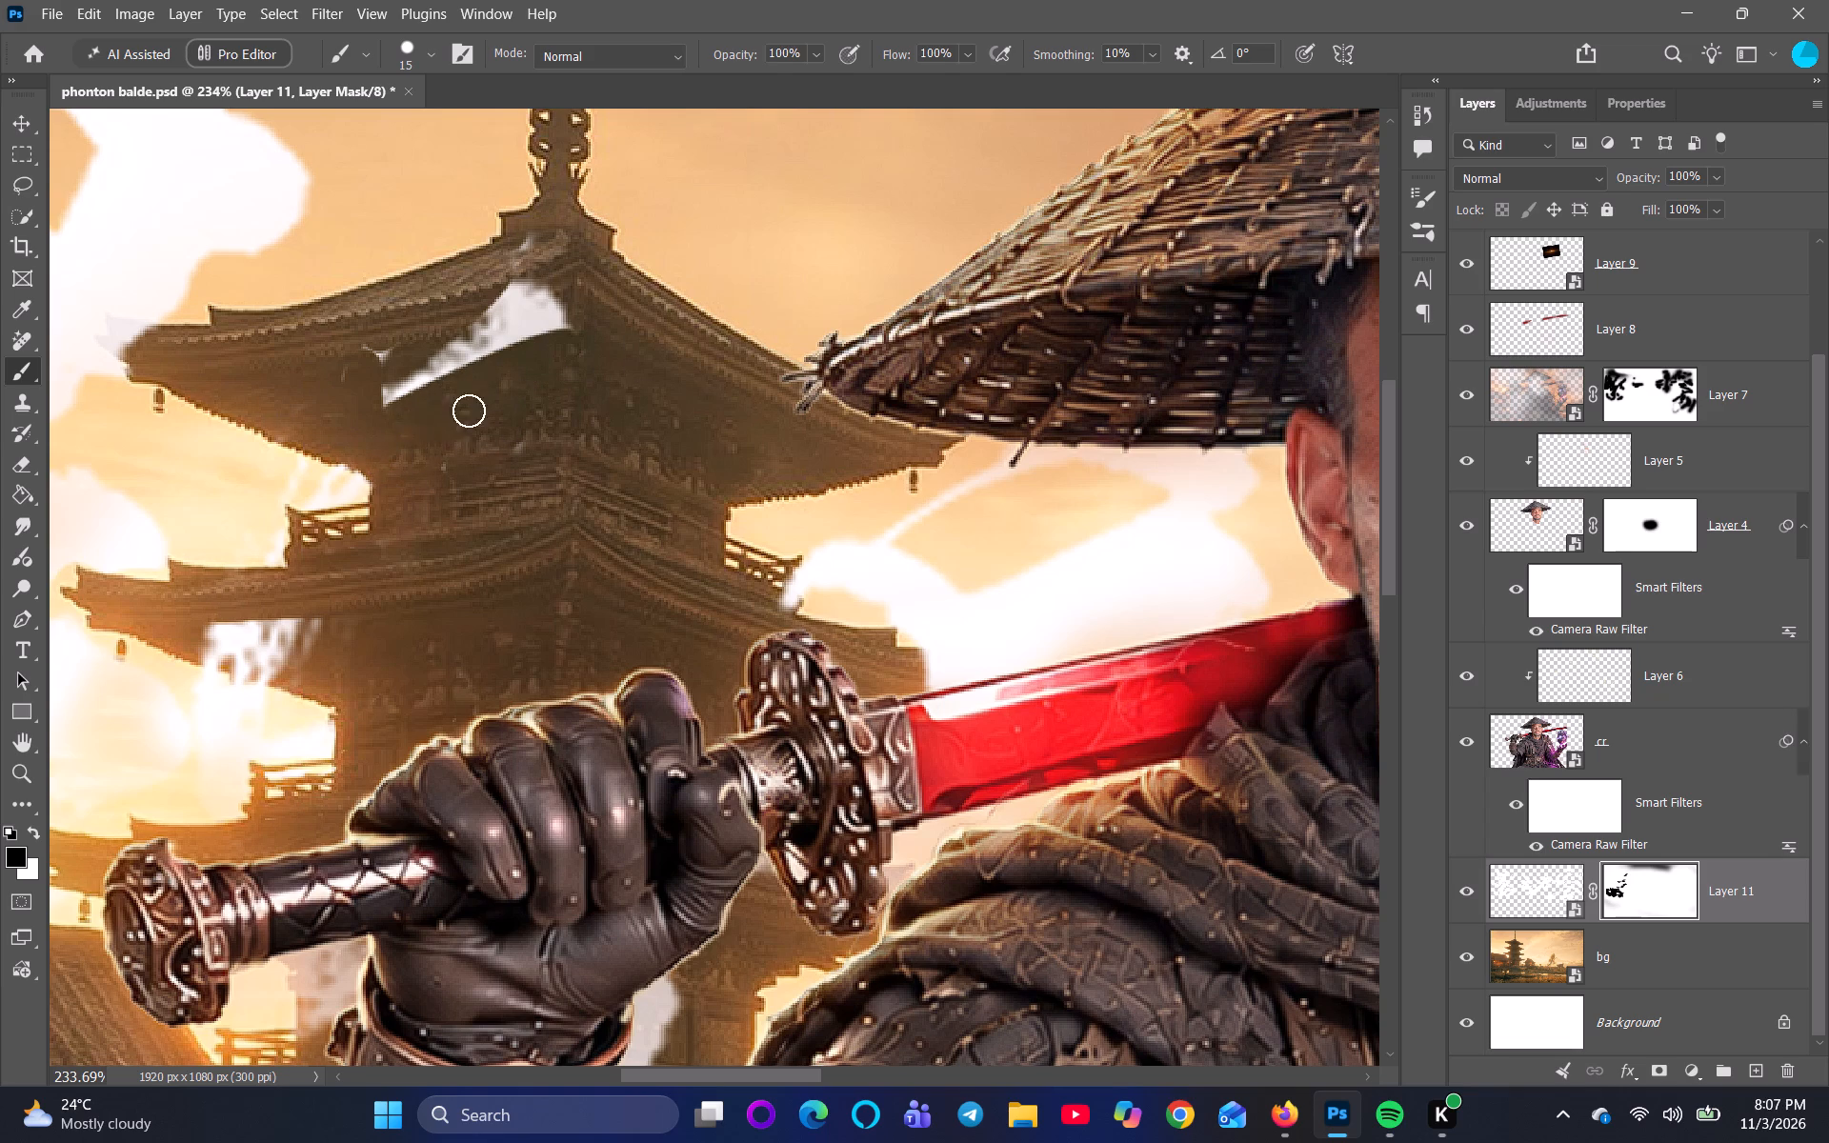
{"action": "left_click_drag", "start_coordinate": [469, 411], "coordinate": [561, 300]}
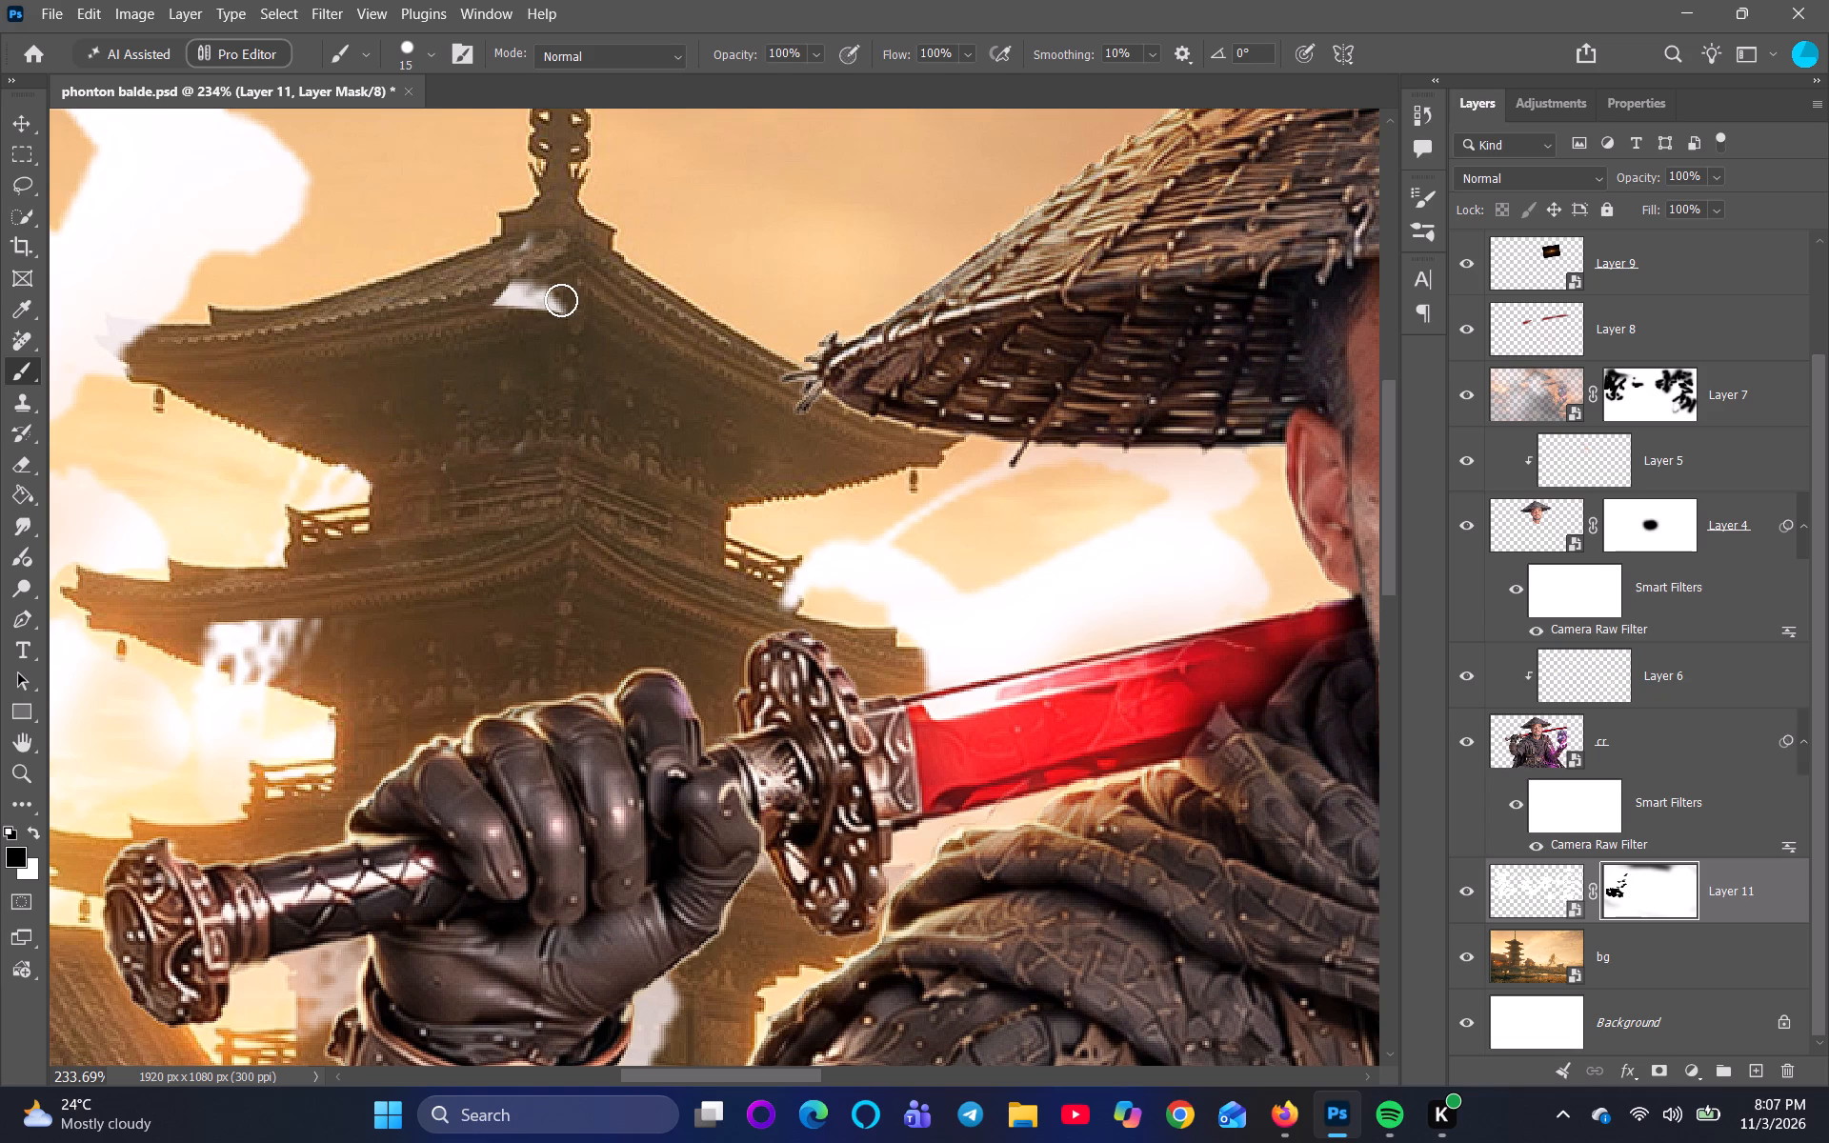
{"action": "left_click_drag", "start_coordinate": [561, 300], "coordinate": [730, 452]}
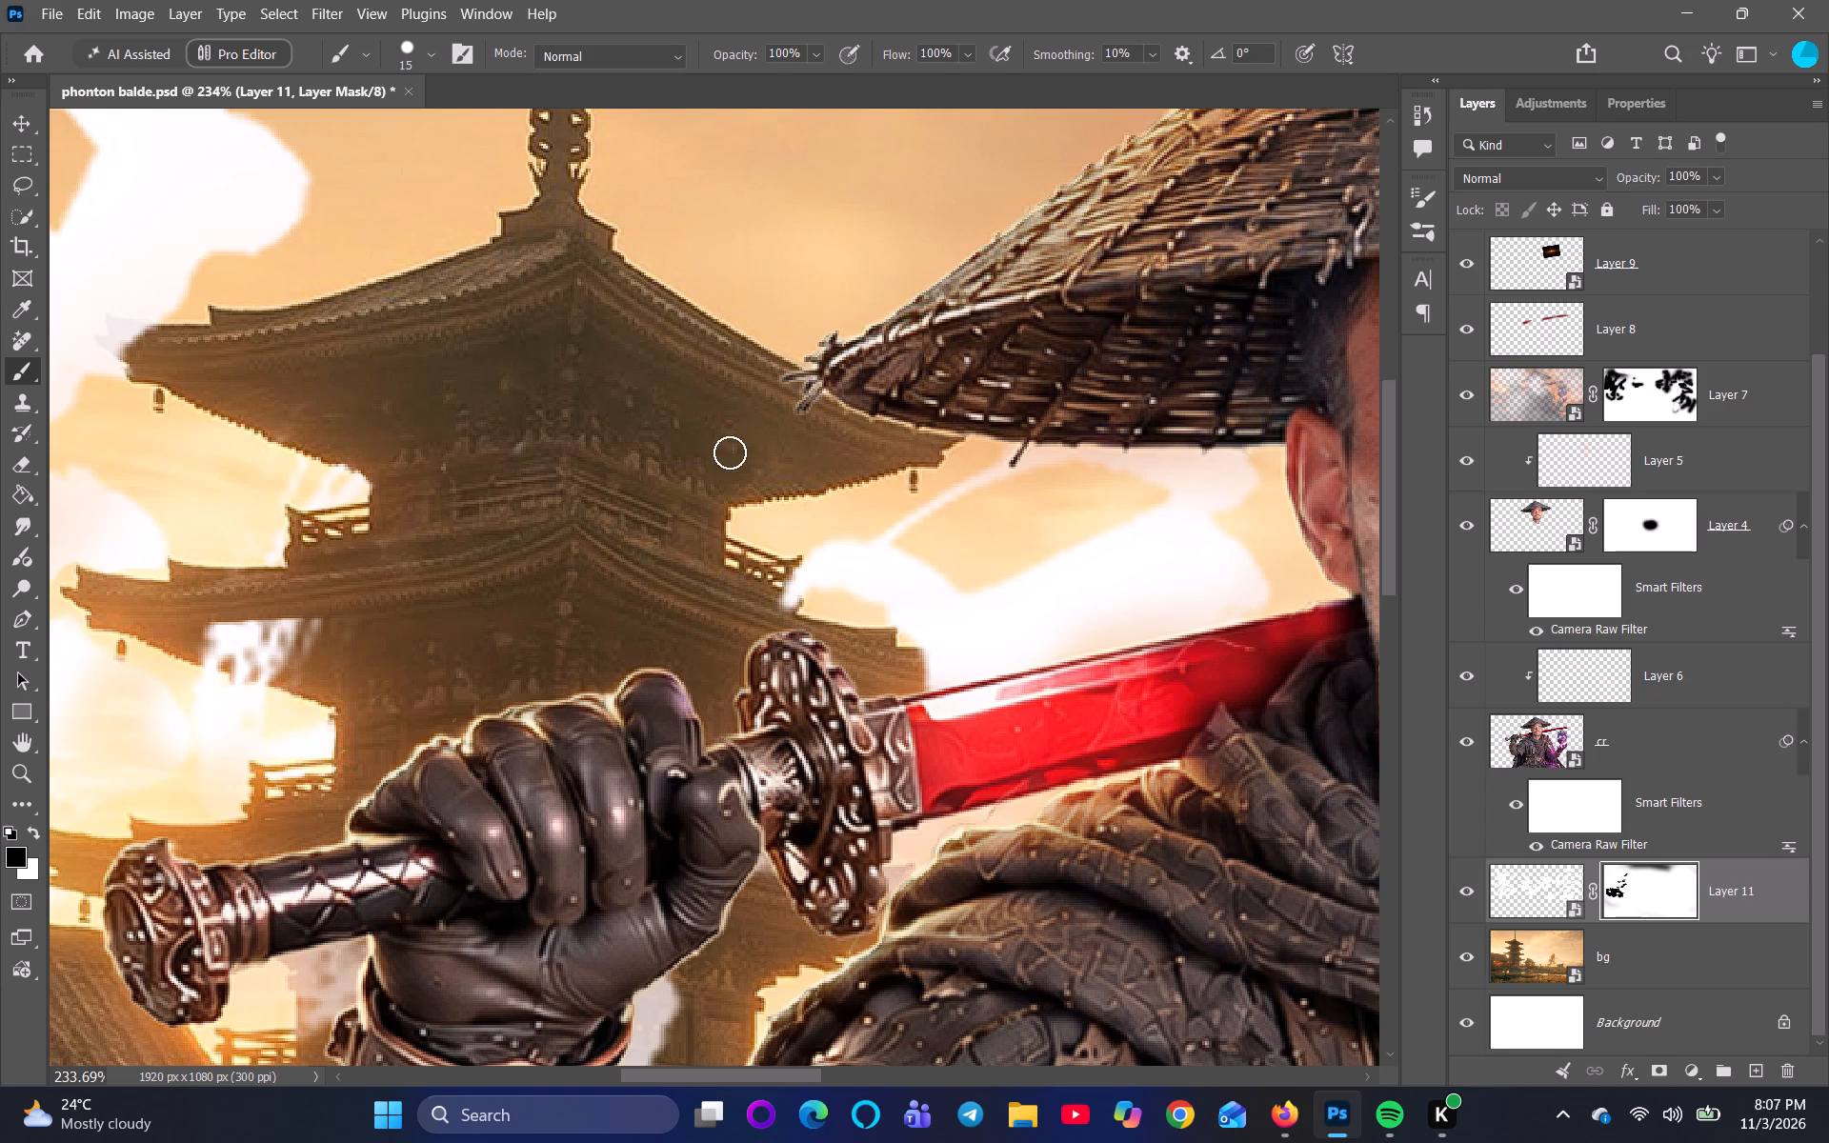
{"action": "left_click_drag", "start_coordinate": [730, 452], "coordinate": [724, 464]}
Reduce the brush to 7 px and mask Layer 11's white stroke off the end of the pagoda's balcony railing above the sword guard.
{"action": "scroll", "coordinate": [737, 624], "scroll_direction": "up", "scroll_amount": 7}
{"action": "left_click", "coordinate": [795, 604]}
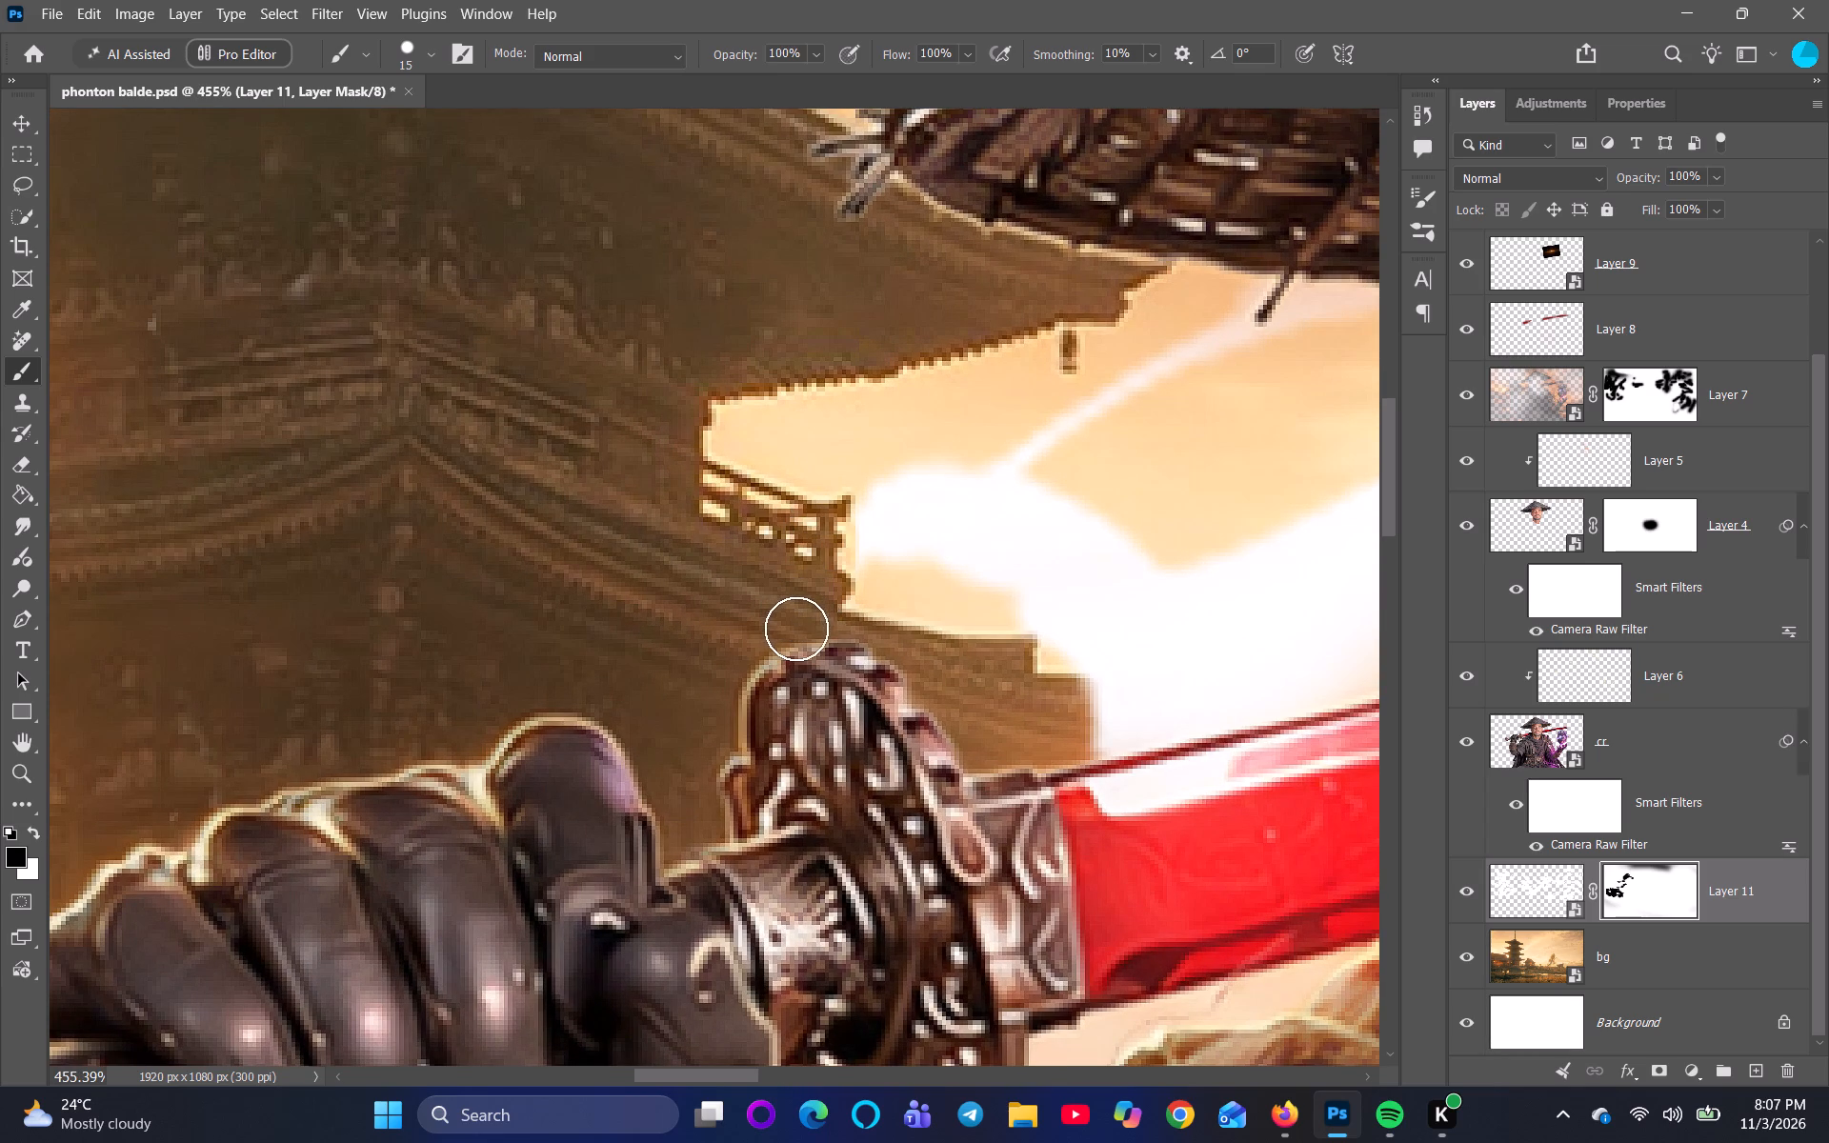
{"action": "key", "text": "ctrl+z"}
{"action": "key", "text": "ctrl+x"}
{"action": "scroll", "coordinate": [795, 630], "scroll_direction": "up", "scroll_amount": 4}
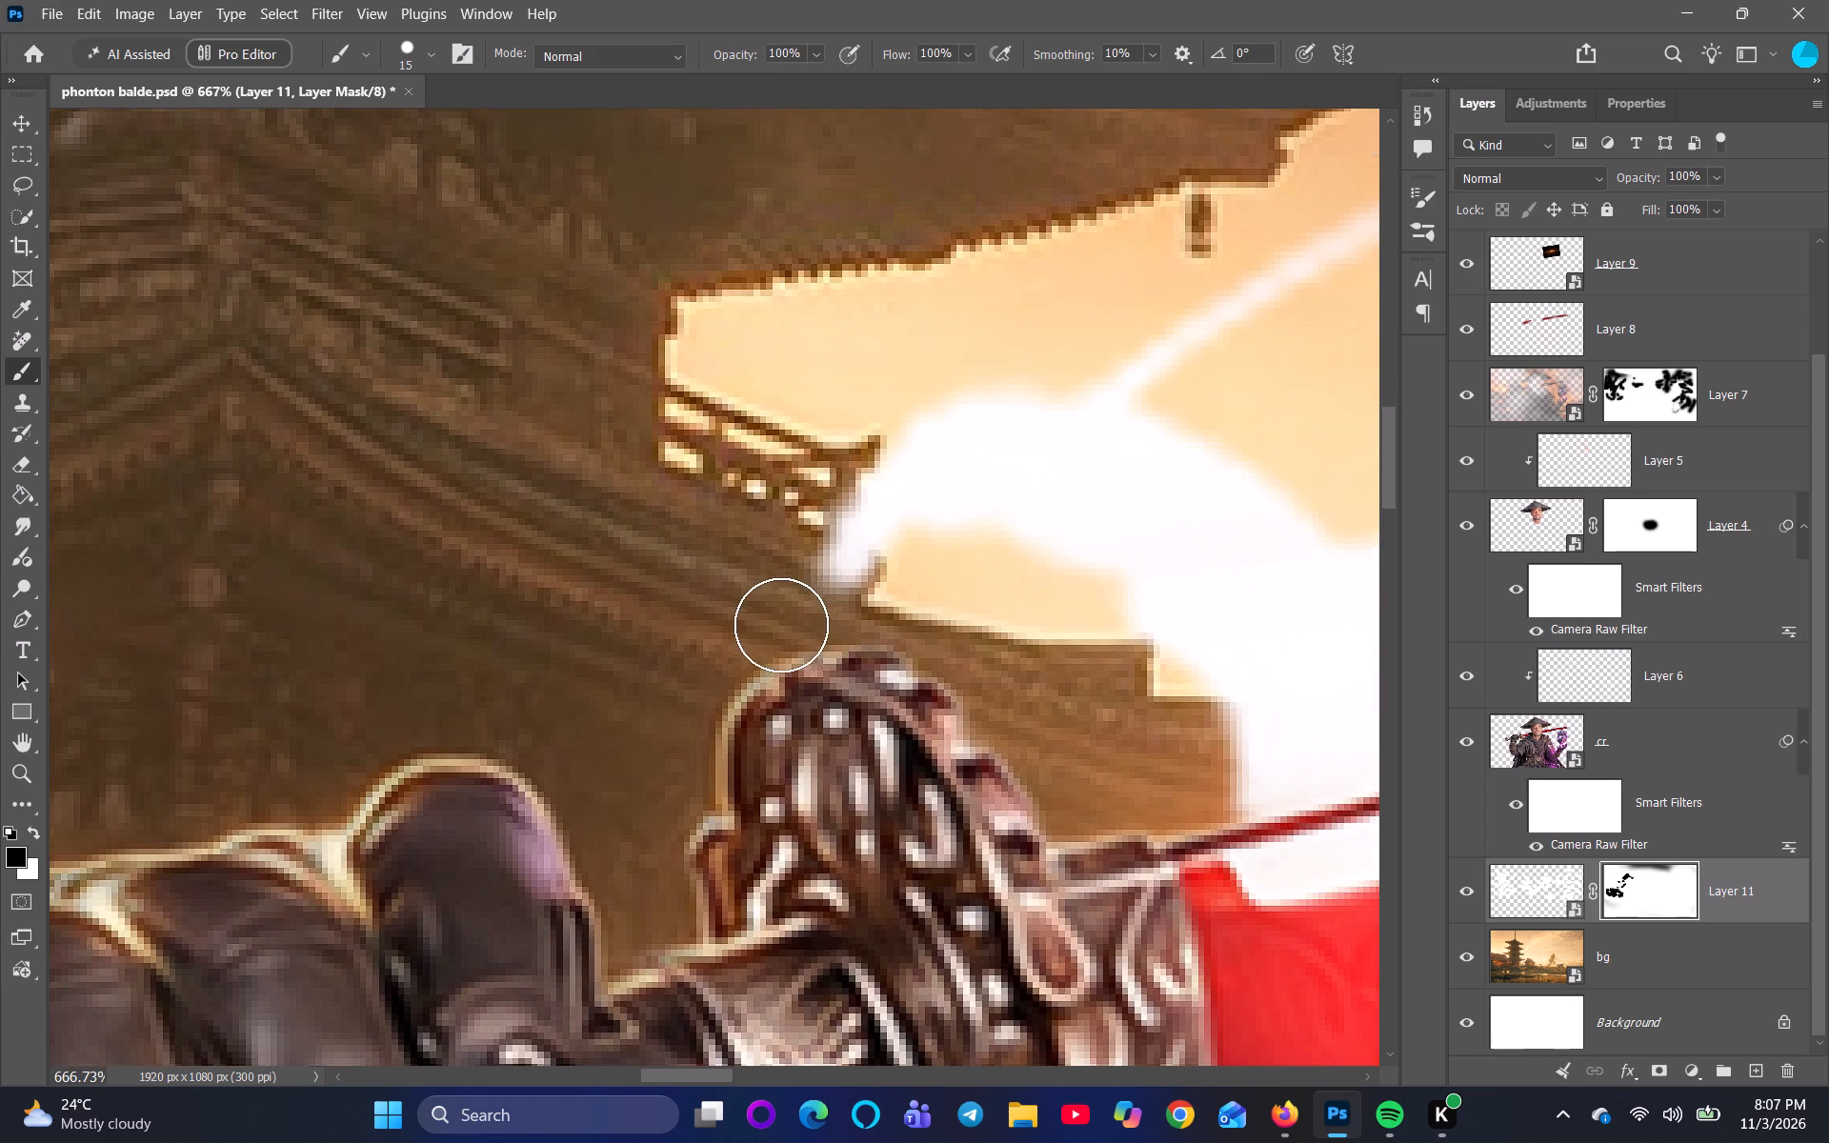
{"action": "key", "text": "bracketleft"}
{"action": "key", "text": "bracketleft"}
{"action": "key", "text": "bracketleft"}
{"action": "key", "text": "bracketleft"}
{"action": "left_click_drag", "start_coordinate": [820, 594], "coordinate": [837, 577]}
{"action": "key", "text": "bracketleft"}
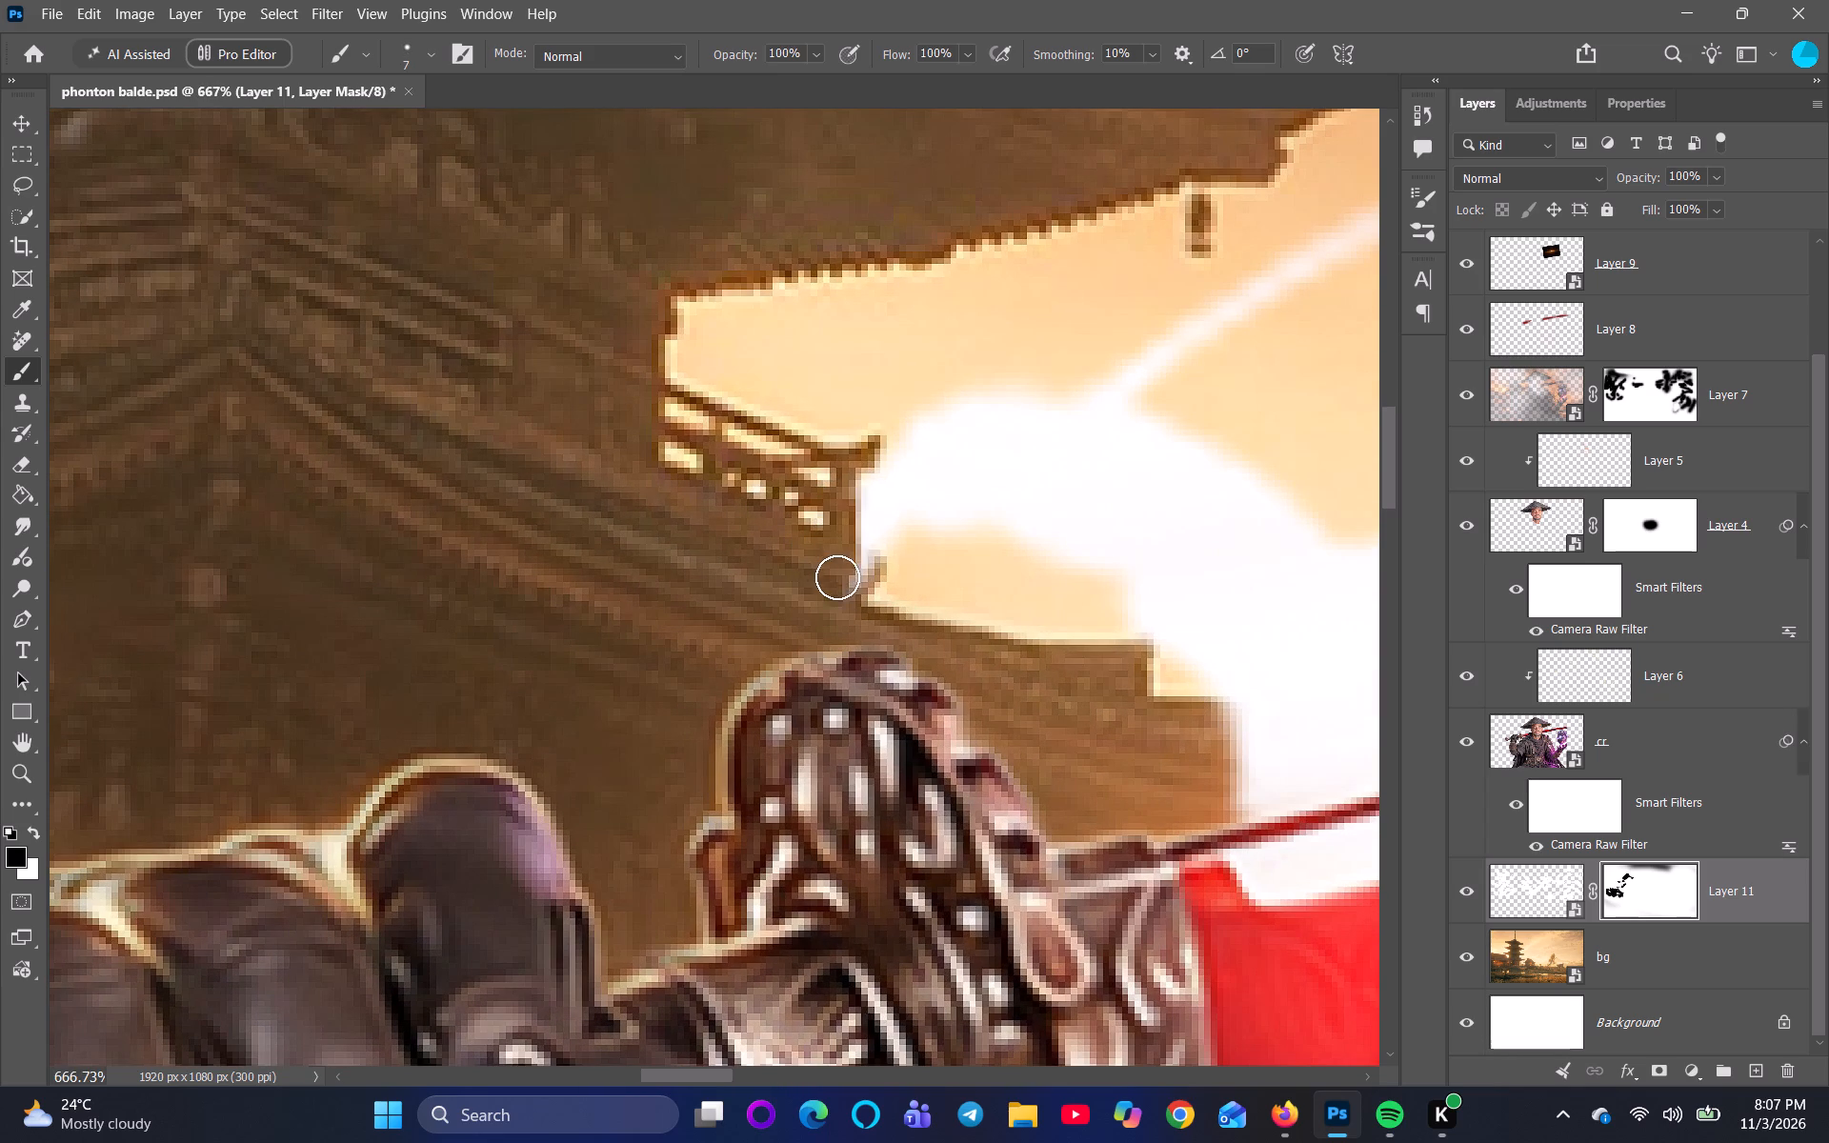
{"action": "left_click_drag", "start_coordinate": [837, 577], "coordinate": [849, 477]}
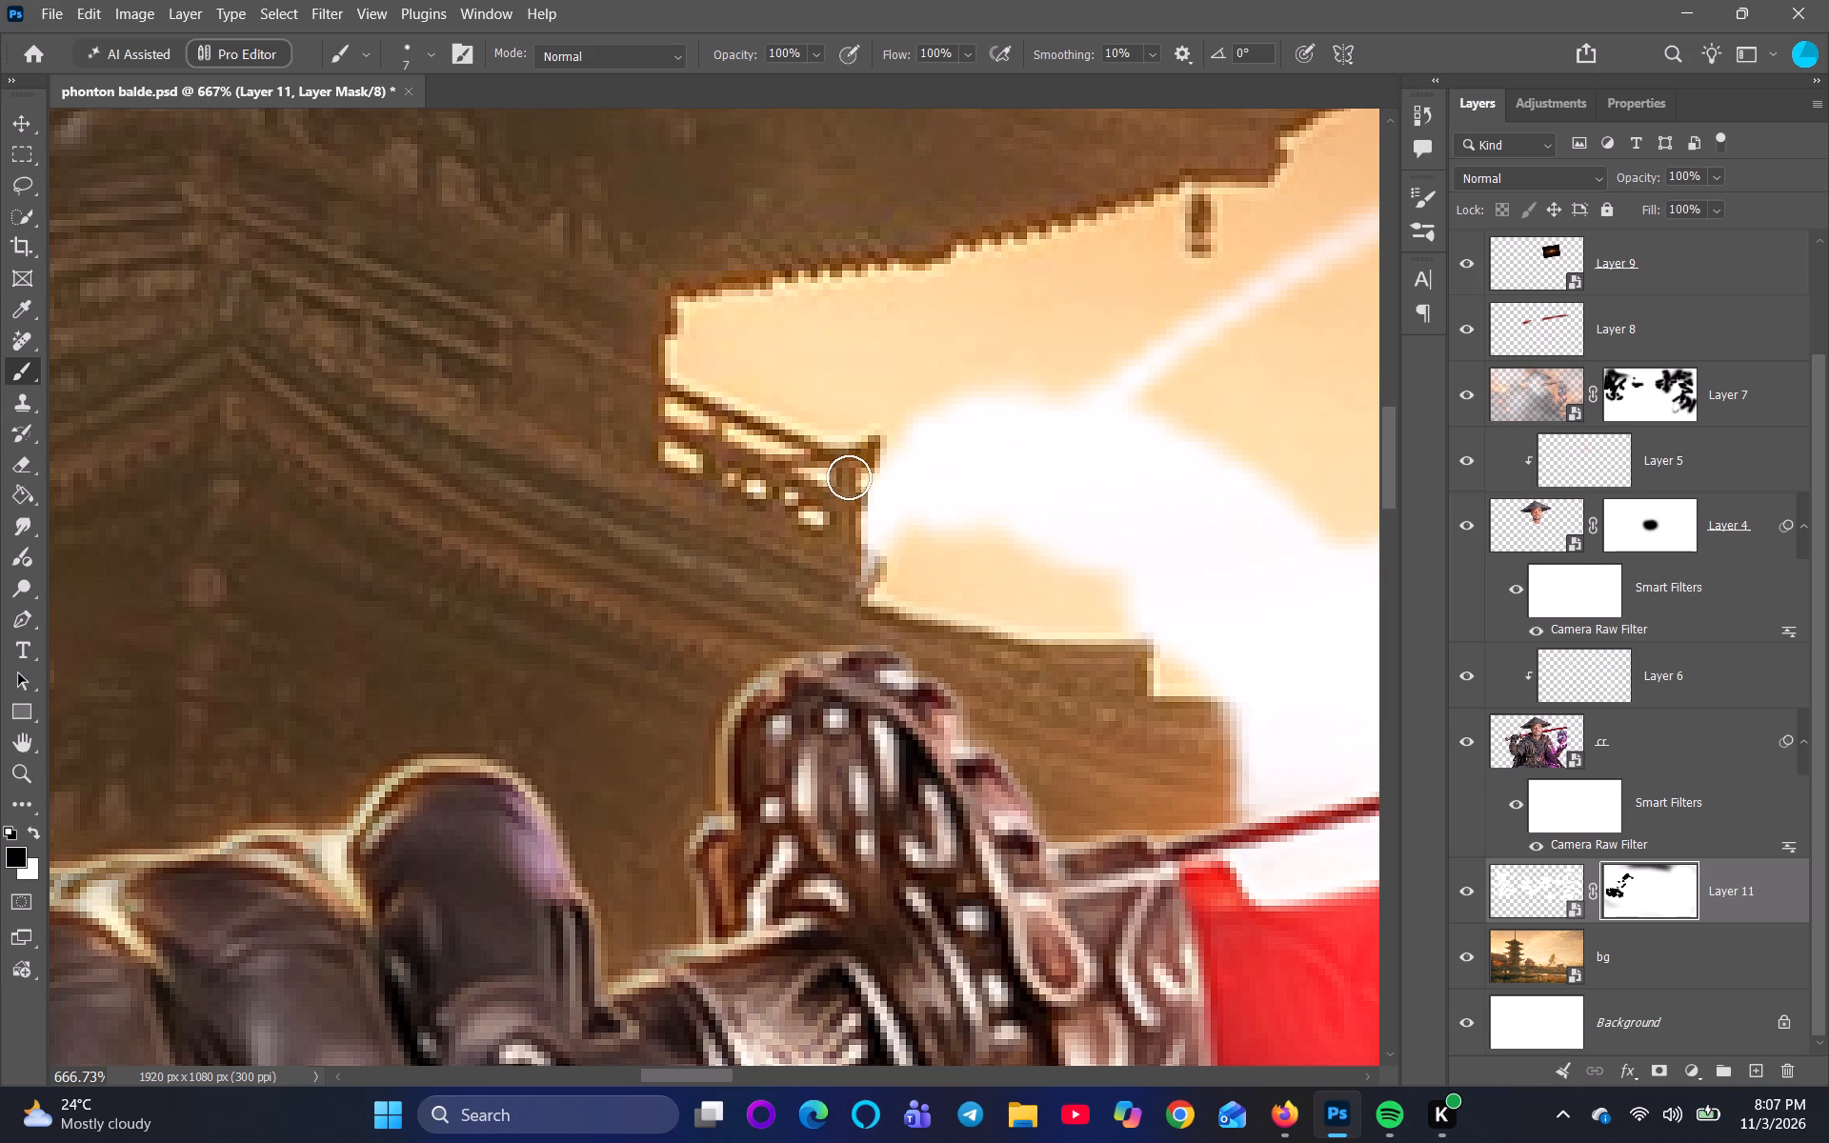
{"action": "left_click_drag", "start_coordinate": [849, 477], "coordinate": [856, 574]}
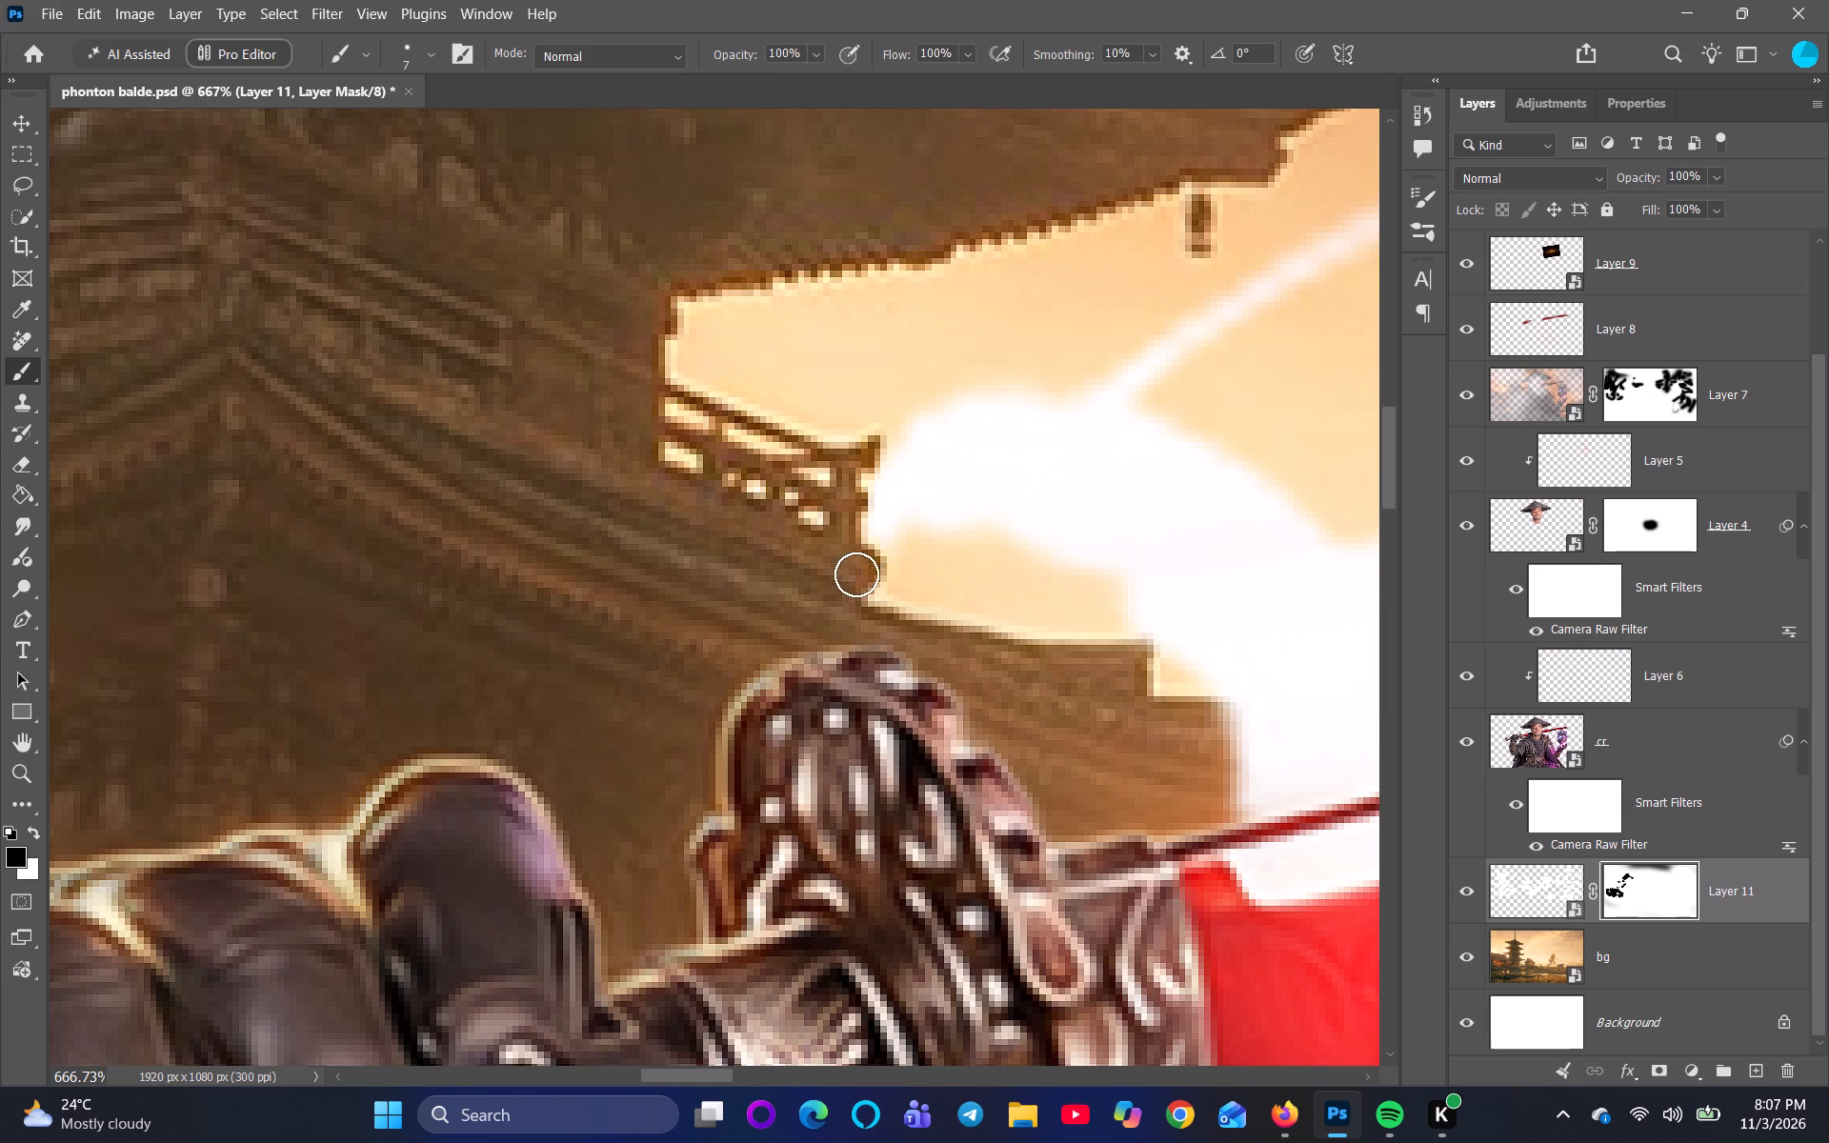
{"action": "left_click_drag", "start_coordinate": [856, 574], "coordinate": [839, 577]}
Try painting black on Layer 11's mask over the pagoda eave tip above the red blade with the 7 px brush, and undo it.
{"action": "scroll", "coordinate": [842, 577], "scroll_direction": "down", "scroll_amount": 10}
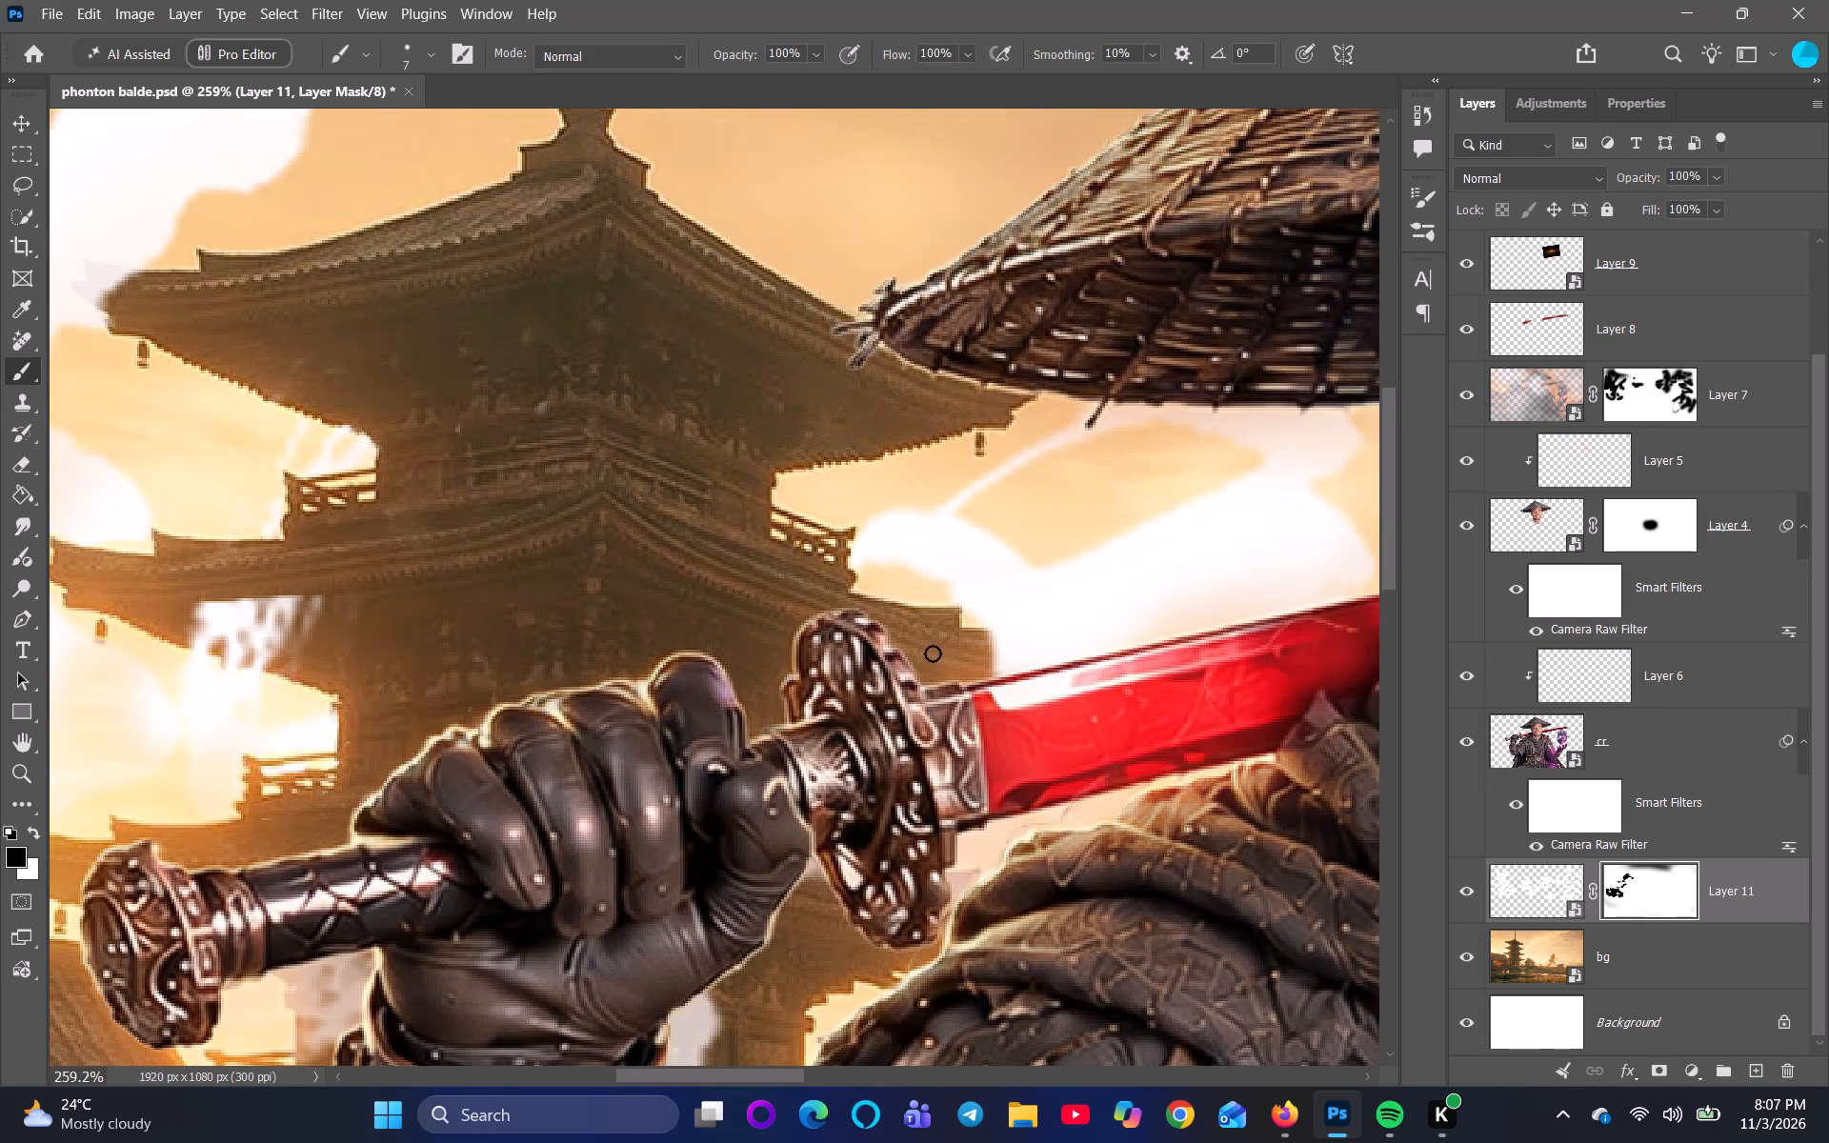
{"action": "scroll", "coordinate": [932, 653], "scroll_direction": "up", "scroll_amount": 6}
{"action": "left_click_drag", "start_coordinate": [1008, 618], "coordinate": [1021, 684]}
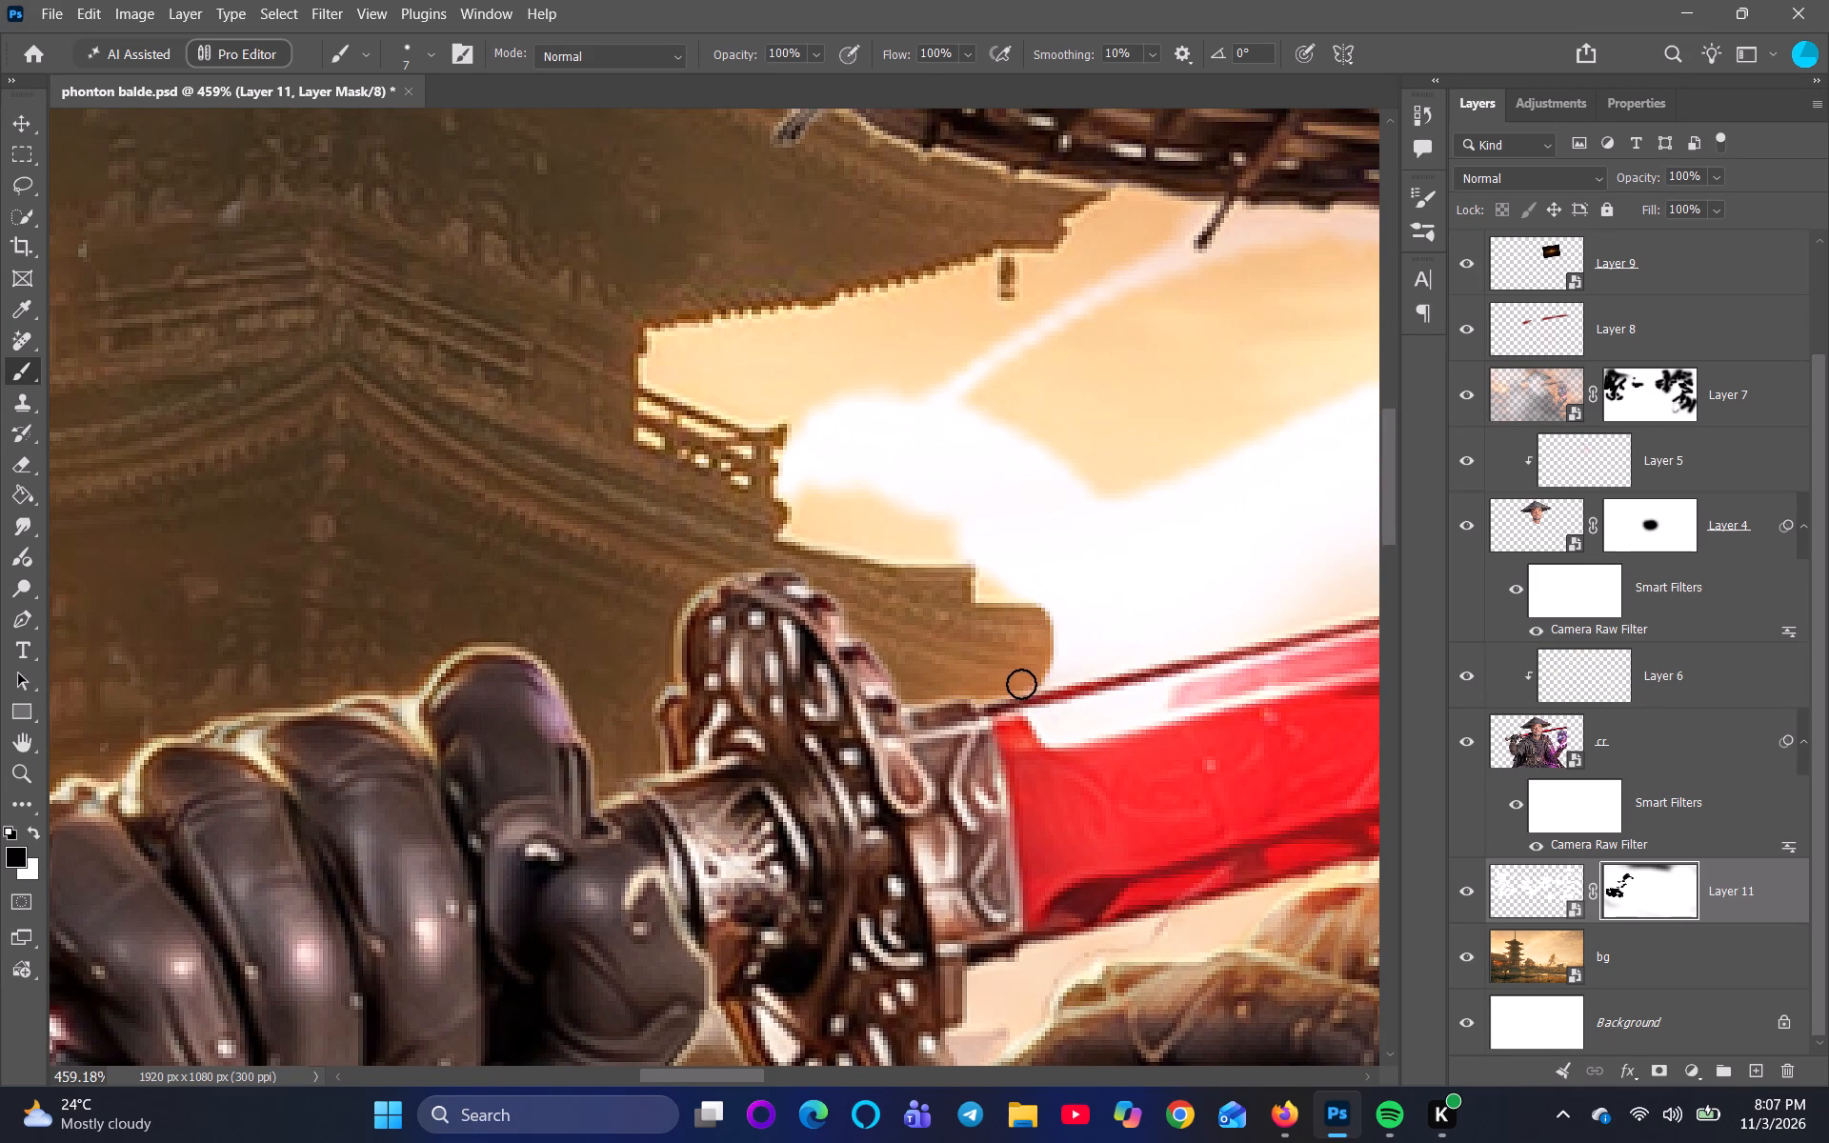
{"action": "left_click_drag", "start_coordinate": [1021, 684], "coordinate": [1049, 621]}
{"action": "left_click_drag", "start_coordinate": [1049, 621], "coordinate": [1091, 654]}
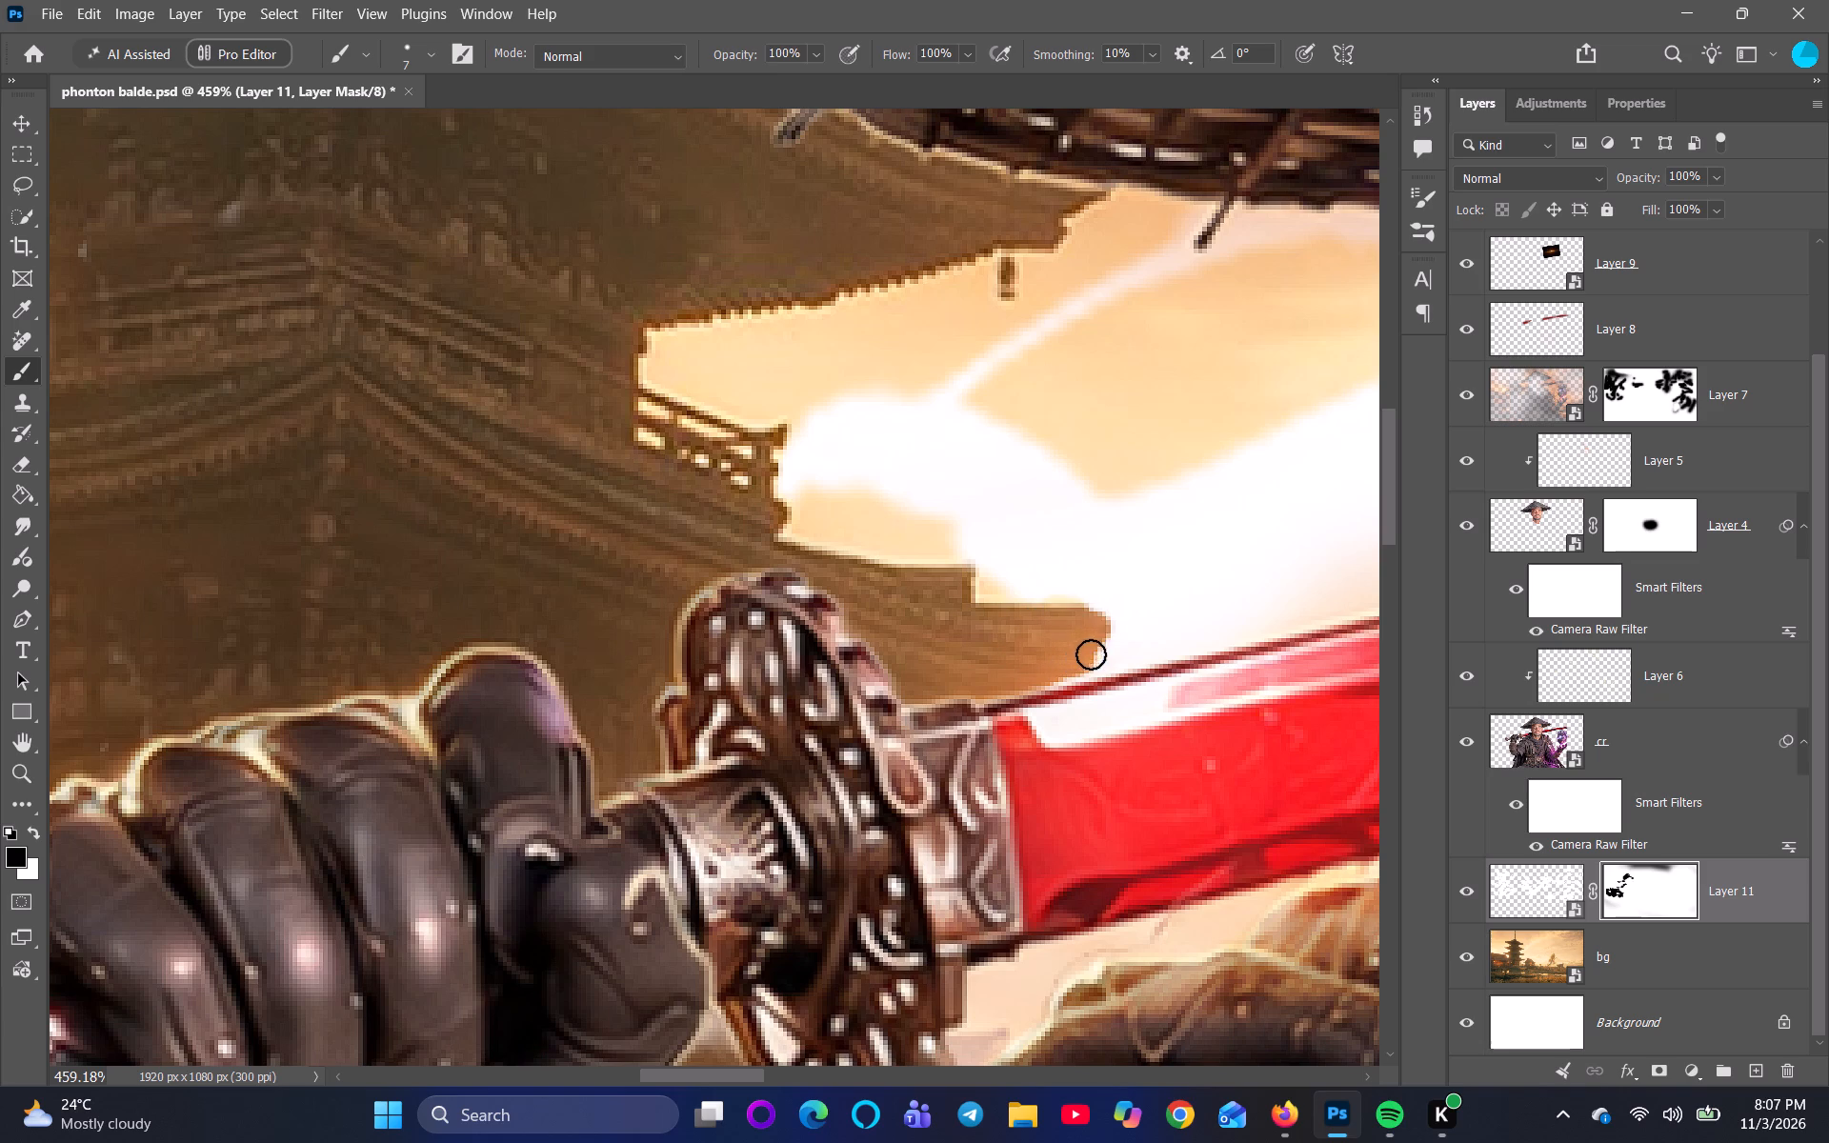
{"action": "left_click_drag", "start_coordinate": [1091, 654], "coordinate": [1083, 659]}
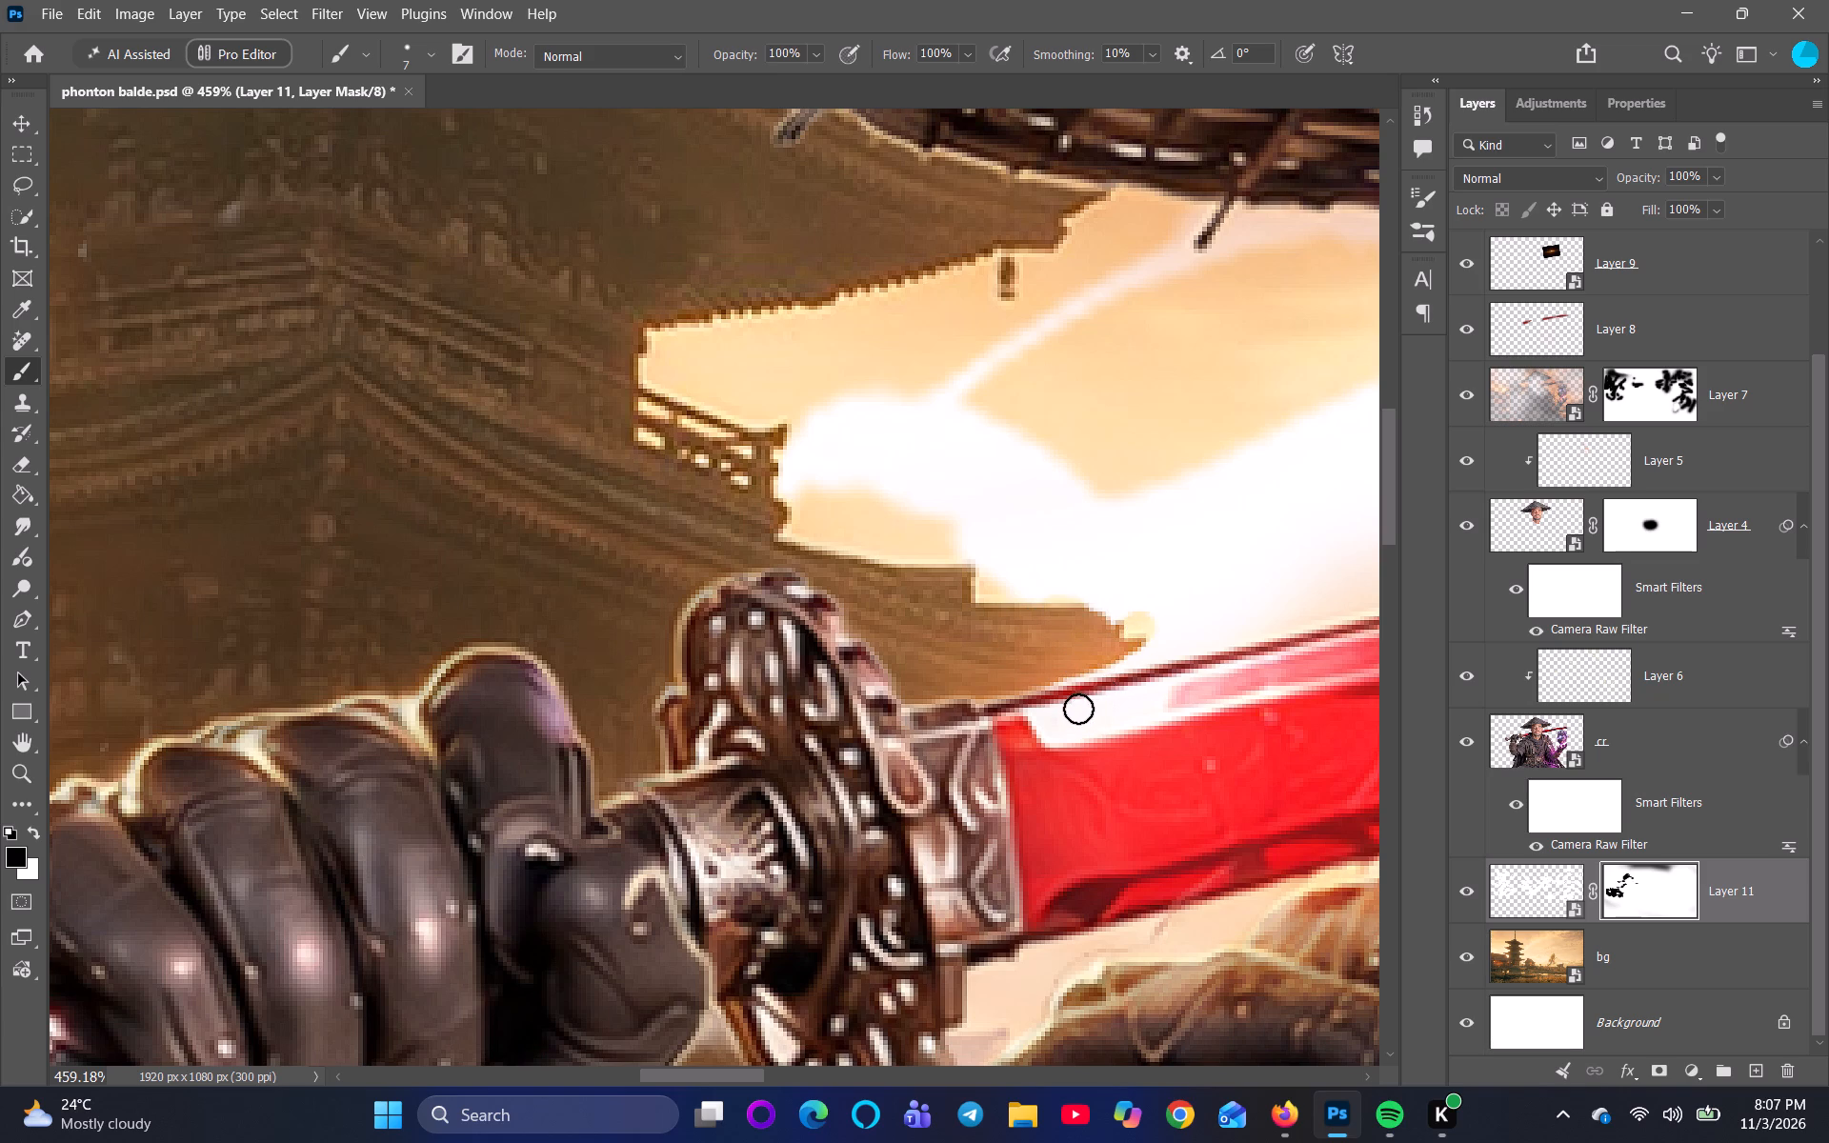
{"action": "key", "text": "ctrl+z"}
Paint black on Layer 11's mask over the pagoda eave tip above the red blade with the 7 px brush, undoing the last stroke.
{"action": "key", "text": "space"}
{"action": "key", "text": "space"}
{"action": "key", "text": "space"}
{"action": "key", "text": "space"}
{"action": "key", "text": "space"}
{"action": "key", "text": "space"}
{"action": "key", "text": "space"}
{"action": "key", "text": "space"}
{"action": "key", "text": "space"}
{"action": "key", "text": "space"}
{"action": "left_click_drag", "start_coordinate": [963, 628], "coordinate": [755, 619]}
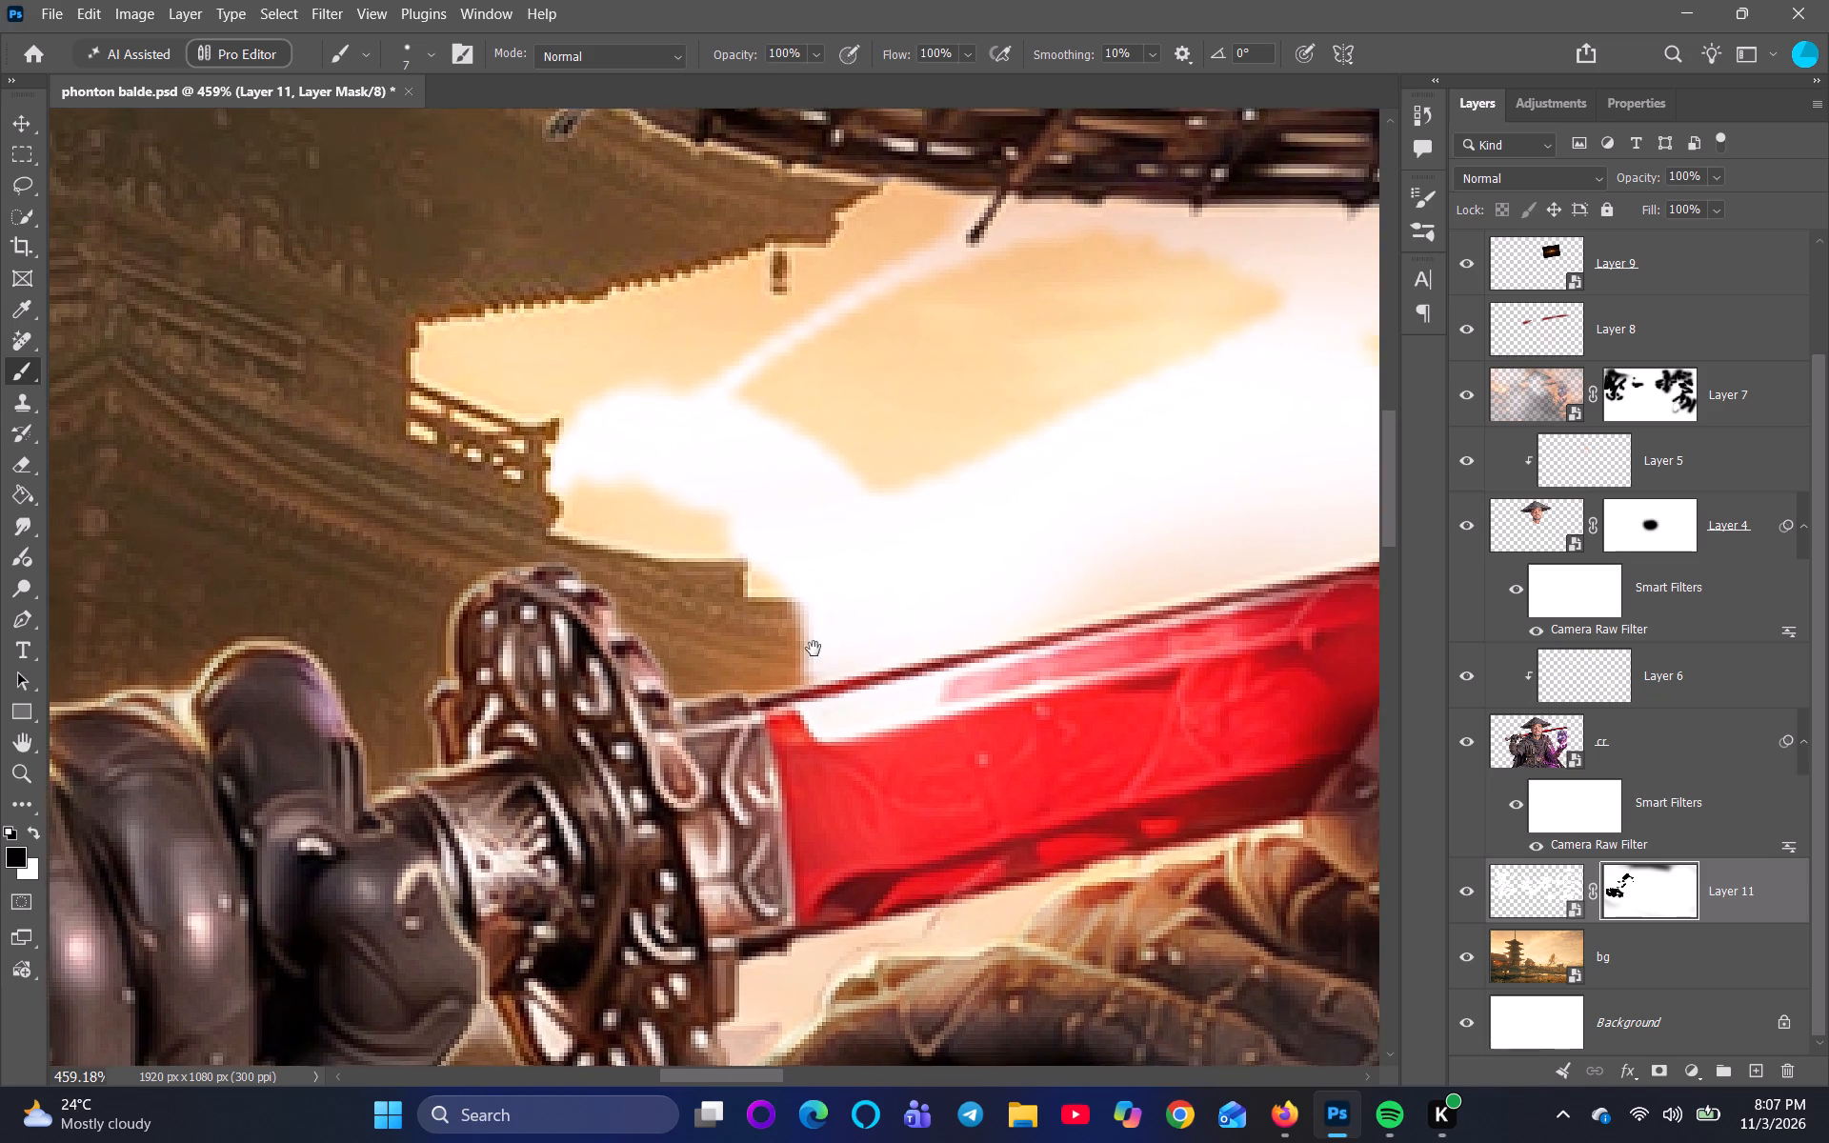
{"action": "scroll", "coordinate": [814, 650], "scroll_direction": "up", "scroll_amount": 4}
{"action": "left_click_drag", "start_coordinate": [772, 675], "coordinate": [874, 638]}
{"action": "left_click_drag", "start_coordinate": [765, 652], "coordinate": [891, 620]}
{"action": "left_click_drag", "start_coordinate": [761, 600], "coordinate": [875, 593]}
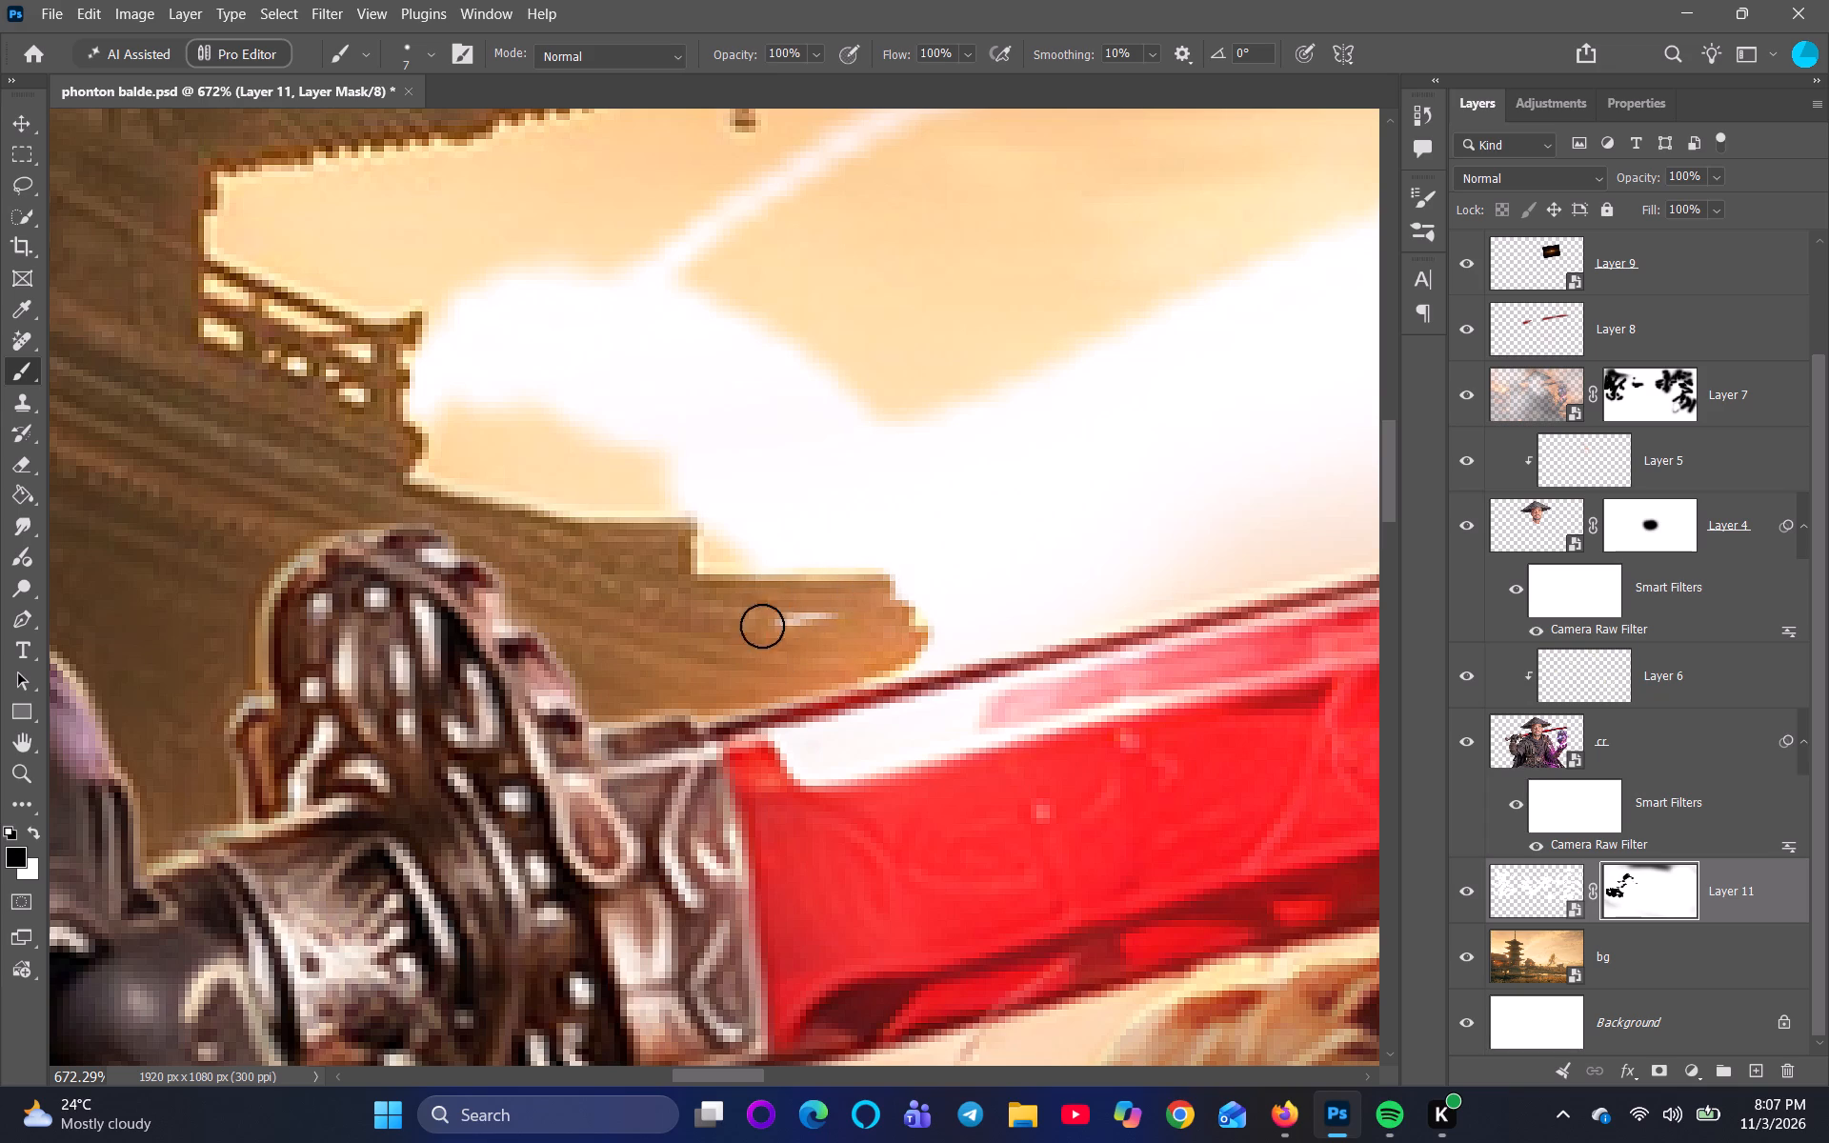
{"action": "left_click_drag", "start_coordinate": [750, 625], "coordinate": [910, 601]}
{"action": "left_click_drag", "start_coordinate": [889, 591], "coordinate": [914, 599]}
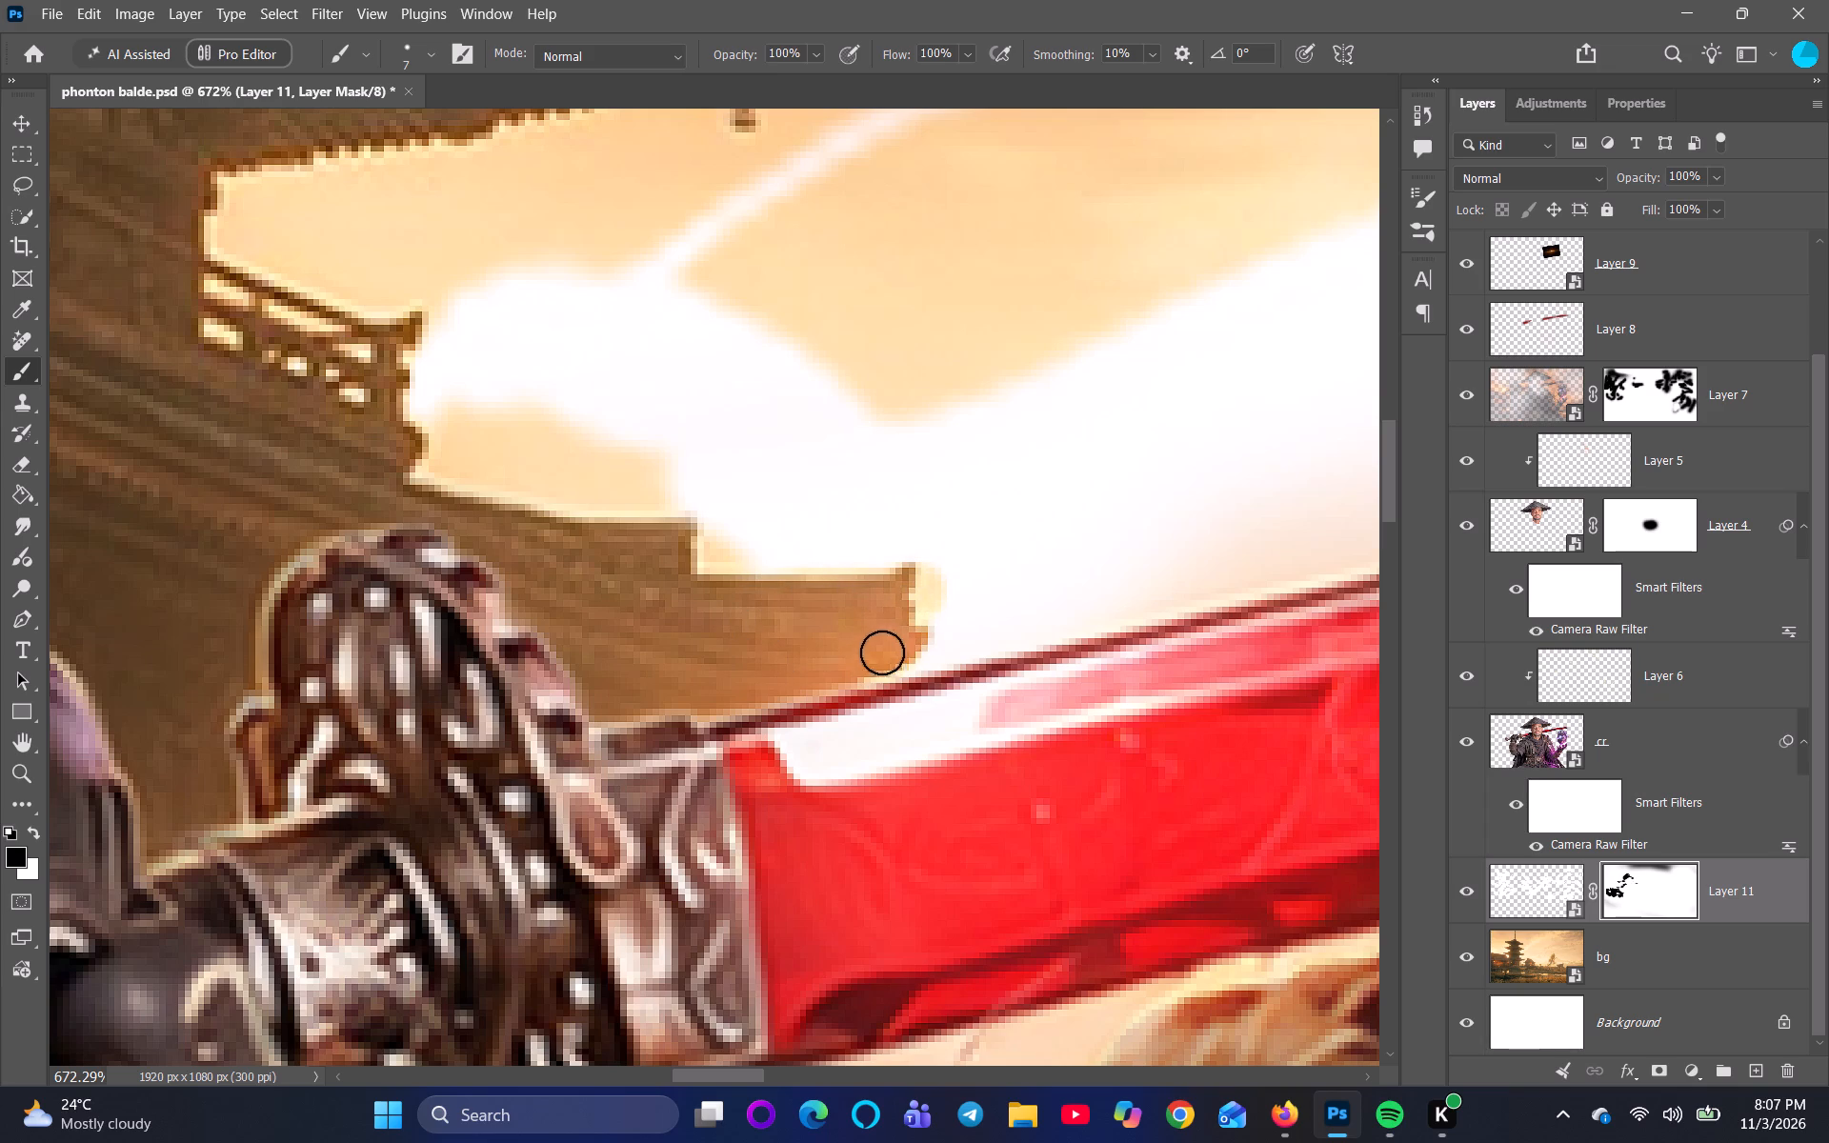
{"action": "left_click_drag", "start_coordinate": [915, 648], "coordinate": [906, 640]}
{"action": "left_click_drag", "start_coordinate": [895, 574], "coordinate": [779, 578]}
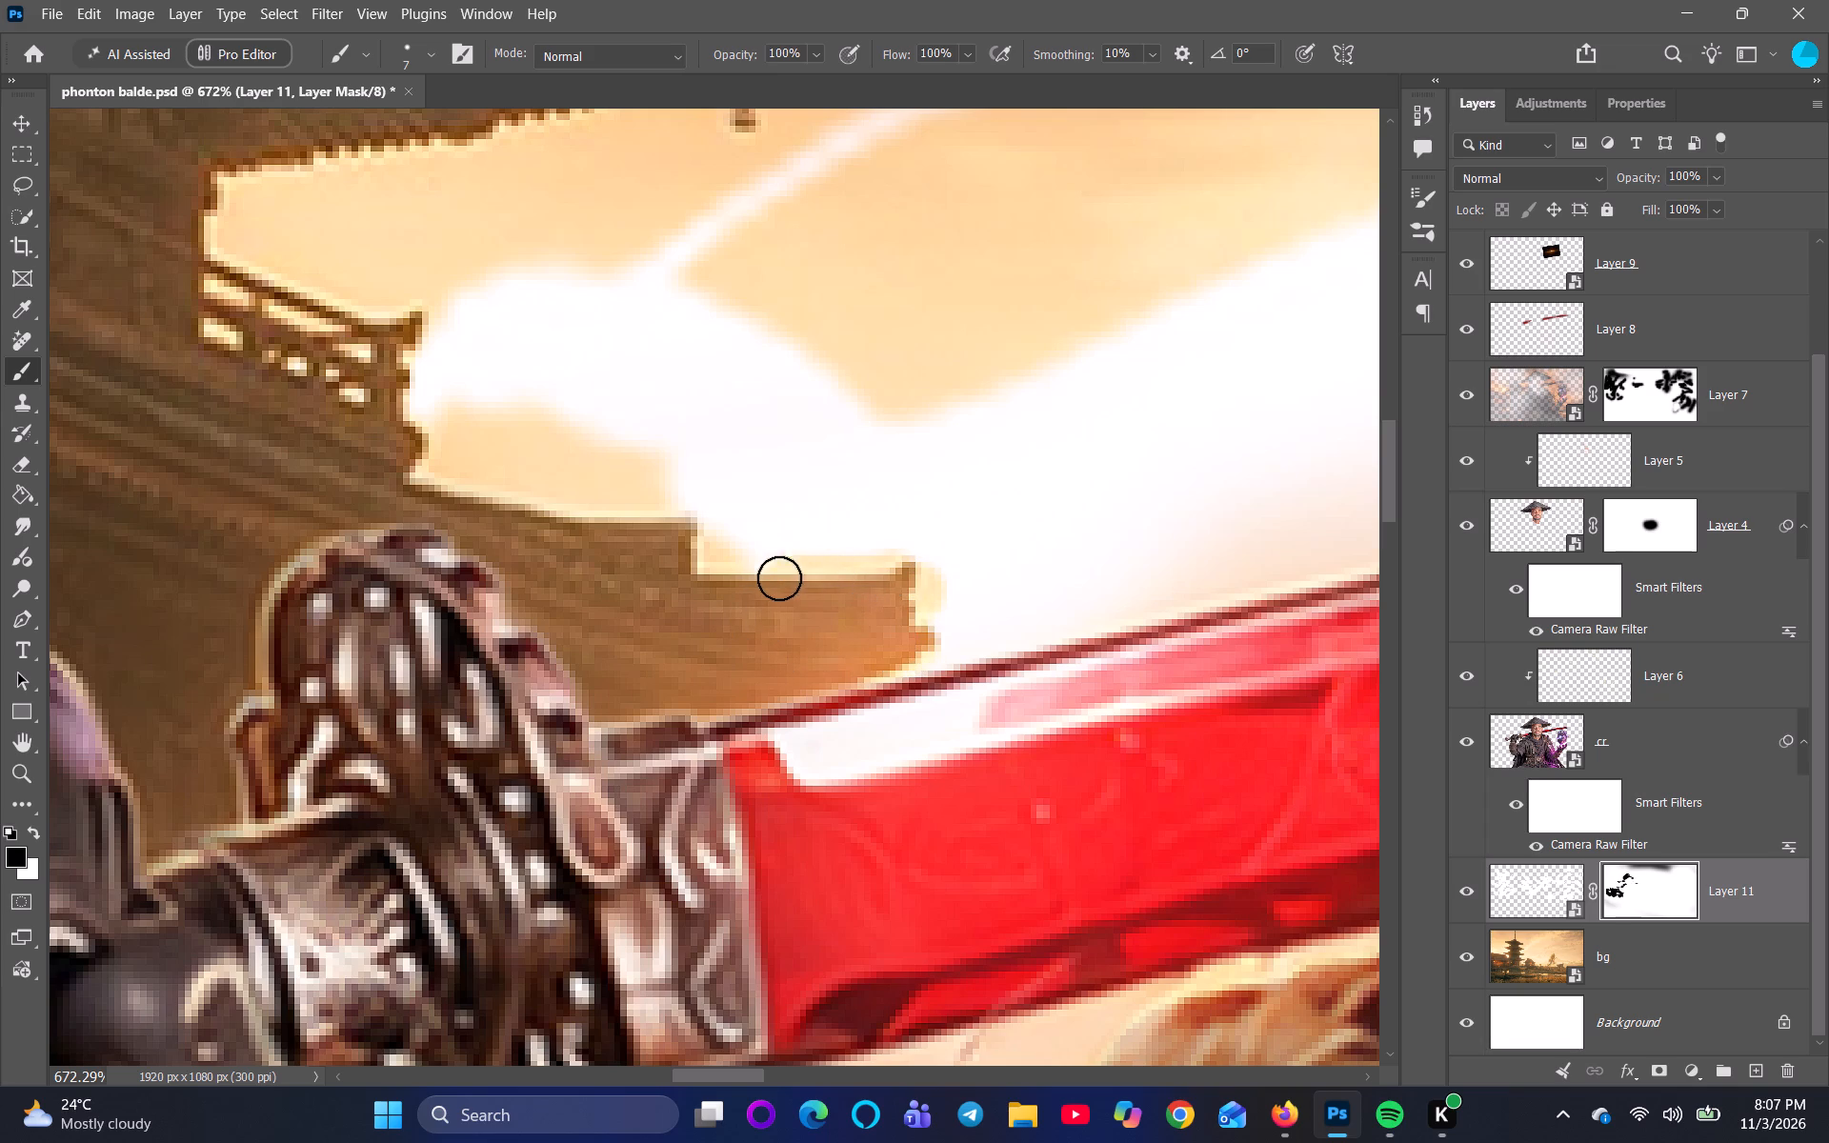
{"action": "left_click_drag", "start_coordinate": [779, 578], "coordinate": [778, 578]}
{"action": "key", "text": "ctrl+z"}
Paint white on Layer 11's mask just beyond the eave tip above the blade to restore the white calligraphy stroke there.
{"action": "scroll", "coordinate": [790, 667], "scroll_direction": "up", "scroll_amount": 3}
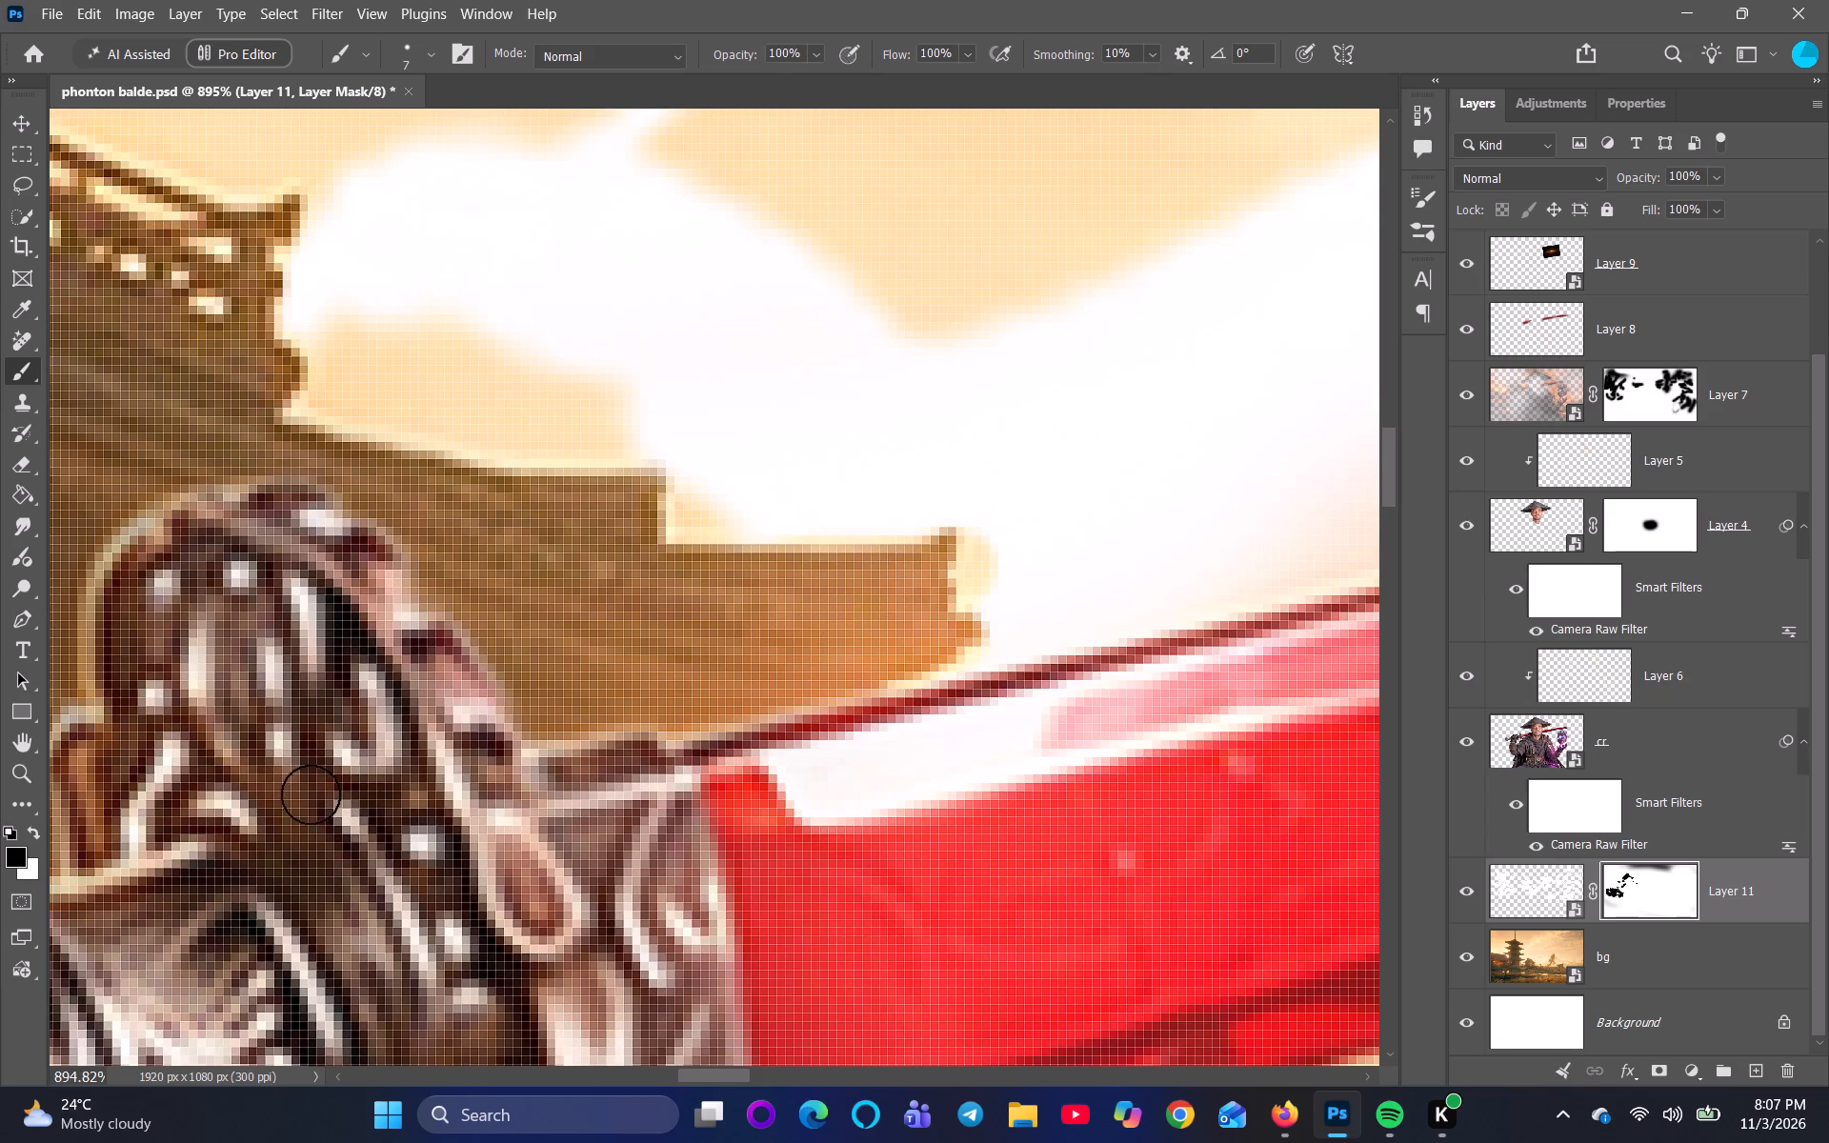
{"action": "left_click", "coordinate": [33, 825]}
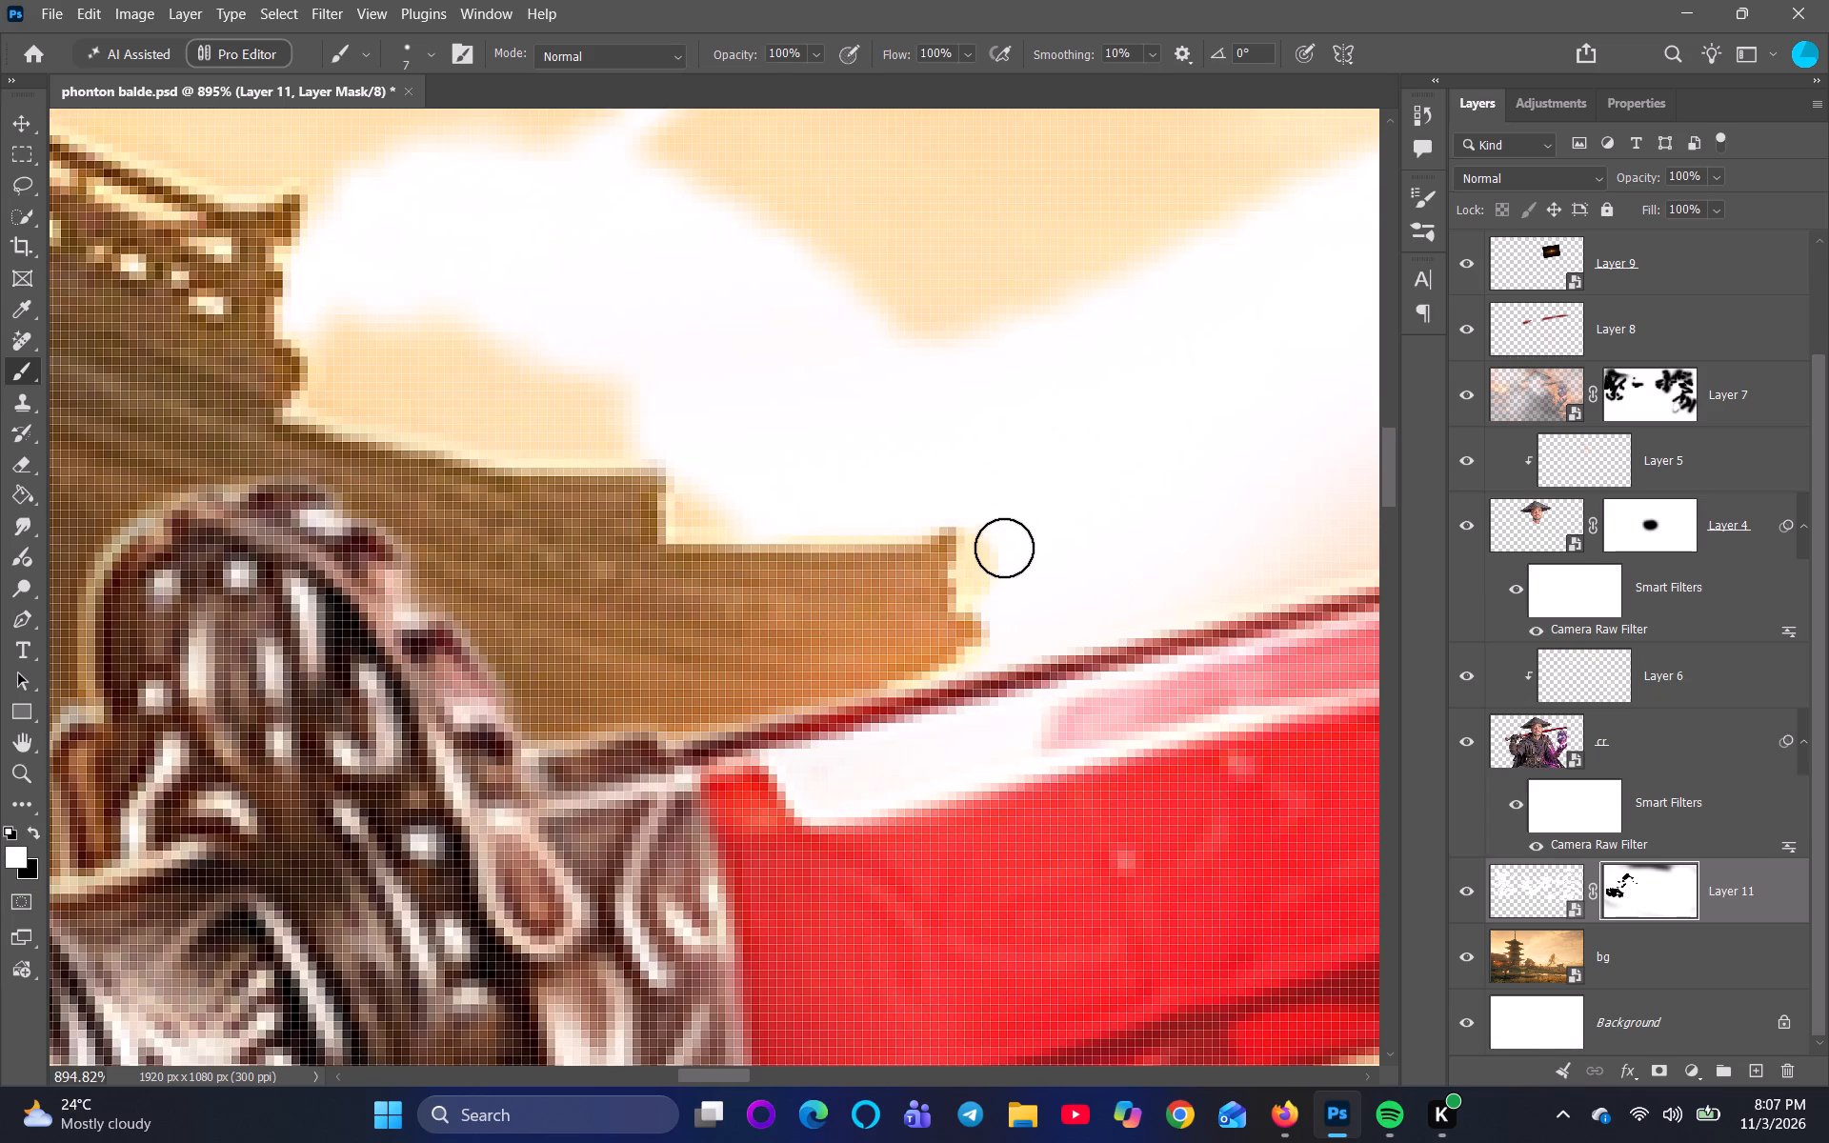
{"action": "left_click_drag", "start_coordinate": [991, 543], "coordinate": [997, 585]}
{"action": "scroll", "coordinate": [1043, 619], "scroll_direction": "down", "scroll_amount": 7}
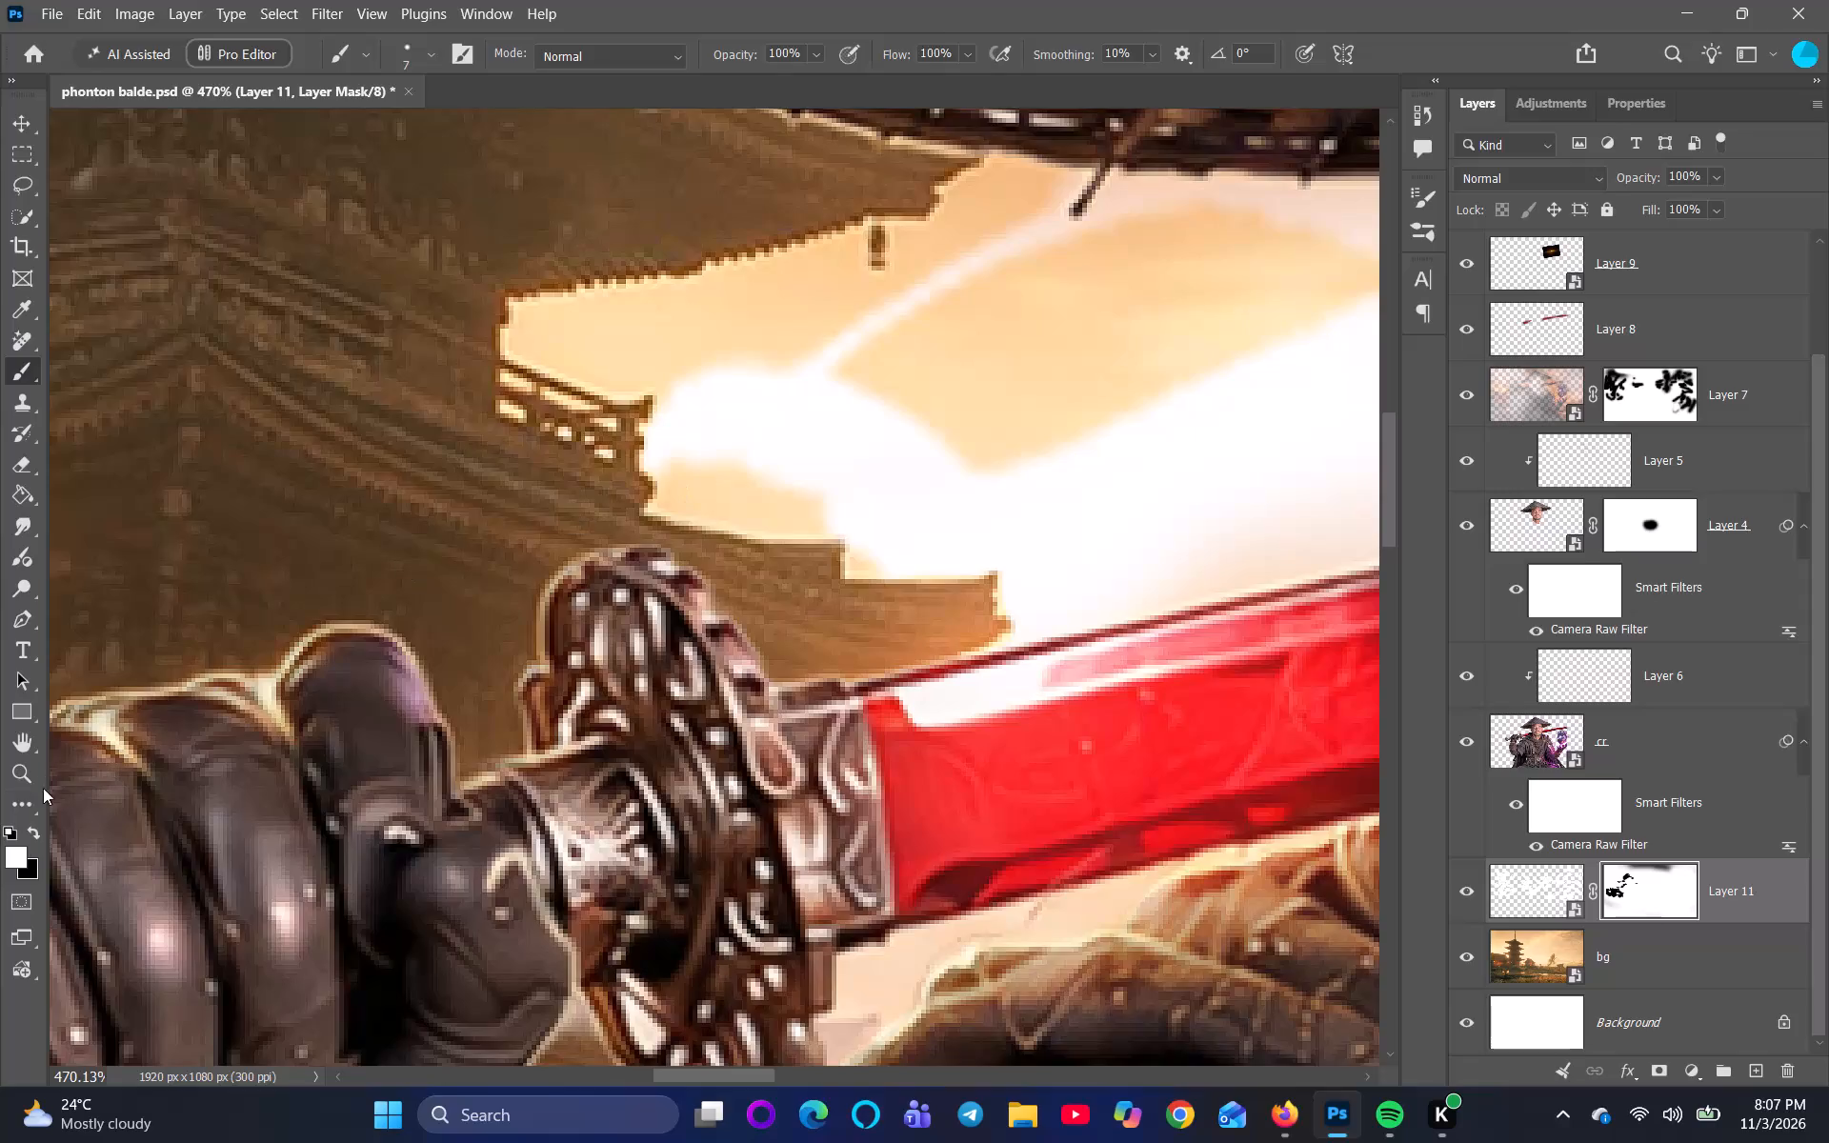
Switch back to black and touch up Layer 11's mask in the sky gap between the pagoda's balcony railing and the roof below.
{"action": "left_click", "coordinate": [30, 832]}
{"action": "left_click_drag", "start_coordinate": [719, 489], "coordinate": [748, 494]}
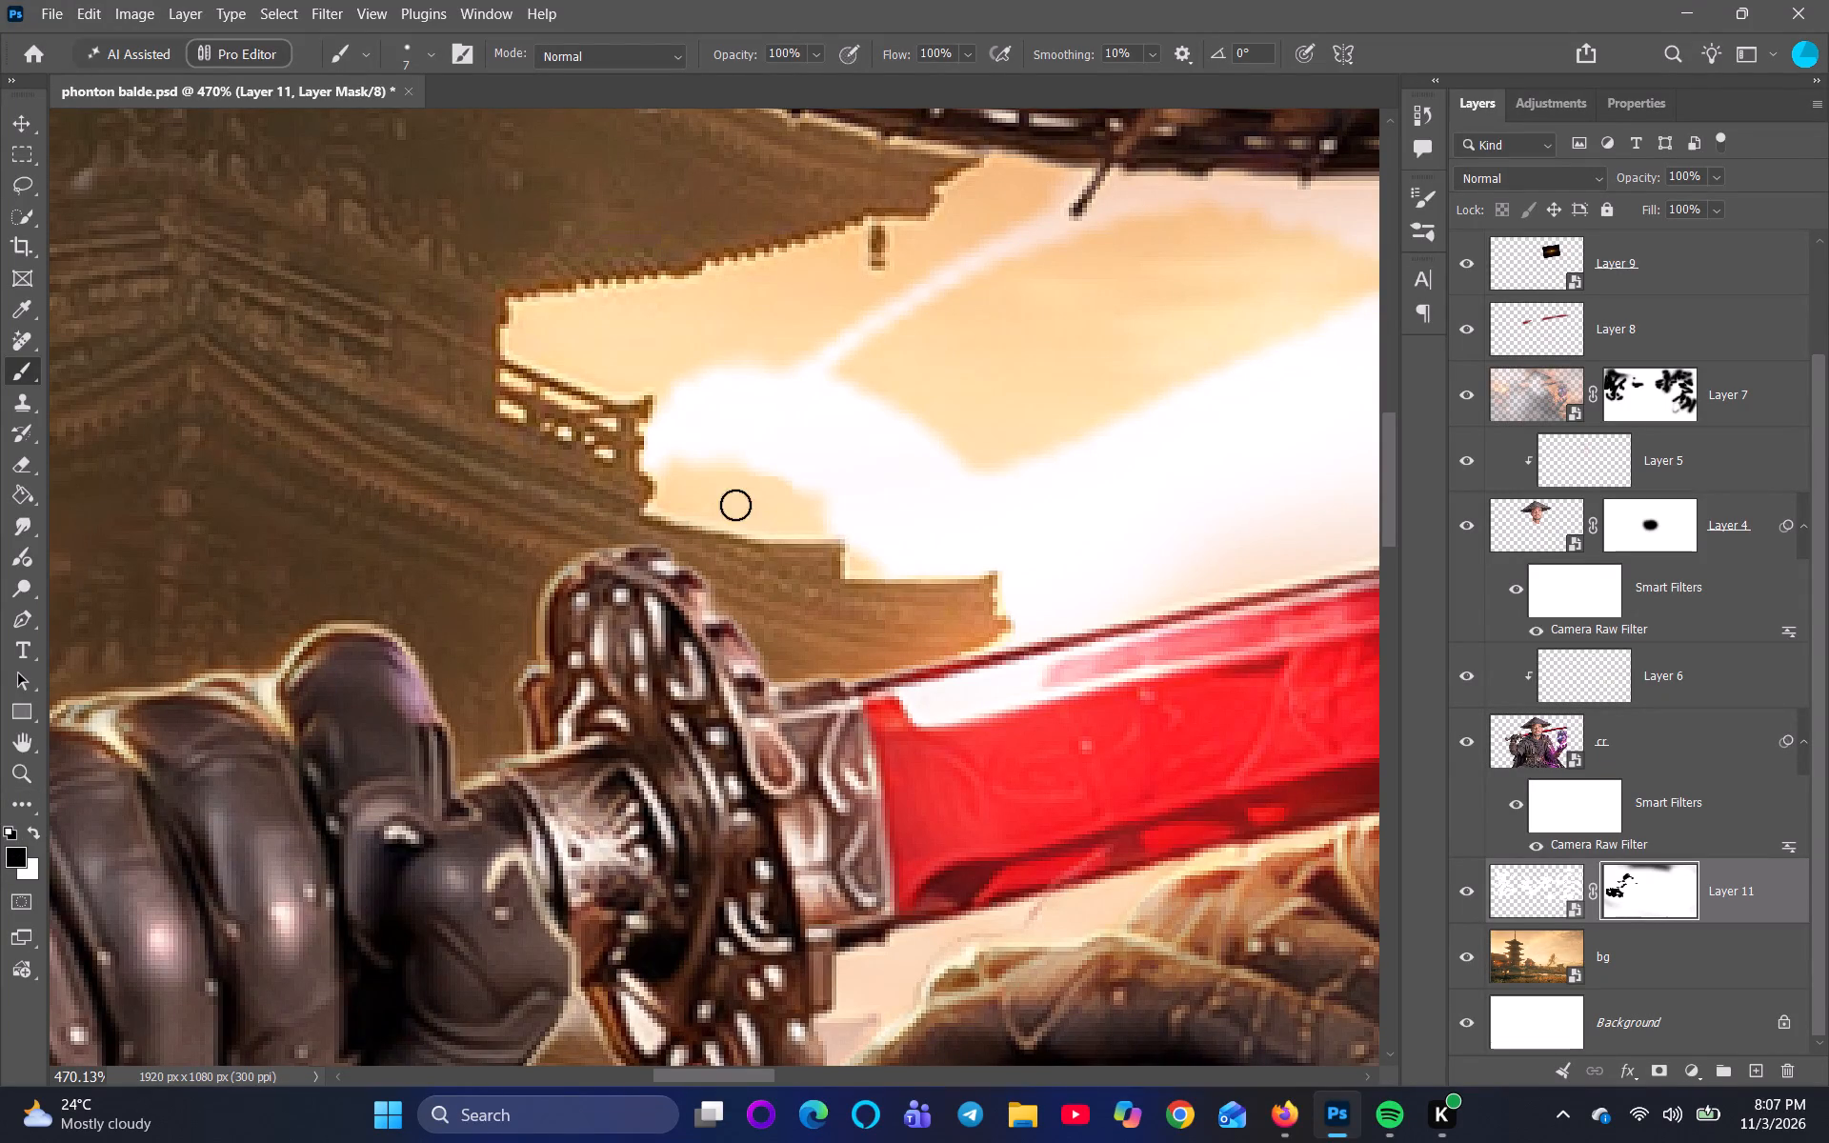
Mask Layer 11's streaky white strokes in black off the underside of the pagoda's lower roof, above the gloved fist, with the 7 px brush.
{"action": "scroll", "coordinate": [772, 510], "scroll_direction": "down", "scroll_amount": 7}
{"action": "key", "text": "space"}
{"action": "key", "text": "space"}
{"action": "key", "text": "space"}
{"action": "key", "text": "space"}
{"action": "key", "text": "space"}
{"action": "key", "text": "space"}
{"action": "key", "text": "space"}
{"action": "key", "text": "space"}
{"action": "key", "text": "space"}
{"action": "key", "text": "space"}
{"action": "key", "text": "space"}
{"action": "key", "text": "space"}
{"action": "key", "text": "space"}
{"action": "key", "text": "space"}
{"action": "key", "text": "space"}
{"action": "key", "text": "space"}
{"action": "key", "text": "space"}
{"action": "key", "text": "space"}
{"action": "key", "text": "space"}
{"action": "key", "text": "space"}
{"action": "scroll", "coordinate": [1218, 704], "scroll_direction": "down", "scroll_amount": 5}
{"action": "left_click_drag", "start_coordinate": [1273, 818], "coordinate": [1138, 844]}
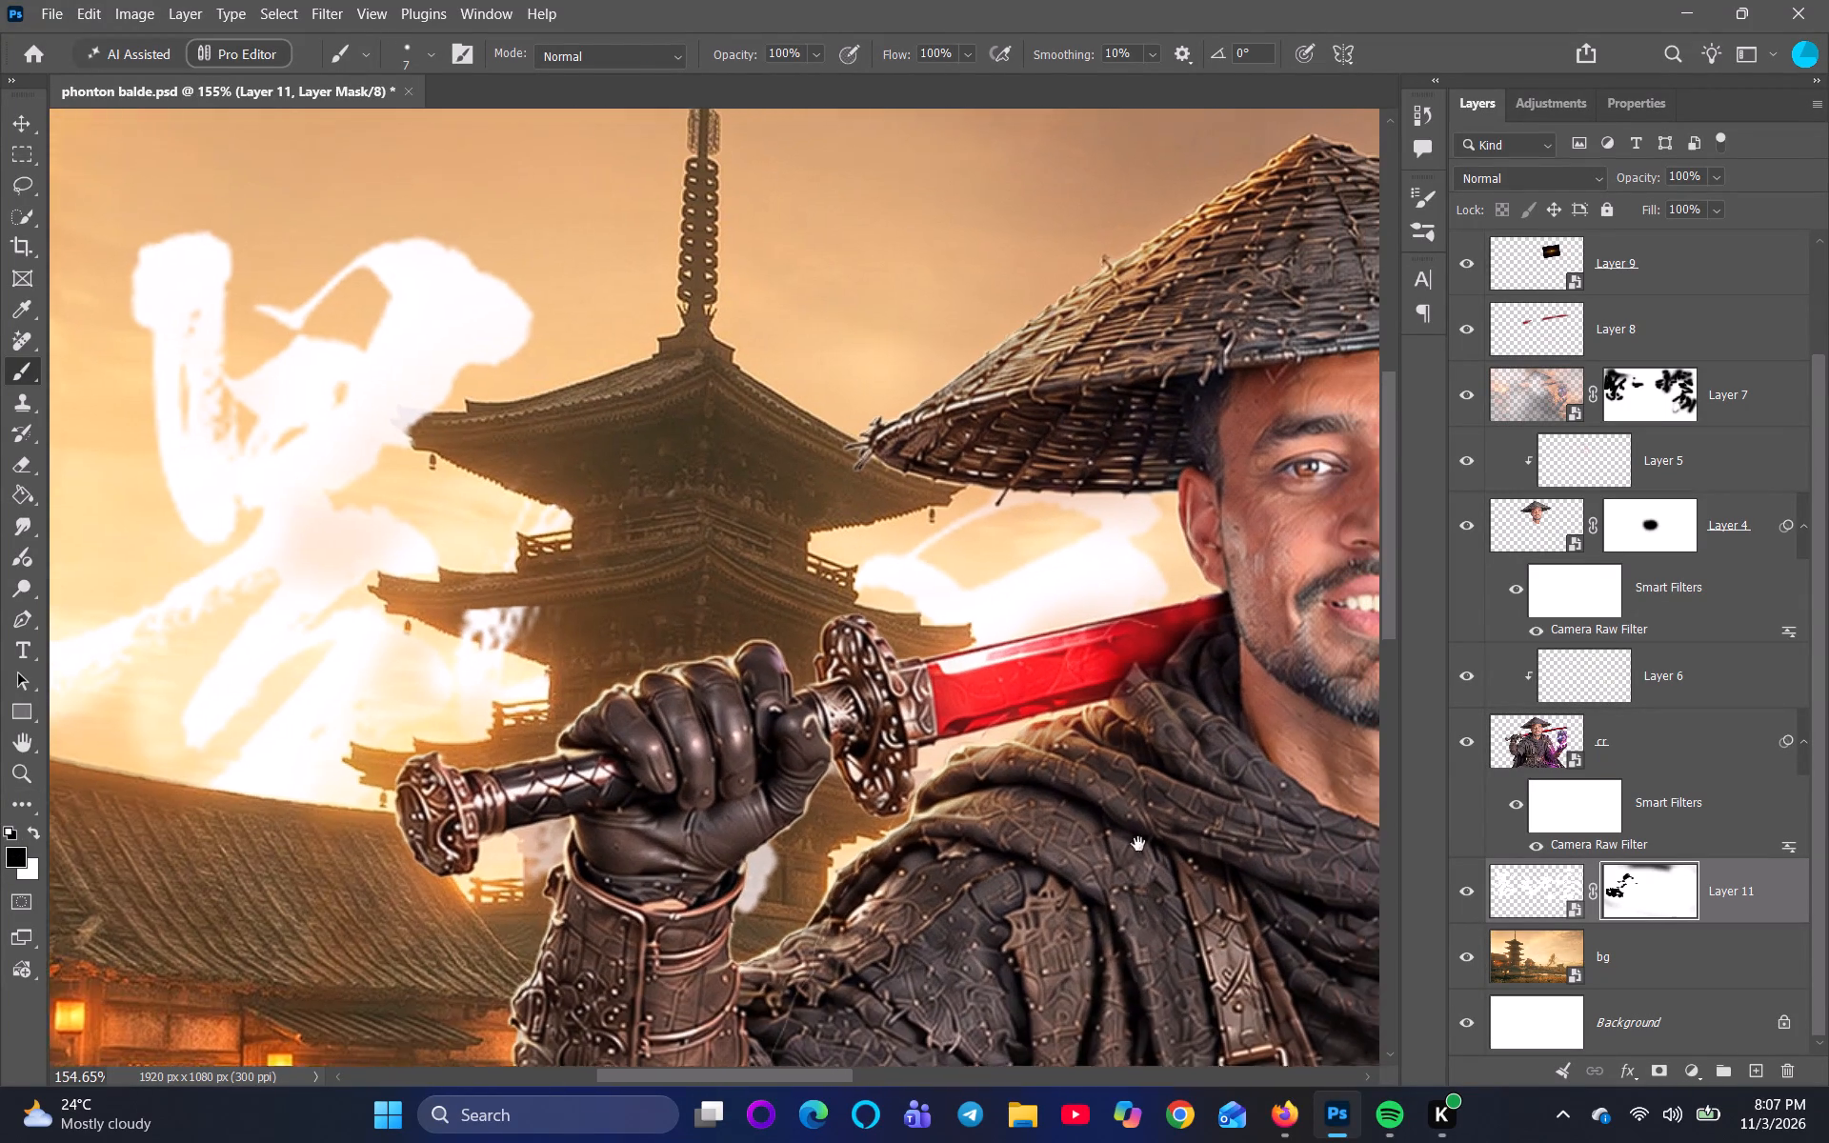
{"action": "left_click_drag", "start_coordinate": [1138, 844], "coordinate": [606, 780]}
{"action": "scroll", "coordinate": [714, 729], "scroll_direction": "down", "scroll_amount": 10}
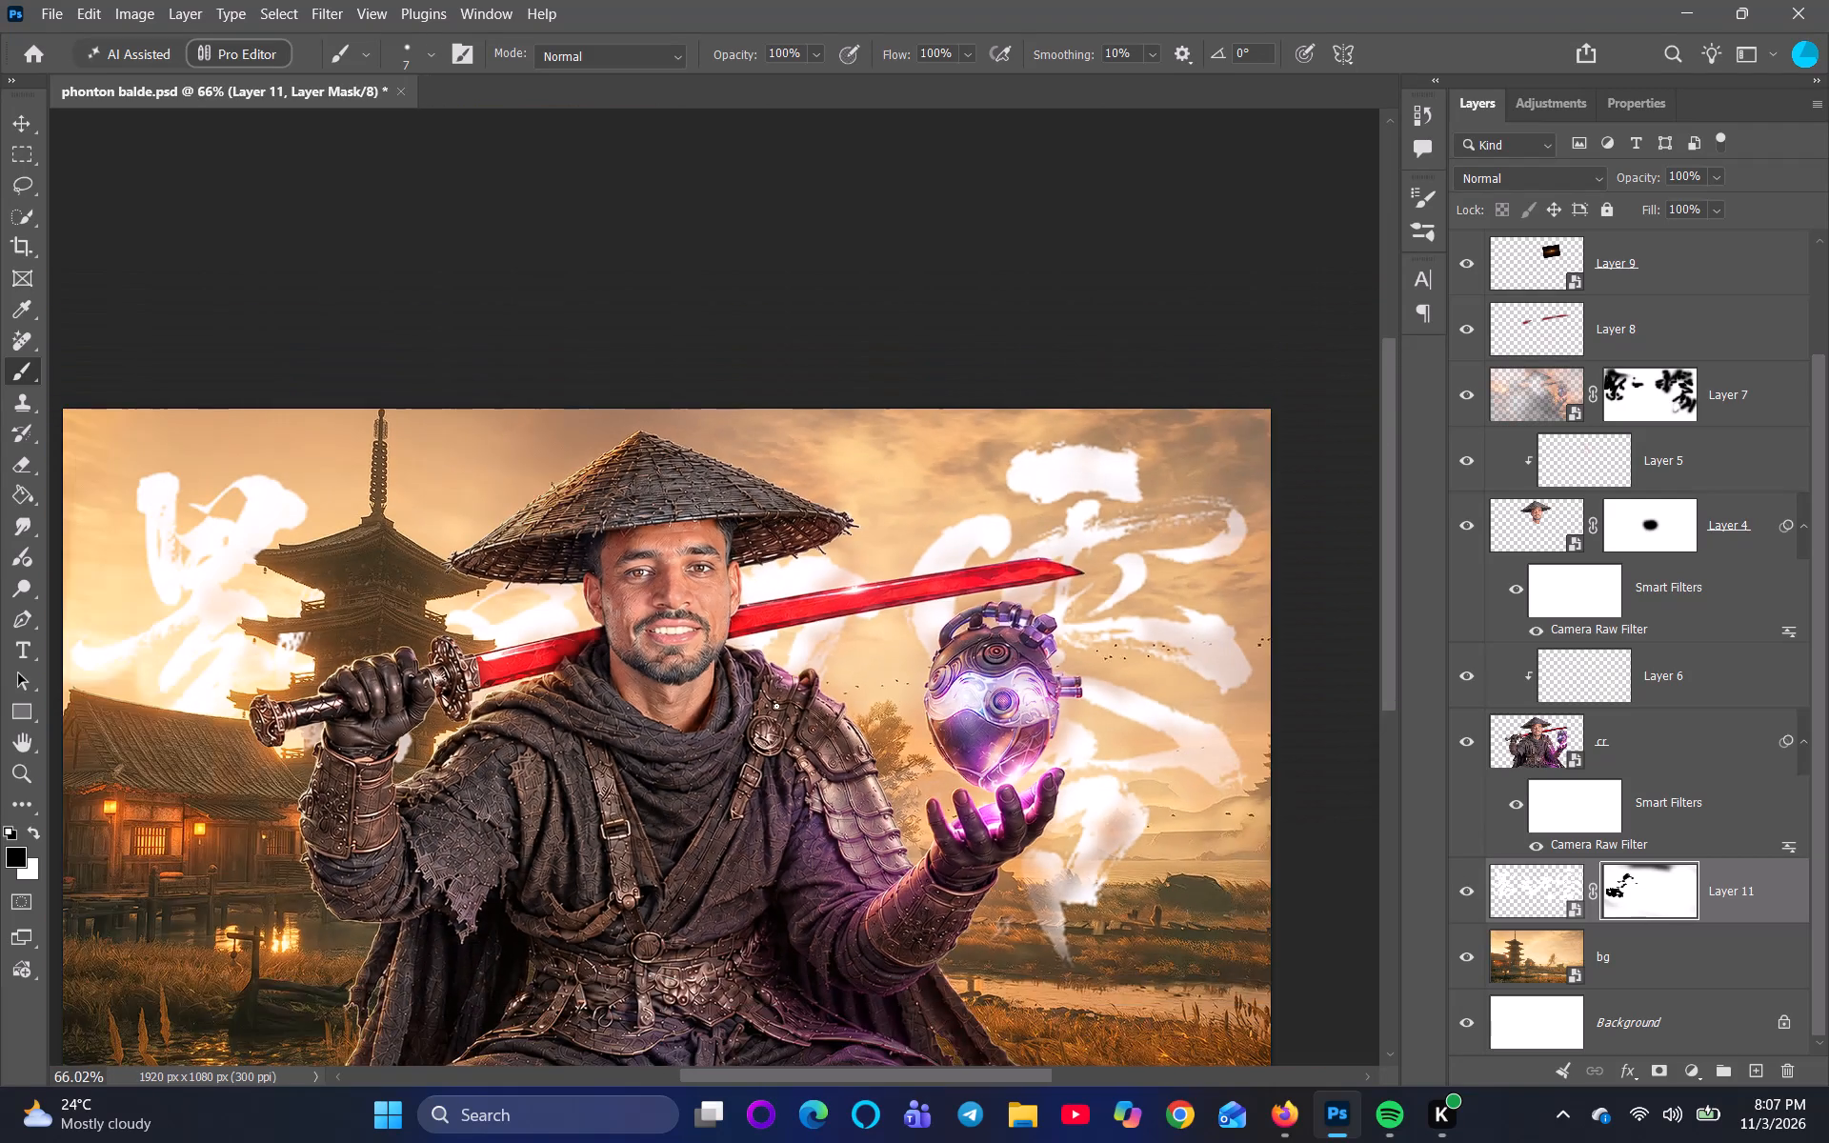
{"action": "scroll", "coordinate": [776, 706], "scroll_direction": "down", "scroll_amount": 2}
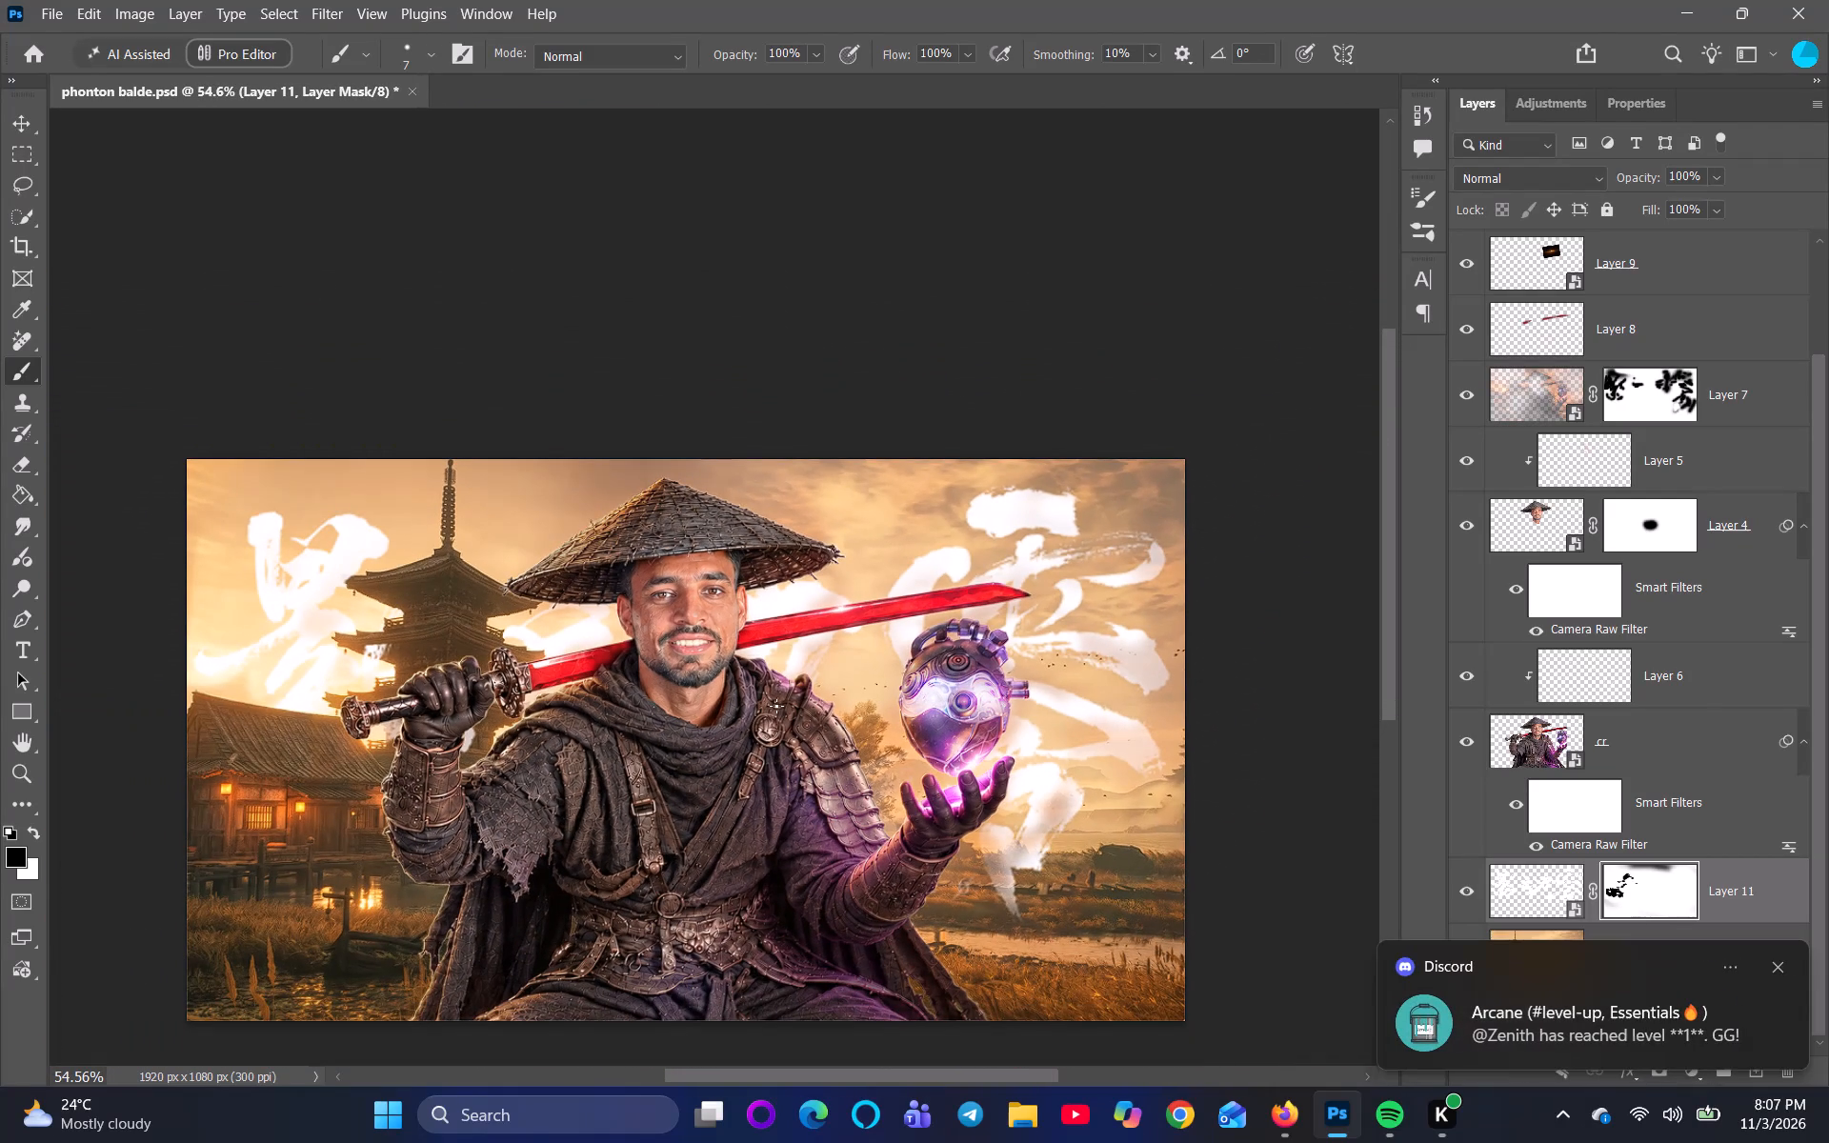
{"action": "scroll", "coordinate": [522, 755], "scroll_direction": "up", "scroll_amount": 16}
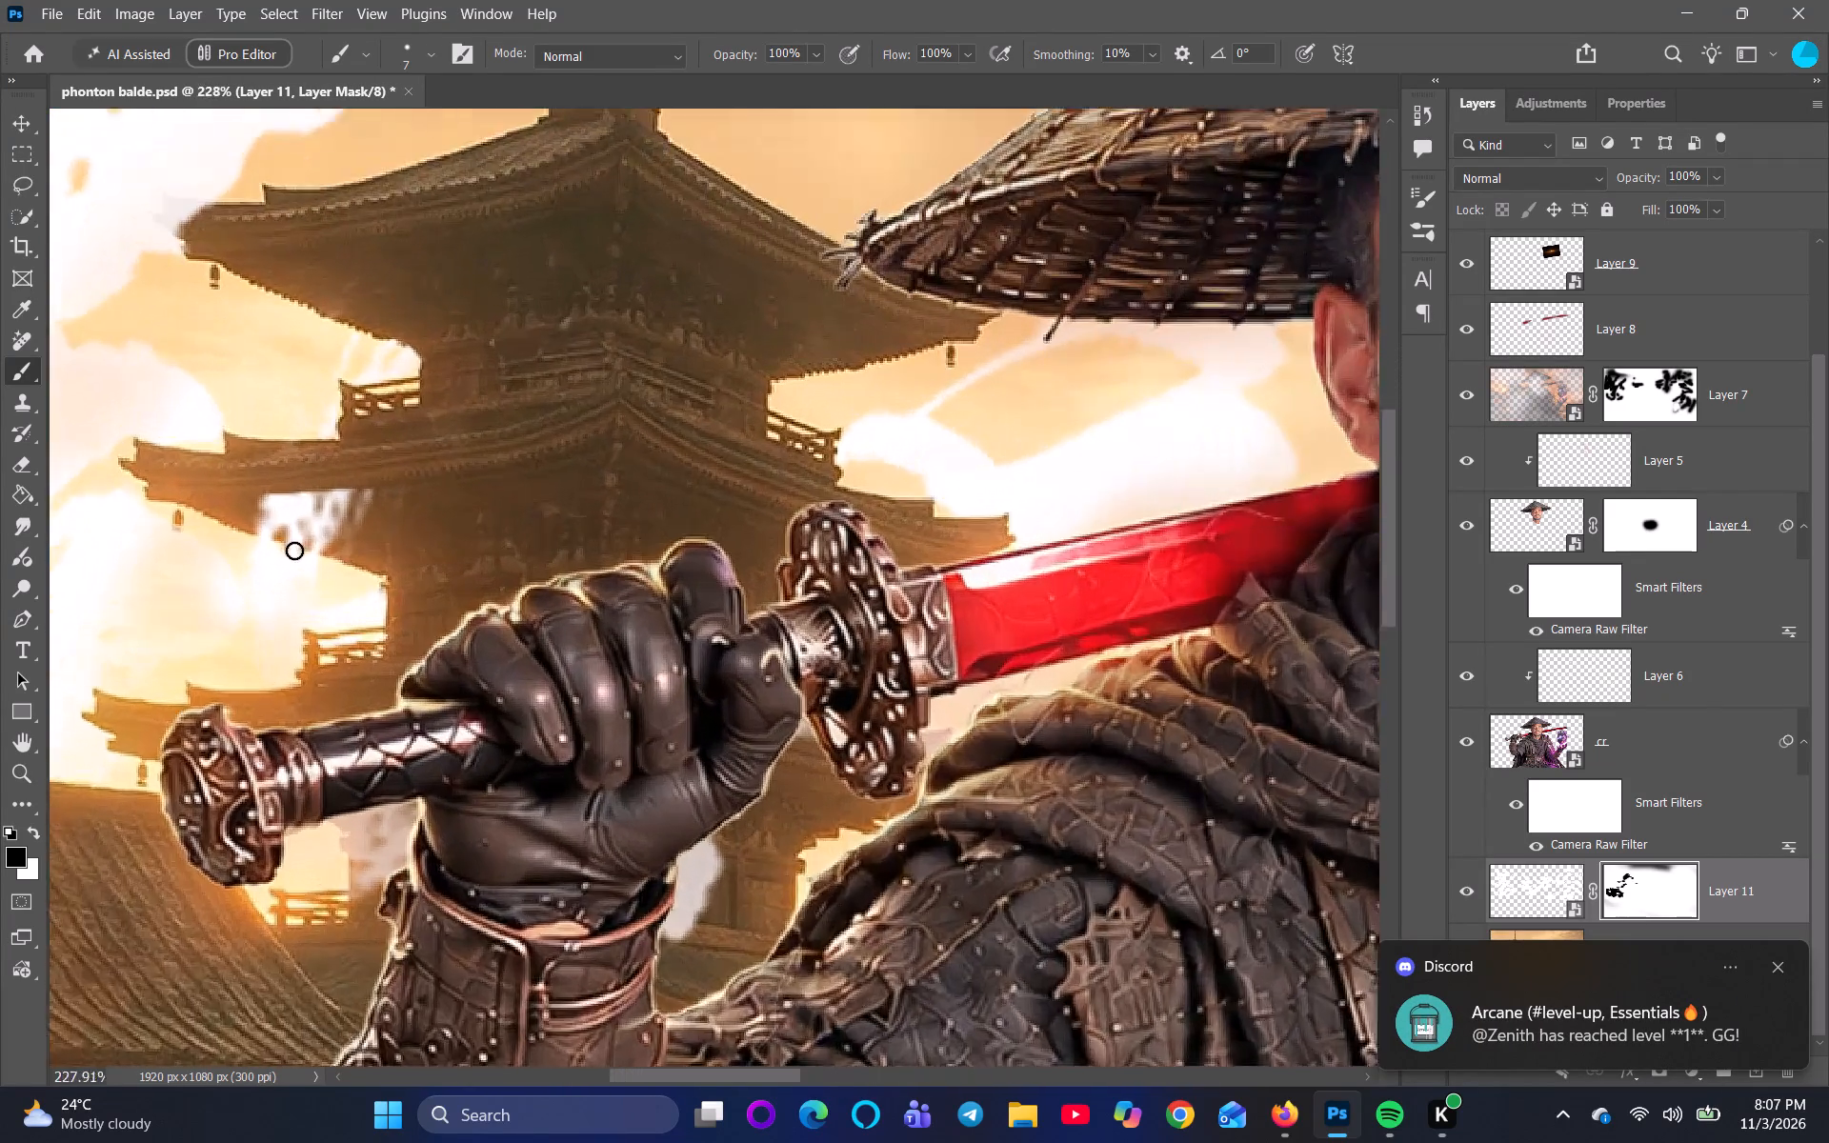
{"action": "scroll", "coordinate": [294, 551], "scroll_direction": "up", "scroll_amount": 1}
{"action": "scroll", "coordinate": [364, 509], "scroll_direction": "up", "scroll_amount": 1}
{"action": "scroll", "coordinate": [358, 519], "scroll_direction": "down", "scroll_amount": 4}
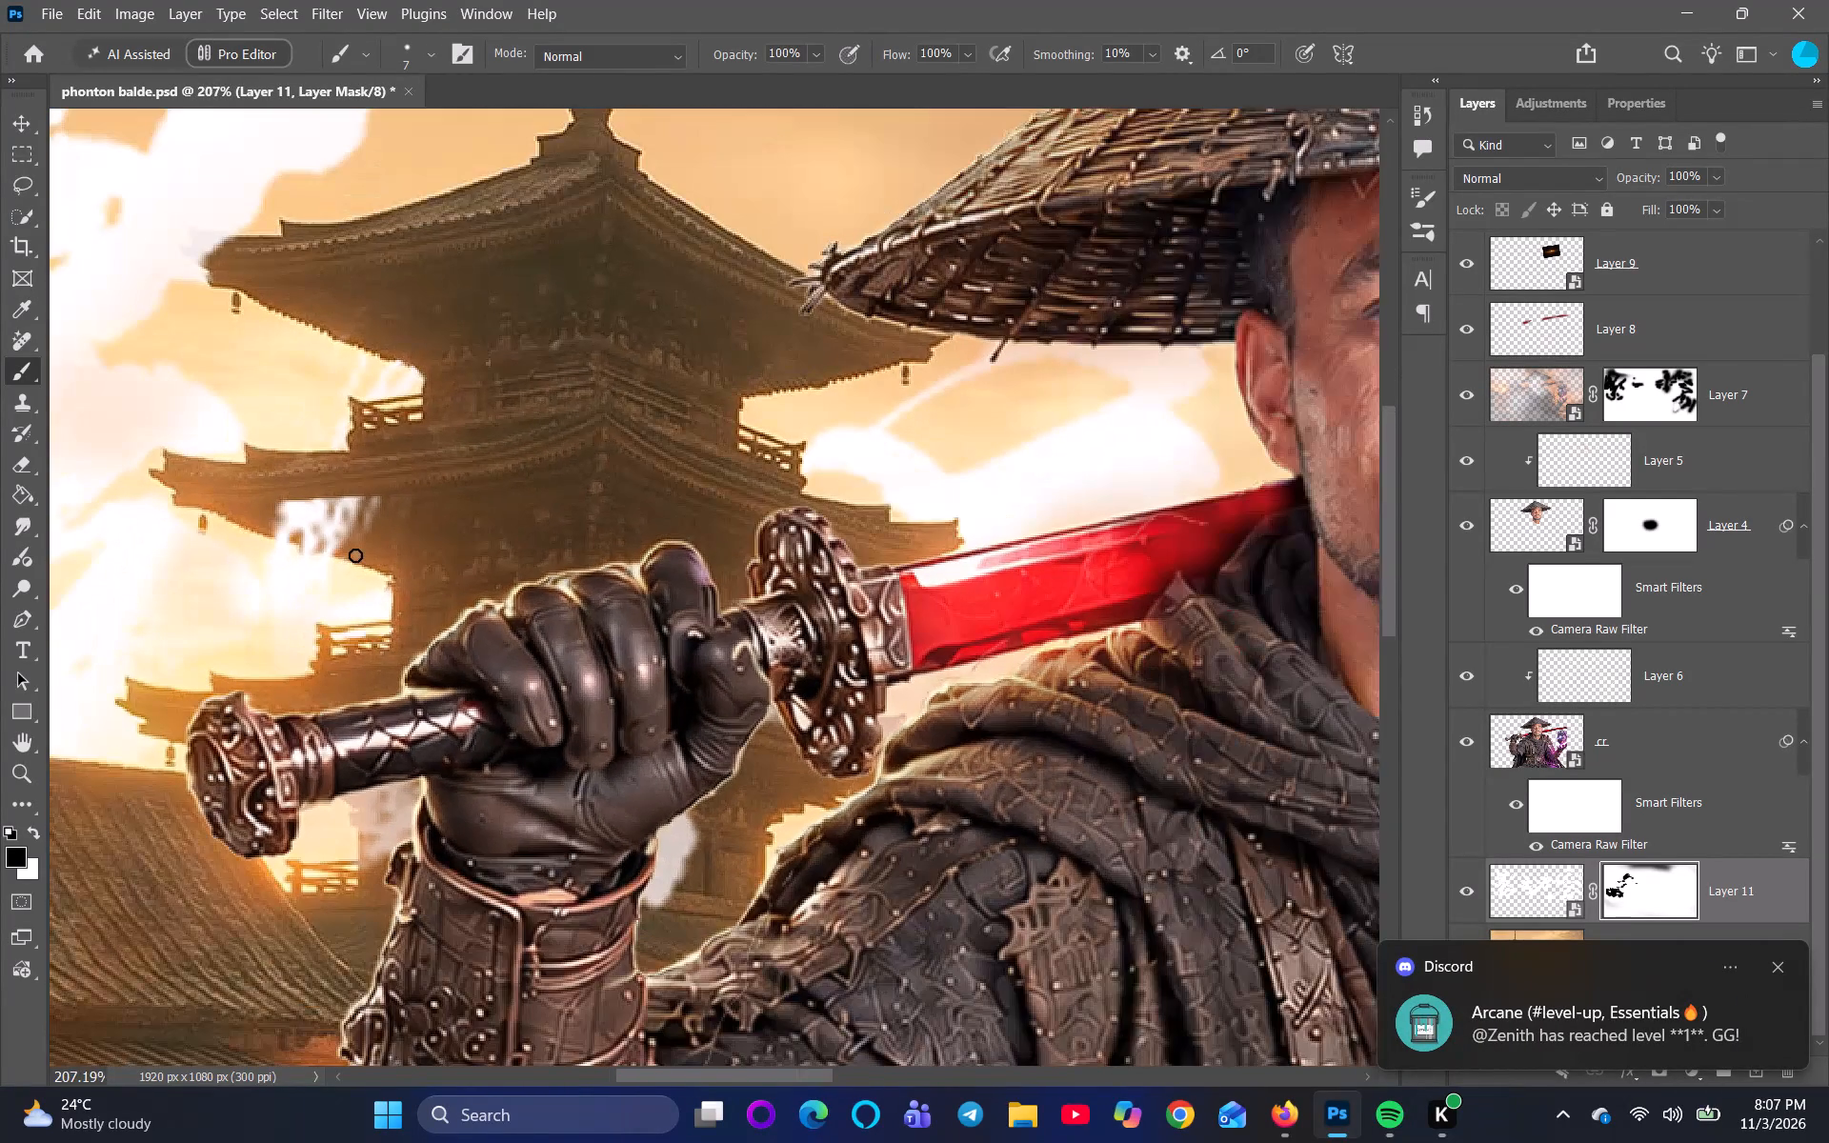
{"action": "scroll", "coordinate": [355, 555], "scroll_direction": "up", "scroll_amount": 6}
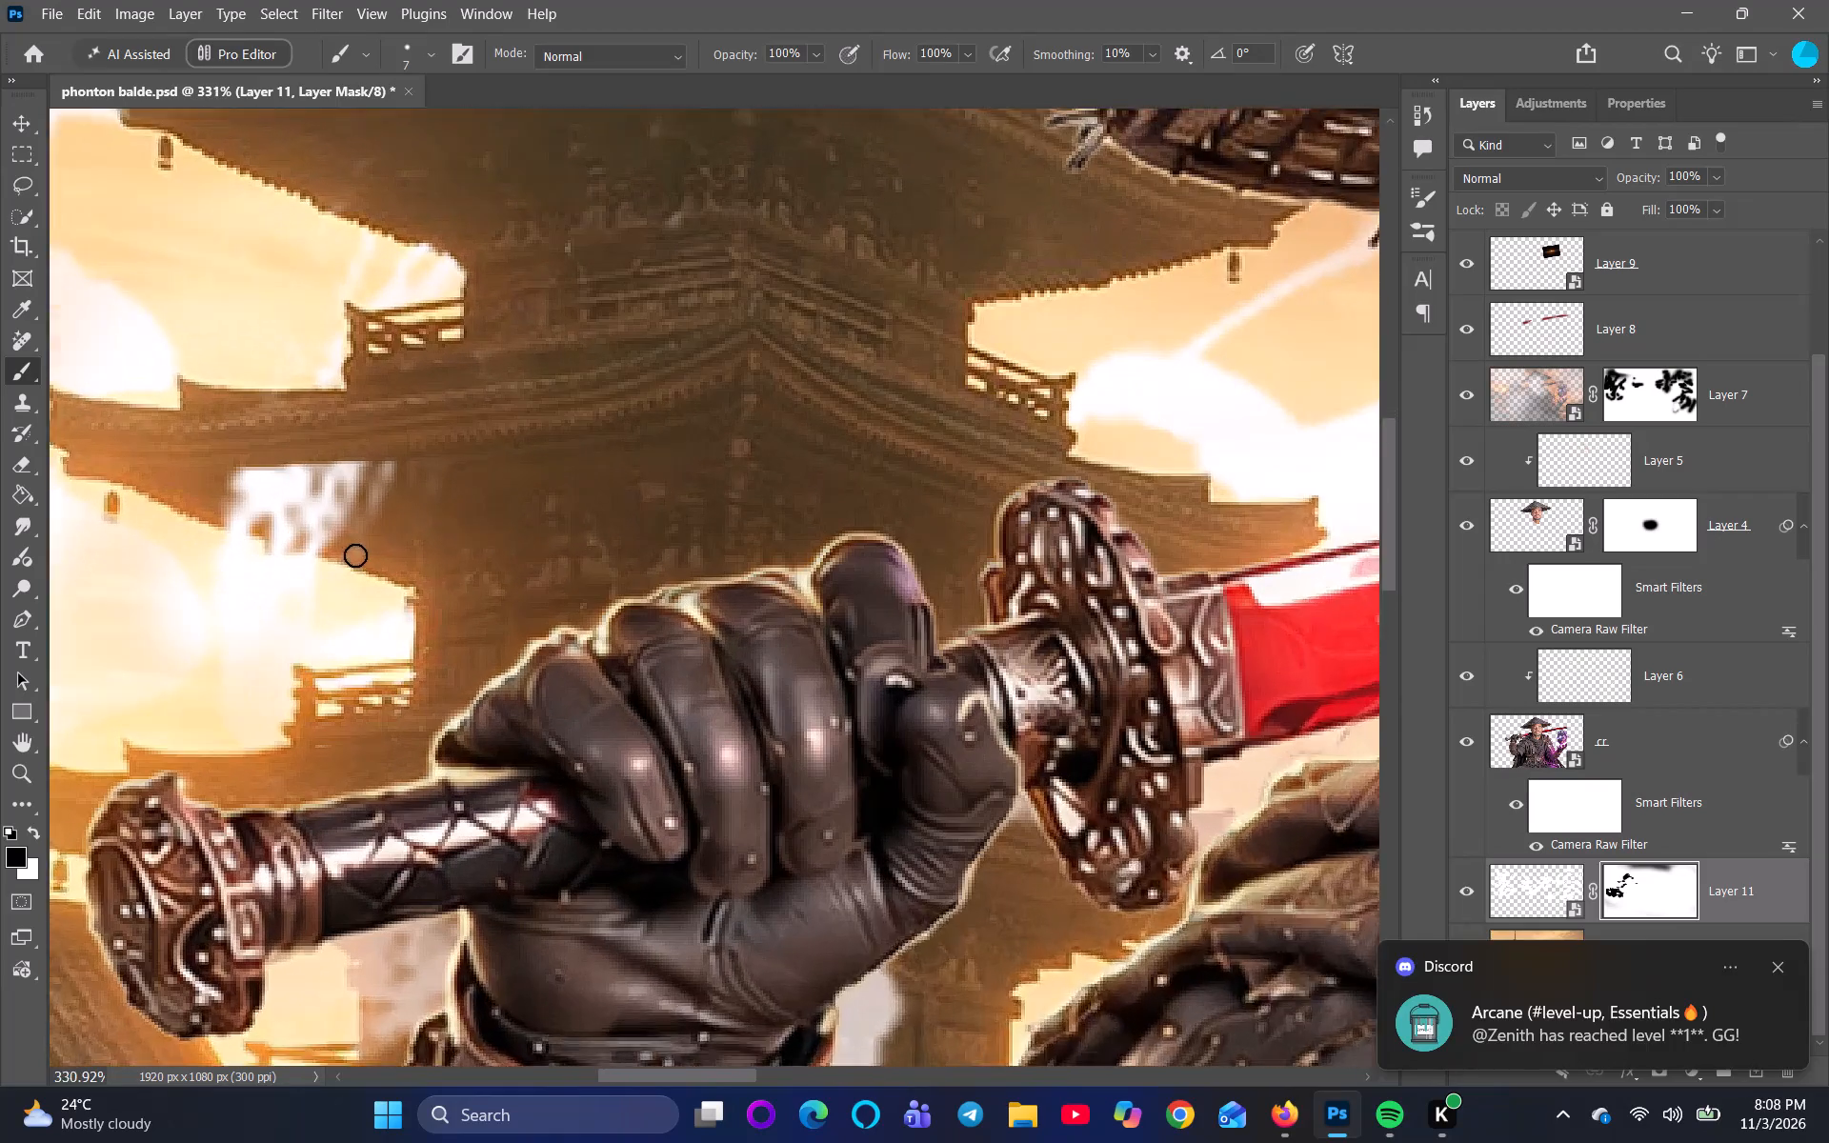
{"action": "left_click_drag", "start_coordinate": [375, 467], "coordinate": [240, 463]}
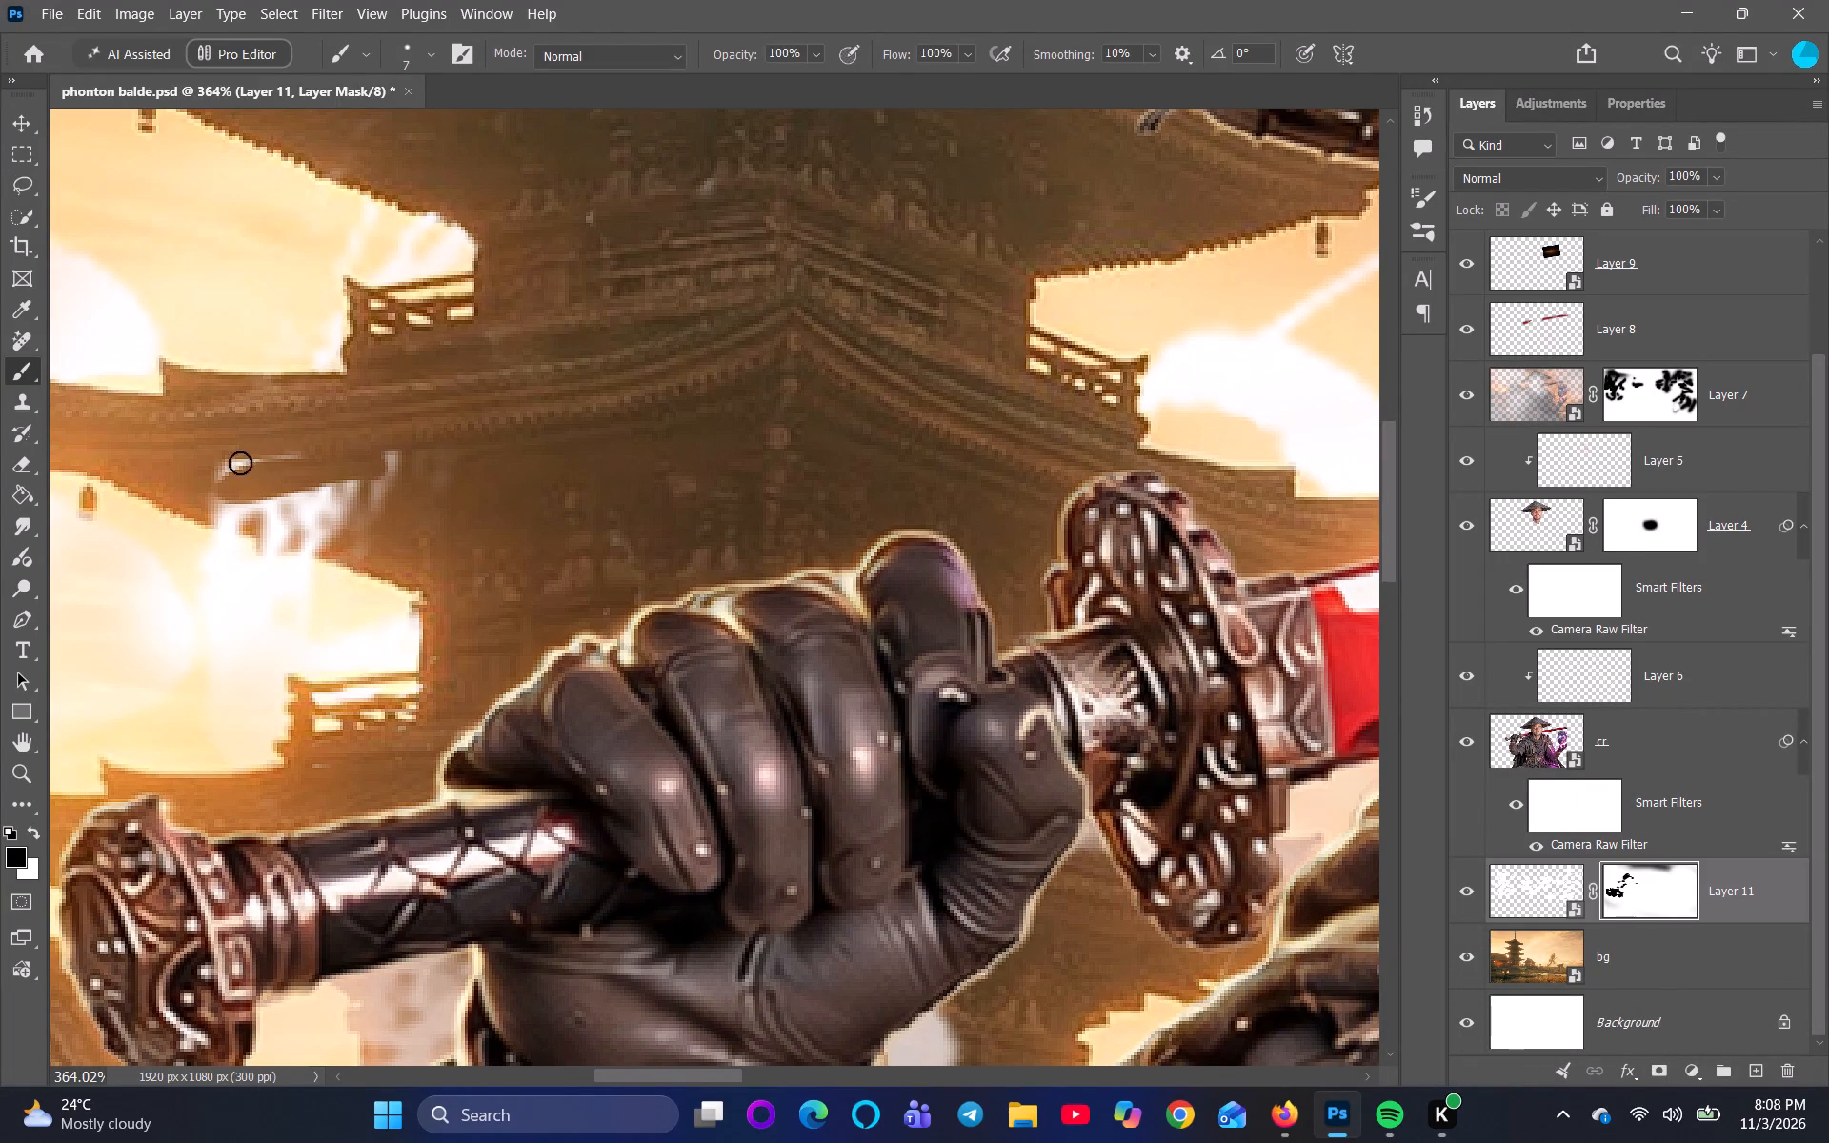
{"action": "left_click_drag", "start_coordinate": [240, 463], "coordinate": [386, 465]}
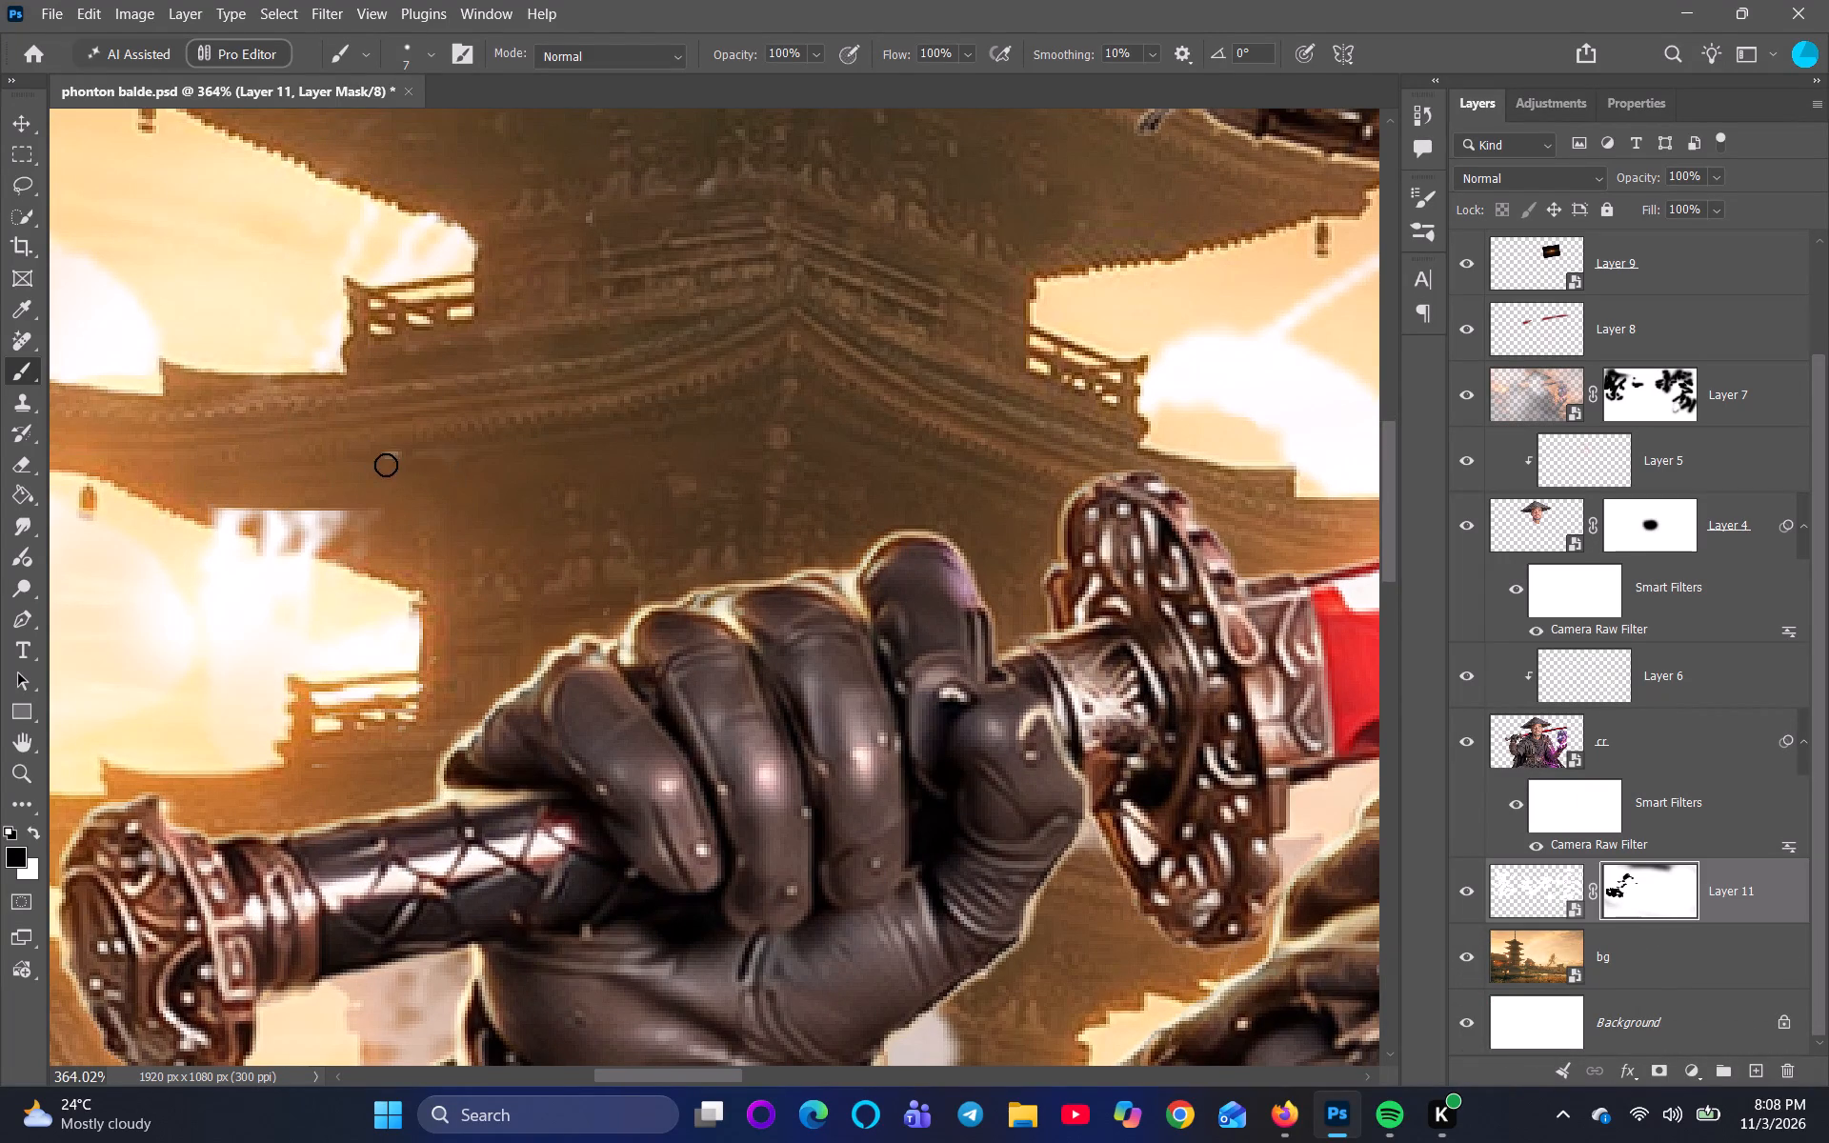
{"action": "left_click_drag", "start_coordinate": [386, 465], "coordinate": [379, 522]}
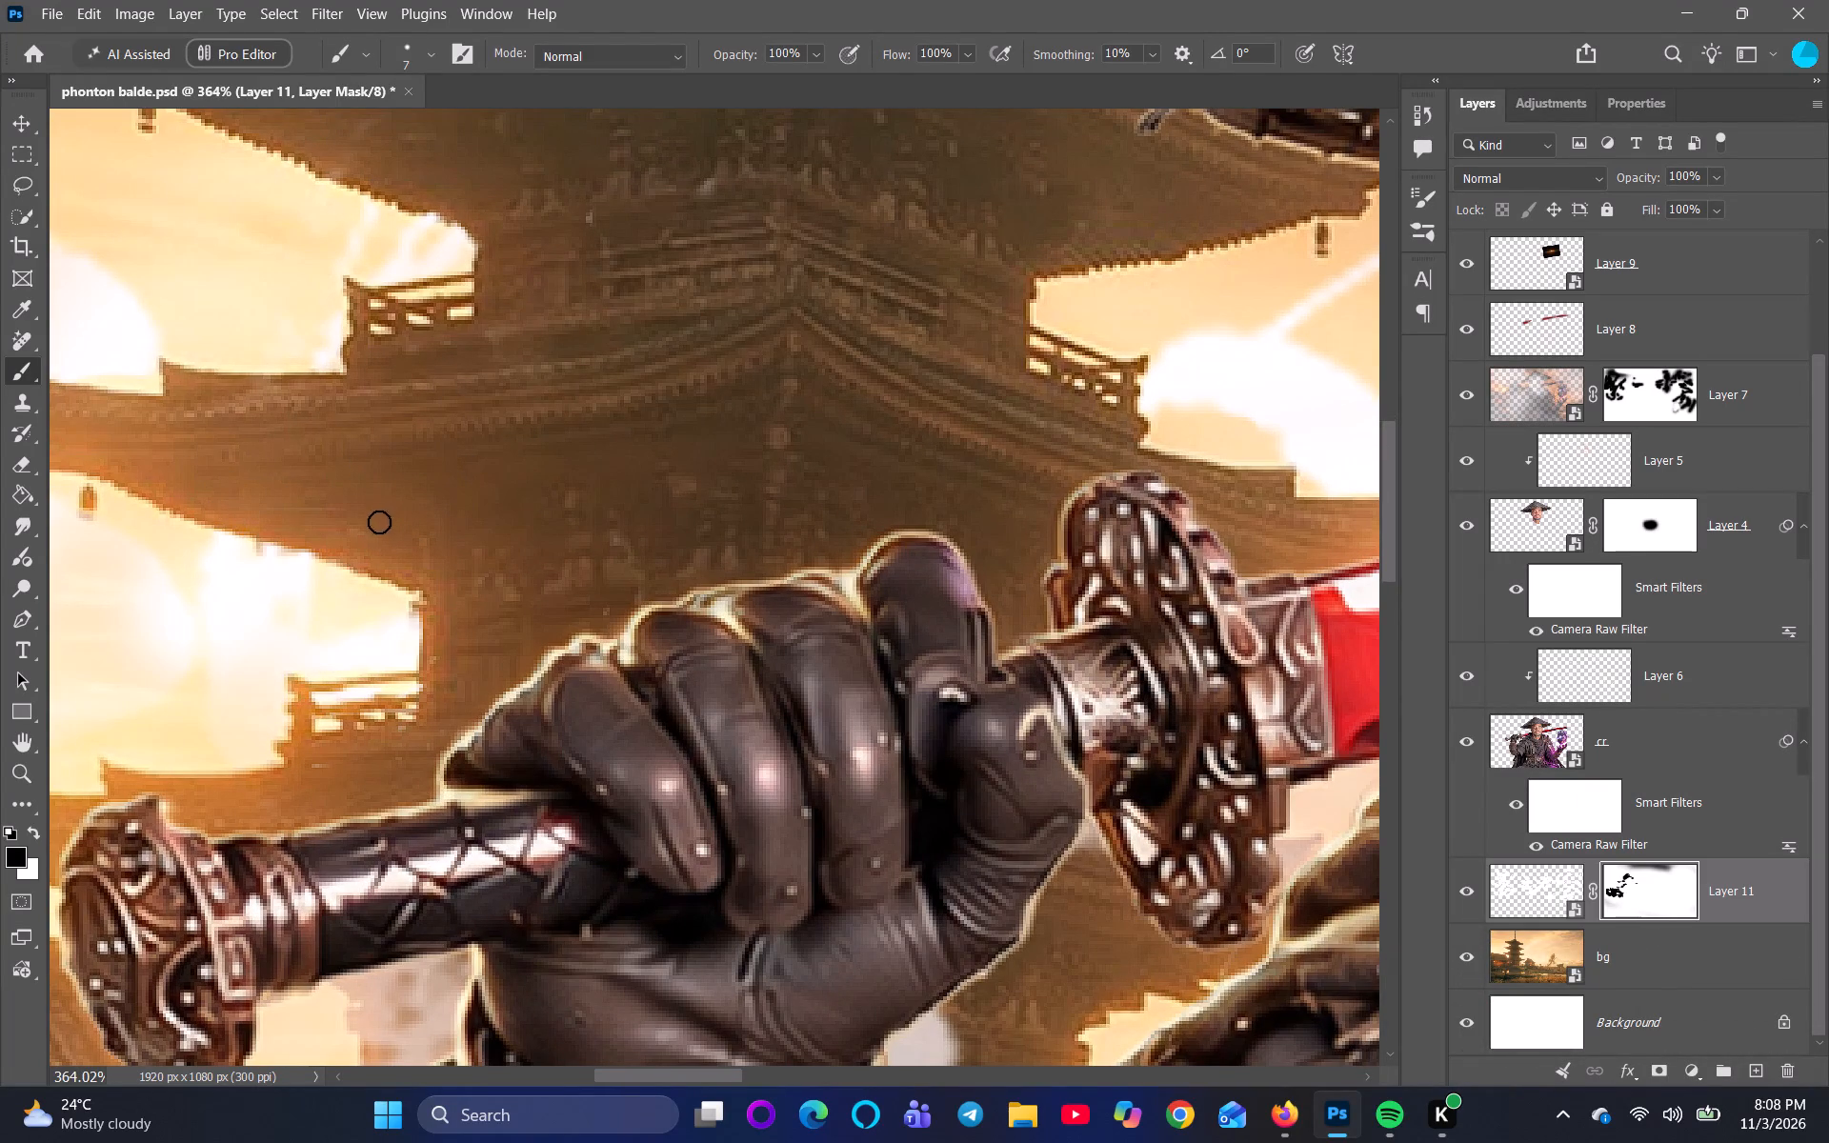
{"action": "left_click_drag", "start_coordinate": [379, 522], "coordinate": [347, 546]}
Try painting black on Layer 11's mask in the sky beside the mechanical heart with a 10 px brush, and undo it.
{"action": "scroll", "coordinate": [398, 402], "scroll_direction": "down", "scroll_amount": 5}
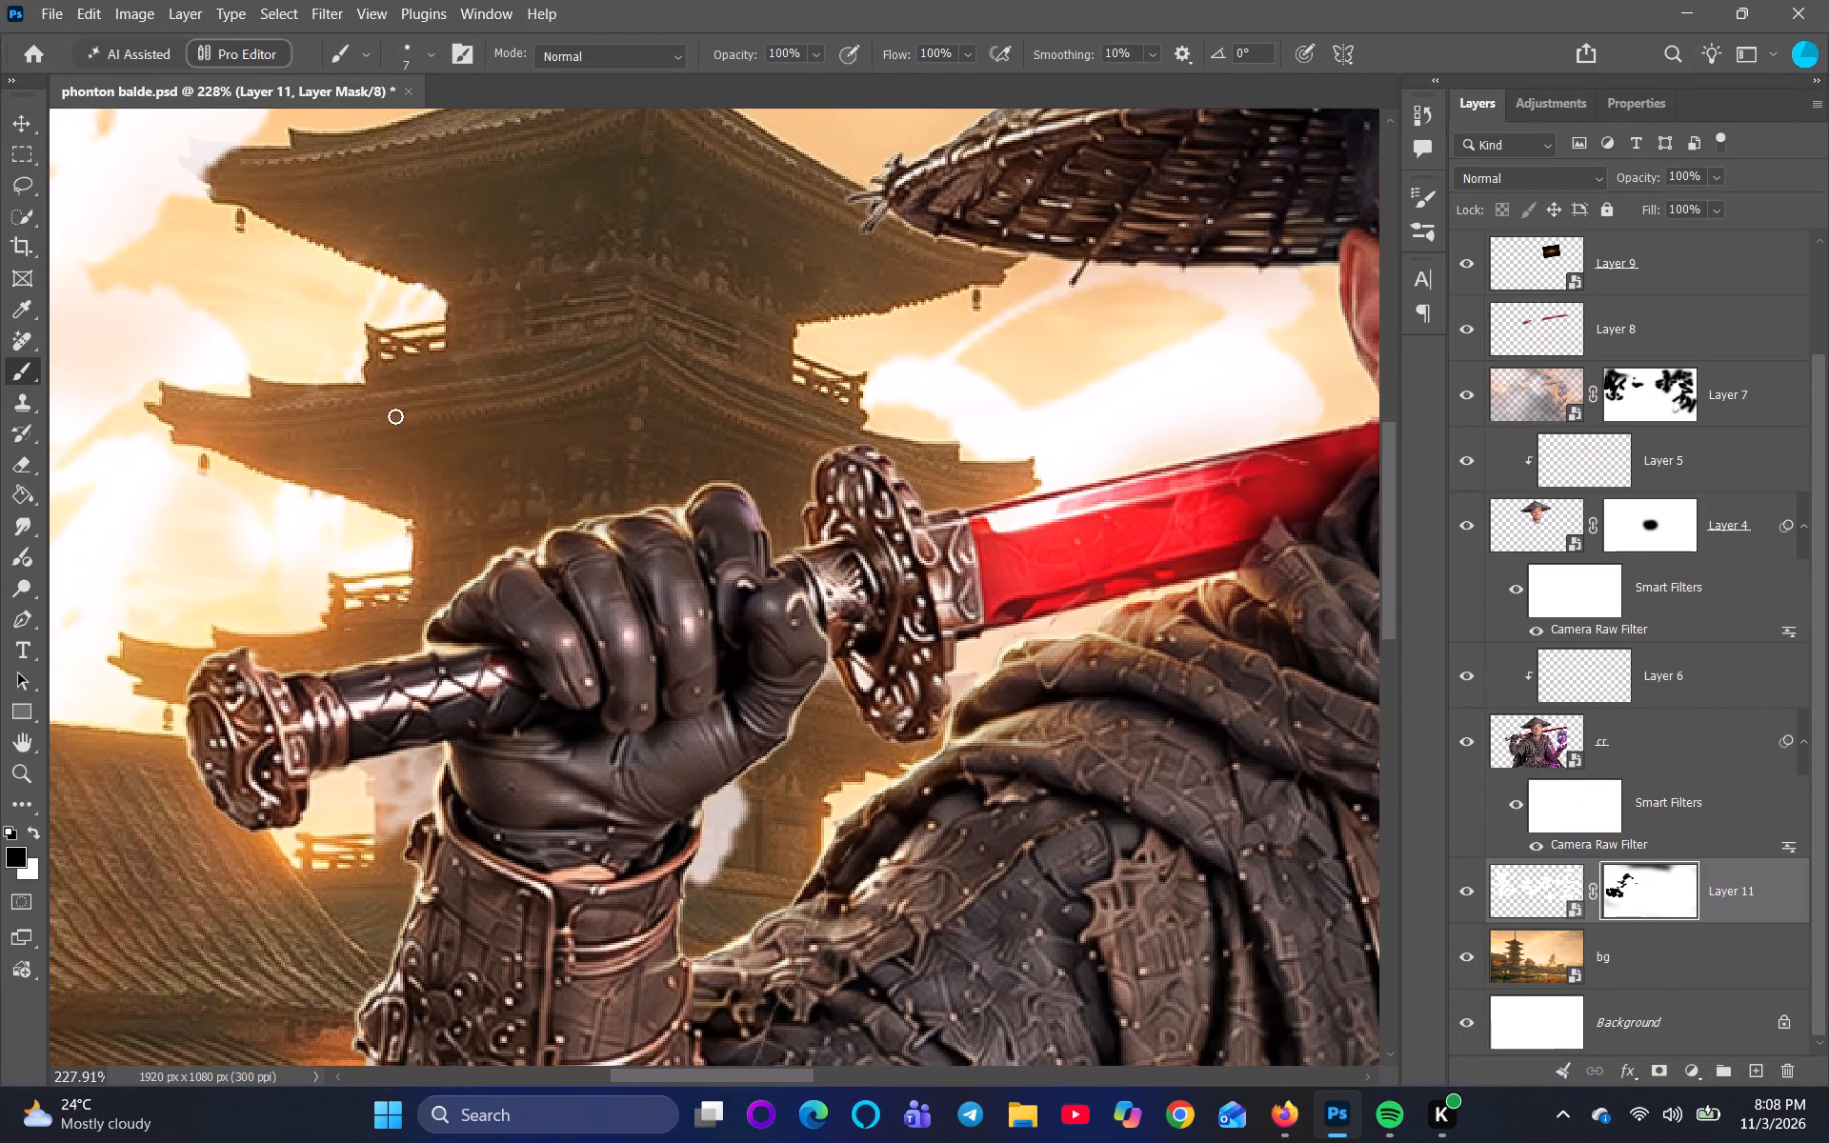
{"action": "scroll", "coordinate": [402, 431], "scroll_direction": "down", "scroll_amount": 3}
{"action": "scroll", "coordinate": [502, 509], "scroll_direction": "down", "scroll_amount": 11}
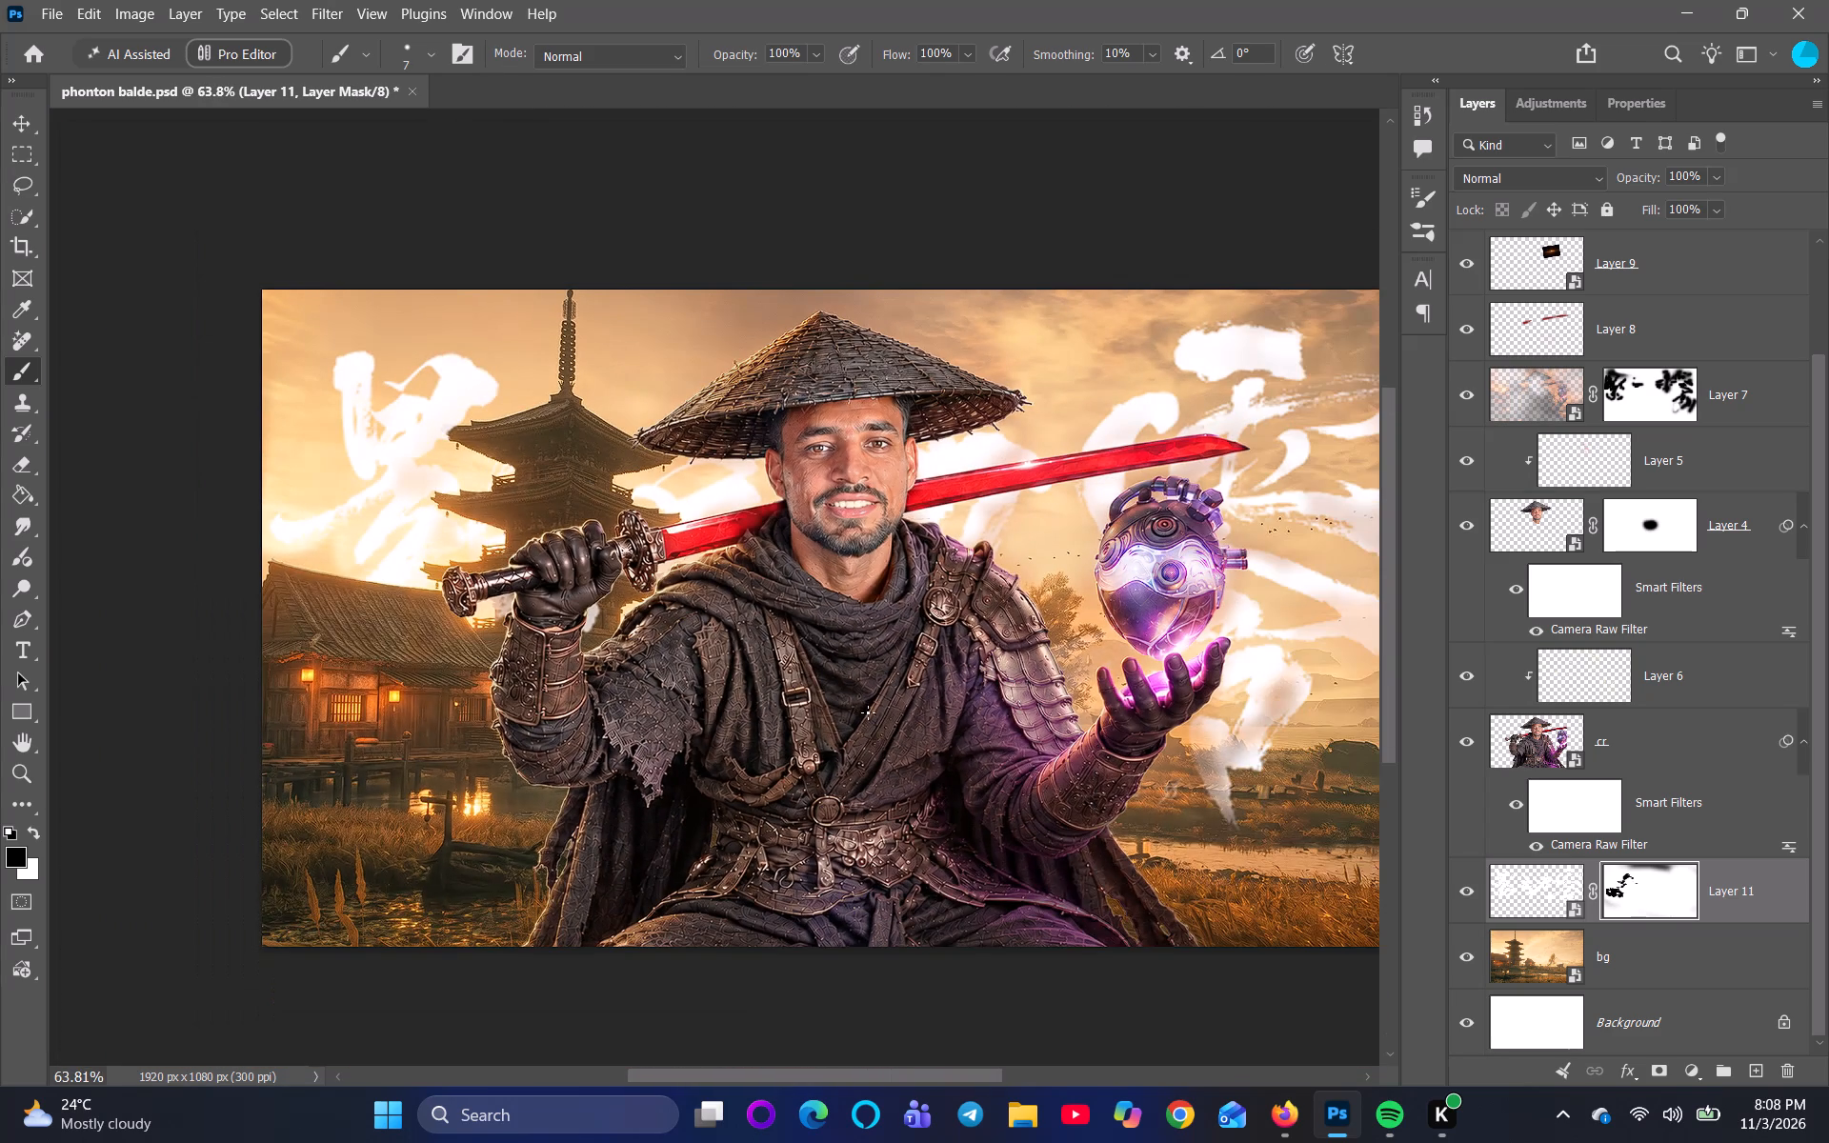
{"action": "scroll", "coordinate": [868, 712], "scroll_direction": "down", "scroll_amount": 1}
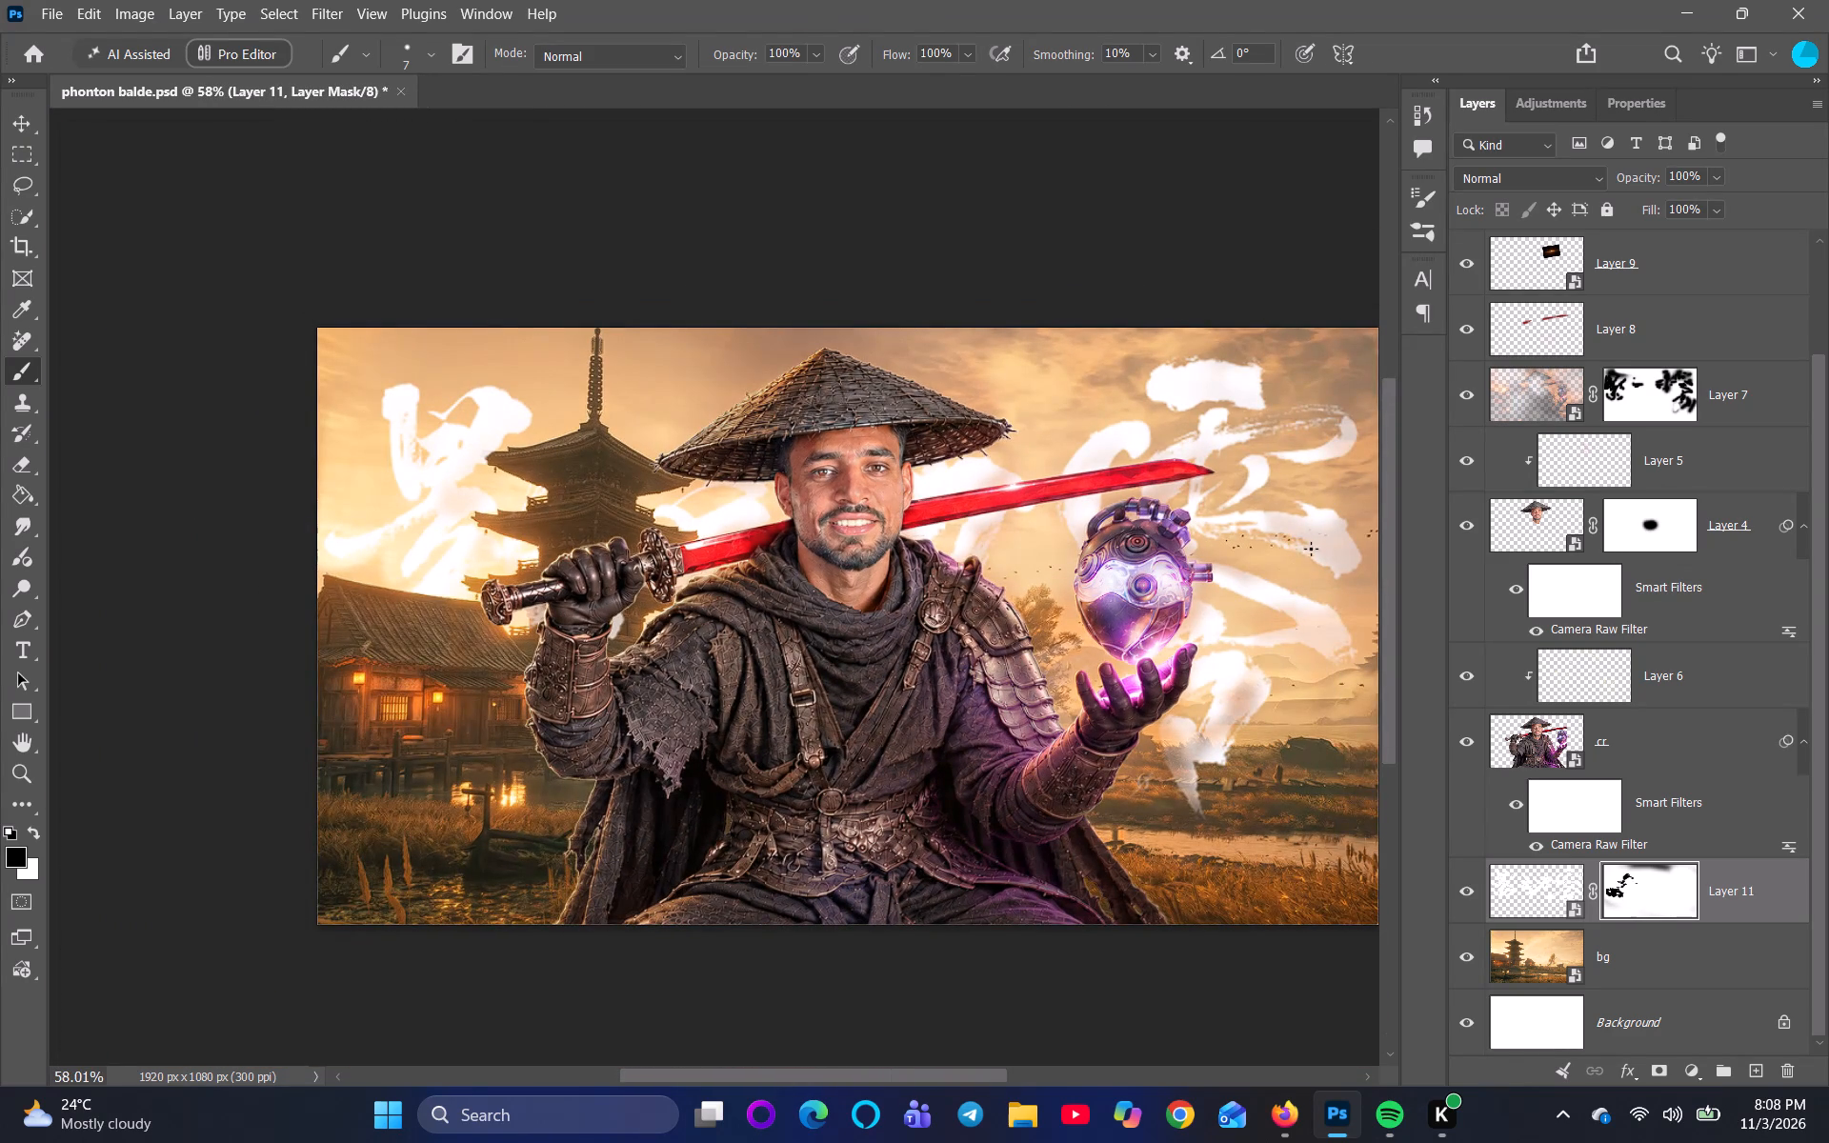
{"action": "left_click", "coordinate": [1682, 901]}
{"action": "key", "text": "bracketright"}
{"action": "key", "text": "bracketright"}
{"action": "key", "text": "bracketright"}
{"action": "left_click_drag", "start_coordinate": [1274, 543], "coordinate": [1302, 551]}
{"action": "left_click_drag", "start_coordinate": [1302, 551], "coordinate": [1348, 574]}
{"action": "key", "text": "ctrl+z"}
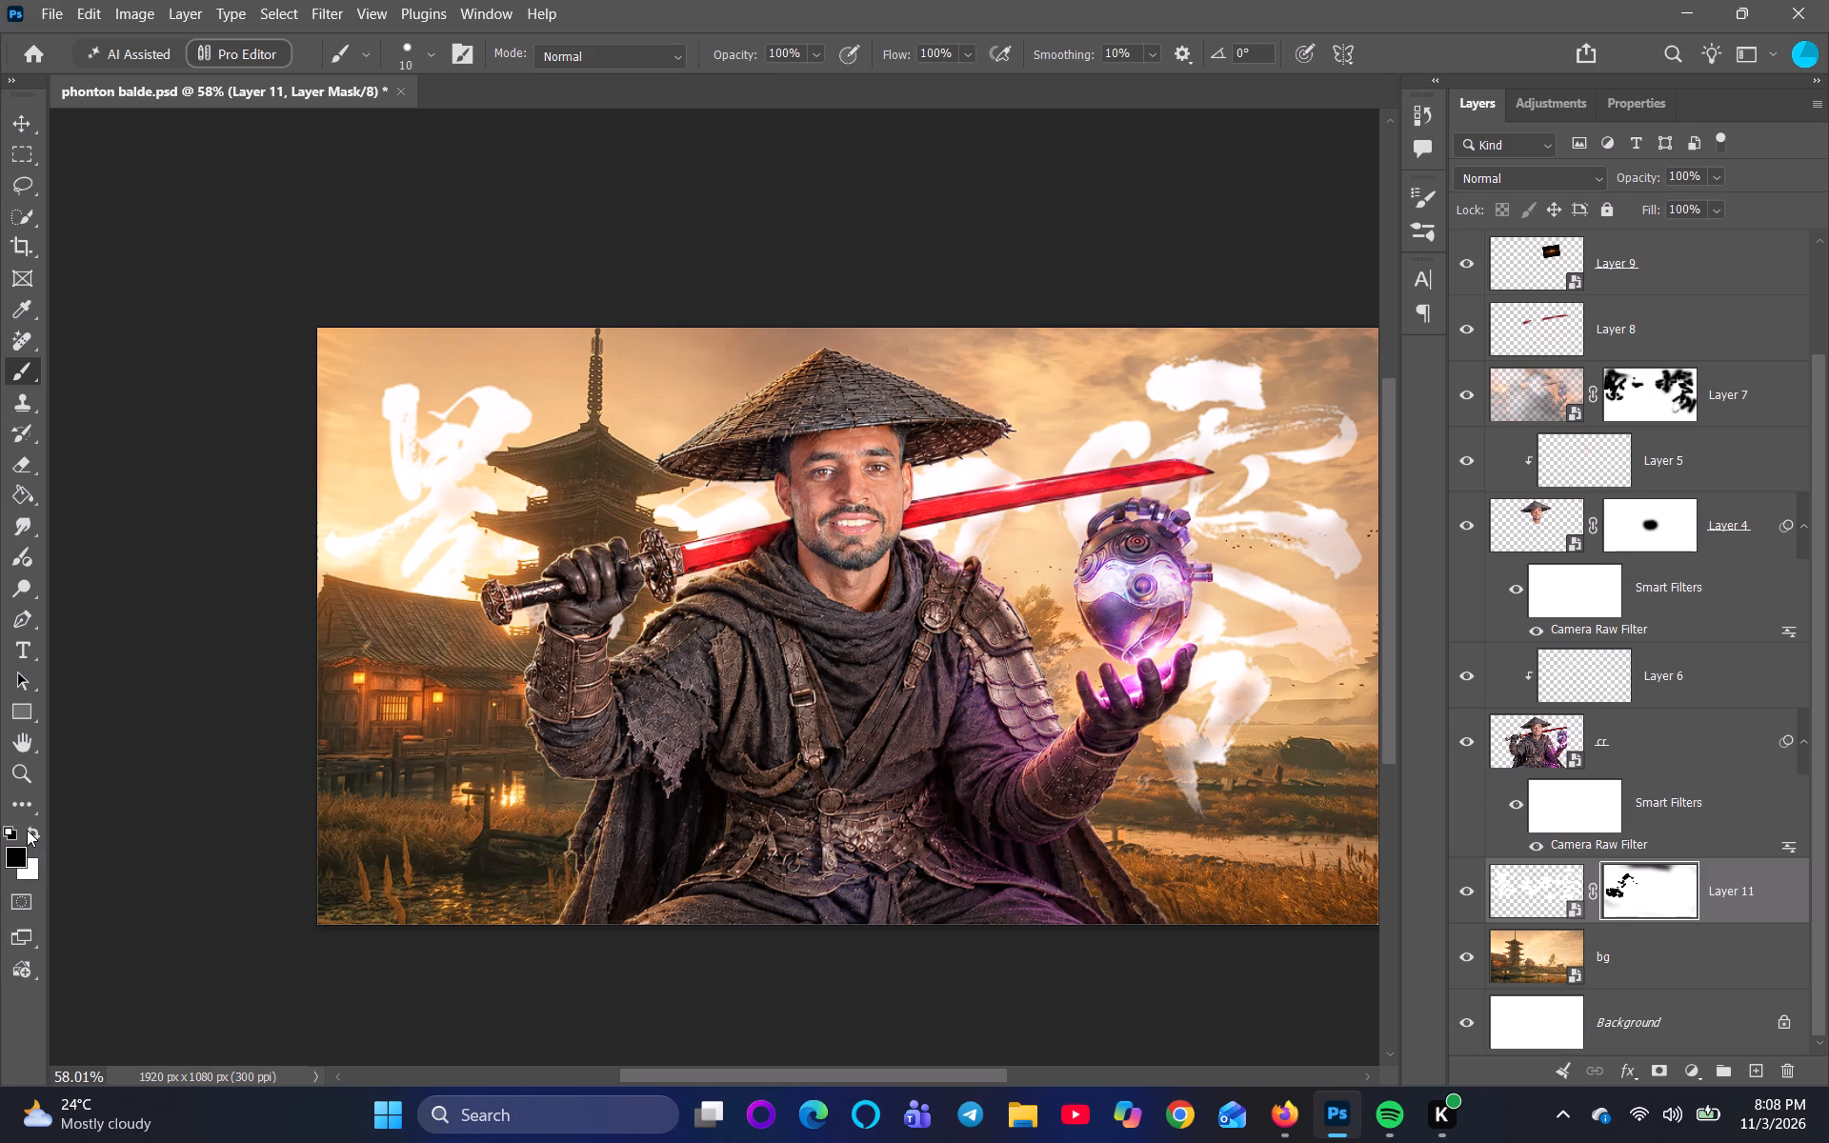
Paint white on Layer 11's mask over the faded calligraphy stroke beside the open glowing hand with a 30 px brush.
{"action": "left_click", "coordinate": [27, 830]}
{"action": "scroll", "coordinate": [804, 844], "scroll_direction": "up", "scroll_amount": 4}
{"action": "key", "text": "bracketright"}
{"action": "key", "text": "bracketright"}
{"action": "scroll", "coordinate": [1203, 667], "scroll_direction": "up", "scroll_amount": 3}
{"action": "scroll", "coordinate": [1221, 717], "scroll_direction": "down", "scroll_amount": 3}
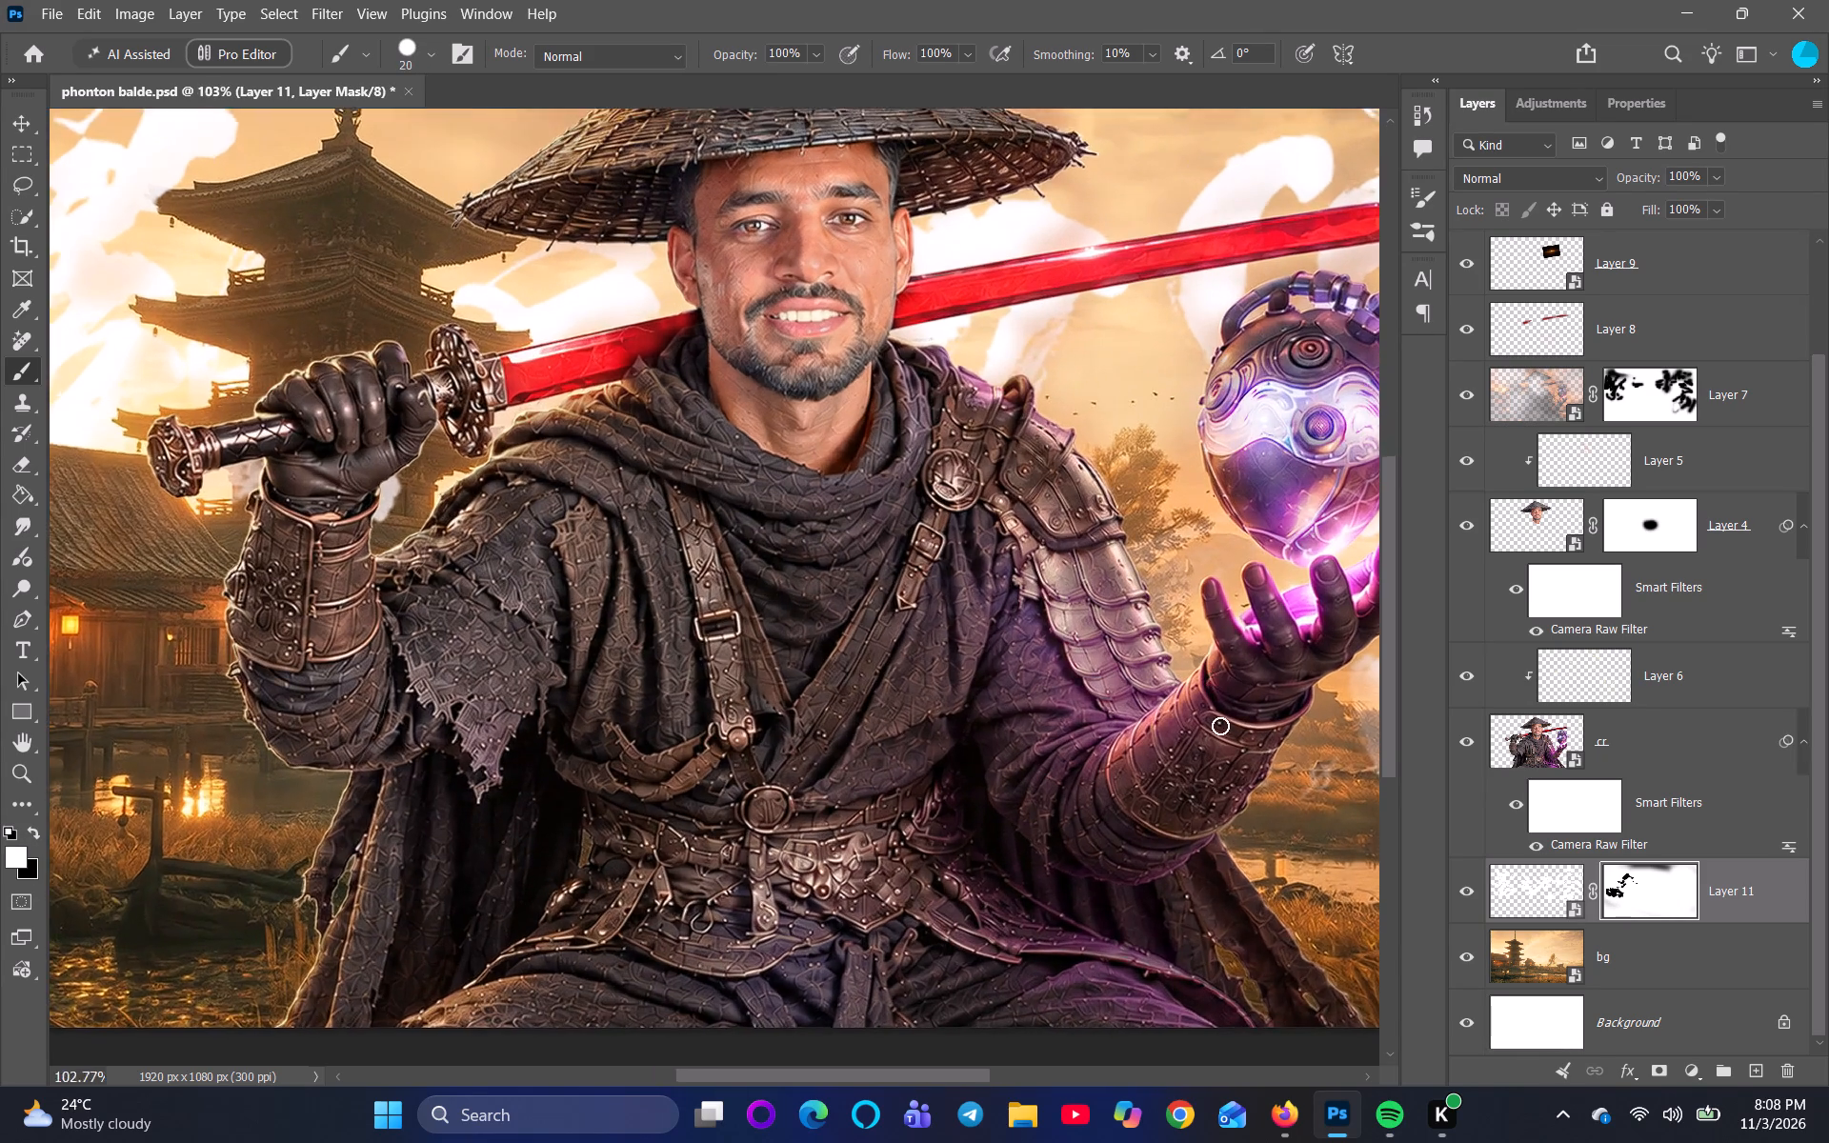
{"action": "scroll", "coordinate": [1220, 726], "scroll_direction": "down", "scroll_amount": 2}
{"action": "key", "text": "space"}
{"action": "key", "text": "space"}
{"action": "key", "text": "space"}
{"action": "key", "text": "space"}
{"action": "key", "text": "space"}
{"action": "key", "text": "space"}
{"action": "key", "text": "space"}
{"action": "key", "text": "space"}
{"action": "key", "text": "space"}
{"action": "key", "text": "space"}
{"action": "key", "text": "space"}
{"action": "key", "text": "space"}
{"action": "left_click_drag", "start_coordinate": [1232, 733], "coordinate": [683, 793]}
{"action": "scroll", "coordinate": [771, 808], "scroll_direction": "up", "scroll_amount": 2}
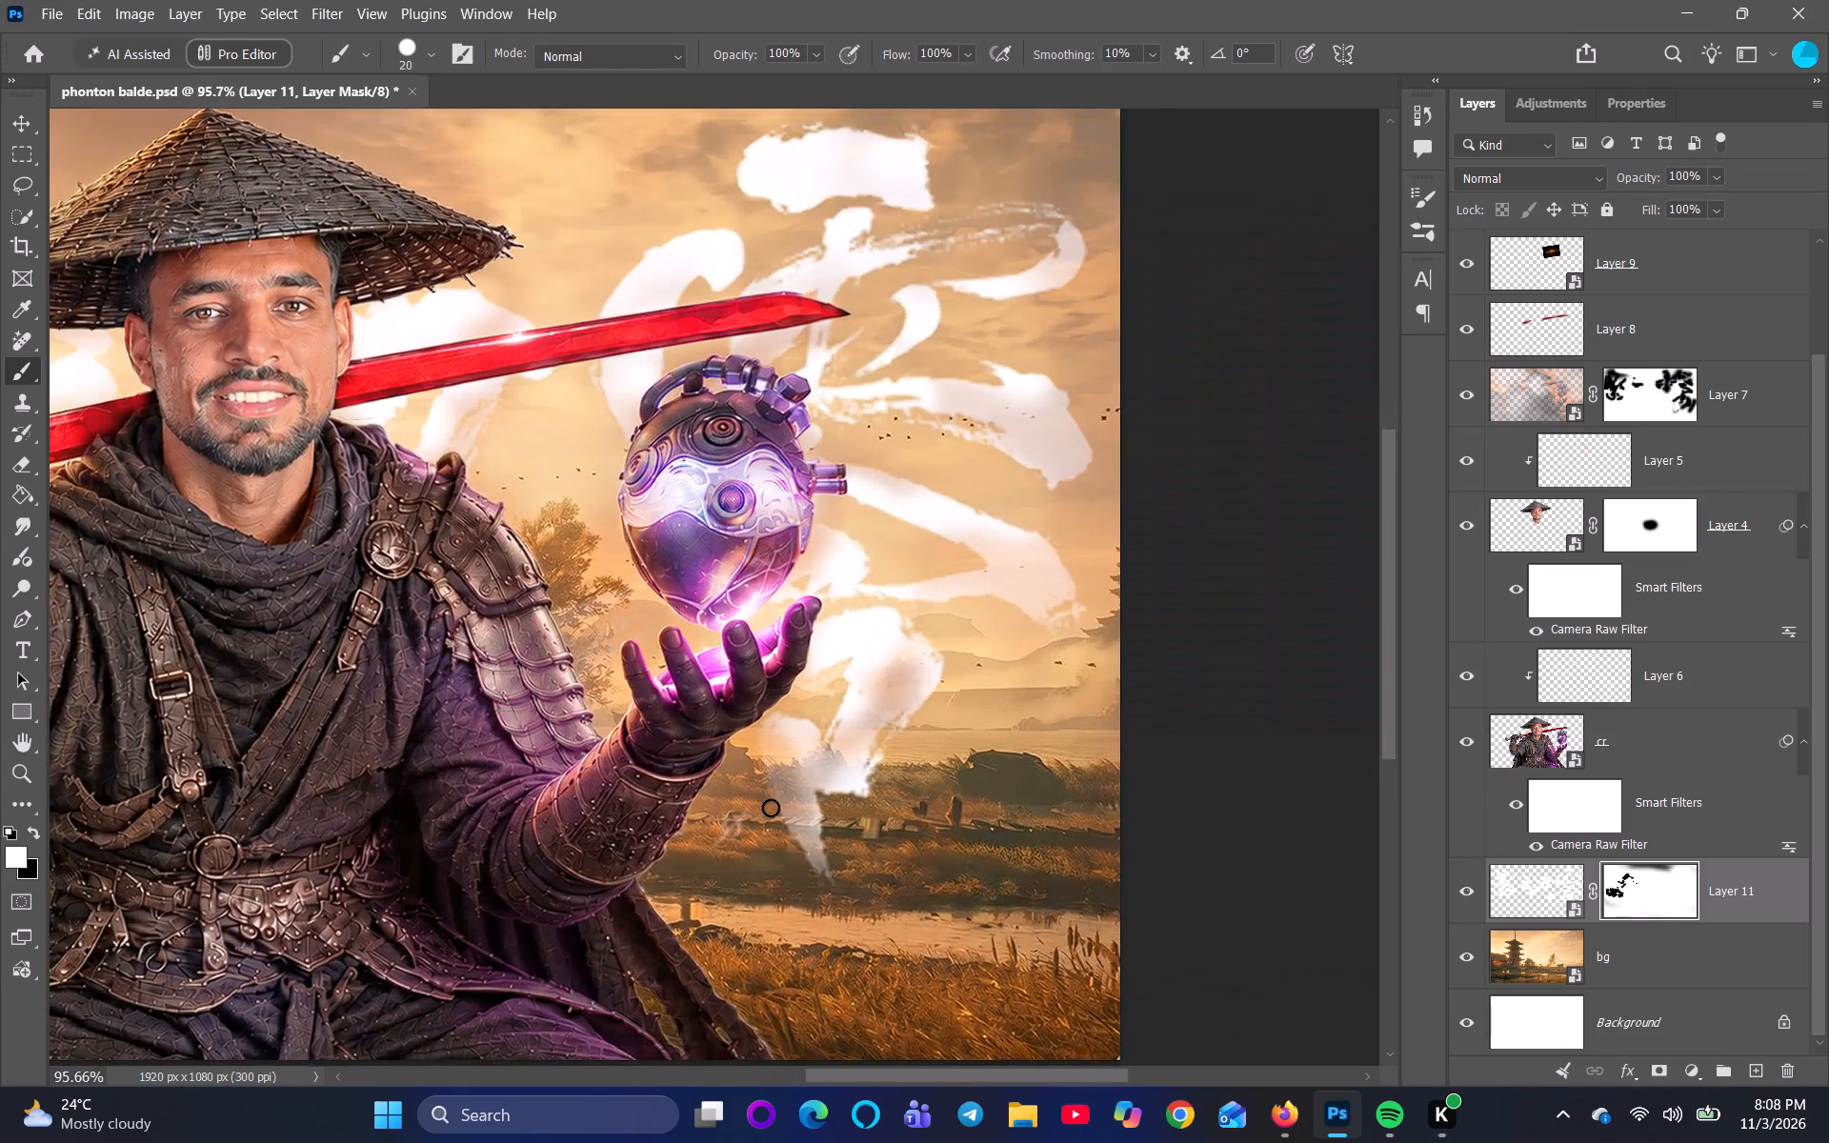
{"action": "scroll", "coordinate": [771, 808], "scroll_direction": "up", "scroll_amount": 3}
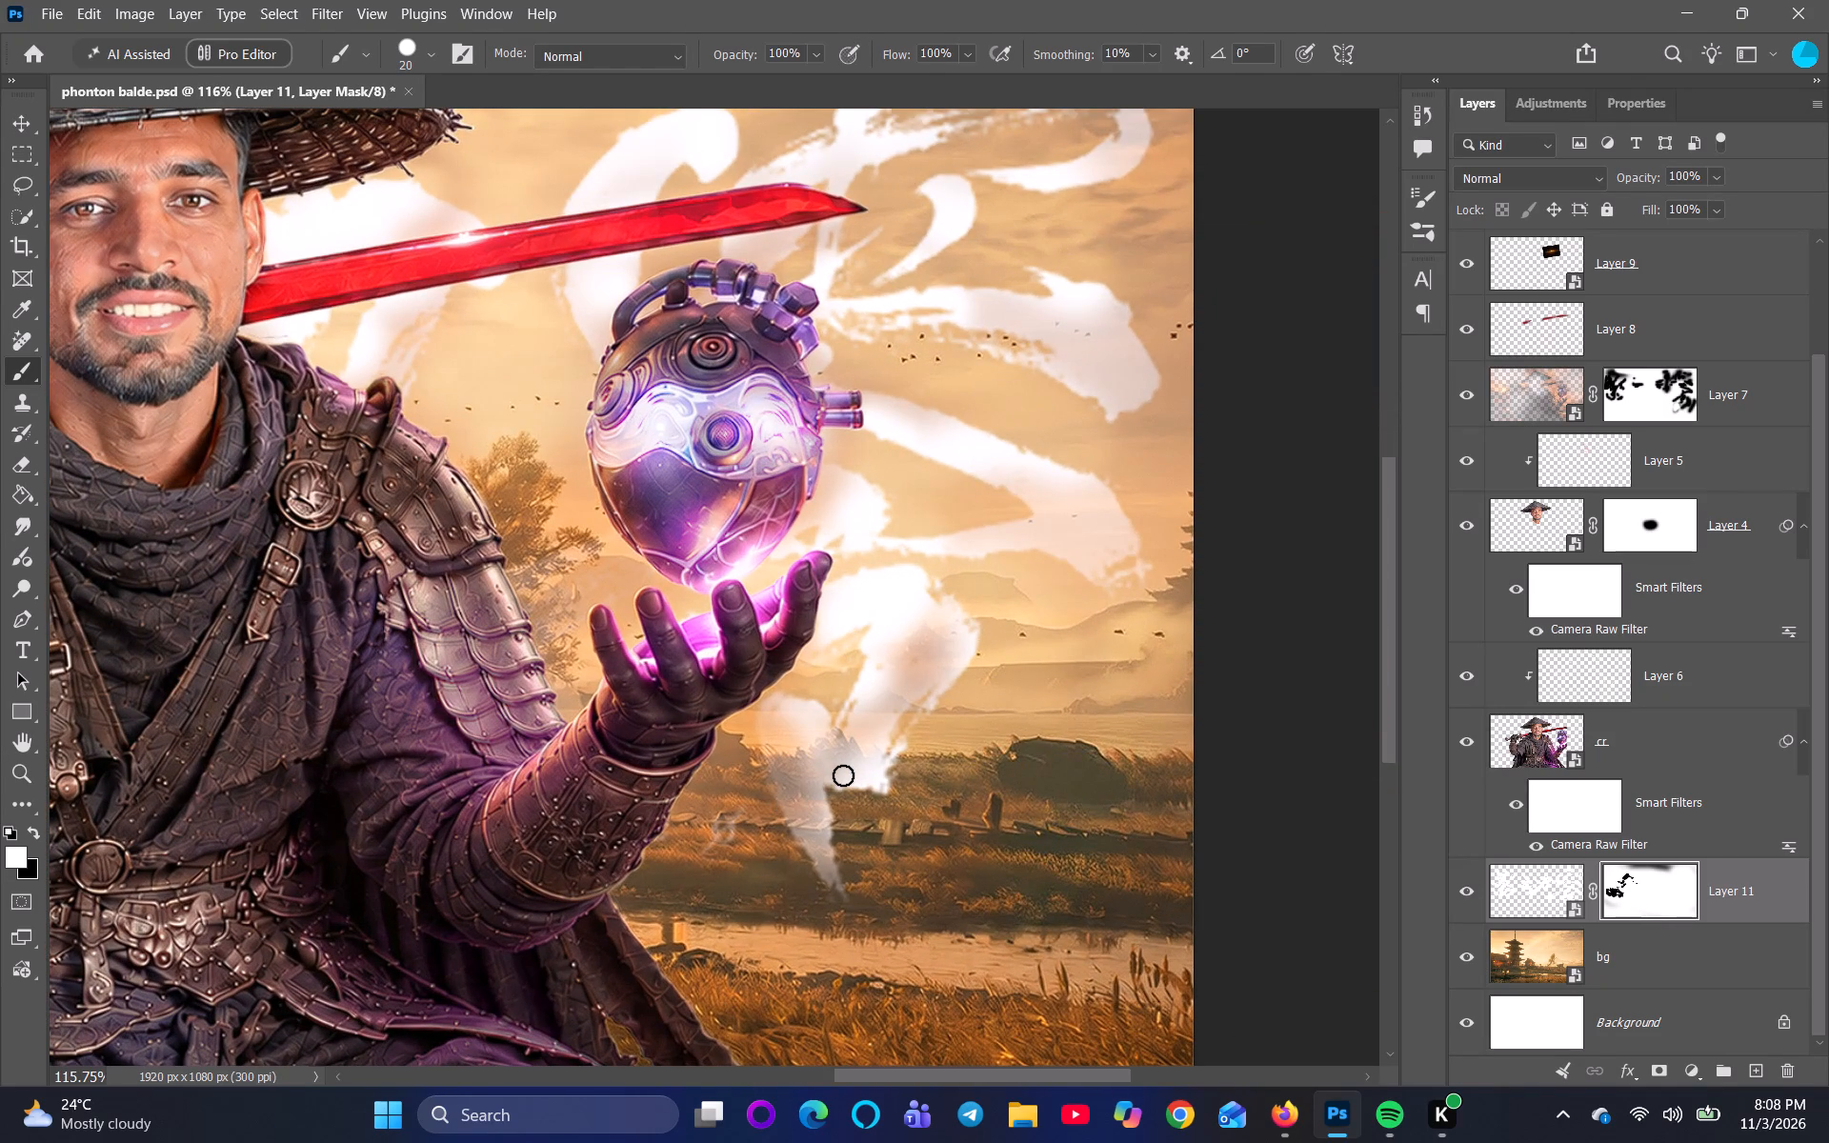
{"action": "key", "text": "bracketright"}
{"action": "key", "text": "bracketright"}
{"action": "left_click_drag", "start_coordinate": [1081, 515], "coordinate": [919, 683]}
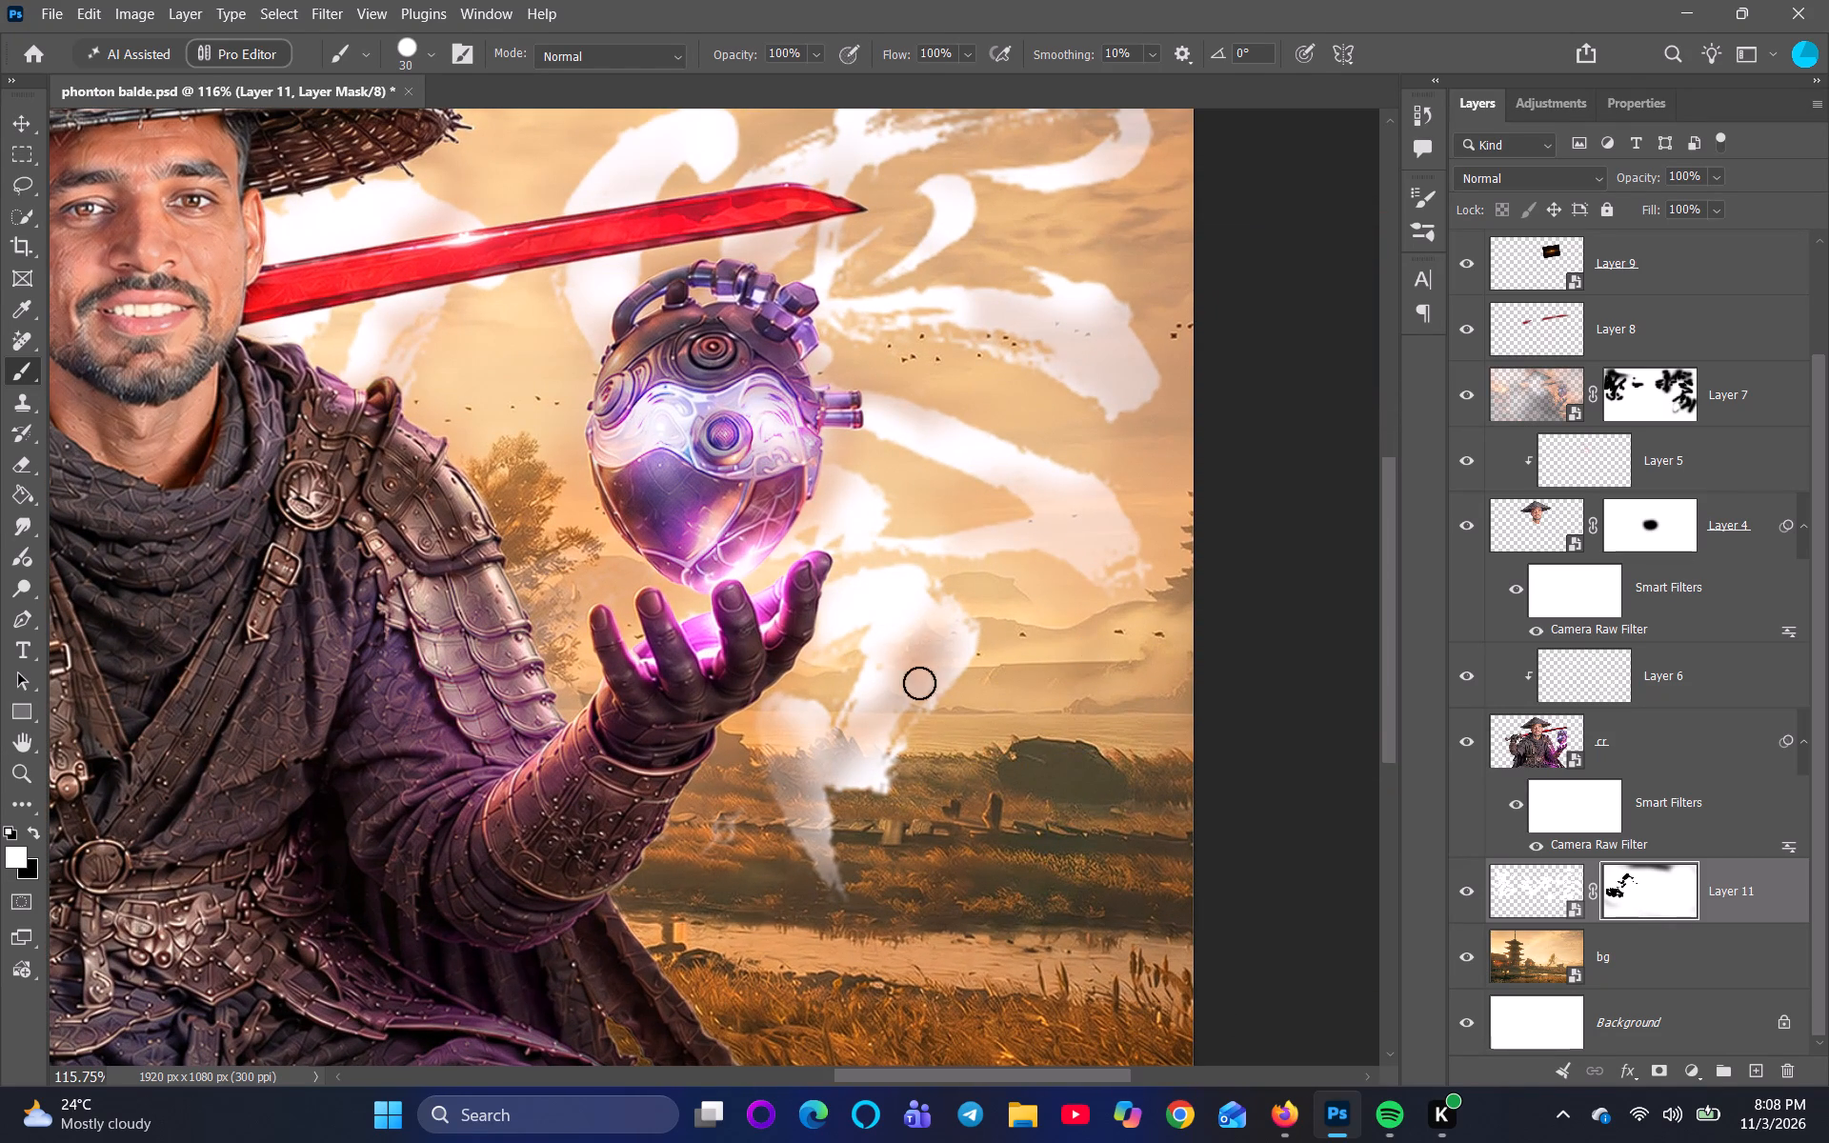
{"action": "left_click_drag", "start_coordinate": [919, 683], "coordinate": [926, 659]}
{"action": "key", "text": "bracketright"}
{"action": "key", "text": "bracketright"}
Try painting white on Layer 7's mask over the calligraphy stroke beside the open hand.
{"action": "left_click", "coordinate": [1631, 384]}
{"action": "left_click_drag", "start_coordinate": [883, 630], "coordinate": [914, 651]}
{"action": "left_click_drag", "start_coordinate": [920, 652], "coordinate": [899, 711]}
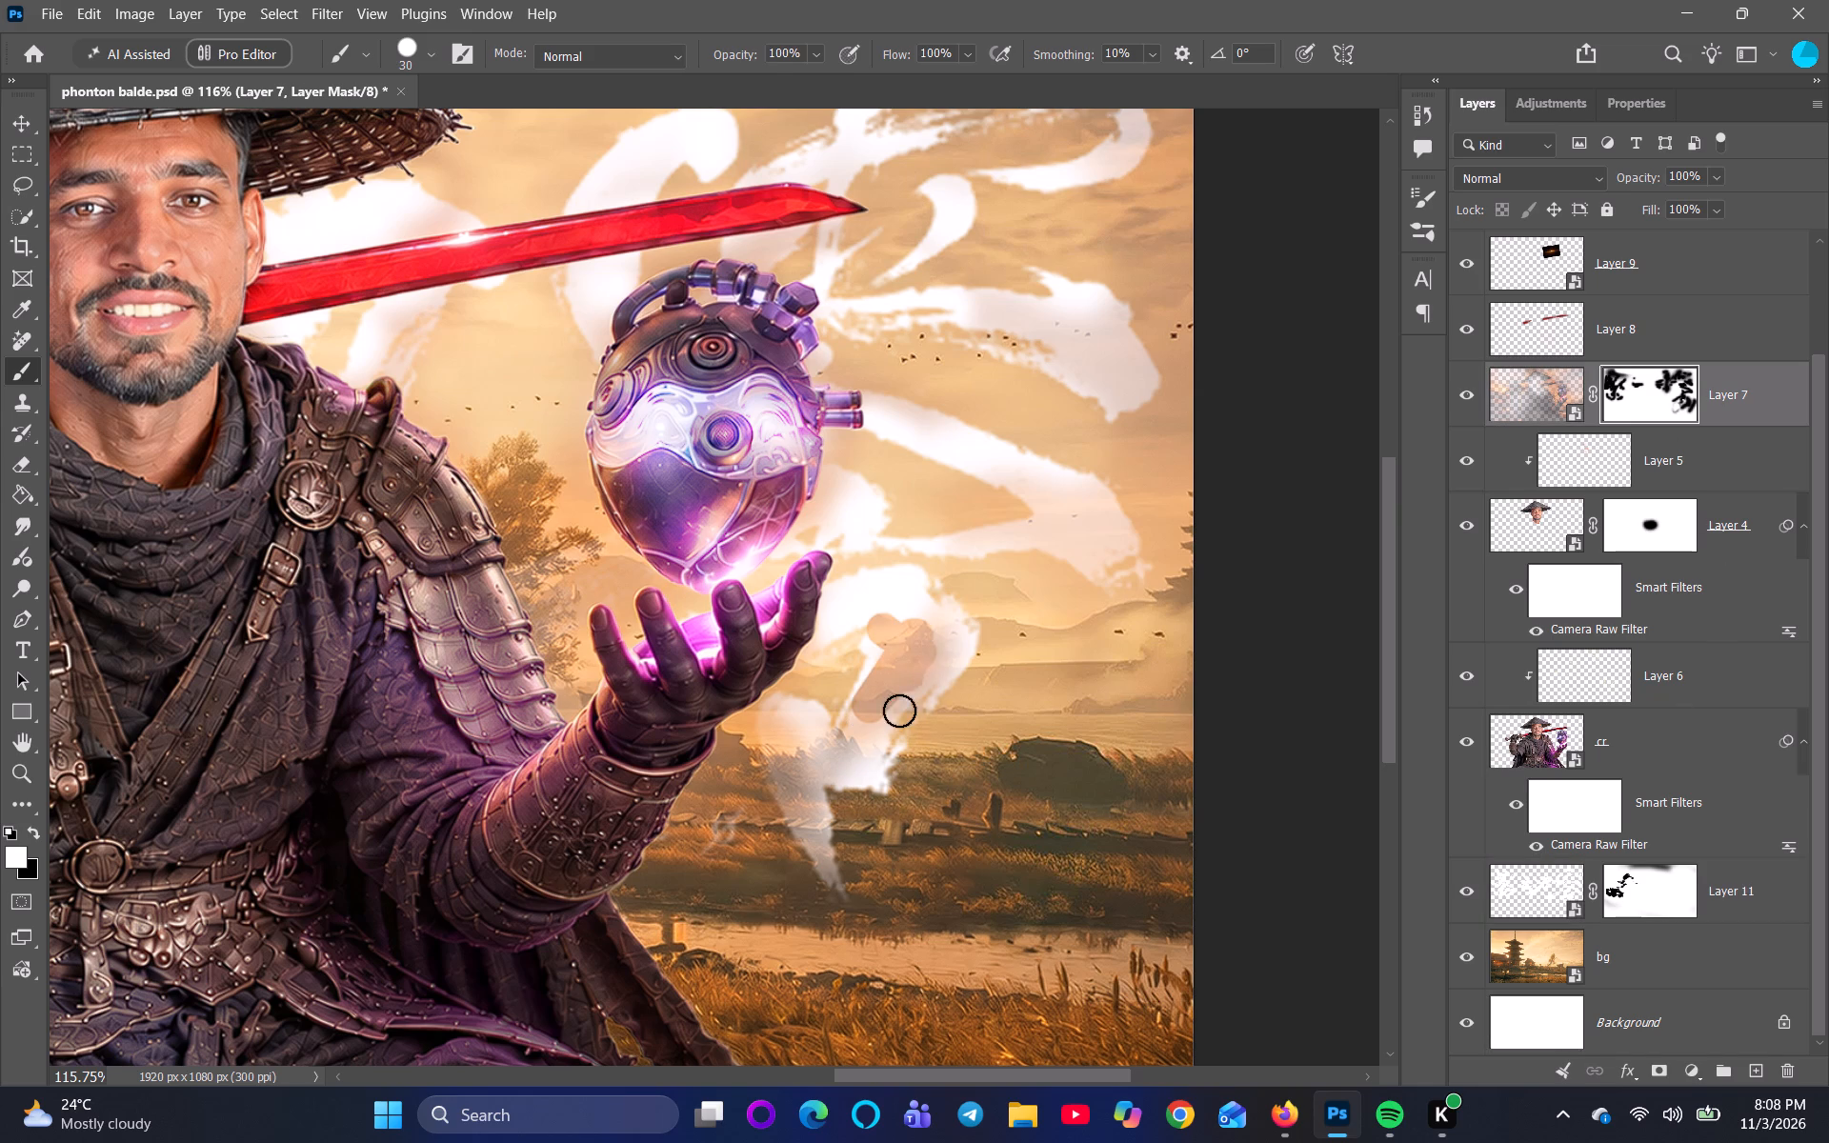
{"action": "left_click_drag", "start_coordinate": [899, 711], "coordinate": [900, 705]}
Paint black on Layer 7's mask over the calligraphy stroke beside the open glowing hand with the 30 px brush.
{"action": "left_click", "coordinate": [28, 827]}
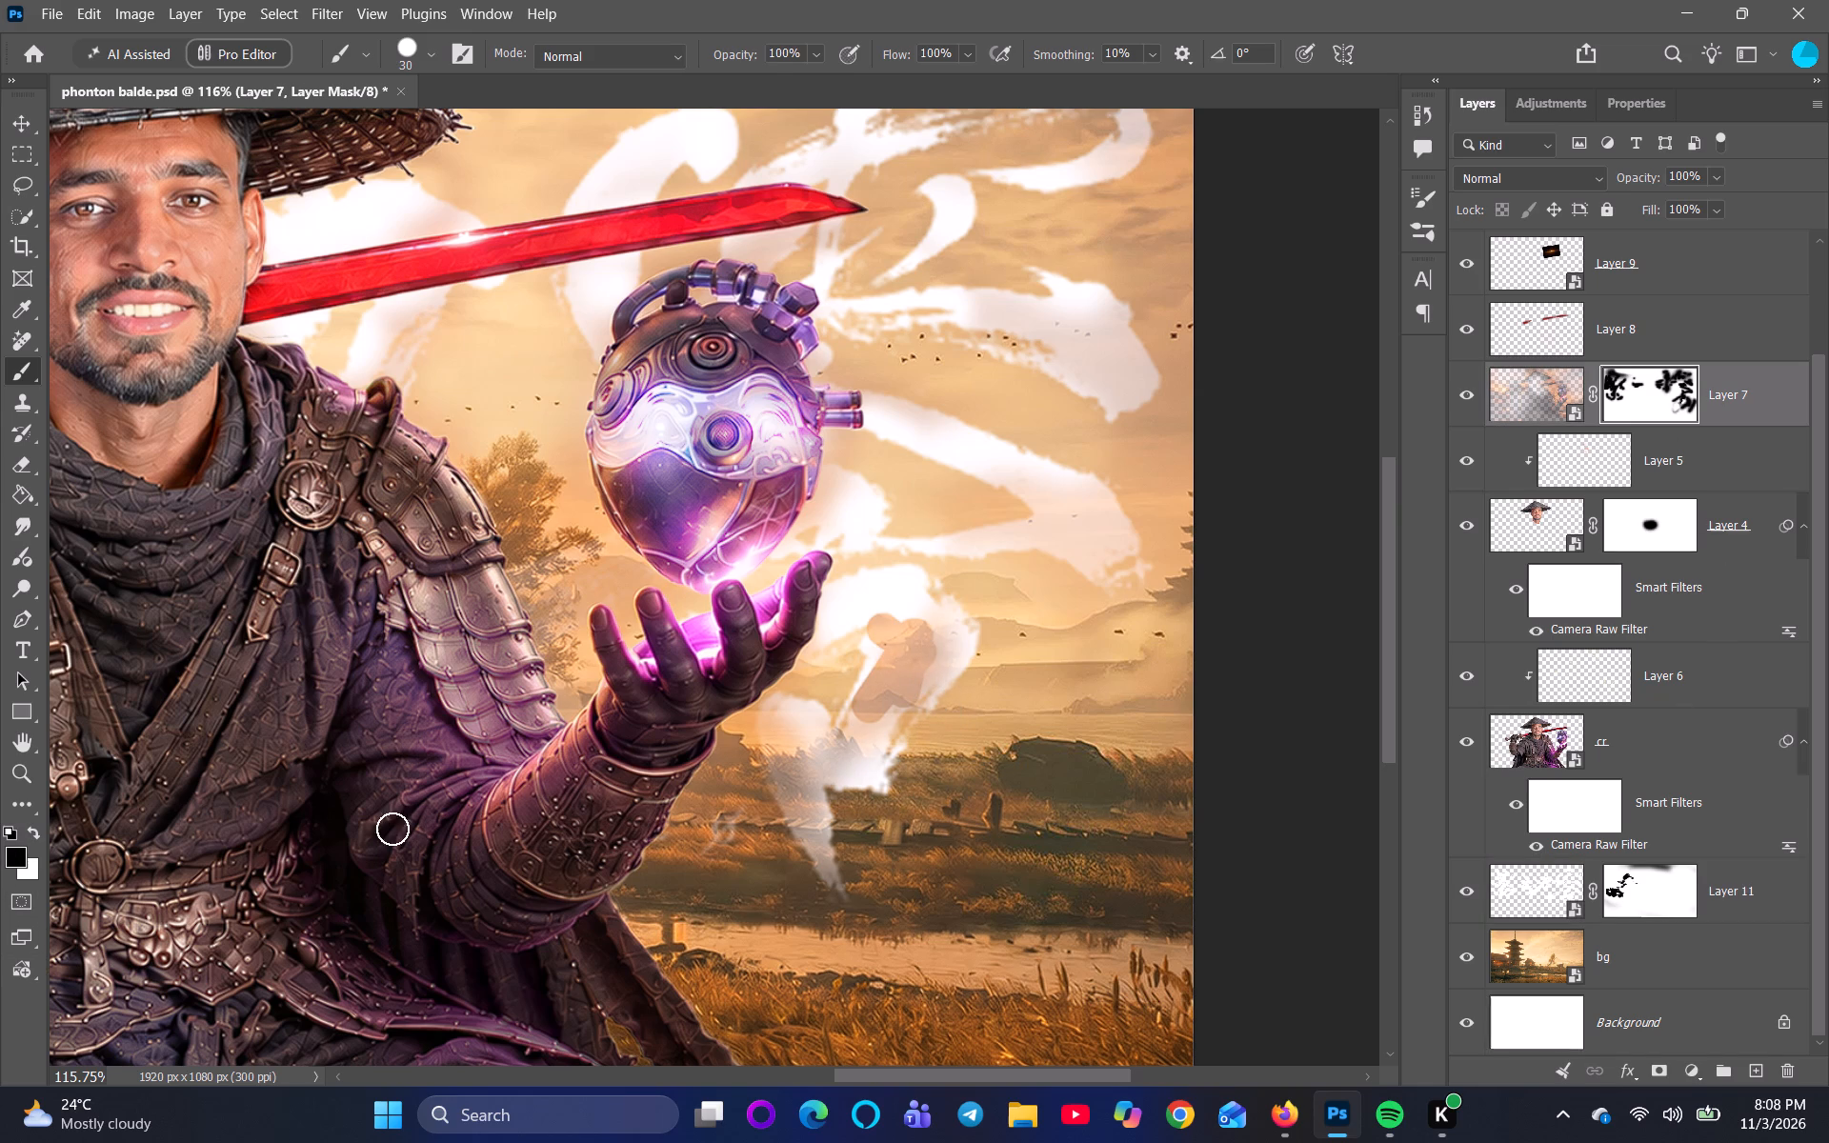
{"action": "left_click_drag", "start_coordinate": [910, 641], "coordinate": [862, 736]}
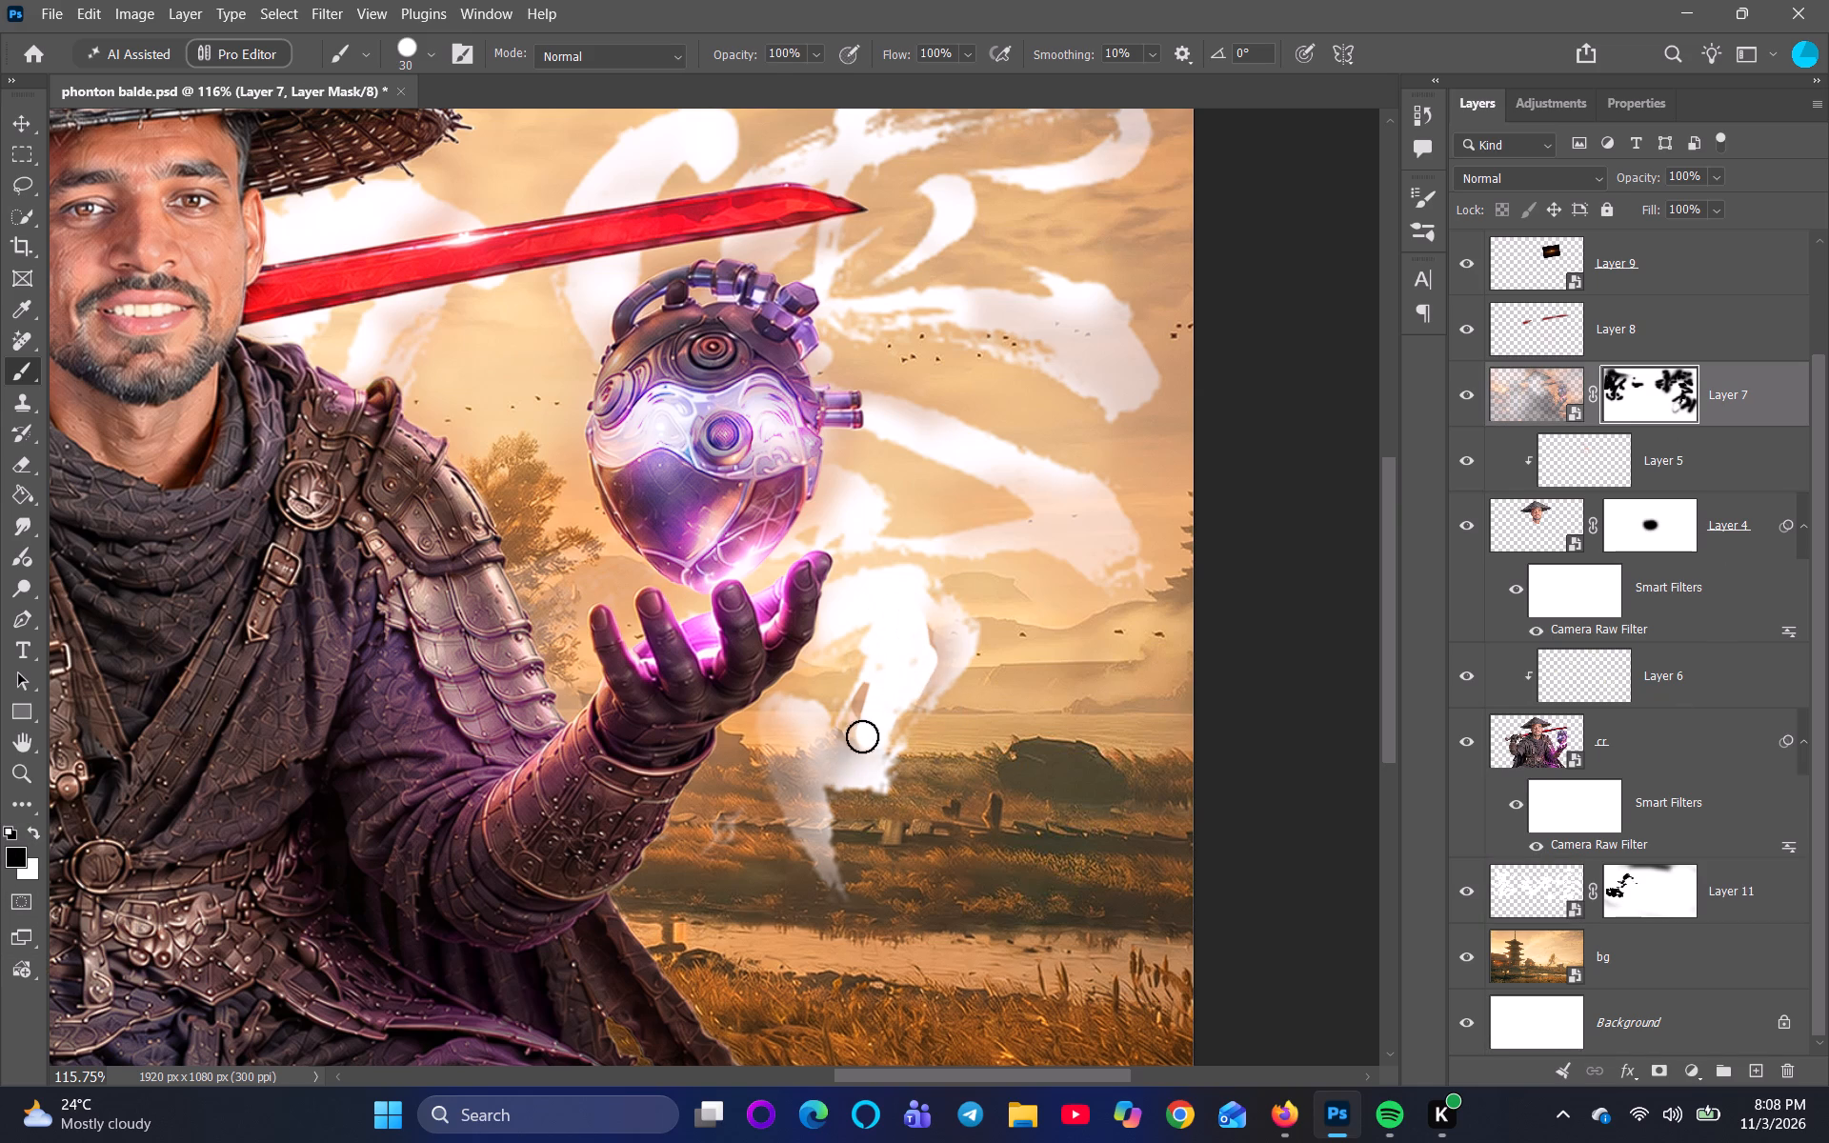
{"action": "left_click_drag", "start_coordinate": [862, 736], "coordinate": [773, 717]}
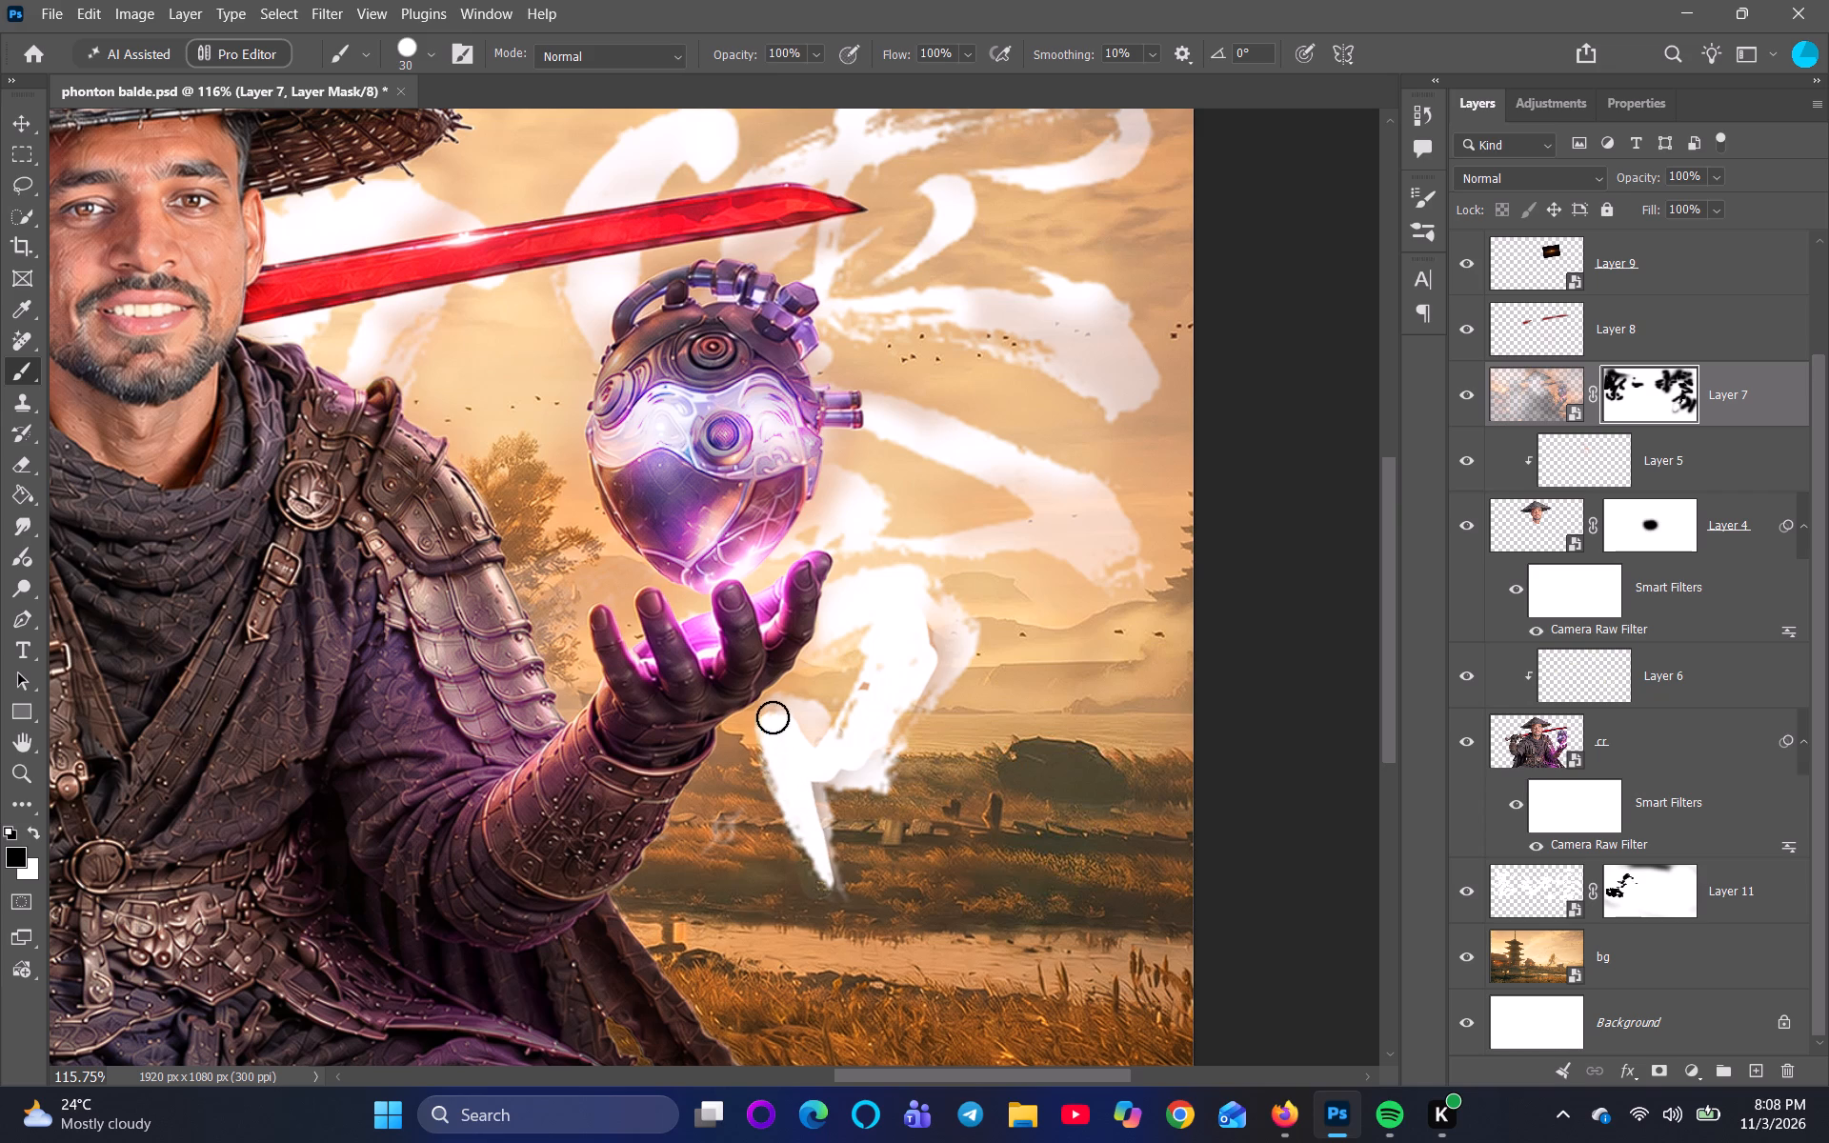
{"action": "left_click_drag", "start_coordinate": [773, 717], "coordinate": [874, 769]}
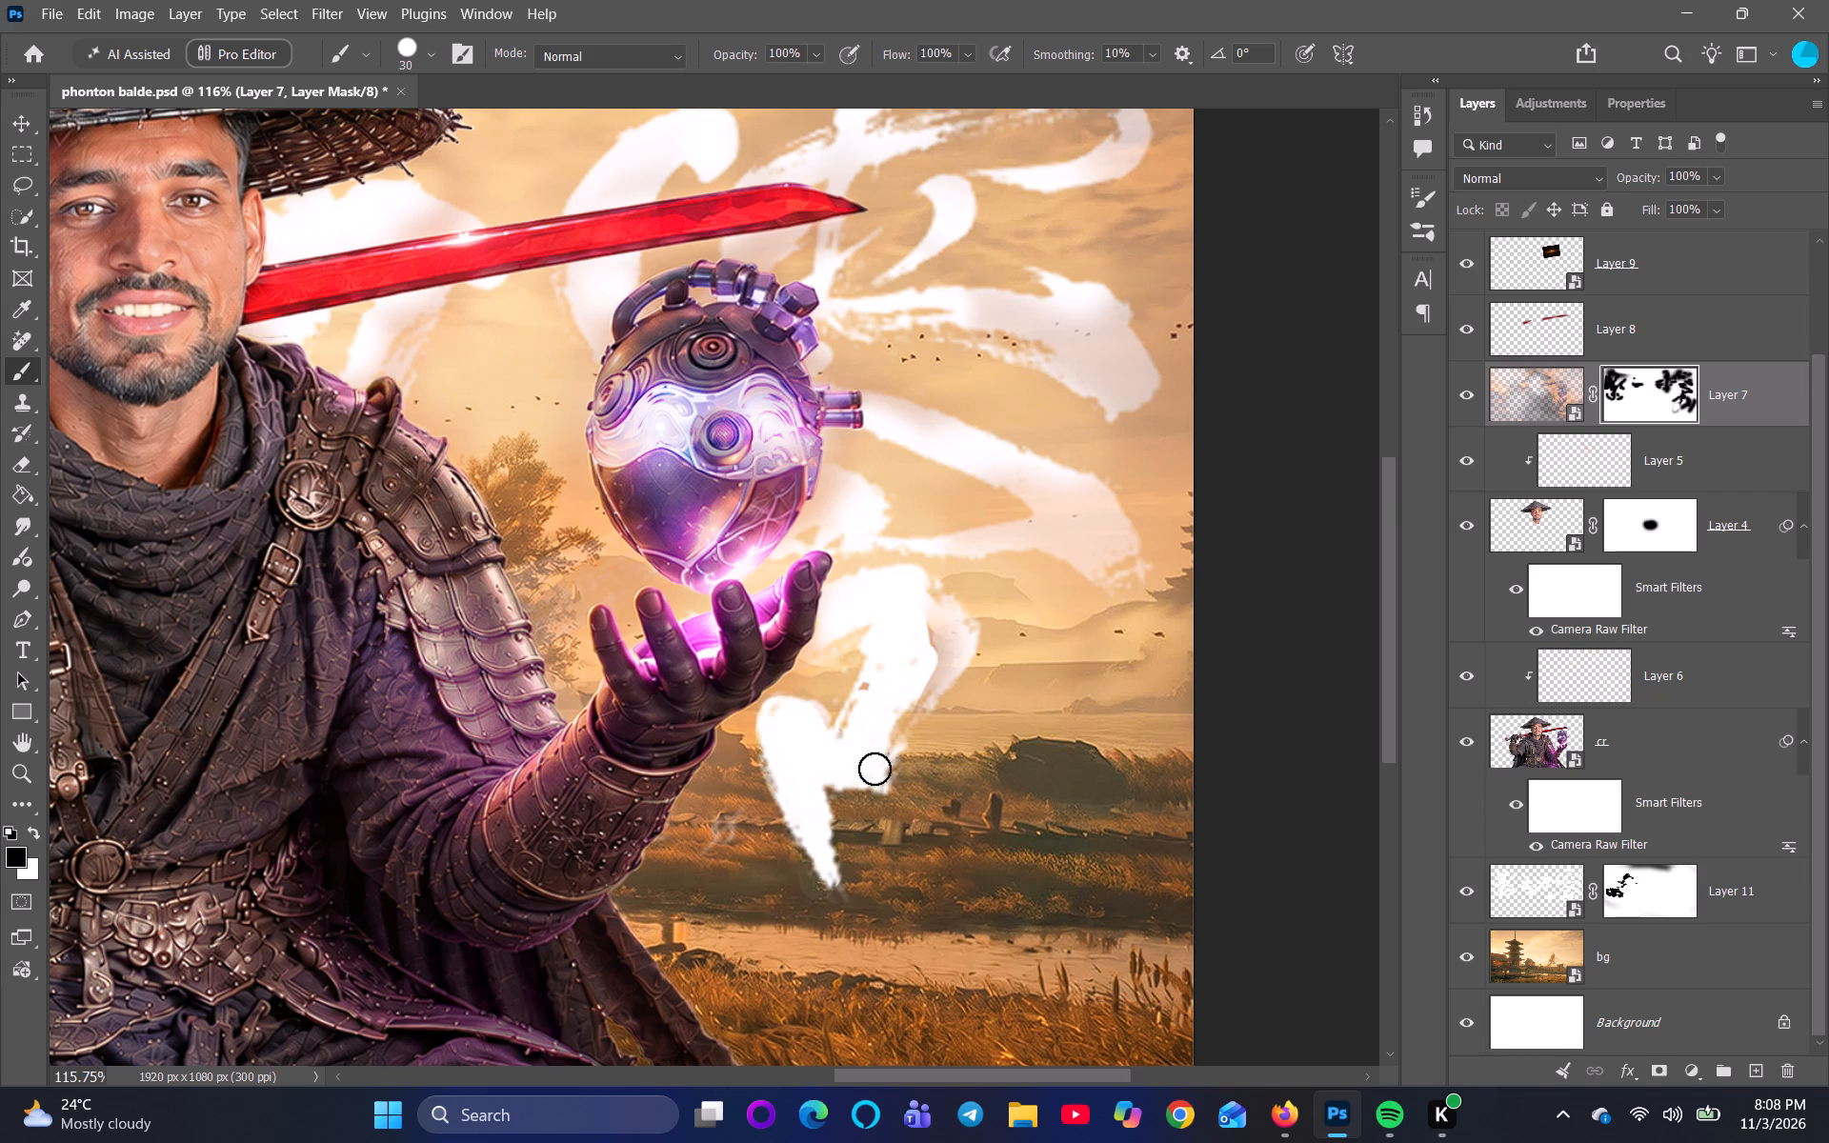
{"action": "left_click_drag", "start_coordinate": [874, 769], "coordinate": [955, 609]}
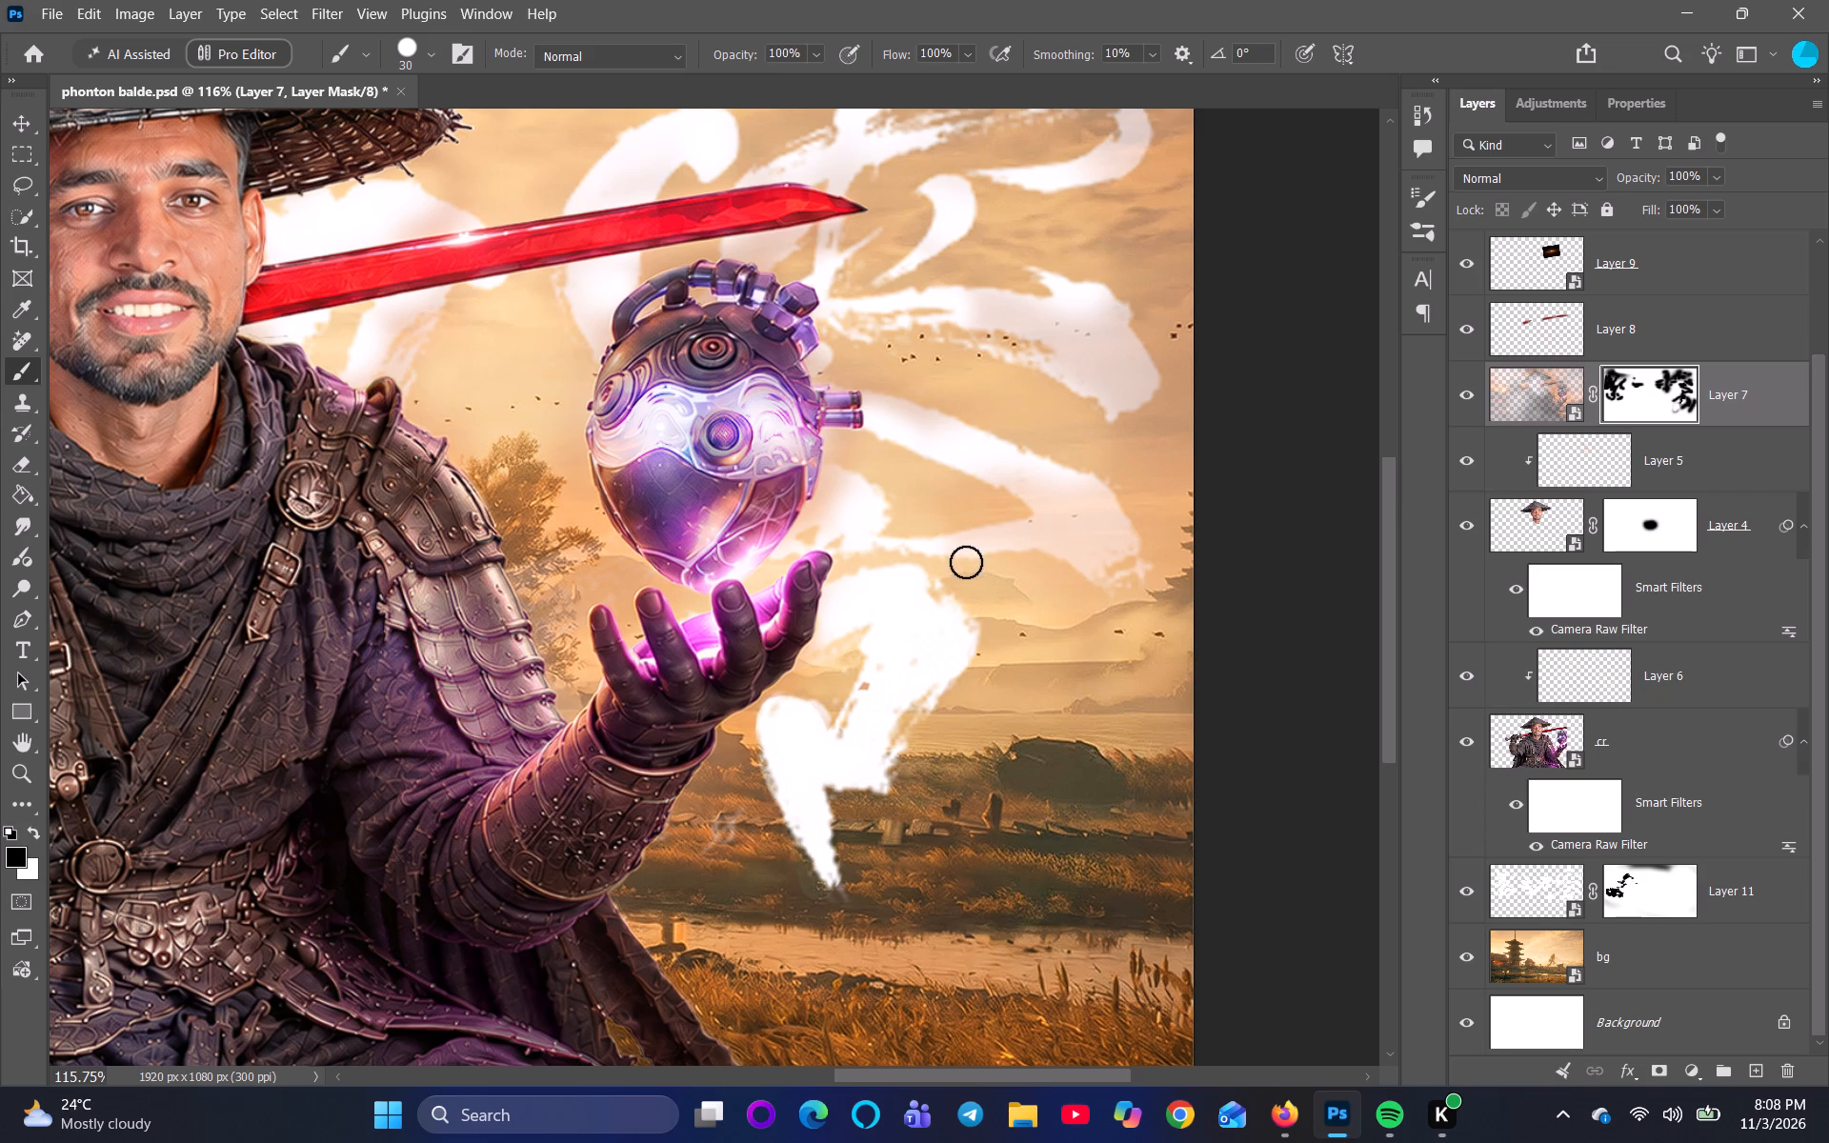
Paint black on Layer 7's mask along the sweeping calligraphy stroke beside the mechanical heart, from its pipes to the tip and back above the hand.
{"action": "left_click_drag", "start_coordinate": [913, 548], "coordinate": [1072, 471]}
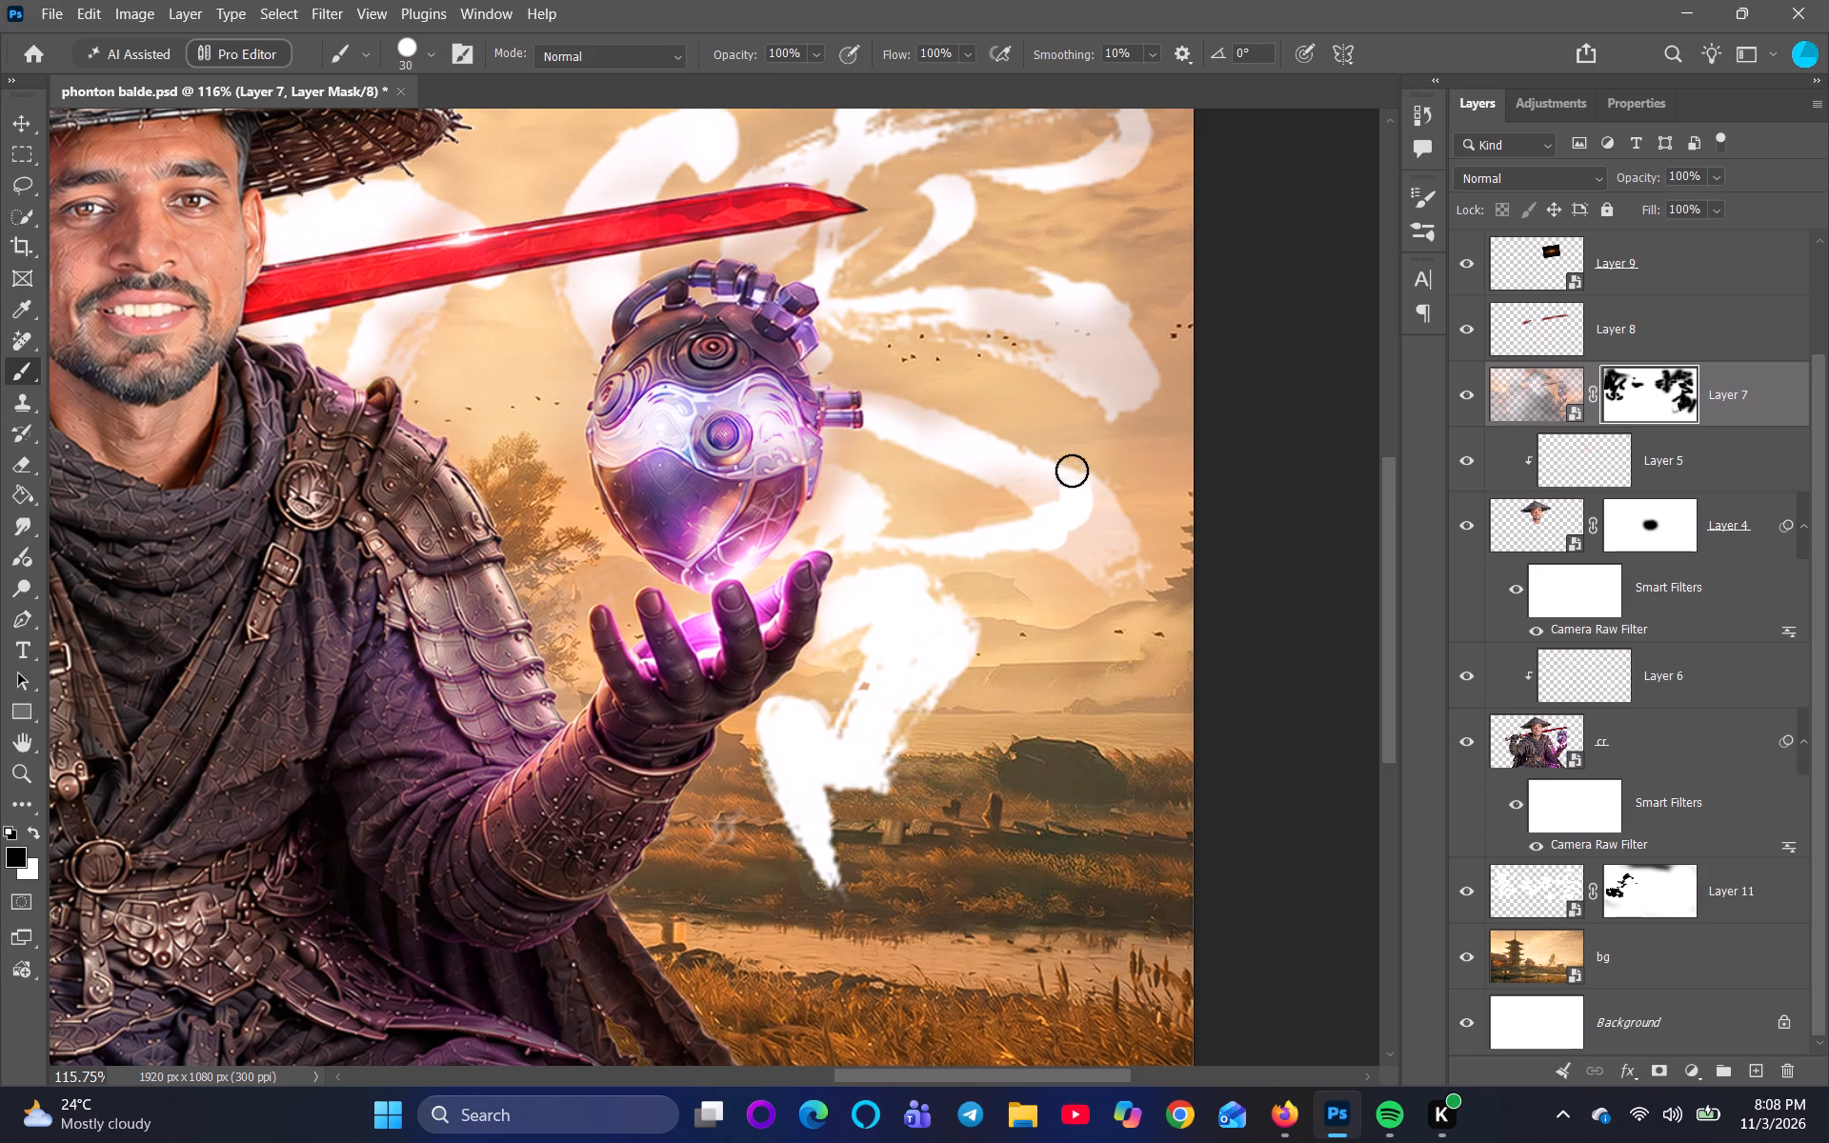
{"action": "left_click_drag", "start_coordinate": [1072, 471], "coordinate": [1124, 543]}
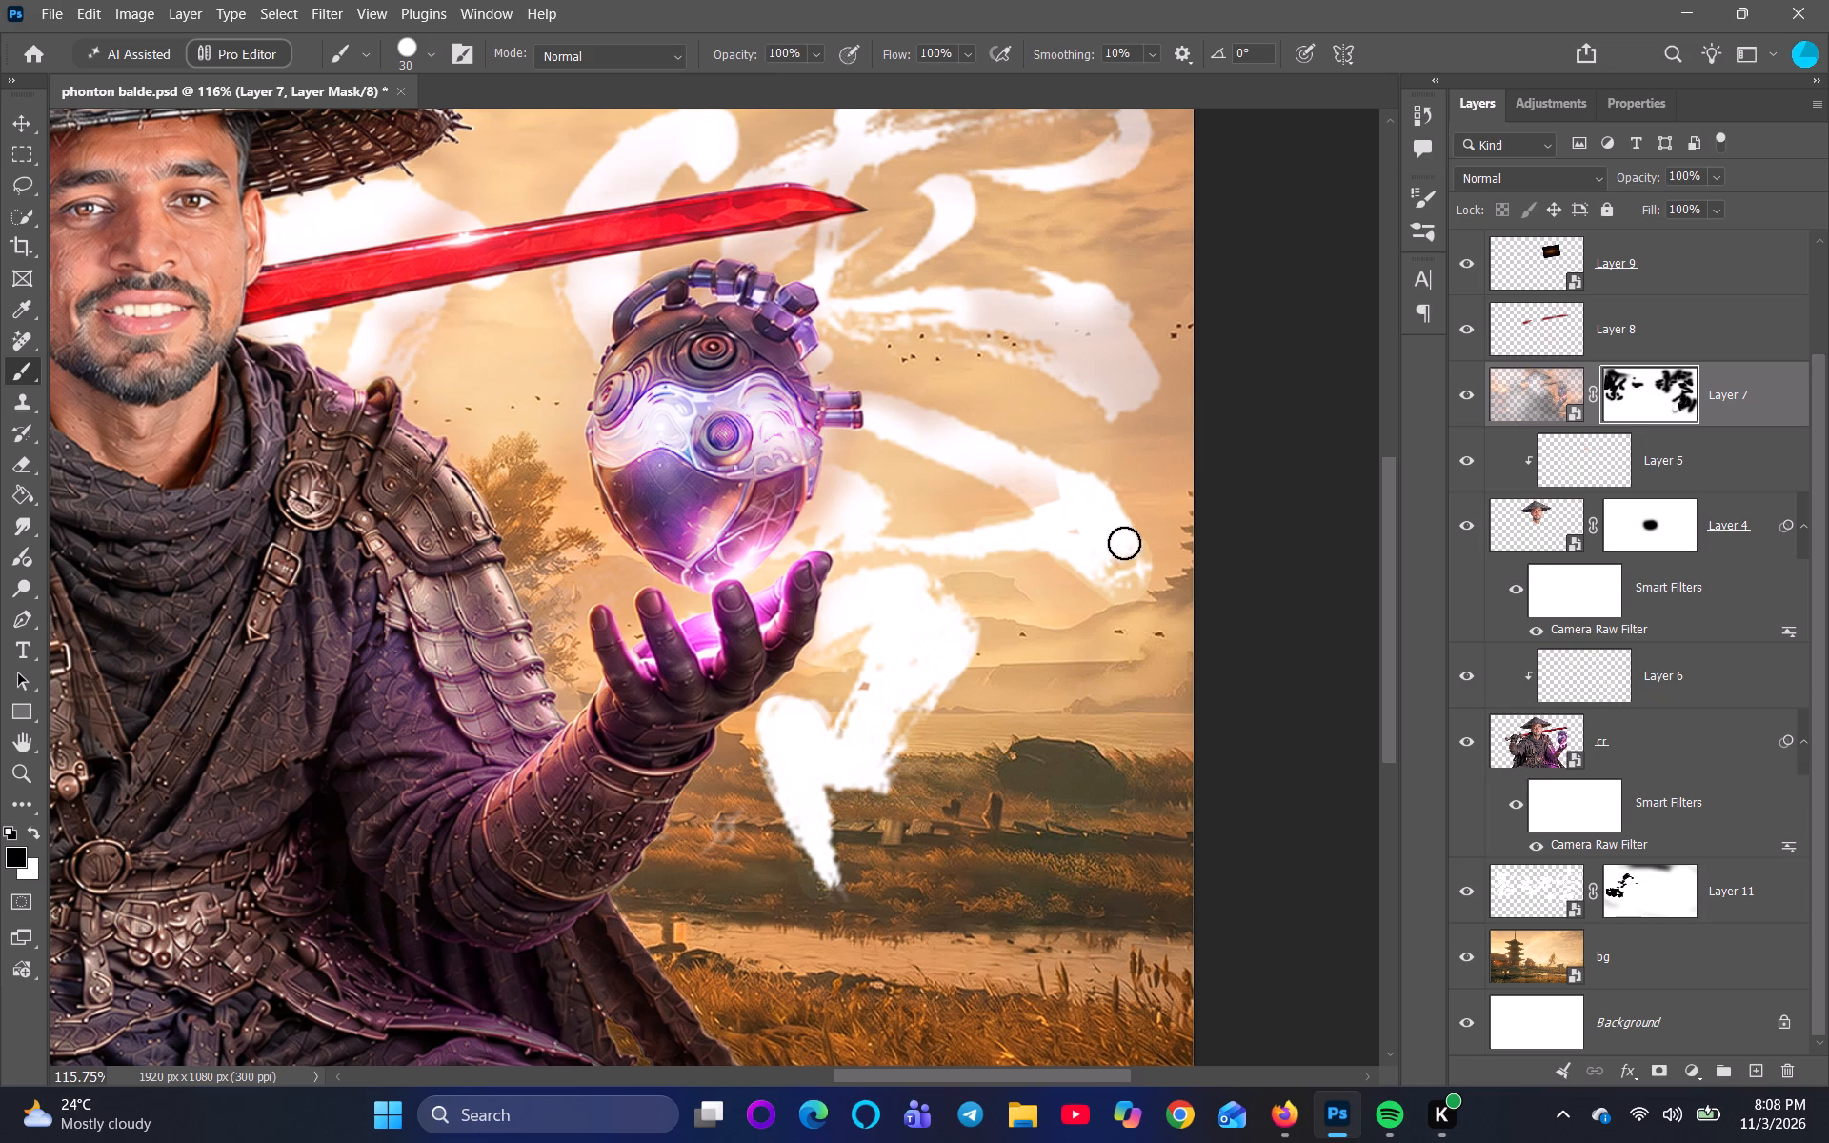
{"action": "left_click_drag", "start_coordinate": [1124, 543], "coordinate": [907, 428]}
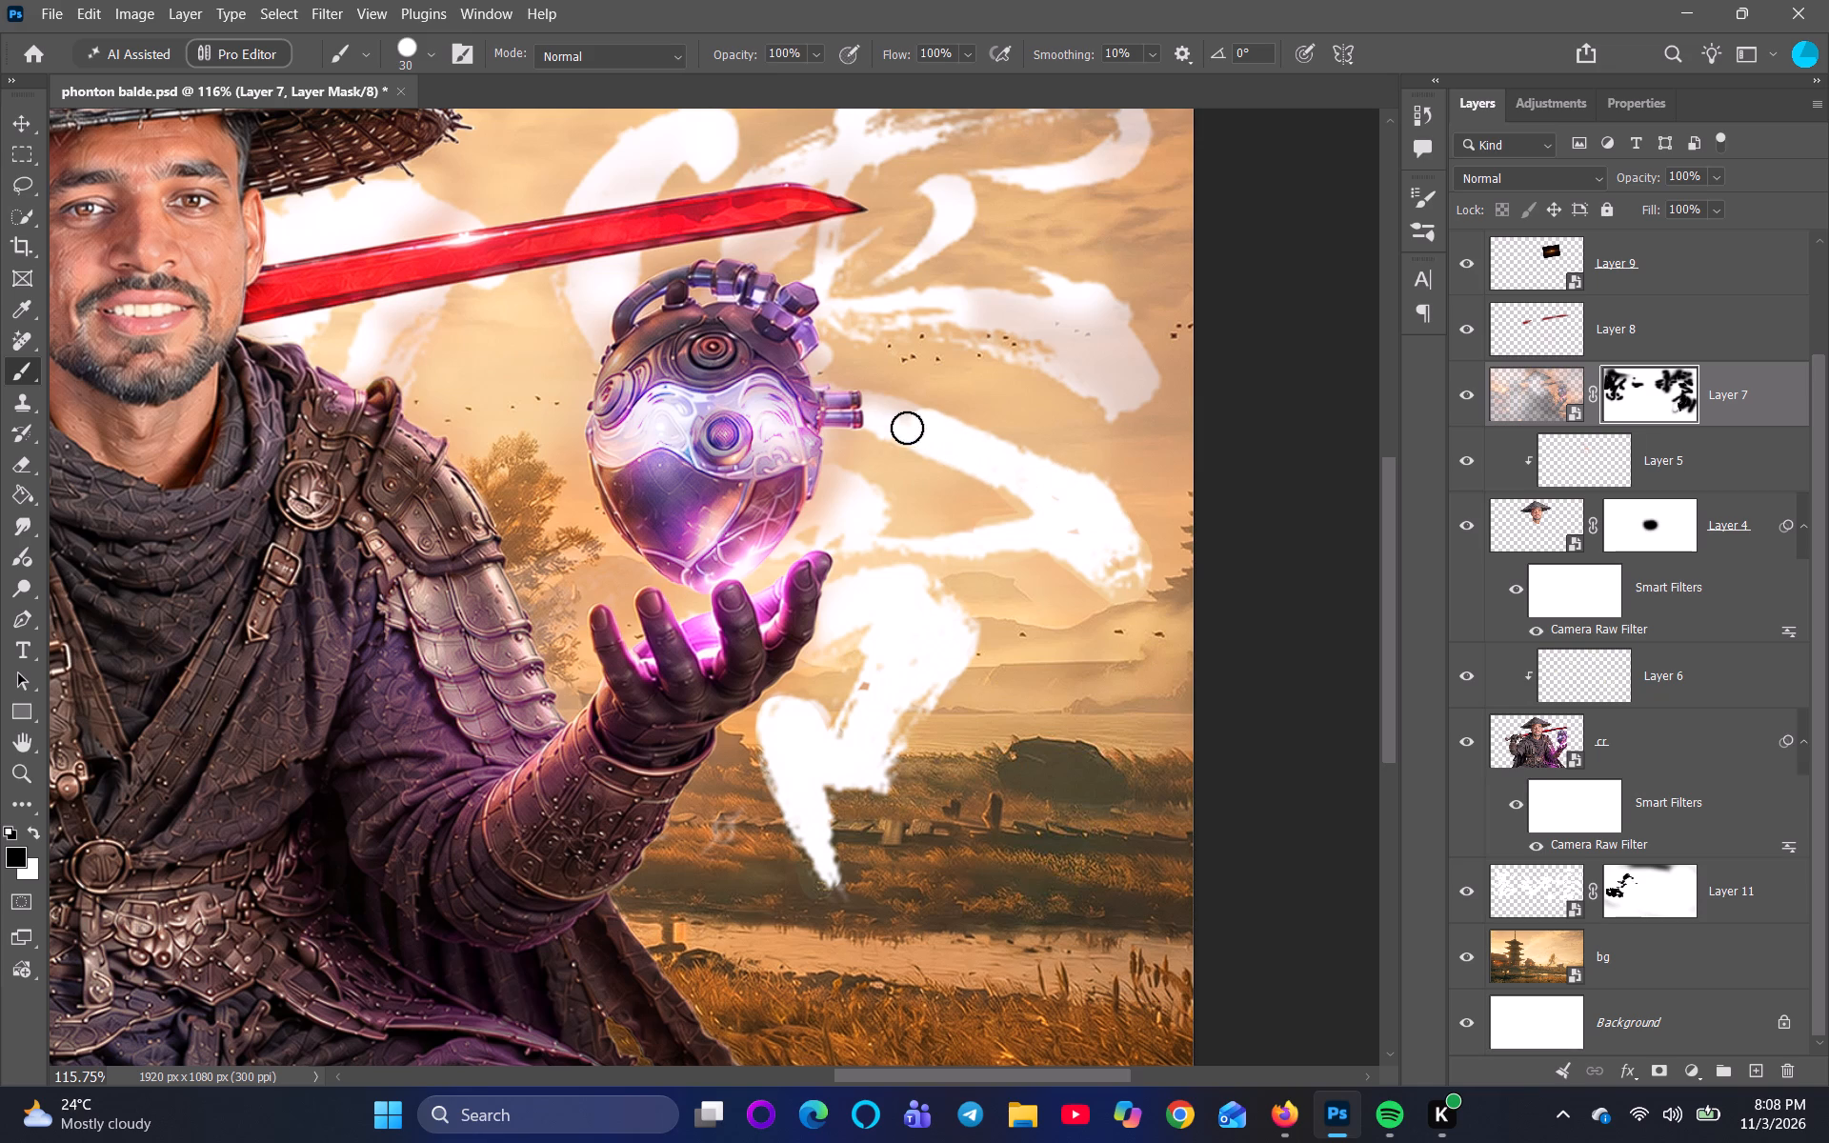
{"action": "left_click_drag", "start_coordinate": [907, 428], "coordinate": [904, 432]}
{"action": "left_click_drag", "start_coordinate": [833, 483], "coordinate": [815, 521]}
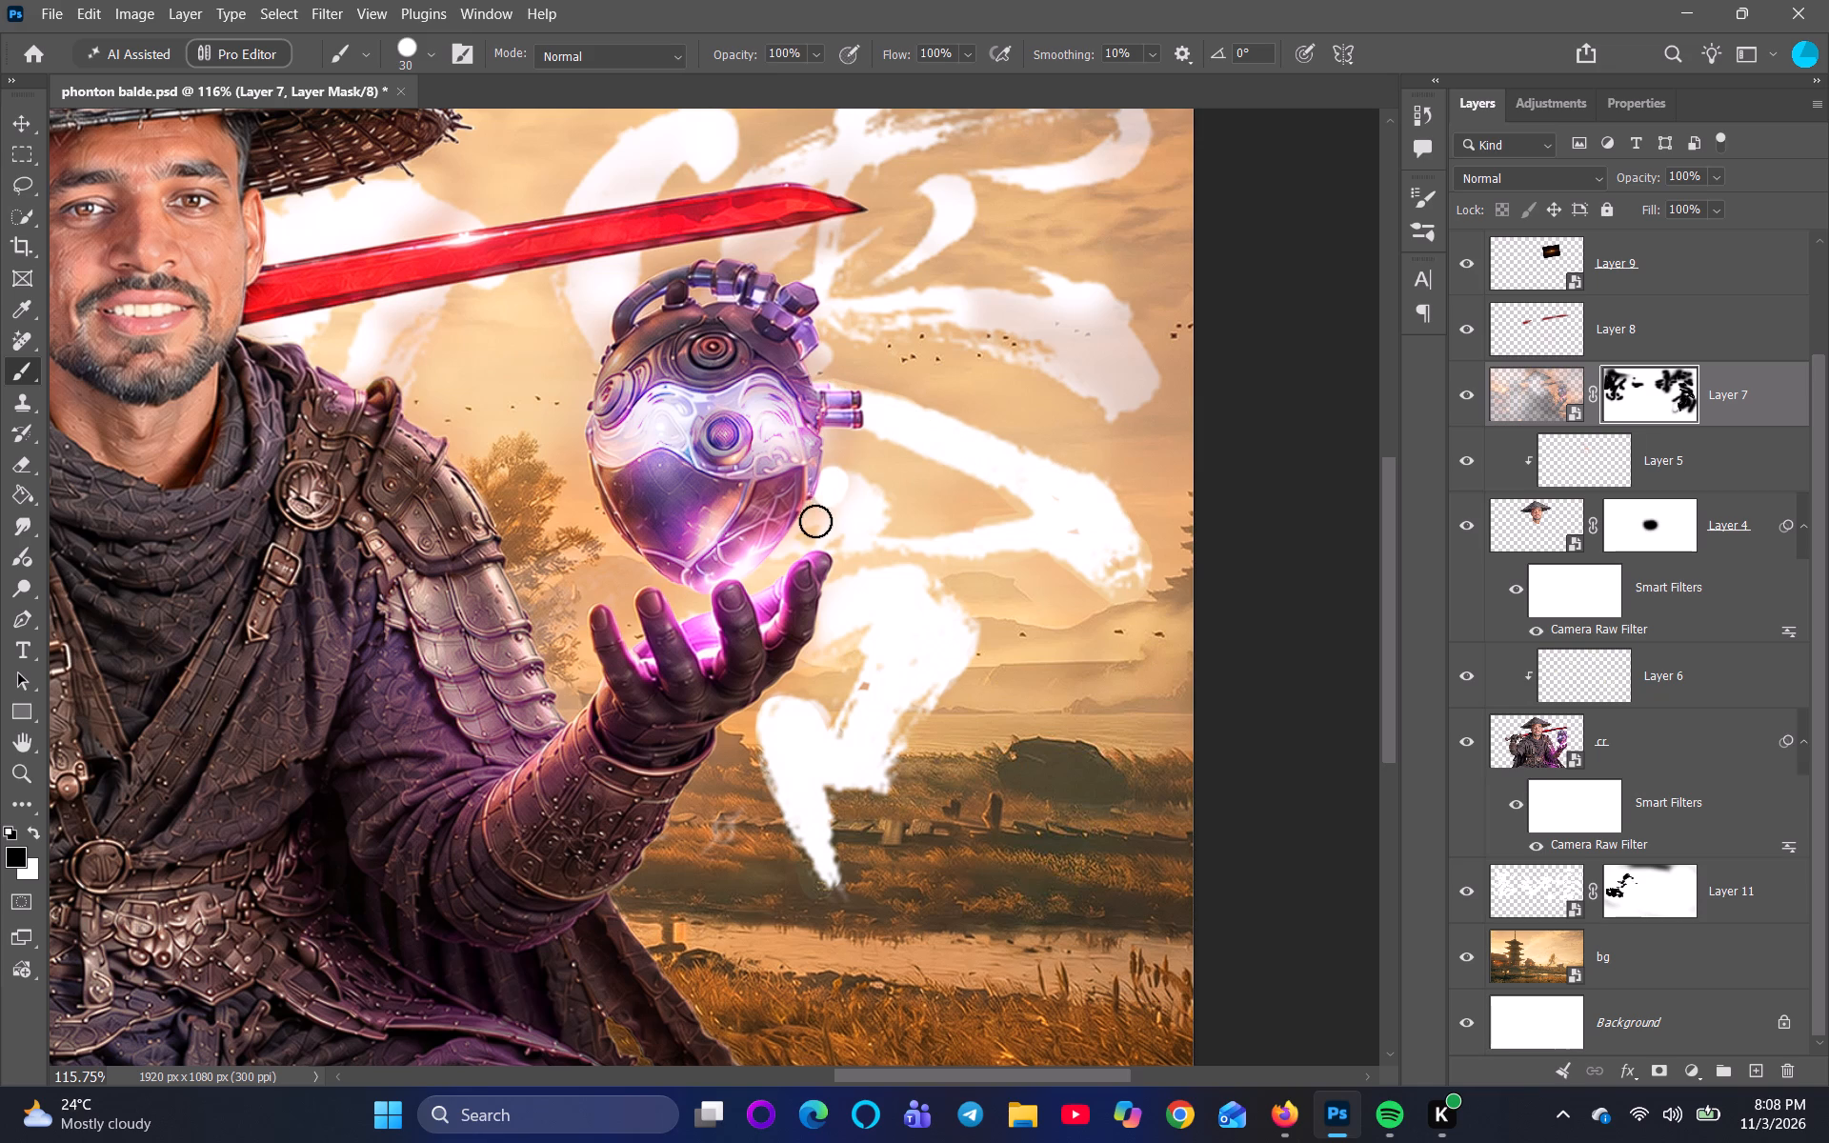
{"action": "left_click_drag", "start_coordinate": [815, 521], "coordinate": [836, 531]}
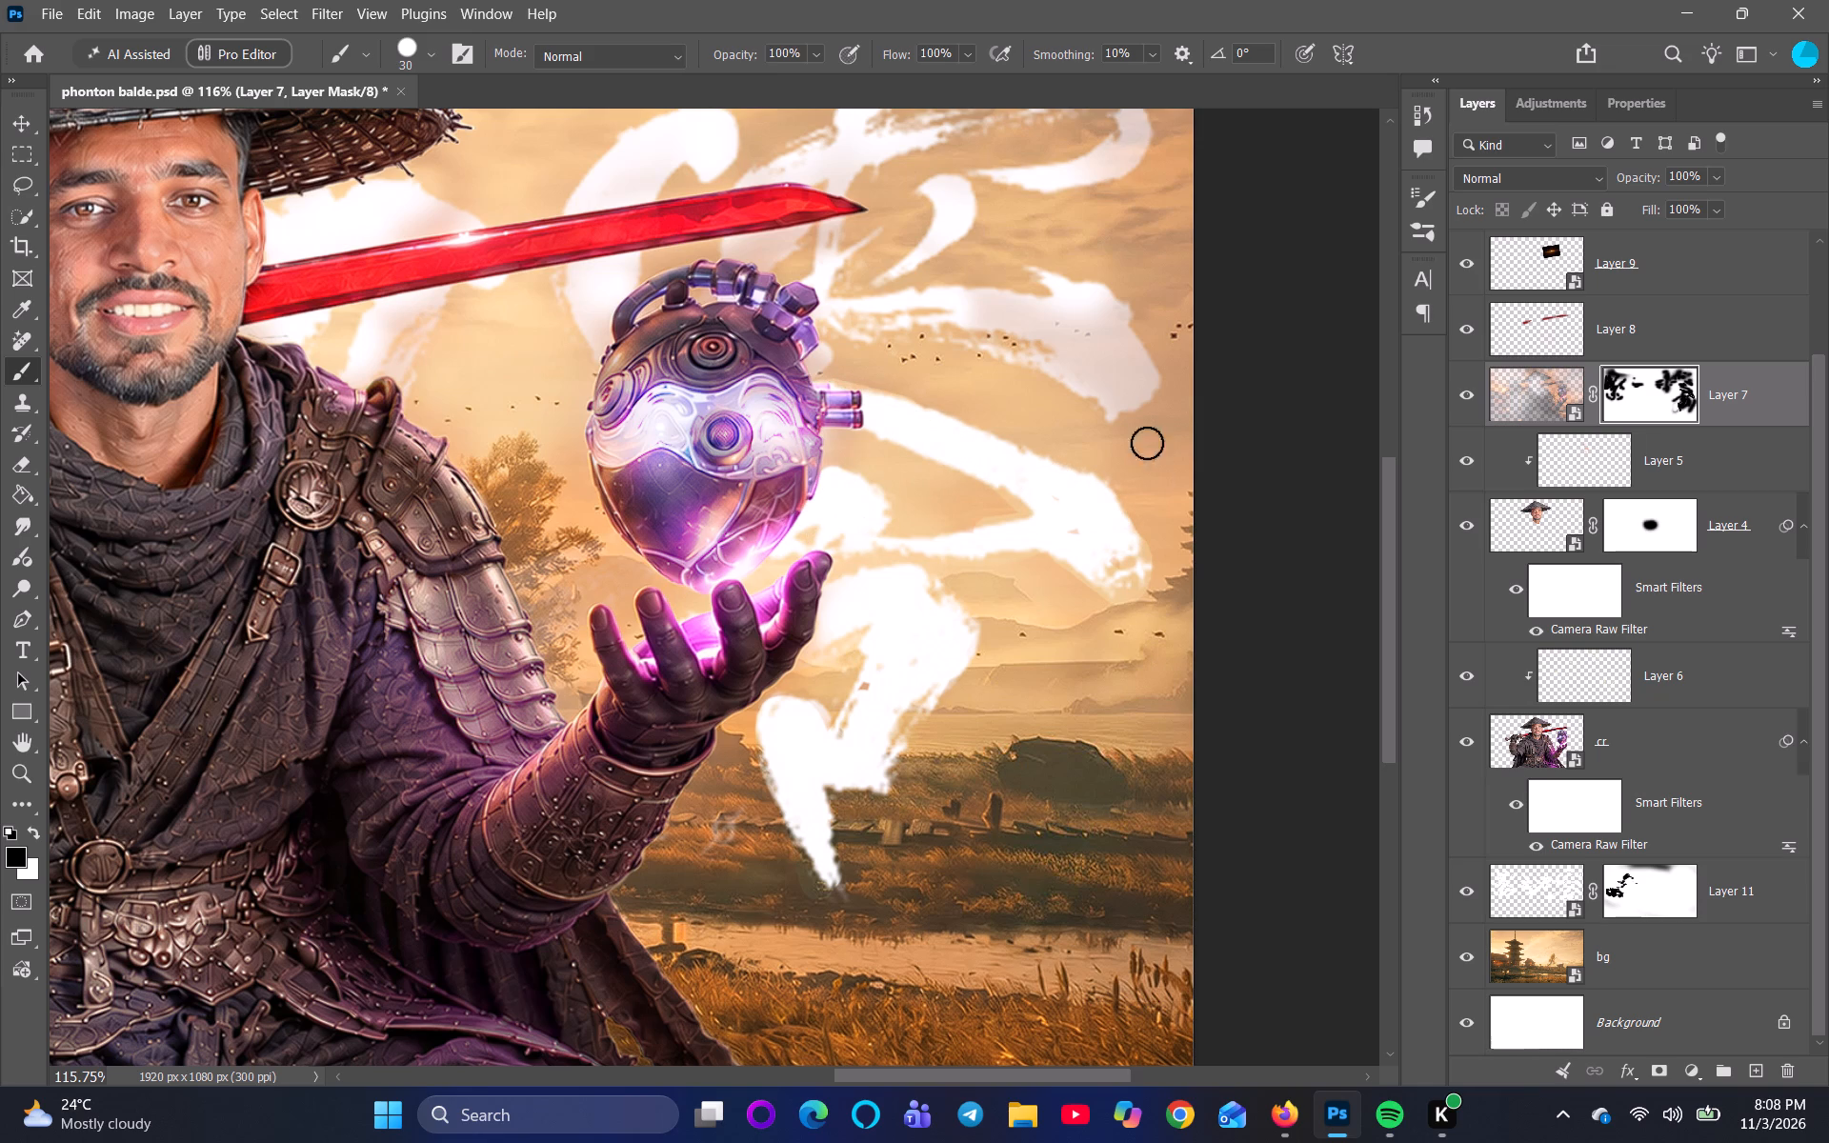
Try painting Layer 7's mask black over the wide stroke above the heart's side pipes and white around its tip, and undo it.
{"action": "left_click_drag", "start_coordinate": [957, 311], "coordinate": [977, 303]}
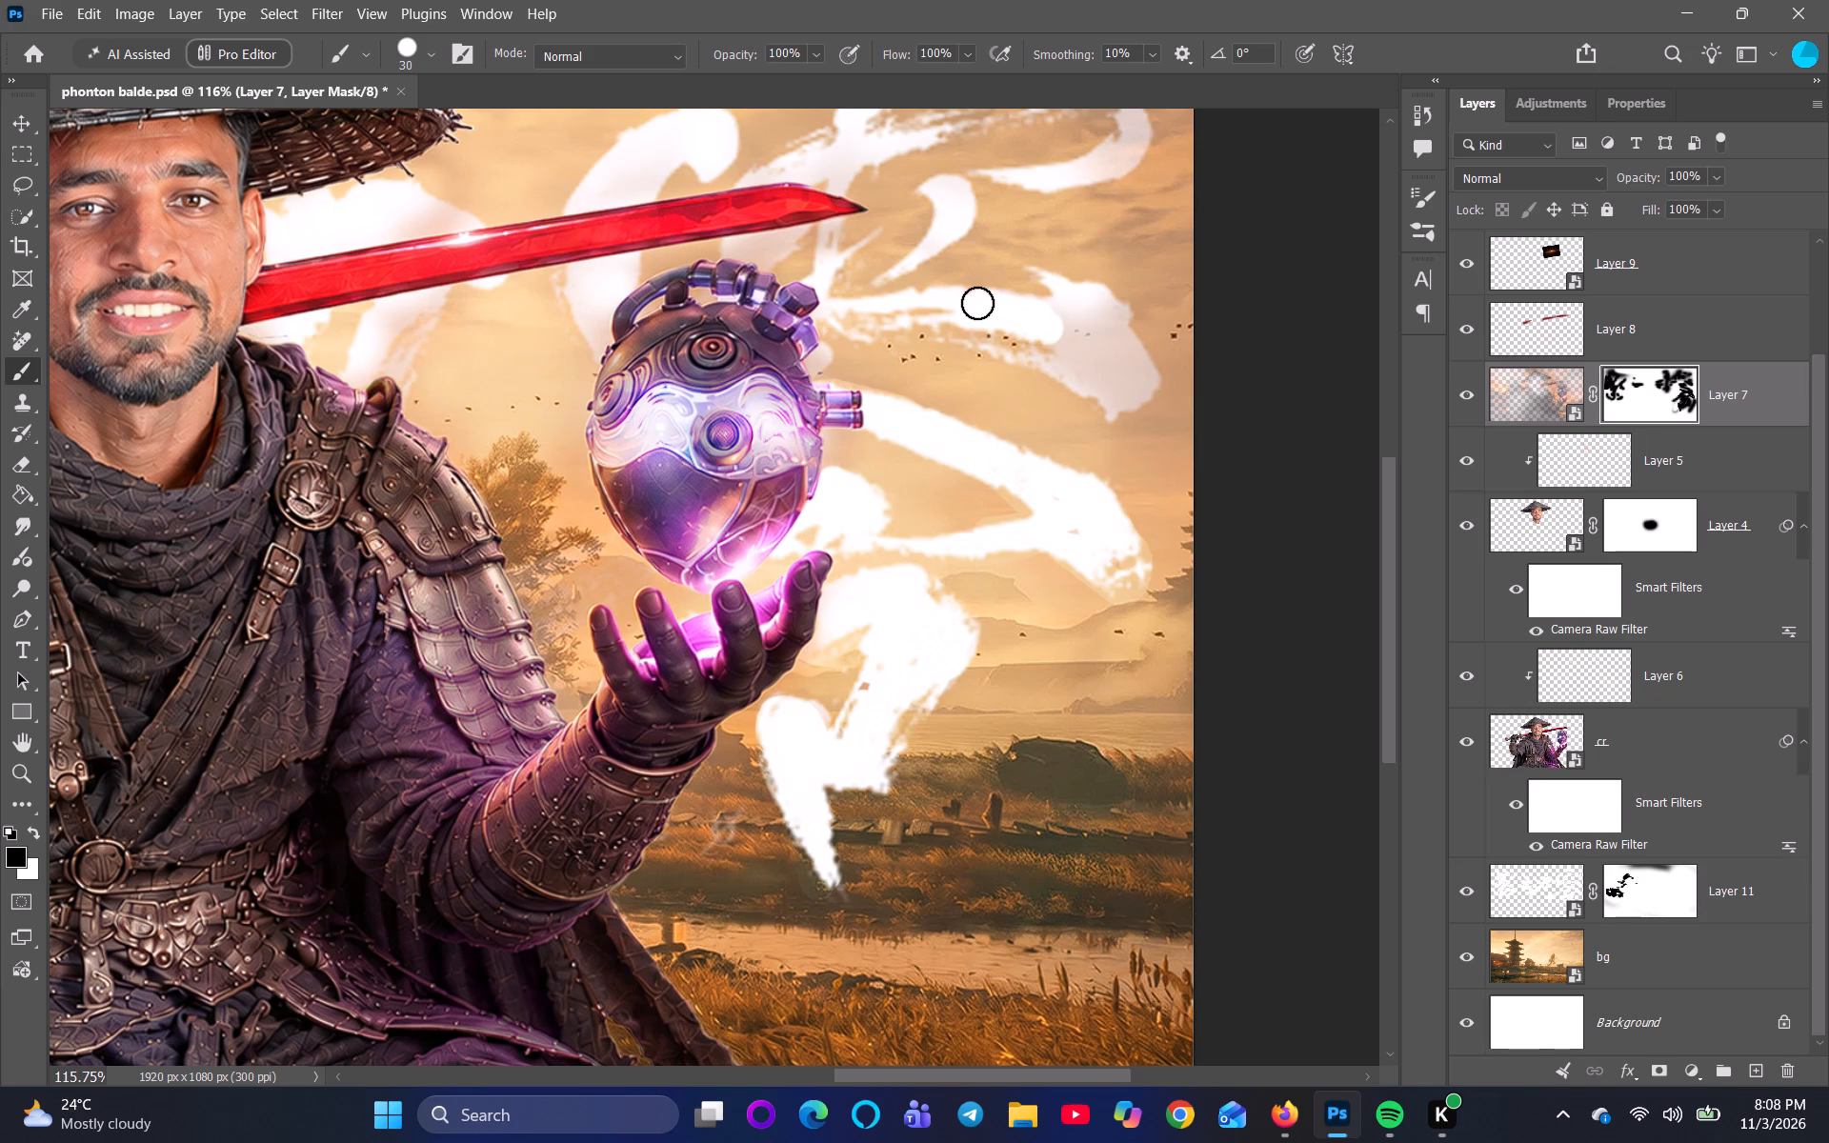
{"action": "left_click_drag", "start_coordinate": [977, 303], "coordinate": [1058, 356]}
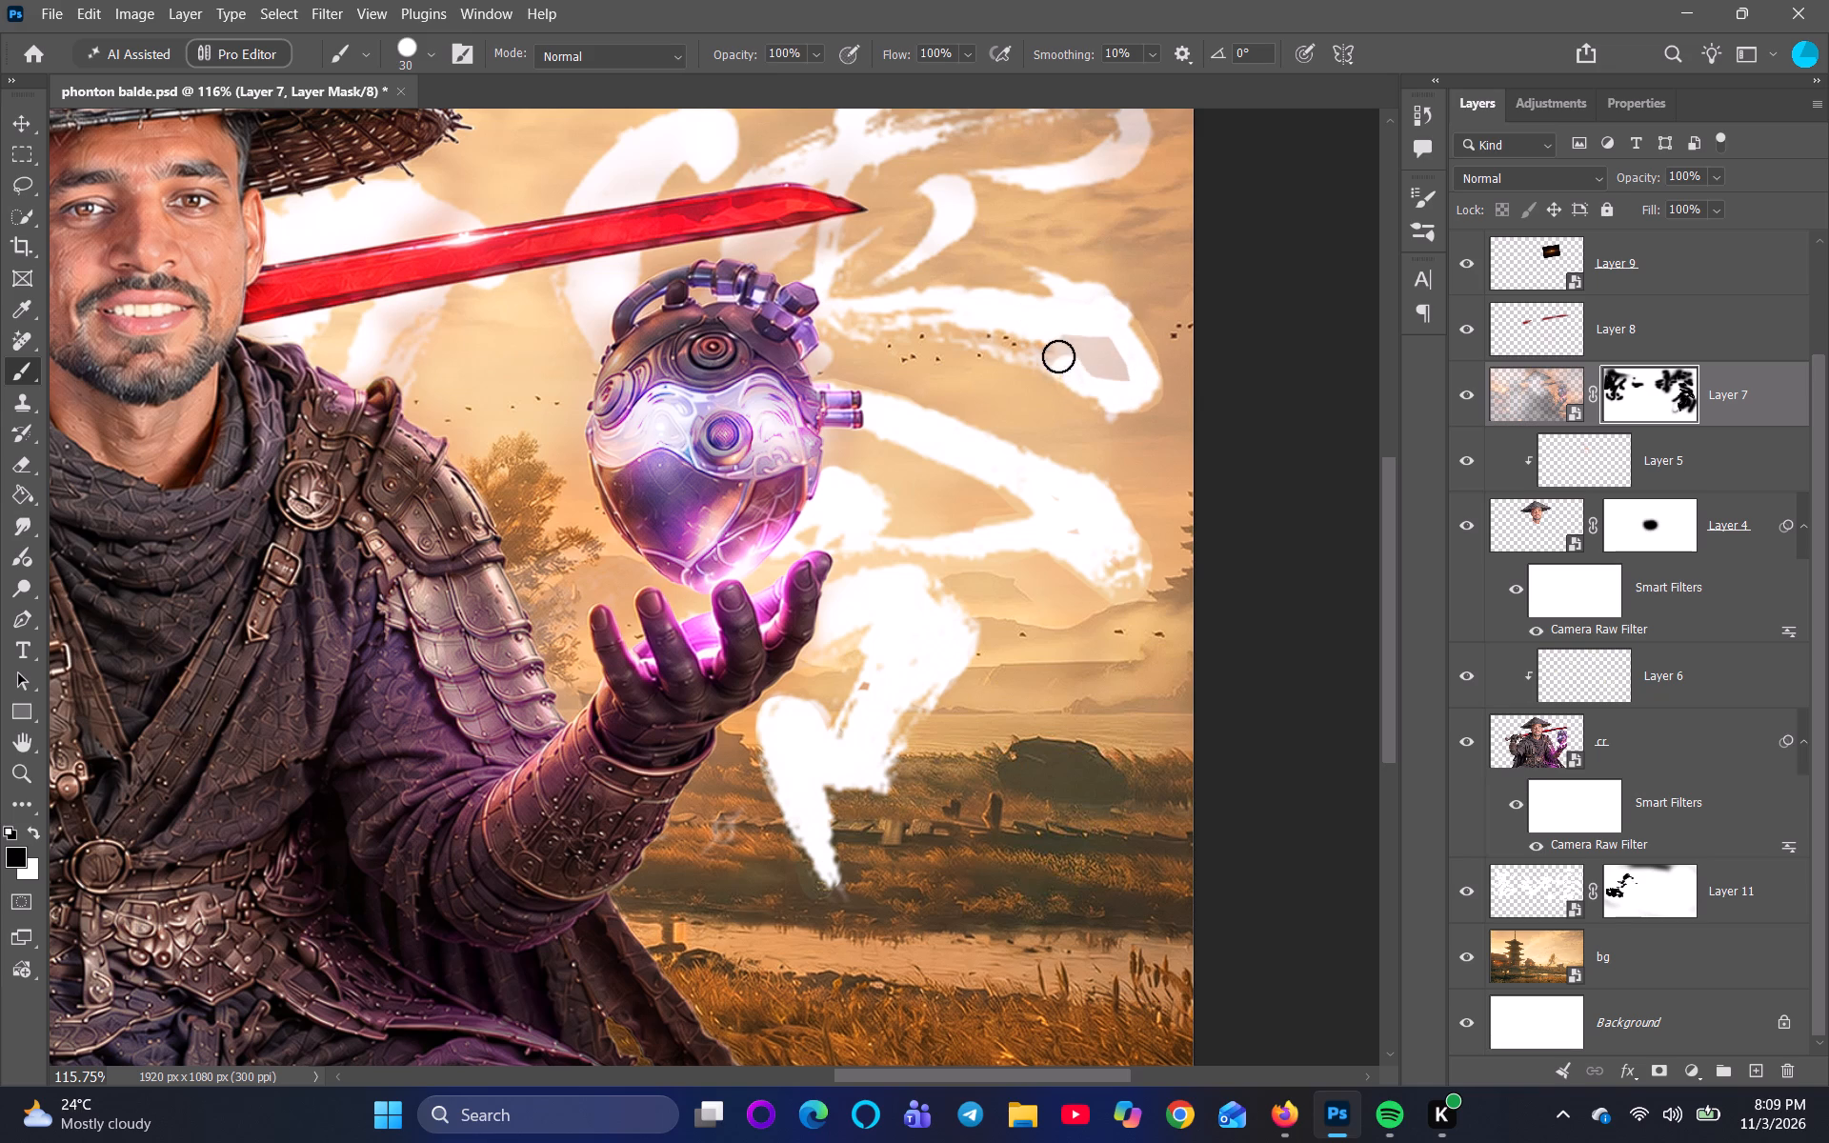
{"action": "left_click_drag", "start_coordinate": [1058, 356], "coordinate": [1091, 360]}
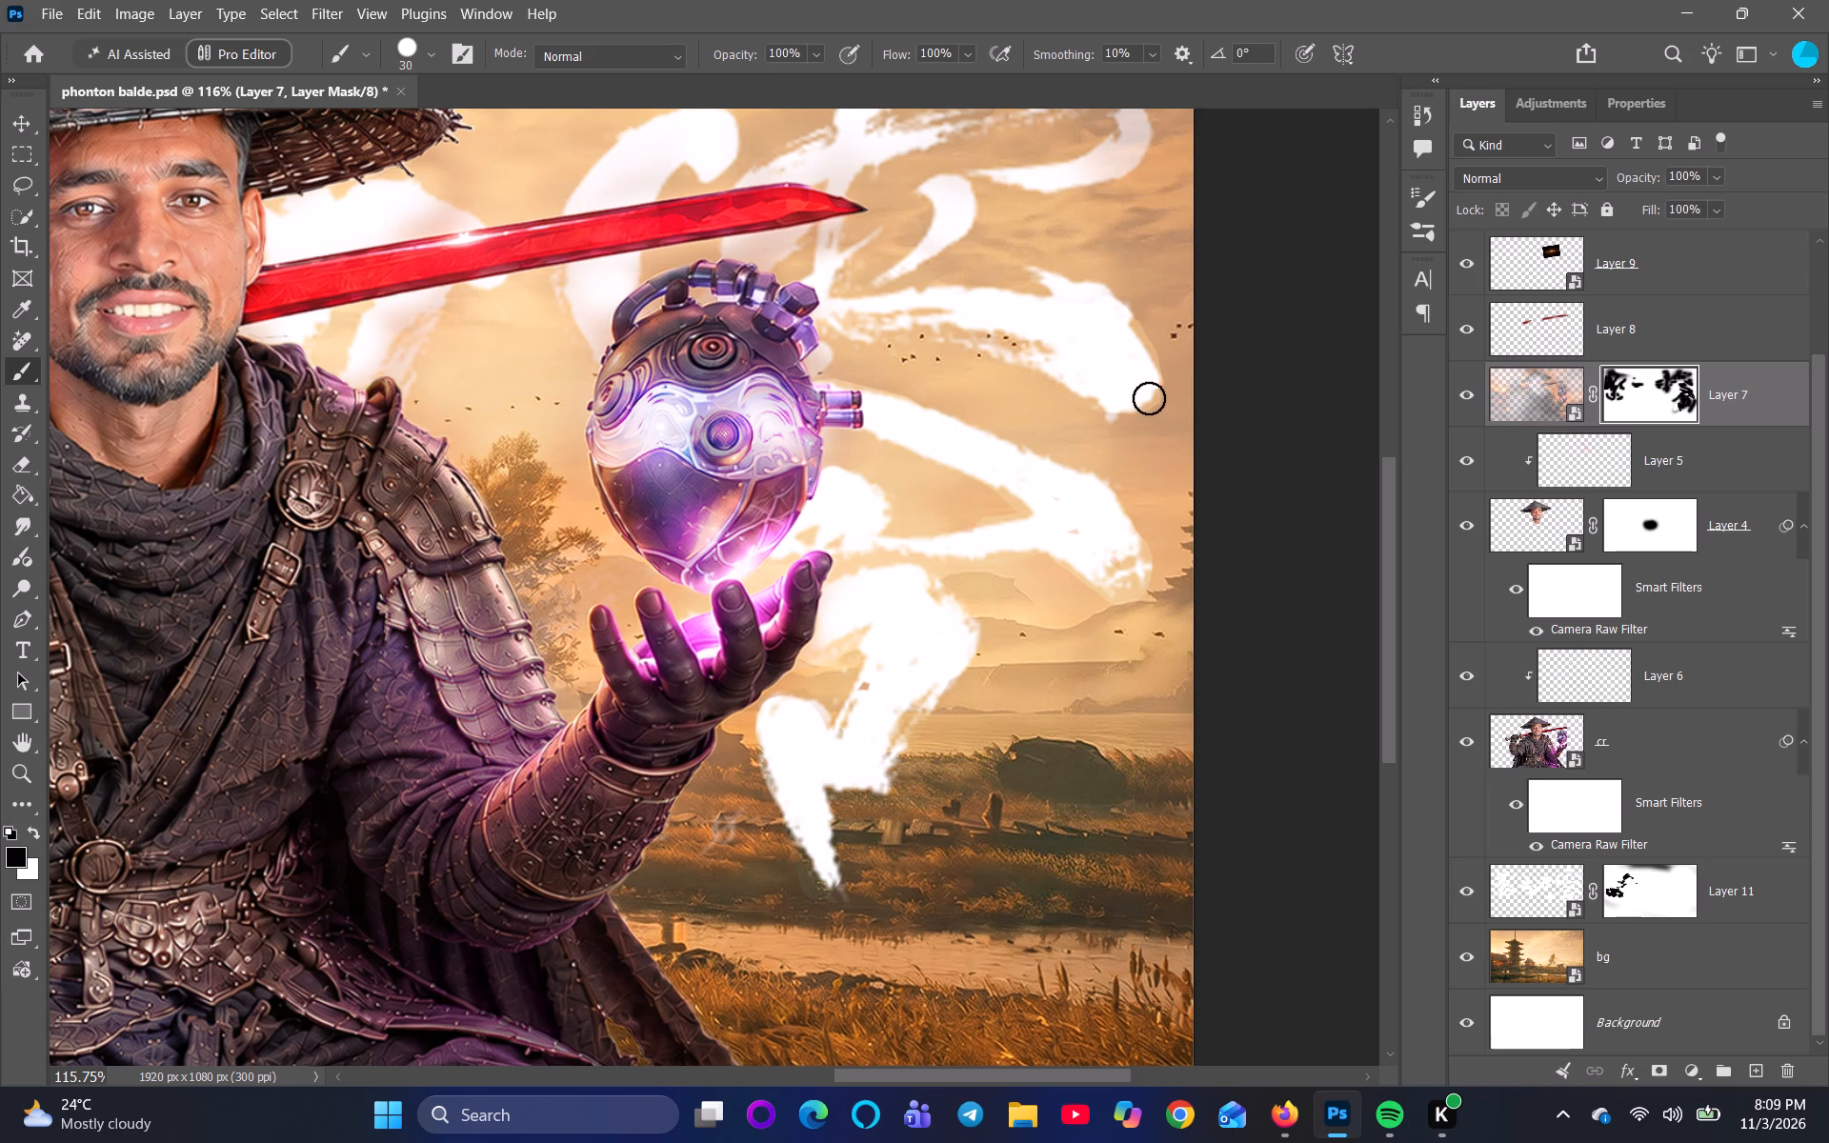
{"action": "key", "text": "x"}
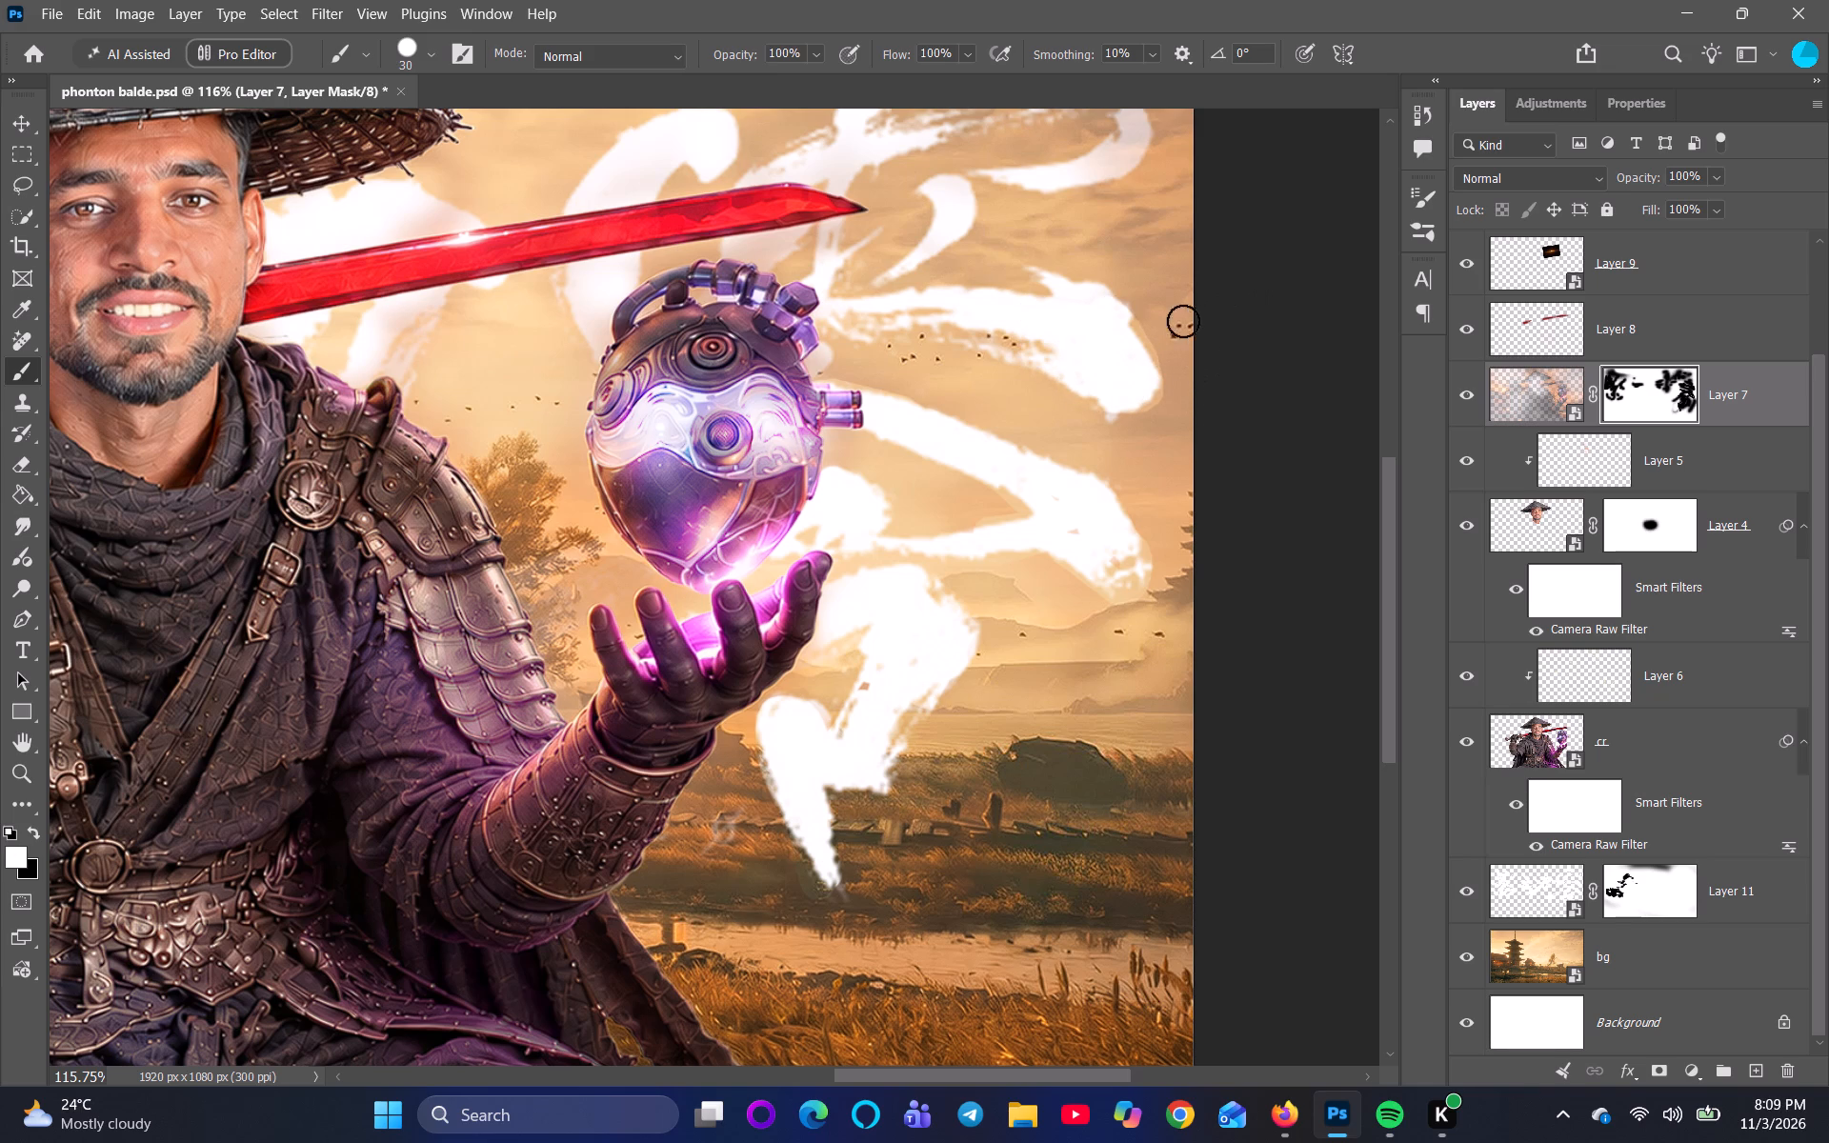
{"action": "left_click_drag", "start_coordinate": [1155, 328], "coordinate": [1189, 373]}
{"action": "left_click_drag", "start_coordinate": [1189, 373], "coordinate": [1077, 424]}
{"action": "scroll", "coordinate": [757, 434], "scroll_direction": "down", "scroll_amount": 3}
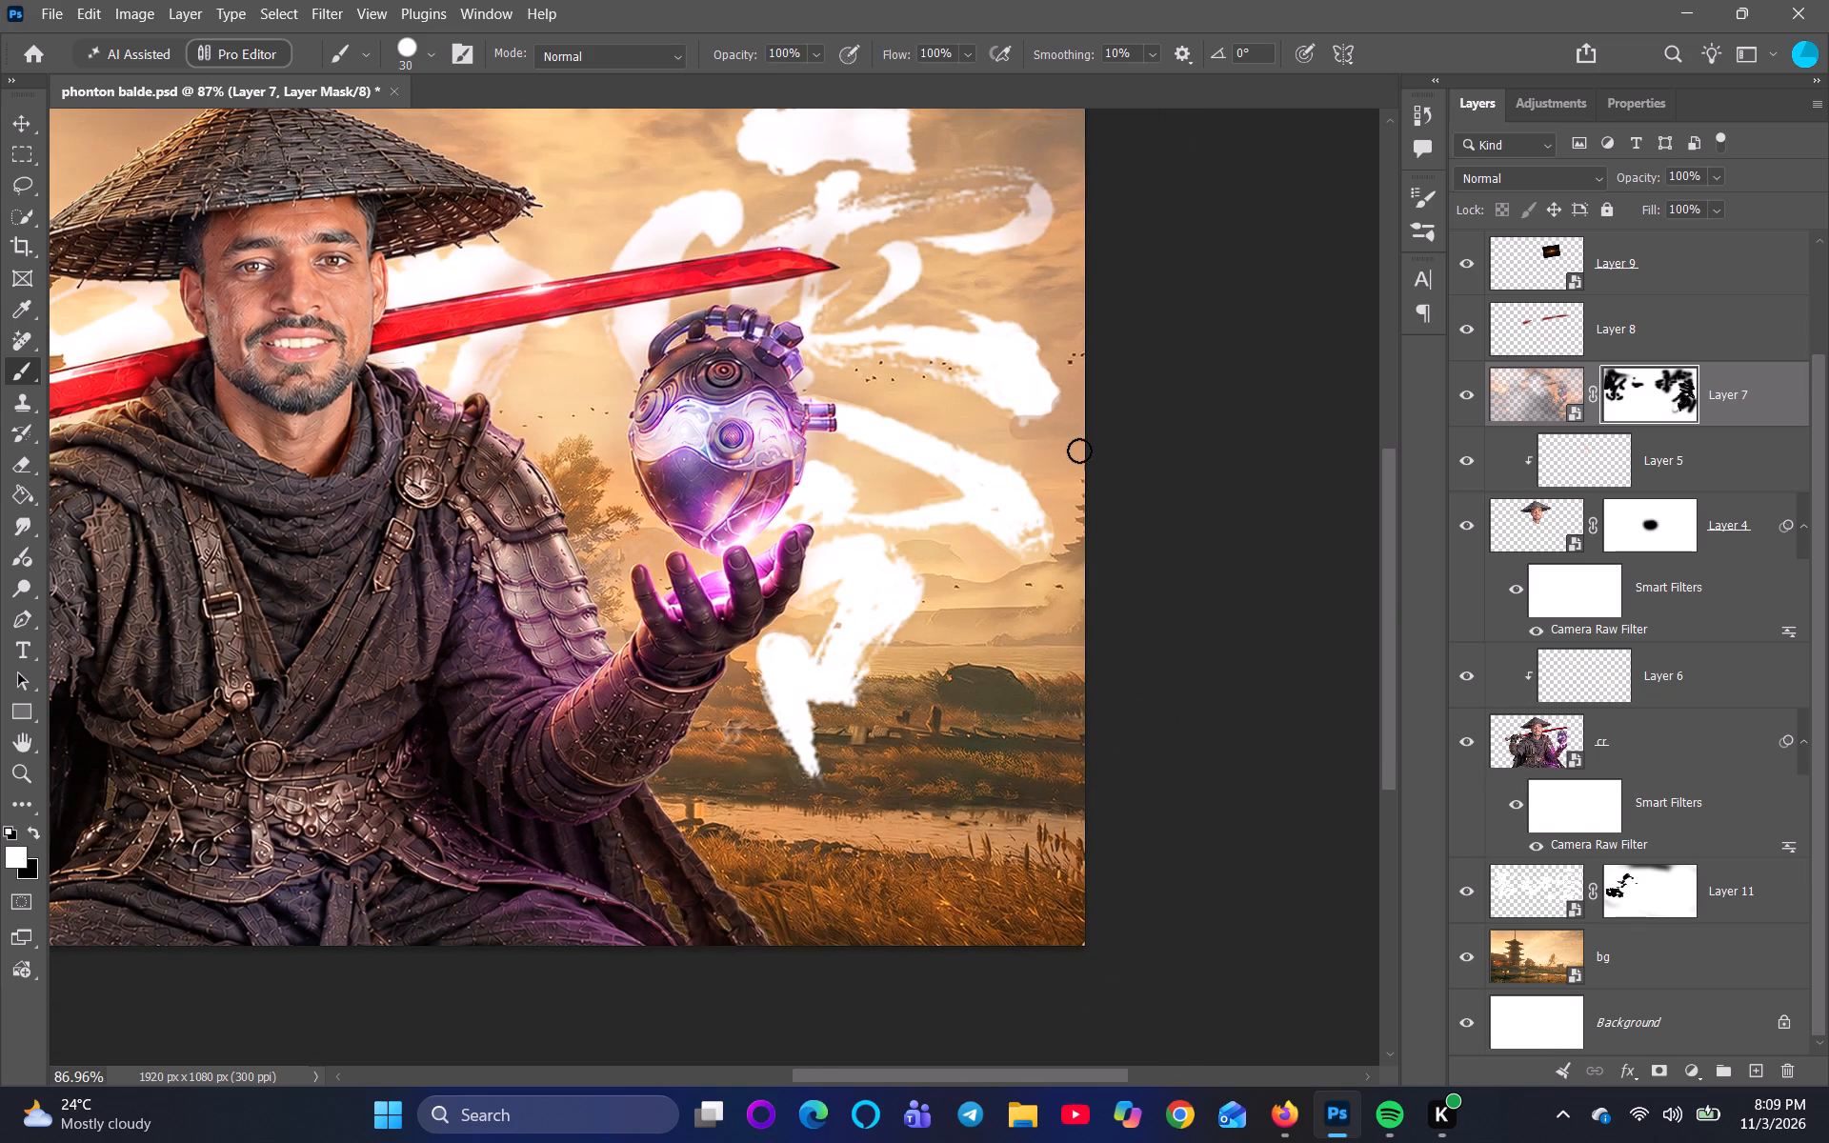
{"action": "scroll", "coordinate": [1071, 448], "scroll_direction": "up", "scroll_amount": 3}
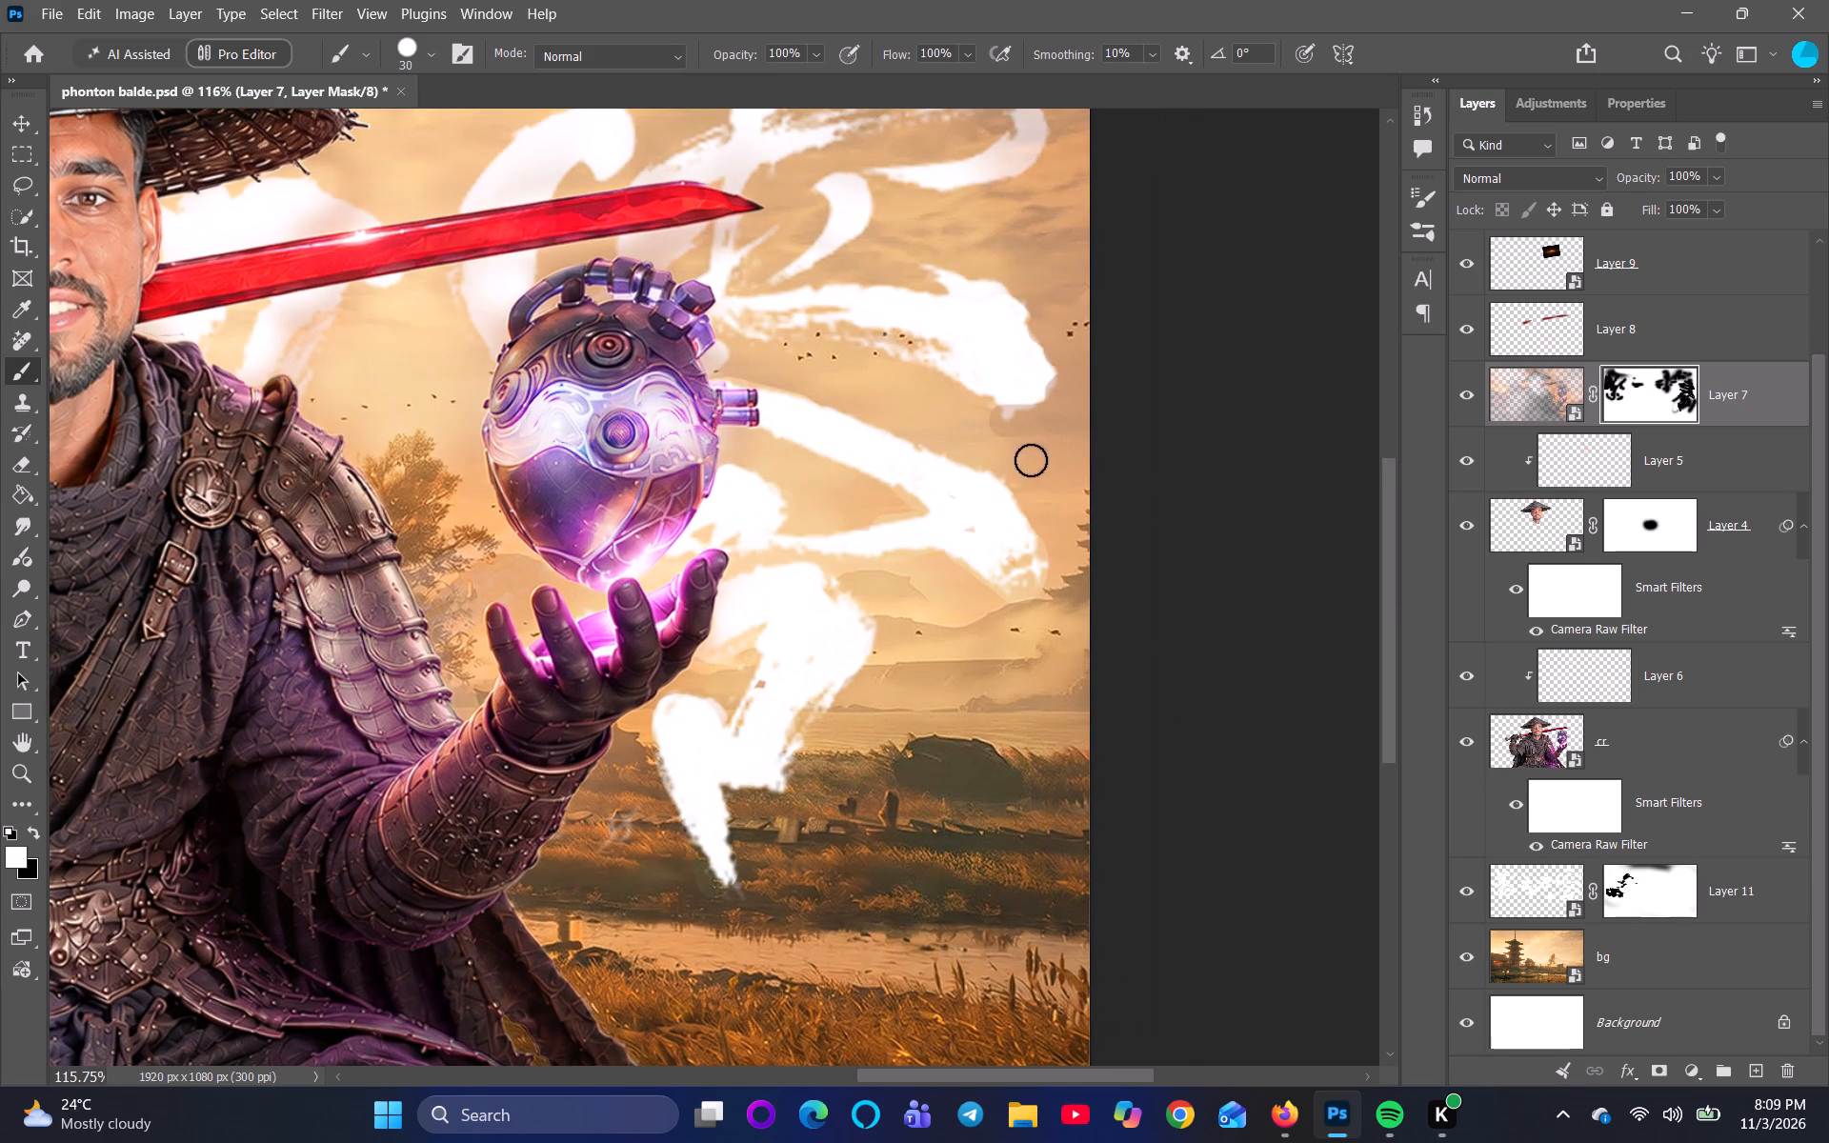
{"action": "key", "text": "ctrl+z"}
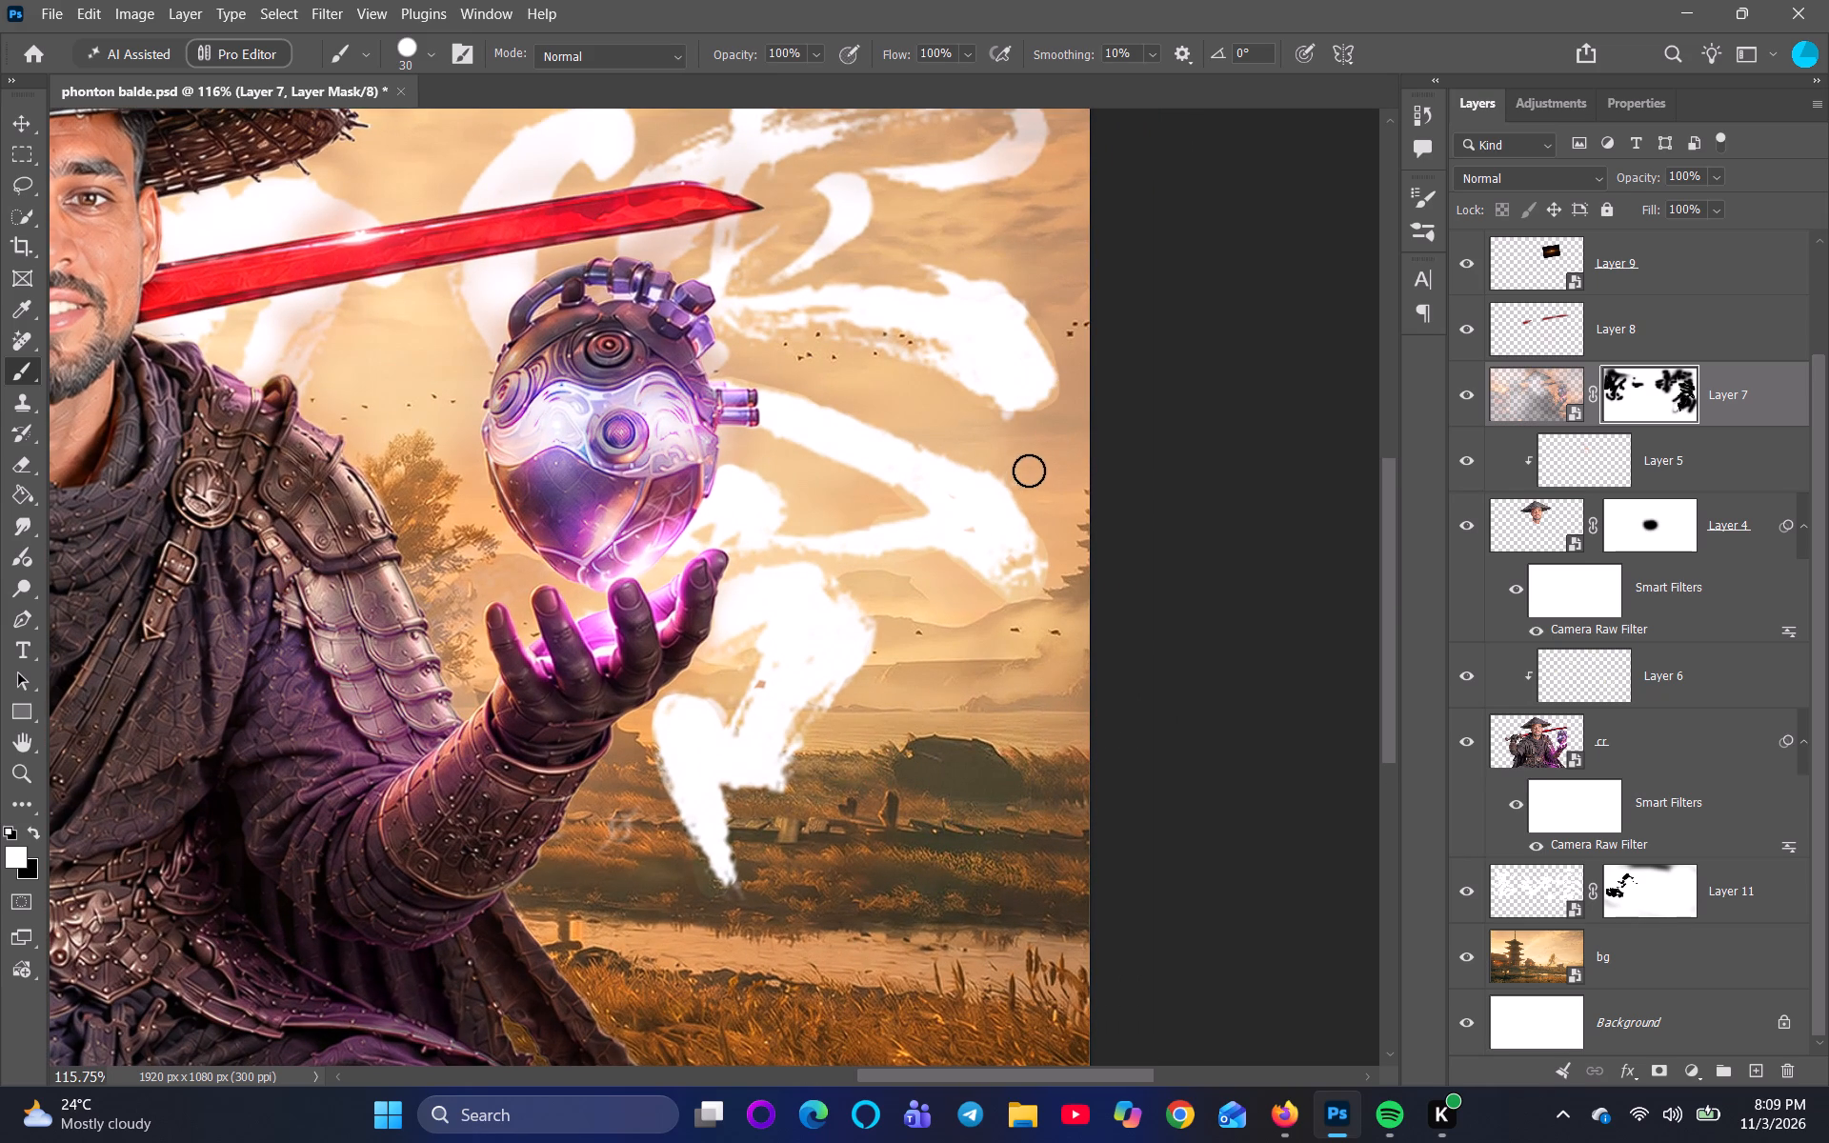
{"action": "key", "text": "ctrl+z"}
Paint black on Layer 7's mask over the wide calligraphy stroke above the heart's side pipes, out to its rounded tip.
{"action": "scroll", "coordinate": [1032, 395], "scroll_direction": "up", "scroll_amount": 2}
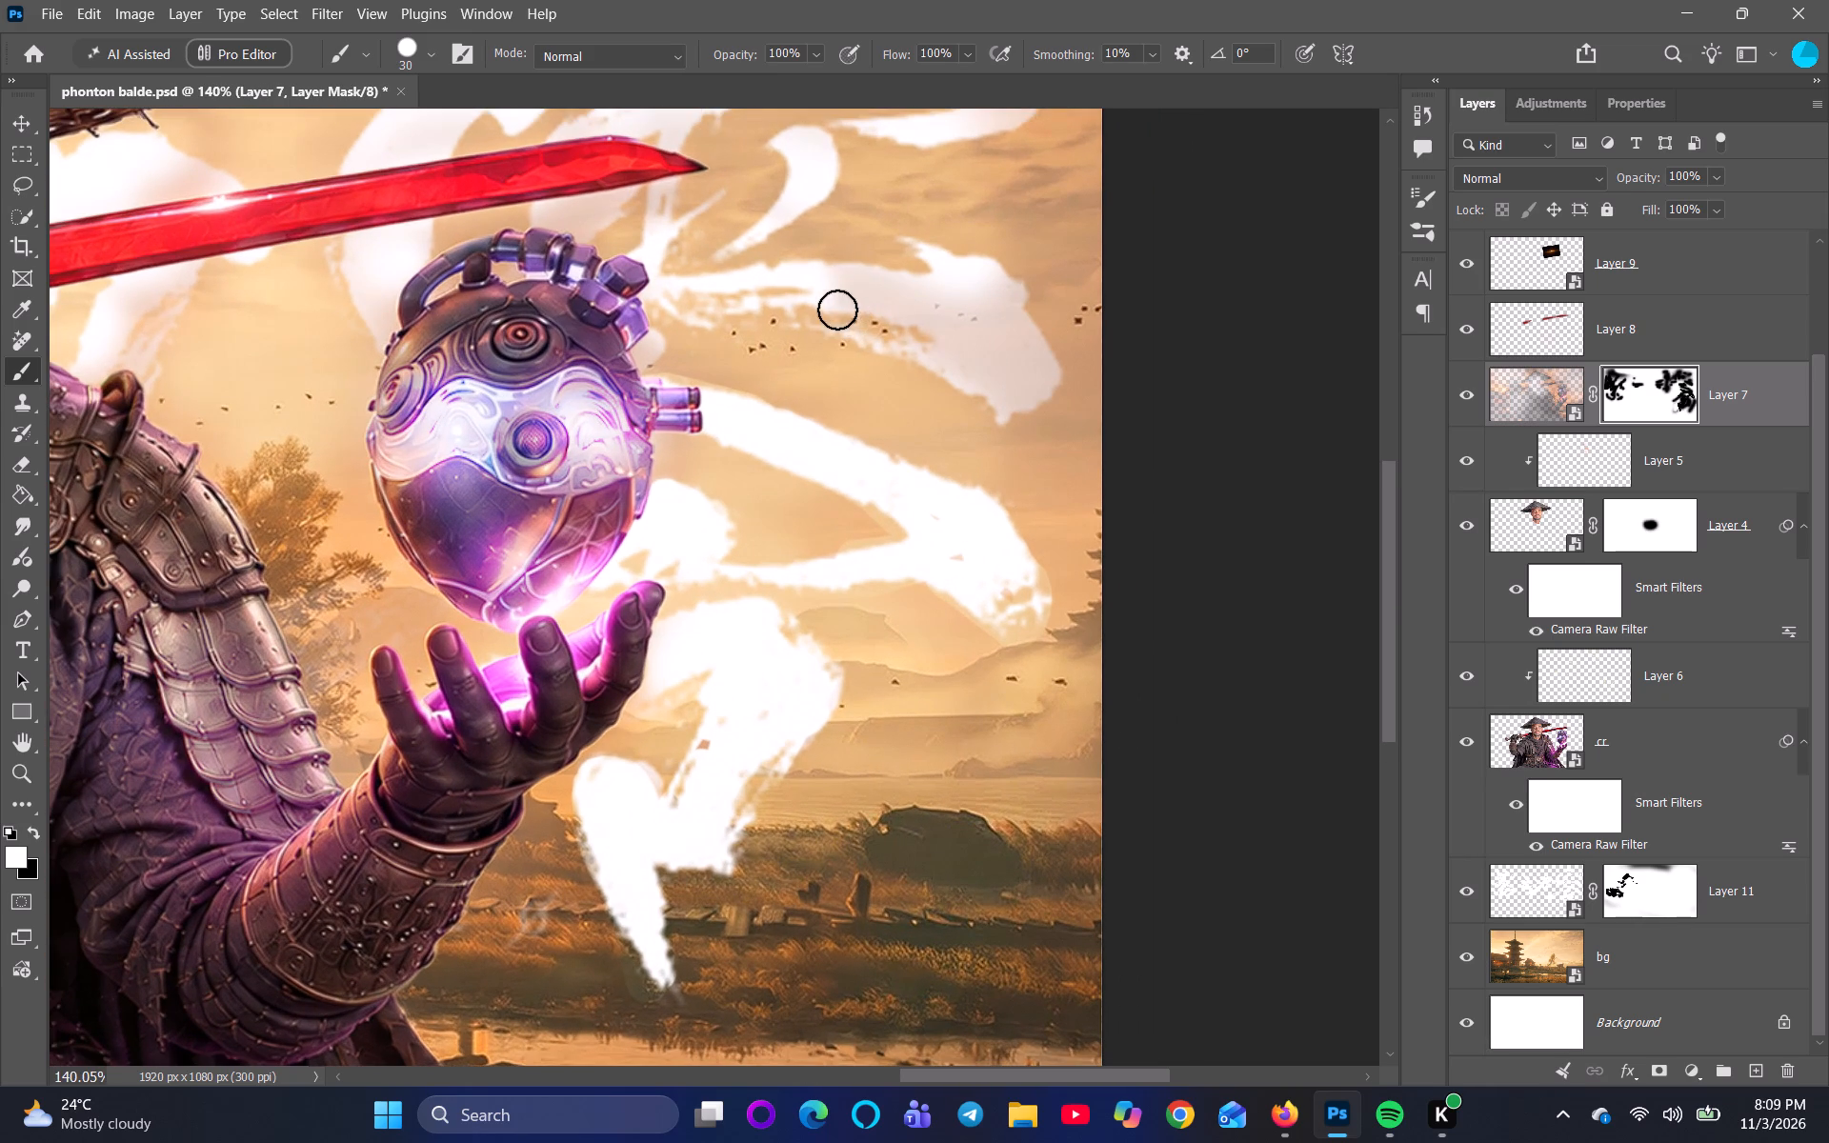
{"action": "left_click_drag", "start_coordinate": [834, 302], "coordinate": [927, 321]}
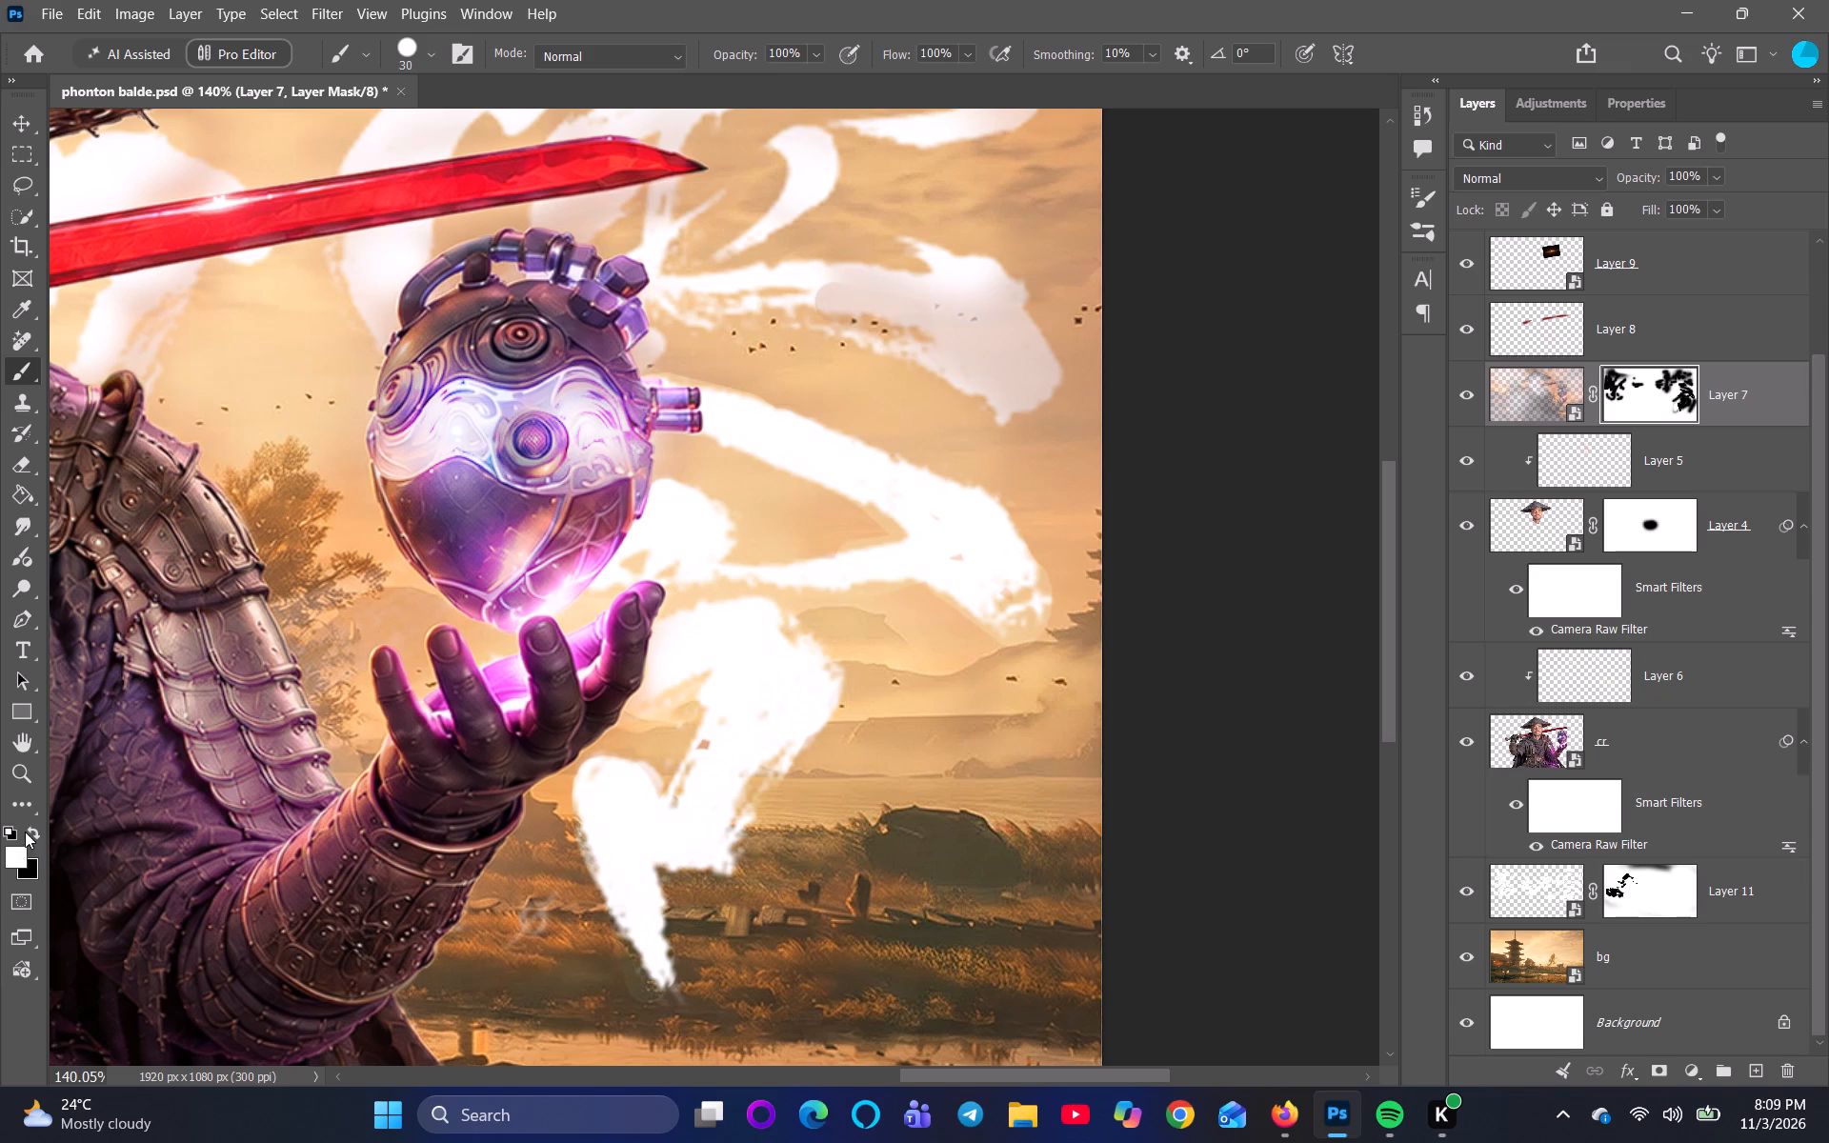
{"action": "left_click", "coordinate": [25, 832]}
{"action": "left_click_drag", "start_coordinate": [770, 290], "coordinate": [936, 302]}
{"action": "left_click_drag", "start_coordinate": [834, 279], "coordinate": [942, 306]}
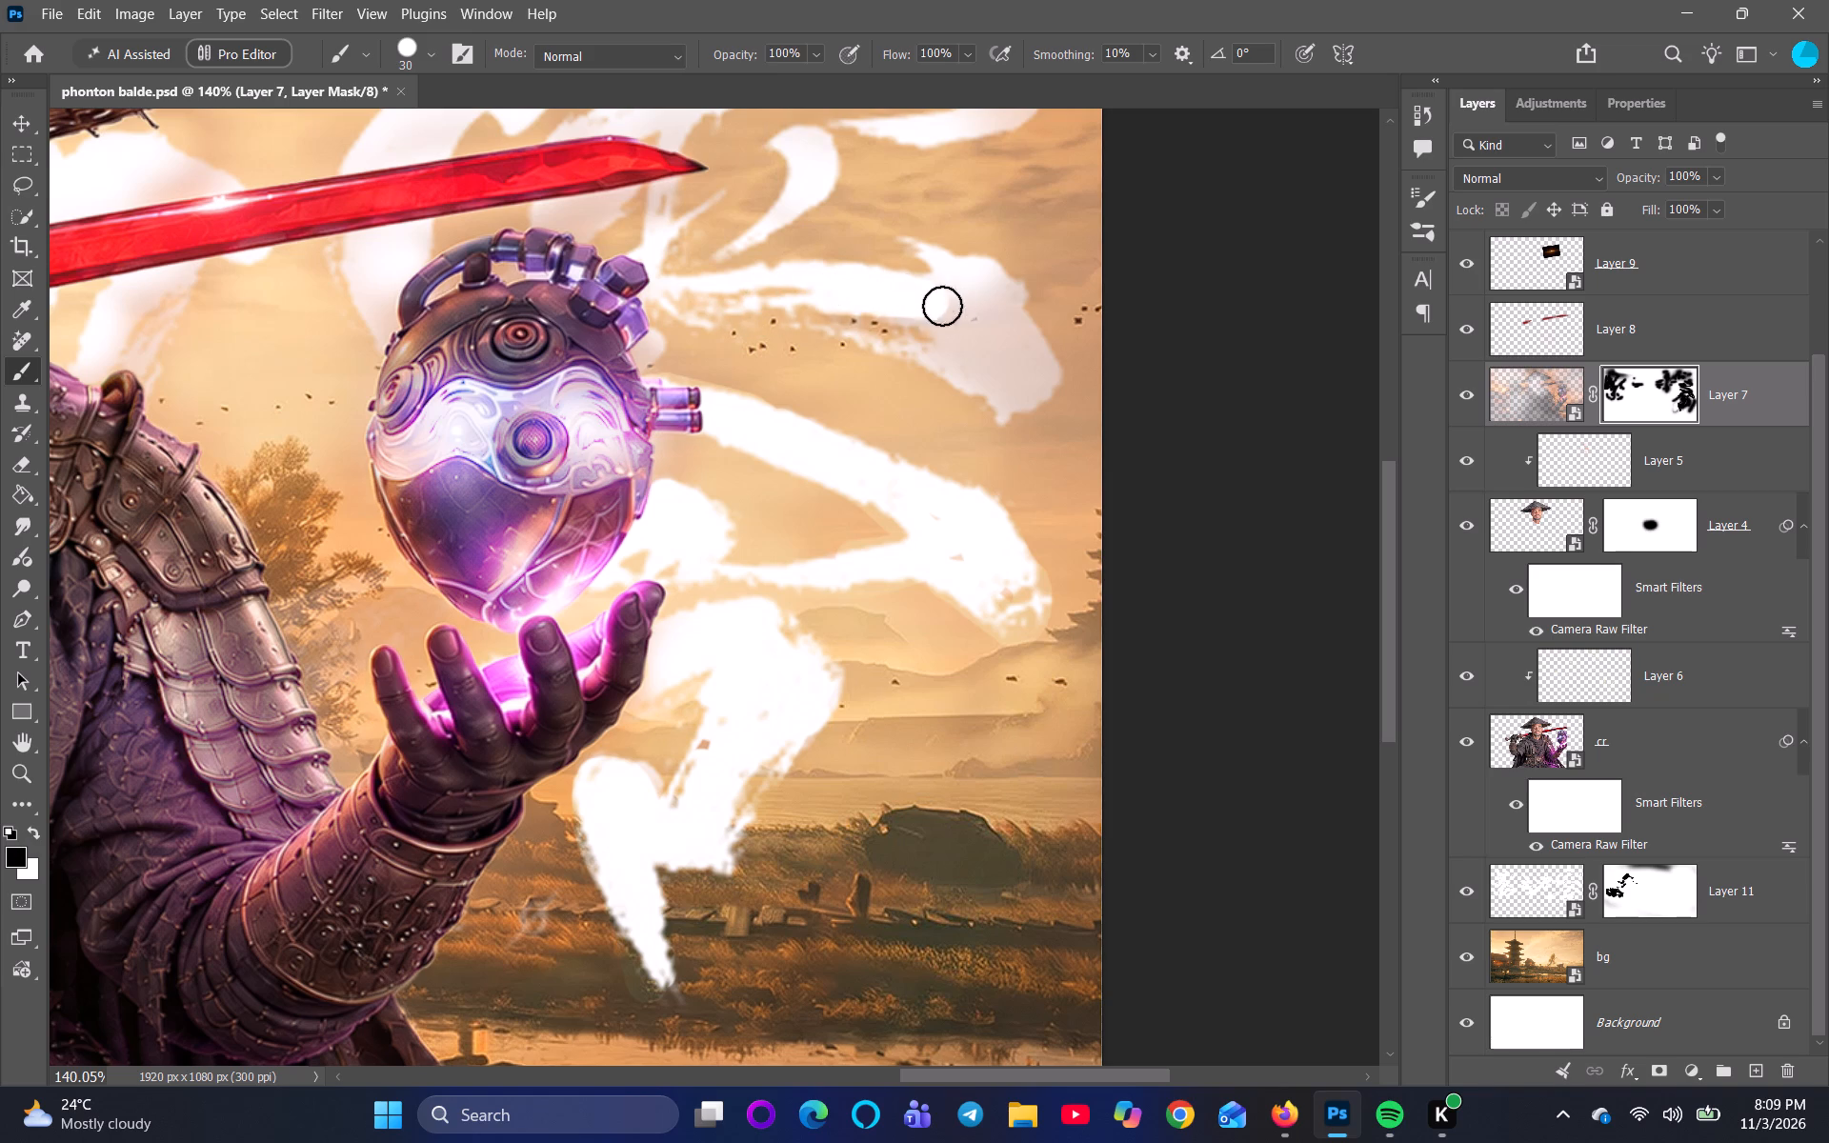
{"action": "left_click_drag", "start_coordinate": [942, 306], "coordinate": [970, 341]}
{"action": "left_click_drag", "start_coordinate": [881, 326], "coordinate": [972, 367]}
{"action": "left_click_drag", "start_coordinate": [914, 357], "coordinate": [998, 388]}
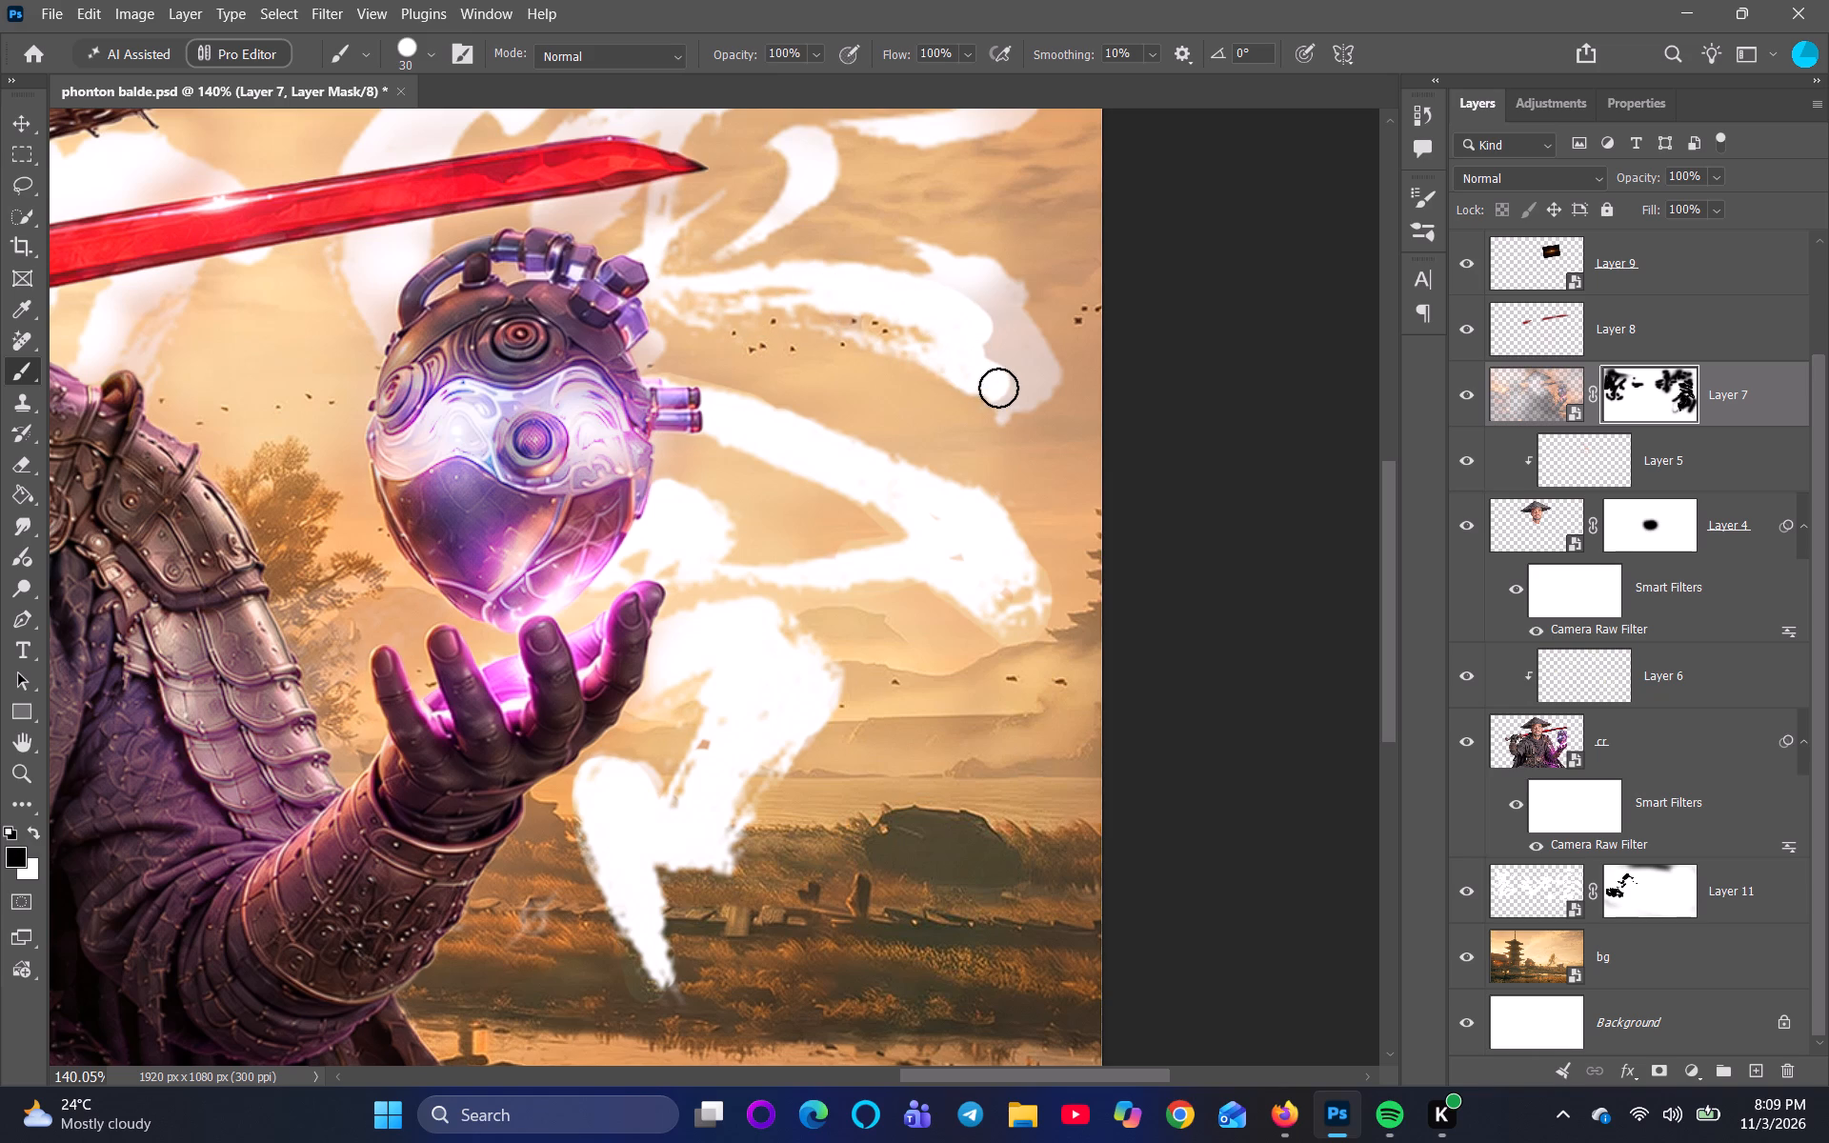
{"action": "left_click_drag", "start_coordinate": [998, 388], "coordinate": [993, 335]}
{"action": "left_click_drag", "start_coordinate": [993, 335], "coordinate": [1008, 304]}
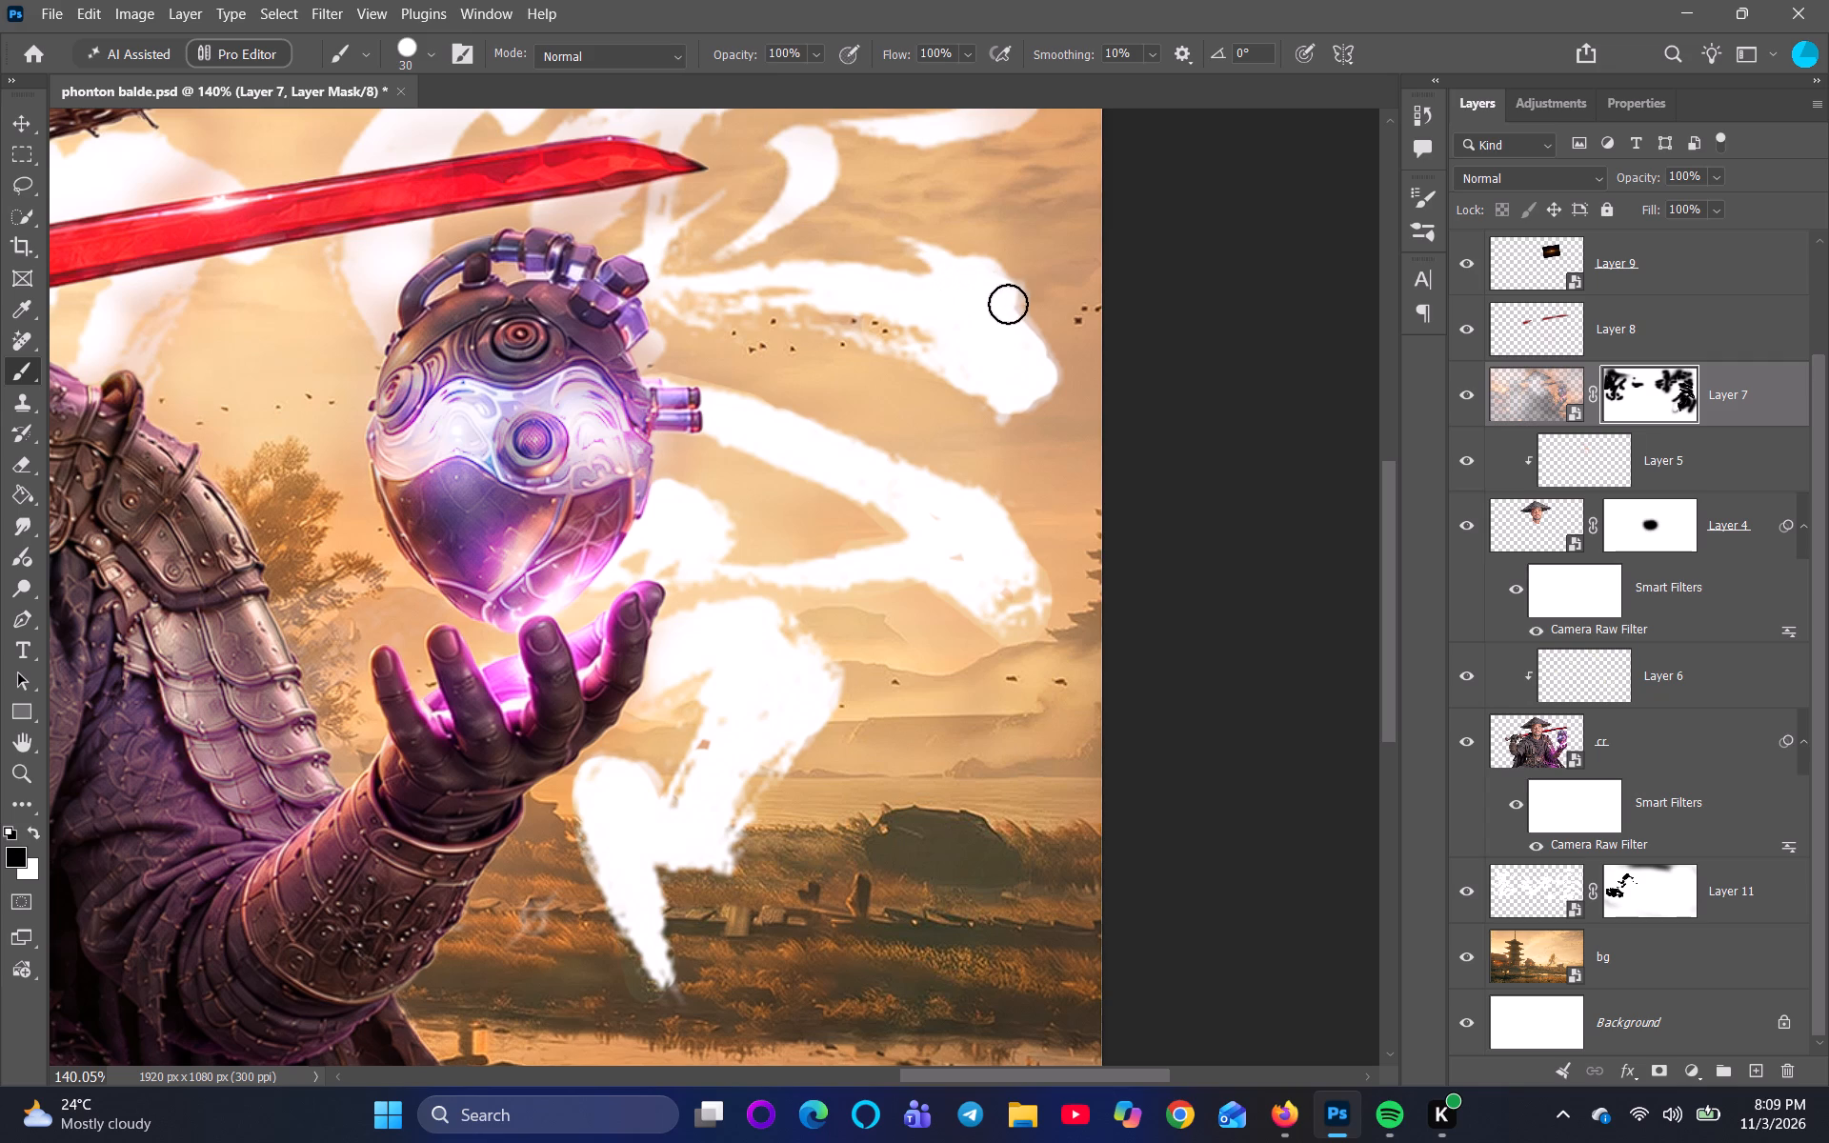
{"action": "left_click_drag", "start_coordinate": [1008, 304], "coordinate": [1022, 334]}
{"action": "left_click_drag", "start_coordinate": [1022, 334], "coordinate": [1011, 317]}
Paint white on Layer 7's mask in the sky just below the tip of the wide calligraphy stroke.
{"action": "scroll", "coordinate": [980, 406], "scroll_direction": "down", "scroll_amount": 4}
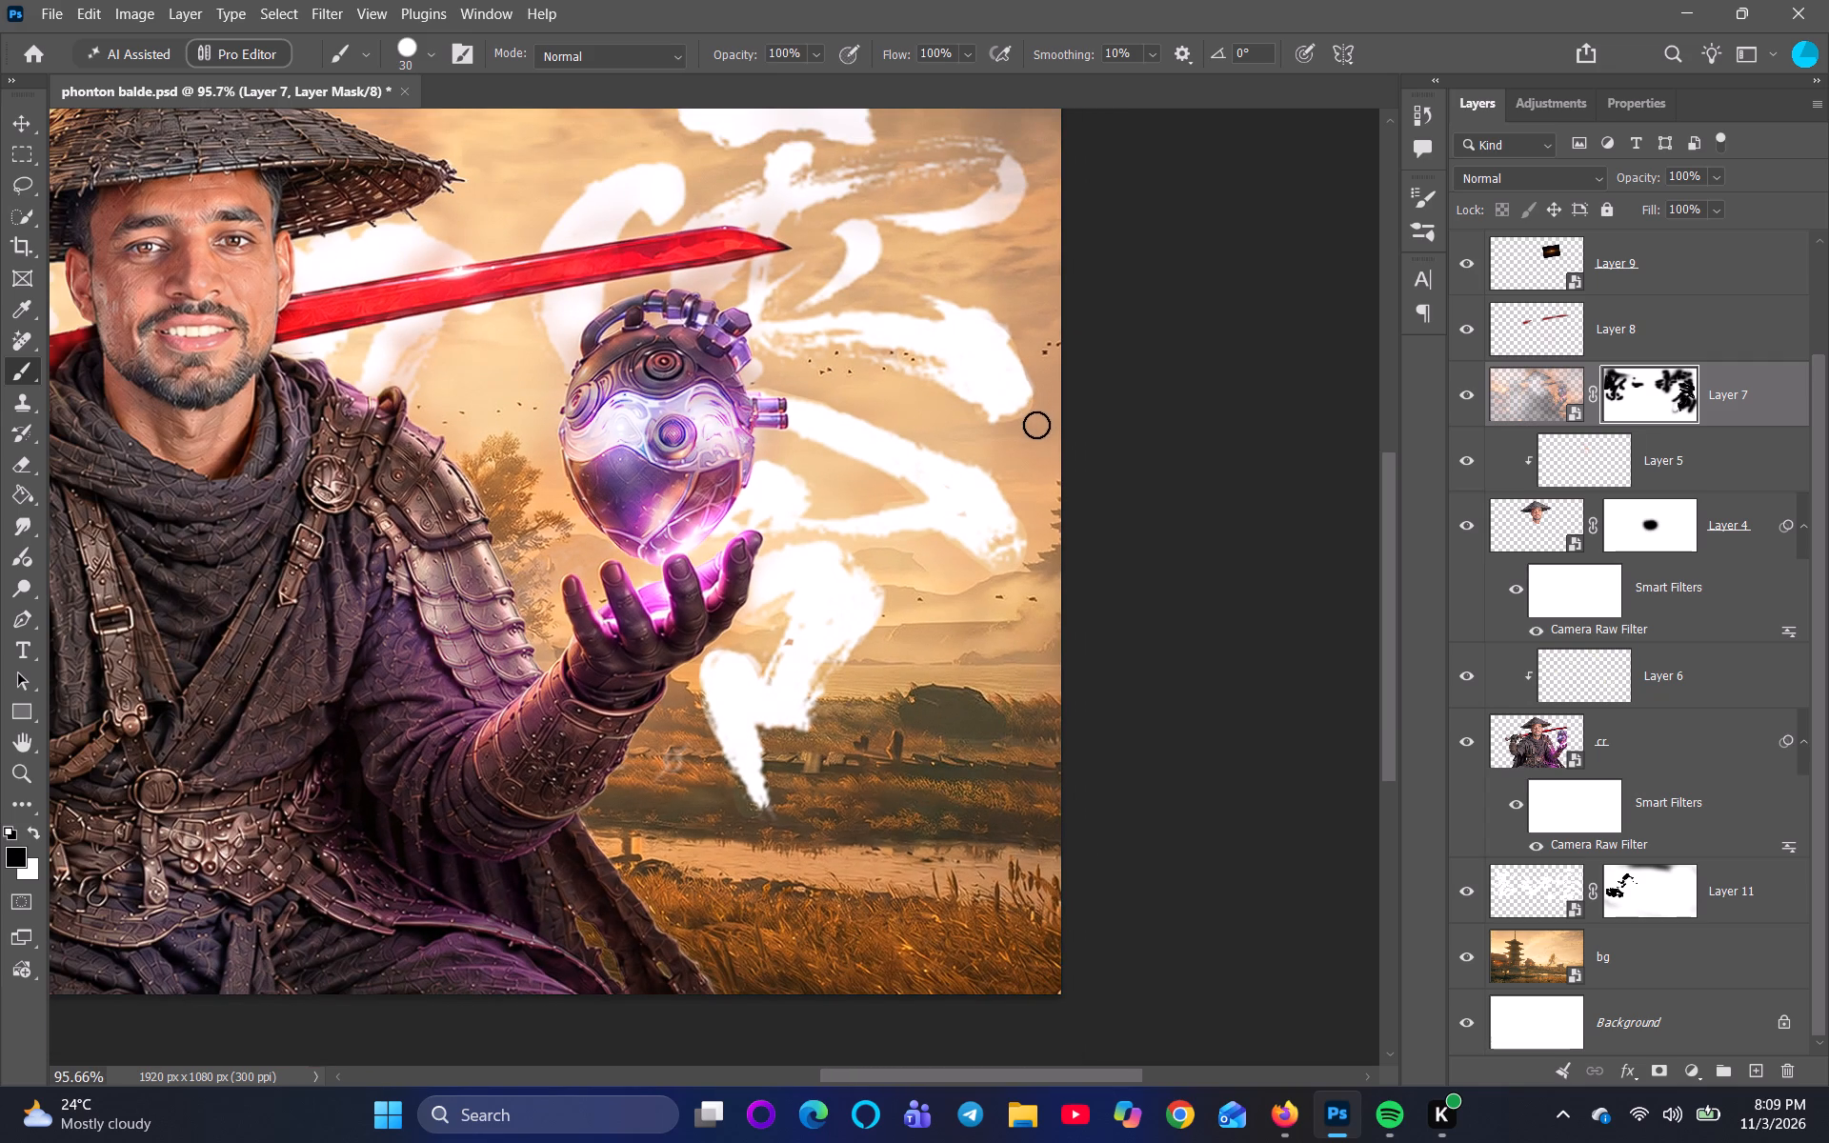
{"action": "key", "text": "x"}
{"action": "scroll", "coordinate": [1034, 442], "scroll_direction": "up", "scroll_amount": 3}
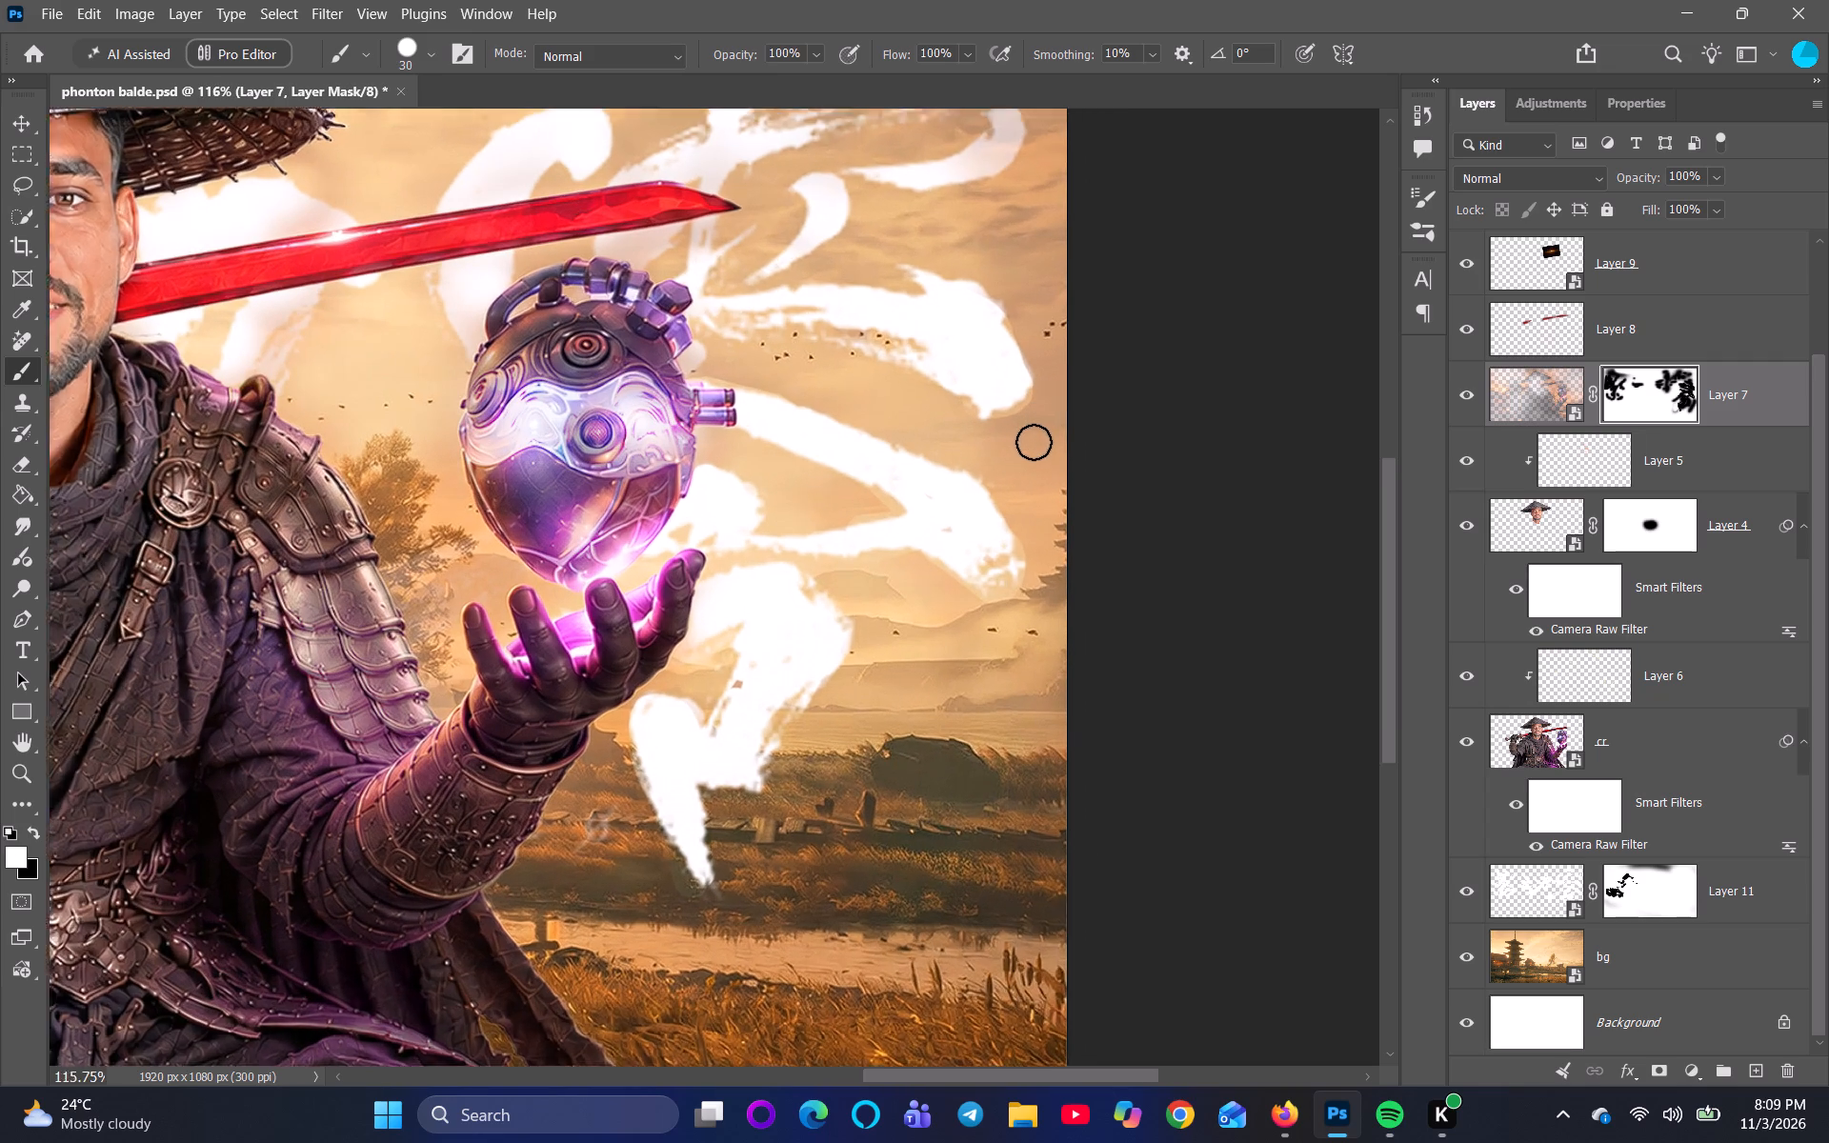
{"action": "left_click_drag", "start_coordinate": [1045, 400], "coordinate": [981, 425]}
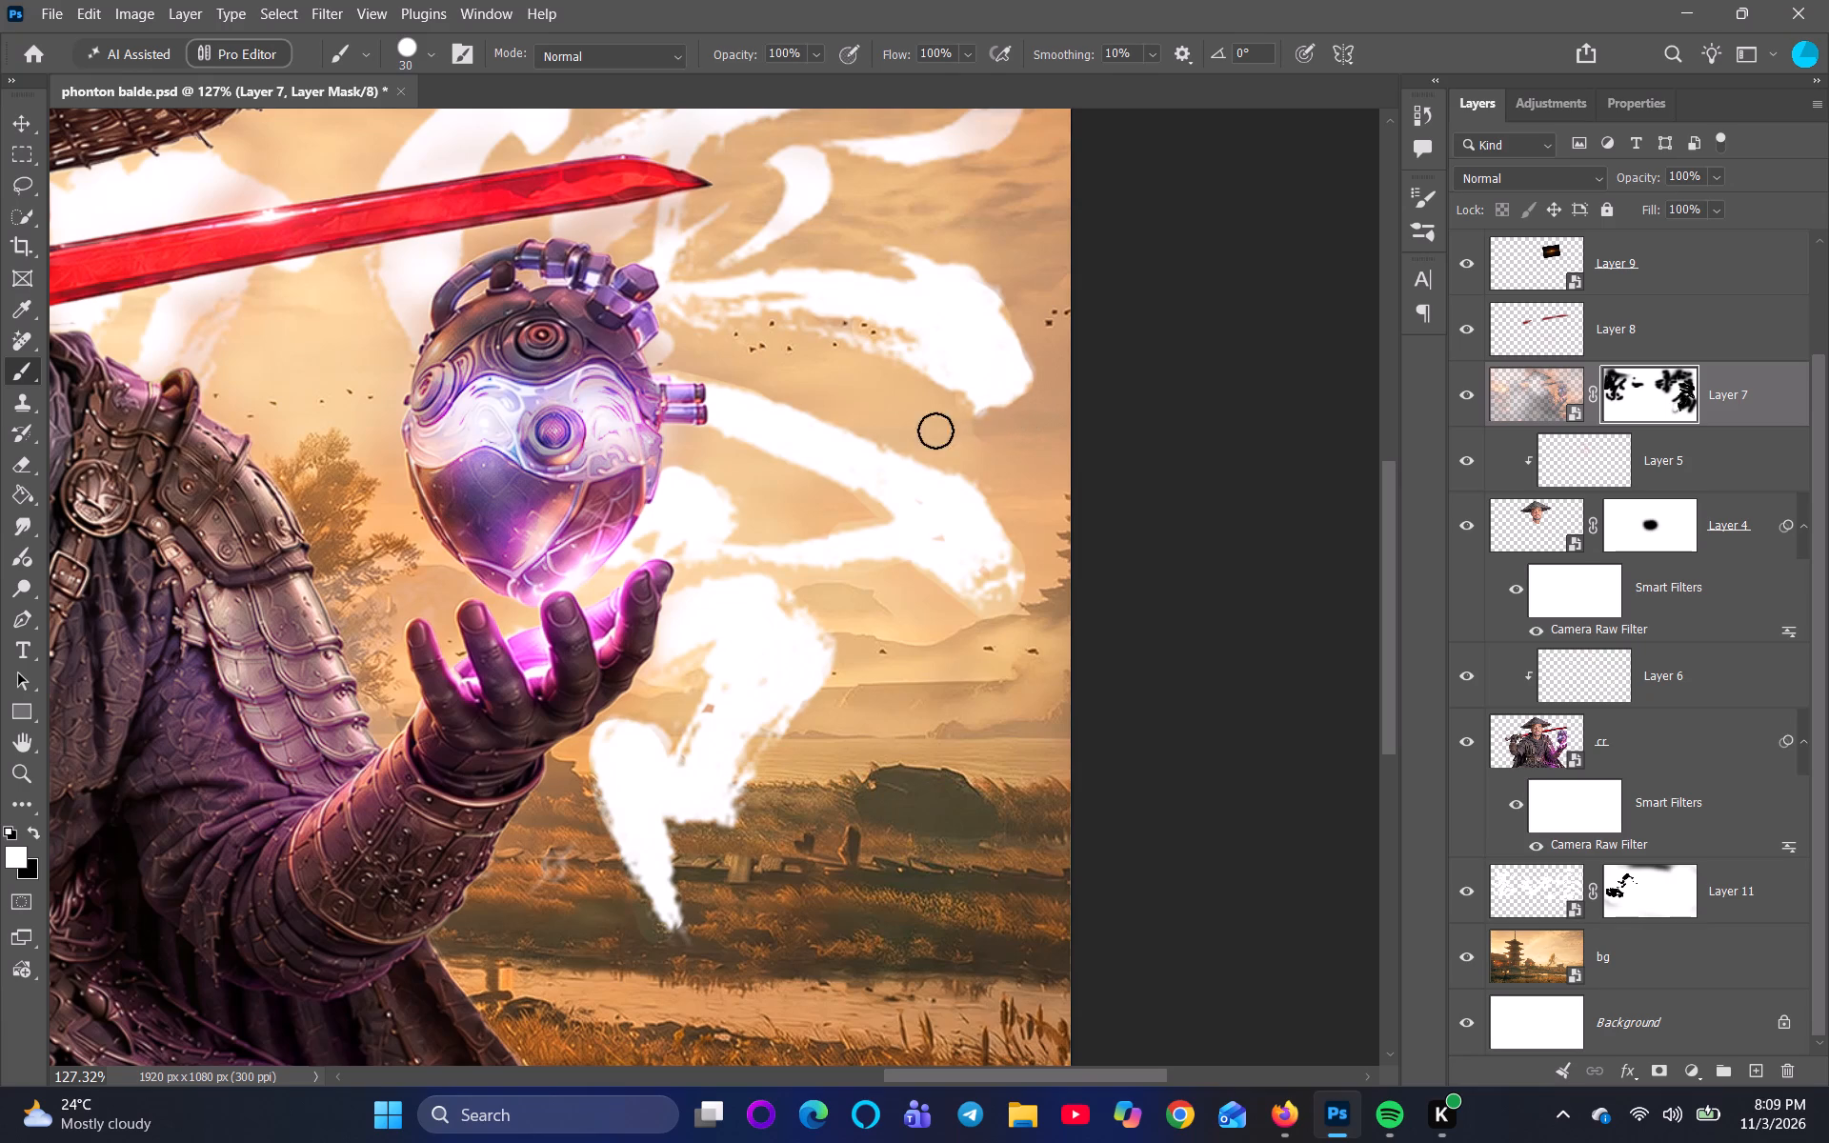
Paint black on Layer 7's mask over the curled end of the long calligraphy stroke near the image's upper edge.
{"action": "scroll", "coordinate": [797, 431], "scroll_direction": "down", "scroll_amount": 6}
{"action": "key", "text": "space"}
{"action": "key", "text": "space"}
{"action": "key", "text": "space"}
{"action": "key", "text": "space"}
{"action": "key", "text": "space"}
{"action": "key", "text": "space"}
{"action": "key", "text": "space"}
{"action": "key", "text": "space"}
{"action": "left_click_drag", "start_coordinate": [796, 297], "coordinate": [778, 445]}
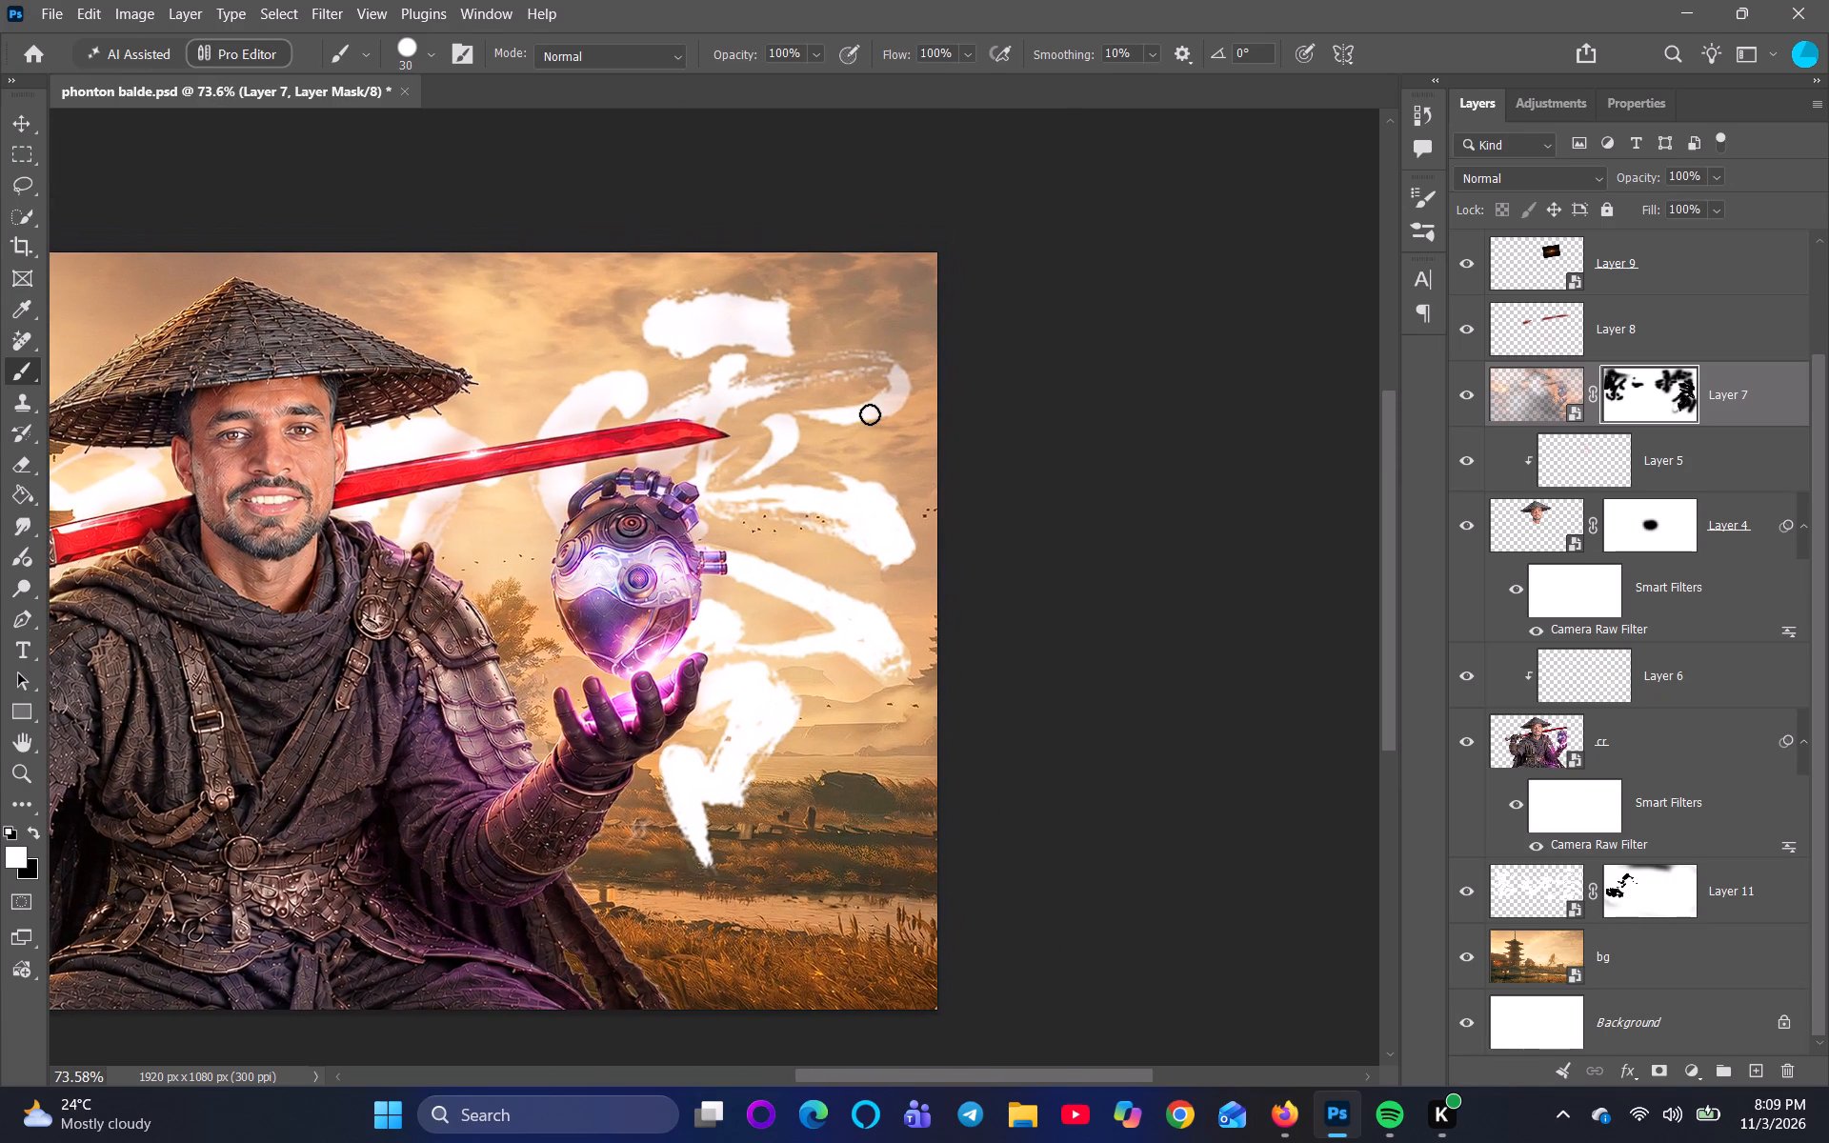
{"action": "key", "text": "x"}
{"action": "left_click_drag", "start_coordinate": [856, 408], "coordinate": [892, 394]}
{"action": "left_click_drag", "start_coordinate": [892, 394], "coordinate": [896, 378]}
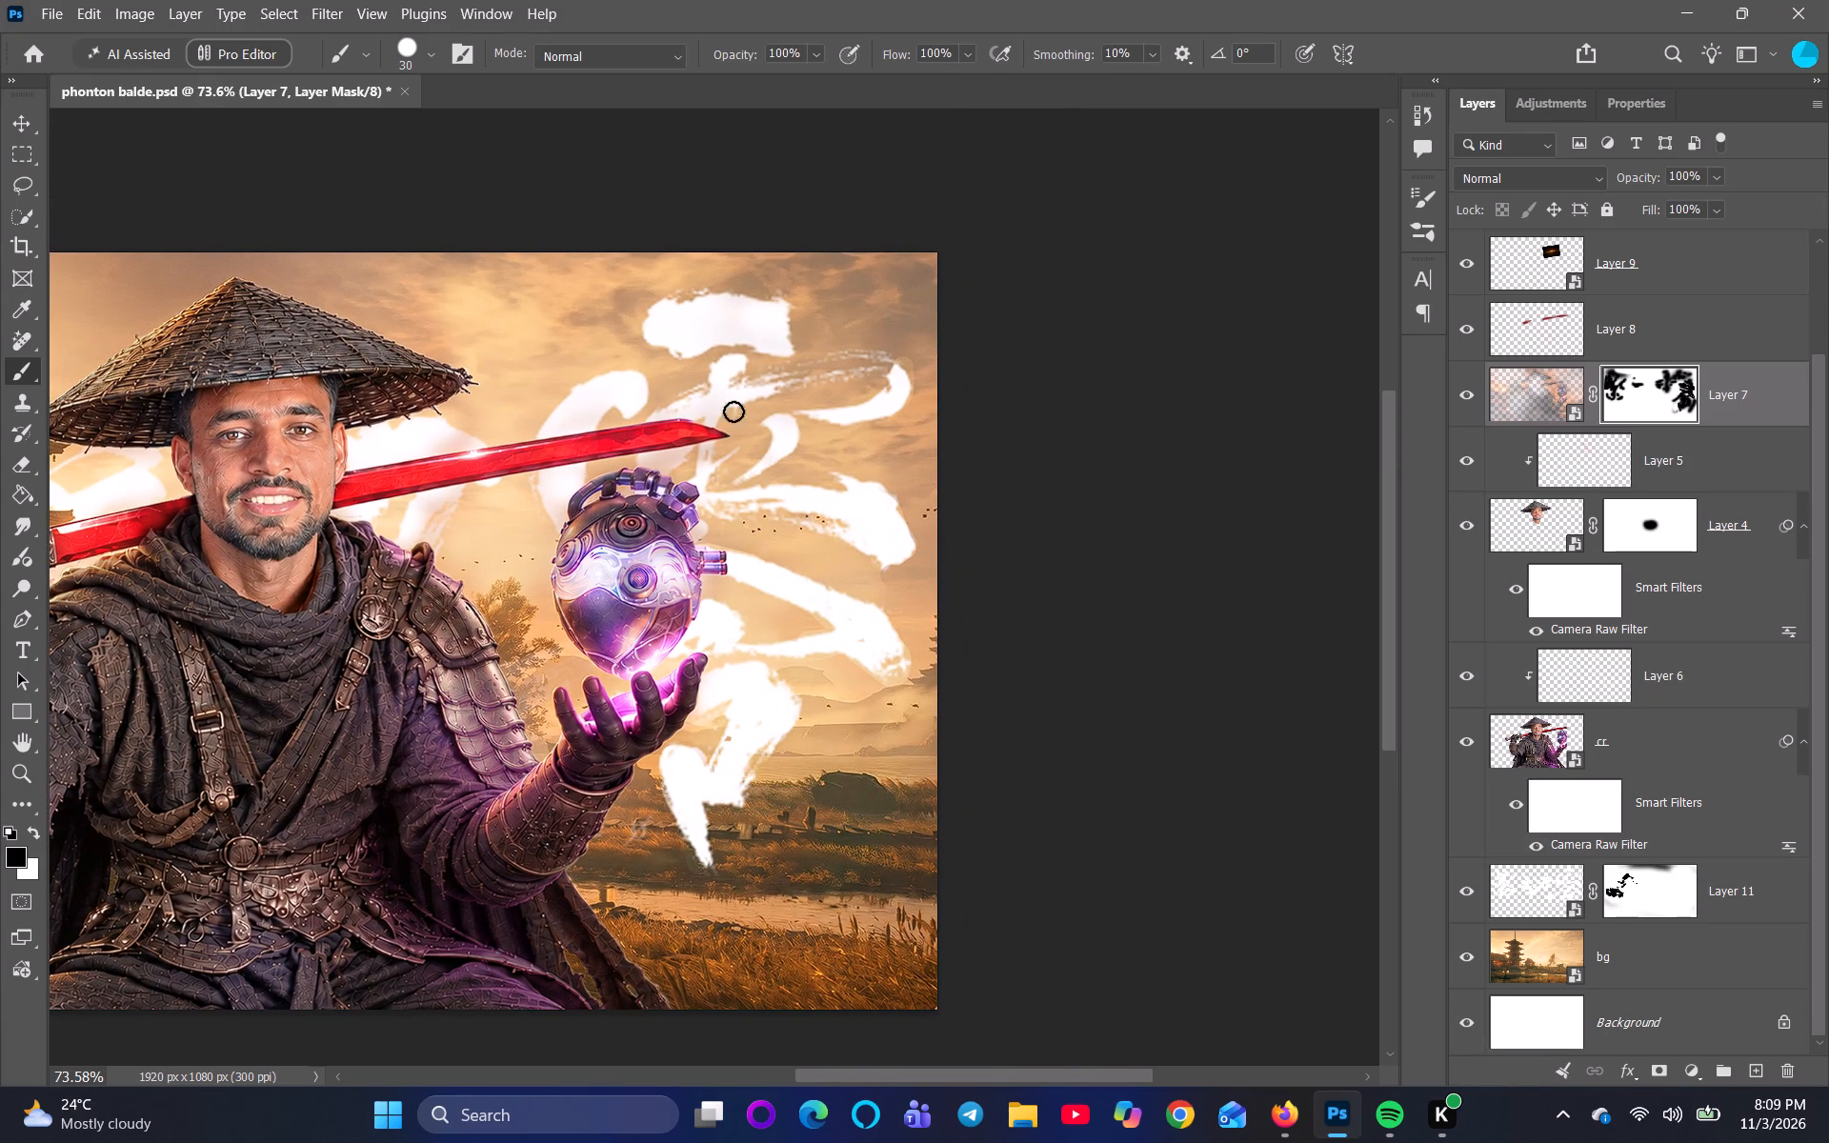
Paint black on Layer 7's mask over the calligraphy strokes around the red sword's tip and beside the top of the mechanical heart.
{"action": "left_click_drag", "start_coordinate": [721, 394], "coordinate": [673, 455]}
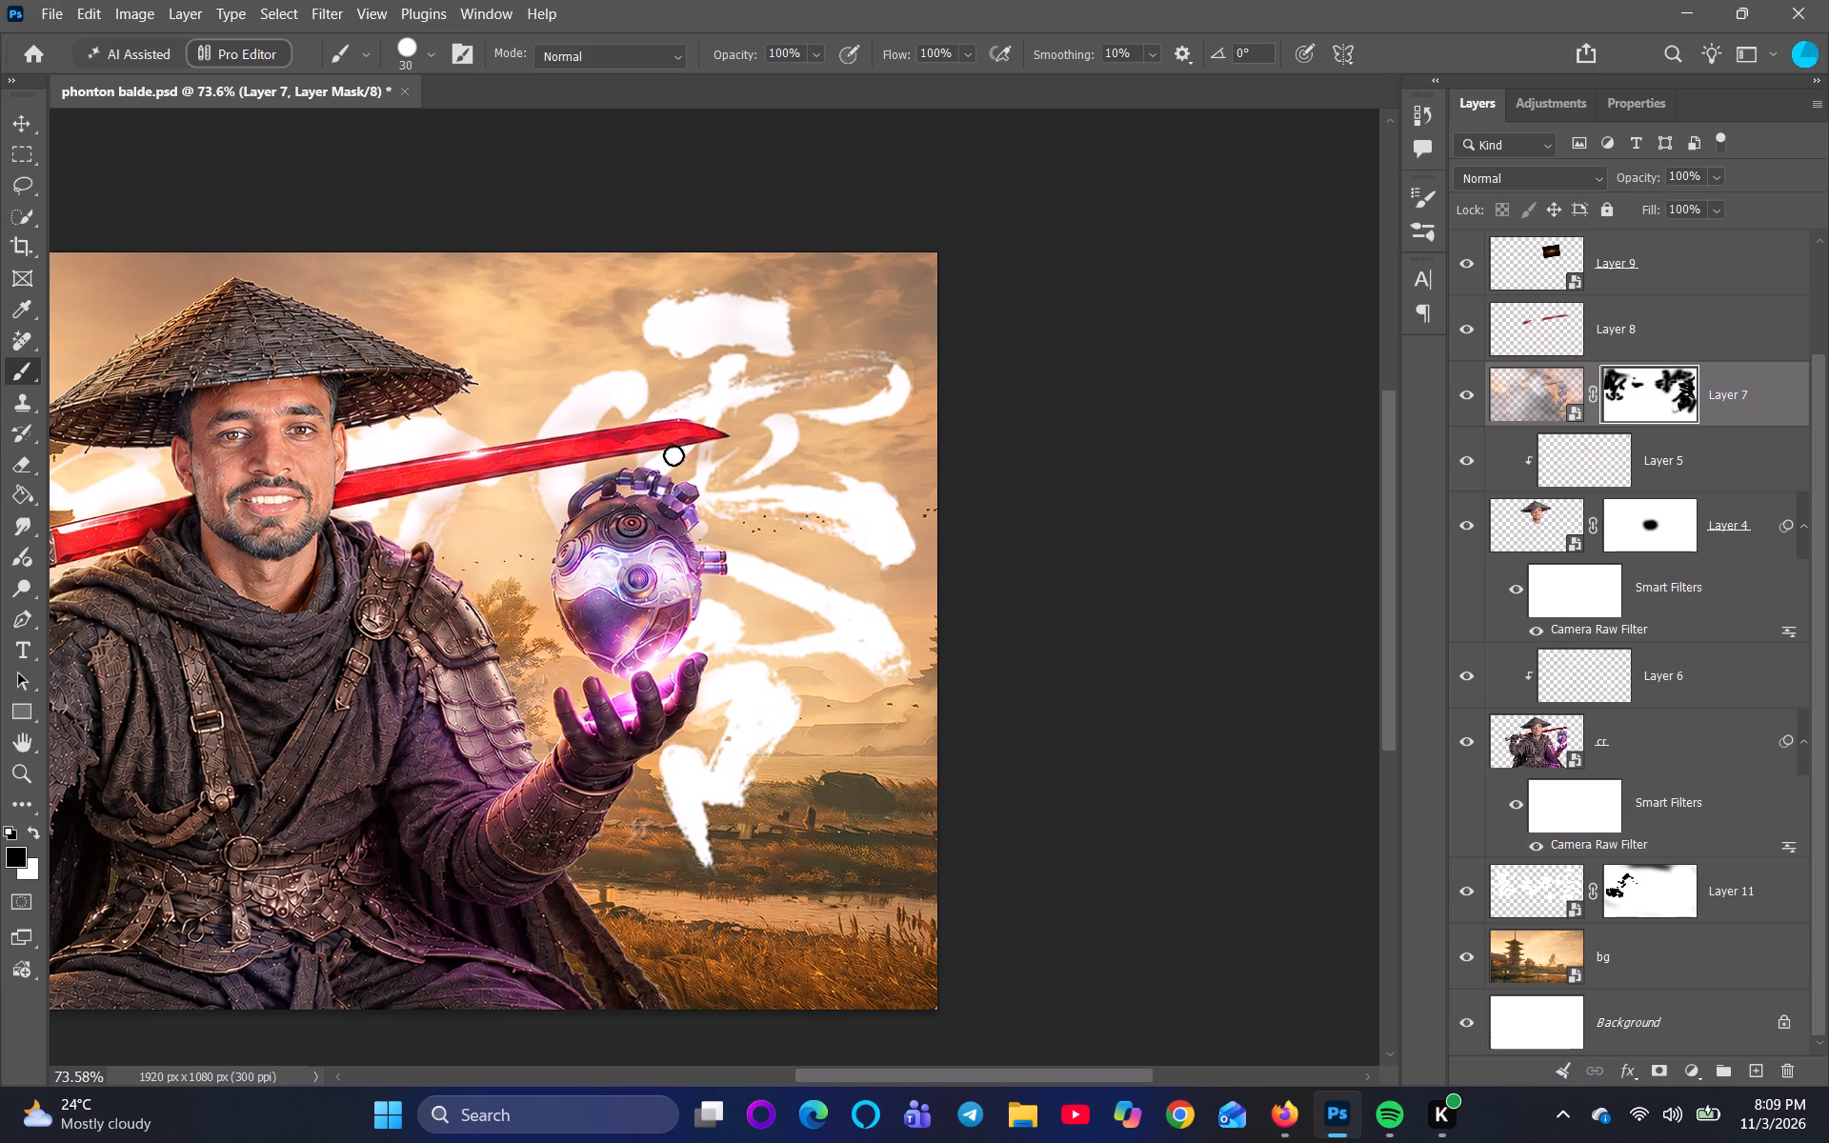
{"action": "left_click_drag", "start_coordinate": [673, 455], "coordinate": [684, 450]}
{"action": "left_click_drag", "start_coordinate": [714, 427], "coordinate": [700, 465]}
{"action": "left_click_drag", "start_coordinate": [576, 433], "coordinate": [566, 519]}
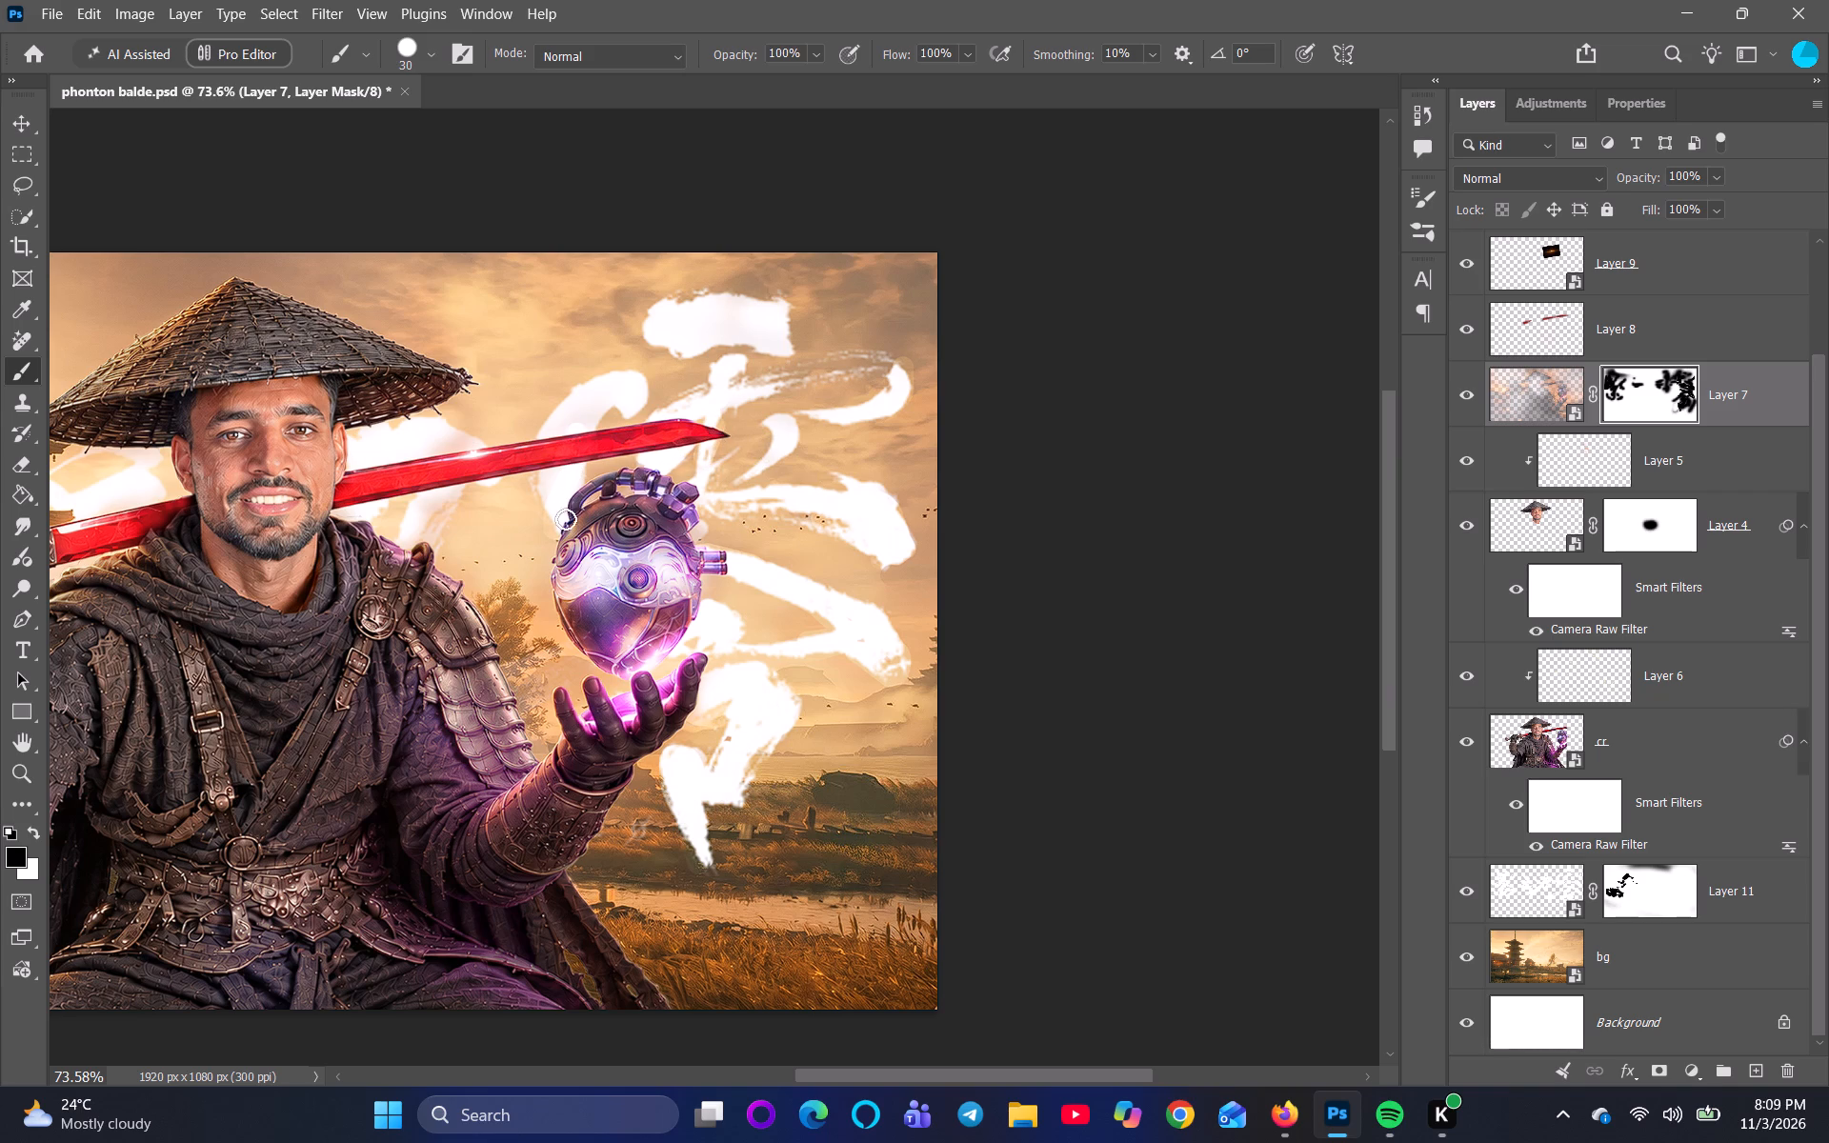
{"action": "left_click_drag", "start_coordinate": [566, 519], "coordinate": [564, 517]}
{"action": "scroll", "coordinate": [811, 651], "scroll_direction": "down", "scroll_amount": 7}
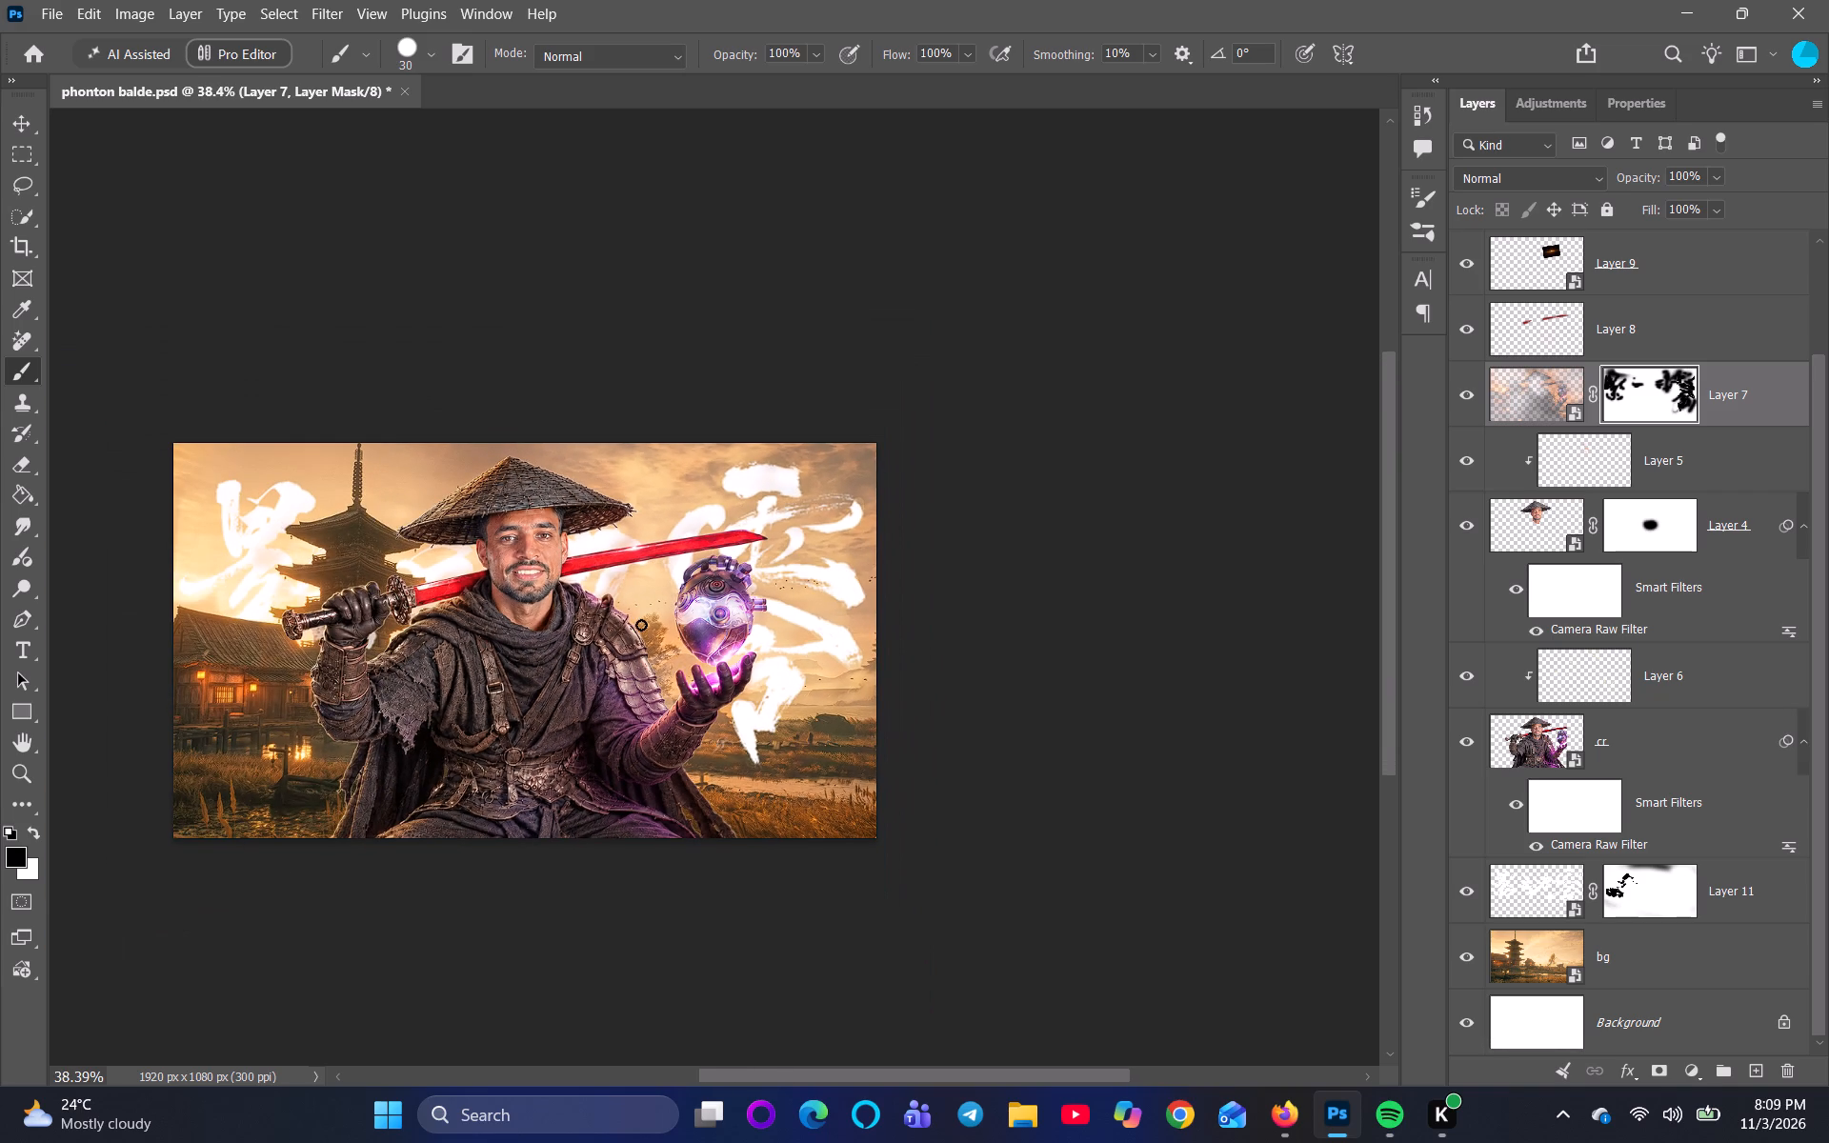
Paint black on Layer 7's mask over the calligraphy around the red blade, just above the samurai's shoulder on the heart side.
{"action": "left_click_drag", "start_coordinate": [627, 547], "coordinate": [622, 582]}
{"action": "left_click_drag", "start_coordinate": [622, 582], "coordinate": [616, 591]}
Paint black on Layer 7's mask over the calligraphy character beside the pagoda to clear the haze from its strokes.
{"action": "key", "text": "ctrl+0"}
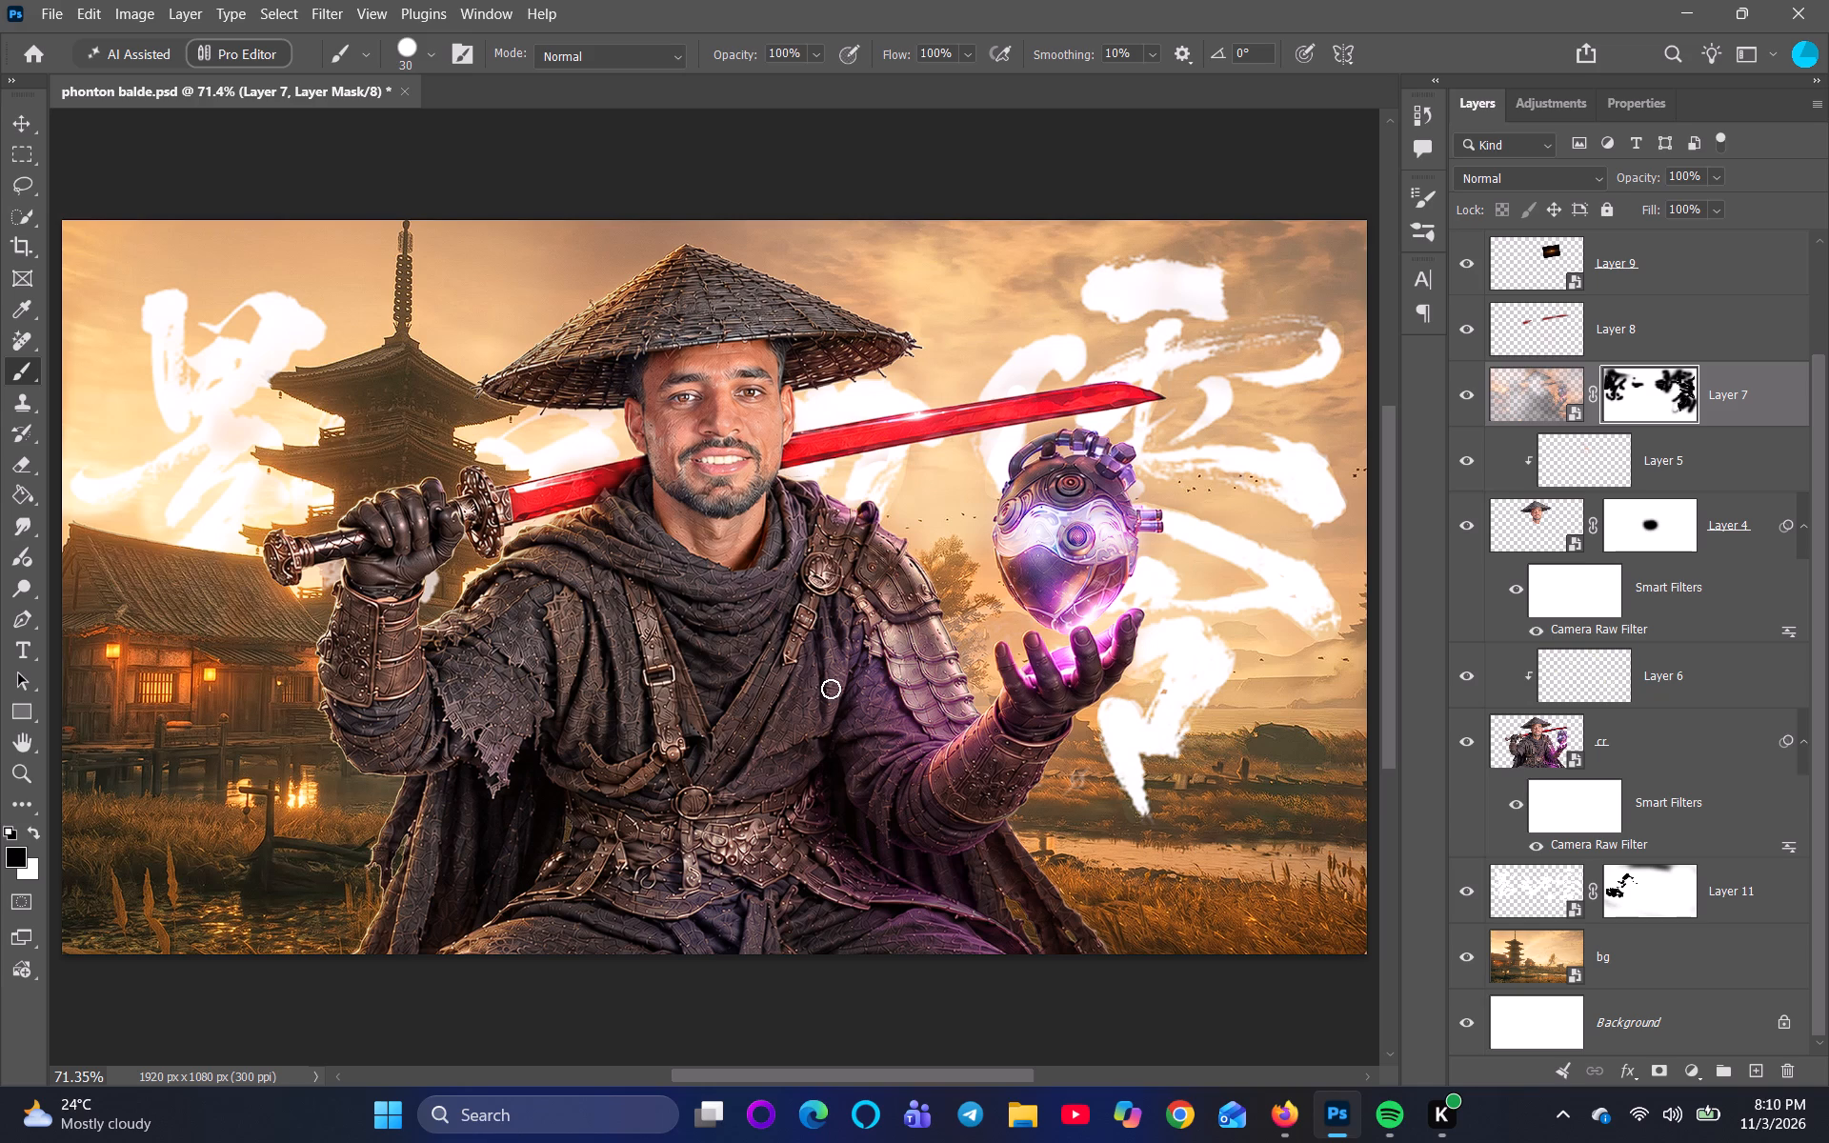
{"action": "left_click_drag", "start_coordinate": [231, 429], "coordinate": [241, 443]}
{"action": "left_click_drag", "start_coordinate": [241, 443], "coordinate": [241, 433]}
{"action": "scroll", "coordinate": [234, 529], "scroll_direction": "up", "scroll_amount": 3}
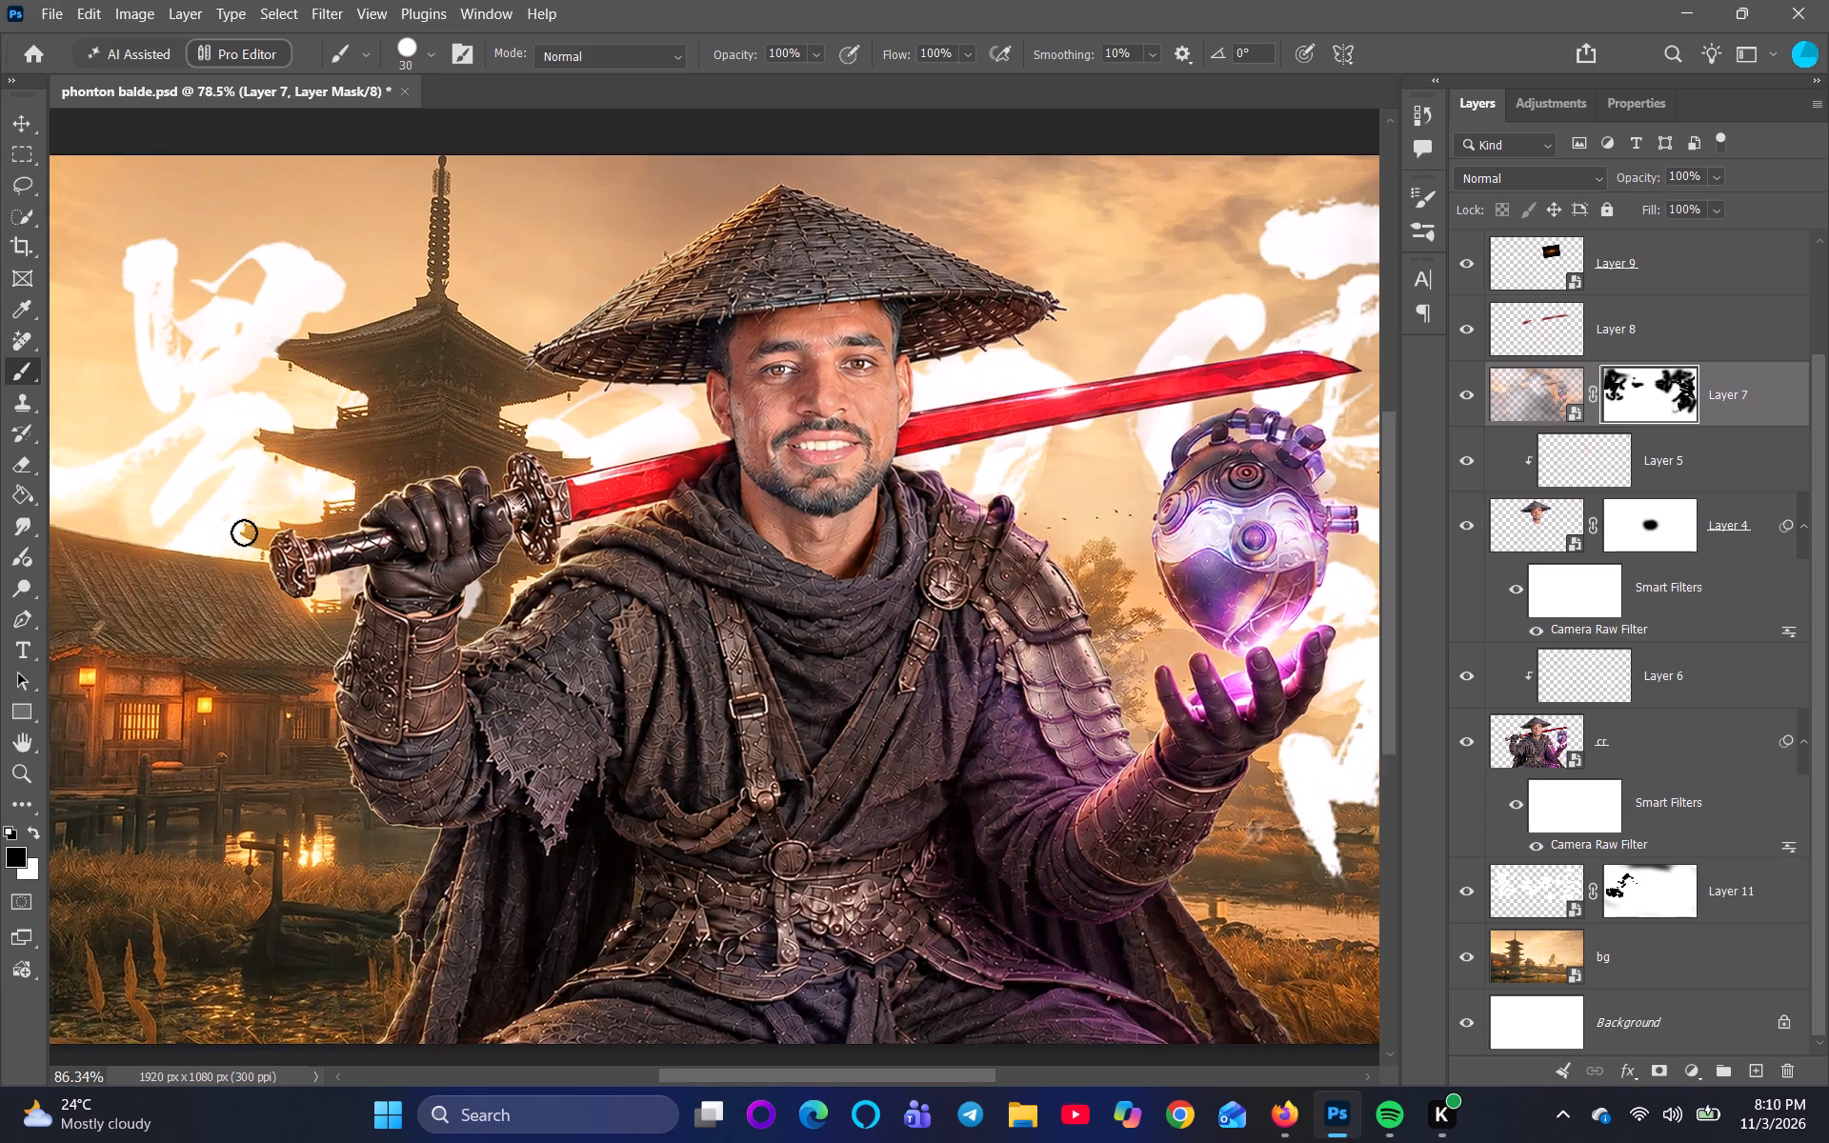
{"action": "scroll", "coordinate": [244, 532], "scroll_direction": "up", "scroll_amount": 1}
{"action": "left_click_drag", "start_coordinate": [203, 382], "coordinate": [206, 346]}
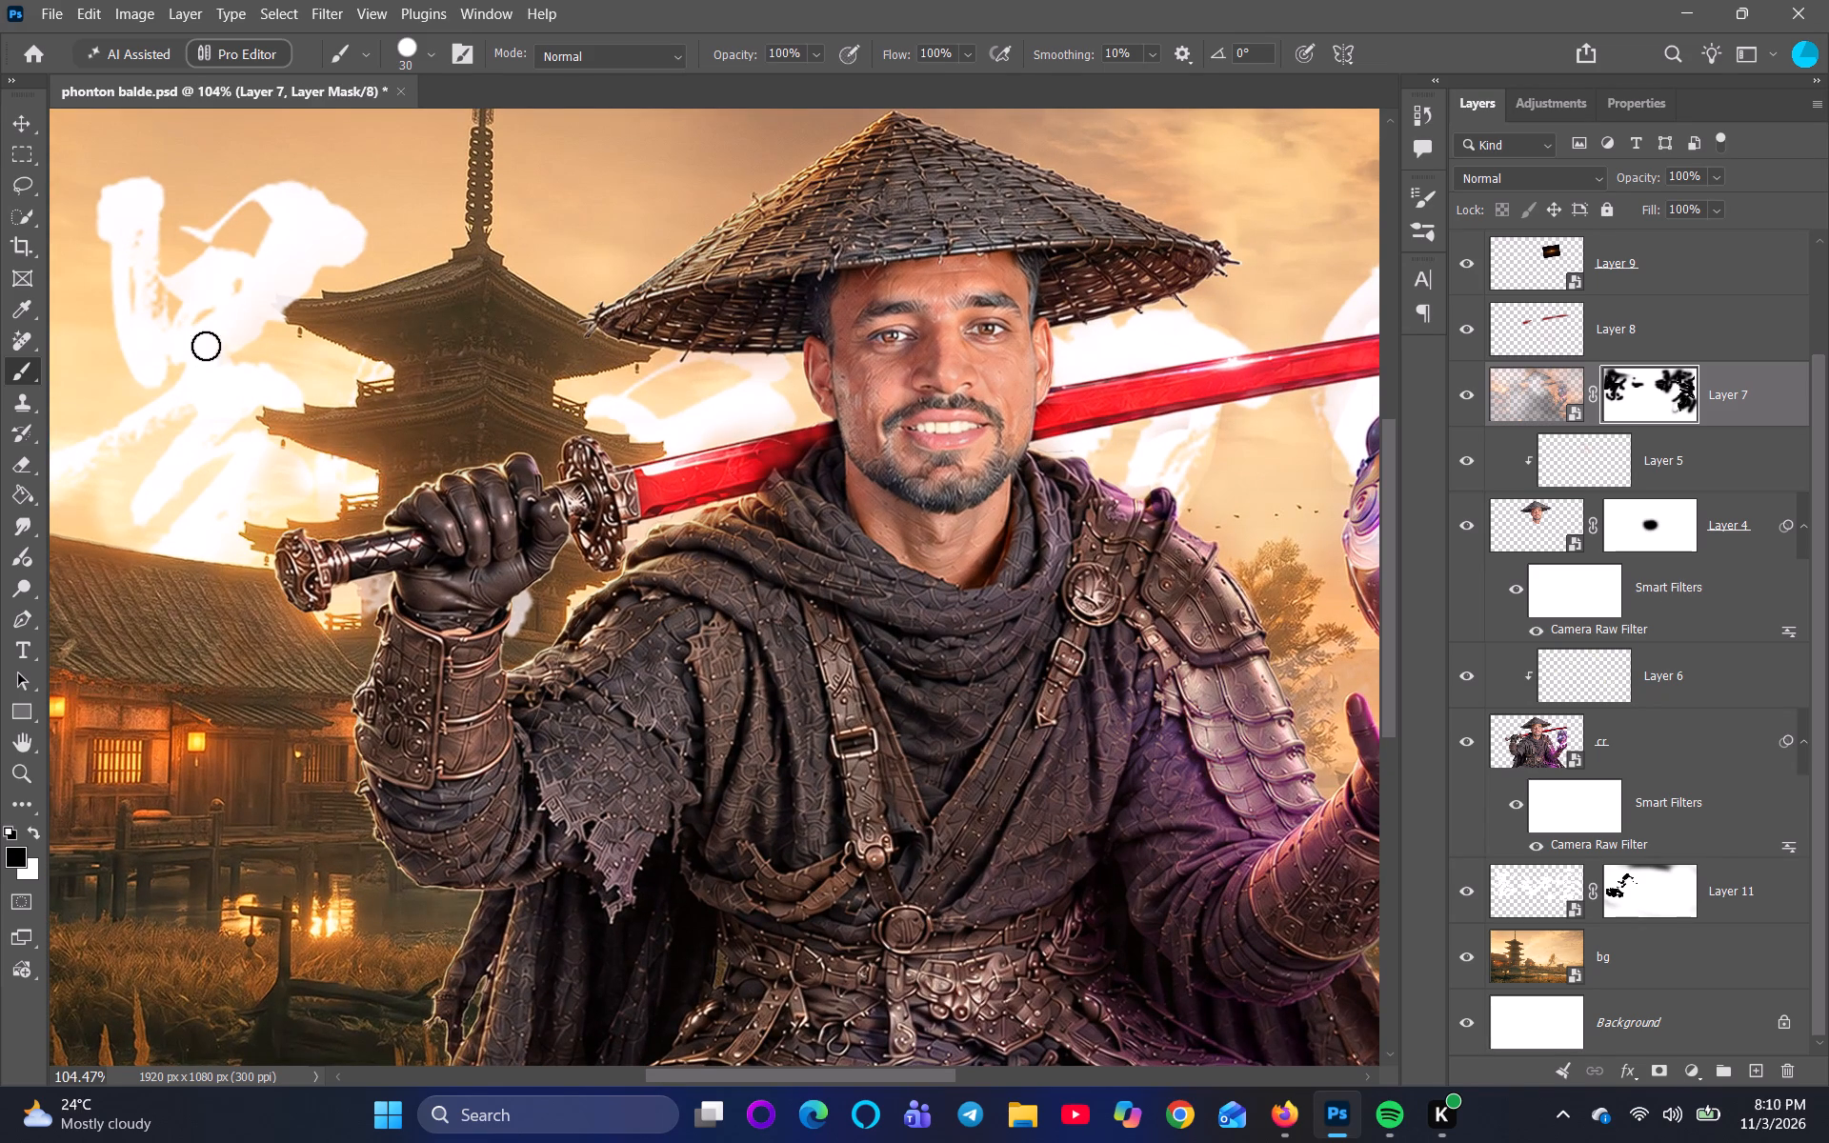
{"action": "left_click_drag", "start_coordinate": [206, 346], "coordinate": [282, 263]}
Paint white on Layer 7's mask over the tip of the pagoda's upper eave, where it meets the calligraphy.
{"action": "scroll", "coordinate": [293, 349], "scroll_direction": "up", "scroll_amount": 3}
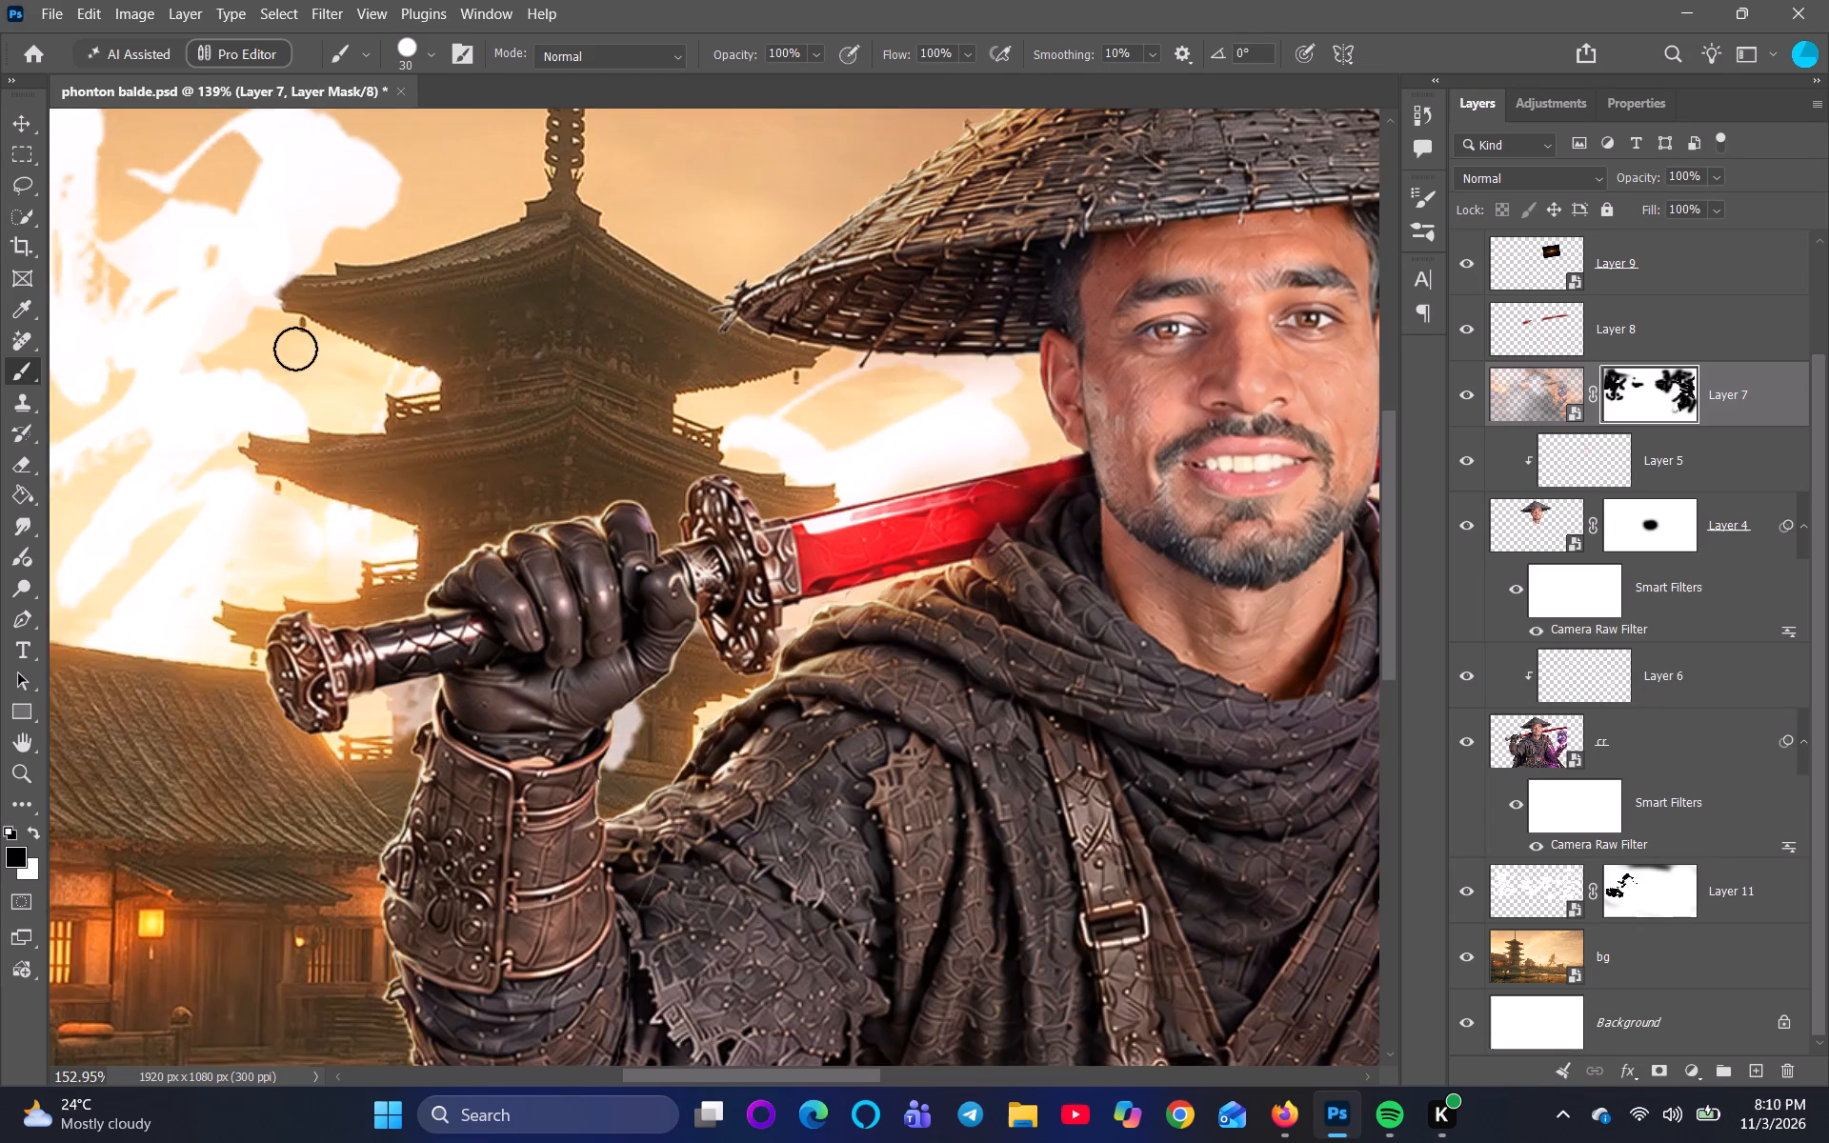
{"action": "scroll", "coordinate": [295, 349], "scroll_direction": "up", "scroll_amount": 4}
{"action": "key", "text": "x"}
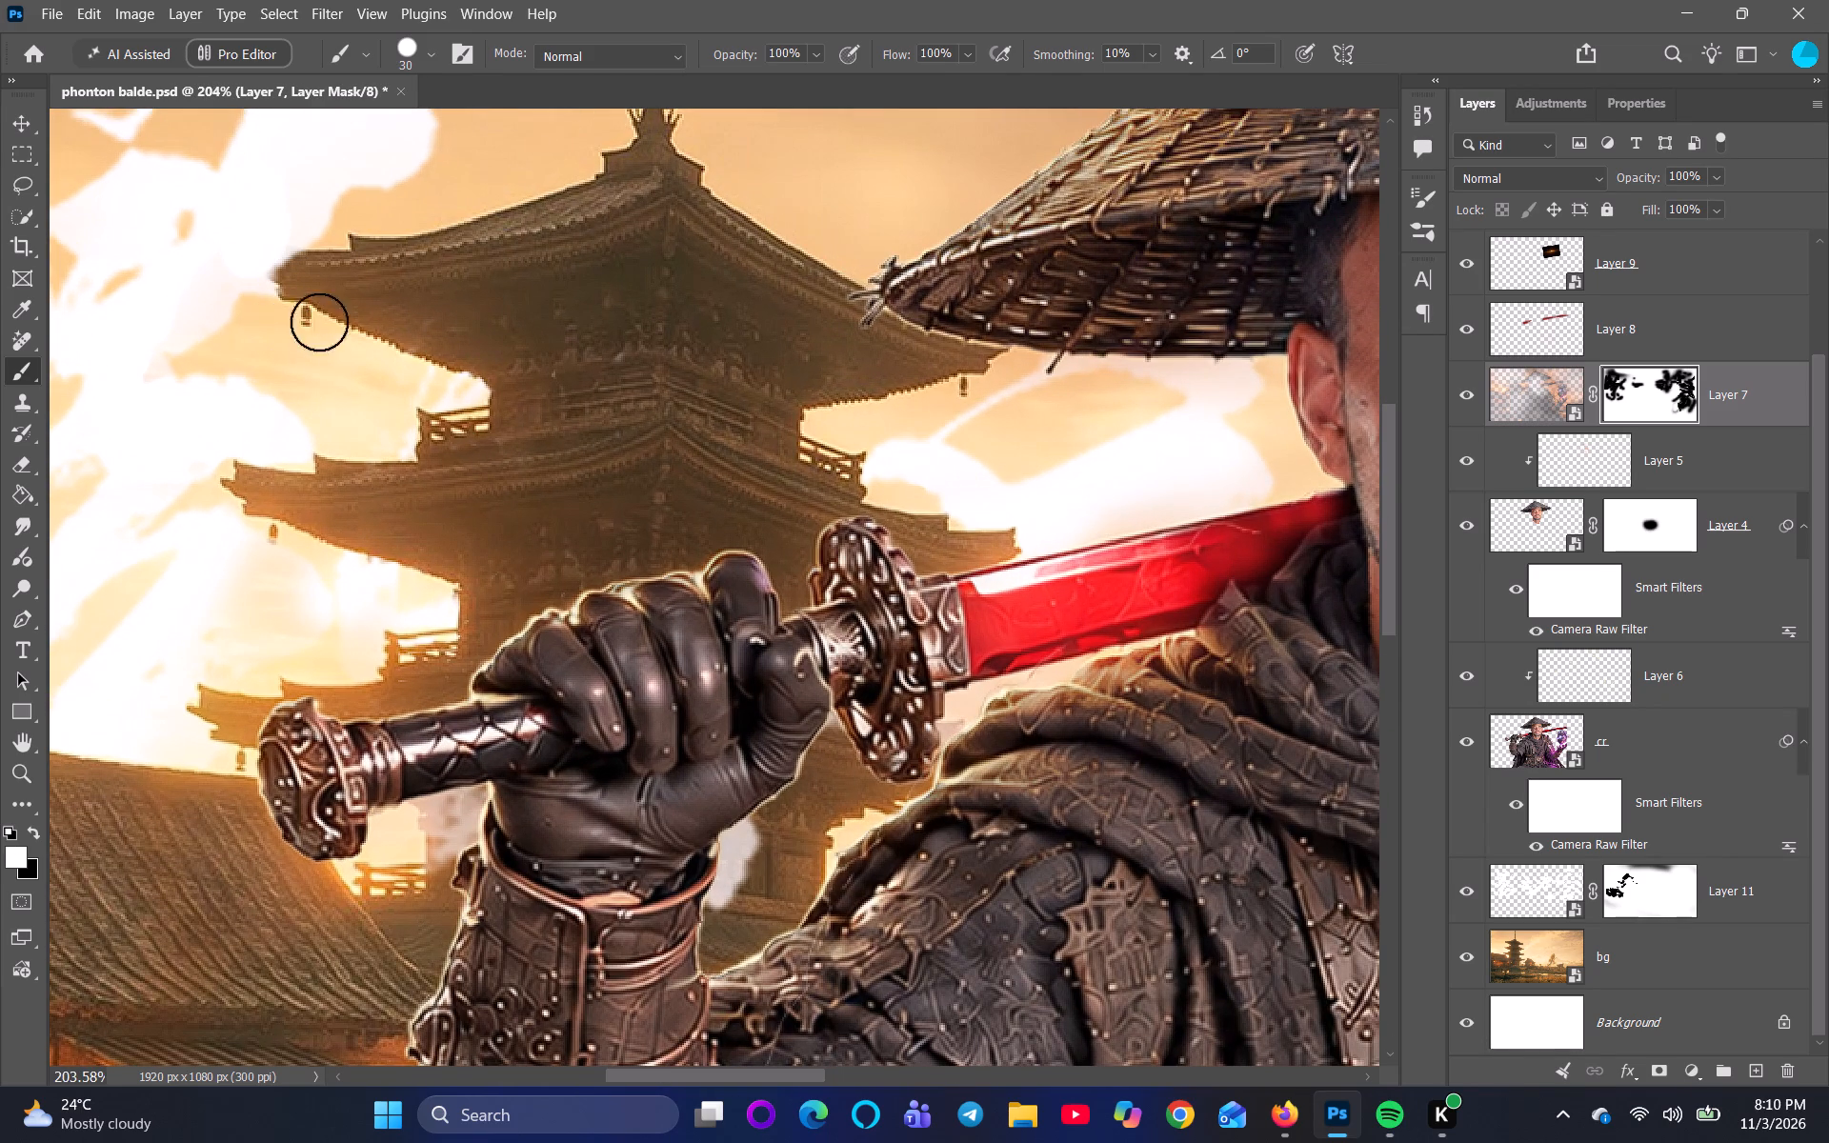
{"action": "scroll", "coordinate": [291, 292], "scroll_direction": "up", "scroll_amount": 3}
{"action": "left_click_drag", "start_coordinate": [312, 276], "coordinate": [298, 272]}
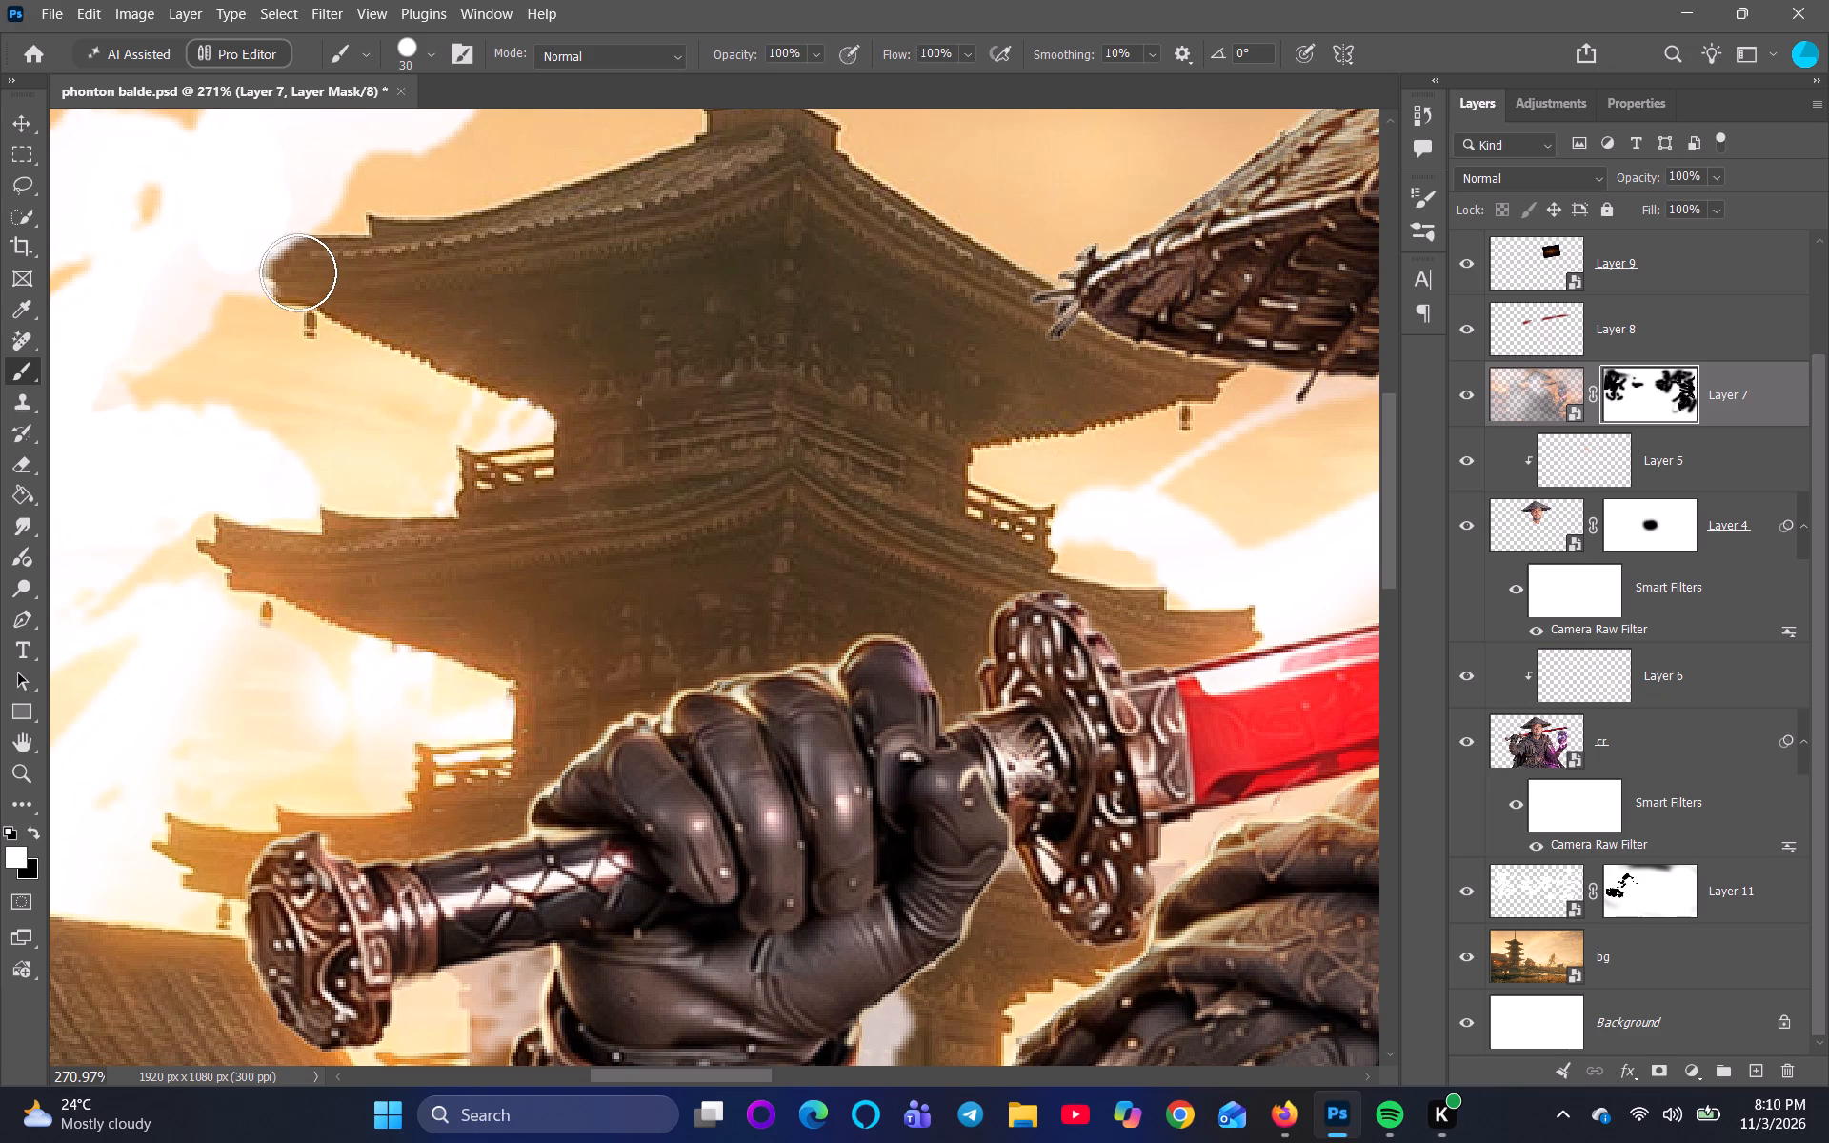
{"action": "left_click_drag", "start_coordinate": [298, 272], "coordinate": [288, 271]}
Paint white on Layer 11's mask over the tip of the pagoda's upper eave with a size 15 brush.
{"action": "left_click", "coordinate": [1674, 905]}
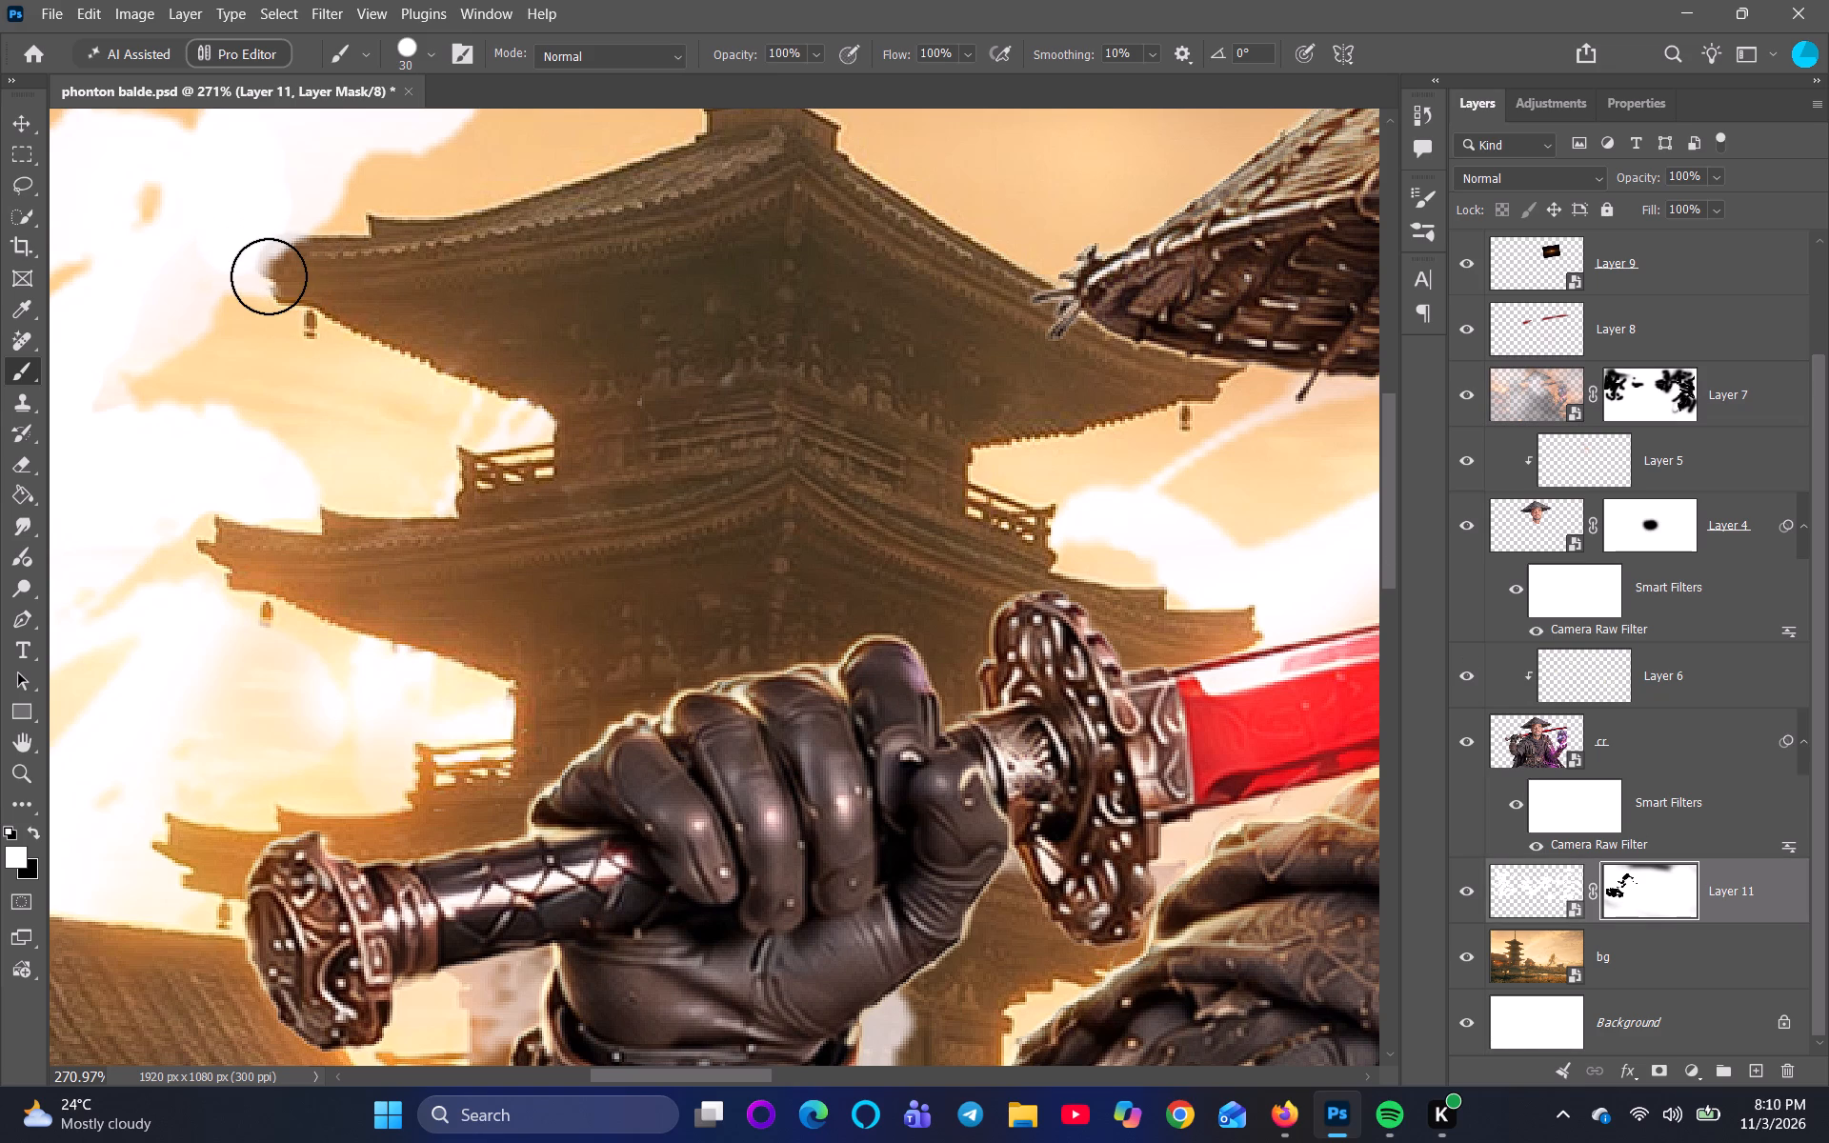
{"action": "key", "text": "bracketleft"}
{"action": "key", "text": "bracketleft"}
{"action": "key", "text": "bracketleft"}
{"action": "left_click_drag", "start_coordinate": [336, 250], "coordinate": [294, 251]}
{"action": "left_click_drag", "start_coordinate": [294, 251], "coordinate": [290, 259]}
Paint white on Layer 7's mask over the tip of the pagoda's upper eave with the size 15 brush.
{"action": "left_click", "coordinate": [1650, 395]}
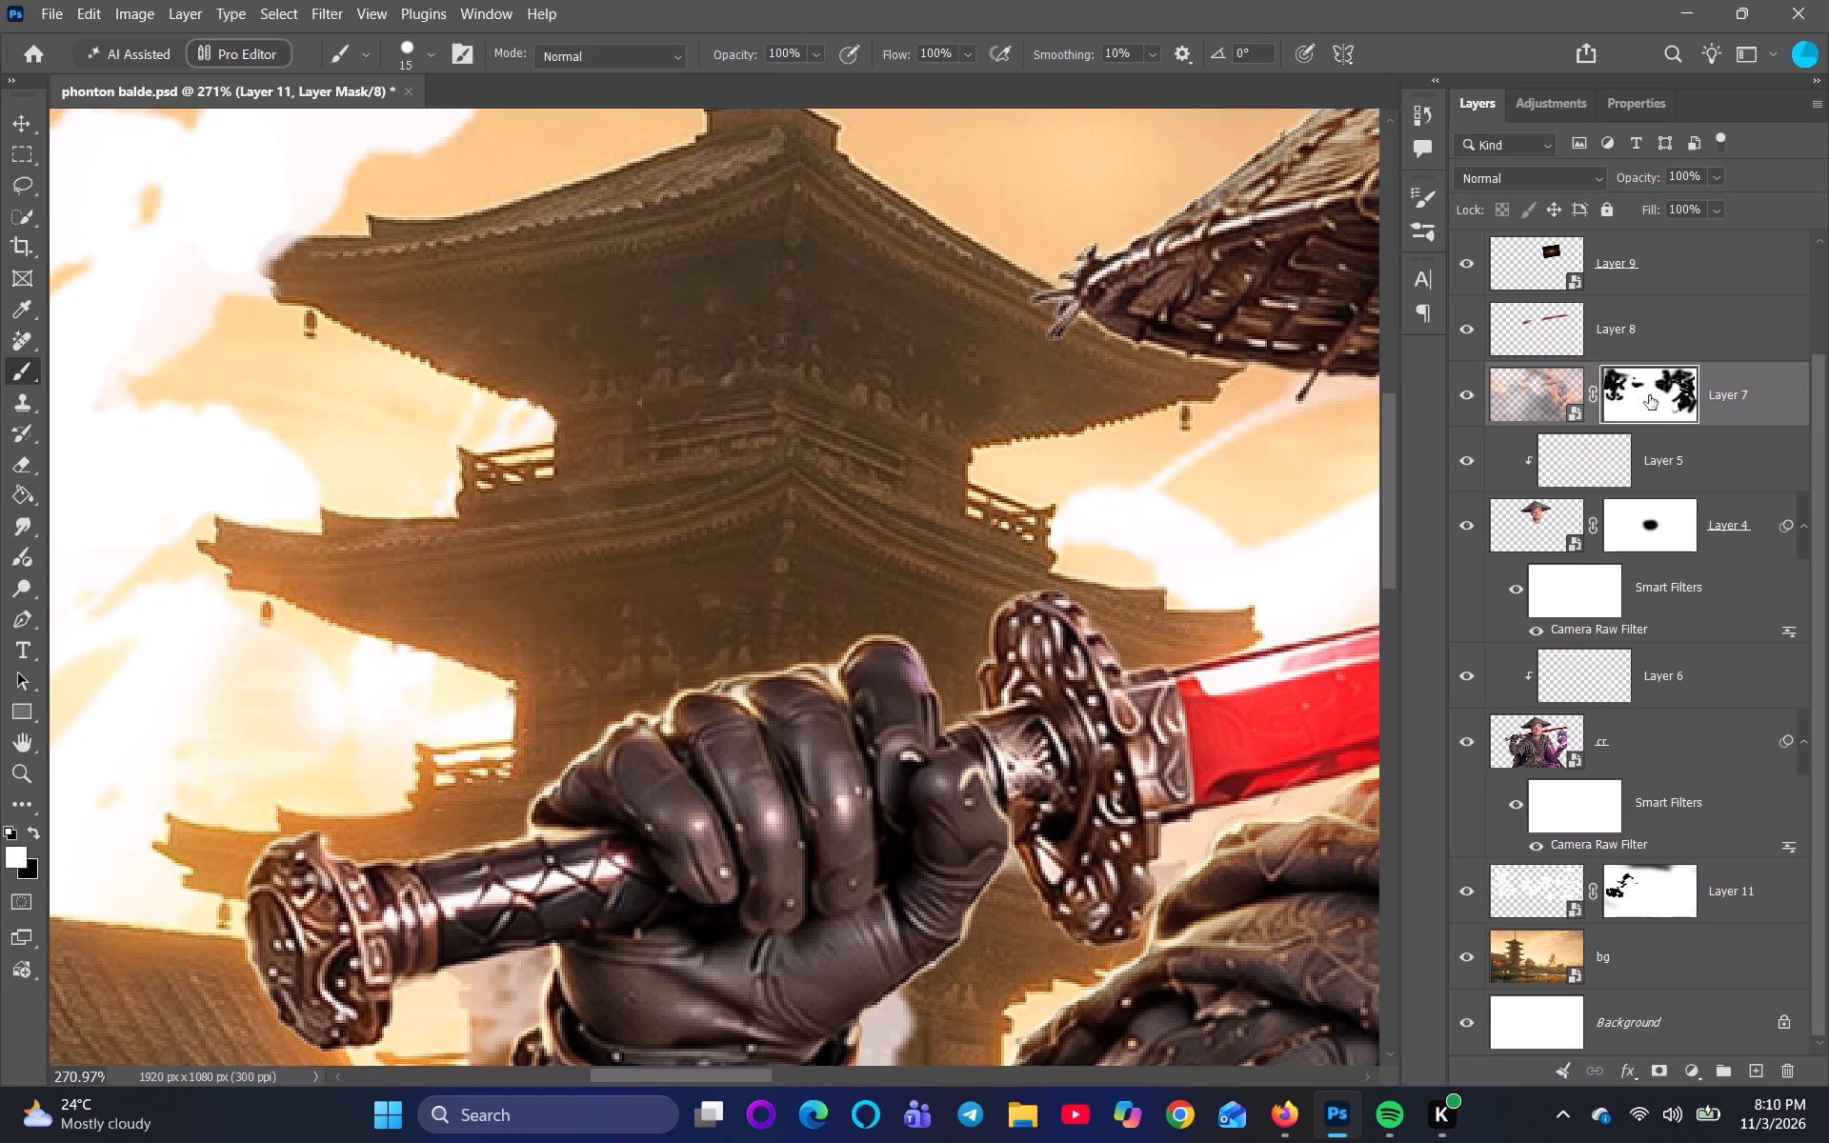
{"action": "scroll", "coordinate": [1646, 913], "scroll_direction": "down", "scroll_amount": 3}
{"action": "left_click", "coordinate": [1652, 395]}
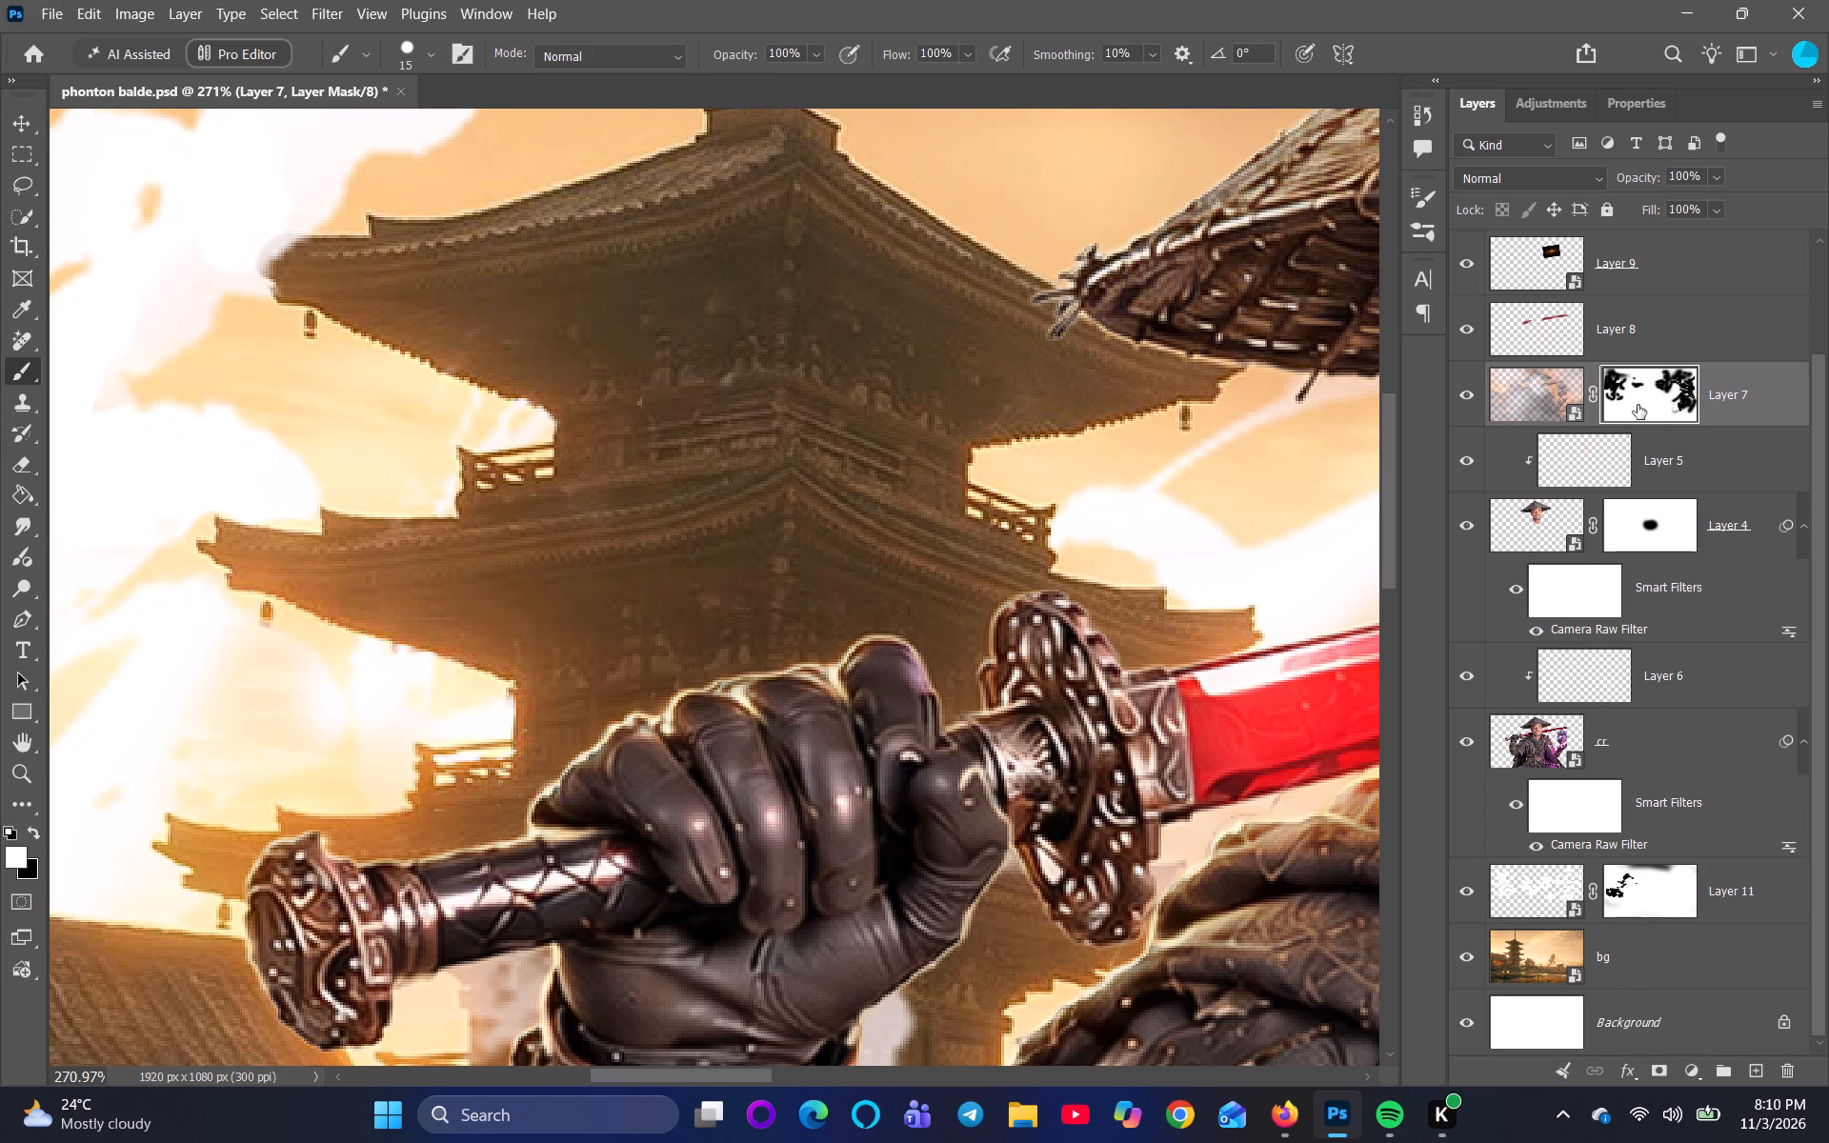
{"action": "left_click", "coordinate": [1638, 405]}
{"action": "left_click_drag", "start_coordinate": [294, 247], "coordinate": [290, 257]}
{"action": "left_click_drag", "start_coordinate": [291, 277], "coordinate": [287, 257]}
Rework Layer 11's mask at the tip of the pagoda's upper eave, finishing in black to hide the calligraphy over the roof.
{"action": "scroll", "coordinate": [1611, 918], "scroll_direction": "down", "scroll_amount": 2}
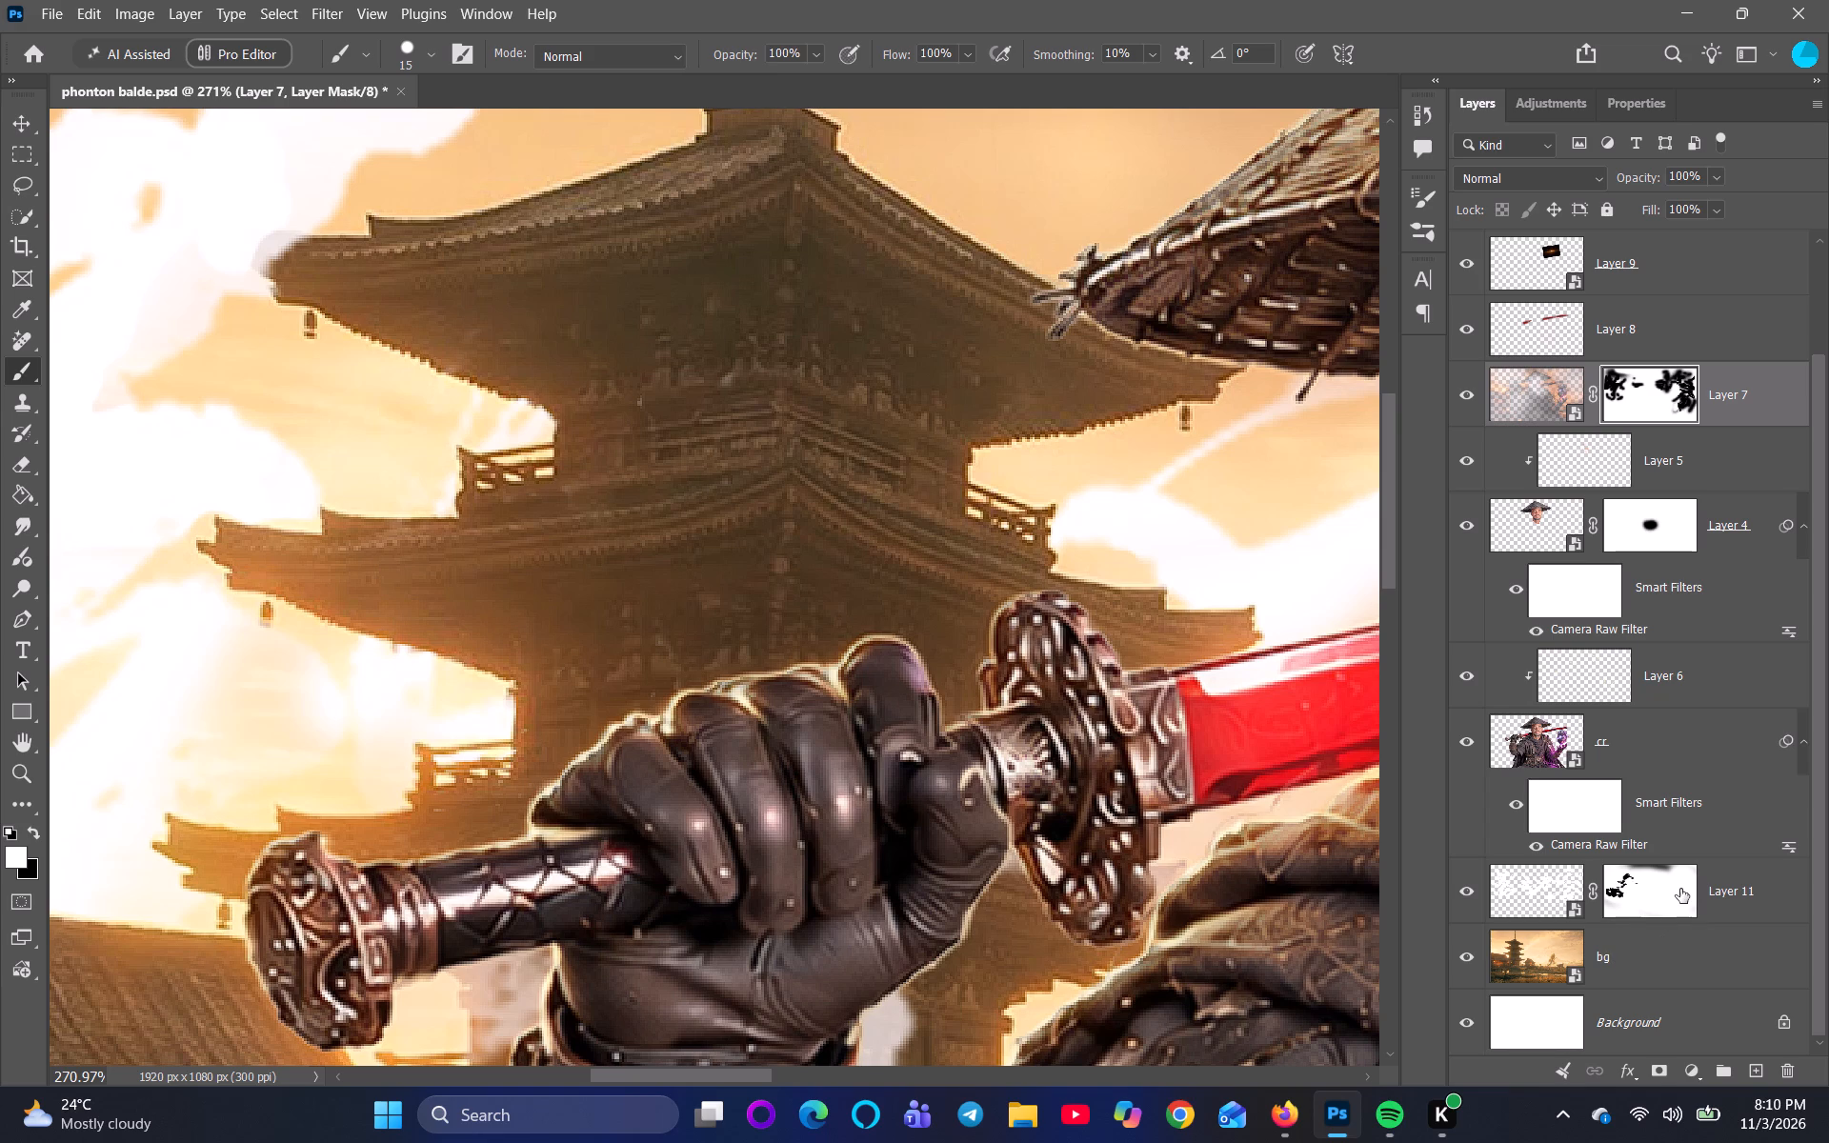
{"action": "left_click", "coordinate": [1680, 889]}
{"action": "left_click_drag", "start_coordinate": [297, 247], "coordinate": [267, 262]}
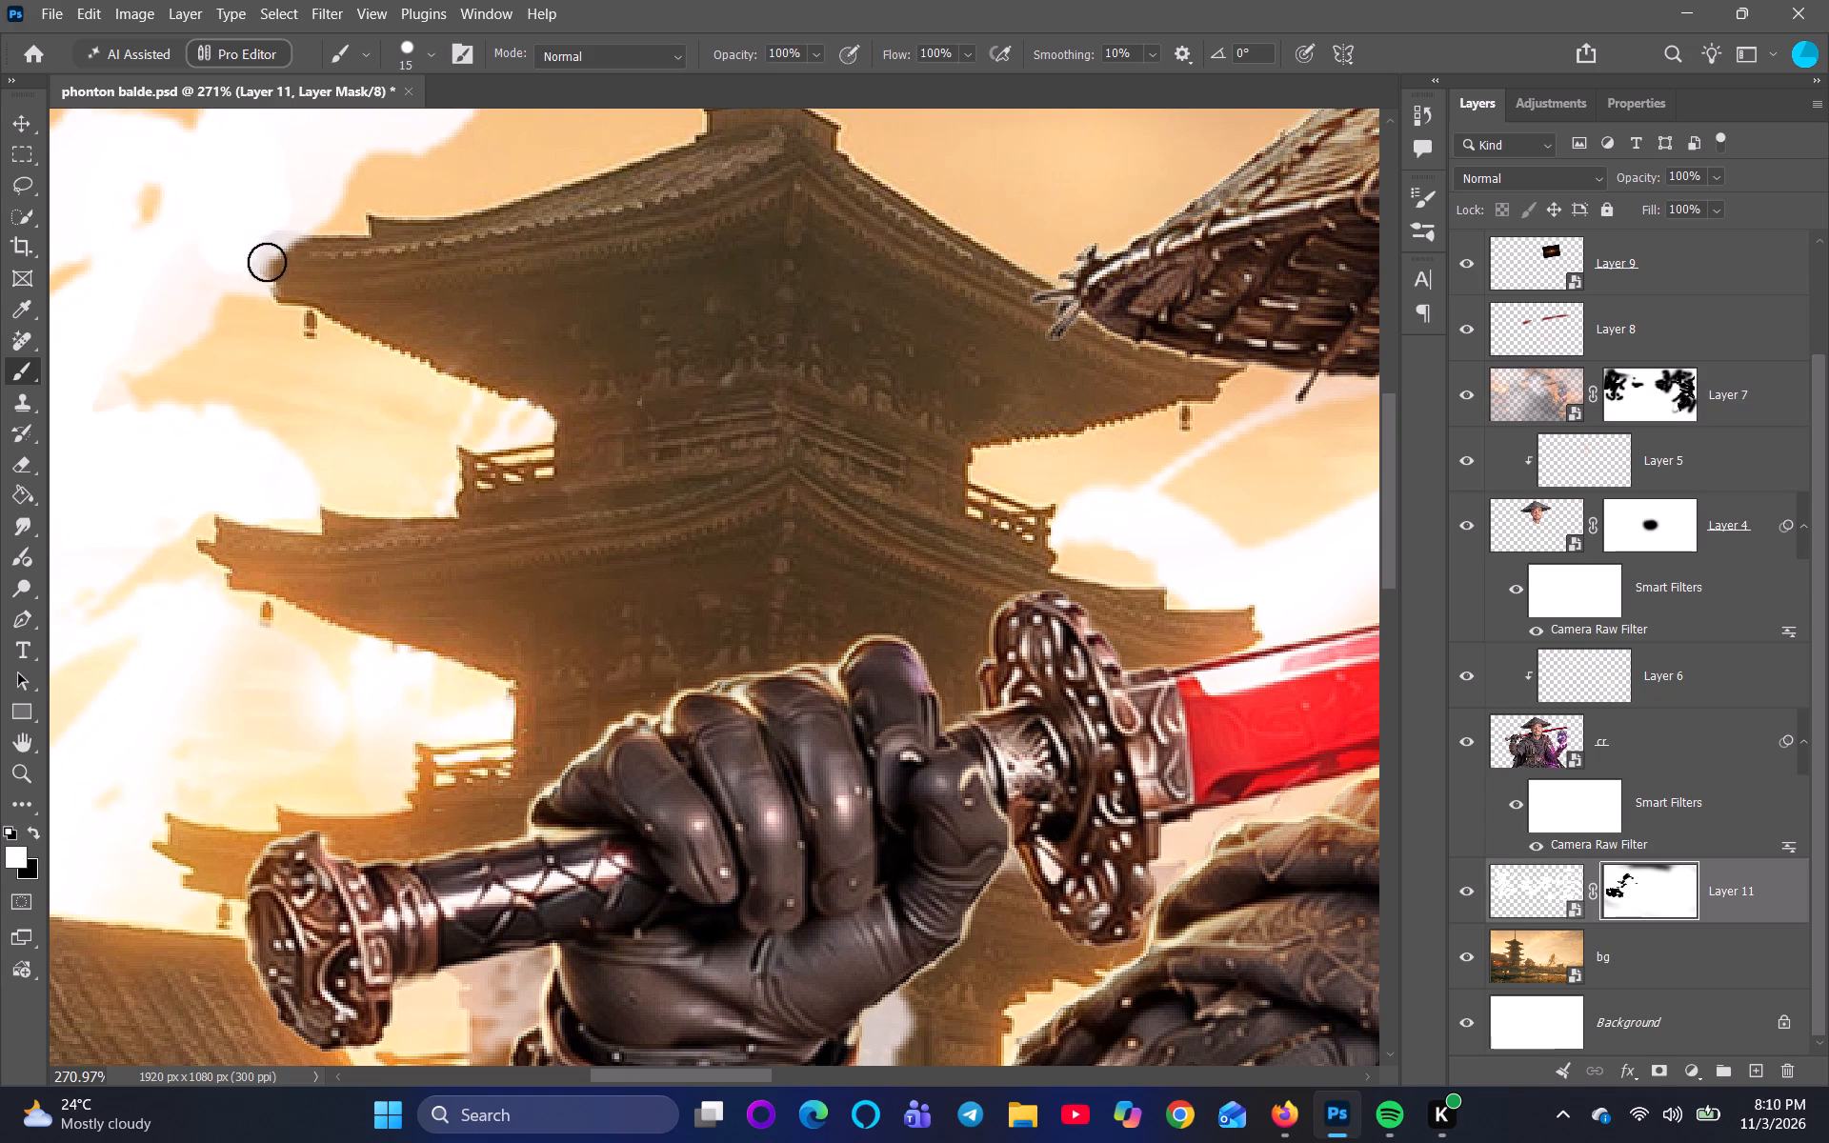
{"action": "left_click_drag", "start_coordinate": [267, 262], "coordinate": [268, 265]}
{"action": "left_click", "coordinate": [32, 835]}
{"action": "left_click_drag", "start_coordinate": [320, 252], "coordinate": [310, 251]}
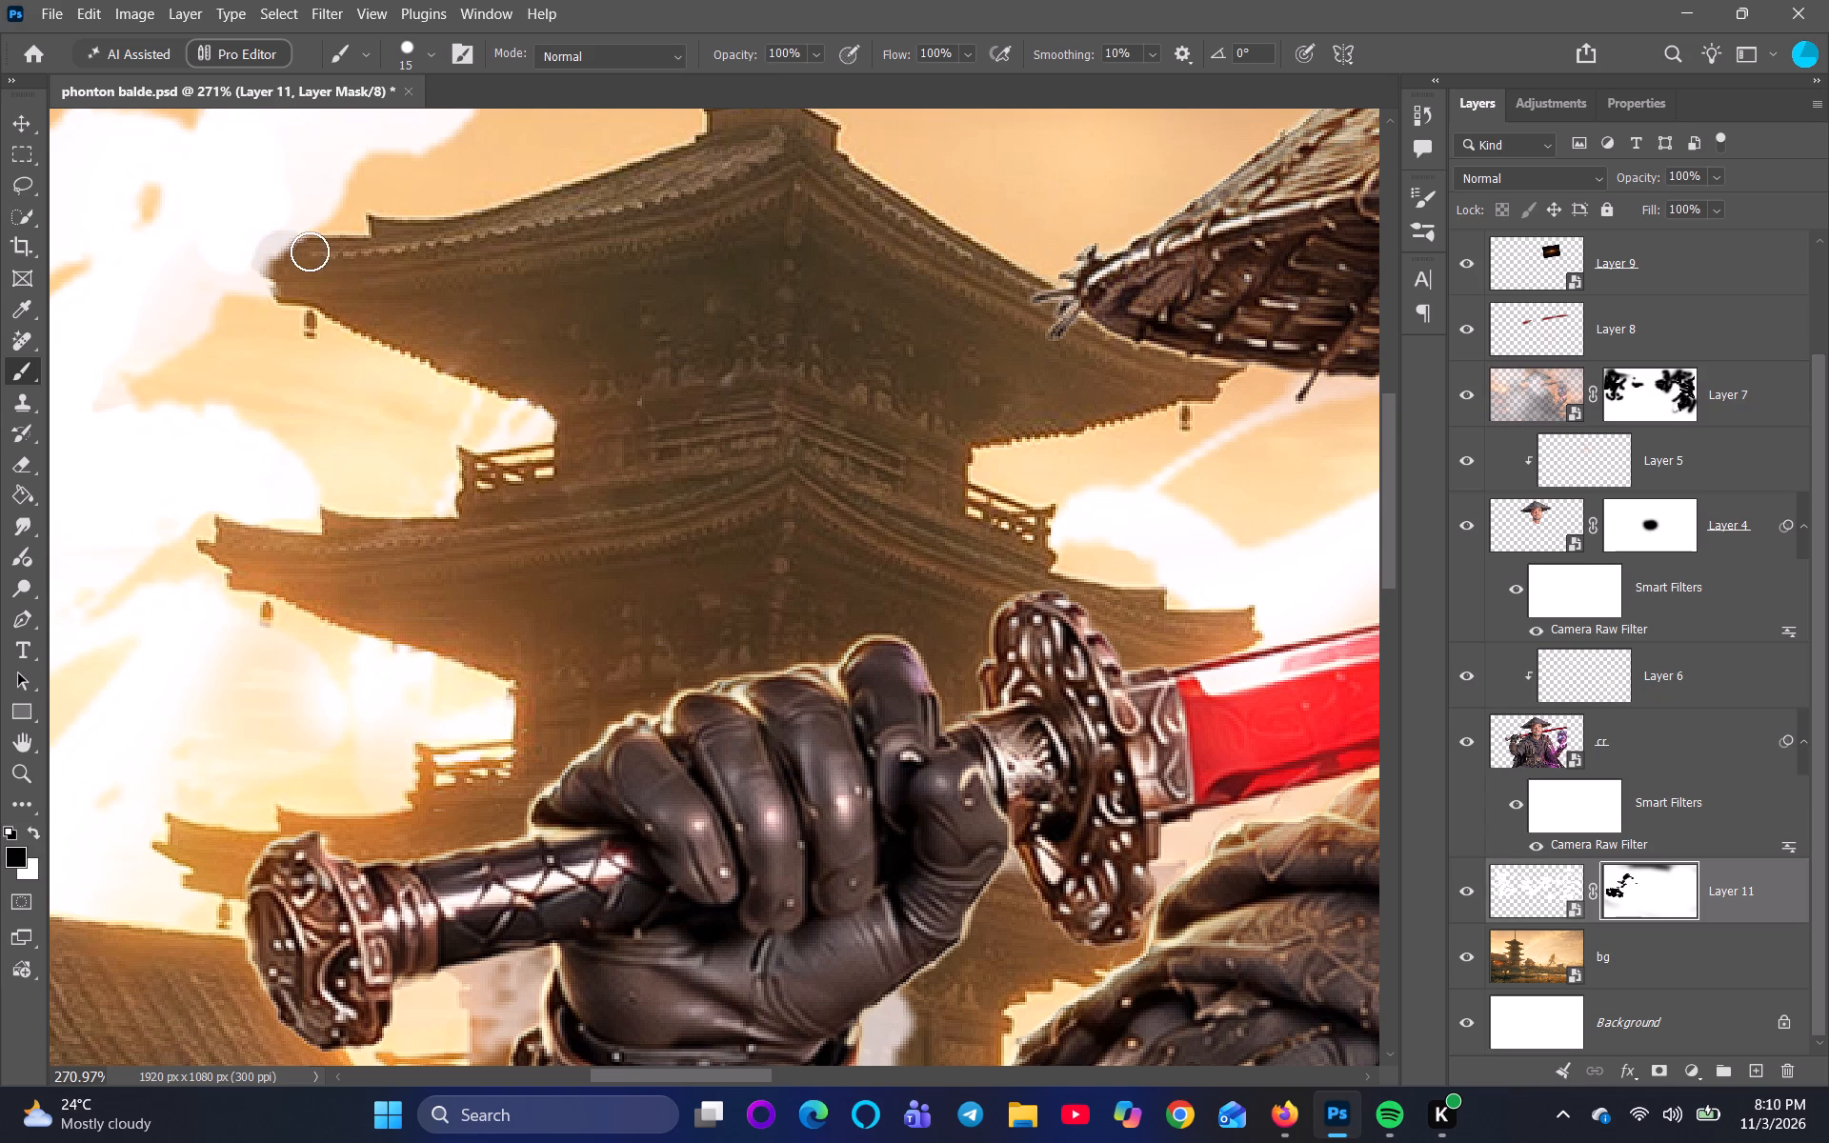
{"action": "left_click_drag", "start_coordinate": [310, 251], "coordinate": [275, 275]}
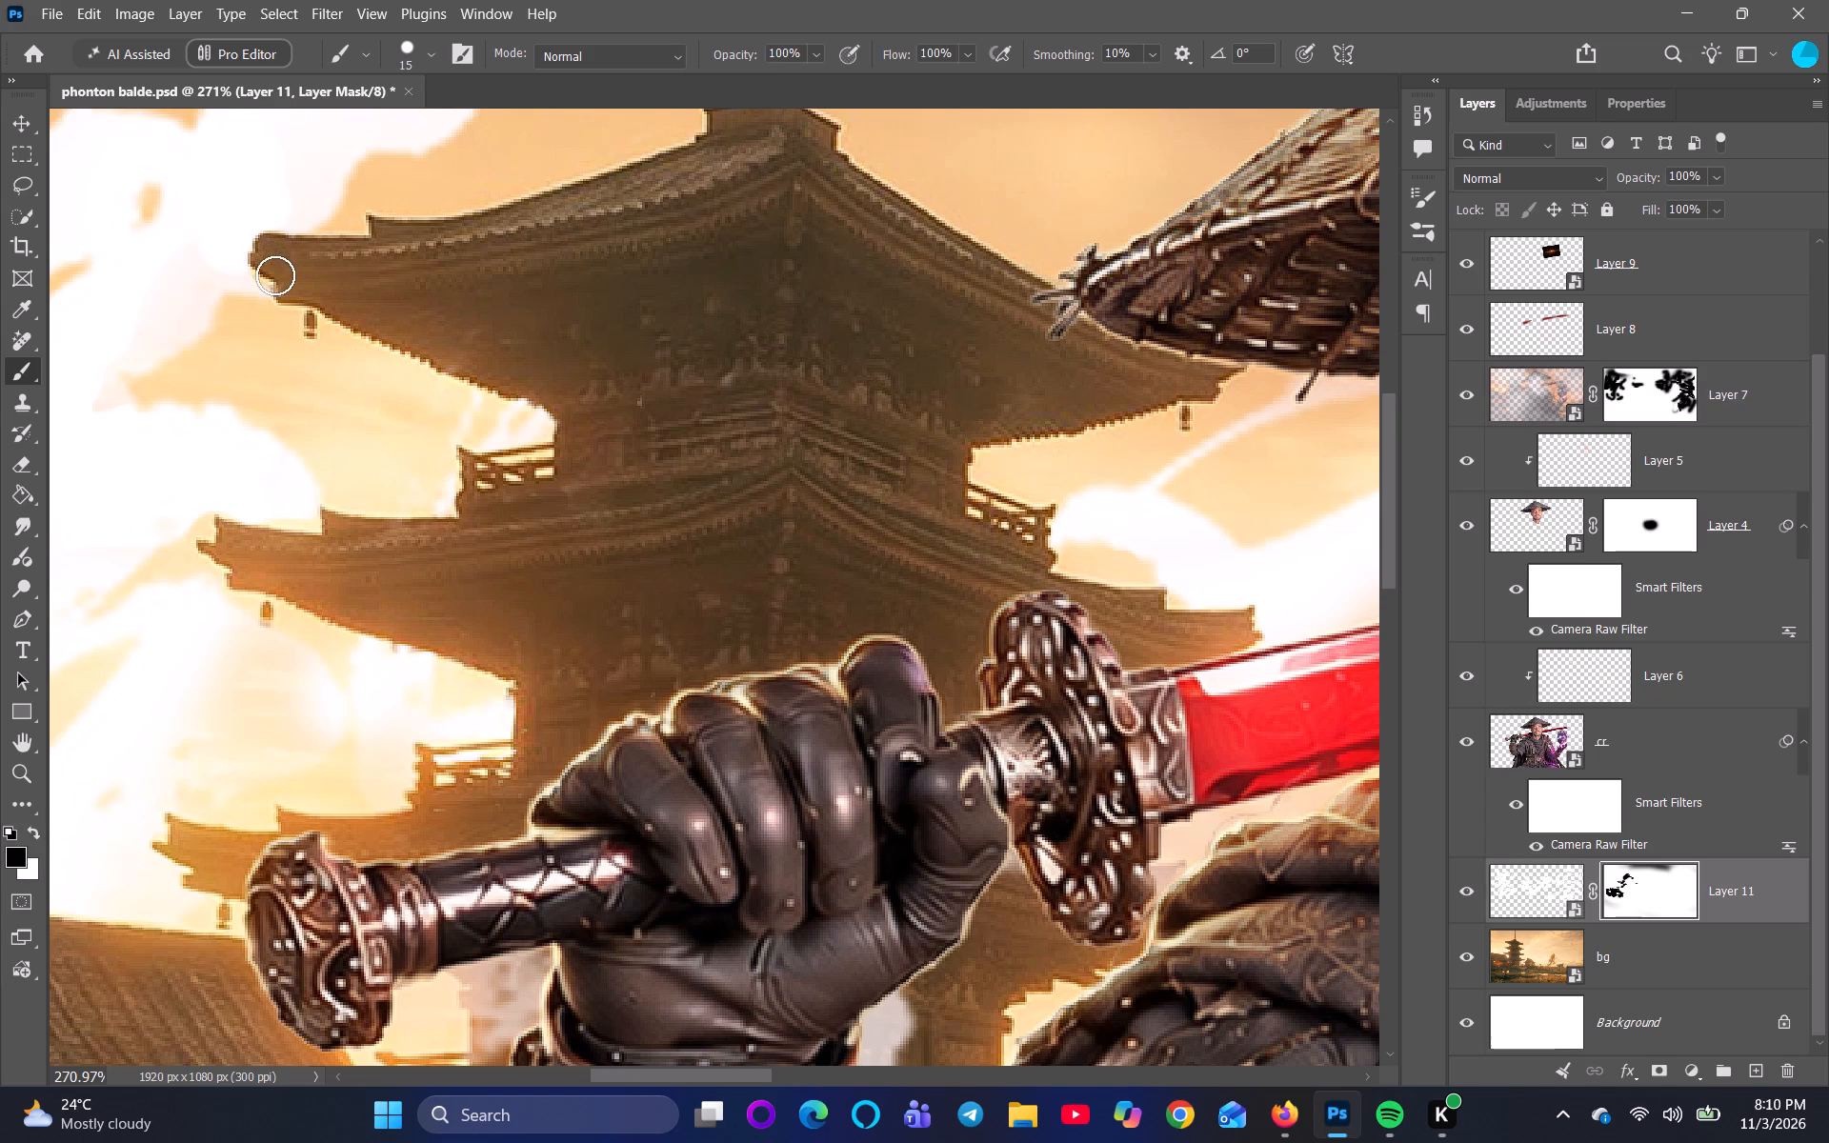
{"action": "left_click_drag", "start_coordinate": [275, 275], "coordinate": [341, 292]}
{"action": "scroll", "coordinate": [364, 285], "scroll_direction": "down", "scroll_amount": 4}
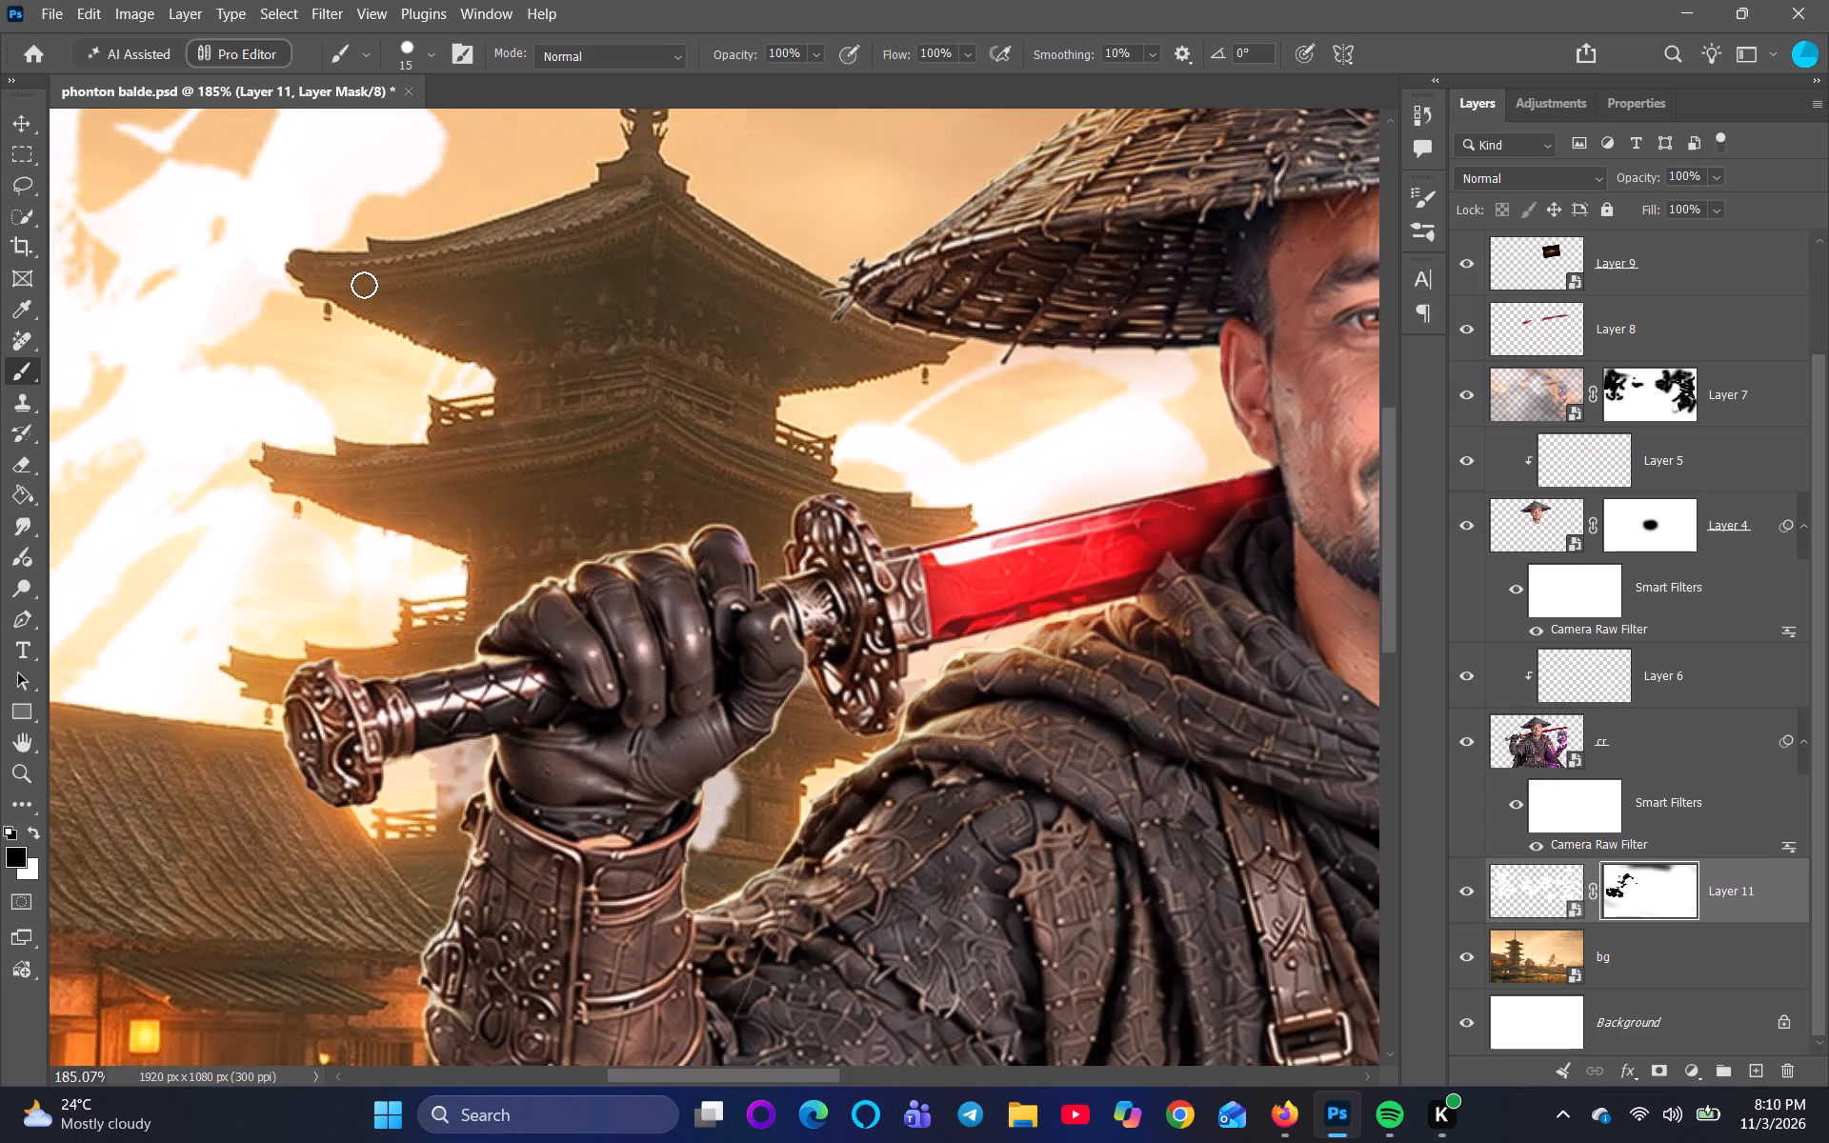
{"action": "scroll", "coordinate": [364, 285], "scroll_direction": "down", "scroll_amount": 8}
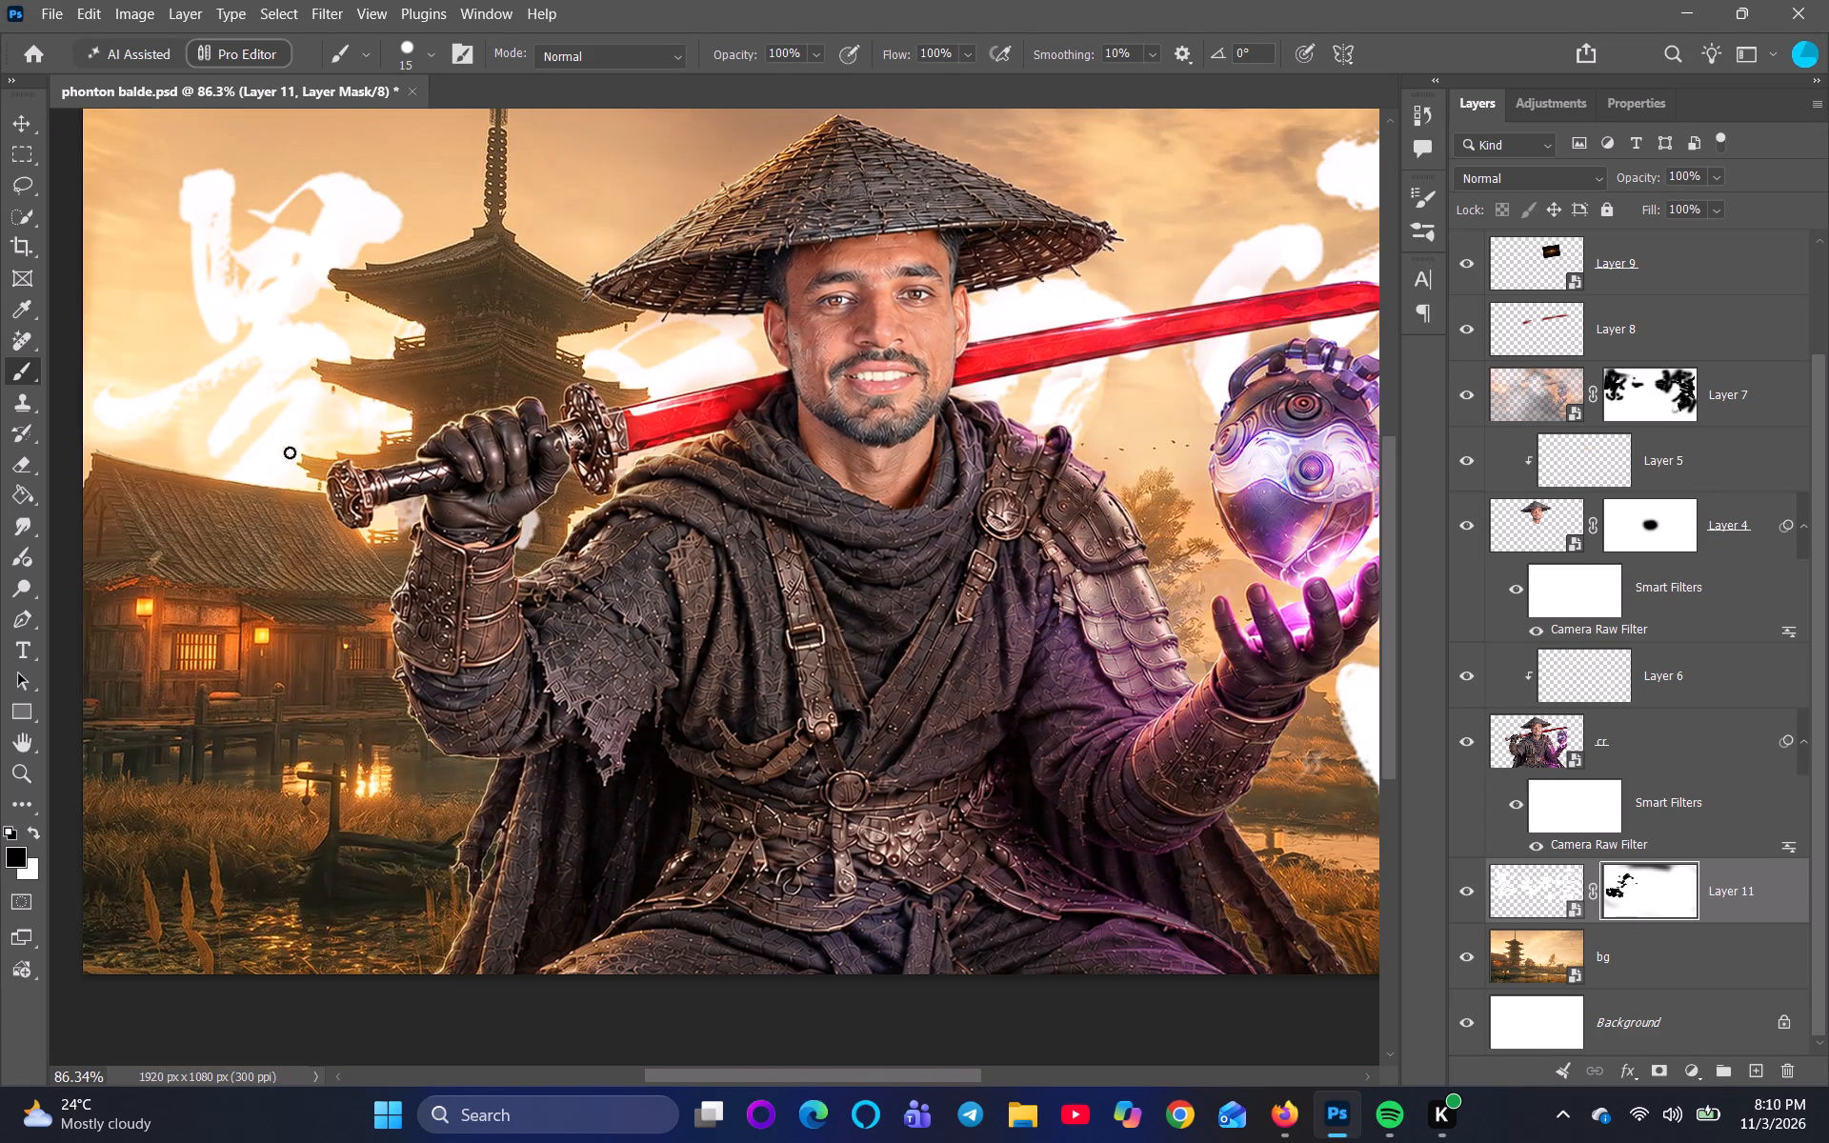
{"action": "scroll", "coordinate": [433, 432], "scroll_direction": "down", "scroll_amount": 4}
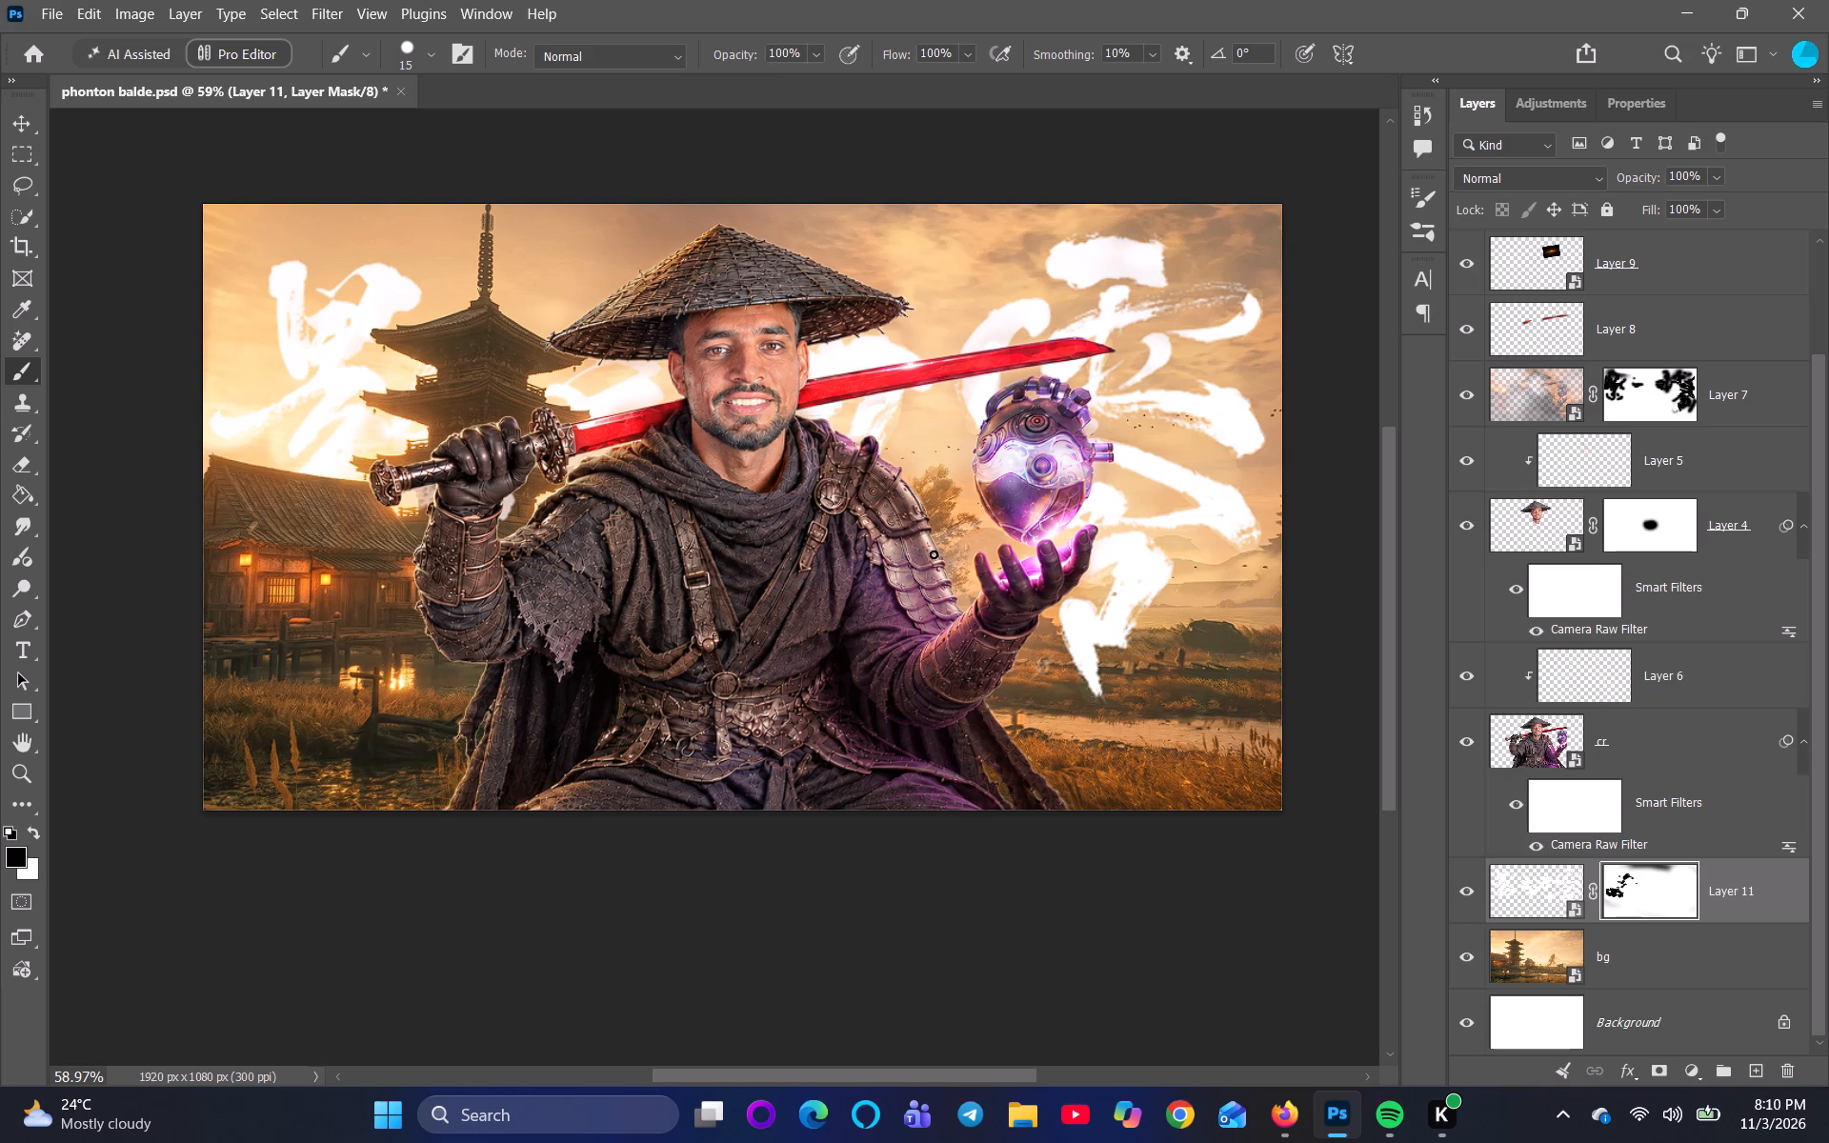
Switch to Firefox and preview the GameFAQs Phantom Blade Zero box shot and the related games.gg image, then close the preview.
{"action": "left_click", "coordinate": [1292, 1114]}
{"action": "scroll", "coordinate": [454, 577], "scroll_direction": "up", "scroll_amount": 11}
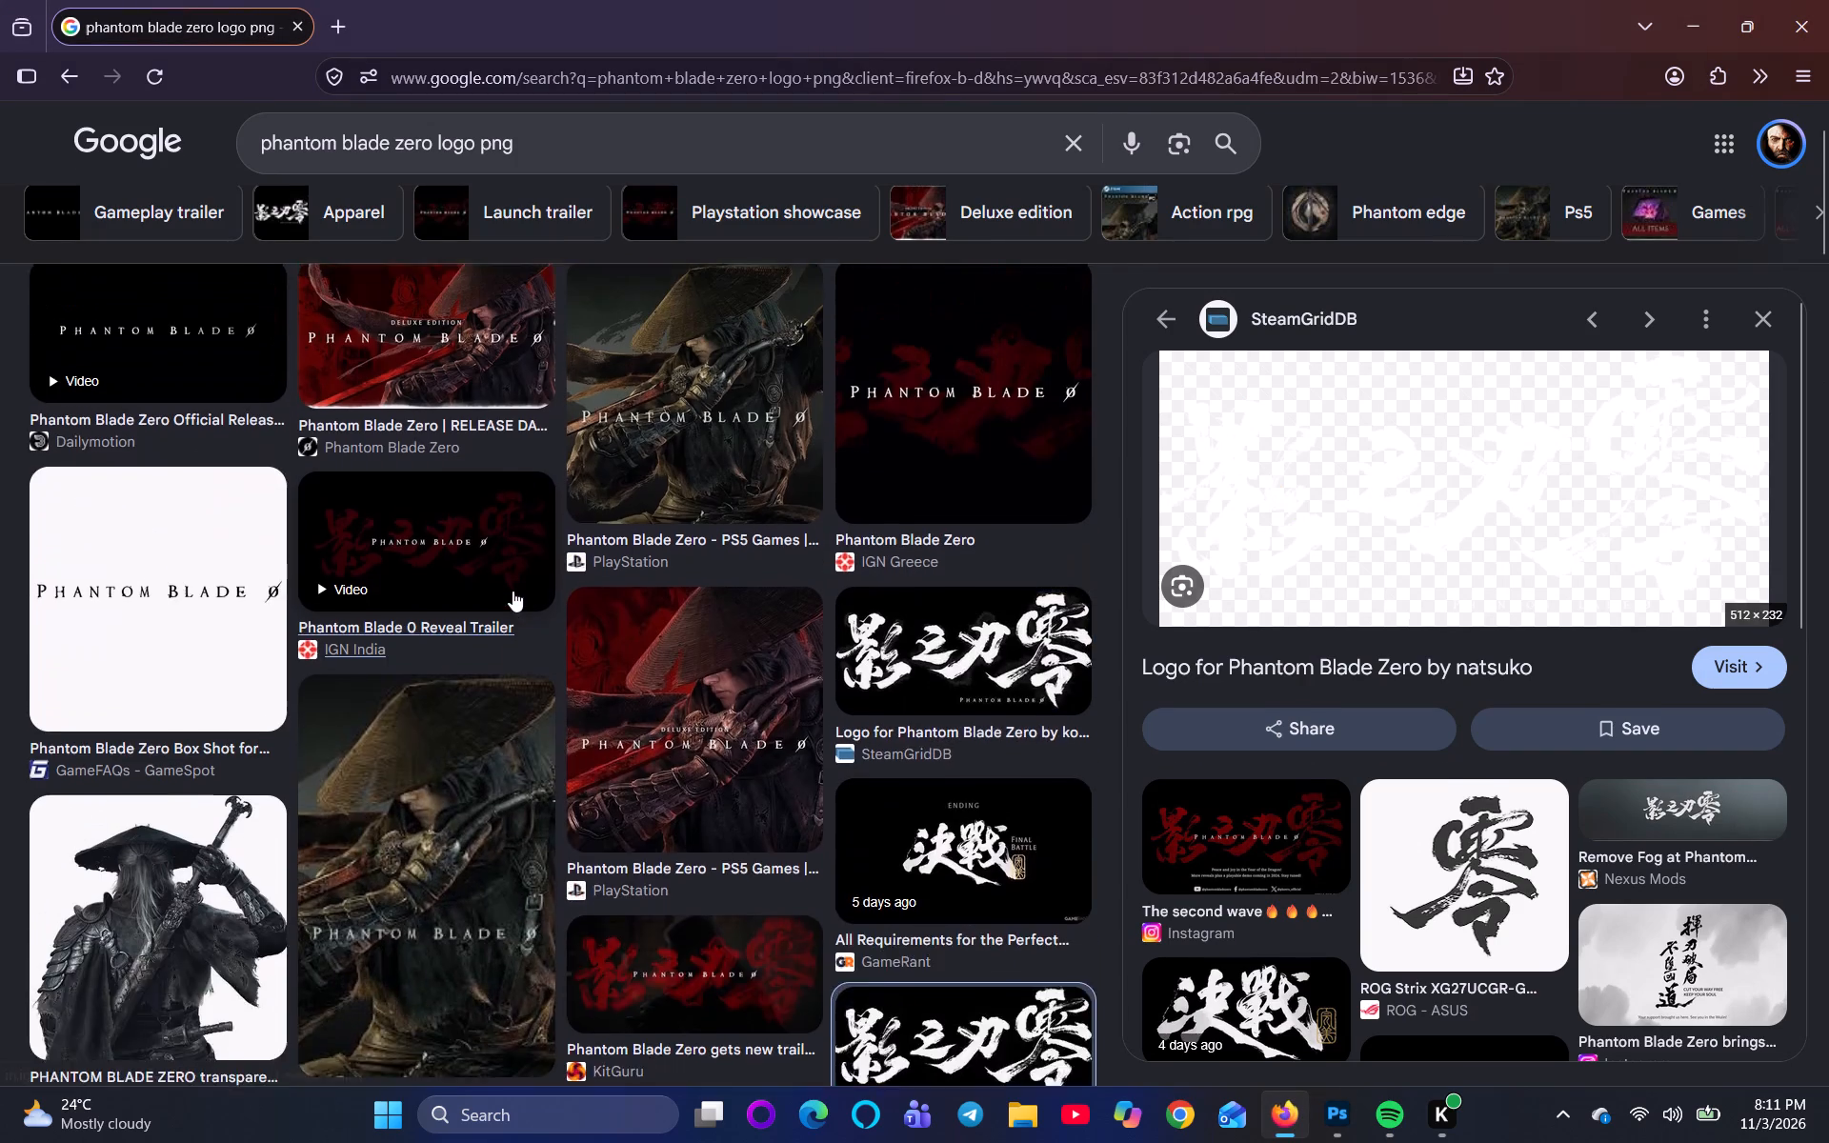
{"action": "scroll", "coordinate": [513, 591], "scroll_direction": "up", "scroll_amount": 5}
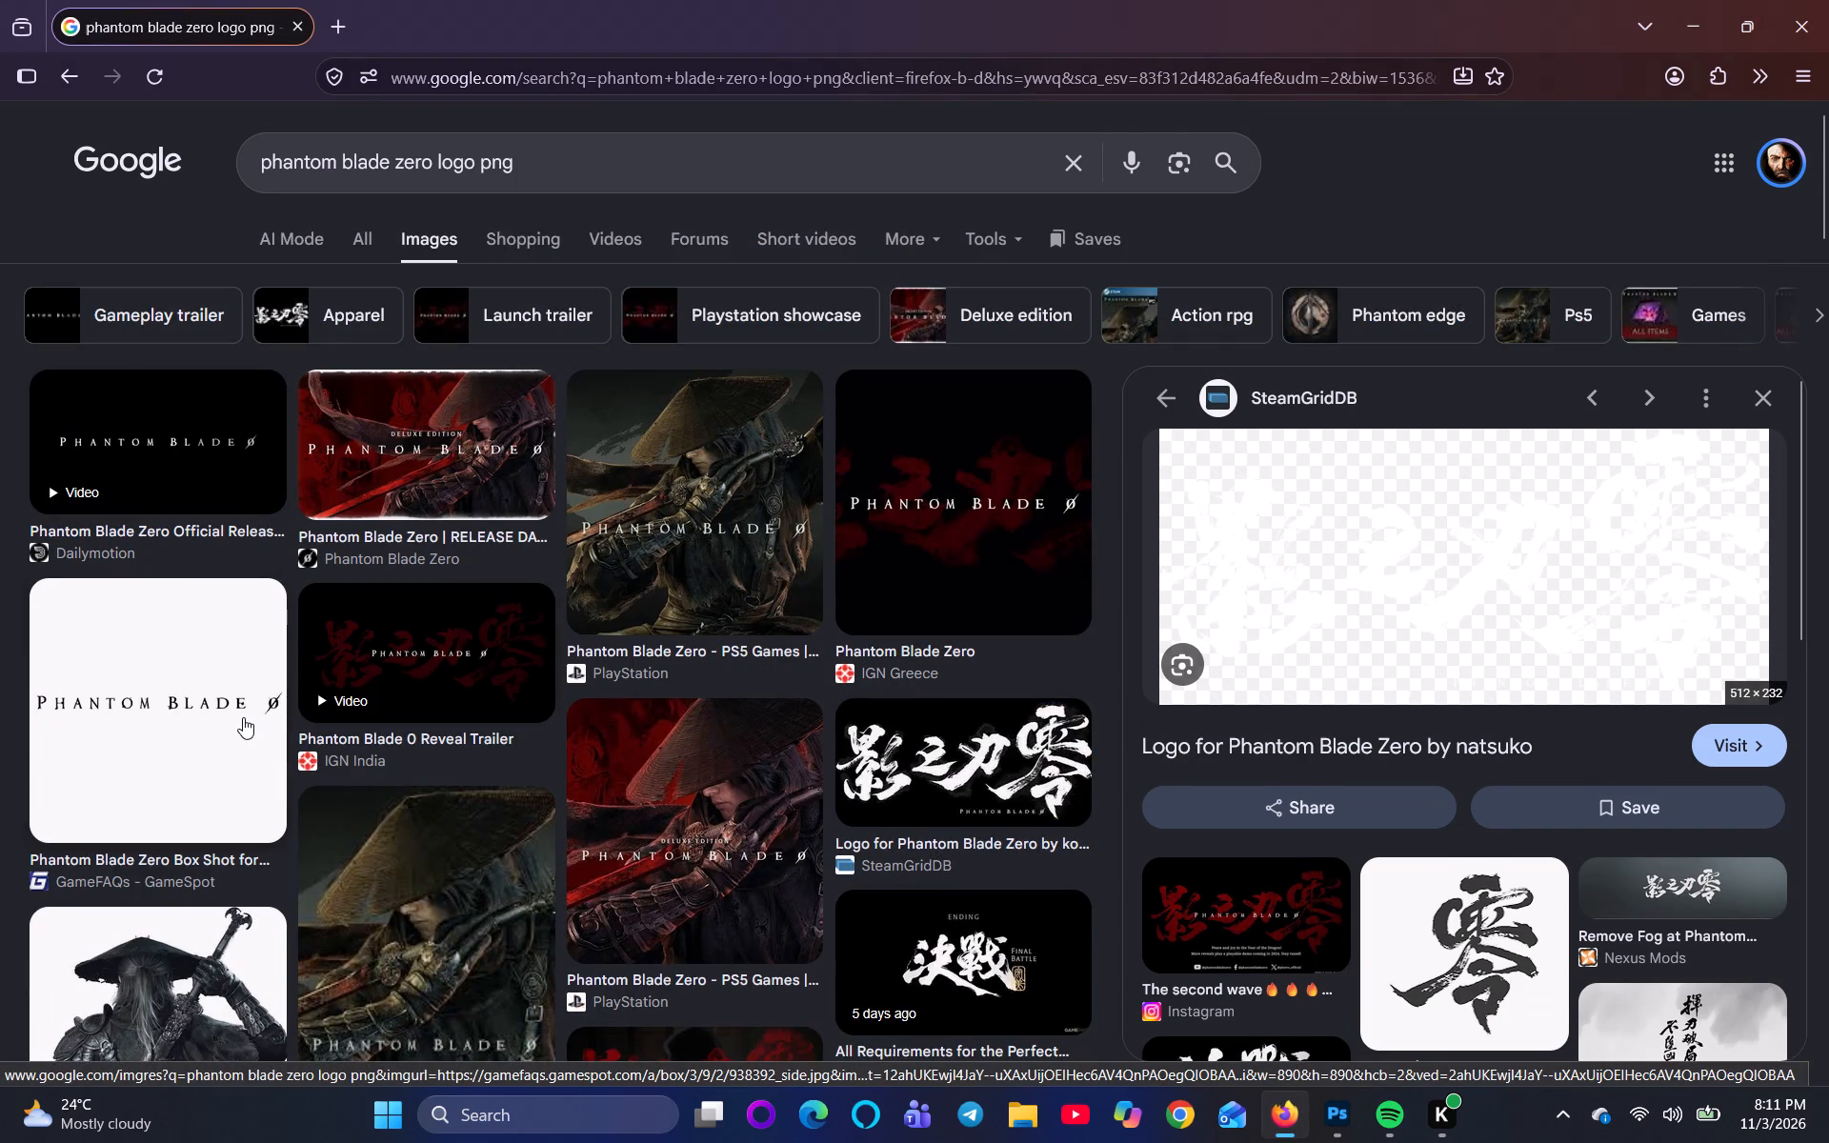
{"action": "left_click", "coordinate": [243, 717]}
{"action": "scroll", "coordinate": [1670, 614], "scroll_direction": "down", "scroll_amount": 4}
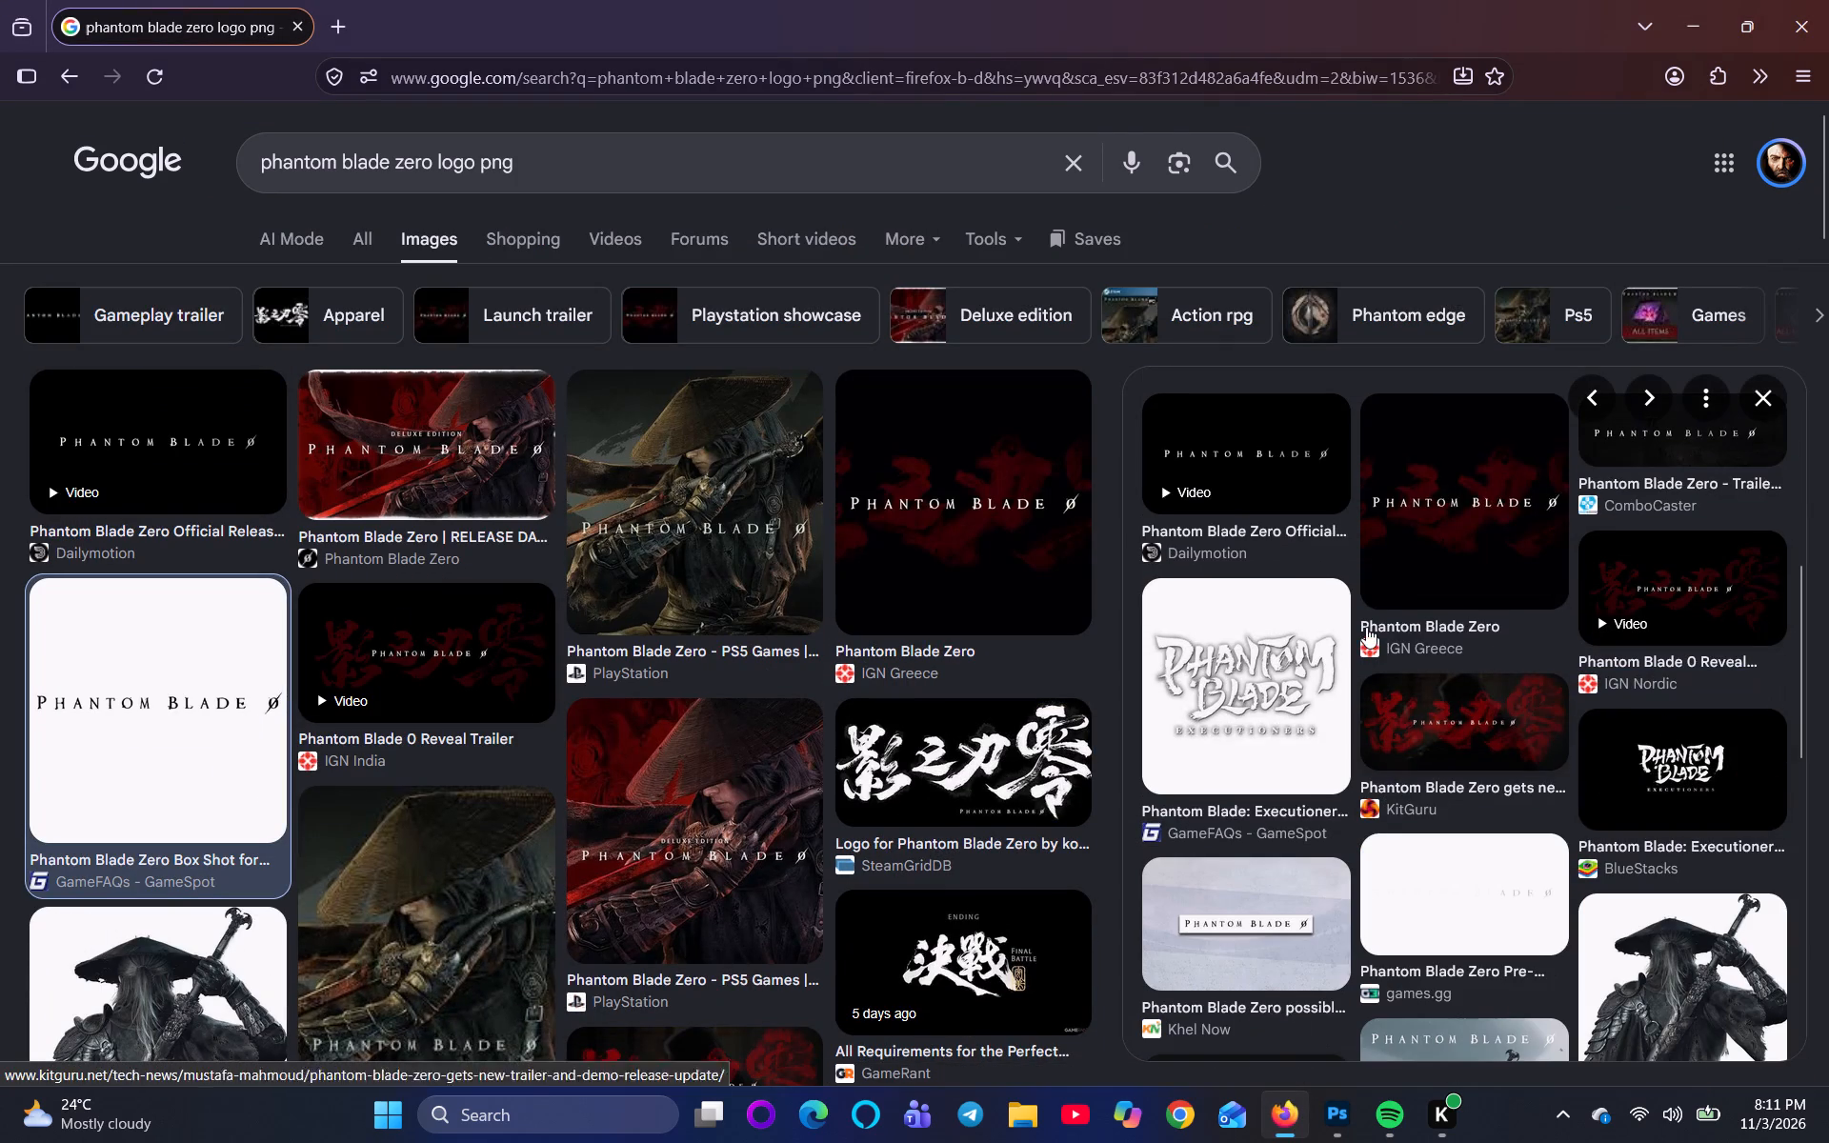
{"action": "left_click", "coordinate": [1469, 887]}
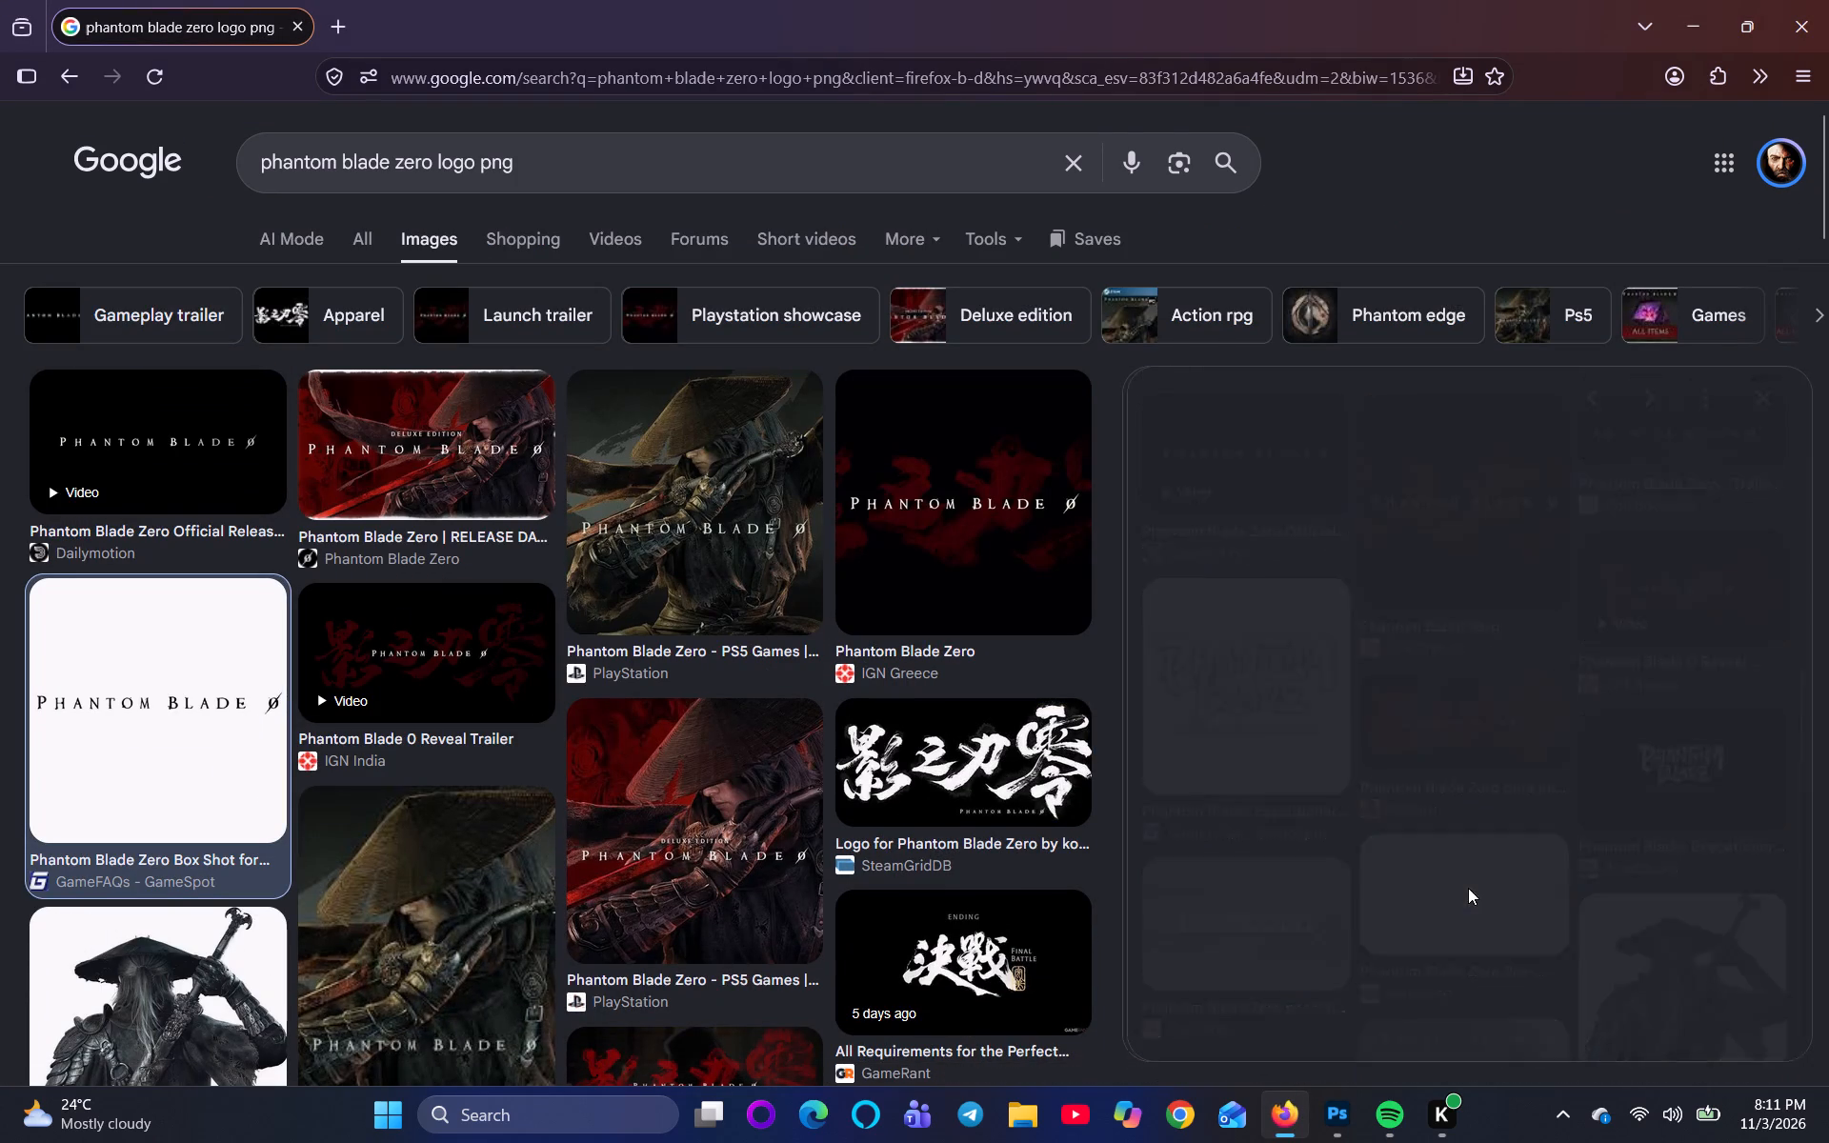
{"action": "left_click", "coordinate": [1763, 415]}
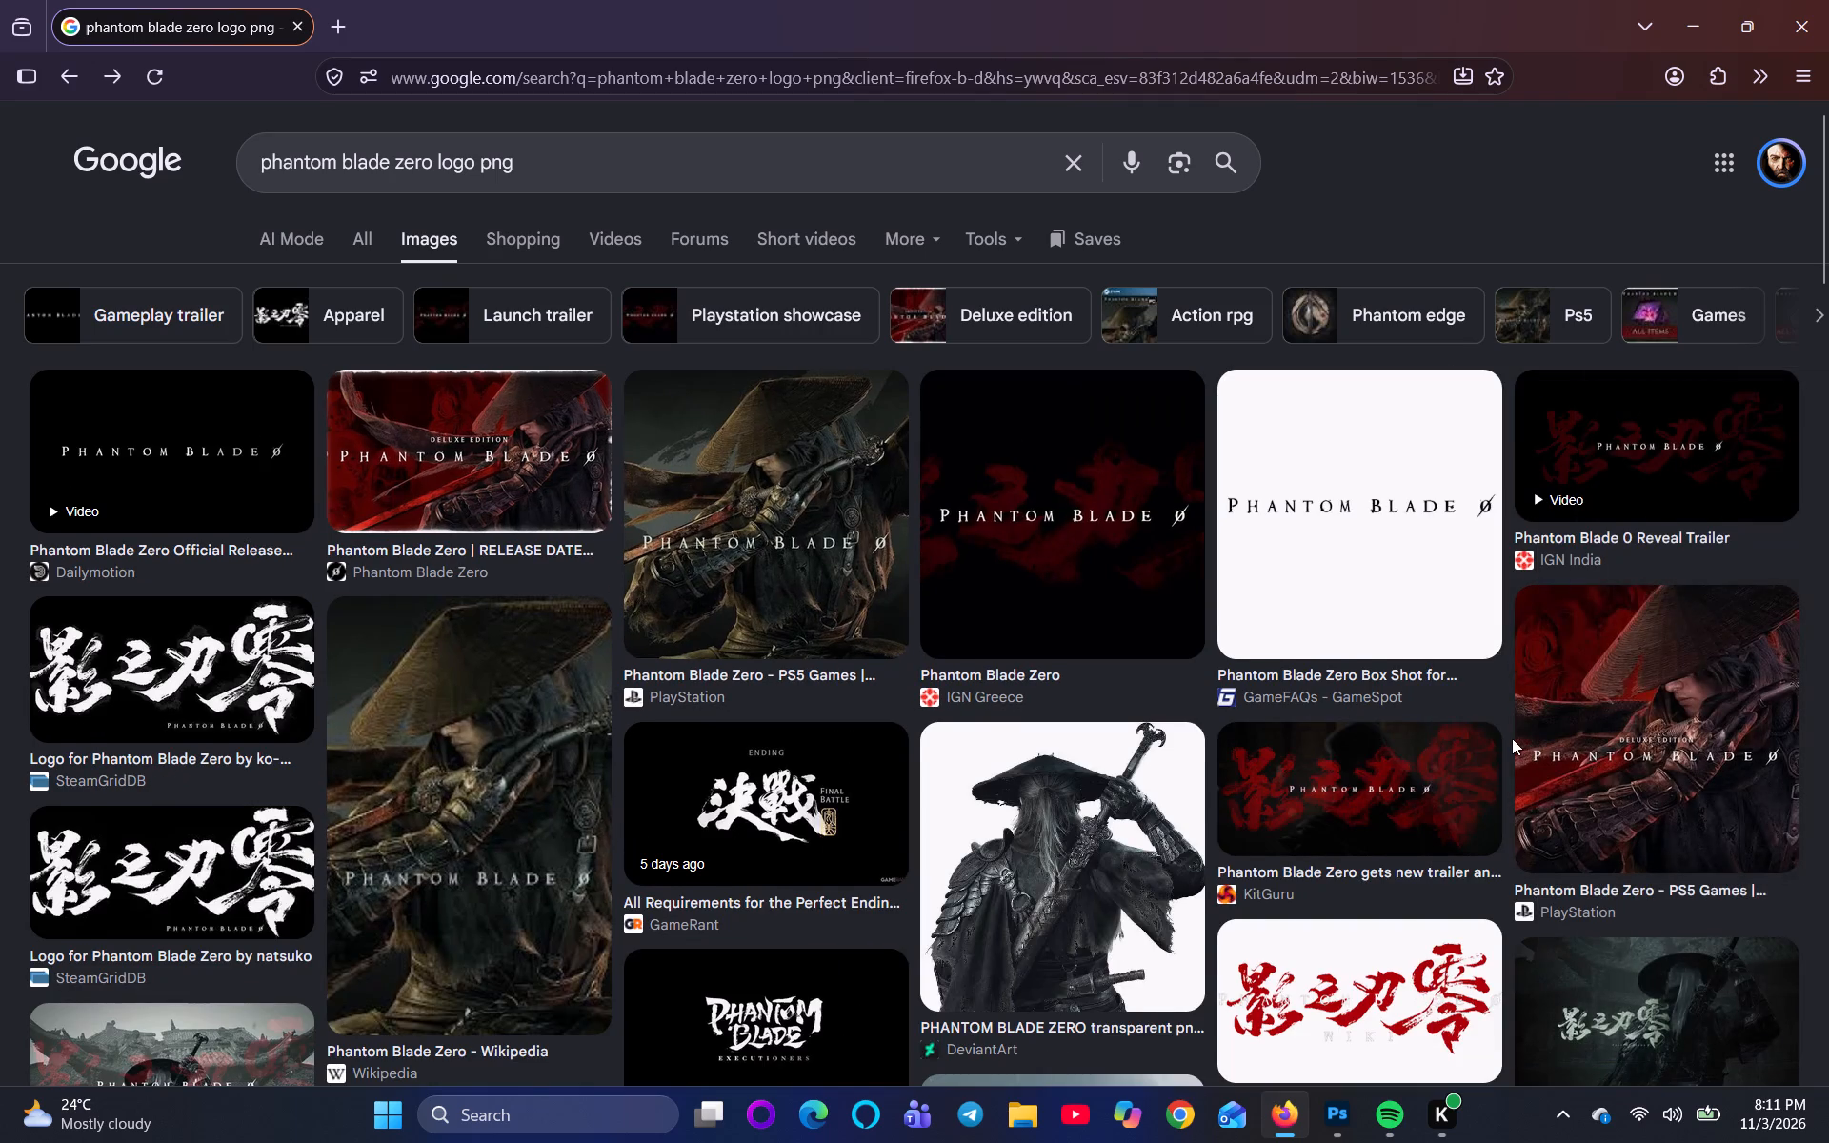
Look through the "phantom blade zero logo png" image results for a usable title logo.
{"action": "scroll", "coordinate": [1512, 738], "scroll_direction": "down", "scroll_amount": 2}
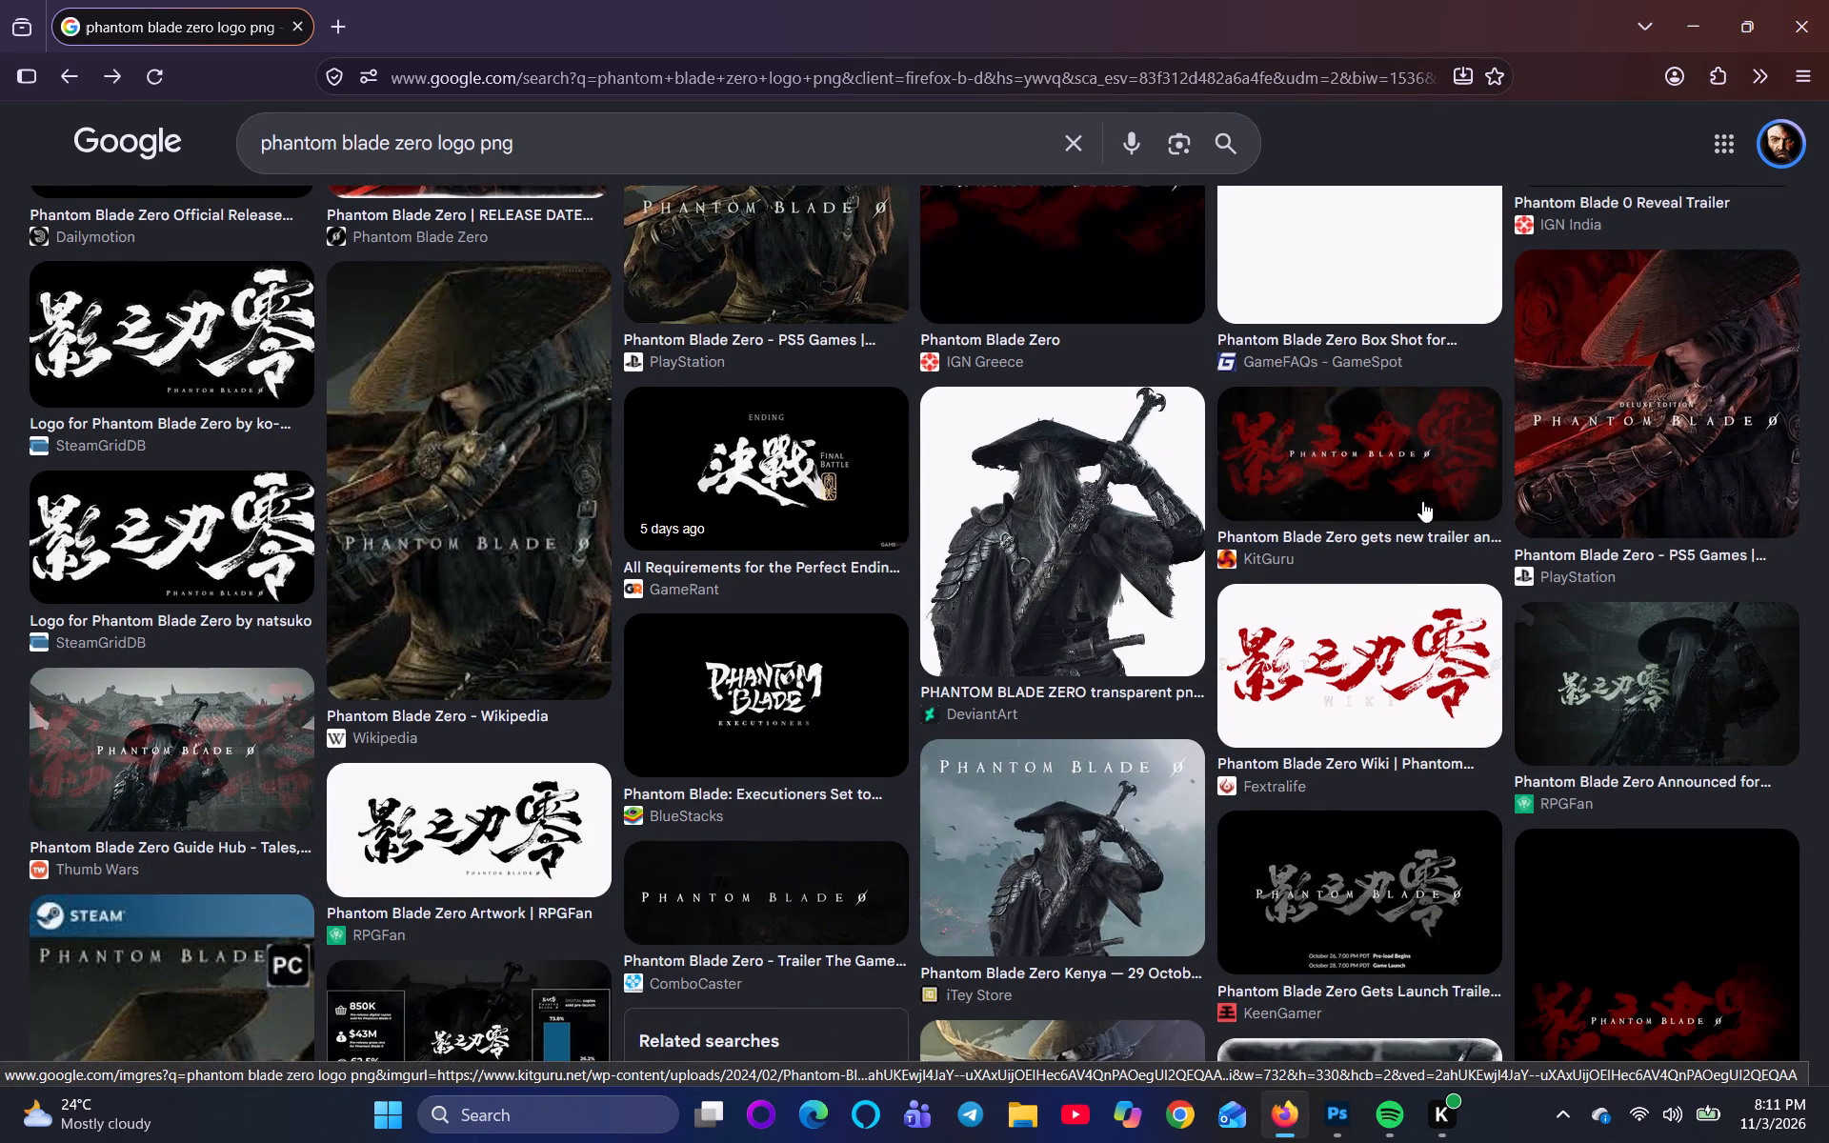
{"action": "scroll", "coordinate": [1241, 818], "scroll_direction": "up", "scroll_amount": 6}
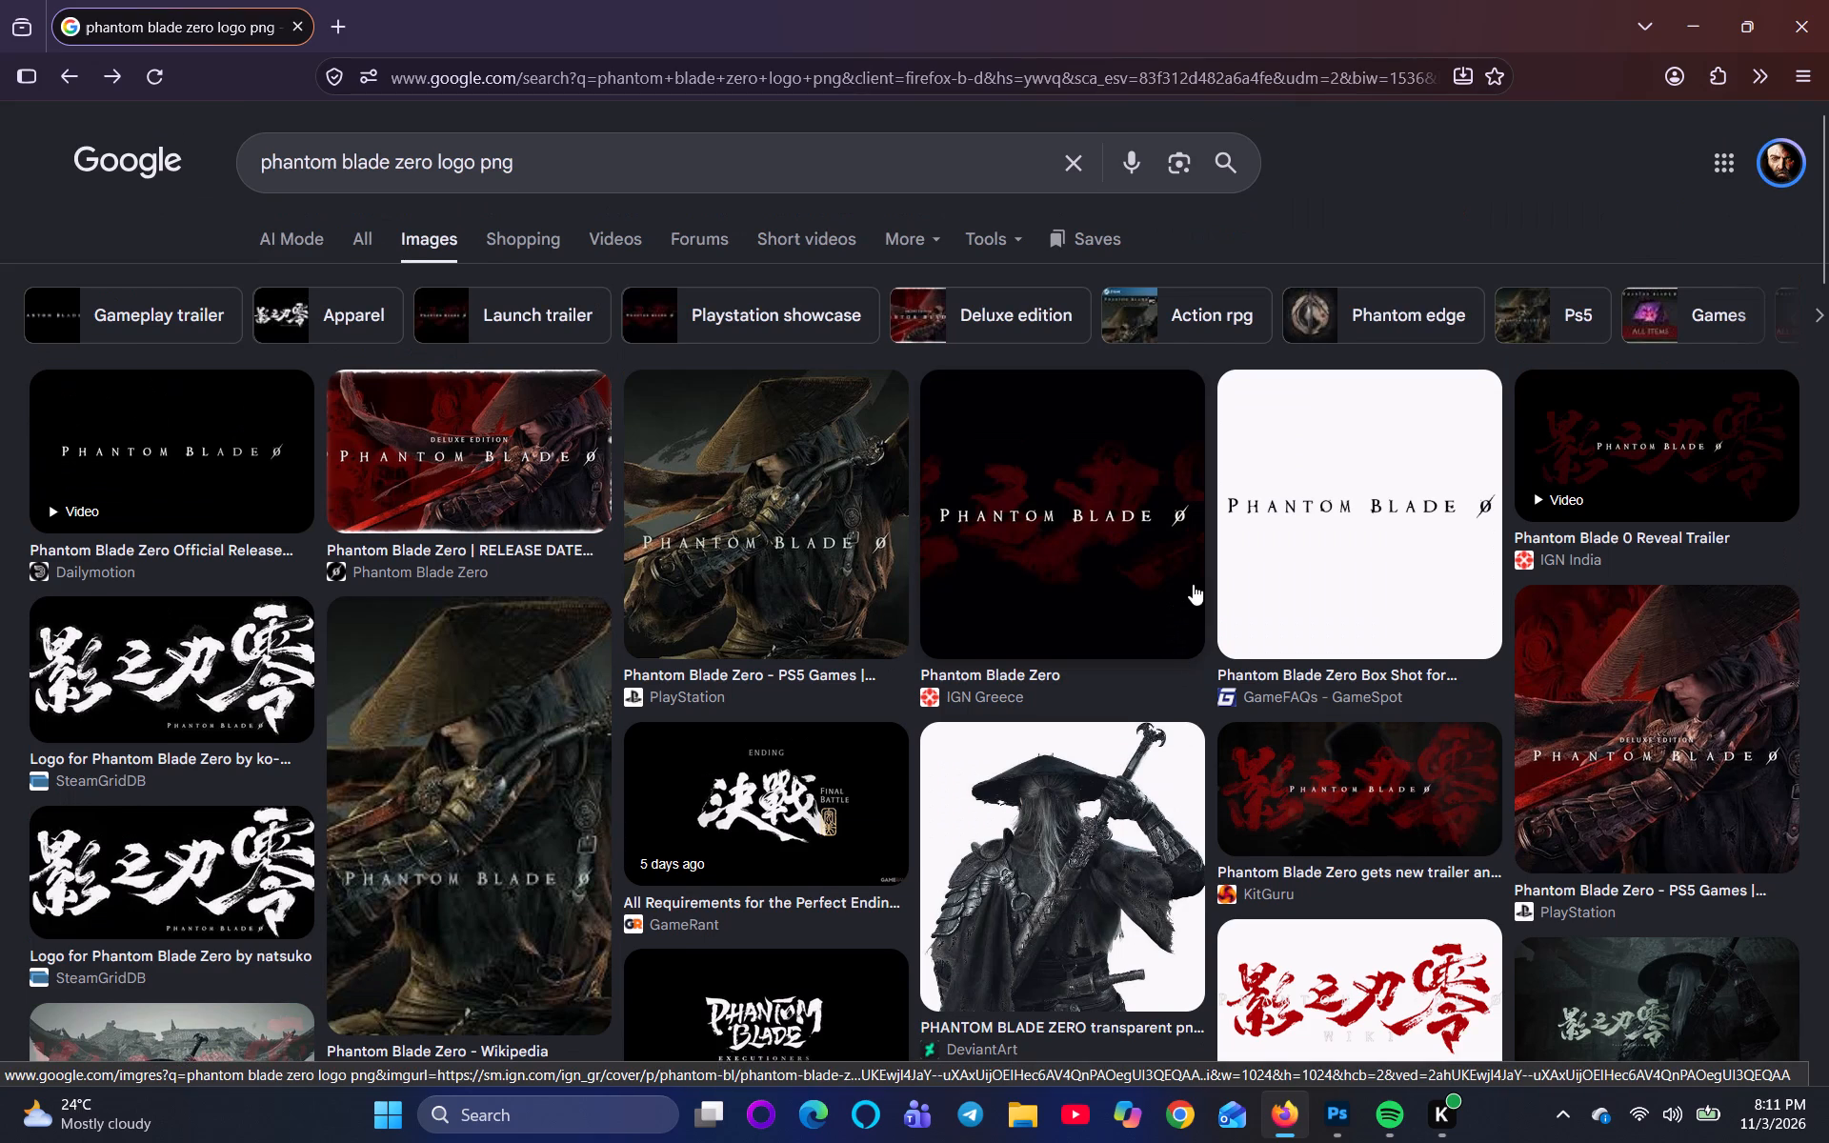
{"action": "scroll", "coordinate": [415, 753], "scroll_direction": "down", "scroll_amount": 4}
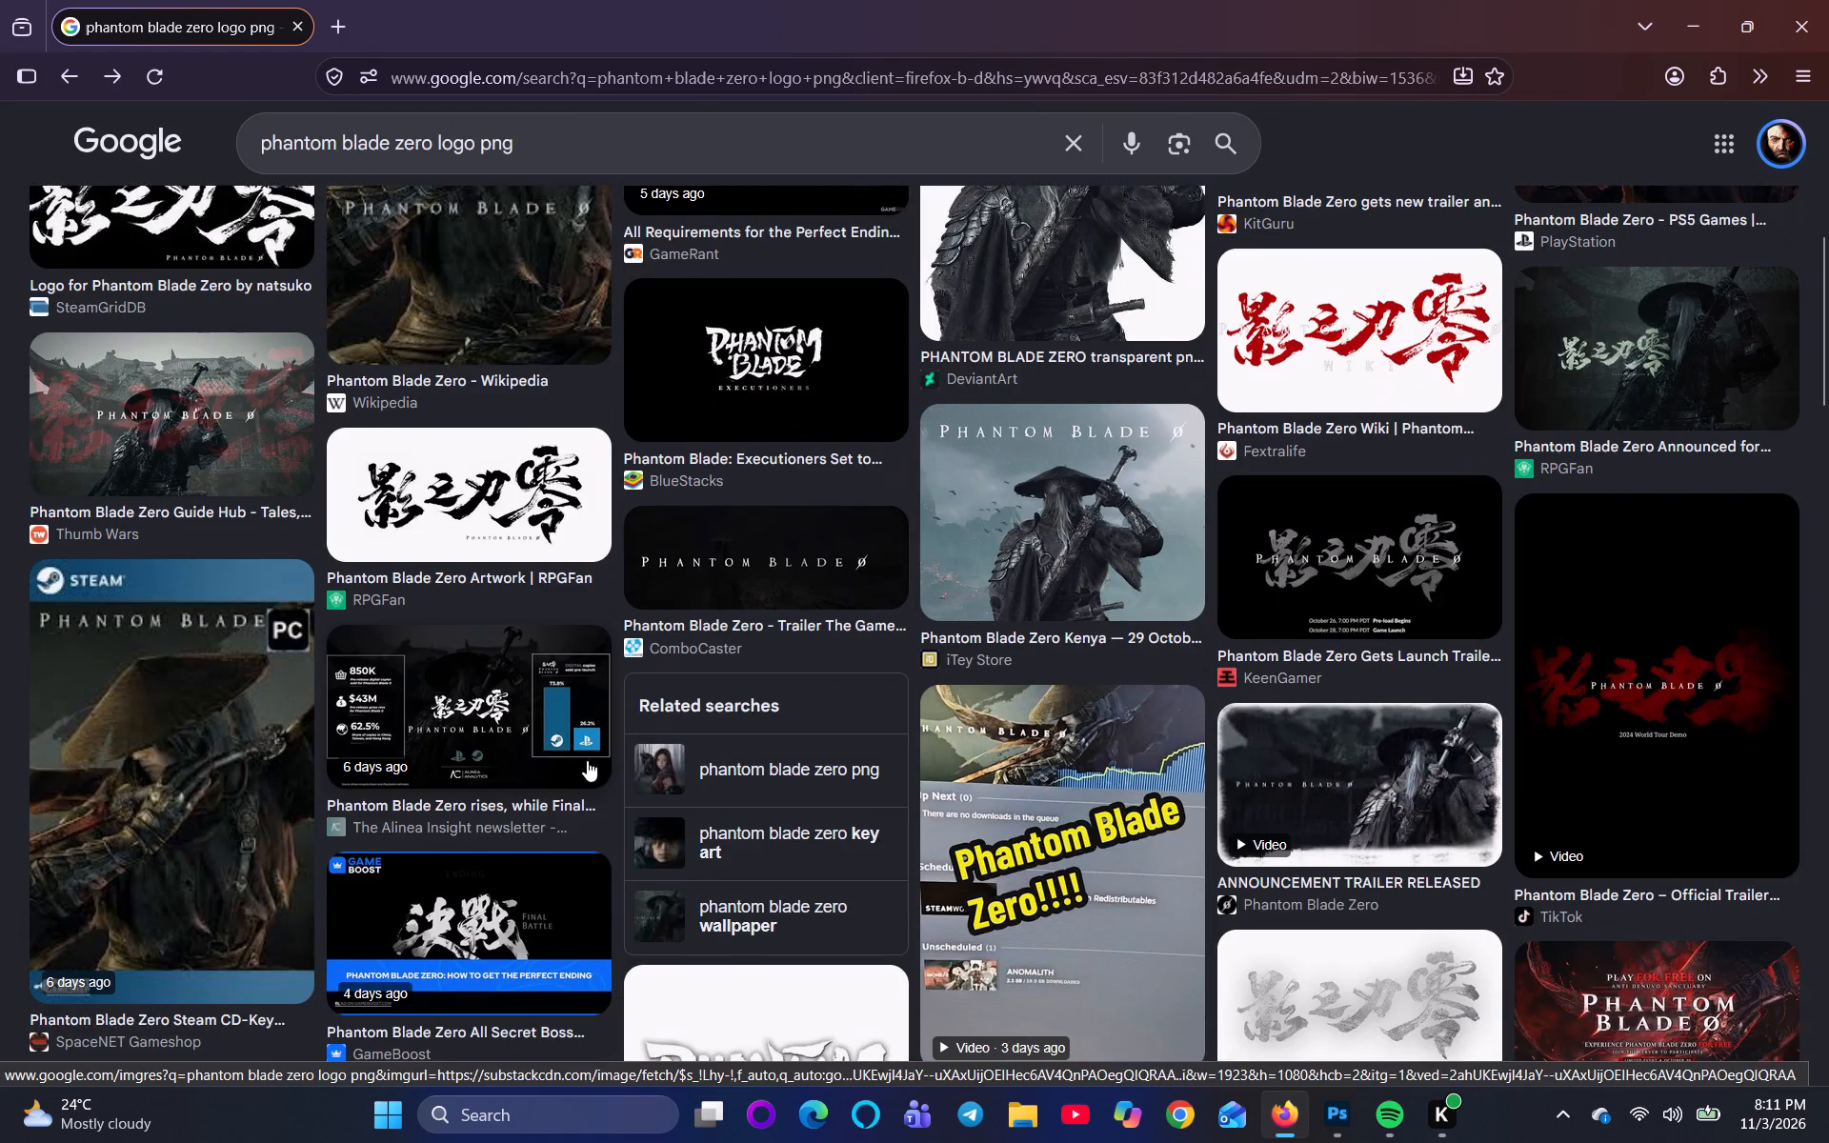
{"action": "scroll", "coordinate": [639, 742], "scroll_direction": "down", "scroll_amount": 2}
{"action": "scroll", "coordinate": [875, 747], "scroll_direction": "down", "scroll_amount": 4}
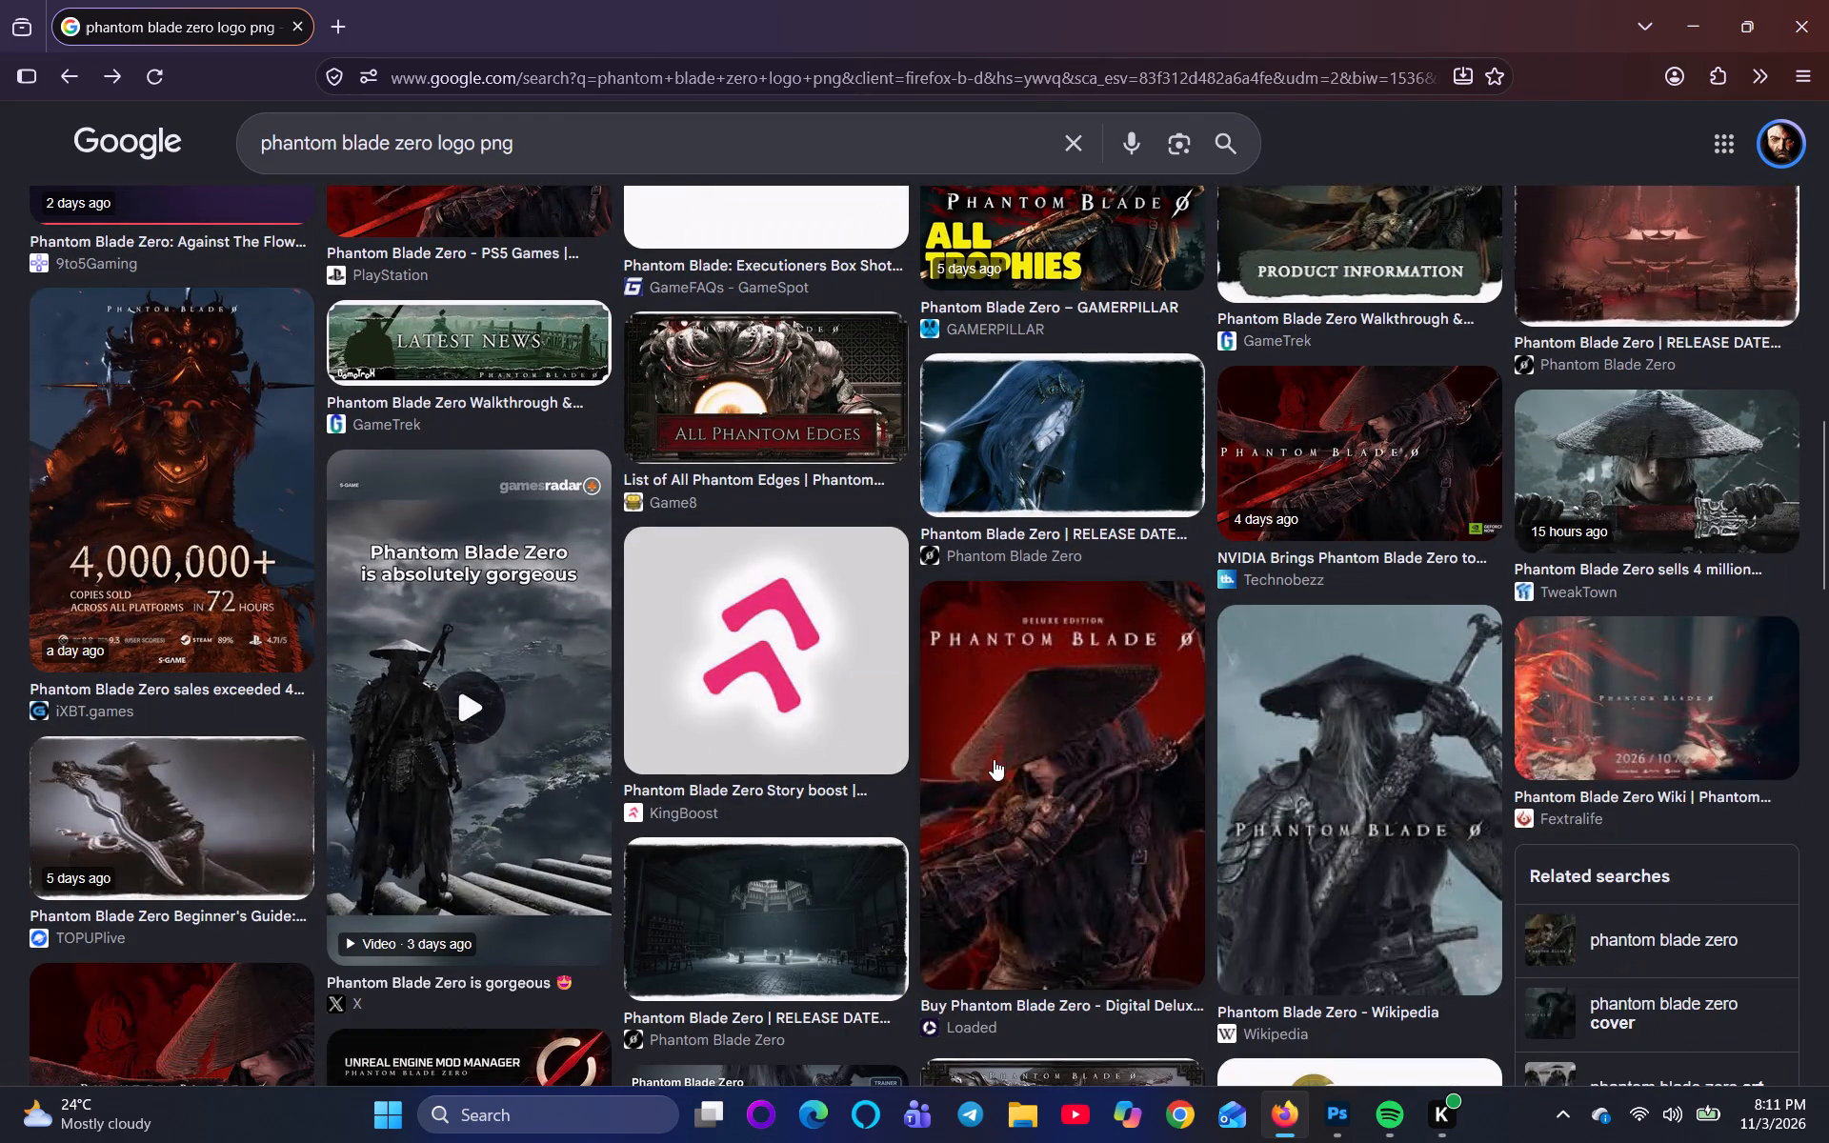
{"action": "scroll", "coordinate": [995, 749], "scroll_direction": "up", "scroll_amount": 6}
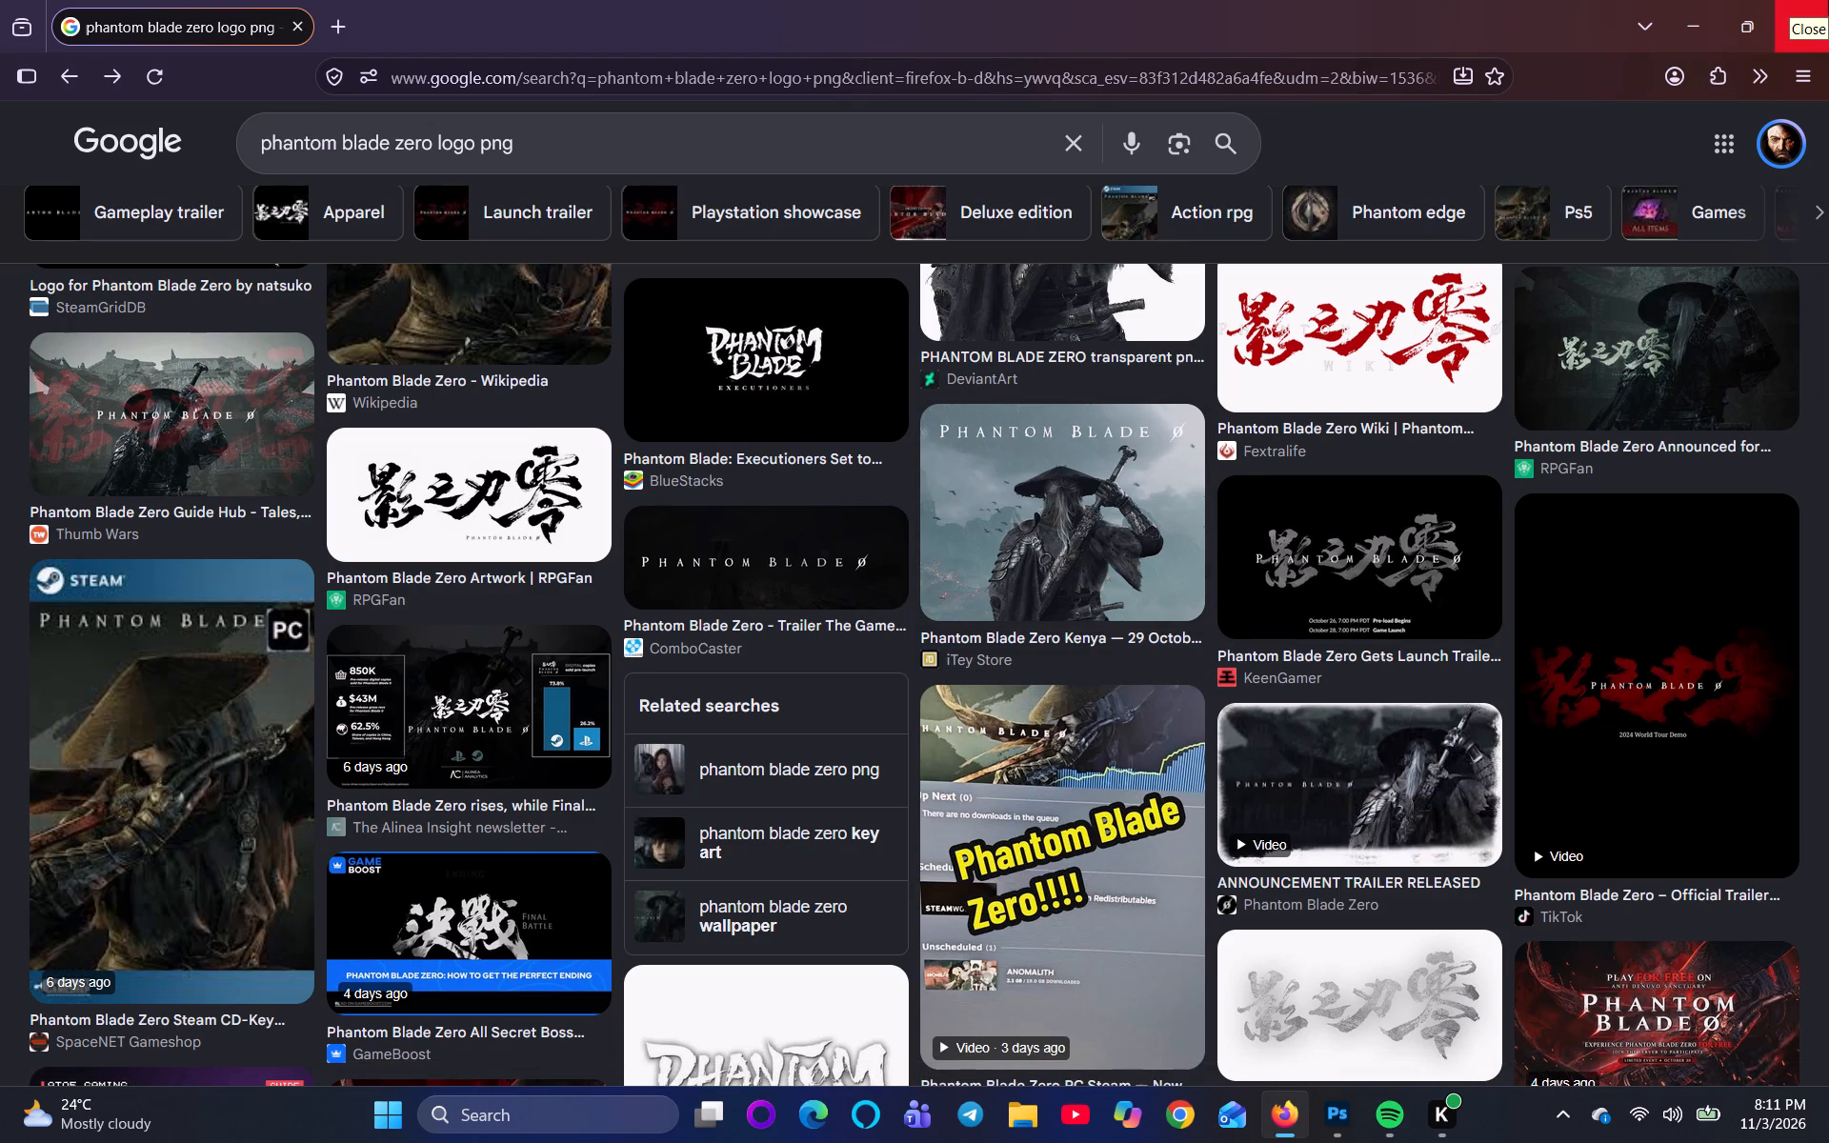
{"action": "scroll", "coordinate": [1345, 1], "scroll_direction": "down", "scroll_amount": 4}
{"action": "scroll", "coordinate": [1336, 470], "scroll_direction": "up", "scroll_amount": 7}
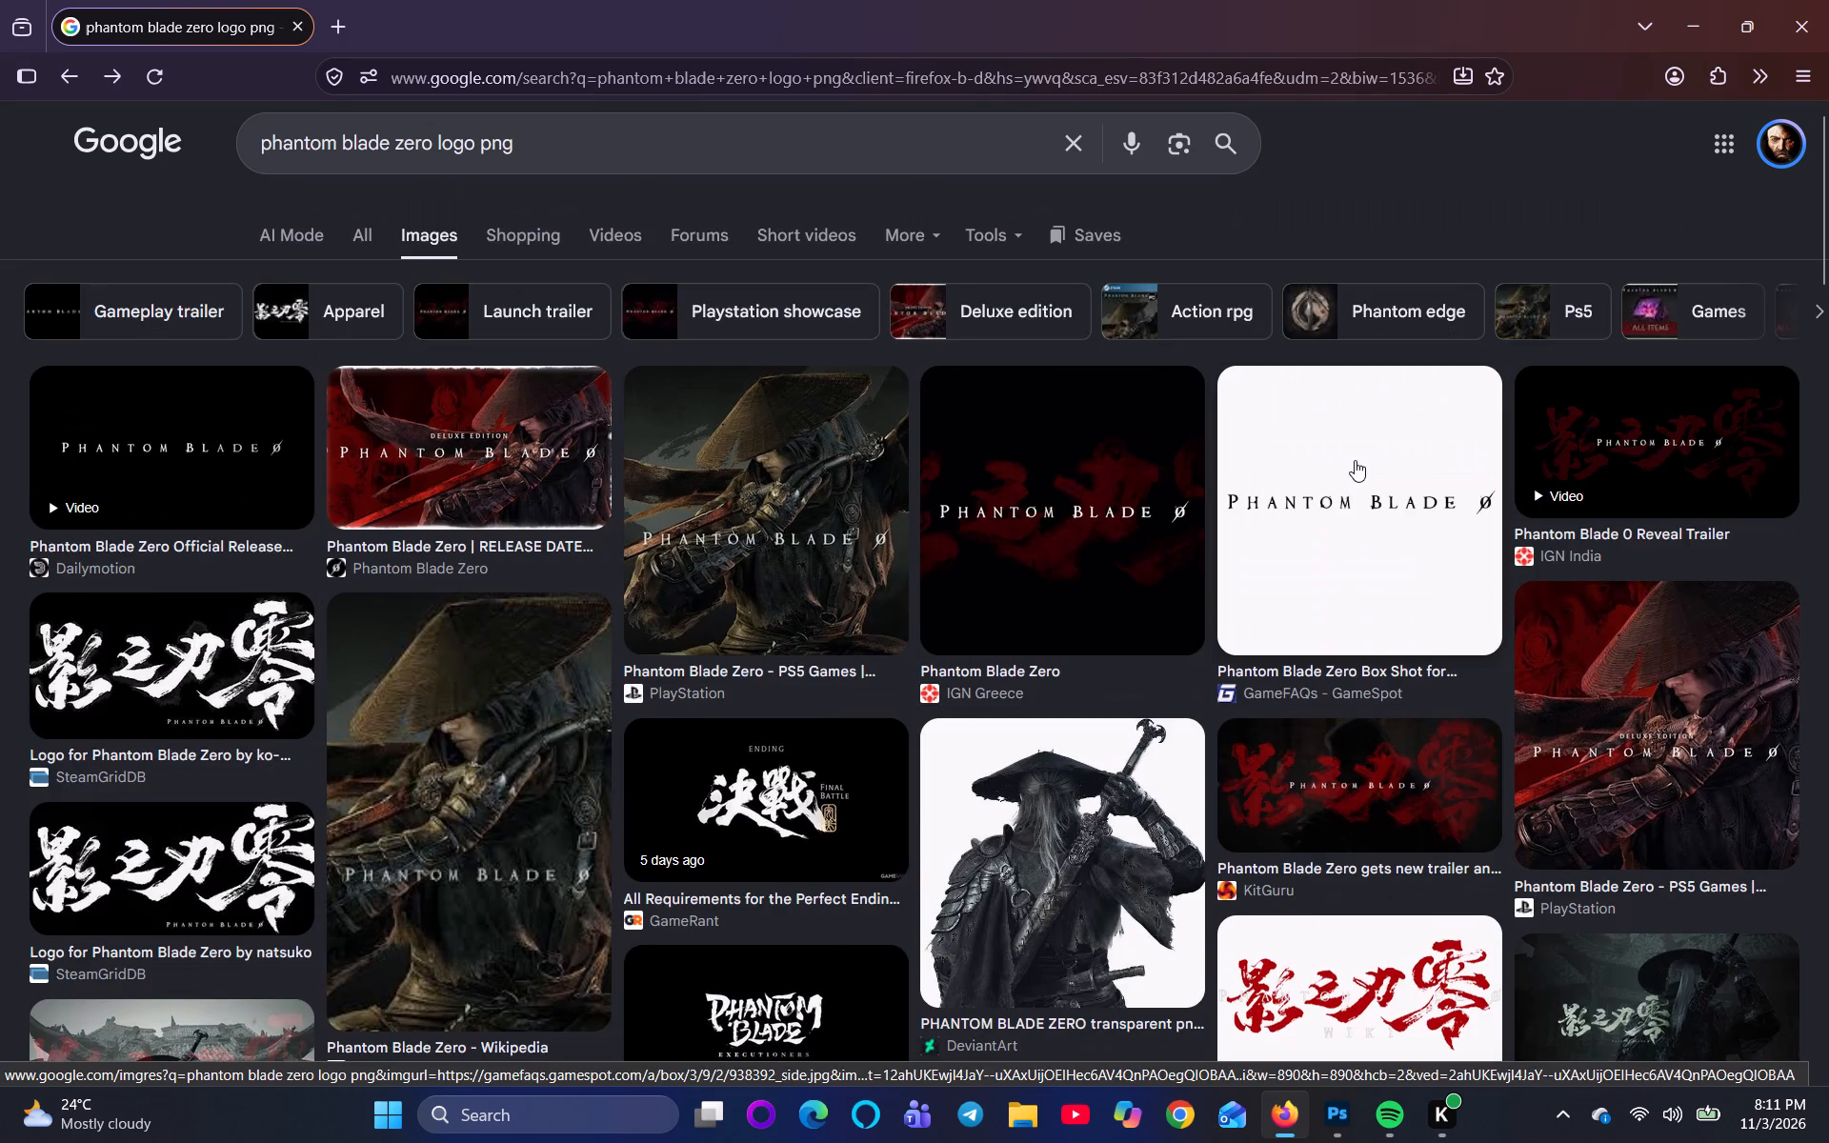
{"action": "scroll", "coordinate": [1355, 460], "scroll_direction": "up", "scroll_amount": 3}
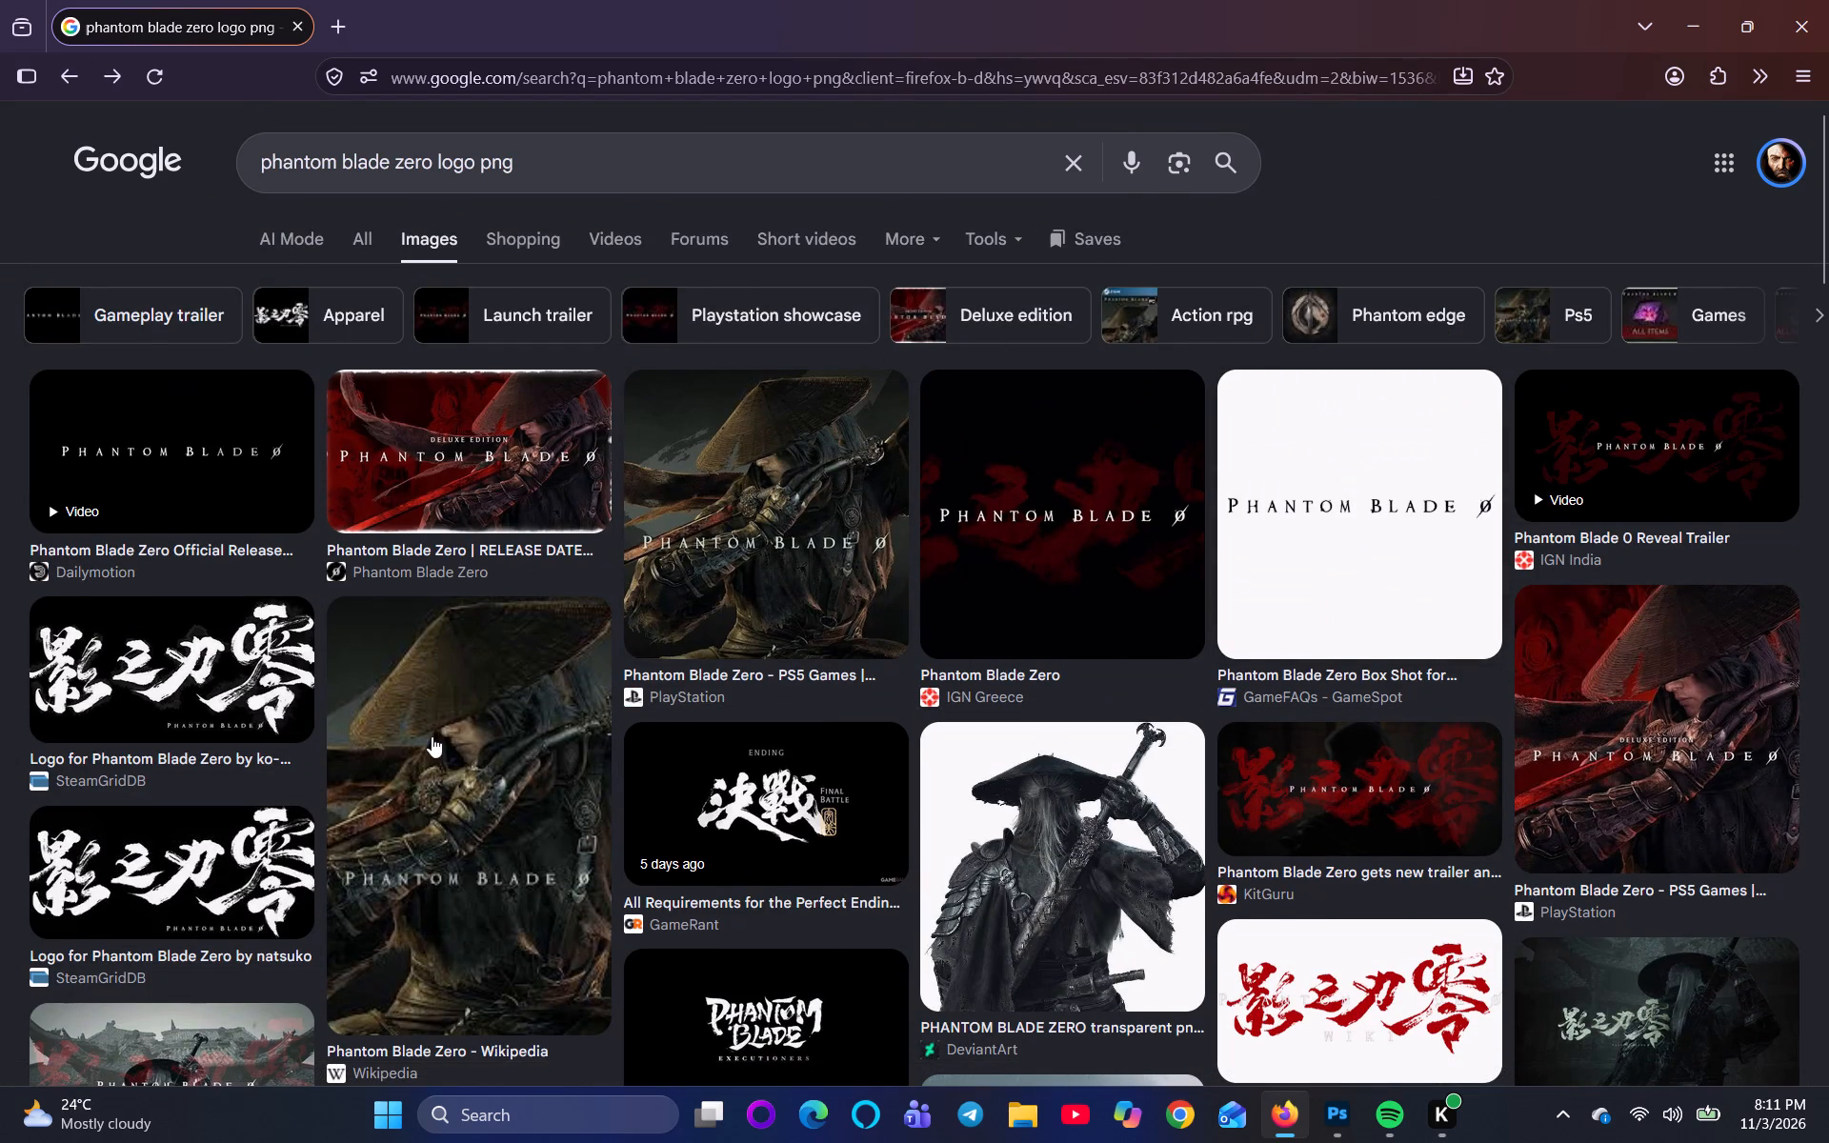
{"action": "scroll", "coordinate": [480, 652], "scroll_direction": "down", "scroll_amount": 3}
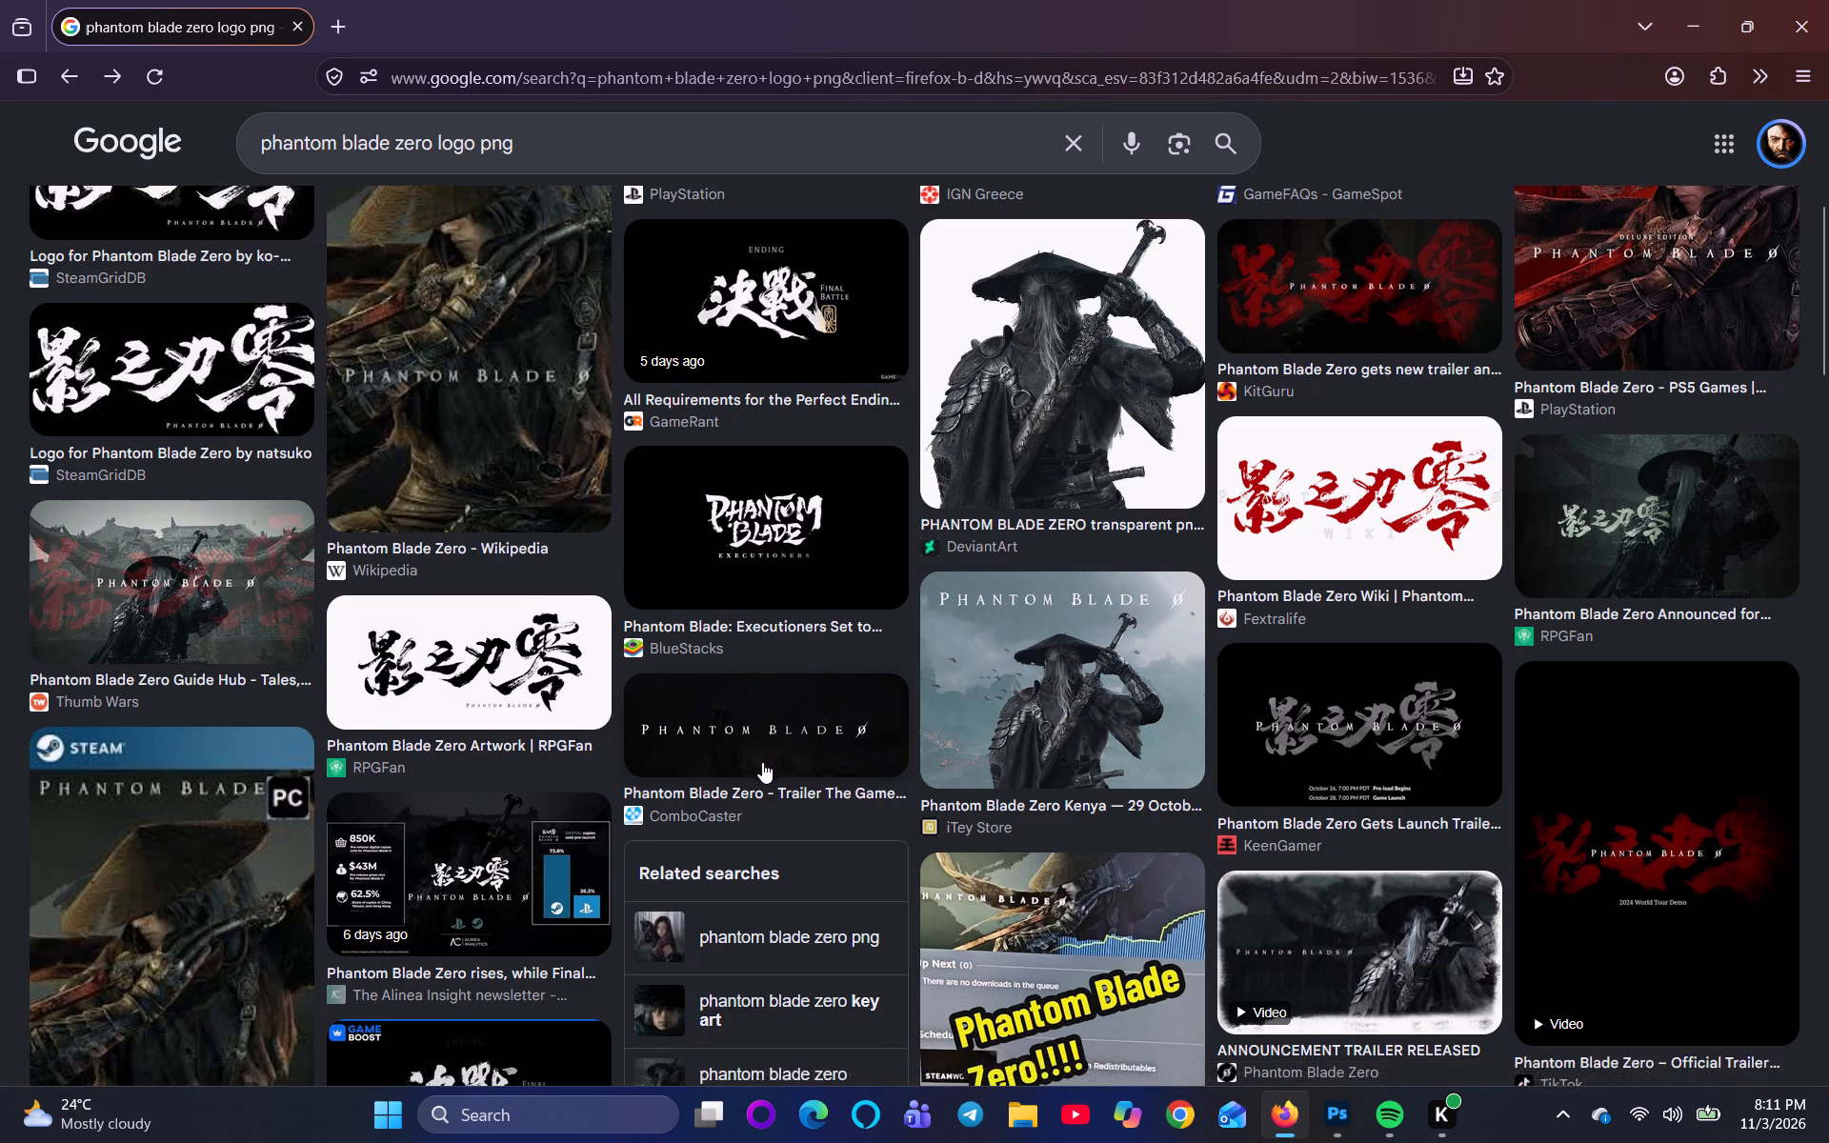
{"action": "scroll", "coordinate": [529, 710], "scroll_direction": "up", "scroll_amount": 4}
Preview the GameFAQs box shot for PlayStation 5, compare it with the related and remaining image results, and leave the preview.
{"action": "left_click", "coordinate": [1359, 589]}
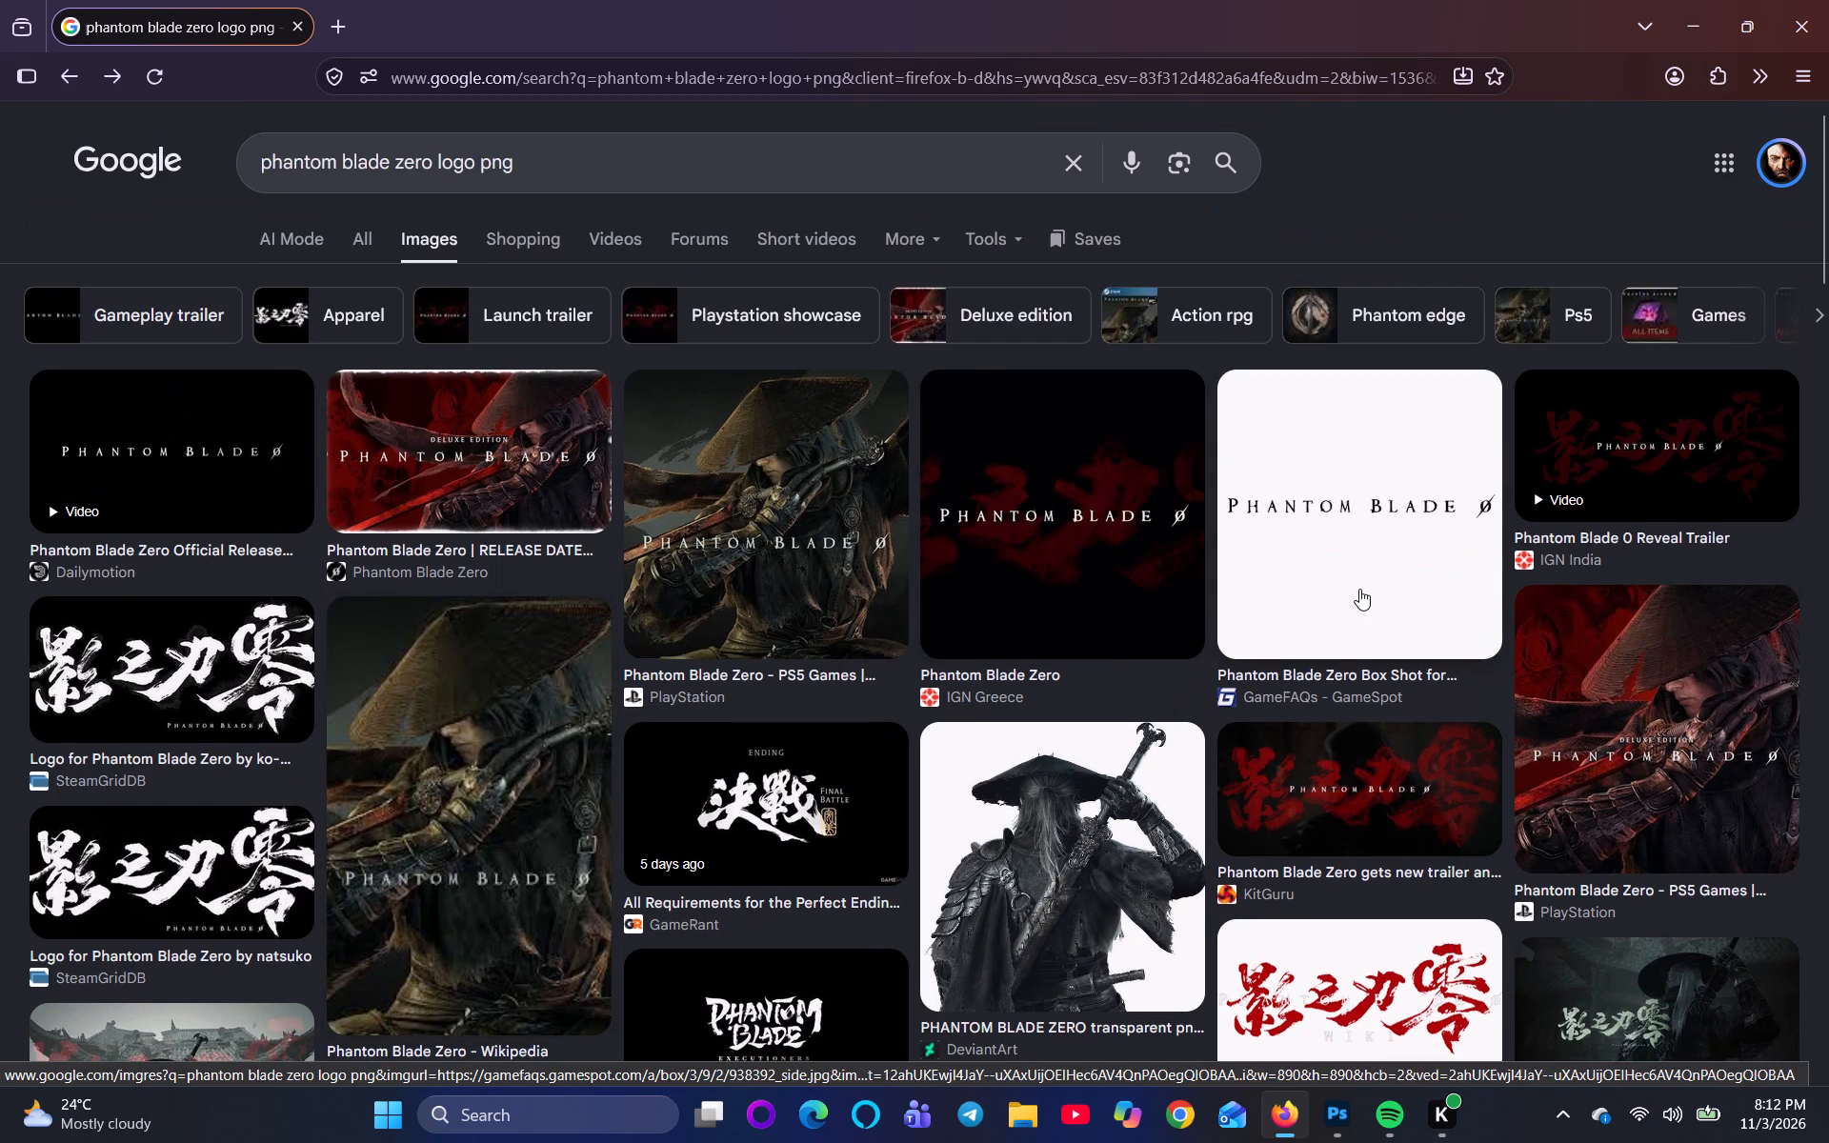
{"action": "scroll", "coordinate": [1409, 602], "scroll_direction": "down", "scroll_amount": 6}
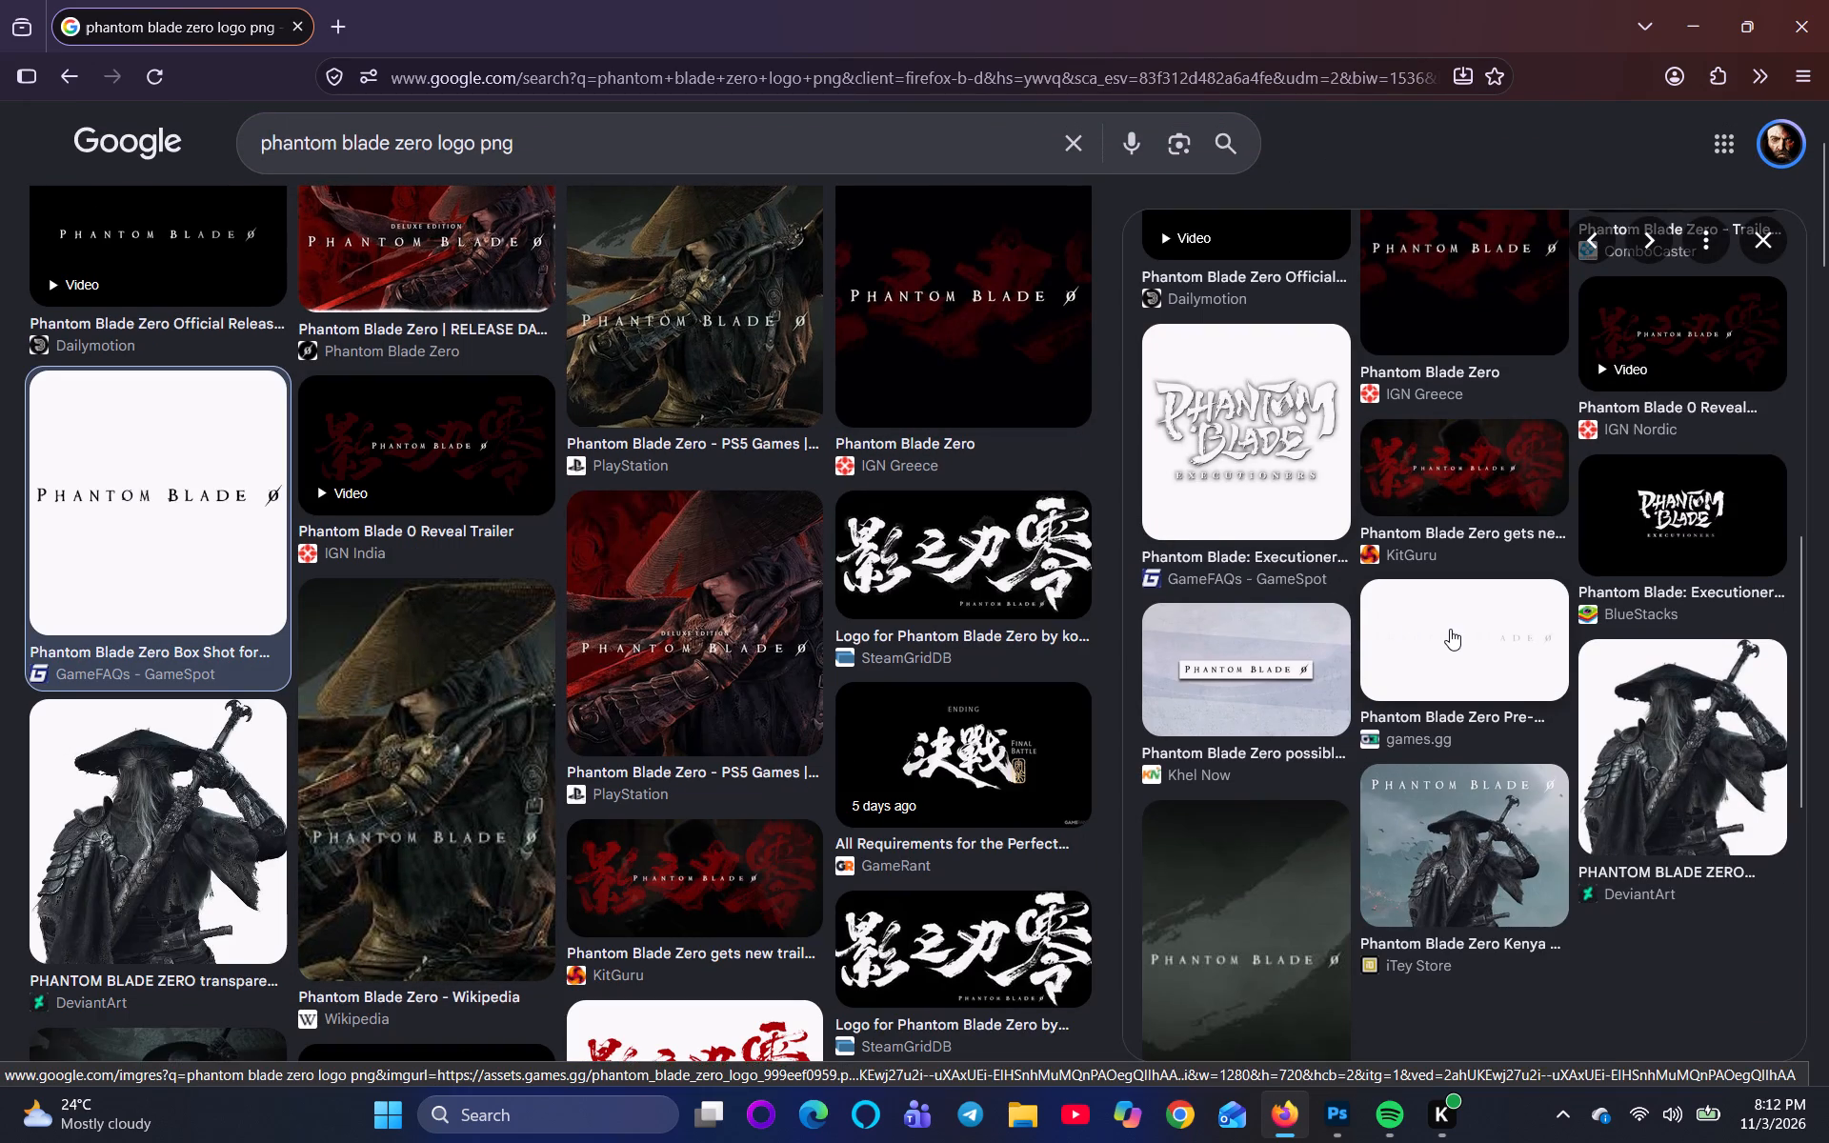
{"action": "scroll", "coordinate": [1457, 636], "scroll_direction": "up", "scroll_amount": 5}
{"action": "scroll", "coordinate": [827, 800], "scroll_direction": "down", "scroll_amount": 4}
{"action": "scroll", "coordinate": [624, 854], "scroll_direction": "up", "scroll_amount": 2}
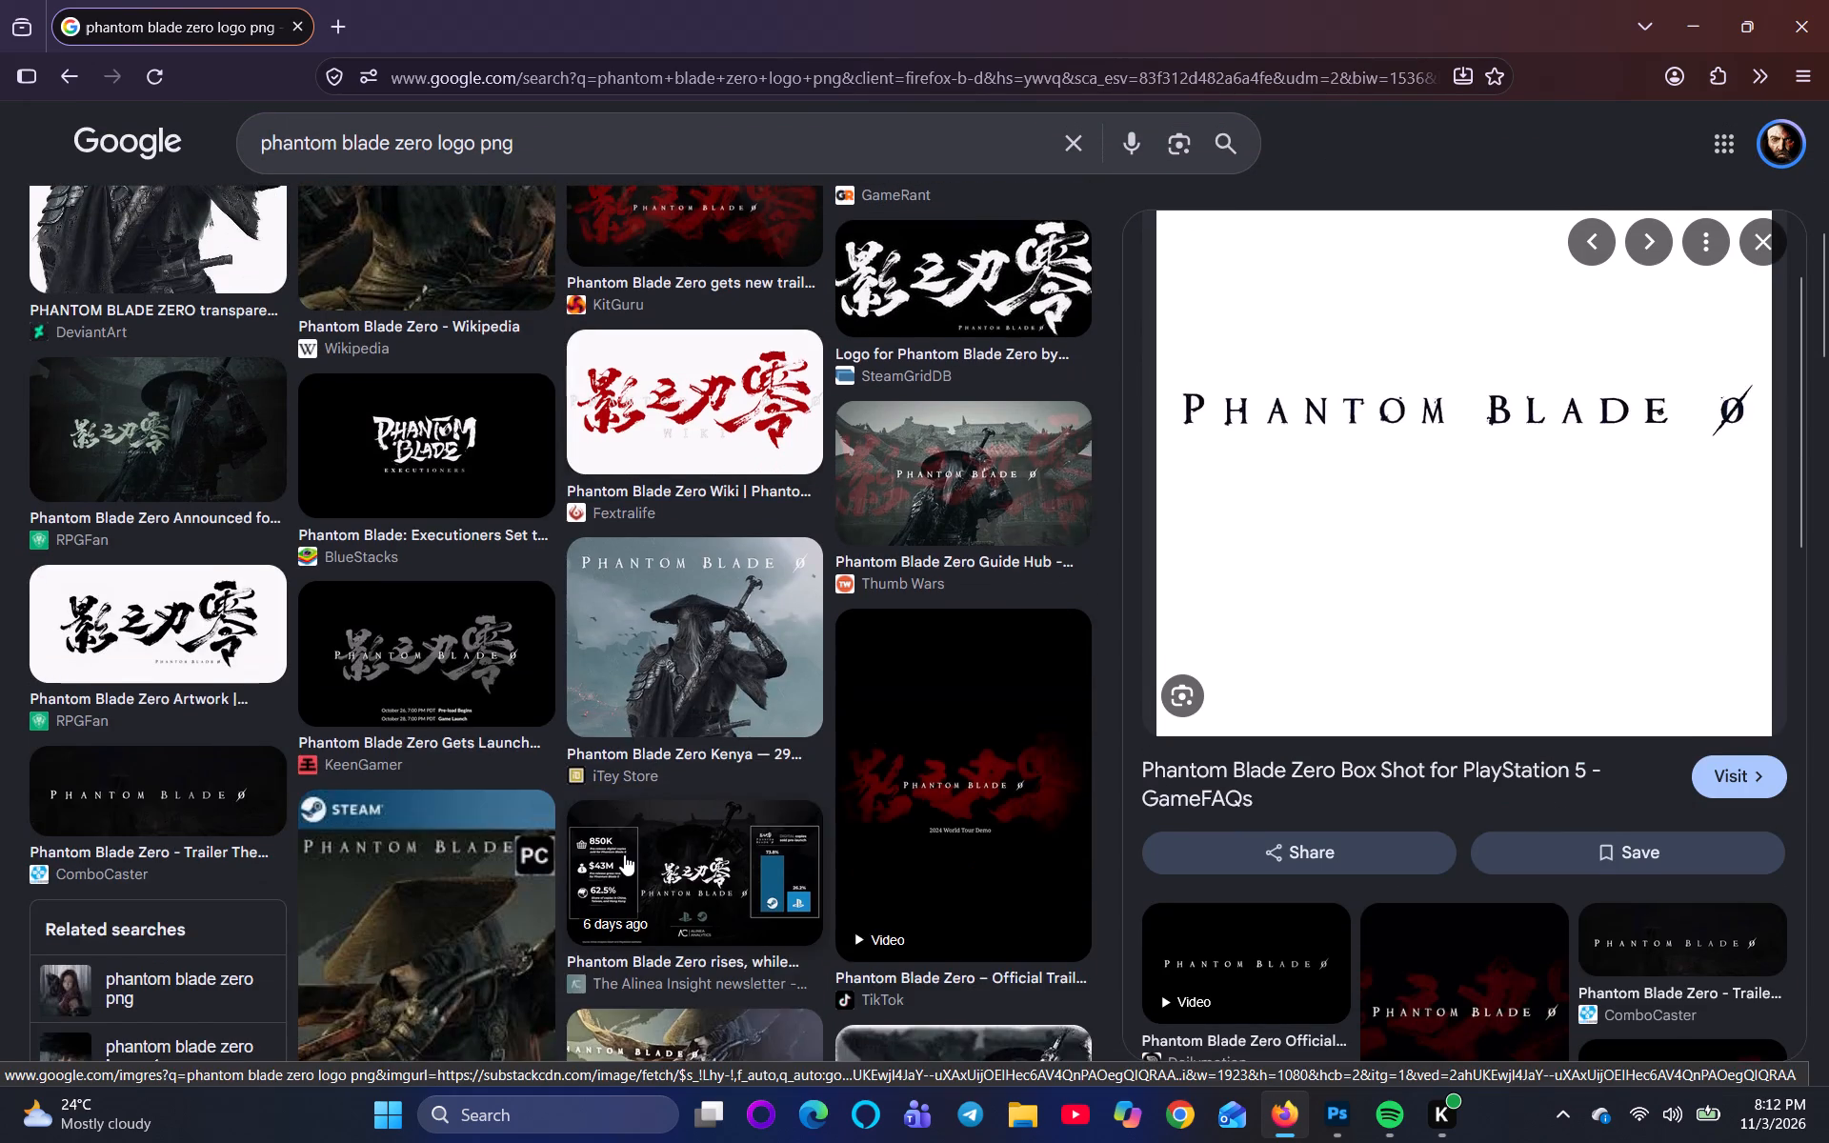
{"action": "scroll", "coordinate": [624, 854], "scroll_direction": "up", "scroll_amount": 6}
{"action": "scroll", "coordinate": [624, 854], "scroll_direction": "down", "scroll_amount": 11}
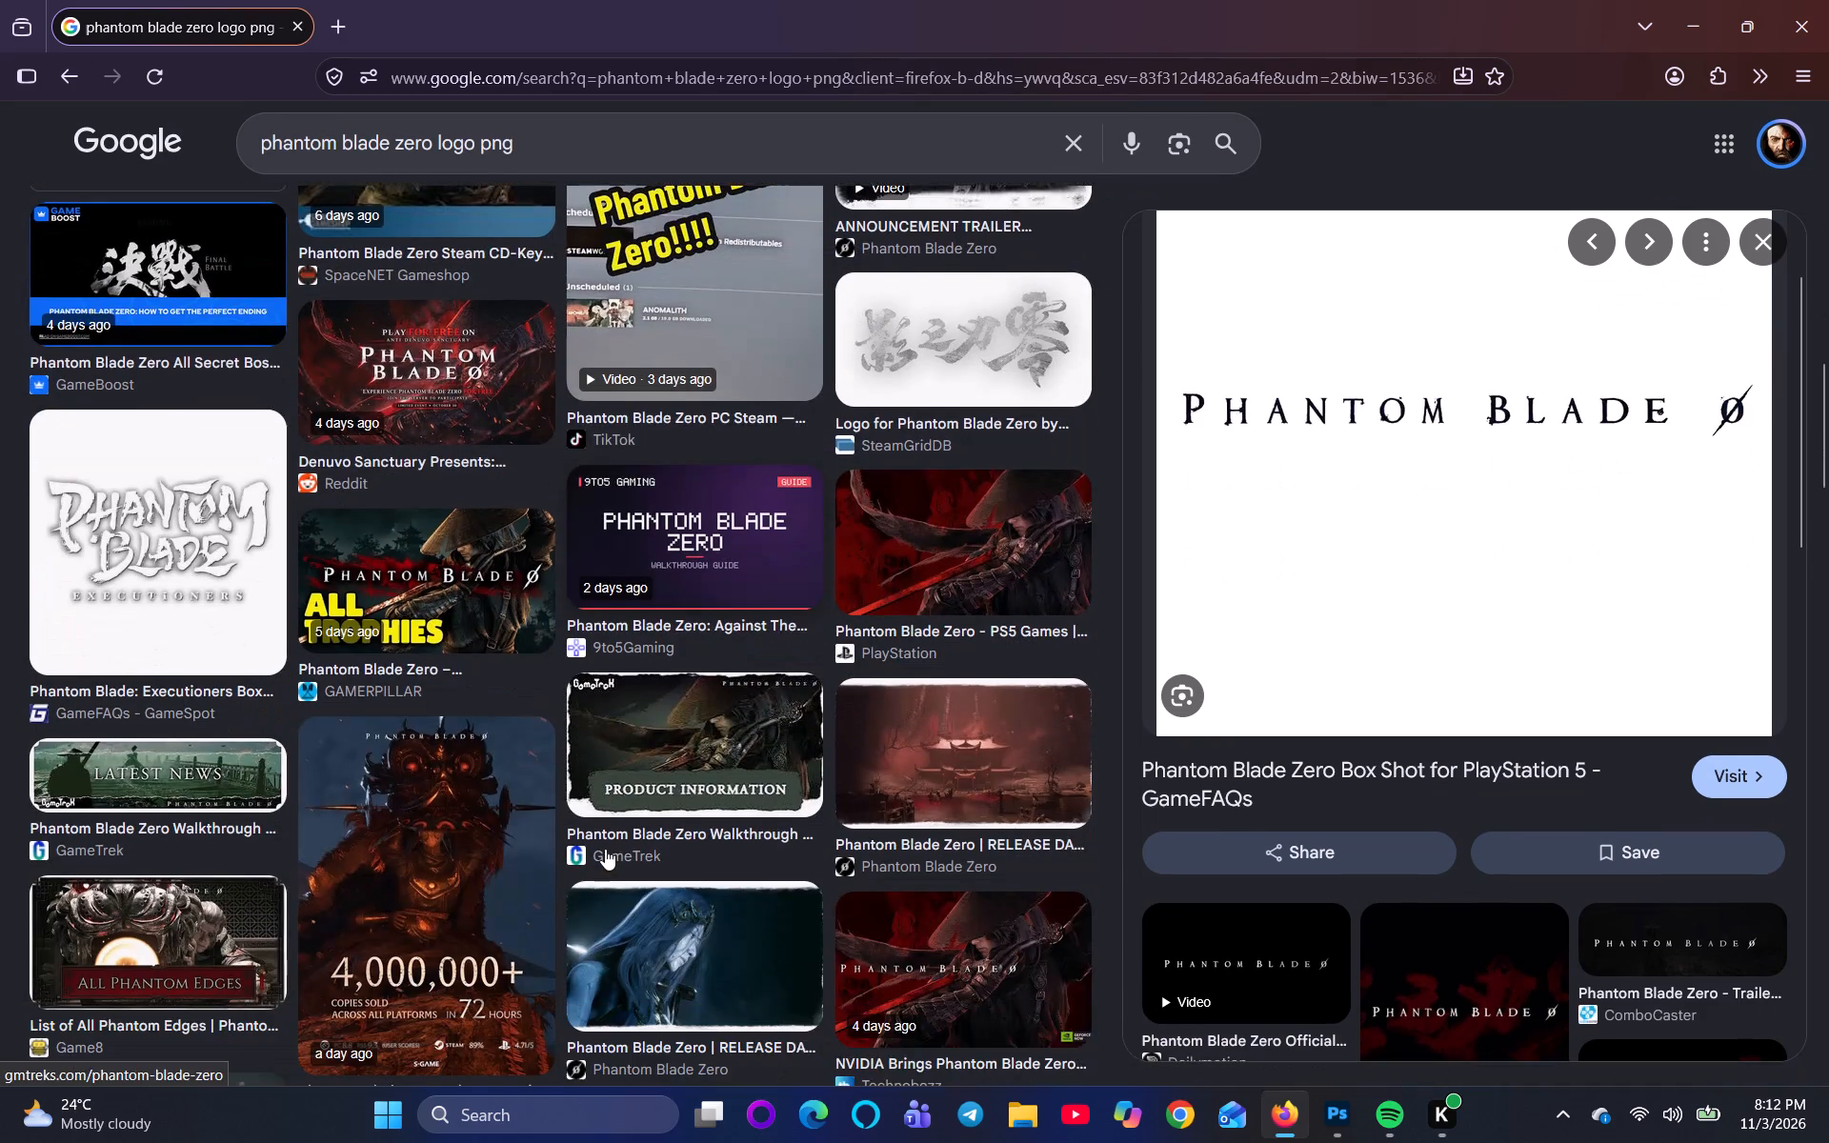
{"action": "scroll", "coordinate": [605, 849], "scroll_direction": "down", "scroll_amount": 4}
{"action": "scroll", "coordinate": [640, 852], "scroll_direction": "up", "scroll_amount": 12}
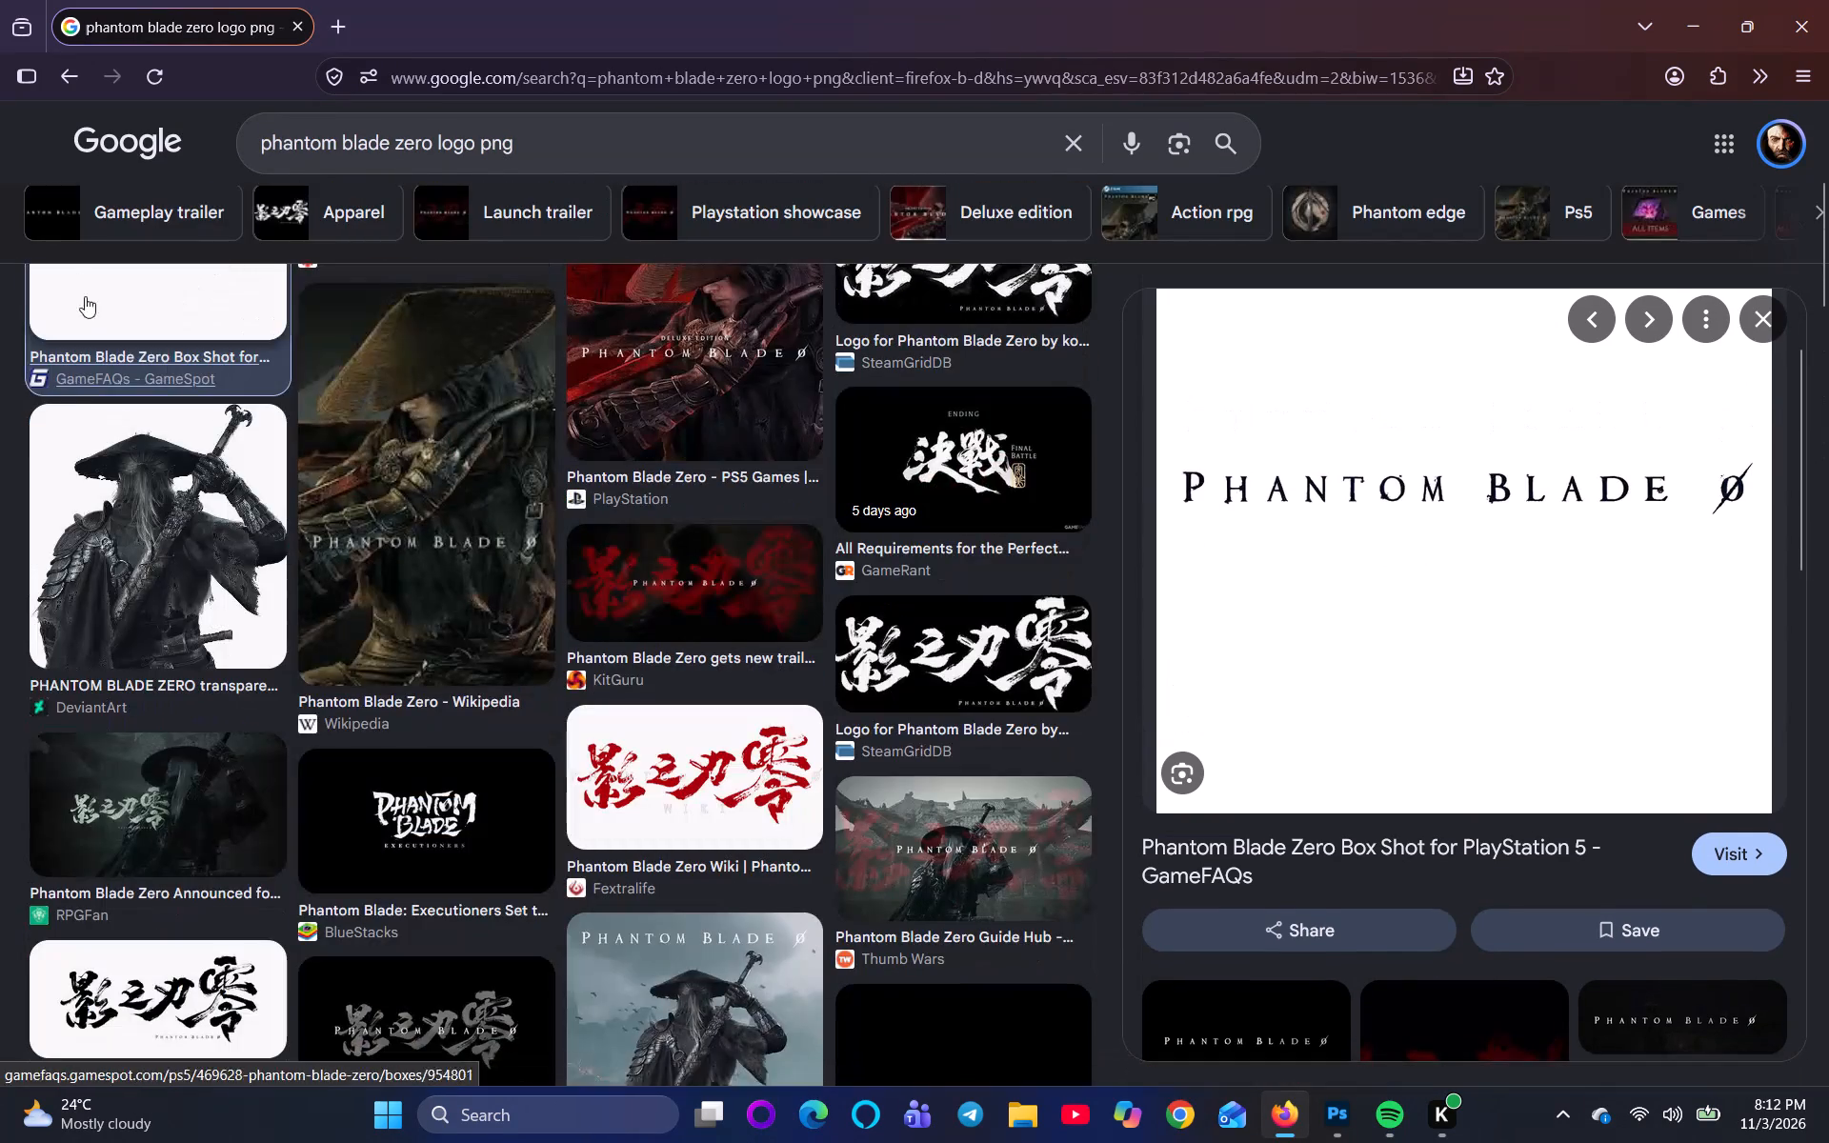
{"action": "left_click", "coordinate": [66, 79]}
Preview the ComboCaster Game Awards 2025 trailer image and examine the further search results for a cleaner title logo.
{"action": "left_click", "coordinate": [821, 973]}
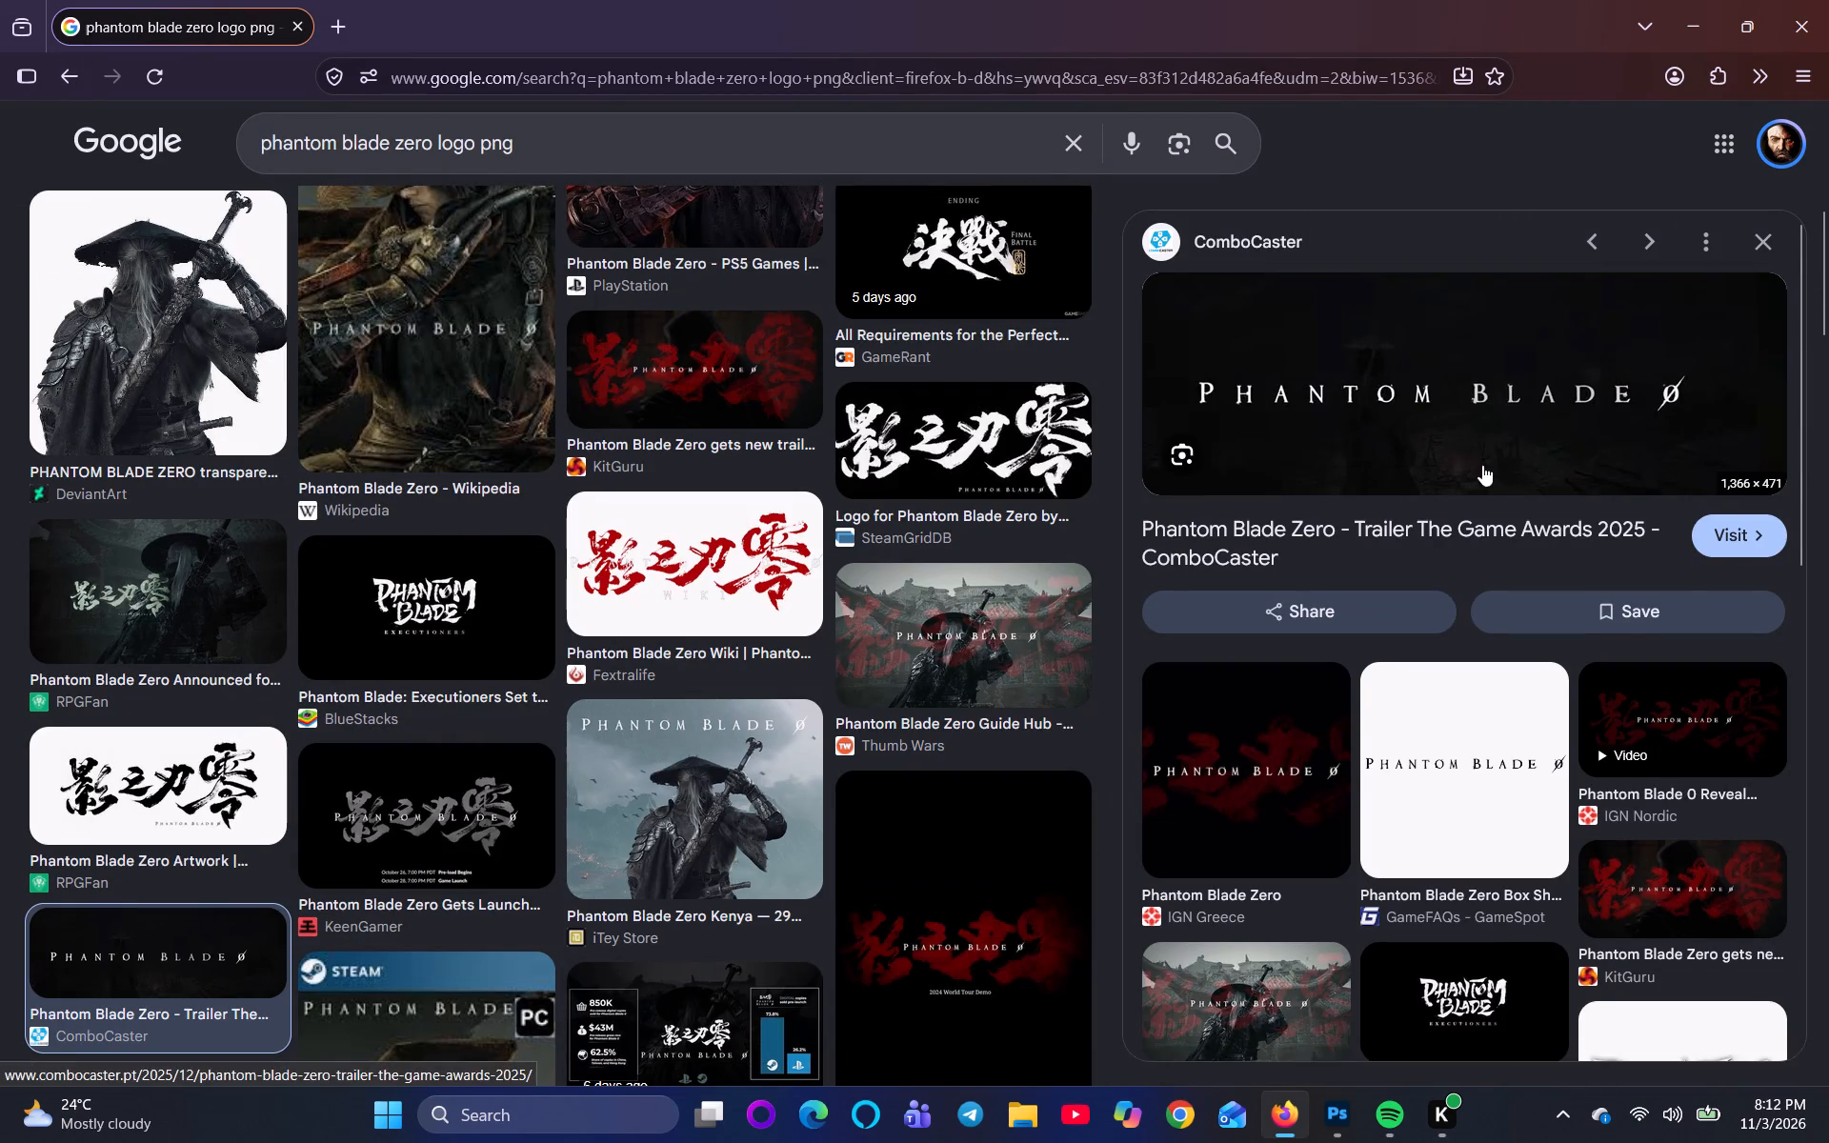
{"action": "scroll", "coordinate": [1483, 479], "scroll_direction": "down", "scroll_amount": 2}
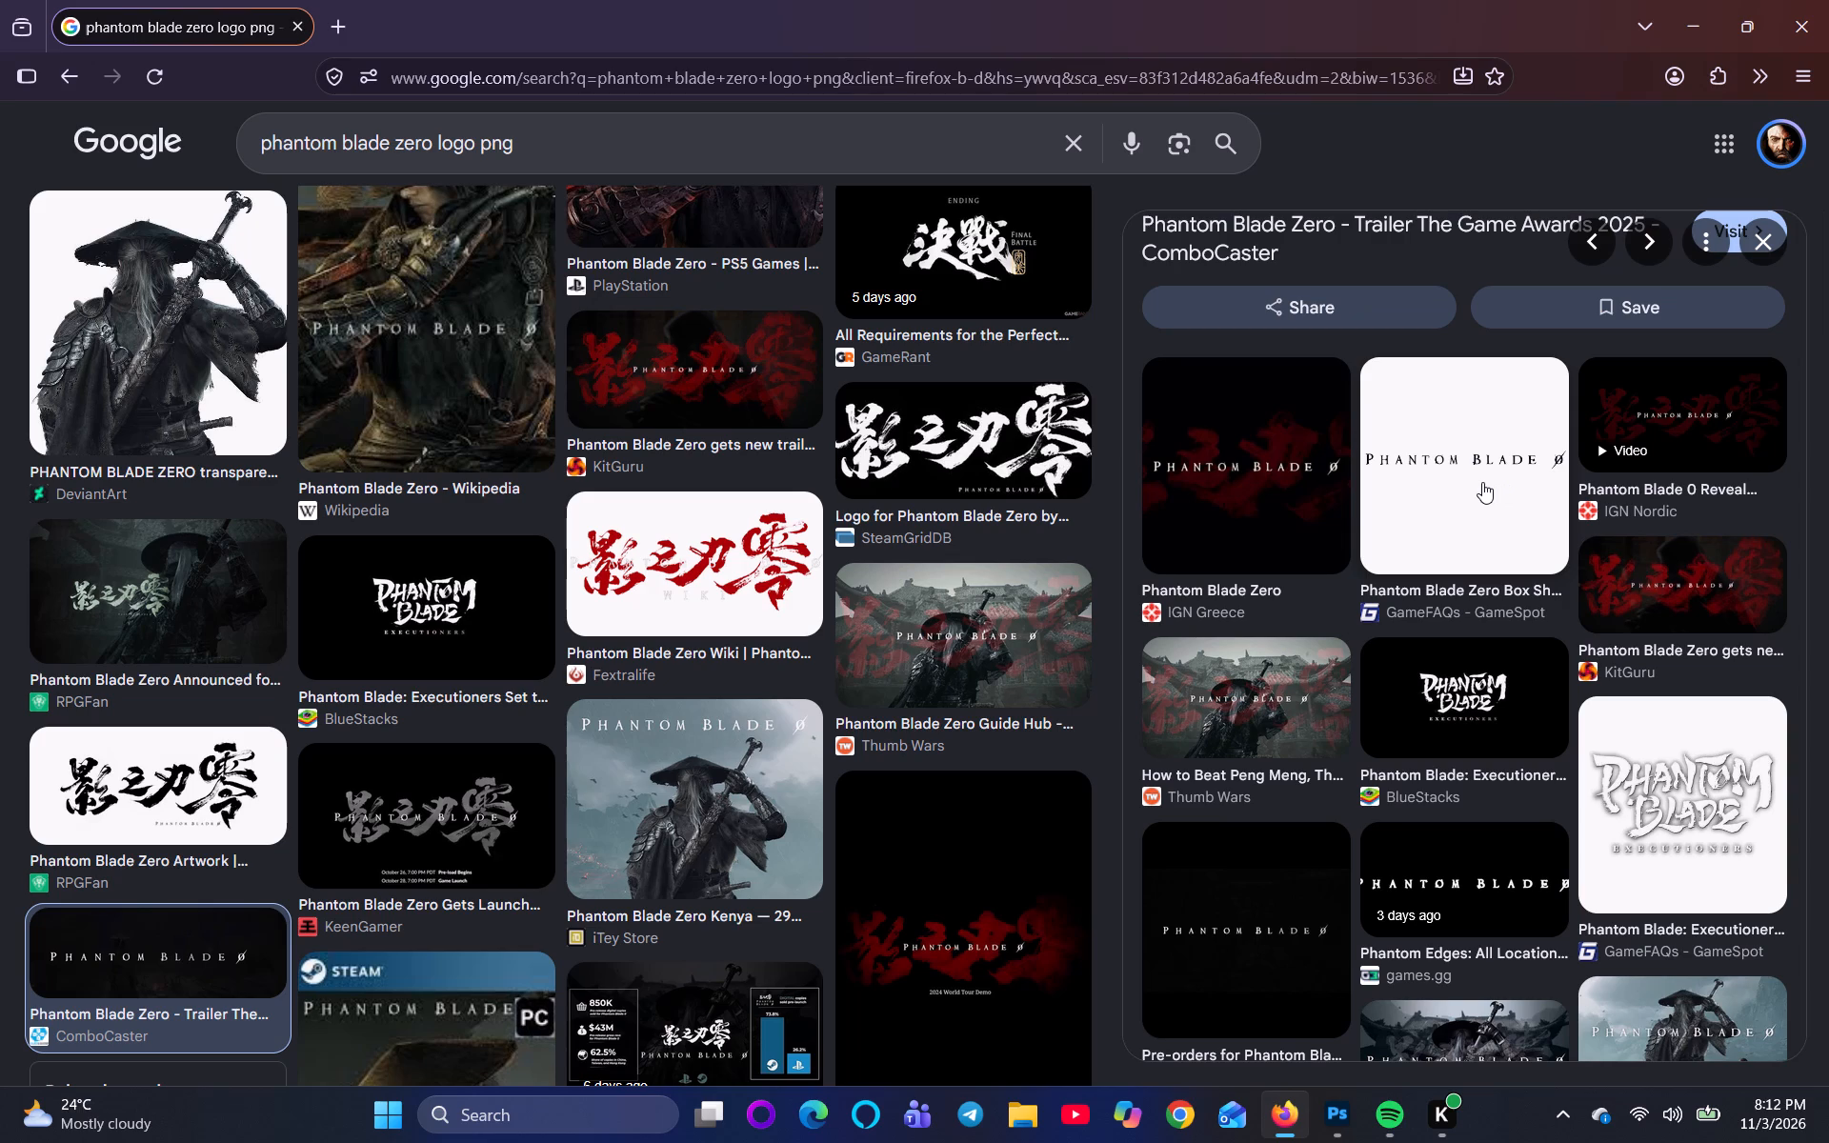
{"action": "scroll", "coordinate": [966, 398], "scroll_direction": "up", "scroll_amount": 11}
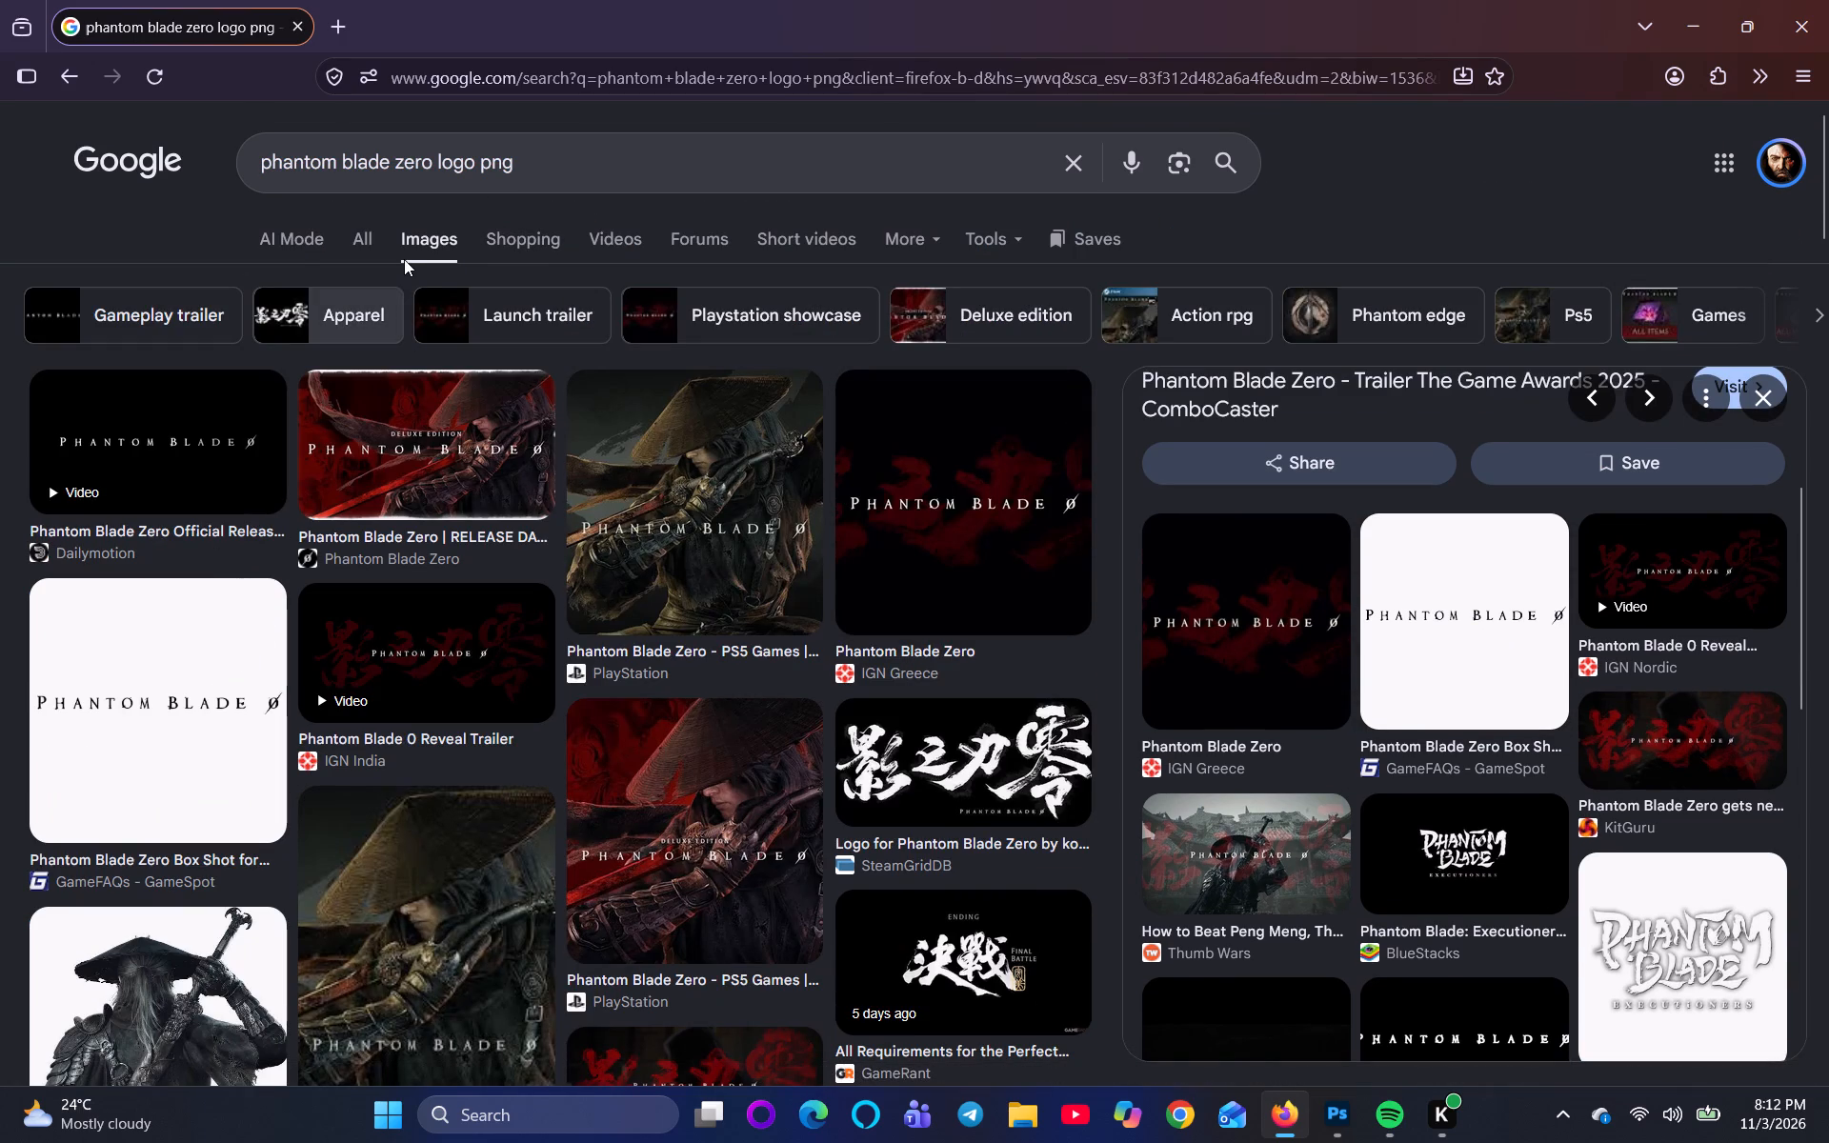
{"action": "scroll", "coordinate": [472, 538], "scroll_direction": "down", "scroll_amount": 5}
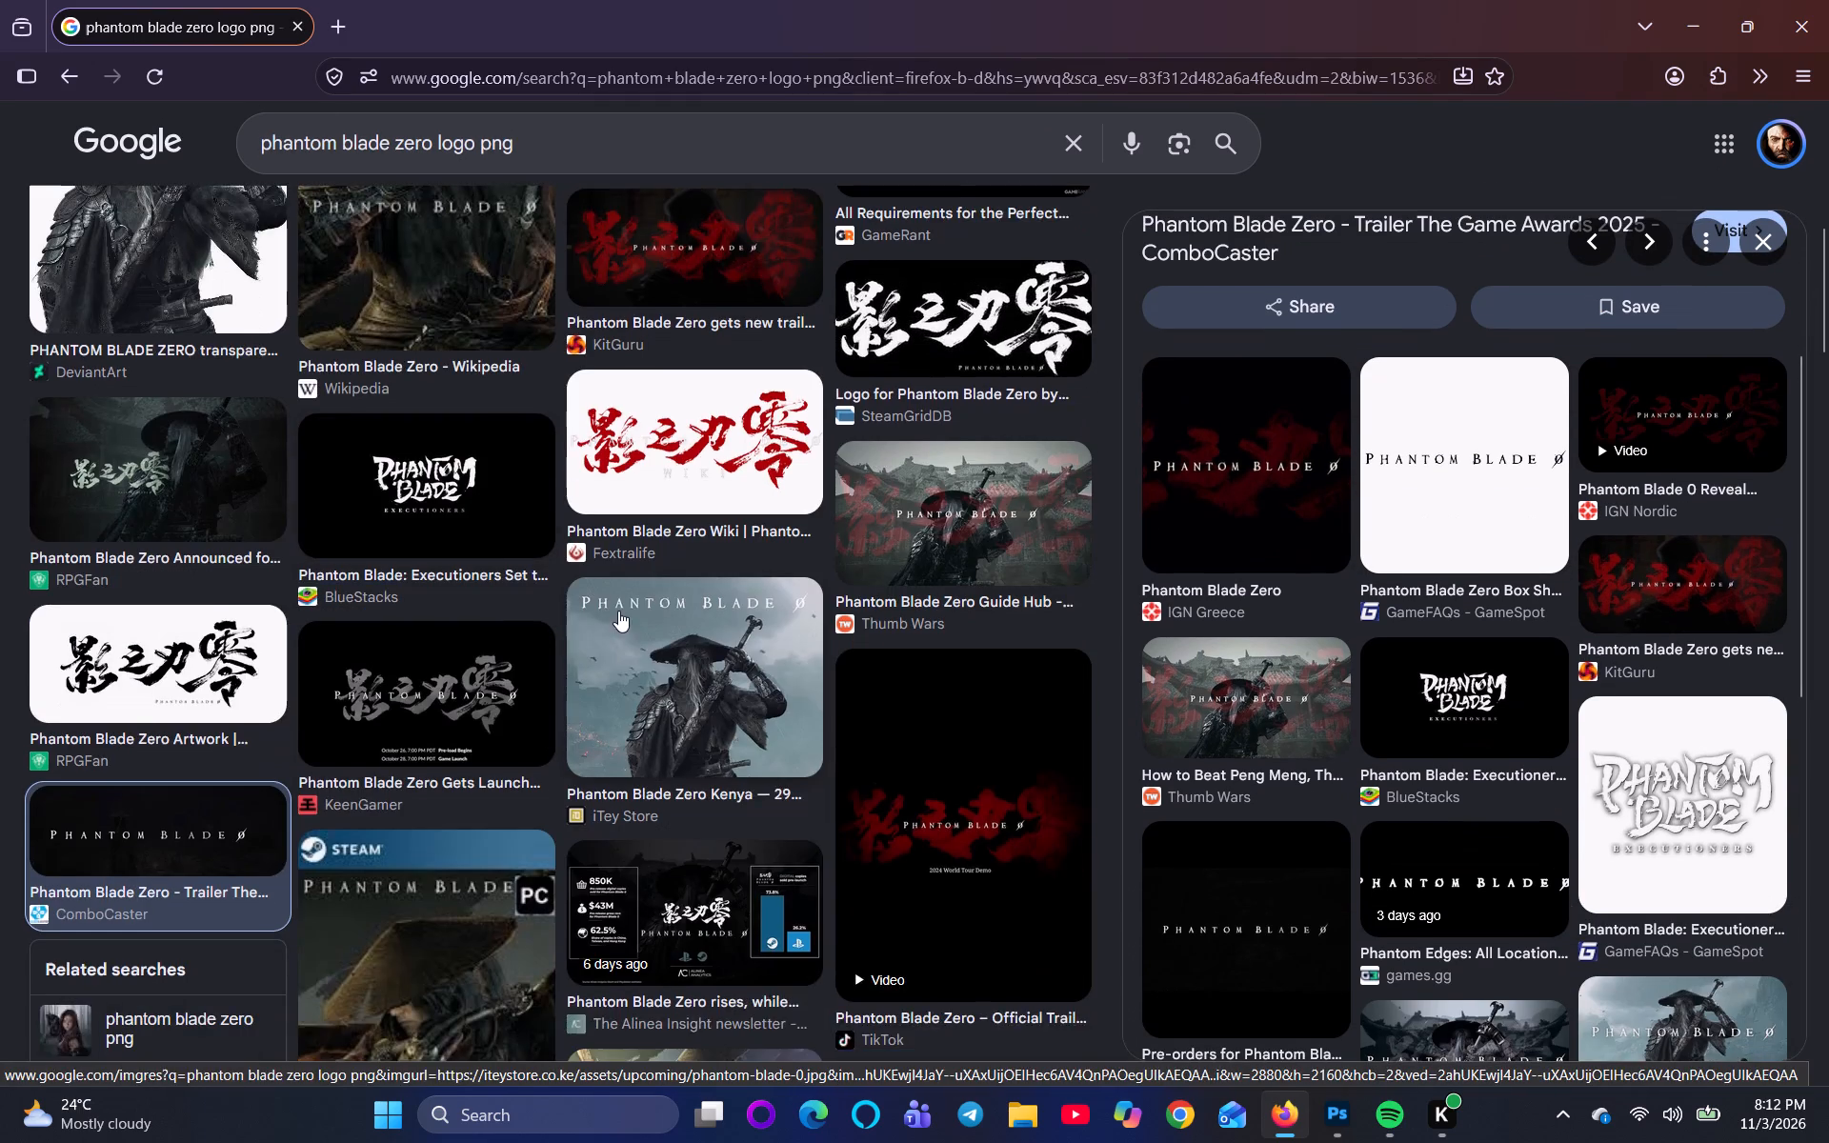
{"action": "scroll", "coordinate": [663, 583], "scroll_direction": "down", "scroll_amount": 17}
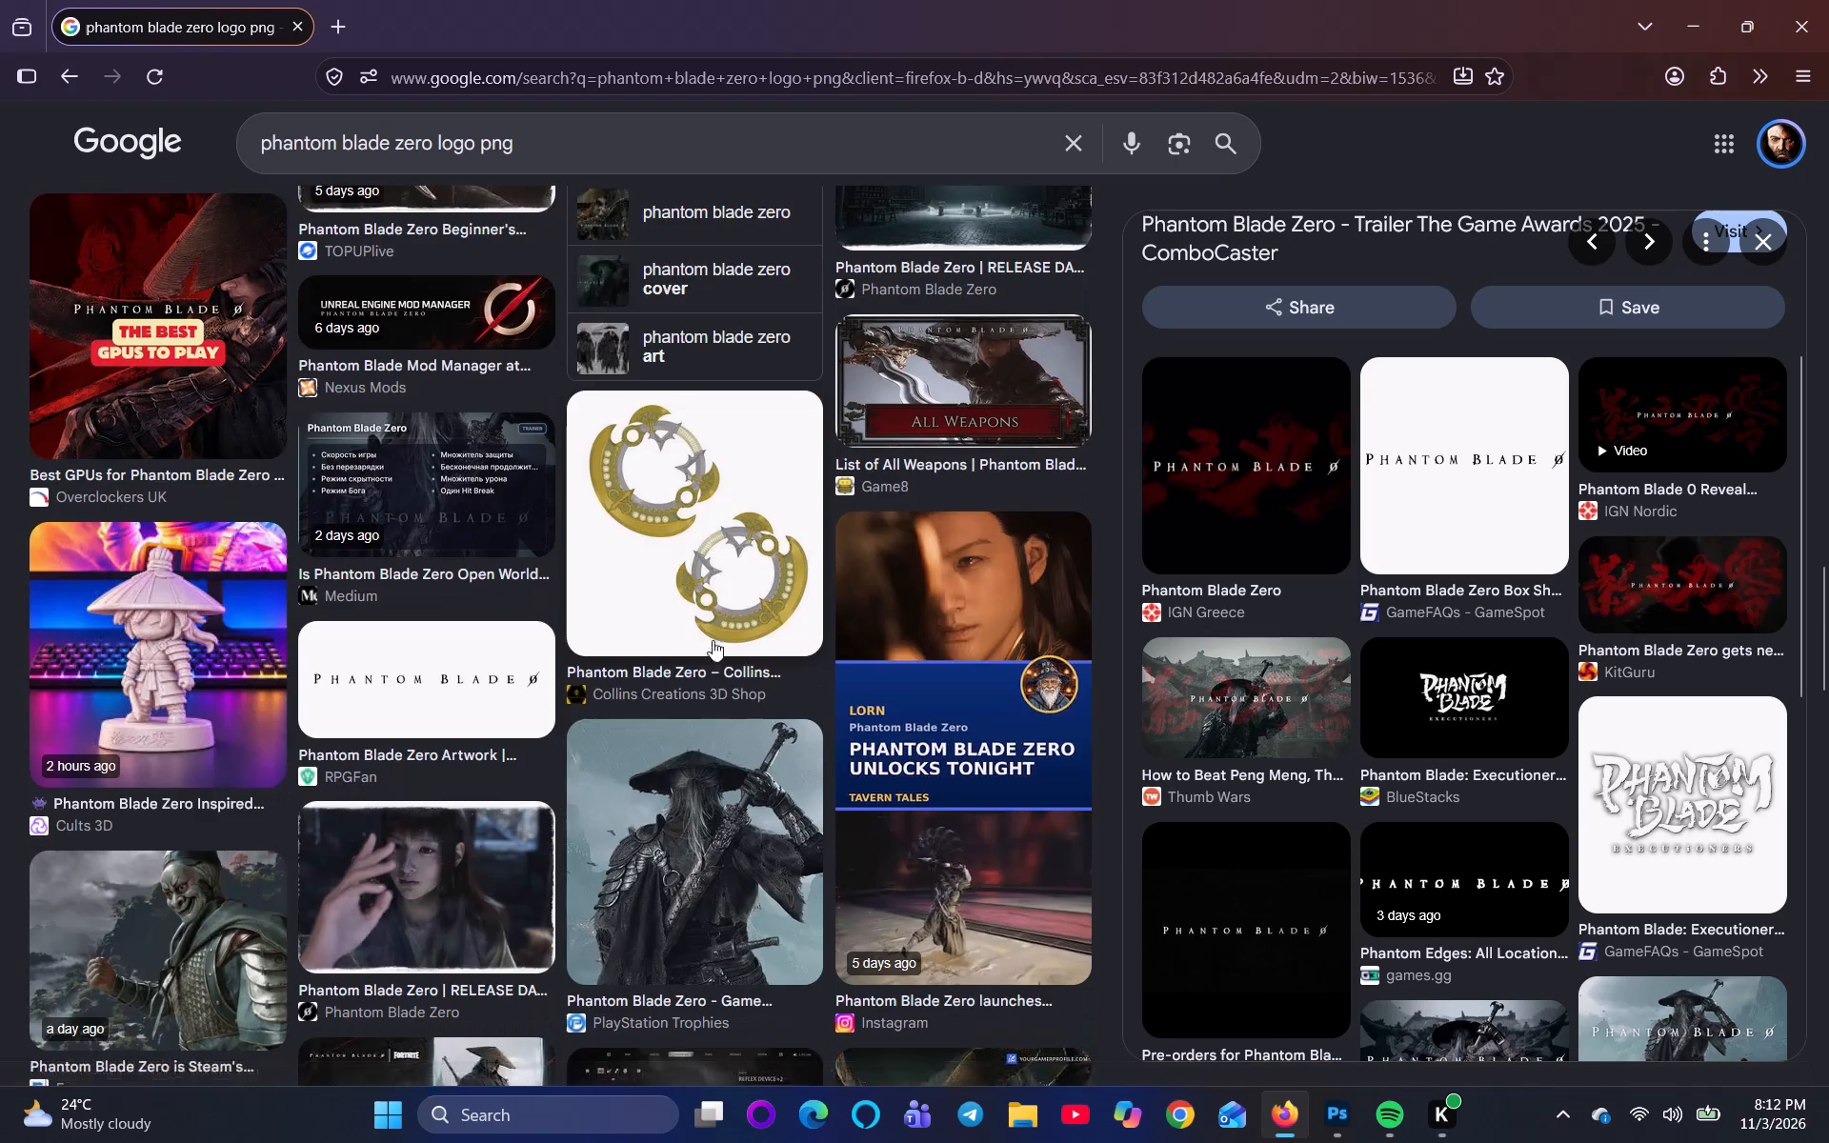
{"action": "scroll", "coordinate": [713, 640], "scroll_direction": "down", "scroll_amount": 4}
{"action": "scroll", "coordinate": [536, 692], "scroll_direction": "down", "scroll_amount": 8}
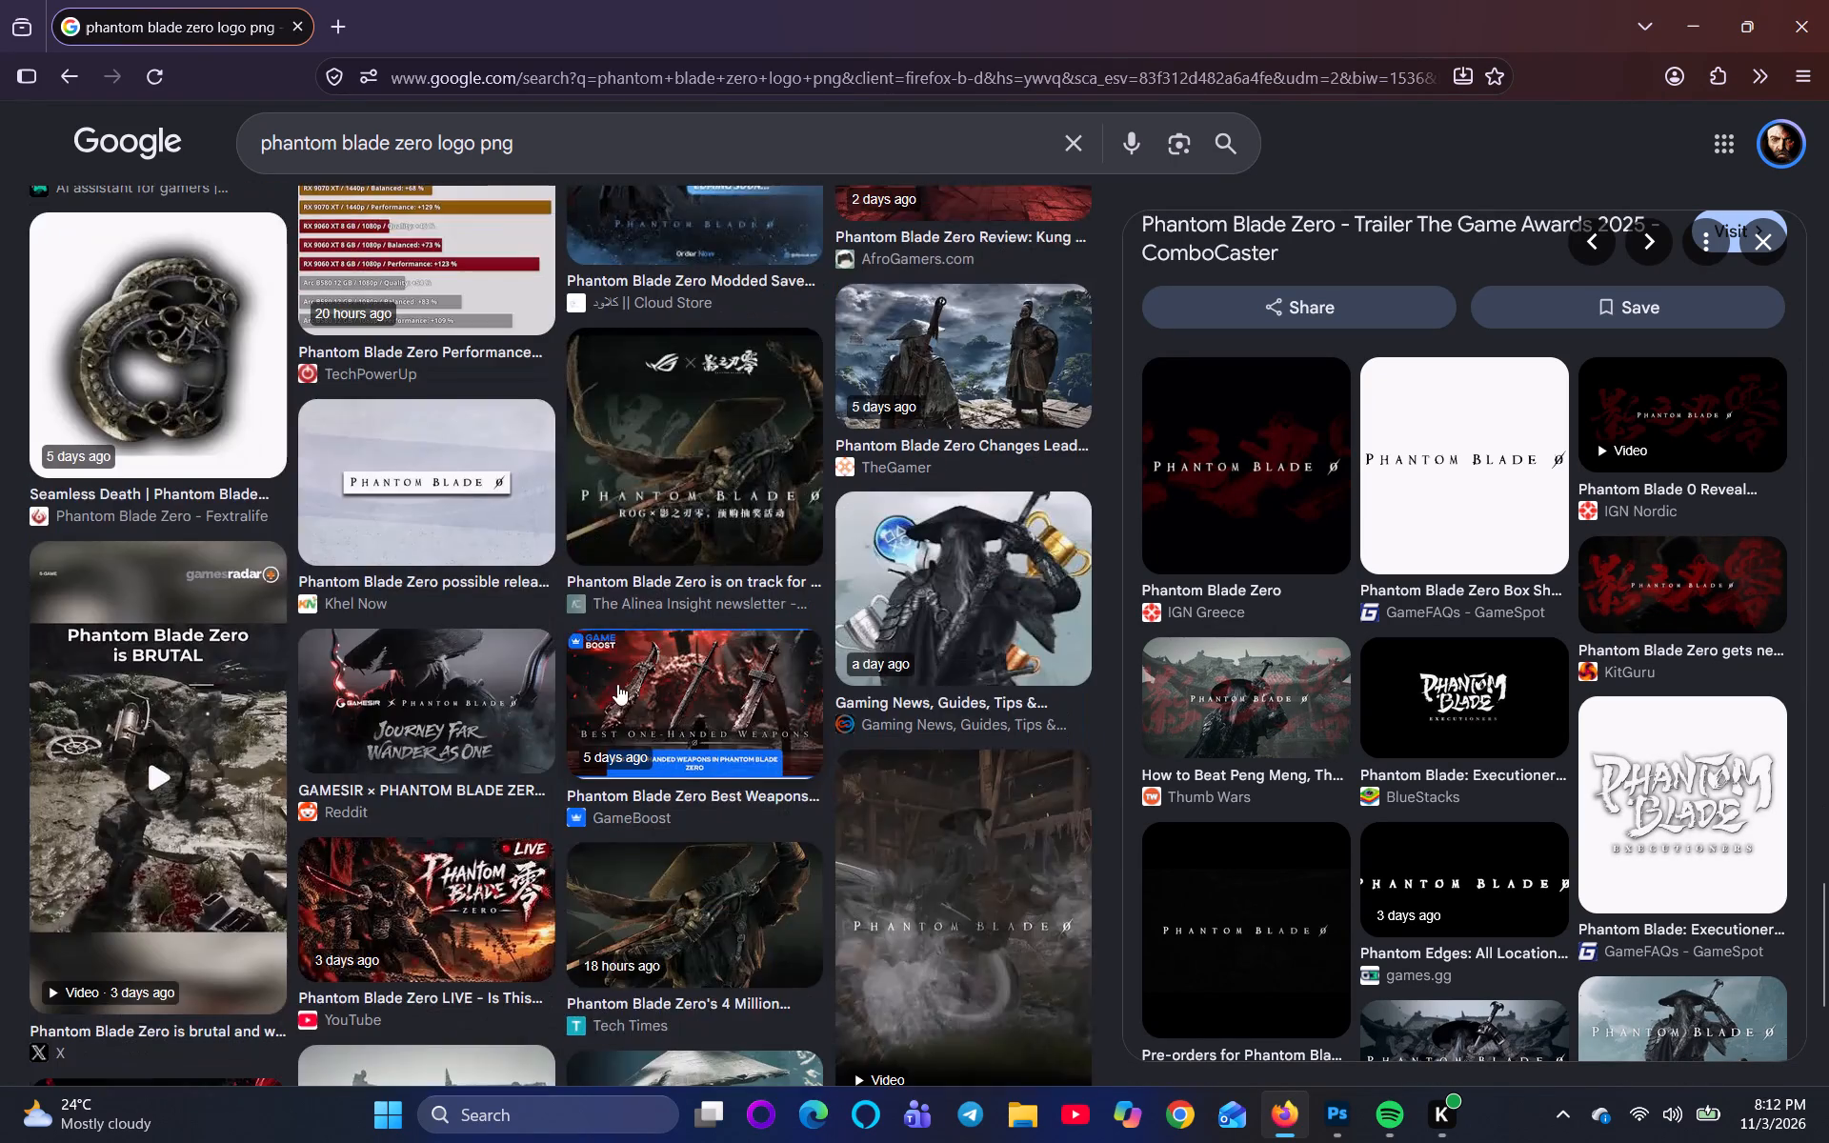
{"action": "scroll", "coordinate": [622, 682], "scroll_direction": "down", "scroll_amount": 5}
{"action": "scroll", "coordinate": [628, 760], "scroll_direction": "down", "scroll_amount": 5}
{"action": "scroll", "coordinate": [644, 654], "scroll_direction": "down", "scroll_amount": 4}
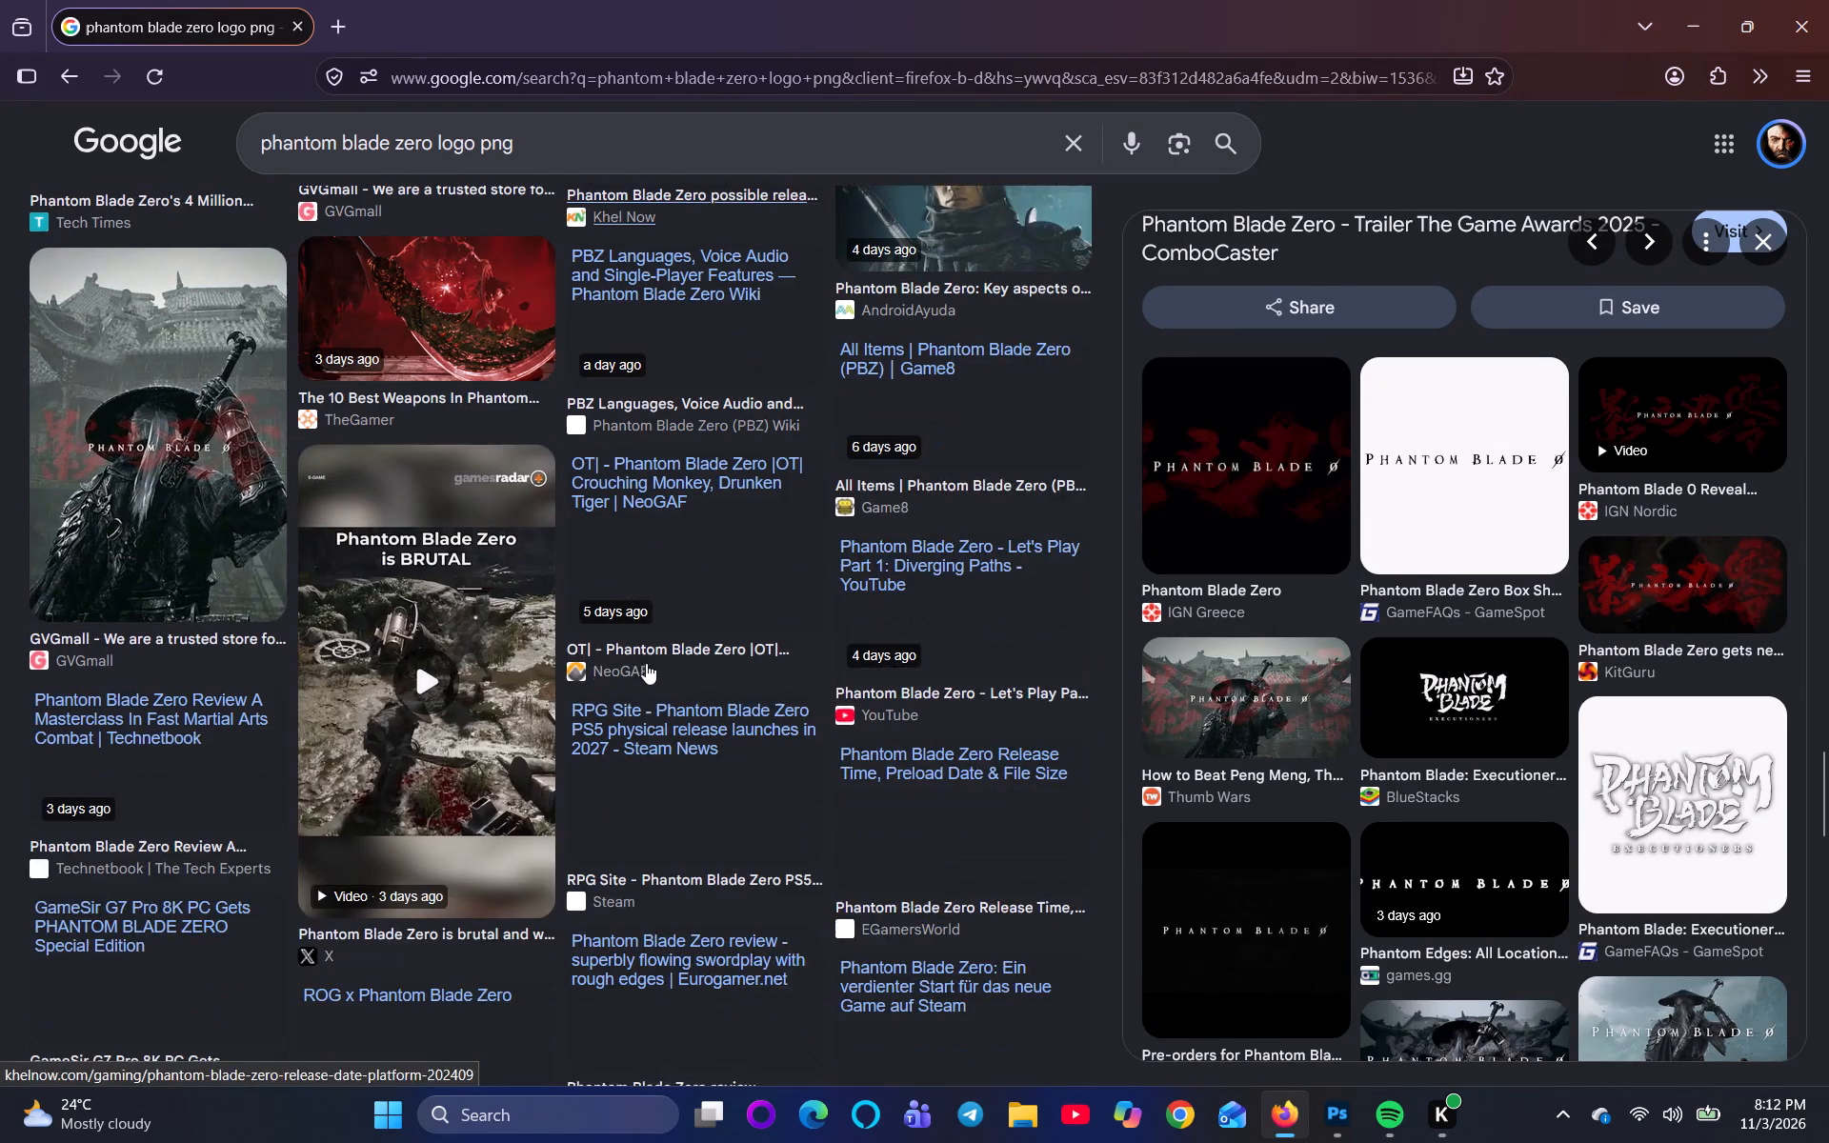
{"action": "scroll", "coordinate": [763, 553], "scroll_direction": "up", "scroll_amount": 14}
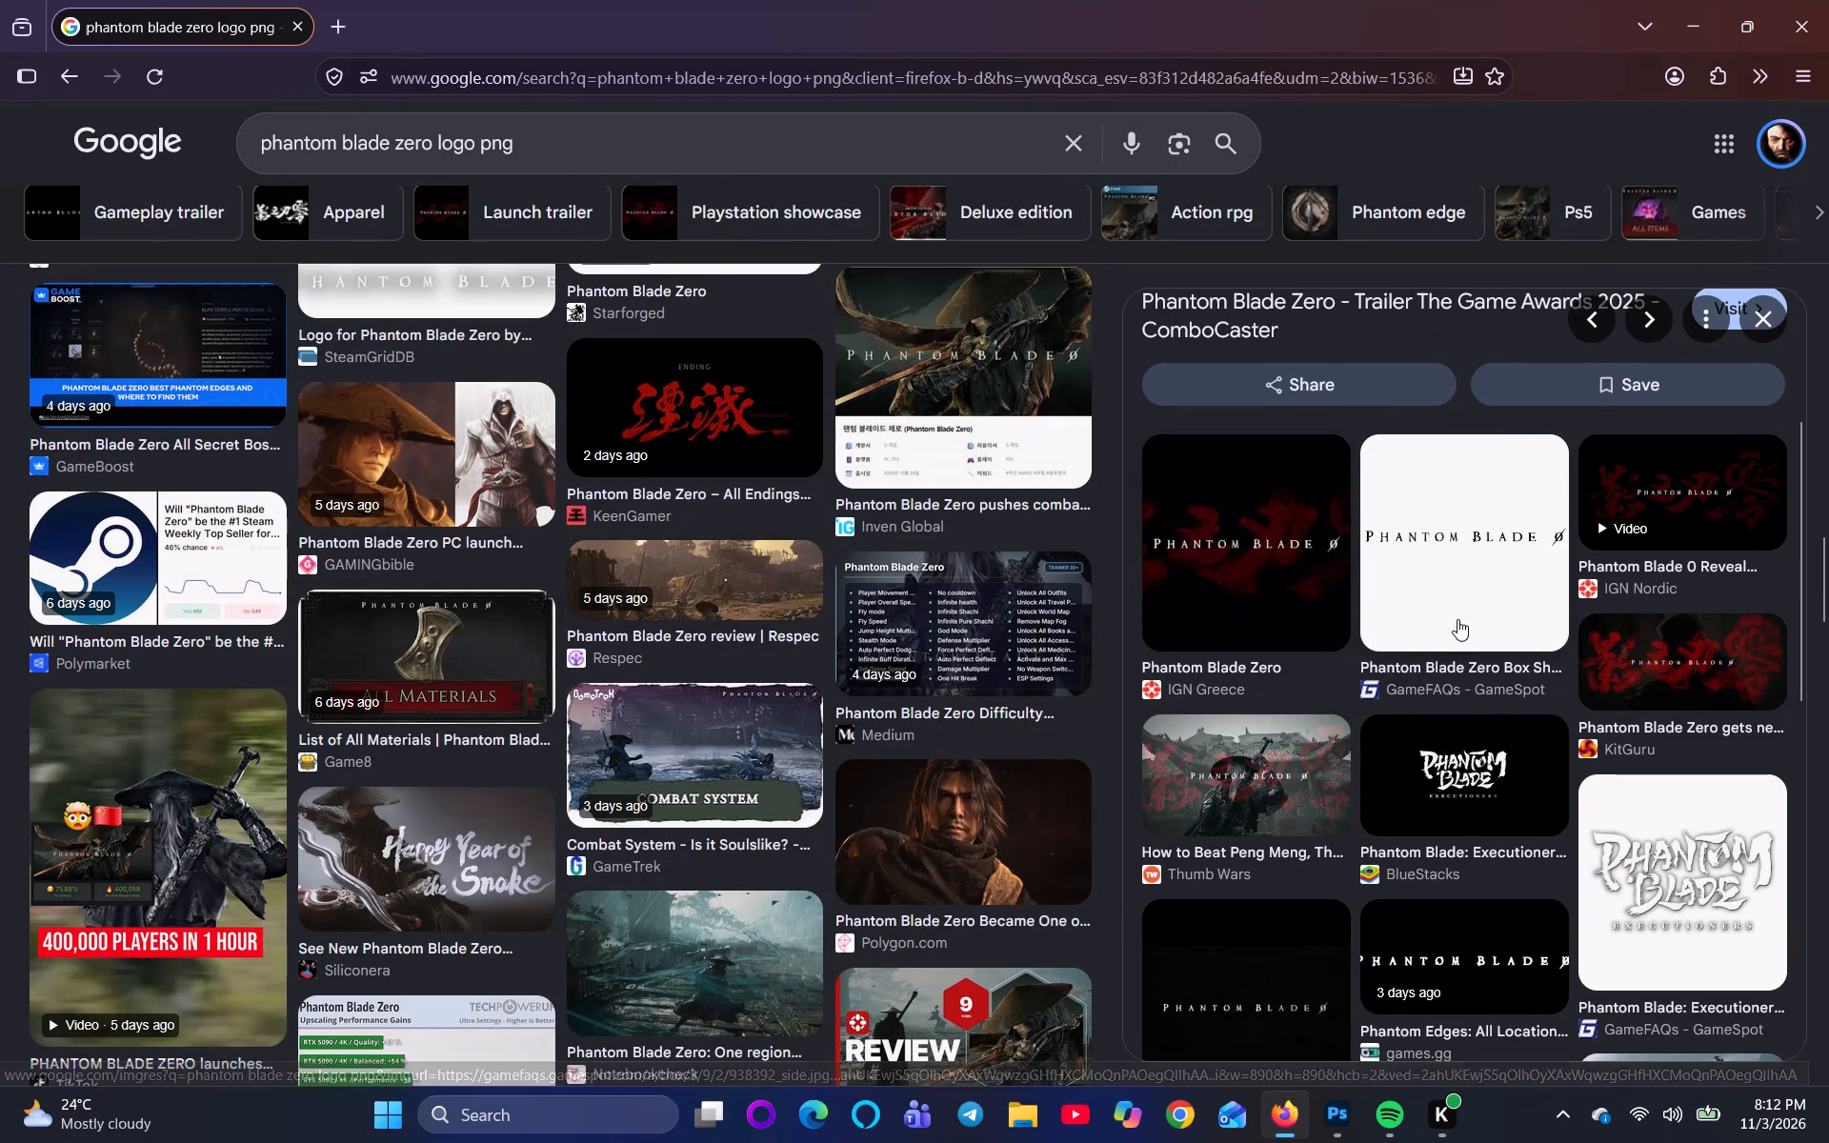
{"action": "scroll", "coordinate": [1469, 592], "scroll_direction": "down", "scroll_amount": 7}
View the related images page, try to open the GameFAQs PC box shot, and return to the original image results.
{"action": "left_click", "coordinate": [1491, 533]}
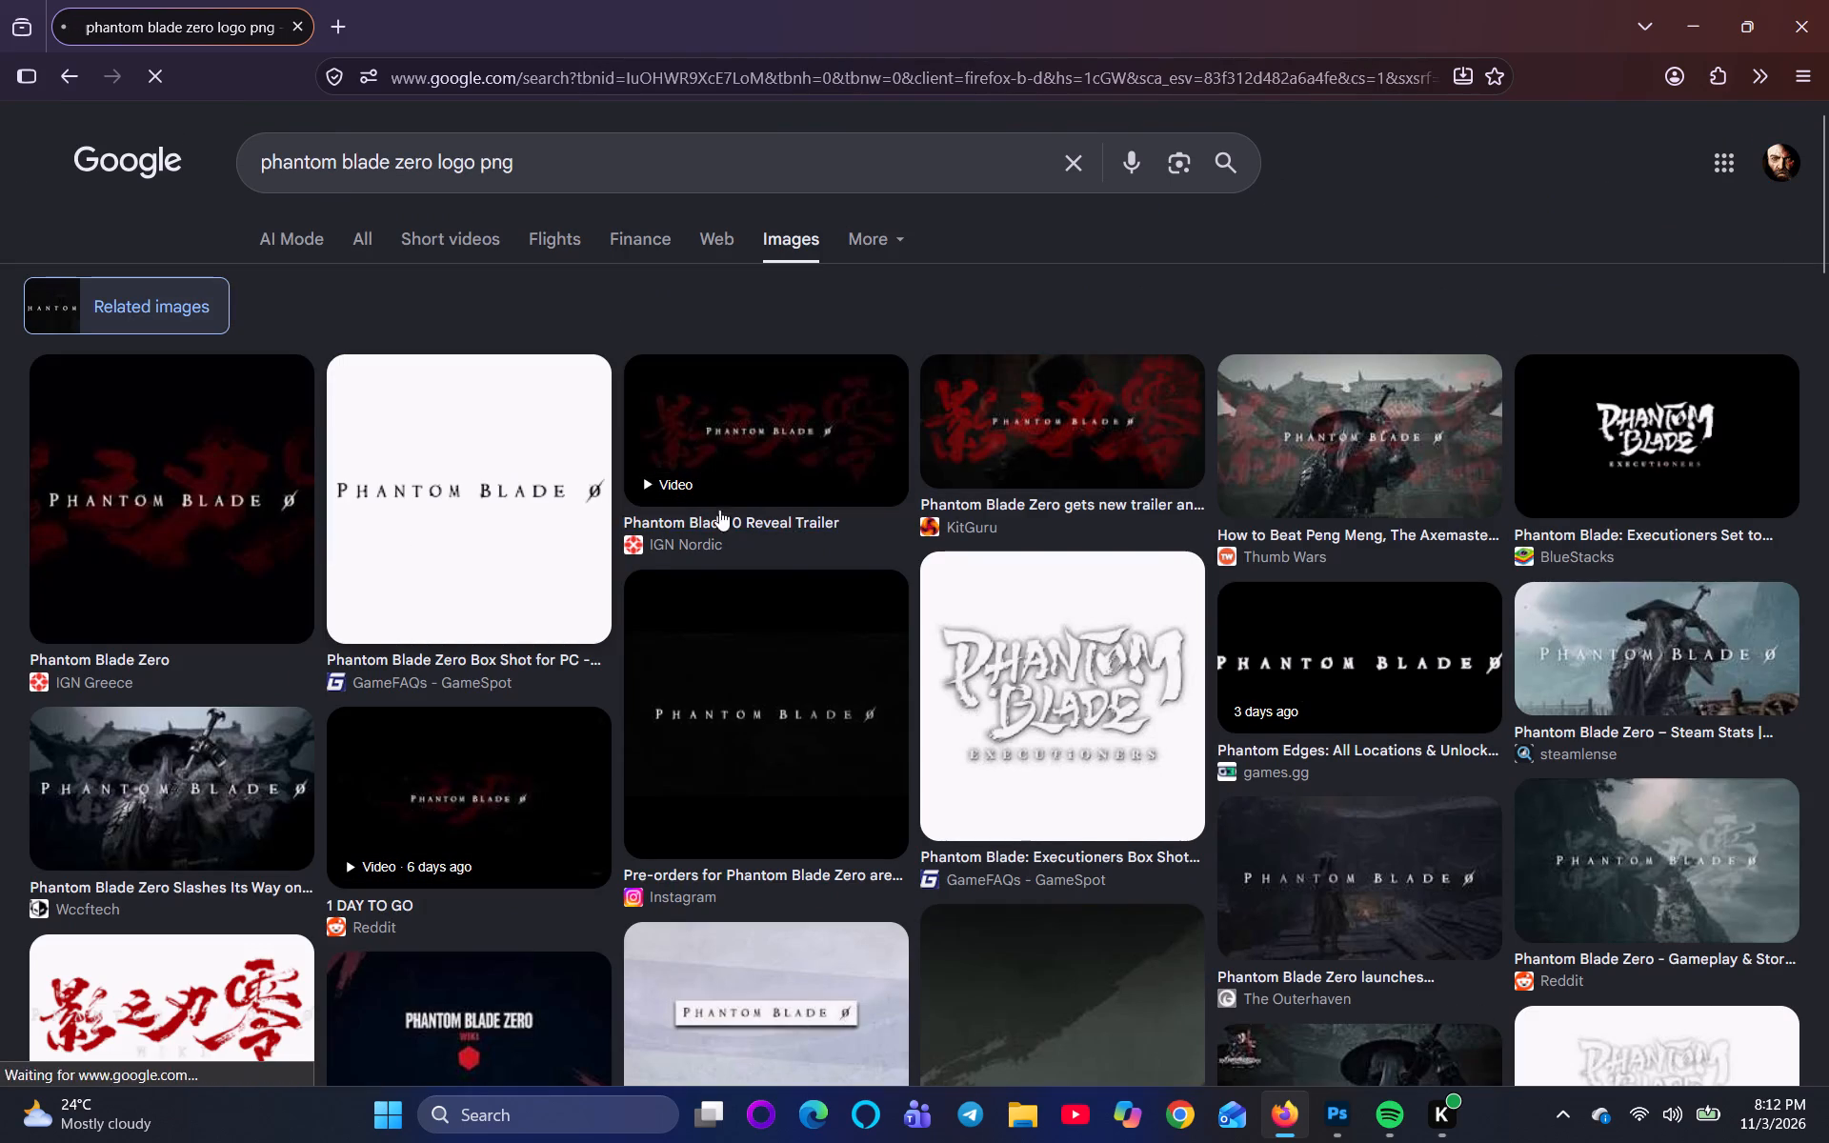
{"action": "left_click", "coordinate": [492, 524]}
{"action": "left_click", "coordinate": [490, 525]}
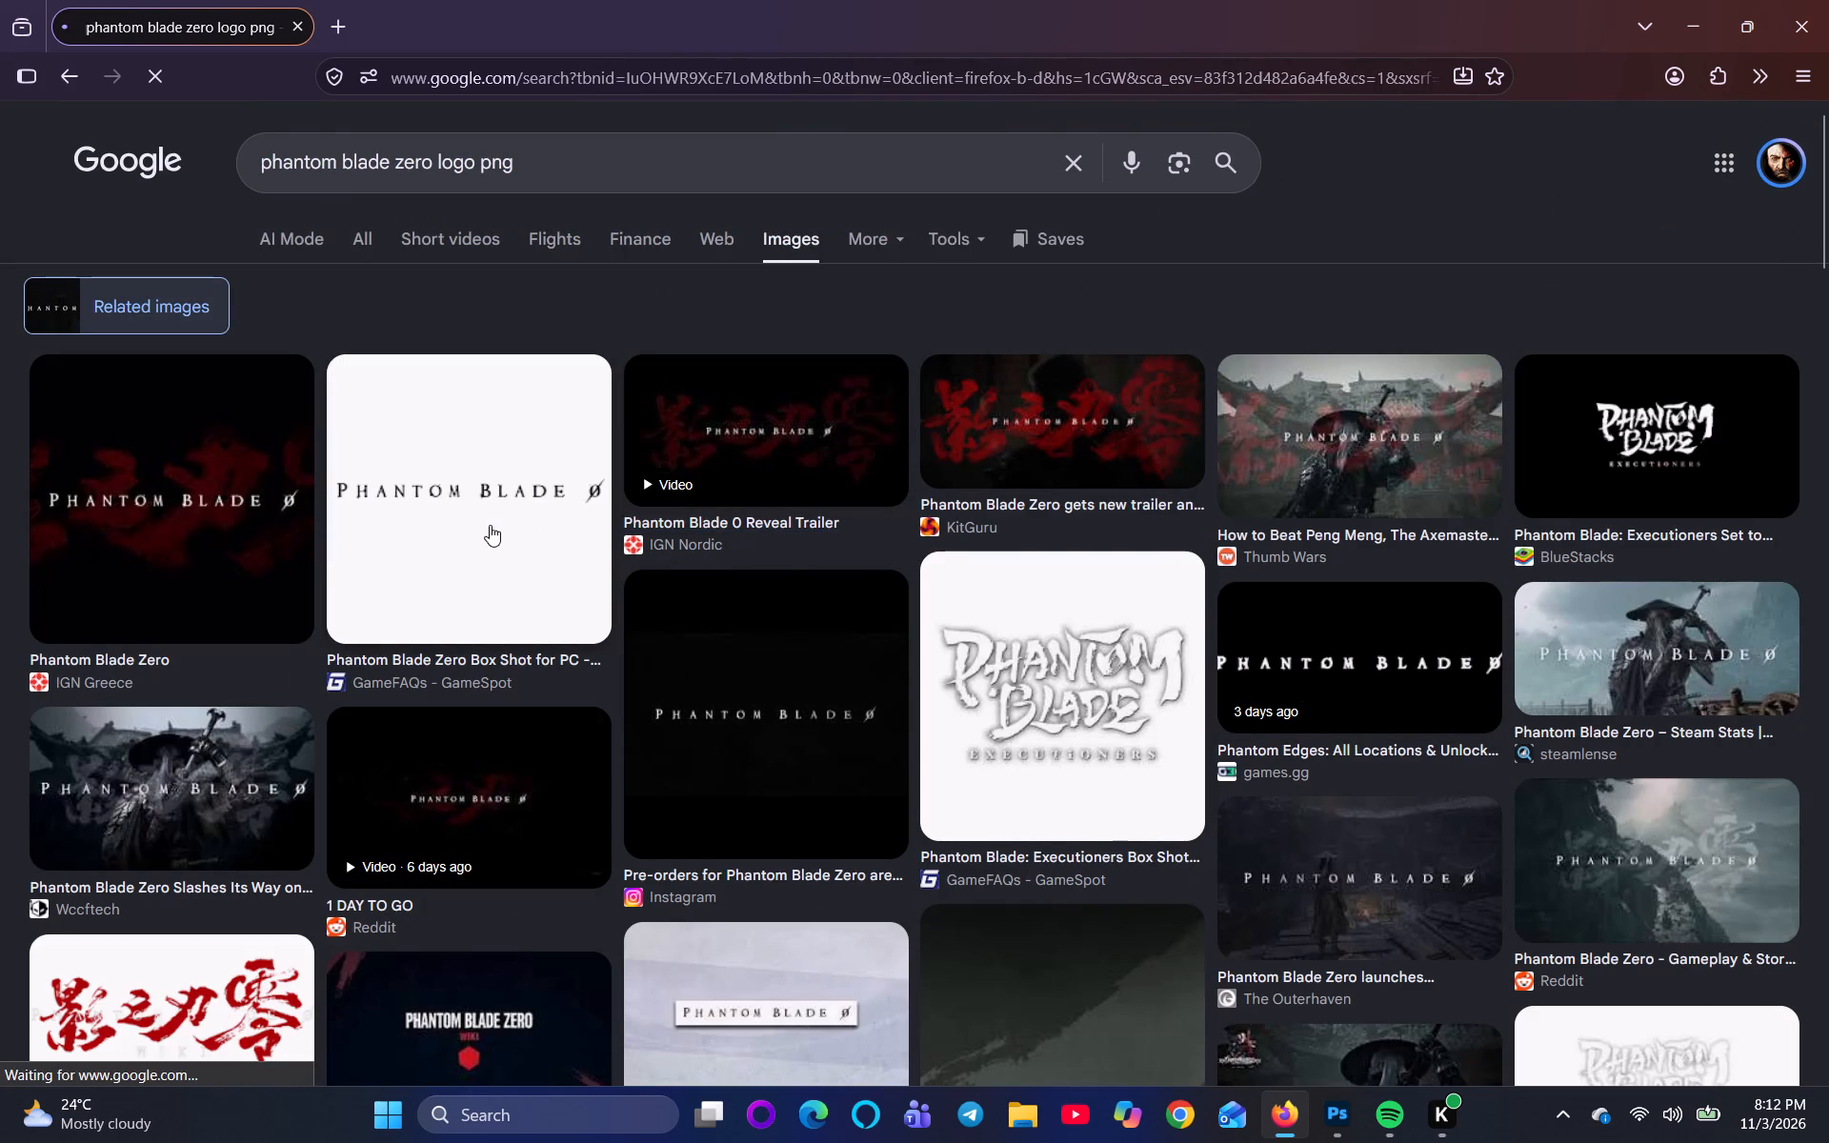
{"action": "scroll", "coordinate": [502, 553], "scroll_direction": "down", "scroll_amount": 4}
{"action": "scroll", "coordinate": [587, 551], "scroll_direction": "up", "scroll_amount": 5}
{"action": "left_click", "coordinate": [519, 562]}
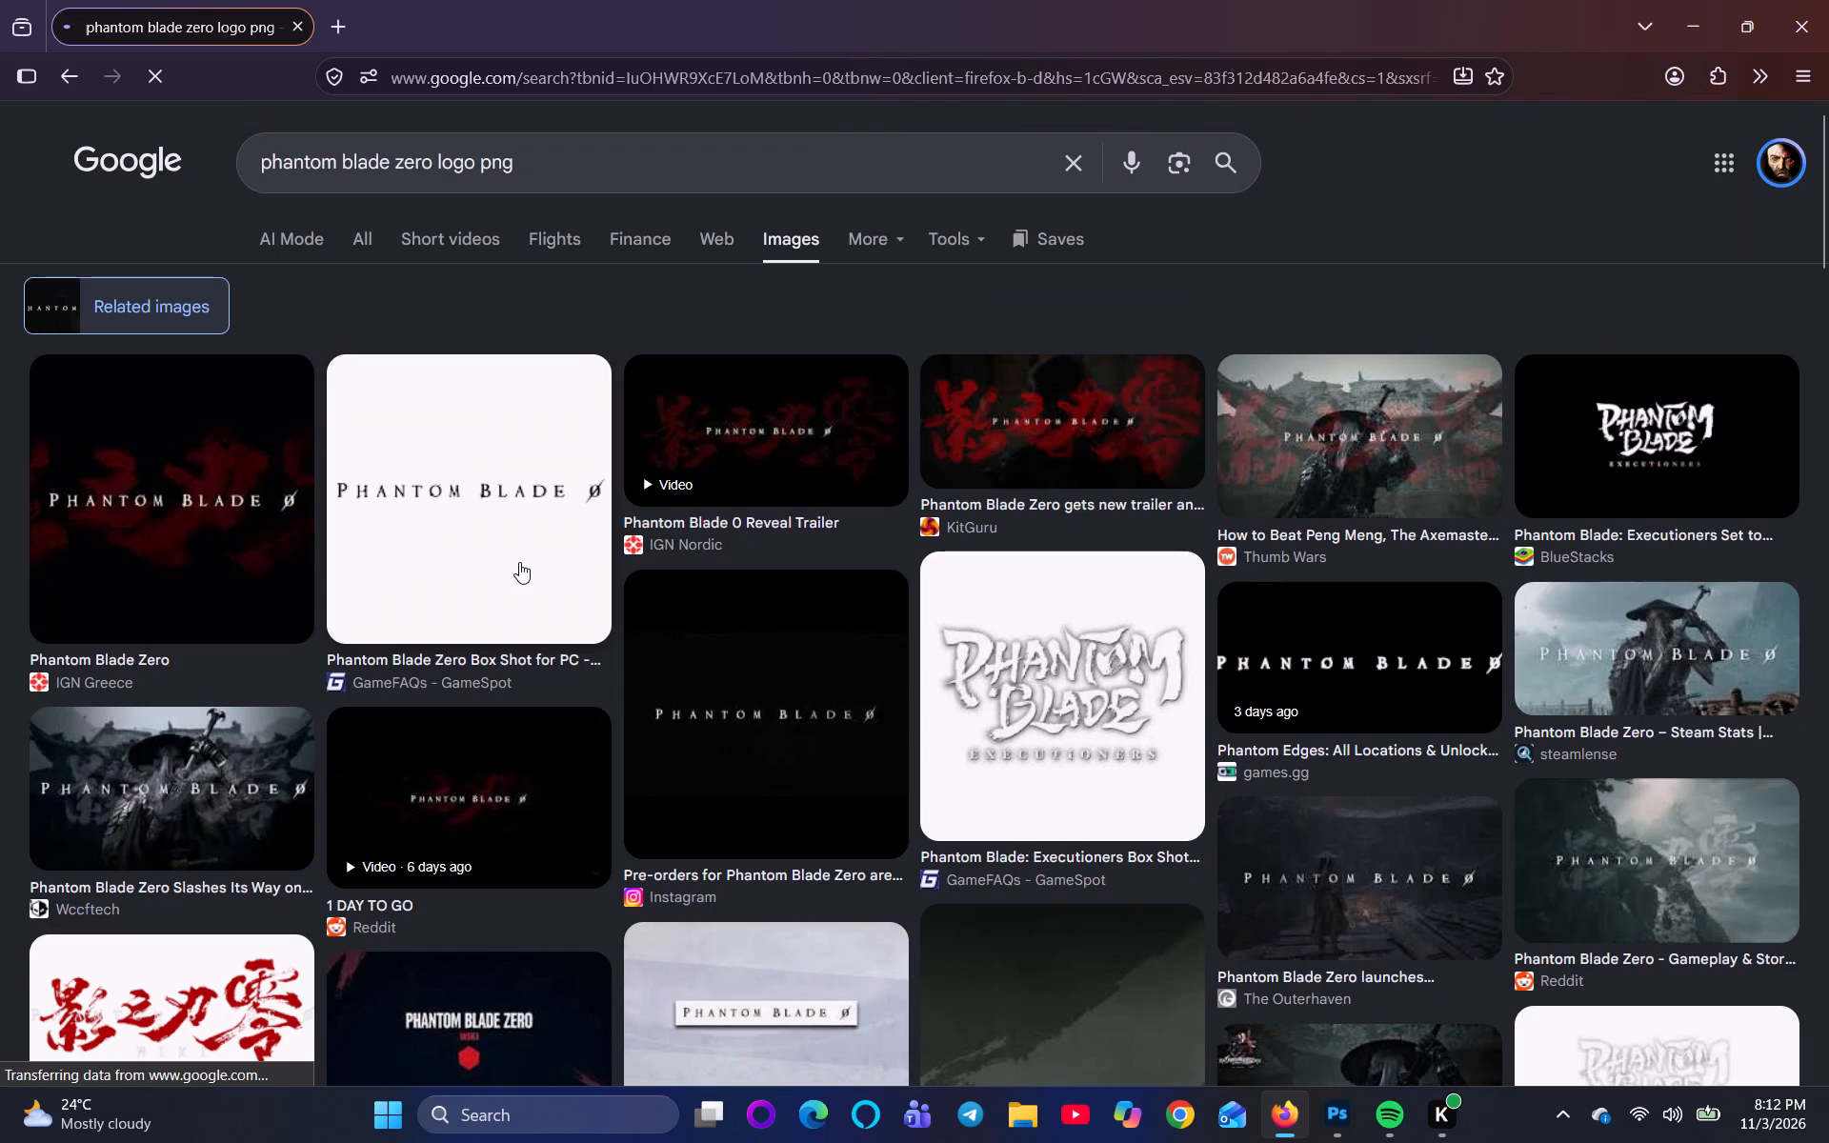
{"action": "left_click", "coordinate": [70, 86]}
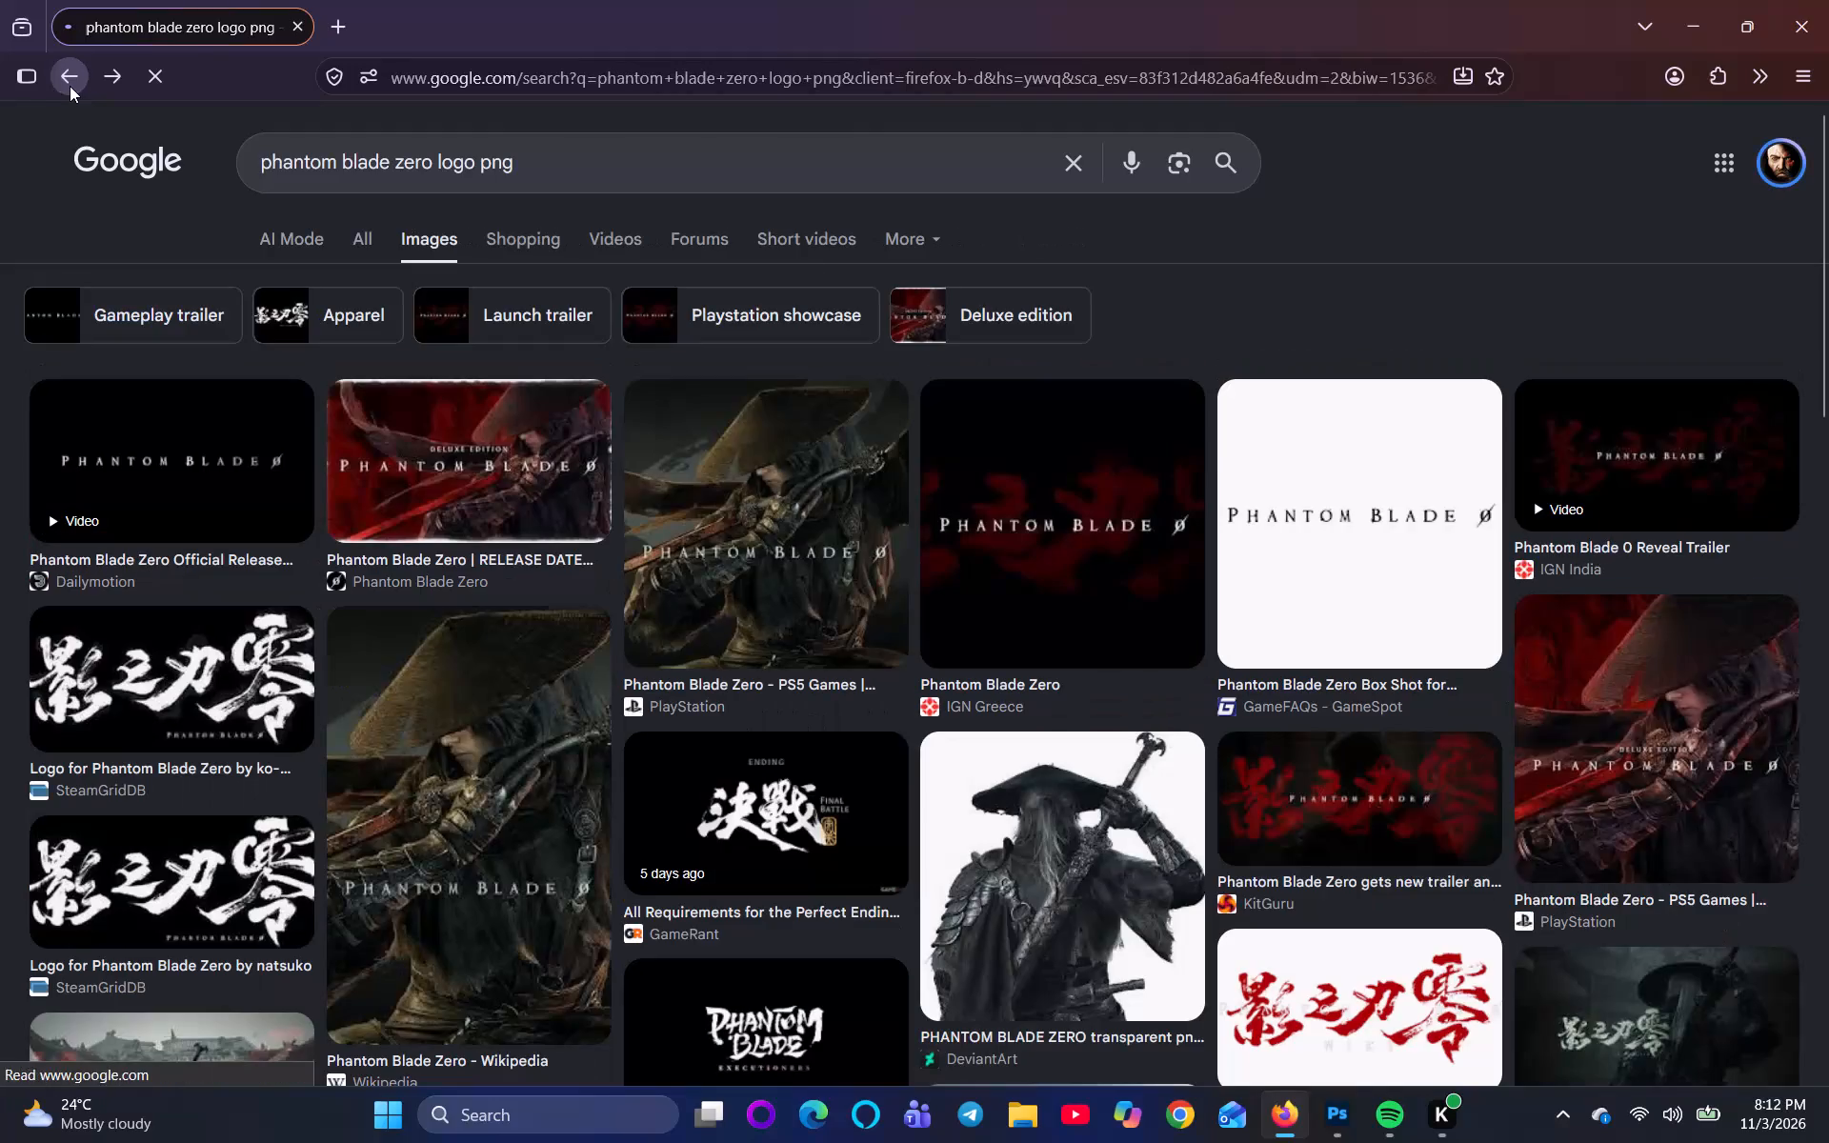
{"action": "scroll", "coordinate": [1730, 610], "scroll_direction": "down", "scroll_amount": 2}
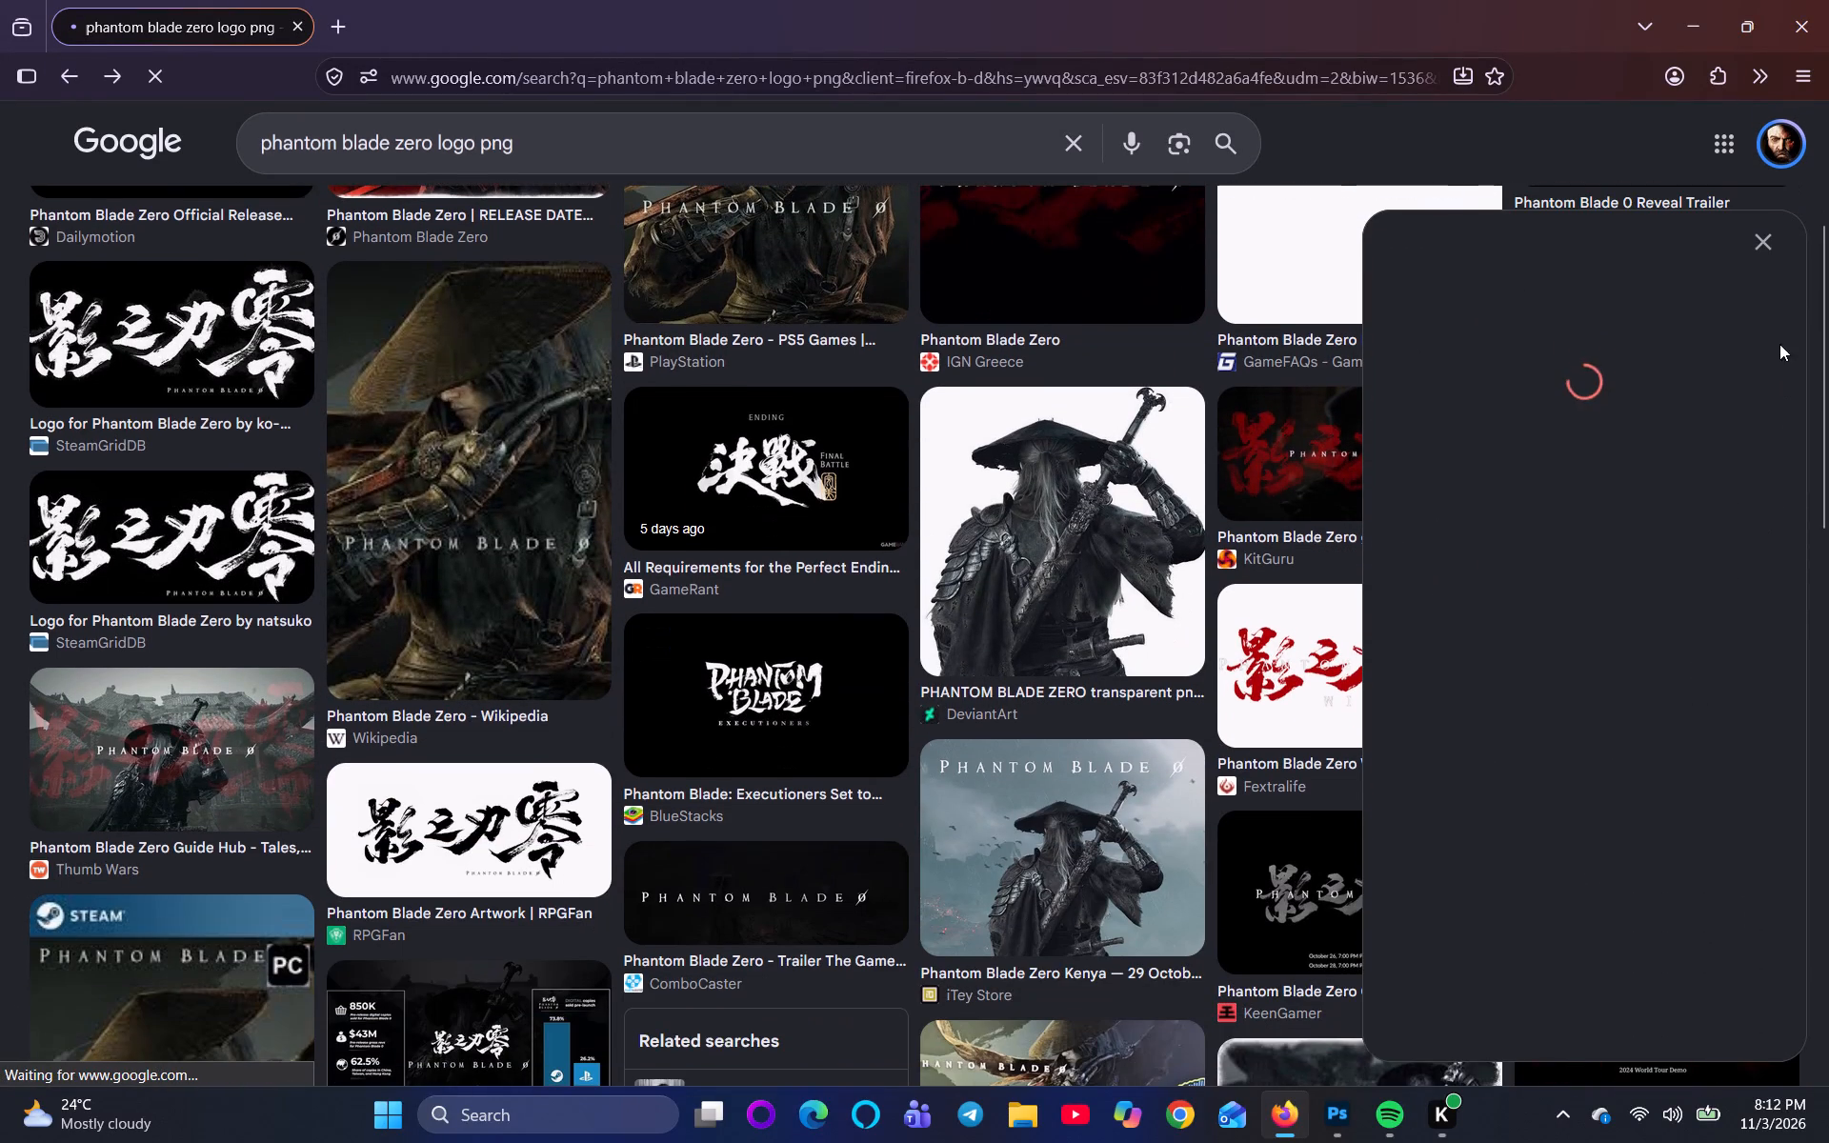
{"action": "left_click_drag", "start_coordinate": [1776, 233], "coordinate": [1767, 234]}
{"action": "scroll", "coordinate": [1448, 457], "scroll_direction": "down", "scroll_amount": 5}
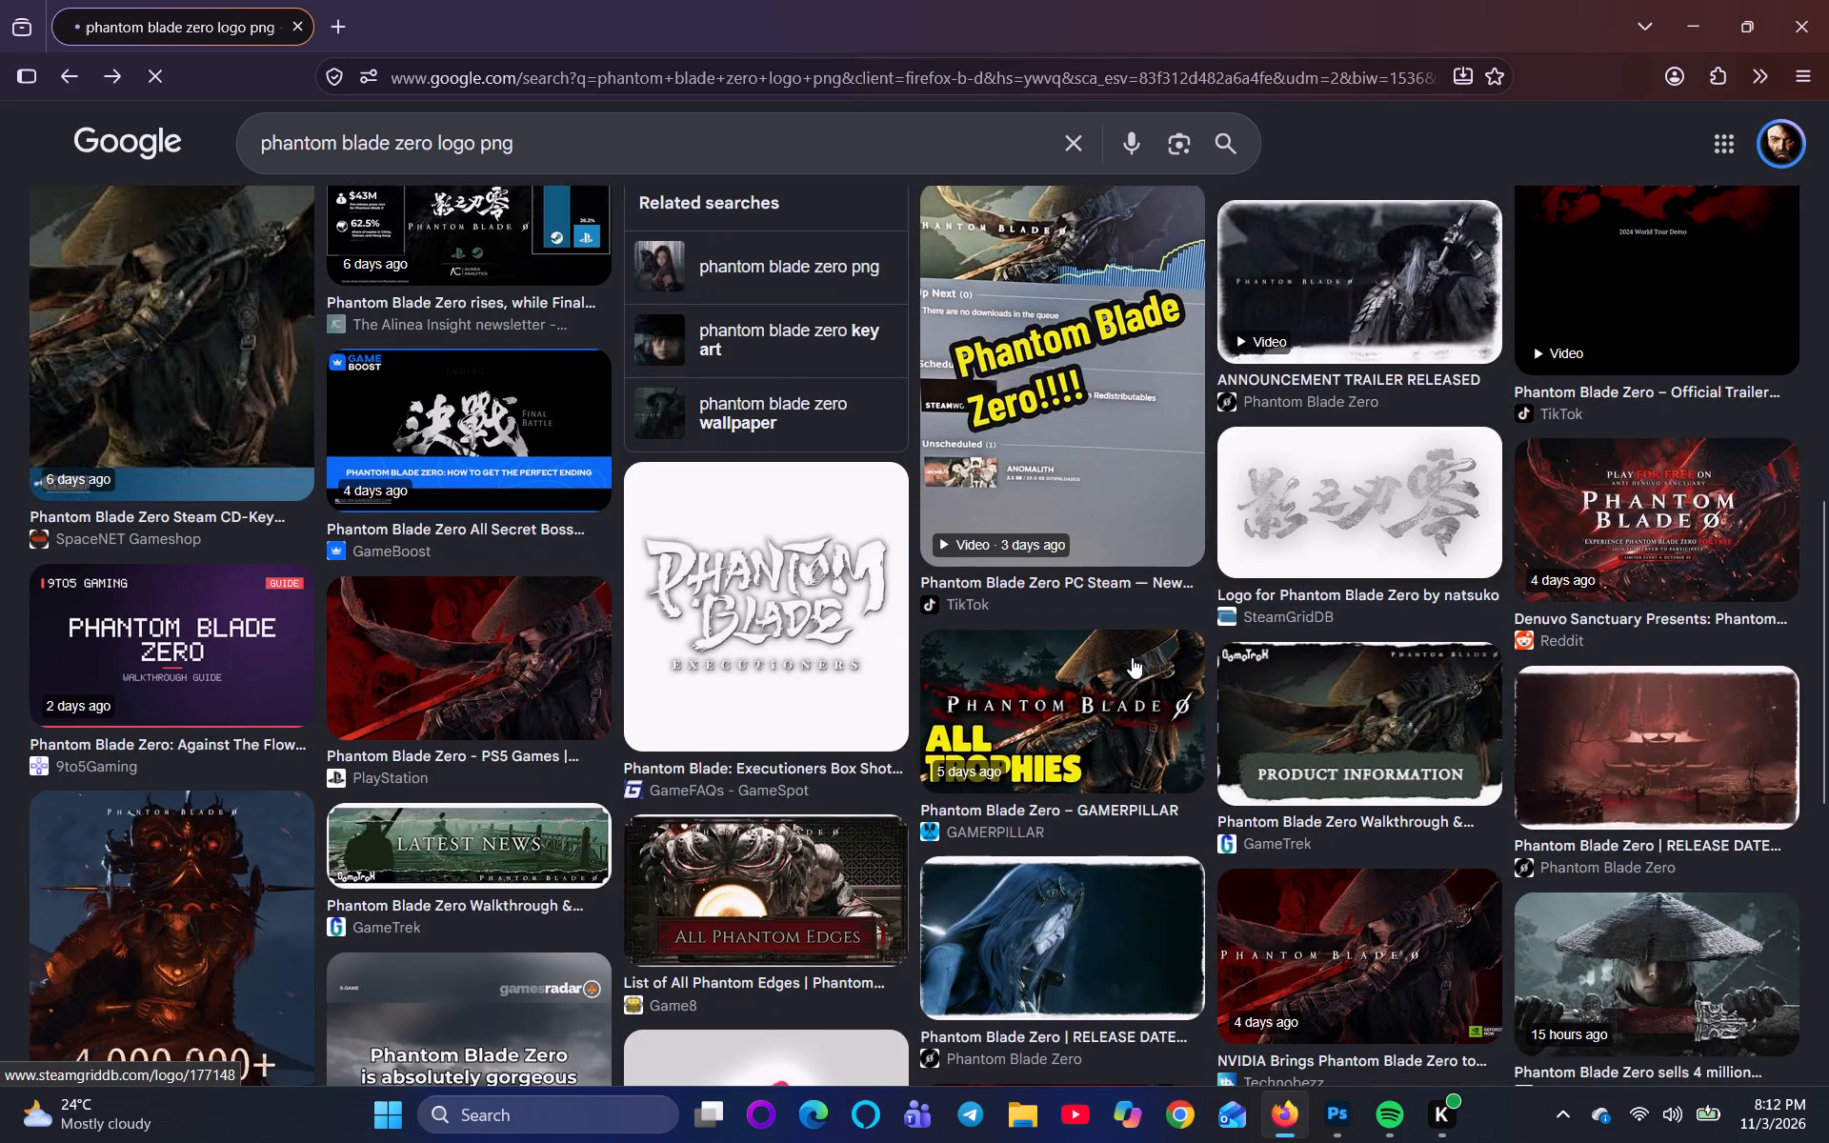
{"action": "scroll", "coordinate": [1319, 671], "scroll_direction": "up", "scroll_amount": 12}
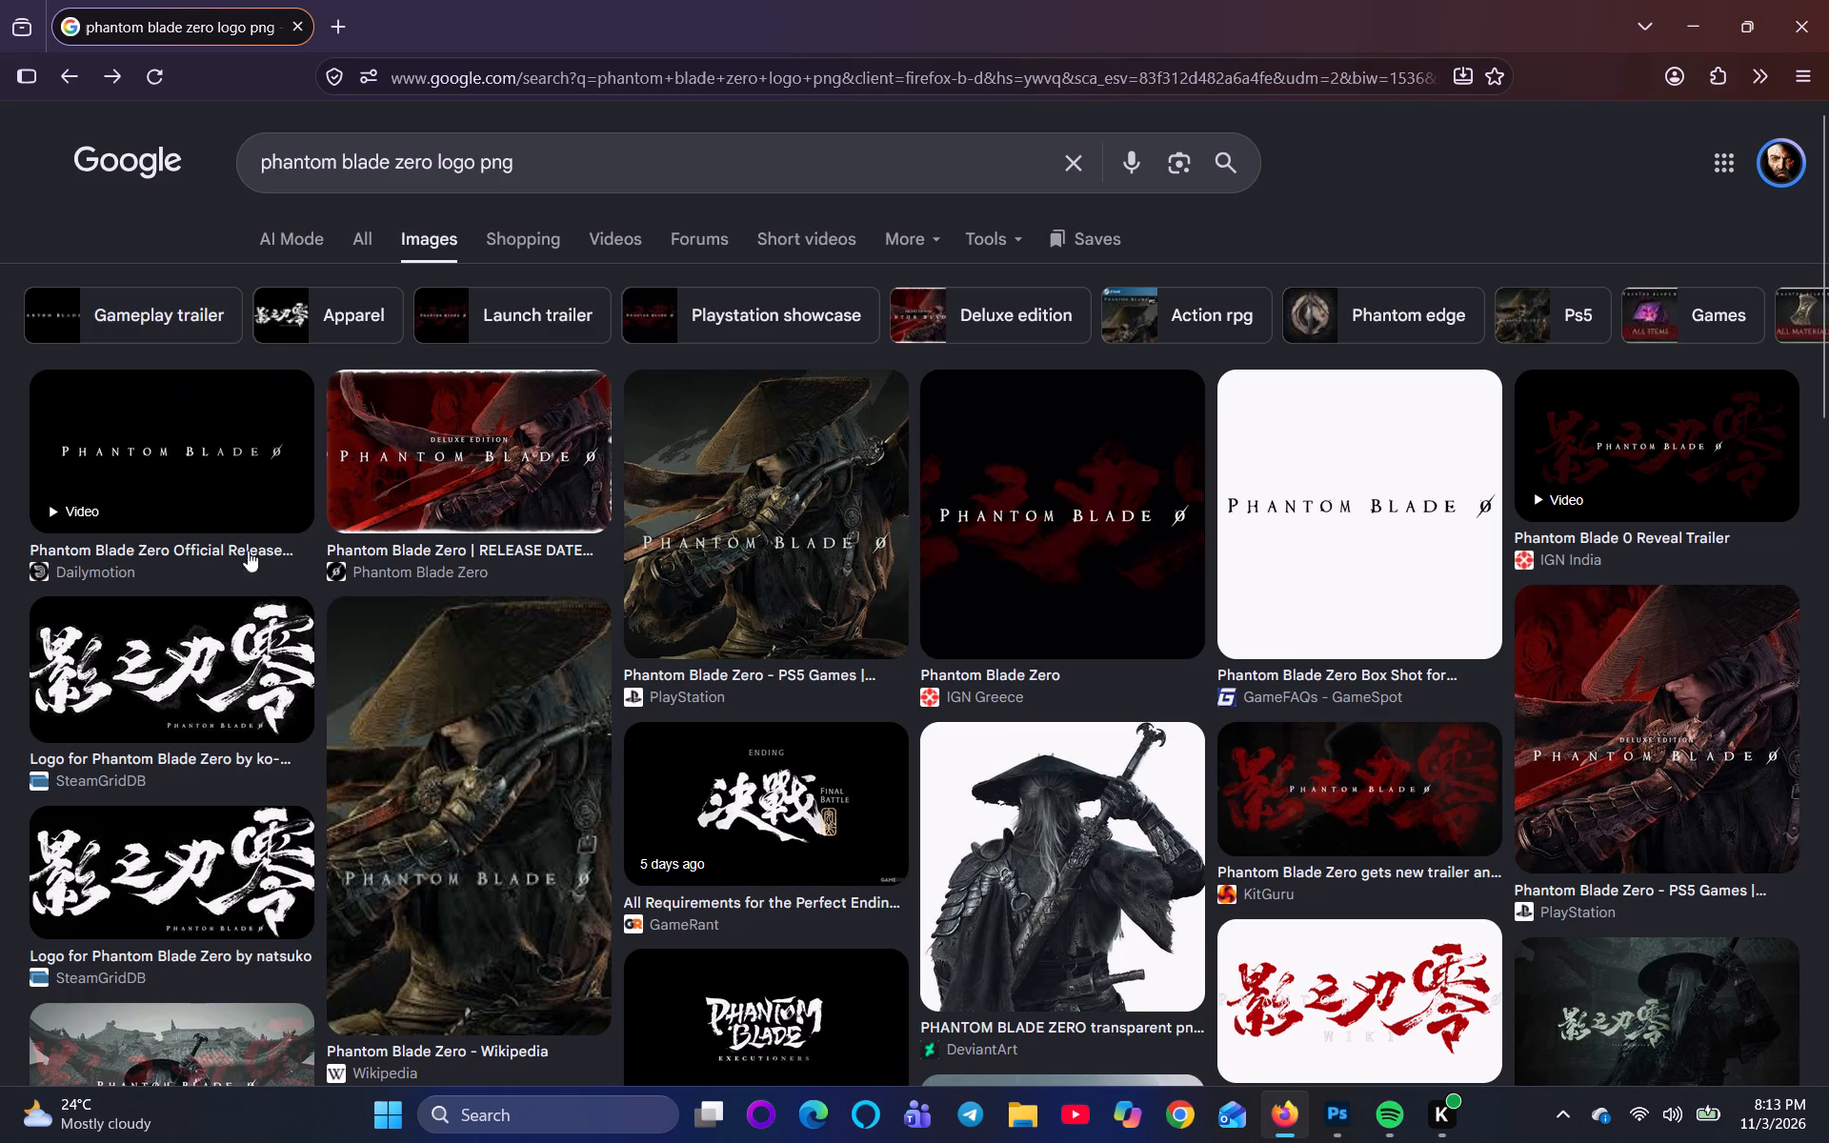
Preview the Dailymotion Official Release Date Trailer result and copy its white-on-black Phantom Blade 0 title image.
{"action": "left_click", "coordinate": [223, 472]}
{"action": "scroll", "coordinate": [1415, 711], "scroll_direction": "down", "scroll_amount": 3}
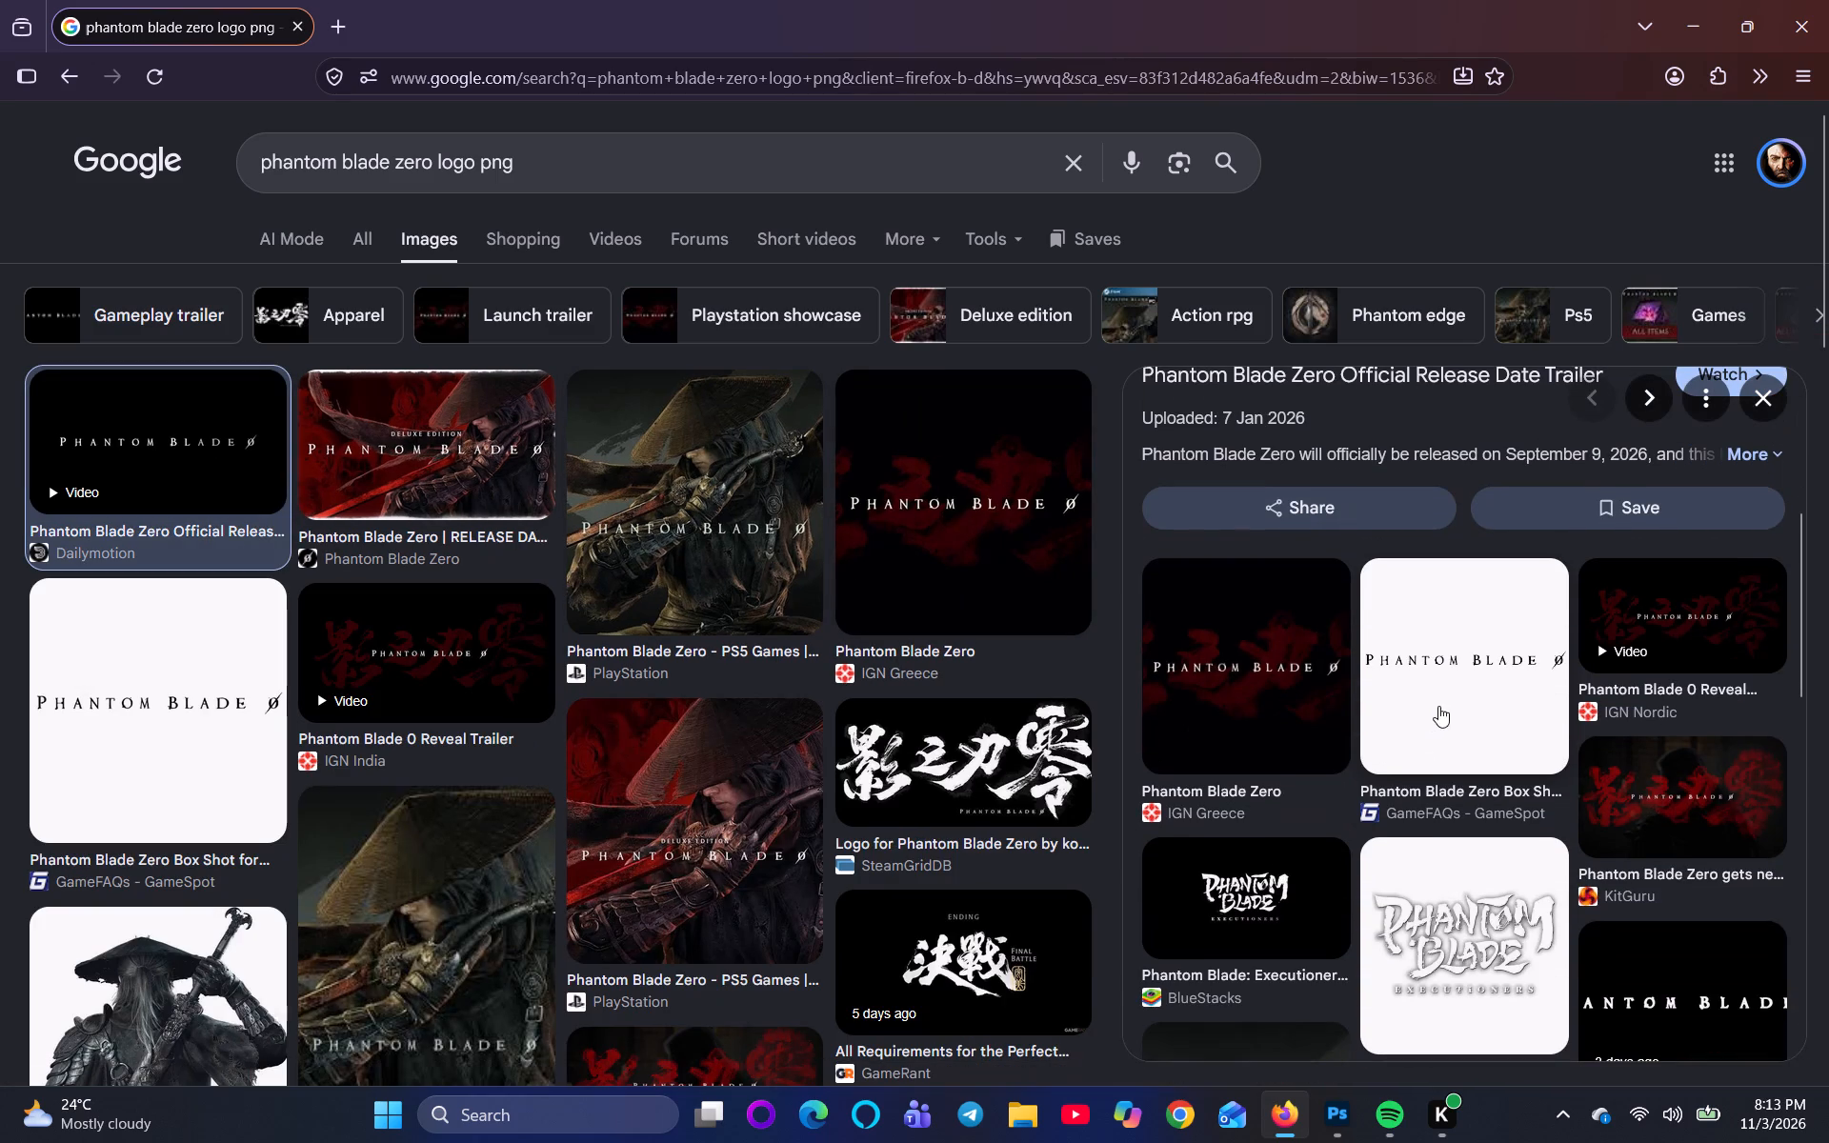
{"action": "scroll", "coordinate": [1337, 720], "scroll_direction": "up", "scroll_amount": 3}
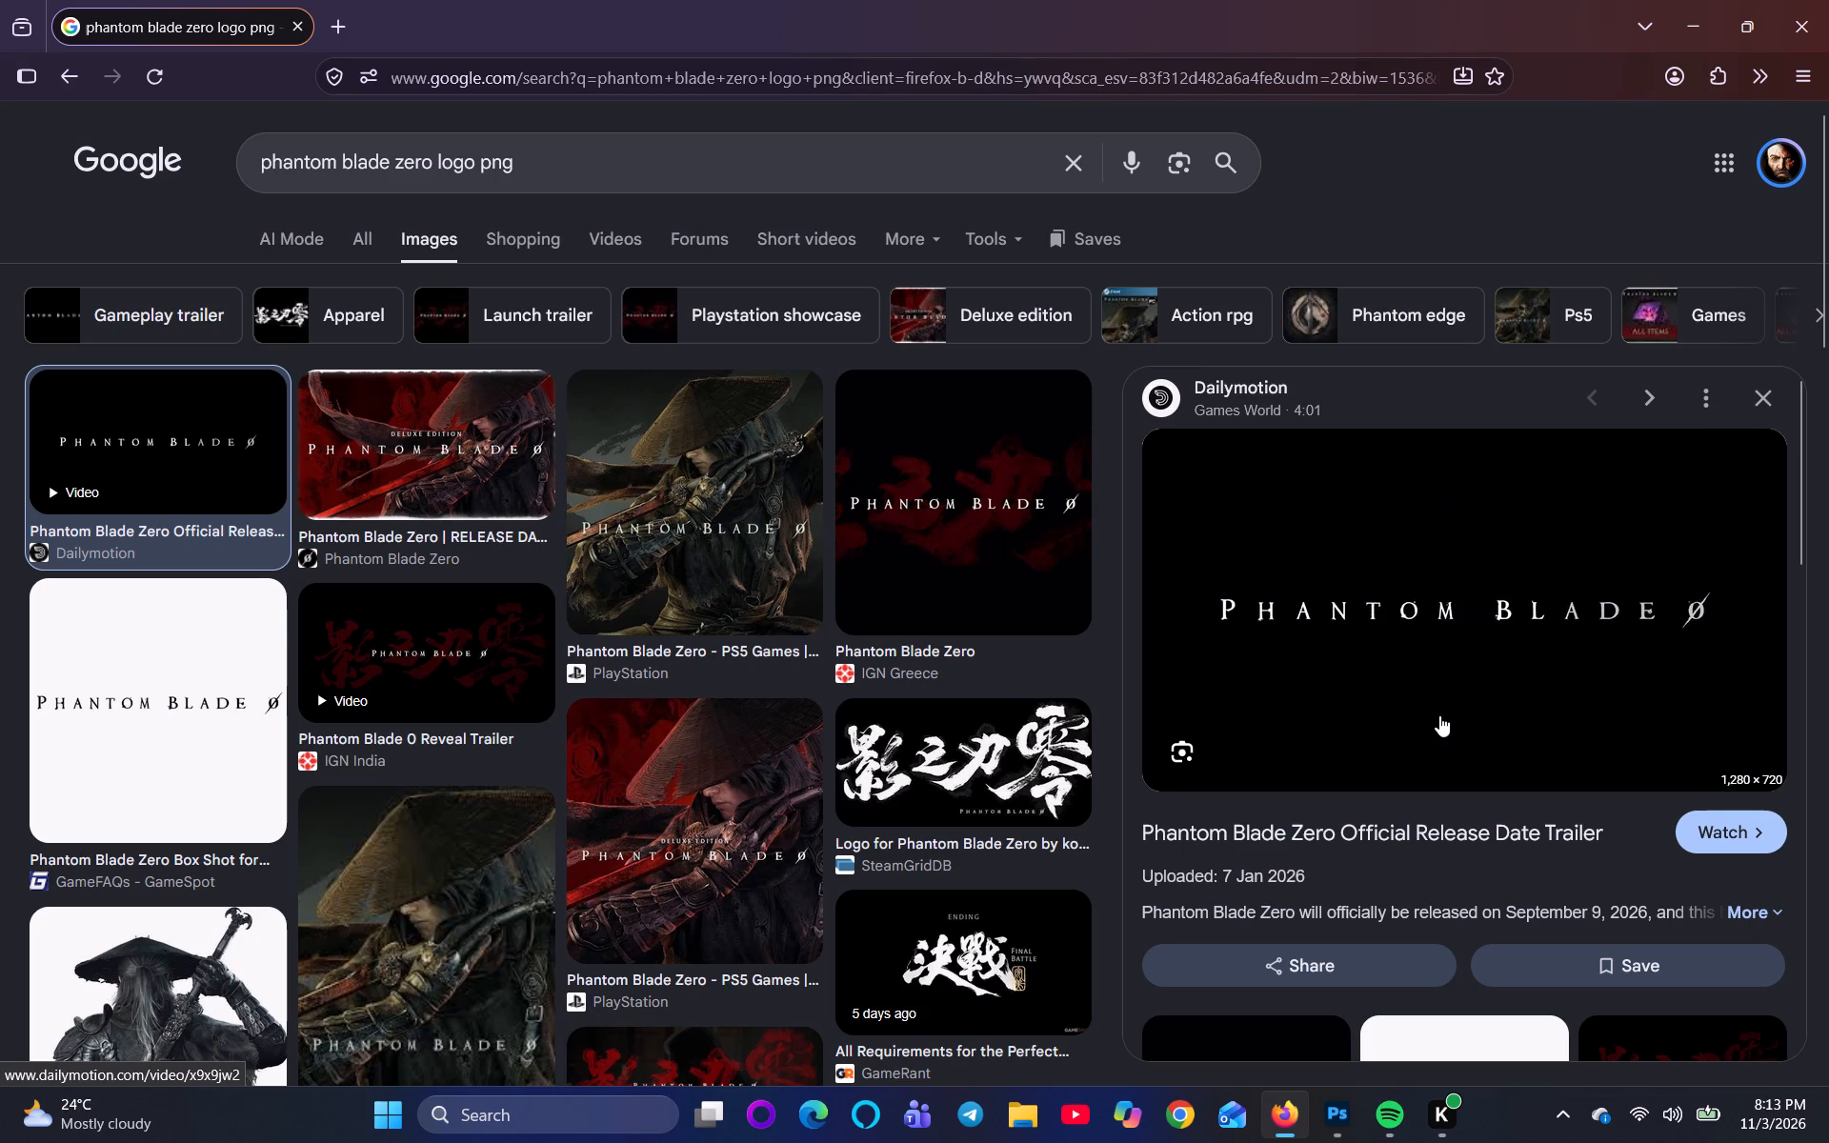
{"action": "scroll", "coordinate": [1433, 728], "scroll_direction": "down", "scroll_amount": 3}
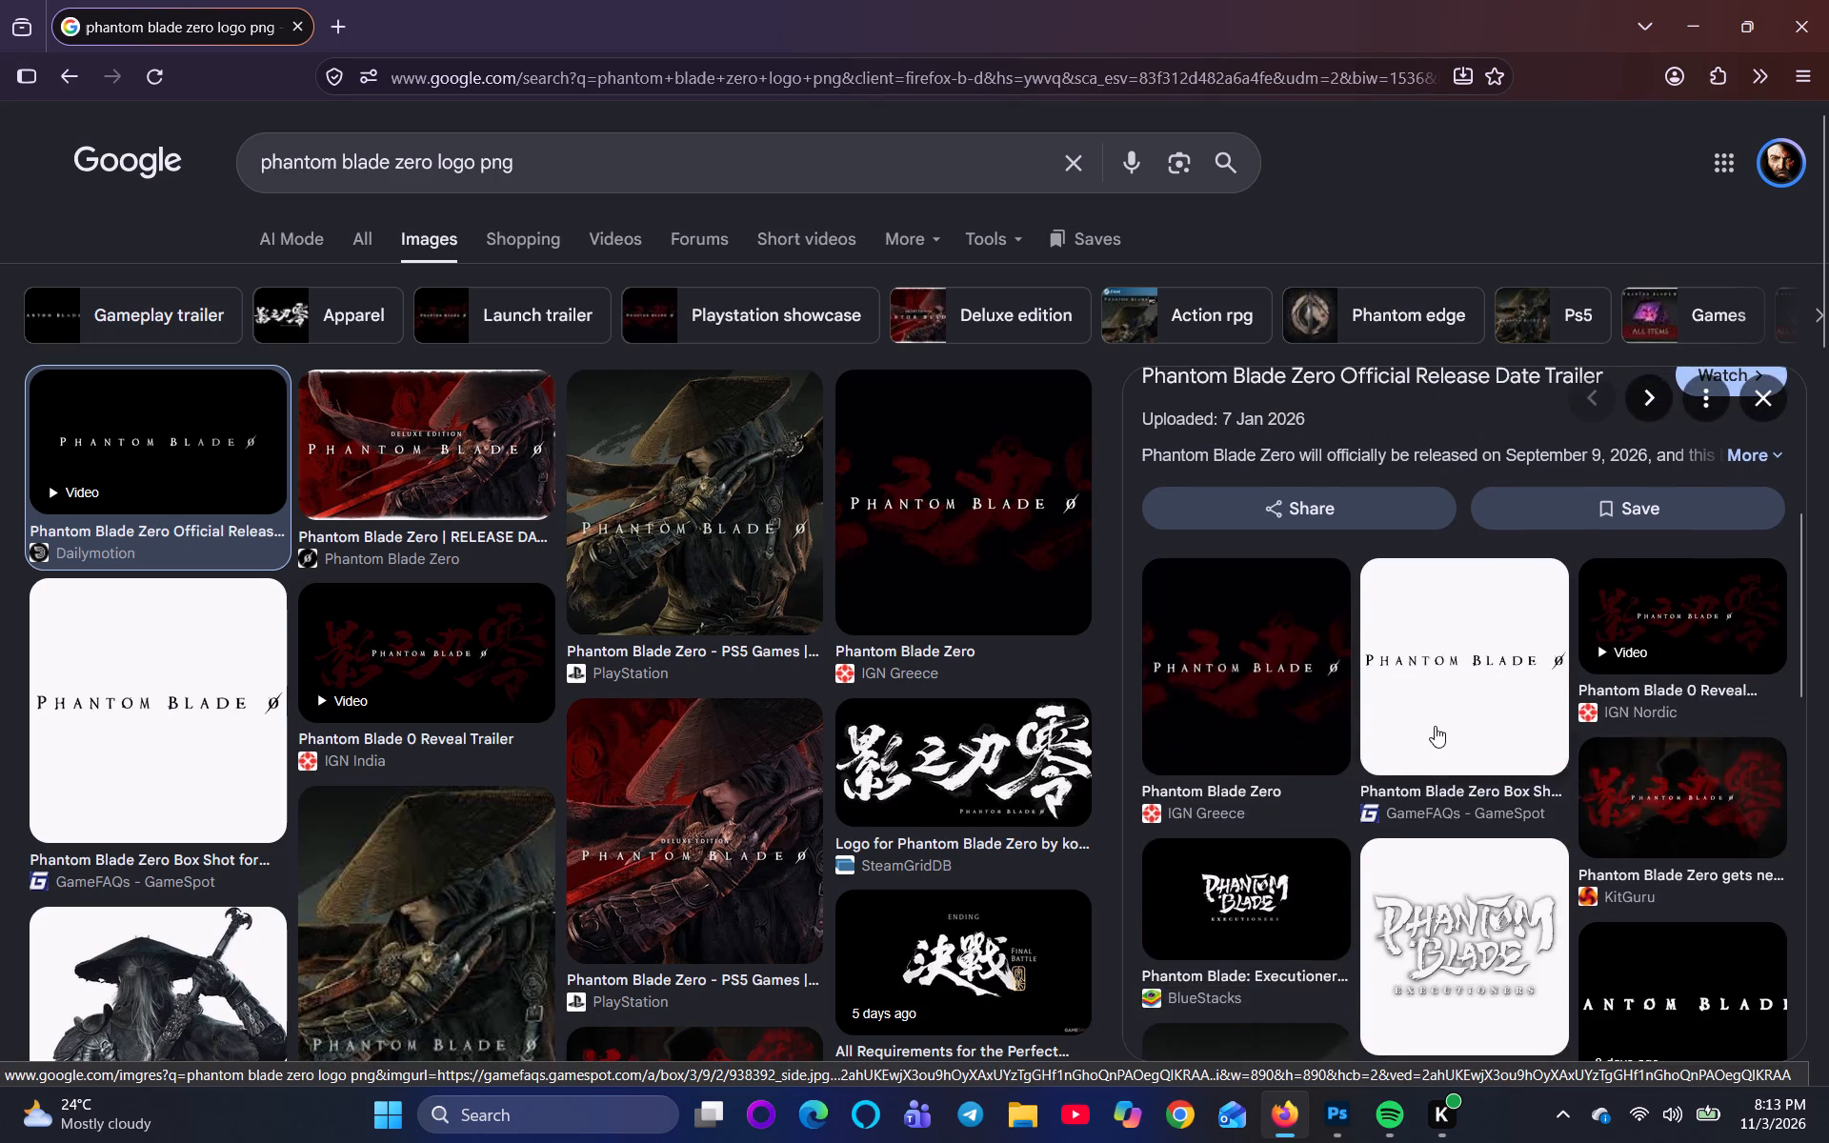
{"action": "scroll", "coordinate": [1435, 726], "scroll_direction": "down", "scroll_amount": 4}
{"action": "scroll", "coordinate": [1539, 753], "scroll_direction": "up", "scroll_amount": 9}
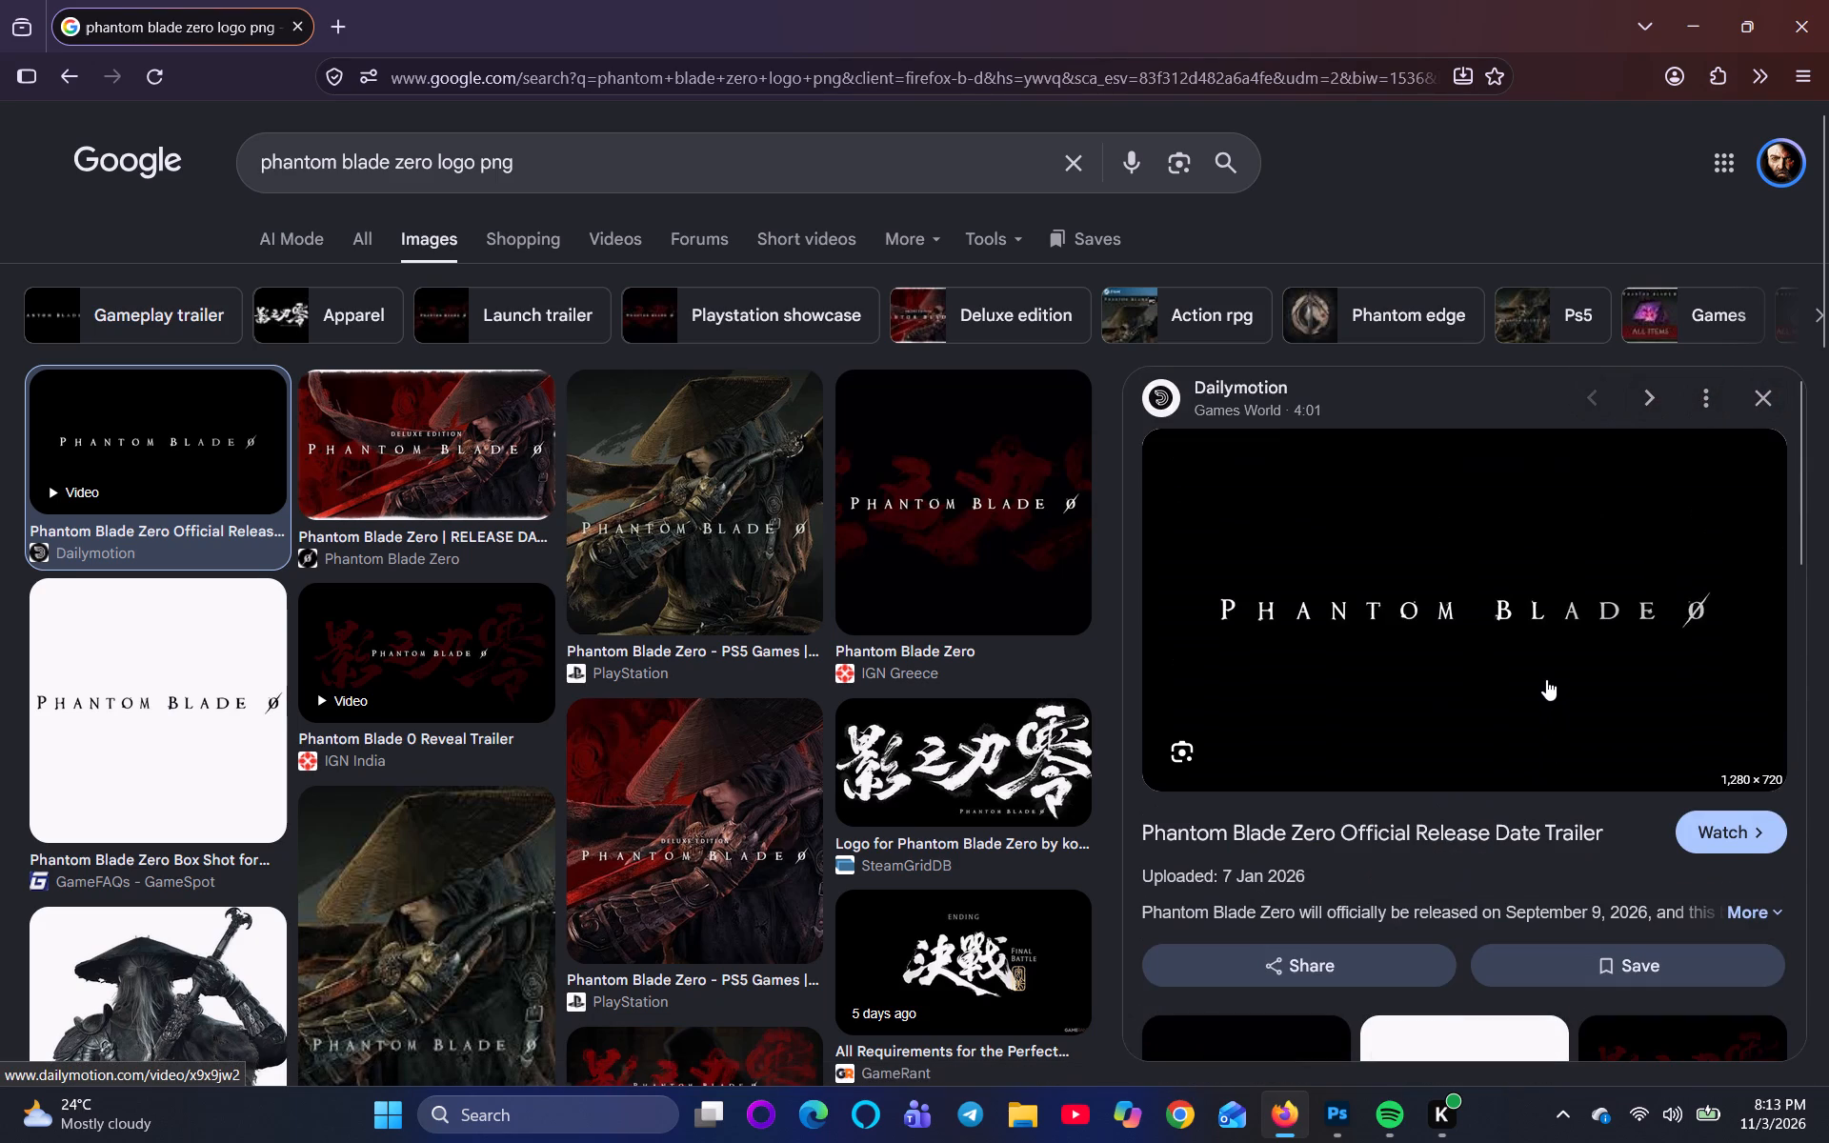
{"action": "right_click", "coordinate": [1546, 679]}
{"action": "left_click", "coordinate": [1625, 524]}
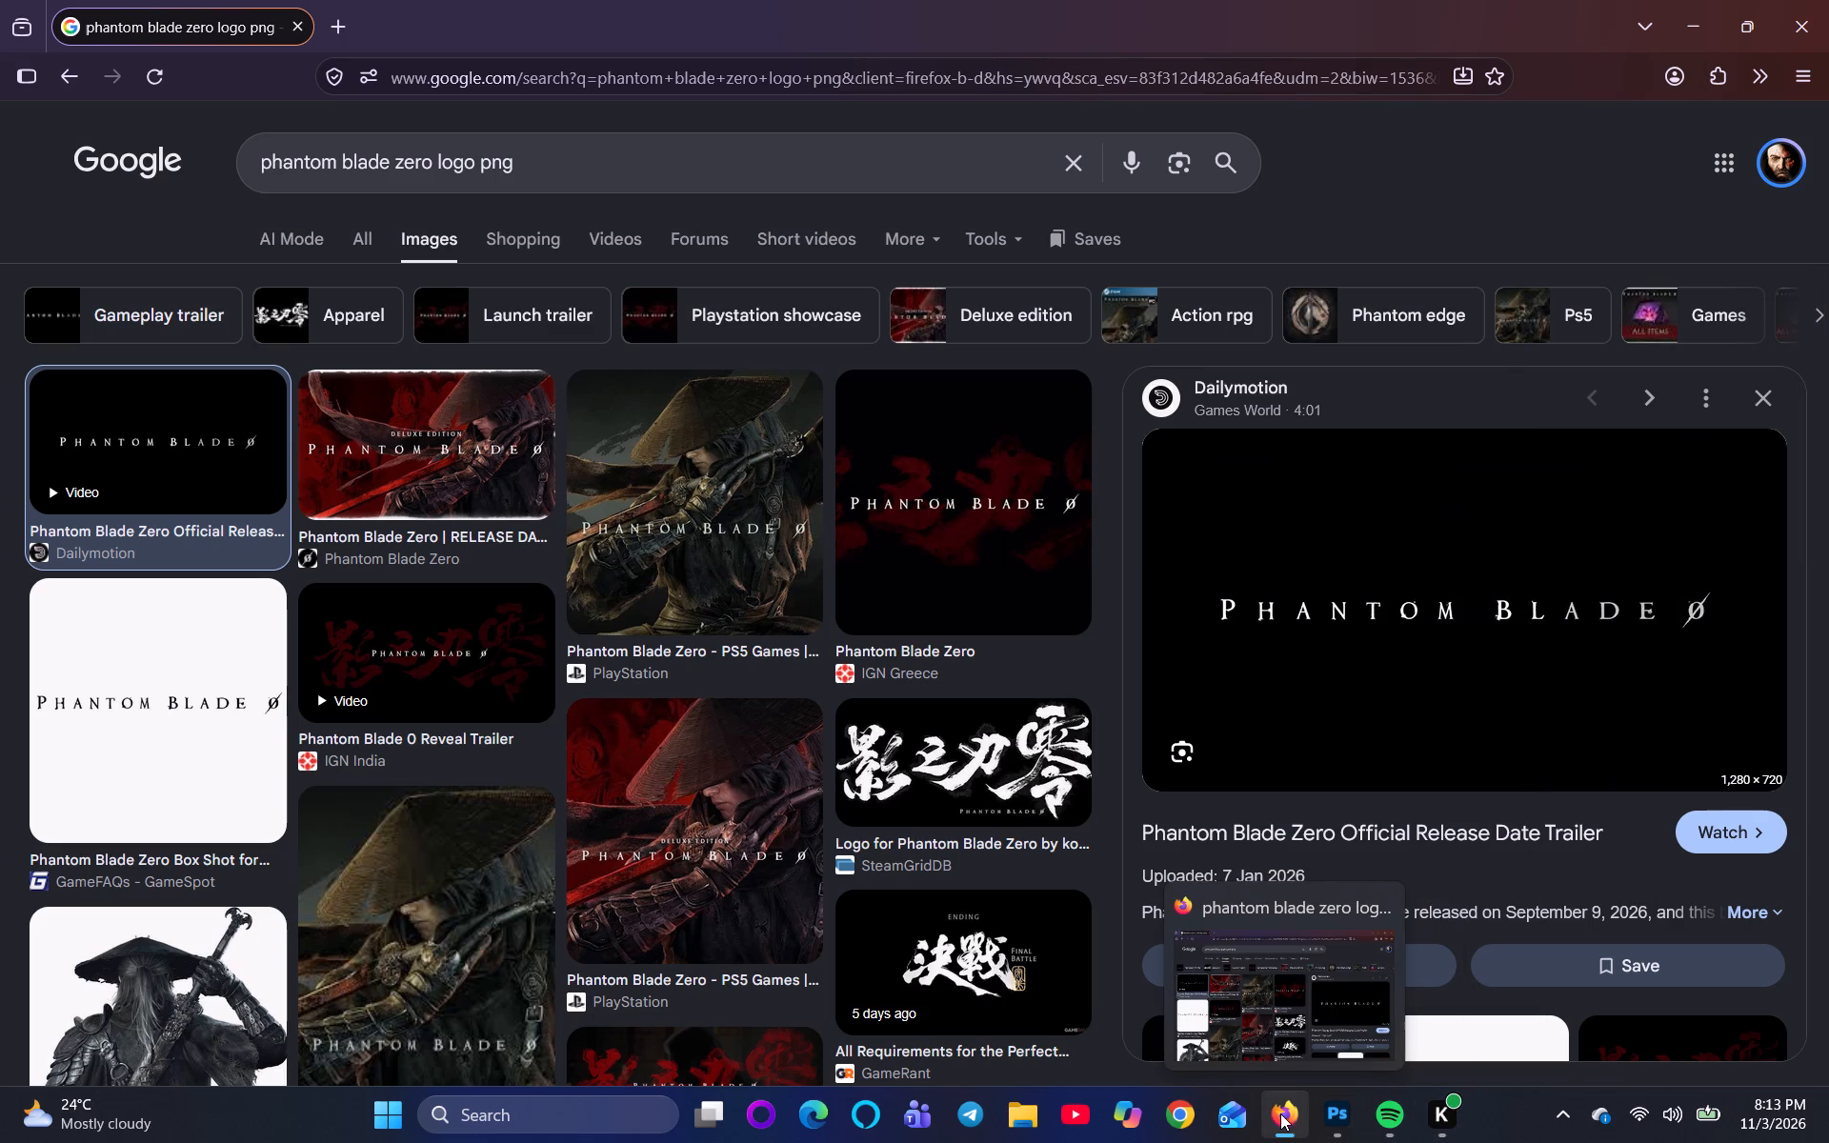
Switch to Photoshop and paste the copied title image as a new layer directly above Layer 10.
{"action": "left_click", "coordinate": [1339, 1117]}
{"action": "scroll", "coordinate": [1584, 448], "scroll_direction": "up", "scroll_amount": 6}
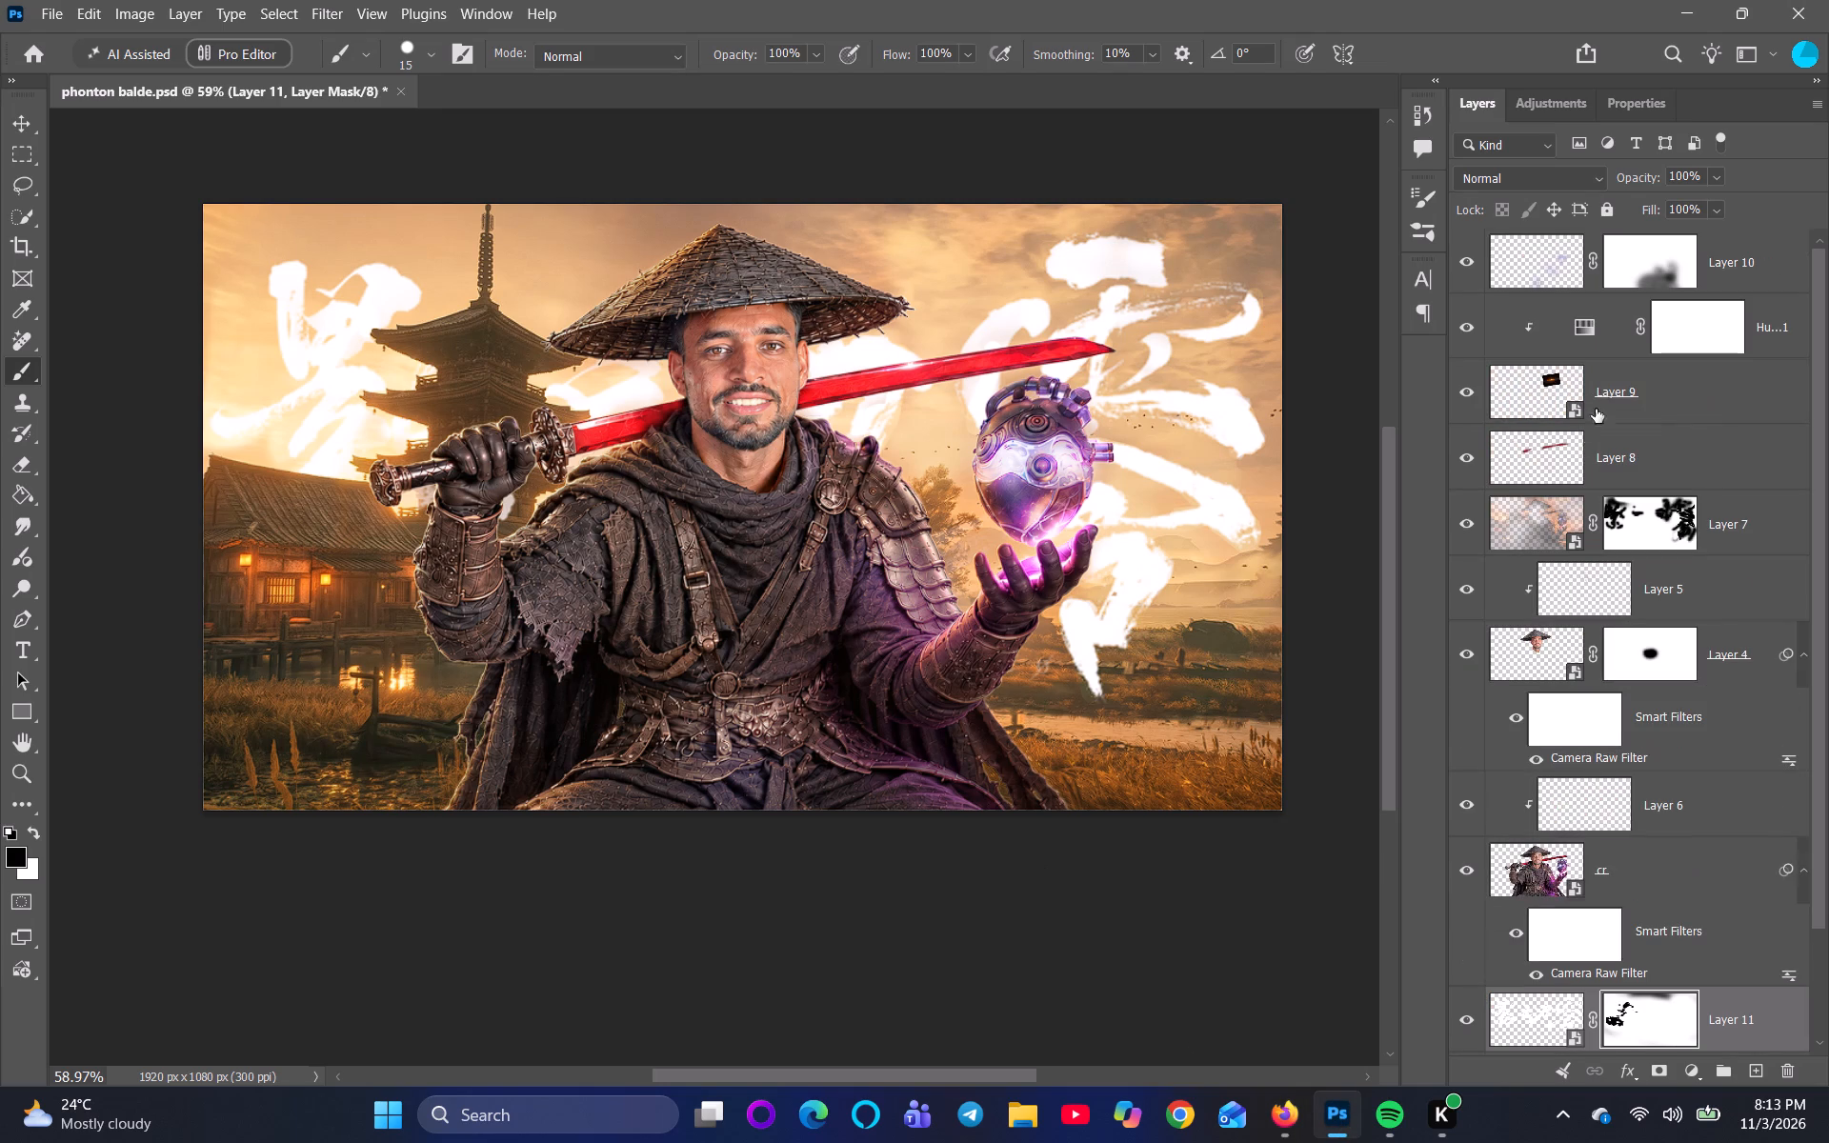
{"action": "scroll", "coordinate": [1613, 322], "scroll_direction": "up", "scroll_amount": 4}
{"action": "left_click", "coordinate": [1527, 261]}
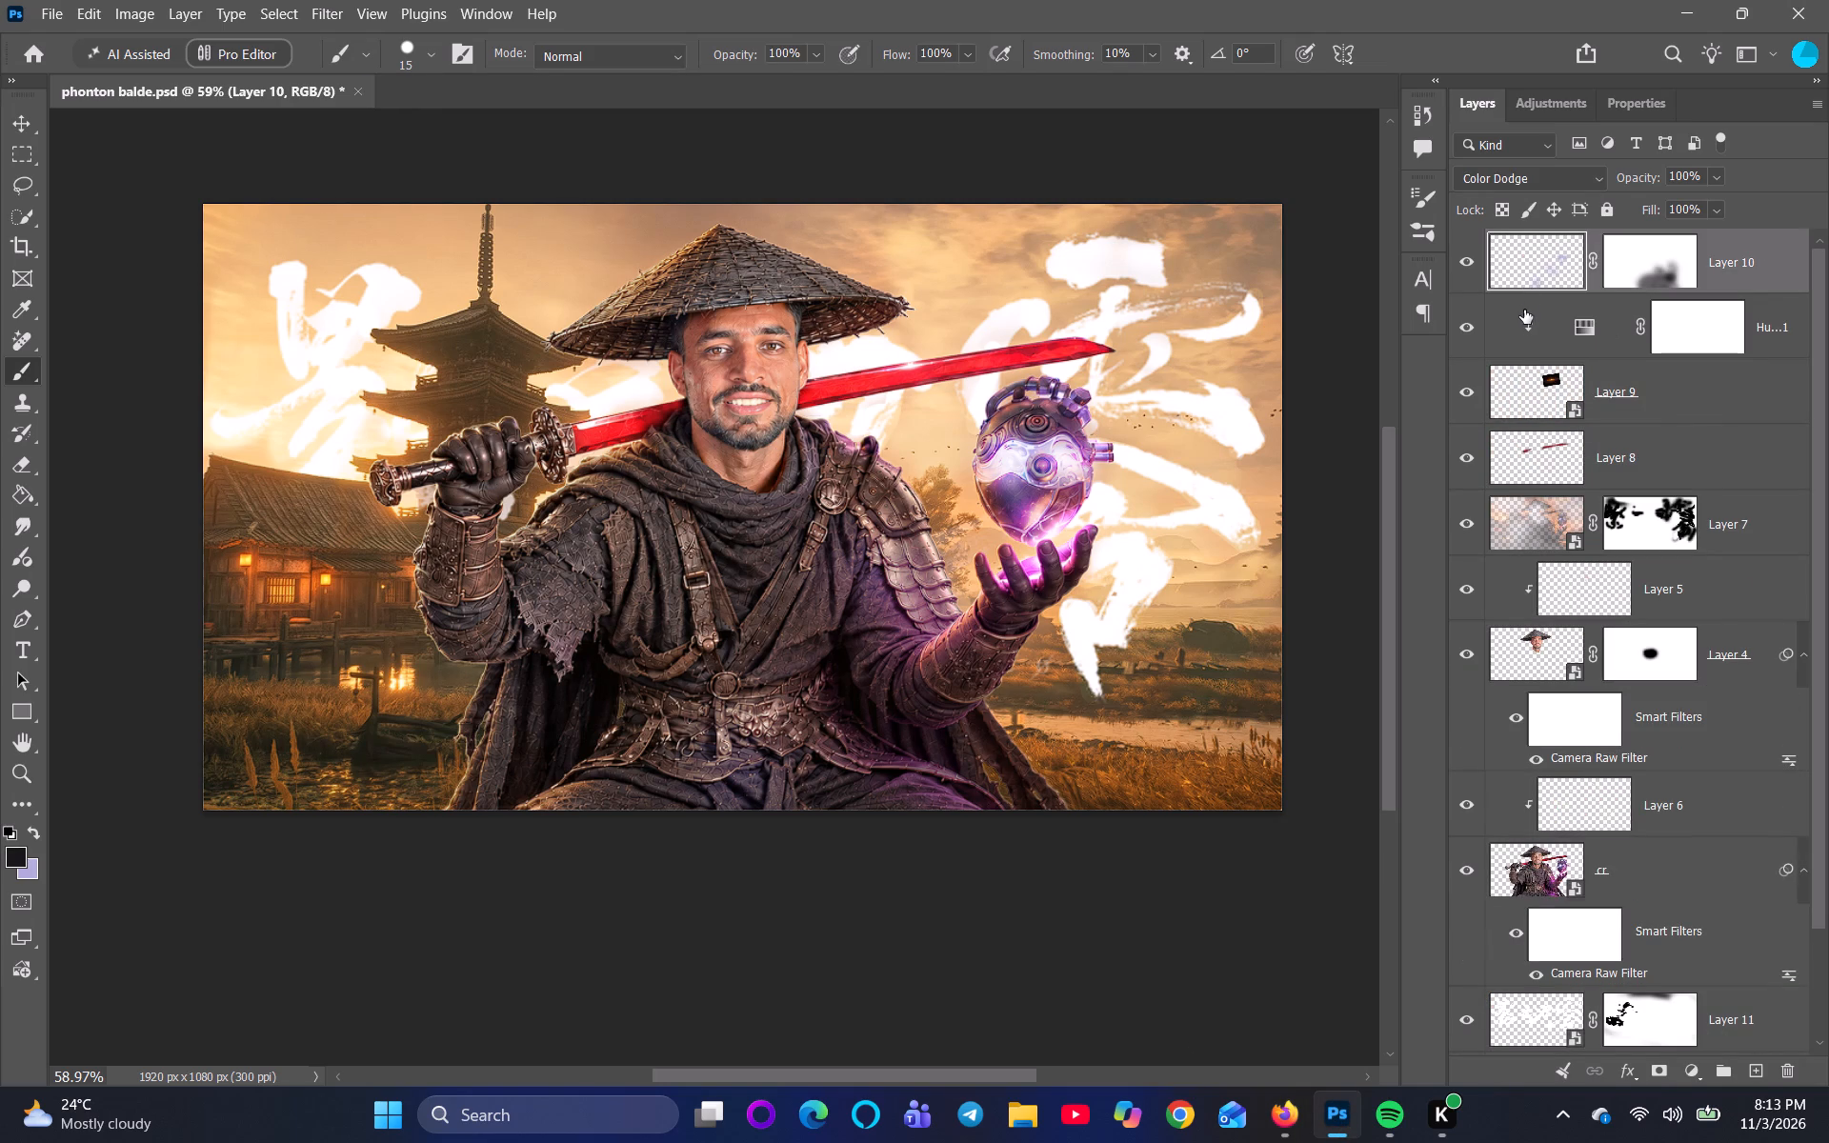
{"action": "key", "text": "ctrl+v"}
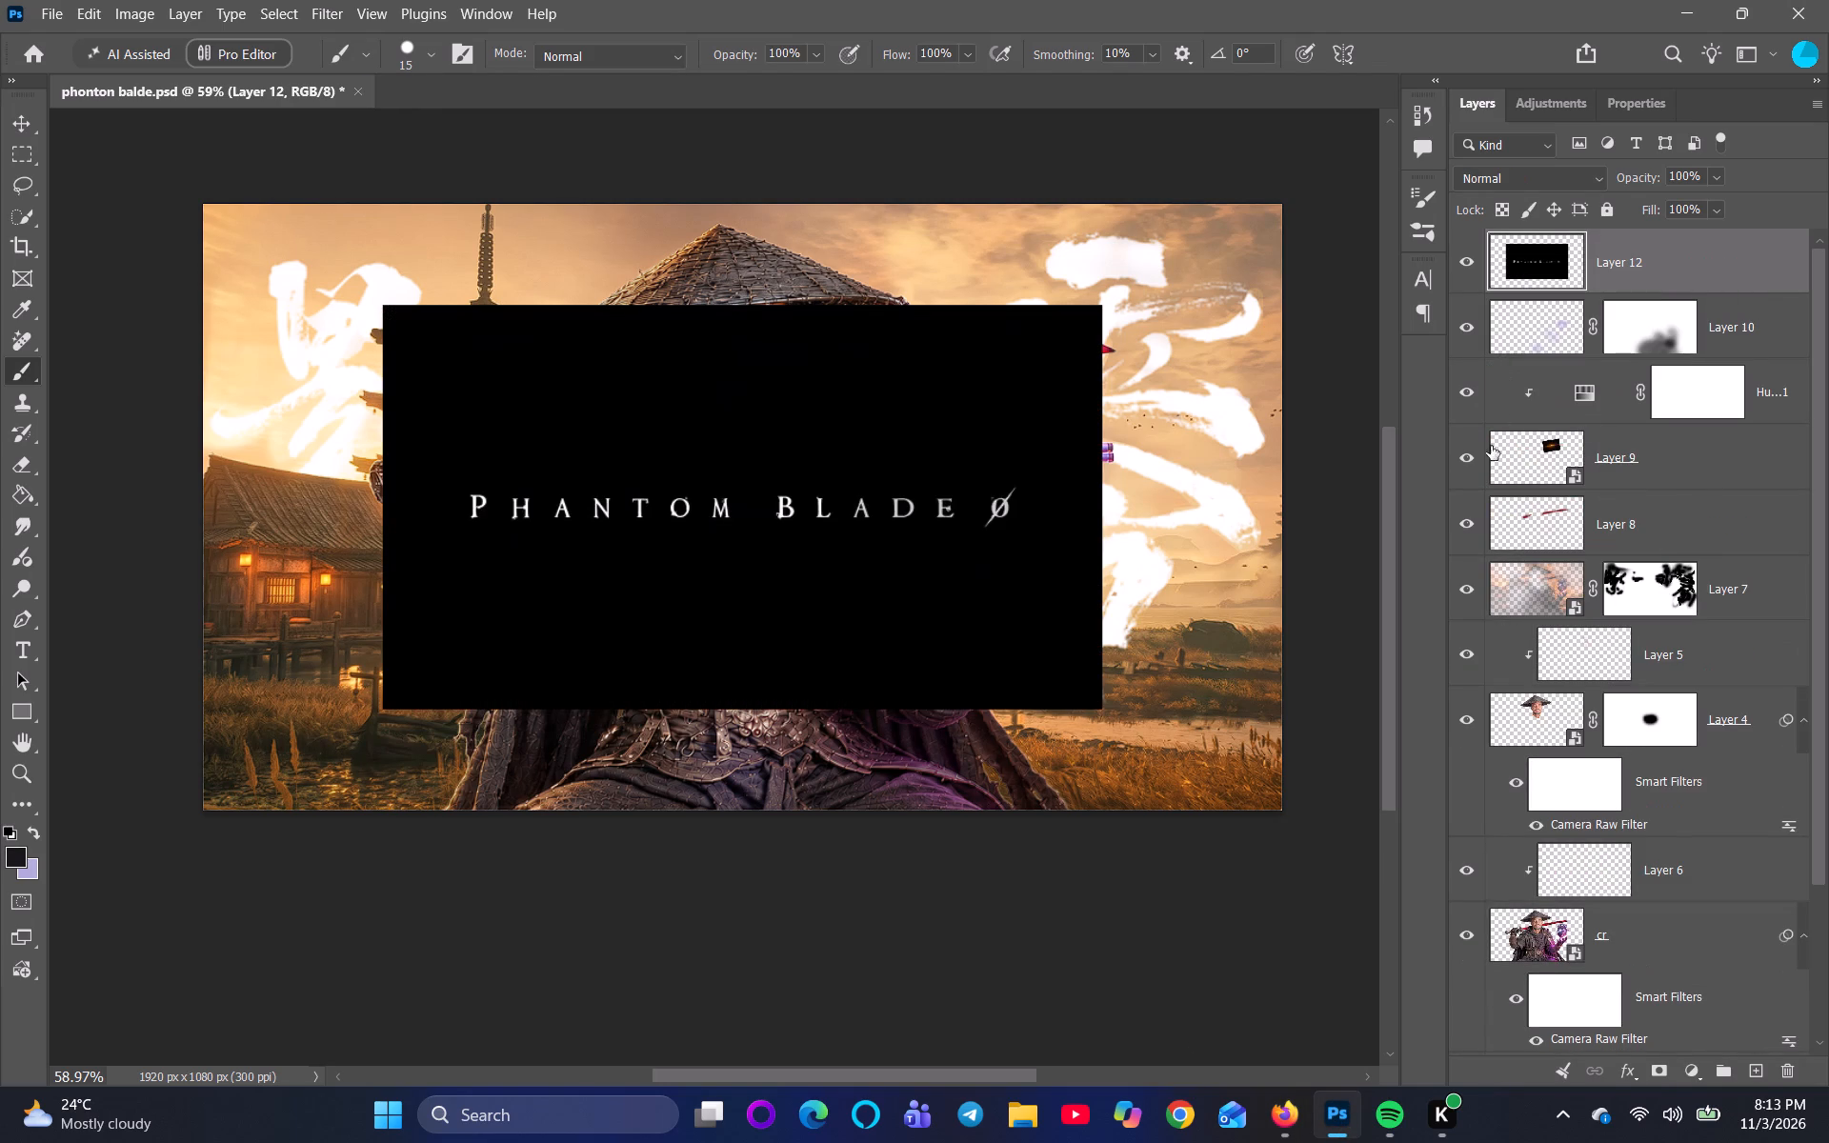
{"action": "scroll", "coordinate": [730, 517], "scroll_direction": "up", "scroll_amount": 2}
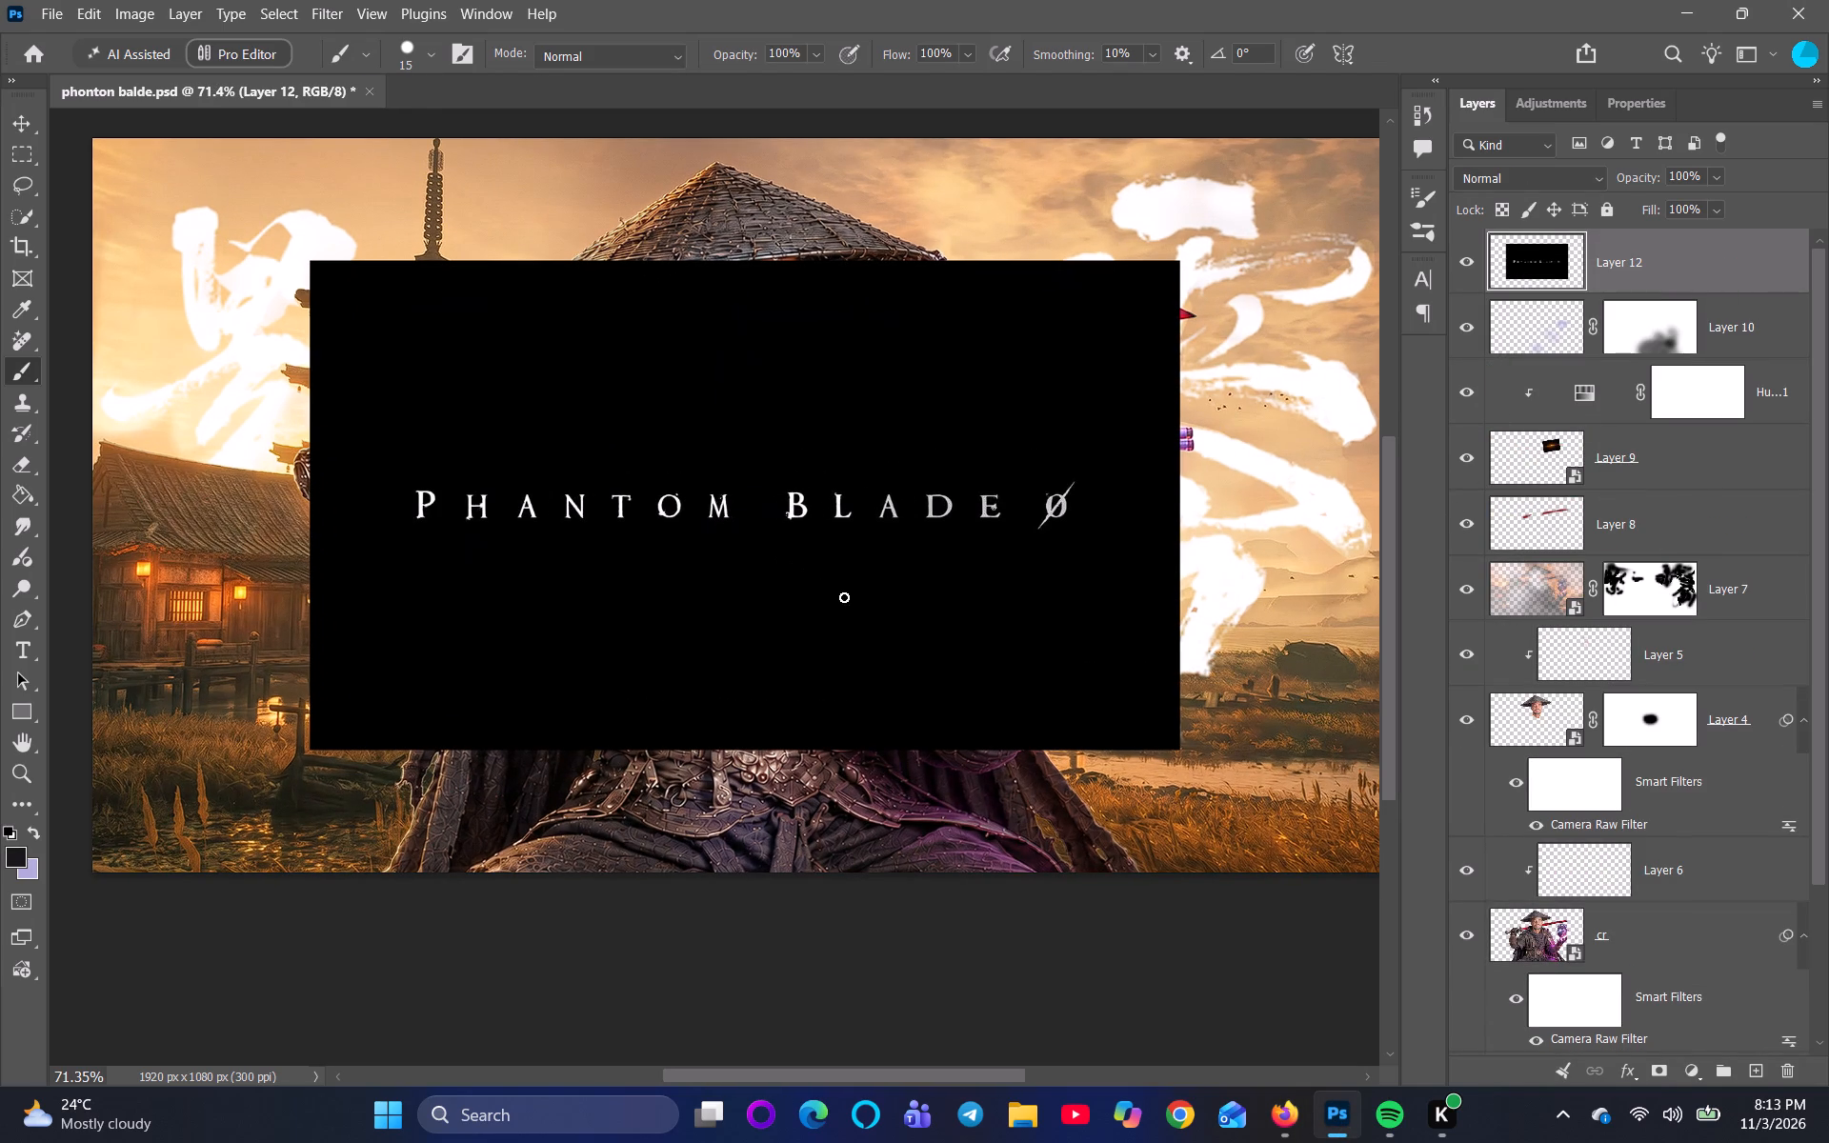
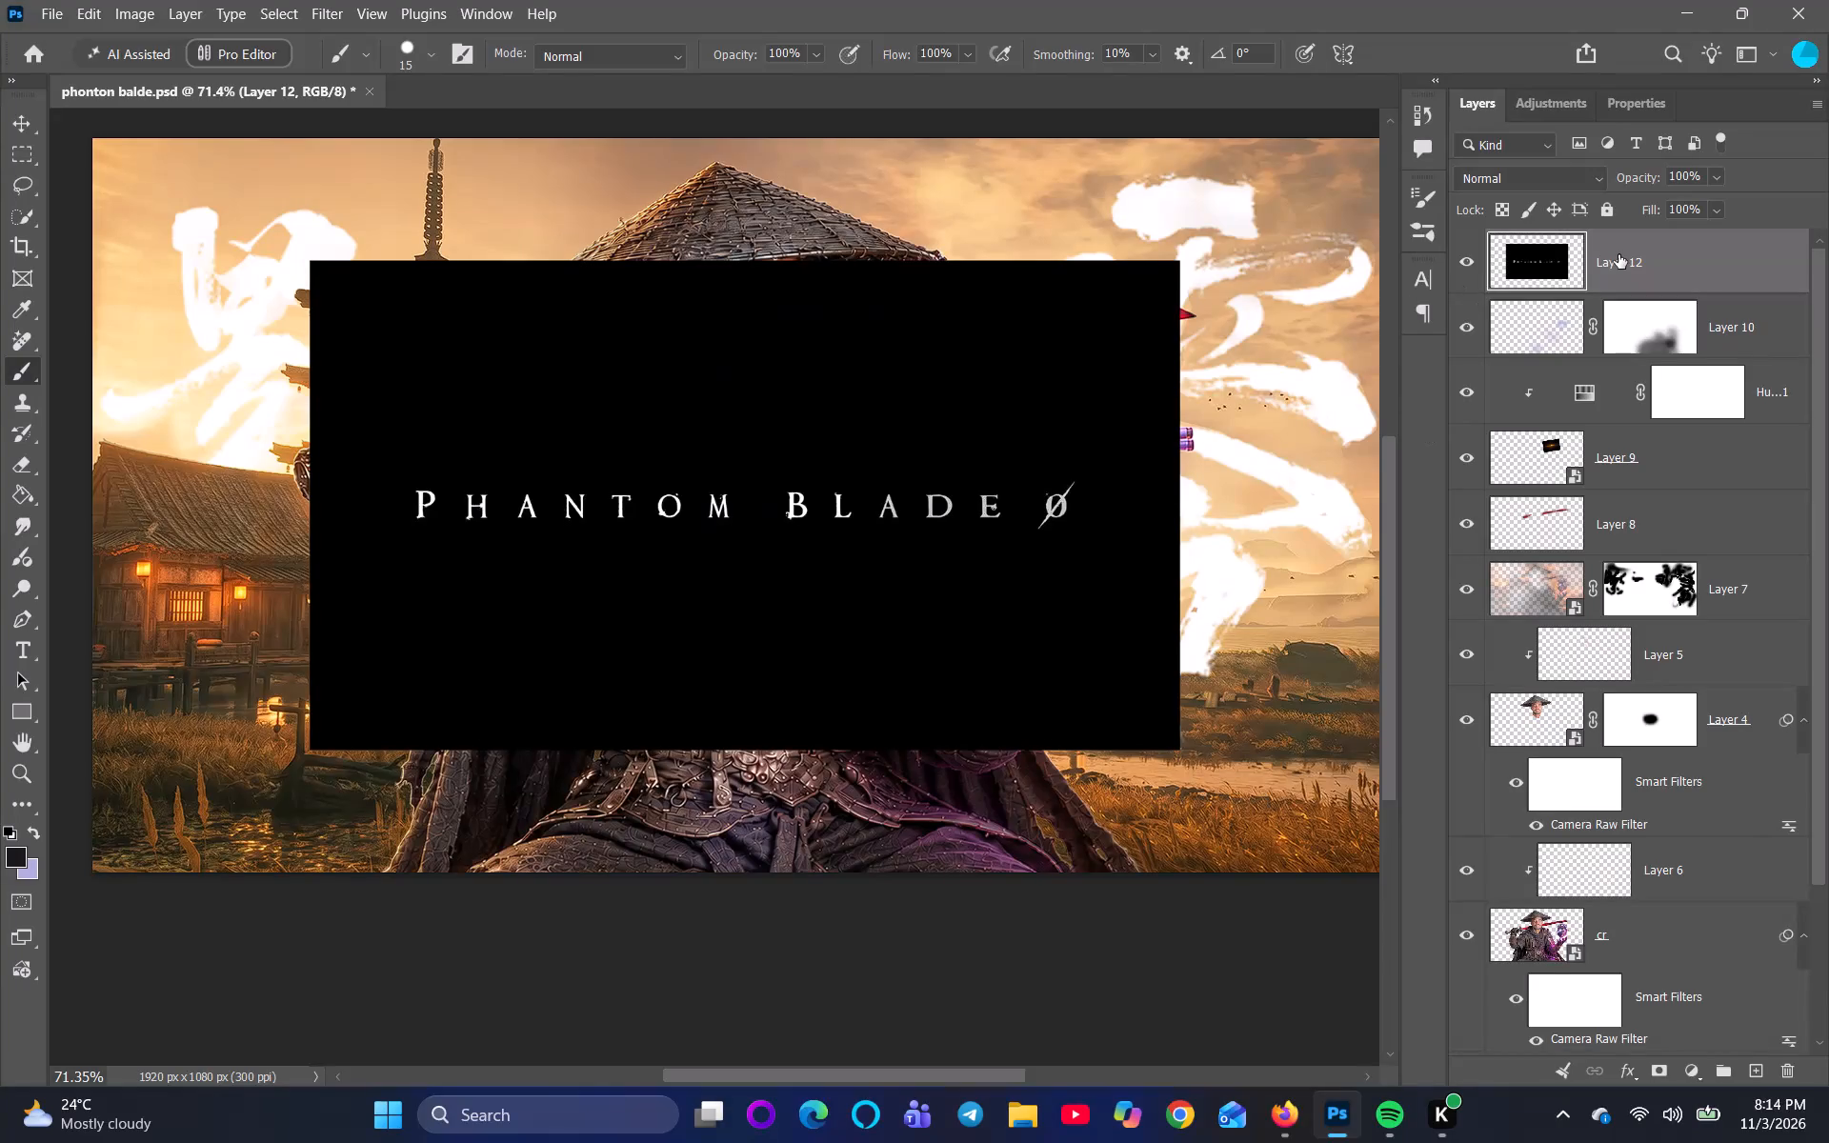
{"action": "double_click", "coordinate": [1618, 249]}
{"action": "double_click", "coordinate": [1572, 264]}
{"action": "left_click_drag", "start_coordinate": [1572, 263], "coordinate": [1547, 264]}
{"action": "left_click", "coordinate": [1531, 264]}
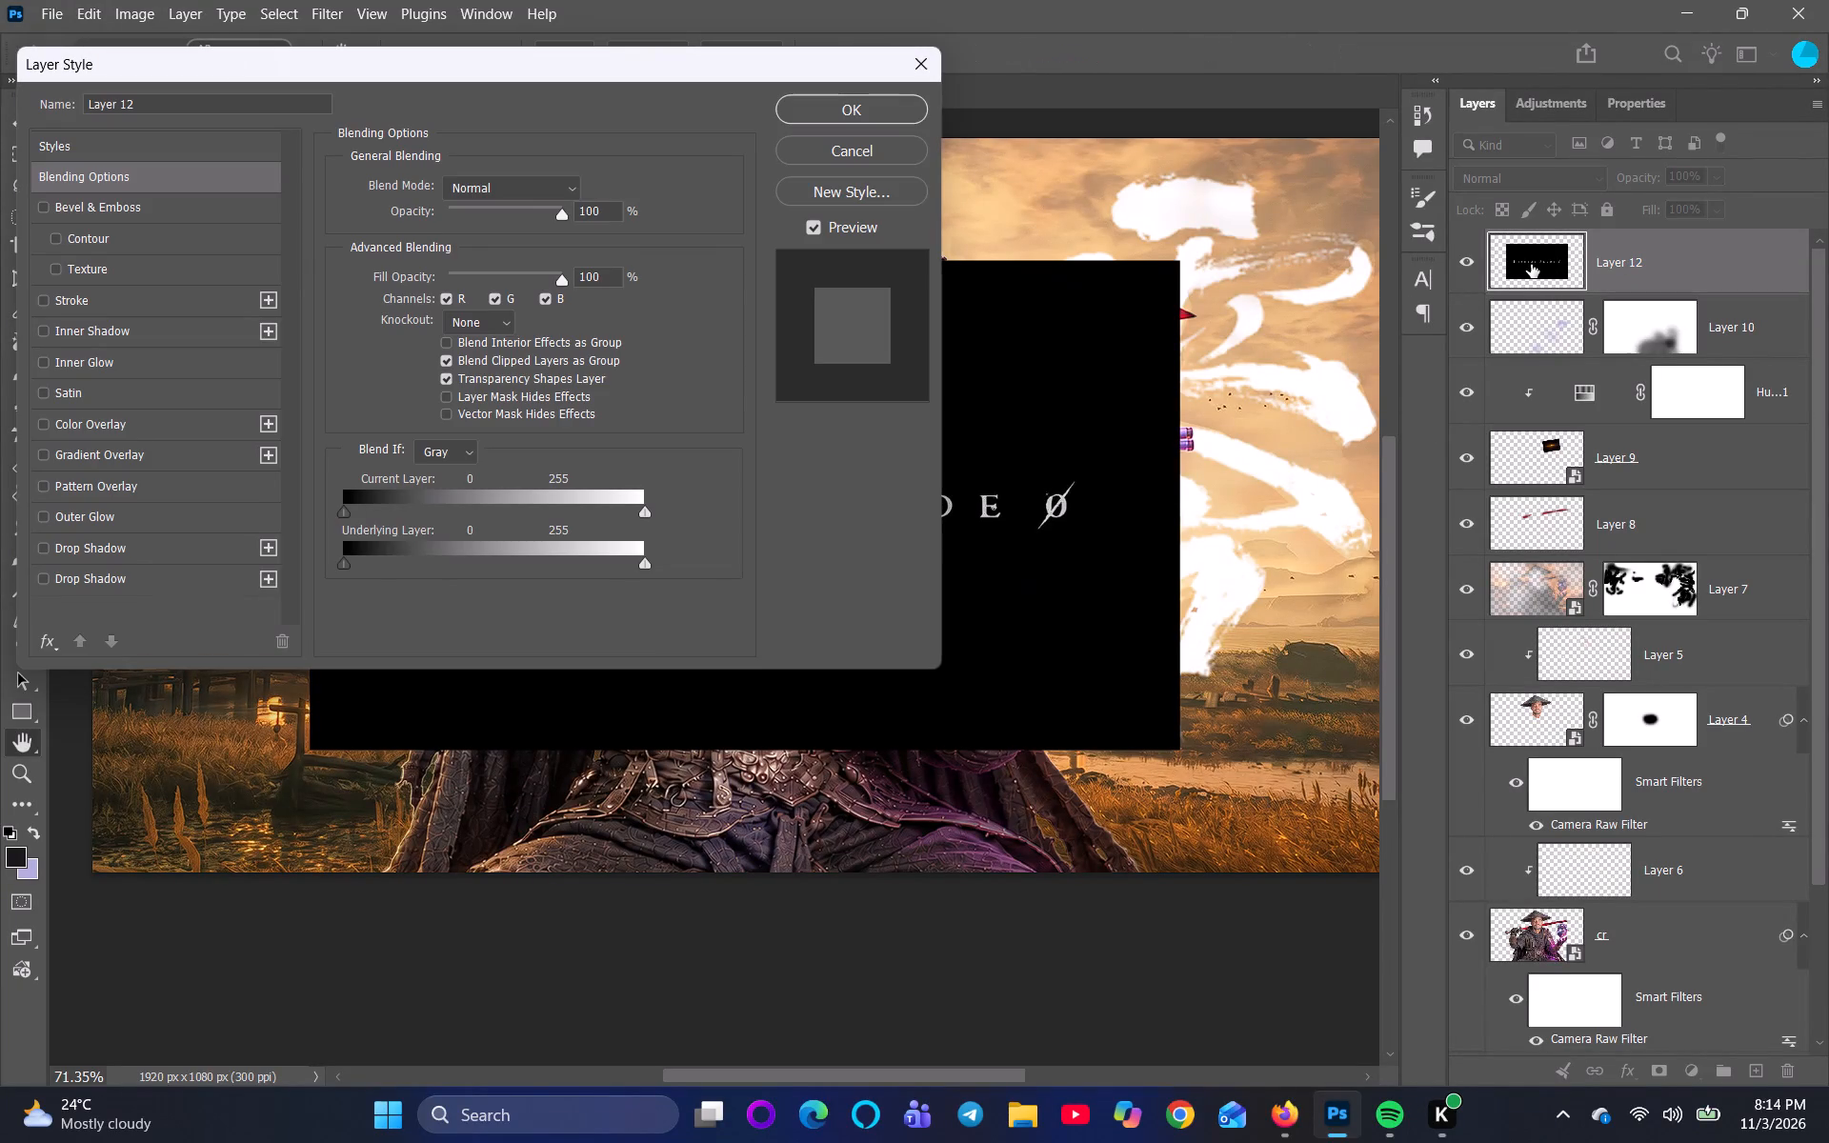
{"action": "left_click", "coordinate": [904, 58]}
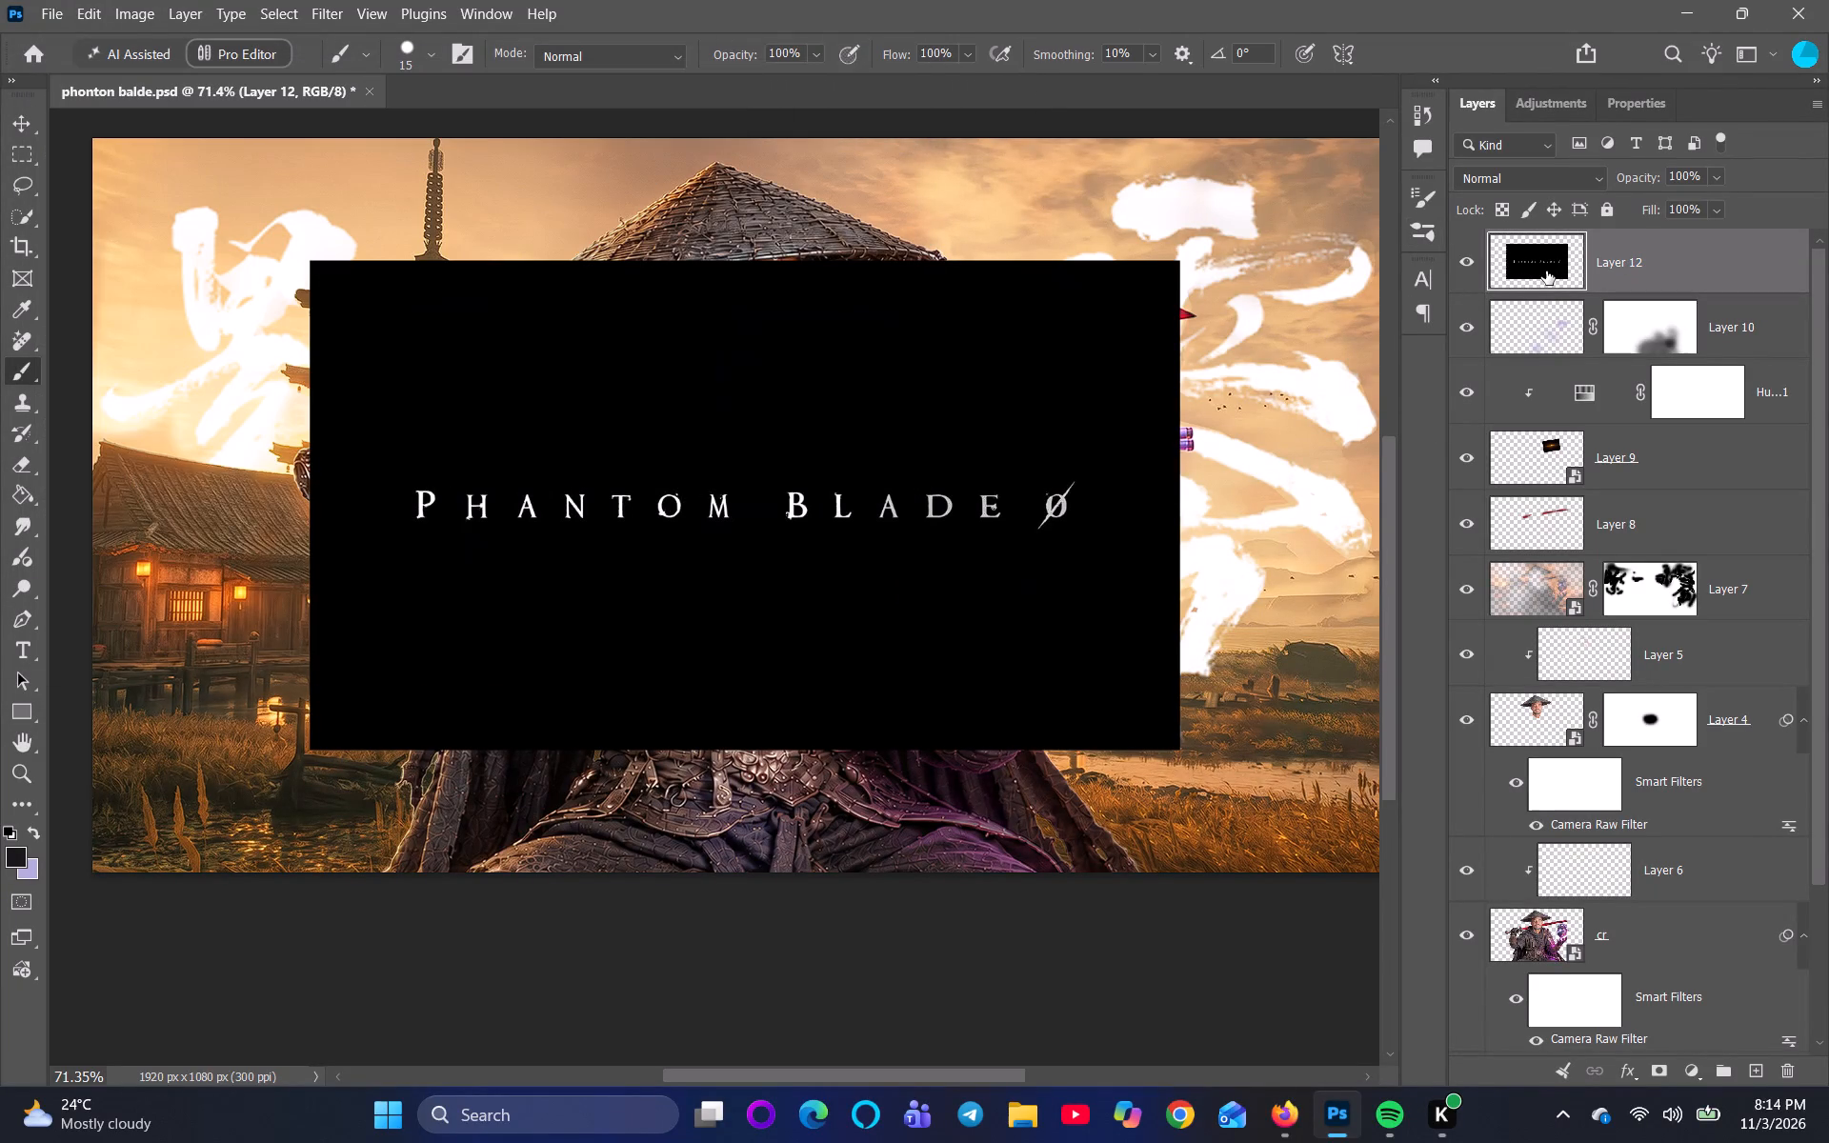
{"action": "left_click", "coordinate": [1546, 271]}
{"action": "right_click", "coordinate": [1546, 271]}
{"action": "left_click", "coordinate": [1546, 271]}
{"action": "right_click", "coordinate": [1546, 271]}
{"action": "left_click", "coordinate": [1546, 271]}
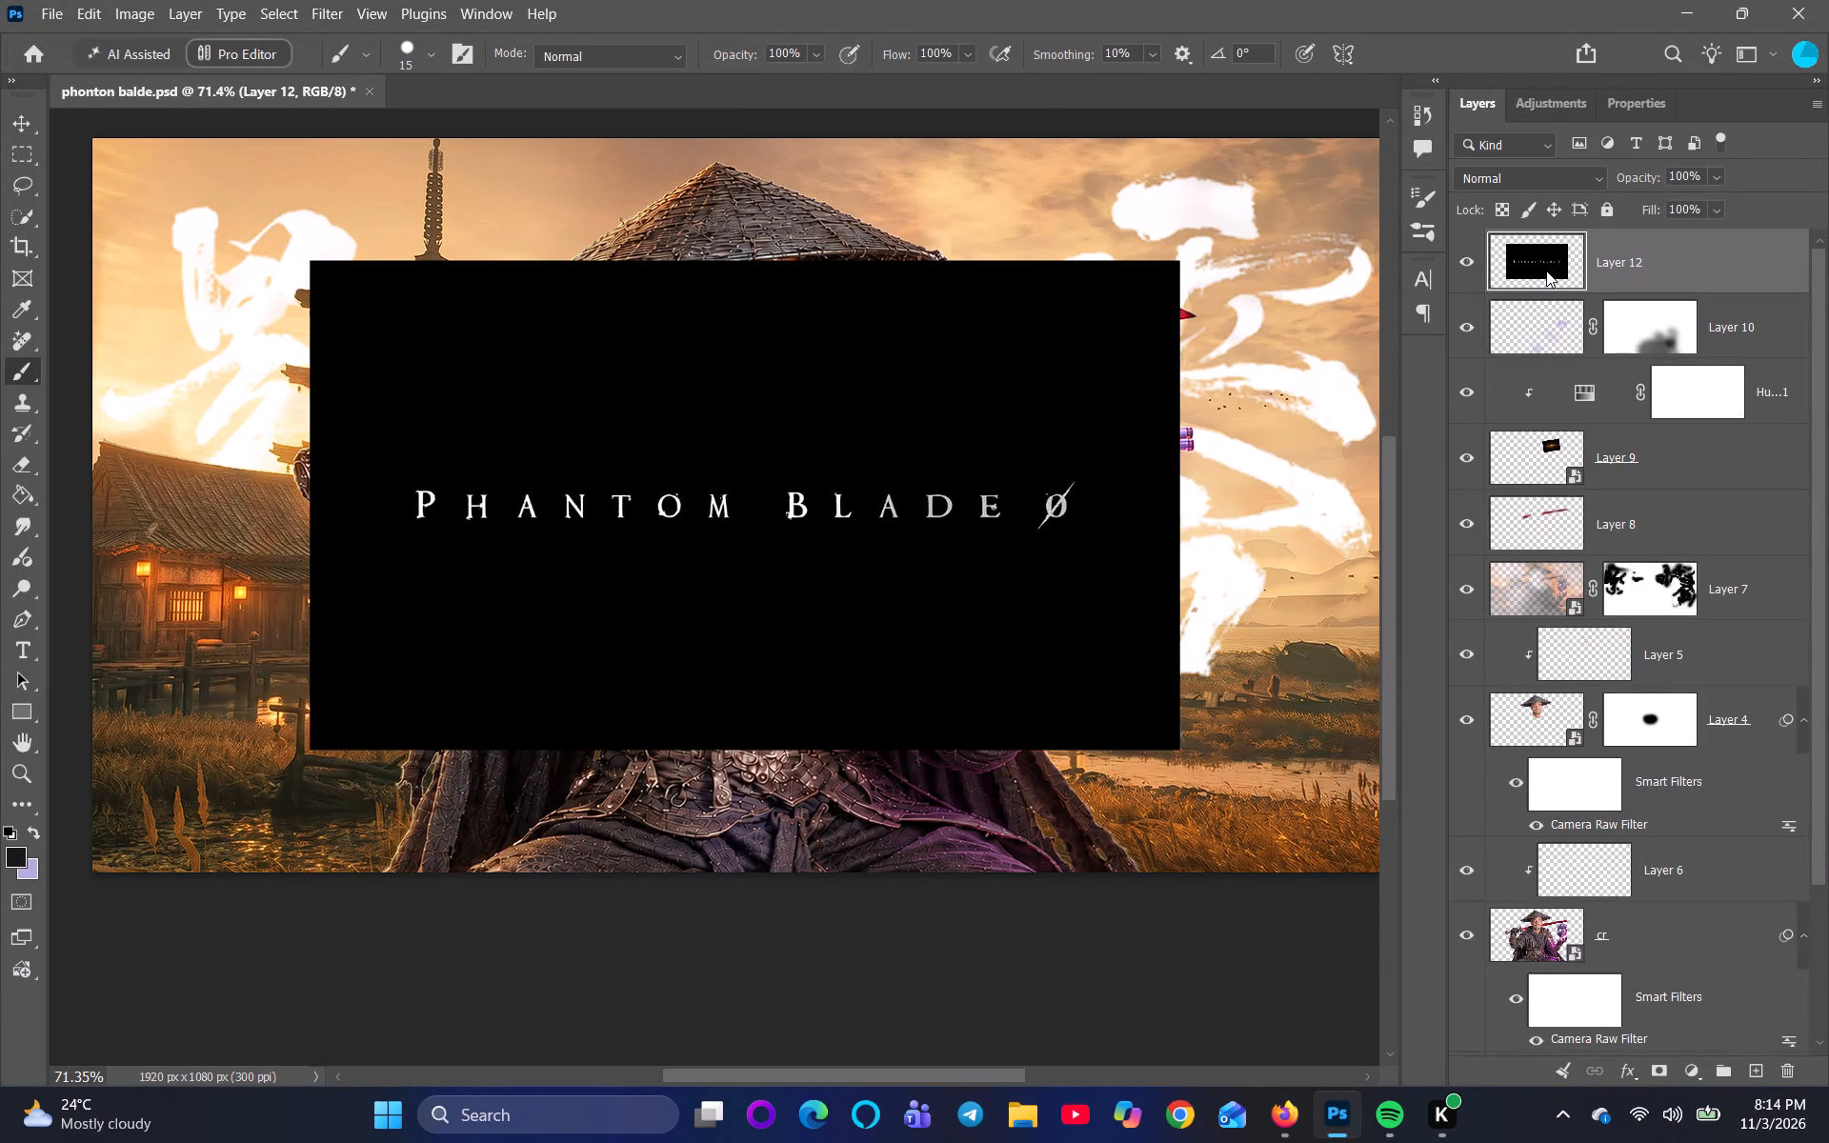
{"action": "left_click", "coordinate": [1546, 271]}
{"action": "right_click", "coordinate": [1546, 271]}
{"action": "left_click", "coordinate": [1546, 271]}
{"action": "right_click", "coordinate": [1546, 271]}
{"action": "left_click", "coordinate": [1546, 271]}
Load Layer 12's outline as a selection and remove the black background around its white title lettering with the Magic Eraser.
{"action": "left_click", "coordinate": [1551, 271]}
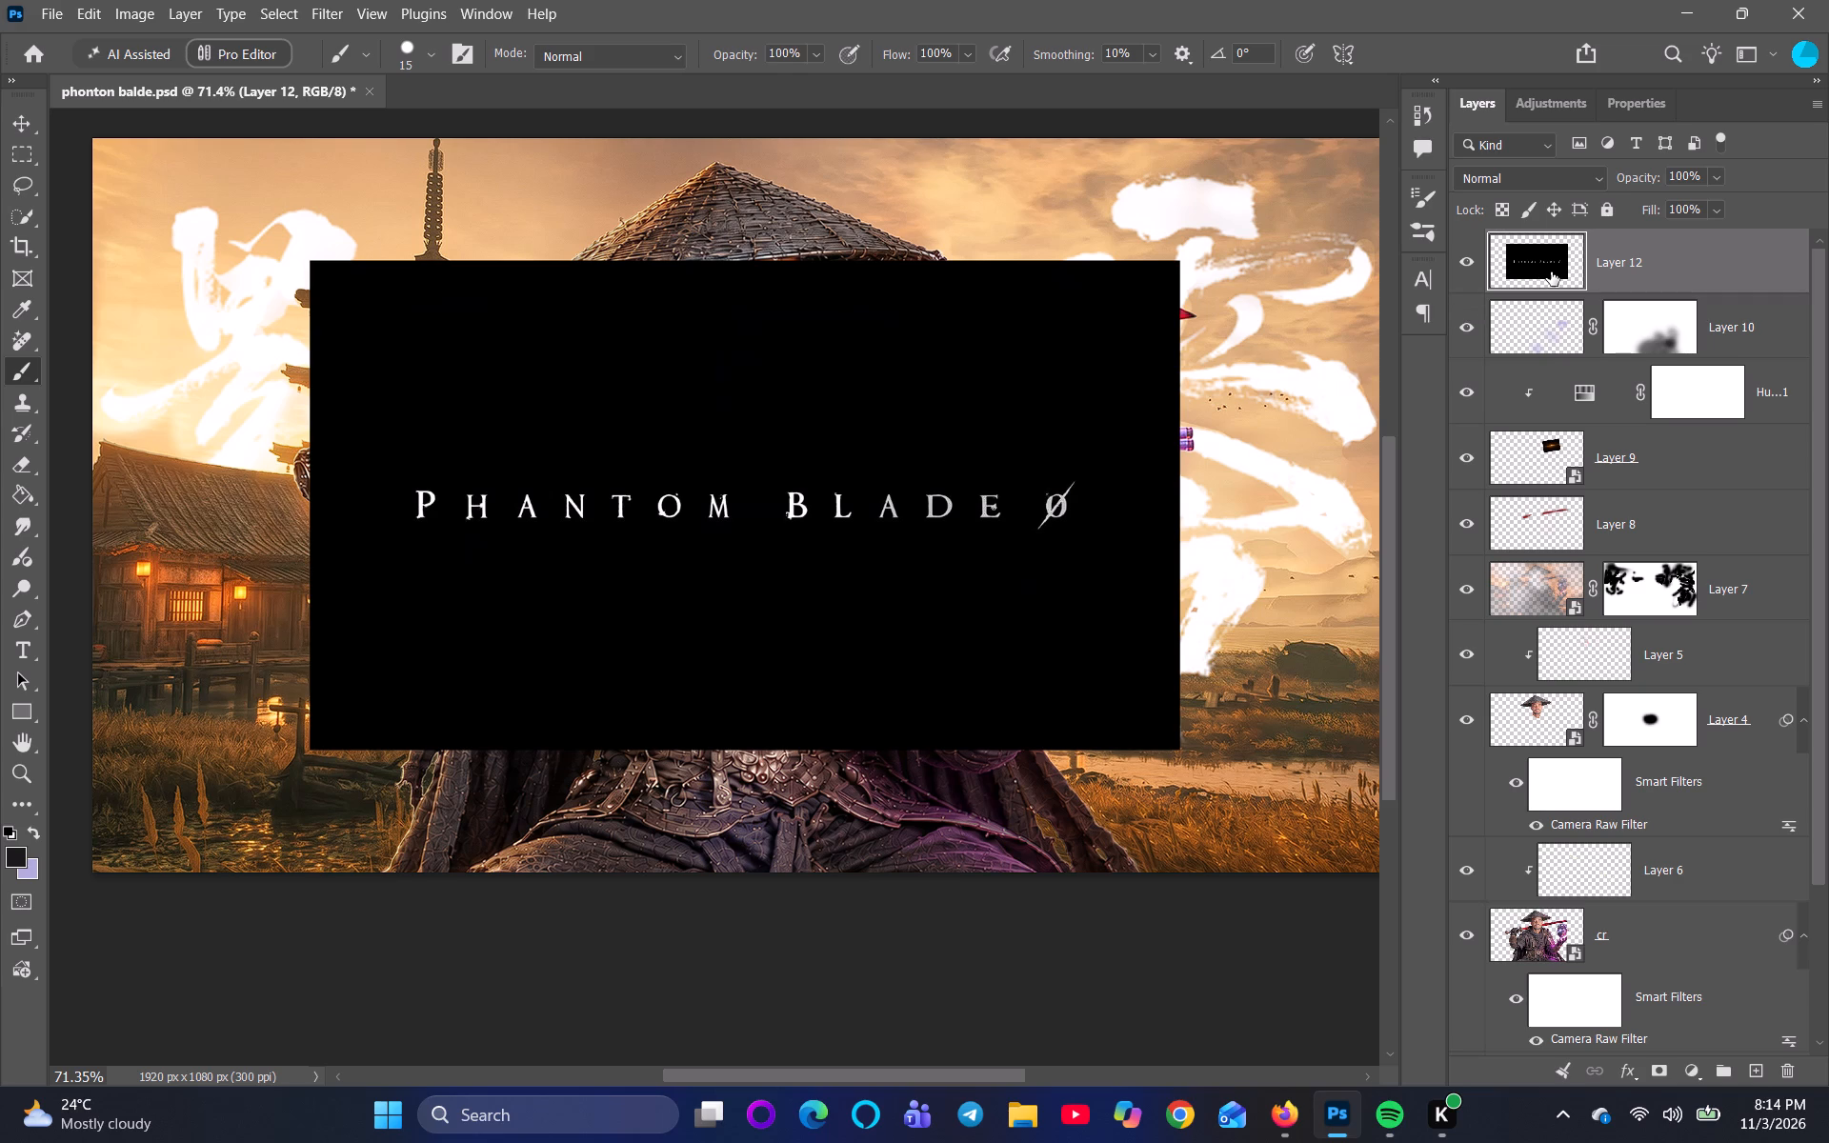
{"action": "left_click", "coordinate": [1551, 271], "text": "ctrl"}
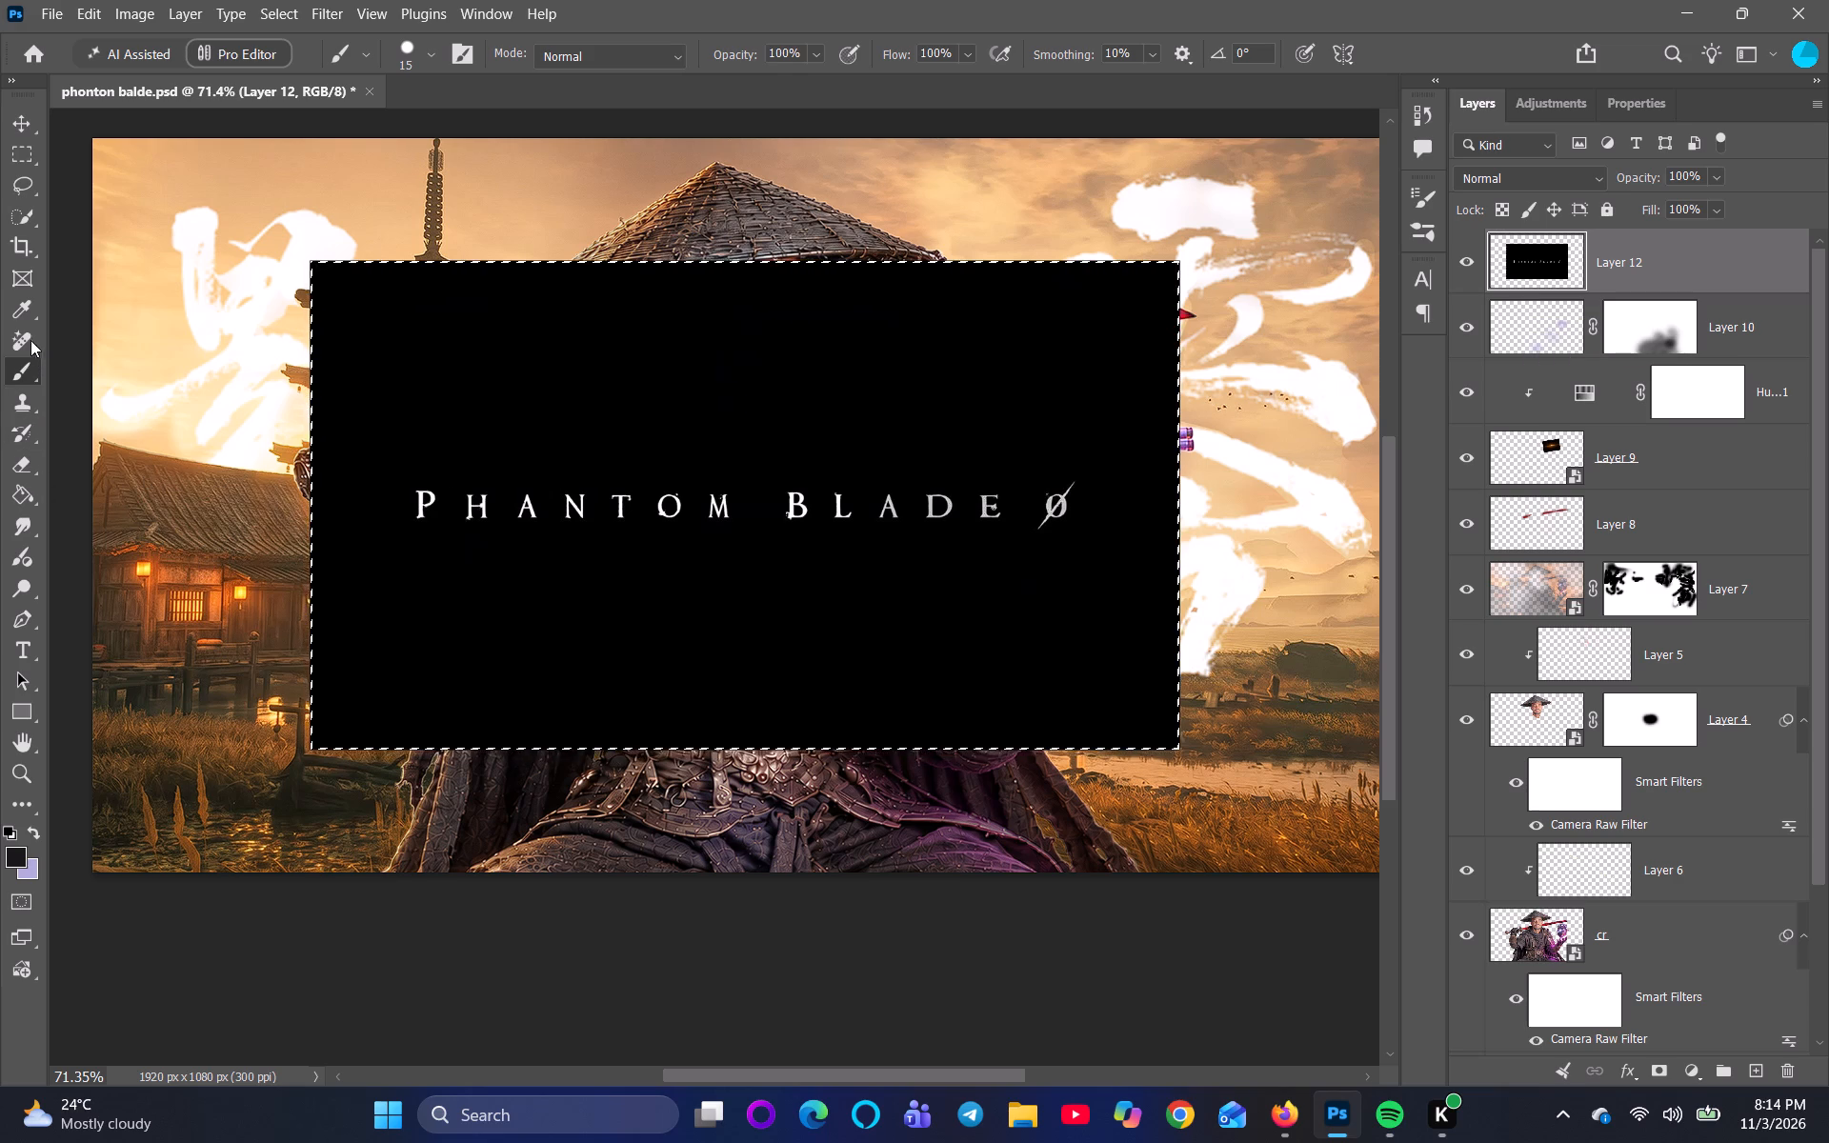
{"action": "right_click", "coordinate": [24, 467]}
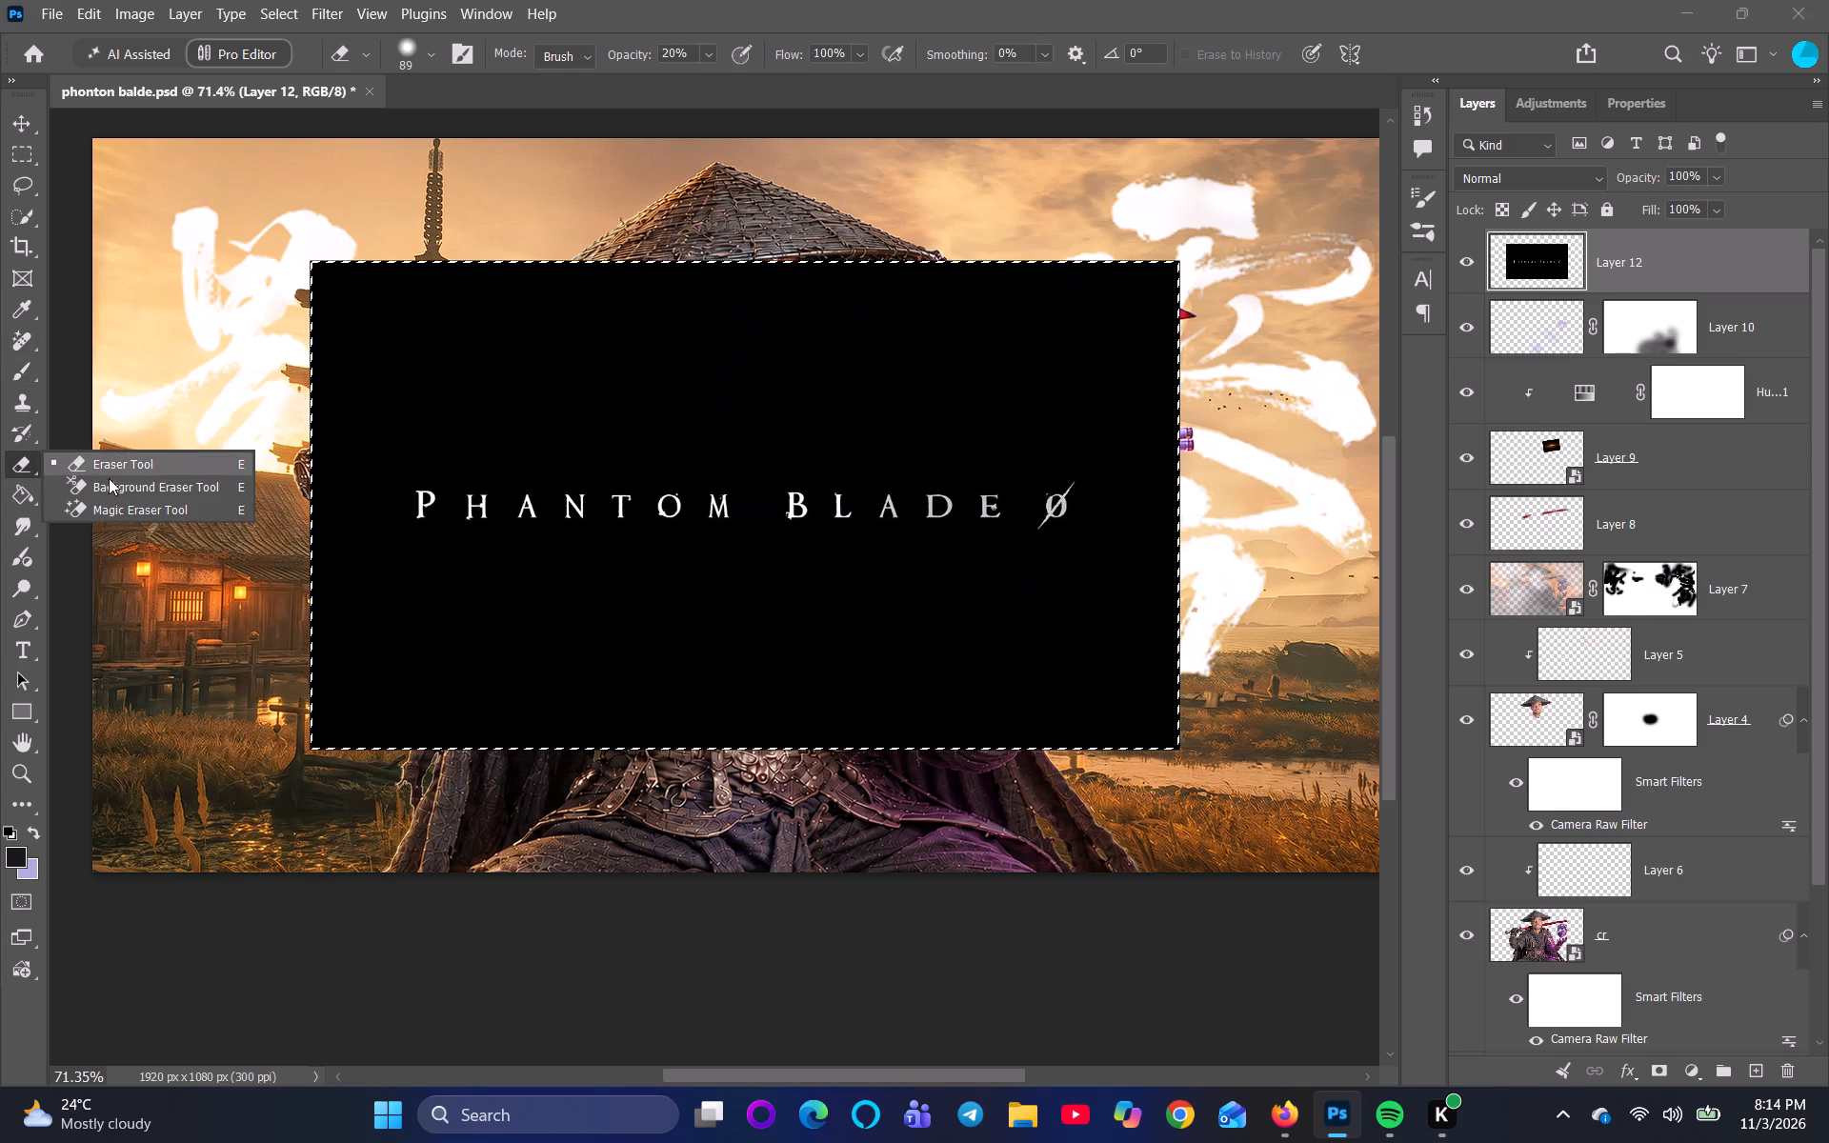
{"action": "left_click", "coordinate": [111, 505]}
{"action": "left_click", "coordinate": [516, 431]}
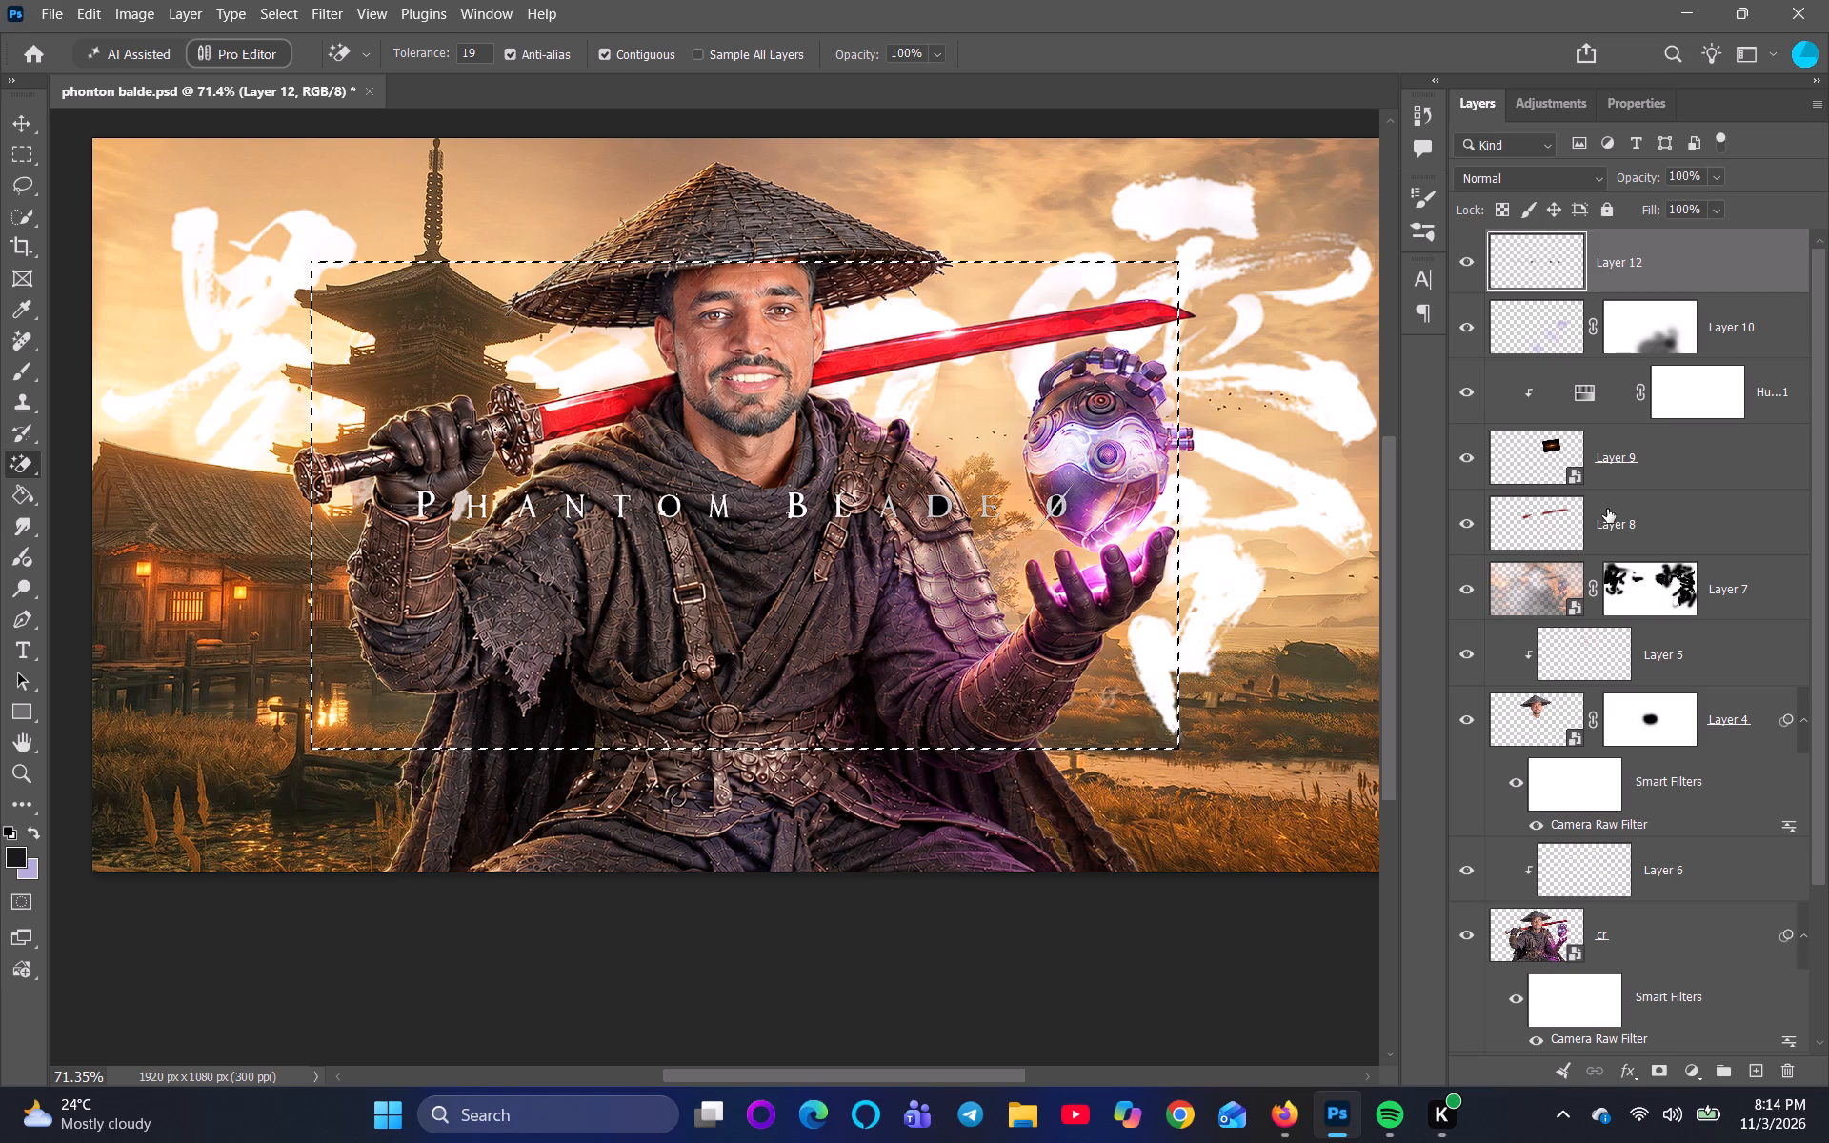
{"action": "left_click", "coordinate": [1639, 248]}
{"action": "left_click", "coordinate": [1667, 276]}
Scale the Phantom Blade 0 title down to about 47% and move it below the samurai's belt near the artwork's lower edge.
{"action": "scroll", "coordinate": [1065, 571], "scroll_direction": "up", "scroll_amount": 4}
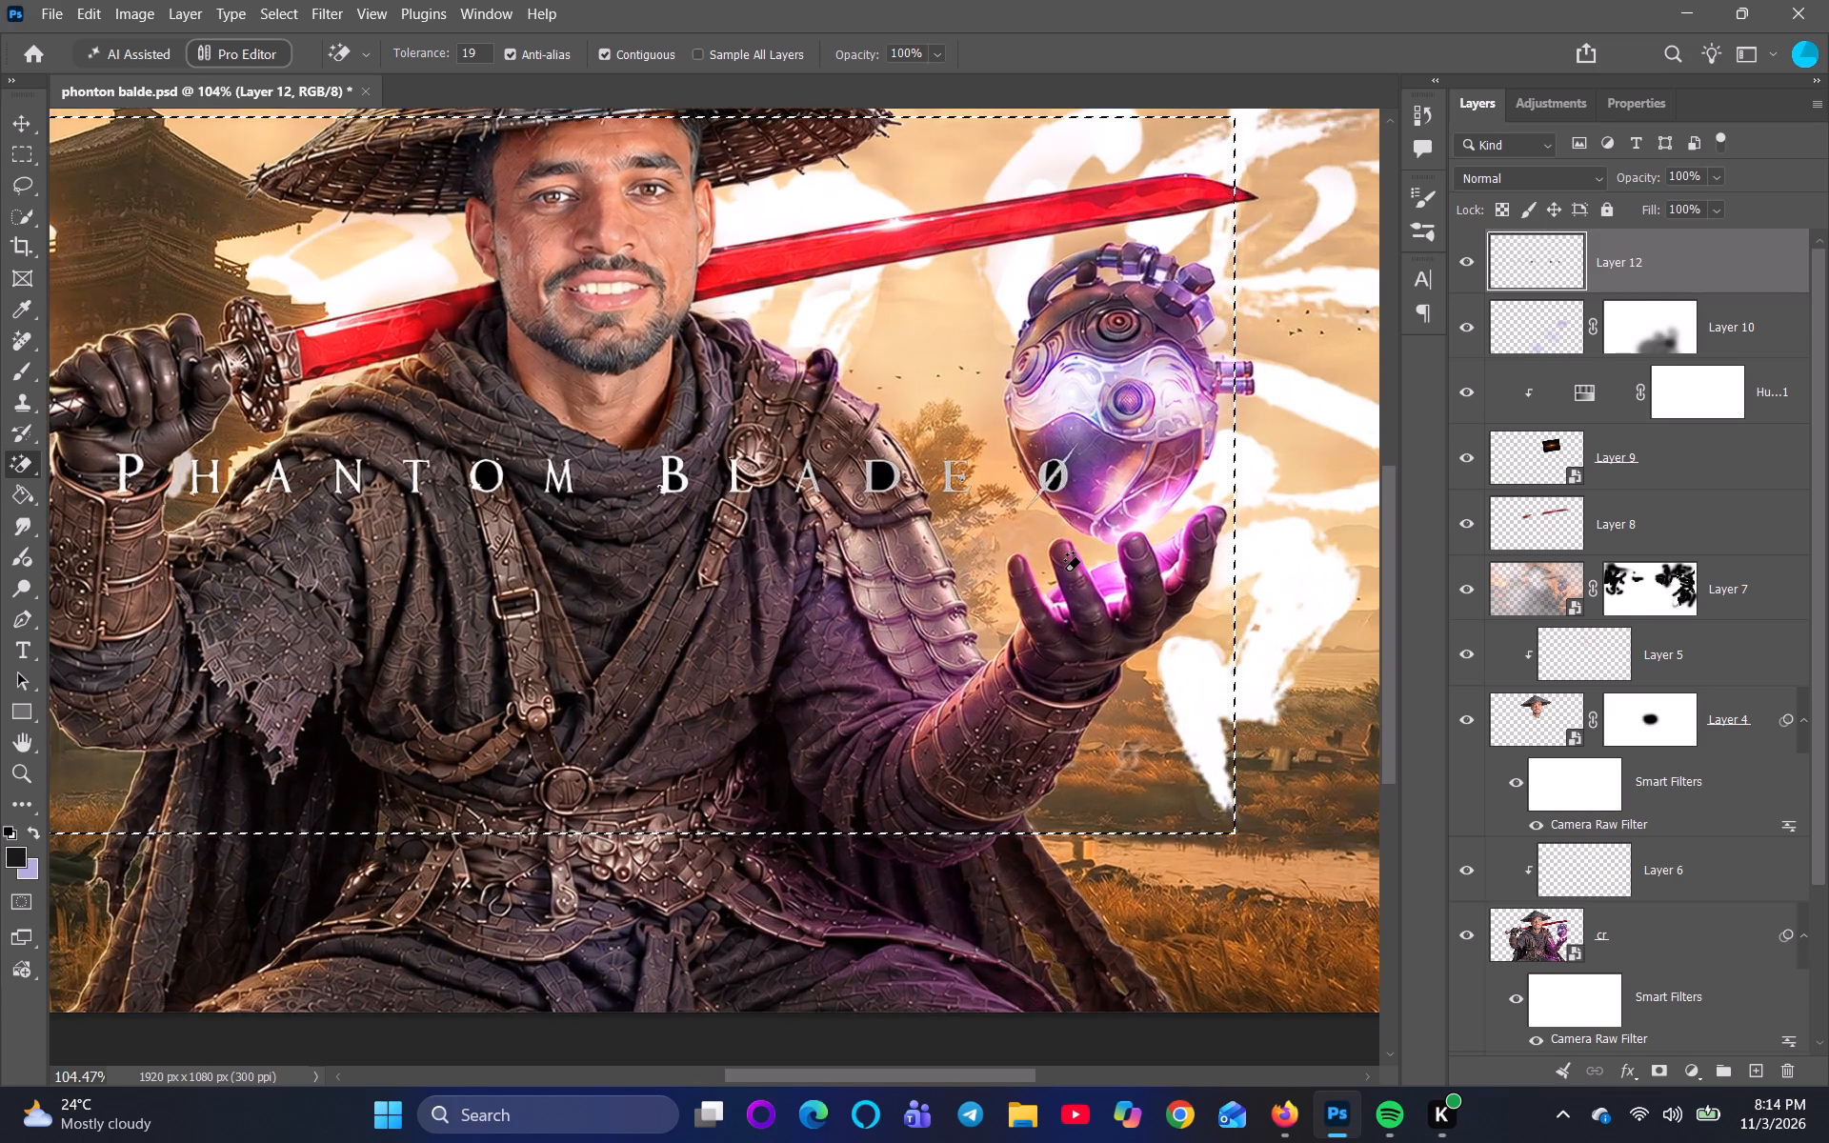
{"action": "scroll", "coordinate": [1065, 571], "scroll_direction": "down", "scroll_amount": 7}
{"action": "left_click", "coordinate": [0, 120]}
{"action": "left_click", "coordinate": [15, 113]}
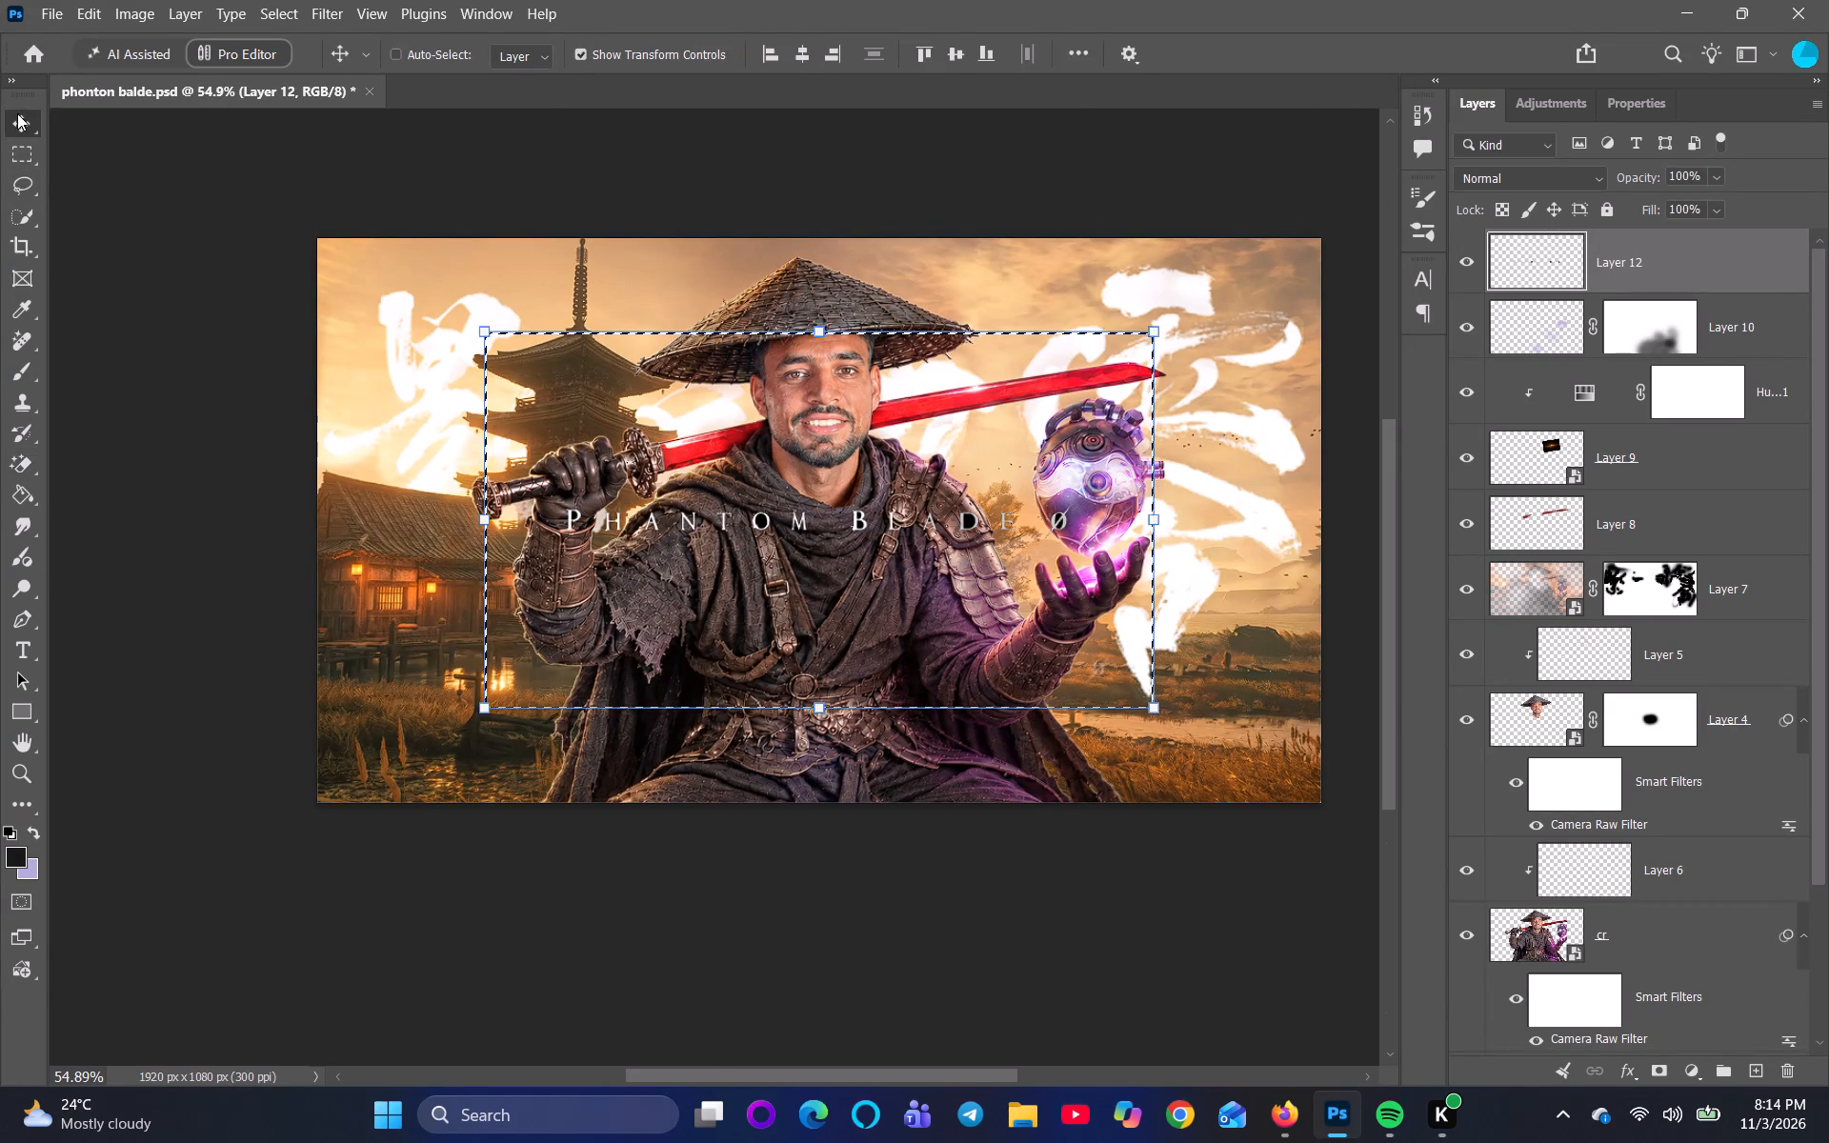
{"action": "left_click_drag", "start_coordinate": [1157, 334], "coordinate": [1053, 501]}
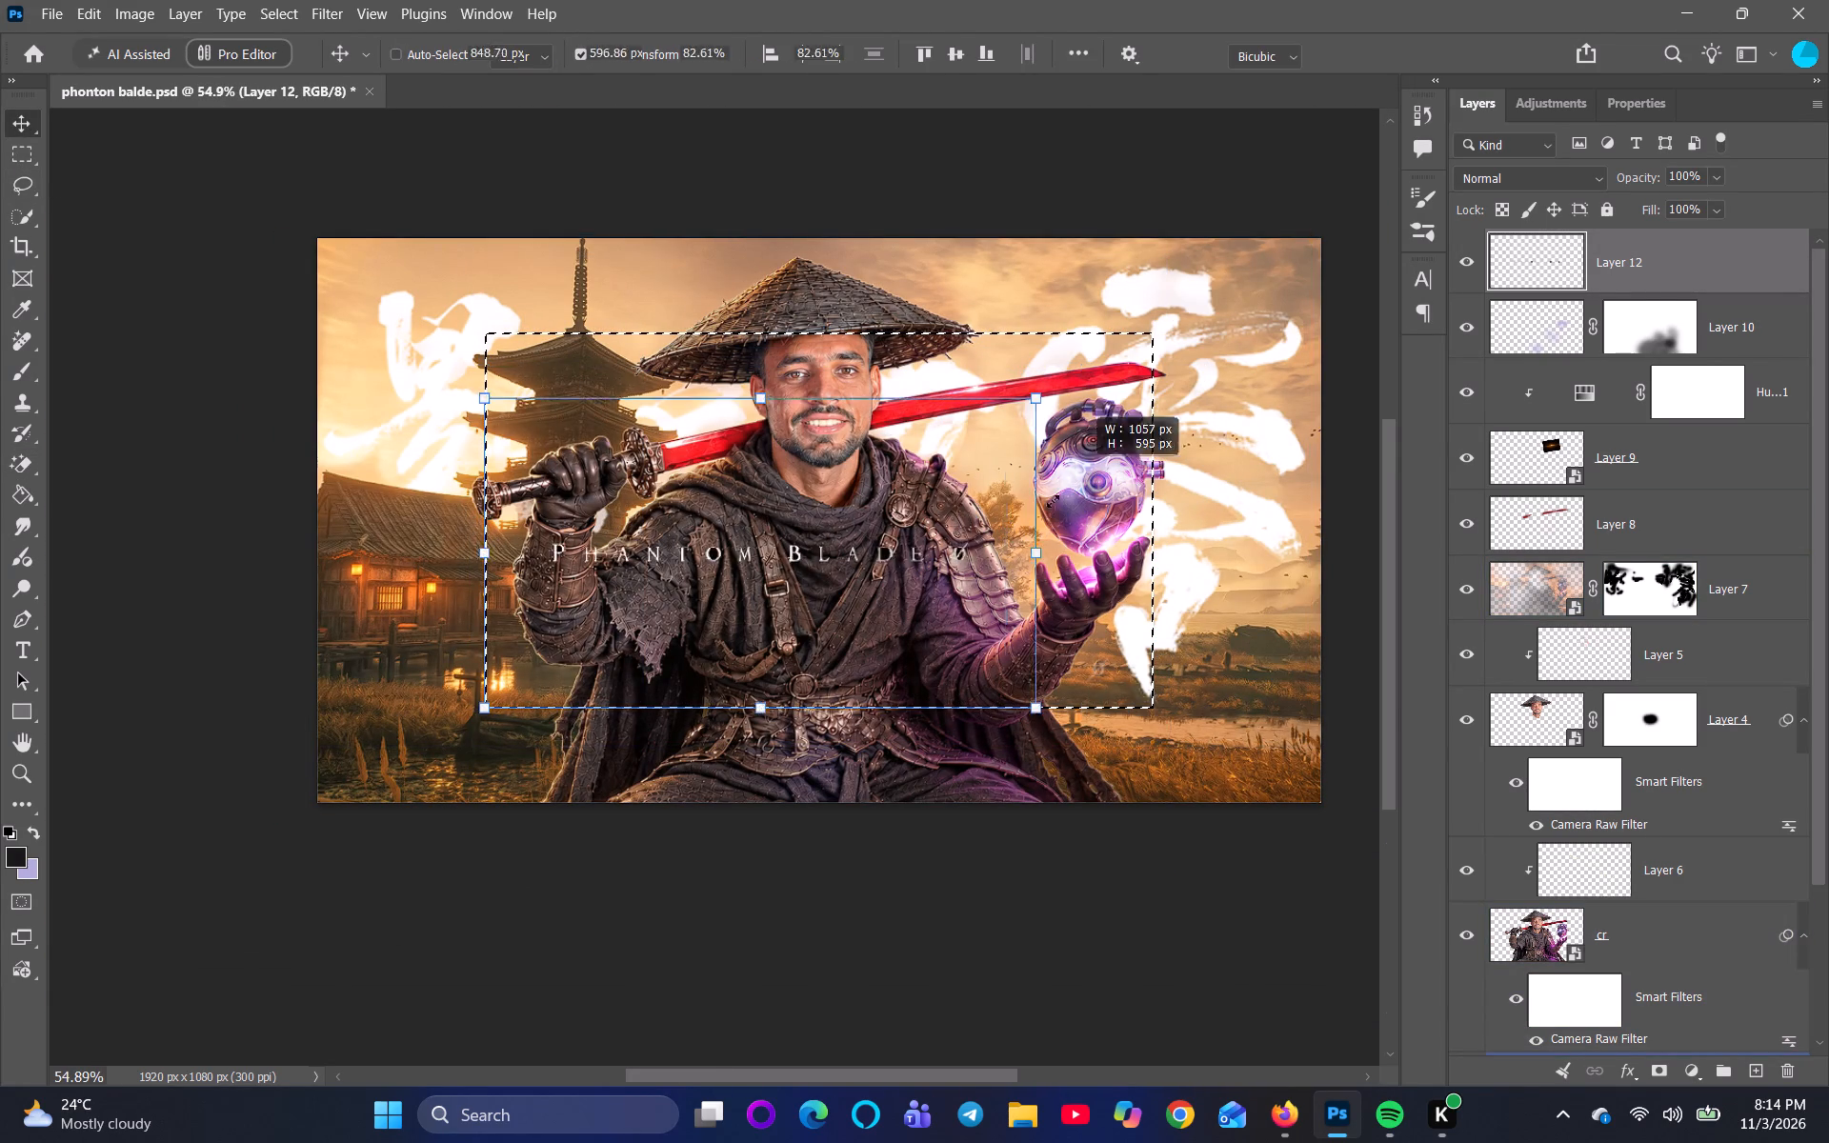
{"action": "left_click_drag", "start_coordinate": [1053, 501], "coordinate": [846, 613]}
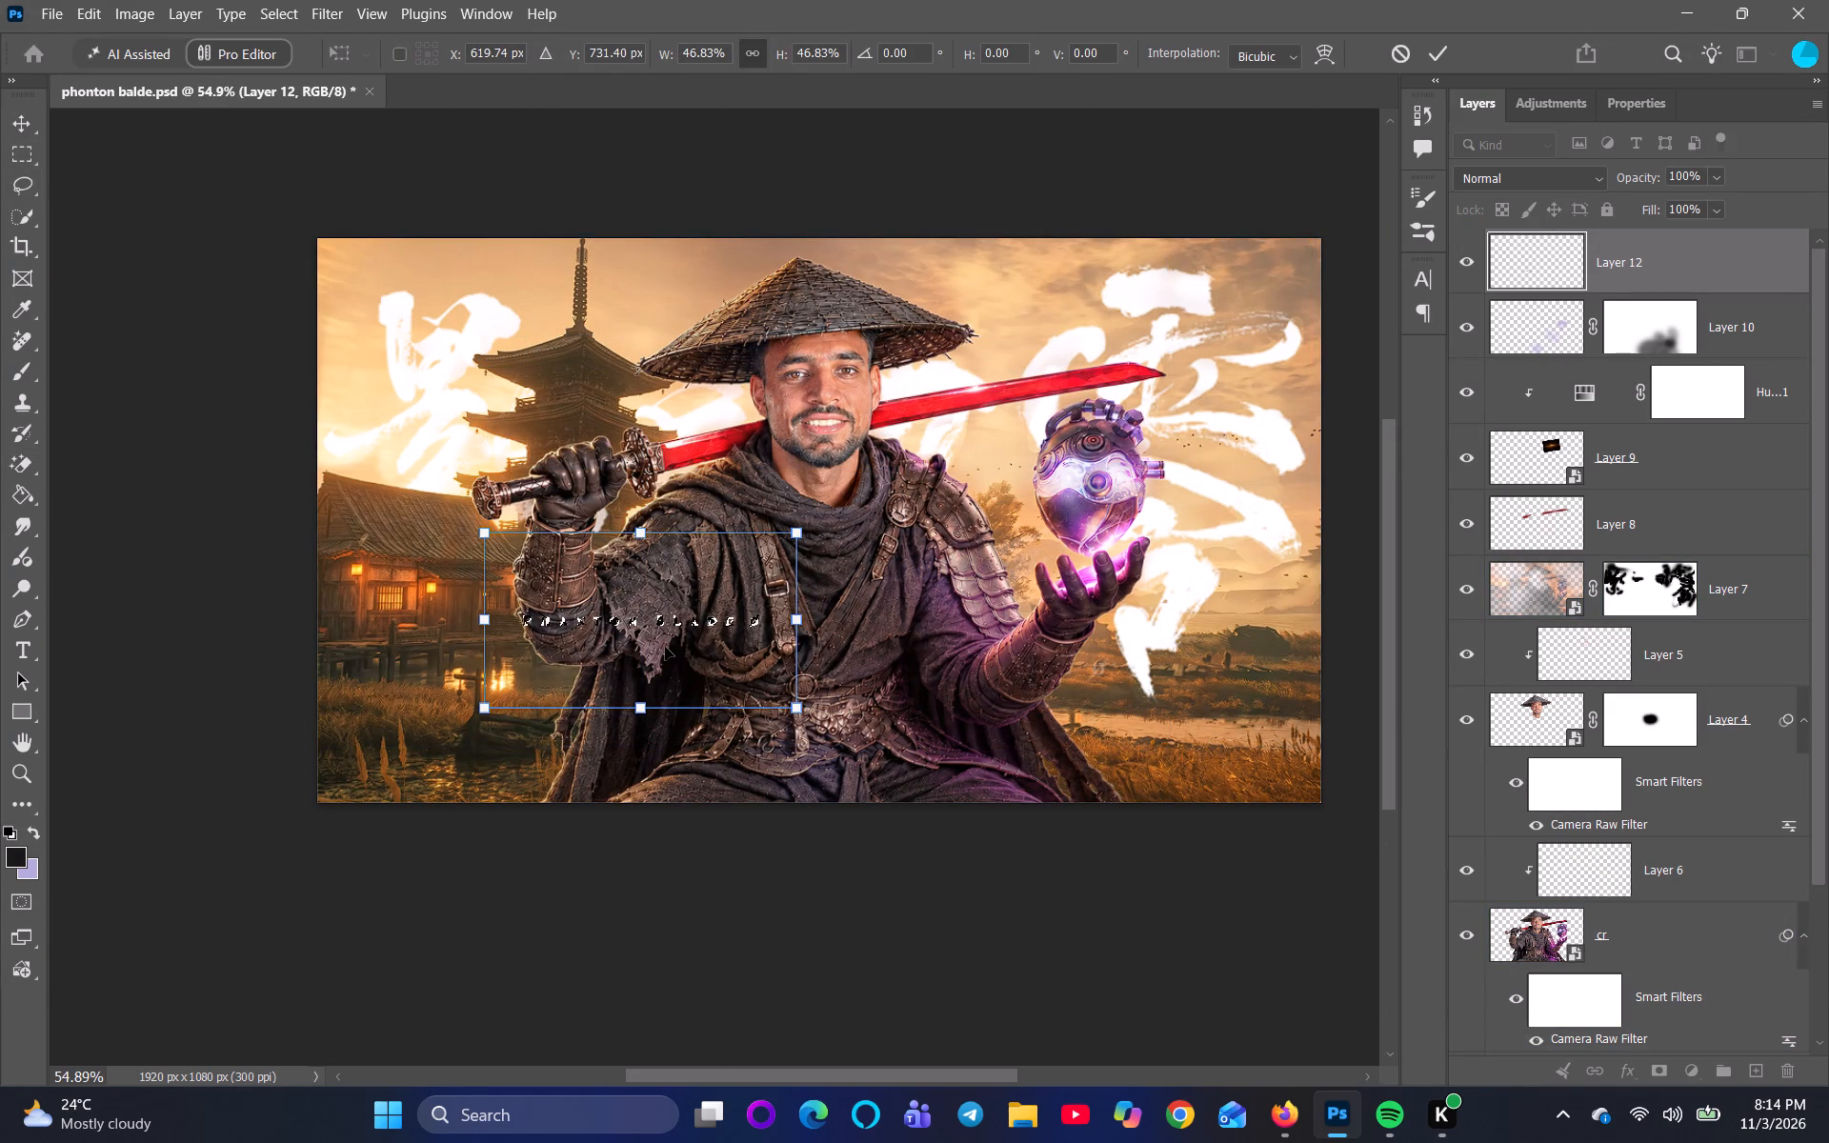
{"action": "left_click_drag", "start_coordinate": [666, 647], "coordinate": [834, 791]}
Enlarge the title to about 122% of its original size, keeping it centred across the samurai's lower body.
{"action": "scroll", "coordinate": [841, 792], "scroll_direction": "up", "scroll_amount": 7}
{"action": "left_click_drag", "start_coordinate": [1083, 738], "coordinate": [1093, 739]}
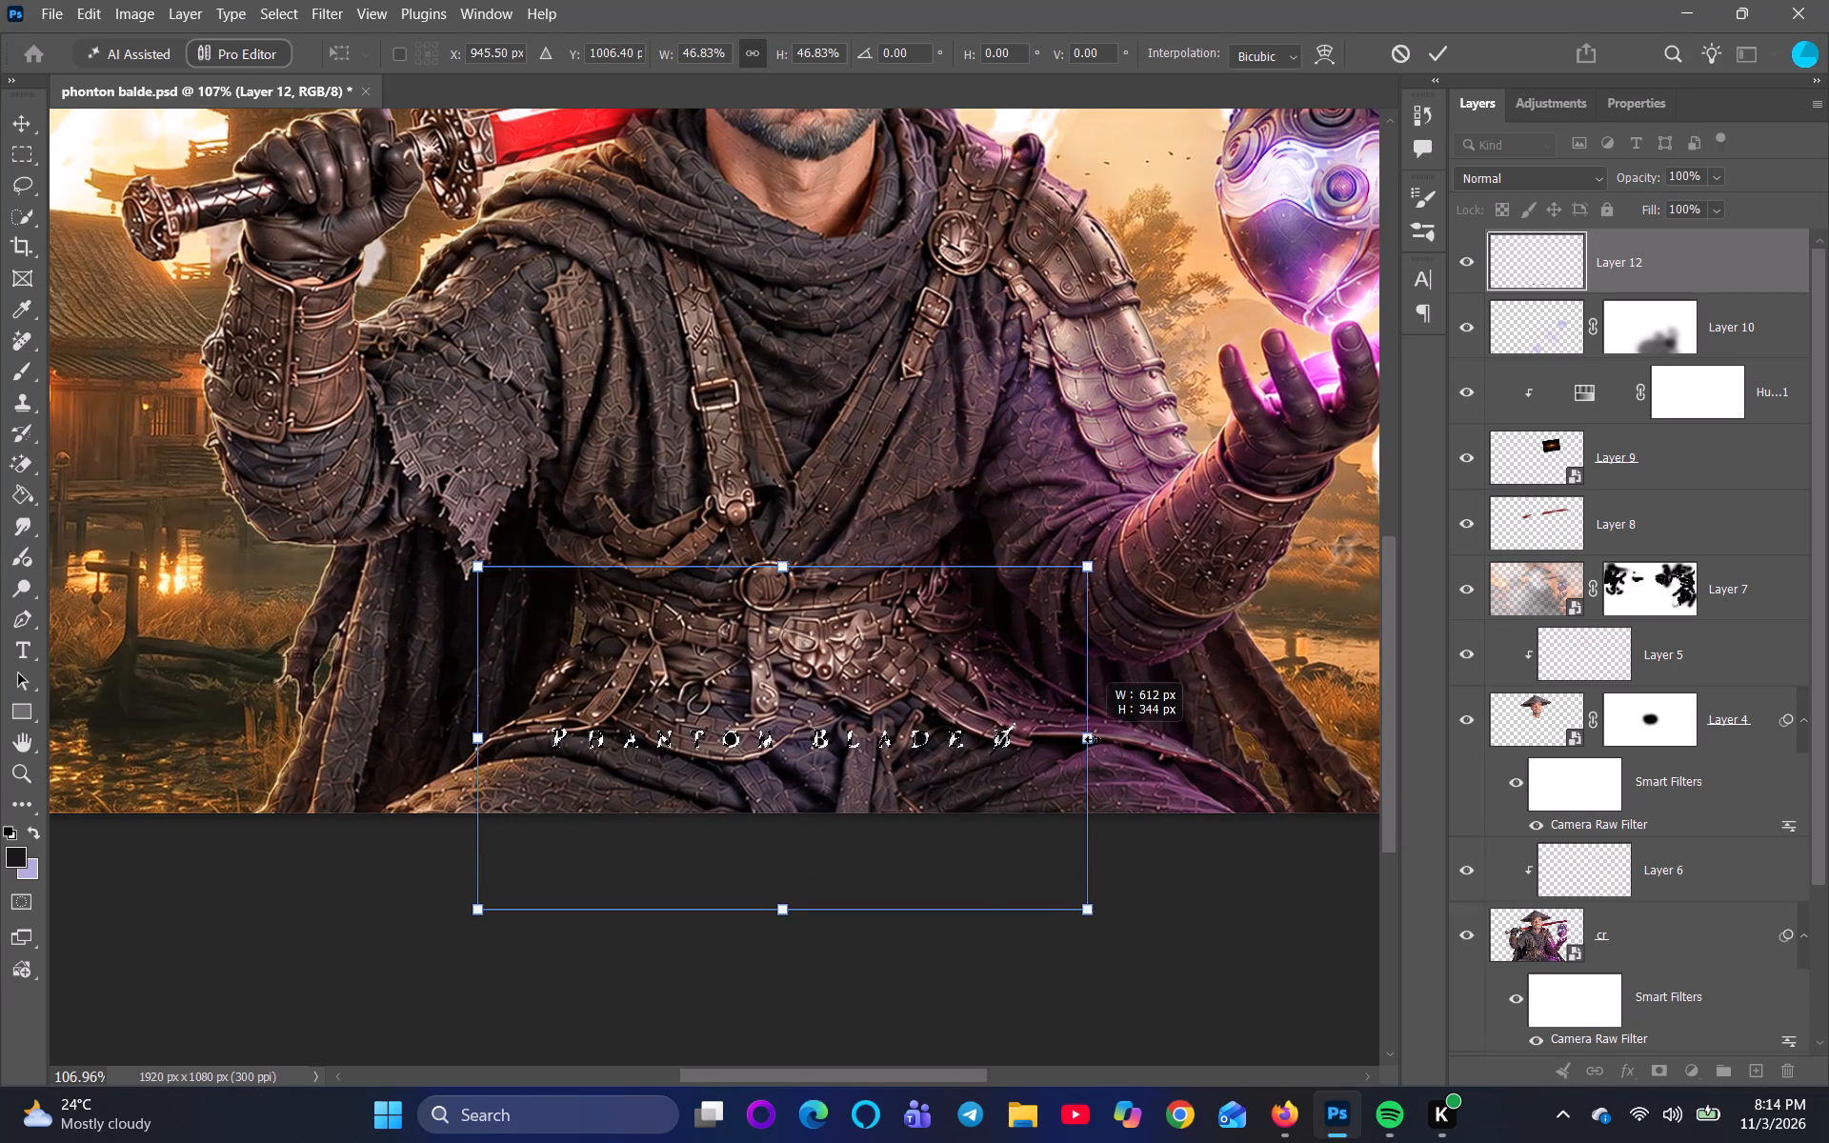
{"action": "left_click_drag", "start_coordinate": [1093, 739], "coordinate": [1282, 743]}
{"action": "left_click_drag", "start_coordinate": [478, 747], "coordinate": [421, 741]}
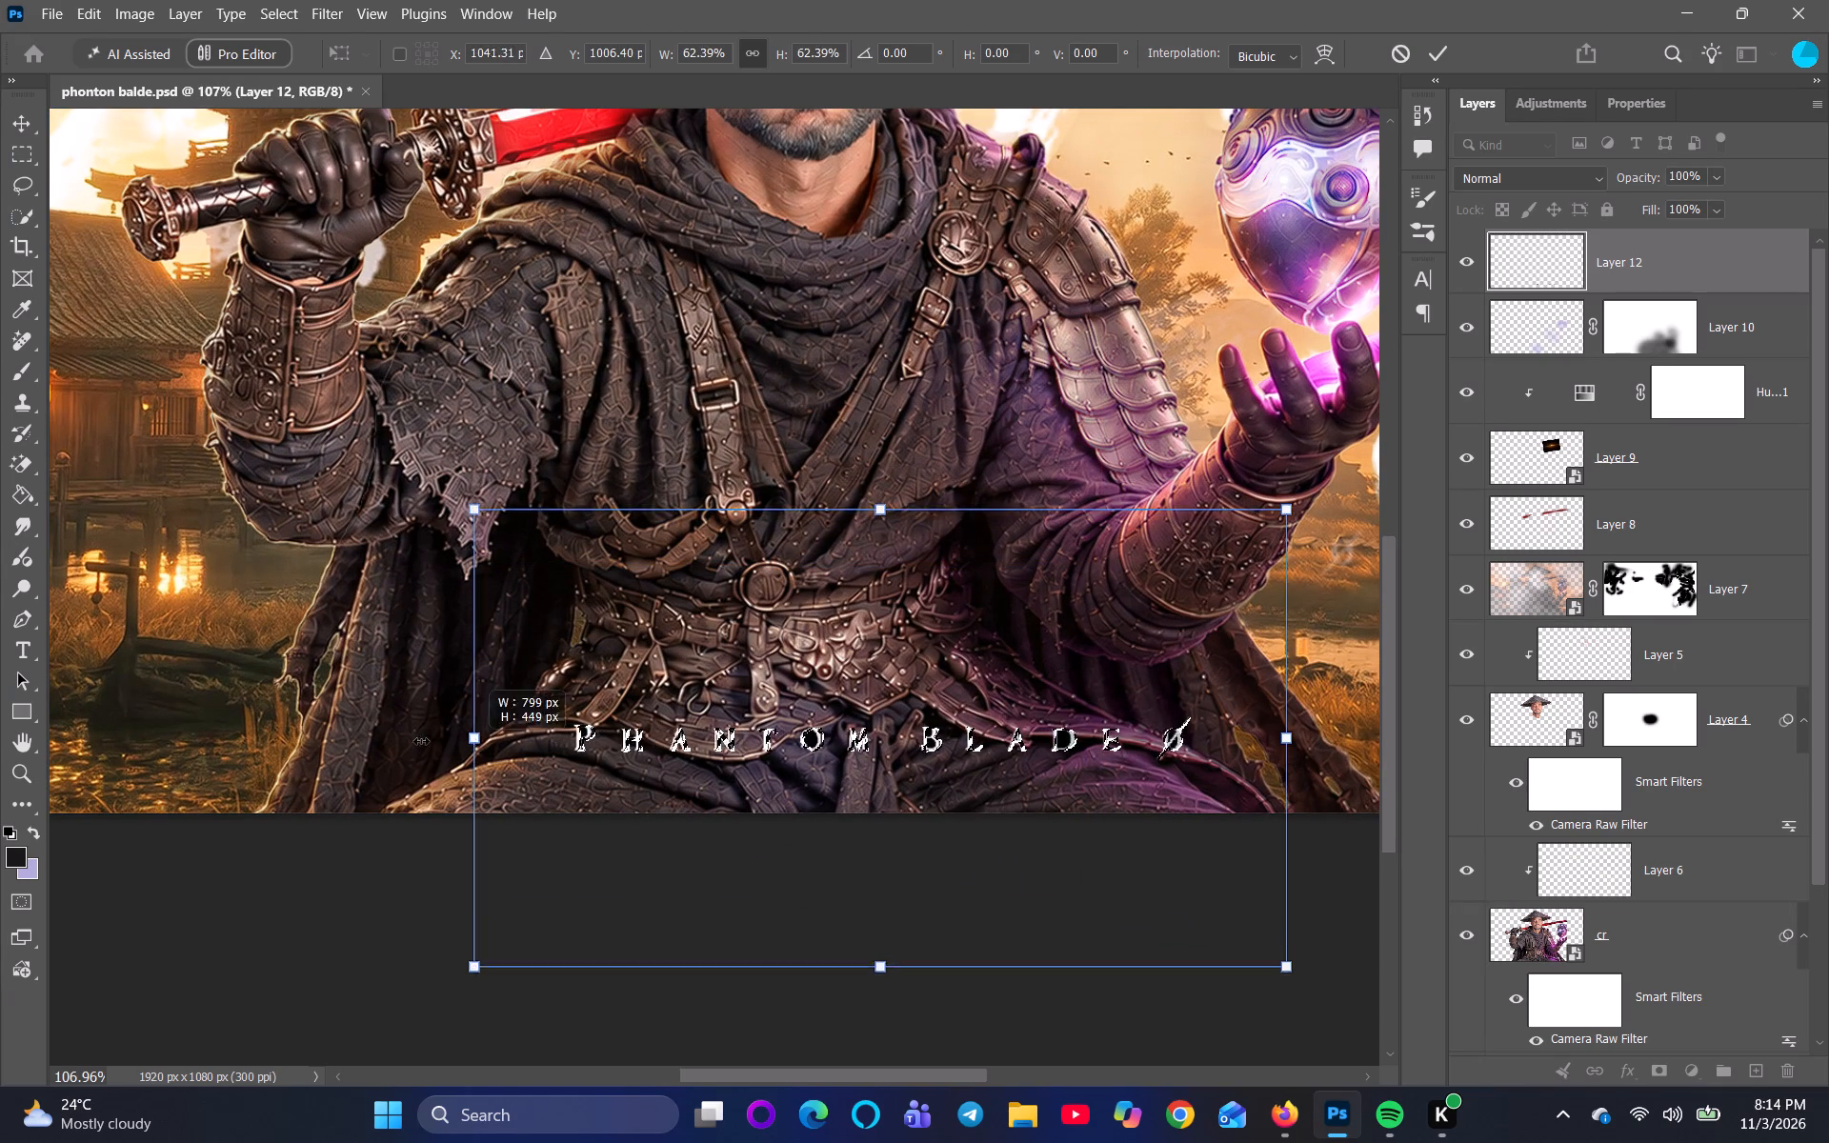
{"action": "left_click_drag", "start_coordinate": [421, 741], "coordinate": [202, 728]}
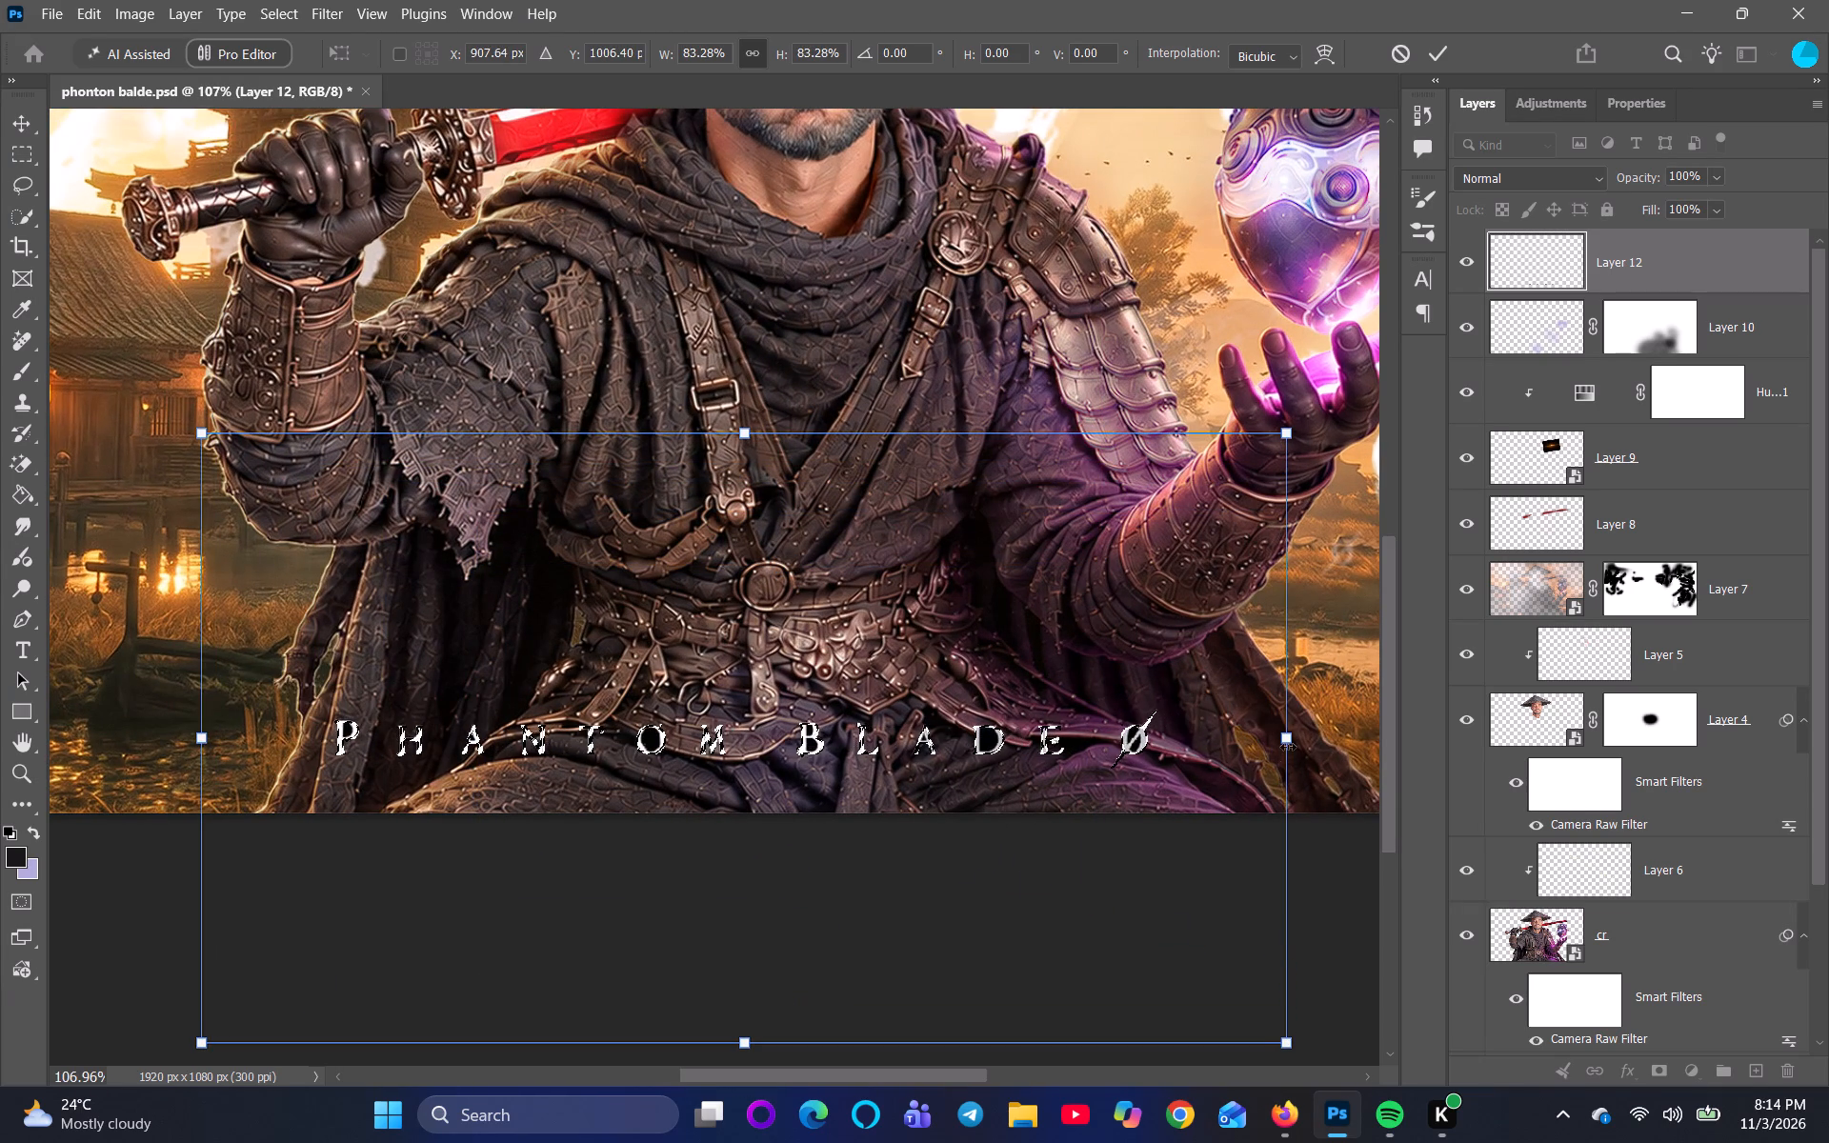
{"action": "left_click_drag", "start_coordinate": [1293, 744], "coordinate": [1349, 732]}
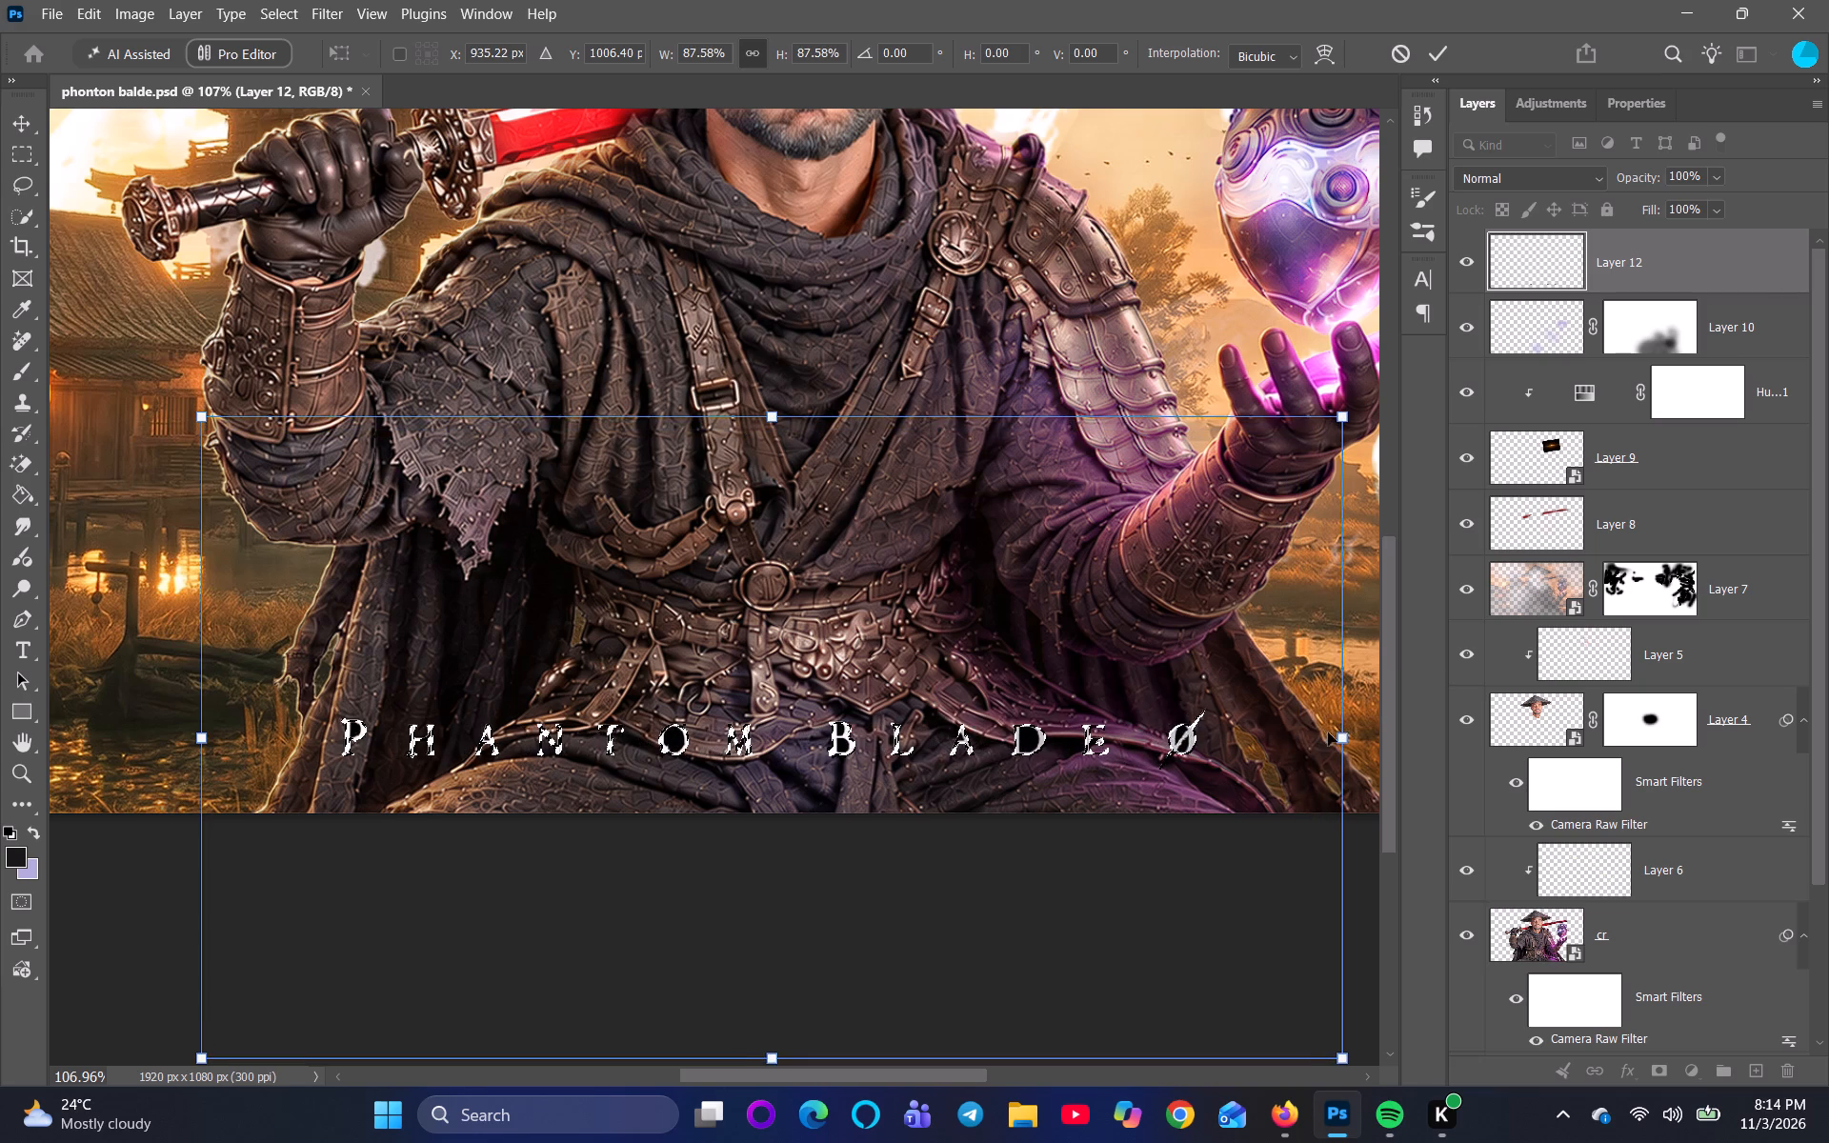
{"action": "scroll", "coordinate": [1155, 702], "scroll_direction": "down", "scroll_amount": 10}
{"action": "left_click_drag", "start_coordinate": [1212, 715], "coordinate": [1334, 689]}
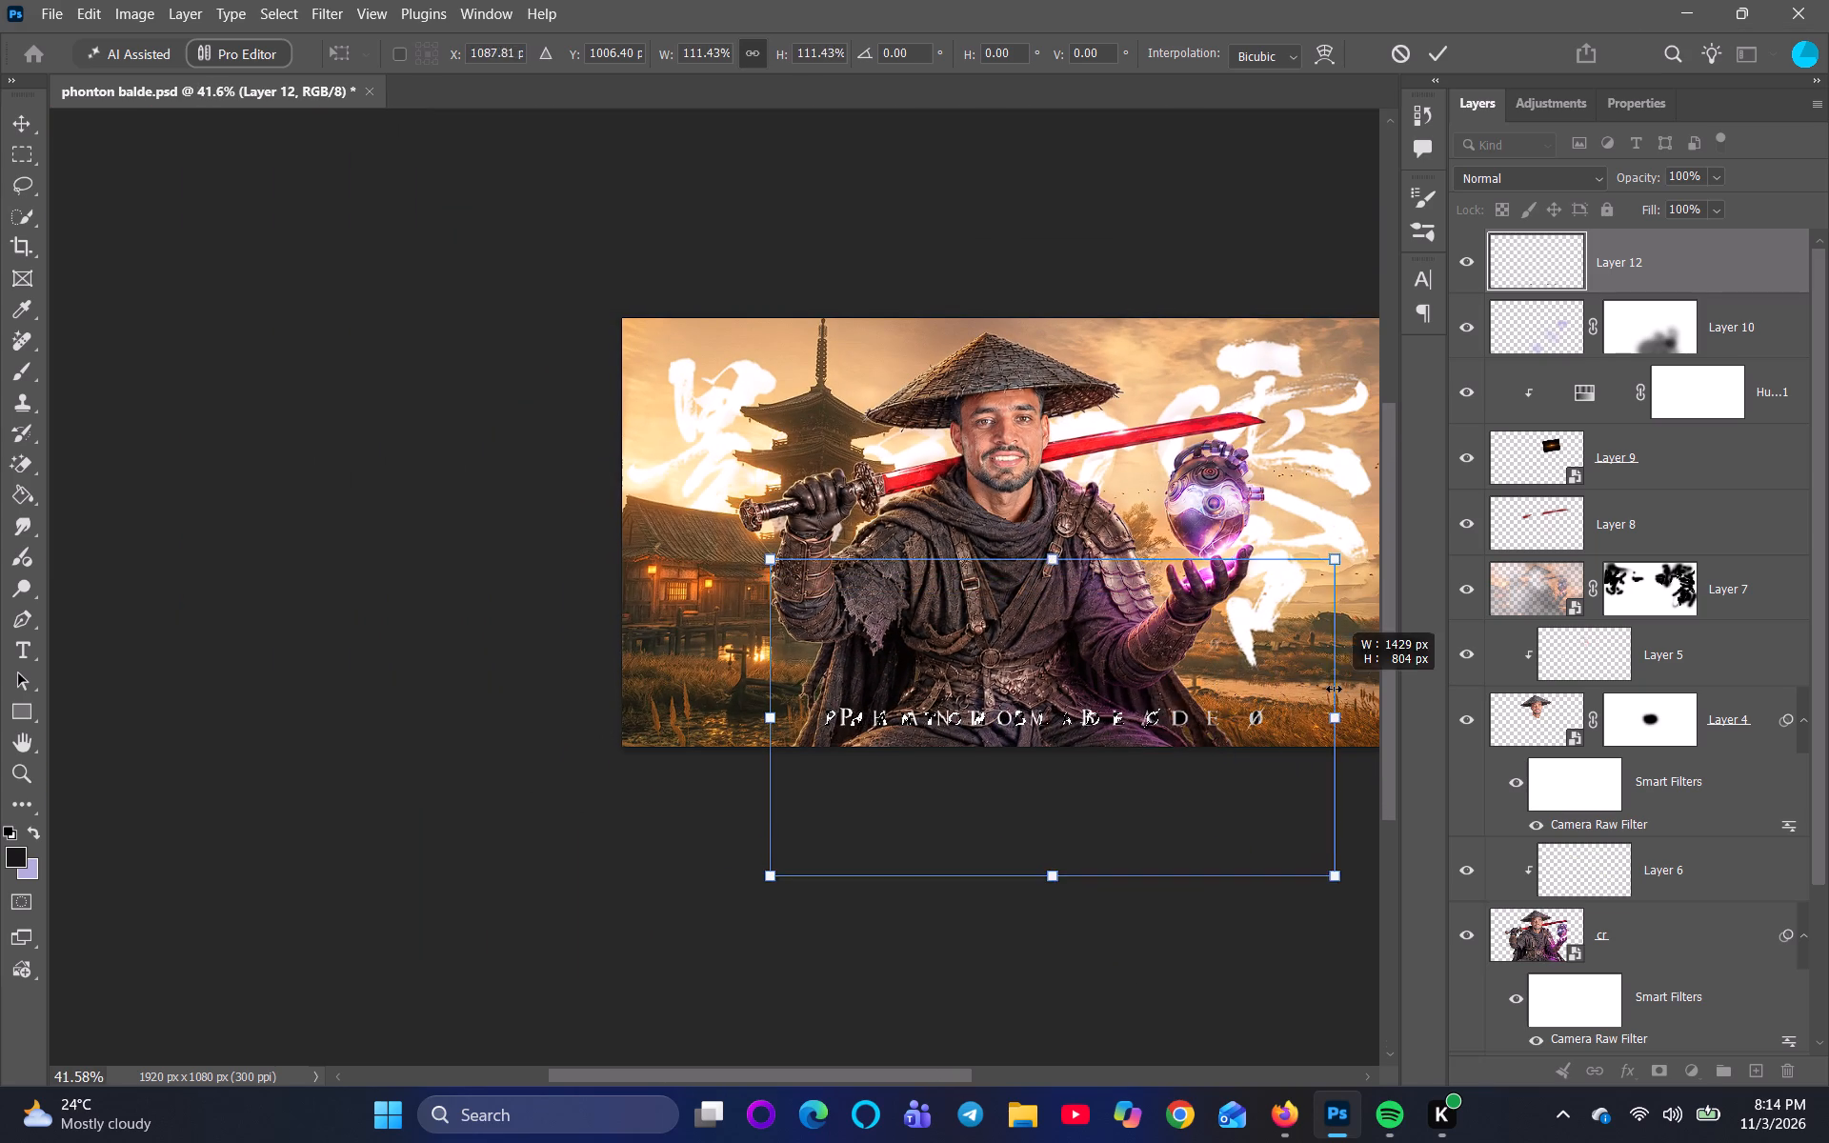
{"action": "left_click_drag", "start_coordinate": [1334, 689], "coordinate": [1314, 689]}
{"action": "left_click_drag", "start_coordinate": [981, 684], "coordinate": [968, 672]}
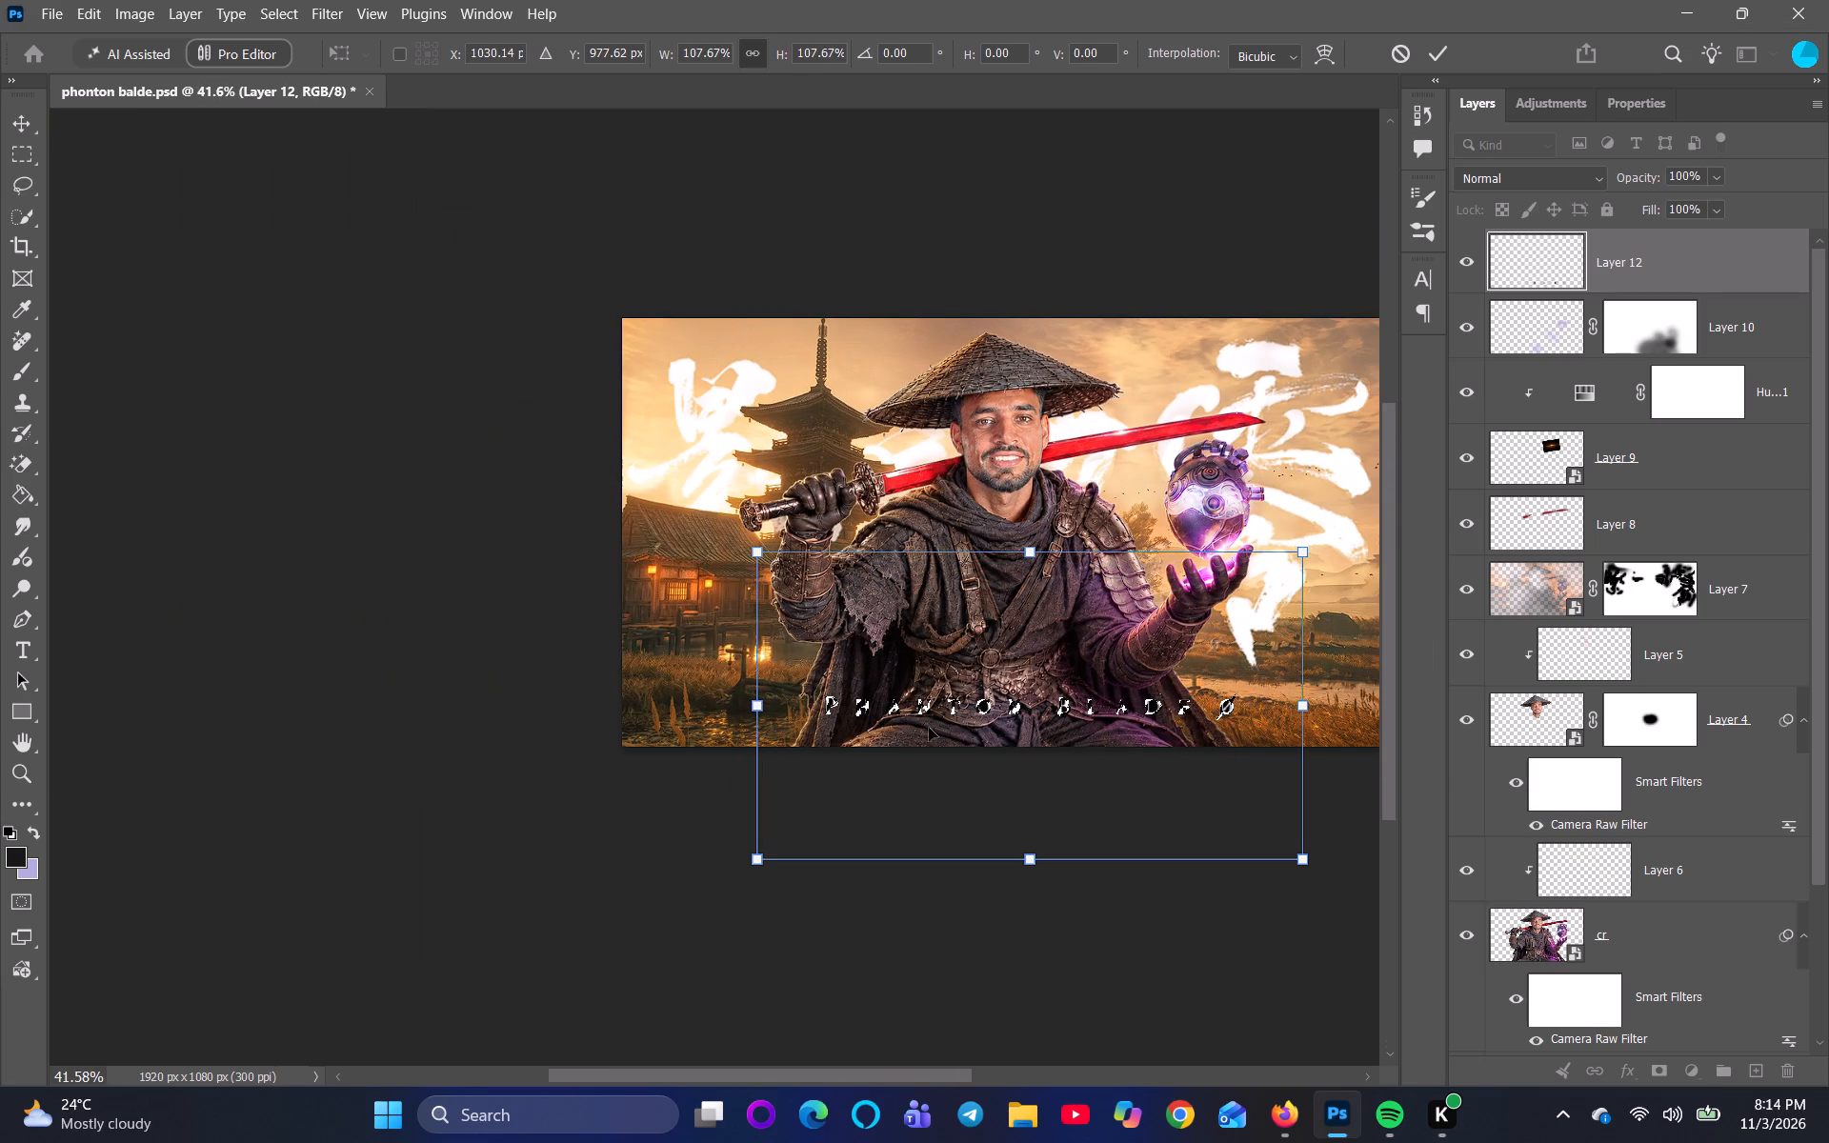
{"action": "left_click_drag", "start_coordinate": [1042, 553], "coordinate": [1035, 518]}
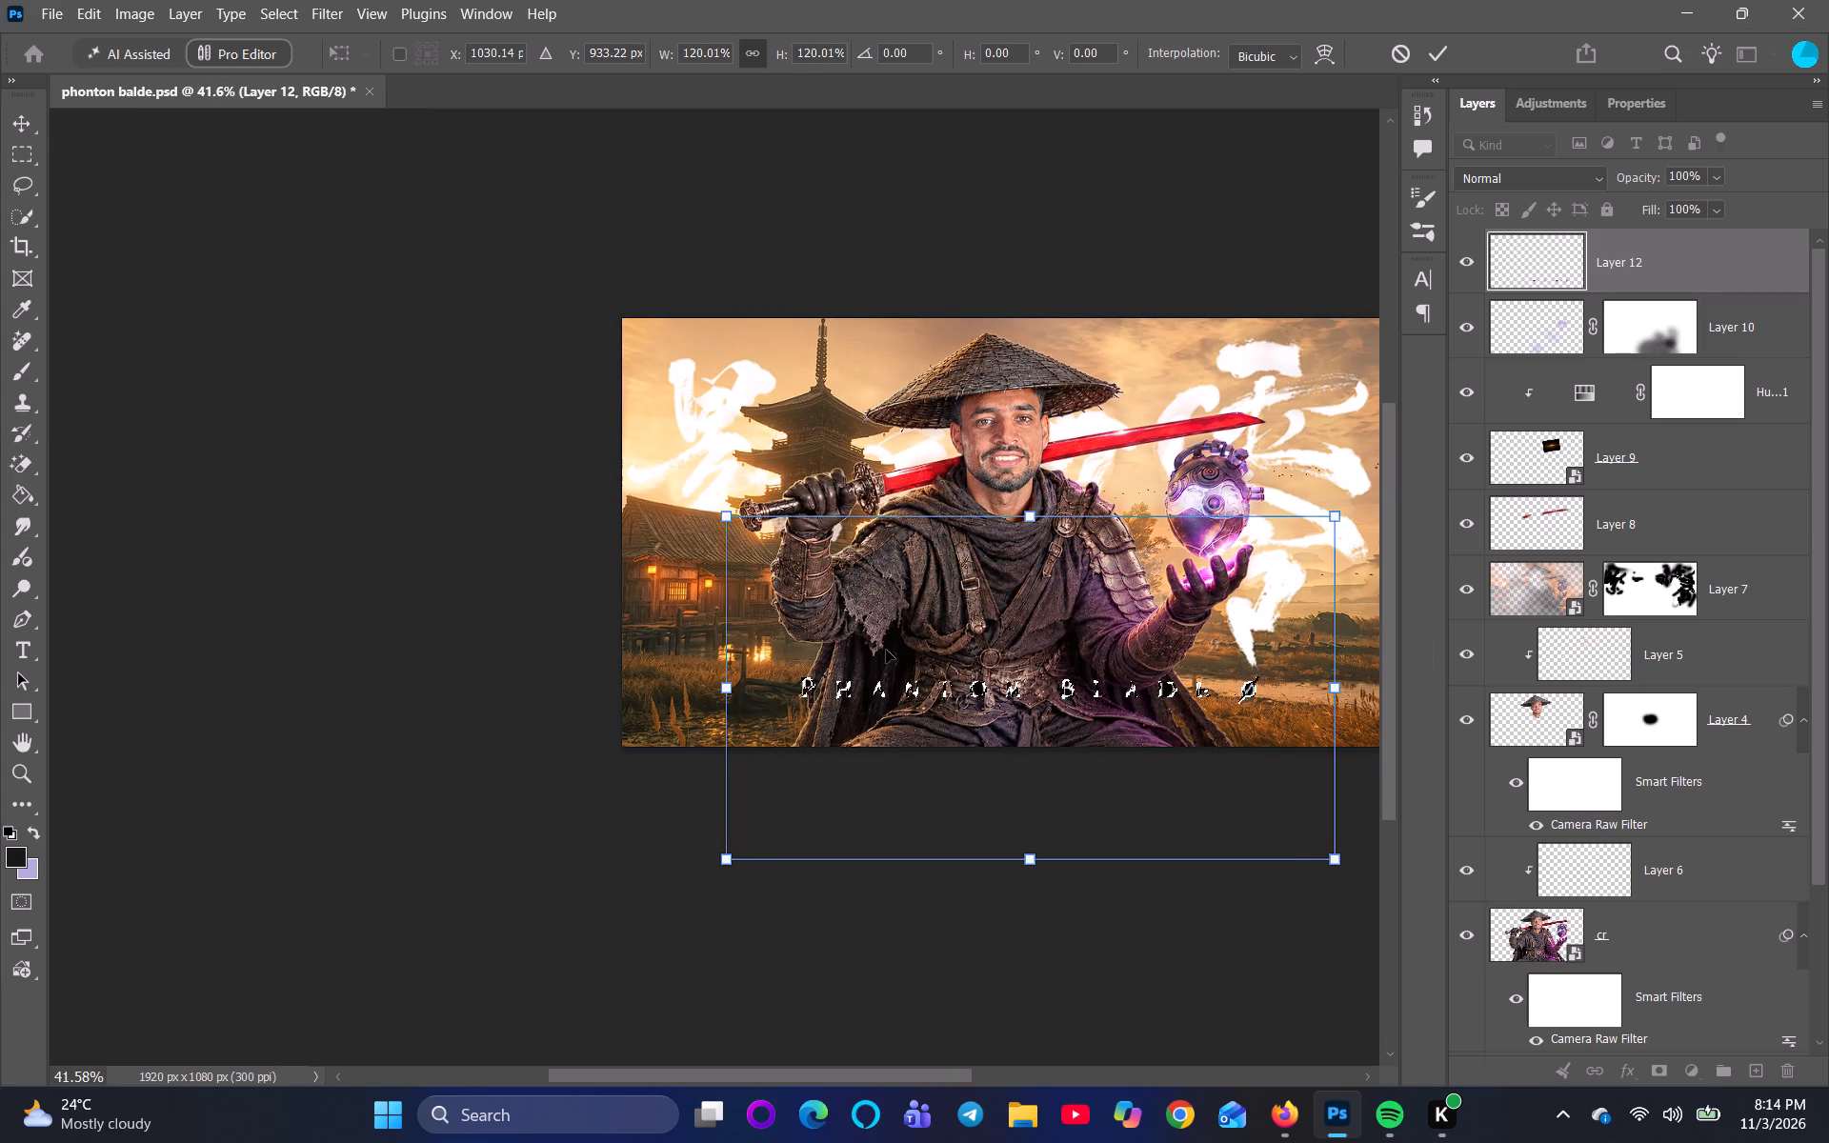
{"action": "left_click_drag", "start_coordinate": [726, 691], "coordinate": [714, 692]}
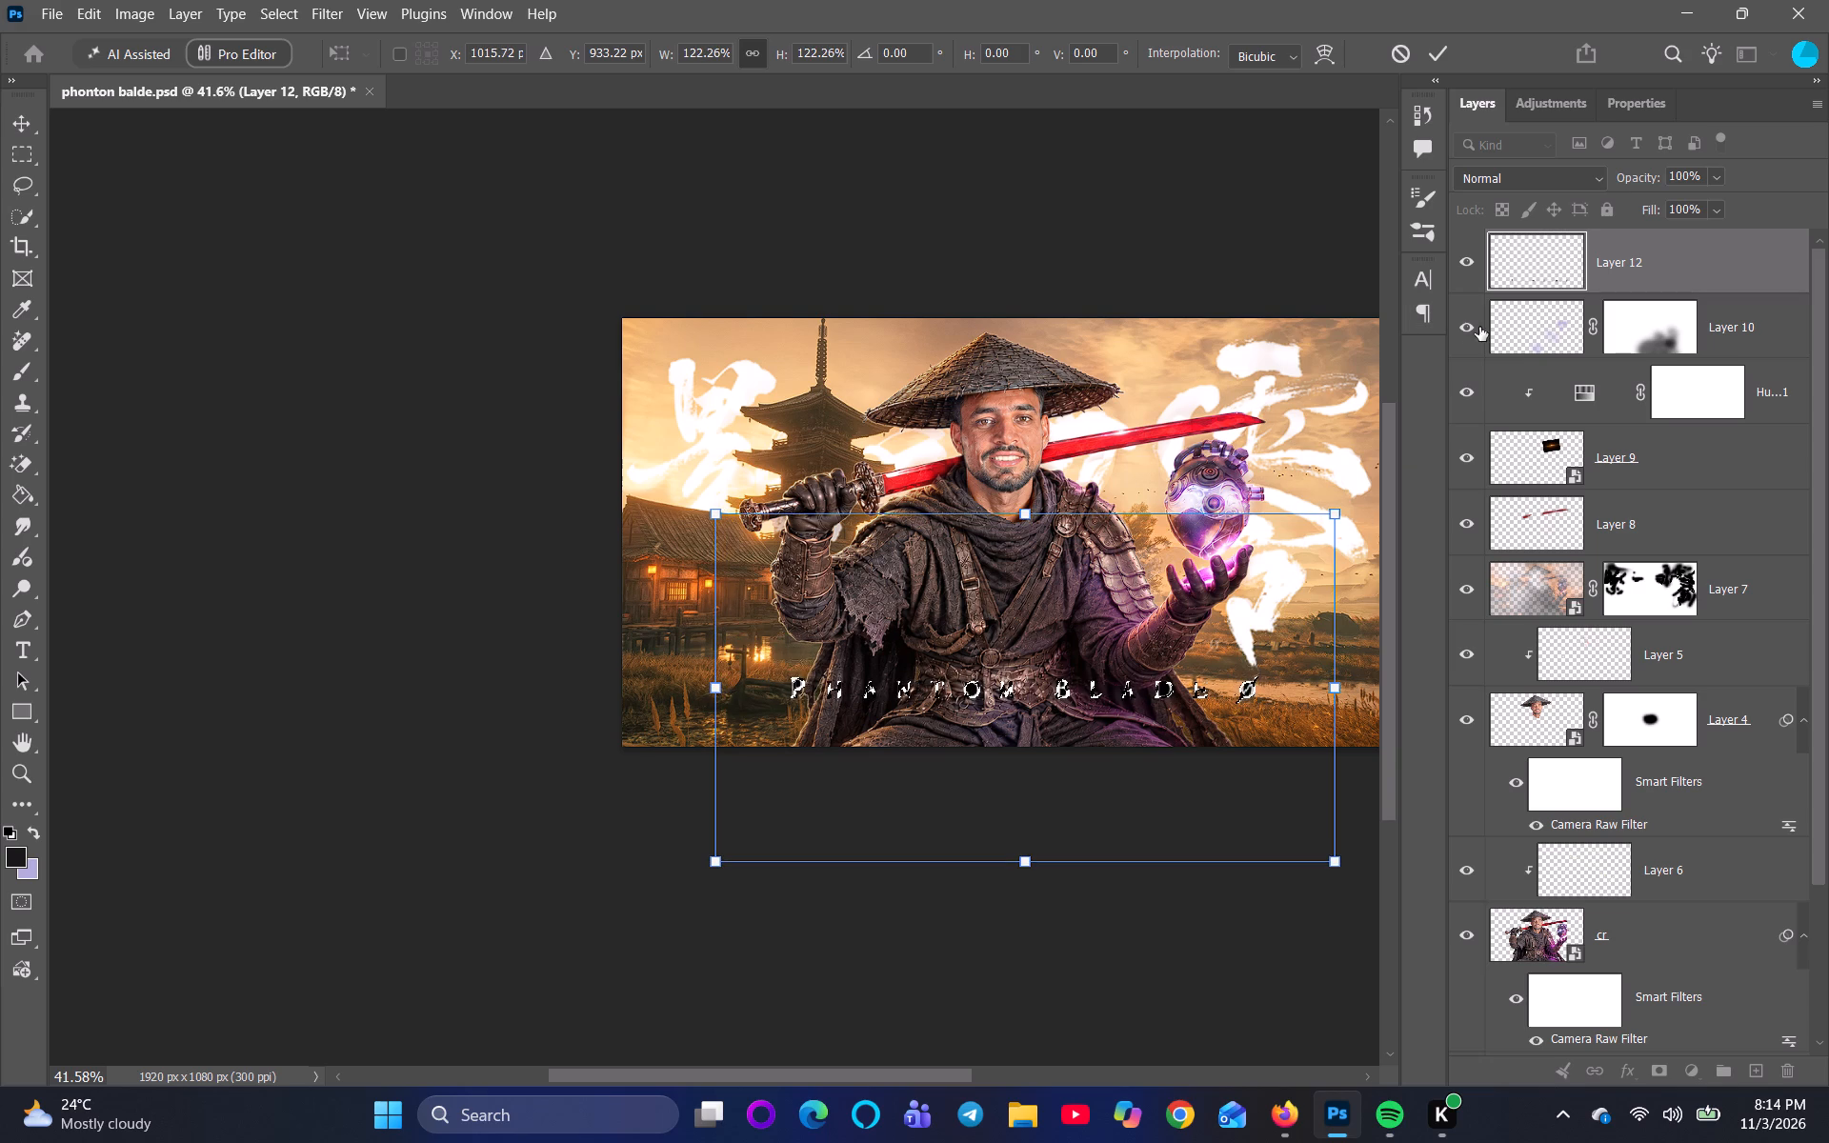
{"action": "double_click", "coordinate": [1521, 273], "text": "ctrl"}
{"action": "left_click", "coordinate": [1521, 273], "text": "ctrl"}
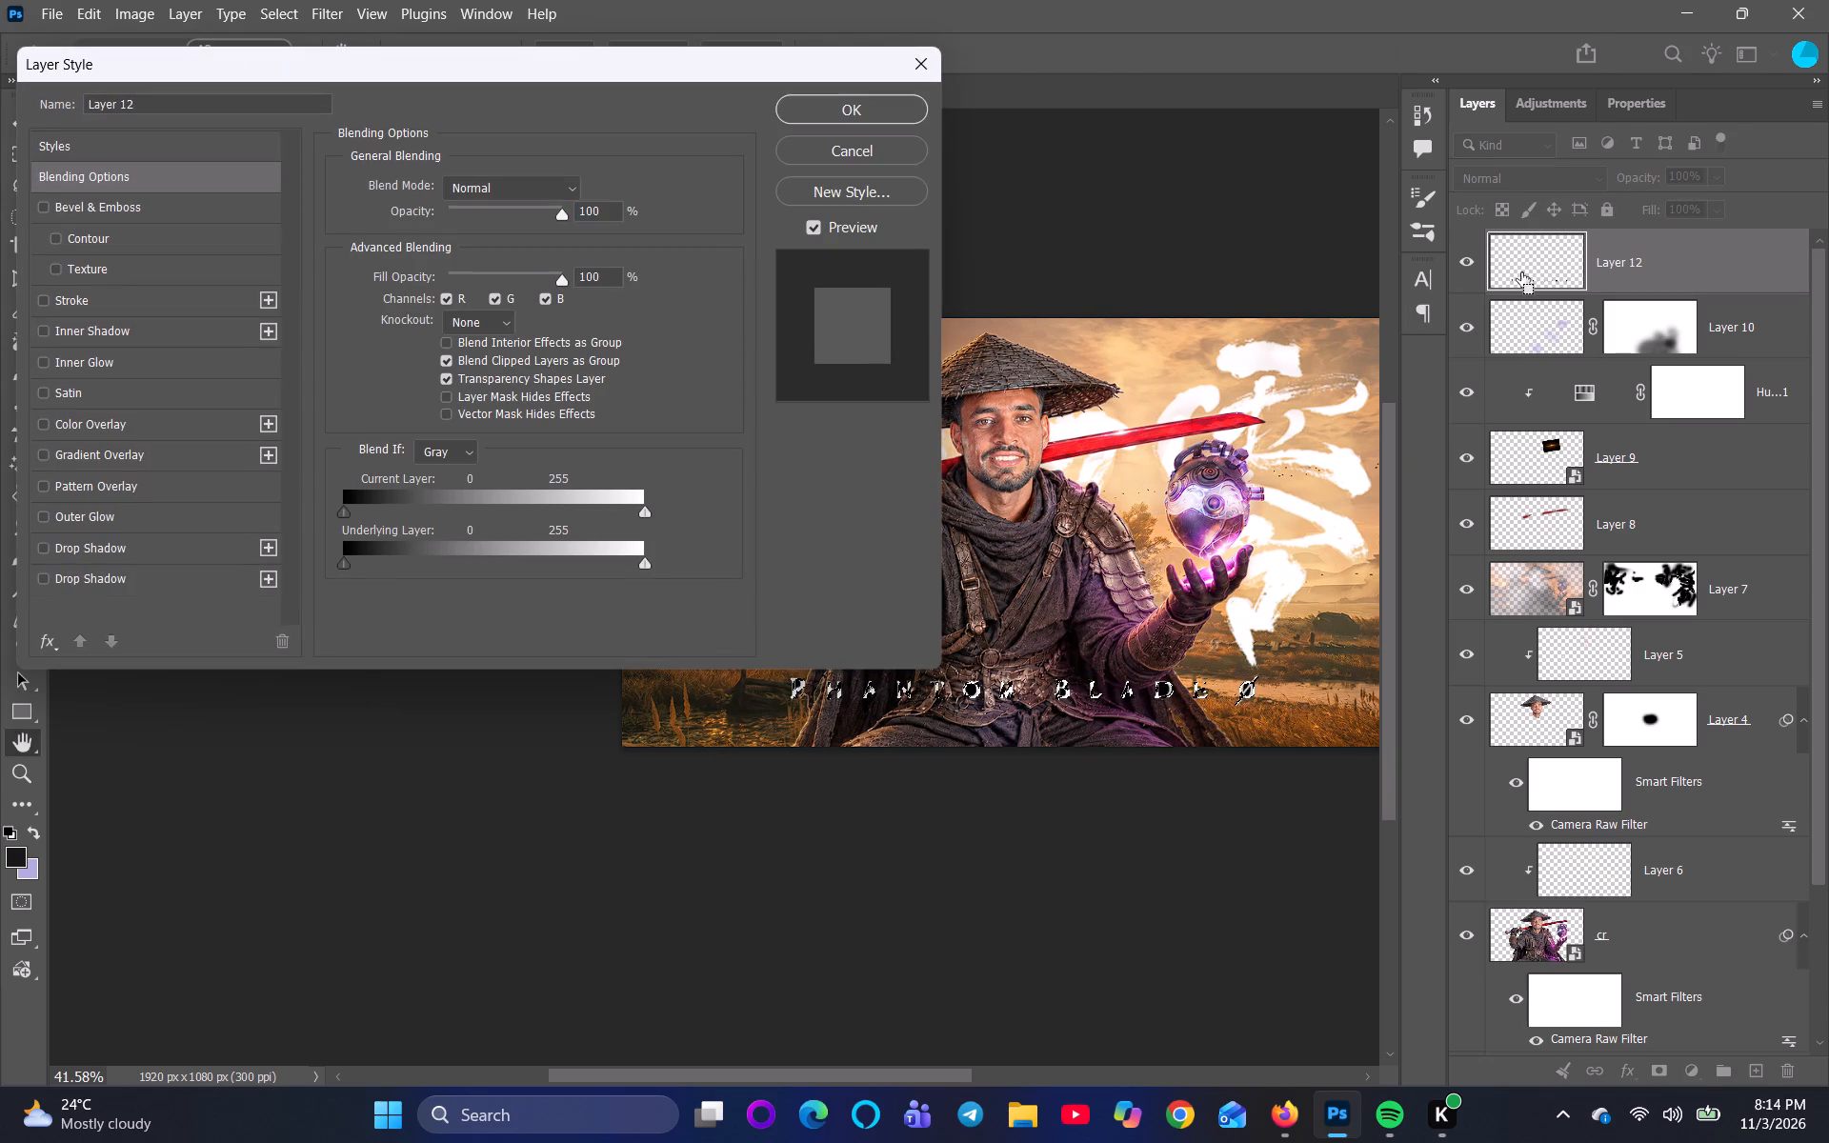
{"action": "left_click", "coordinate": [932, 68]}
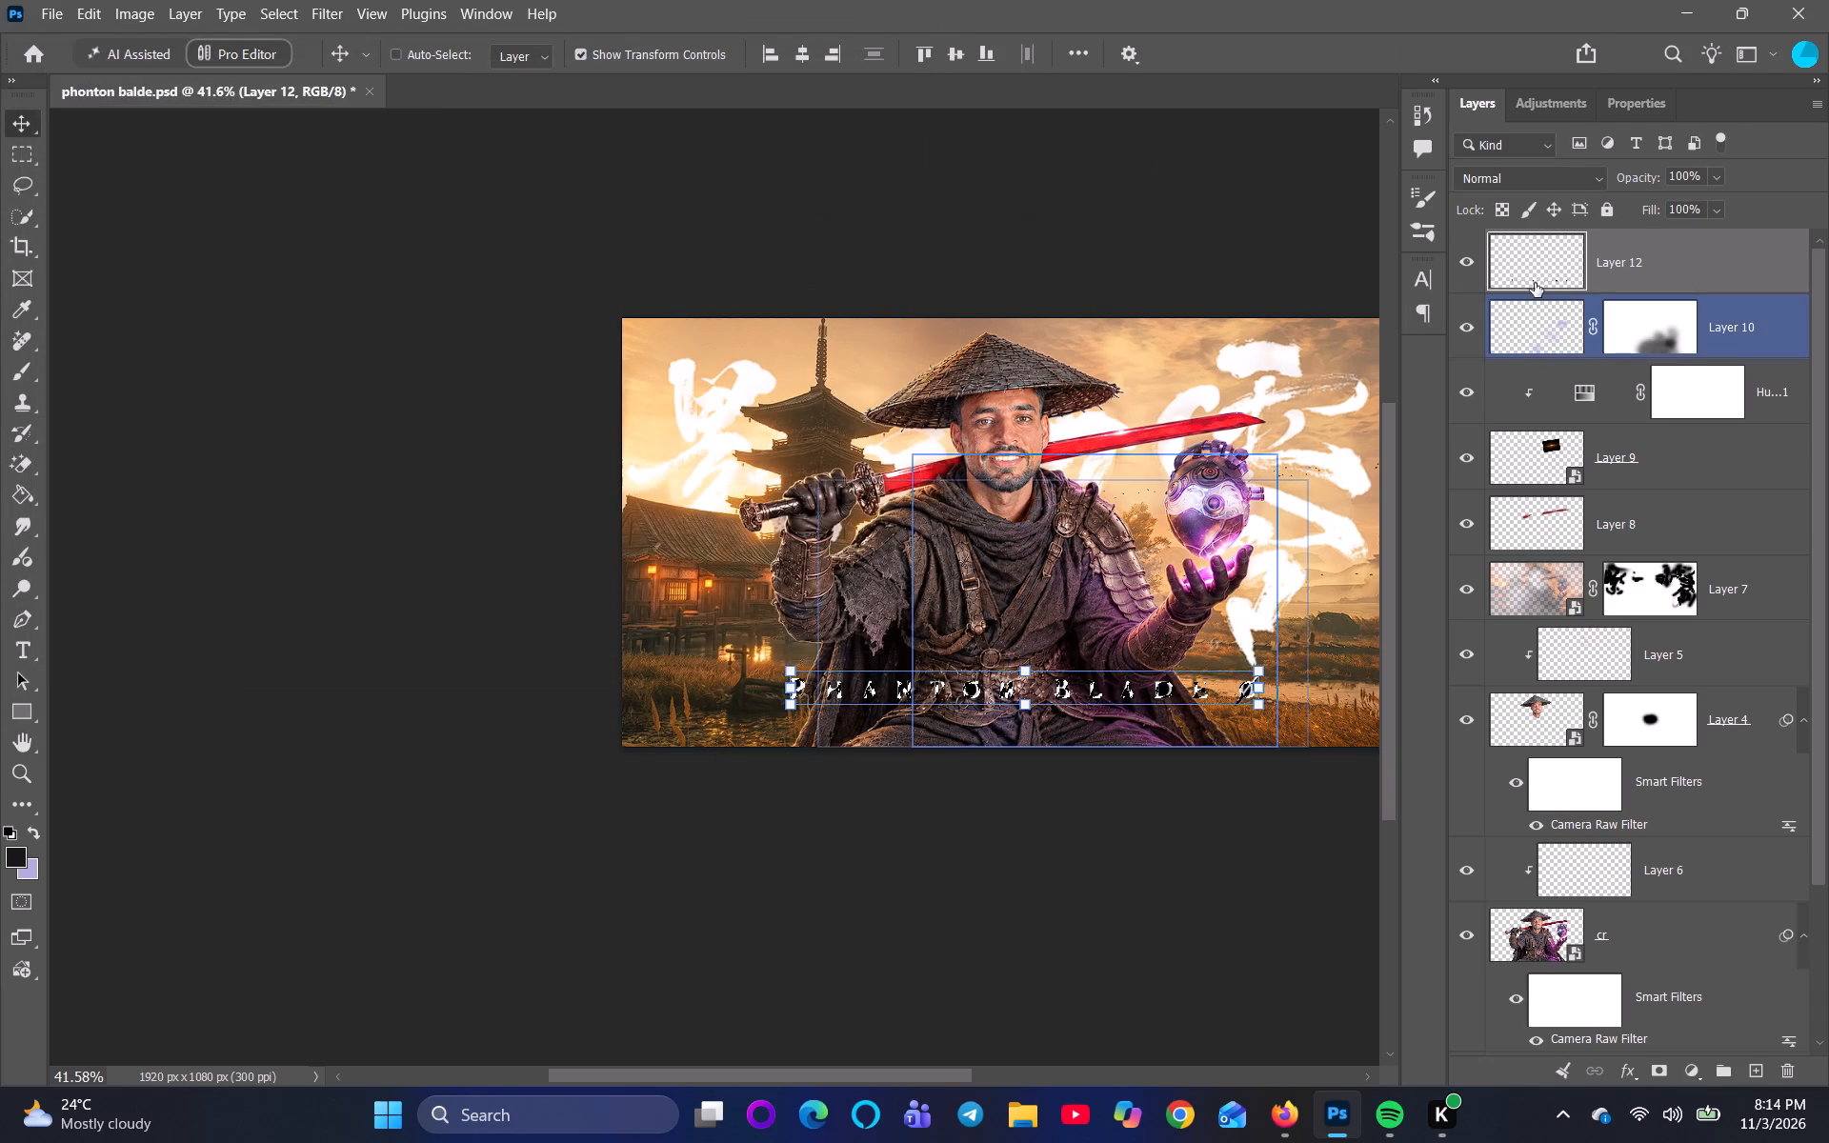
Fine-tune the title's size, ending with a scale of about 93%, and shift it about 26 px left and 50 px down.
{"action": "left_click", "coordinate": [1027, 669]}
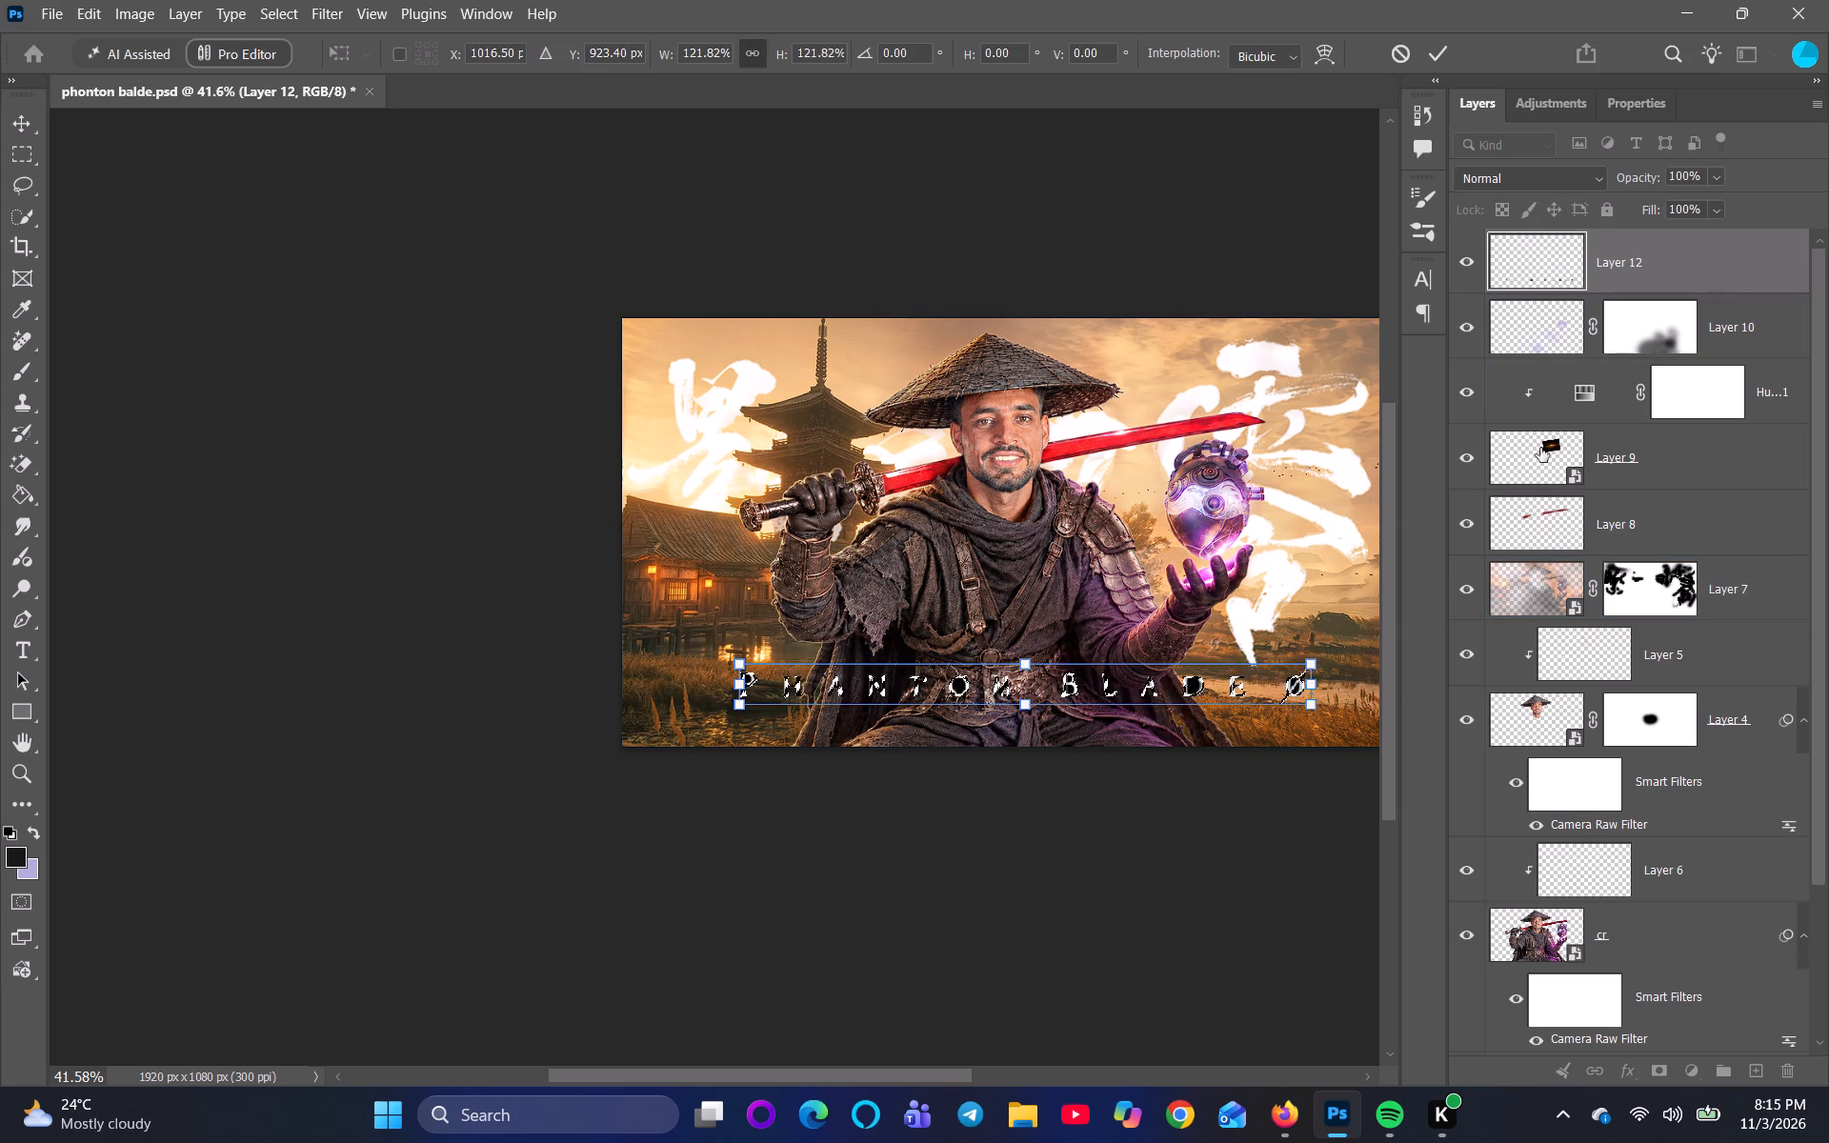
{"action": "left_click", "coordinate": [1629, 260]}
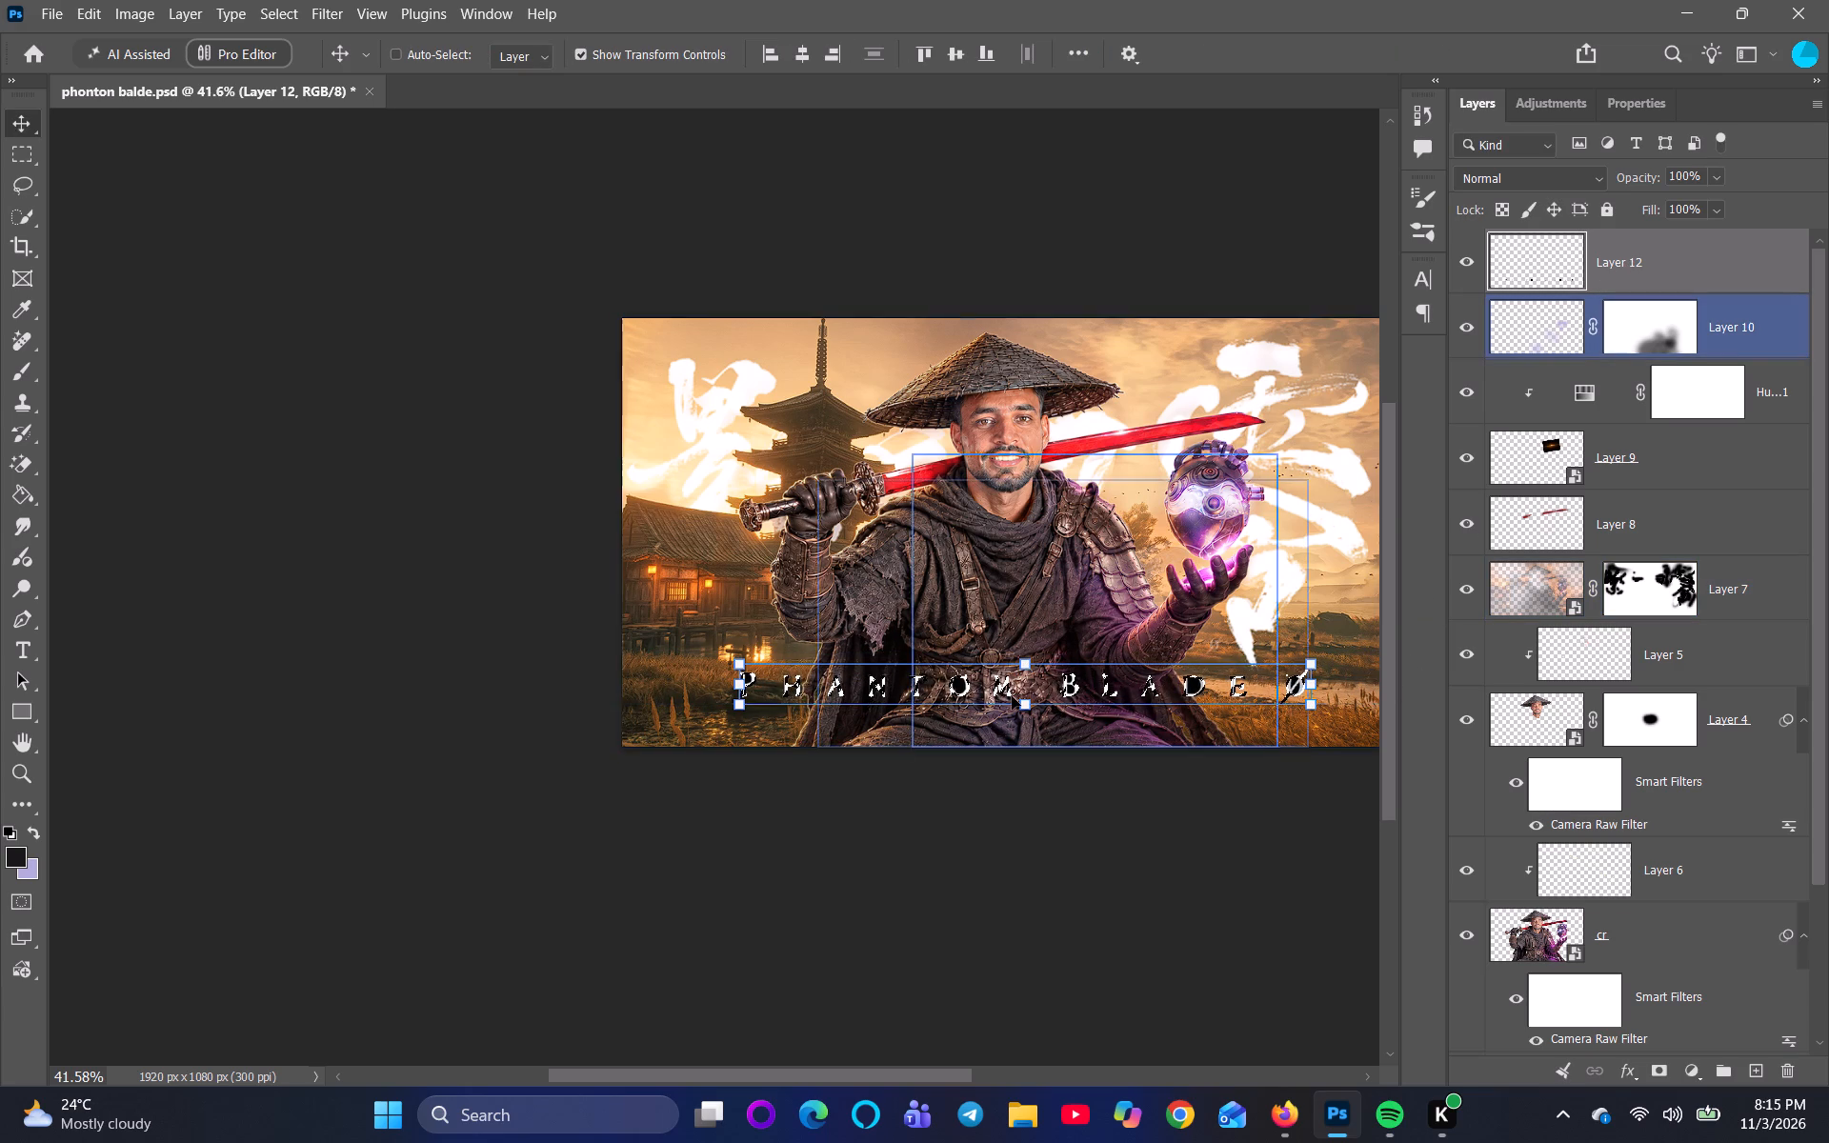
{"action": "left_click_drag", "start_coordinate": [1029, 667], "coordinate": [1034, 674]}
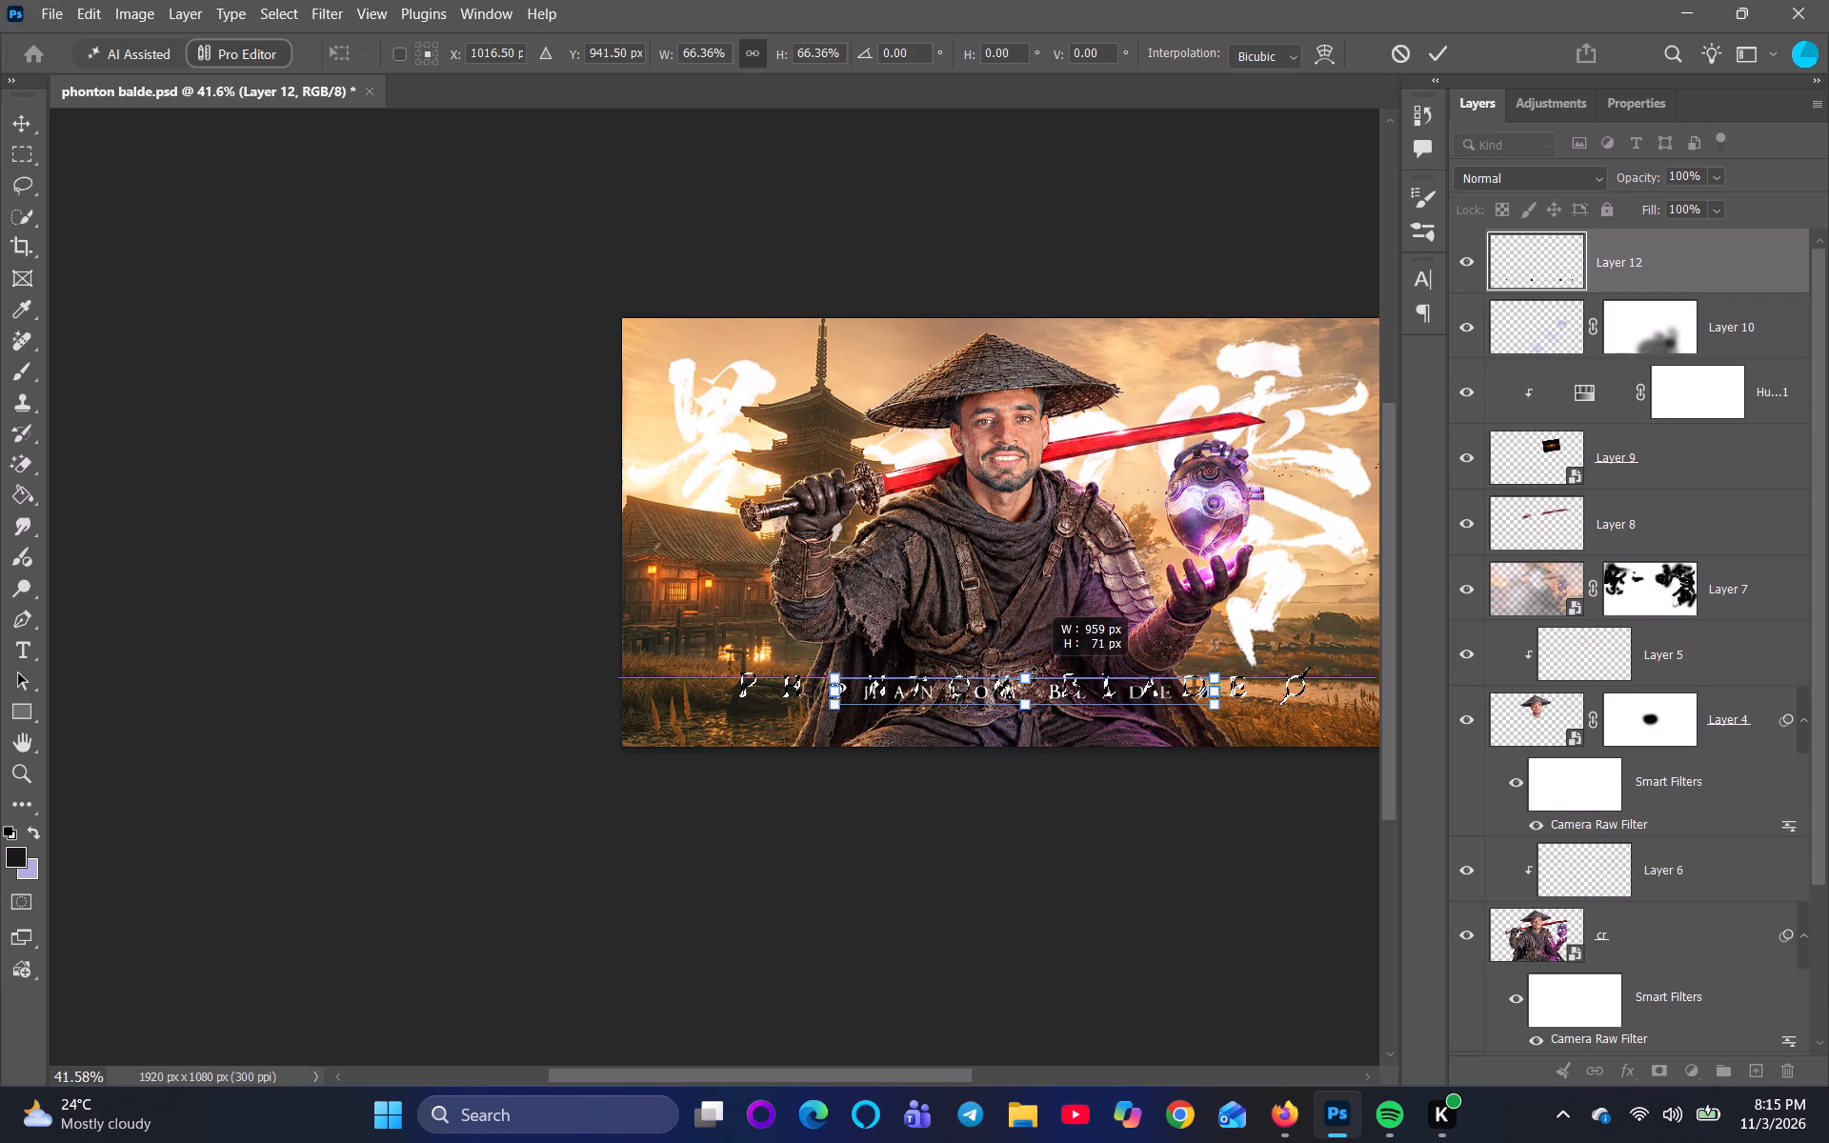
{"action": "left_click_drag", "start_coordinate": [1034, 674], "coordinate": [1041, 669]}
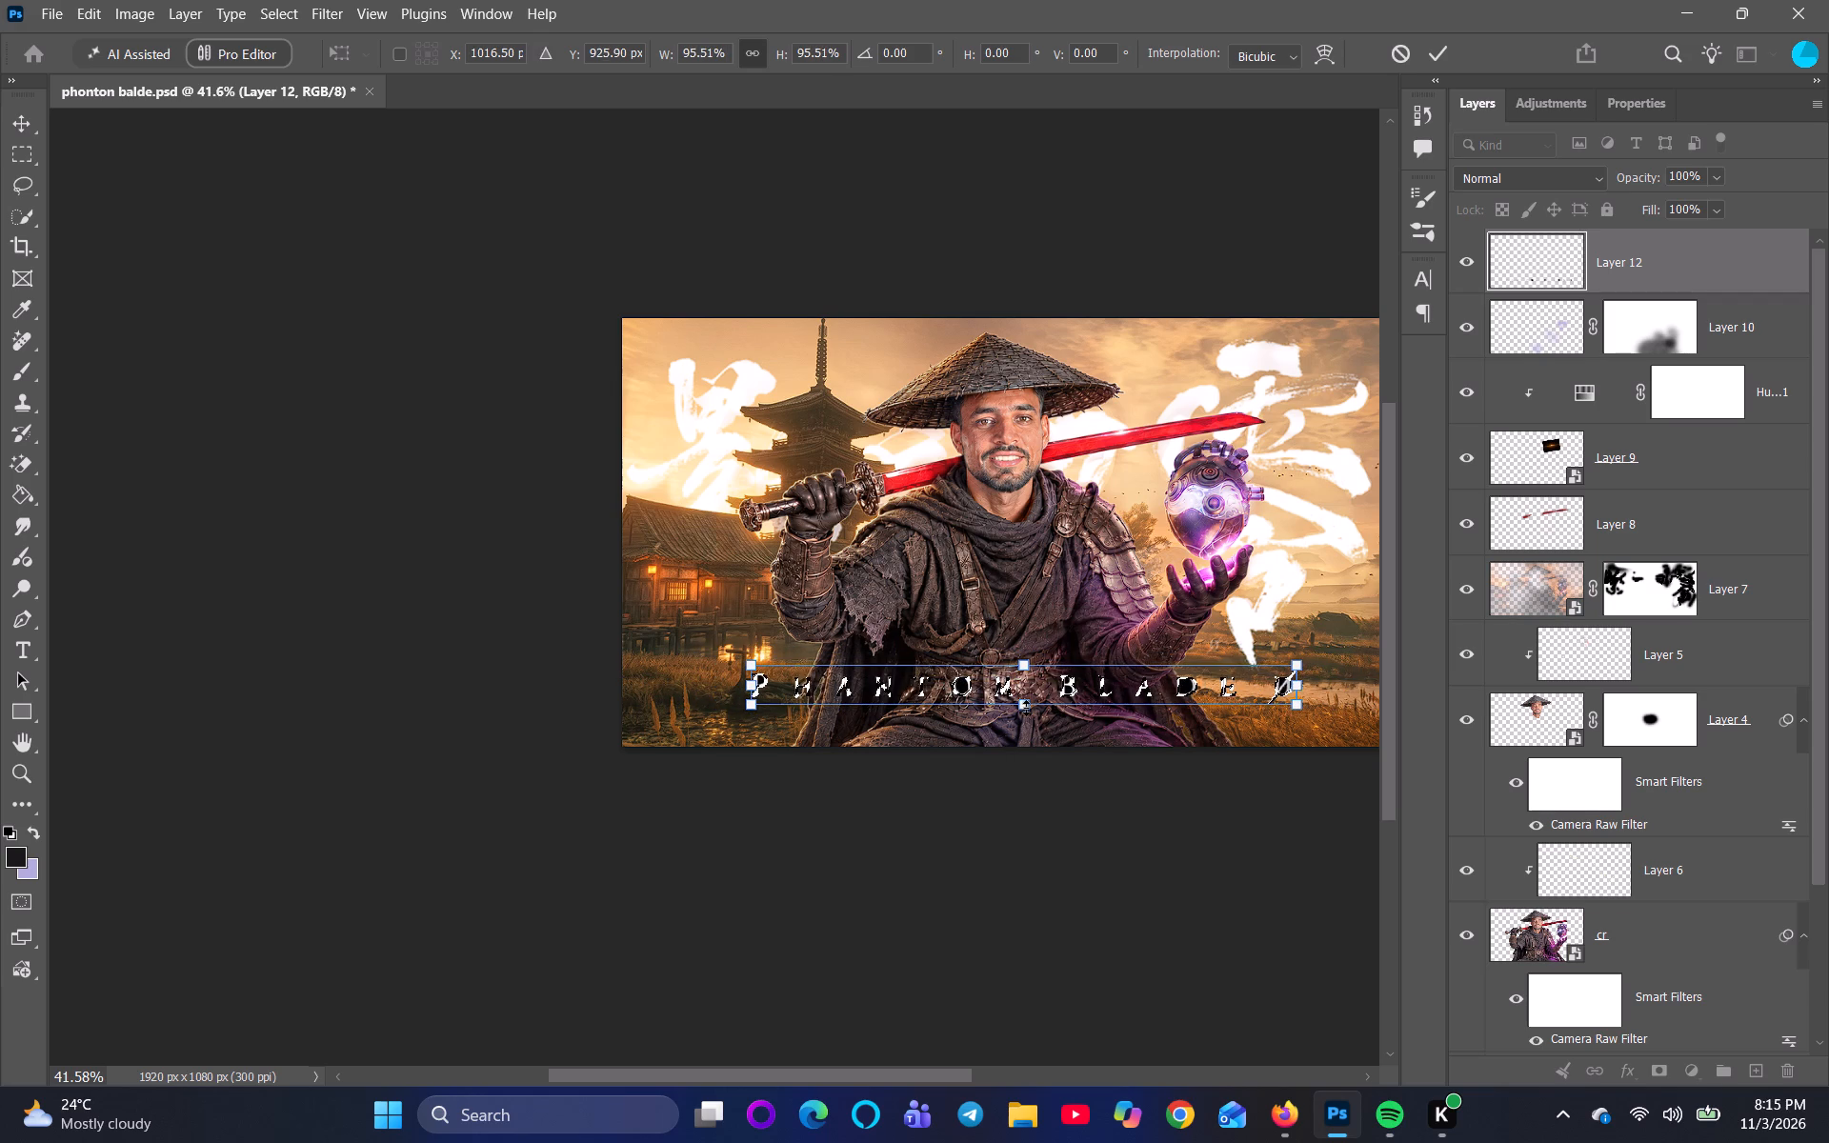
{"action": "left_click", "coordinate": [1026, 707]}
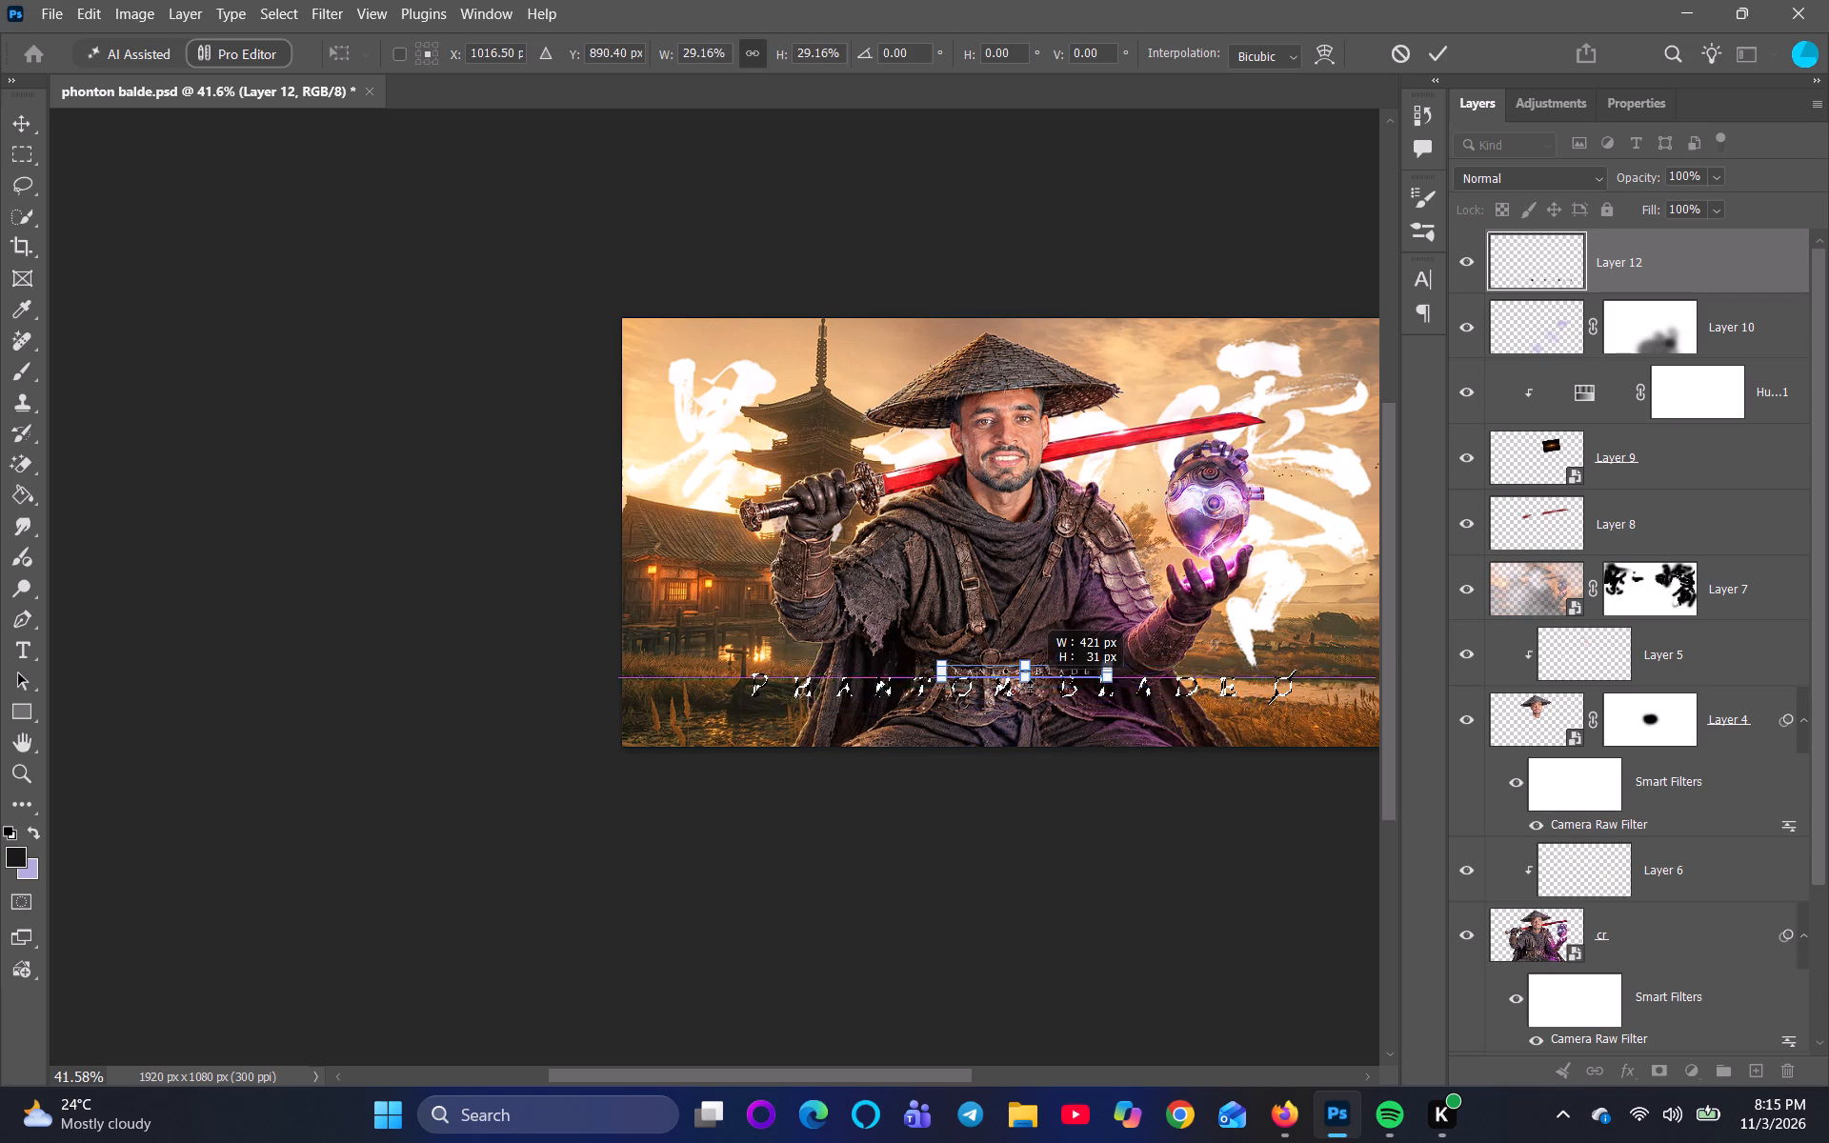
{"action": "left_click", "coordinate": [1033, 674]}
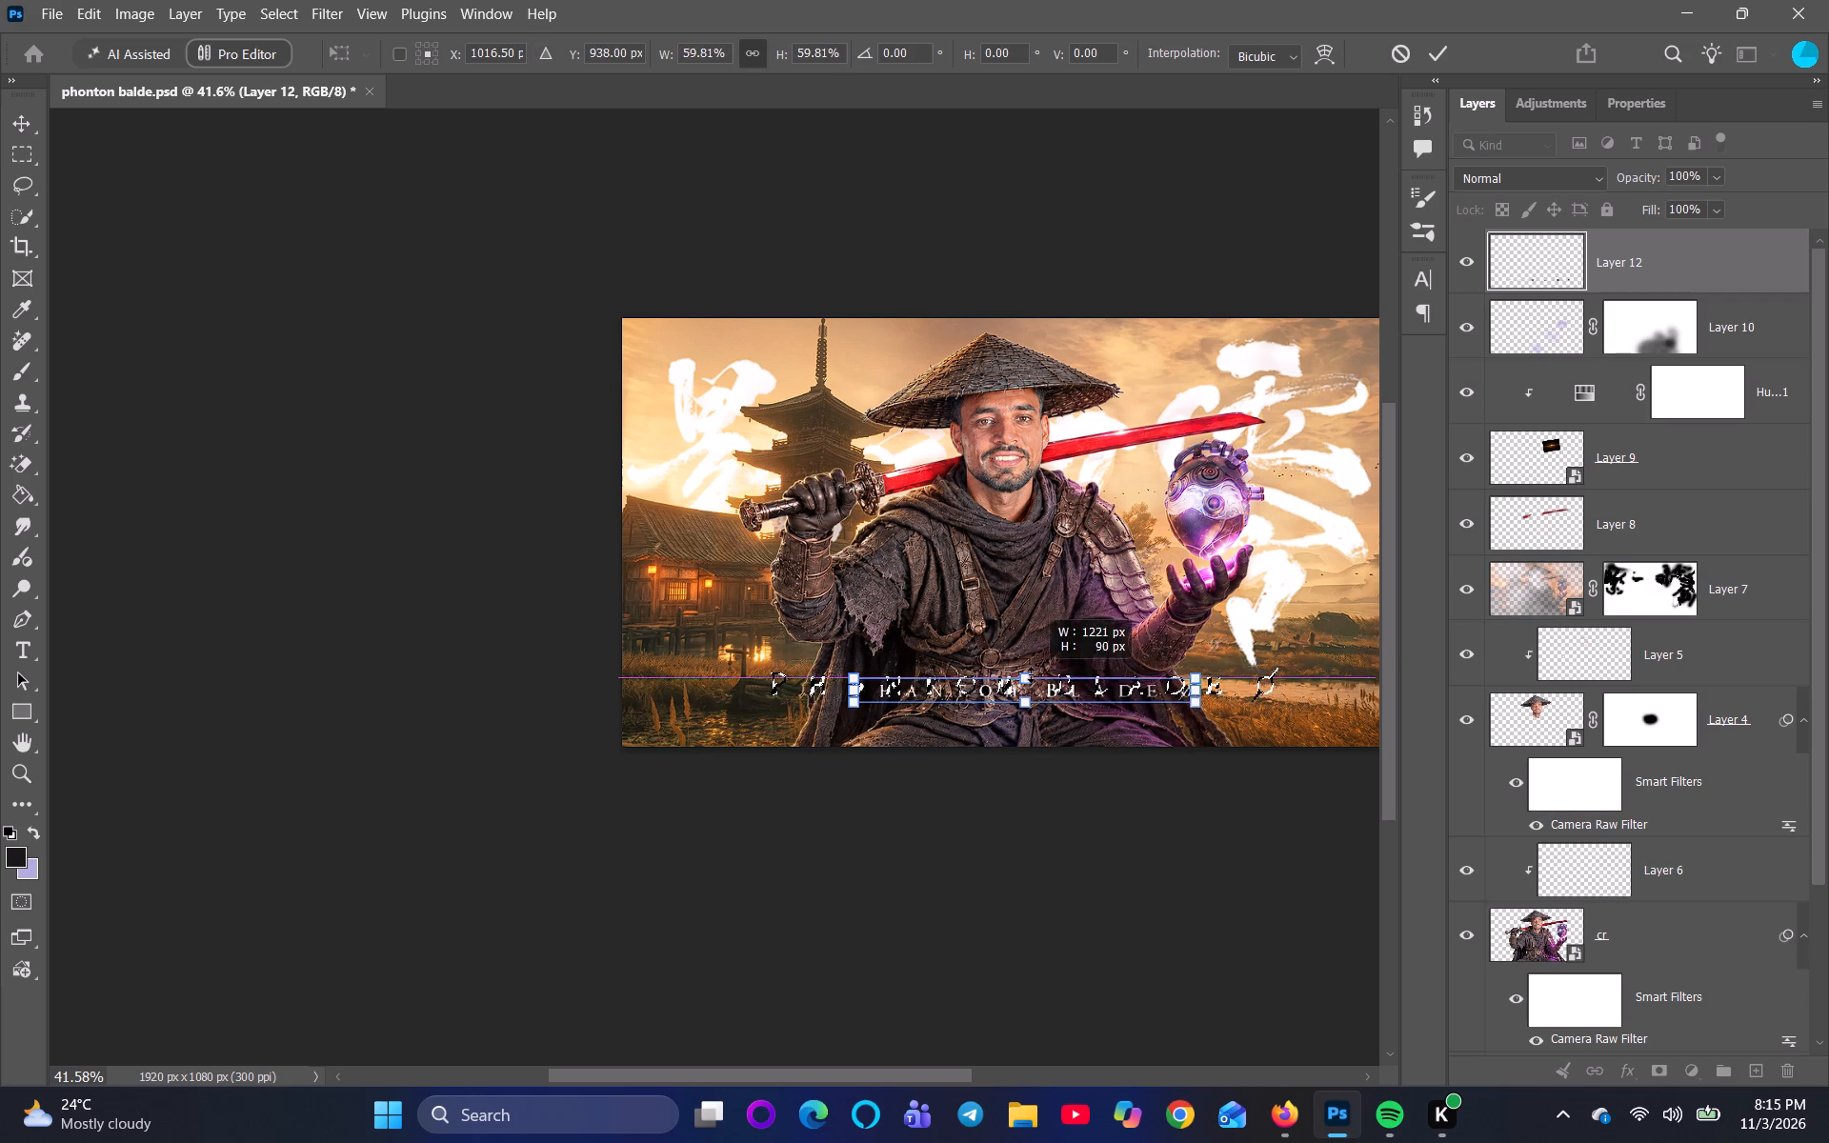
{"action": "left_click_drag", "start_coordinate": [1033, 688], "coordinate": [1025, 705]}
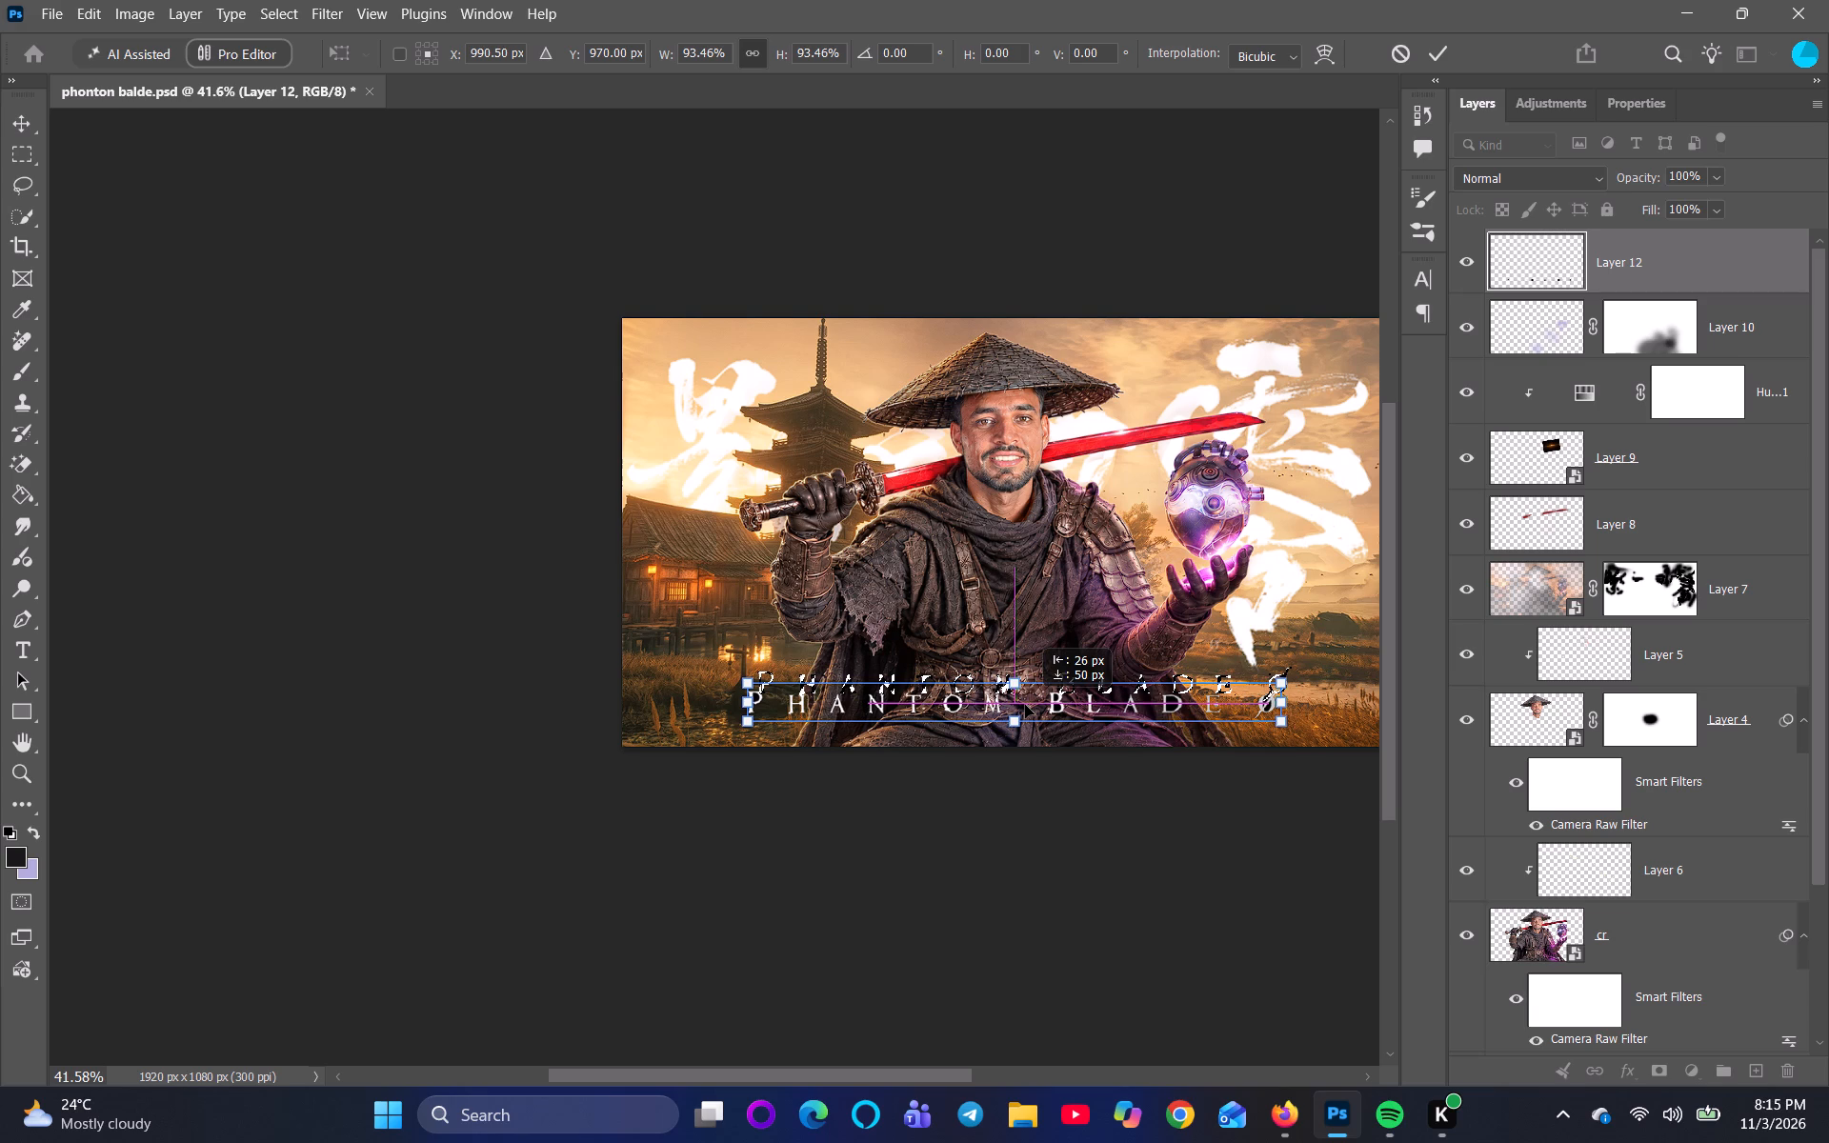
{"action": "left_click_drag", "start_coordinate": [1025, 705], "coordinate": [1026, 707]}
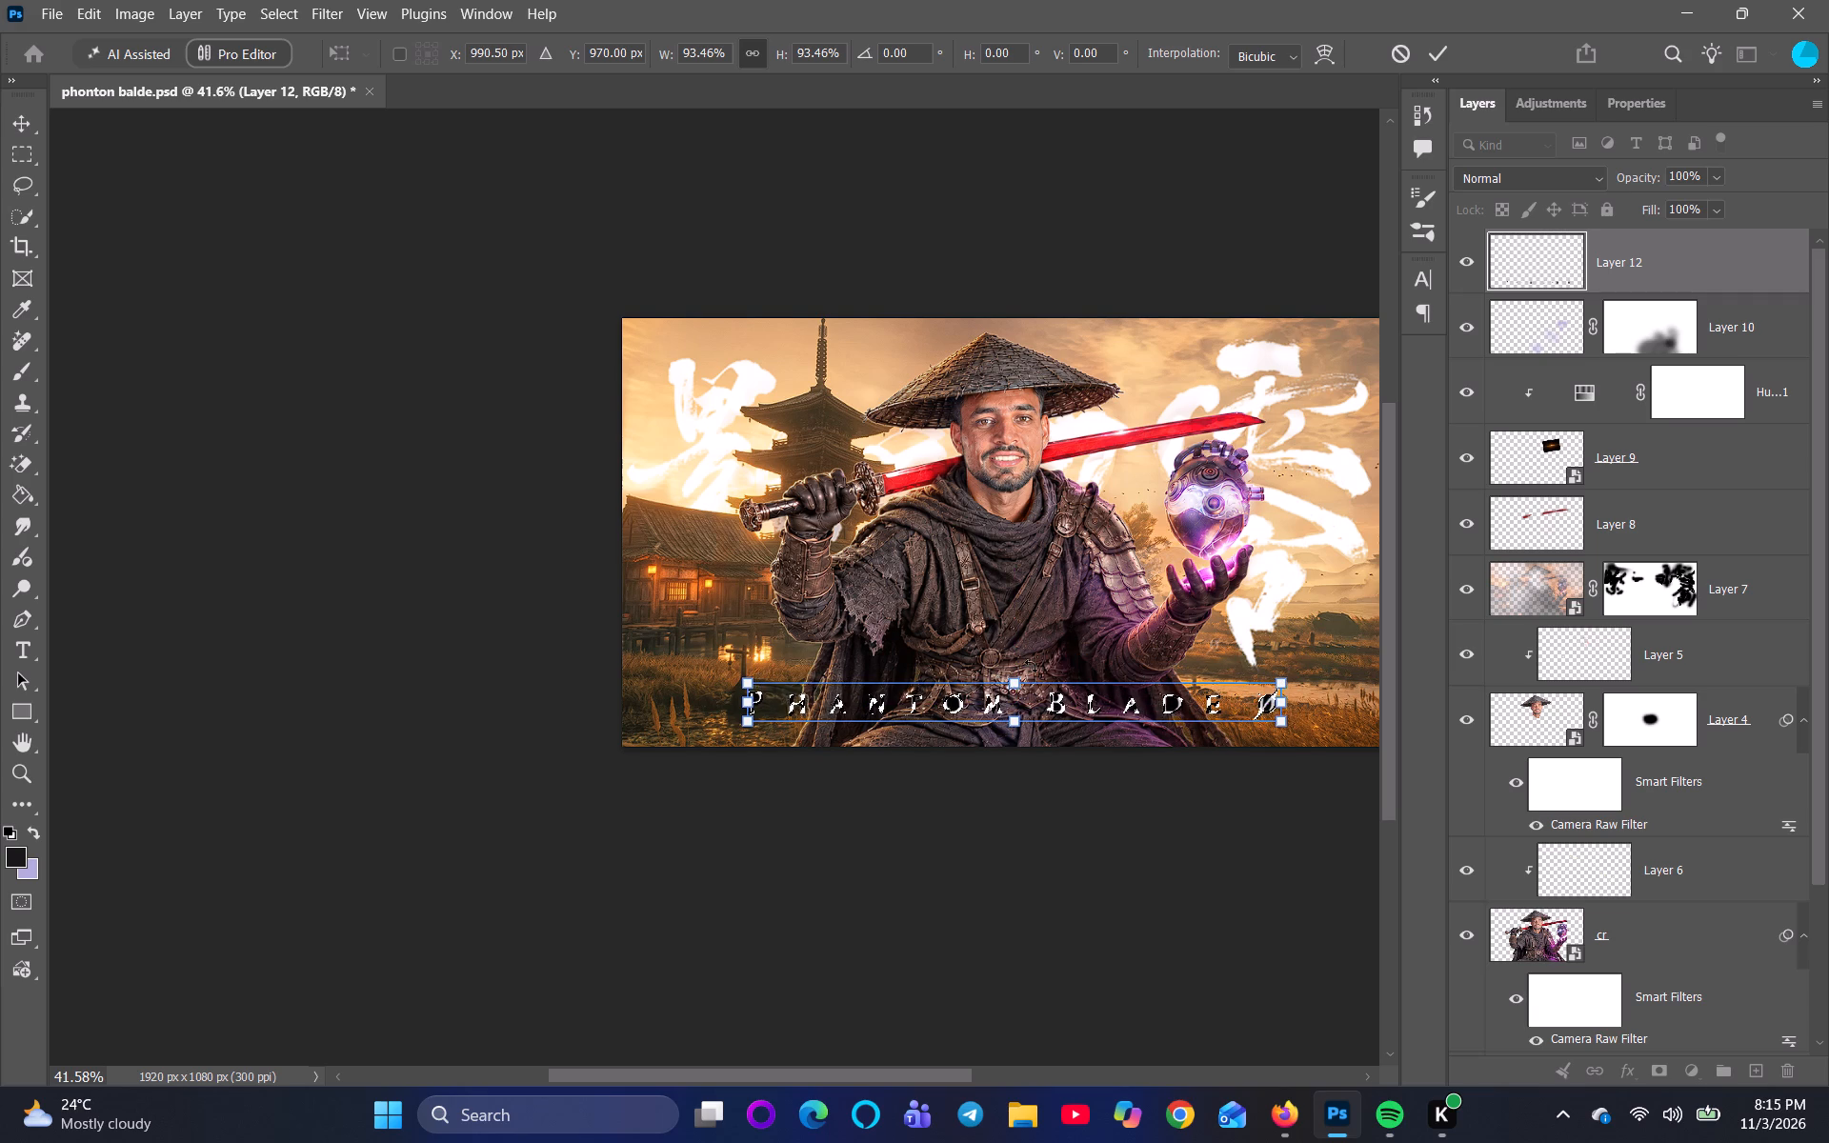
{"action": "left_click", "coordinate": [20, 132]}
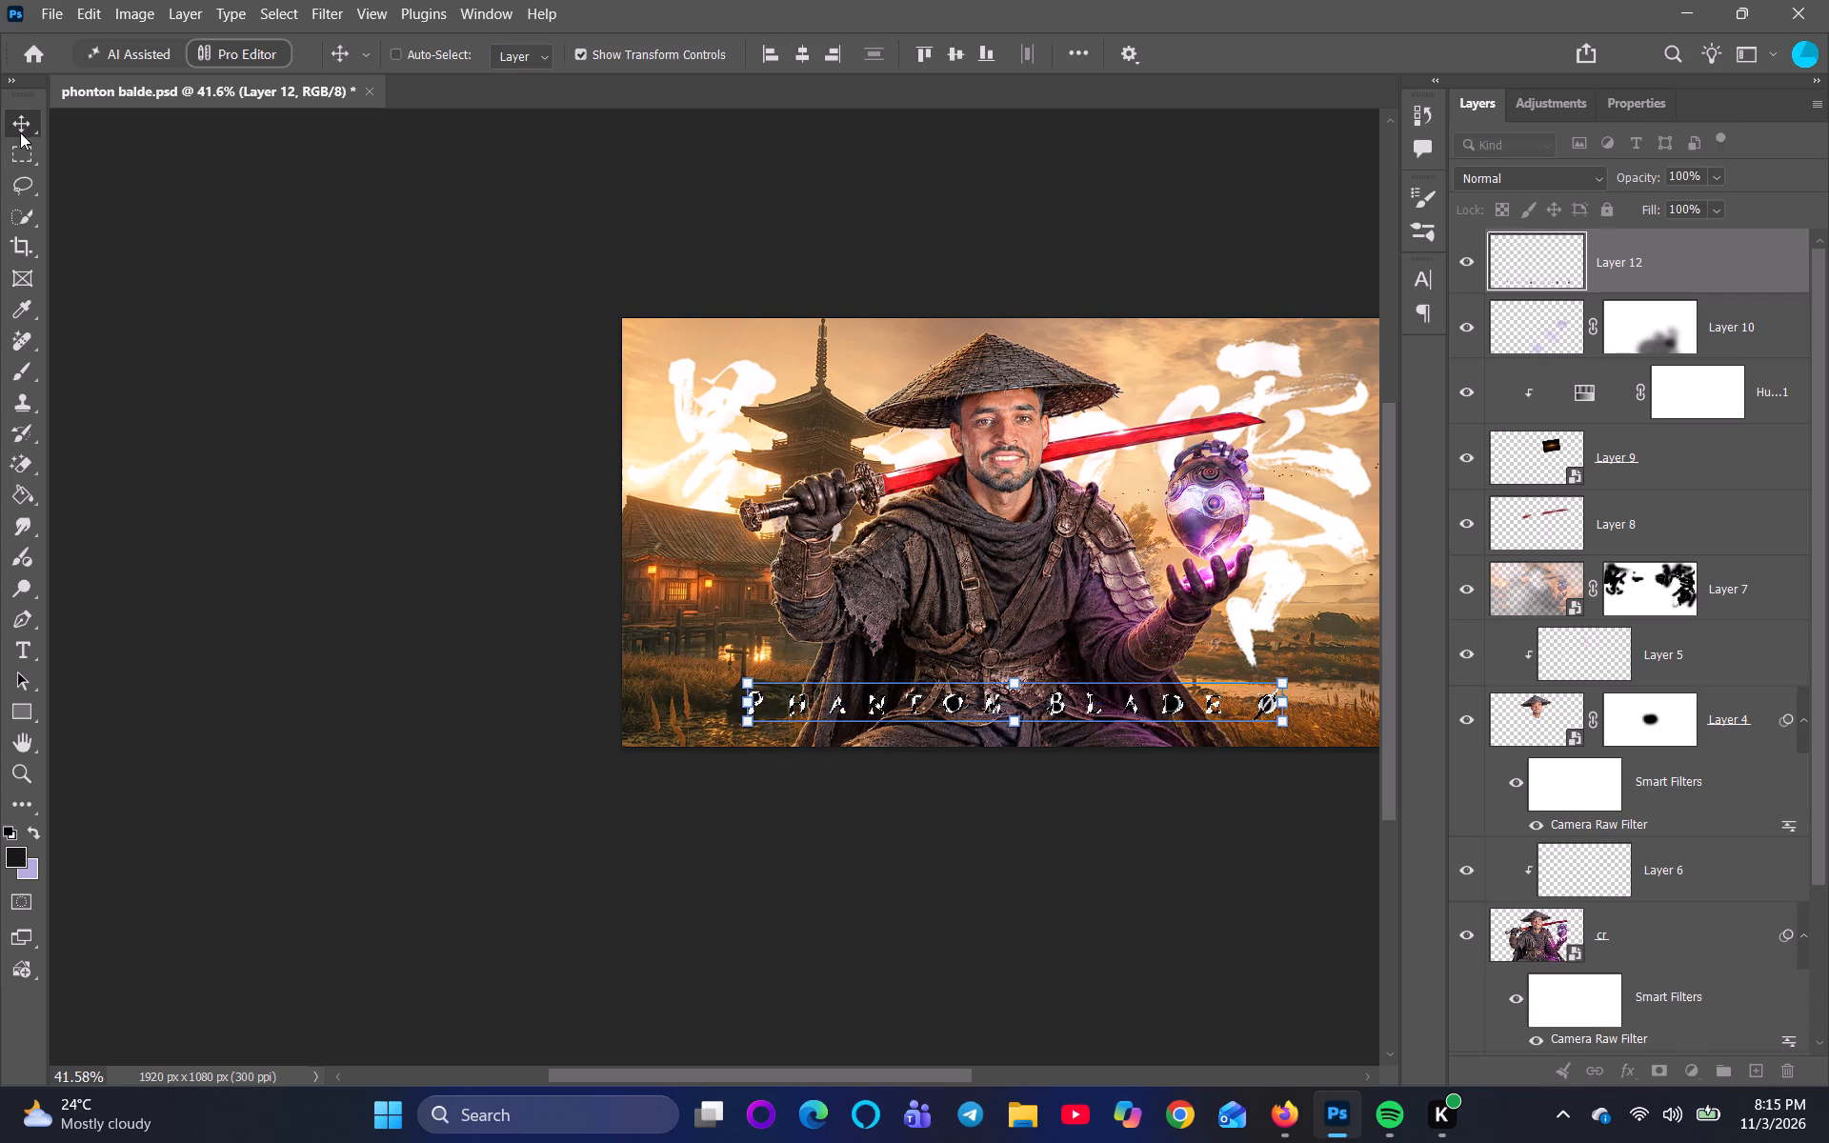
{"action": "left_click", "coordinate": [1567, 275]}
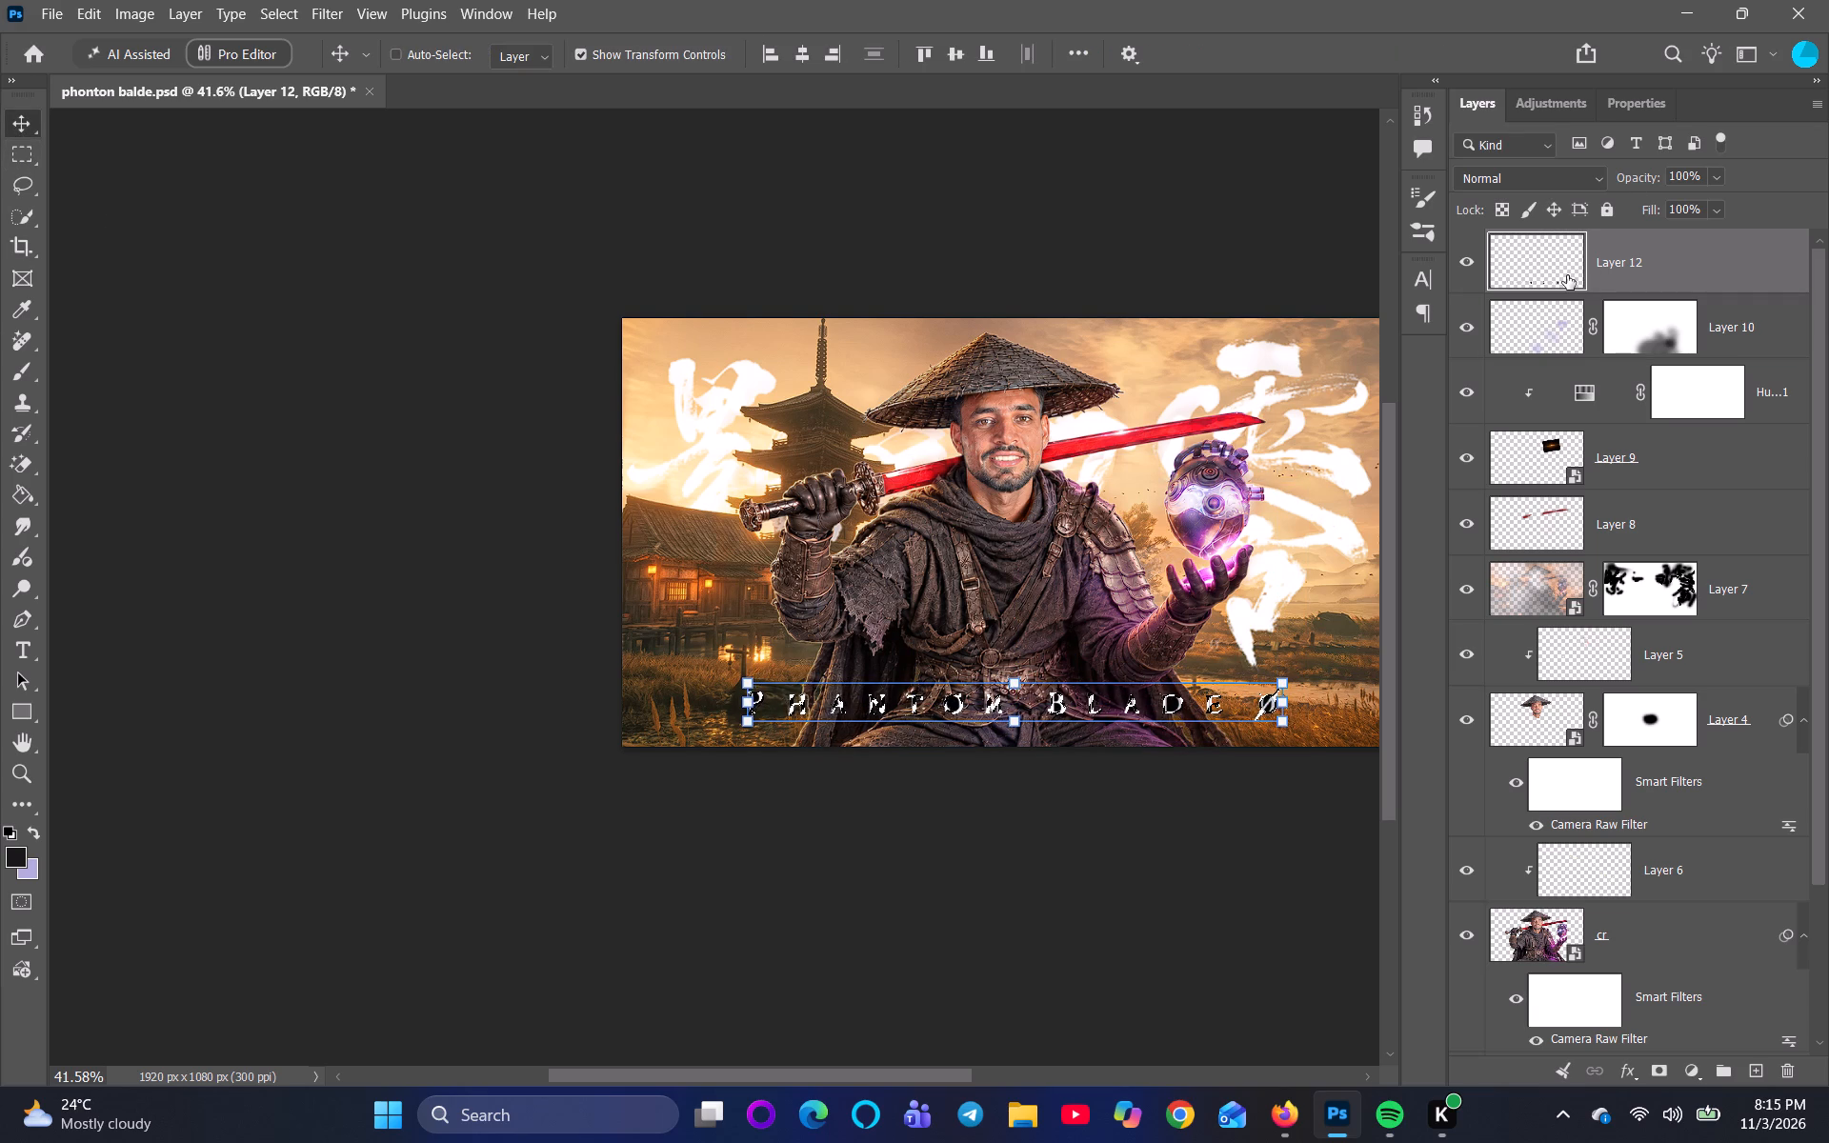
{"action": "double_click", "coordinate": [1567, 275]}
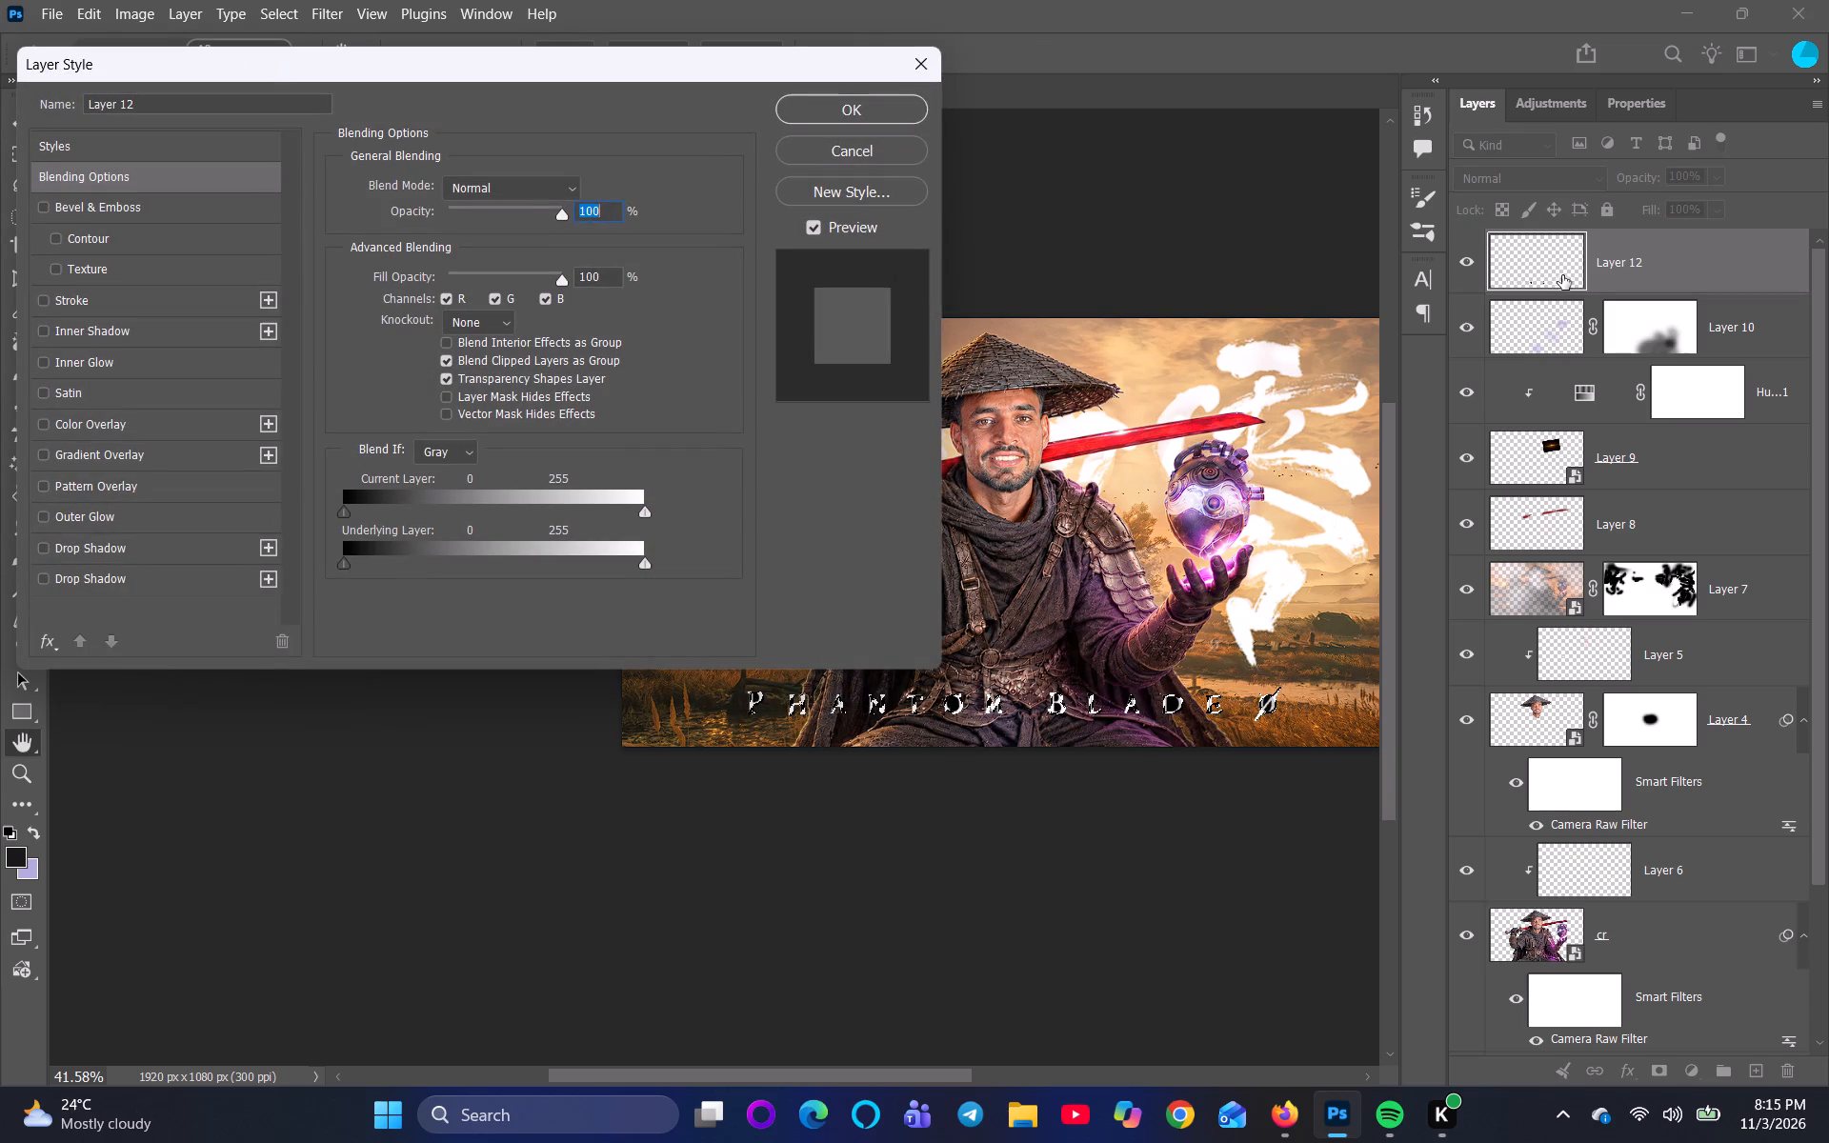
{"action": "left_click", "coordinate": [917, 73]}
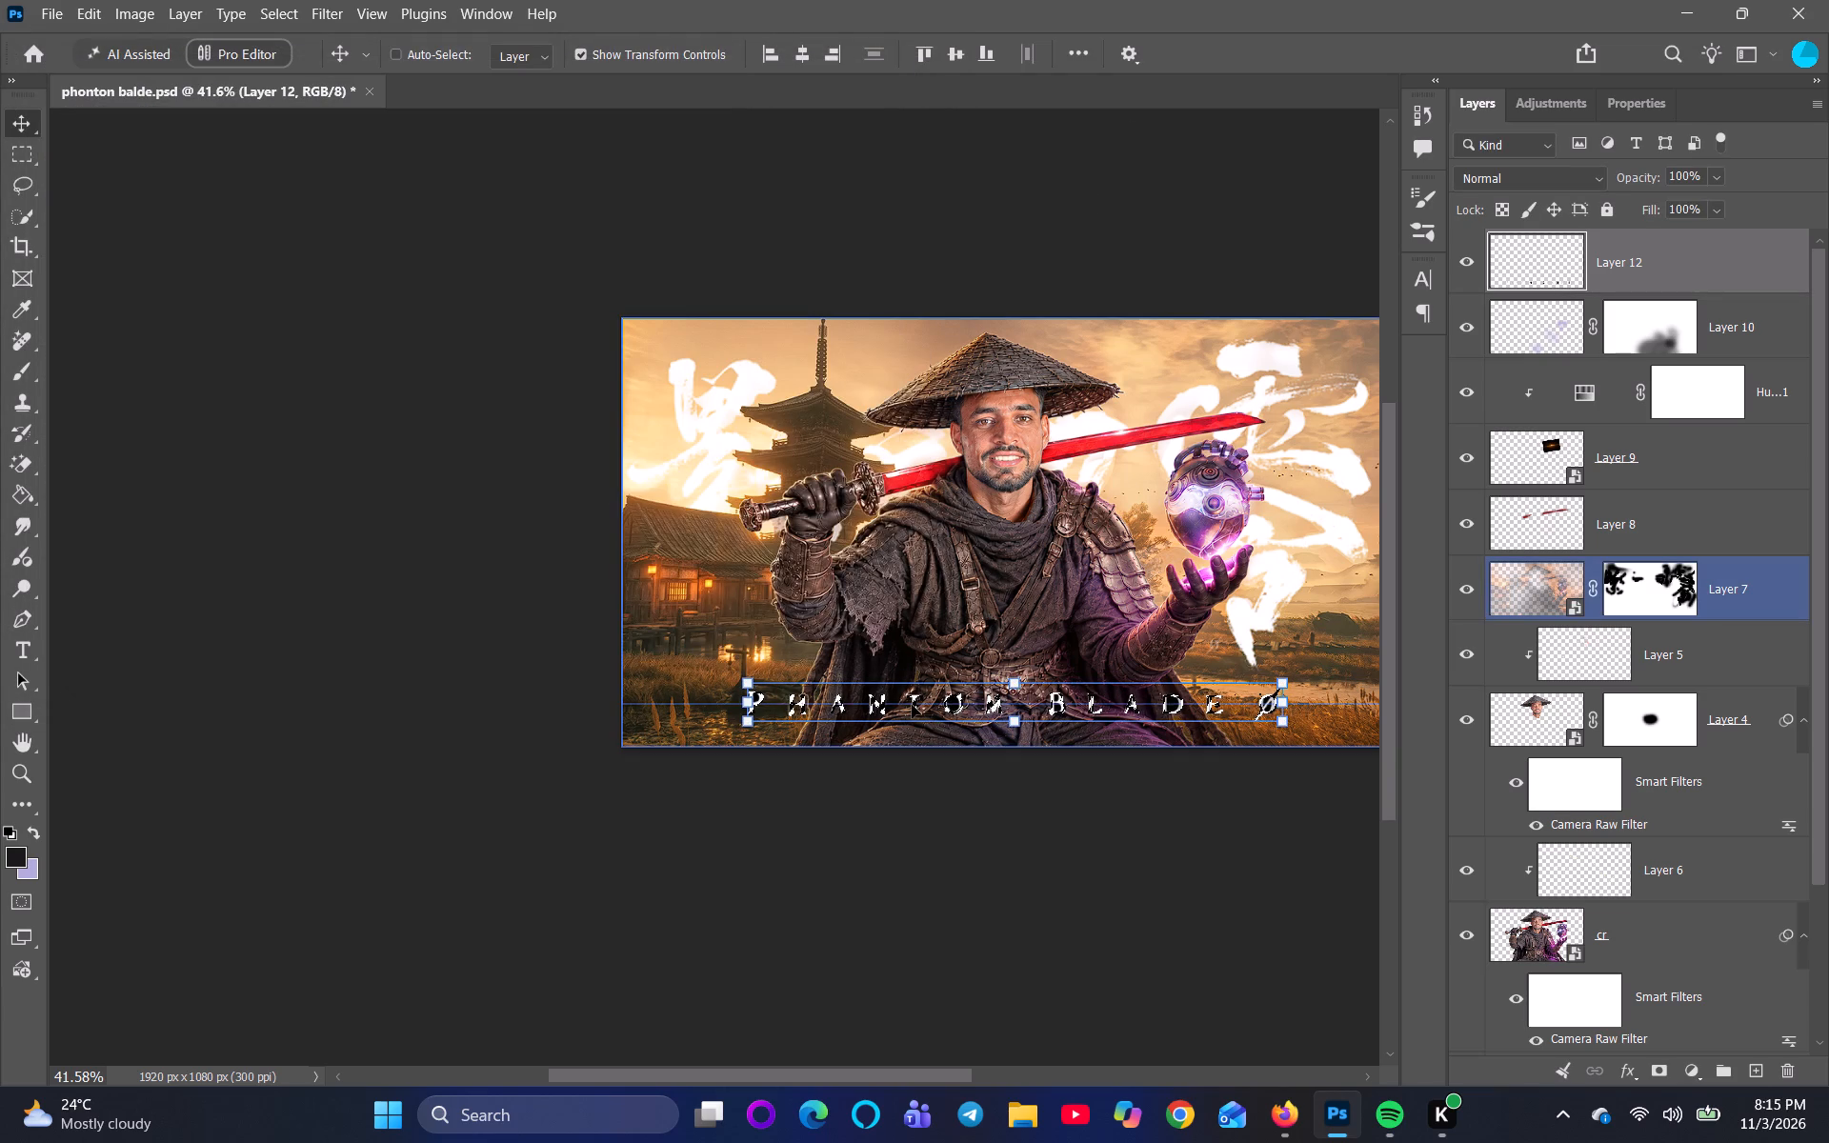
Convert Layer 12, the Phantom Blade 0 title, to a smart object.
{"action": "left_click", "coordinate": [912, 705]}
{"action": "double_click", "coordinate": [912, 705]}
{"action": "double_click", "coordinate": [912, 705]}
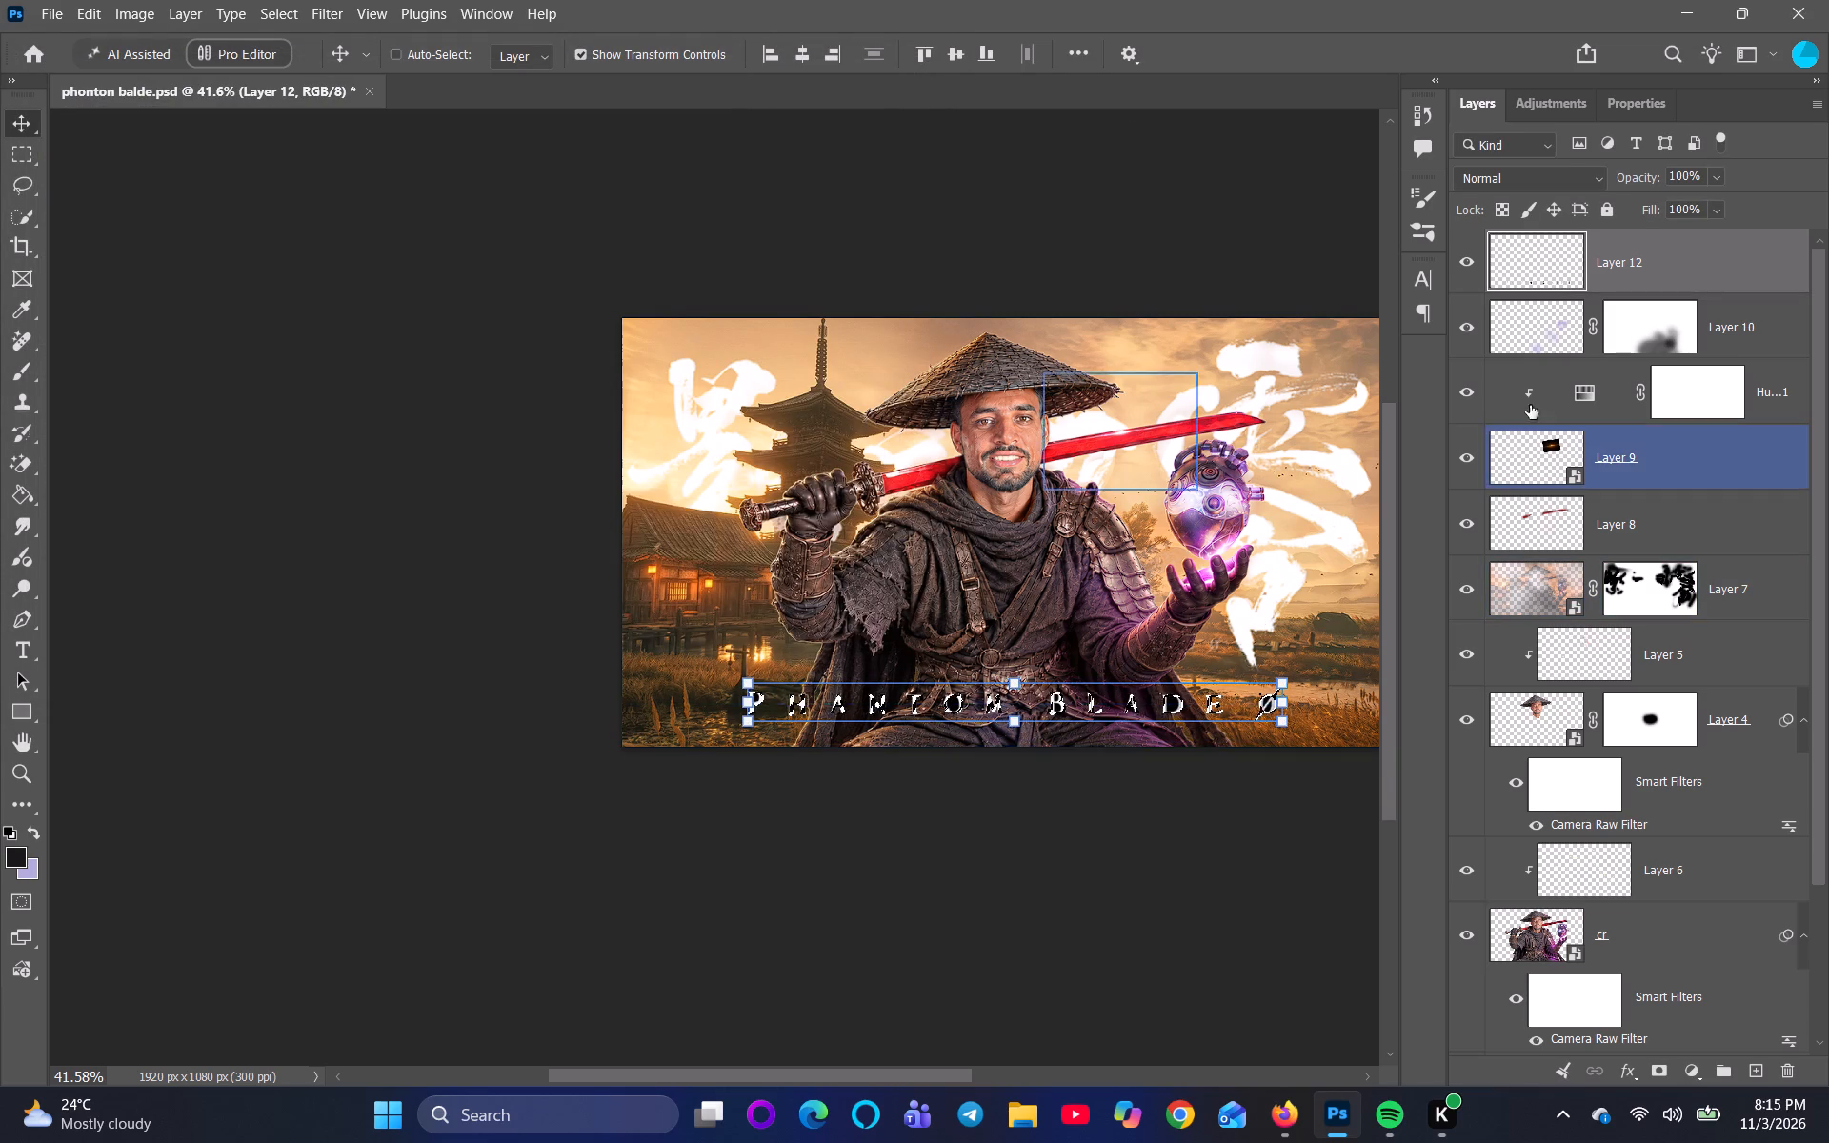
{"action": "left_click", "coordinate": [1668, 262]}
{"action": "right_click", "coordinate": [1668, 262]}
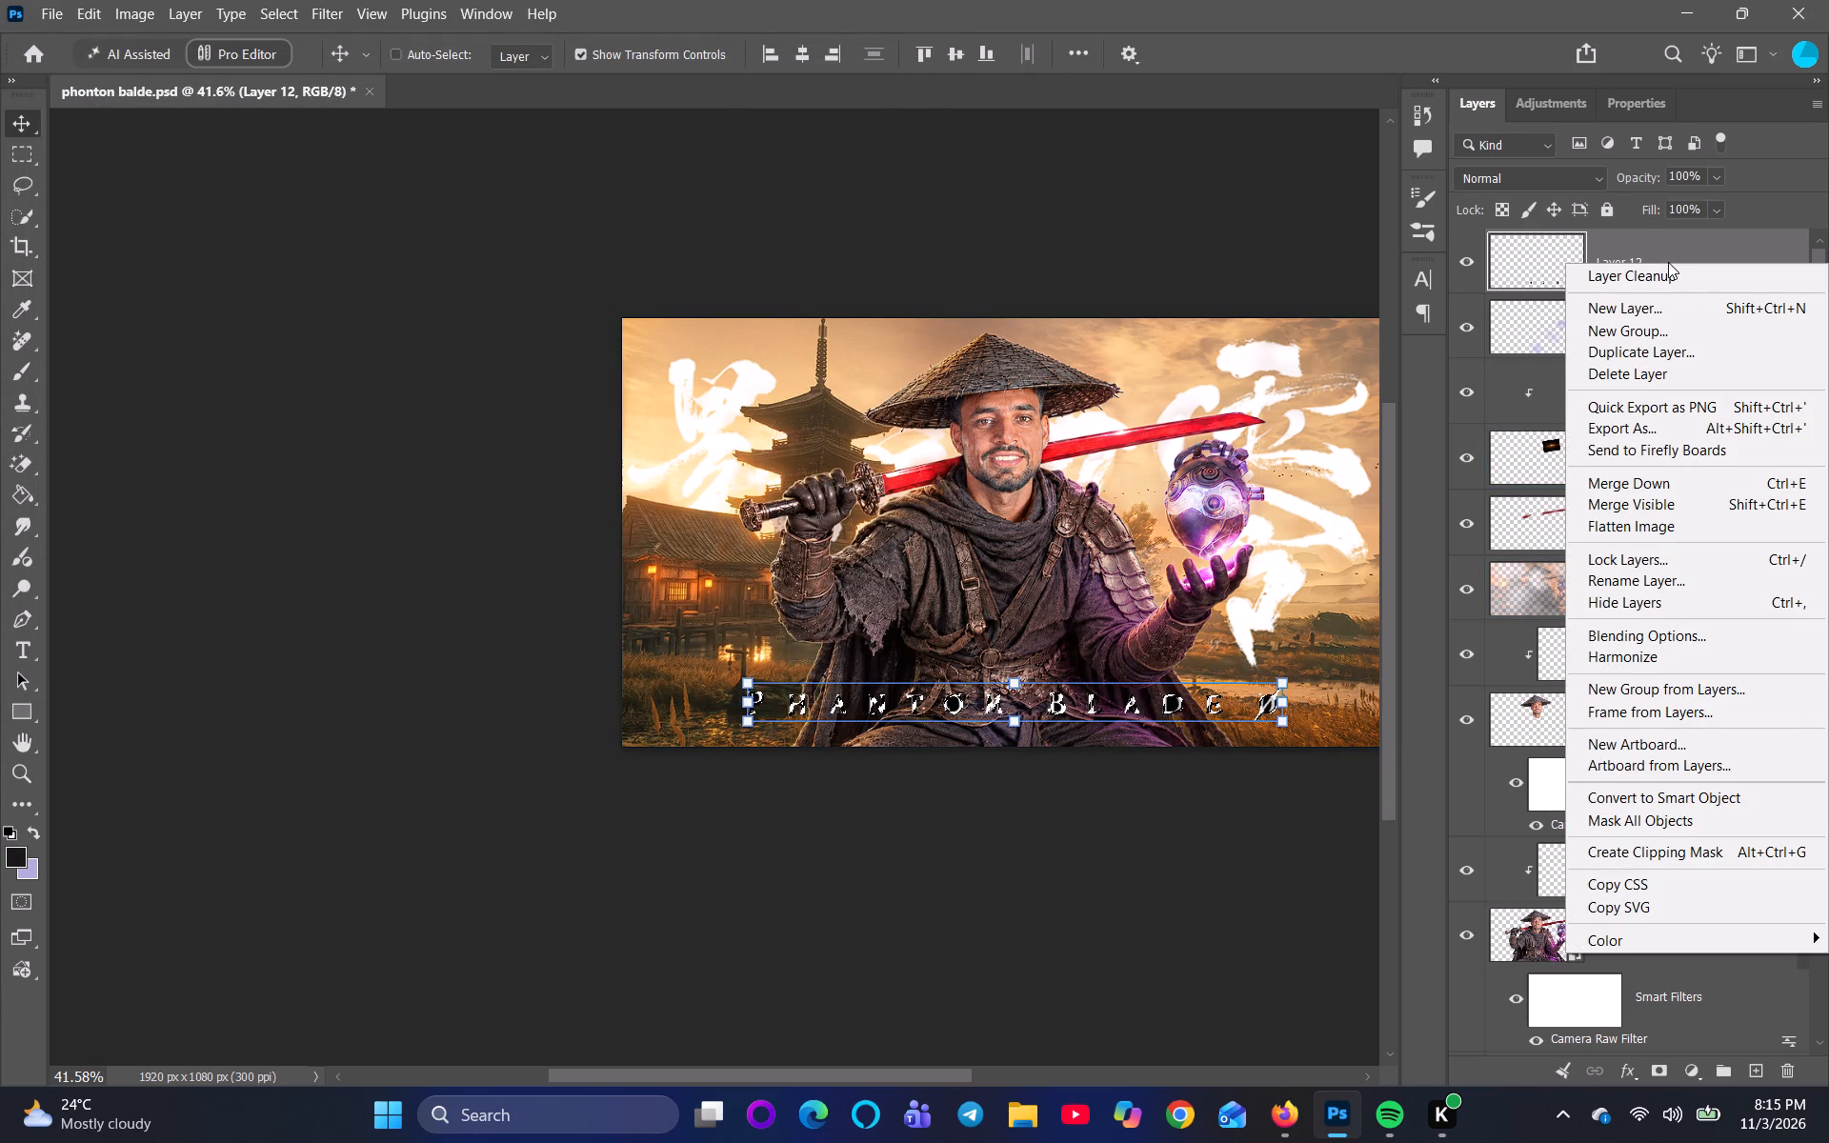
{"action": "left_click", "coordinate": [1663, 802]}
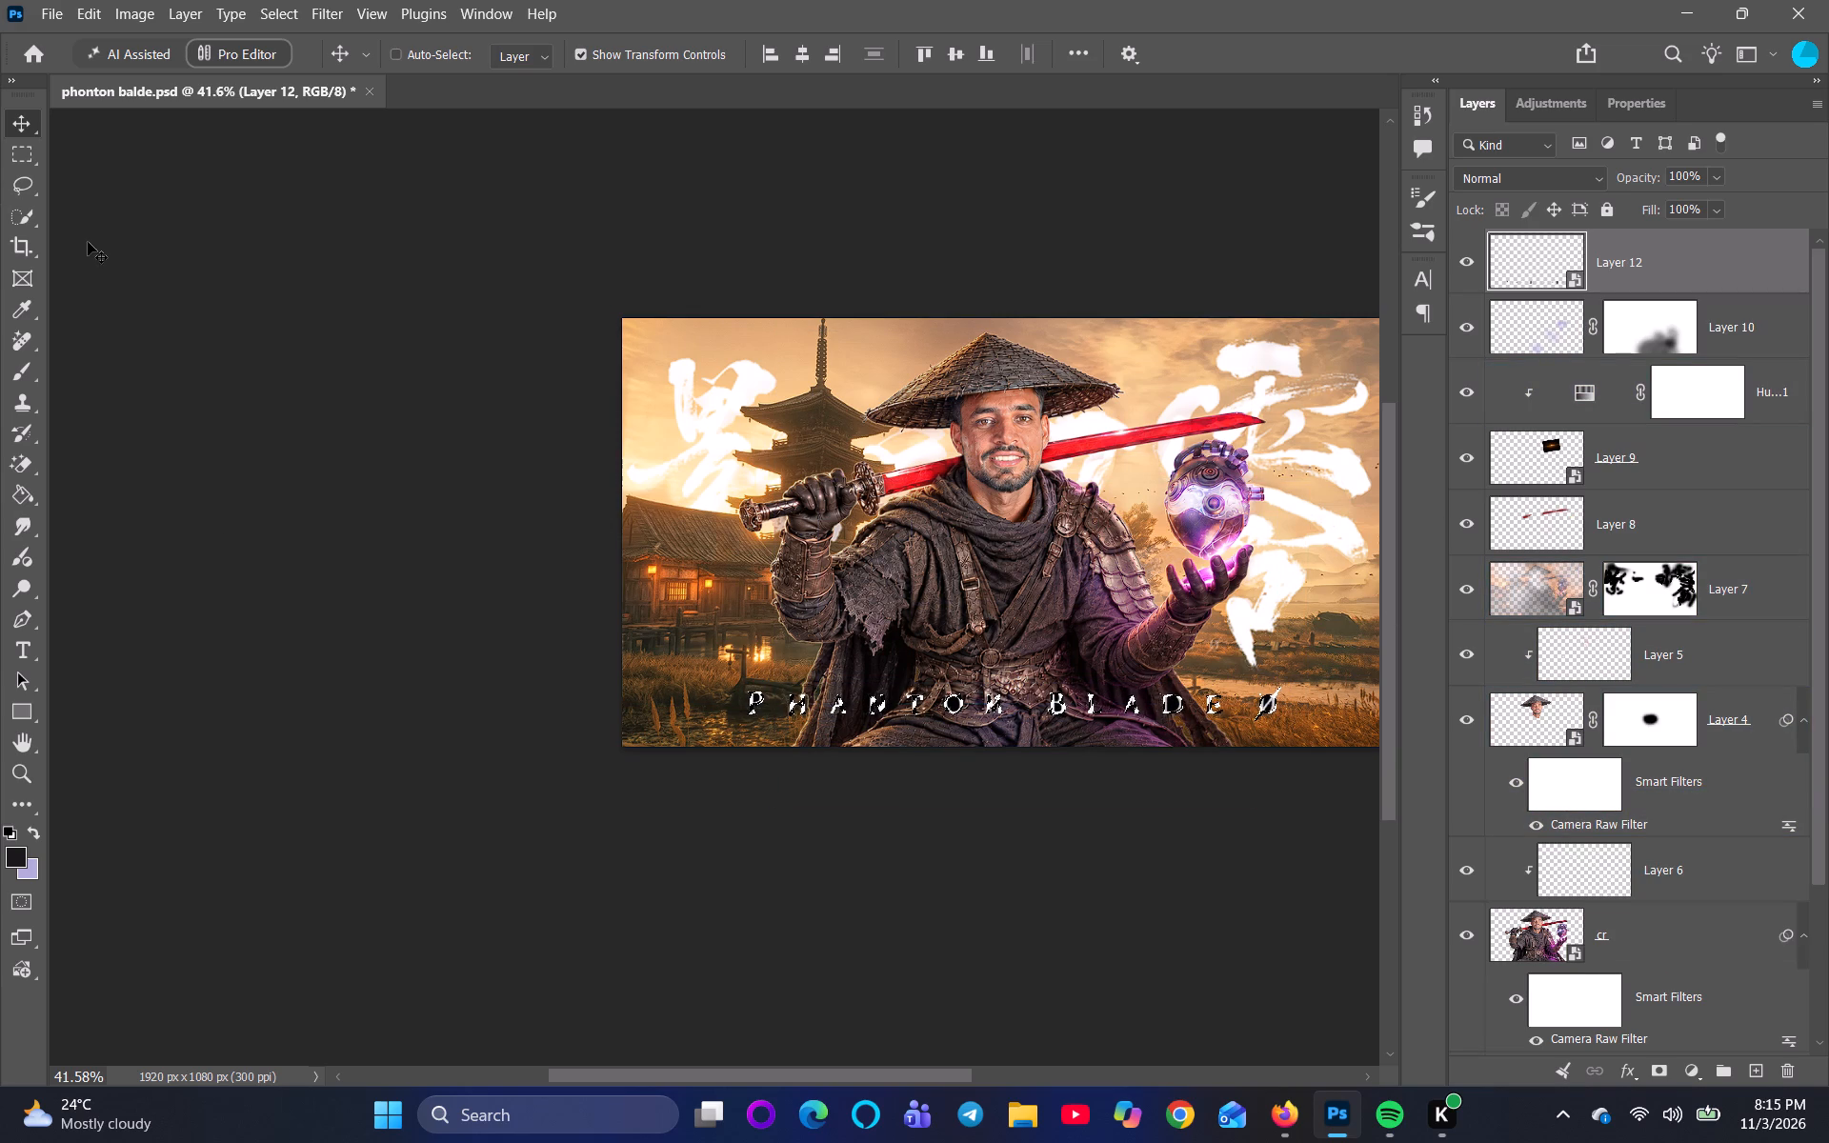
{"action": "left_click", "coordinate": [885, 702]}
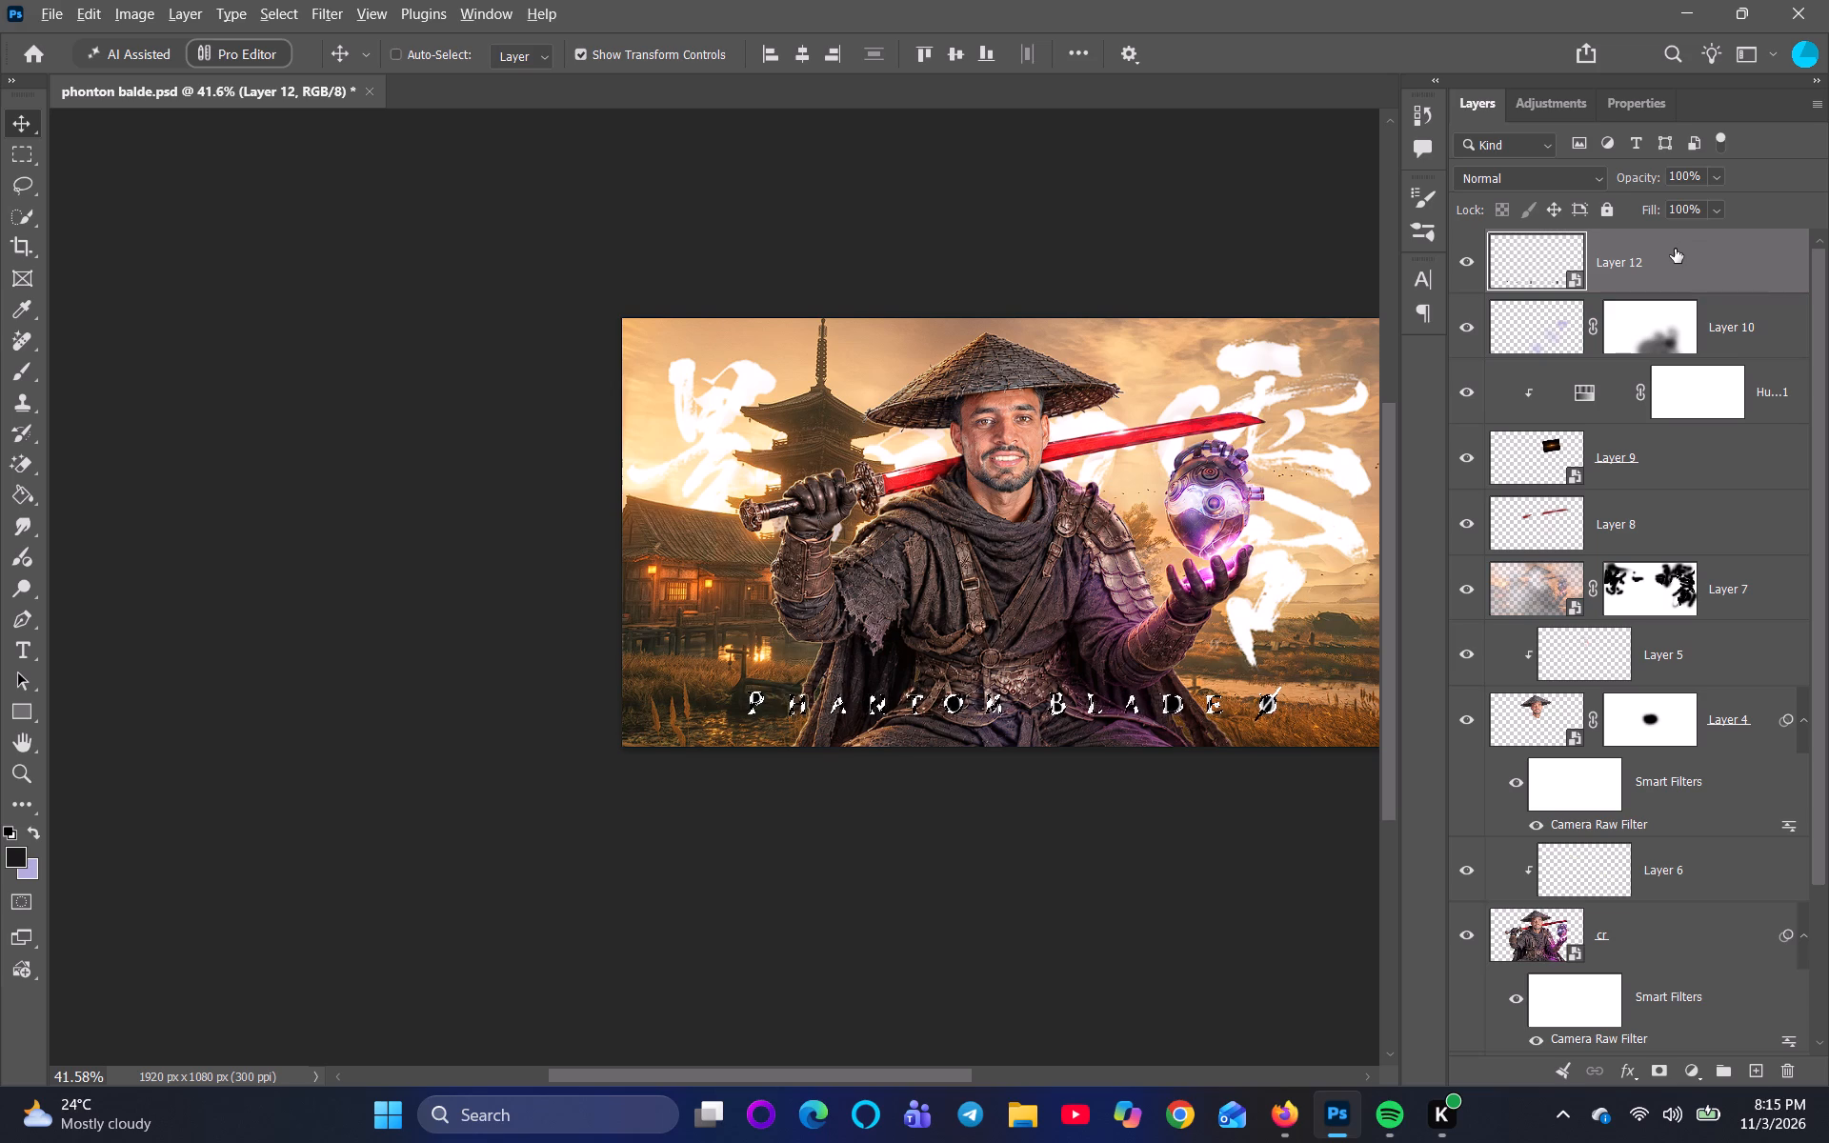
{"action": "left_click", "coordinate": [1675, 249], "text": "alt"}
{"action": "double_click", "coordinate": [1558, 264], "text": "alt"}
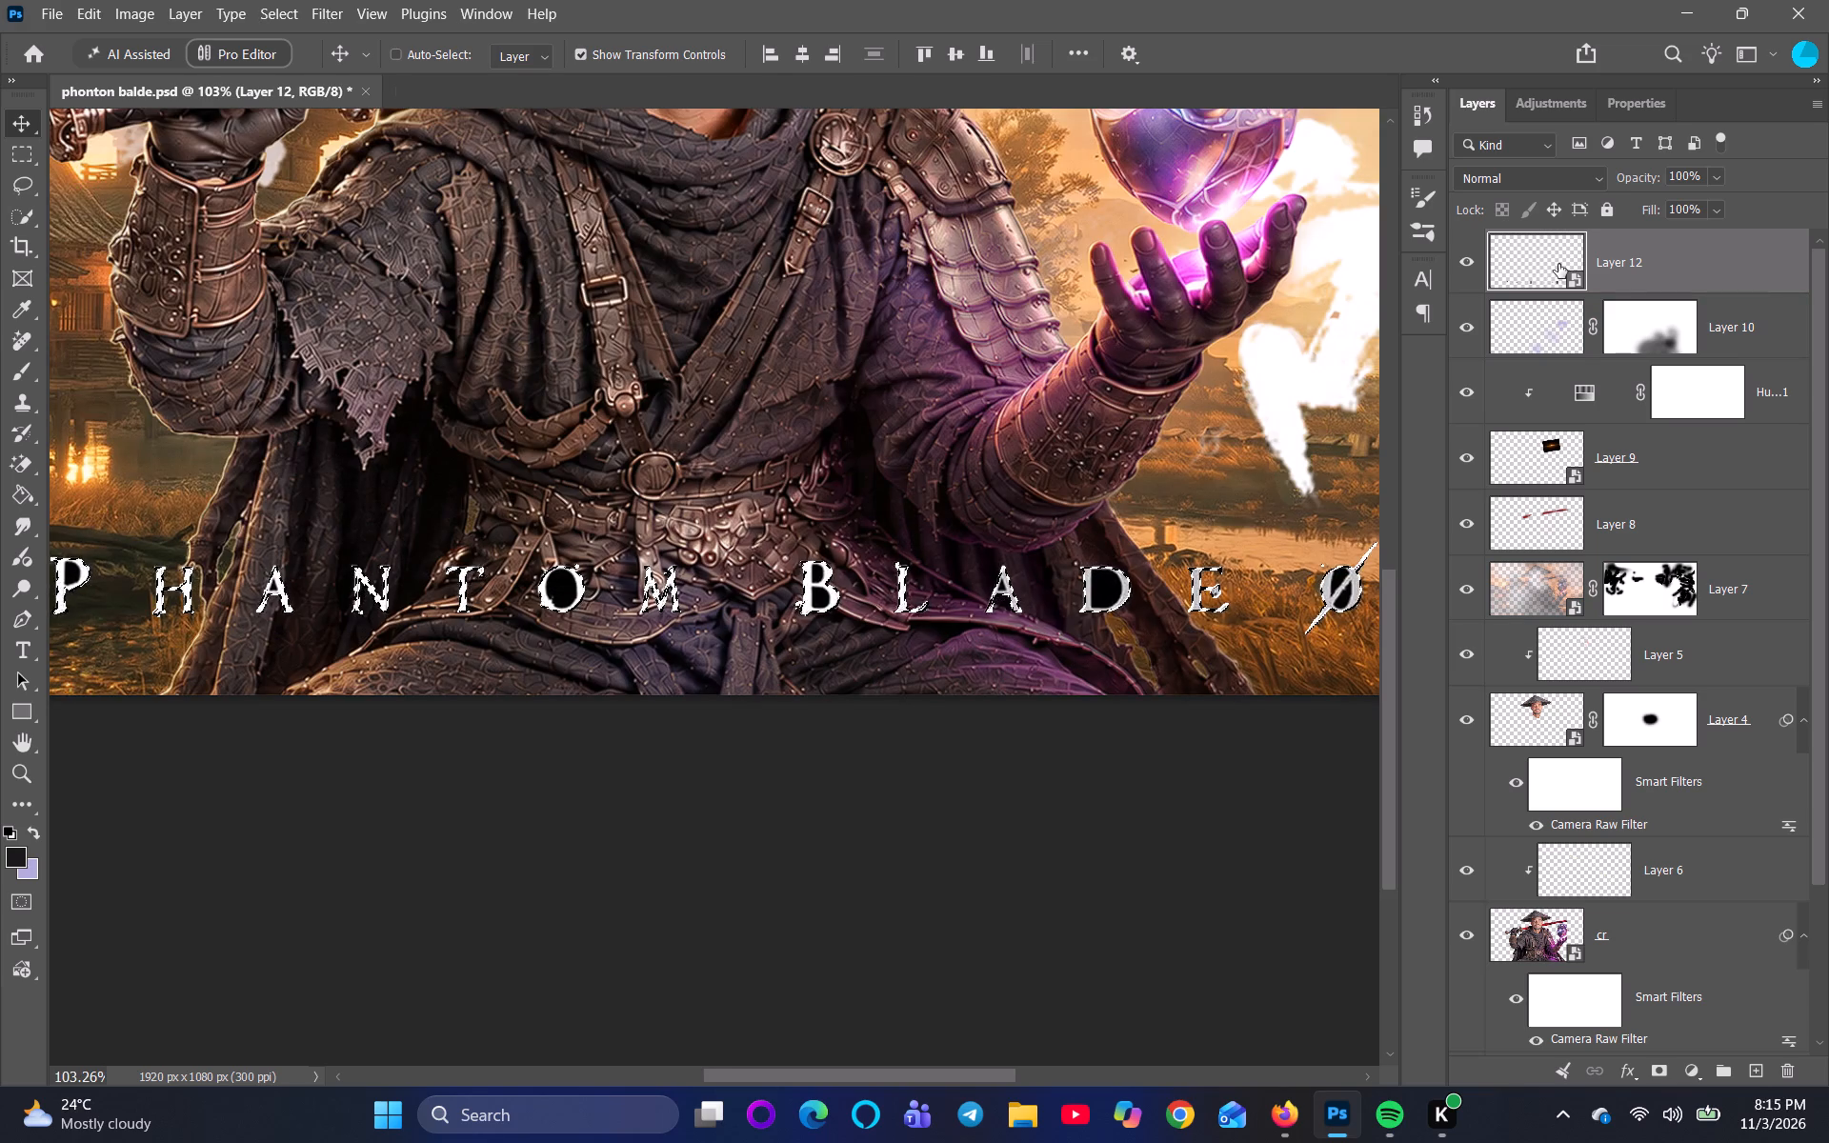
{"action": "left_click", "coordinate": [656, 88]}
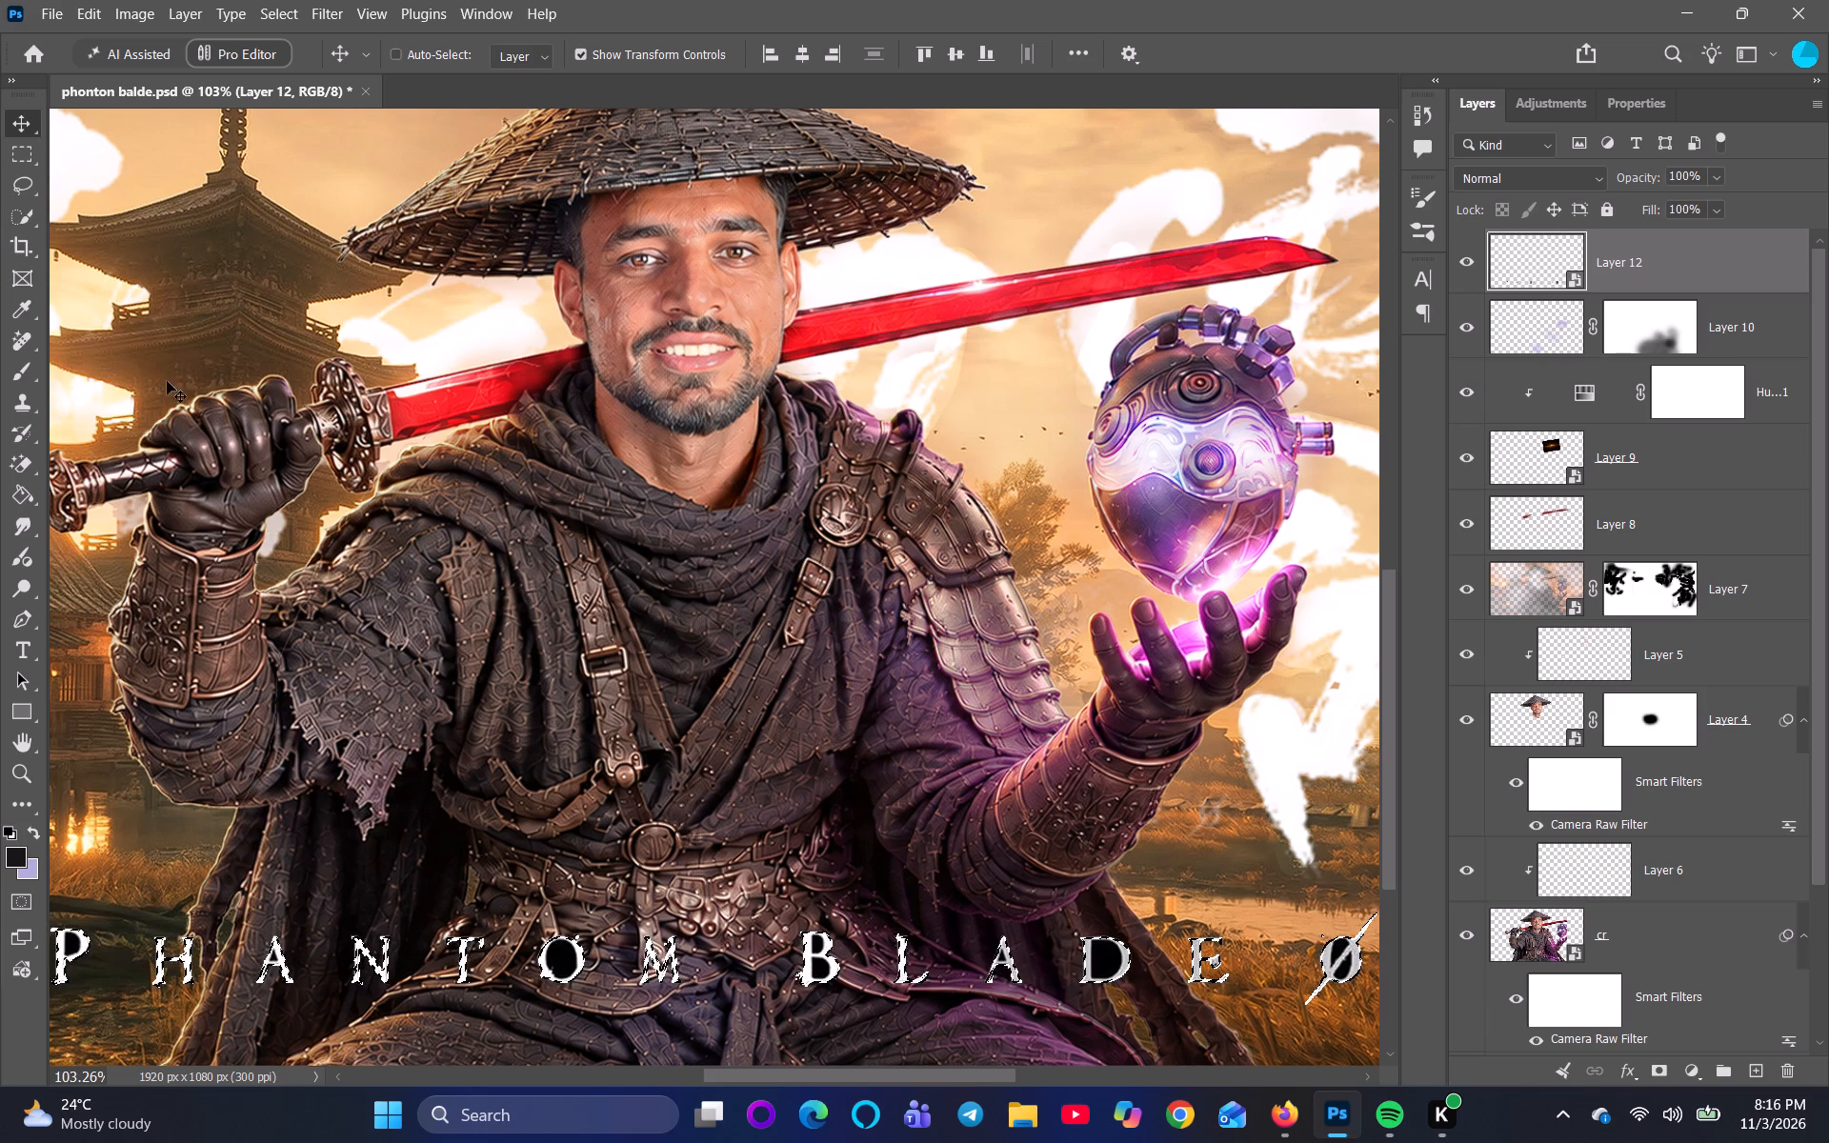
Rasterize Layer 12 and remove the leftover black inside the title's O, B and D with the Magic Eraser.
{"action": "right_click", "coordinate": [4, 459]}
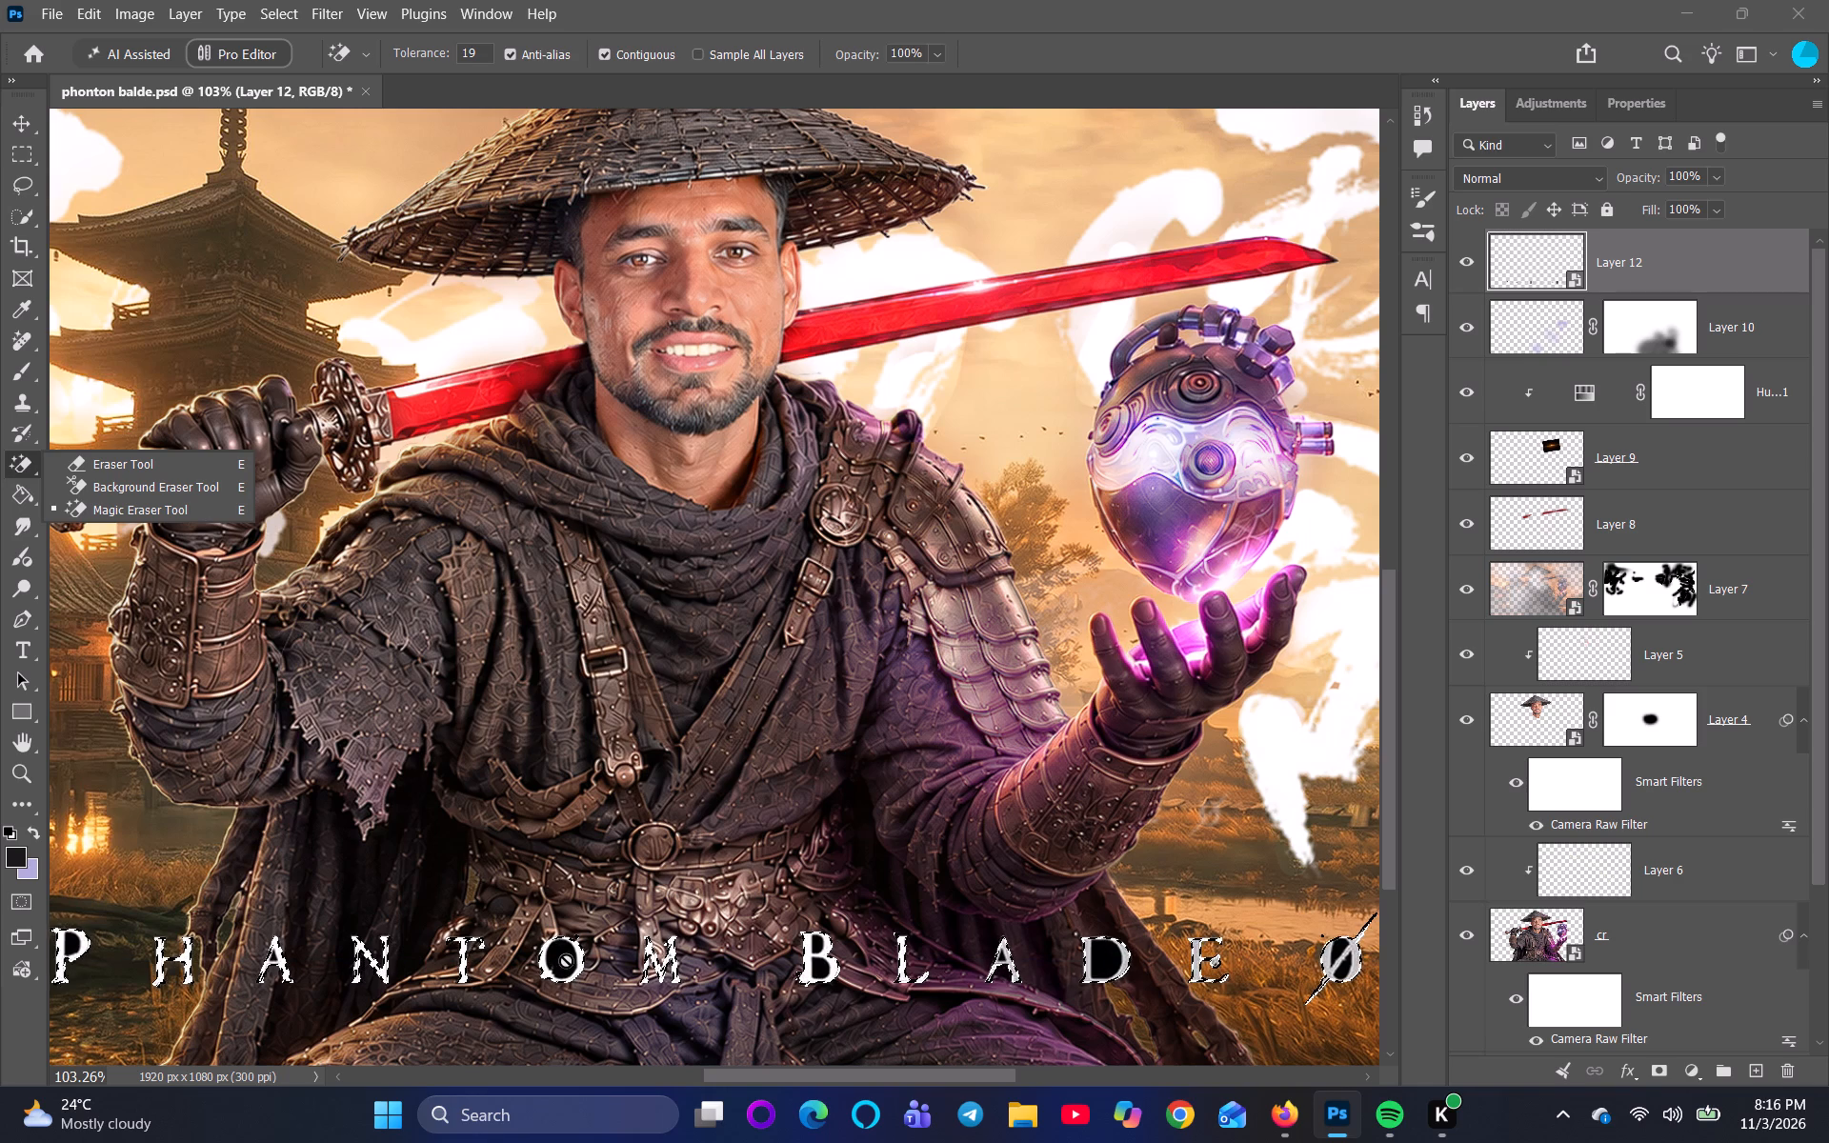
{"action": "scroll", "coordinate": [563, 958], "scroll_direction": "down", "scroll_amount": 5}
{"action": "left_click", "coordinate": [1658, 271]}
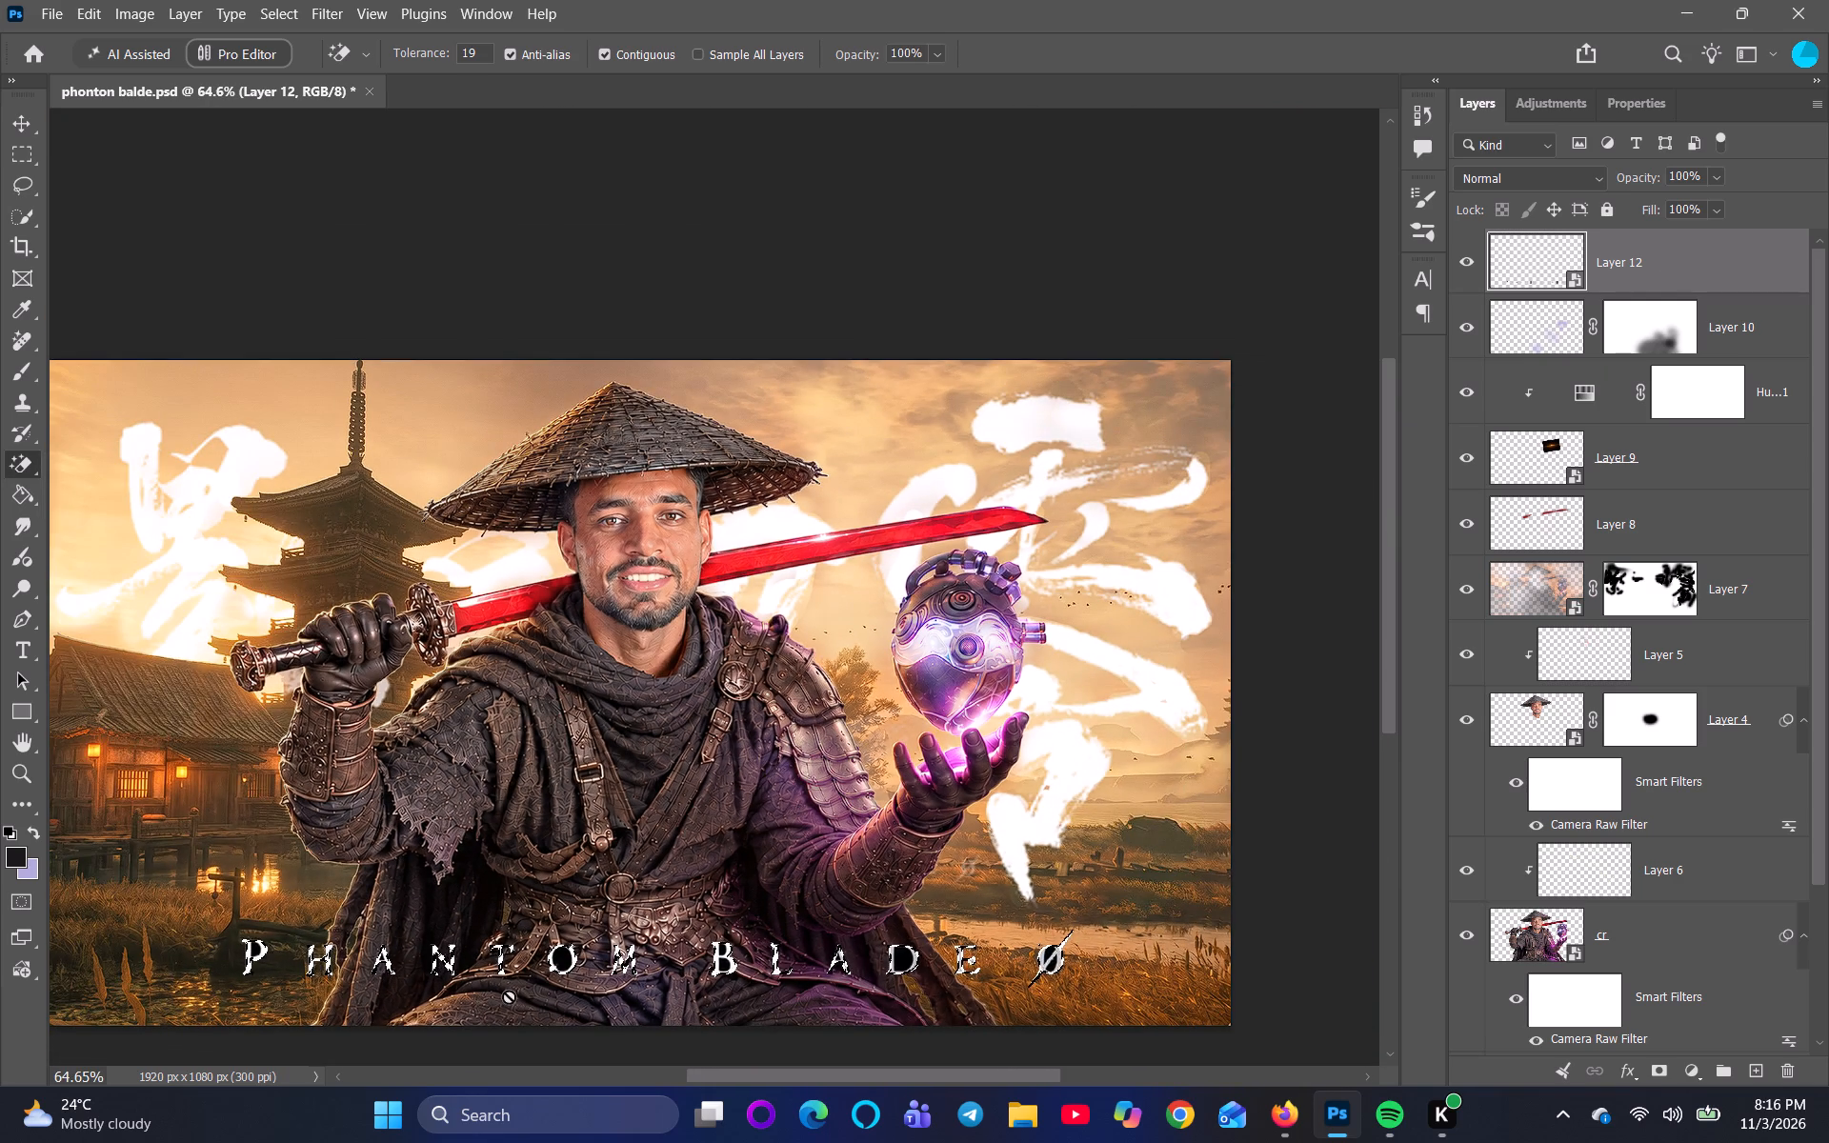
{"action": "scroll", "coordinate": [510, 996], "scroll_direction": "up", "scroll_amount": 5}
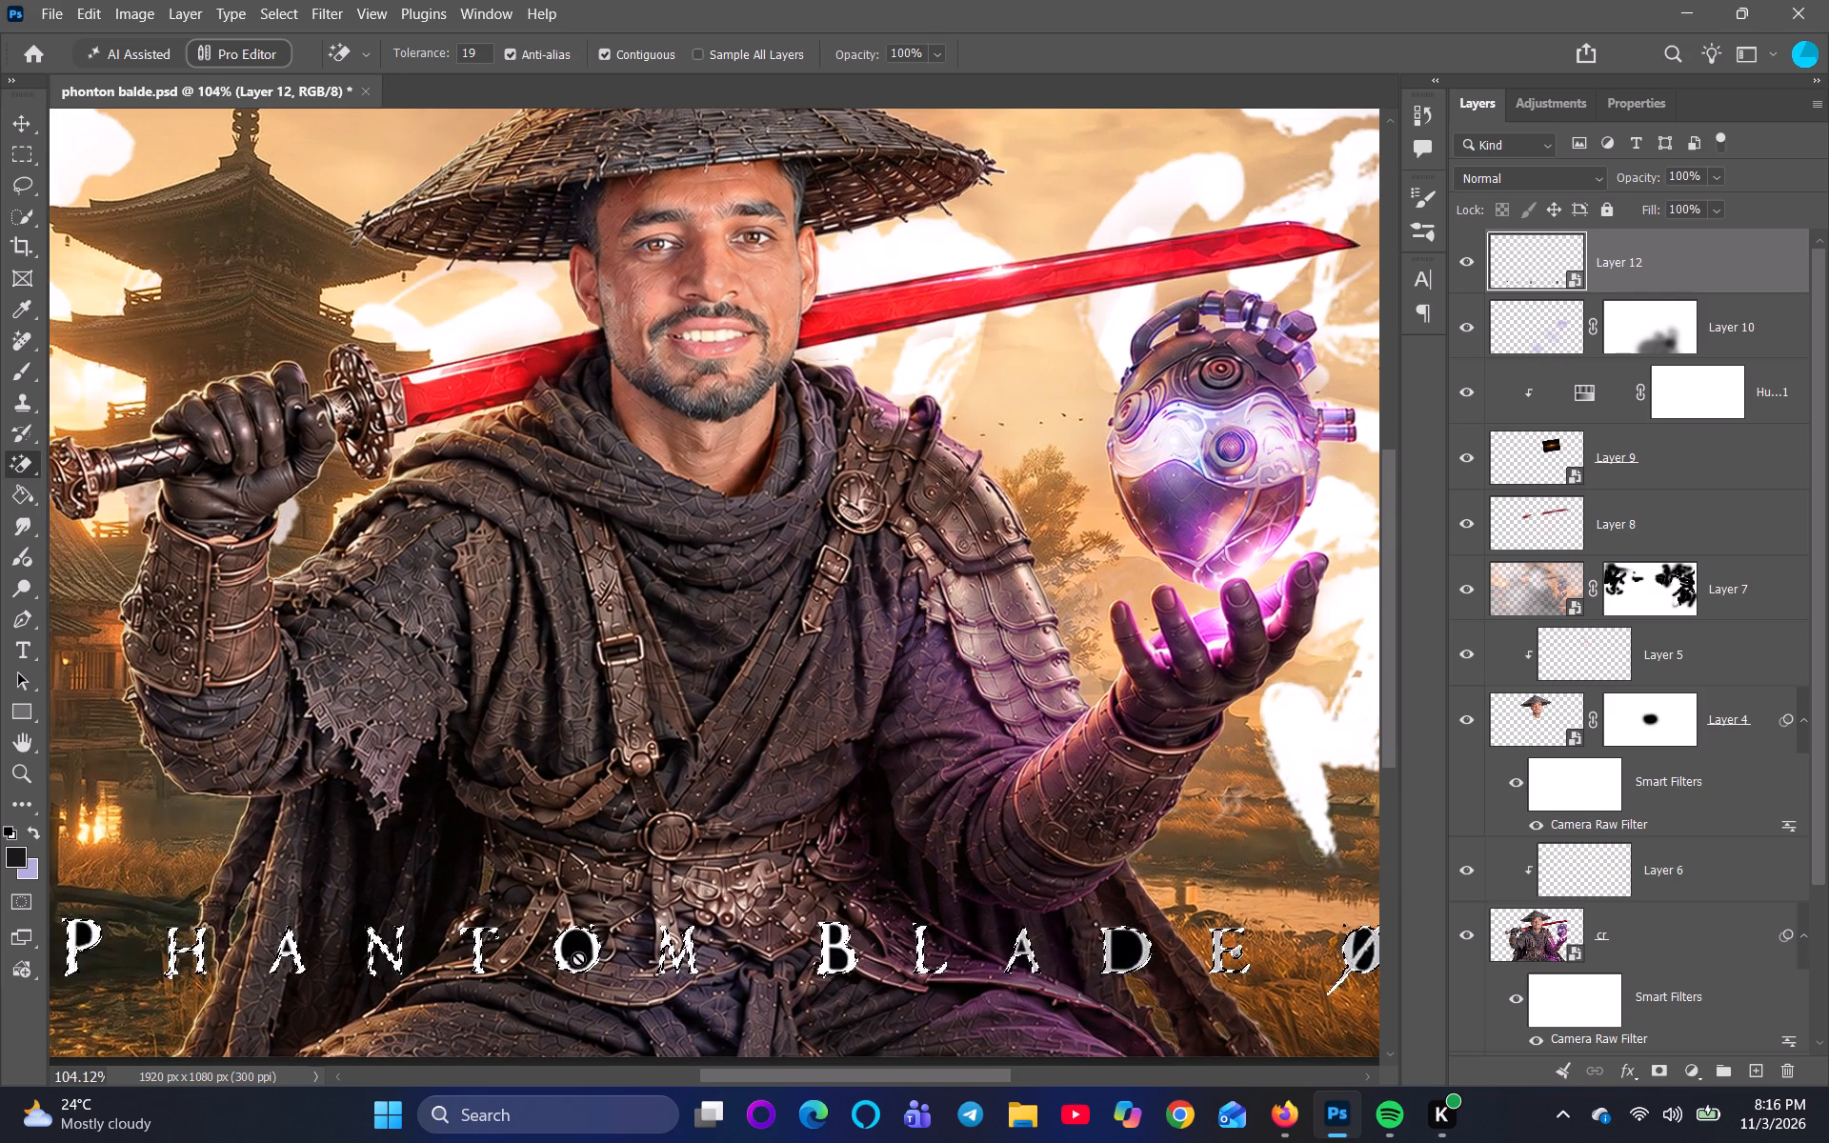
{"action": "scroll", "coordinate": [578, 957], "scroll_direction": "up", "scroll_amount": 1}
{"action": "left_click", "coordinate": [578, 957]}
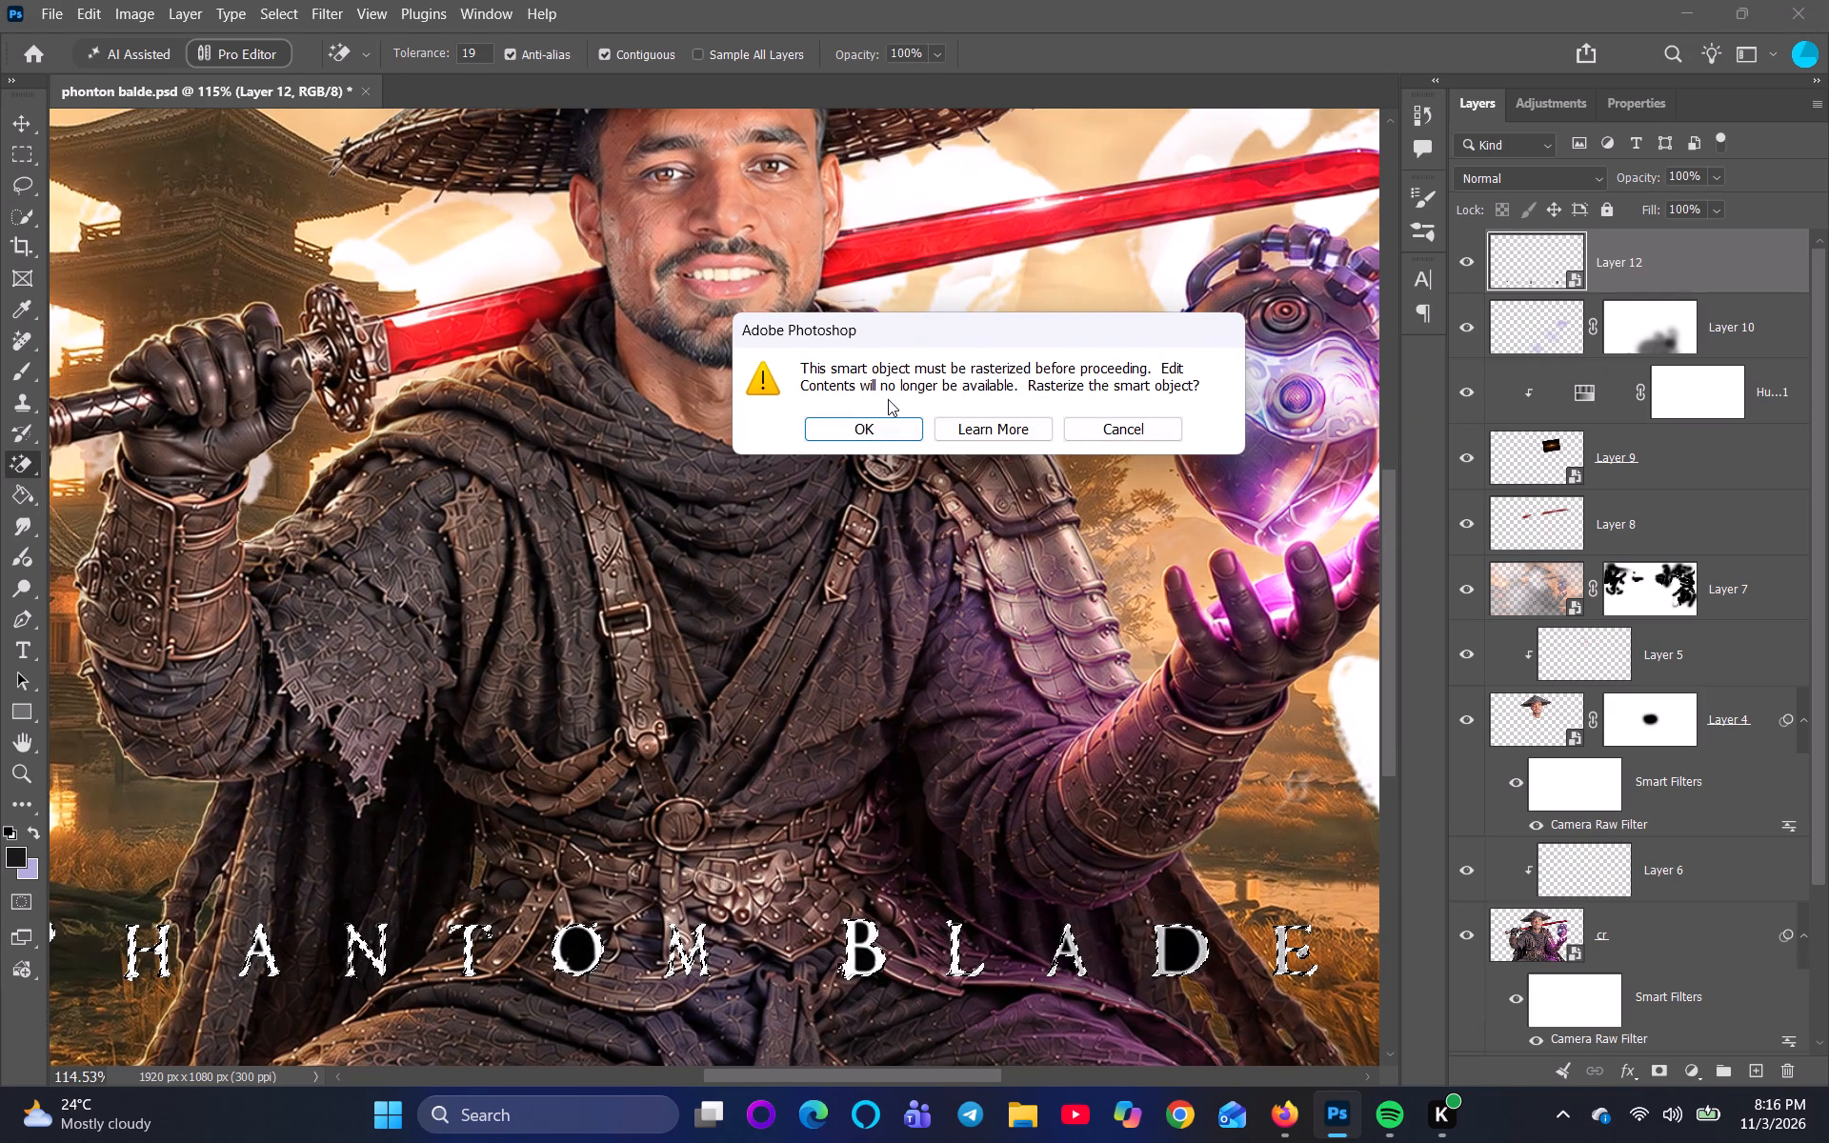
{"action": "left_click", "coordinate": [870, 431]}
{"action": "left_click", "coordinate": [582, 958]}
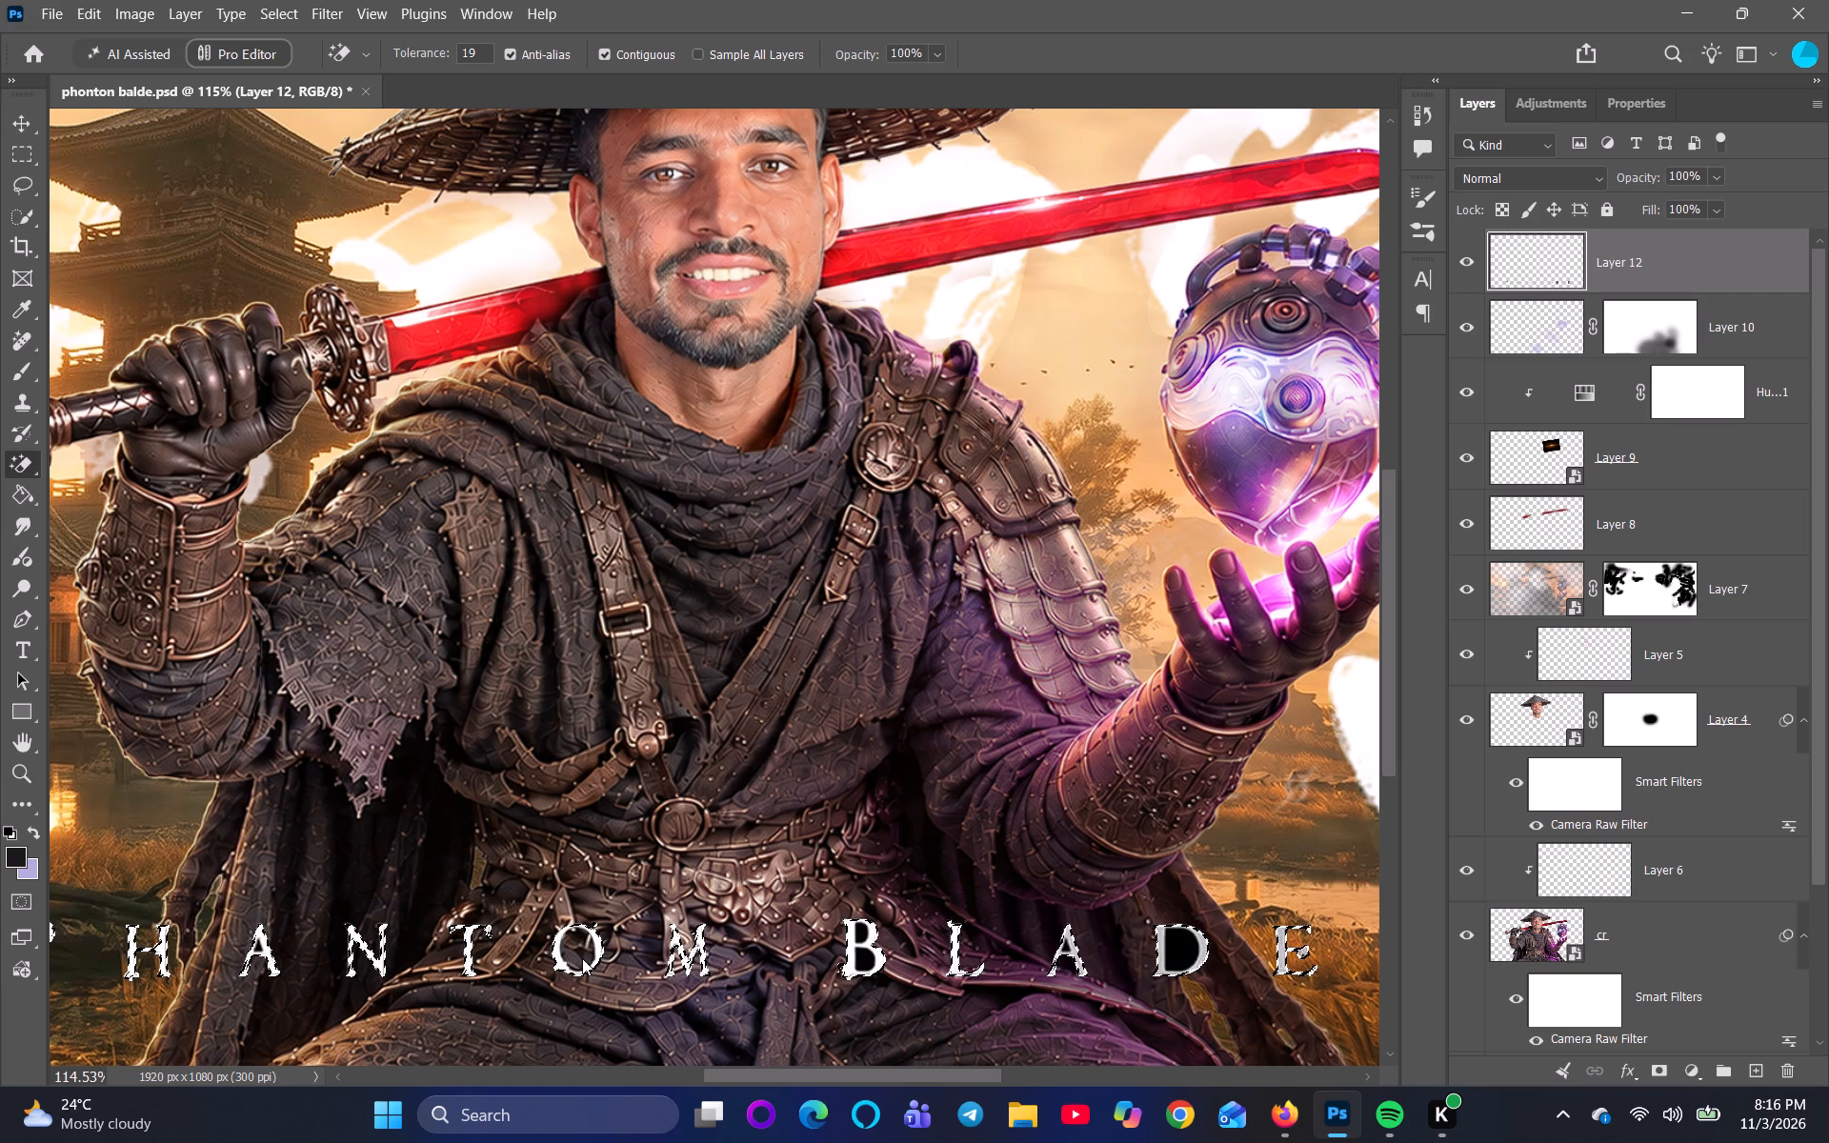
{"action": "left_click", "coordinate": [862, 958]}
{"action": "left_click", "coordinate": [867, 932]}
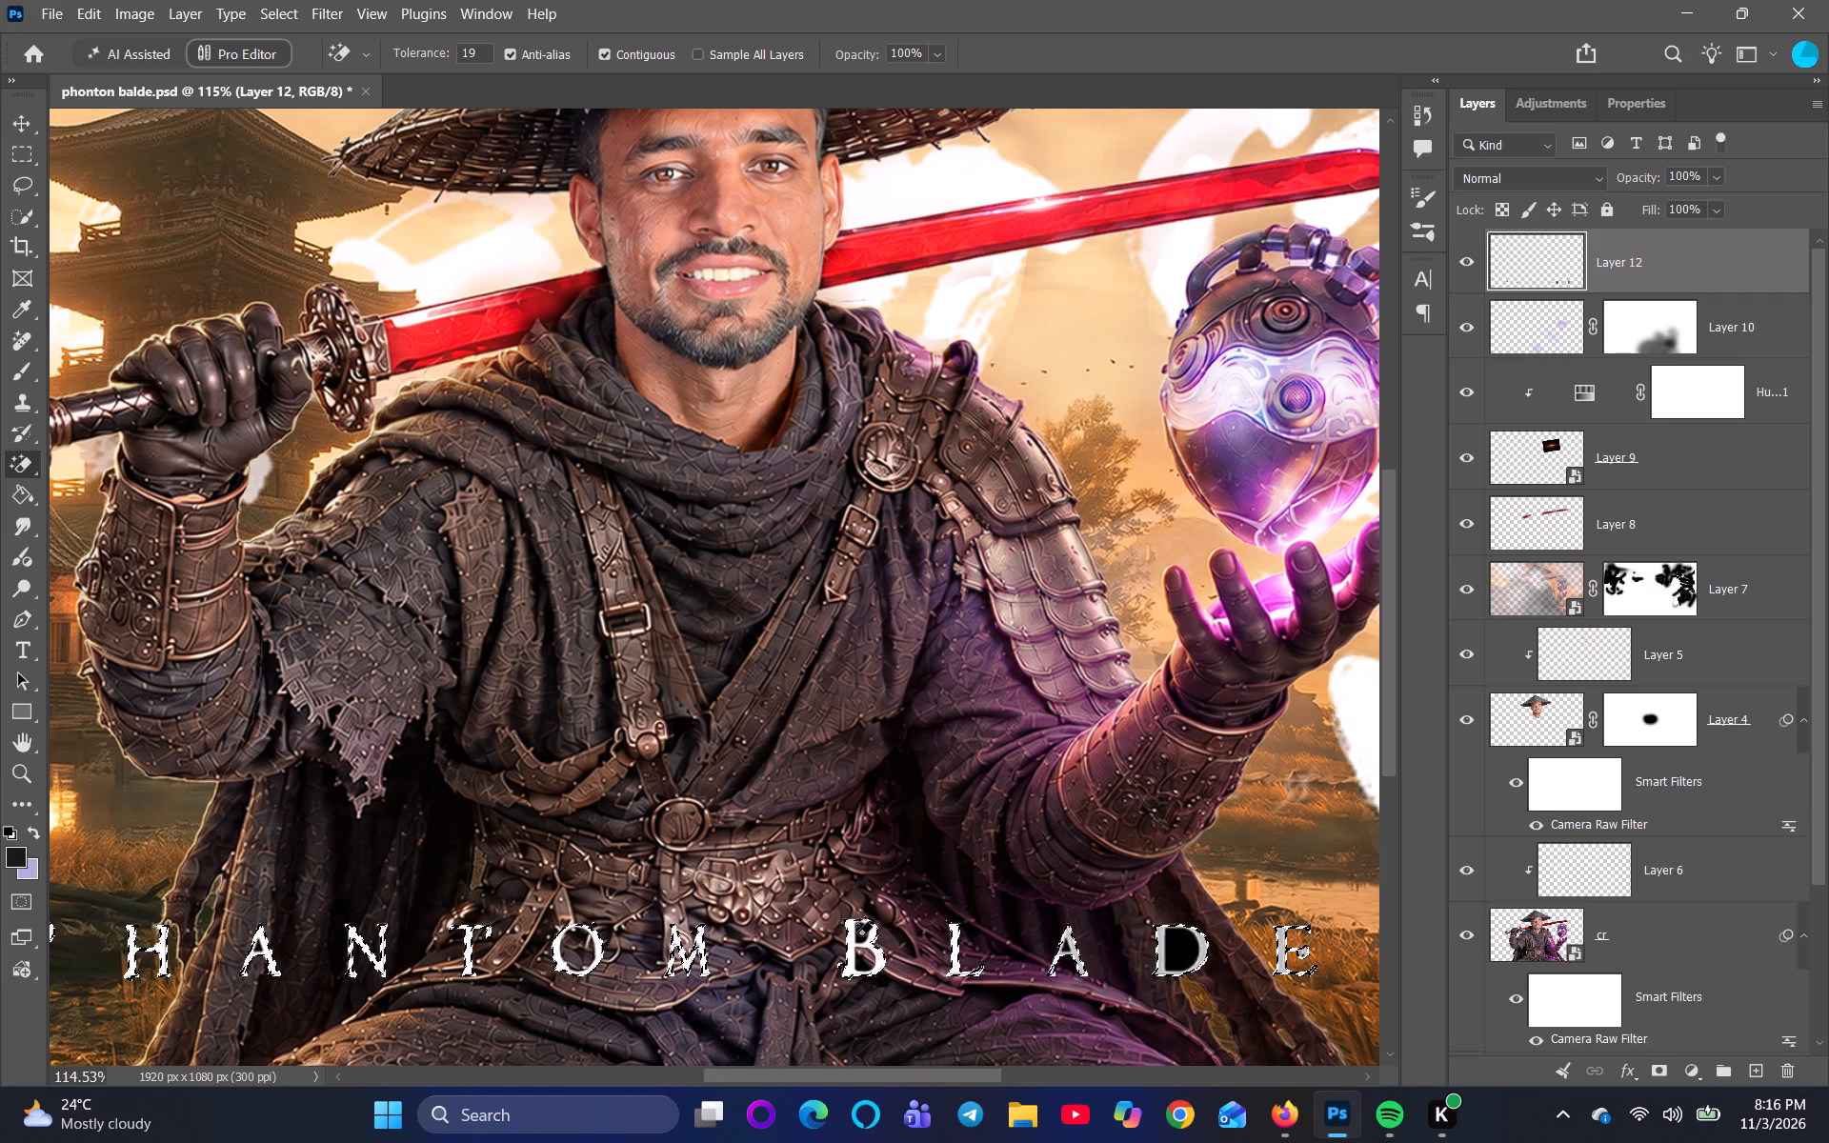
{"action": "left_click", "coordinate": [857, 935]}
{"action": "left_click", "coordinate": [1190, 960]}
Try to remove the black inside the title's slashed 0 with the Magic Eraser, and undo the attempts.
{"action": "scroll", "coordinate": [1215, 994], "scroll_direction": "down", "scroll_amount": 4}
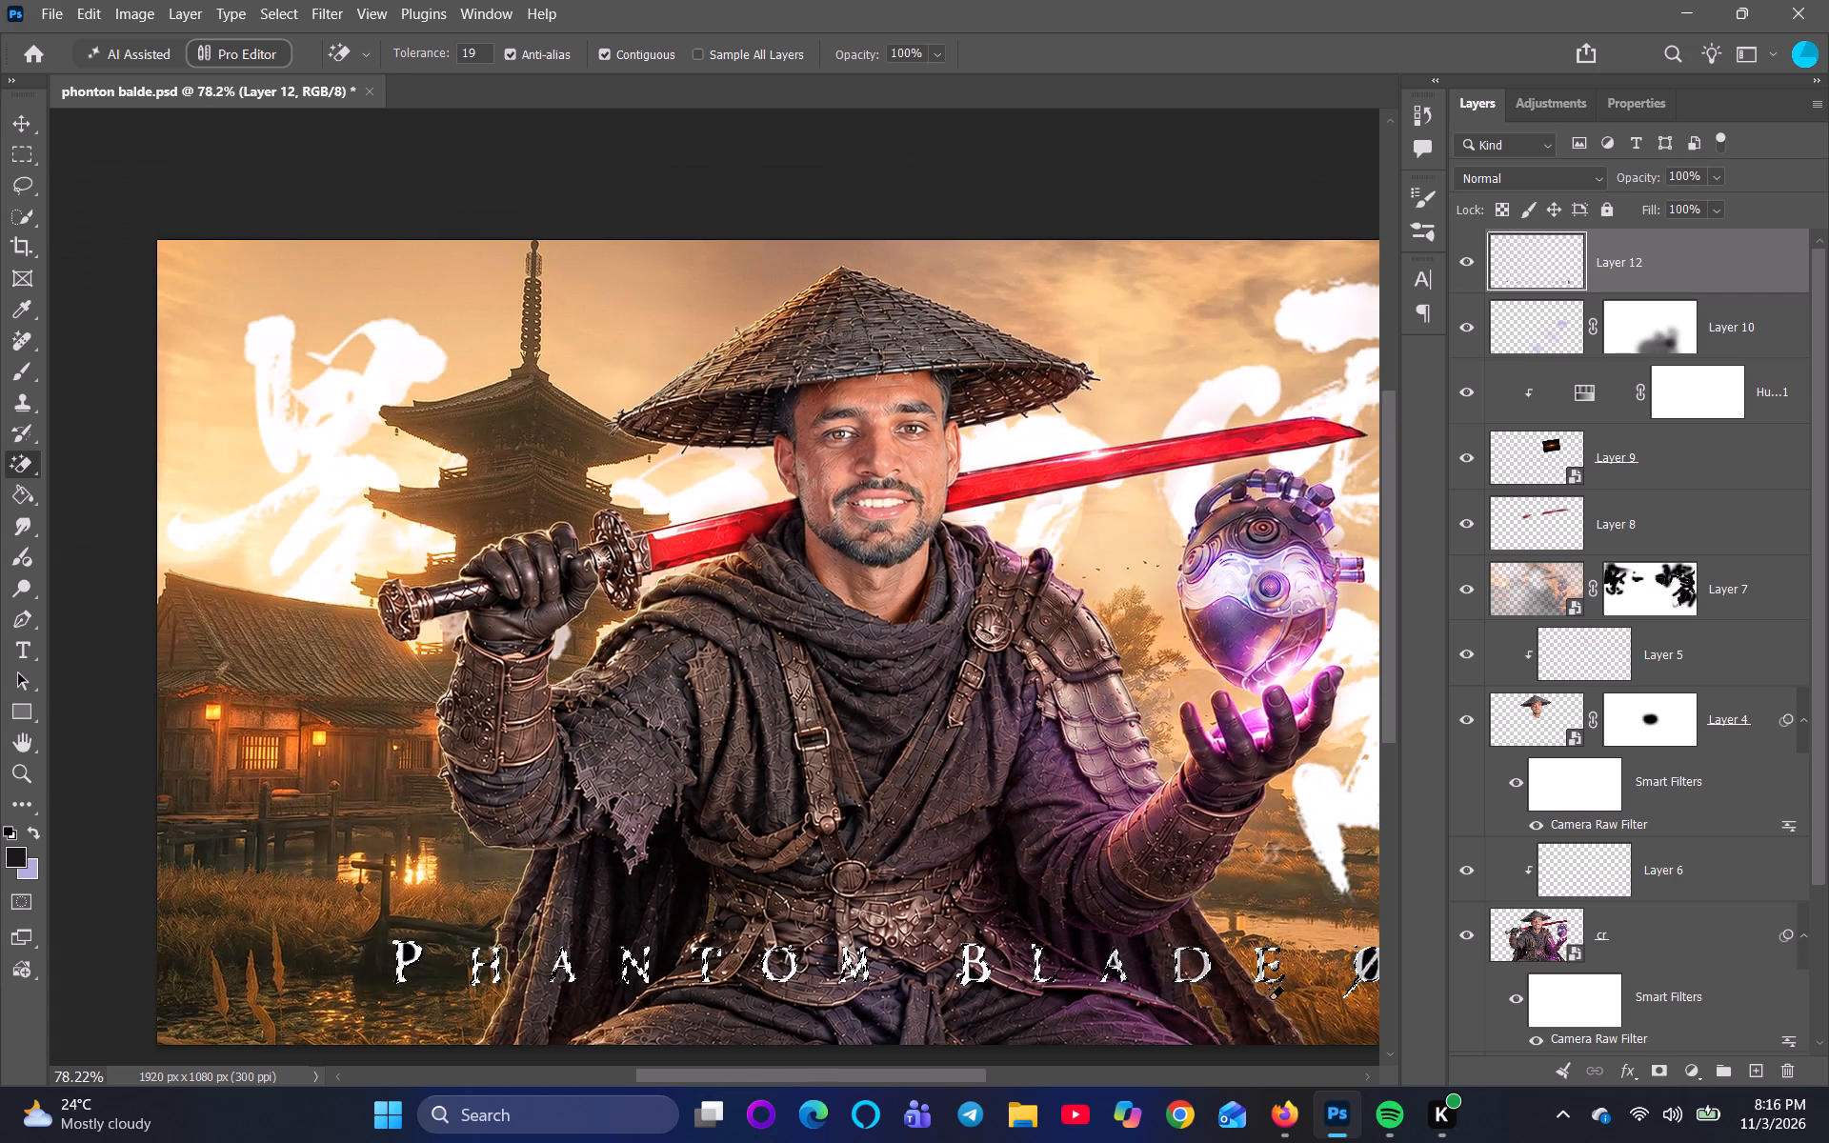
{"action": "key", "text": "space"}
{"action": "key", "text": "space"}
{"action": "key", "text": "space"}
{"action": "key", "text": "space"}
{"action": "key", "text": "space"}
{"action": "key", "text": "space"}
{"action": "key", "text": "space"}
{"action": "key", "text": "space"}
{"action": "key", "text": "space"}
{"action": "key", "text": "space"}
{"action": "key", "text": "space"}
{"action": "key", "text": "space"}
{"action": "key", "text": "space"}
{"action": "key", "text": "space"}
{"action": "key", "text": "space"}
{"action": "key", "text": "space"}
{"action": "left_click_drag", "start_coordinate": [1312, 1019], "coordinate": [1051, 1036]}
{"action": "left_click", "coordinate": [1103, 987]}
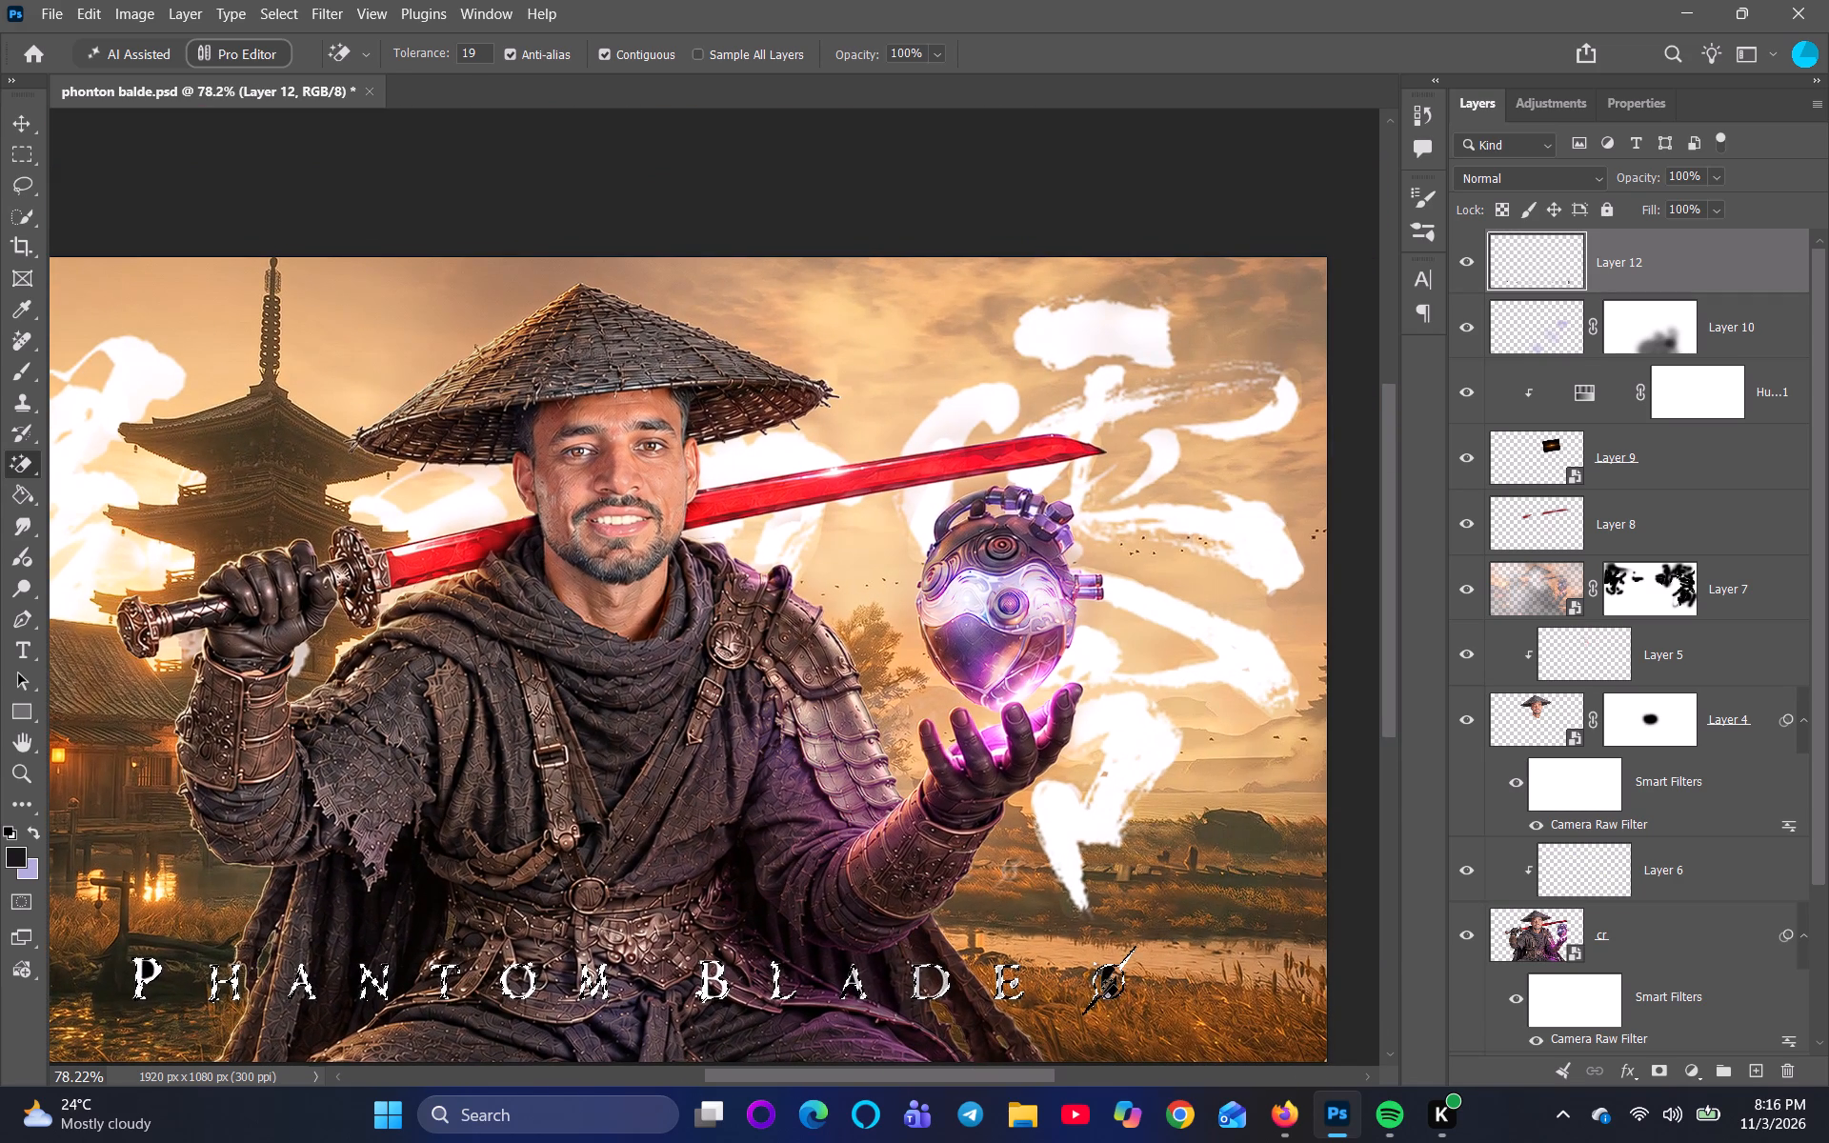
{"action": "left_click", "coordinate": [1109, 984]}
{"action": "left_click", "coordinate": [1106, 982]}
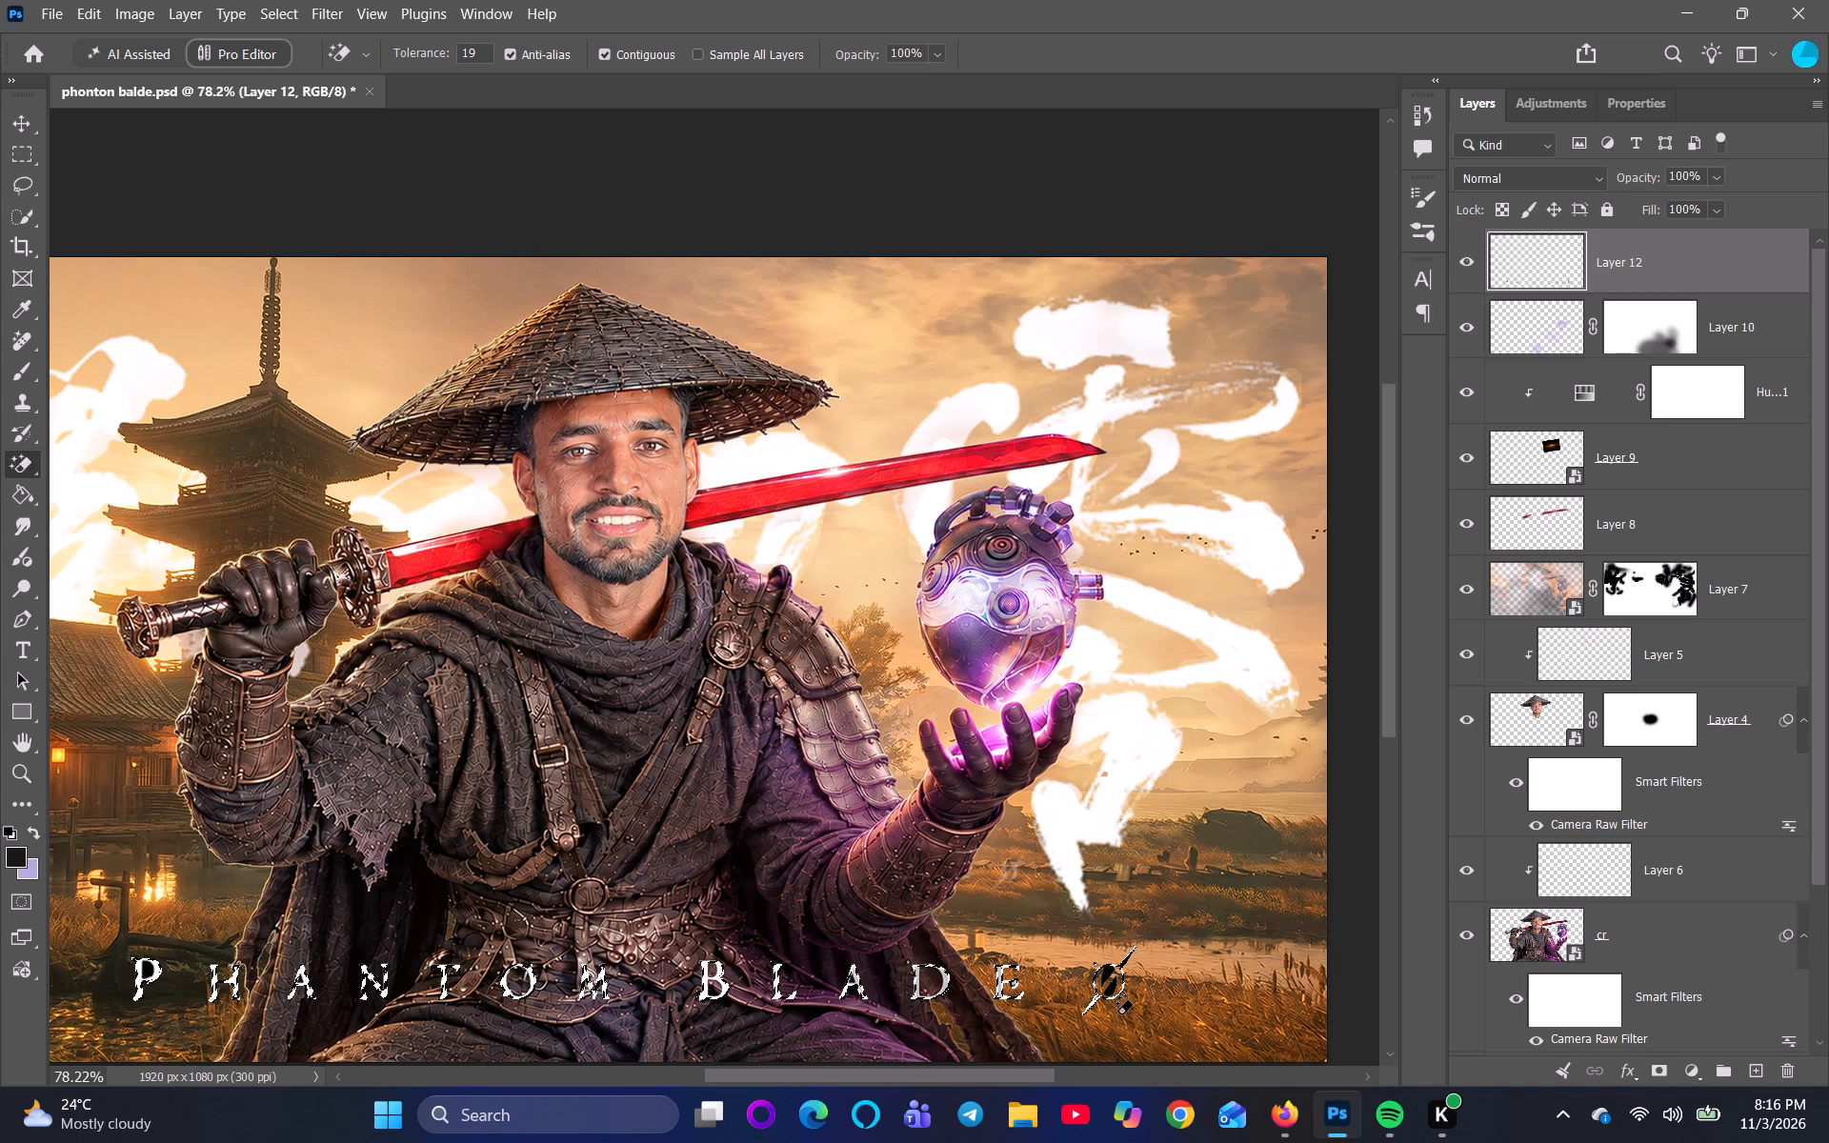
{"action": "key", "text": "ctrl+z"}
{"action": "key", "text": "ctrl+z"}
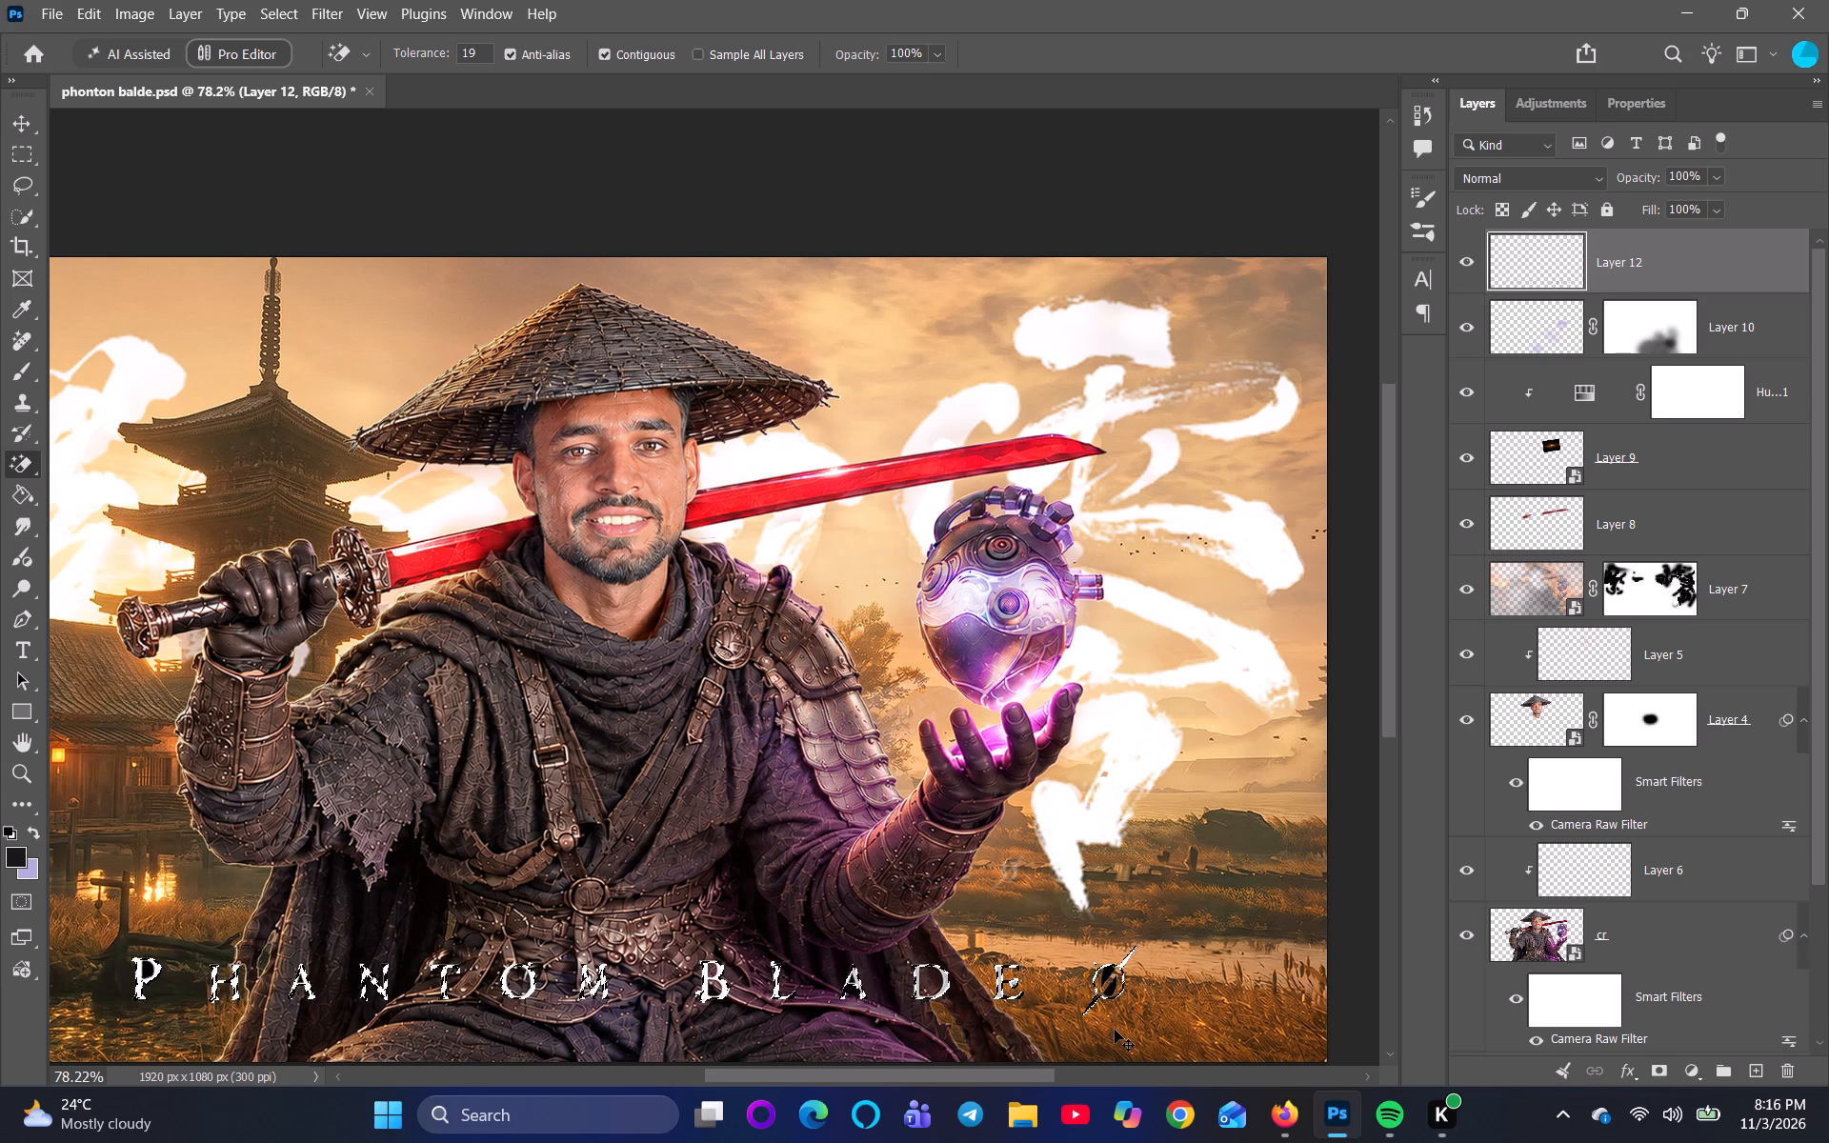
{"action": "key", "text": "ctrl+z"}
Remove the black areas inside the title's slashed 0 with the Magic Eraser.
{"action": "scroll", "coordinate": [1129, 1004], "scroll_direction": "up", "scroll_amount": 4}
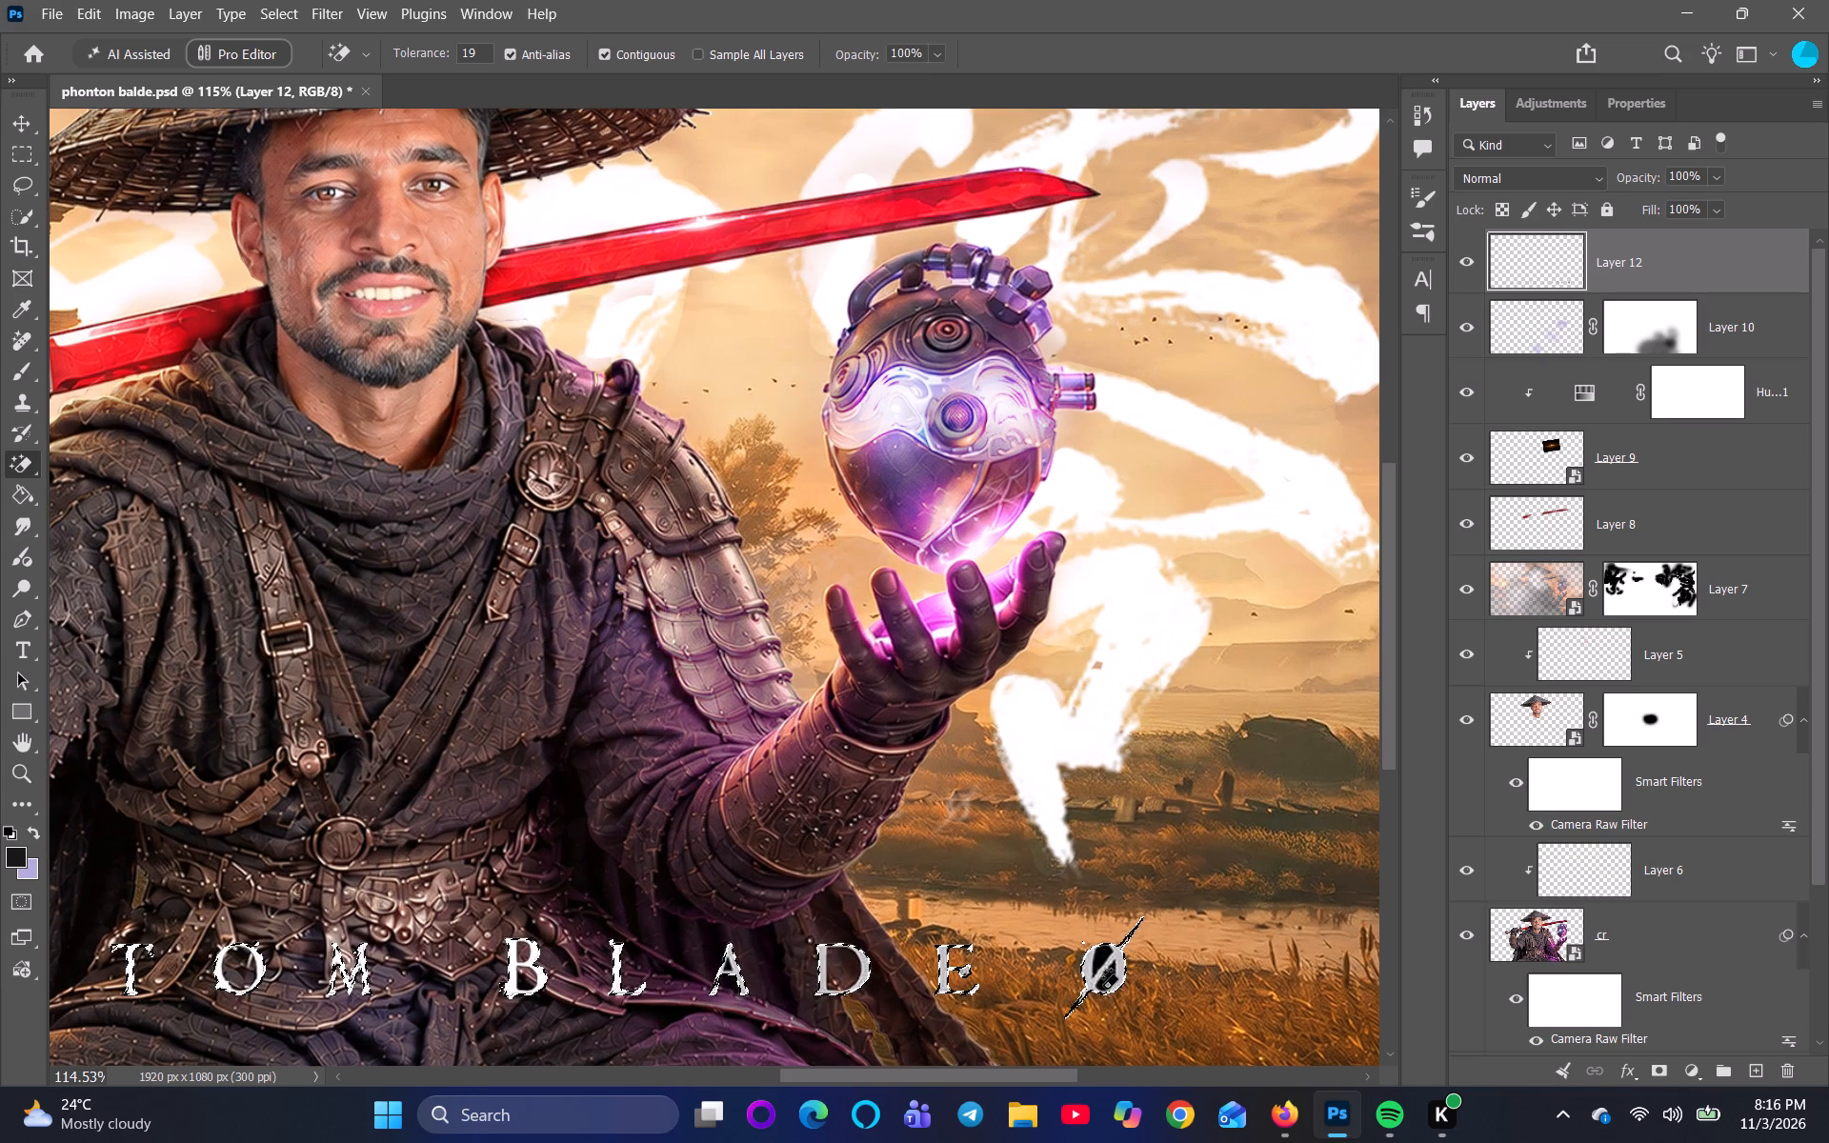
{"action": "left_click", "coordinate": [1103, 988]}
{"action": "left_click", "coordinate": [1096, 962]}
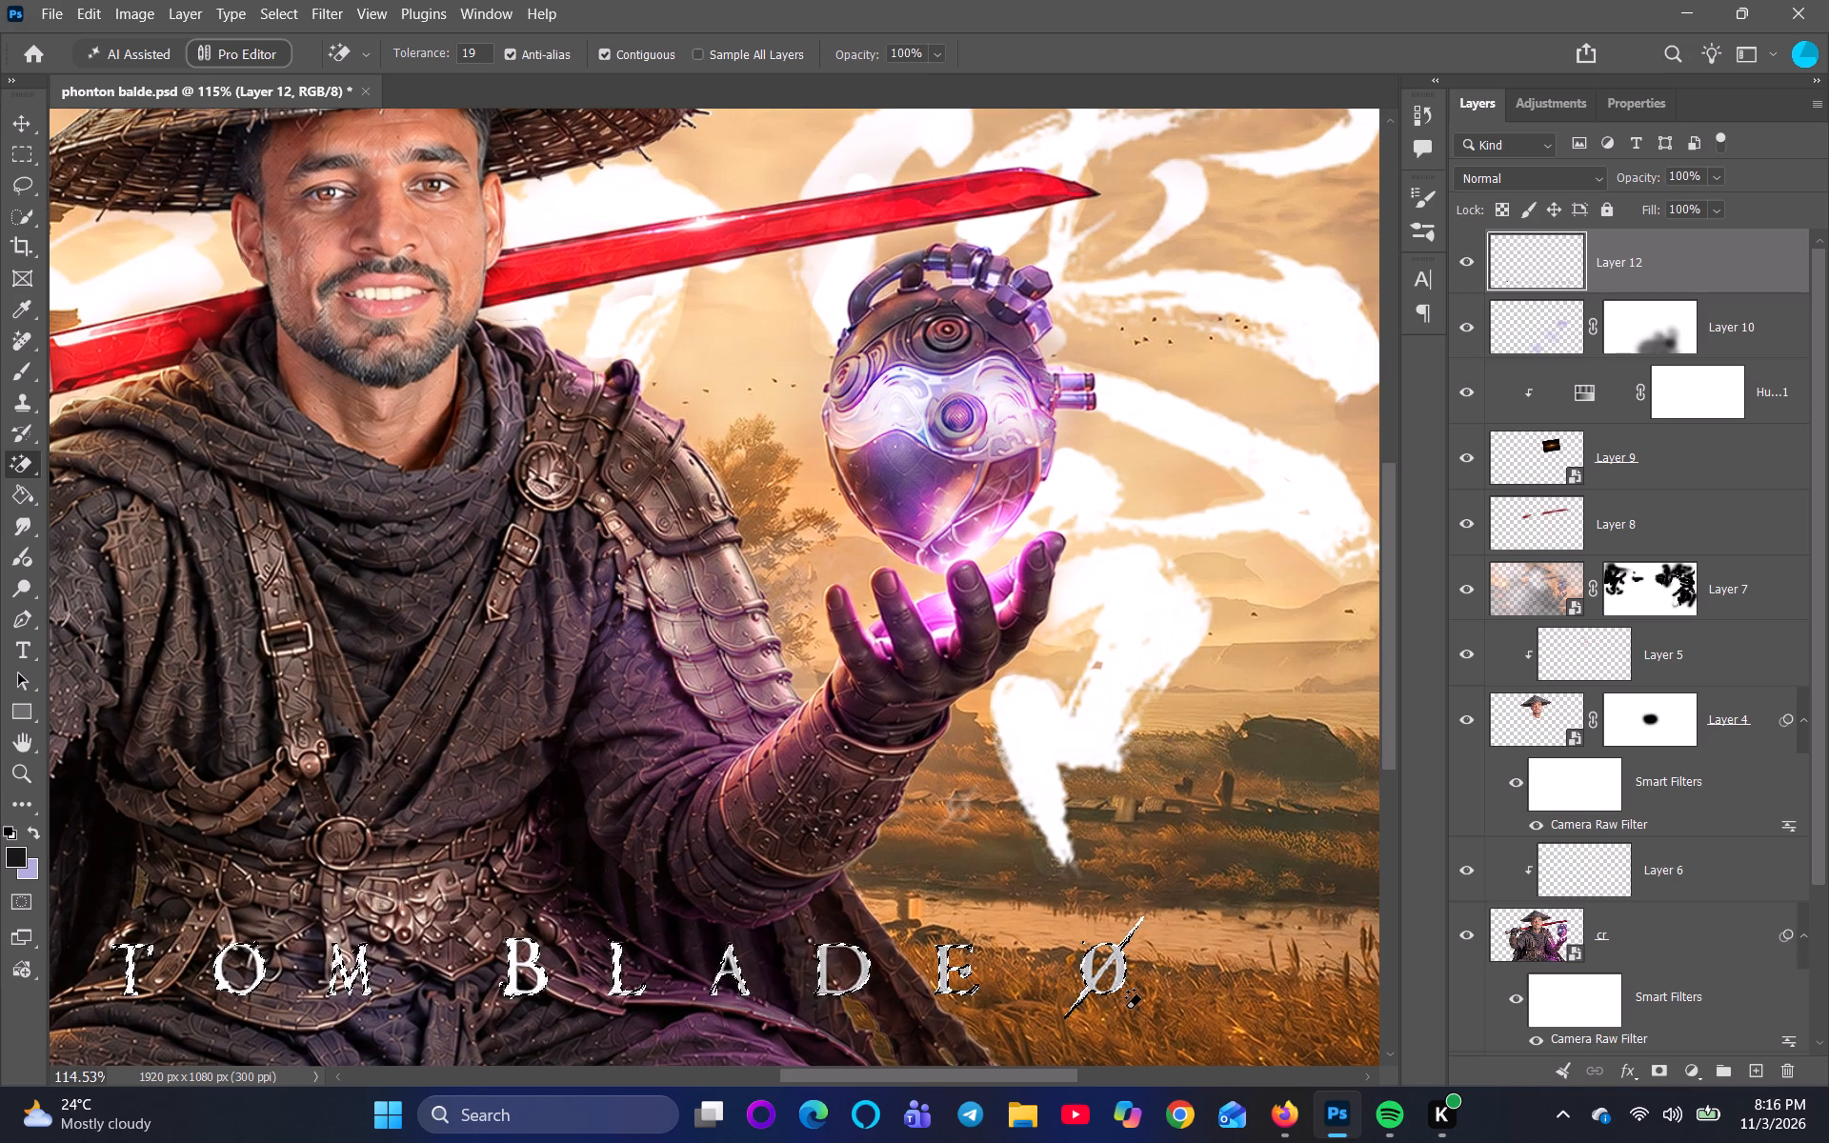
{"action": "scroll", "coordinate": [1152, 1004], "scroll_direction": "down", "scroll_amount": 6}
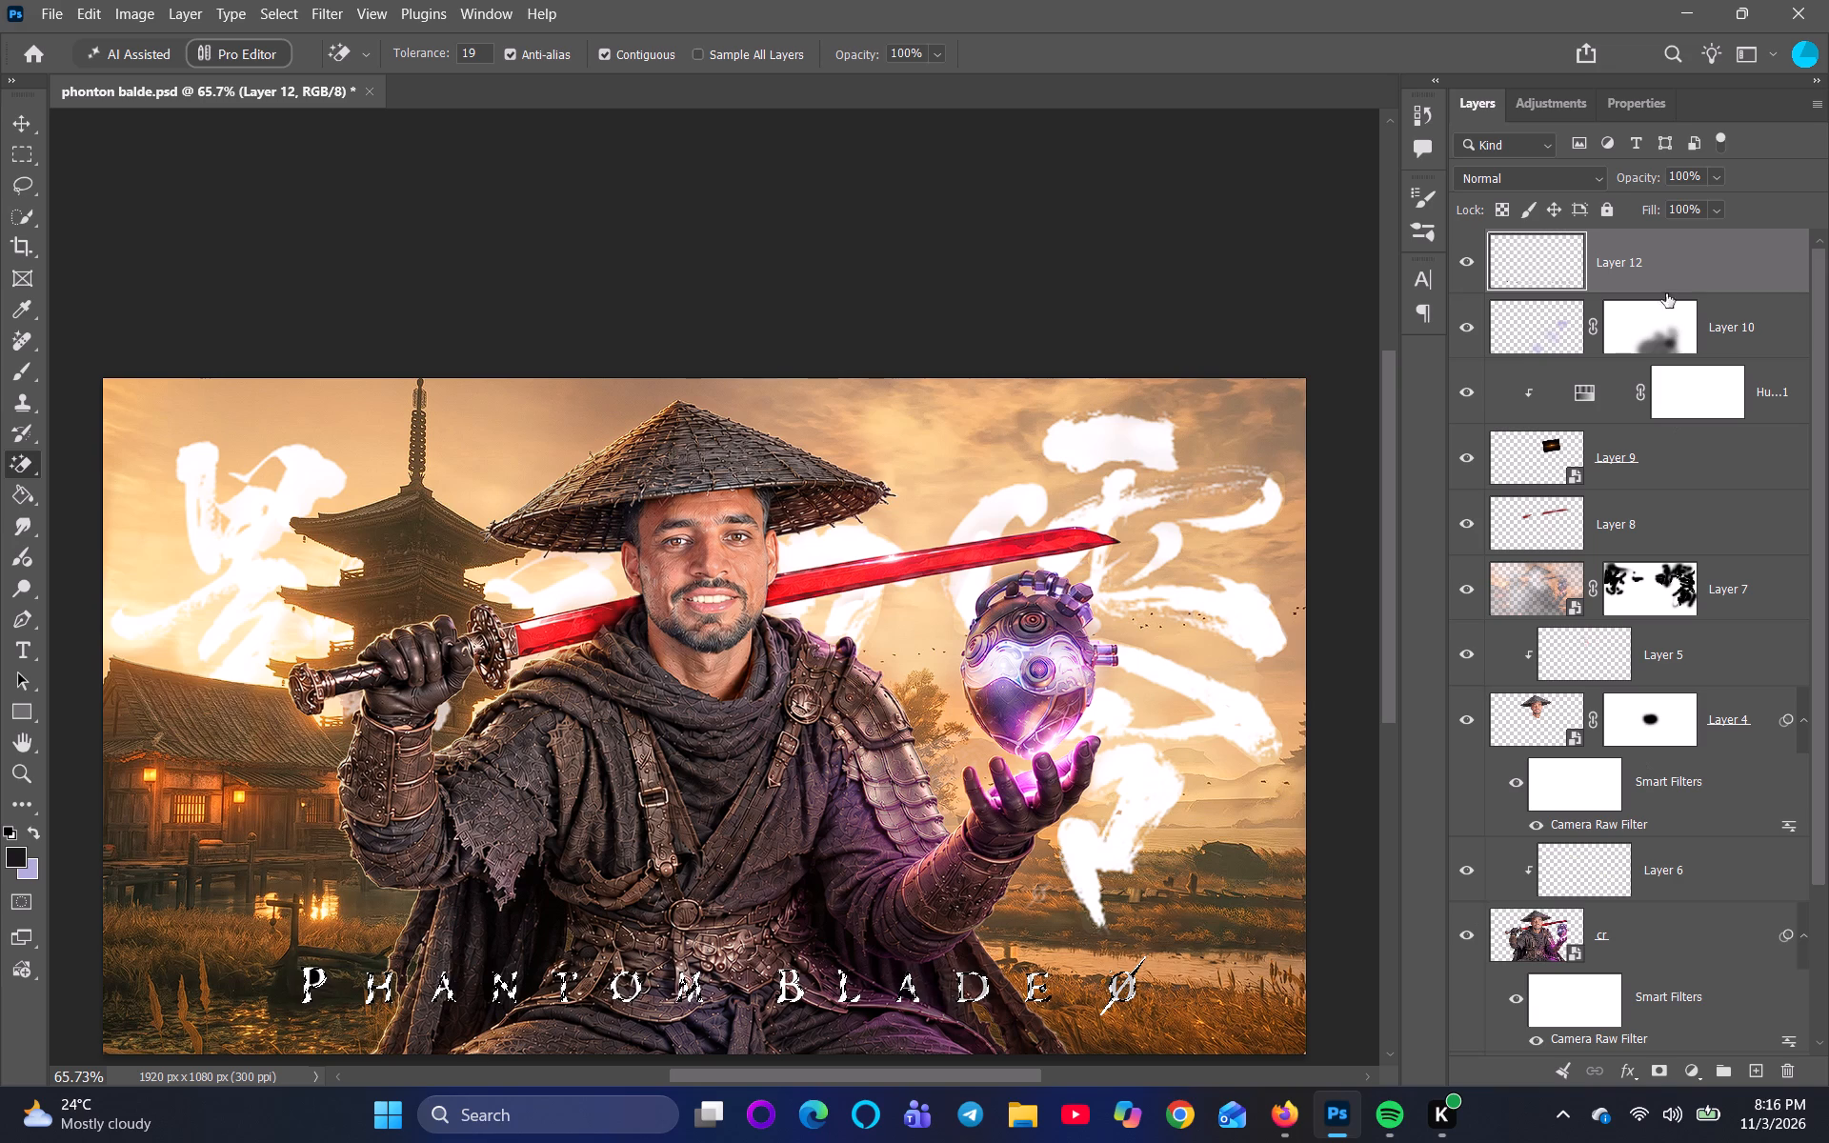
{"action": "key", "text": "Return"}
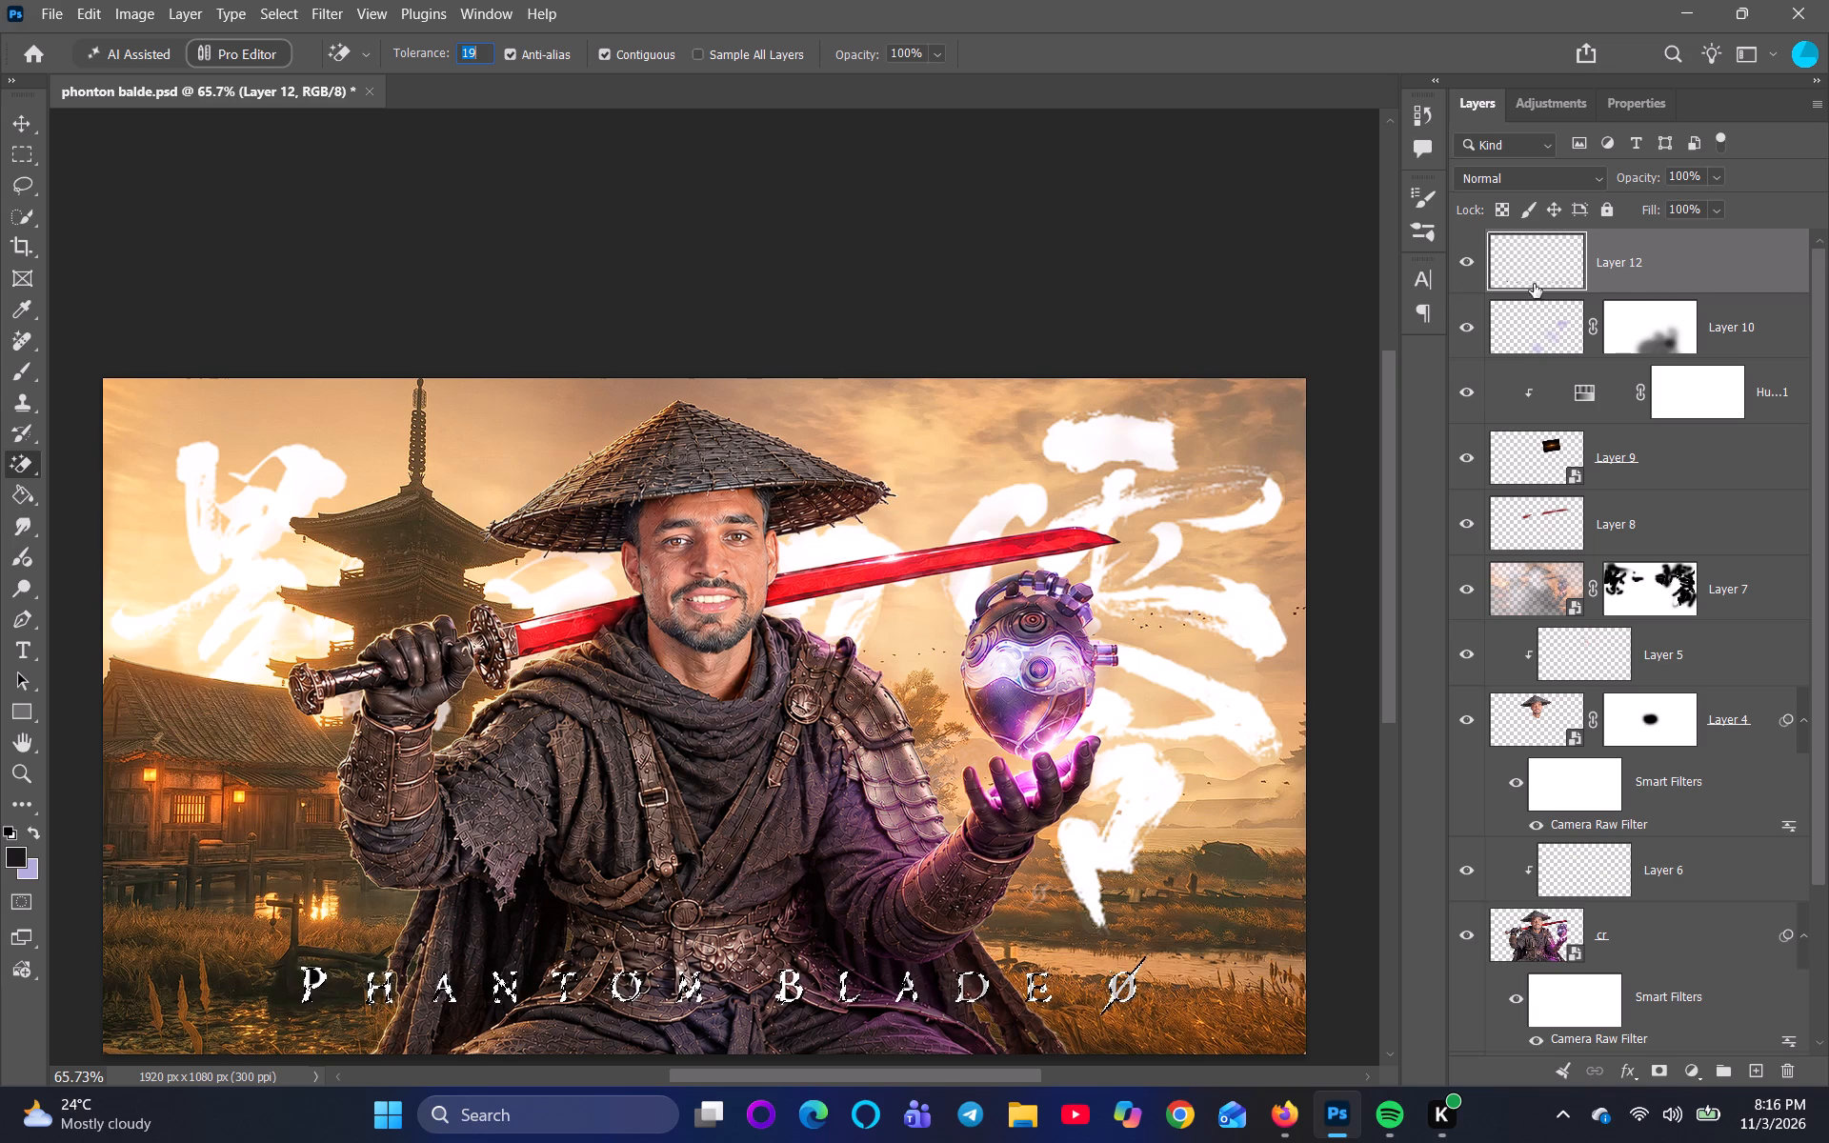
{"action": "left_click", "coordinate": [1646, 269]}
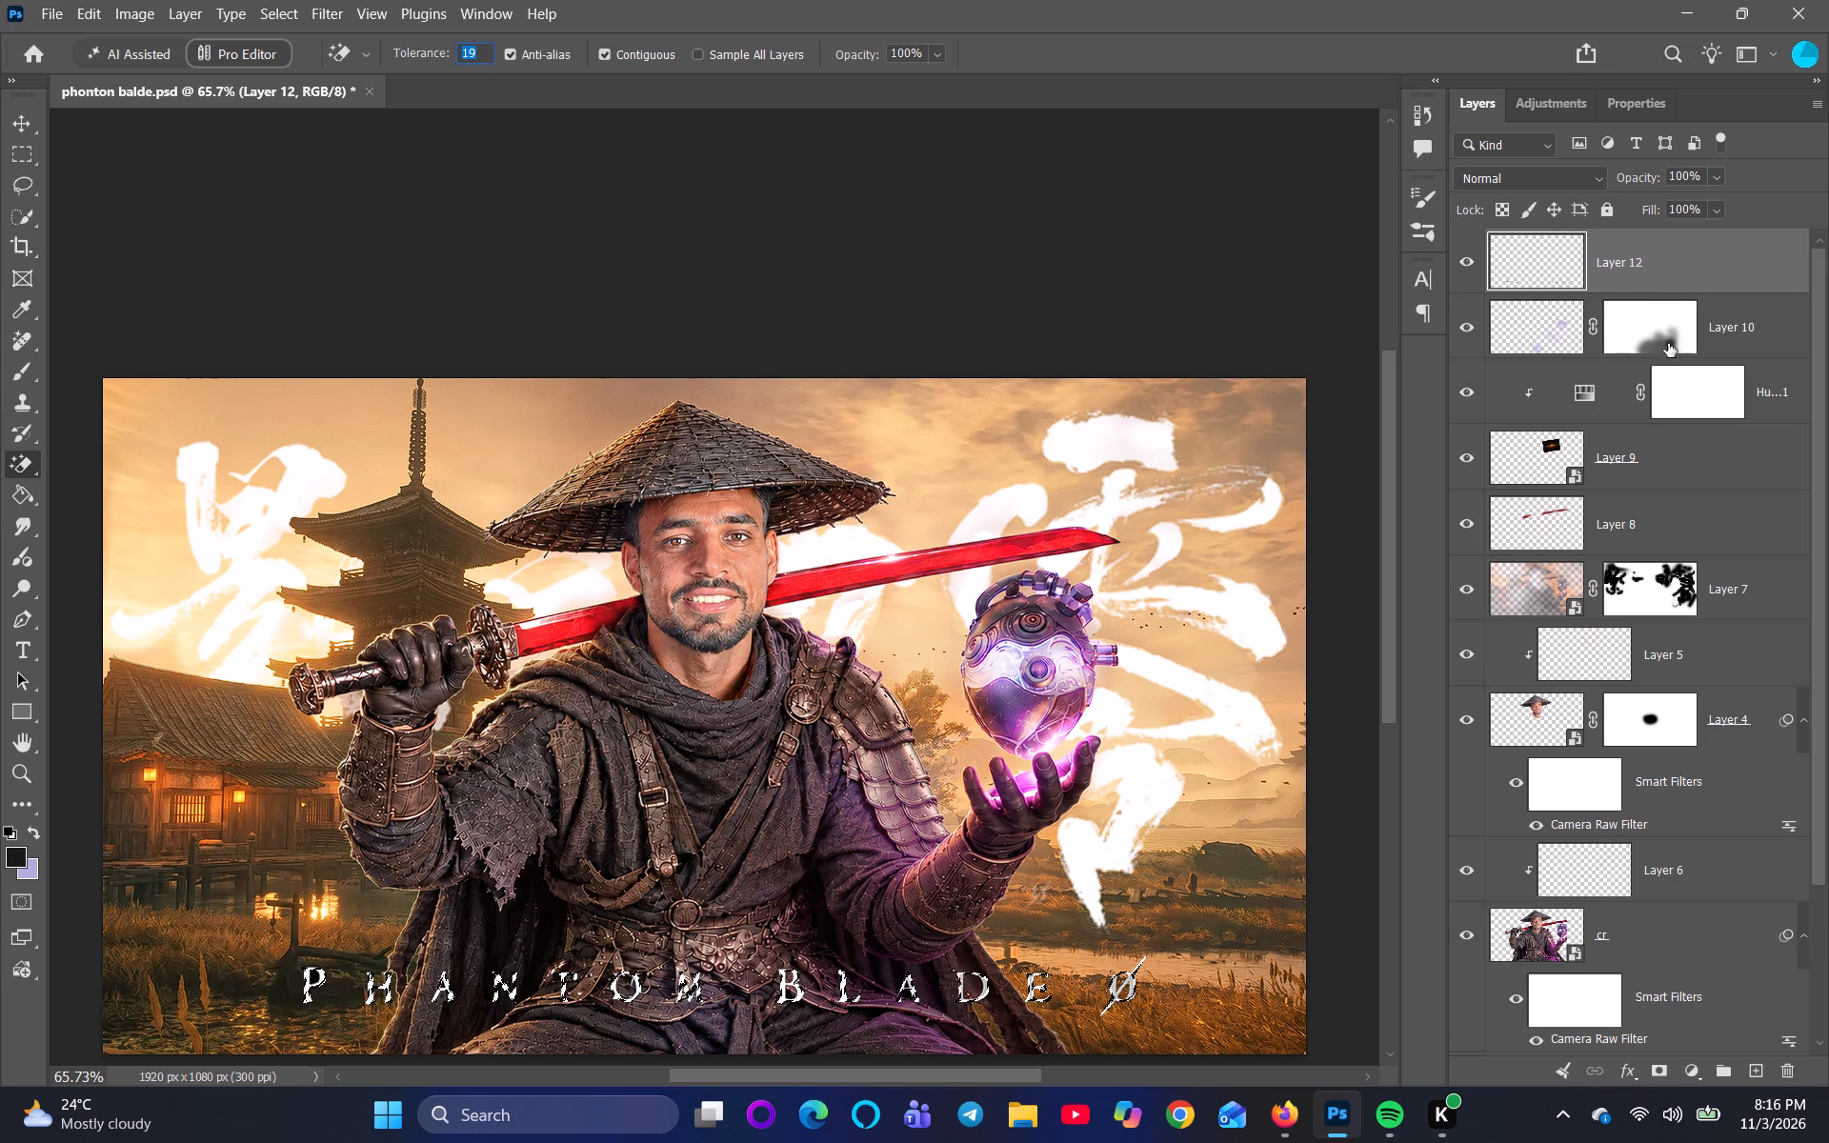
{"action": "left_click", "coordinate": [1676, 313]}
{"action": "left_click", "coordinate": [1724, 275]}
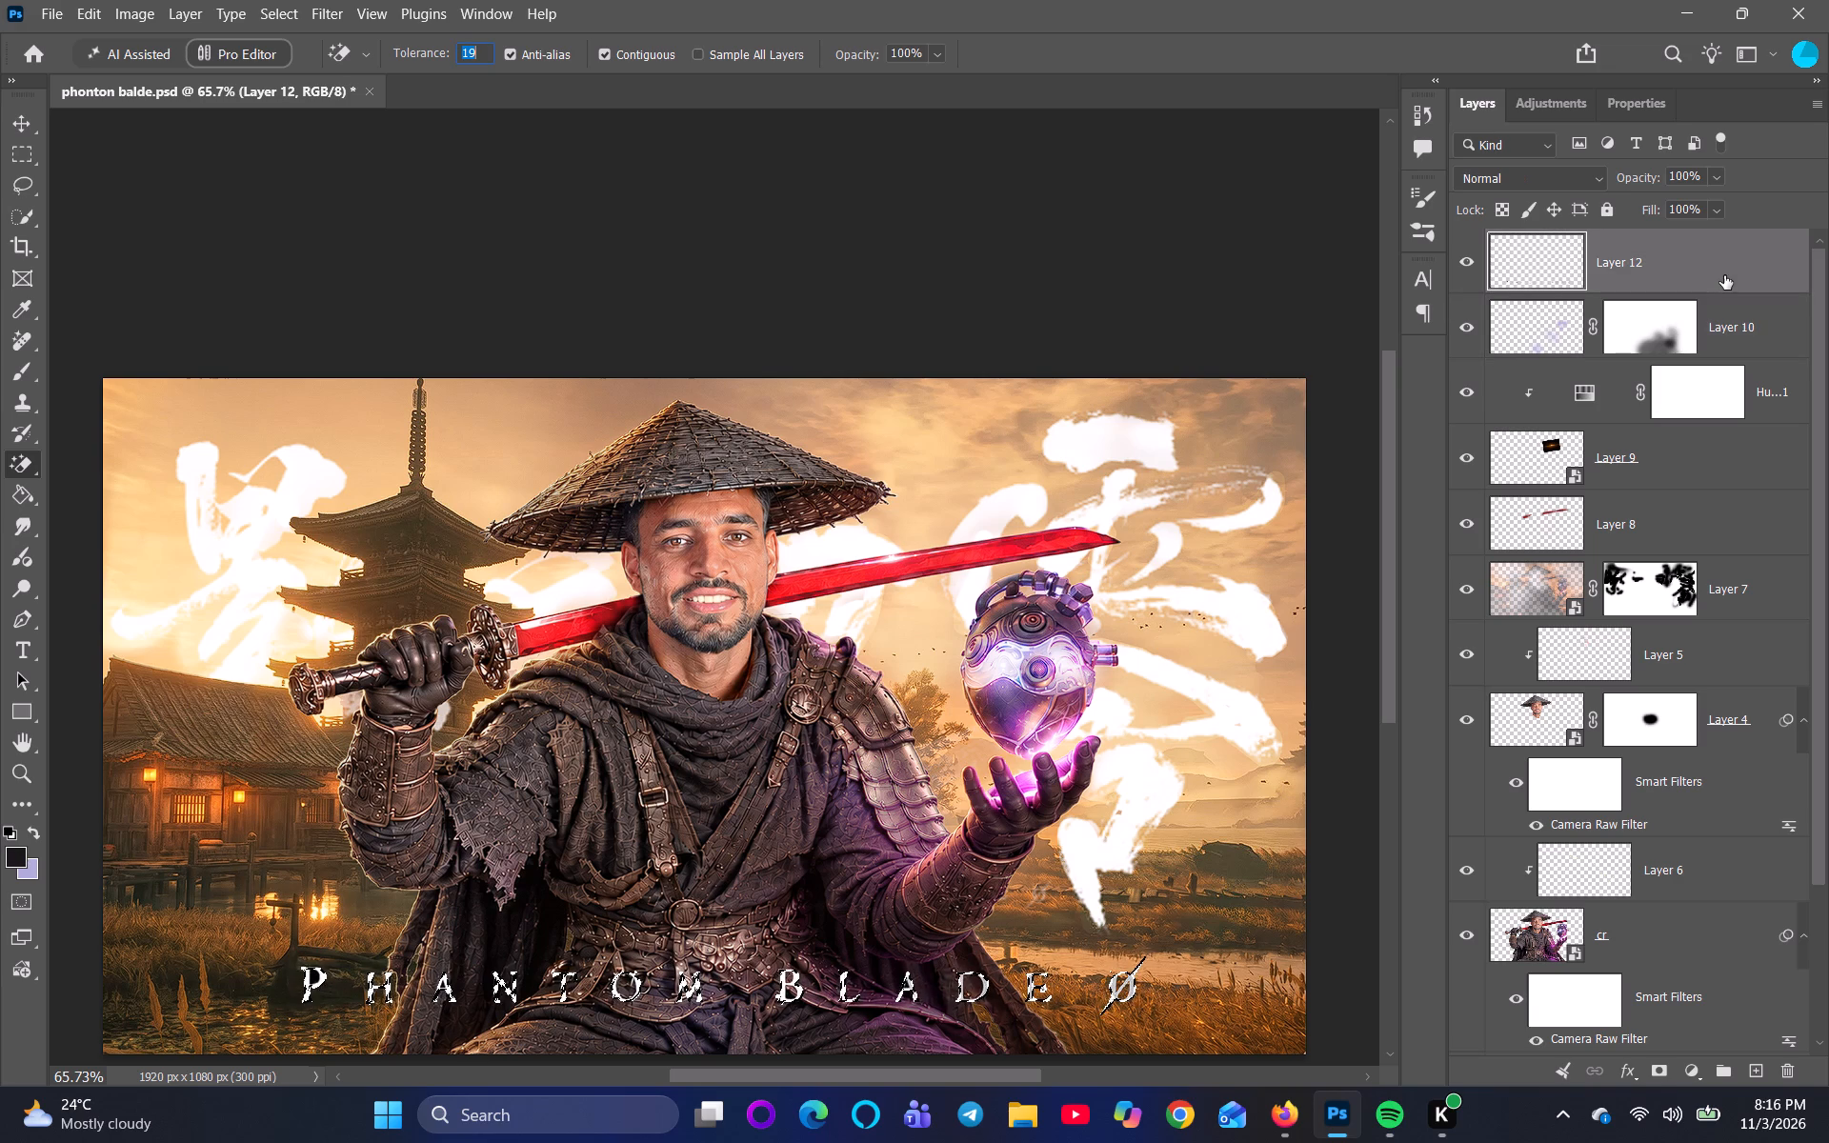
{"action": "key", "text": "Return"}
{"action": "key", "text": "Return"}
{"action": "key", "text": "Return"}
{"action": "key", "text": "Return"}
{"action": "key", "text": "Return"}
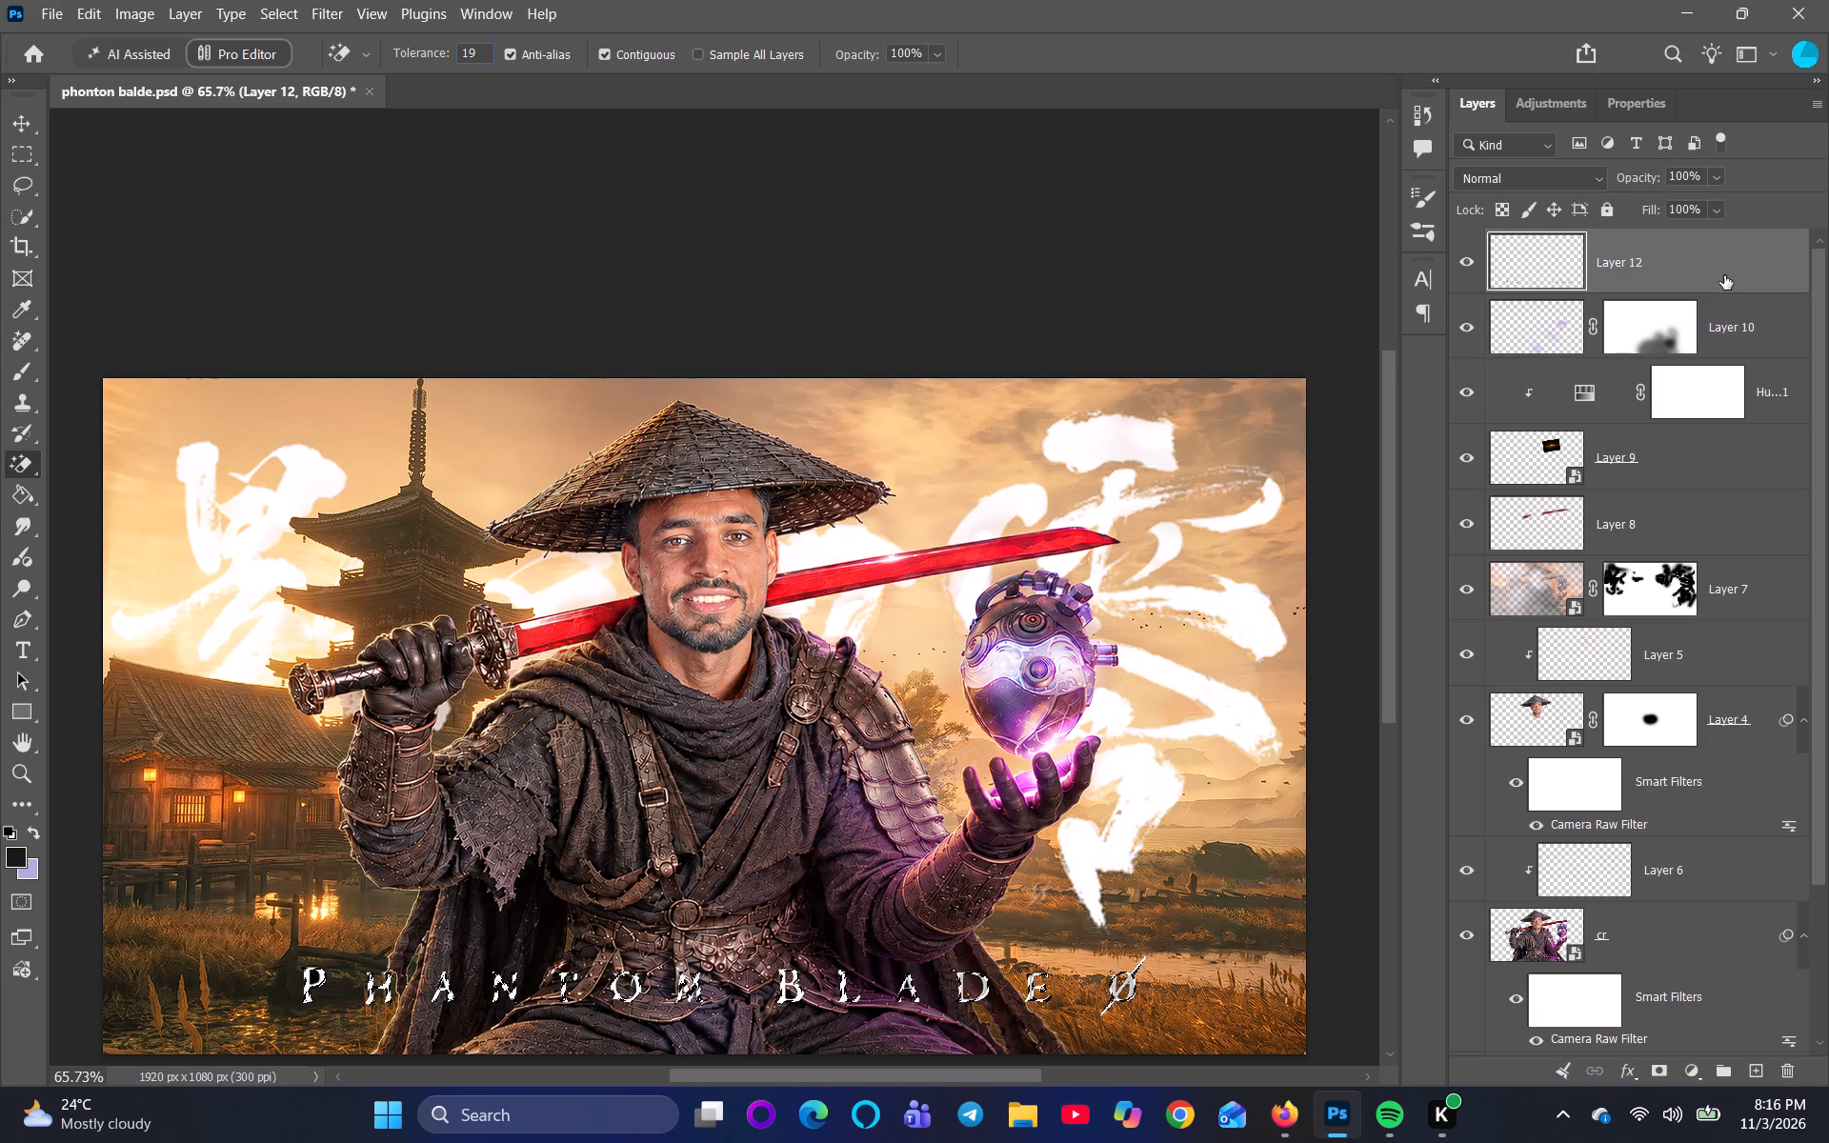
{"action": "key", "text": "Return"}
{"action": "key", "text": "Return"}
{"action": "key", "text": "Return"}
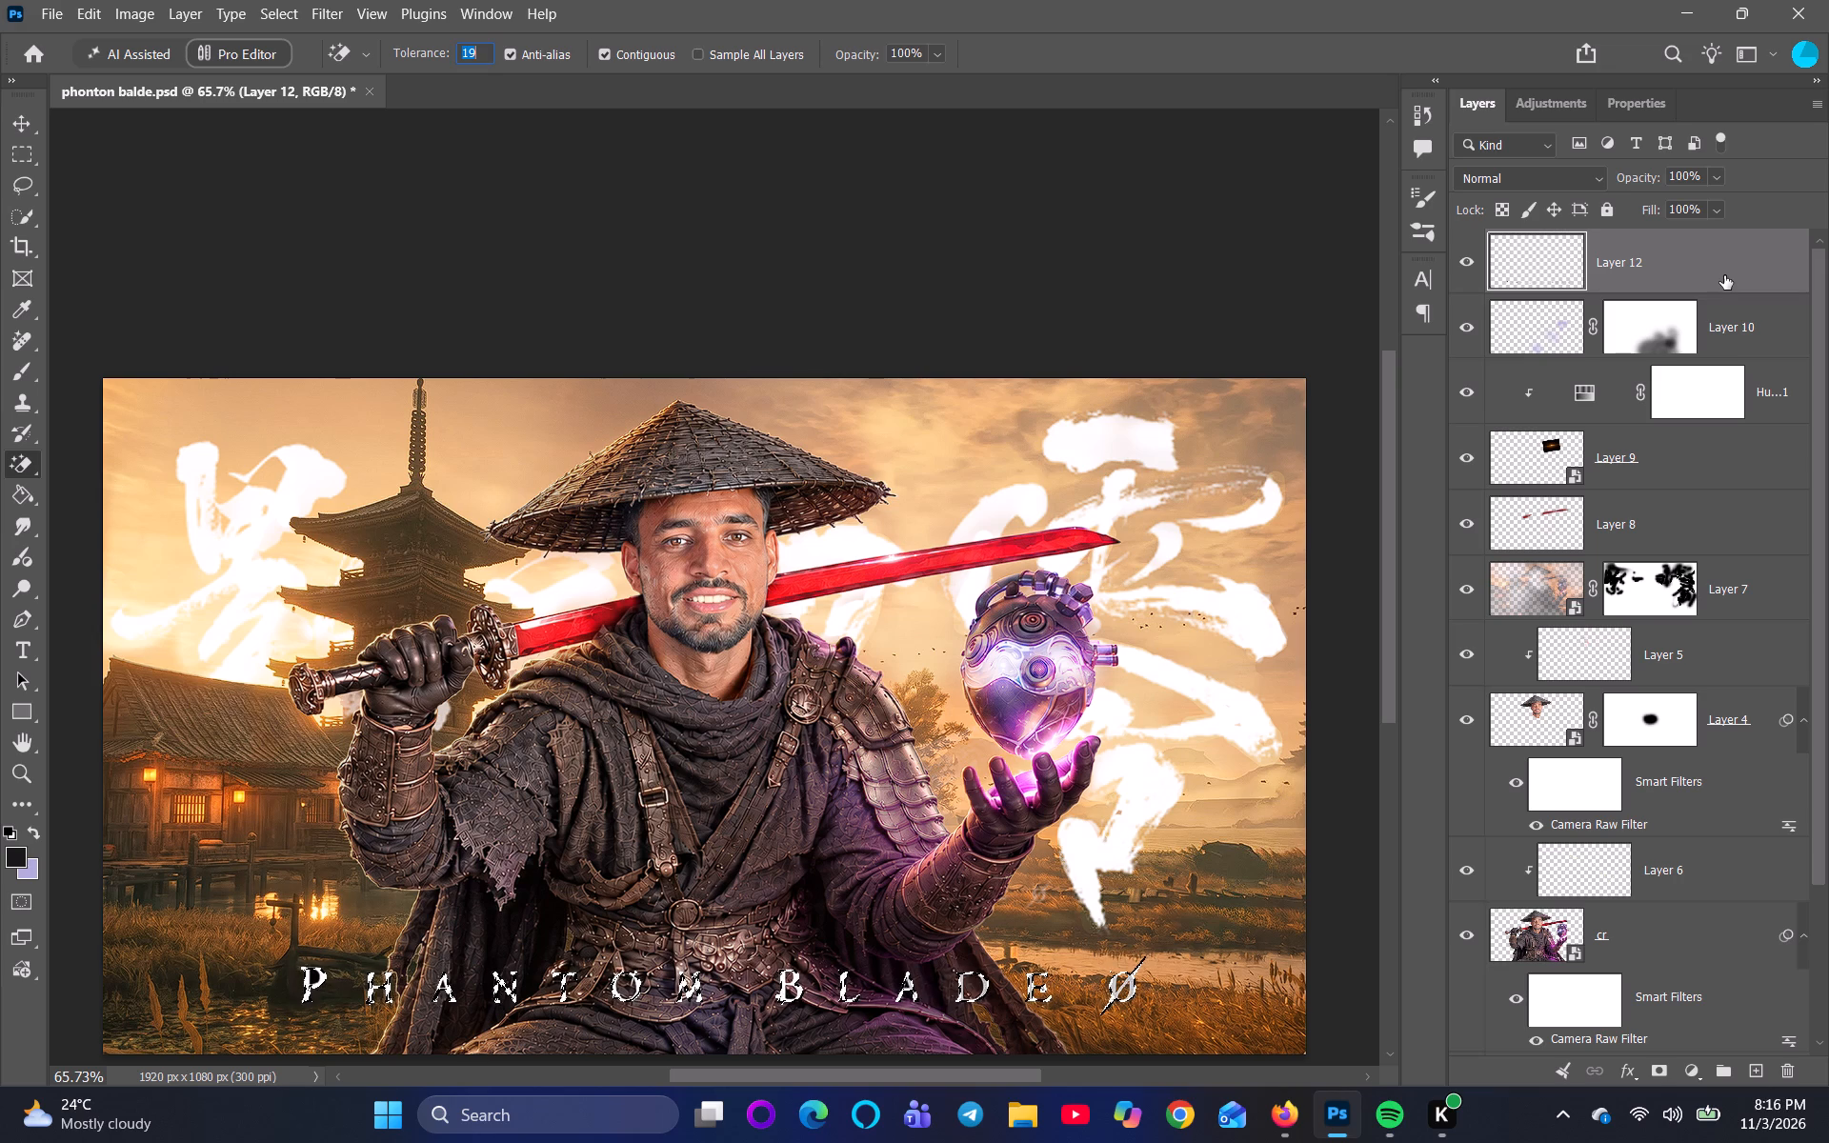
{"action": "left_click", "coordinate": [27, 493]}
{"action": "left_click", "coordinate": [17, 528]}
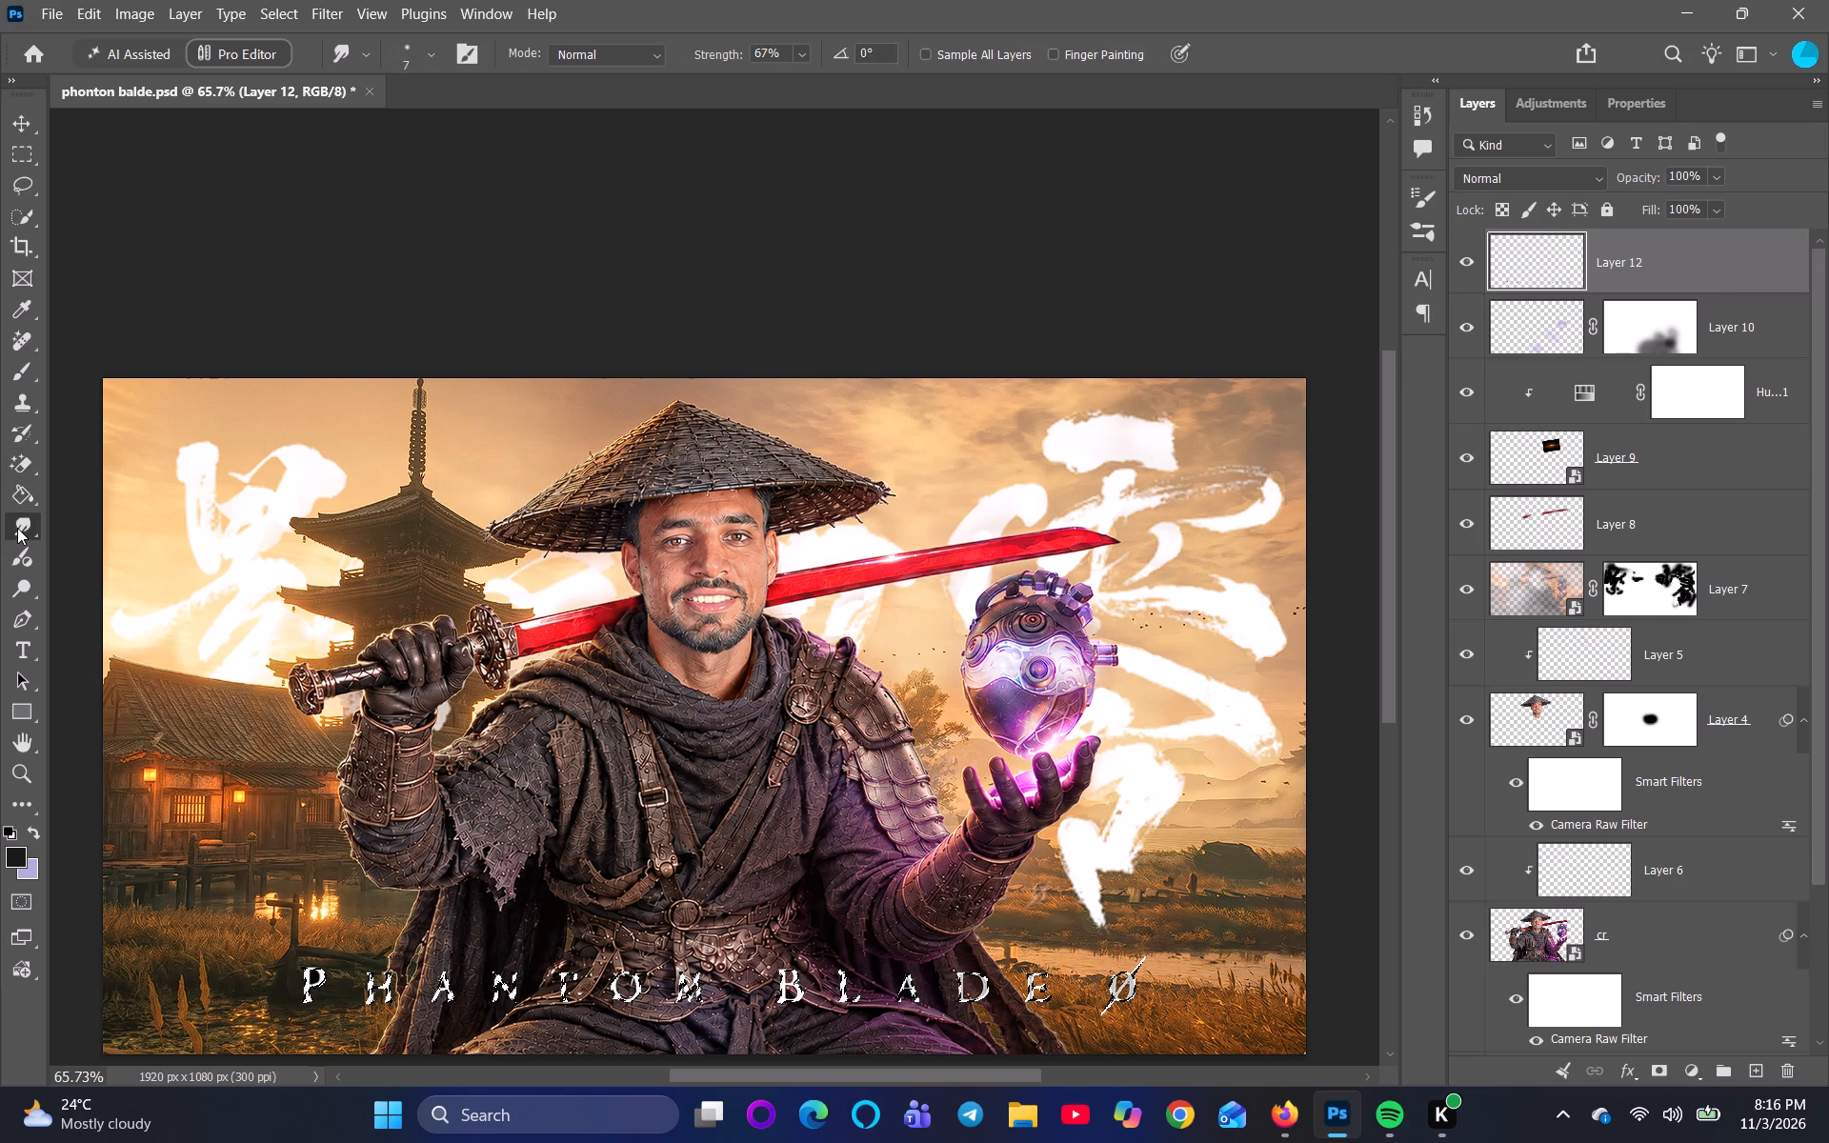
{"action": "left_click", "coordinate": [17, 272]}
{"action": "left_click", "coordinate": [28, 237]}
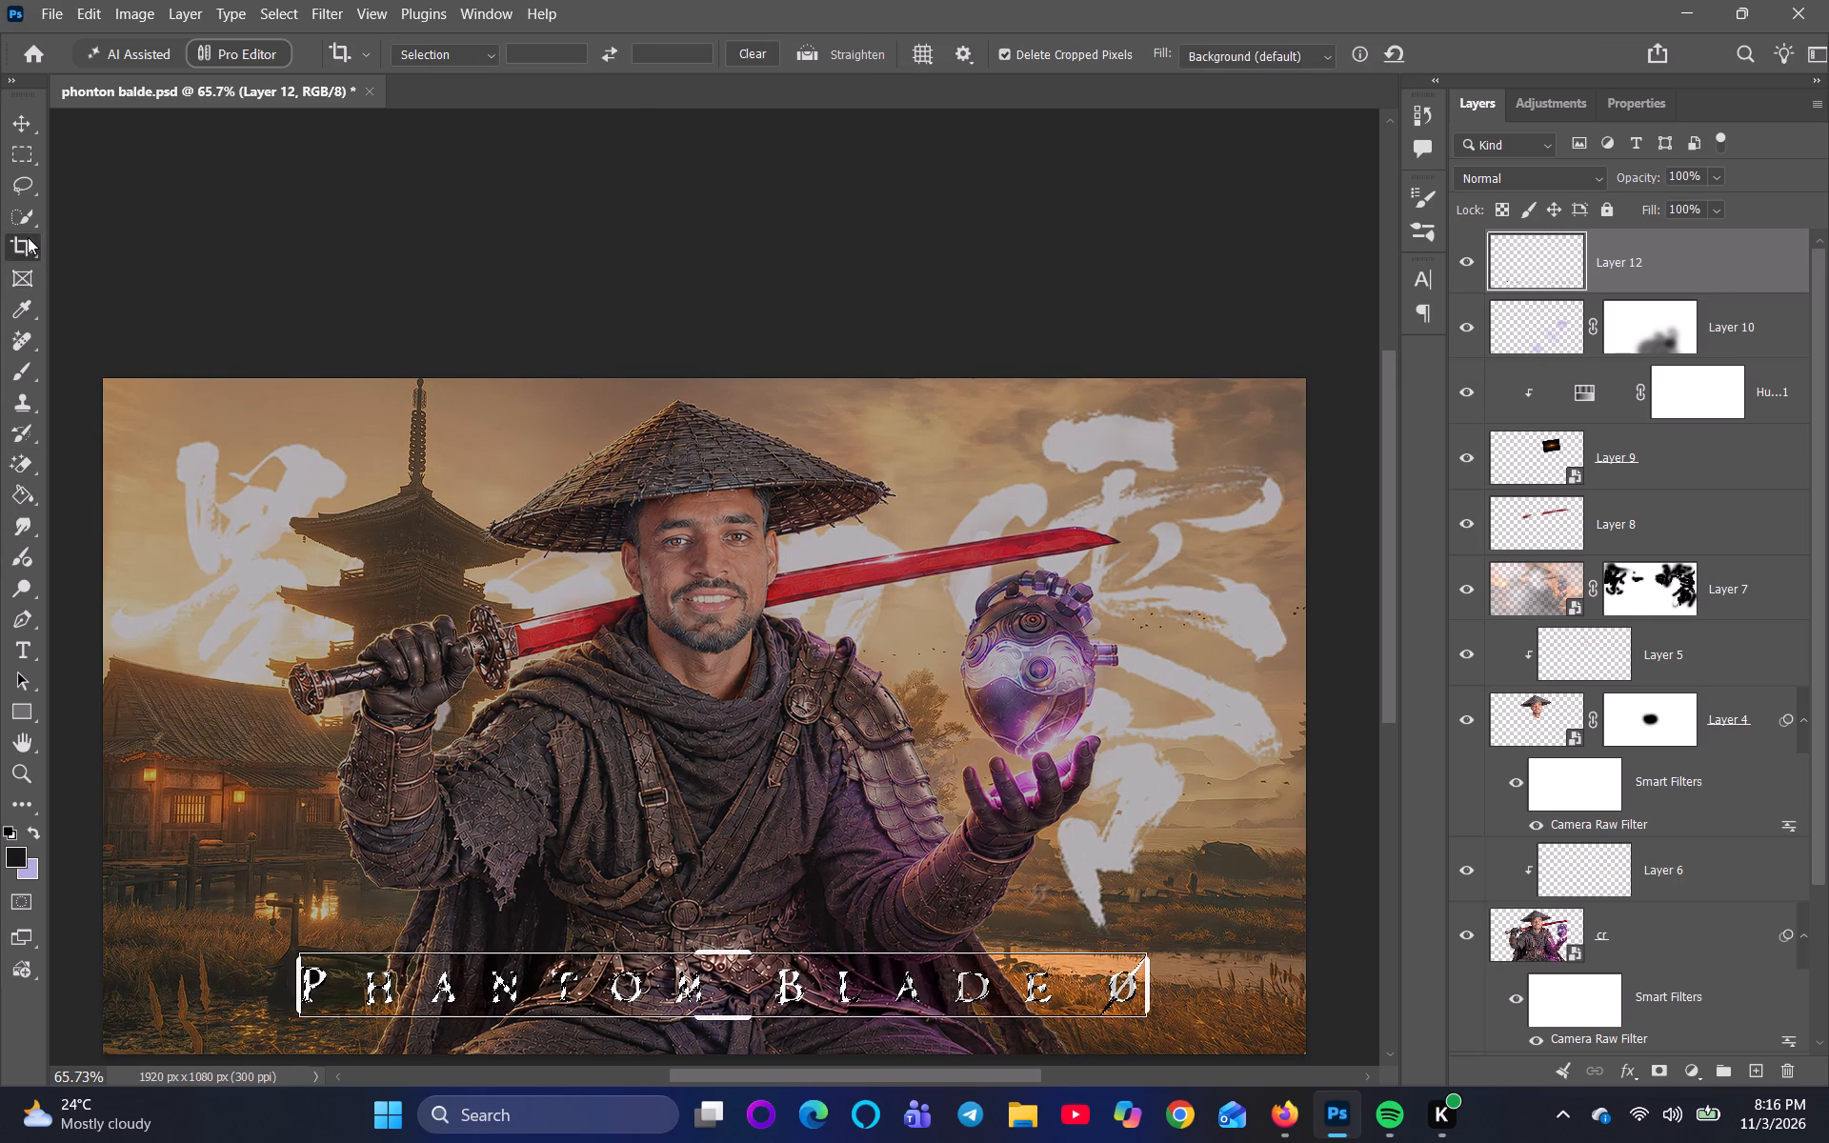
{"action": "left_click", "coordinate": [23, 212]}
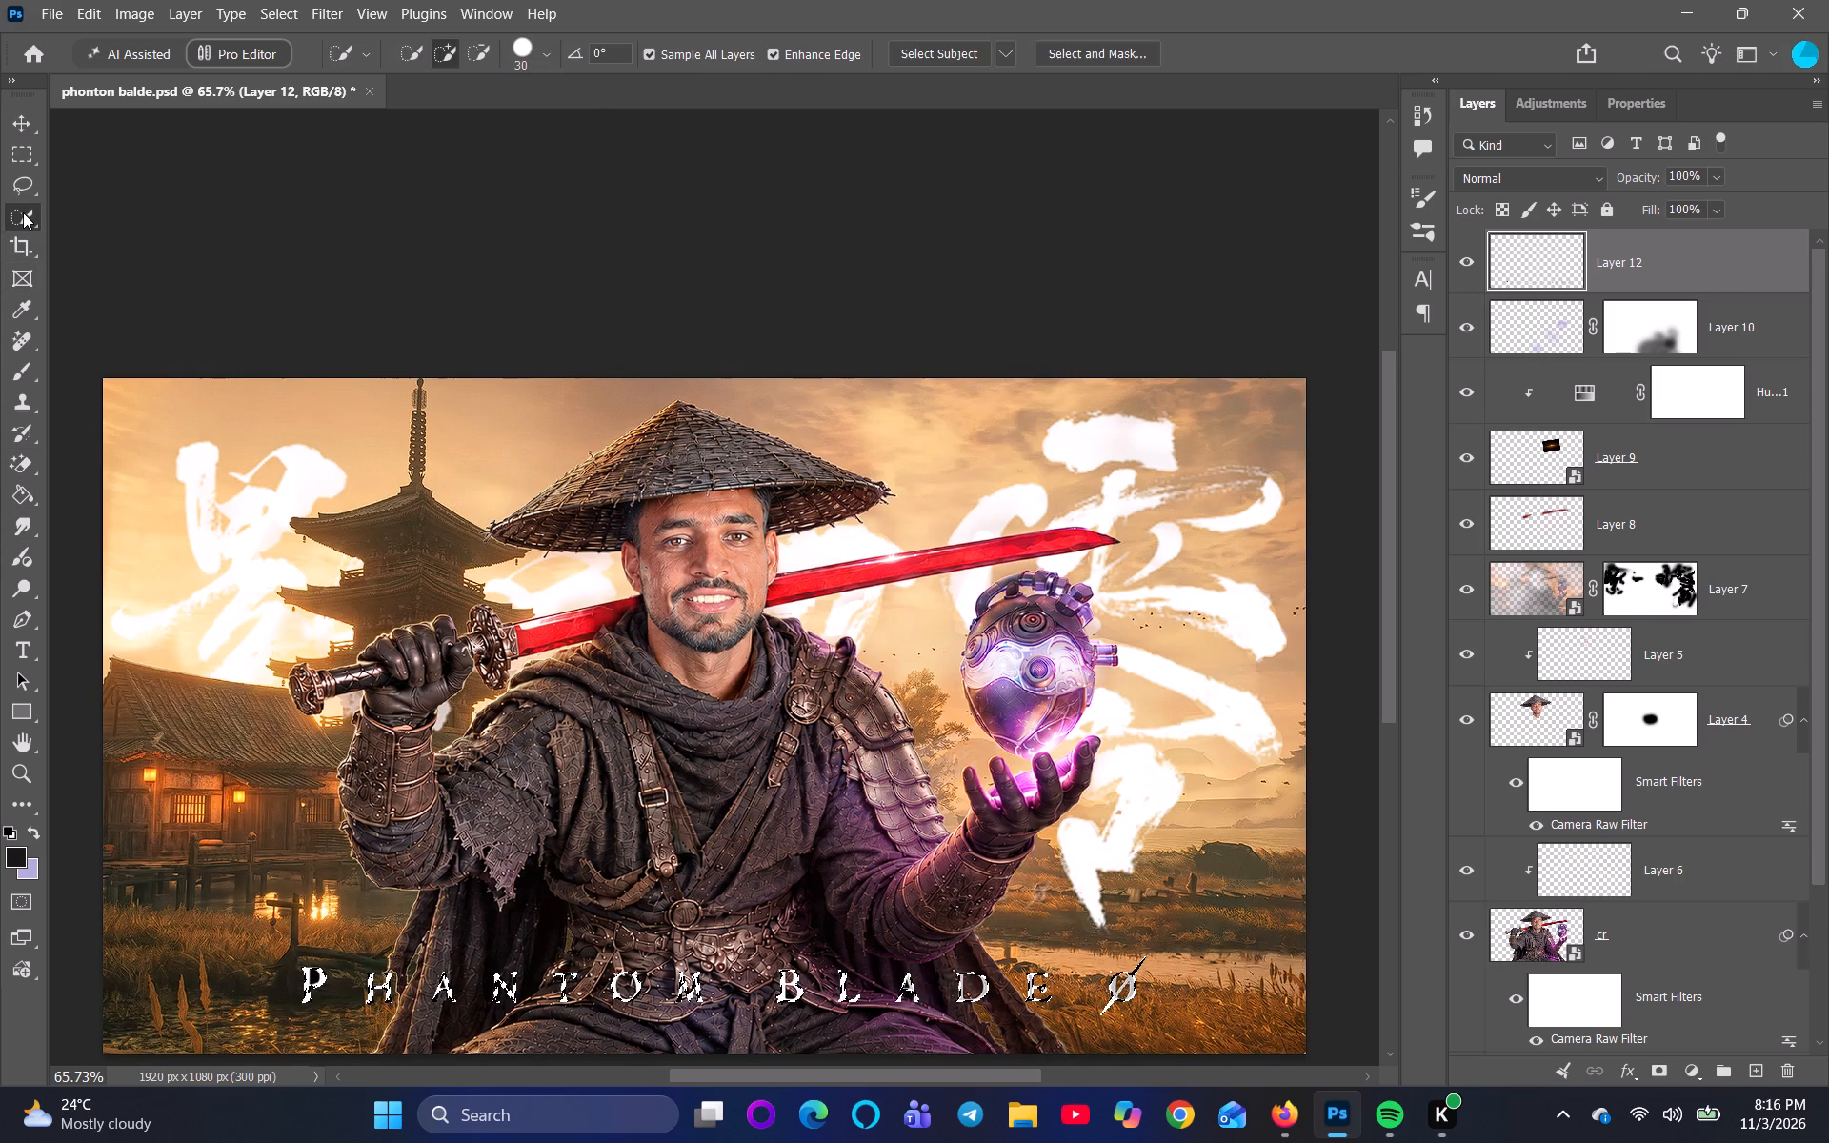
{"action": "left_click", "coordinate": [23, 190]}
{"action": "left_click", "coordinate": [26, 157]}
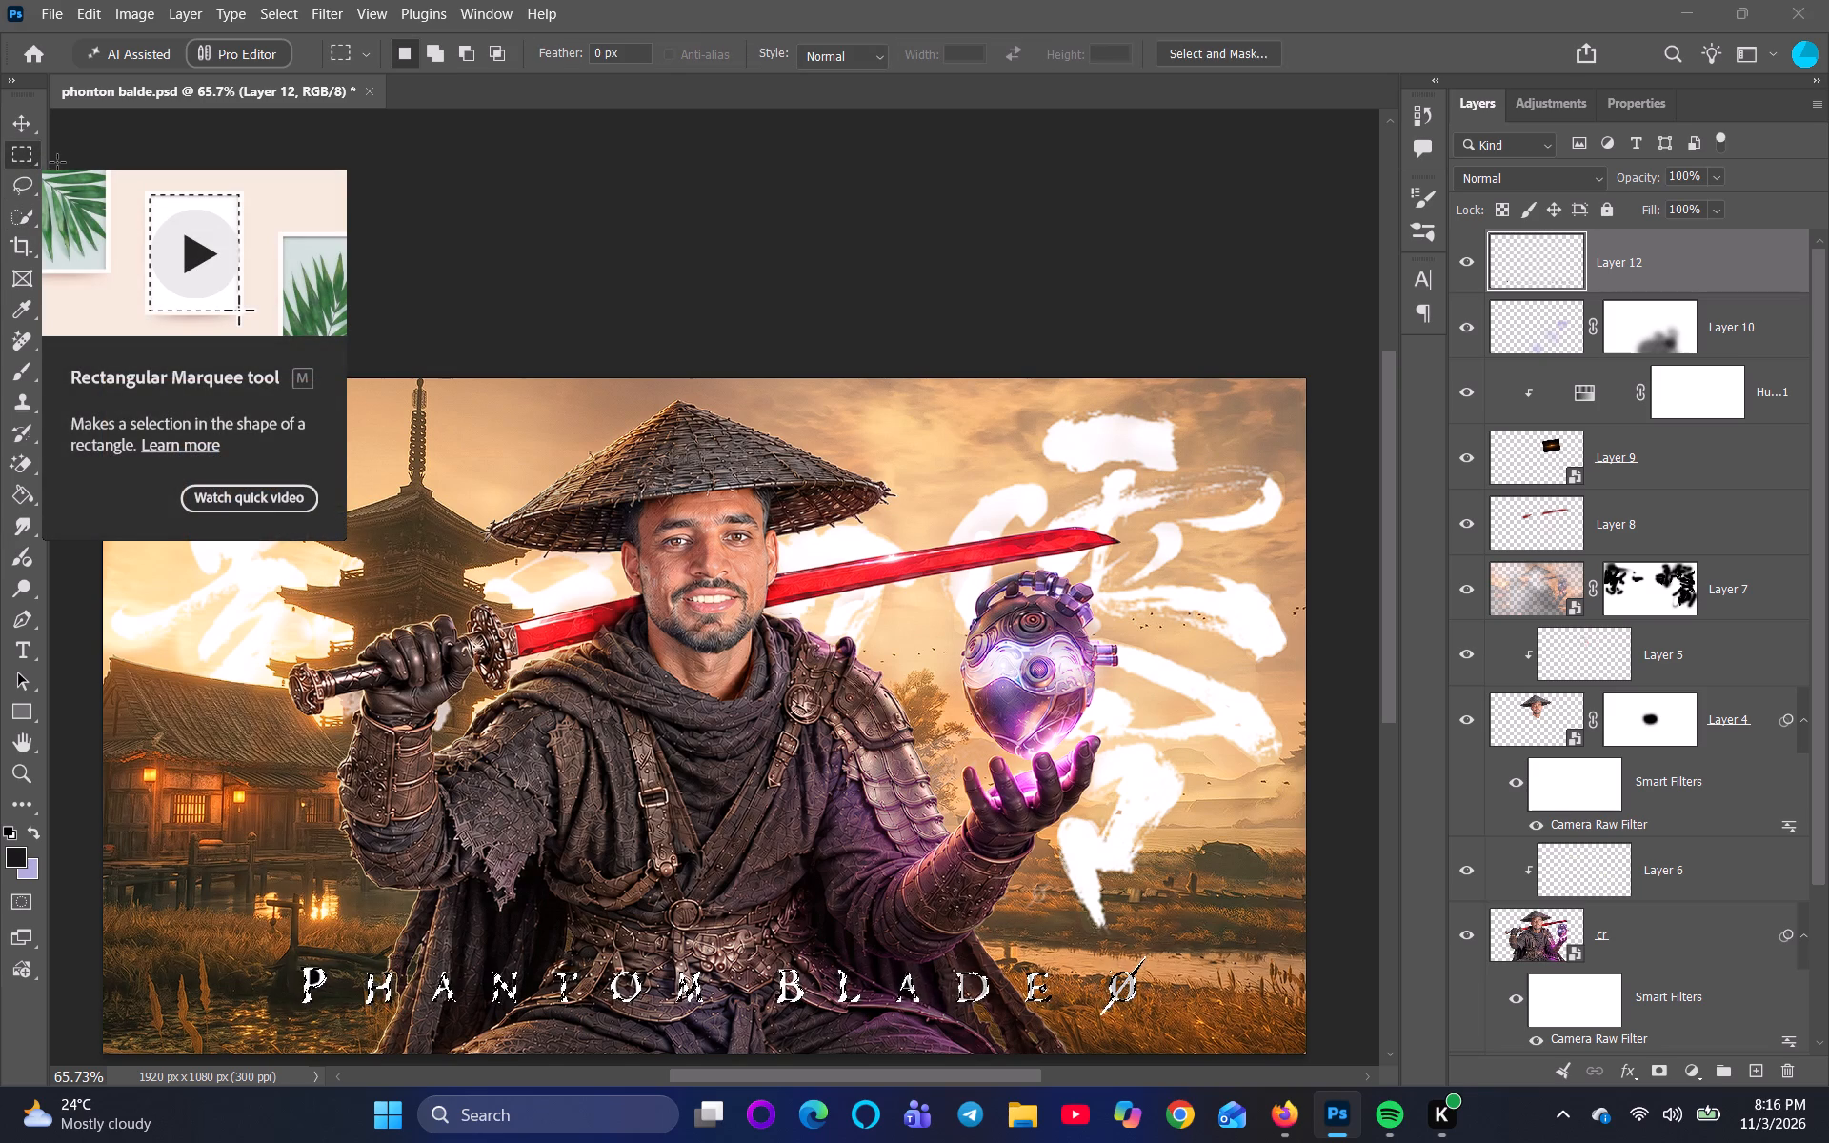
Scale the Phantom Blade 0 title to about 79% and centre it horizontally lower on the artwork, at about X 960, Y 1009 px.
{"action": "left_click", "coordinate": [10, 121]}
{"action": "left_click_drag", "start_coordinate": [1149, 956], "coordinate": [1078, 987]}
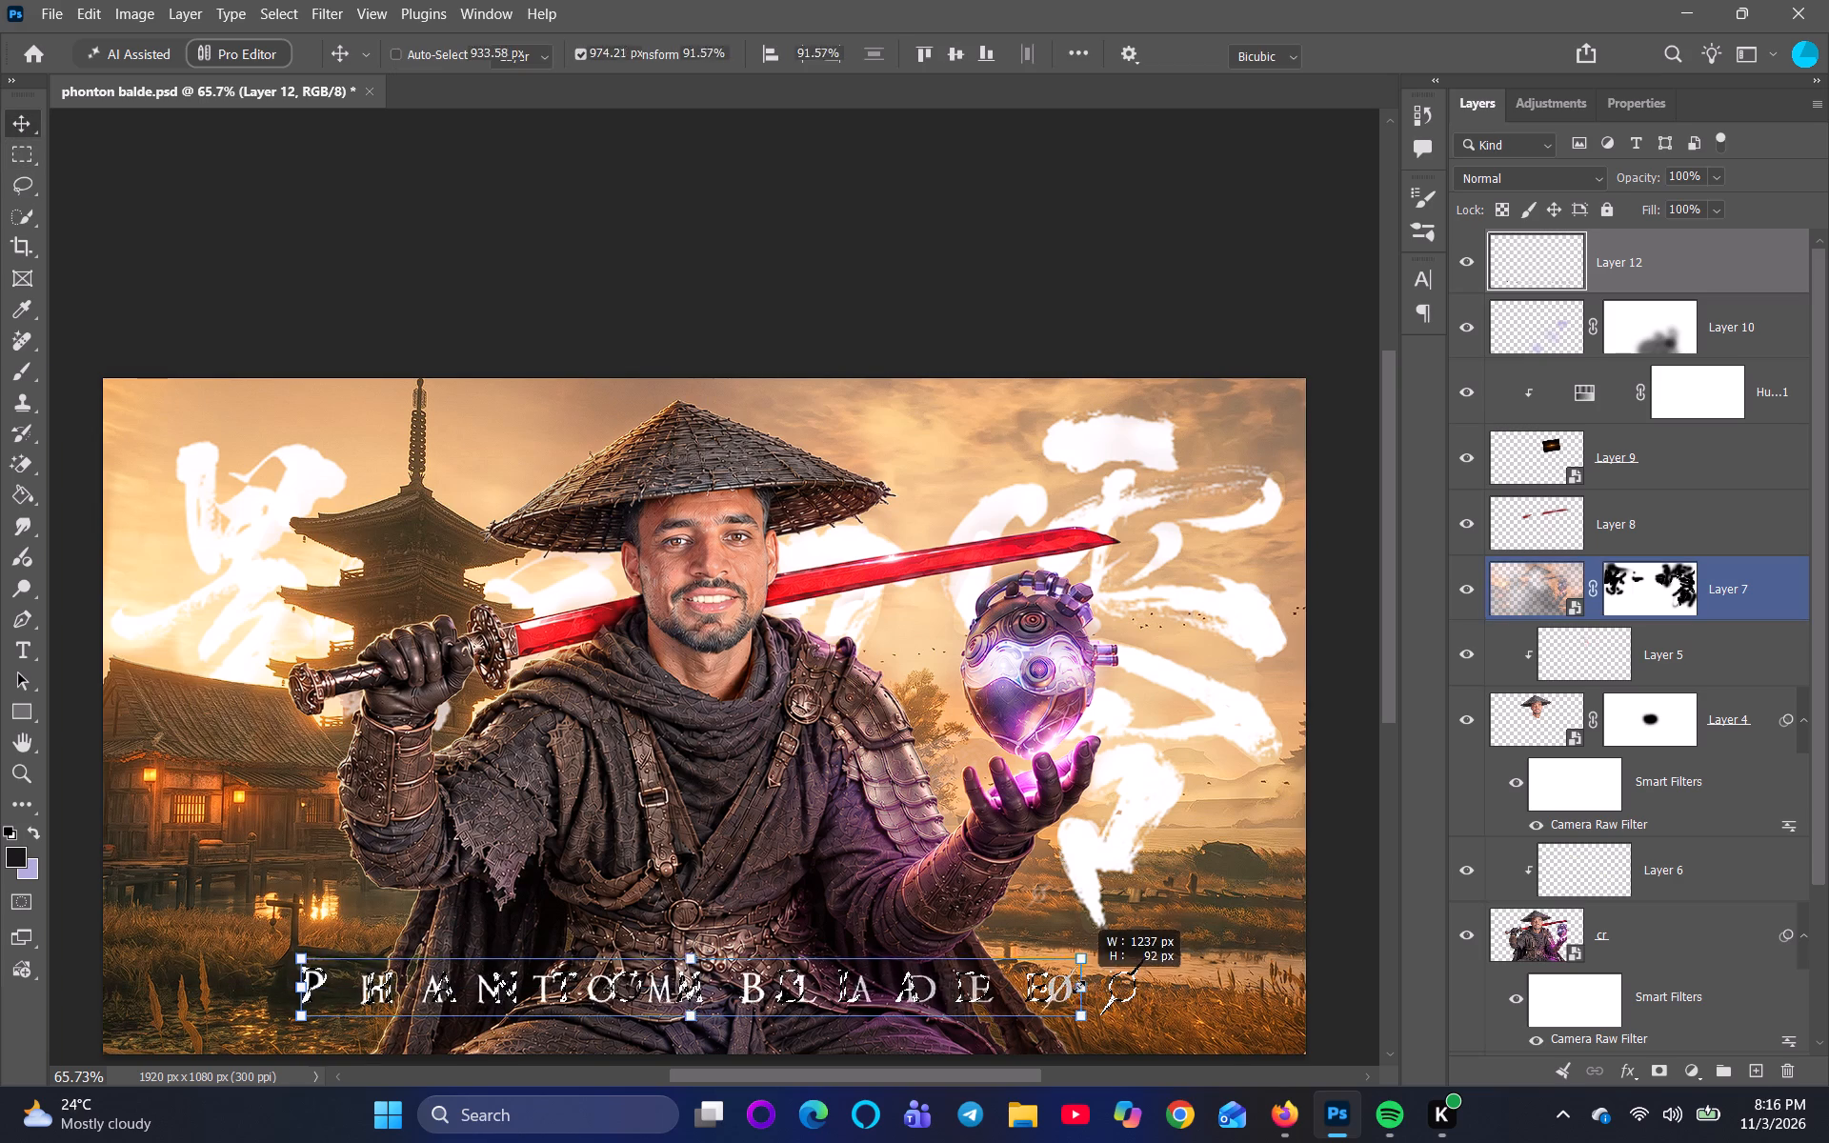
{"action": "left_click_drag", "start_coordinate": [1078, 987], "coordinate": [969, 979]}
{"action": "left_click_drag", "start_coordinate": [662, 1000], "coordinate": [672, 1006]}
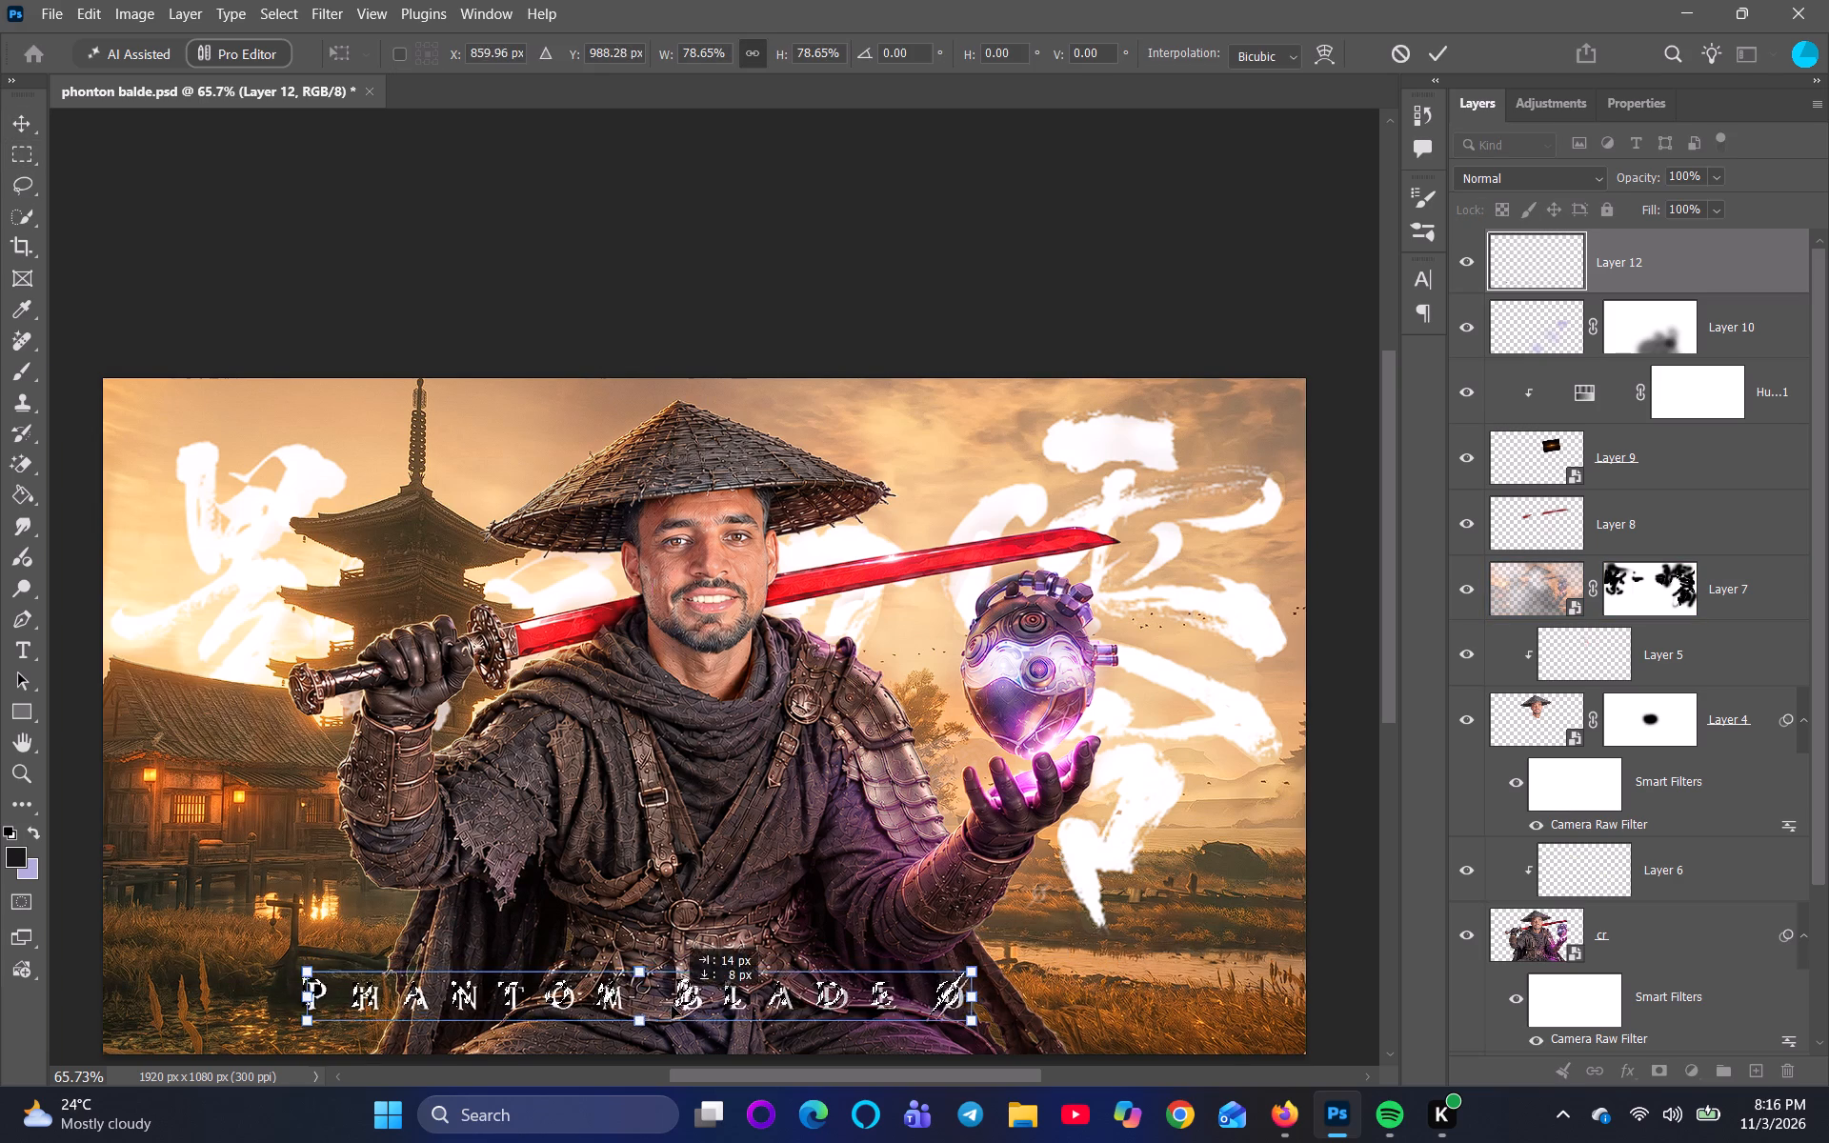
{"action": "left_click_drag", "start_coordinate": [672, 1006], "coordinate": [742, 1028]}
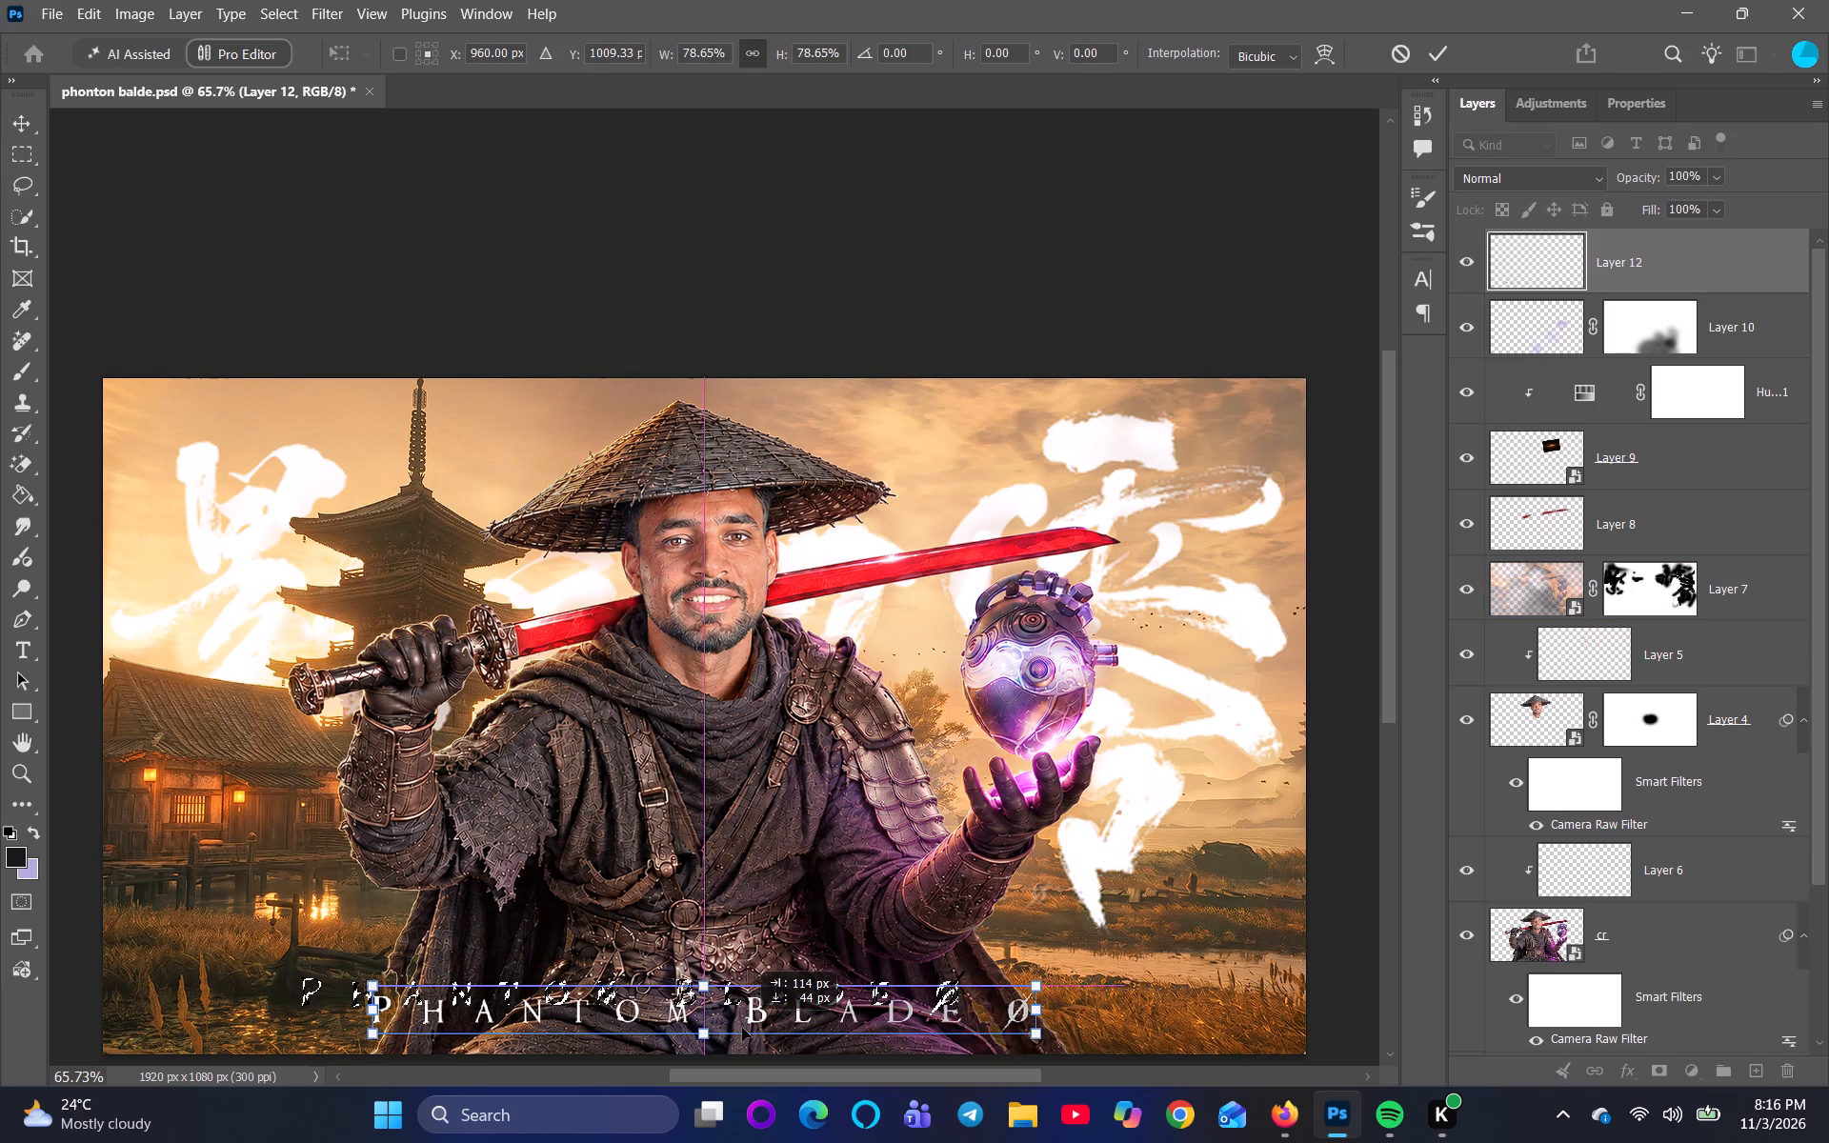
{"action": "left_click_drag", "start_coordinate": [742, 1028], "coordinate": [737, 1021]}
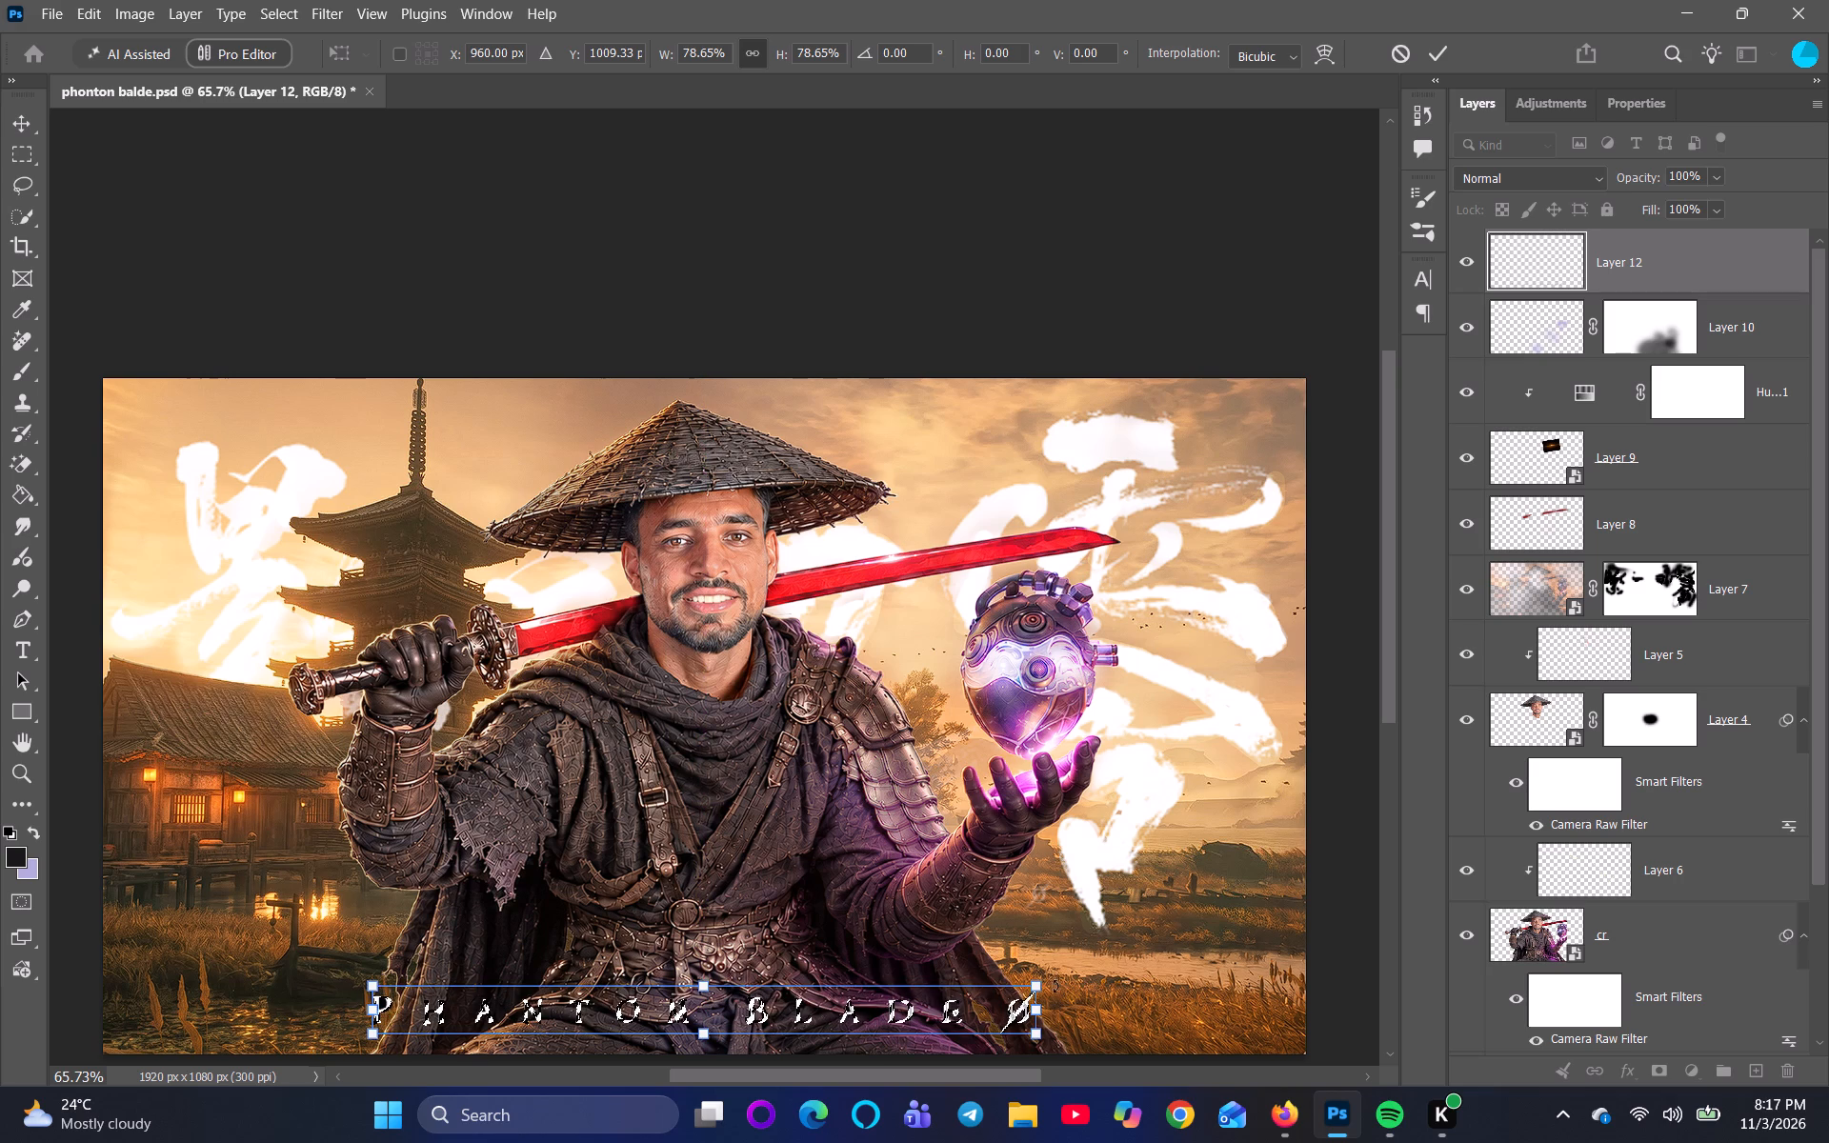
Resize the Phantom Blade 0 title to about 83% and place it at about X 1006, Y 990 px.
{"action": "left_click_drag", "start_coordinate": [1037, 991], "coordinate": [938, 1013]}
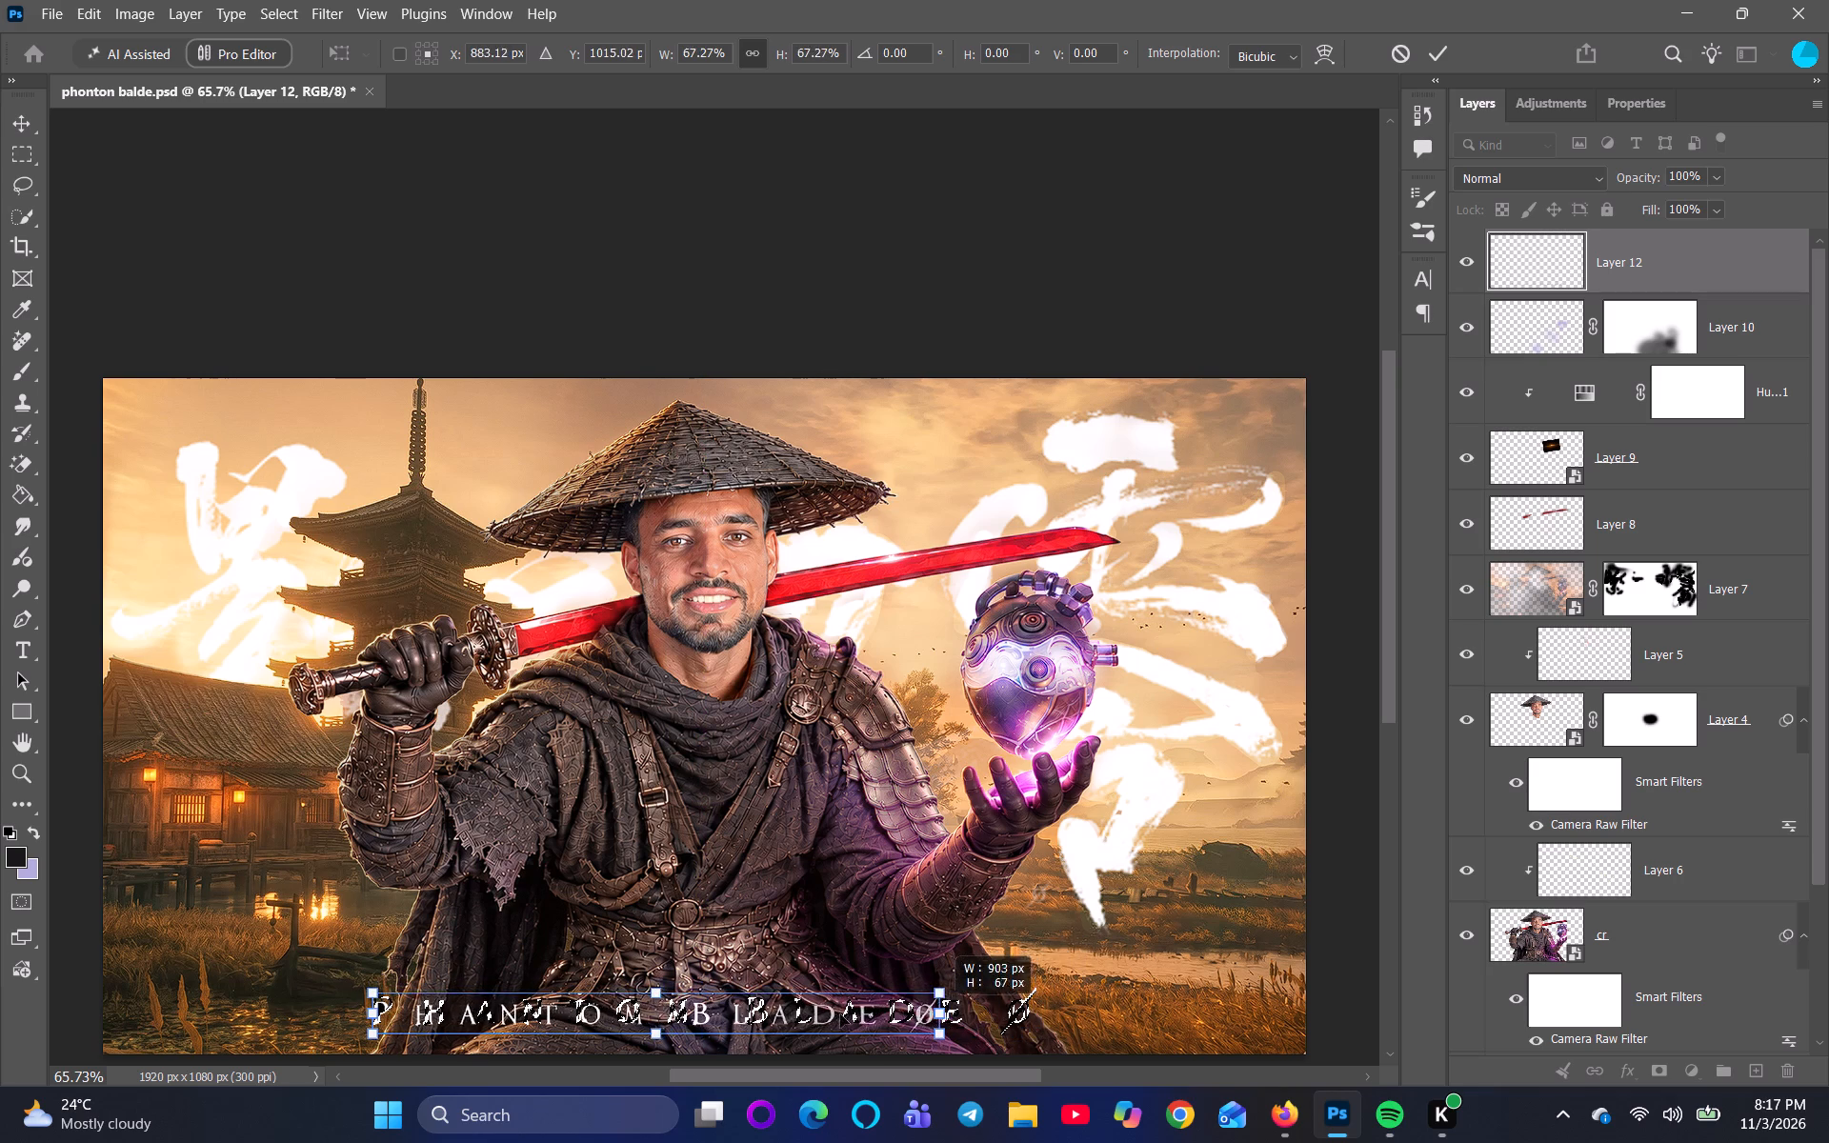
{"action": "left_click_drag", "start_coordinate": [746, 1002], "coordinate": [786, 1005]}
{"action": "left_click_drag", "start_coordinate": [694, 994], "coordinate": [698, 992]}
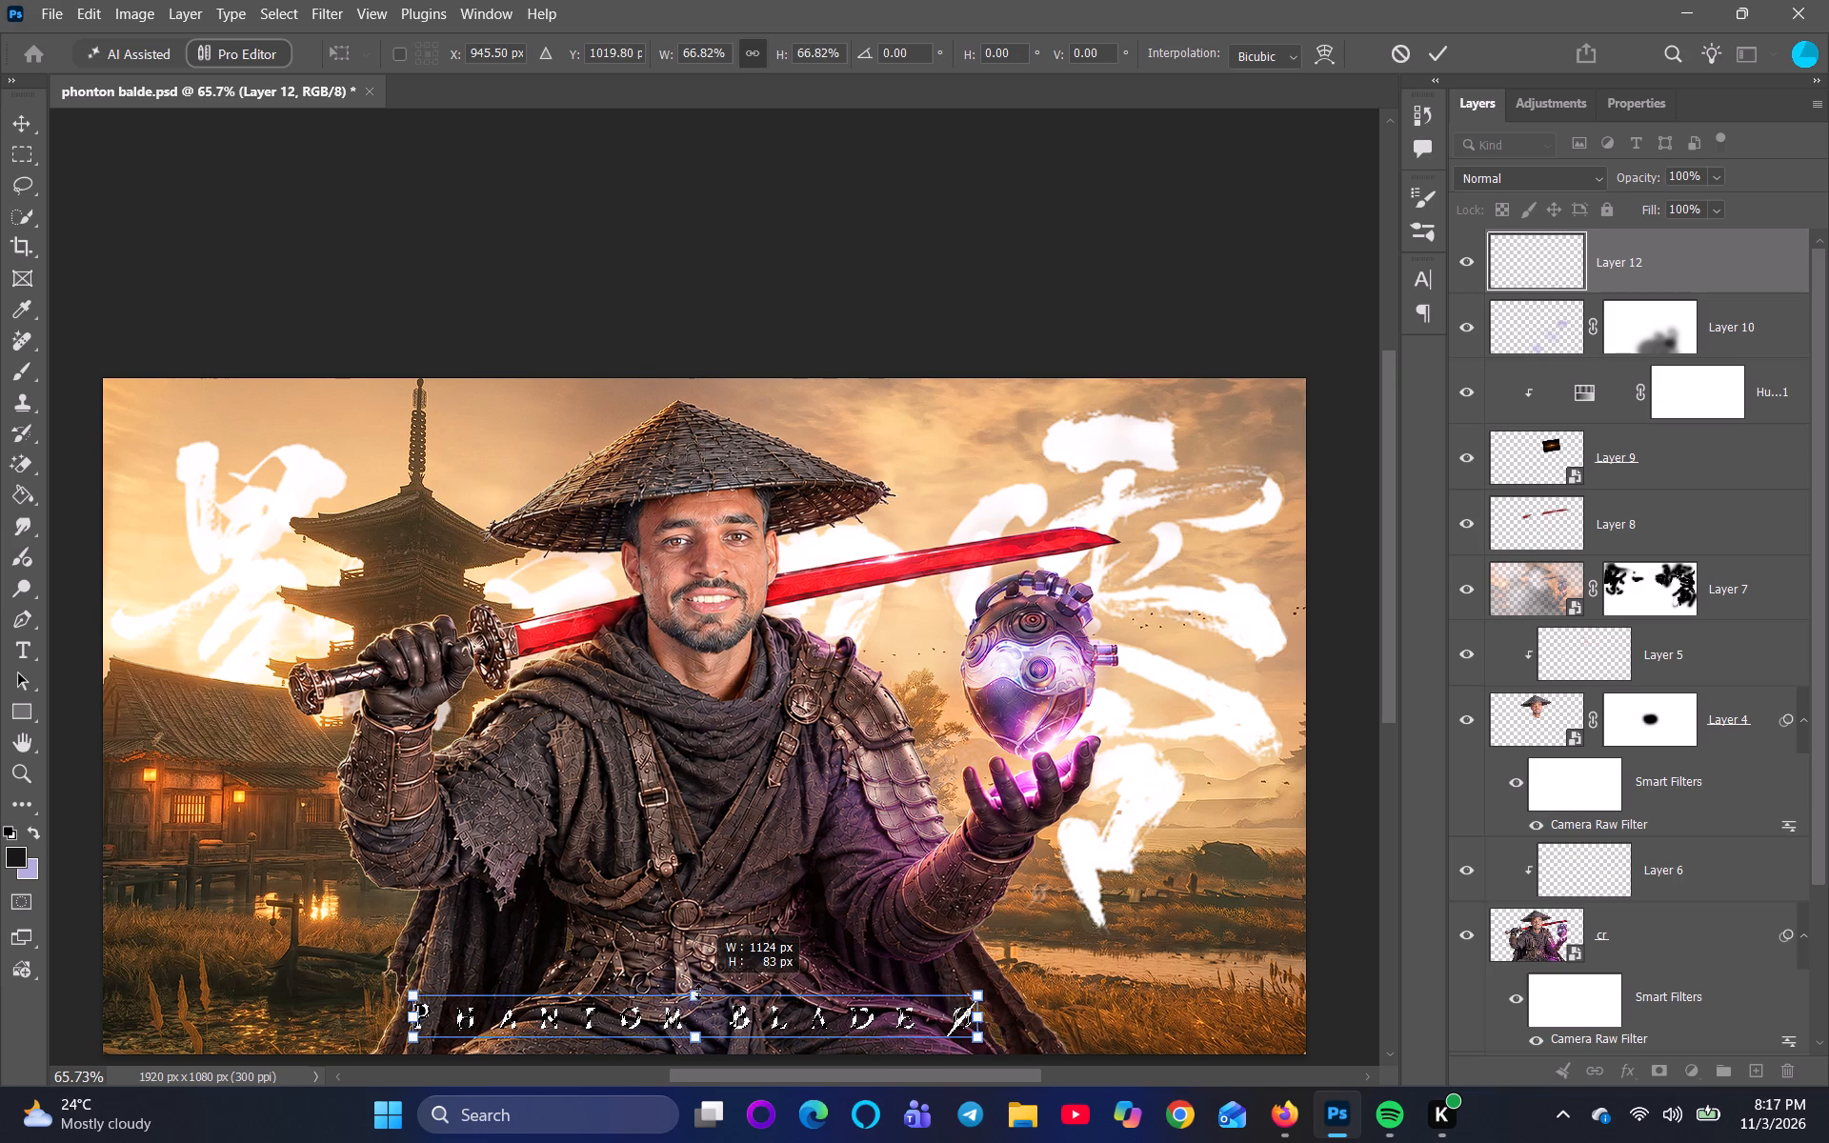
{"action": "left_click_drag", "start_coordinate": [698, 992], "coordinate": [705, 995]}
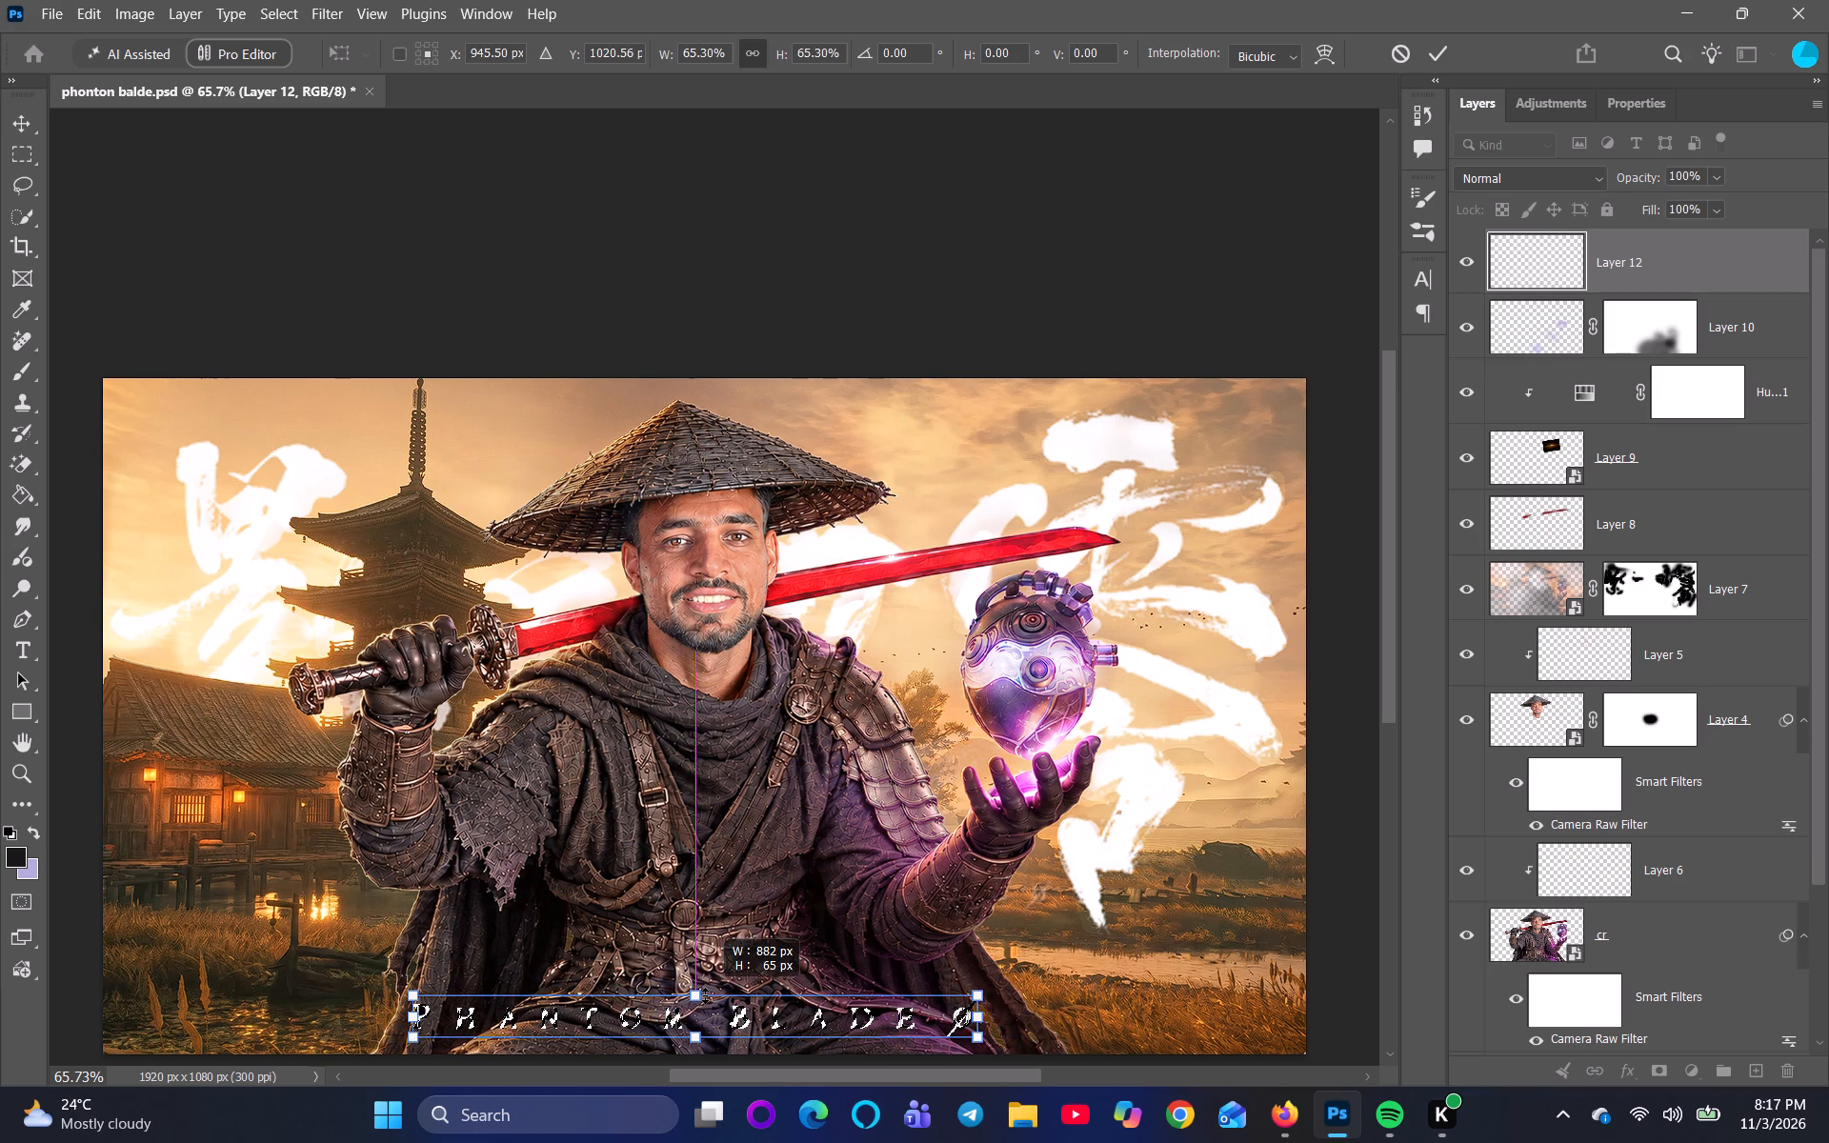
{"action": "left_click_drag", "start_coordinate": [705, 995], "coordinate": [696, 964]}
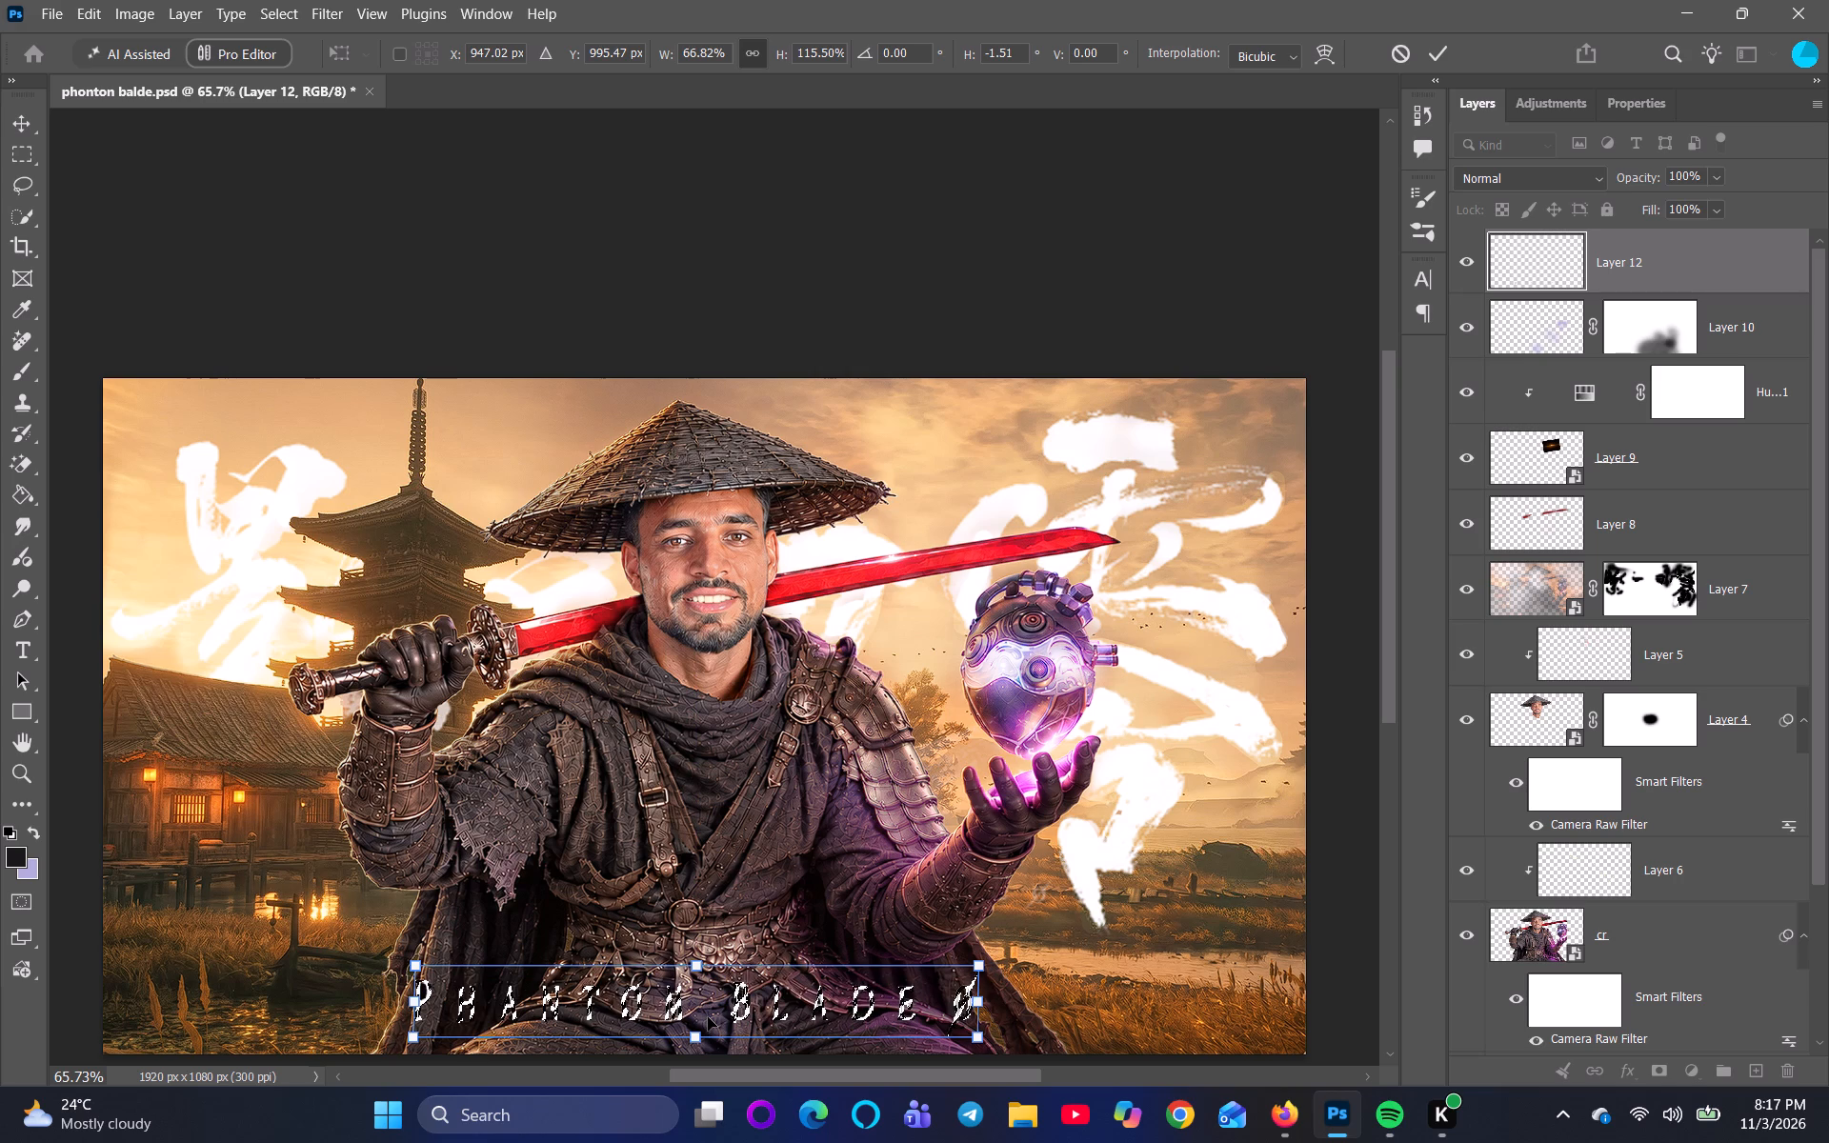
{"action": "key", "text": "ctrl+z"}
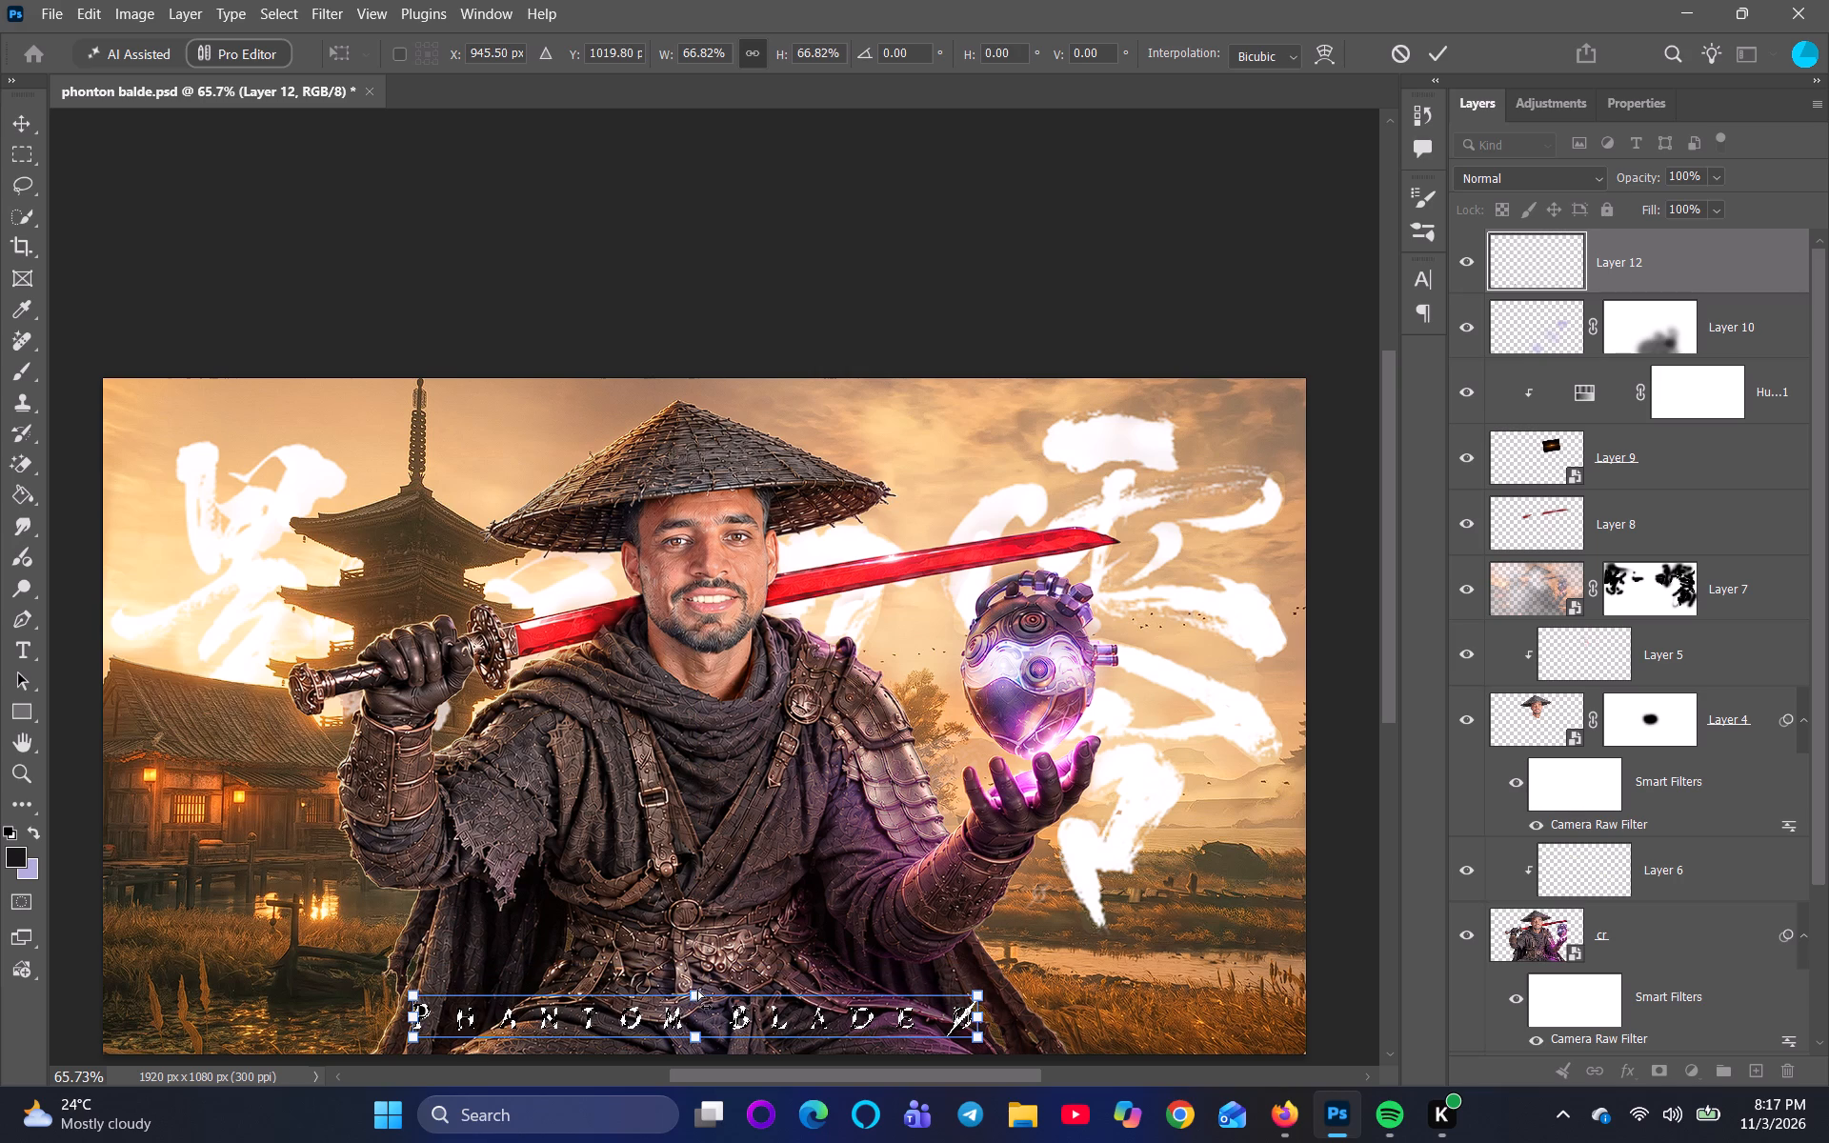
{"action": "left_click_drag", "start_coordinate": [693, 995], "coordinate": [703, 983]}
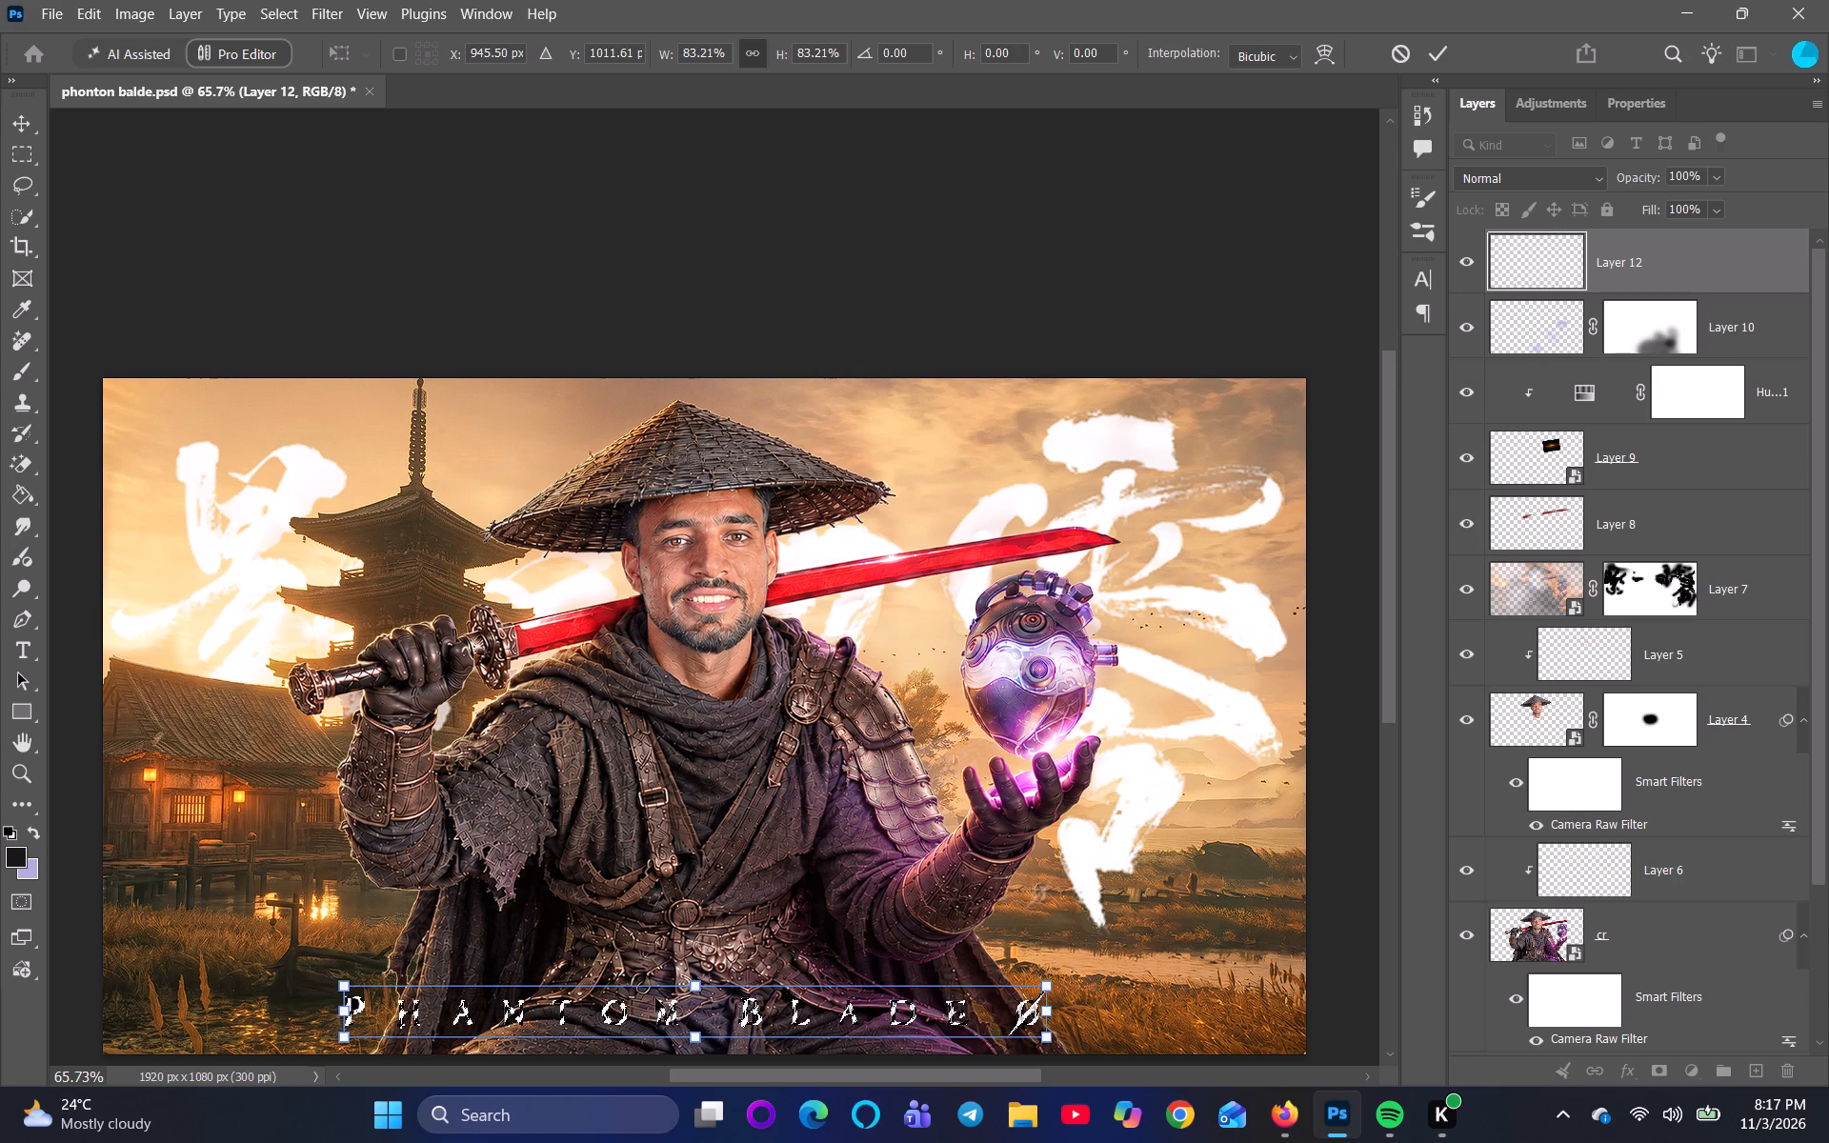
{"action": "left_click_drag", "start_coordinate": [624, 1019], "coordinate": [662, 1006]}
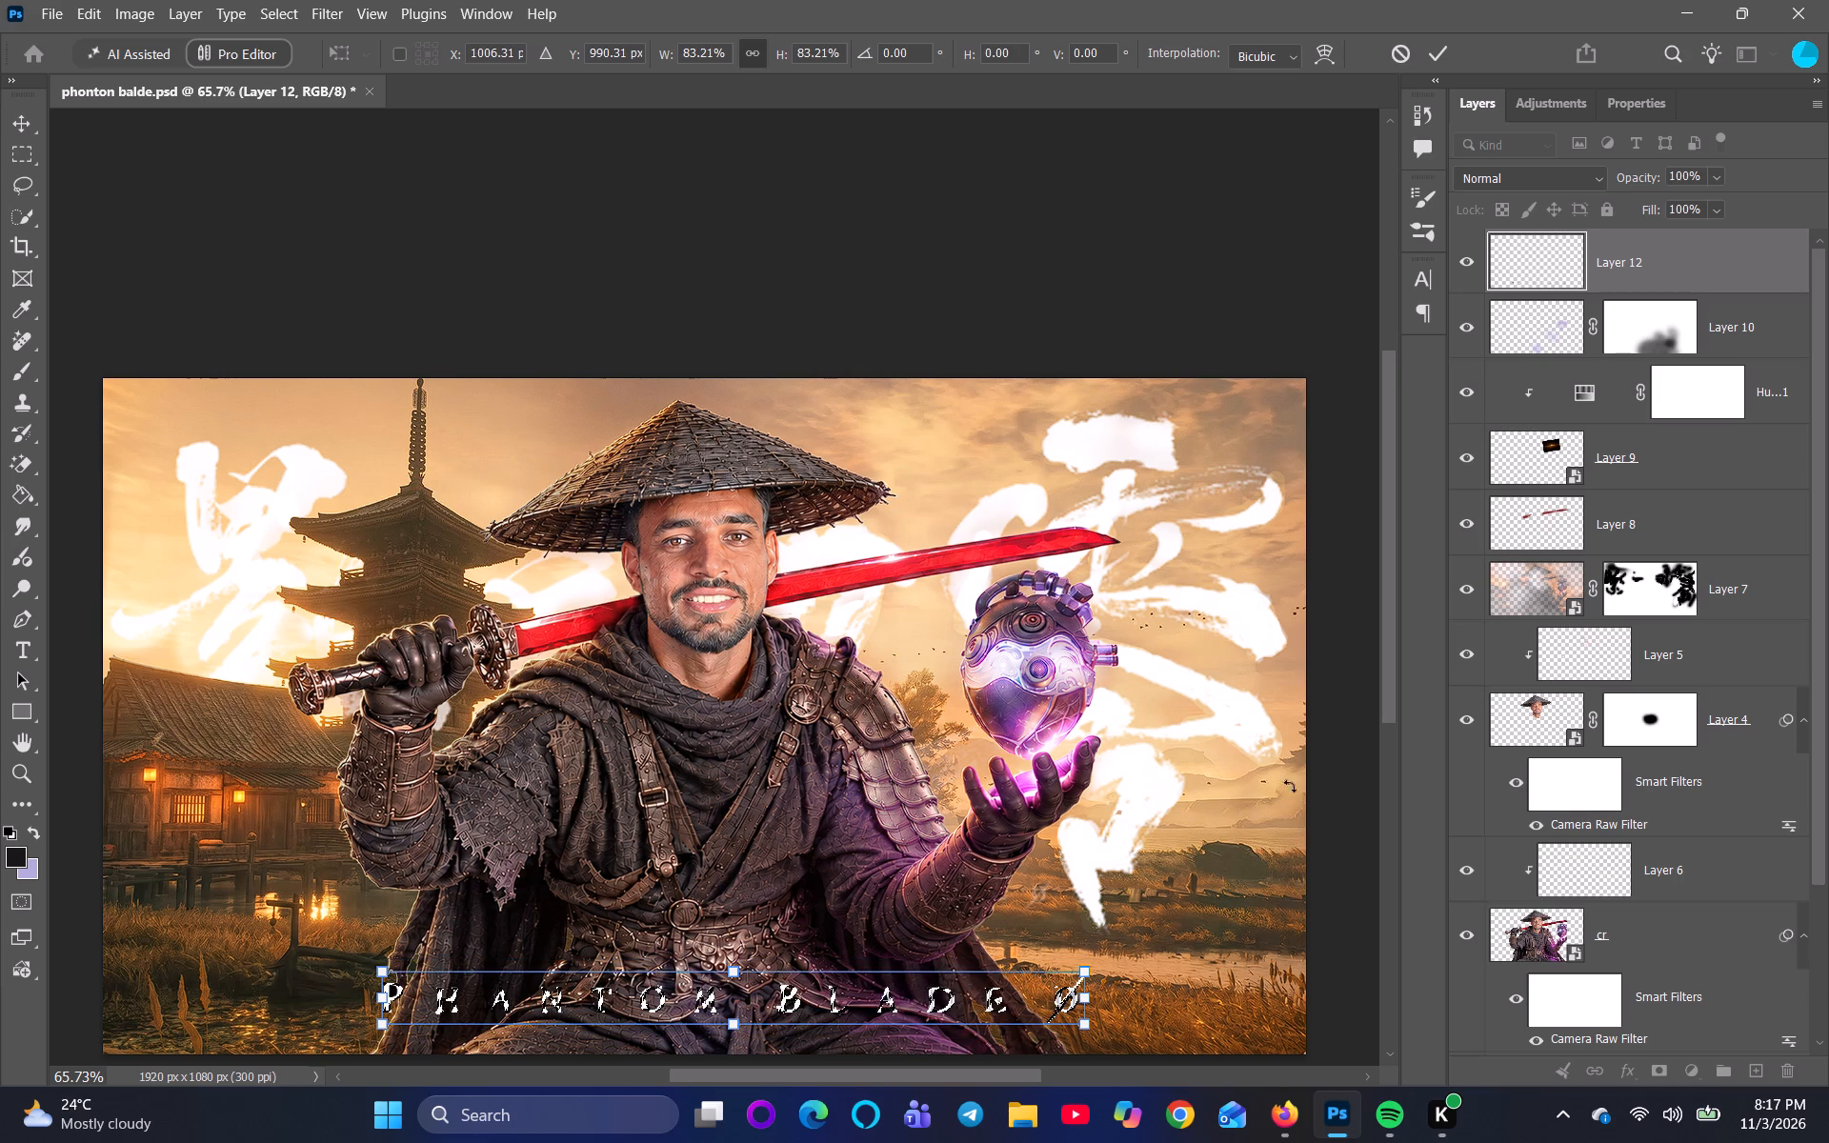
{"action": "right_click", "coordinate": [1614, 275]}
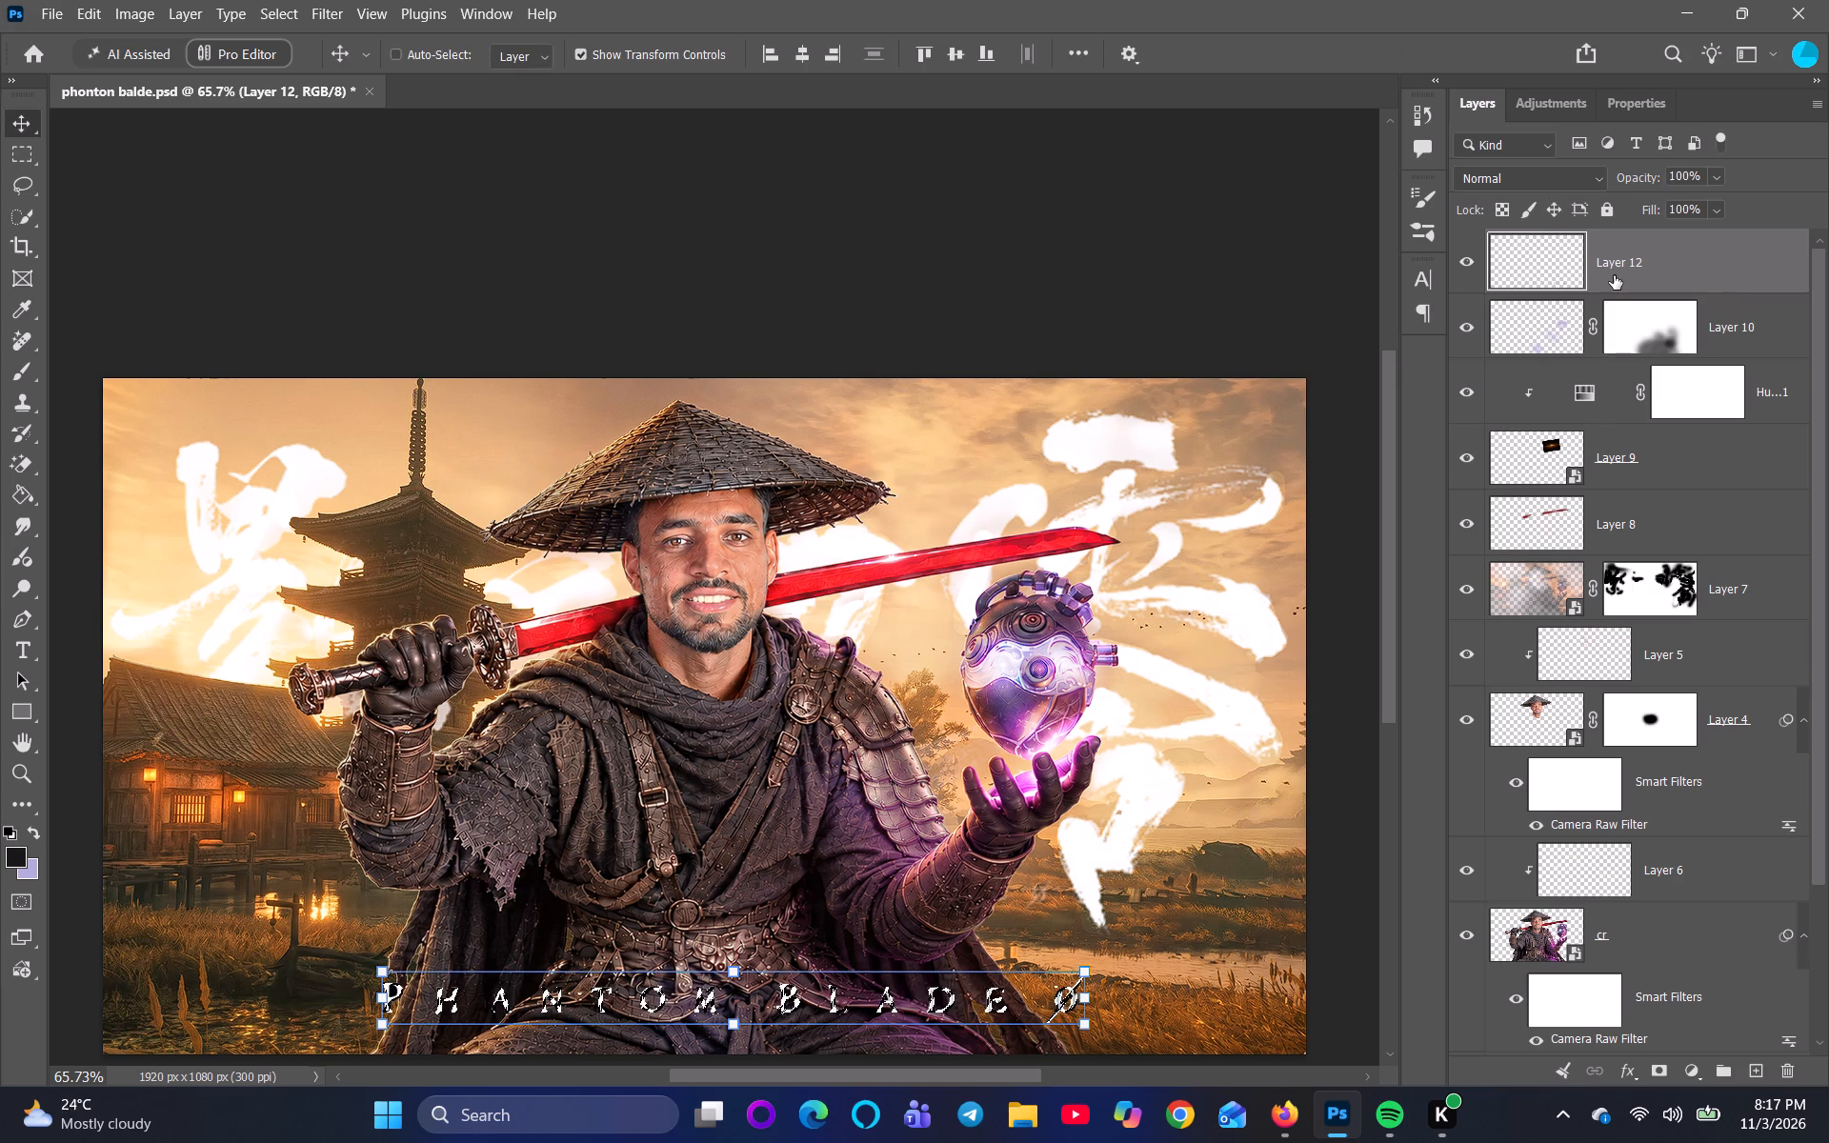
Convert the title layer, Layer 12, to a smart object.
{"action": "right_click", "coordinate": [1614, 275]}
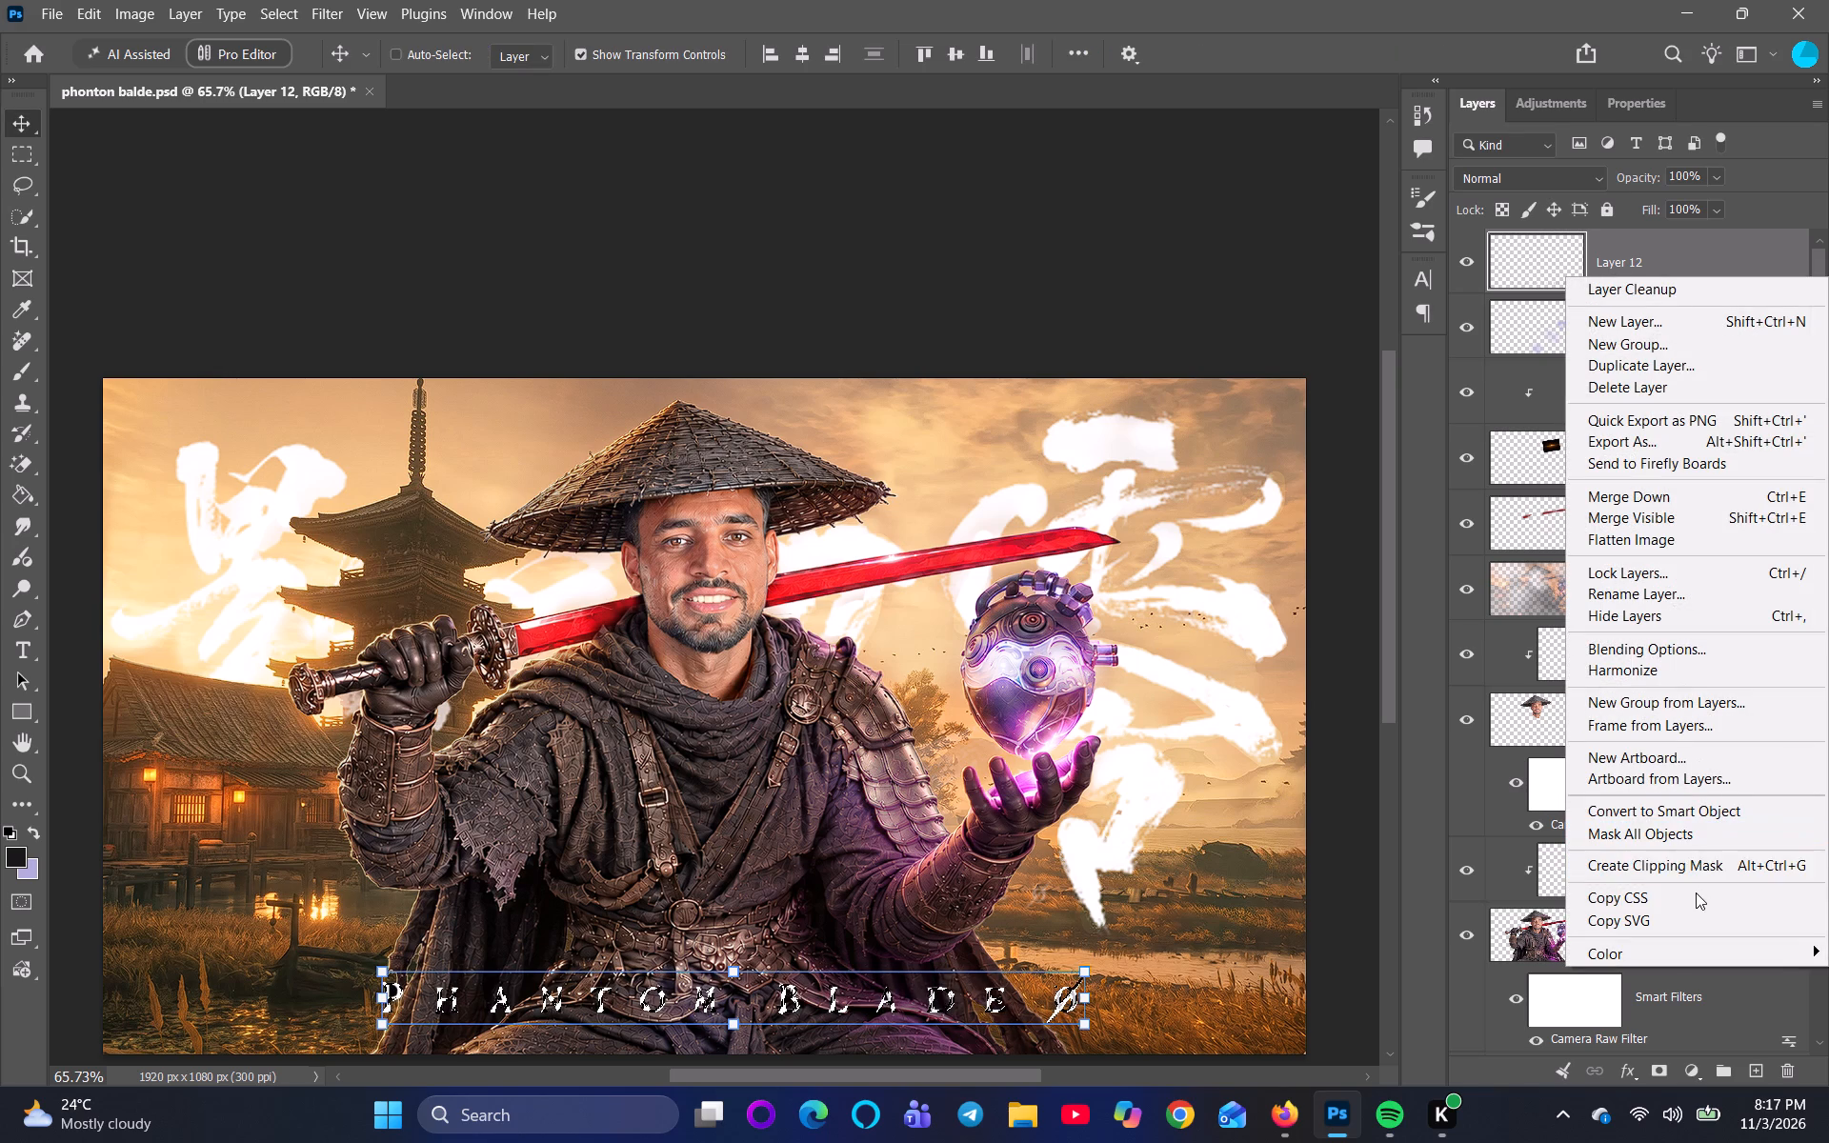
{"action": "left_click", "coordinate": [1688, 814]}
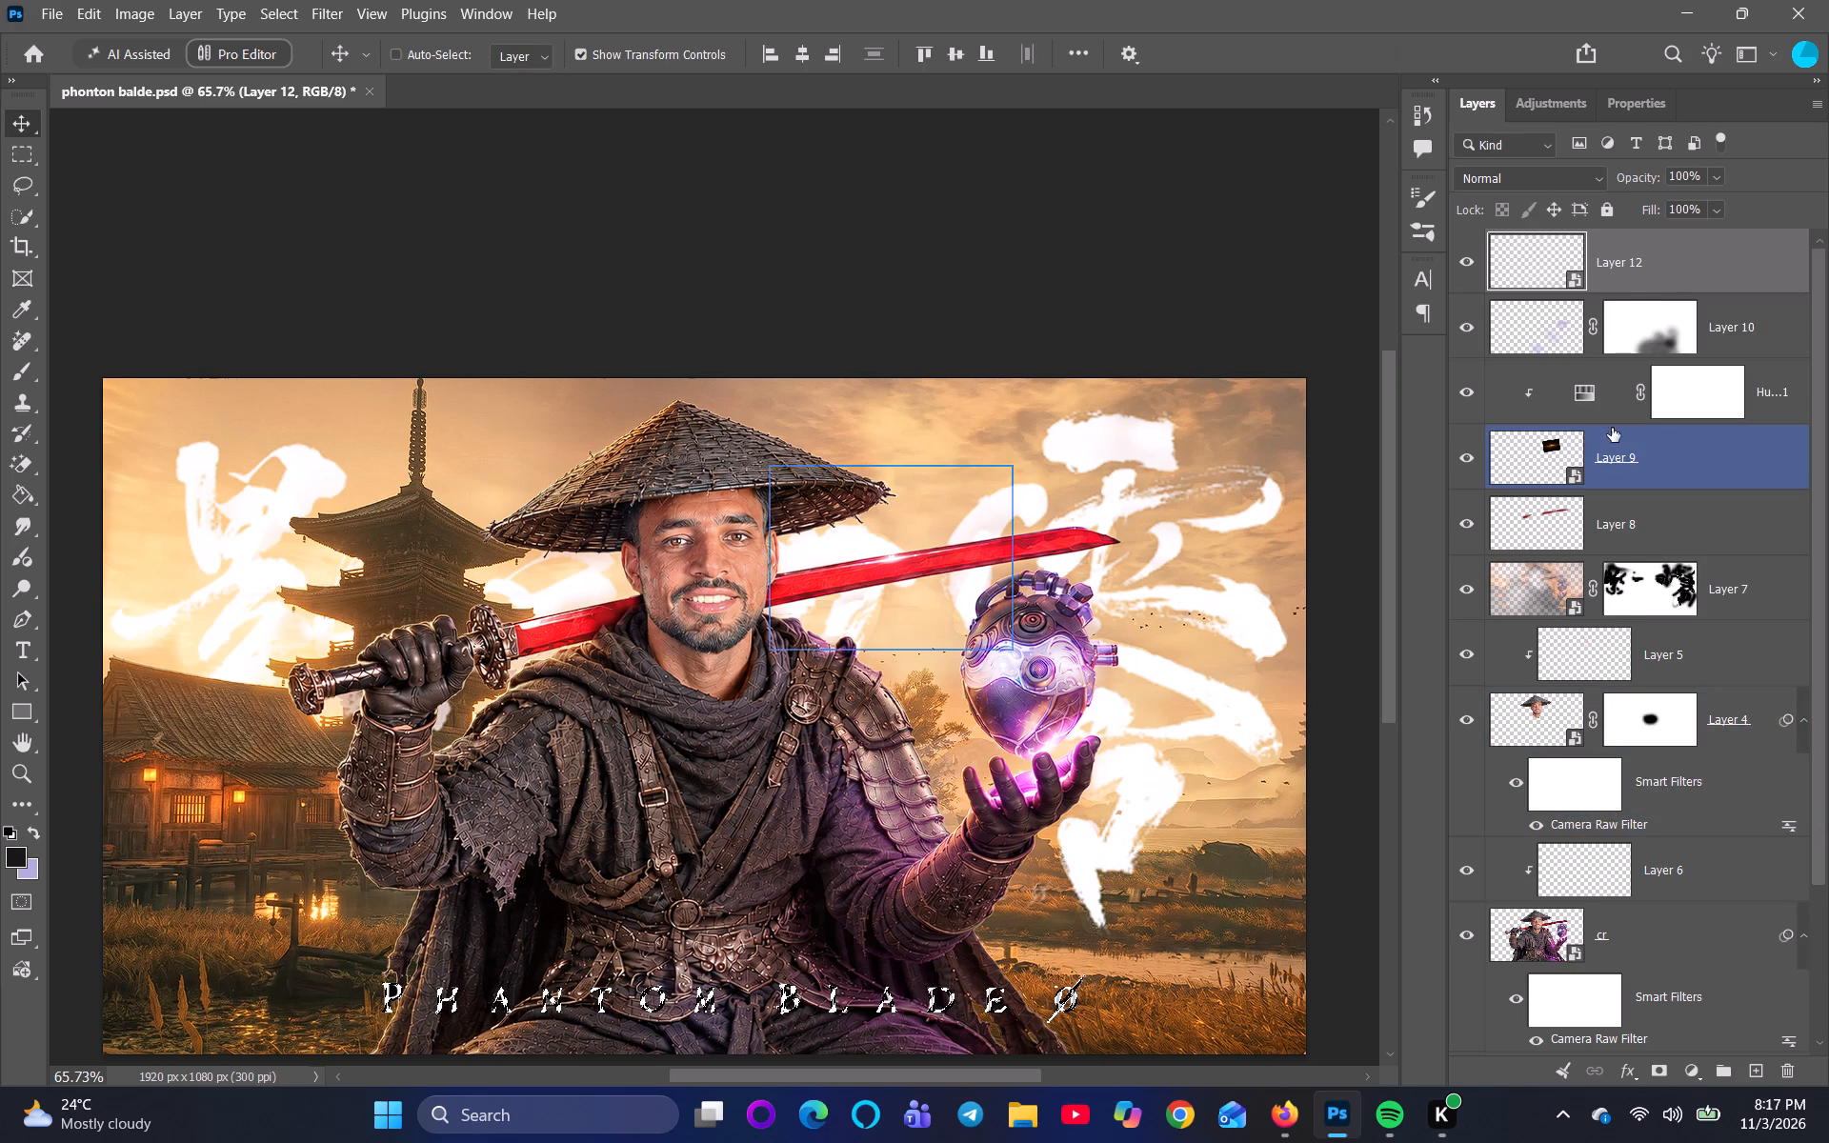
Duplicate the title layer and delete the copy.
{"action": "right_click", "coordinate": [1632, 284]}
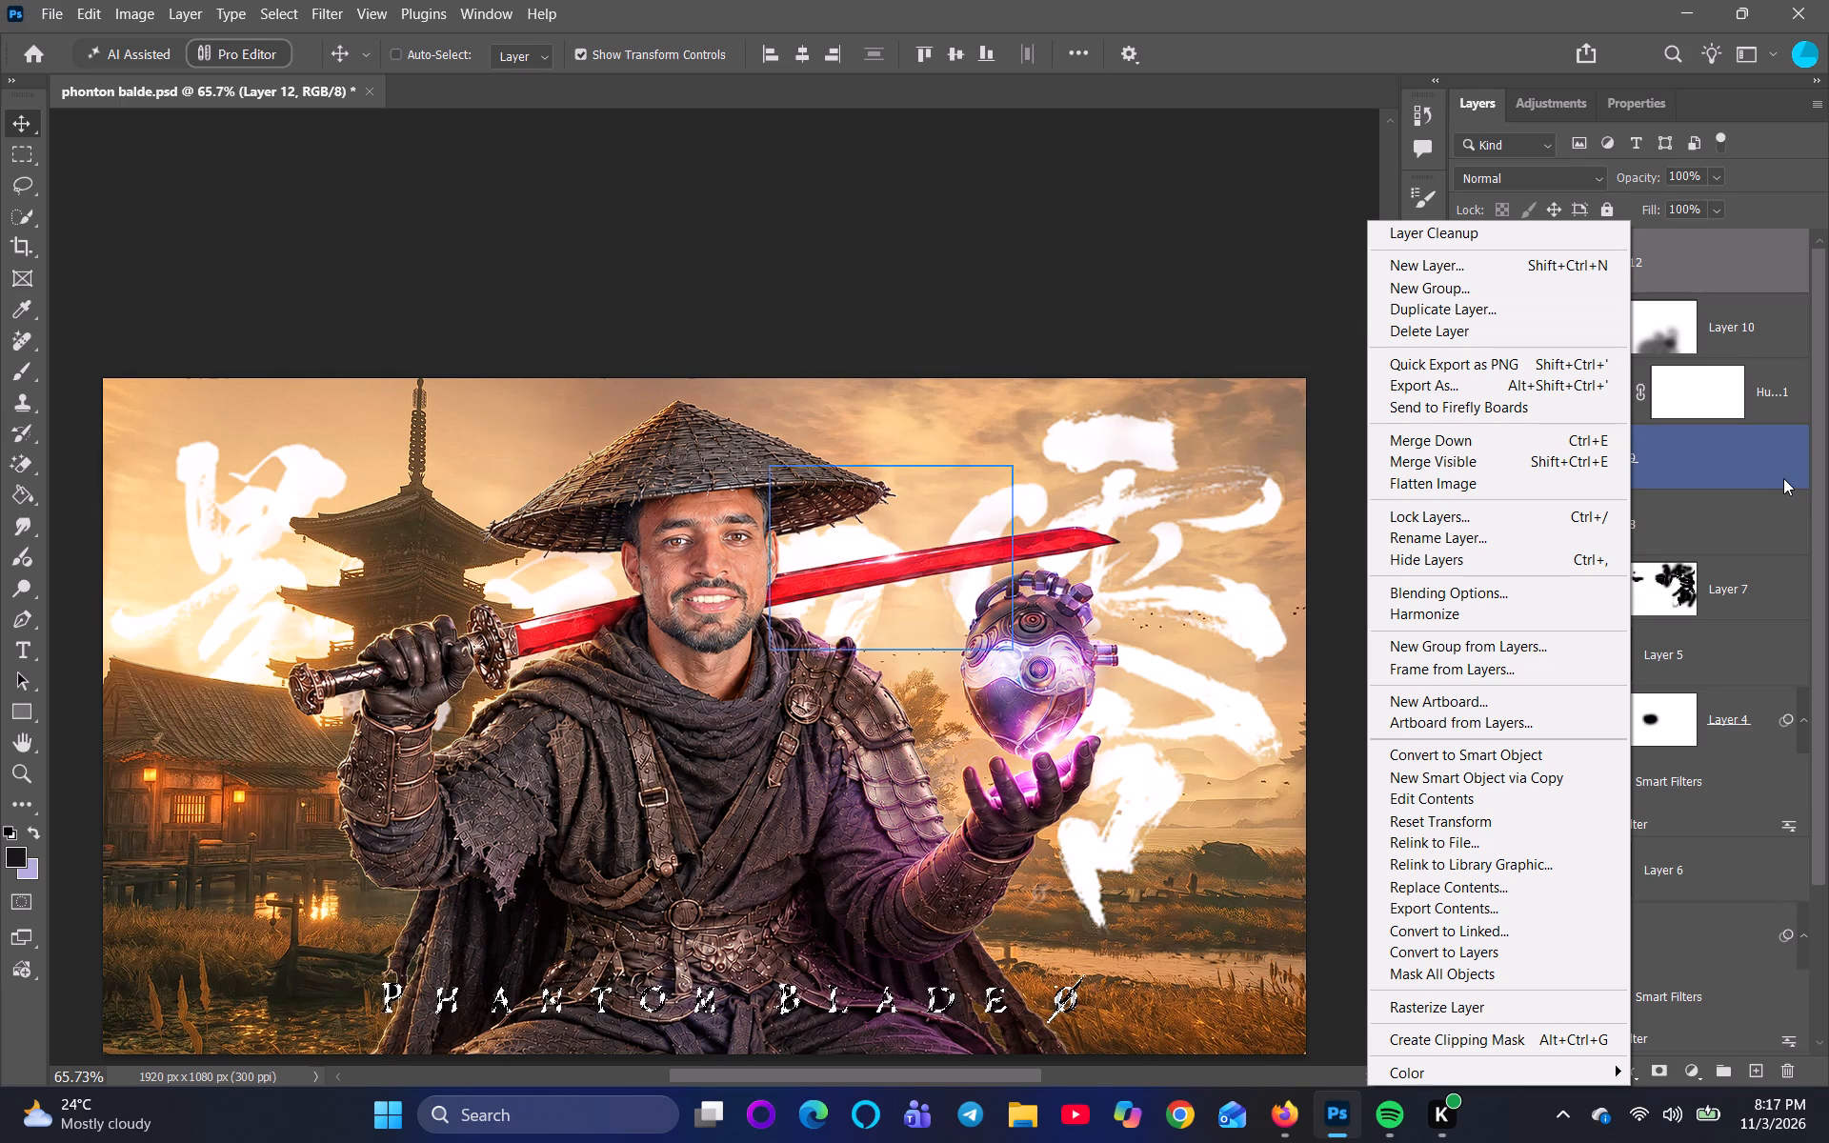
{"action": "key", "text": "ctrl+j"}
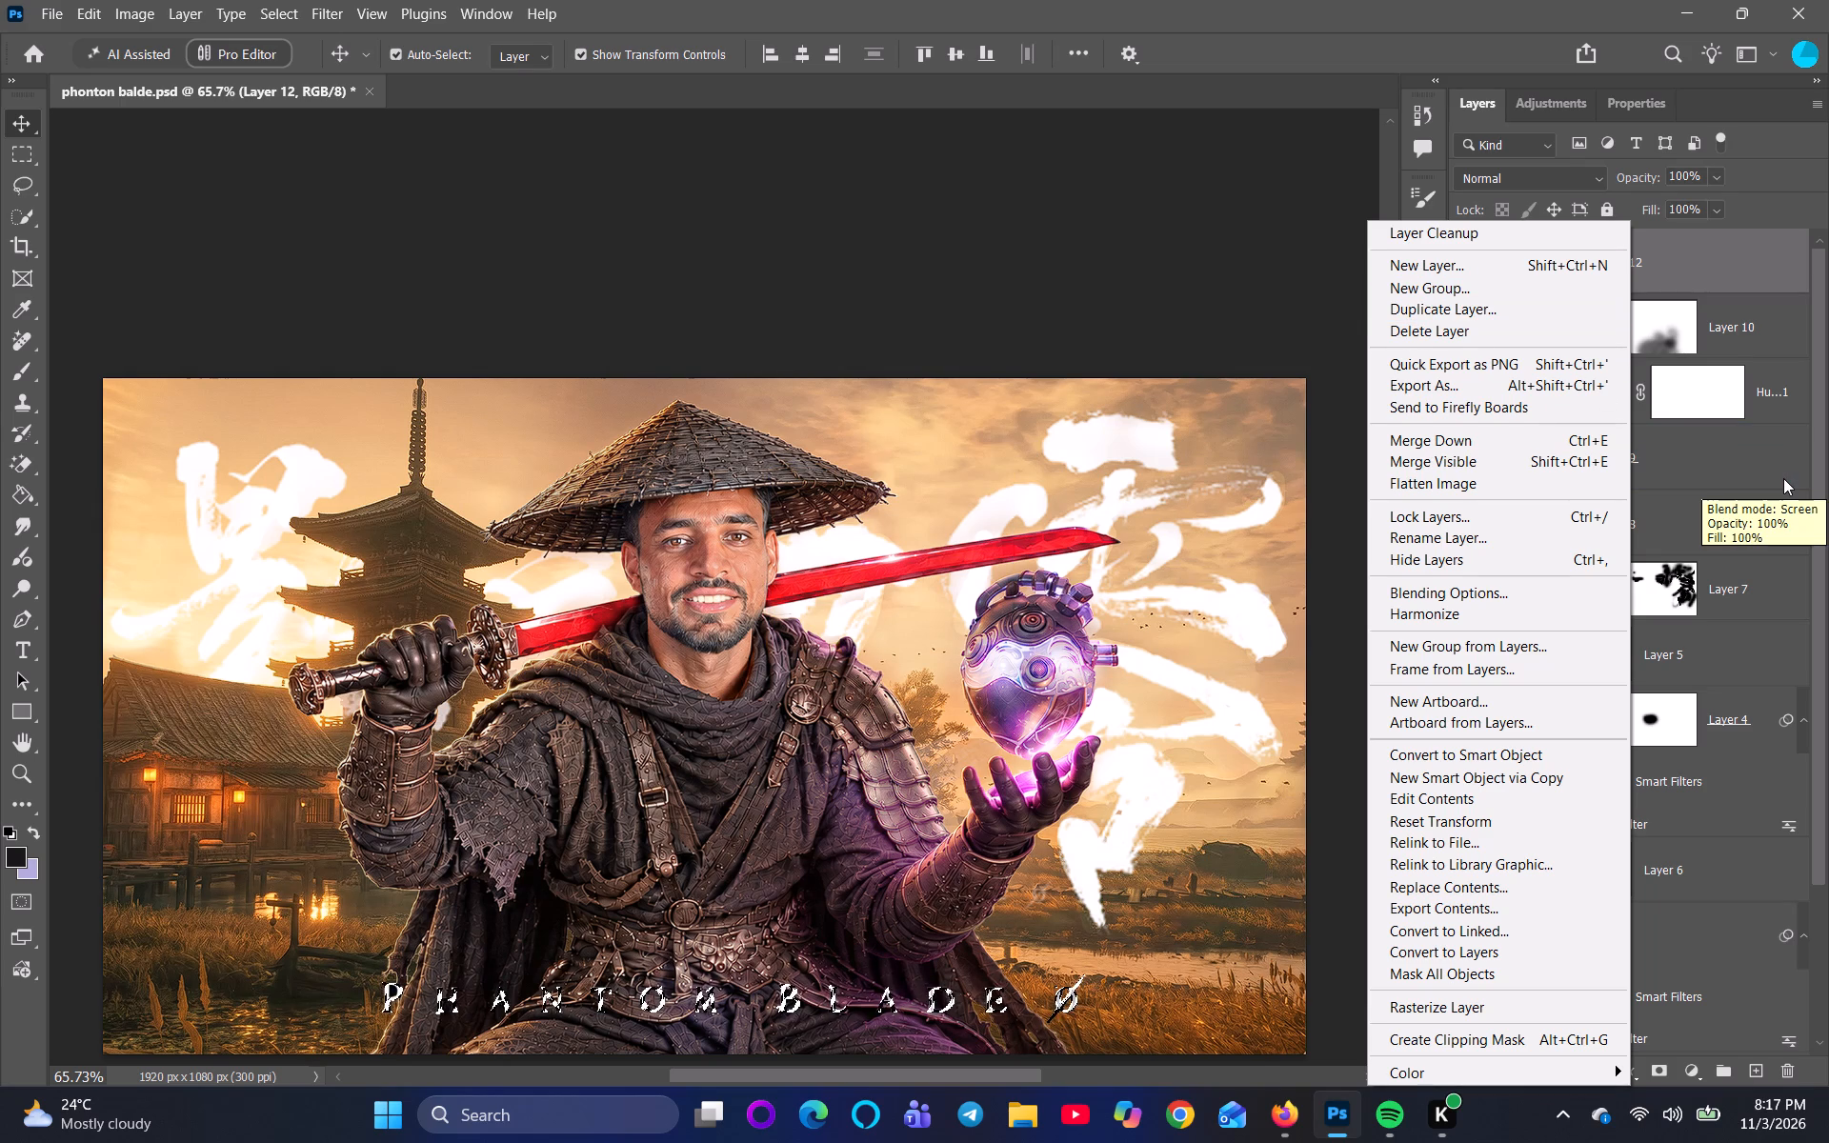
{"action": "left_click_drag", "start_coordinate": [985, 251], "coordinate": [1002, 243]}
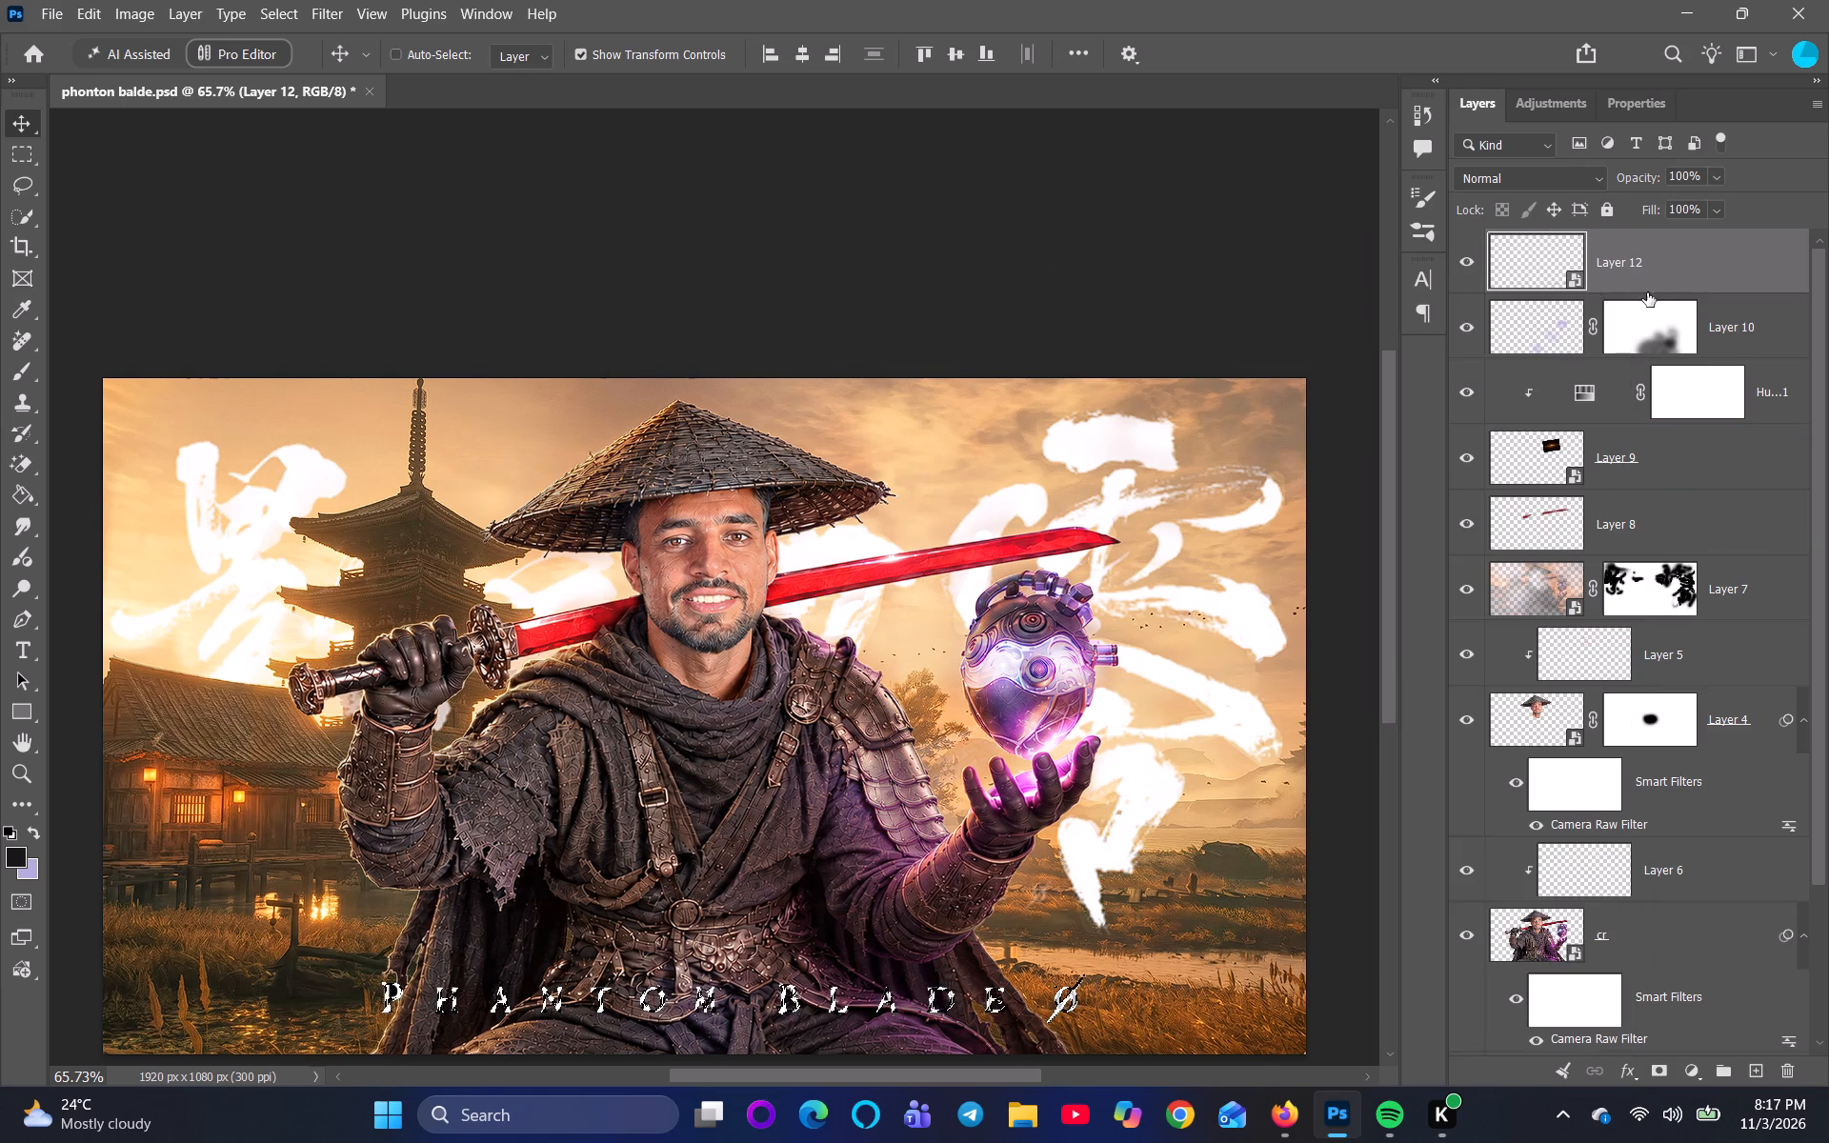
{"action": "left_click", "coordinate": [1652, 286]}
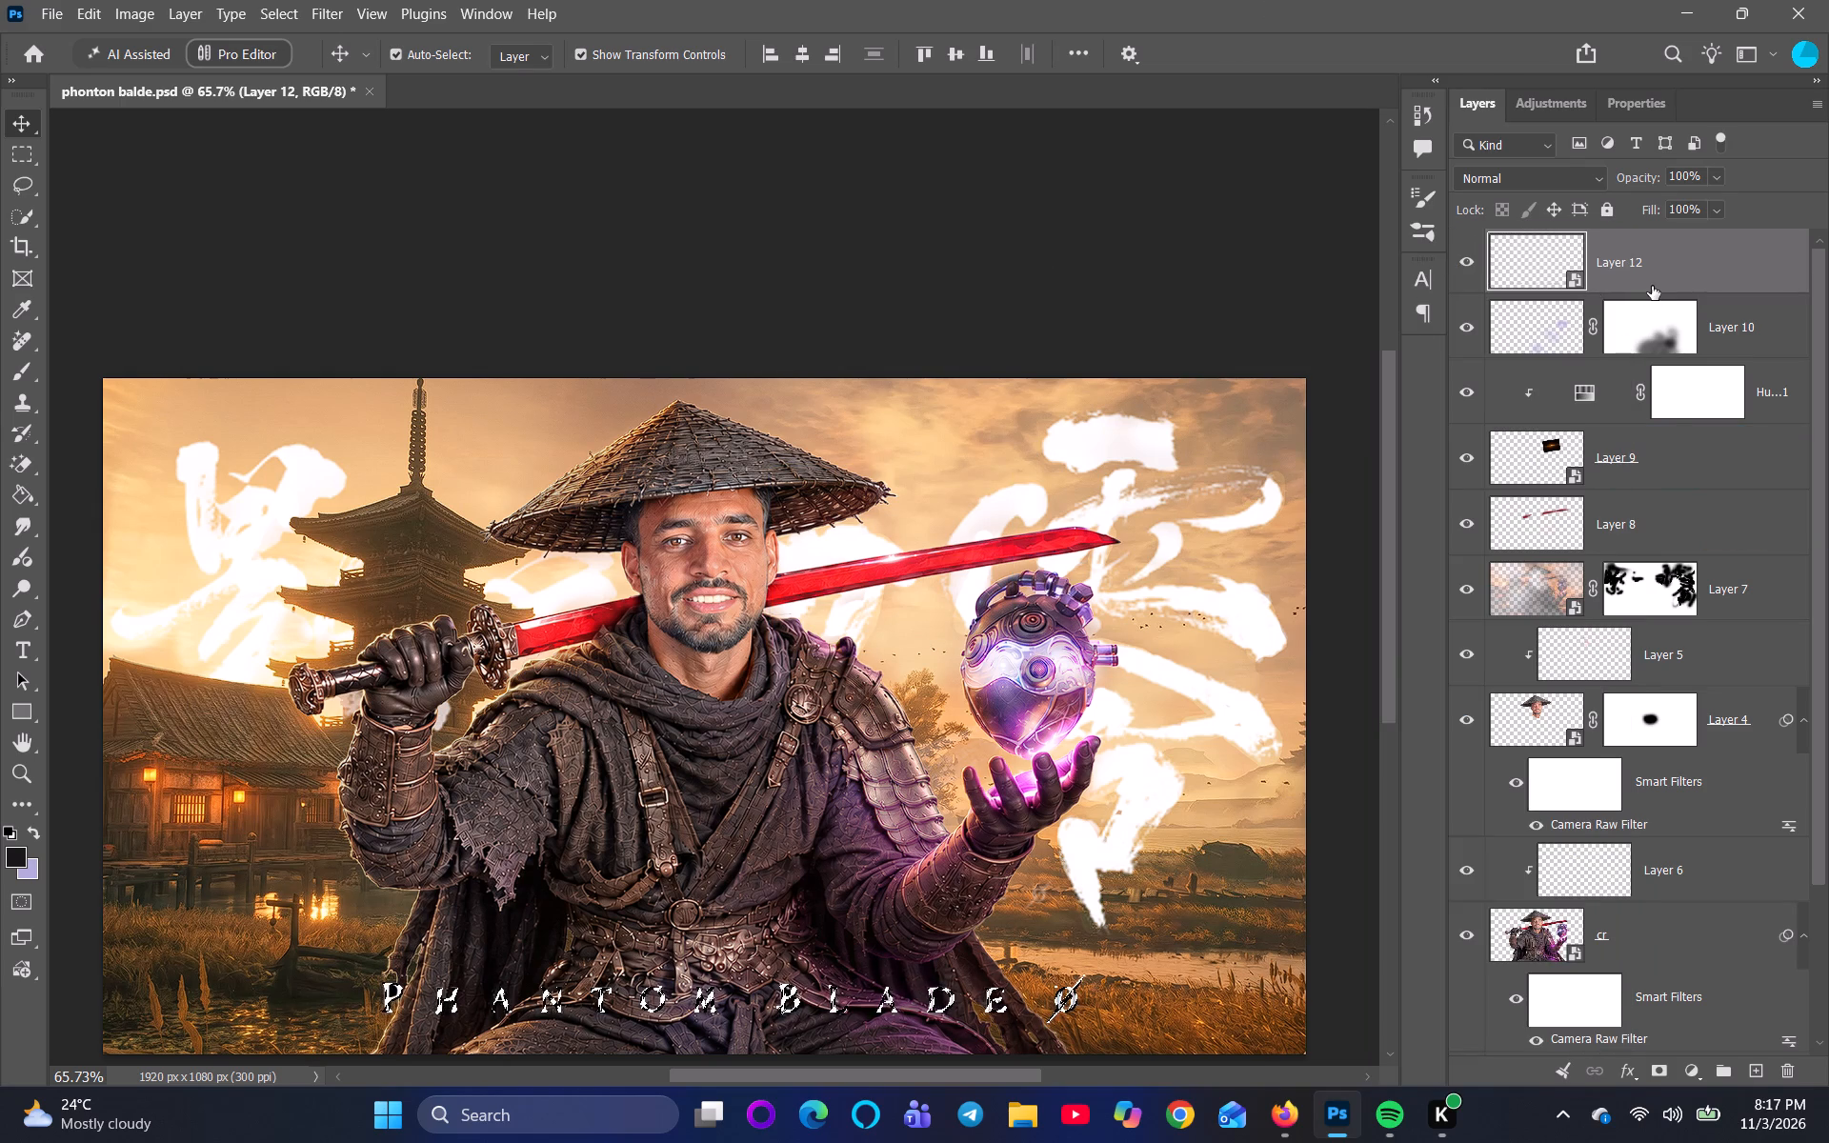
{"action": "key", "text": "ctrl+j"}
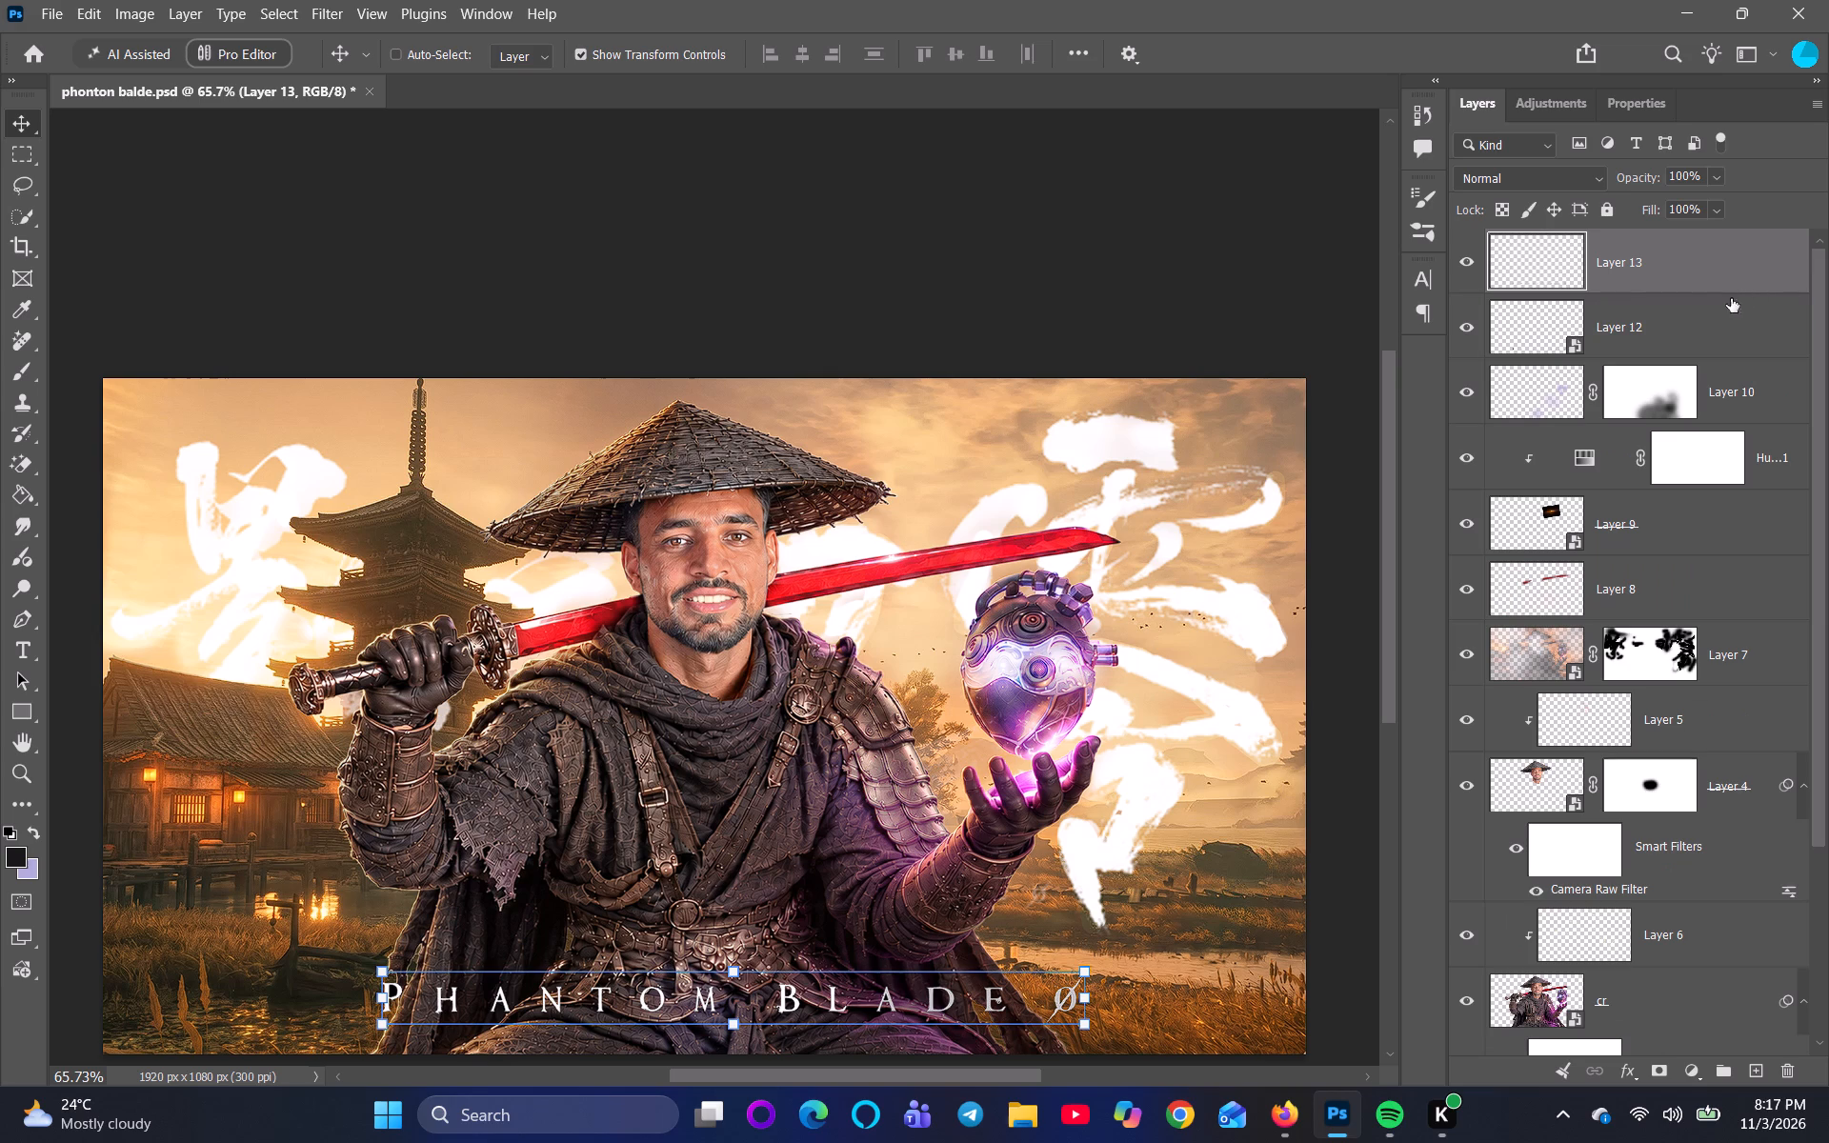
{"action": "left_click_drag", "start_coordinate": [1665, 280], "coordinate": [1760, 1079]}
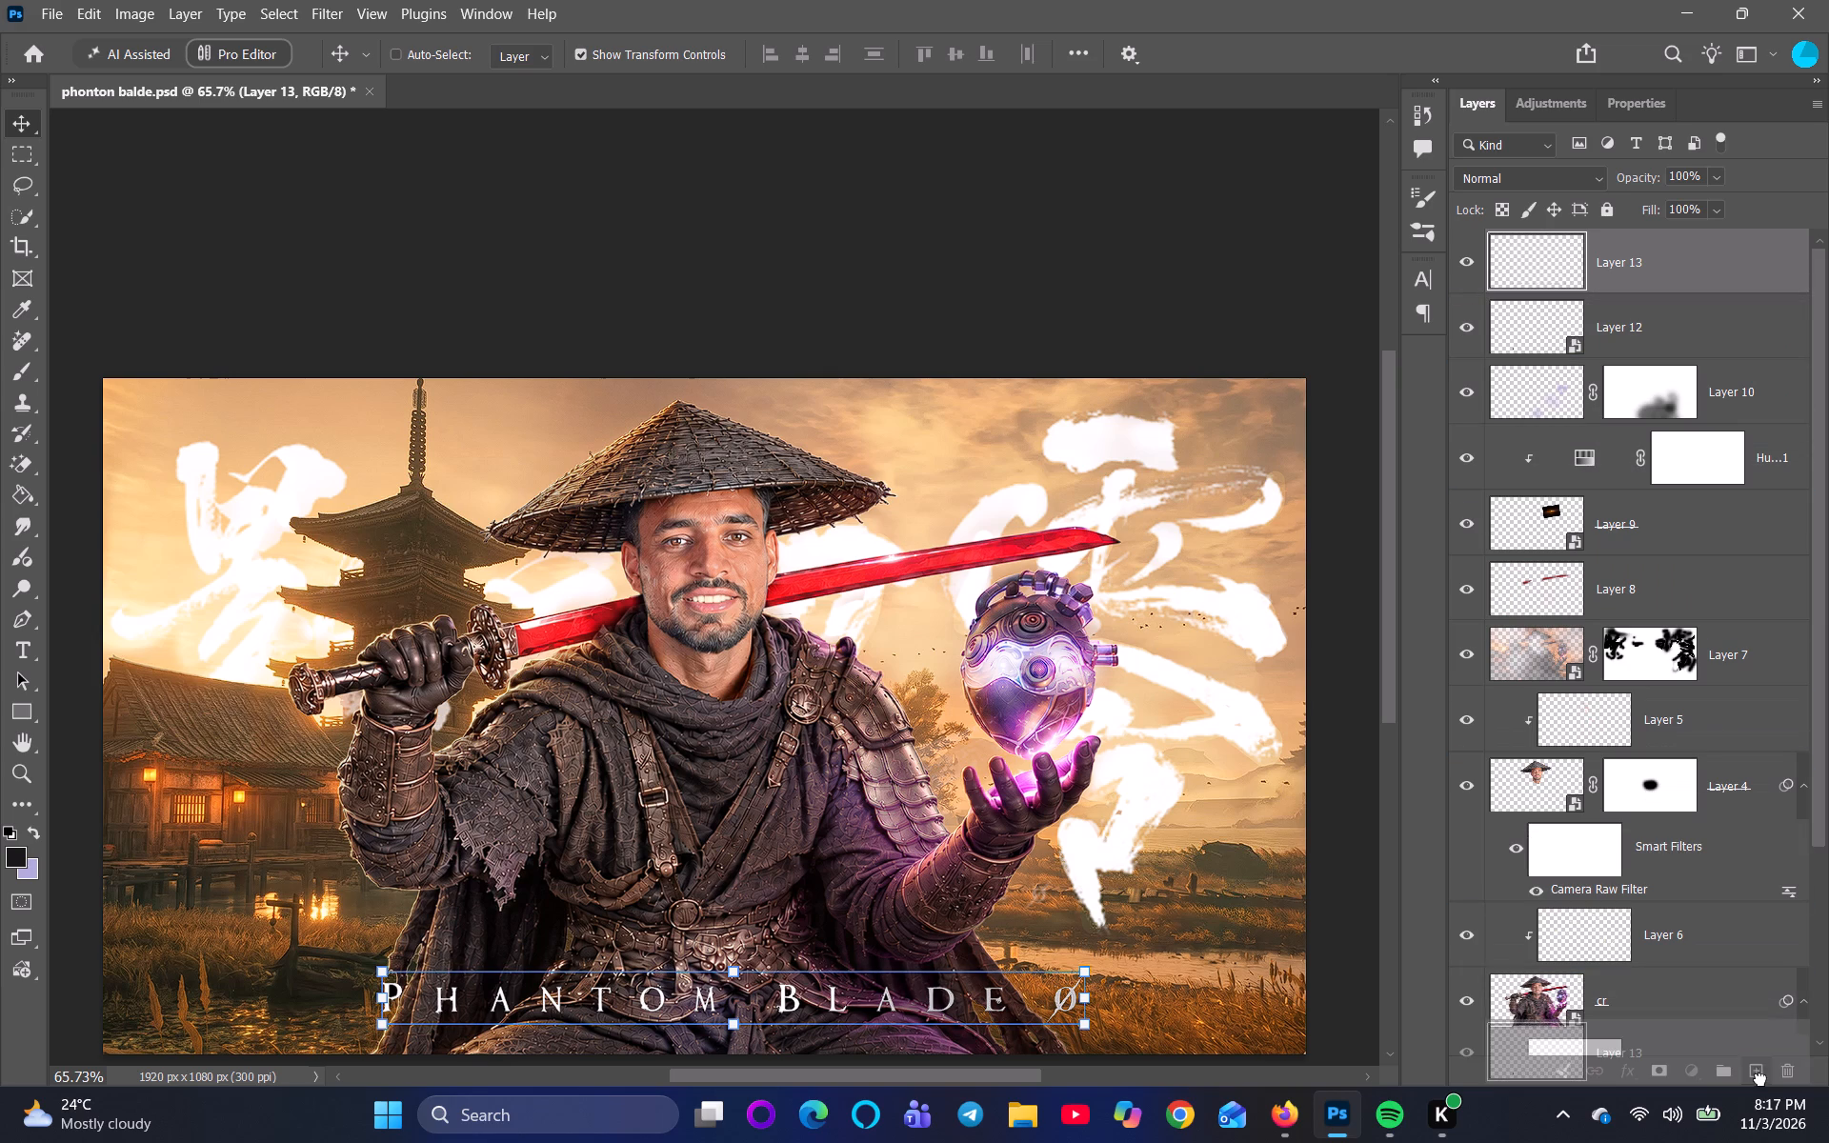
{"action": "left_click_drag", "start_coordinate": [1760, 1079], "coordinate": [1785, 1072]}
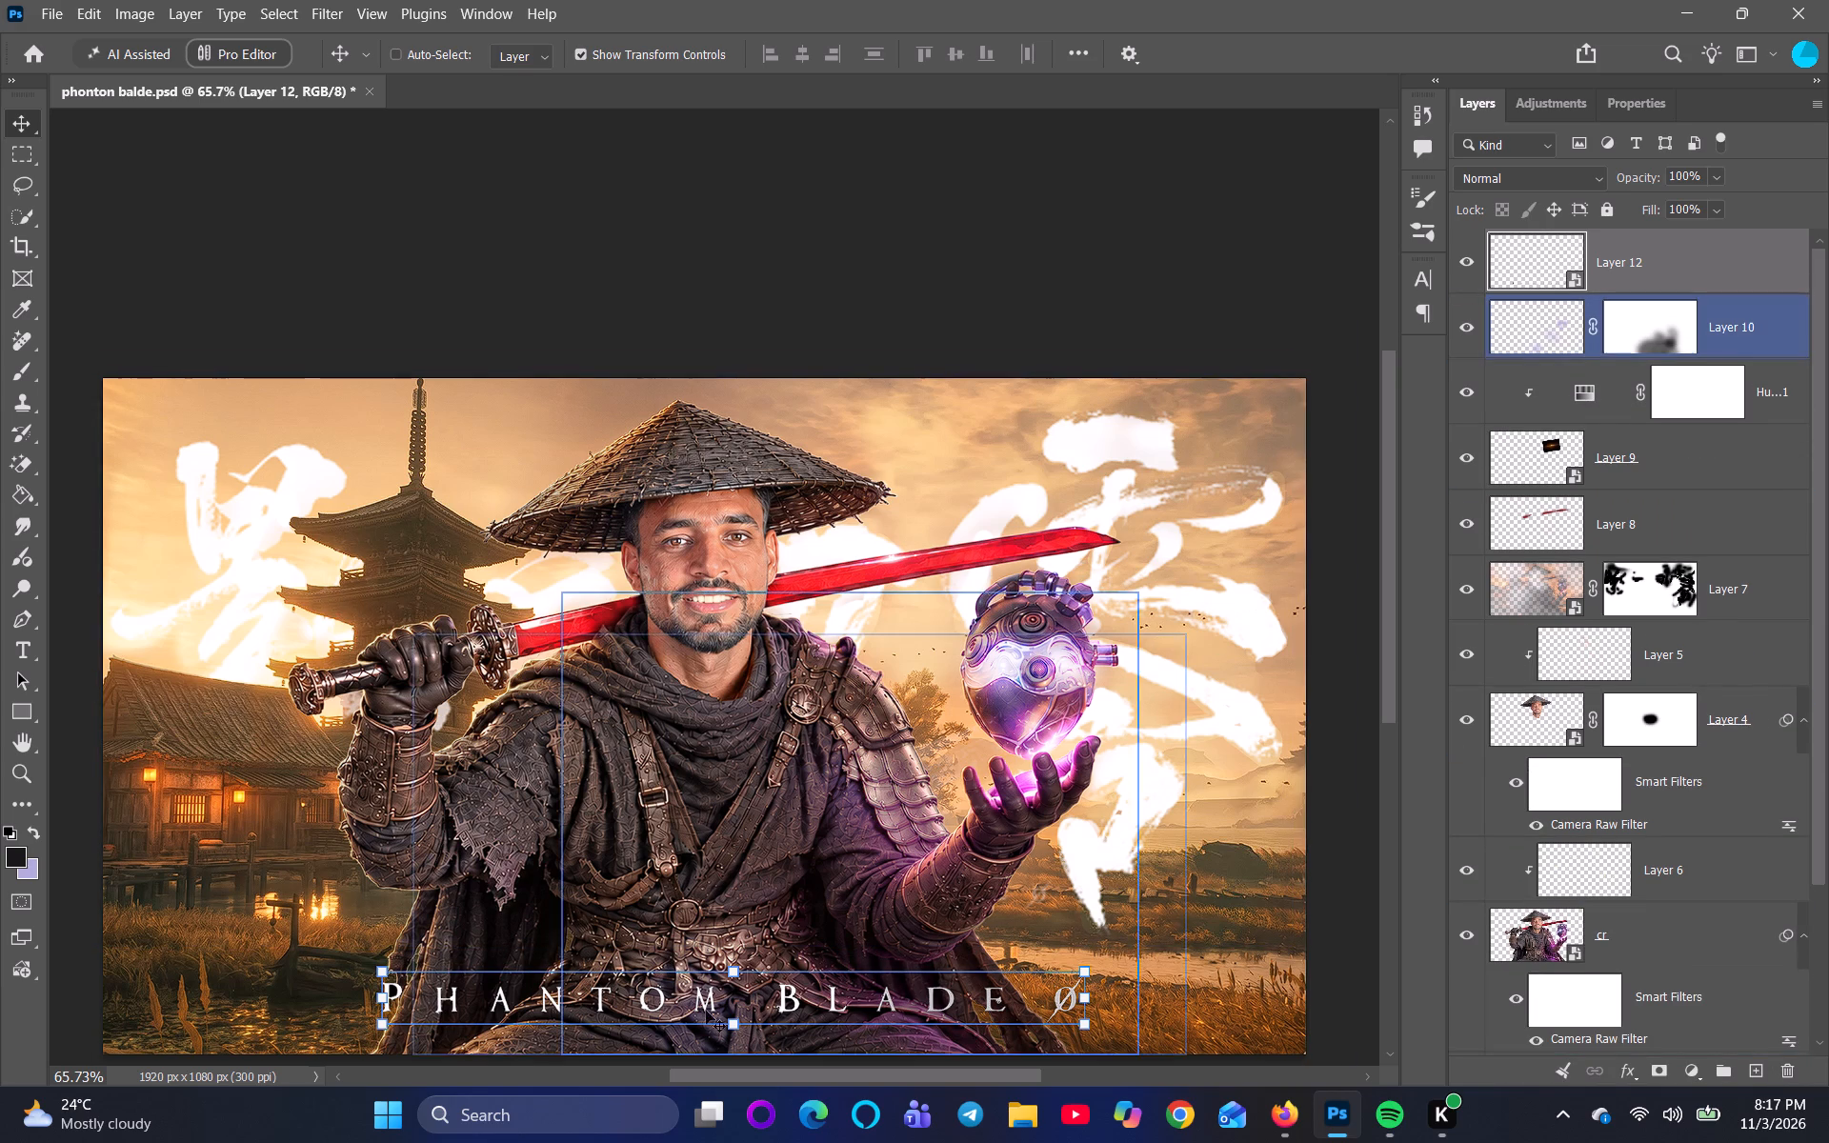
Scale the Phantom Blade 0 title down to about 91%, narrowing it from both ends.
{"action": "left_click_drag", "start_coordinate": [376, 1000], "coordinate": [419, 1007]}
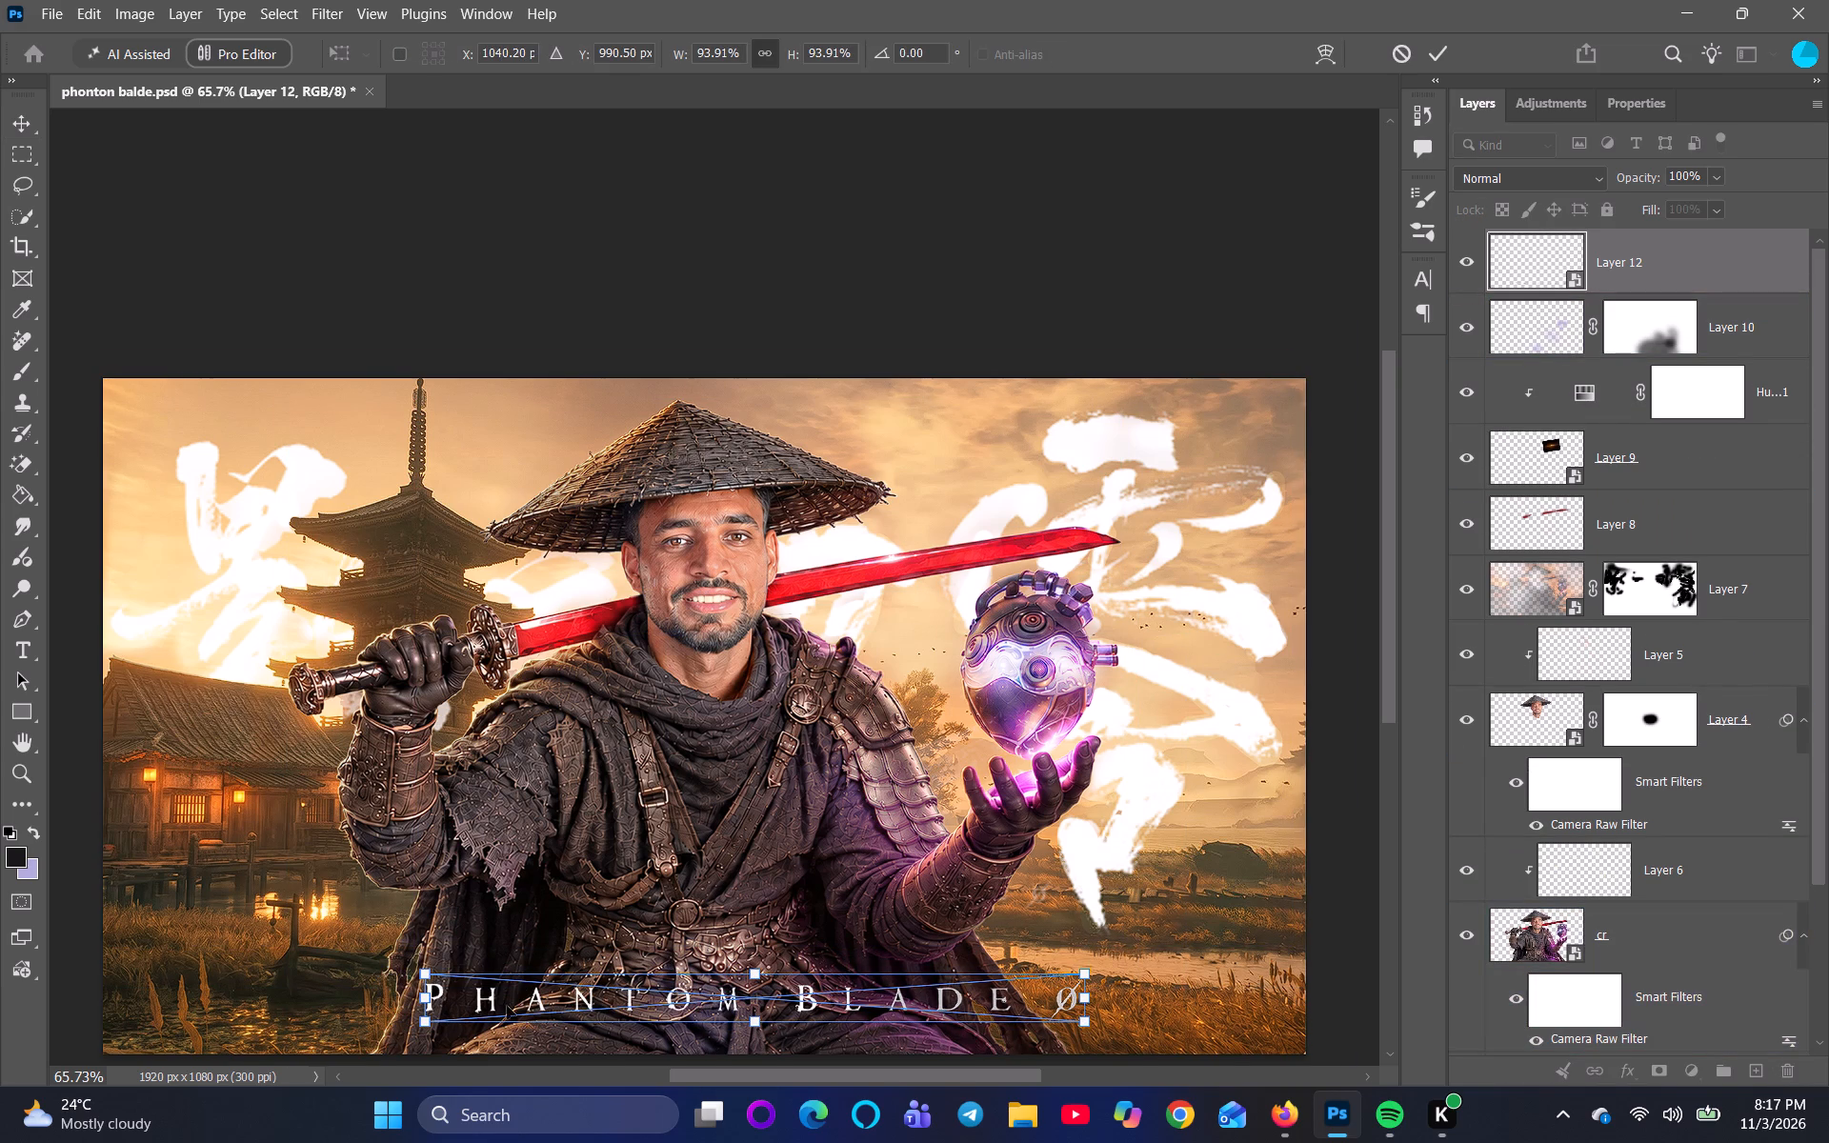
{"action": "left_click_drag", "start_coordinate": [1082, 1004], "coordinate": [1060, 1011]}
Rasterize Layer 12 and remove the leftover black inside the title's P with the Magic Eraser.
{"action": "left_click", "coordinate": [25, 458]}
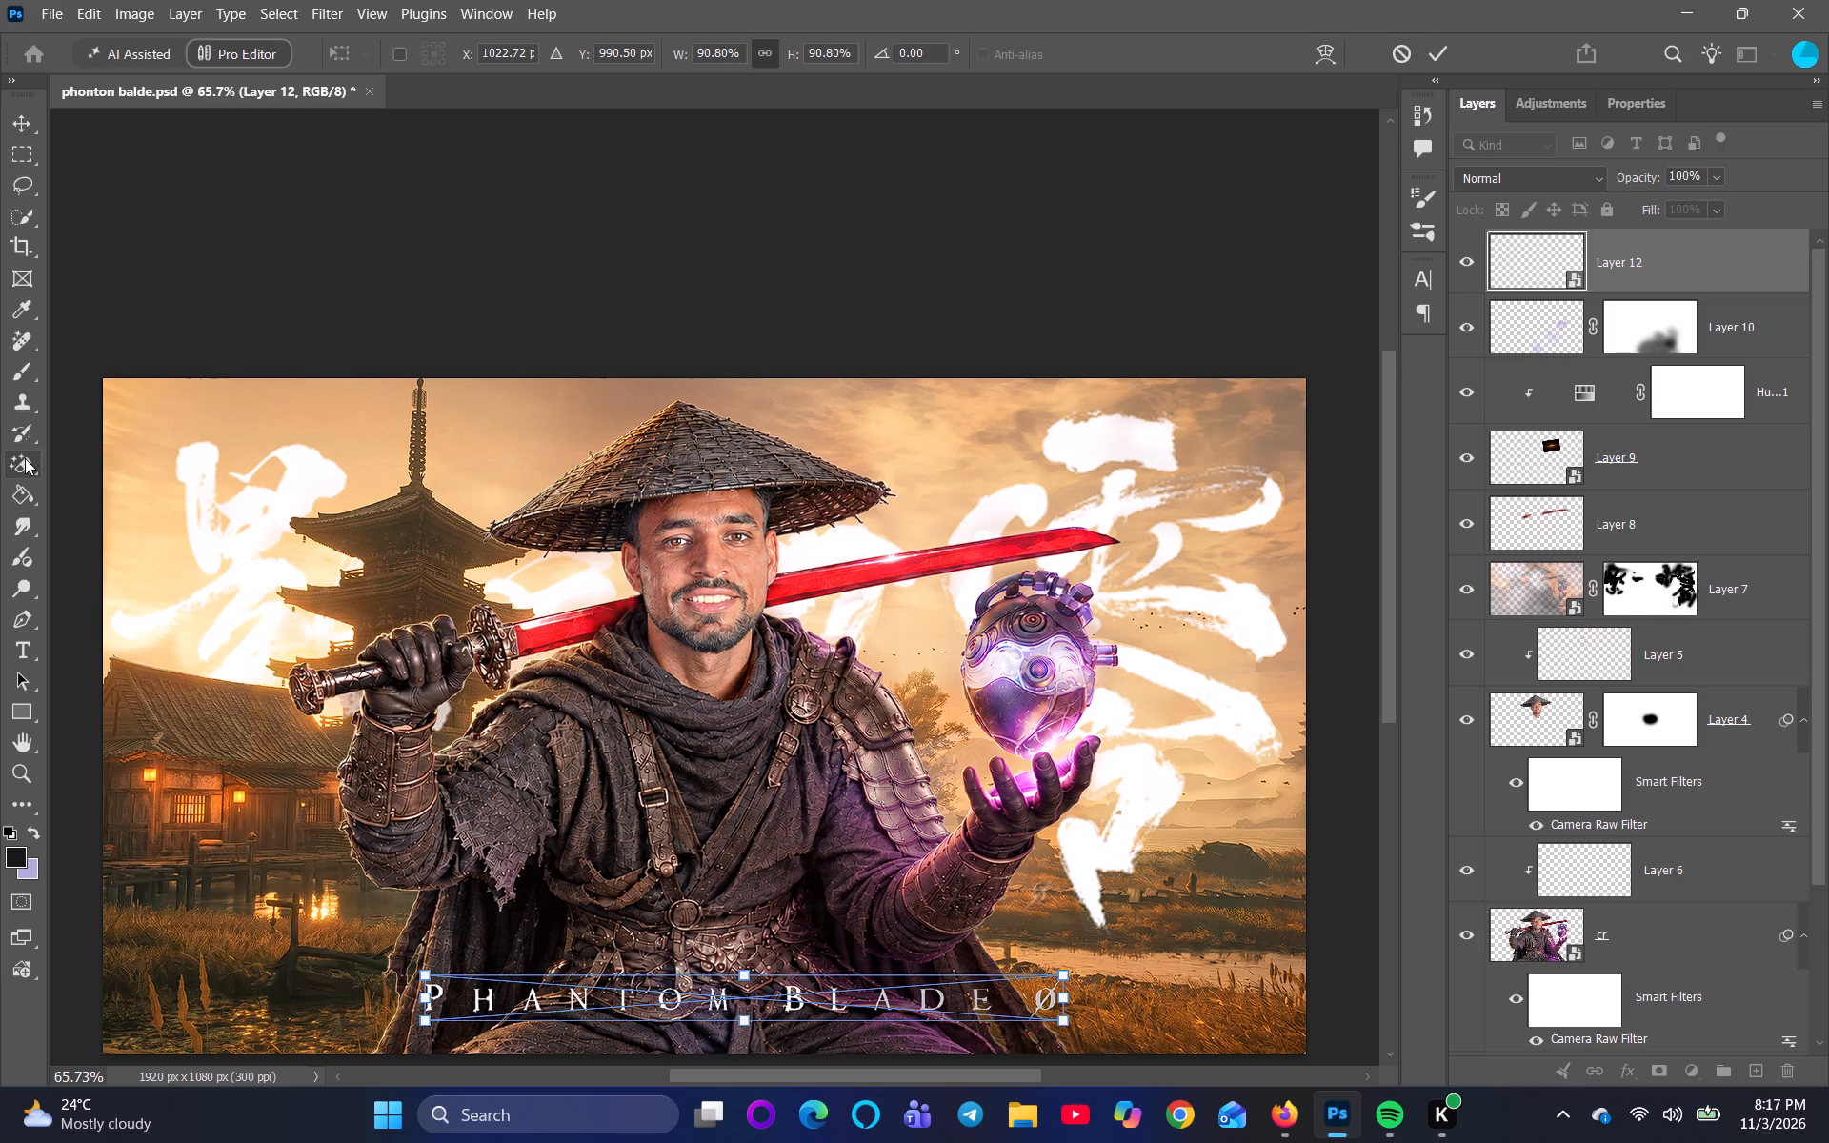
{"action": "scroll", "coordinate": [502, 897], "scroll_direction": "up", "scroll_amount": 3}
{"action": "scroll", "coordinate": [443, 1016], "scroll_direction": "up", "scroll_amount": 2}
{"action": "scroll", "coordinate": [410, 1024], "scroll_direction": "down", "scroll_amount": 2}
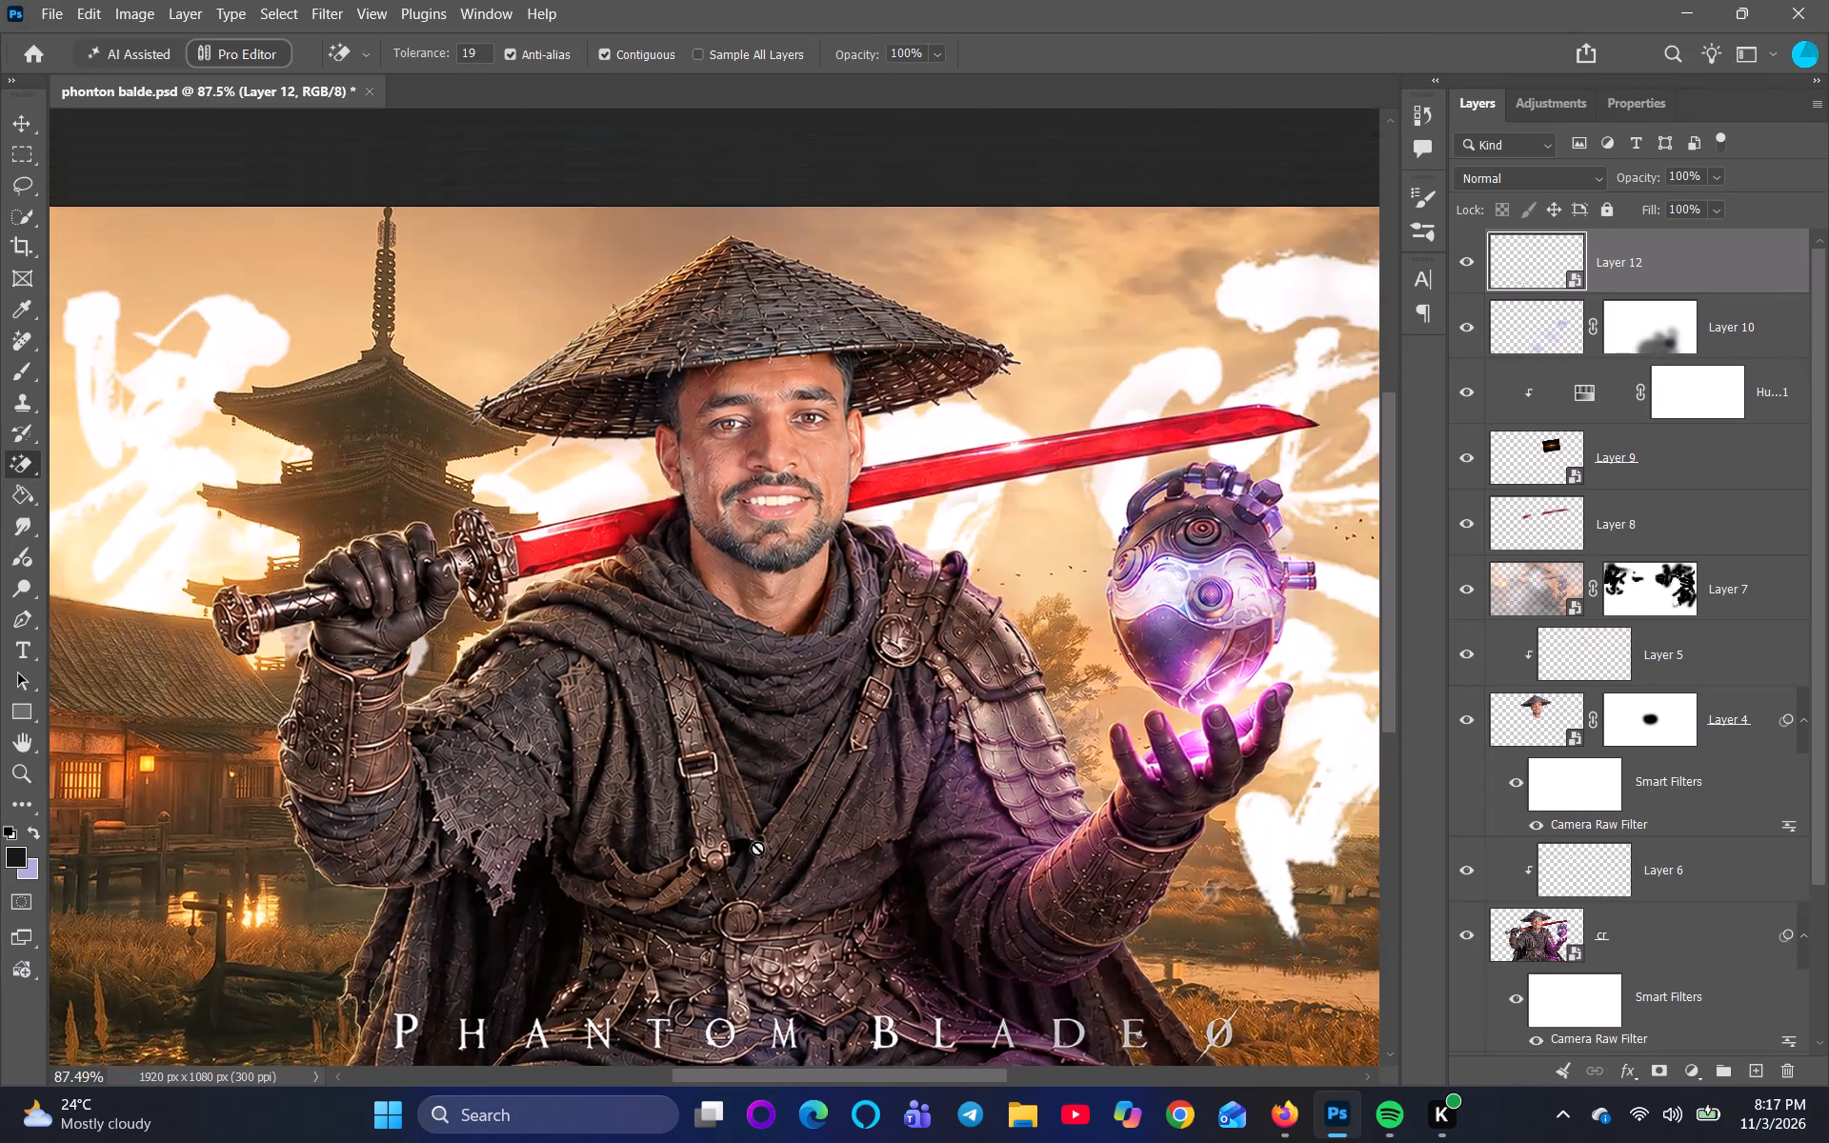
{"action": "scroll", "coordinate": [387, 1029], "scroll_direction": "down", "scroll_amount": 3}
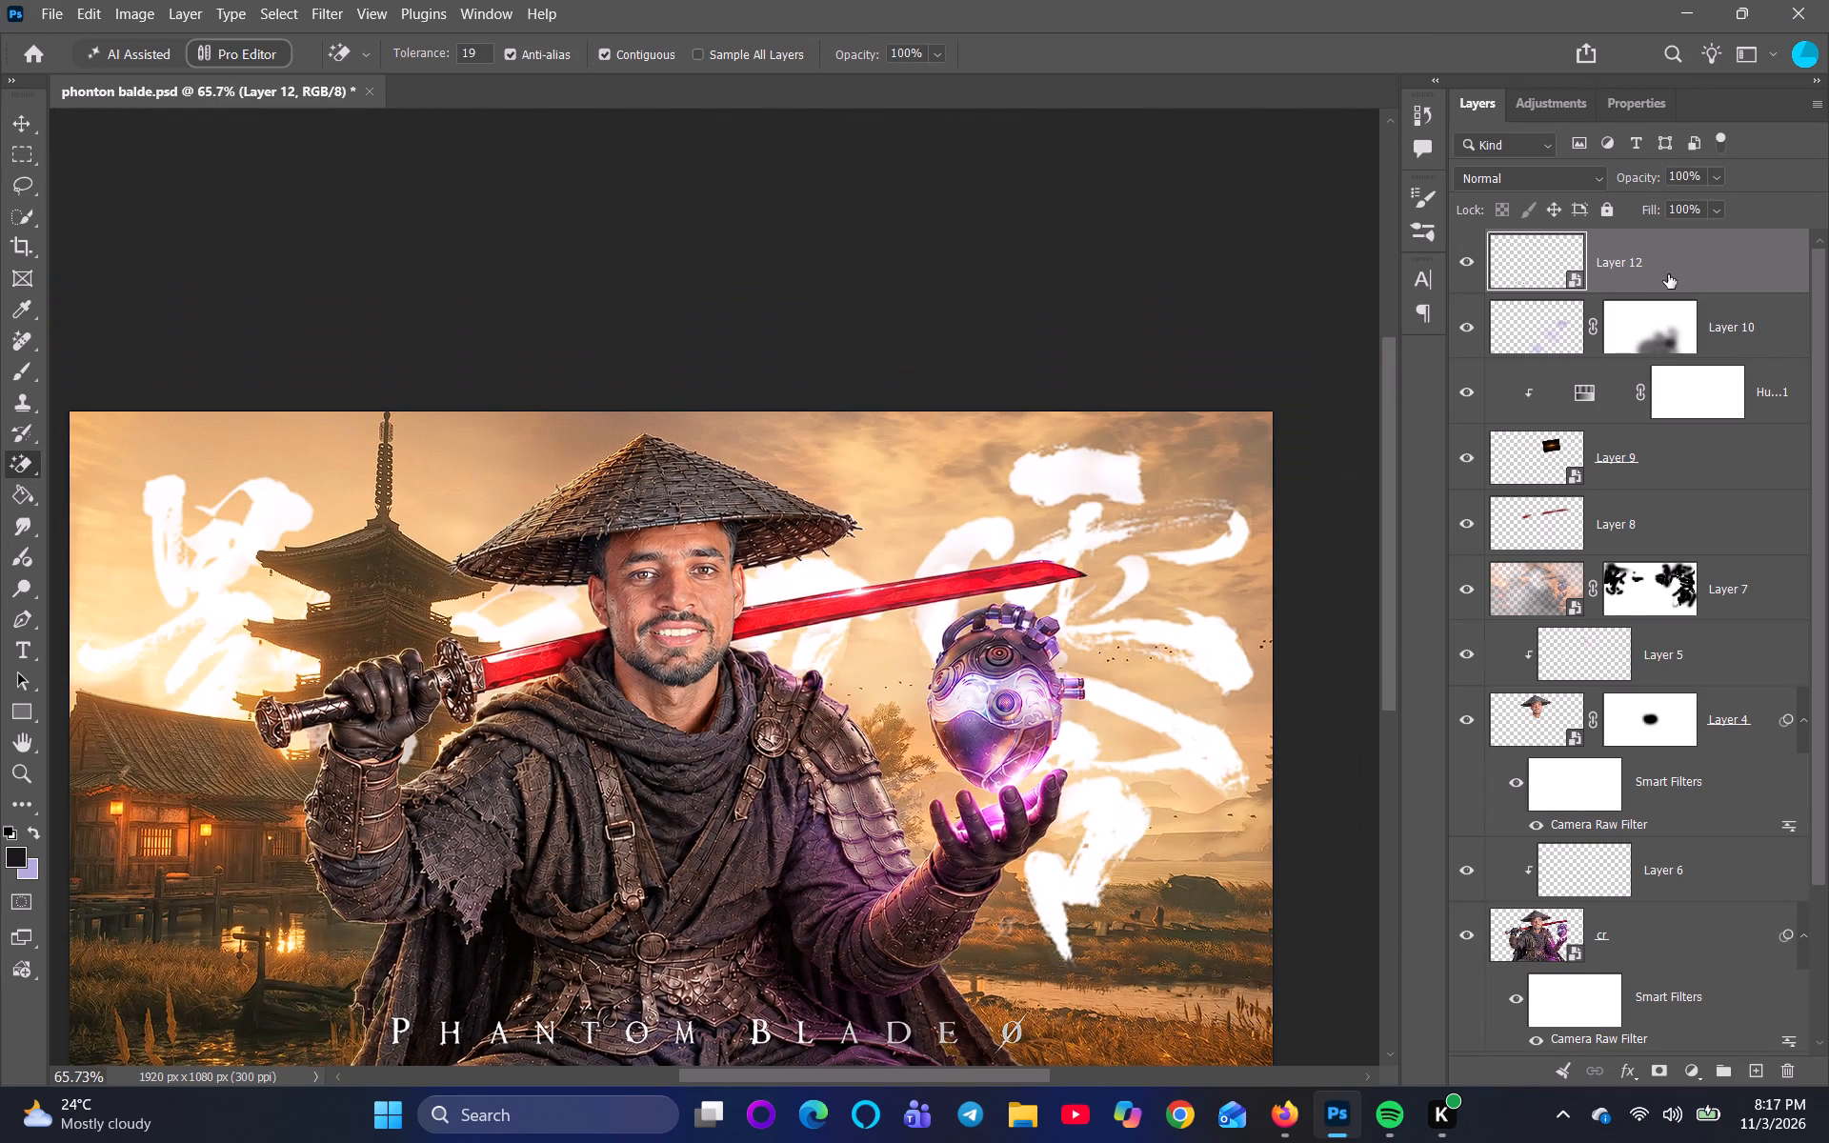
{"action": "left_click", "coordinate": [1660, 245]}
{"action": "scroll", "coordinate": [397, 1042], "scroll_direction": "down", "scroll_amount": 3}
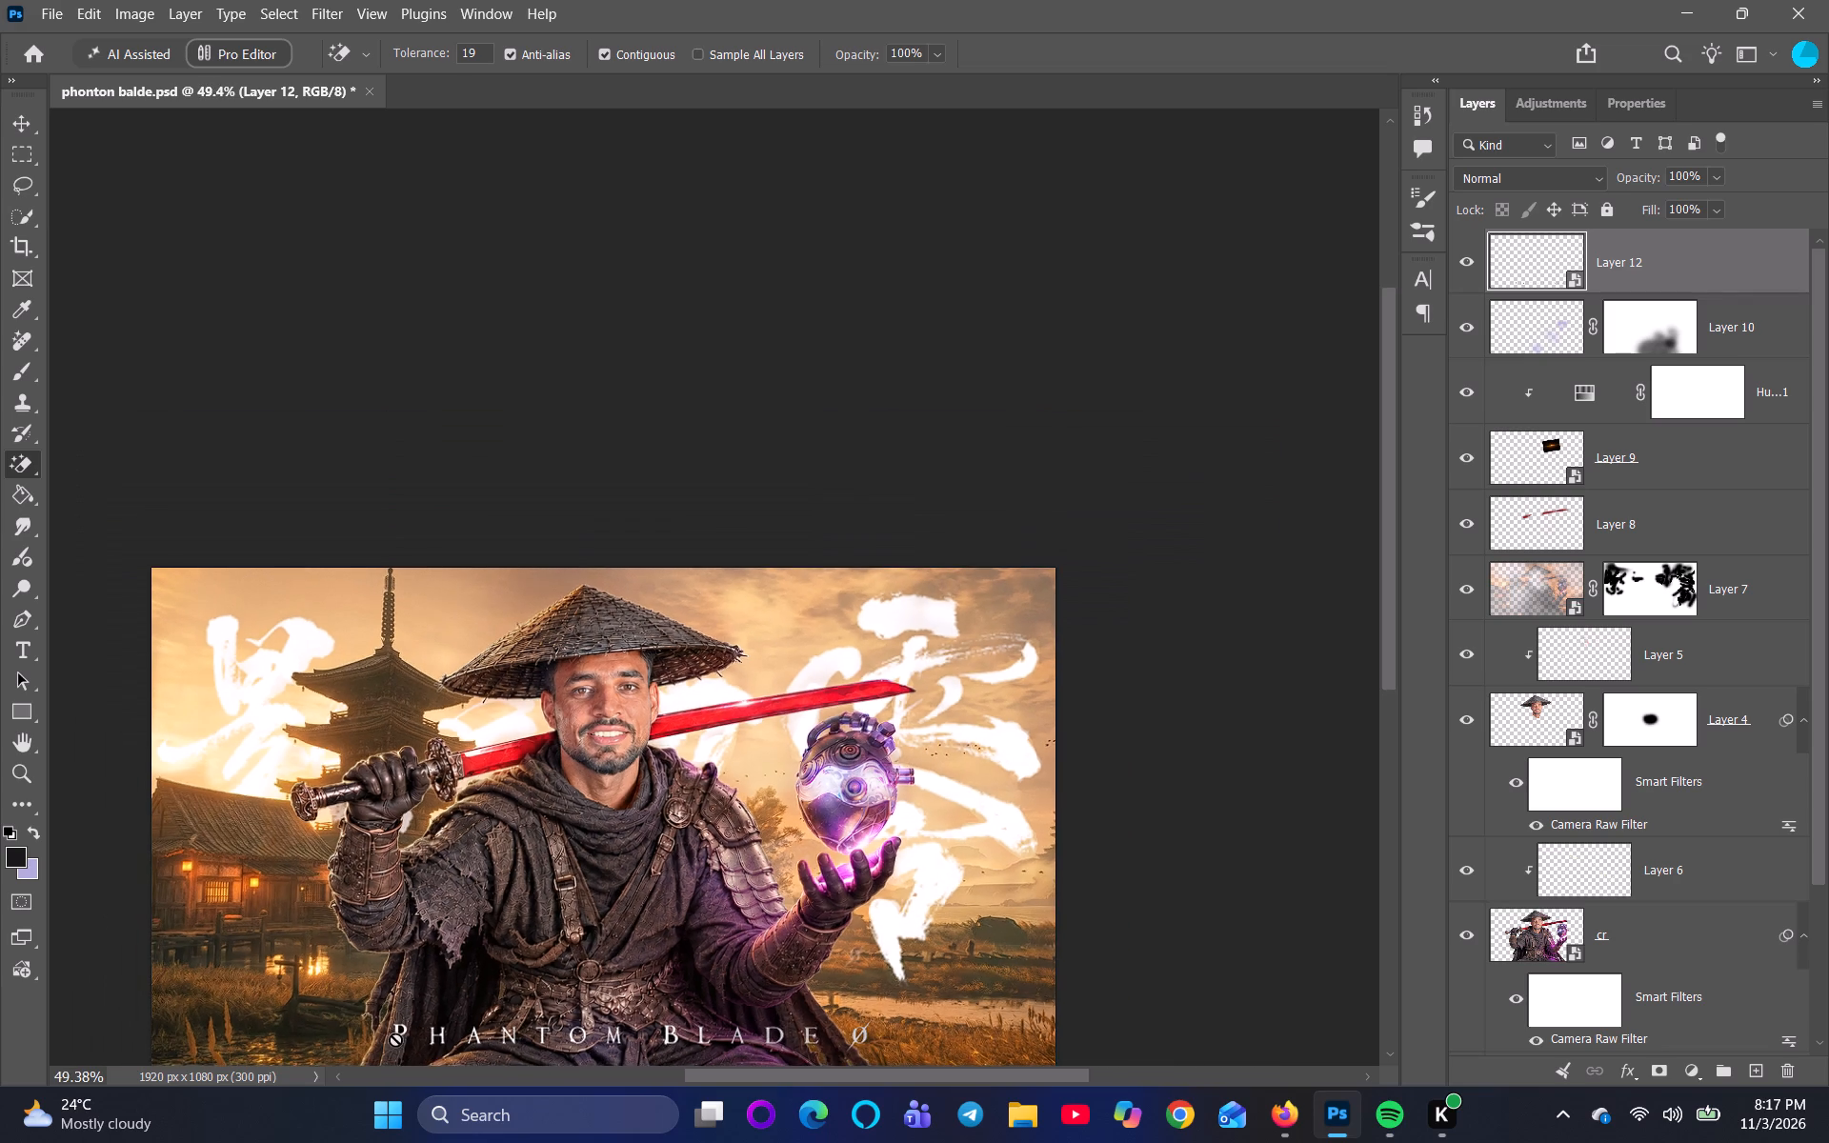
{"action": "scroll", "coordinate": [395, 1039], "scroll_direction": "up", "scroll_amount": 9}
{"action": "left_click", "coordinate": [412, 1011]}
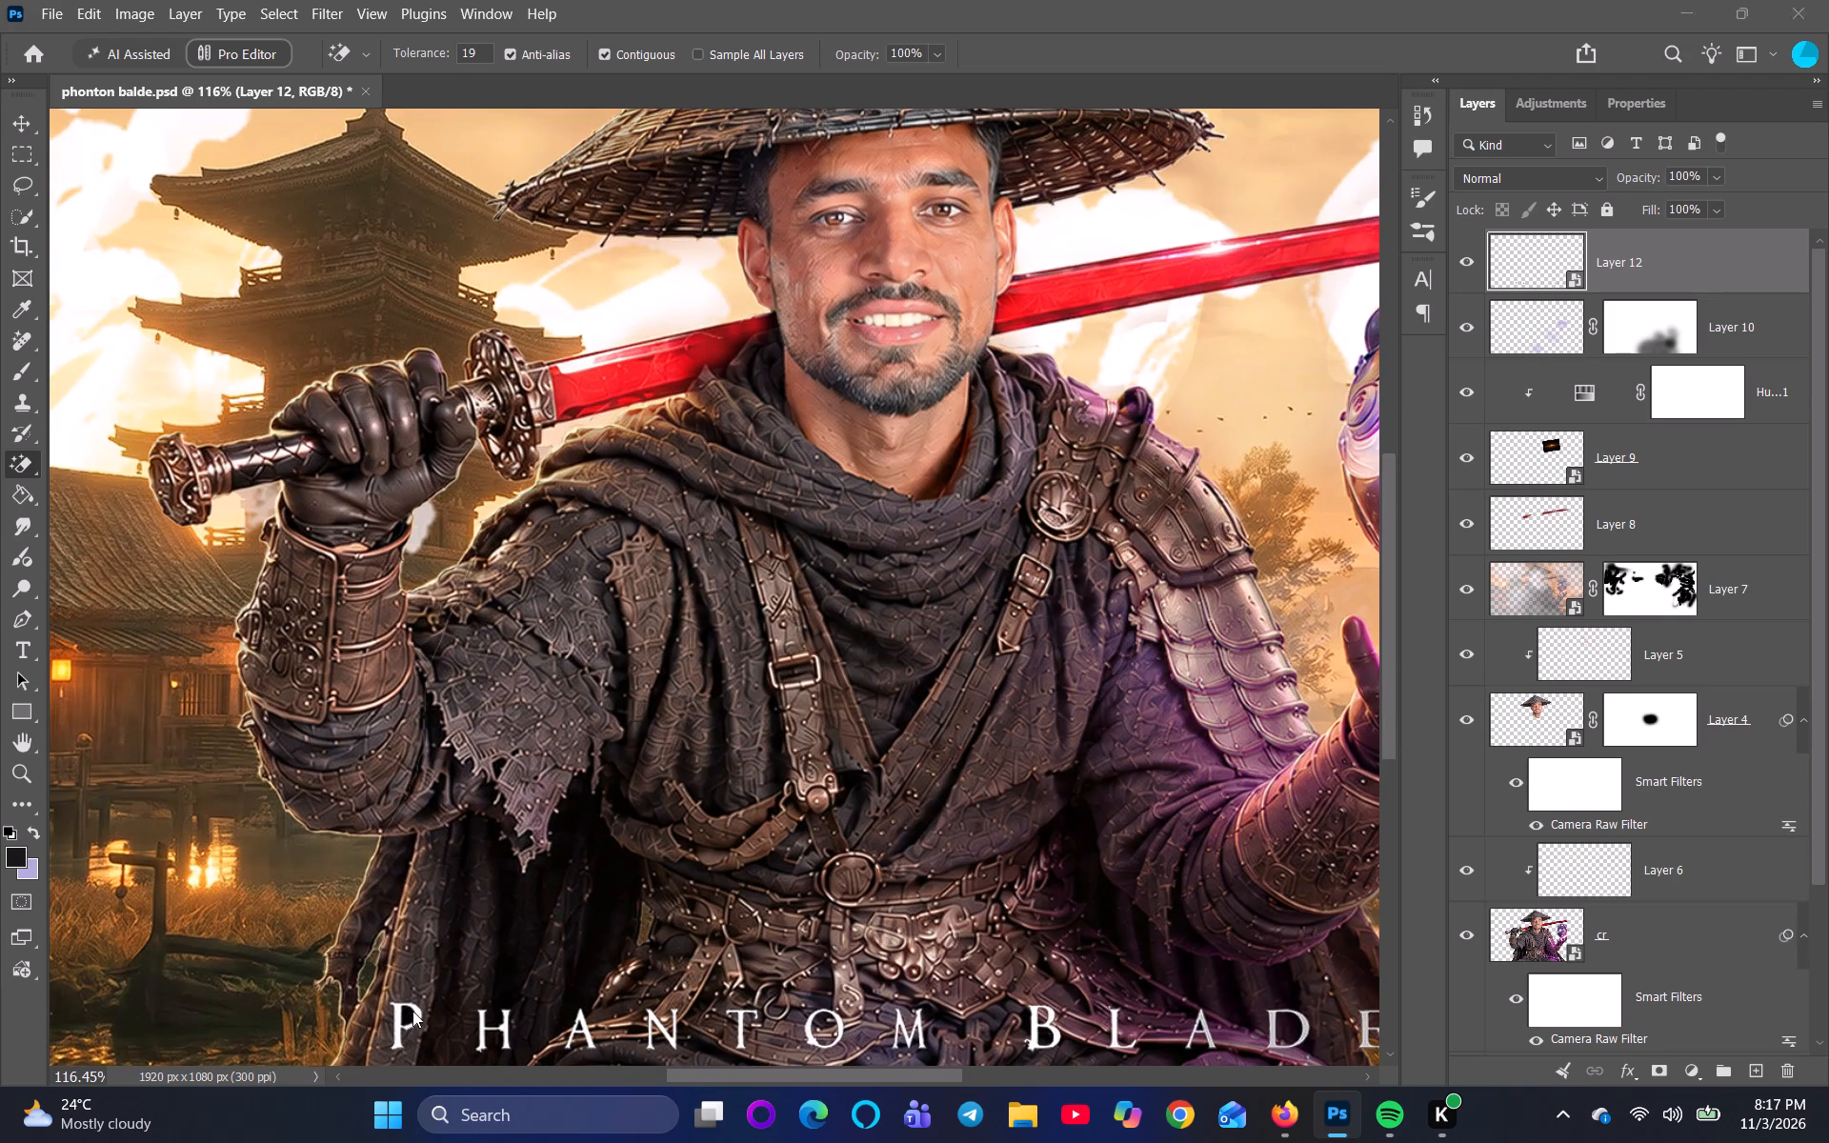
{"action": "left_click", "coordinate": [912, 431]}
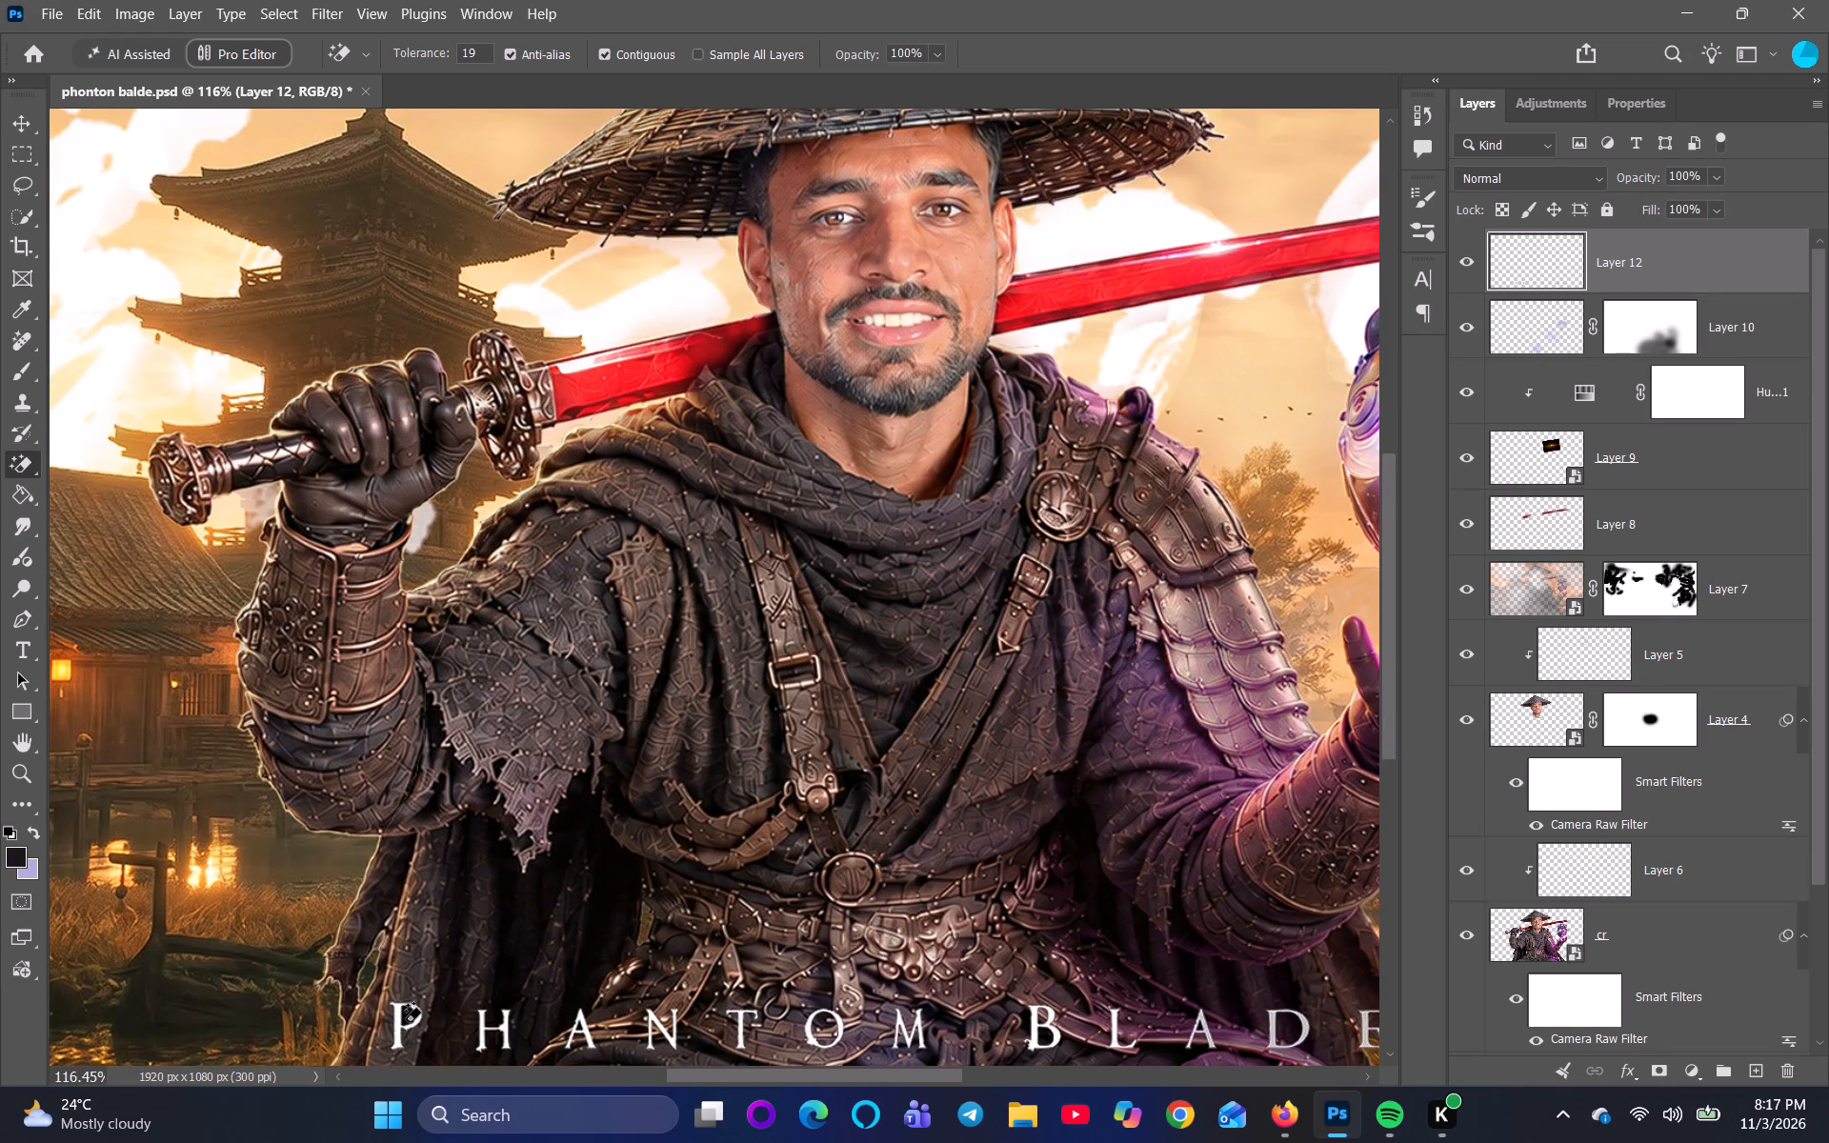
{"action": "left_click", "coordinate": [406, 1021]}
Convert the cleaned title layer, Layer 12, back to a smart object.
{"action": "right_click", "coordinate": [1707, 265]}
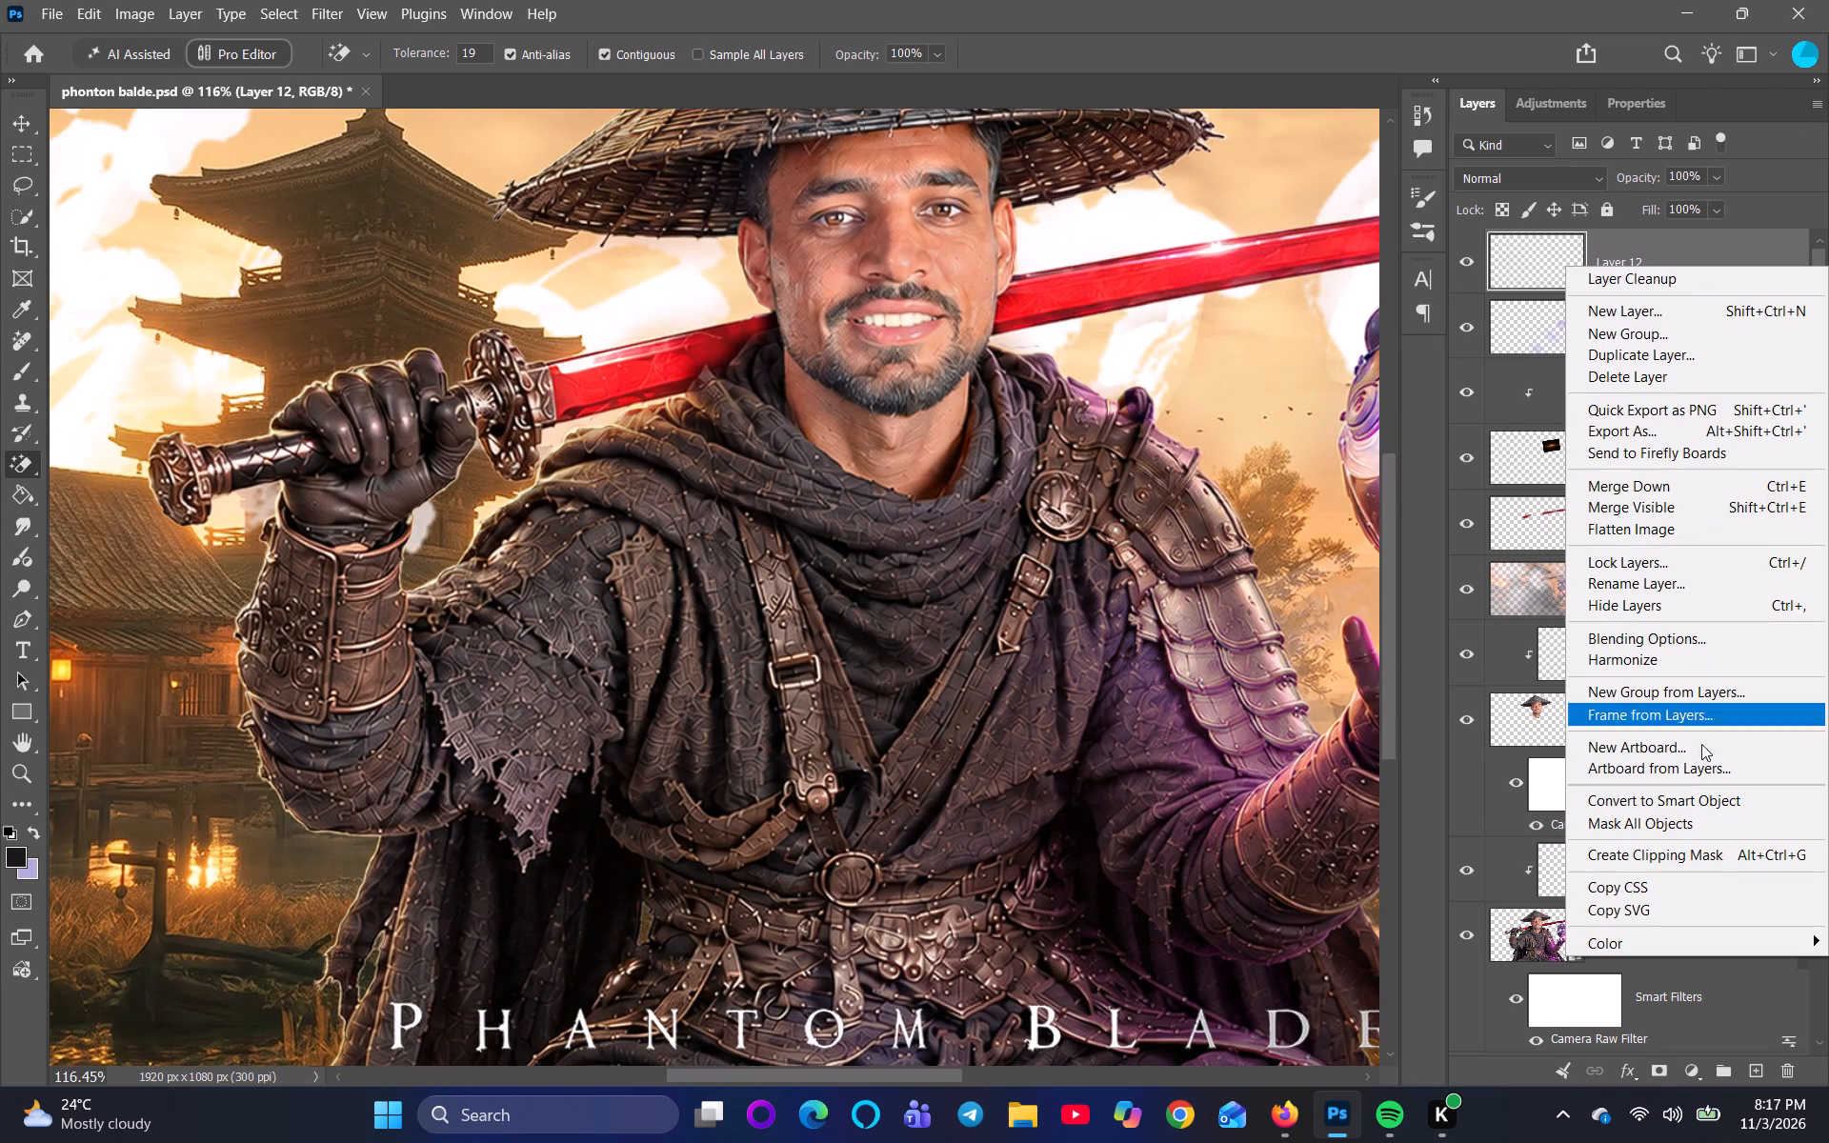
{"action": "left_click", "coordinate": [1685, 799]}
Scale the Phantom Blade 0 title to about 68% and centre it near the artwork's lower edge, at about X 960, Y 1027 px.
{"action": "scroll", "coordinate": [1231, 524], "scroll_direction": "down", "scroll_amount": 5}
{"action": "scroll", "coordinate": [1309, 790], "scroll_direction": "down", "scroll_amount": 3}
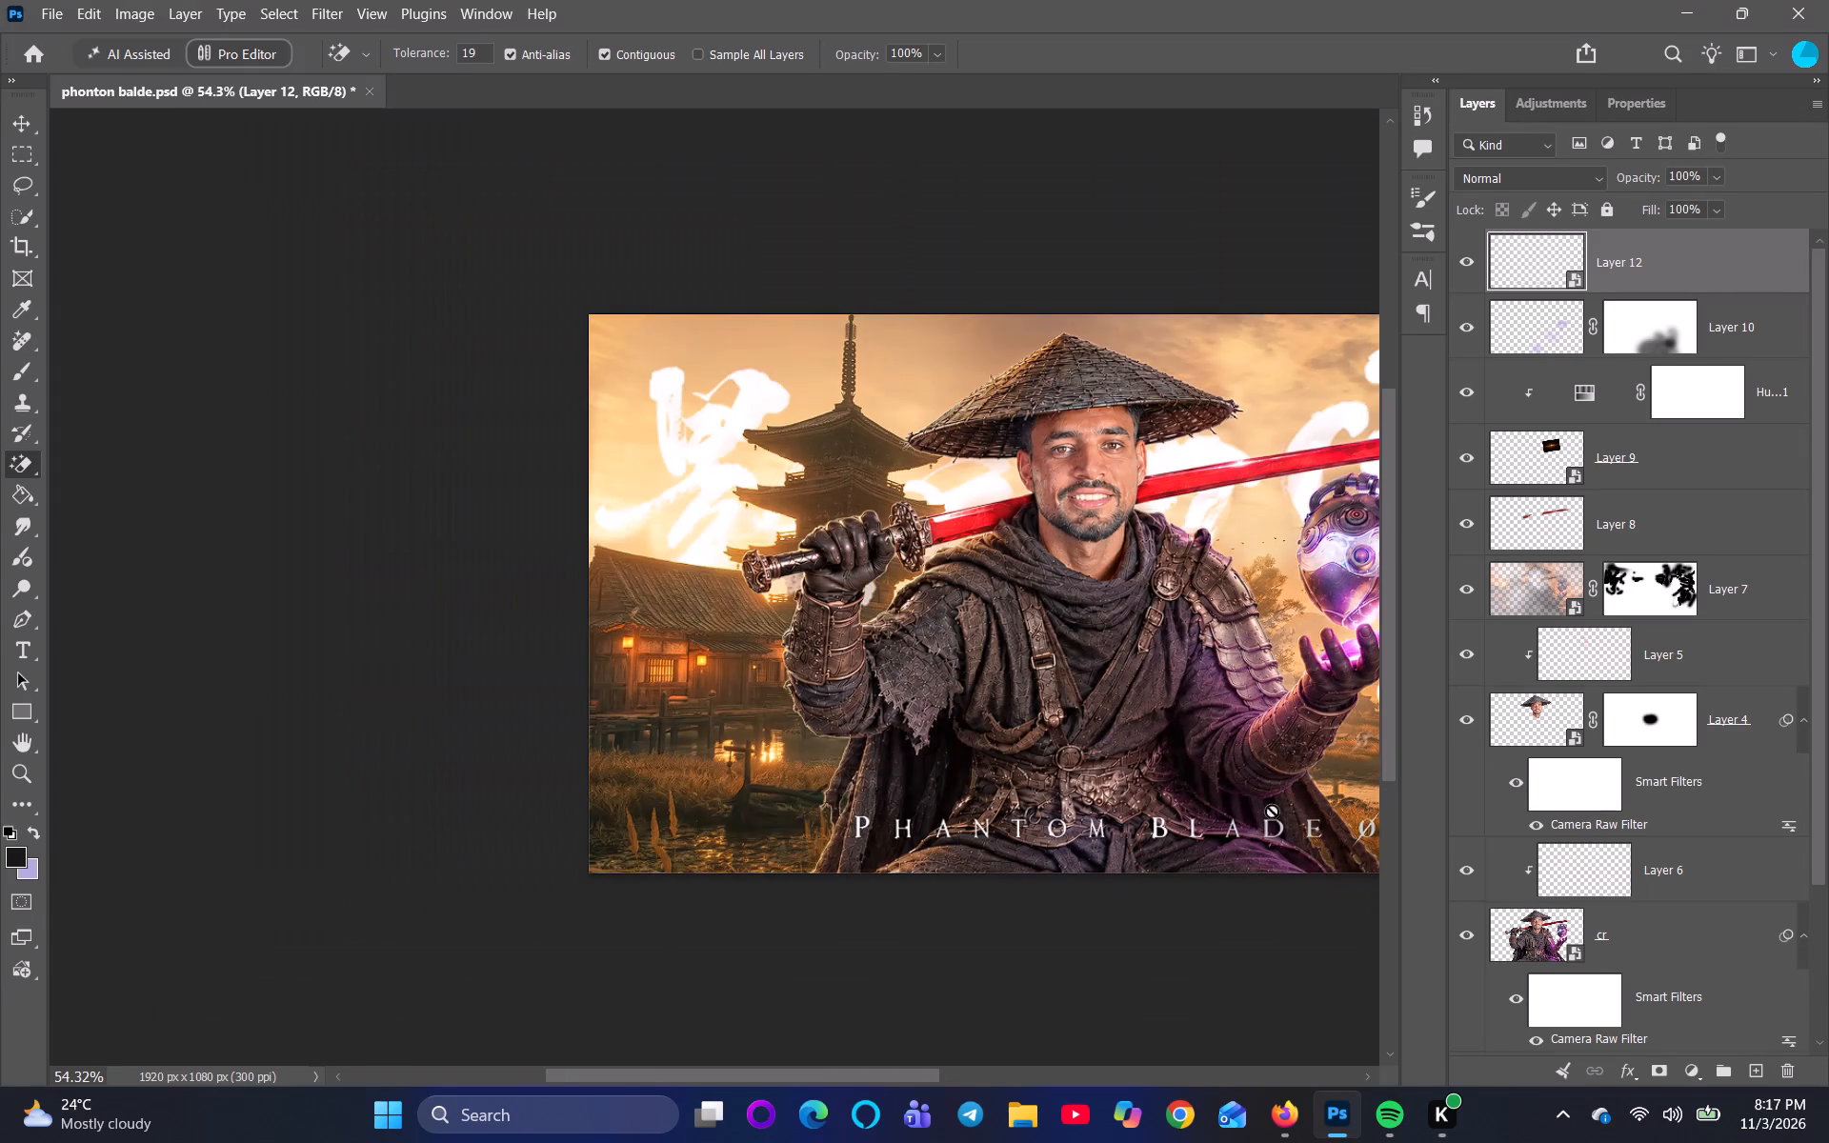
{"action": "key", "text": "space"}
{"action": "key", "text": "space"}
{"action": "key", "text": "space"}
{"action": "key", "text": "space"}
{"action": "key", "text": "space"}
{"action": "key", "text": "space"}
{"action": "key", "text": "space"}
{"action": "key", "text": "space"}
{"action": "key", "text": "space"}
{"action": "key", "text": "space"}
{"action": "key", "text": "space"}
{"action": "key", "text": "space"}
{"action": "key", "text": "space"}
{"action": "key", "text": "space"}
{"action": "key", "text": "space"}
{"action": "key", "text": "space"}
{"action": "key", "text": "space"}
{"action": "key", "text": "space"}
{"action": "key", "text": "space"}
{"action": "left_click_drag", "start_coordinate": [1251, 817], "coordinate": [1055, 824]}
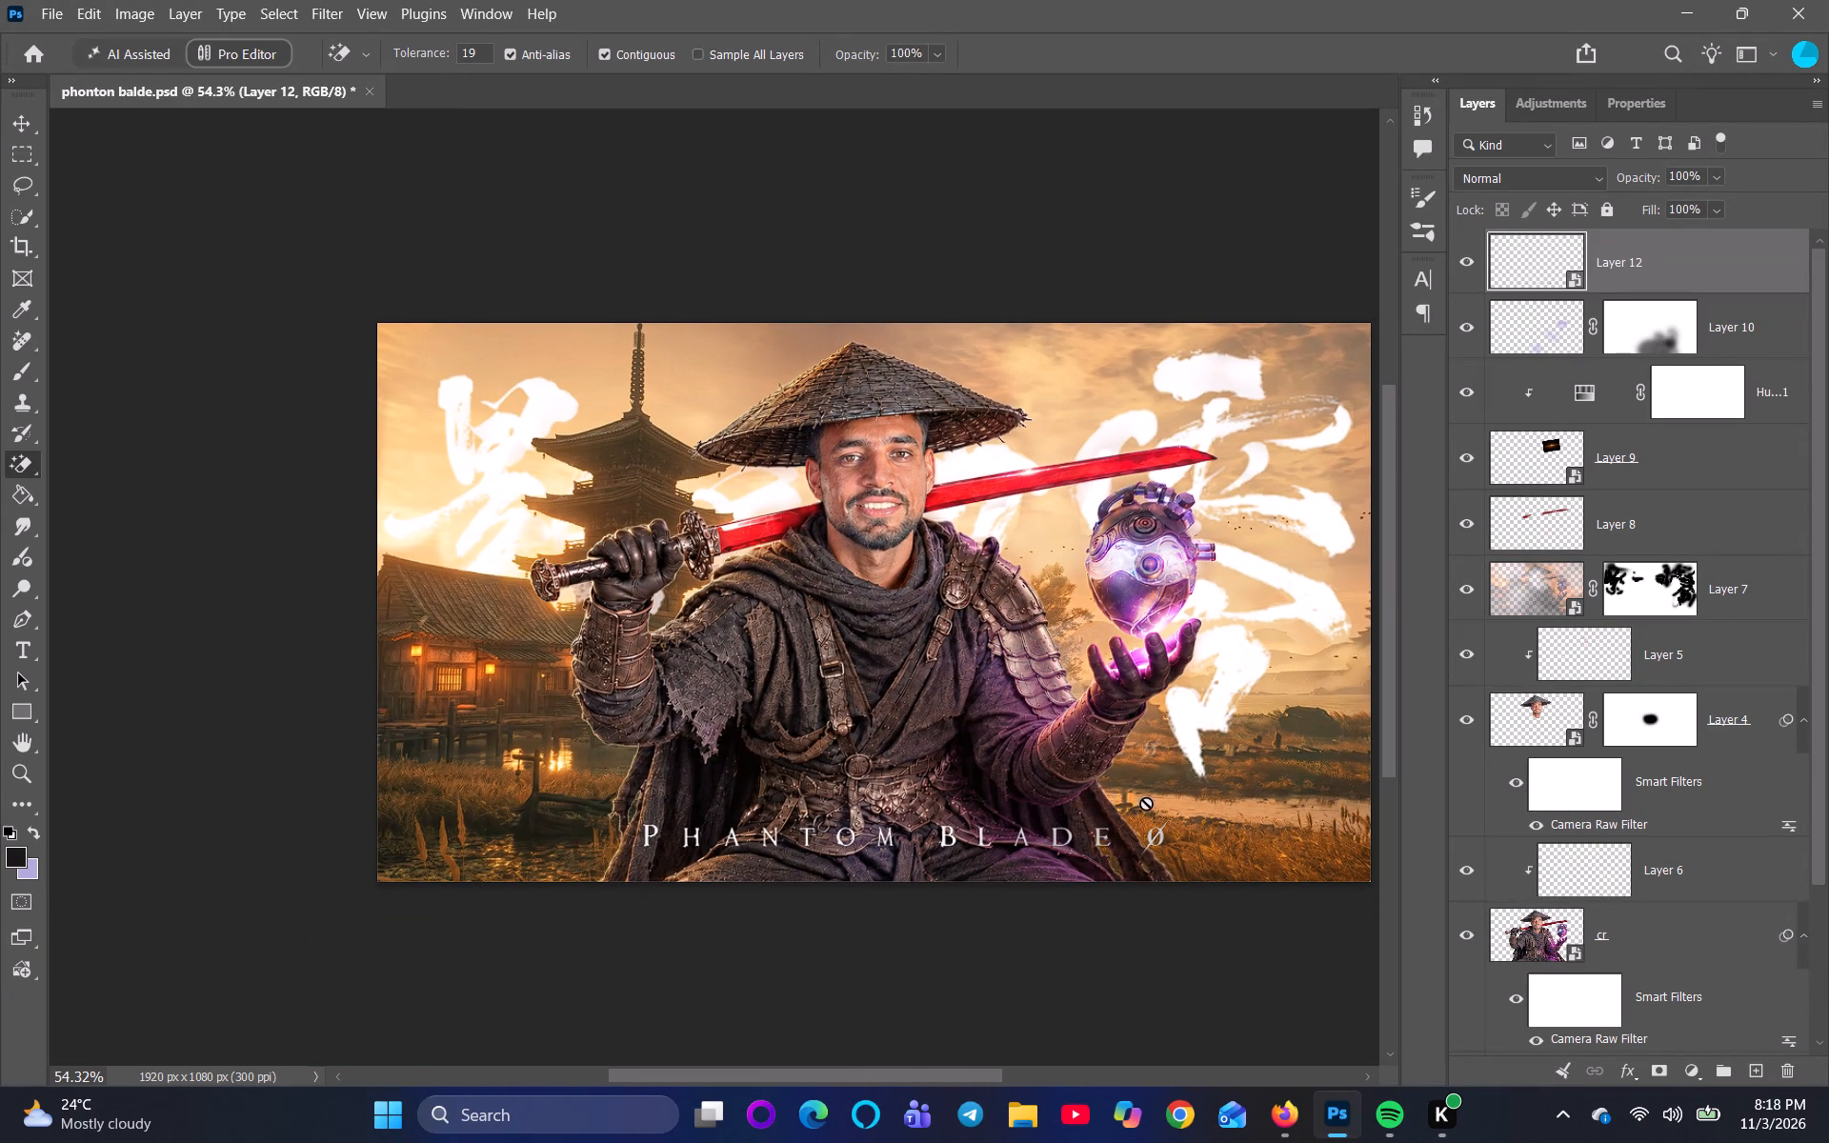
{"action": "left_click", "coordinate": [18, 121]}
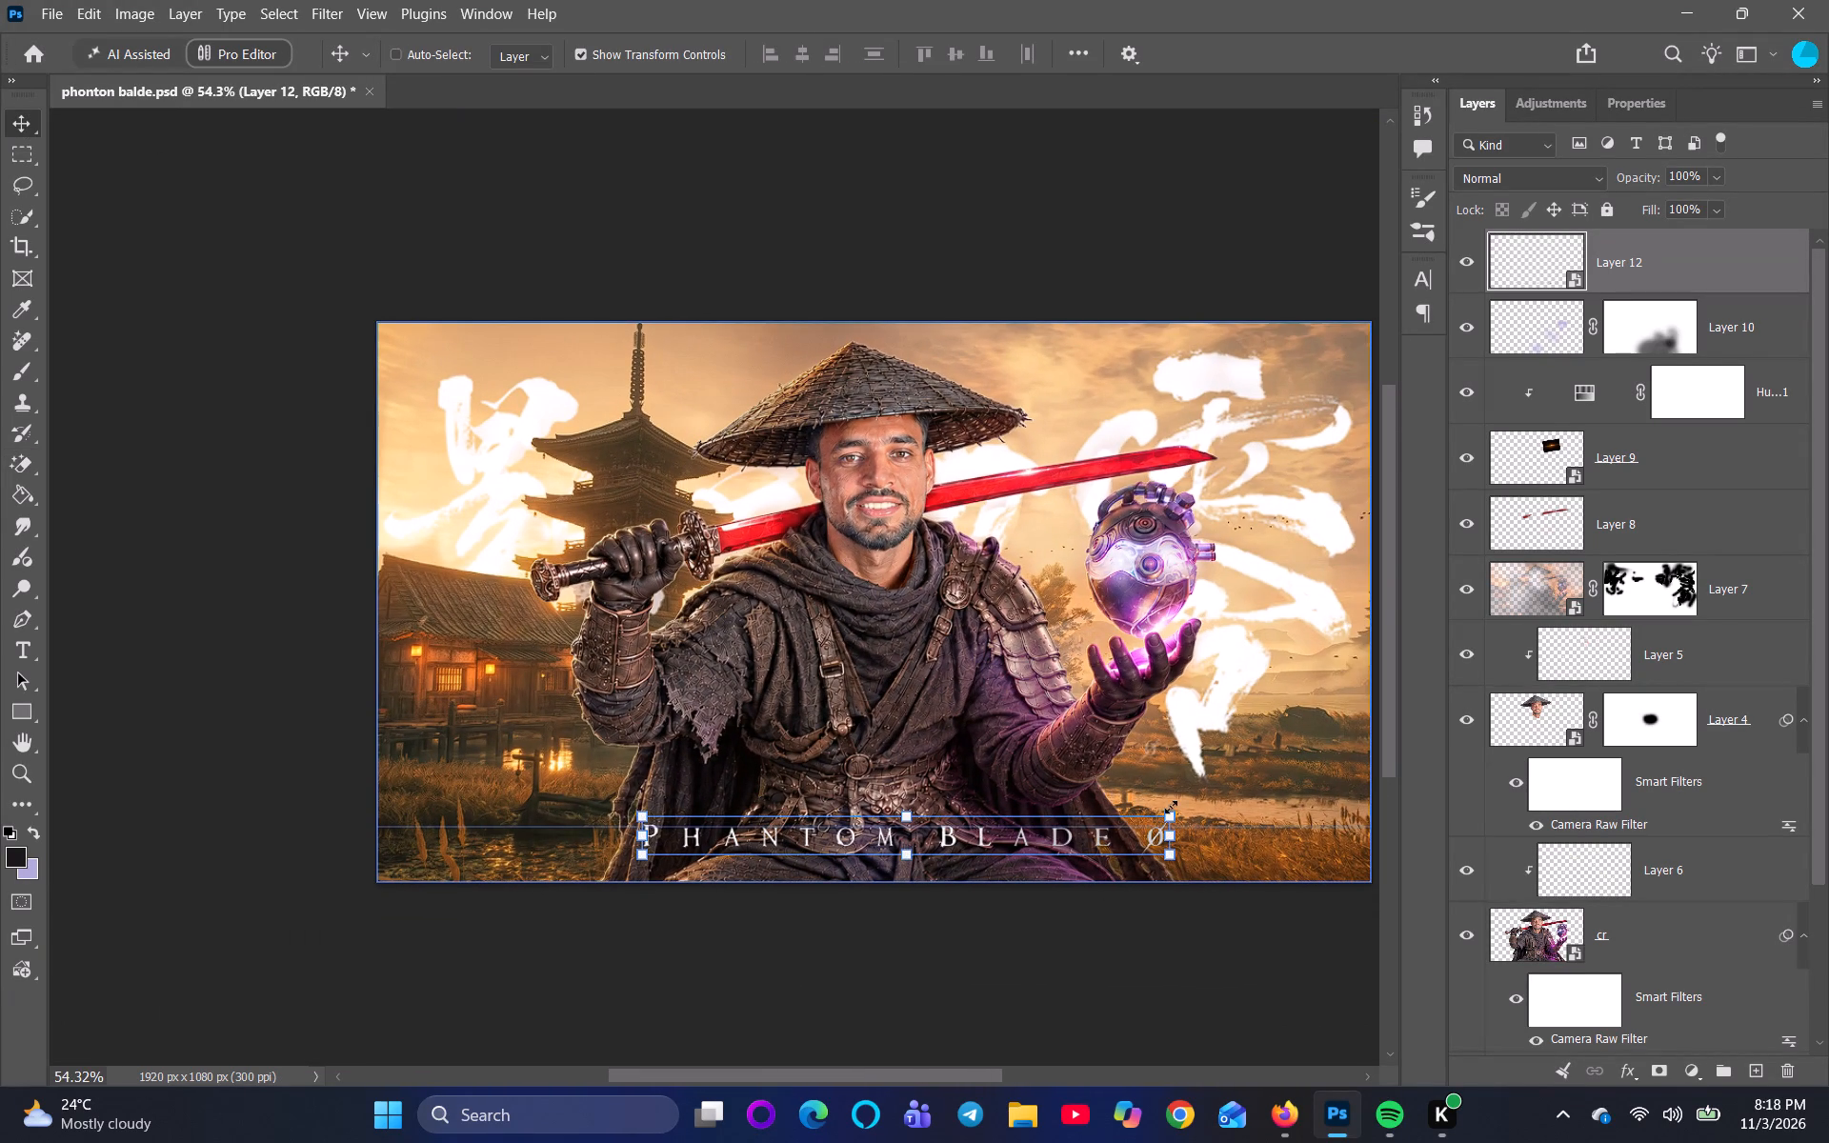
{"action": "left_click_drag", "start_coordinate": [1163, 820], "coordinate": [1070, 844]}
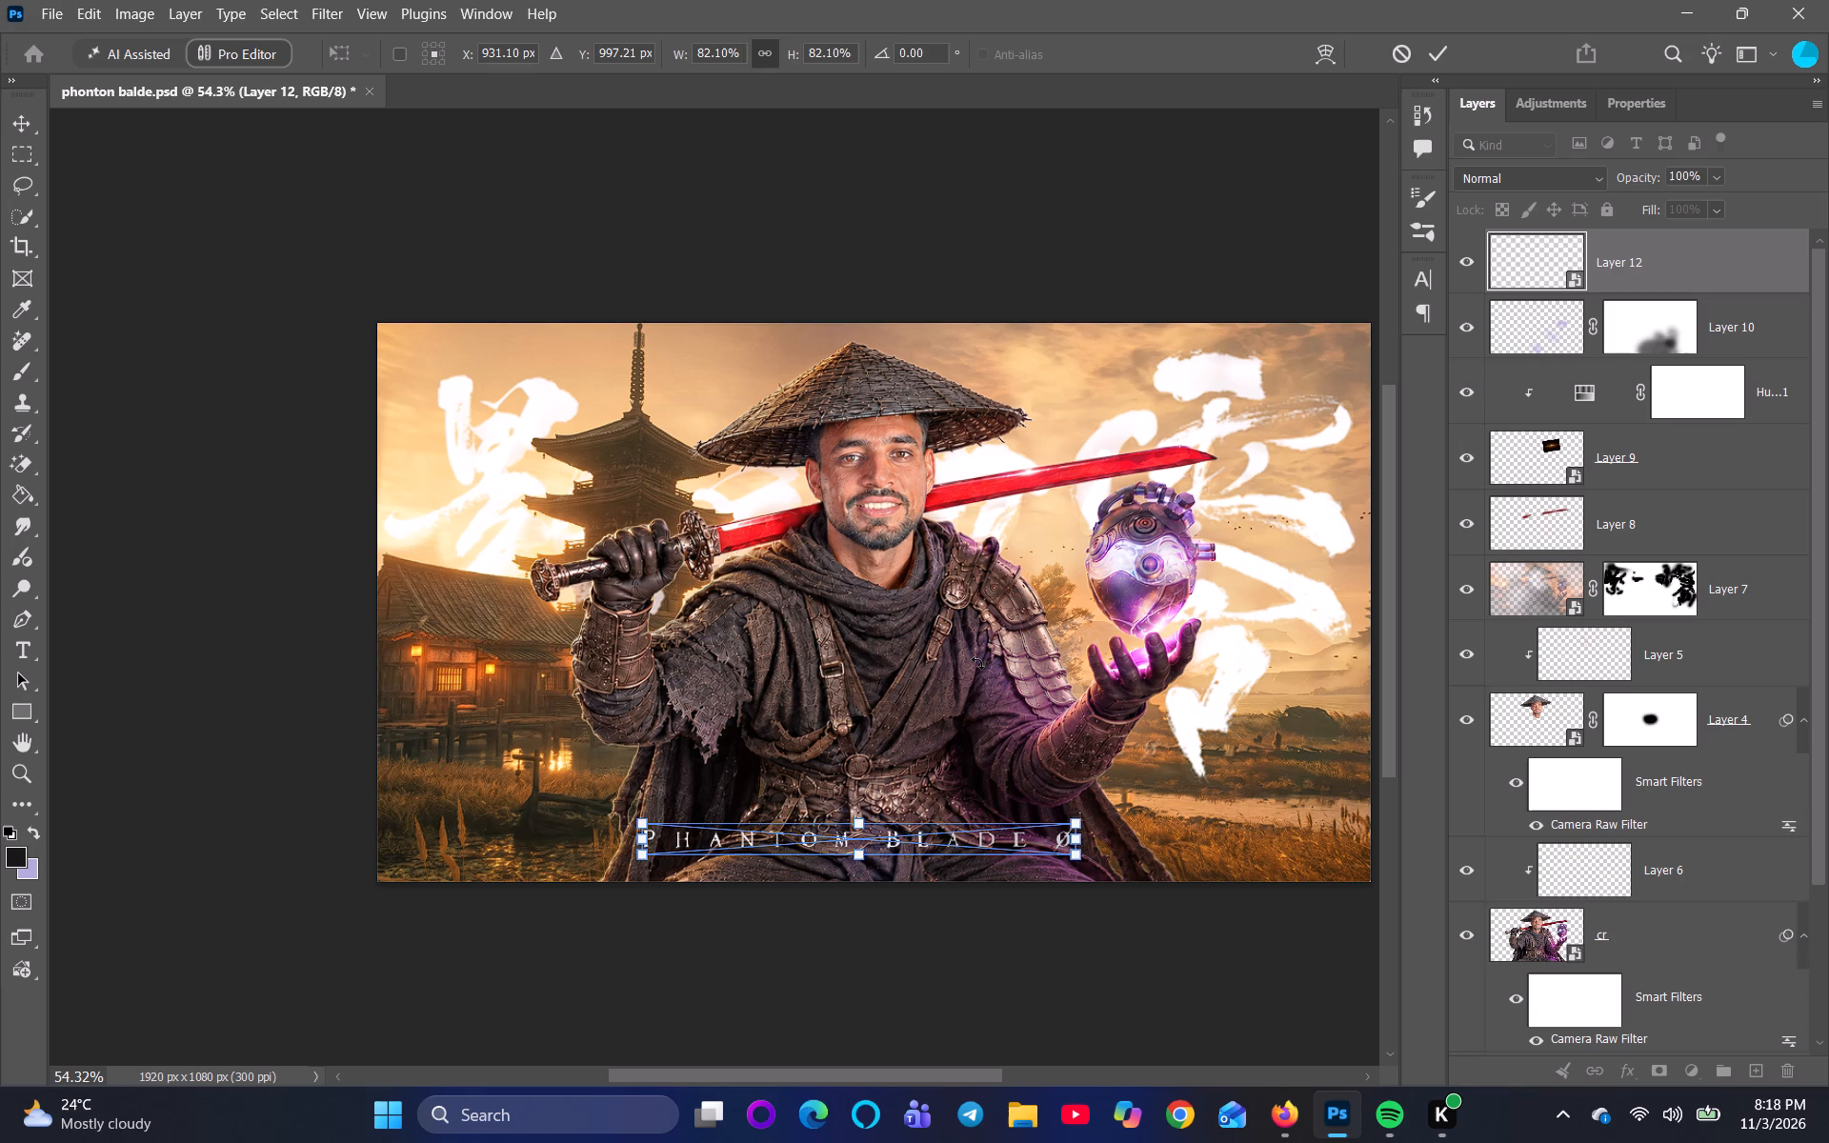
{"action": "left_click_drag", "start_coordinate": [880, 841], "coordinate": [895, 865]}
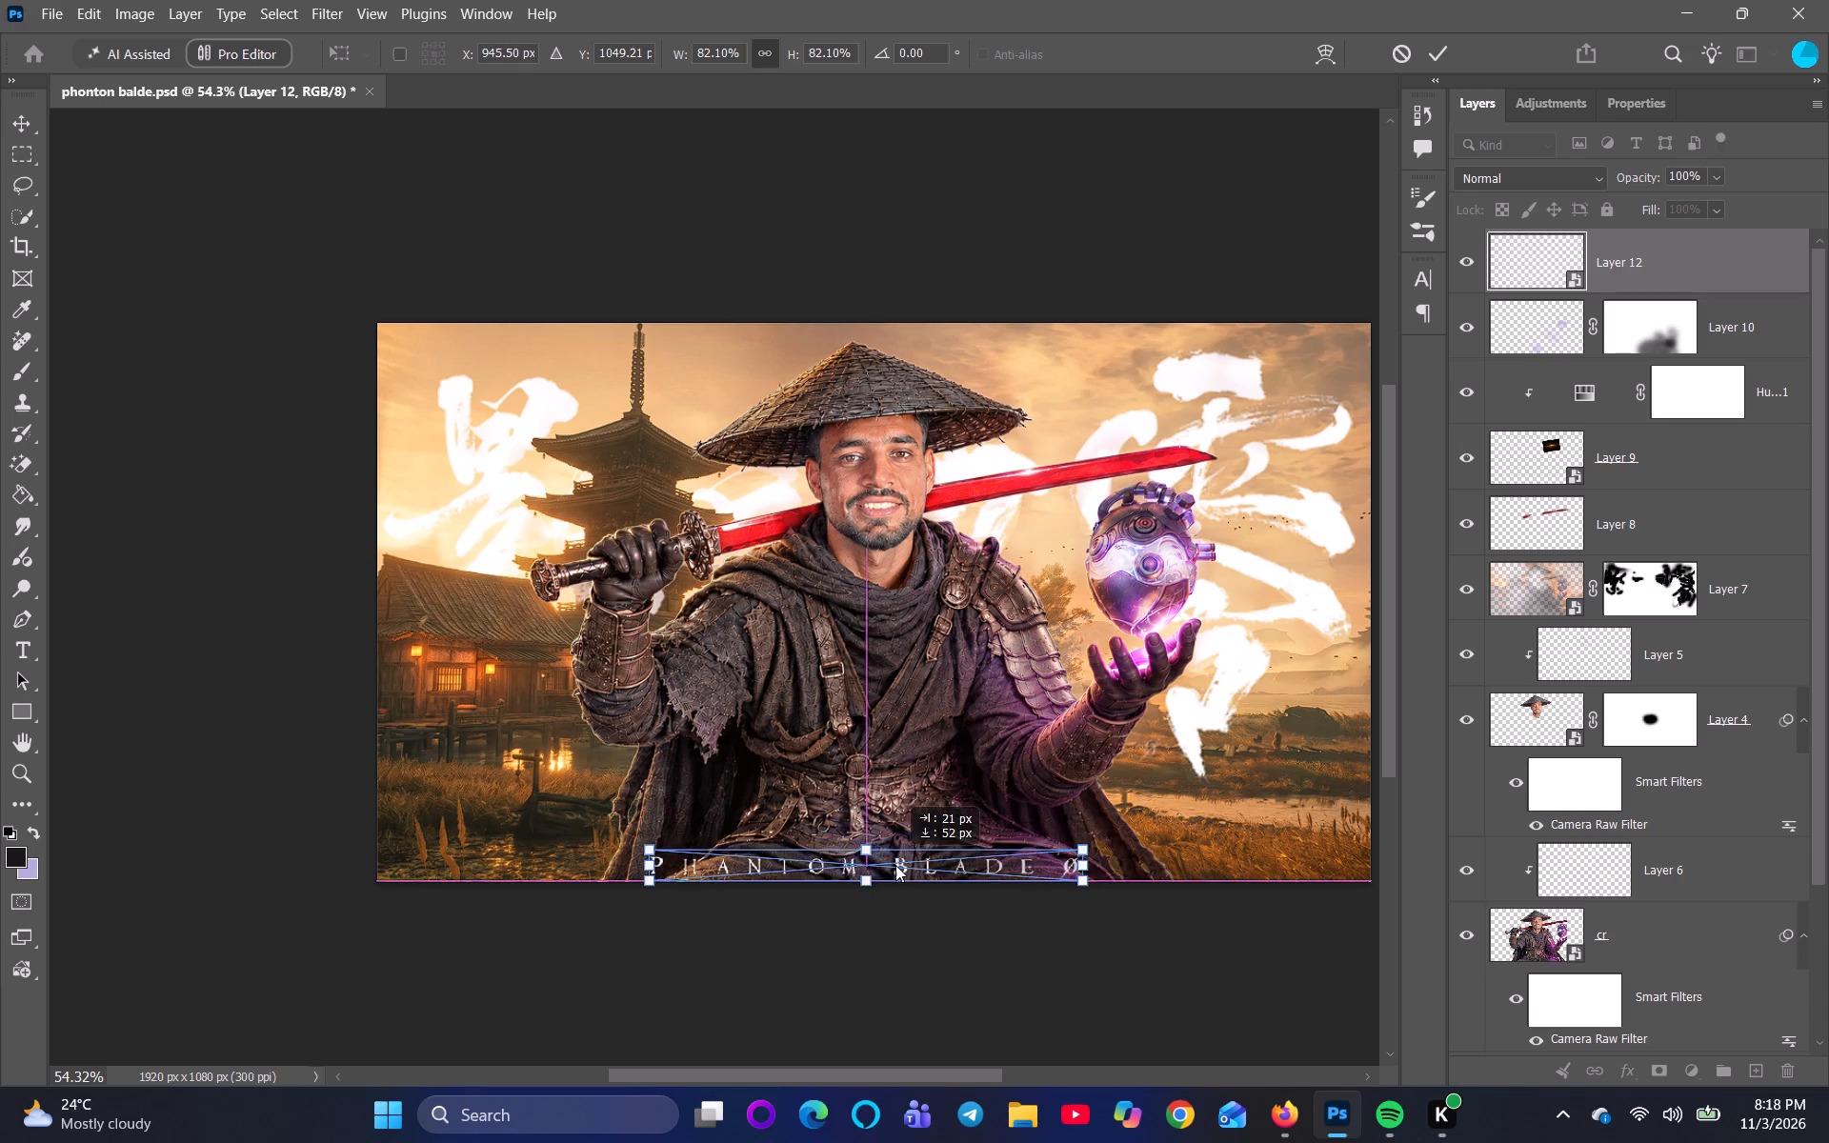
{"action": "left_click_drag", "start_coordinate": [895, 865], "coordinate": [900, 853]}
{"action": "left_click", "coordinate": [877, 833]}
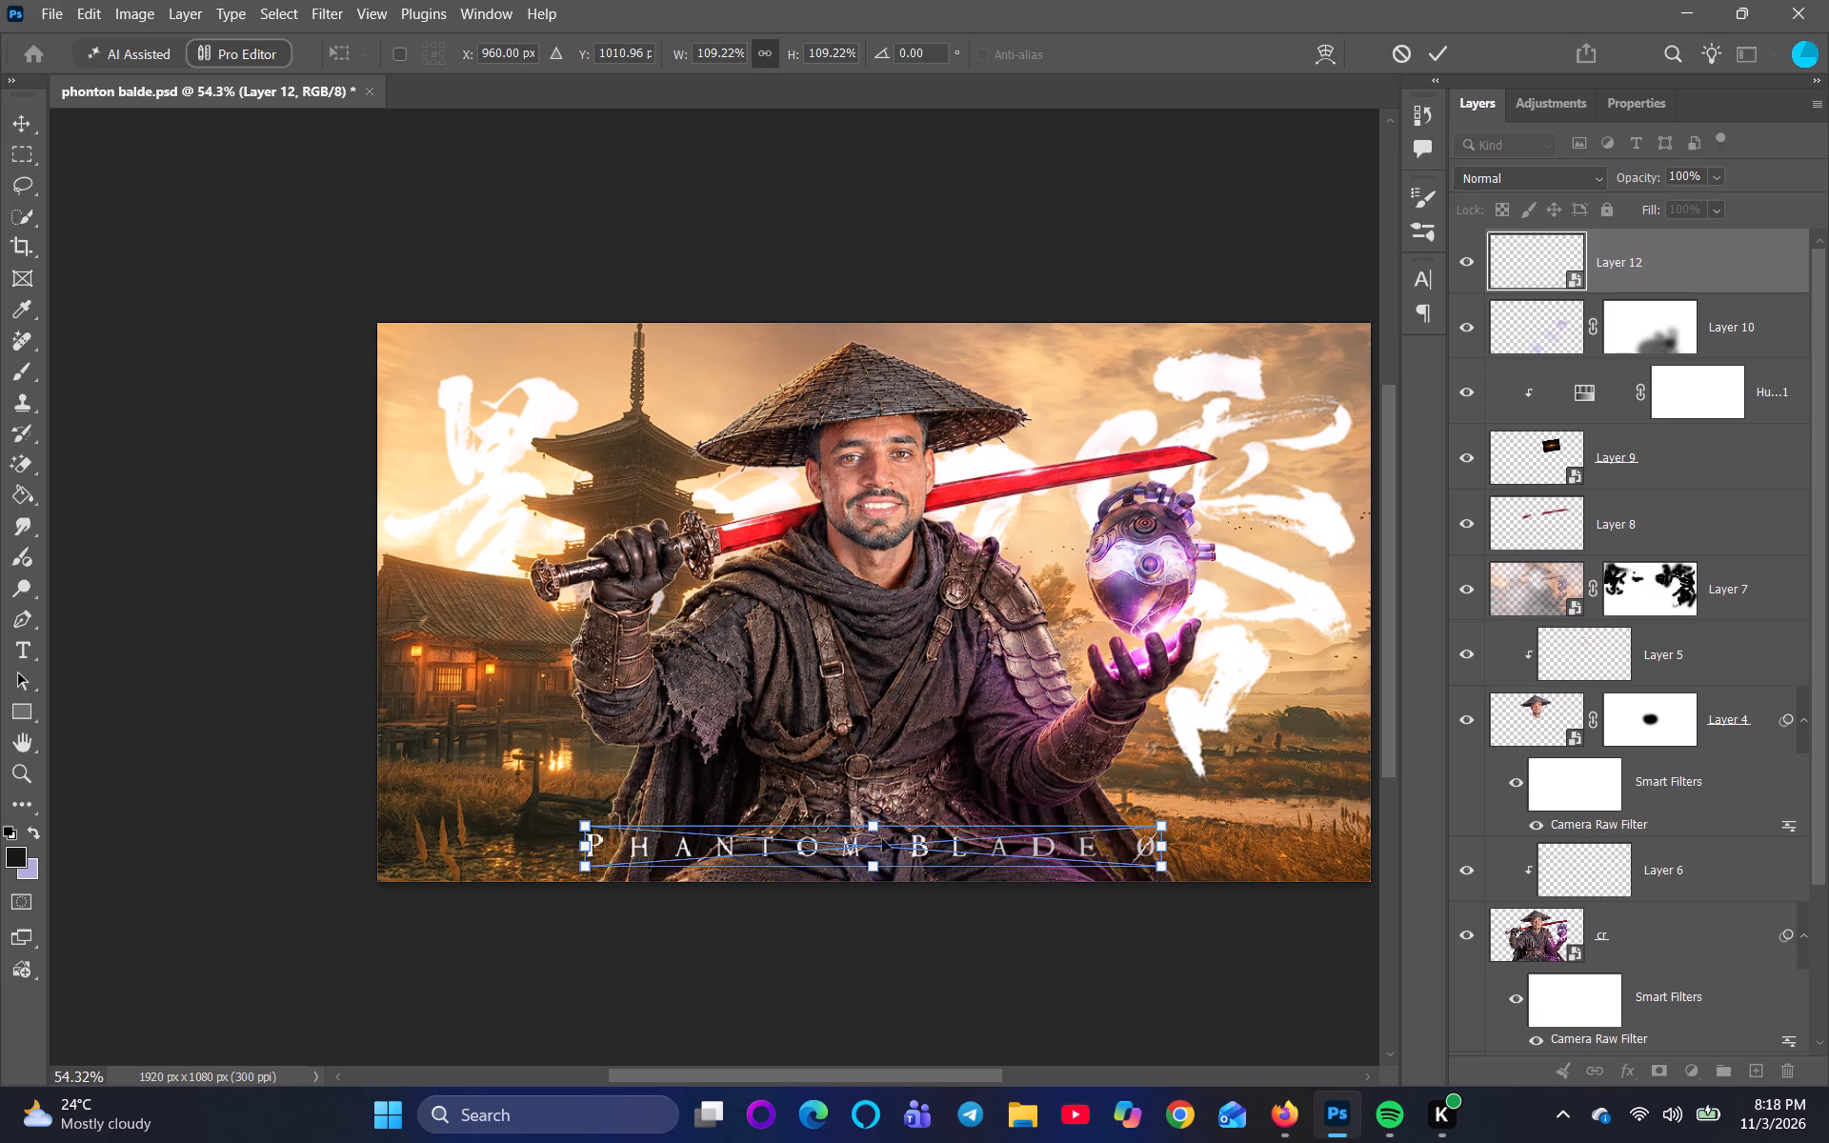
{"action": "left_click_drag", "start_coordinate": [872, 821], "coordinate": [873, 837]}
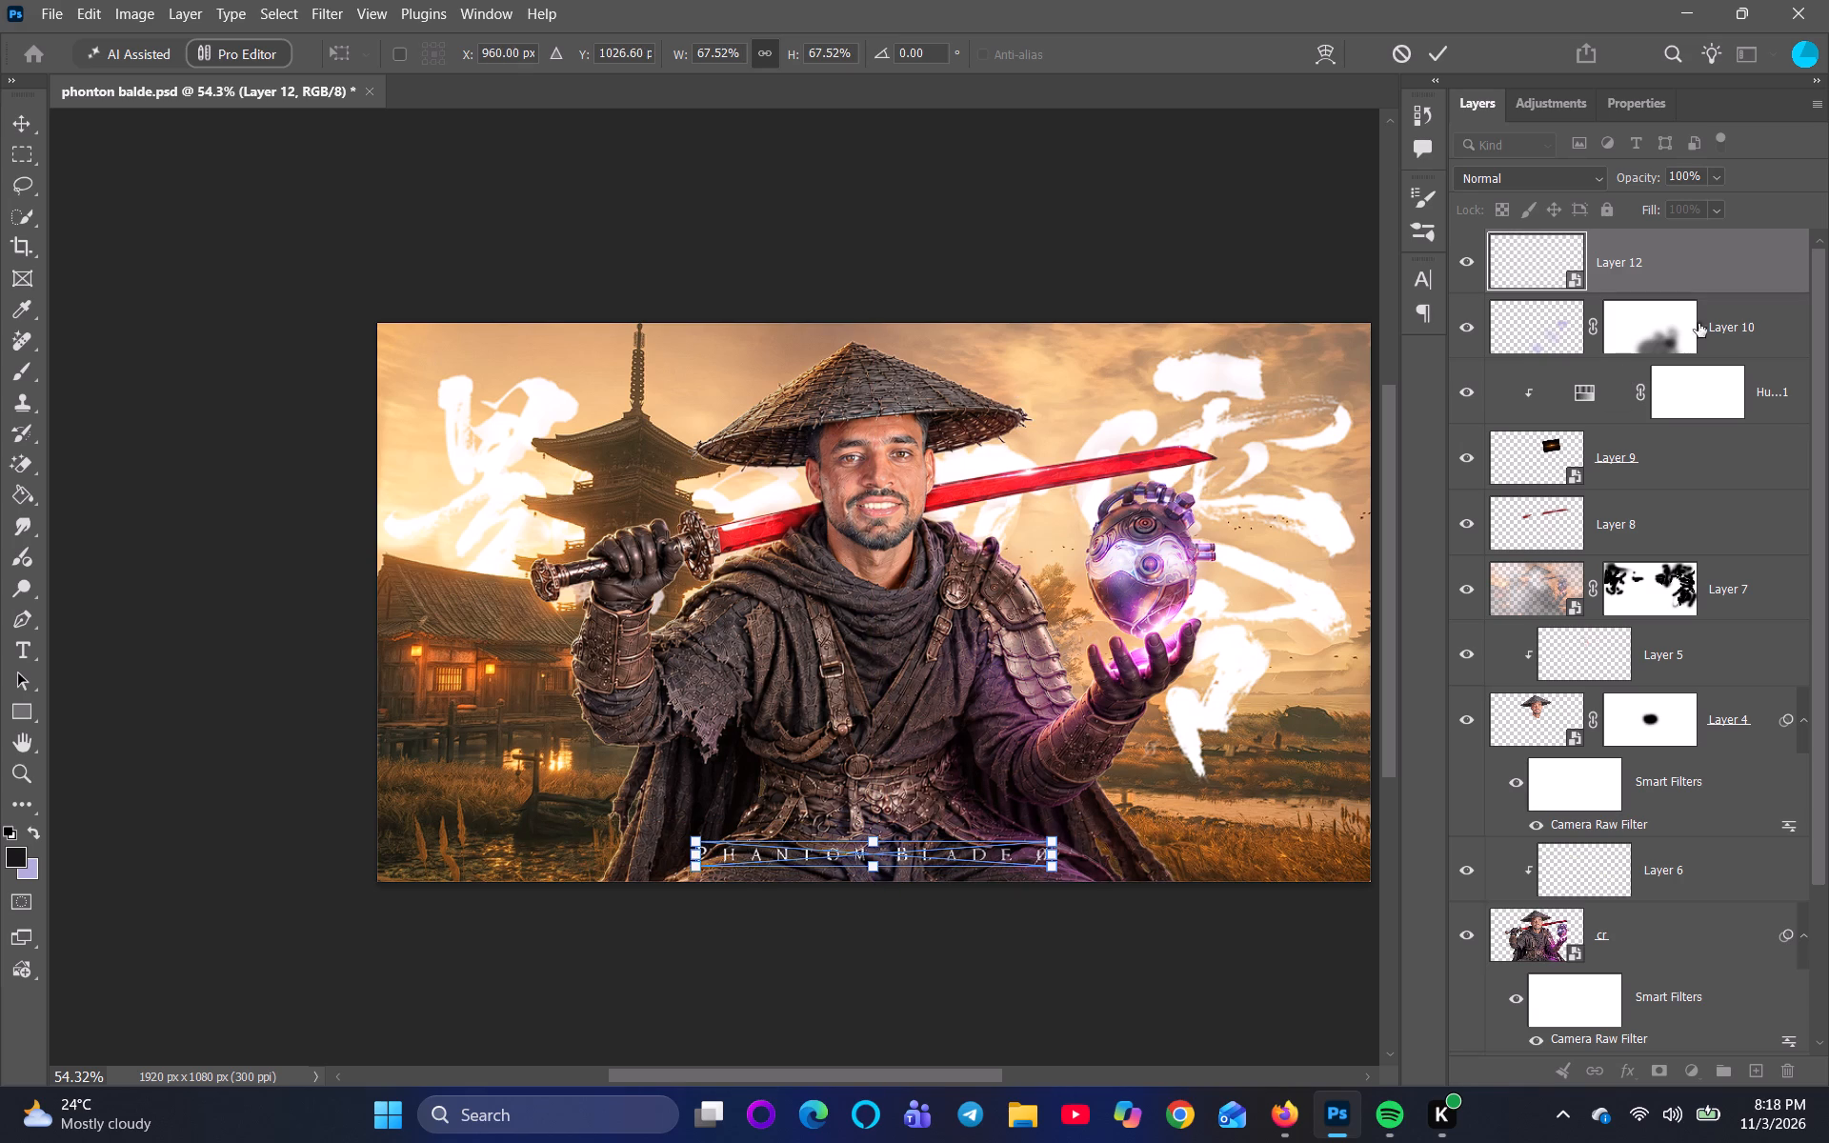
{"action": "left_click", "coordinate": [1704, 318]}
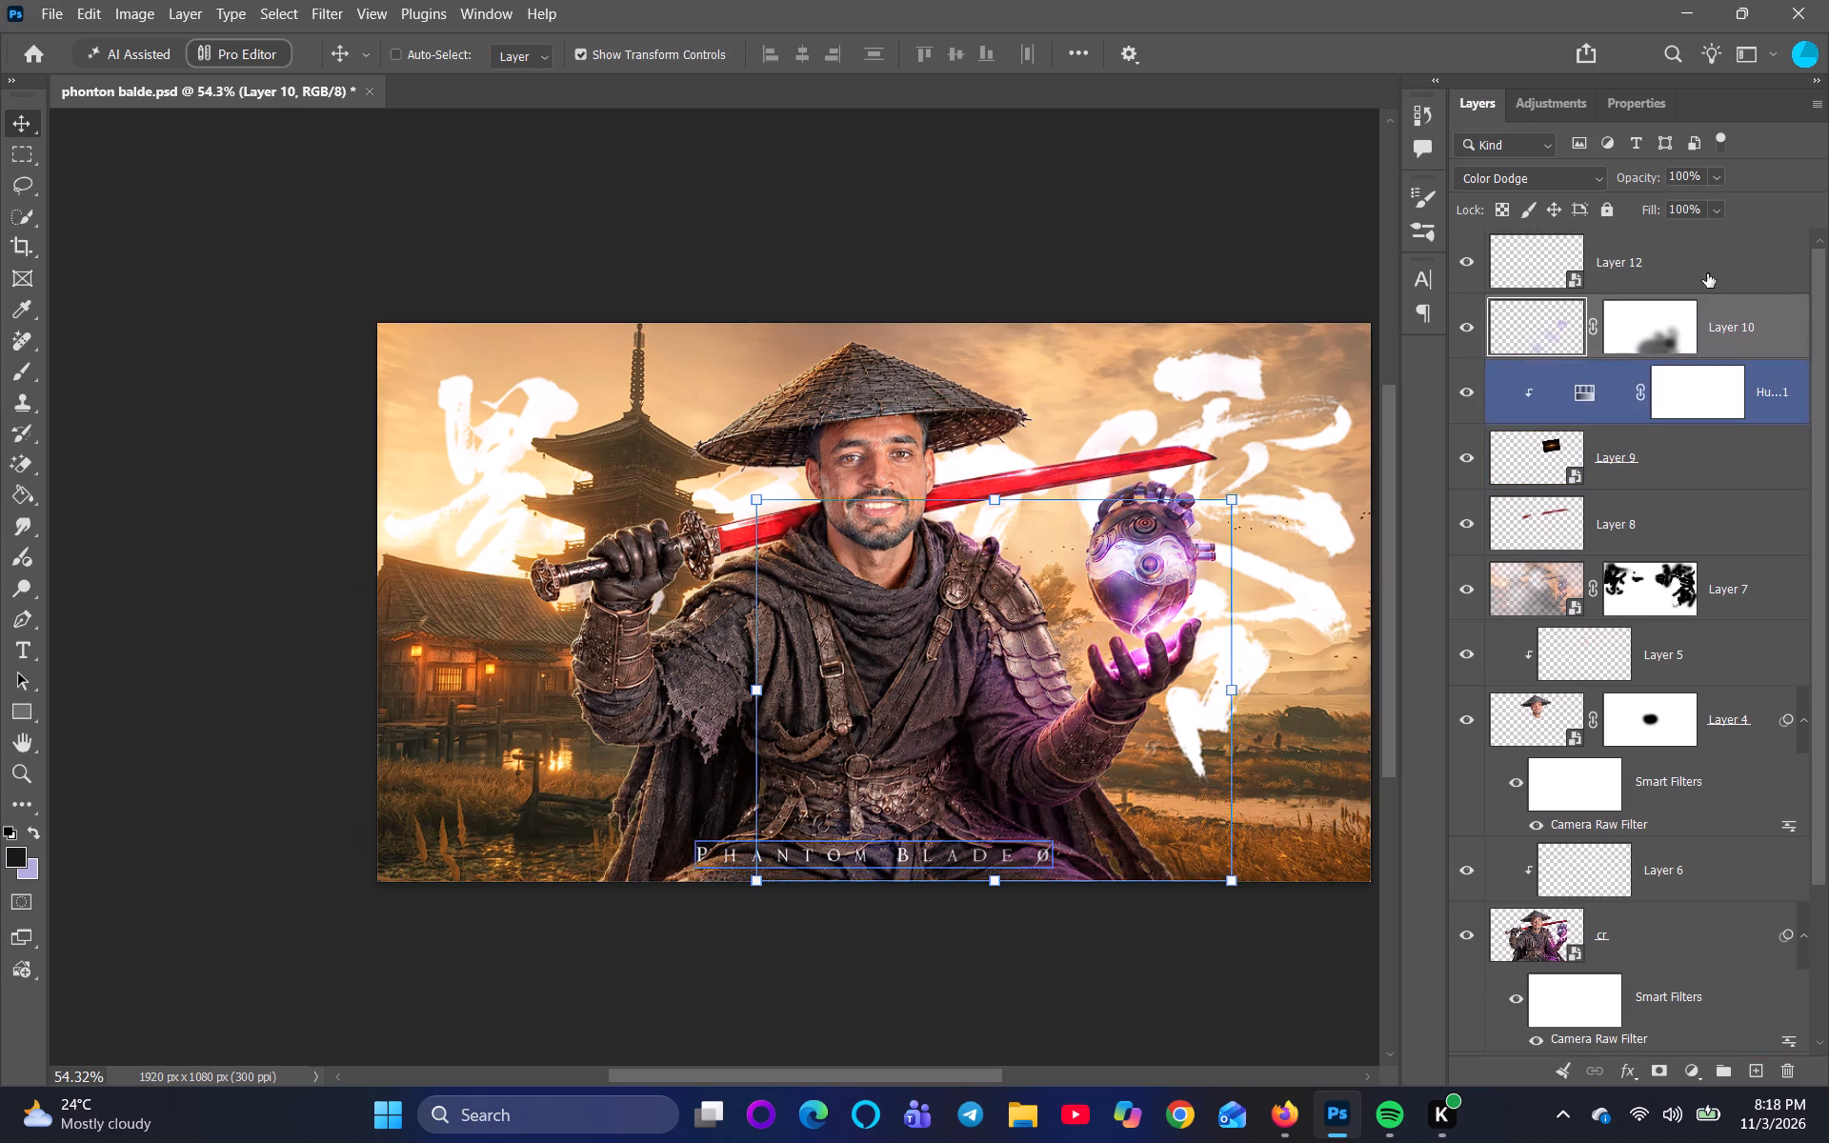
Scale the Phantom Blade 0 title on Layer 12 to about 112% and shift it right to about X 1023, Y 1012 px.
{"action": "left_click", "coordinate": [1707, 272]}
{"action": "left_click_drag", "start_coordinate": [876, 840], "coordinate": [885, 833]}
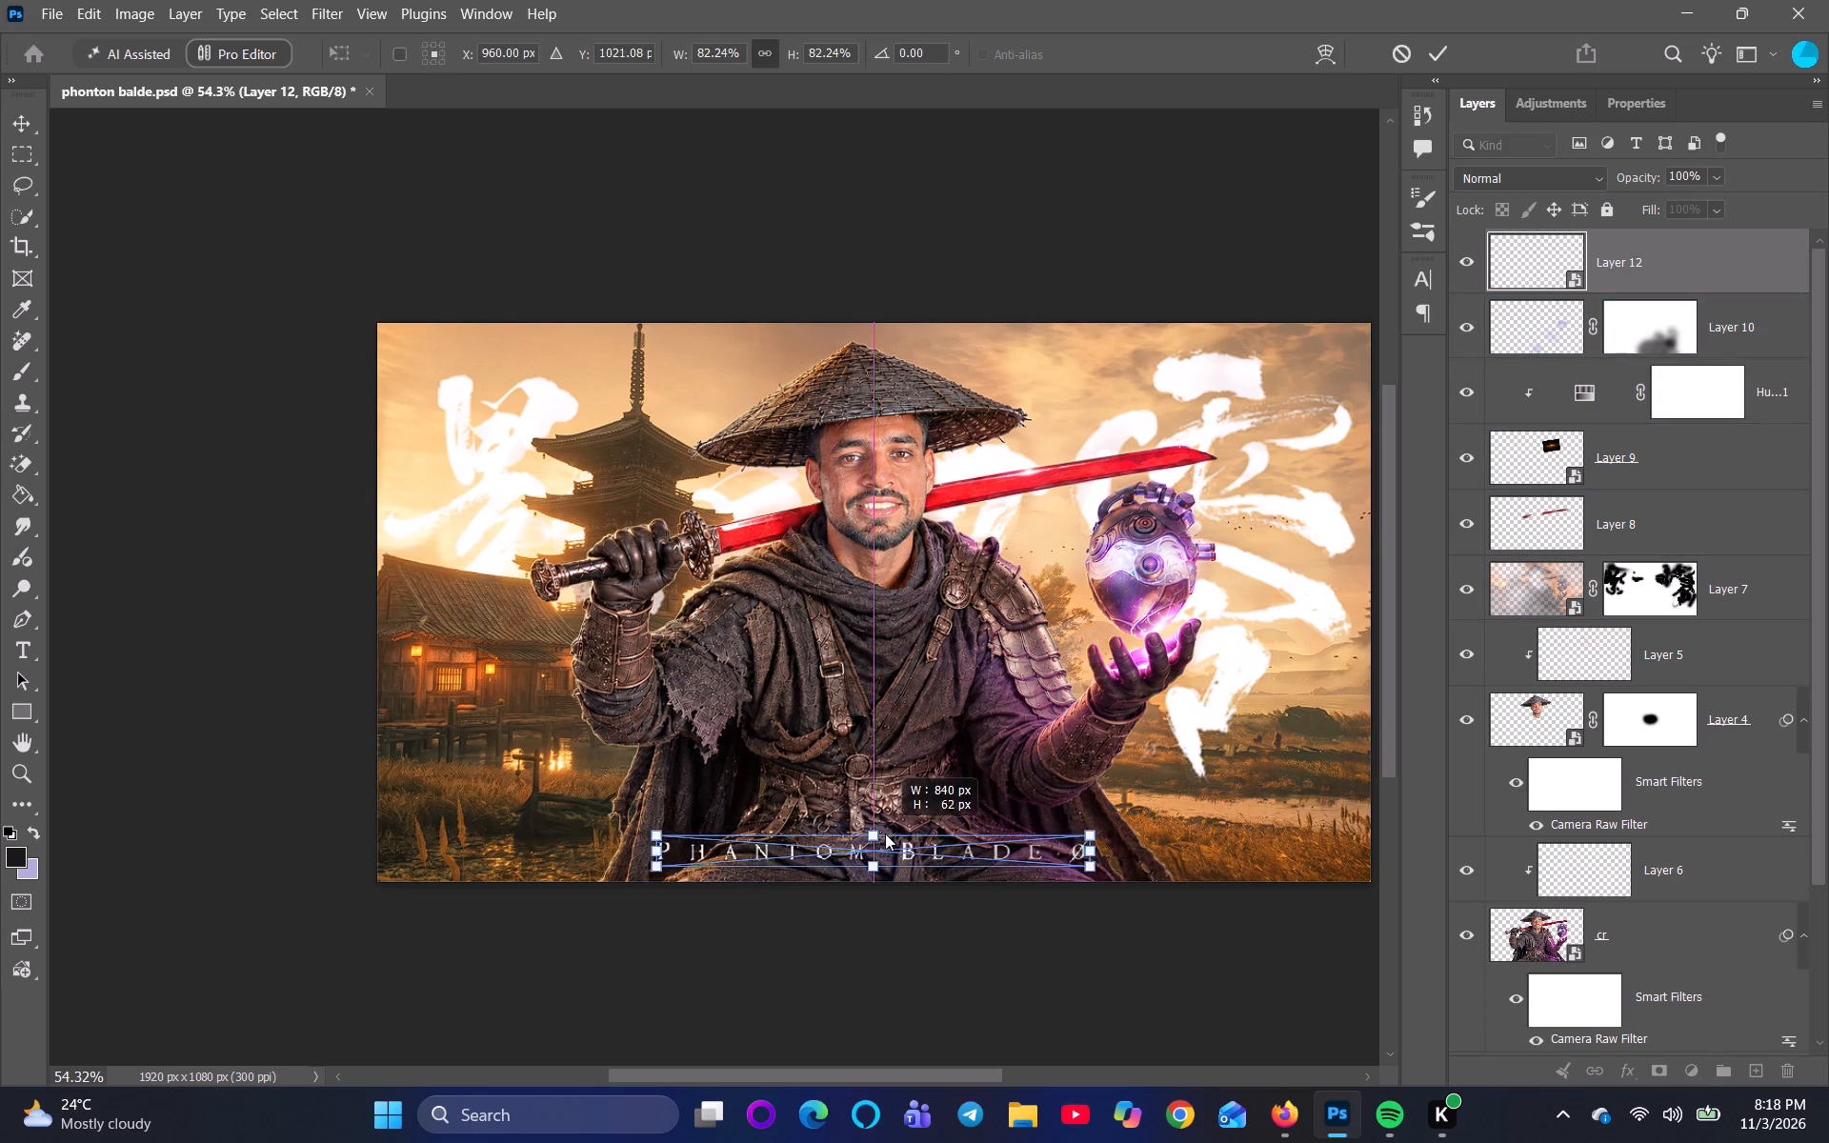
{"action": "left_click_drag", "start_coordinate": [885, 833], "coordinate": [892, 834]}
{"action": "left_click_drag", "start_coordinate": [875, 857], "coordinate": [888, 858]}
{"action": "left_click_drag", "start_coordinate": [875, 845], "coordinate": [886, 850]}
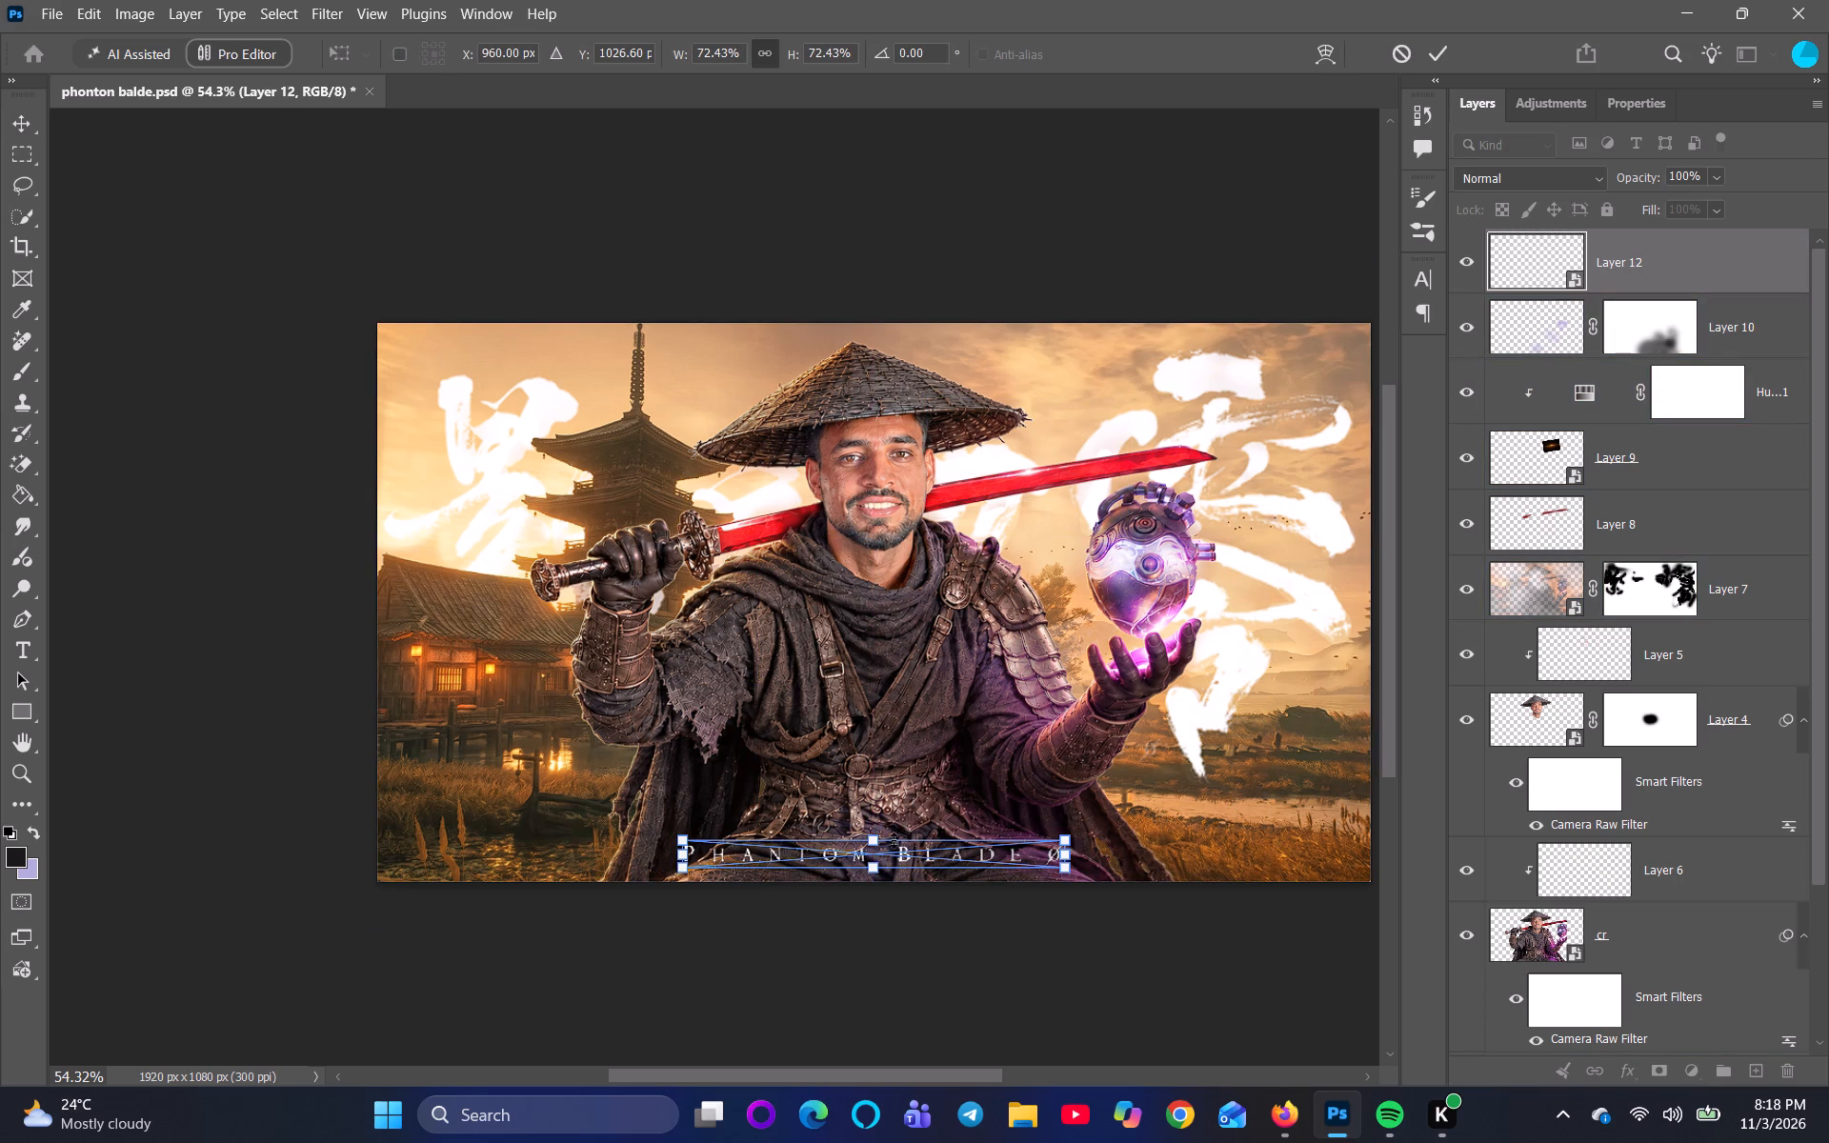
{"action": "left_click", "coordinate": [879, 840]}
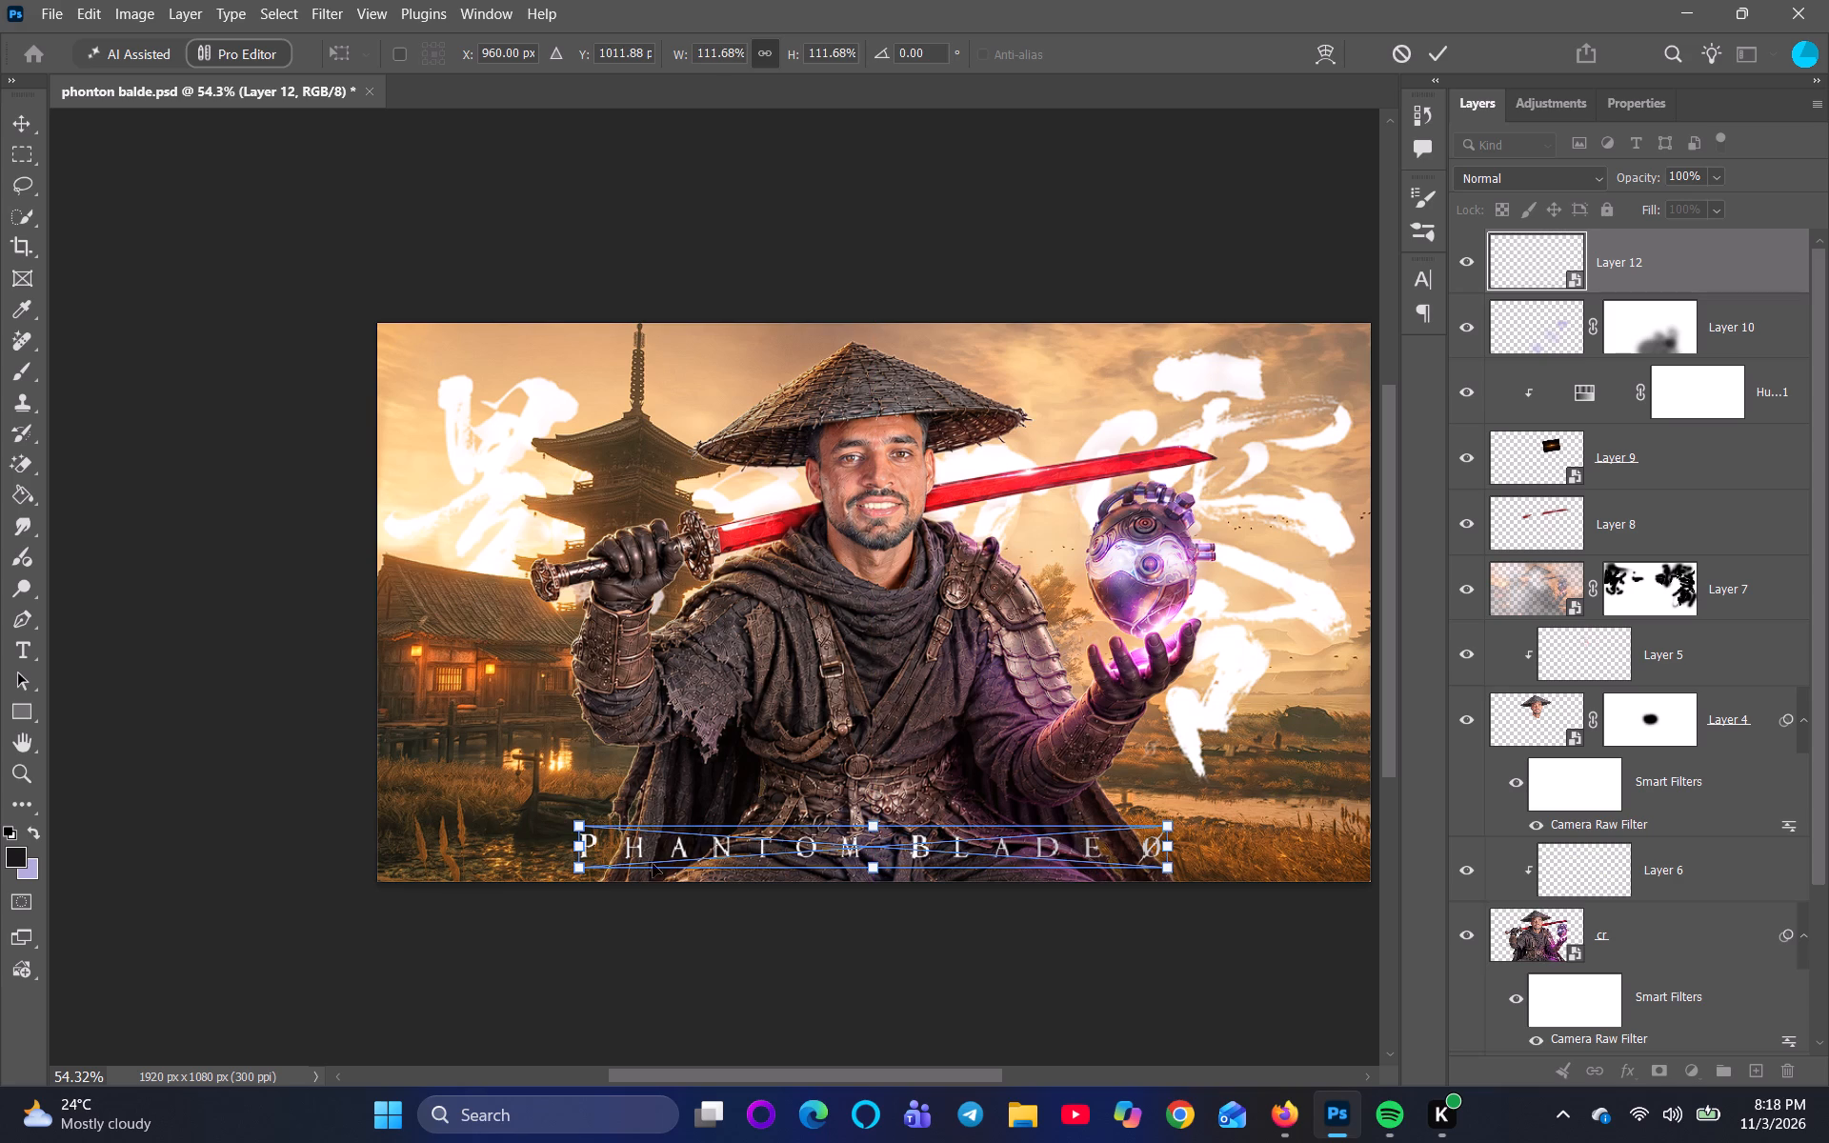
{"action": "left_click_drag", "start_coordinate": [814, 849], "coordinate": [845, 846]}
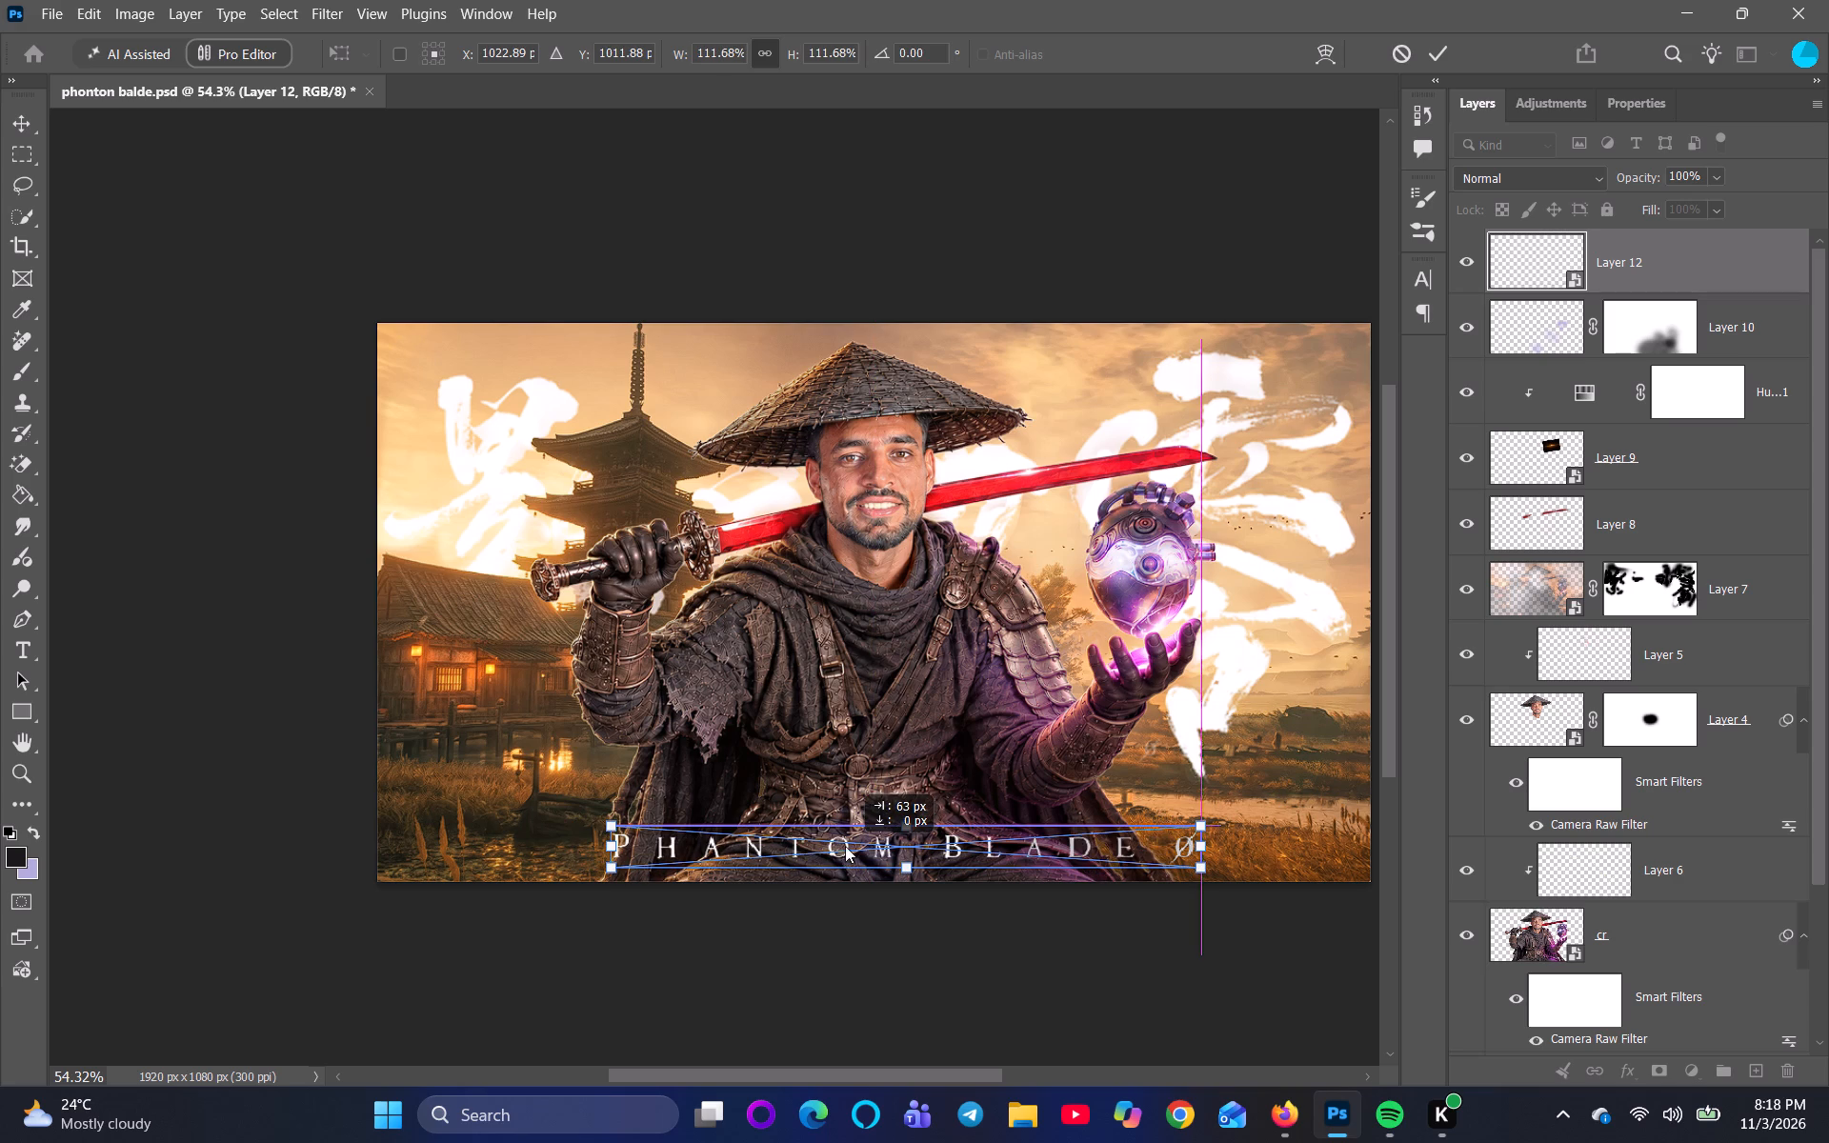
{"action": "left_click_drag", "start_coordinate": [845, 846], "coordinate": [840, 844]}
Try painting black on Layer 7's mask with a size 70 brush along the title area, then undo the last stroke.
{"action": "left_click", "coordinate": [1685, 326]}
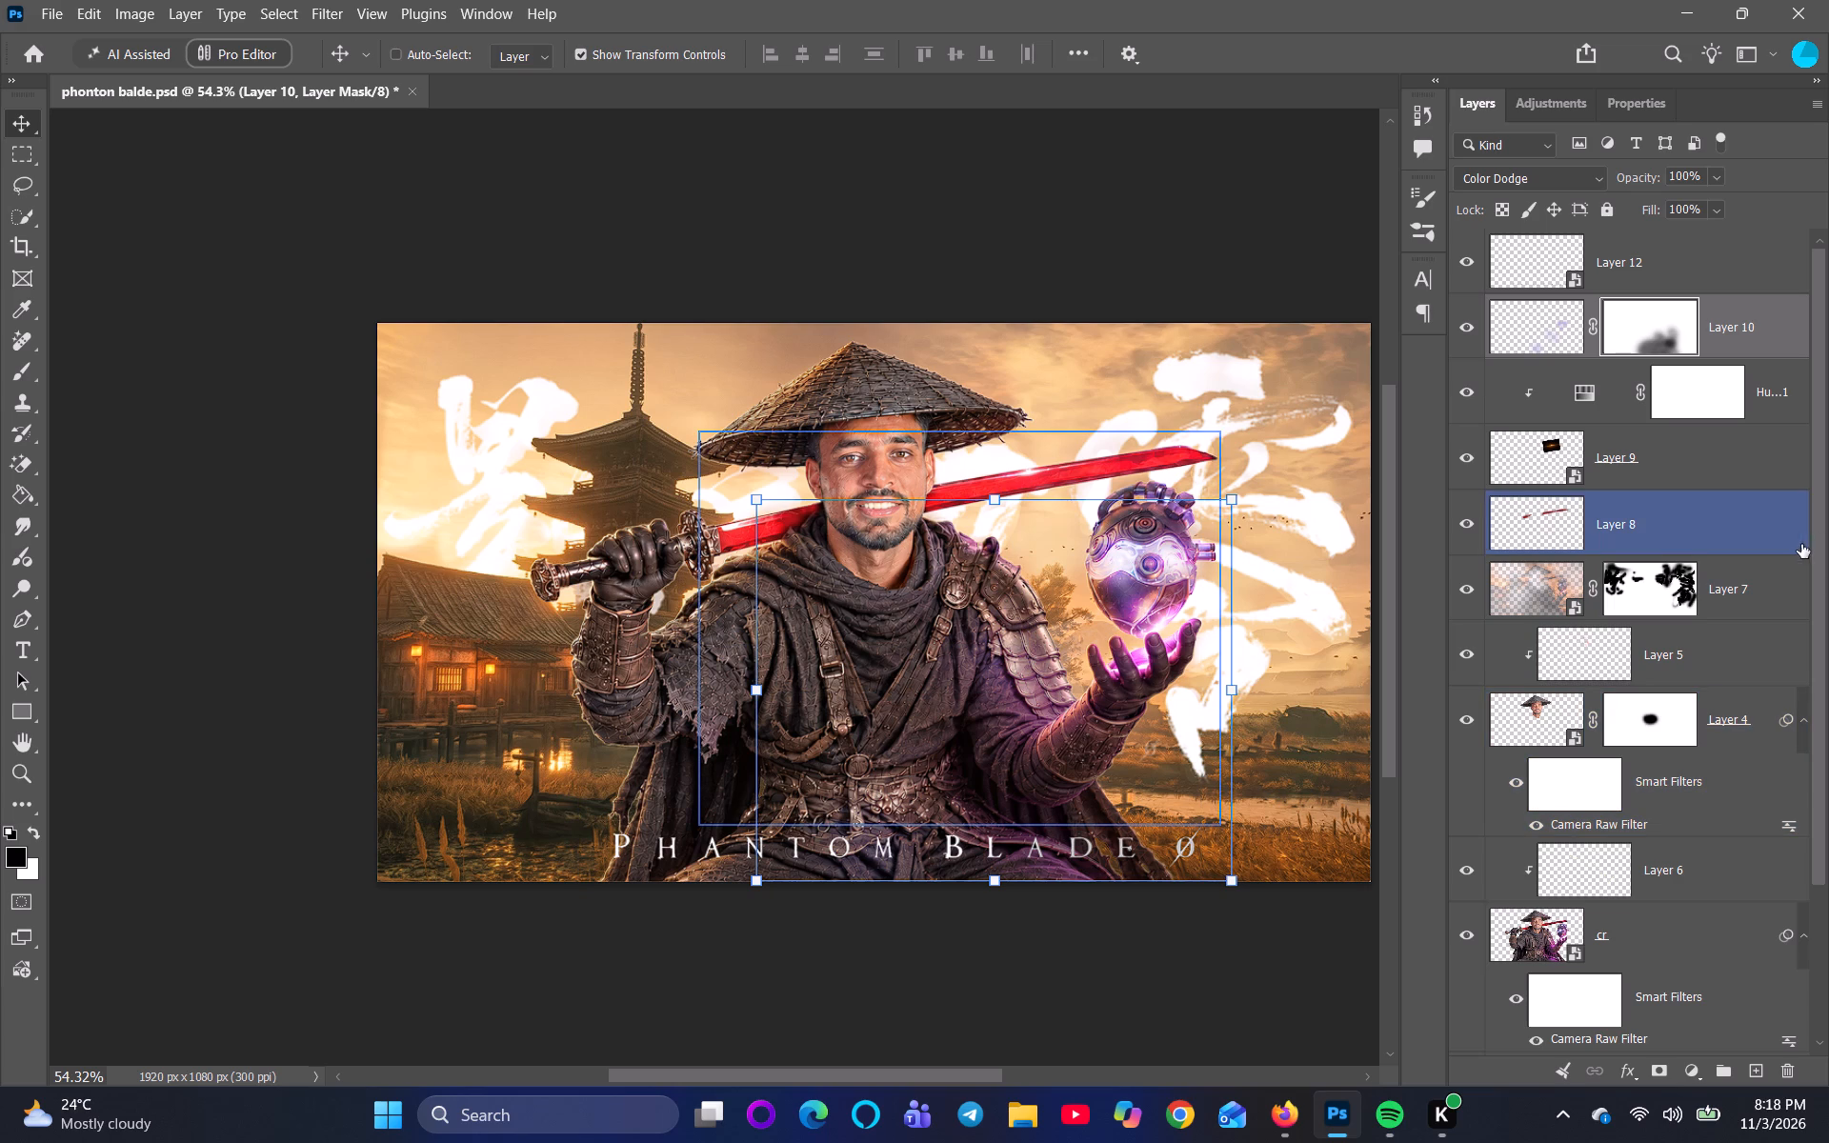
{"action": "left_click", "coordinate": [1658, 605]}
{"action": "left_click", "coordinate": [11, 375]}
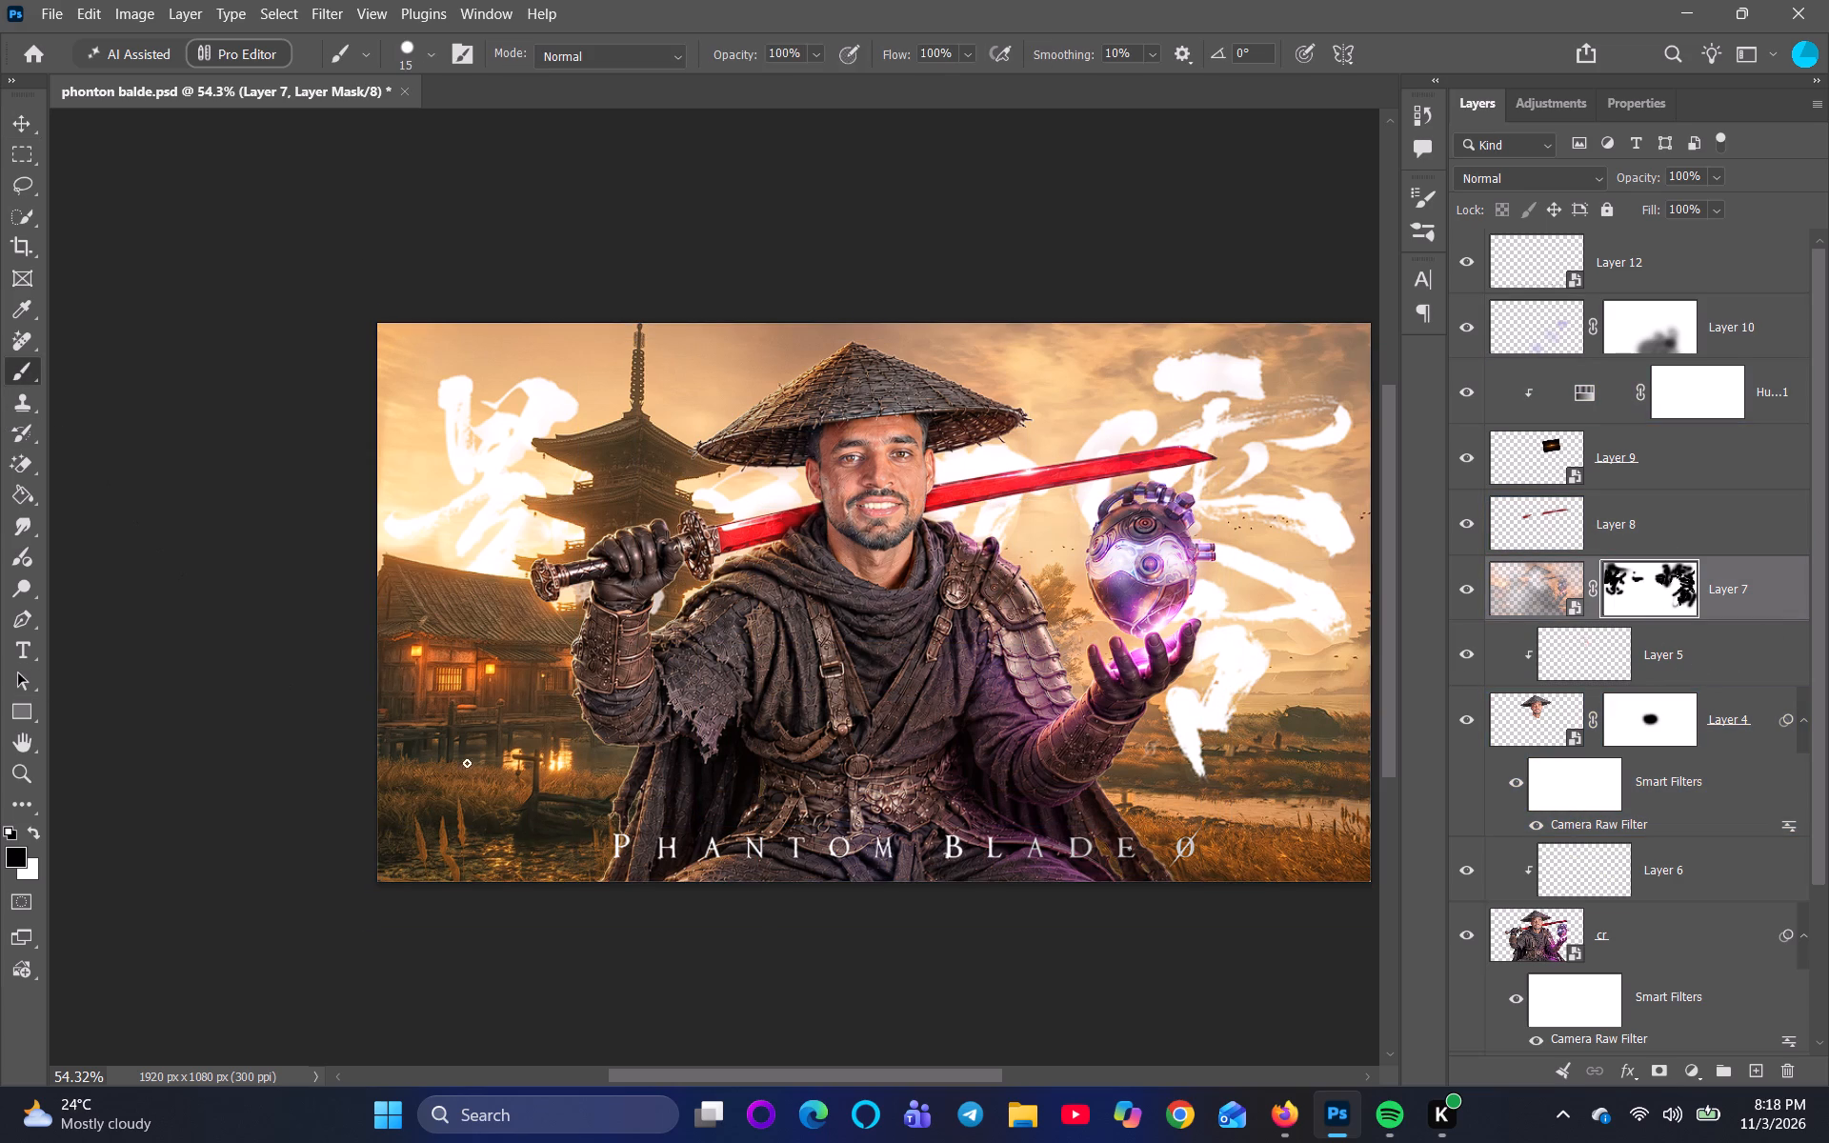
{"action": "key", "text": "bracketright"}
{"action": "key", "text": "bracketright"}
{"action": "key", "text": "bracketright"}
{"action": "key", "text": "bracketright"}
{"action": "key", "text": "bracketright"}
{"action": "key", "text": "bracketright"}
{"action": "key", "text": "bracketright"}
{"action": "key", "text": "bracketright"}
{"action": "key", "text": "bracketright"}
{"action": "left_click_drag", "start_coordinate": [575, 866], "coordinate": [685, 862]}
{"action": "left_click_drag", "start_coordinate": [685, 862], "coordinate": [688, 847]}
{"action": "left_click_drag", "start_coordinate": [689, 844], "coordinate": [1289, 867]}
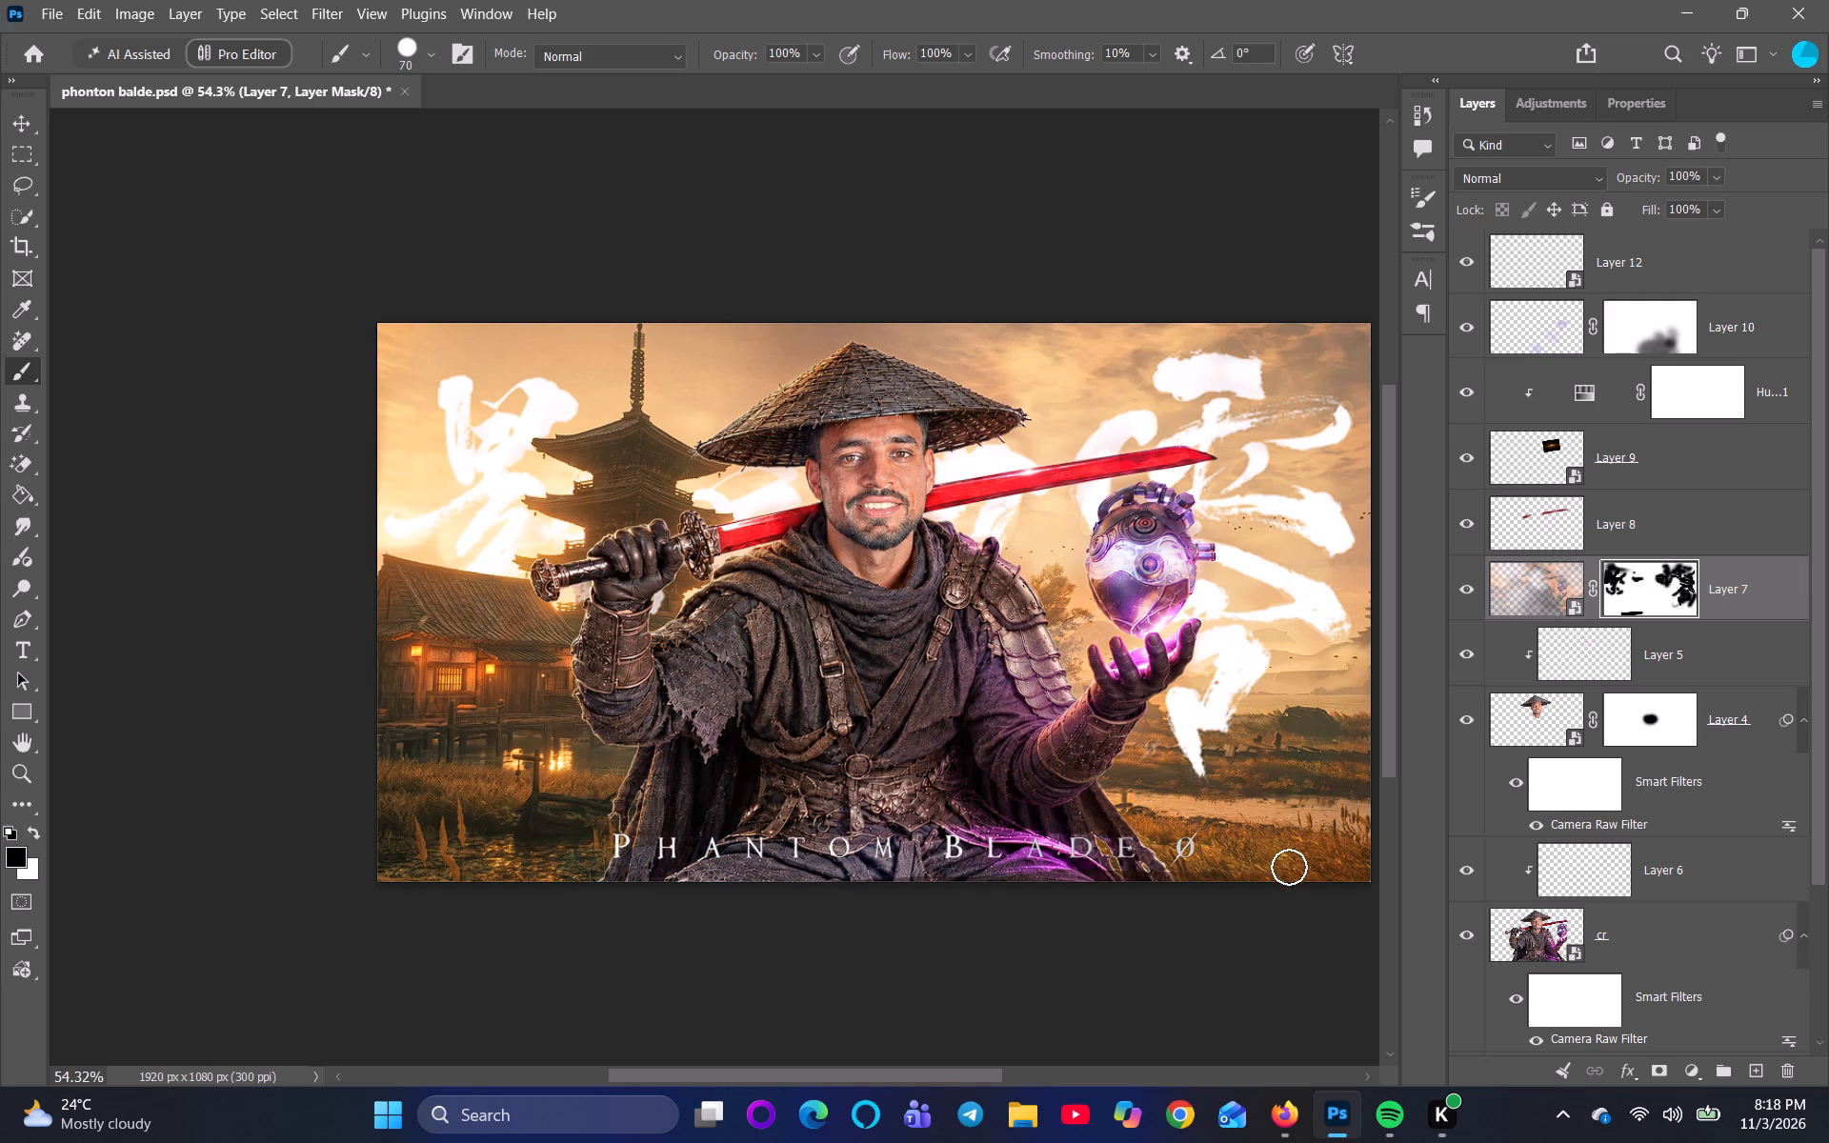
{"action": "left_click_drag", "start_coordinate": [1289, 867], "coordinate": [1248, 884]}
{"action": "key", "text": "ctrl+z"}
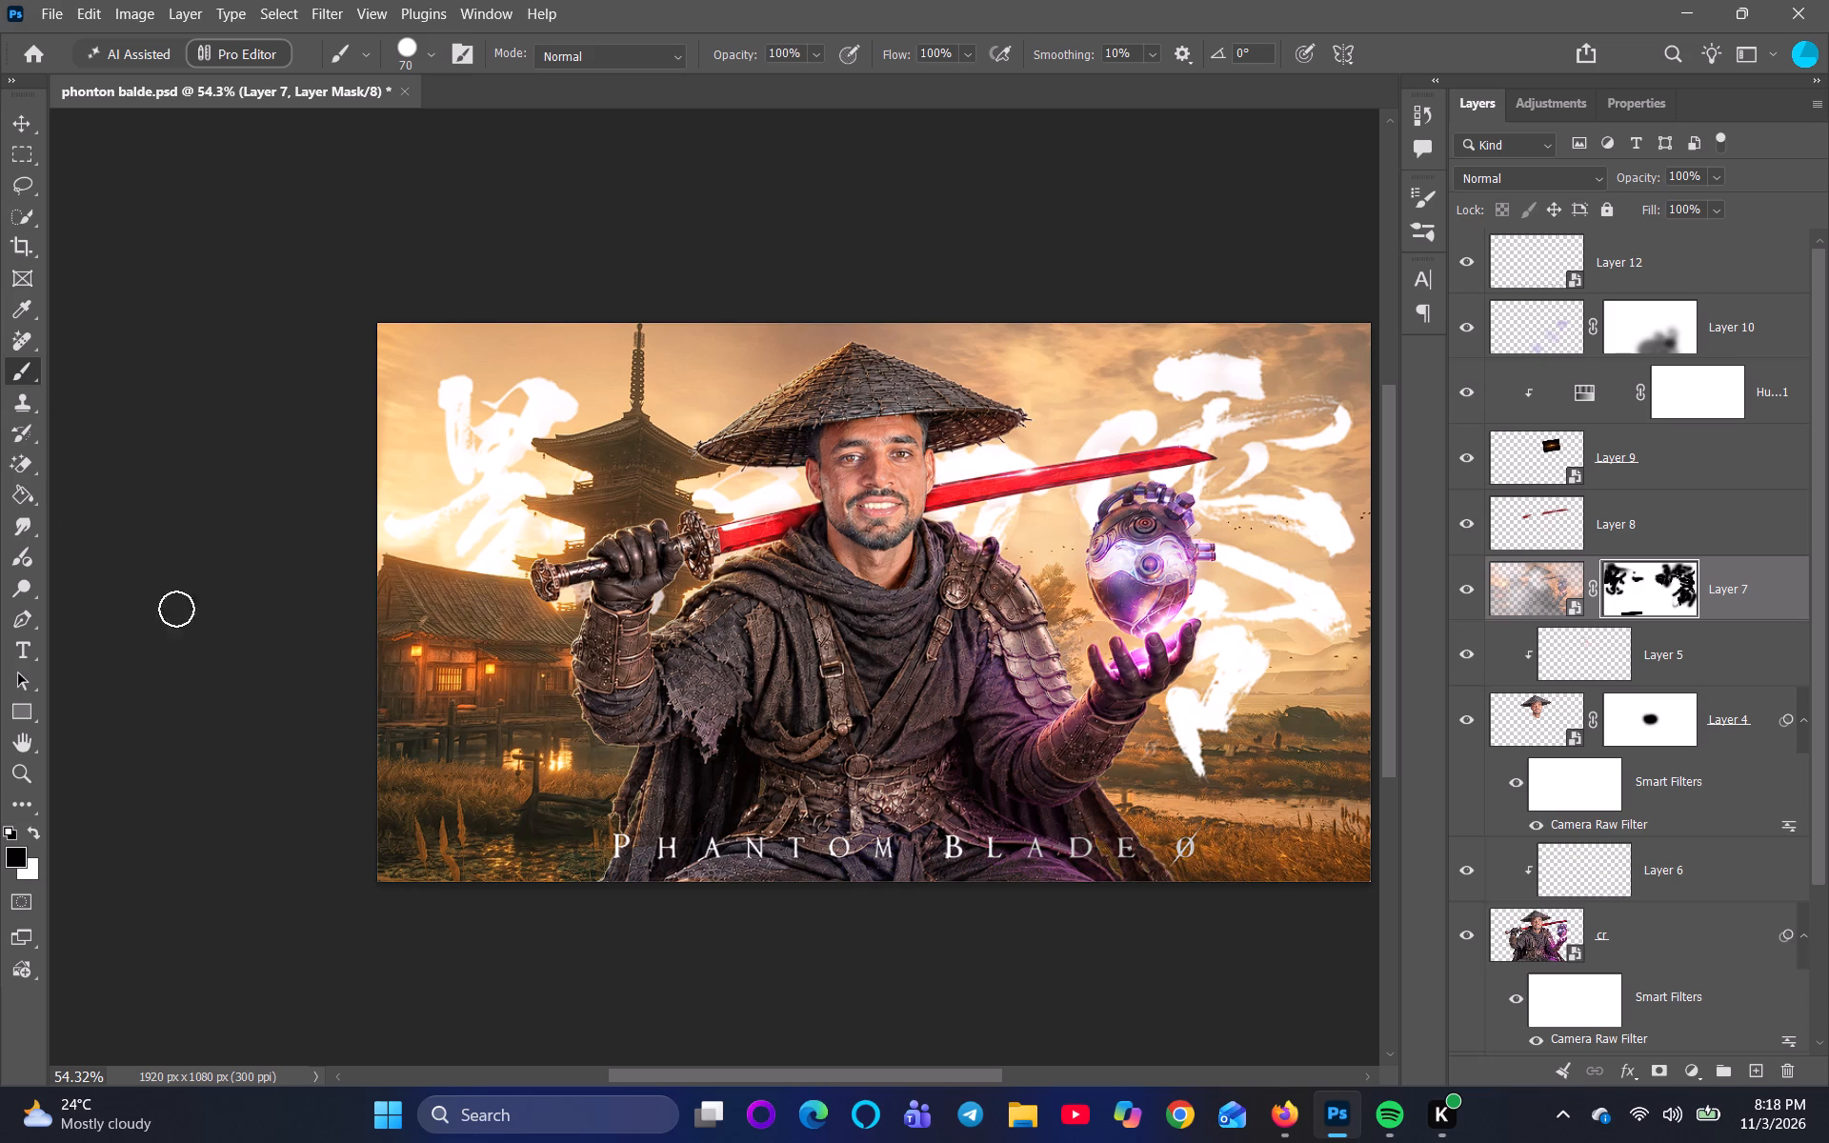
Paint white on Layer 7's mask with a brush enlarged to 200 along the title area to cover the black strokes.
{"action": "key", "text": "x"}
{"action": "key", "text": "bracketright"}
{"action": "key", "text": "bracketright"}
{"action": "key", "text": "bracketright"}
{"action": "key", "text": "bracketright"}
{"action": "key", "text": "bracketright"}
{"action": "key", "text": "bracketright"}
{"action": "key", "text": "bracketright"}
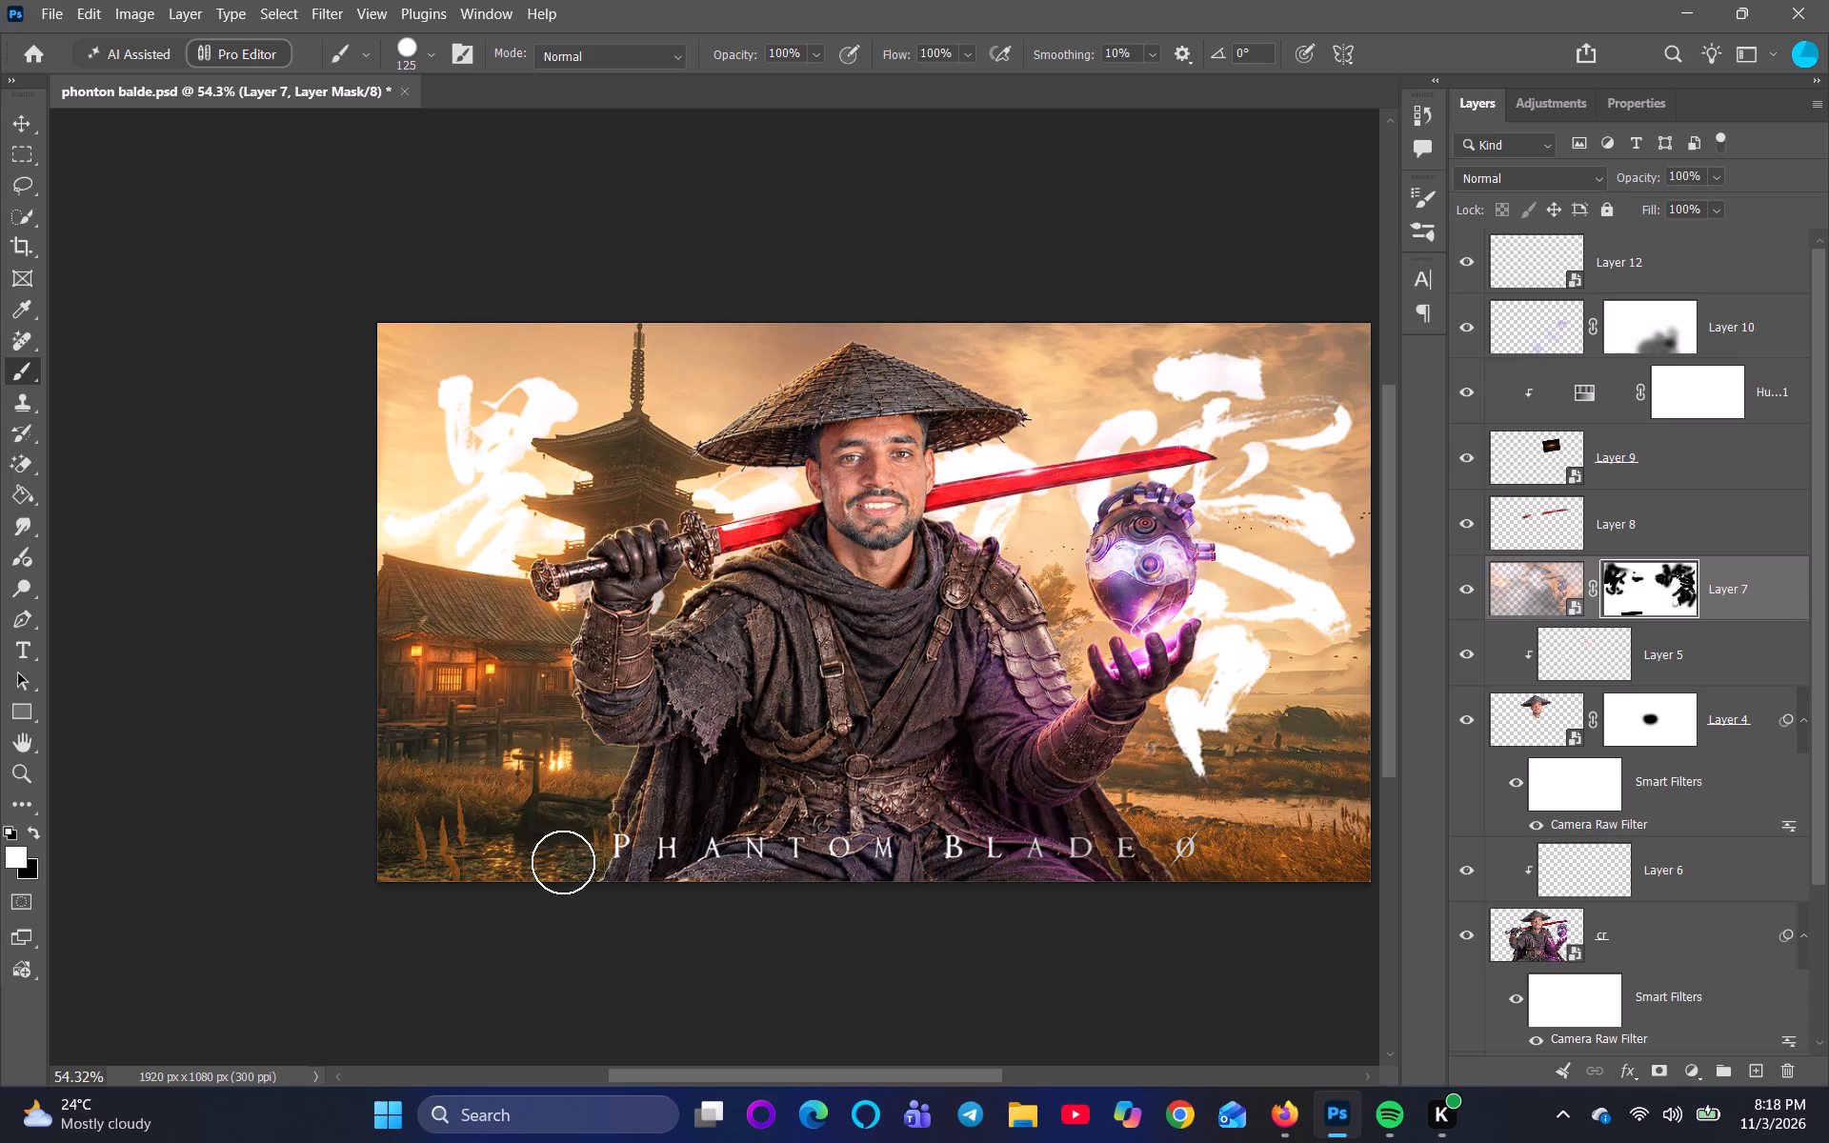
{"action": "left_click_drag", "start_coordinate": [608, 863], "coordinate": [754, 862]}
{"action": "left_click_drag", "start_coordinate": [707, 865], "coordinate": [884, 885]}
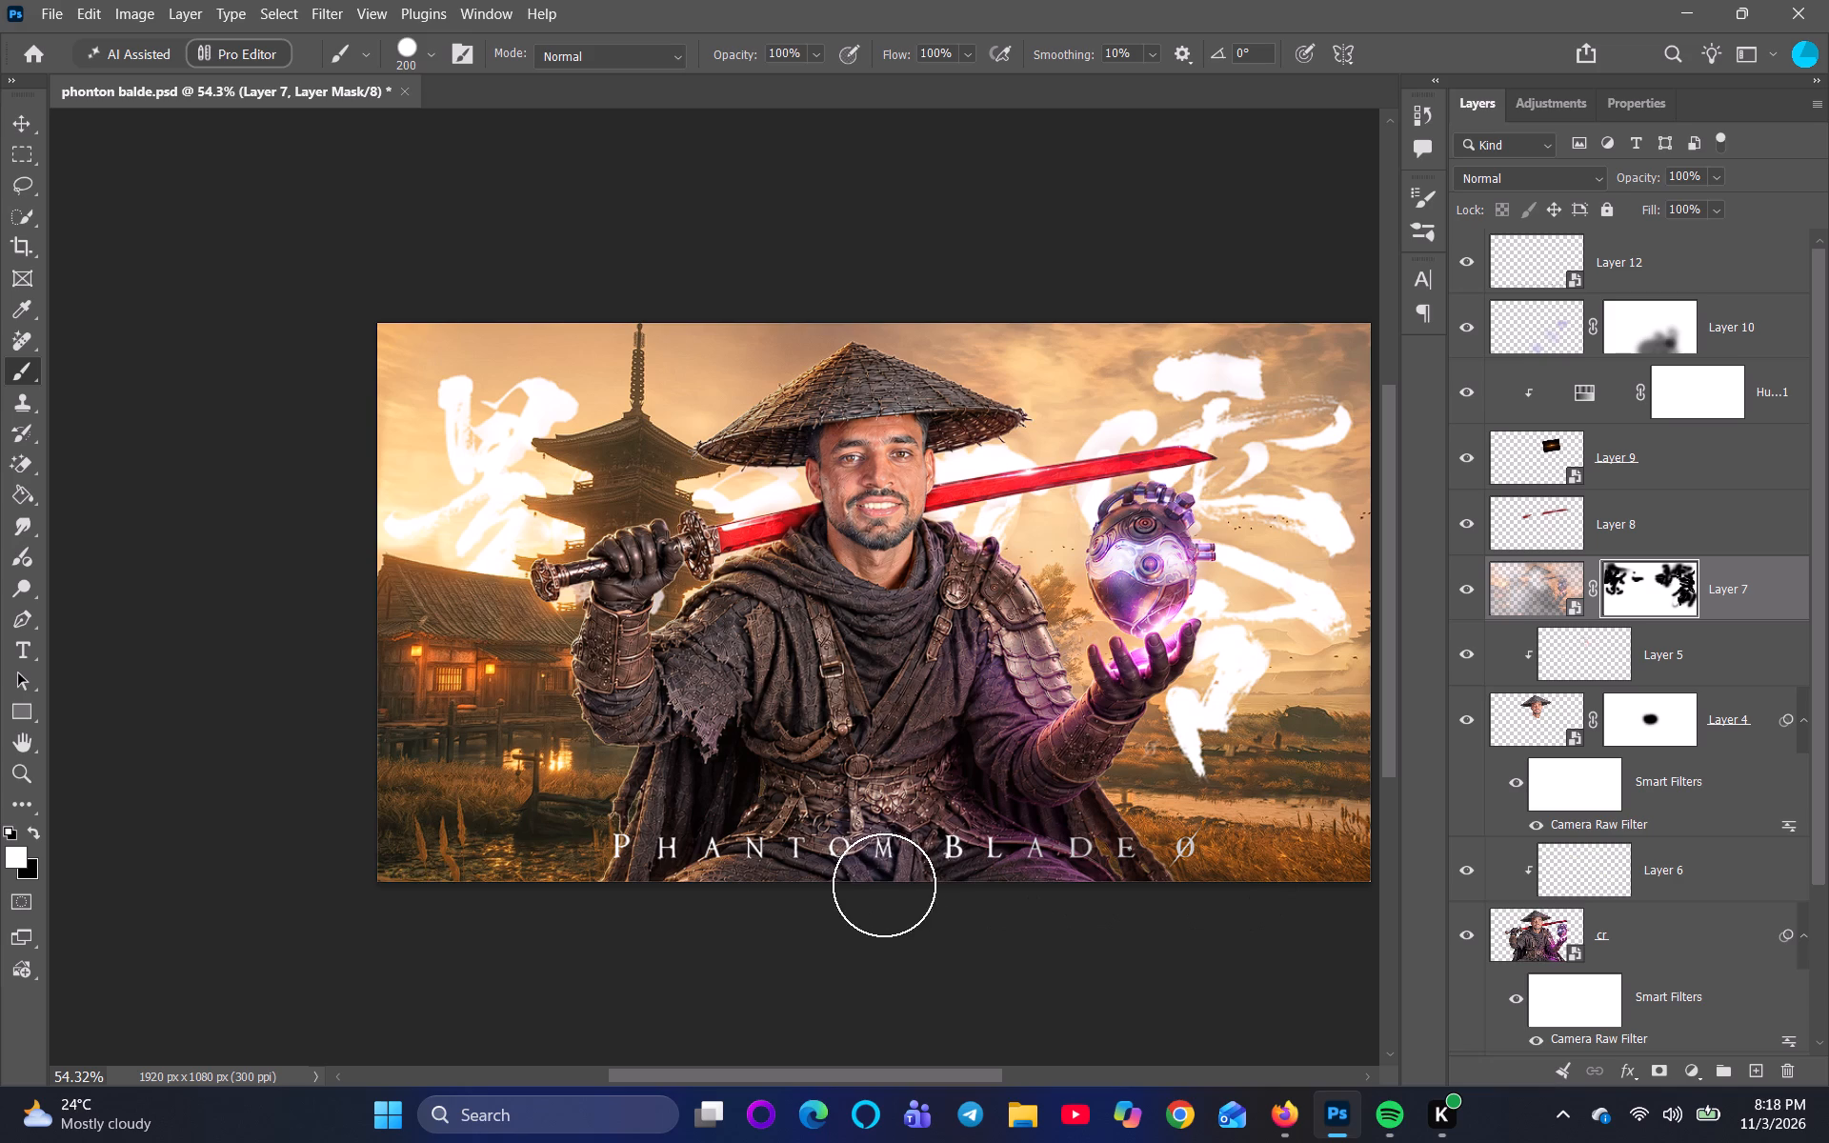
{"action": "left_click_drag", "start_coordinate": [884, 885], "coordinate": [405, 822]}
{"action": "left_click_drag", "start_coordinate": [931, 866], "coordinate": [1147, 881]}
Add a new layer above Layer 12 and paint black along the artwork's lower edge with a size 500 brush at 21% opacity.
{"action": "scroll", "coordinate": [1678, 425], "scroll_direction": "up", "scroll_amount": 3}
{"action": "left_click", "coordinate": [1658, 269]}
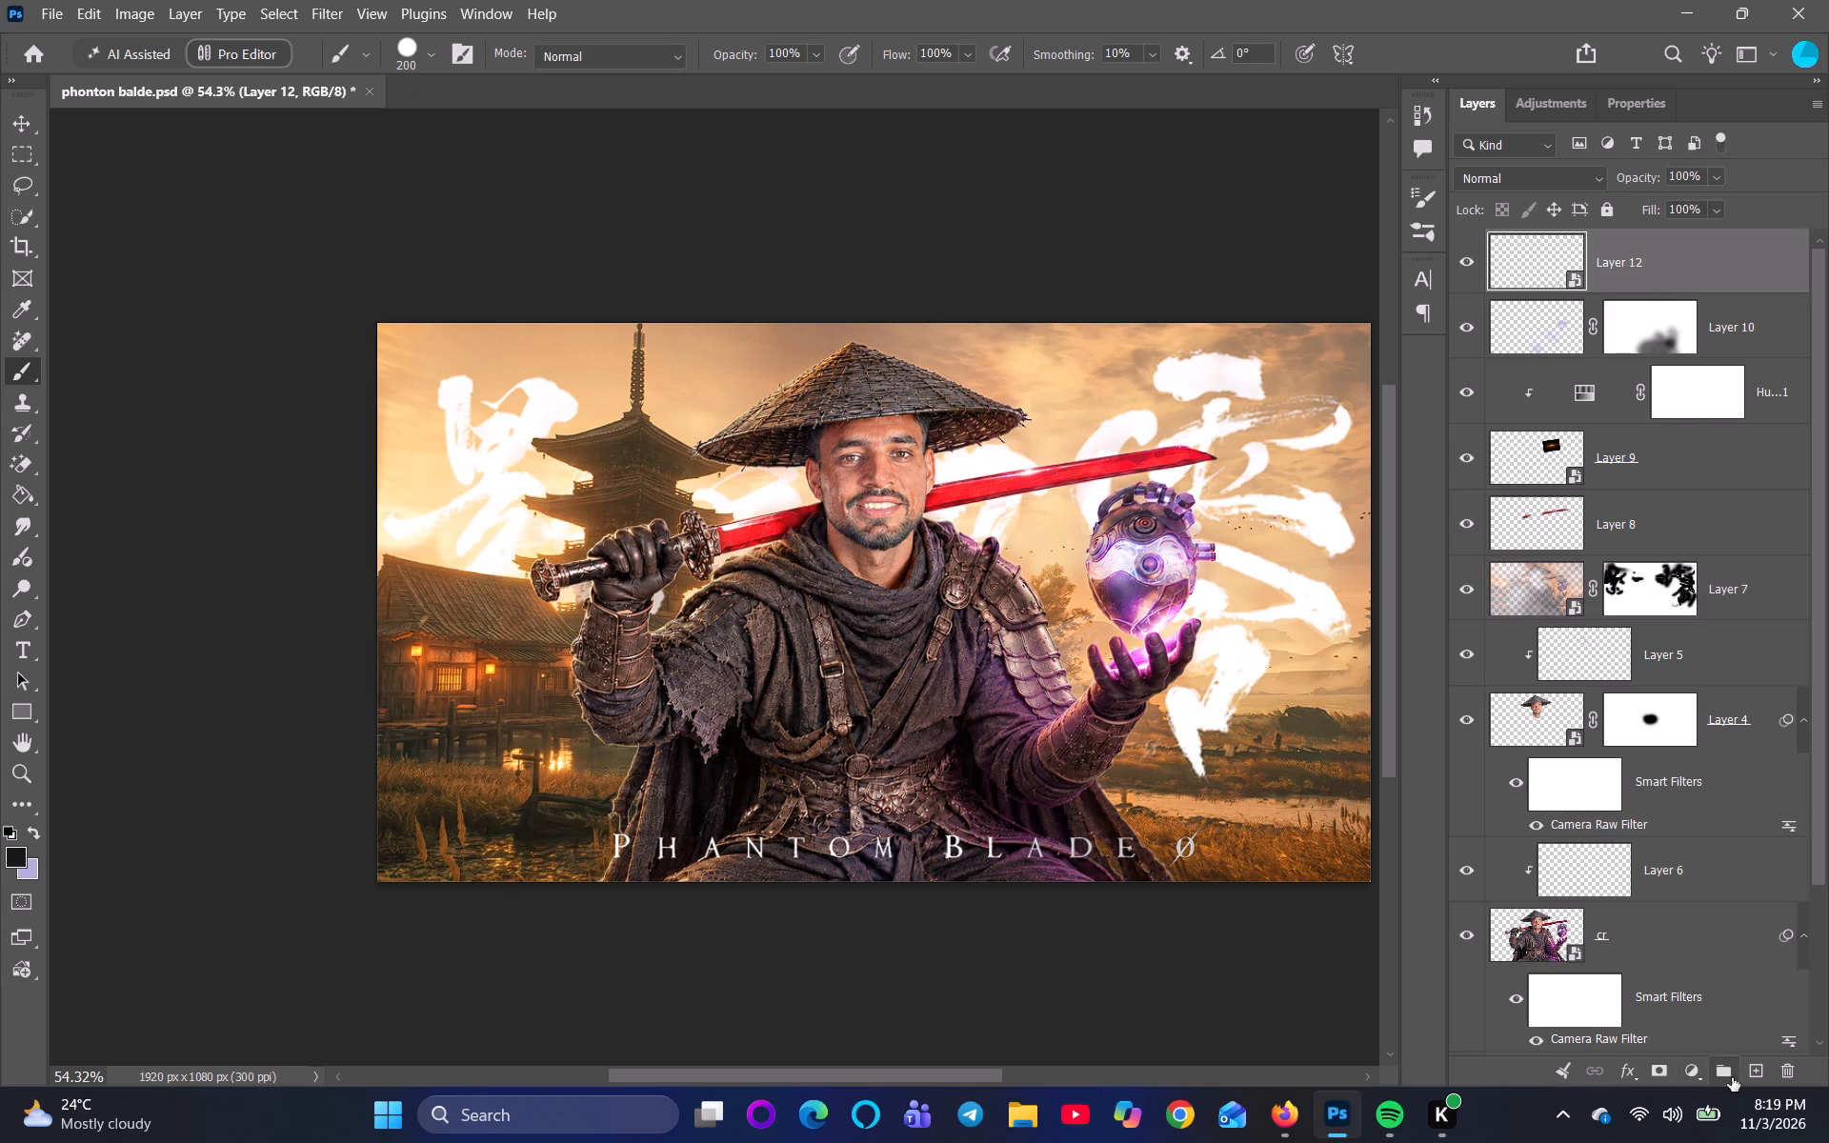
{"action": "left_click", "coordinate": [1748, 1066]}
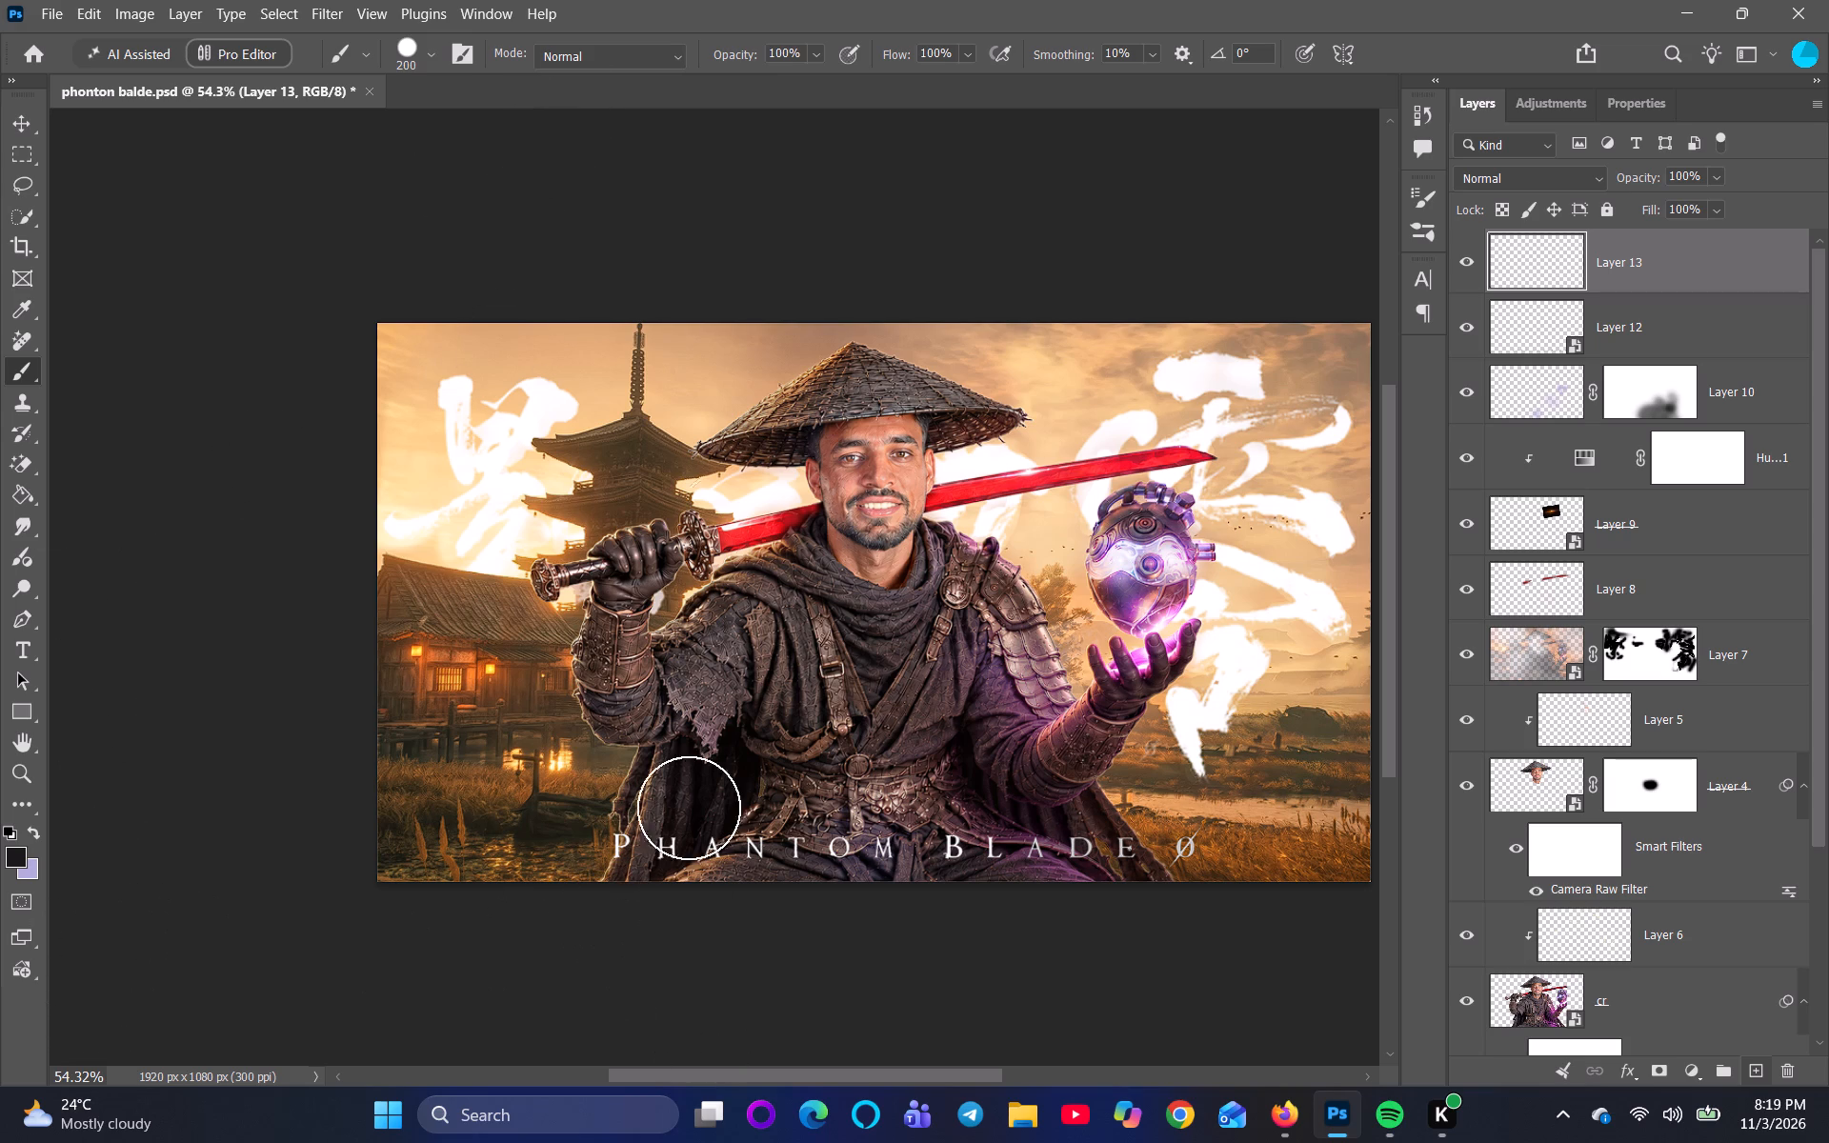
{"action": "left_click_drag", "start_coordinate": [752, 63], "coordinate": [715, 56]}
{"action": "left_click_drag", "start_coordinate": [752, 51], "coordinate": [682, 73]}
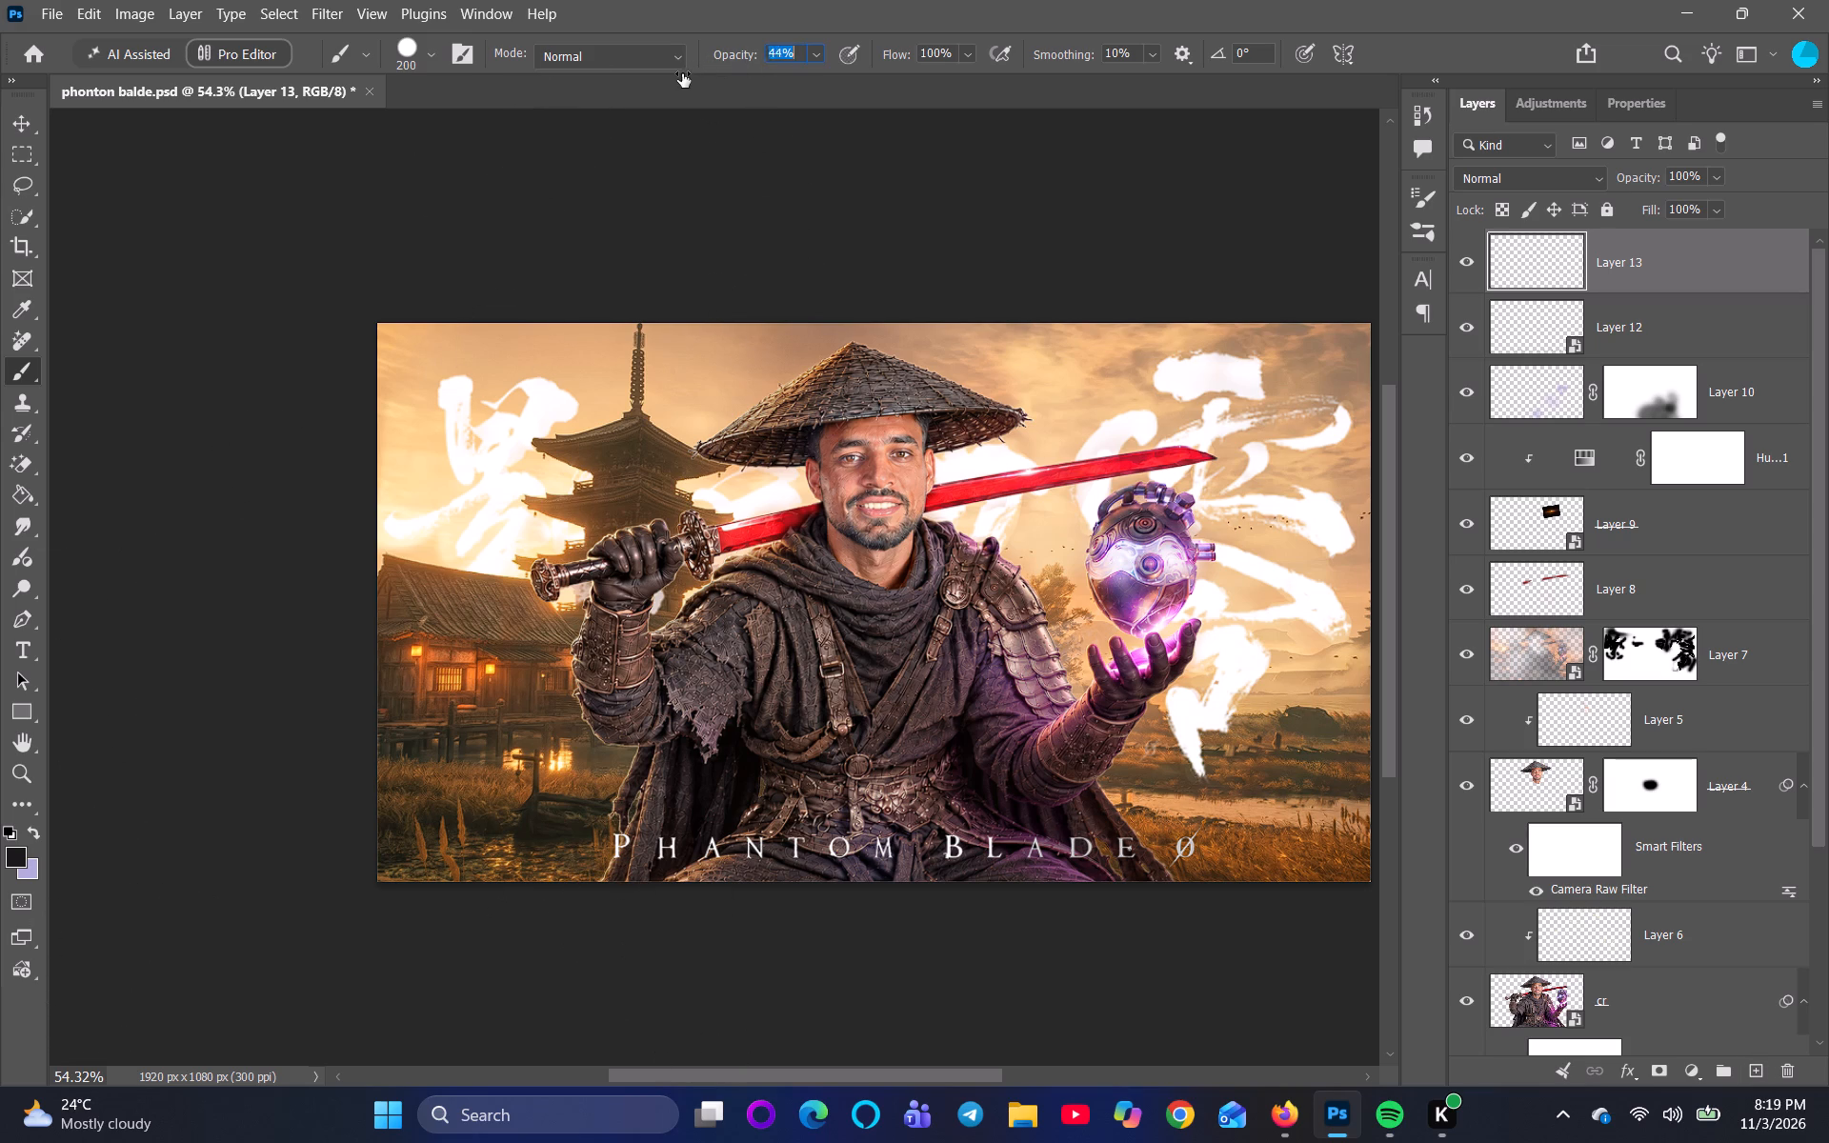
{"action": "left_click_drag", "start_coordinate": [682, 73], "coordinate": [657, 74]}
{"action": "key", "text": "bracketright"}
{"action": "key", "text": "bracketright"}
{"action": "key", "text": "bracketright"}
{"action": "key", "text": "bracketright"}
{"action": "left_click_drag", "start_coordinate": [591, 921], "coordinate": [633, 934]}
{"action": "left_click_drag", "start_coordinate": [760, 913], "coordinate": [766, 912]}
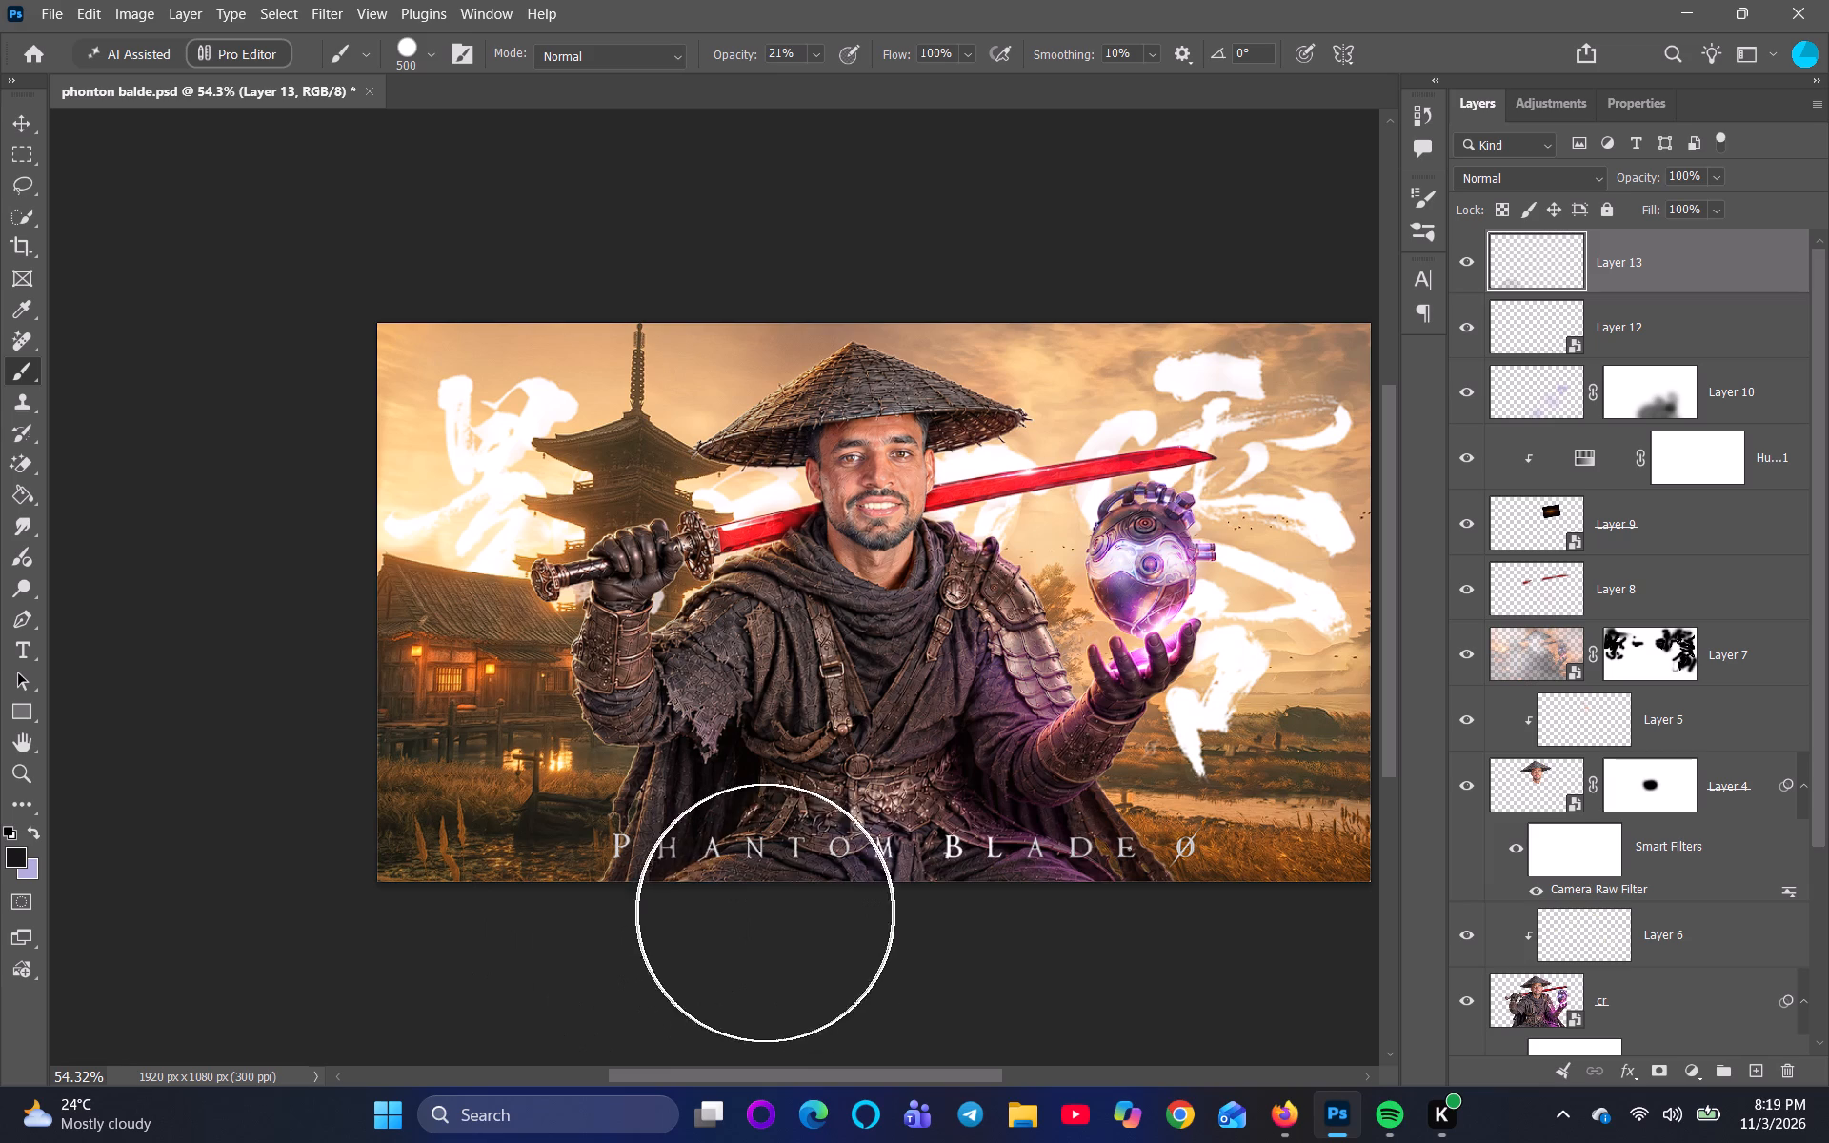
{"action": "left_click_drag", "start_coordinate": [766, 912], "coordinate": [774, 914]}
{"action": "left_click_drag", "start_coordinate": [974, 911], "coordinate": [1023, 917]}
{"action": "left_click", "coordinate": [1105, 912]}
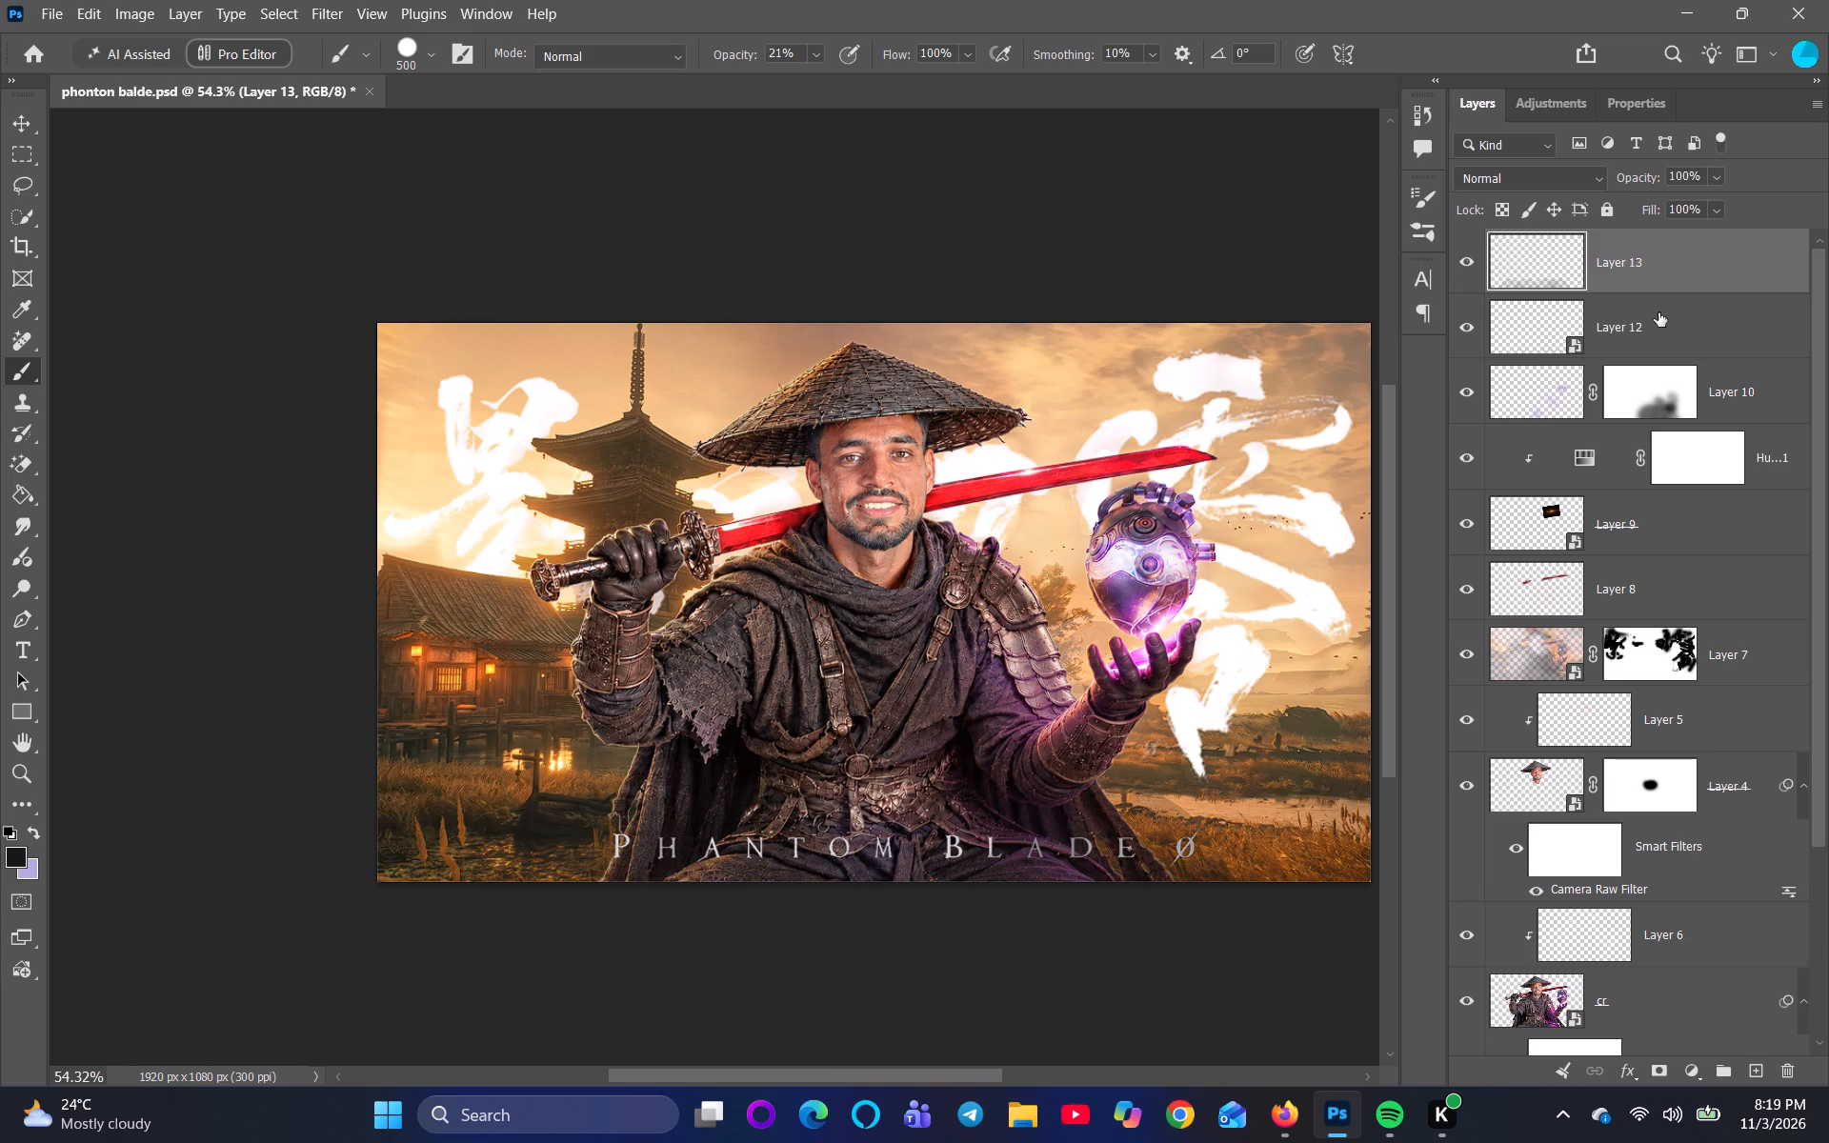
Move Layer 13 with the dark shading beneath the title layer, Layer 12.
{"action": "left_click_drag", "start_coordinate": [1644, 247], "coordinate": [1659, 368]}
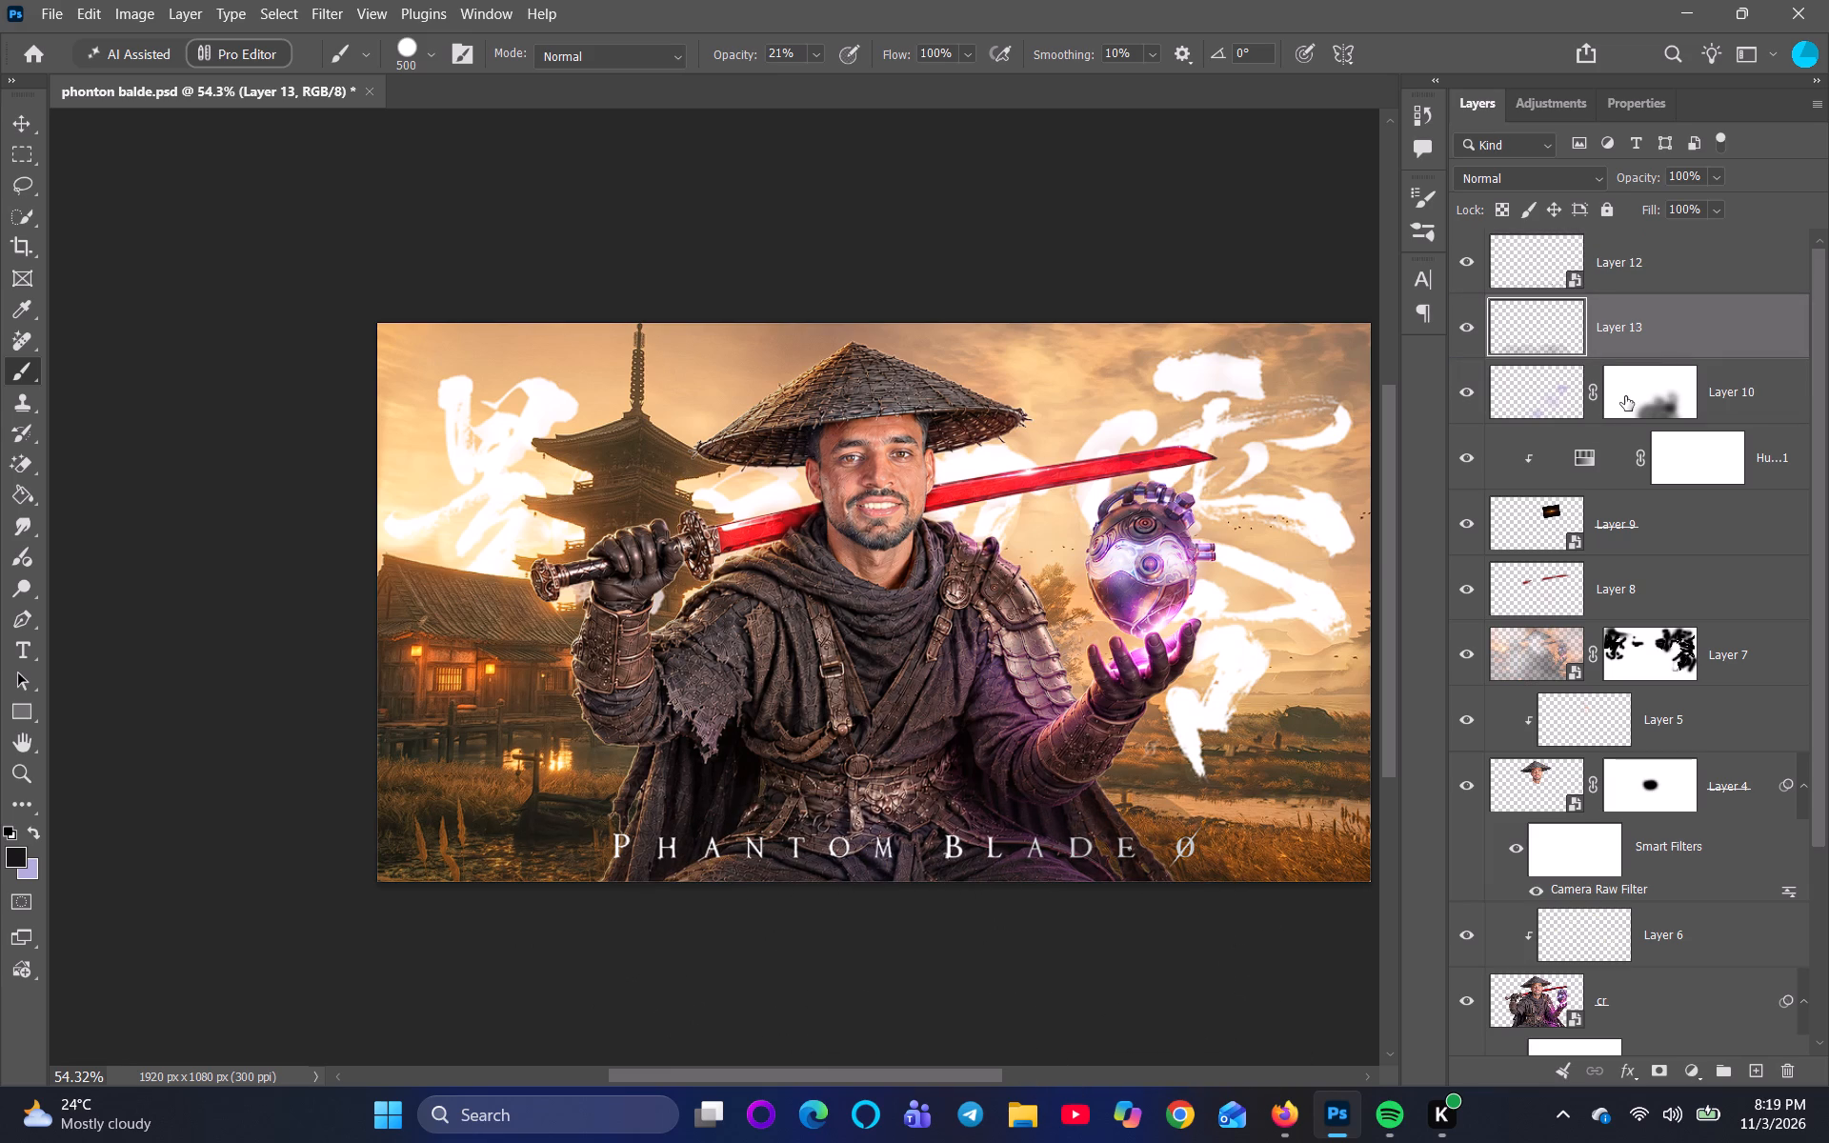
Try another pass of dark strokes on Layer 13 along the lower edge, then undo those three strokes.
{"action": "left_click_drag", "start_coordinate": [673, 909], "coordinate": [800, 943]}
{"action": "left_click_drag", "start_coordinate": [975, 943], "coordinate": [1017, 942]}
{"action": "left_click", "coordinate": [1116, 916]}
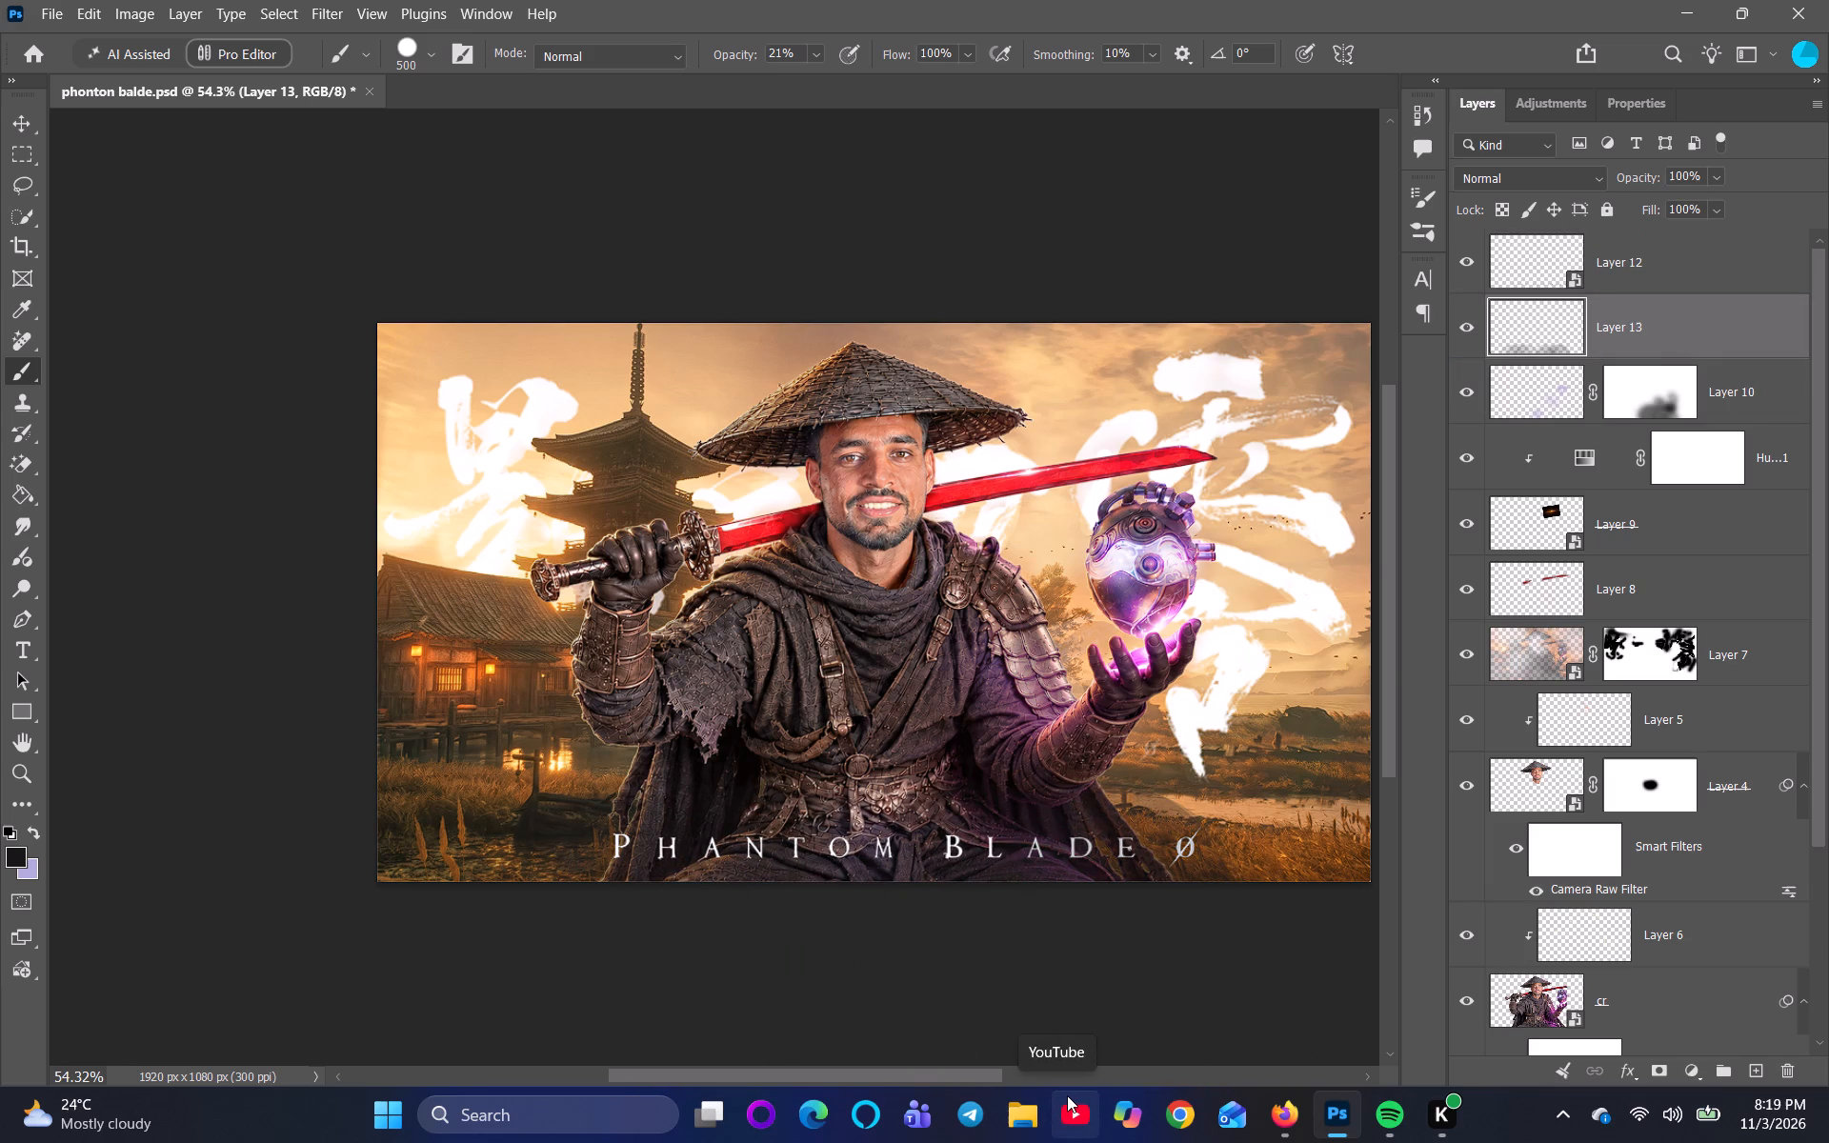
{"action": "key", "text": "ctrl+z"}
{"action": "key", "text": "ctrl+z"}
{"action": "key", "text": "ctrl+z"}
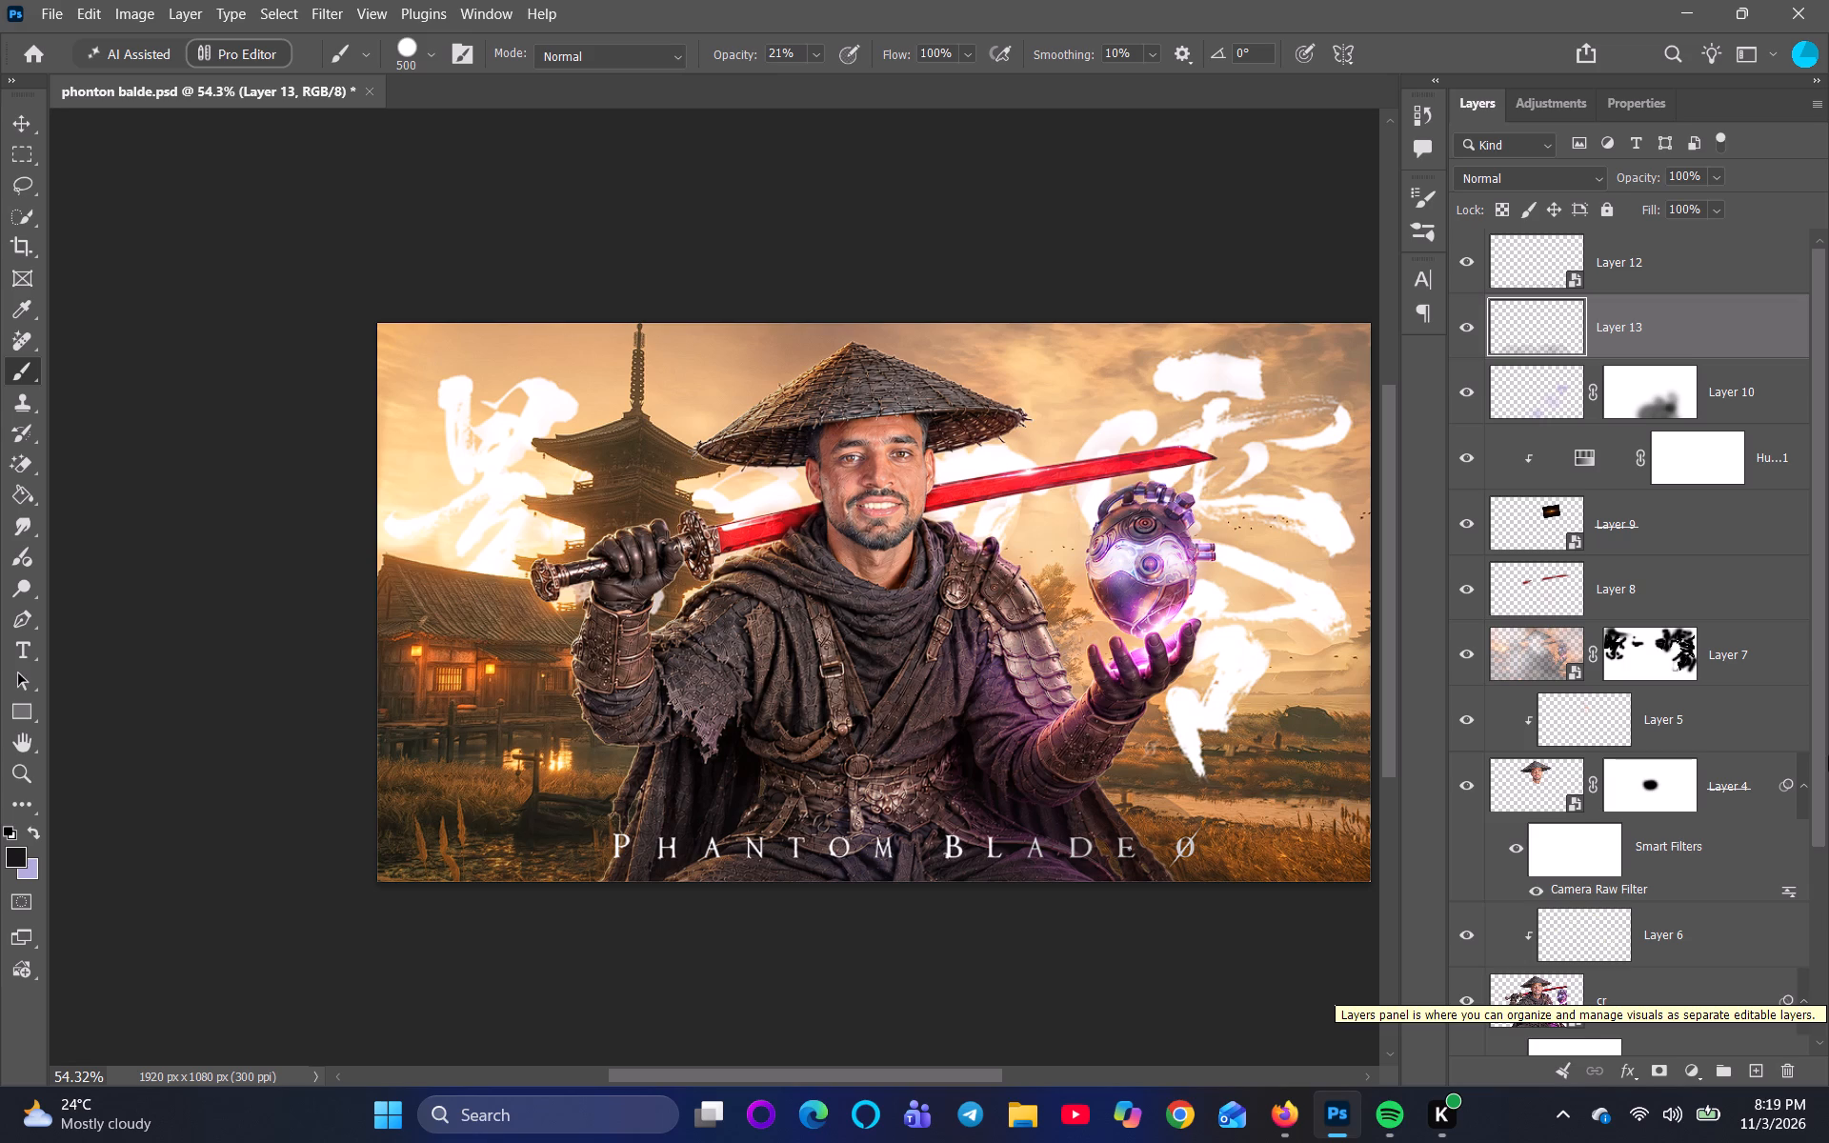
Paint white at 21% opacity on Layer 7's mask around the purple orb, reducing the brush from size 500 to 200.
{"action": "scroll", "coordinate": [1802, 779], "scroll_direction": "down", "scroll_amount": 1}
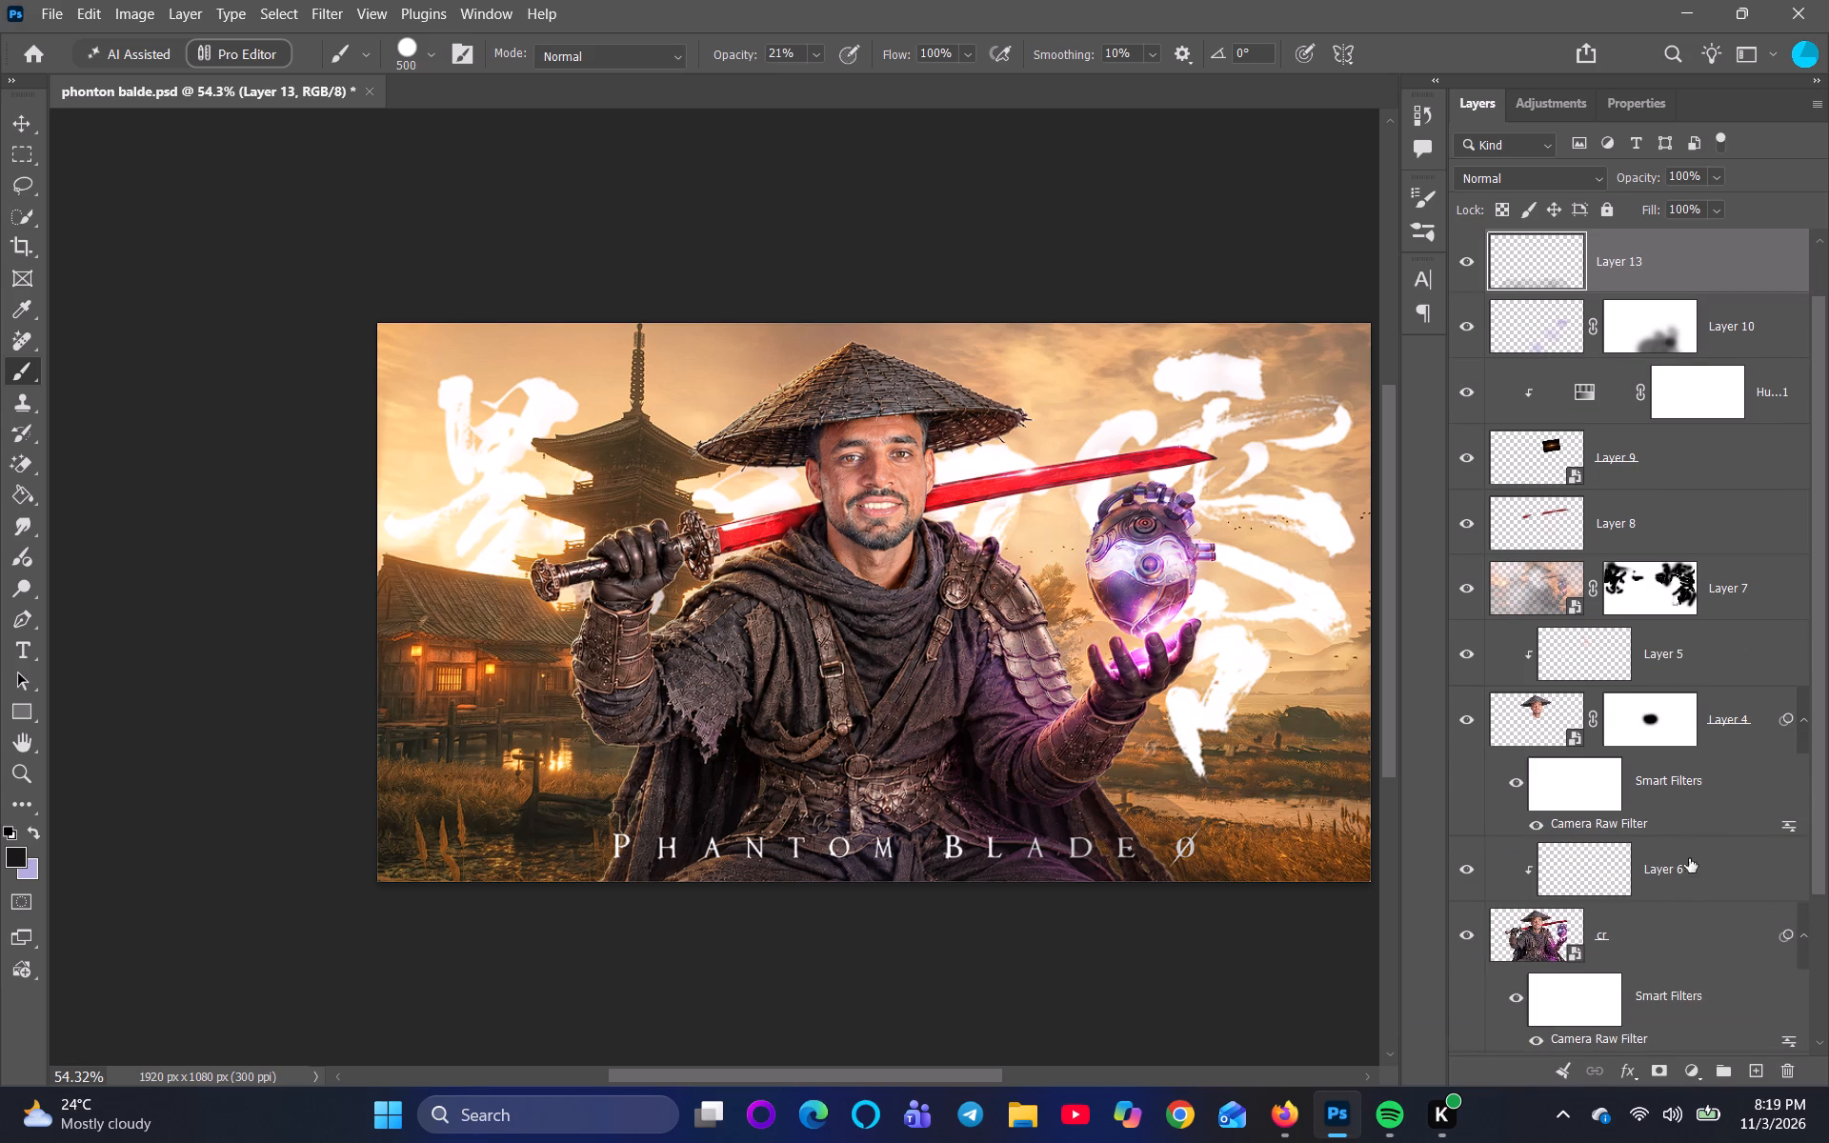
{"action": "left_click", "coordinate": [1639, 582]}
{"action": "left_click_drag", "start_coordinate": [1142, 556], "coordinate": [1145, 571]}
{"action": "left_click", "coordinate": [1155, 590]}
{"action": "left_click", "coordinate": [1166, 612]}
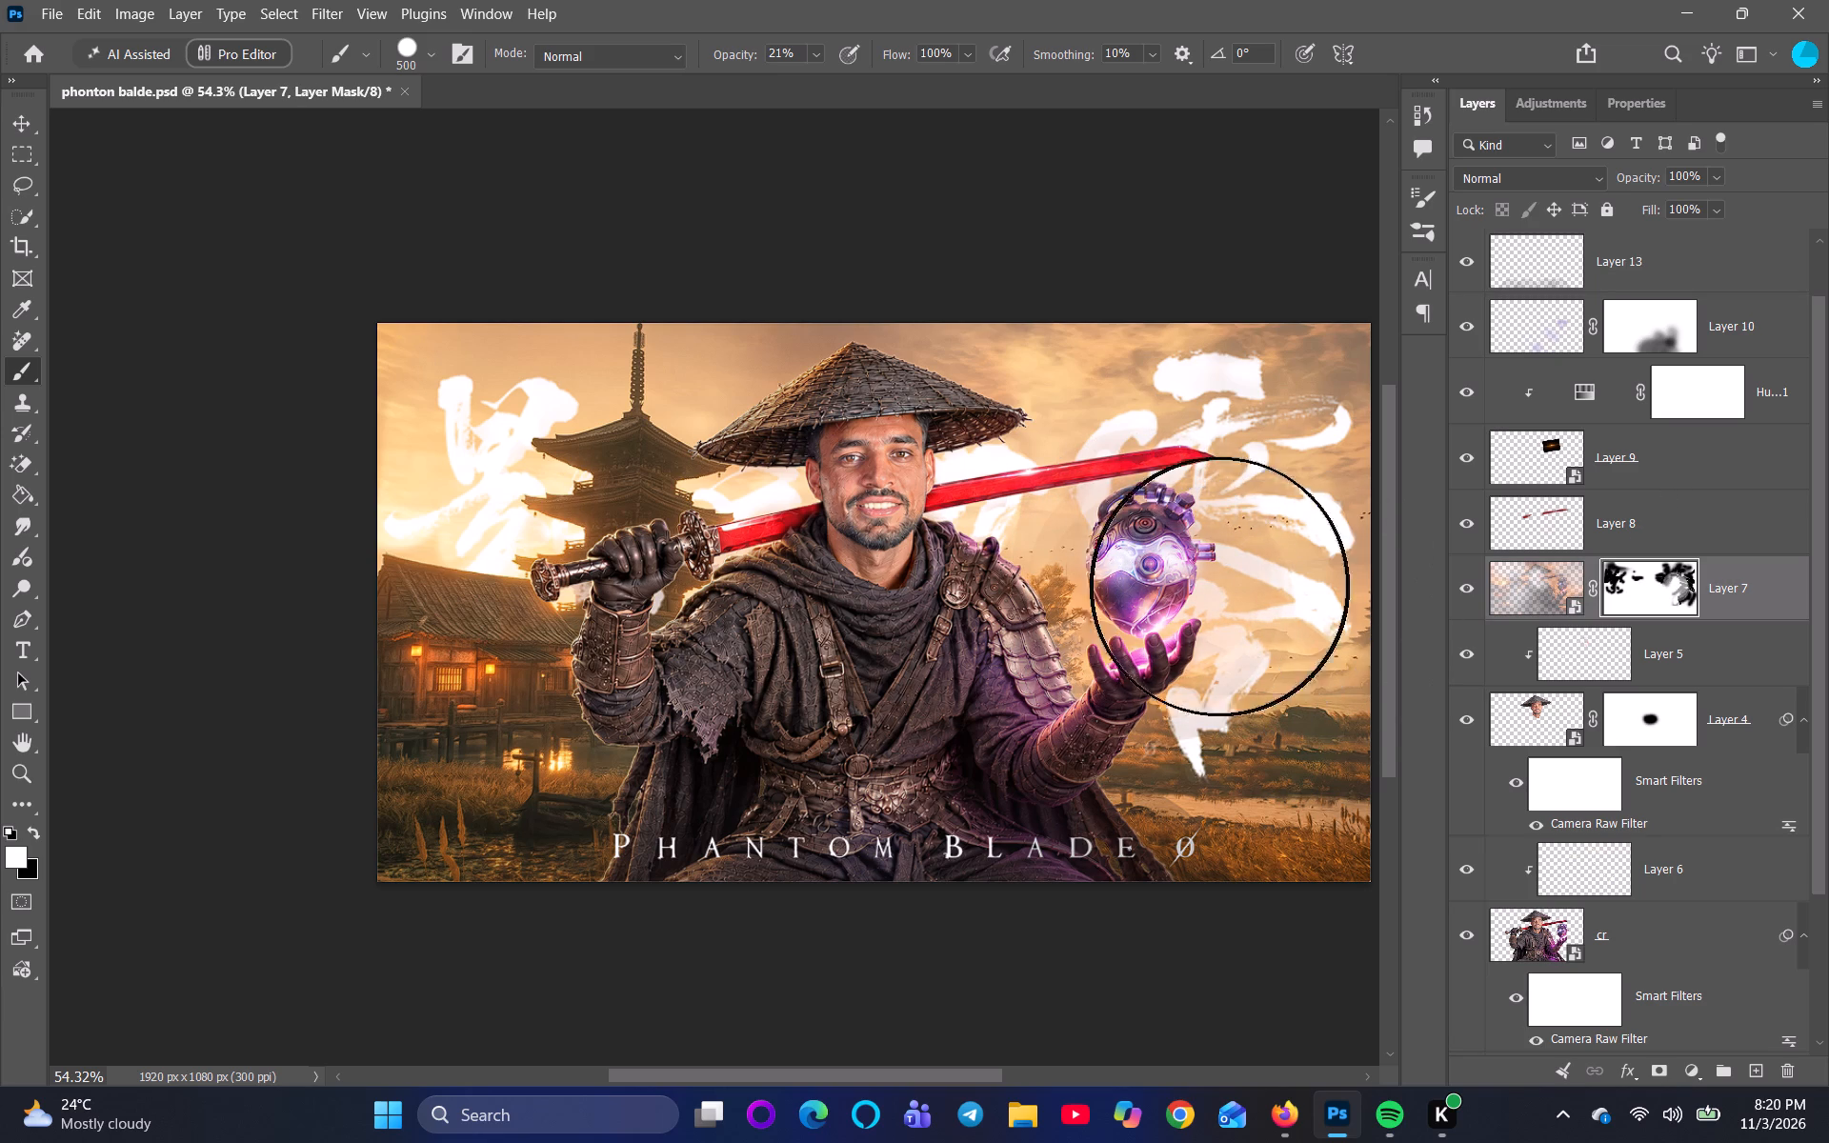
{"action": "left_click_drag", "start_coordinate": [1128, 582], "coordinate": [1124, 592]}
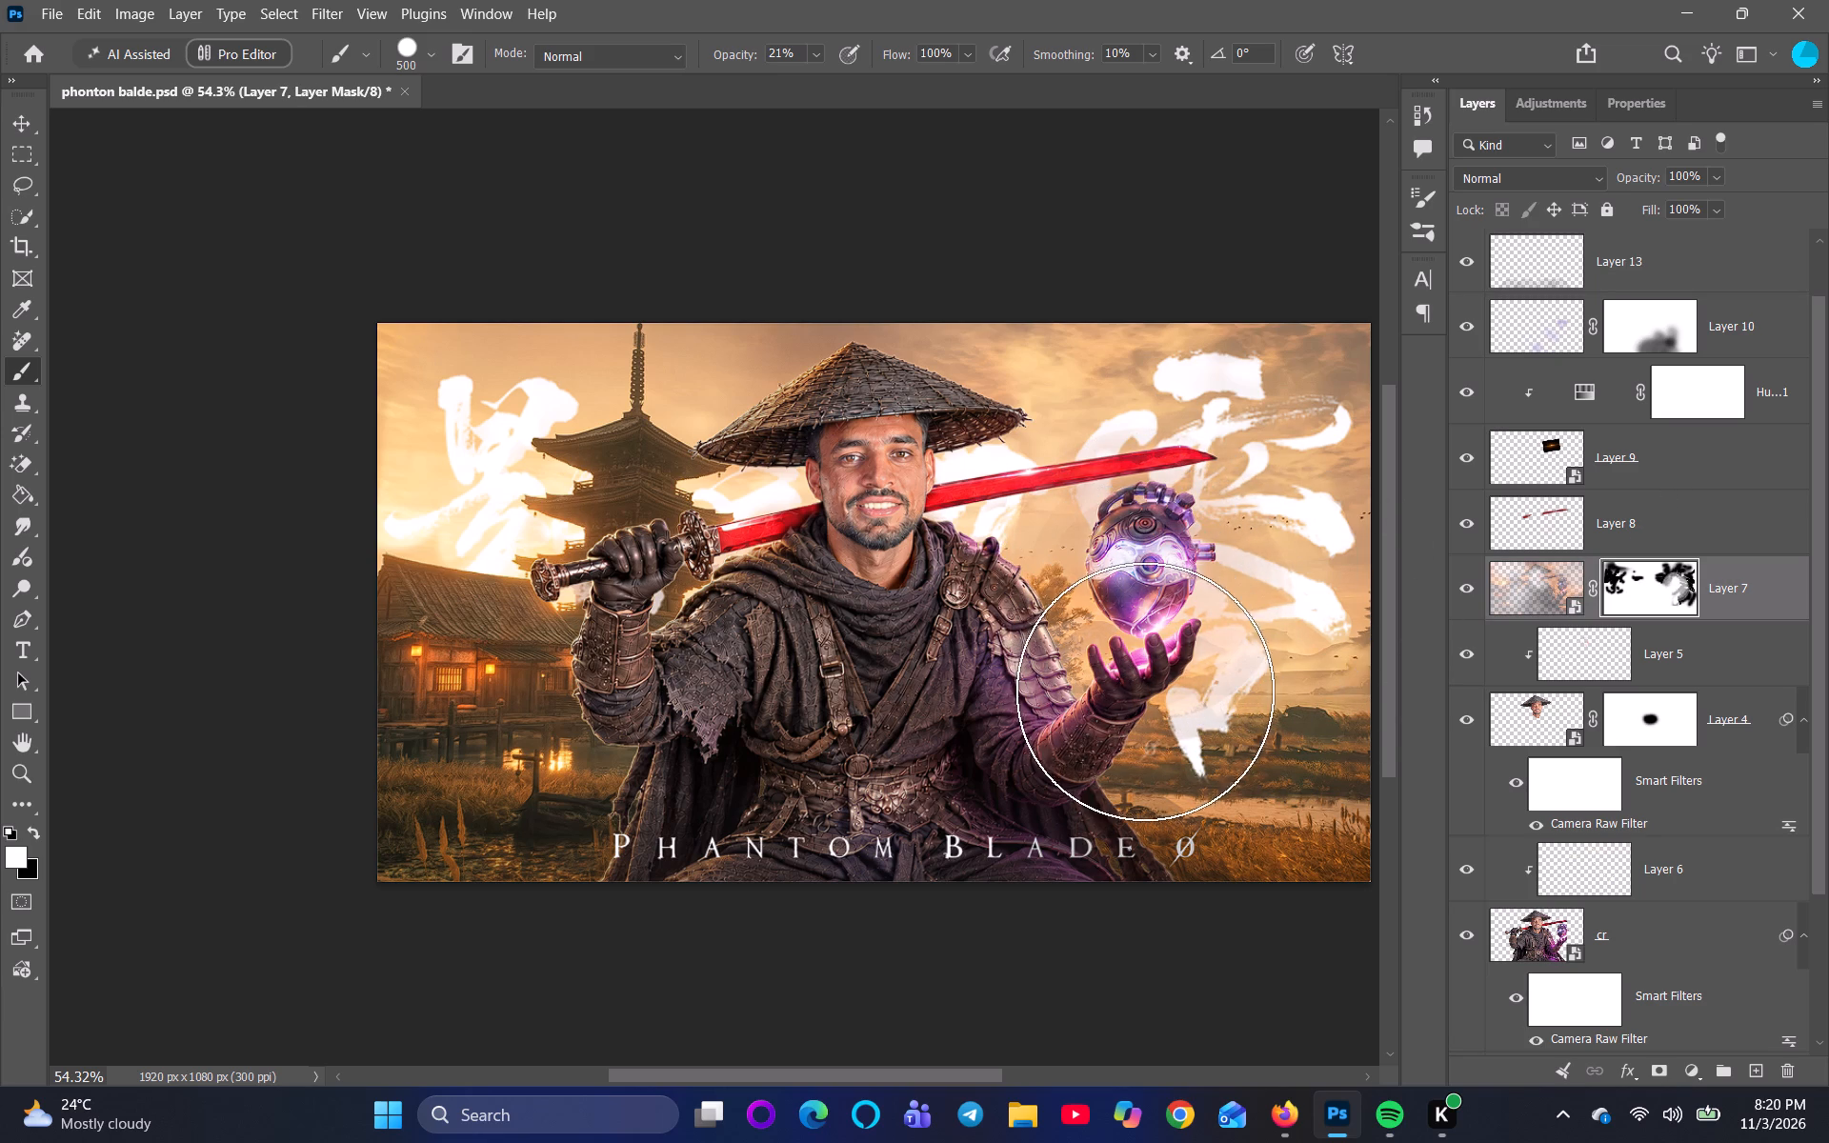
{"action": "key", "text": "bracketleft"}
{"action": "key", "text": "bracketleft"}
{"action": "key", "text": "bracketleft"}
{"action": "left_click", "coordinate": [1146, 559]}
{"action": "key", "text": "bracketleft"}
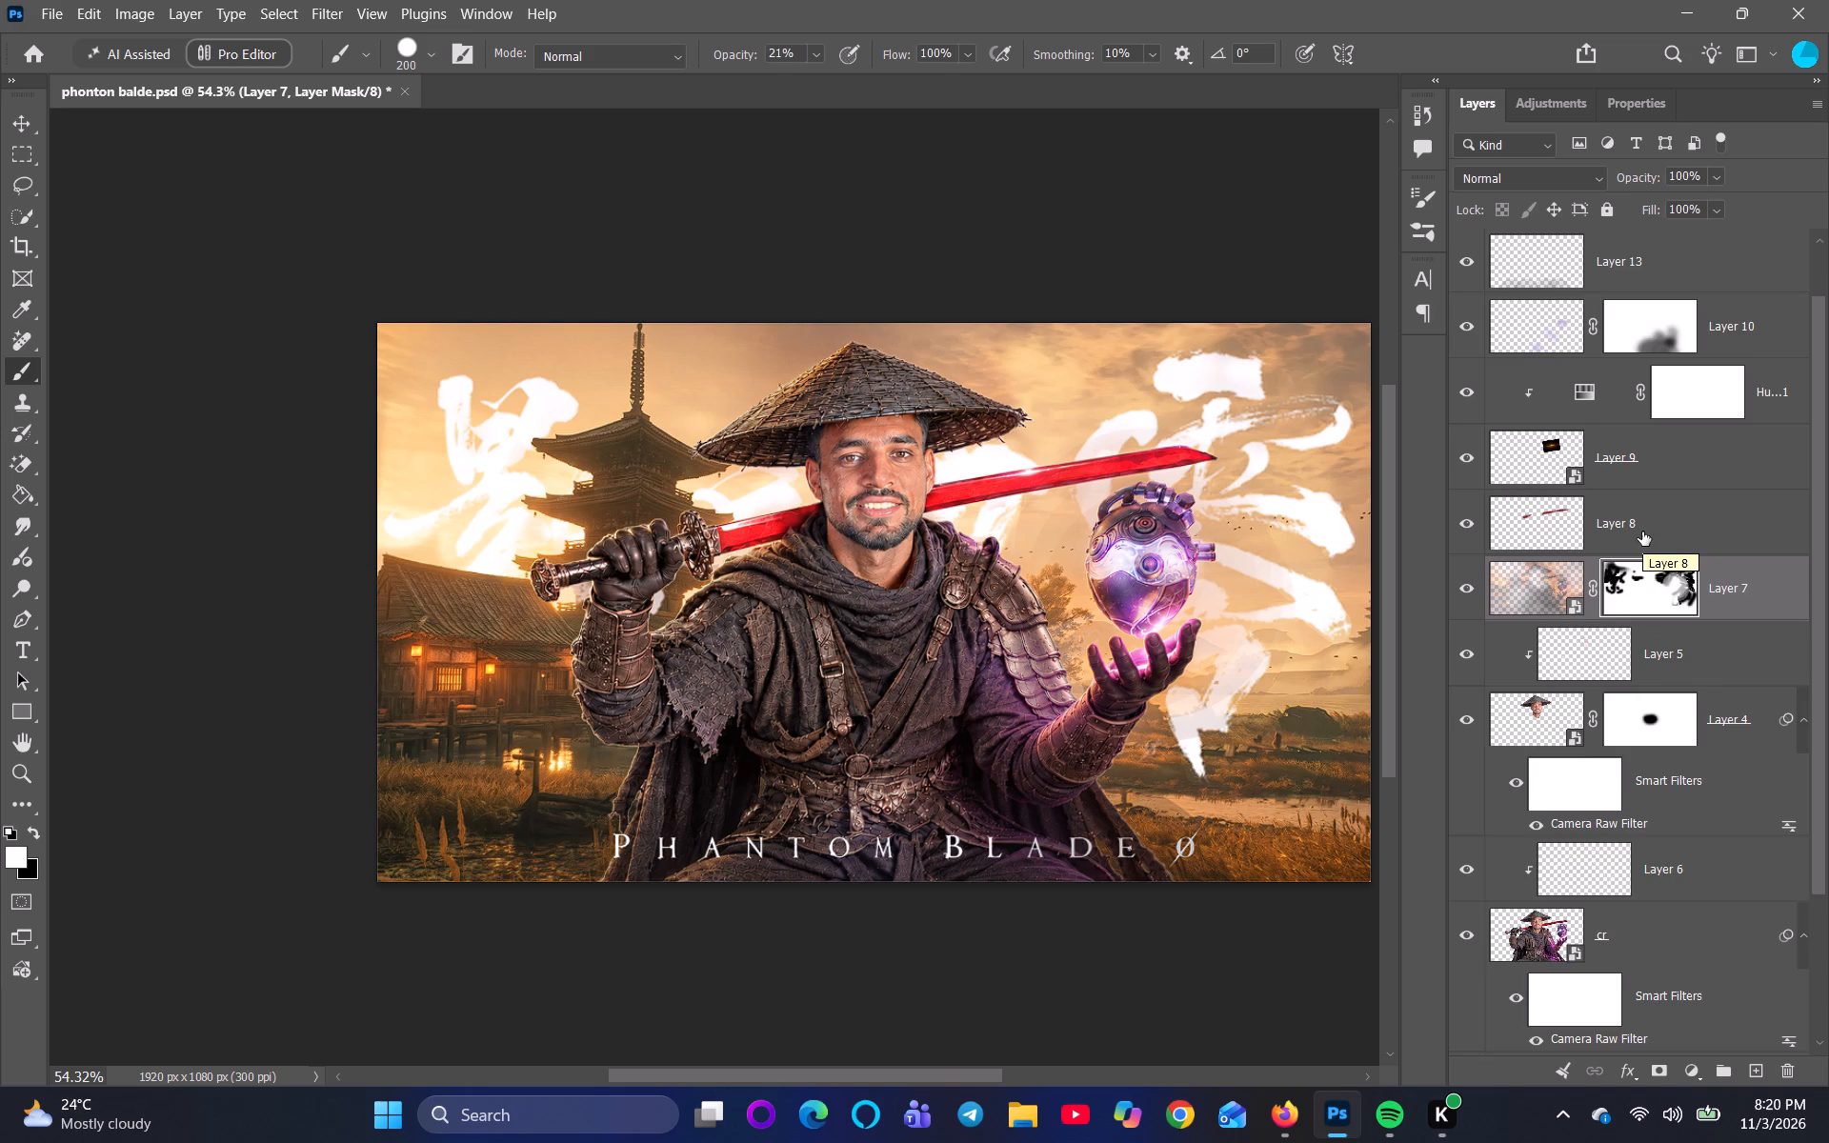
{"action": "scroll", "coordinate": [1624, 443], "scroll_direction": "up", "scroll_amount": 5}
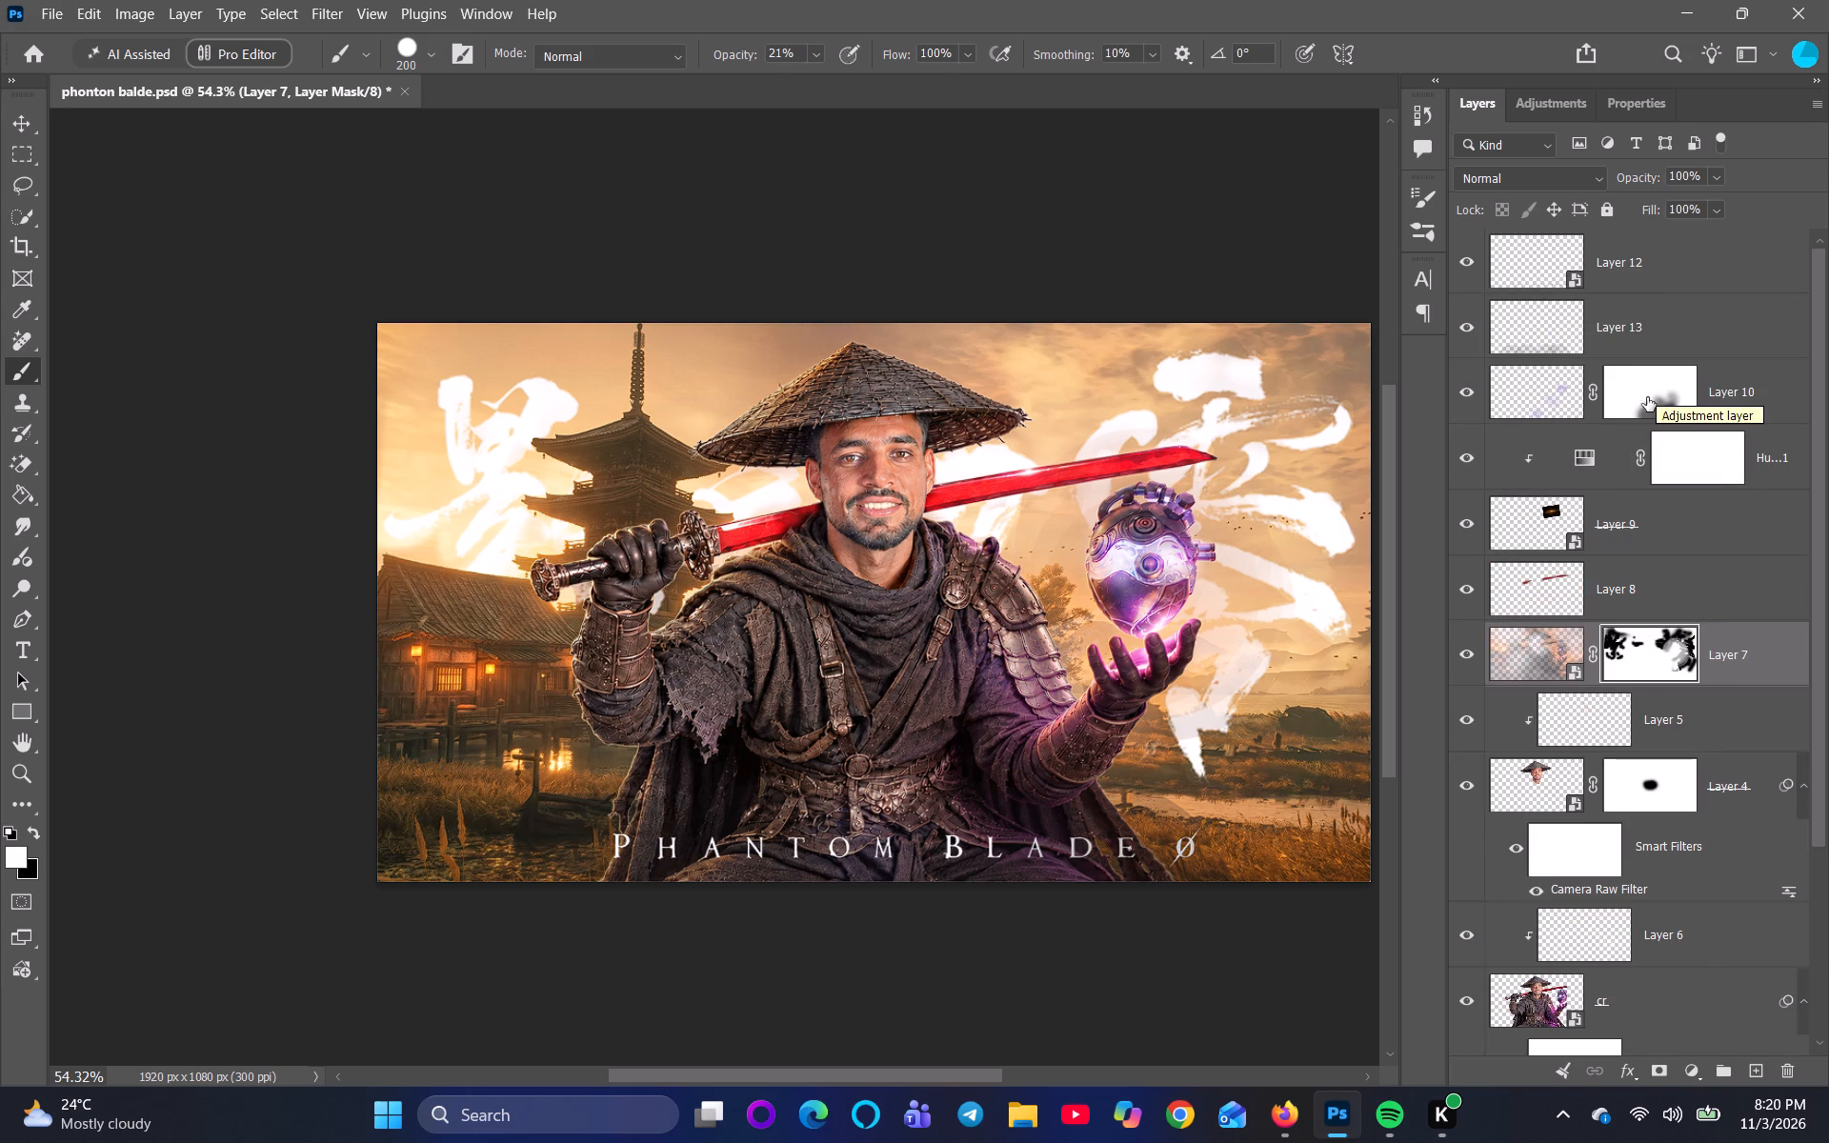
{"action": "left_click_drag", "start_coordinate": [1142, 587], "coordinate": [1129, 576]}
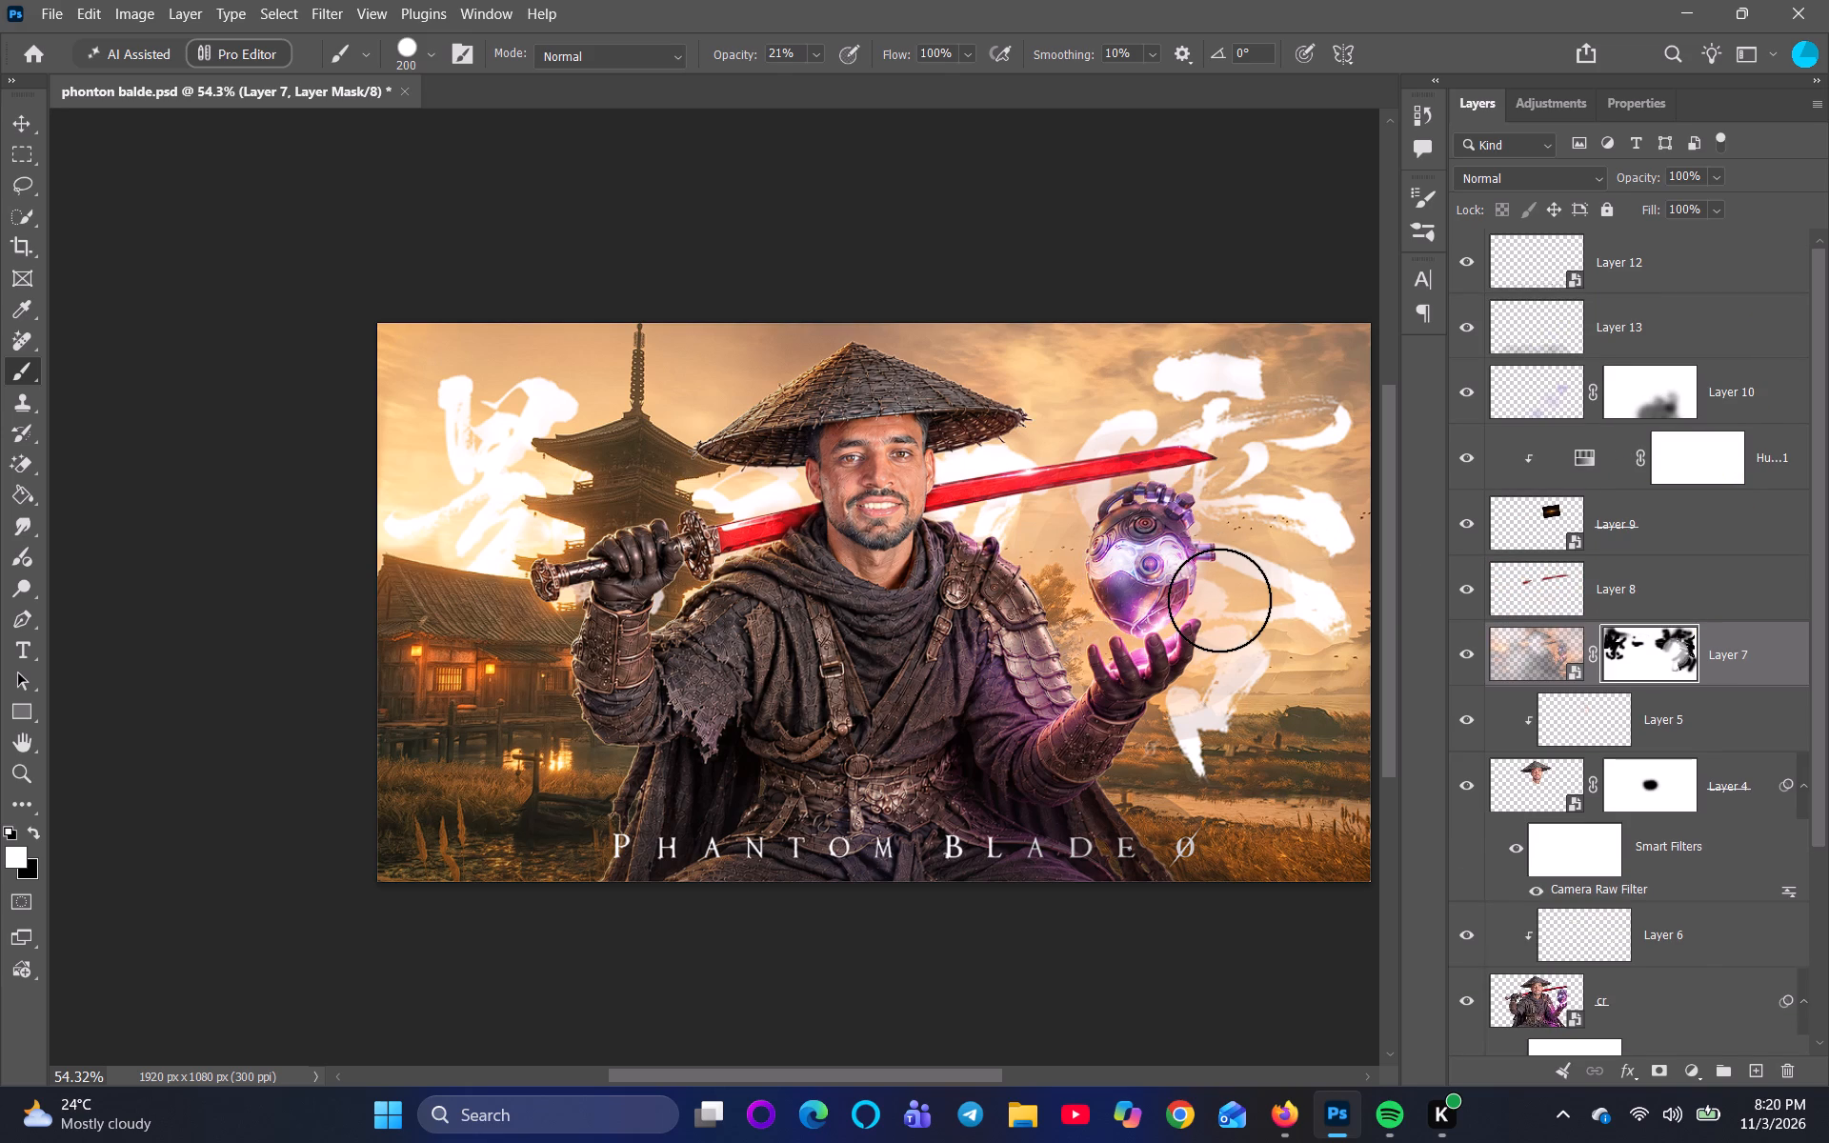
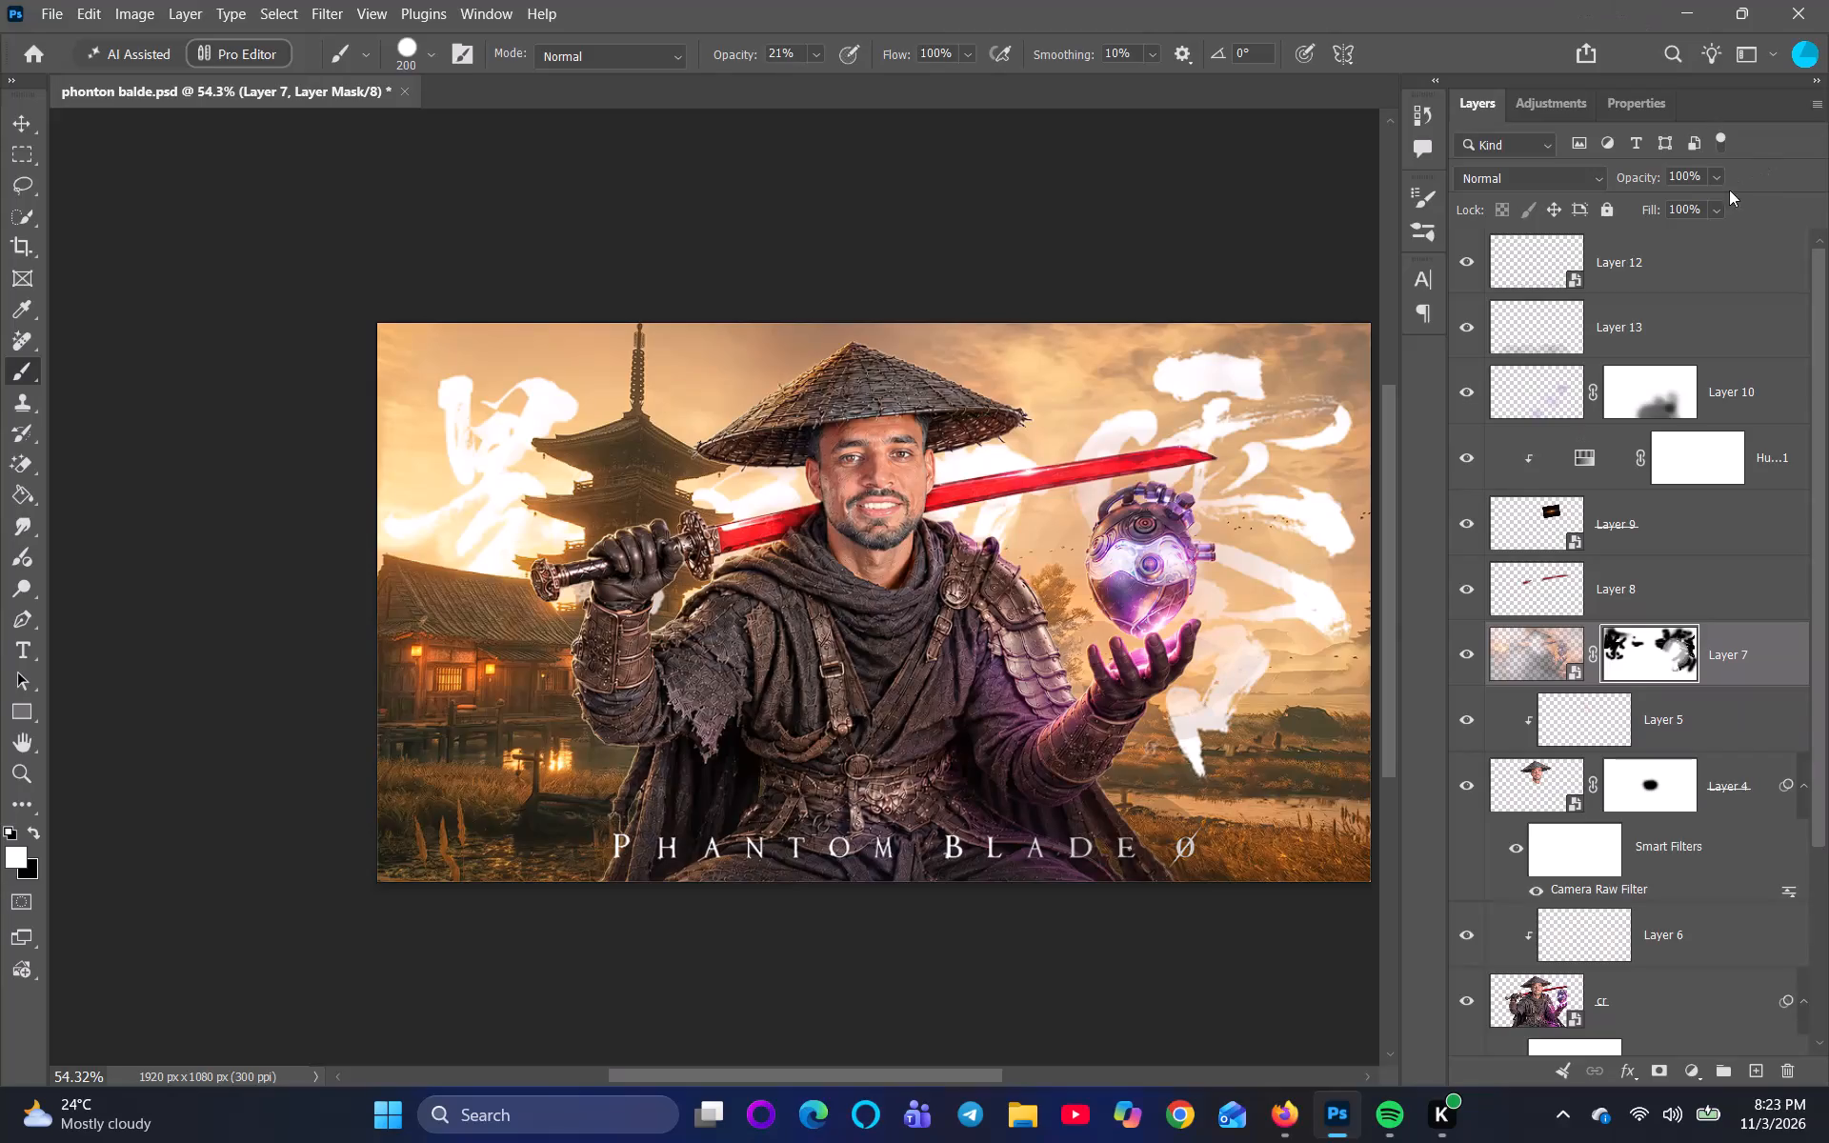
Add a new empty layer above Layer 12 at the top of the layer stack.
{"action": "scroll", "coordinate": [1691, 303], "scroll_direction": "up", "scroll_amount": 4}
{"action": "left_click", "coordinate": [1689, 265]}
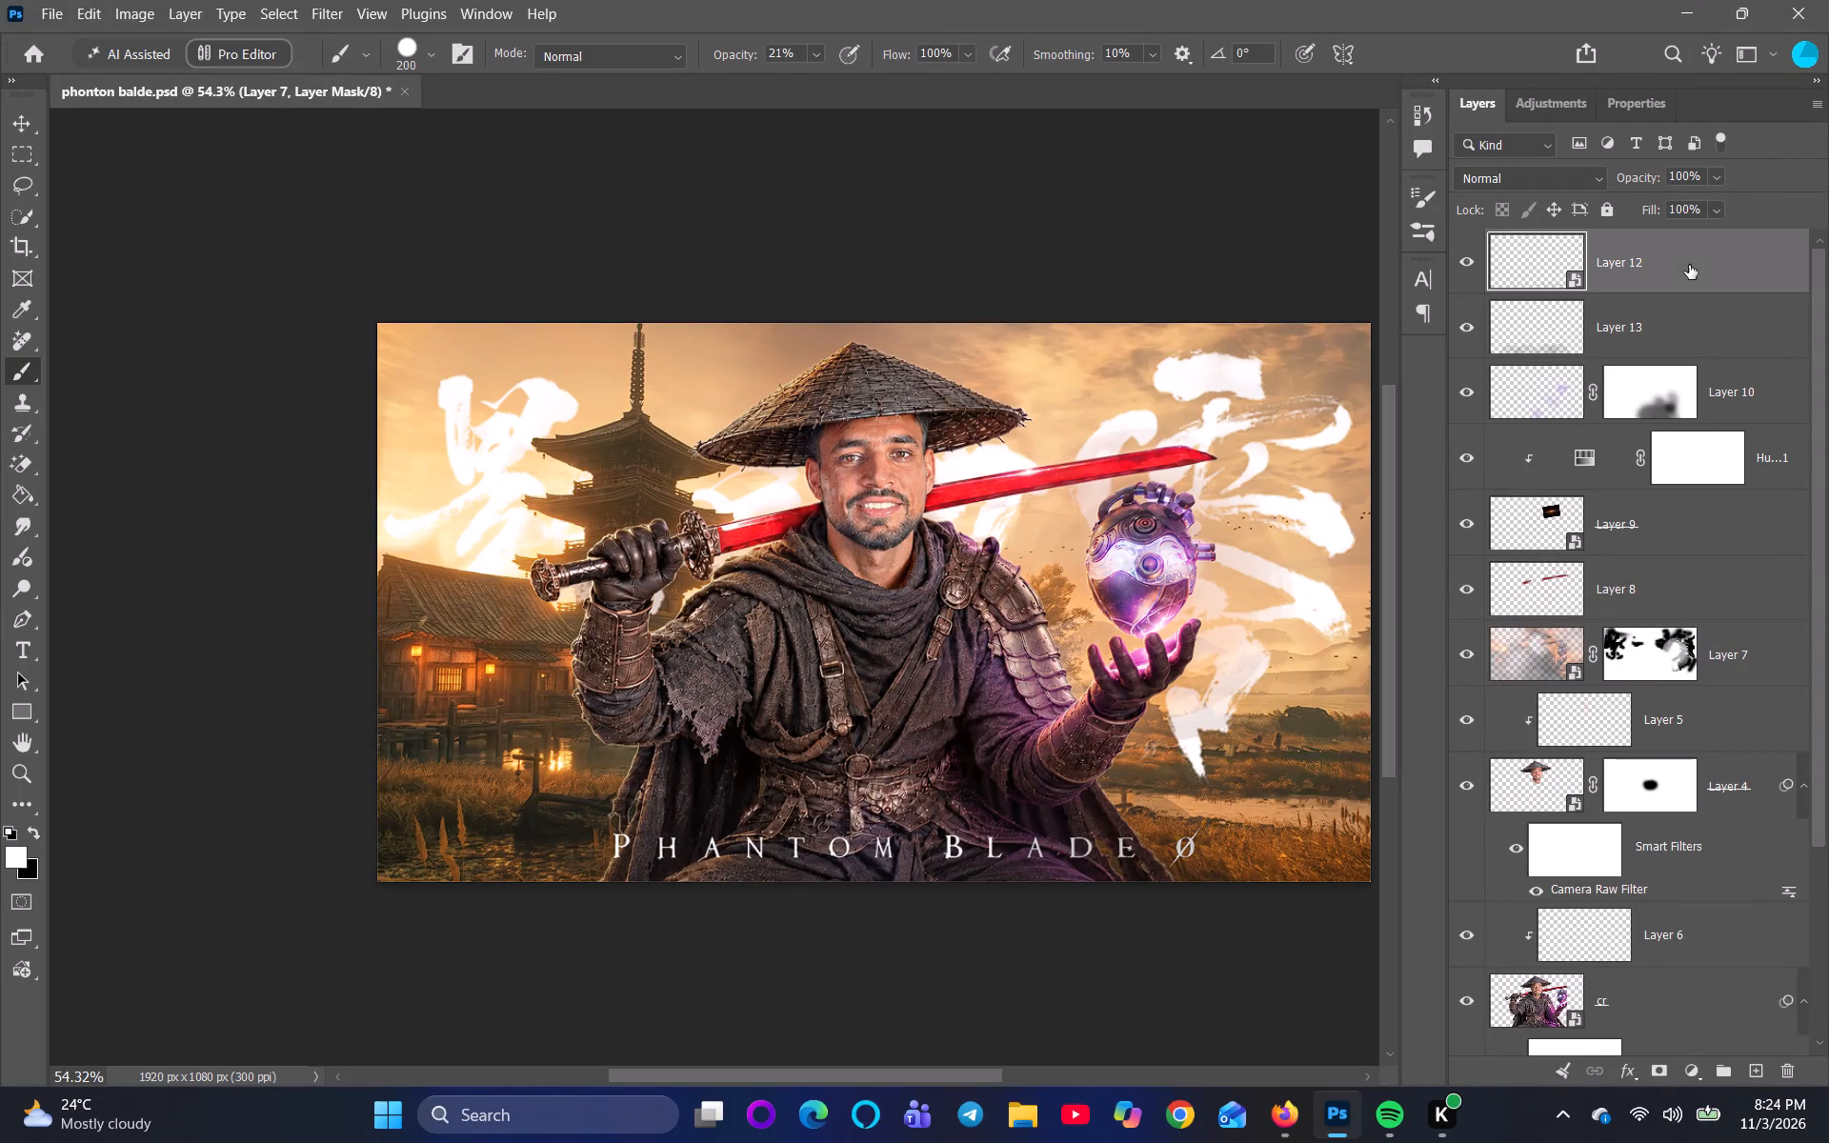
{"action": "left_click", "coordinate": [1748, 1069]}
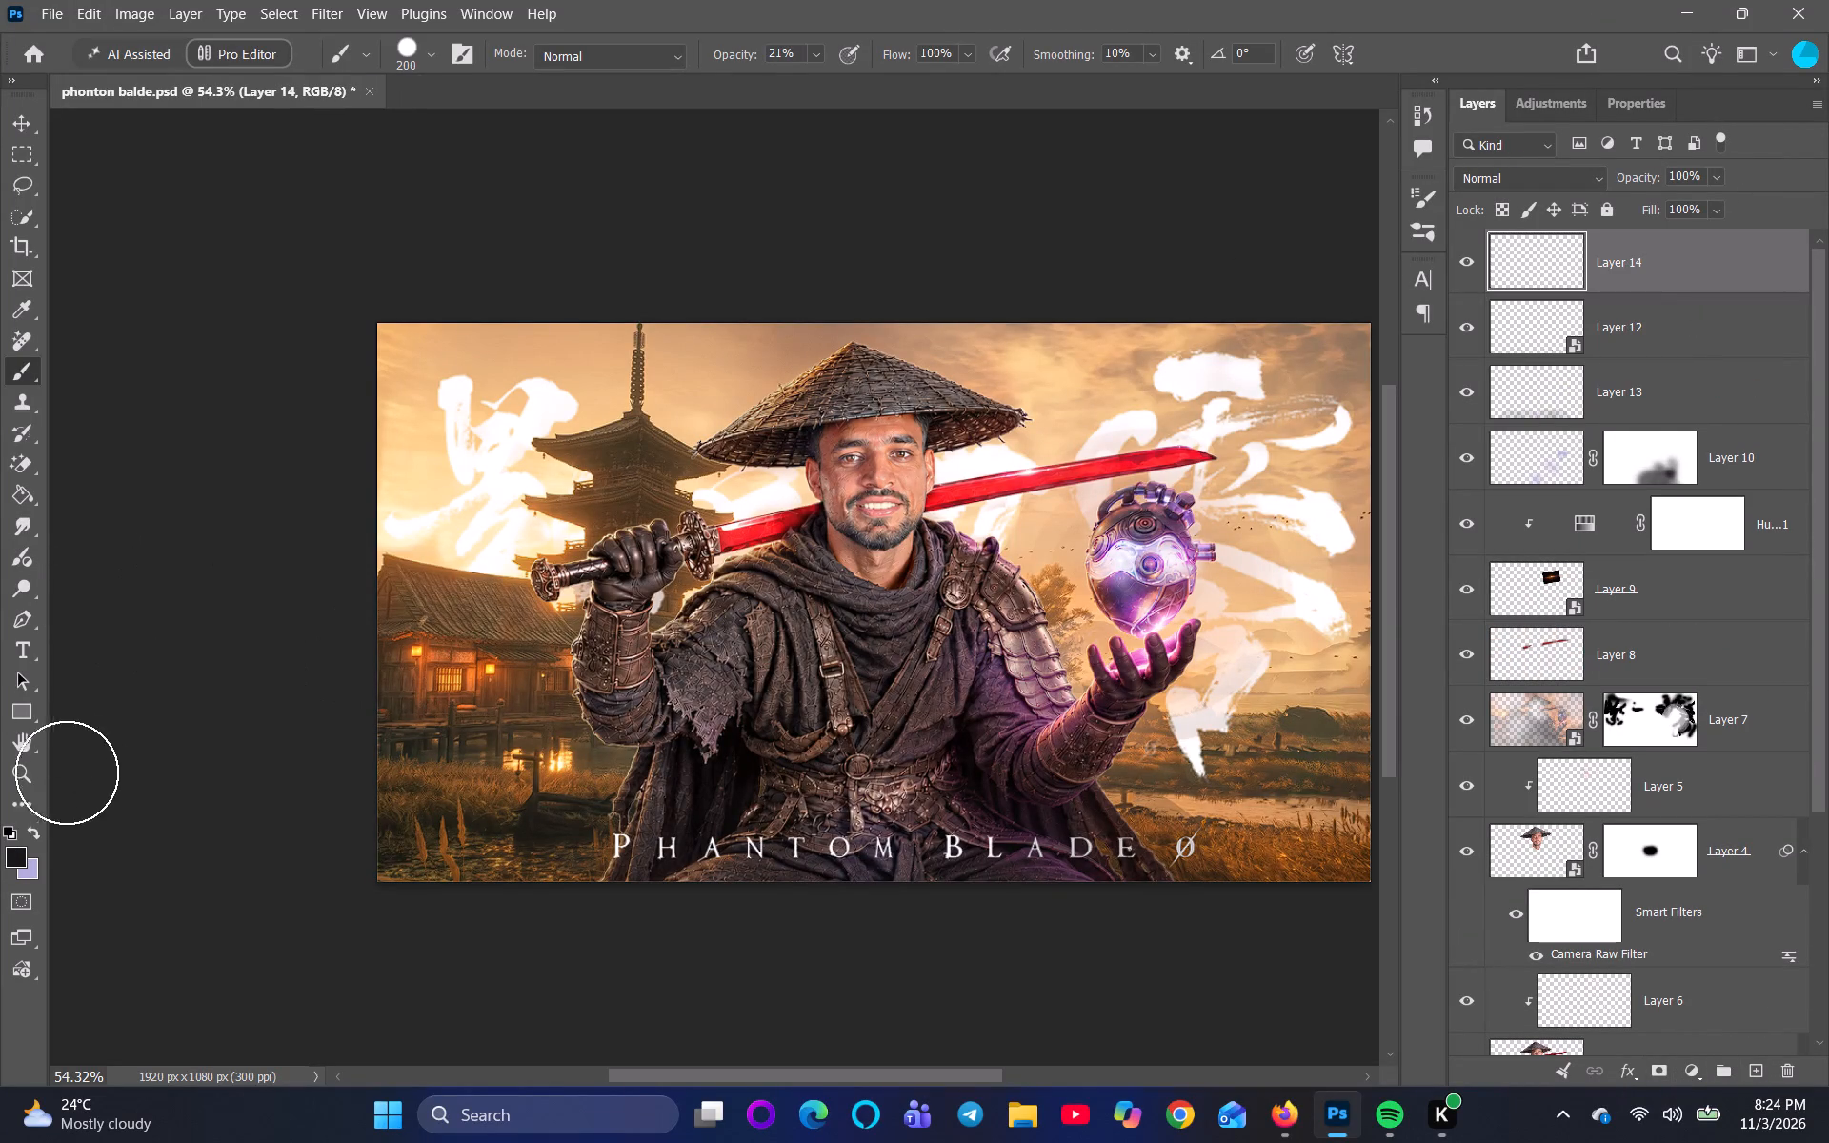
Fill the new layer with pure black (#000000) using the Paint Bucket.
{"action": "left_click", "coordinate": [24, 493]}
{"action": "left_click", "coordinate": [715, 539]}
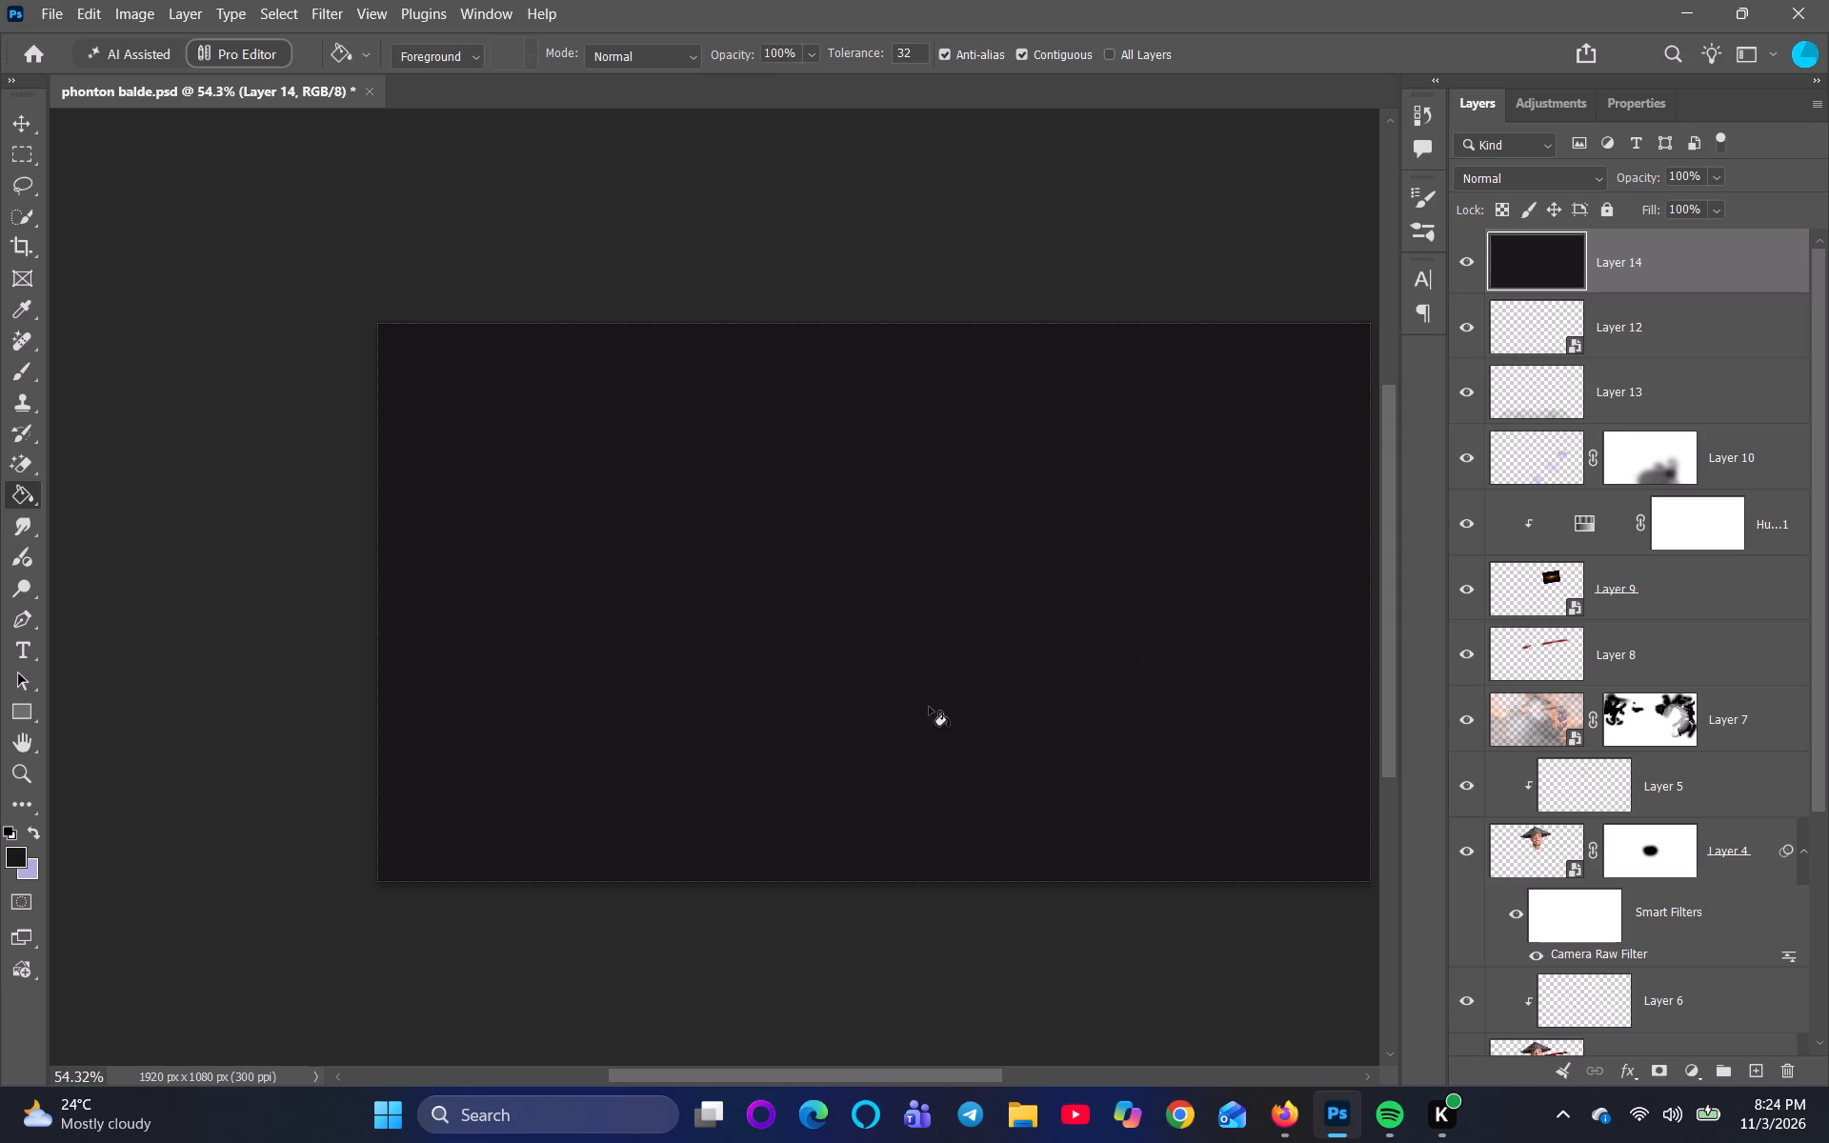
{"action": "key", "text": "ctrl+z"}
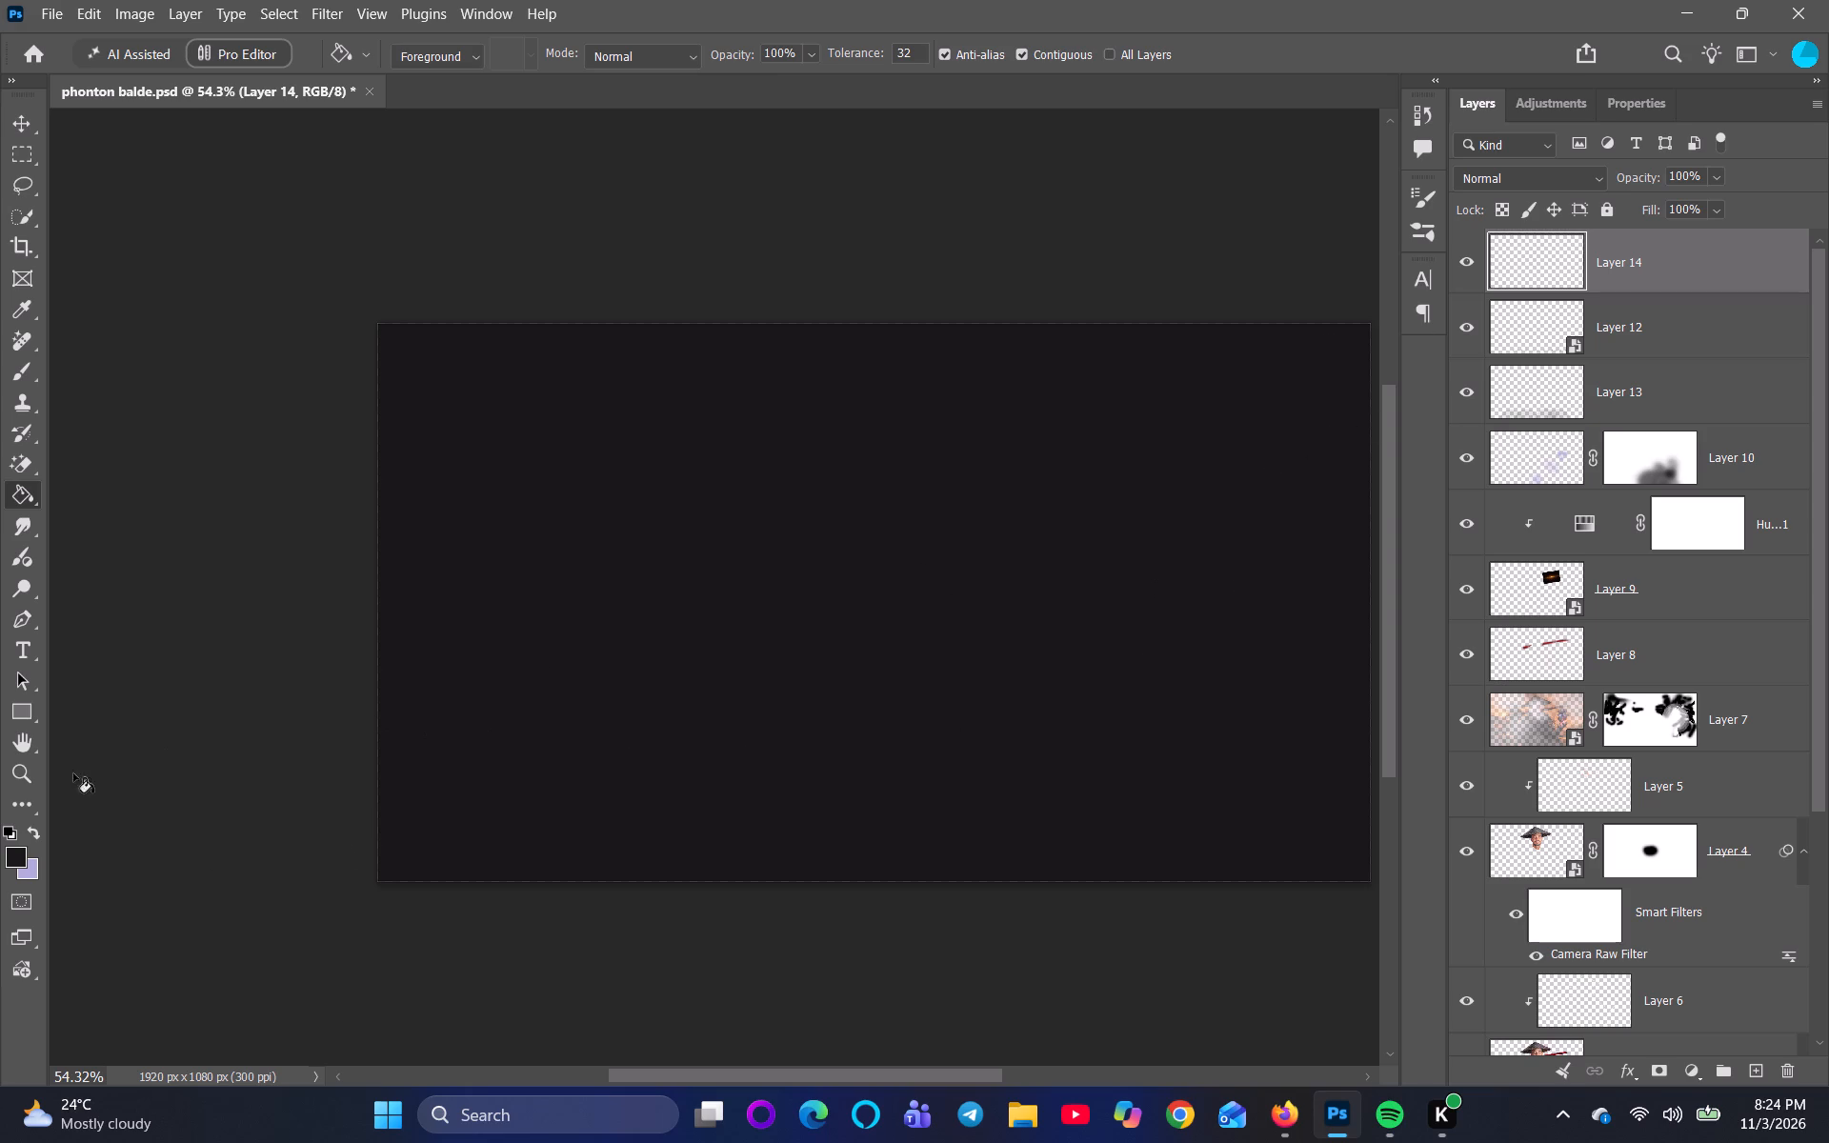
{"action": "left_click", "coordinate": [12, 852]}
{"action": "left_click_drag", "start_coordinate": [1269, 364], "coordinate": [1500, 453]}
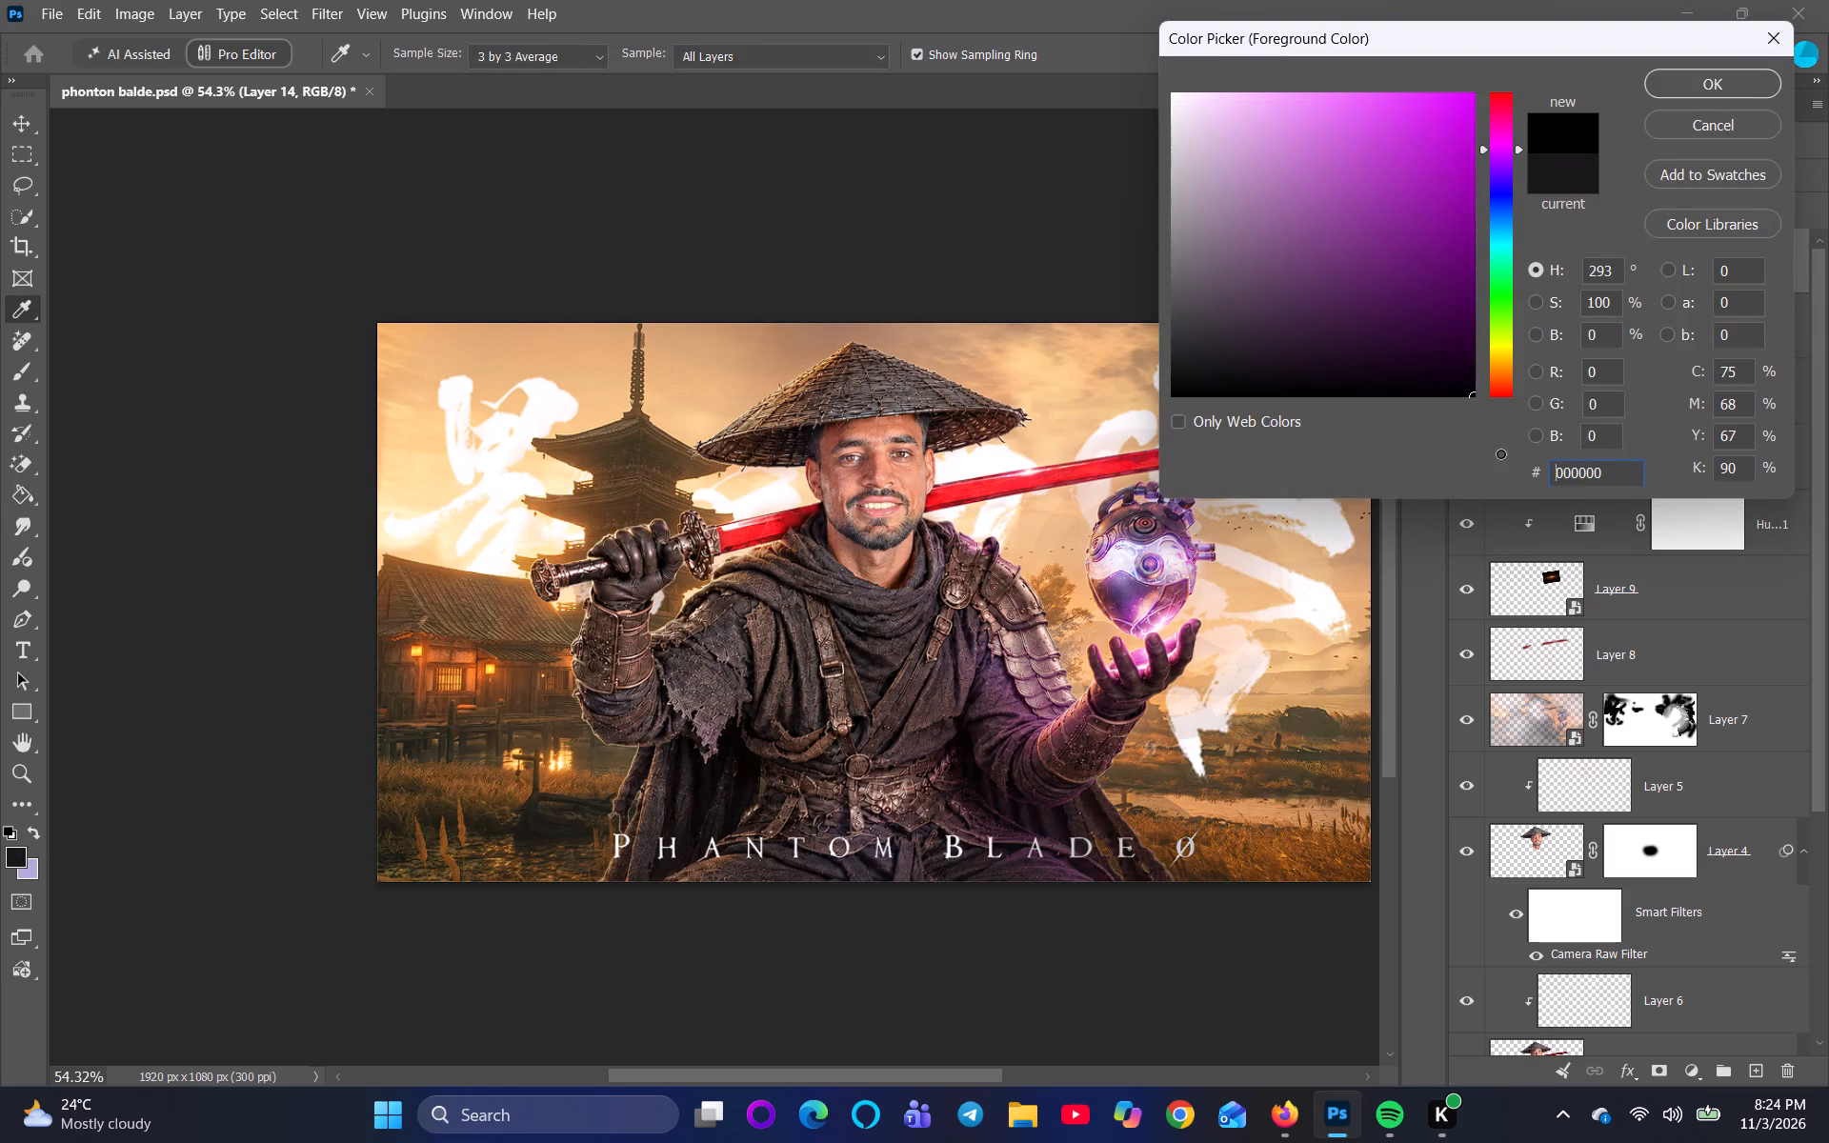
{"action": "left_click_drag", "start_coordinate": [1500, 453], "coordinate": [1528, 423]}
{"action": "left_click", "coordinate": [1725, 86]}
{"action": "left_click", "coordinate": [807, 577]}
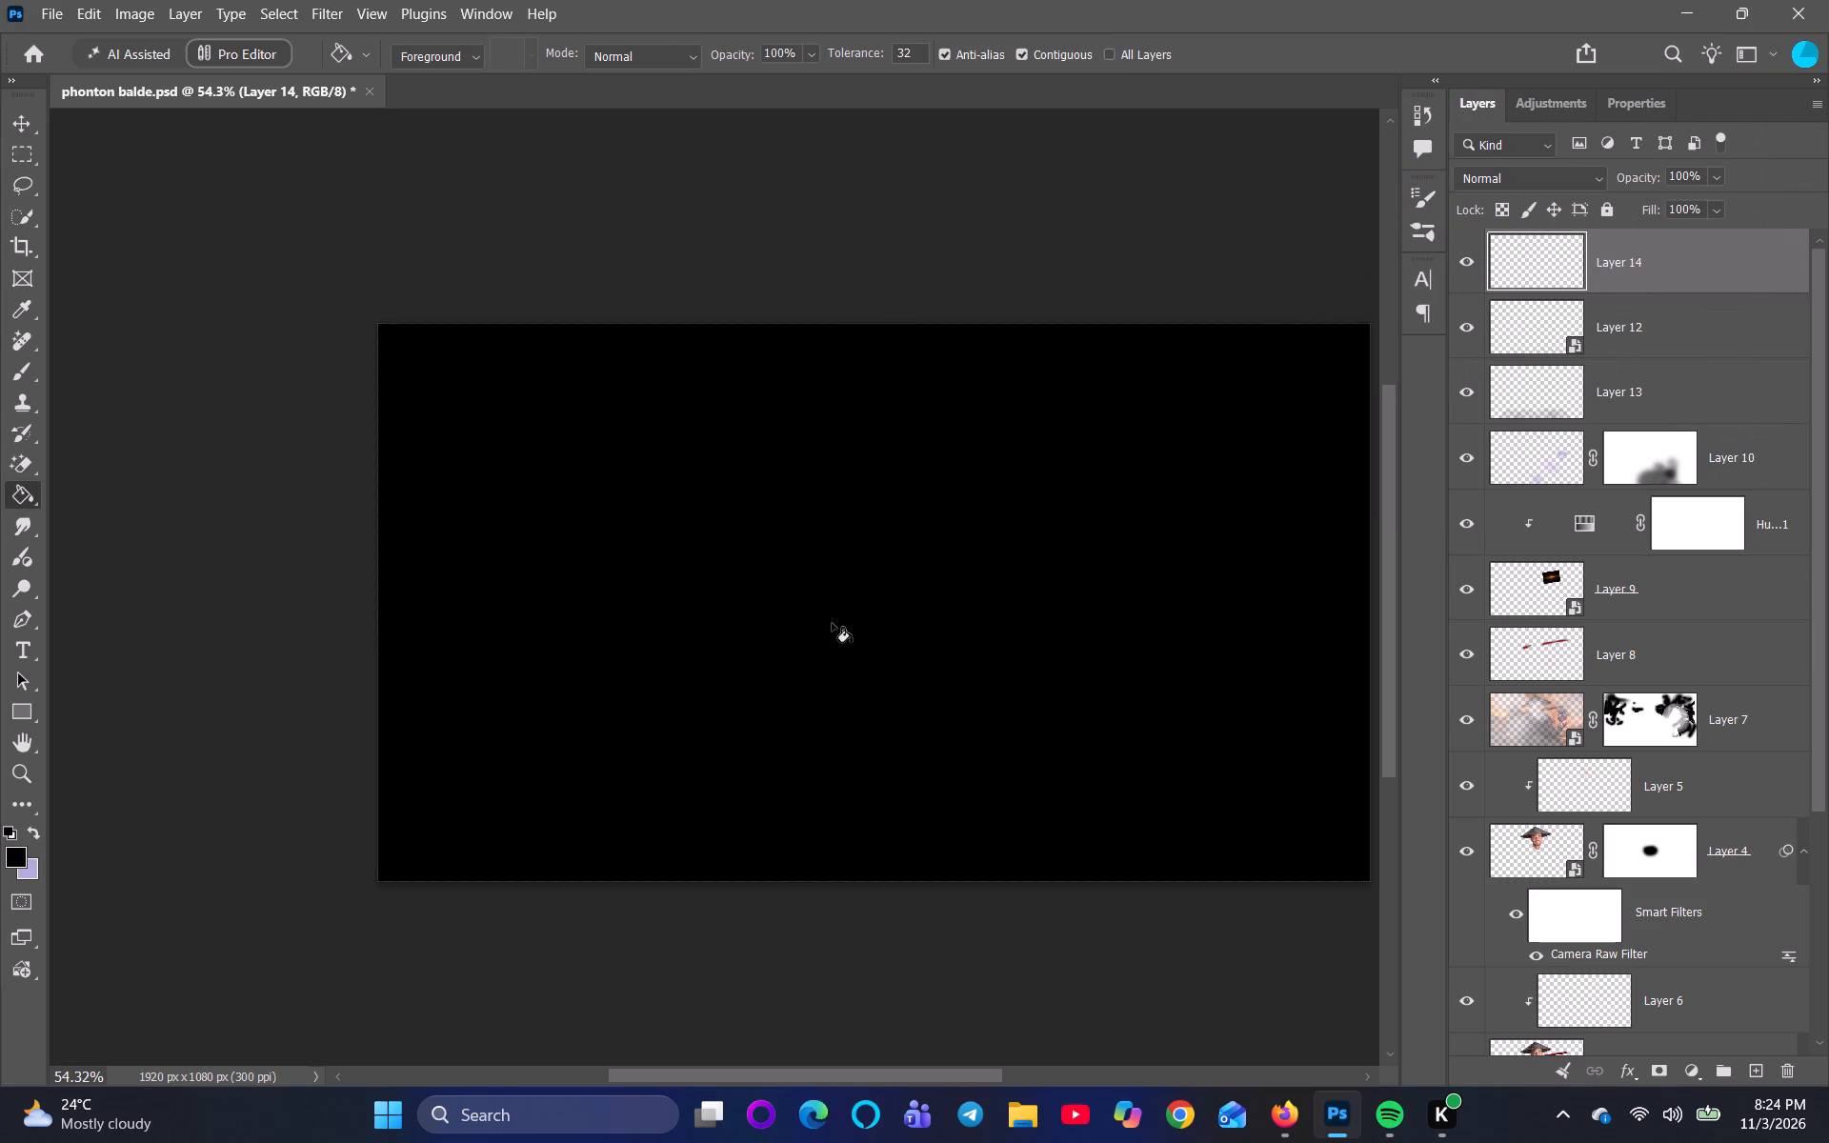
Set up a soft Brush with a size of 3000 px and 0% hardness.
{"action": "key", "text": "ctrl+0"}
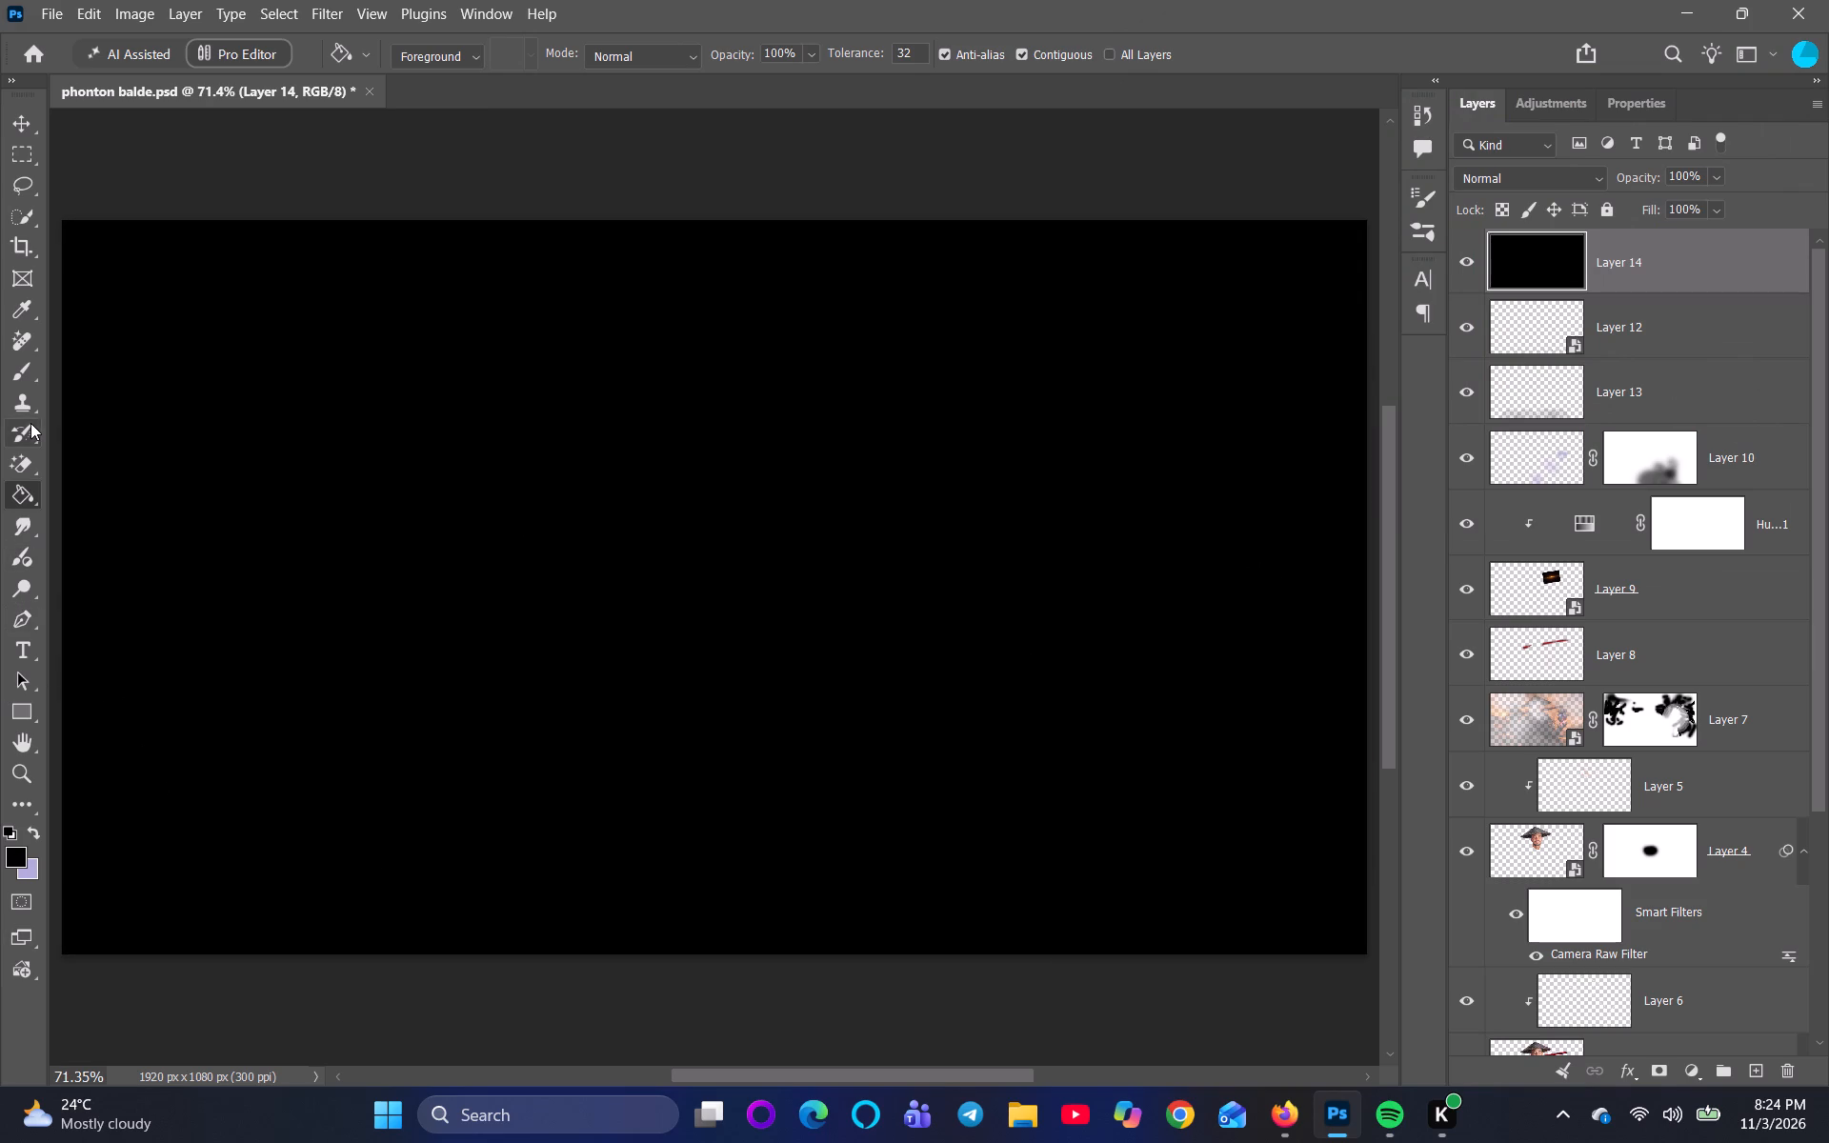
{"action": "left_click", "coordinate": [15, 354]}
{"action": "left_click", "coordinate": [15, 372]}
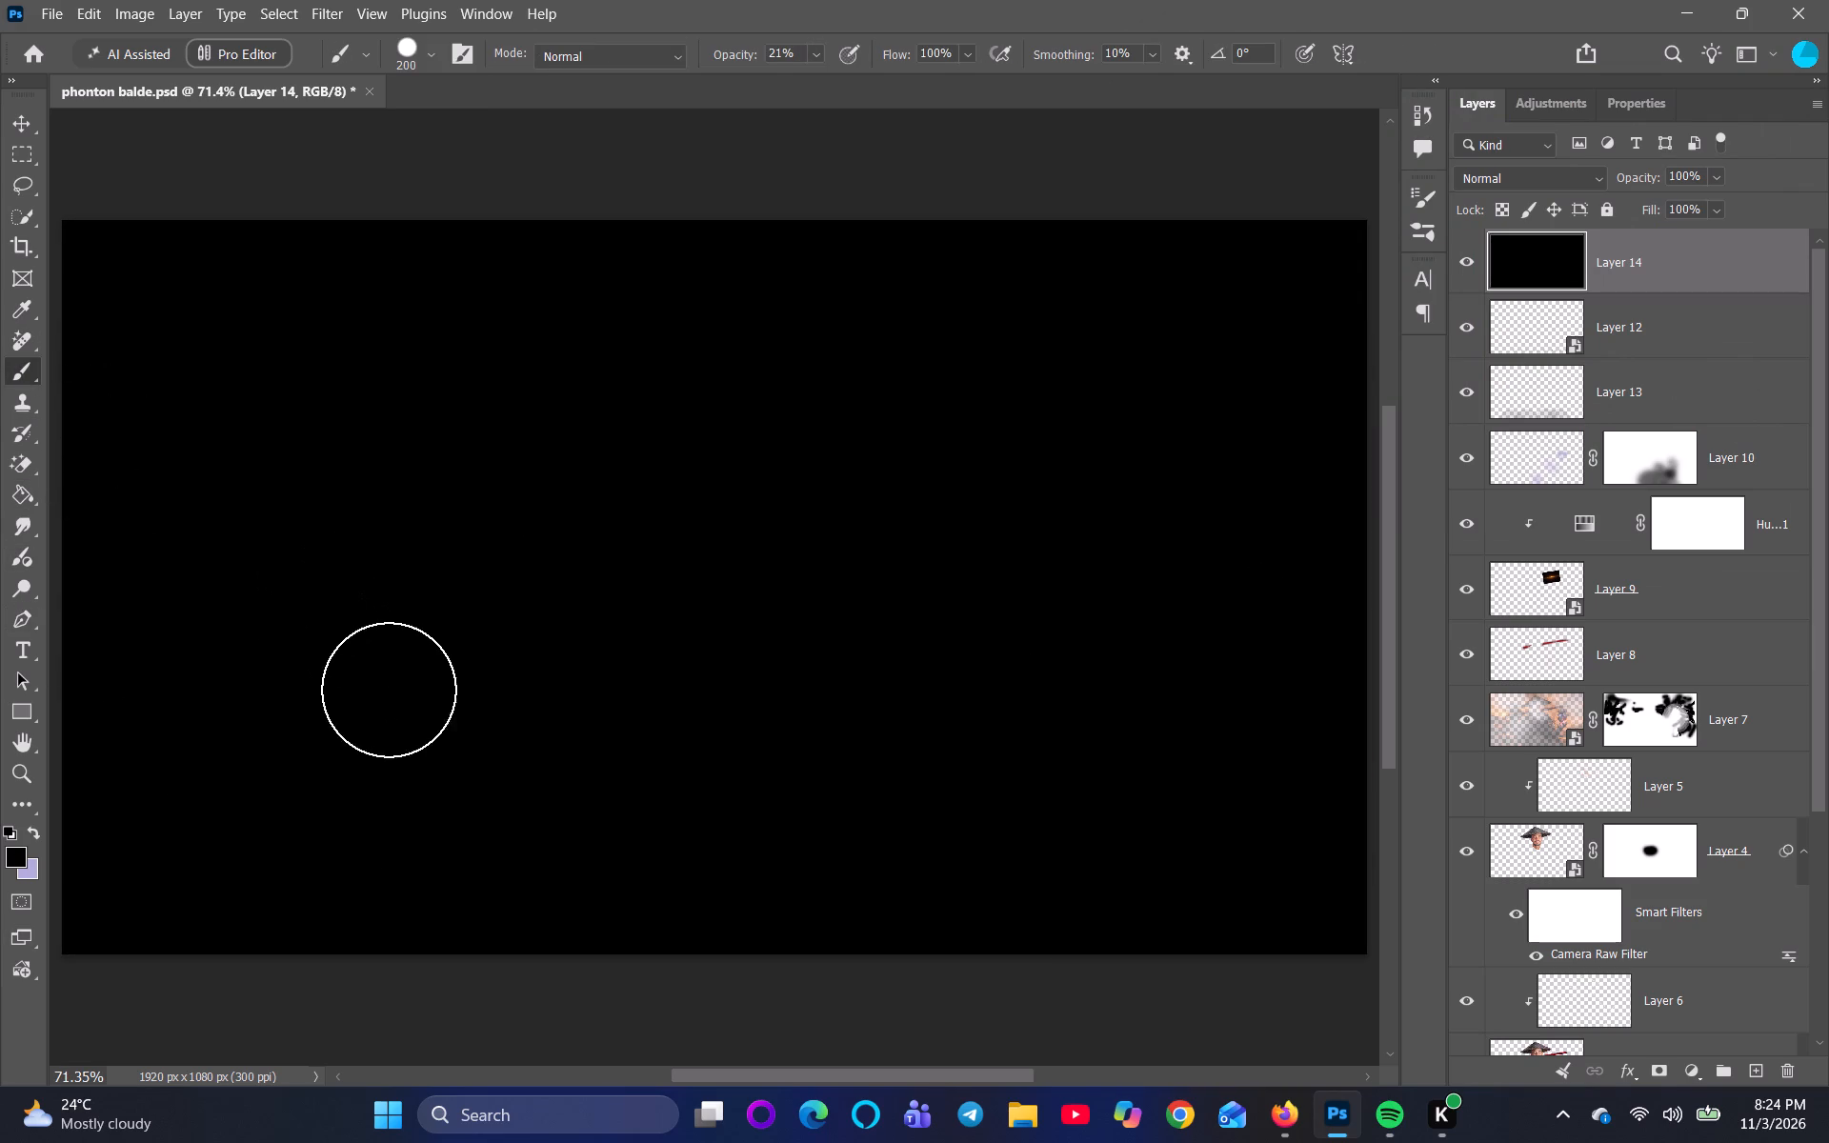
{"action": "key", "text": "bracketright"}
{"action": "key", "text": "bracketright"}
{"action": "key", "text": "bracketright"}
{"action": "key", "text": "bracketright"}
{"action": "key", "text": "bracketright"}
{"action": "key", "text": "bracketright"}
{"action": "key", "text": "bracketright"}
{"action": "key", "text": "bracketright"}
{"action": "key", "text": "bracketright"}
{"action": "key", "text": "bracketright"}
{"action": "key", "text": "bracketright"}
{"action": "key", "text": "bracketright"}
{"action": "key", "text": "bracketright"}
{"action": "key", "text": "bracketright"}
{"action": "key", "text": "bracketright"}
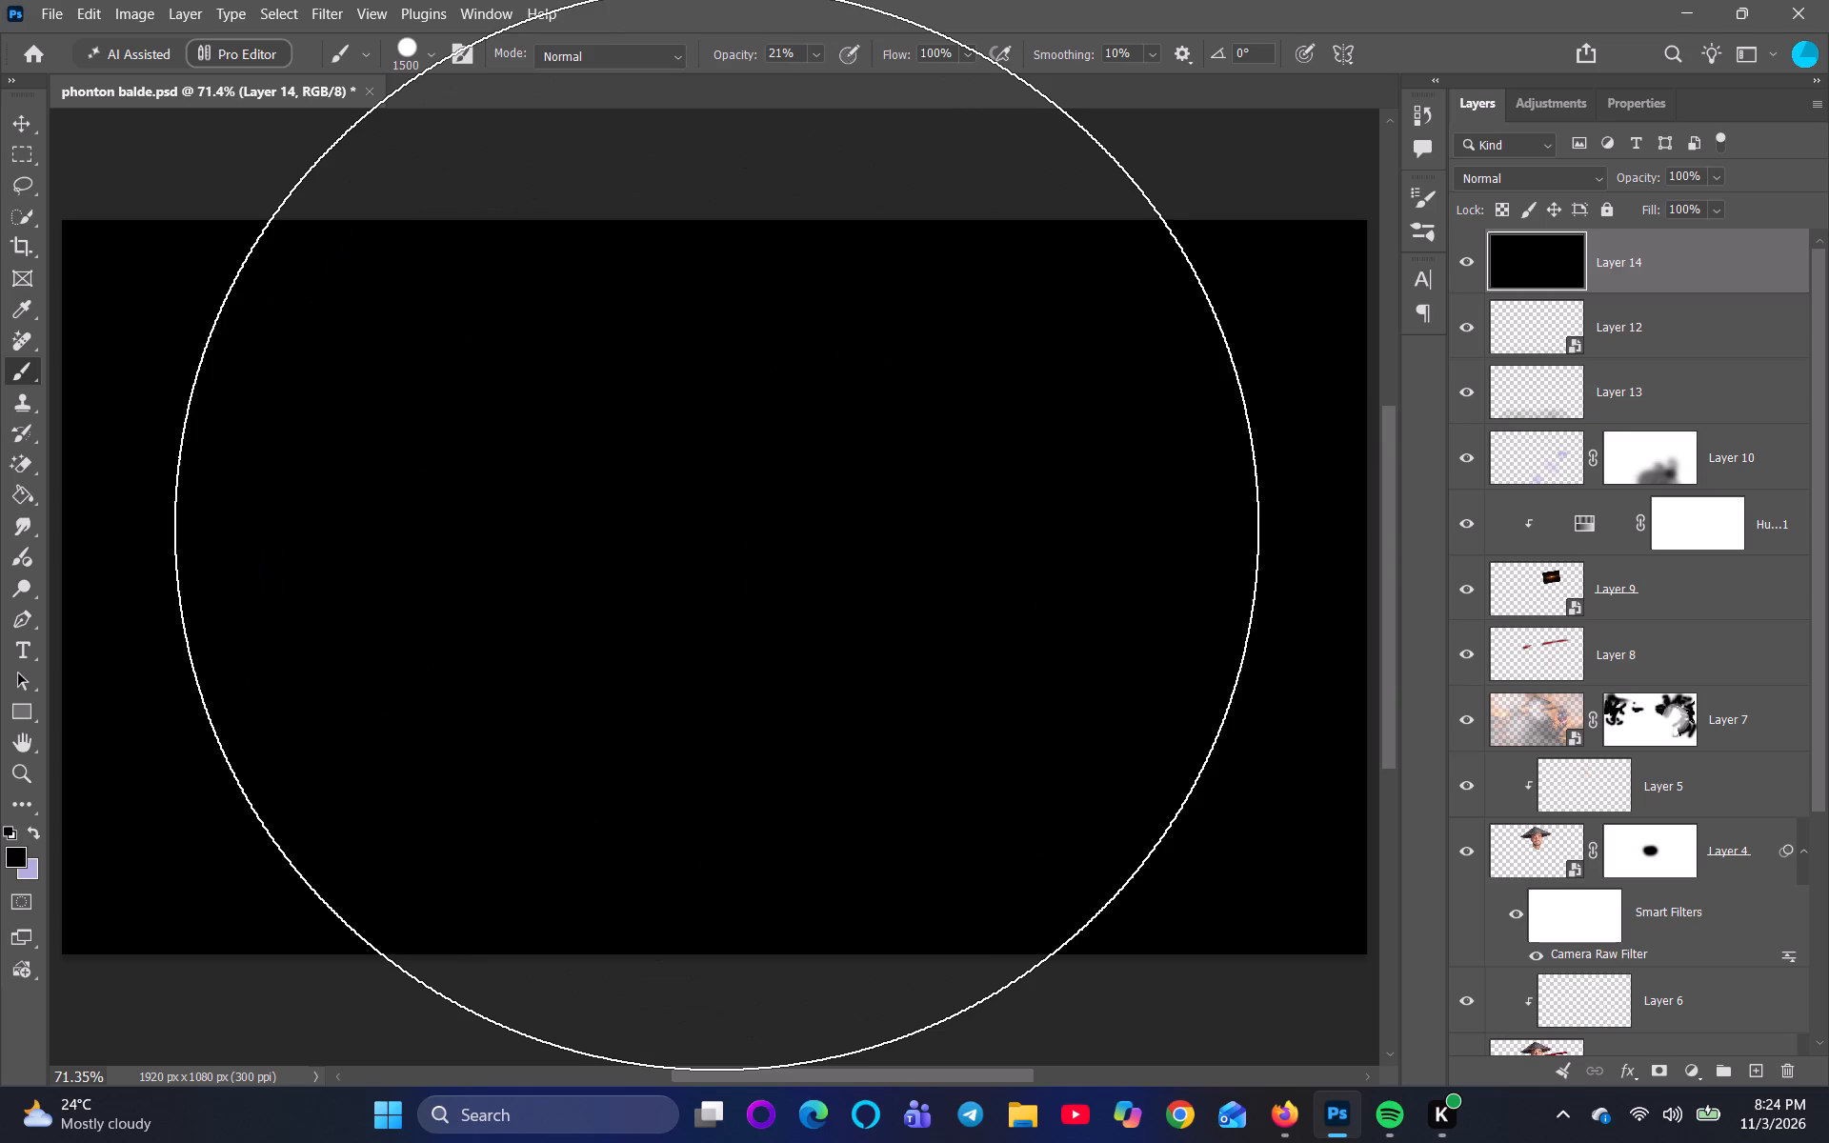
{"action": "scroll", "coordinate": [711, 565], "scroll_direction": "down", "scroll_amount": 6}
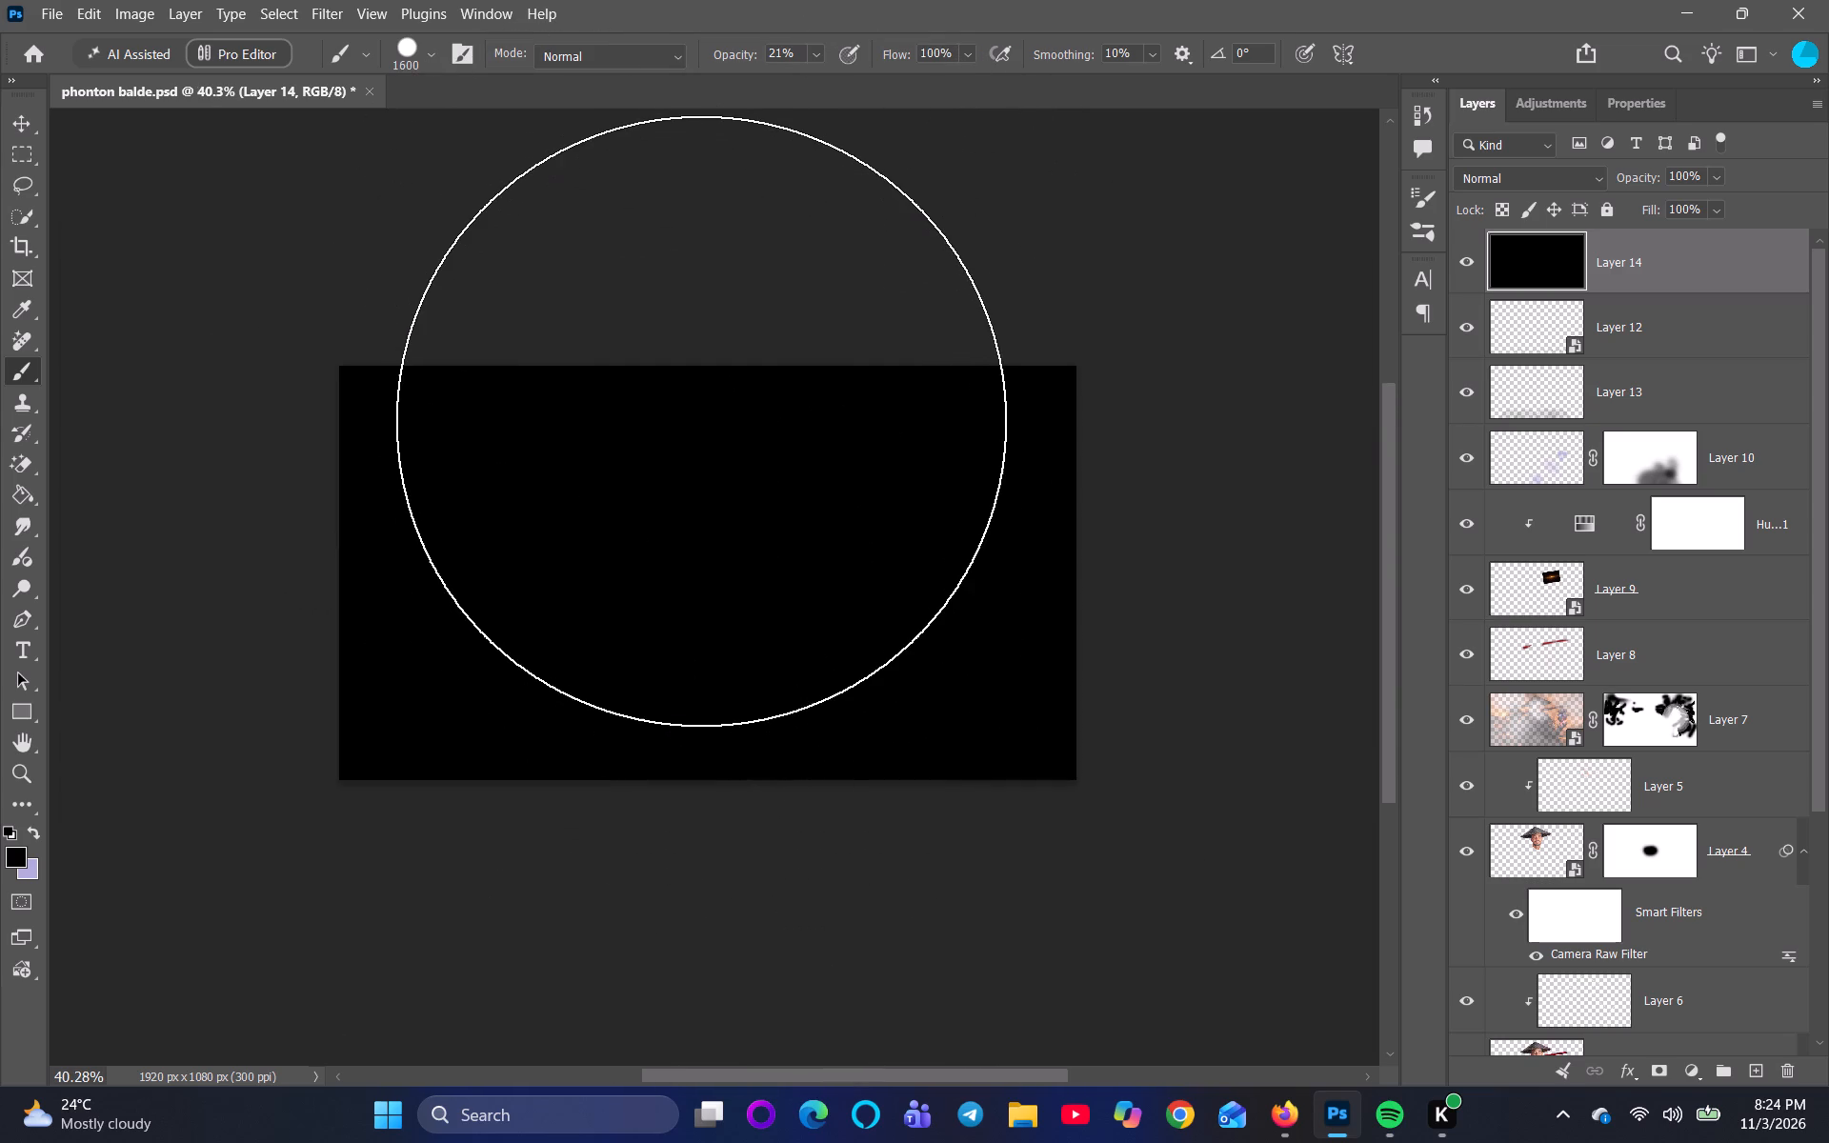
{"action": "type", "text": "]]"}
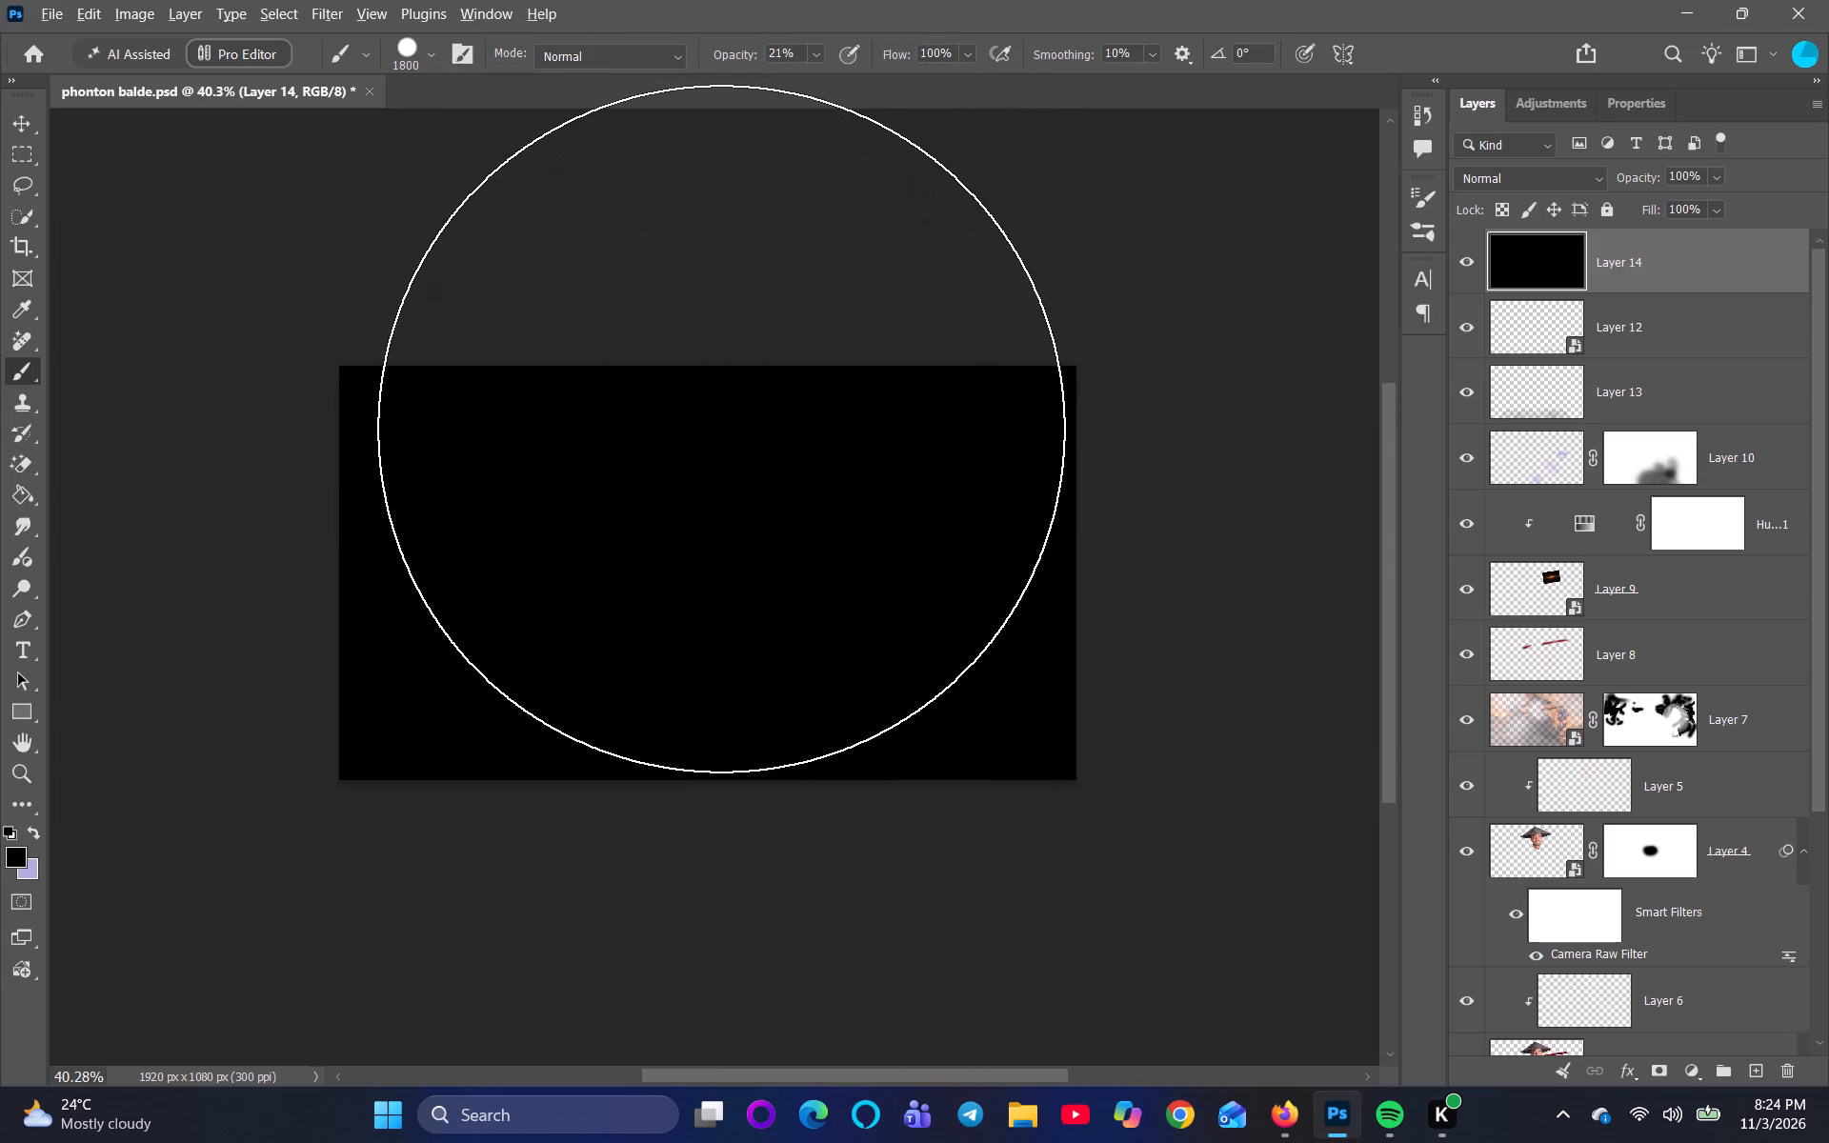
{"action": "right_click_drag", "start_coordinate": [721, 429], "coordinate": [742, 112], "text": "alt"}
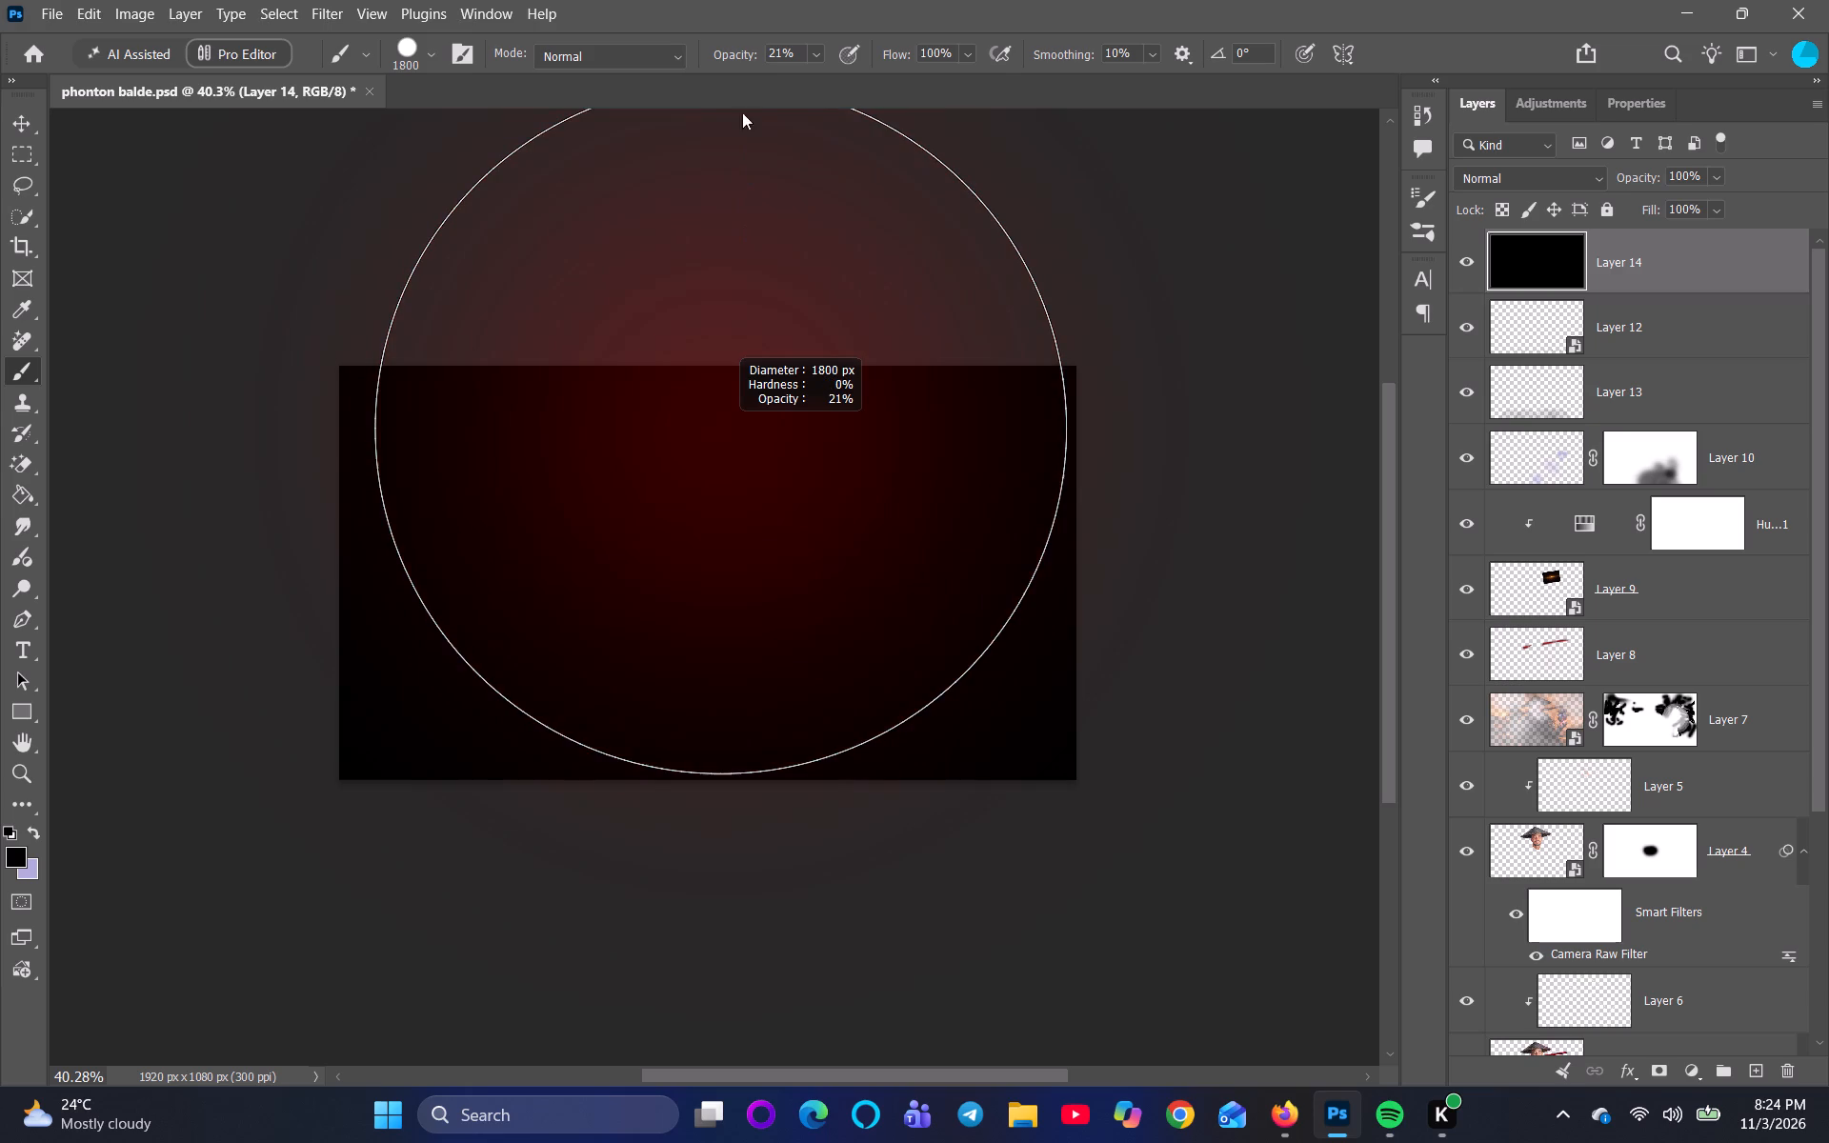
{"action": "right_click_drag", "start_coordinate": [742, 112], "coordinate": [734, 0], "text": "alt"}
{"action": "left_click_drag", "start_coordinate": [675, 420], "coordinate": [670, 457]}
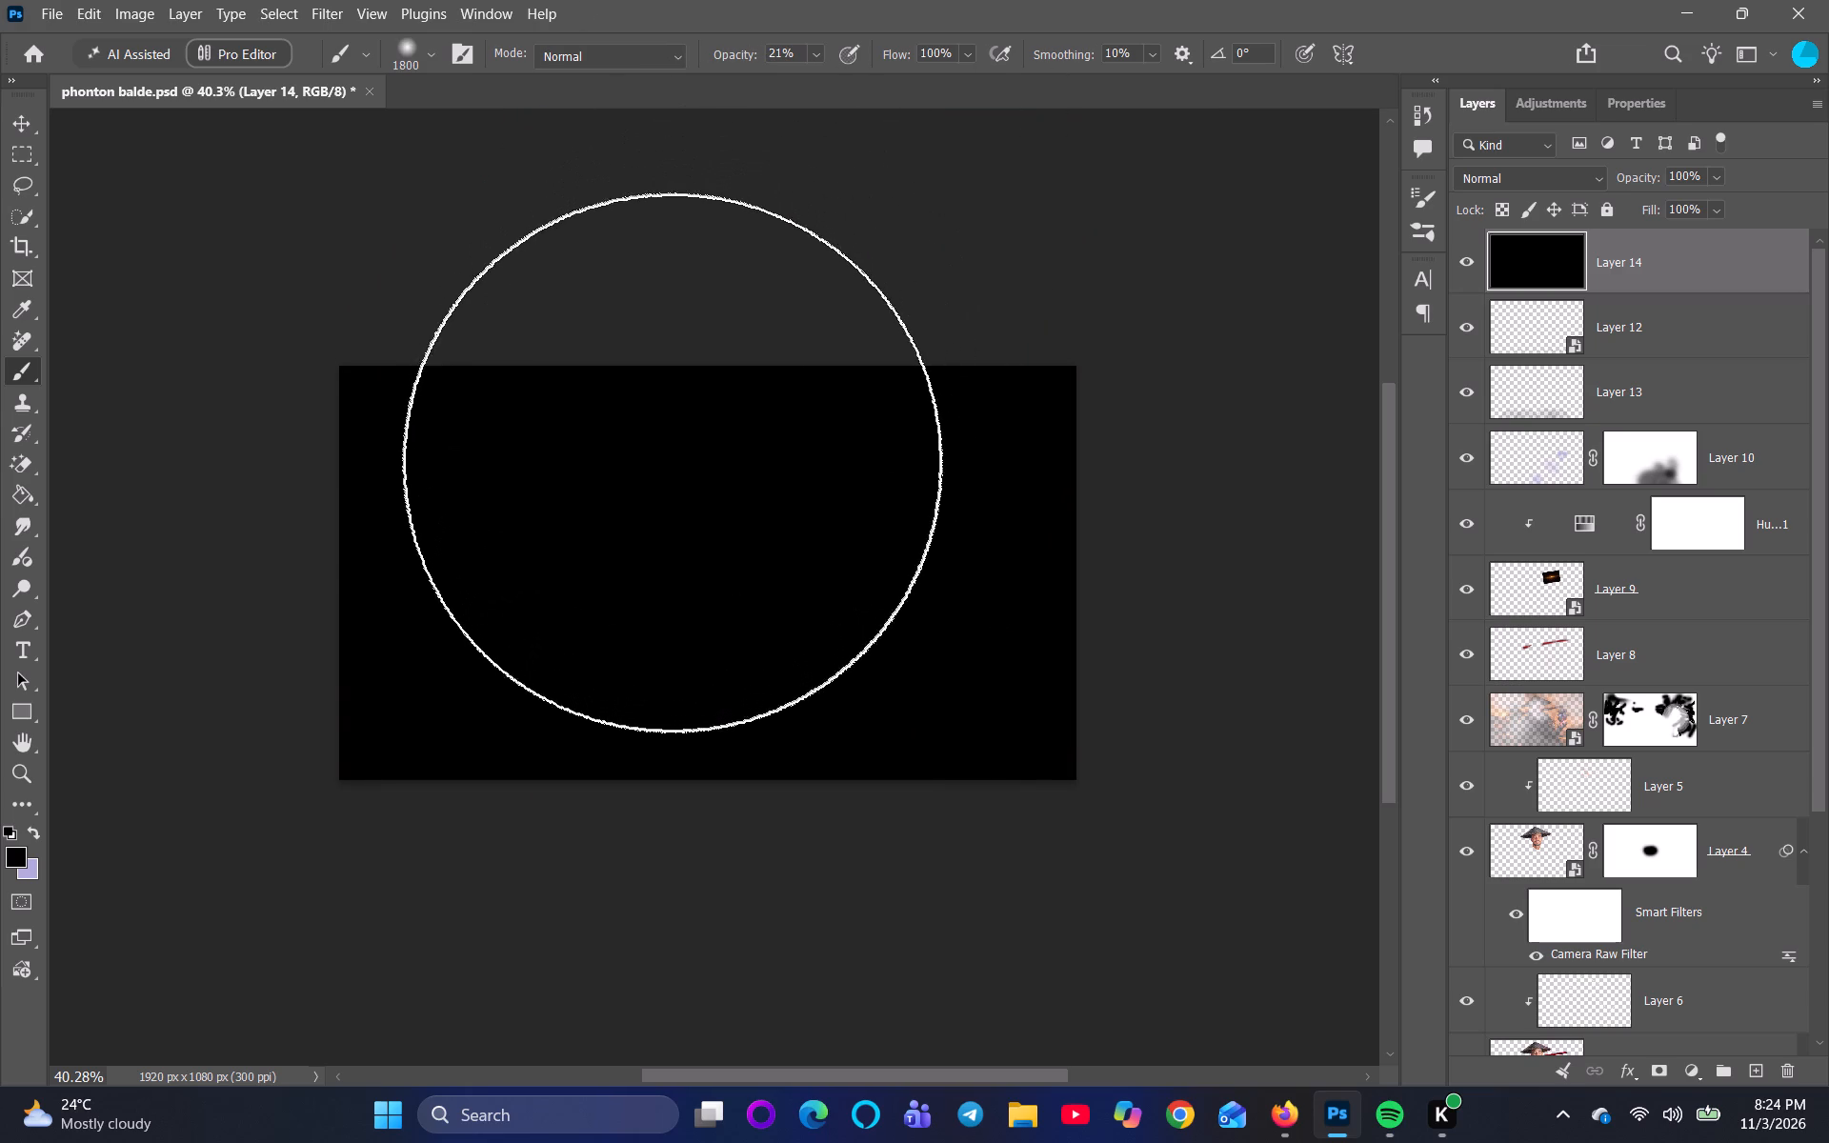
{"action": "key", "text": "bracketright"}
{"action": "key", "text": "bracketright"}
{"action": "key", "text": "bracketright"}
{"action": "key", "text": "bracketright"}
{"action": "key", "text": "bracketright"}
{"action": "key", "text": "bracketright"}
{"action": "key", "text": "bracketright"}
{"action": "key", "text": "bracketright"}
{"action": "key", "text": "bracketright"}
{"action": "key", "text": "bracketright"}
{"action": "key", "text": "bracketright"}
{"action": "key", "text": "bracketright"}
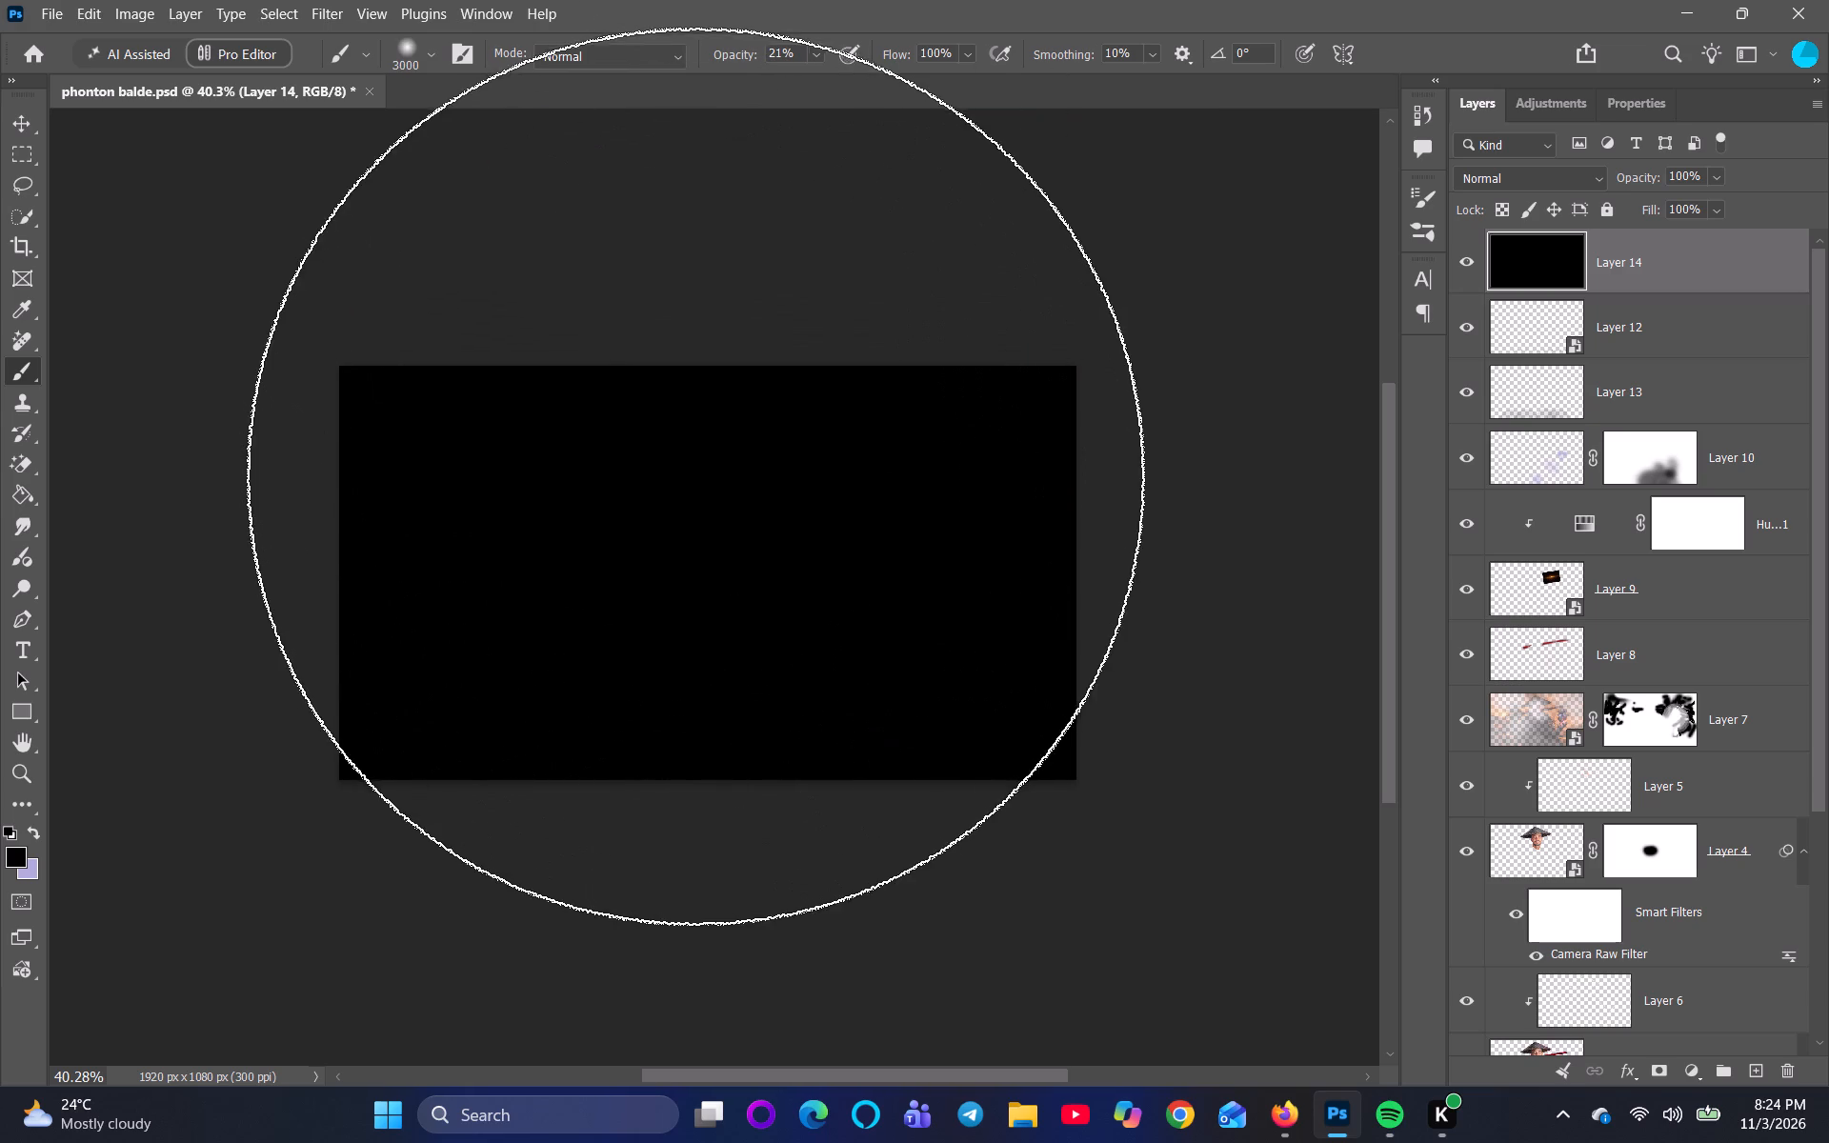
{"action": "left_click", "coordinate": [702, 278]}
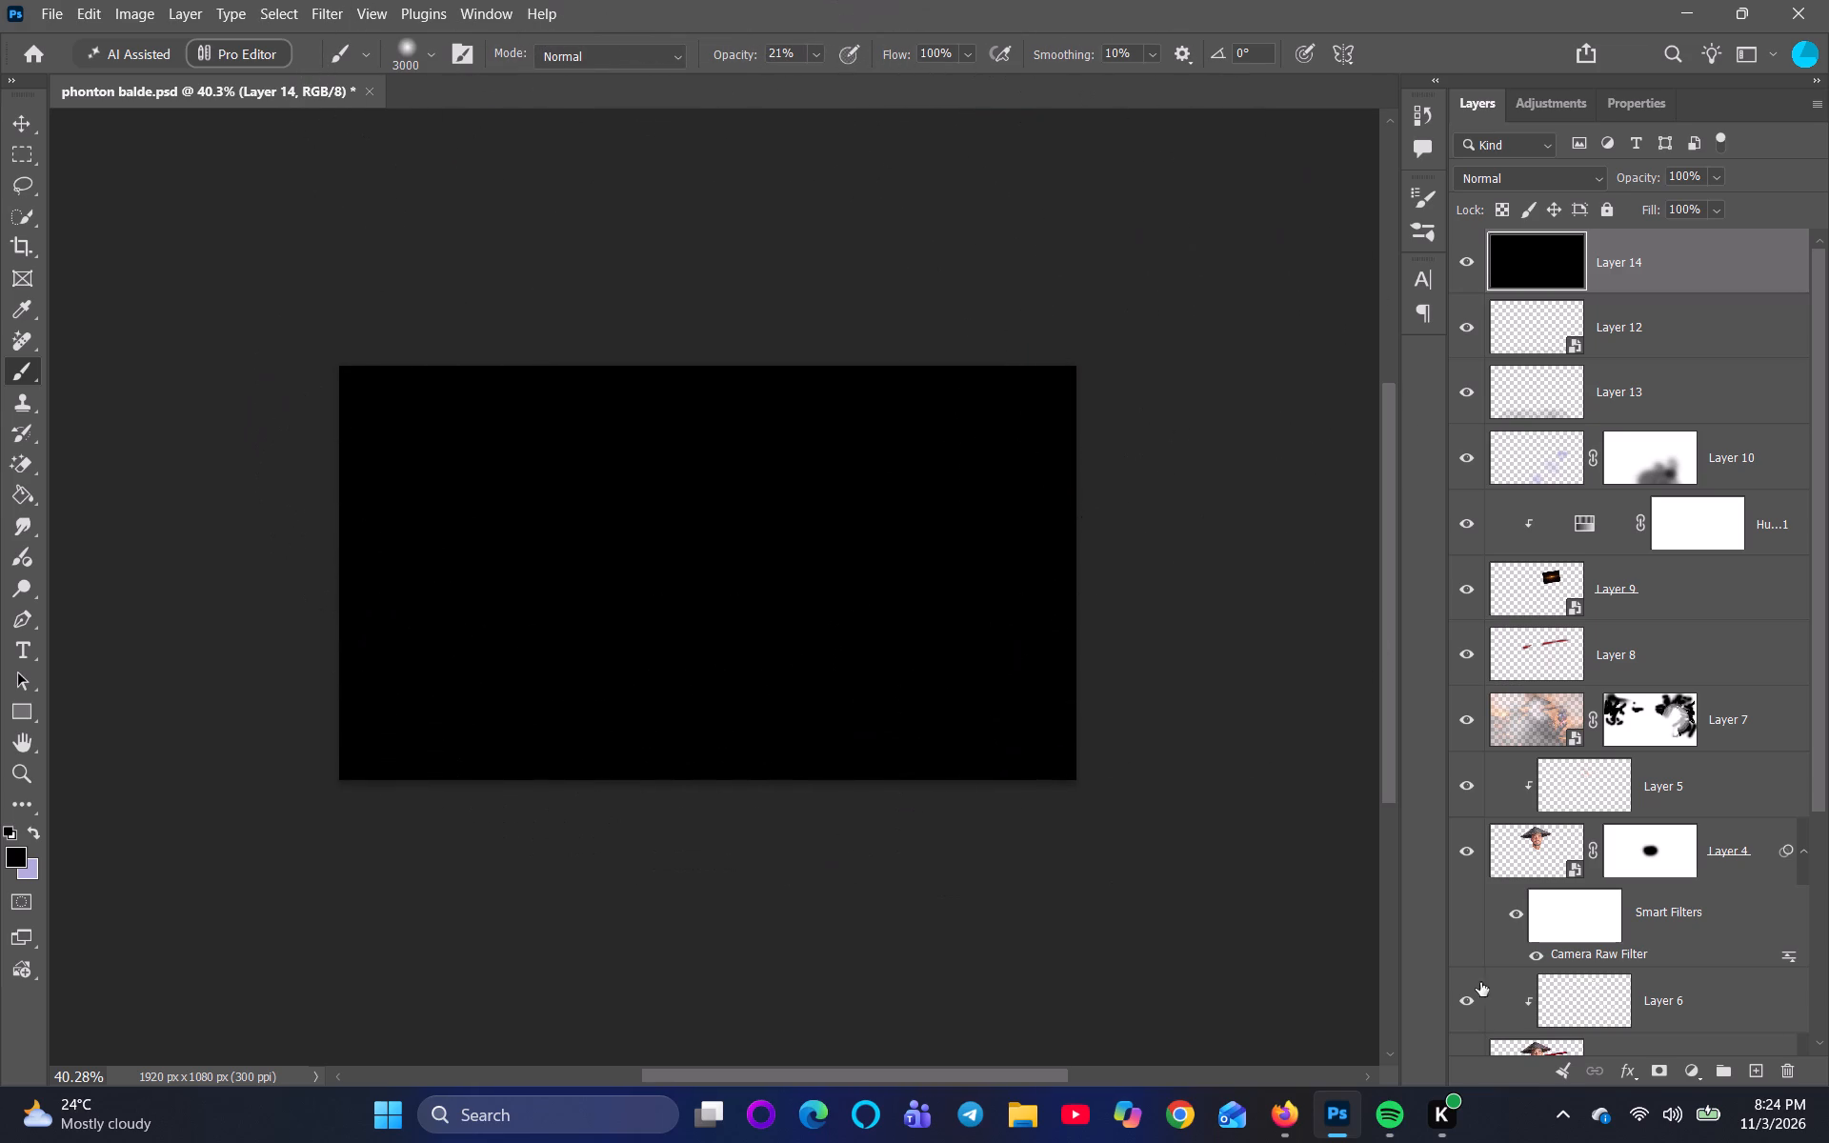
Add a layer mask to the black-filled Layer 14.
{"action": "left_click", "coordinate": [1660, 1067]}
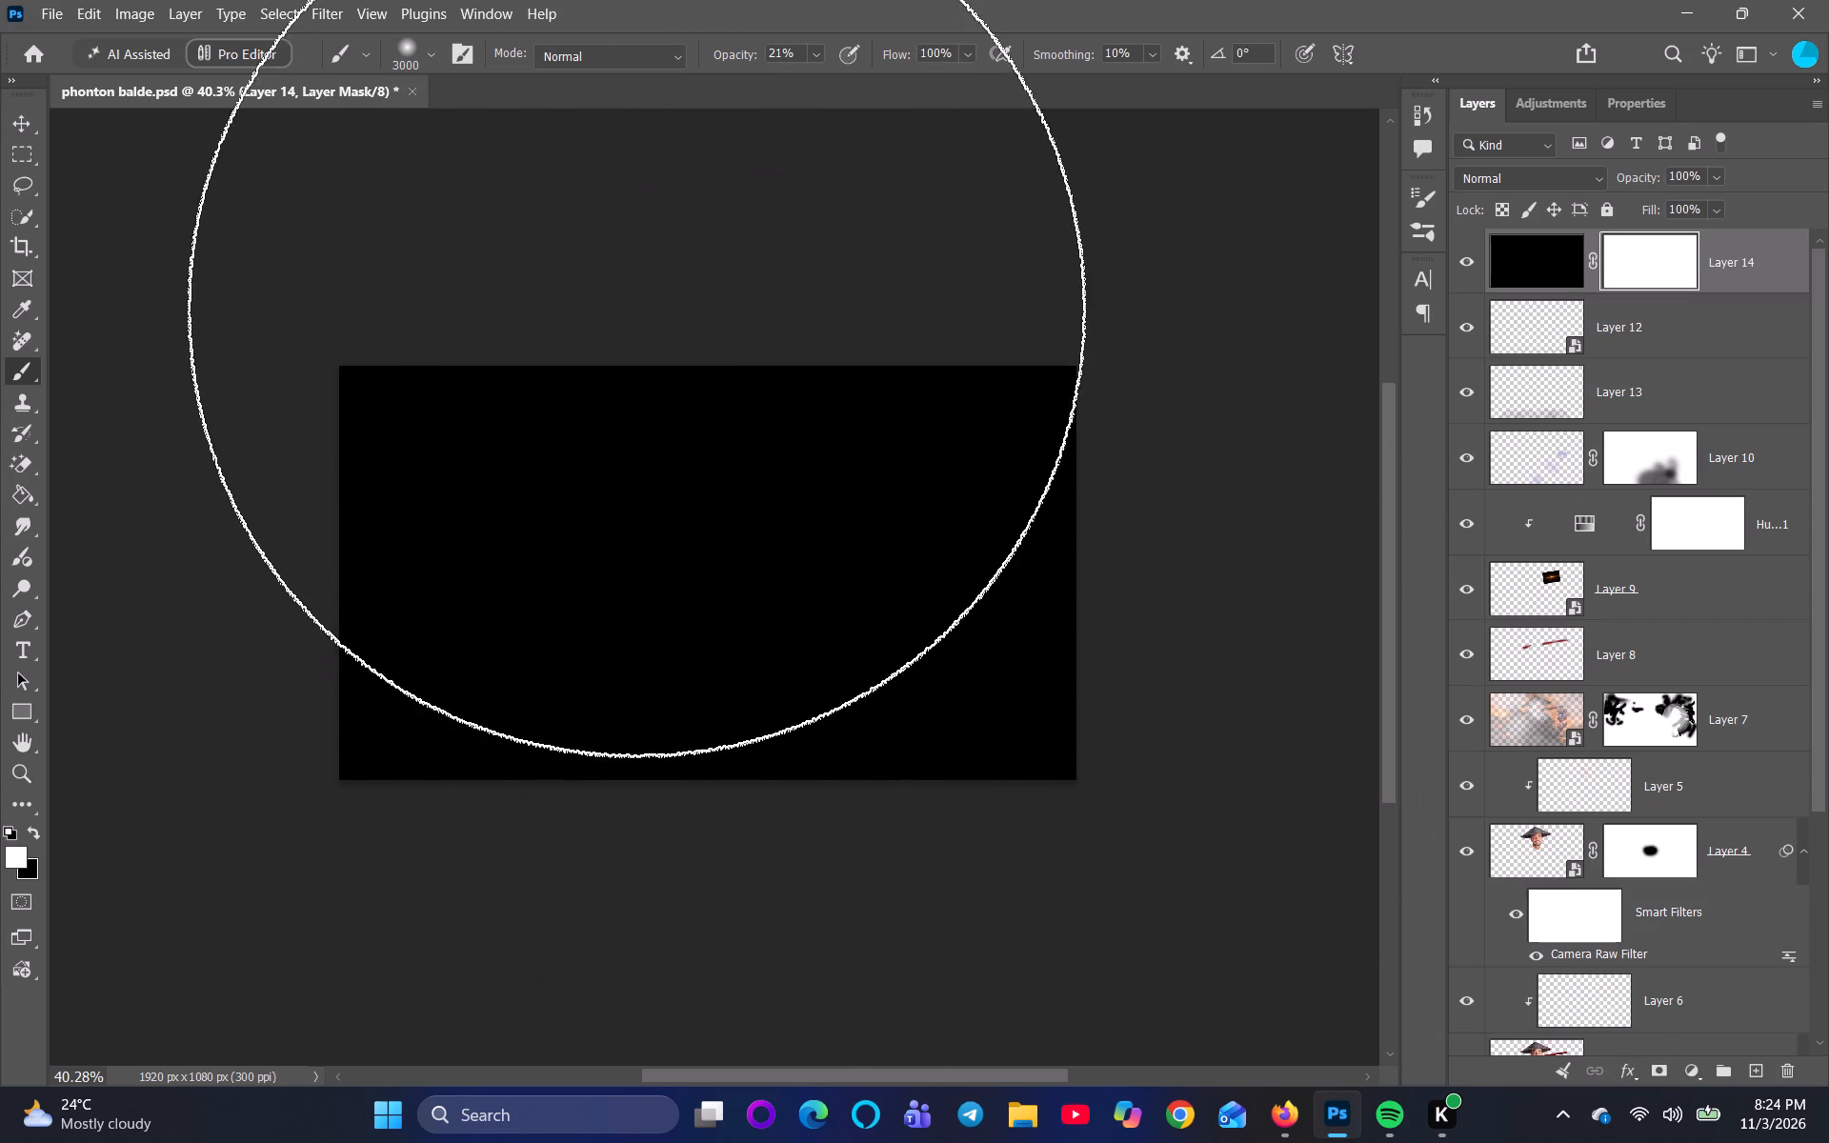
{"action": "left_click", "coordinate": [663, 292]}
{"action": "left_click", "coordinate": [698, 326]}
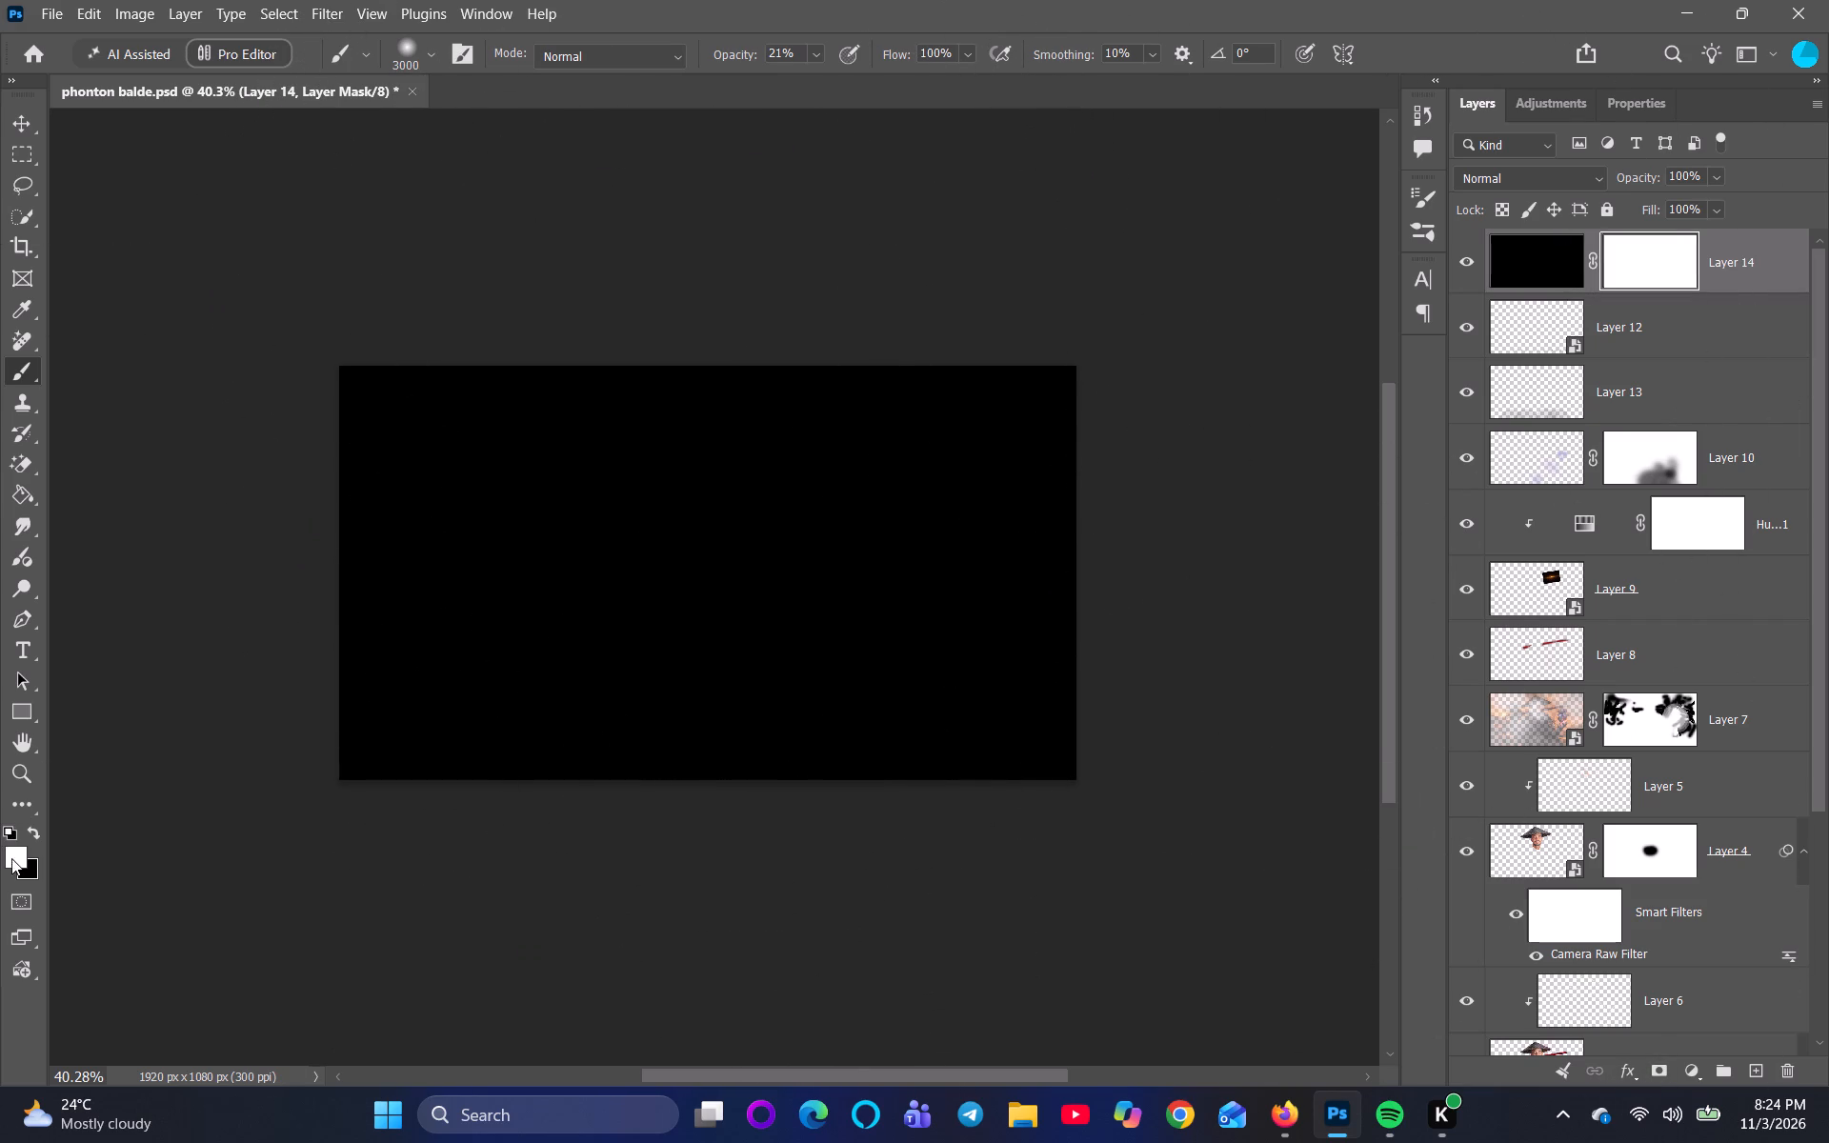
Dab black on Layer 14's mask at 100% brush opacity, centred just above the canvas, to reveal the upper artwork.
{"action": "left_click", "coordinate": [28, 827]}
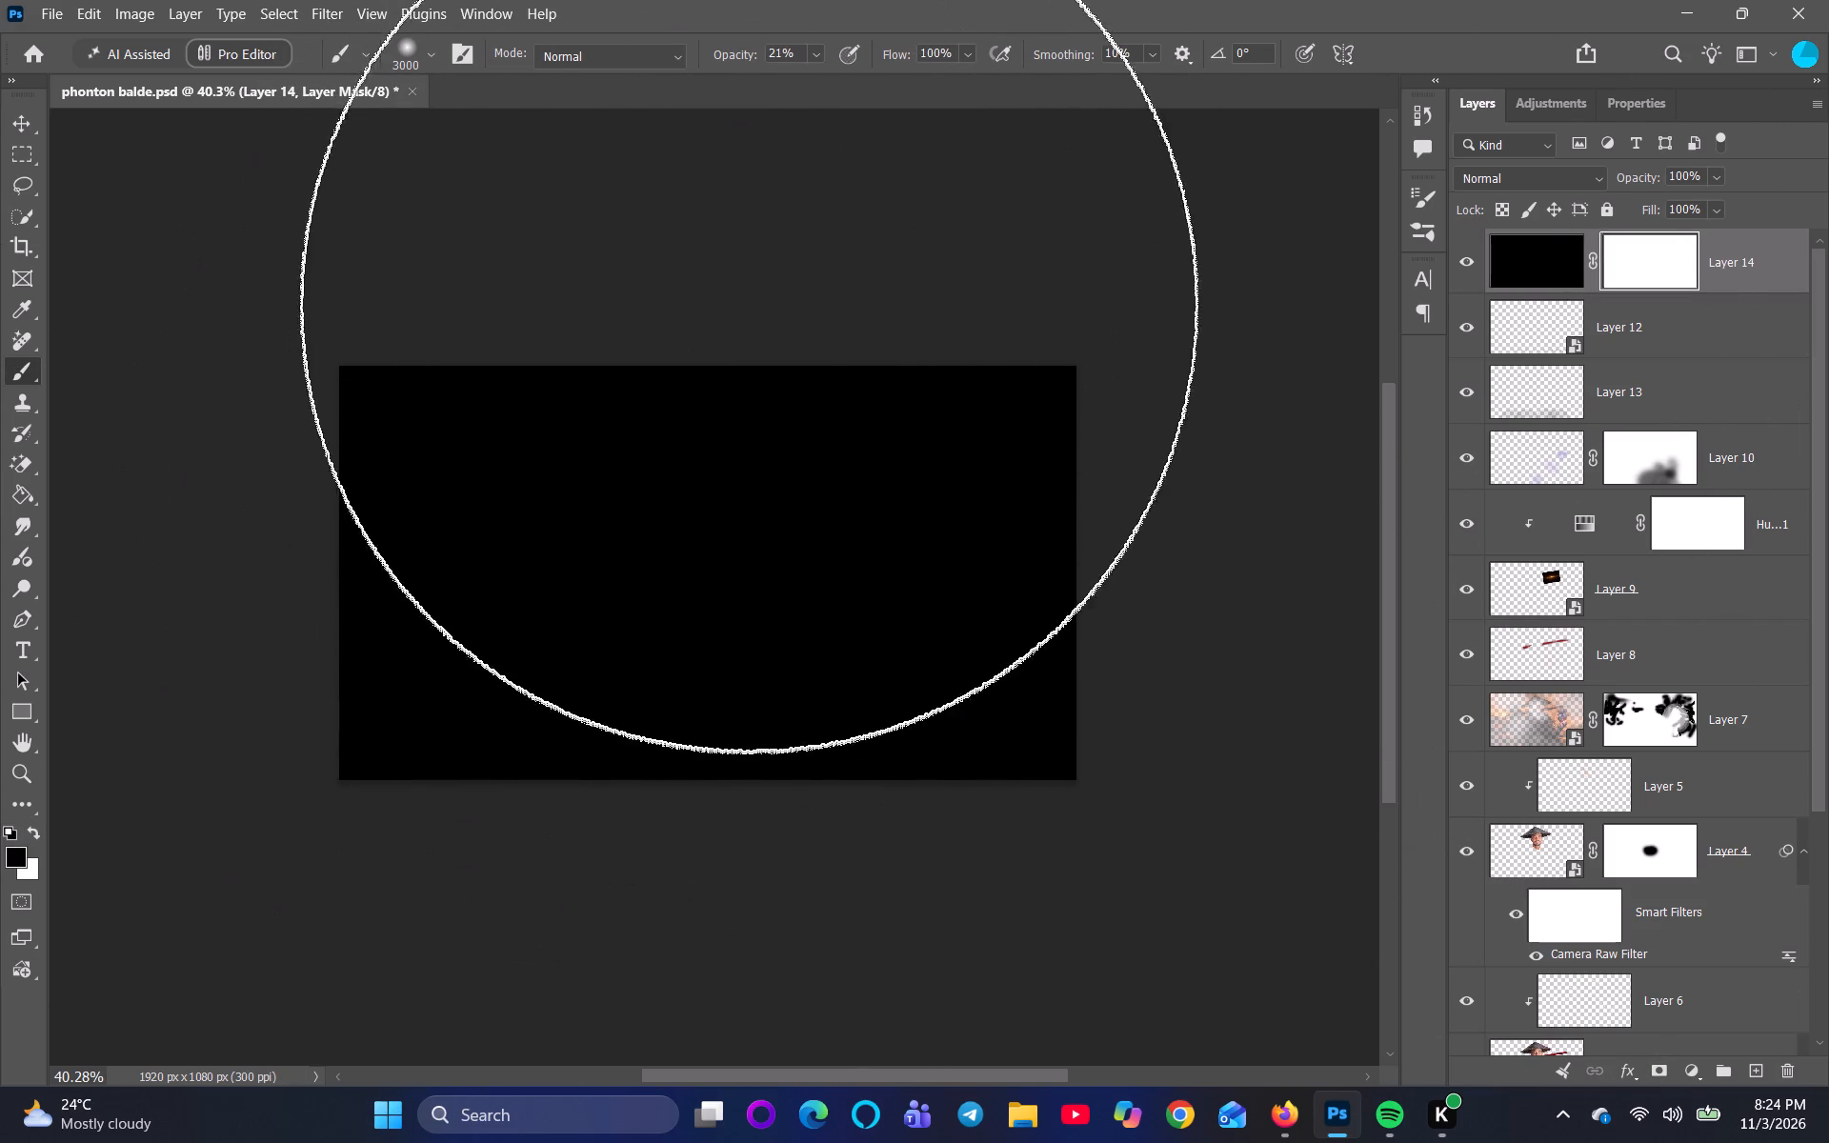
{"action": "left_click", "coordinate": [696, 312]}
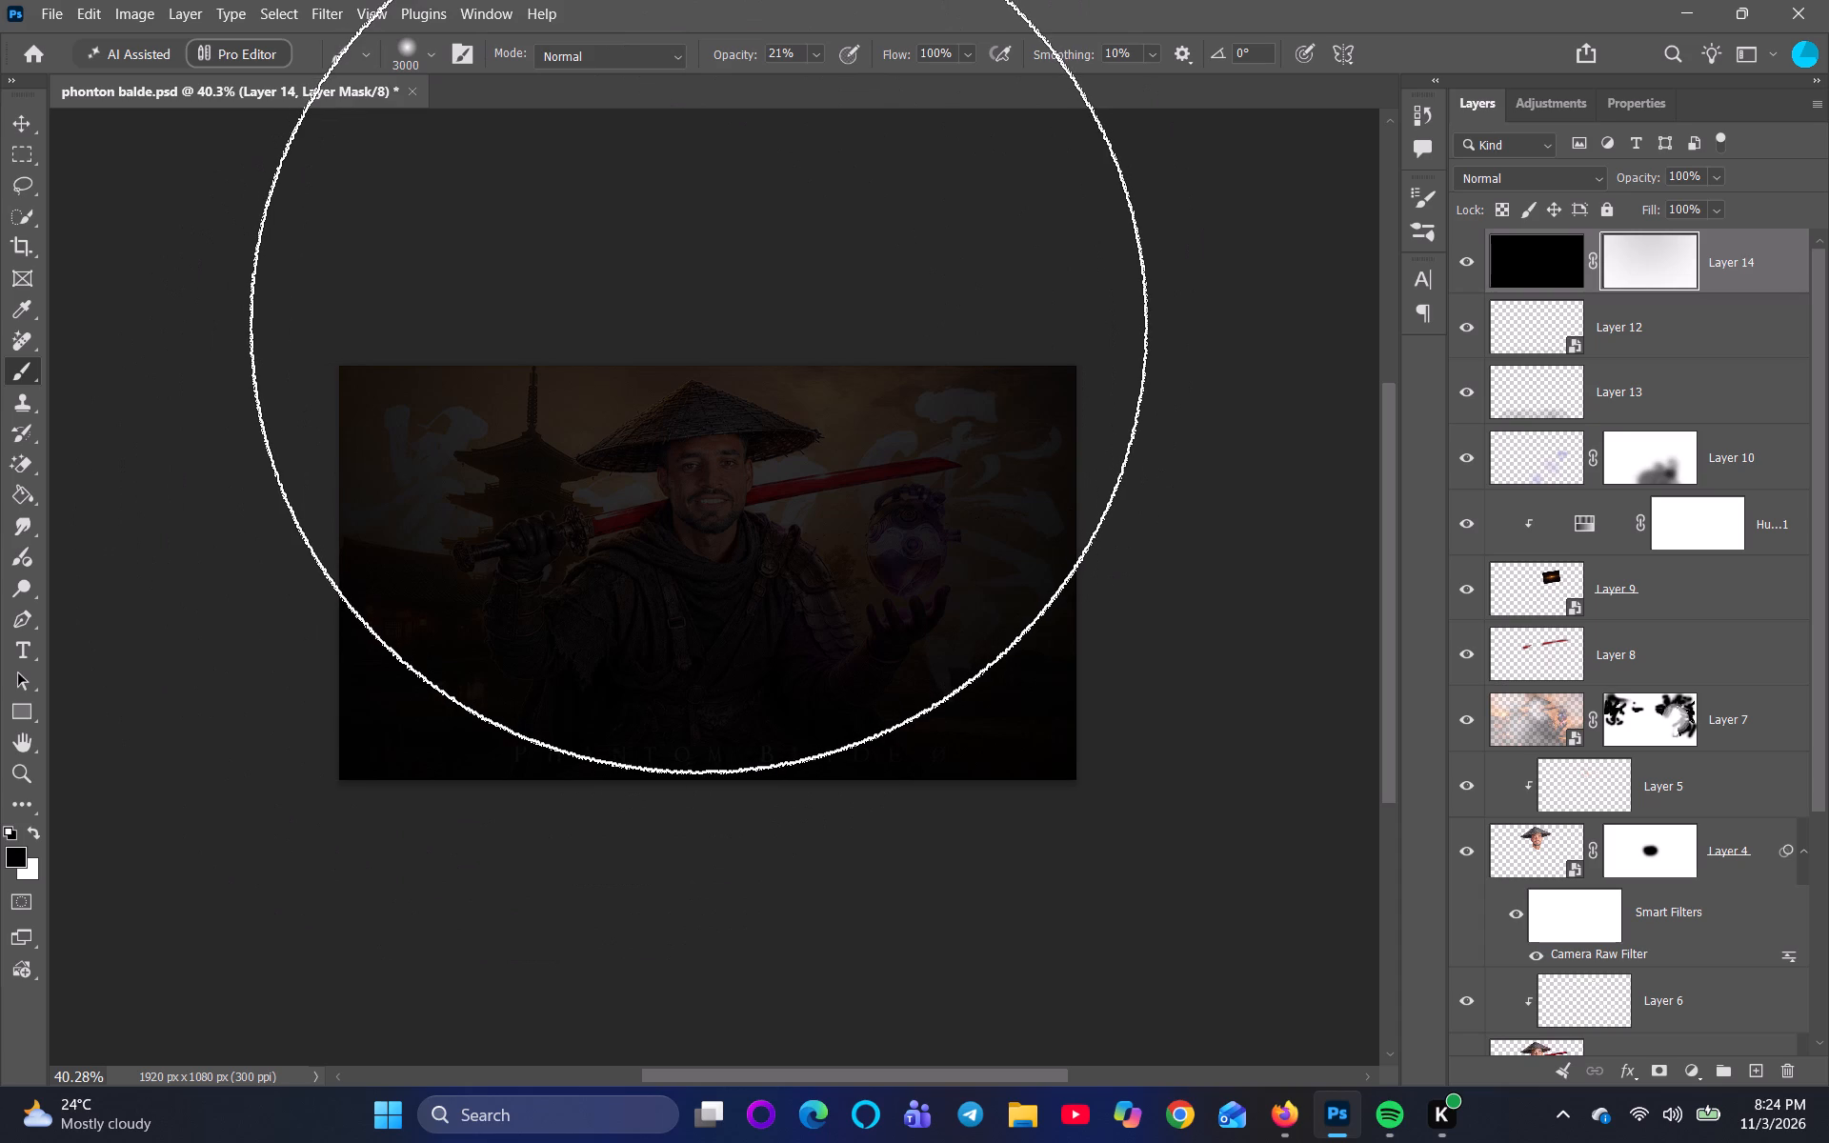
{"action": "key", "text": "ctrl+z"}
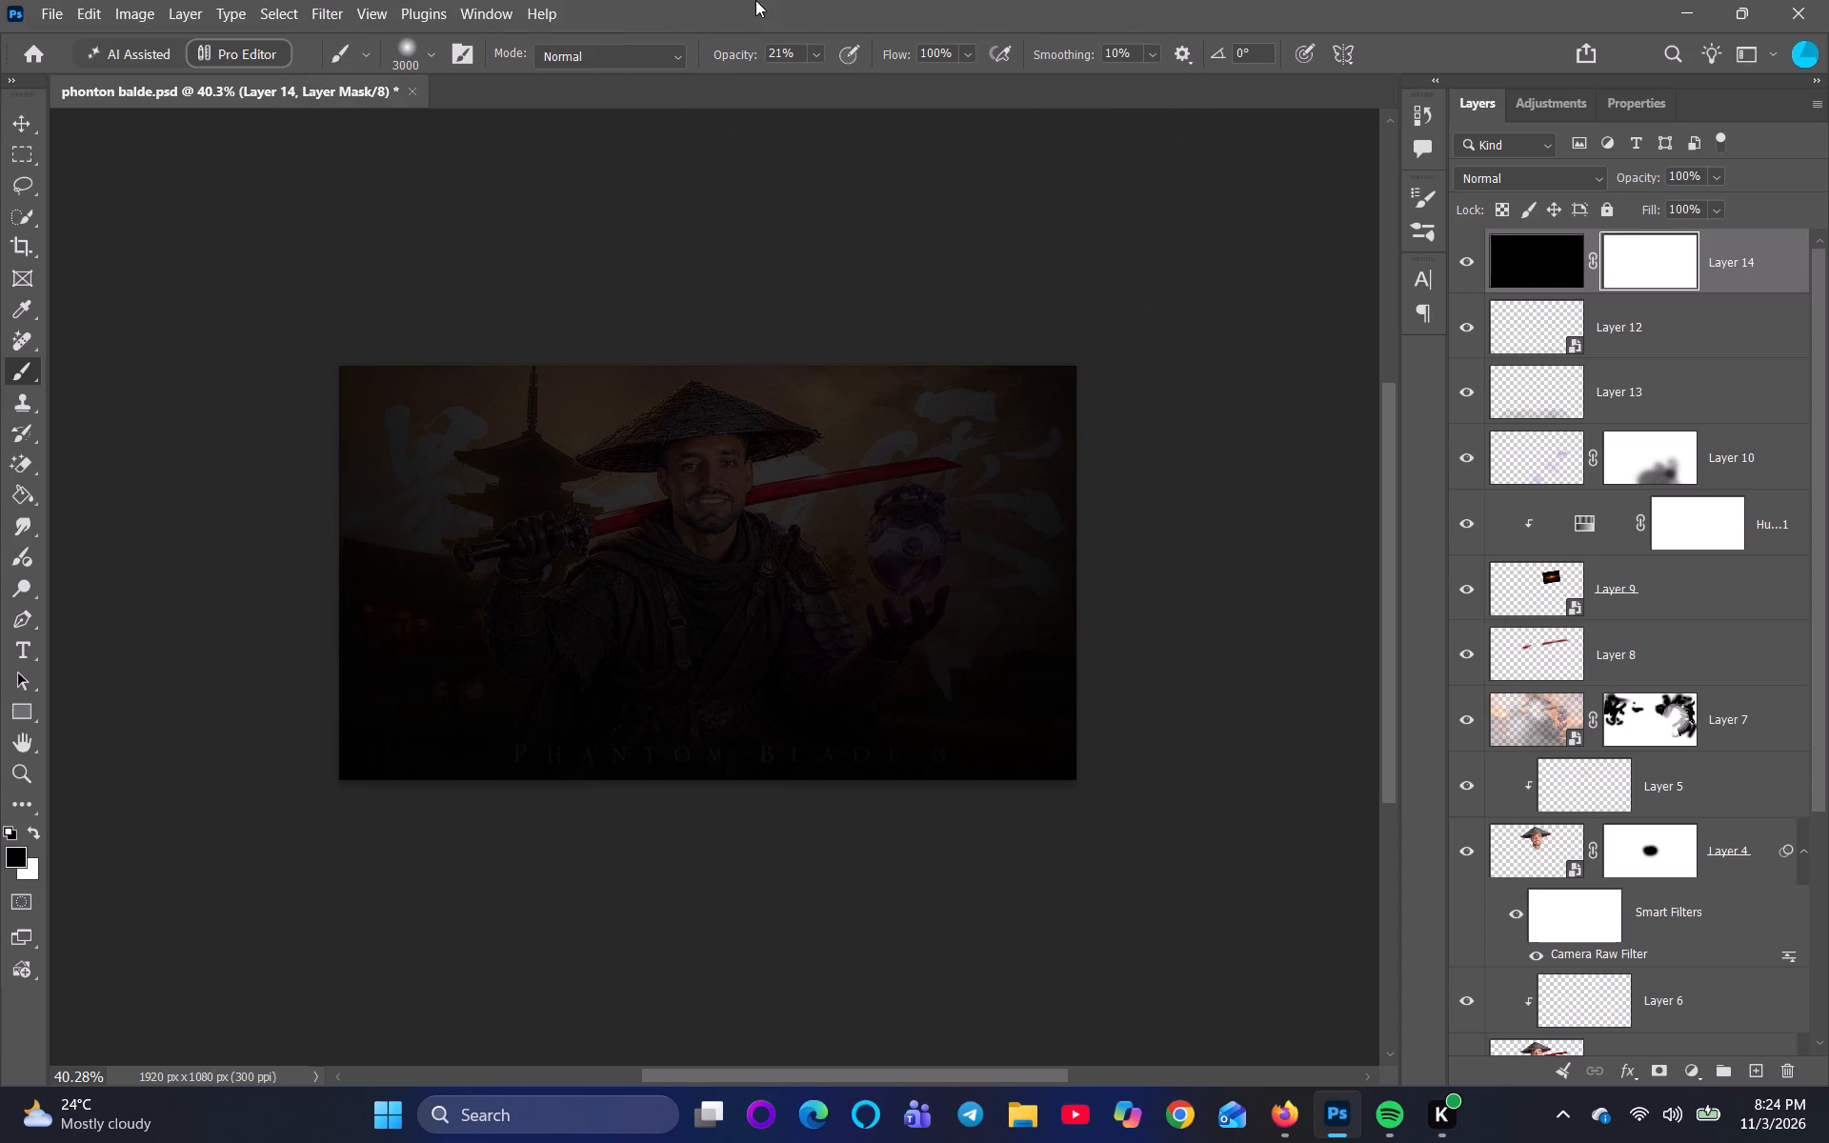
{"action": "left_click_drag", "start_coordinate": [714, 56], "coordinate": [848, 68]}
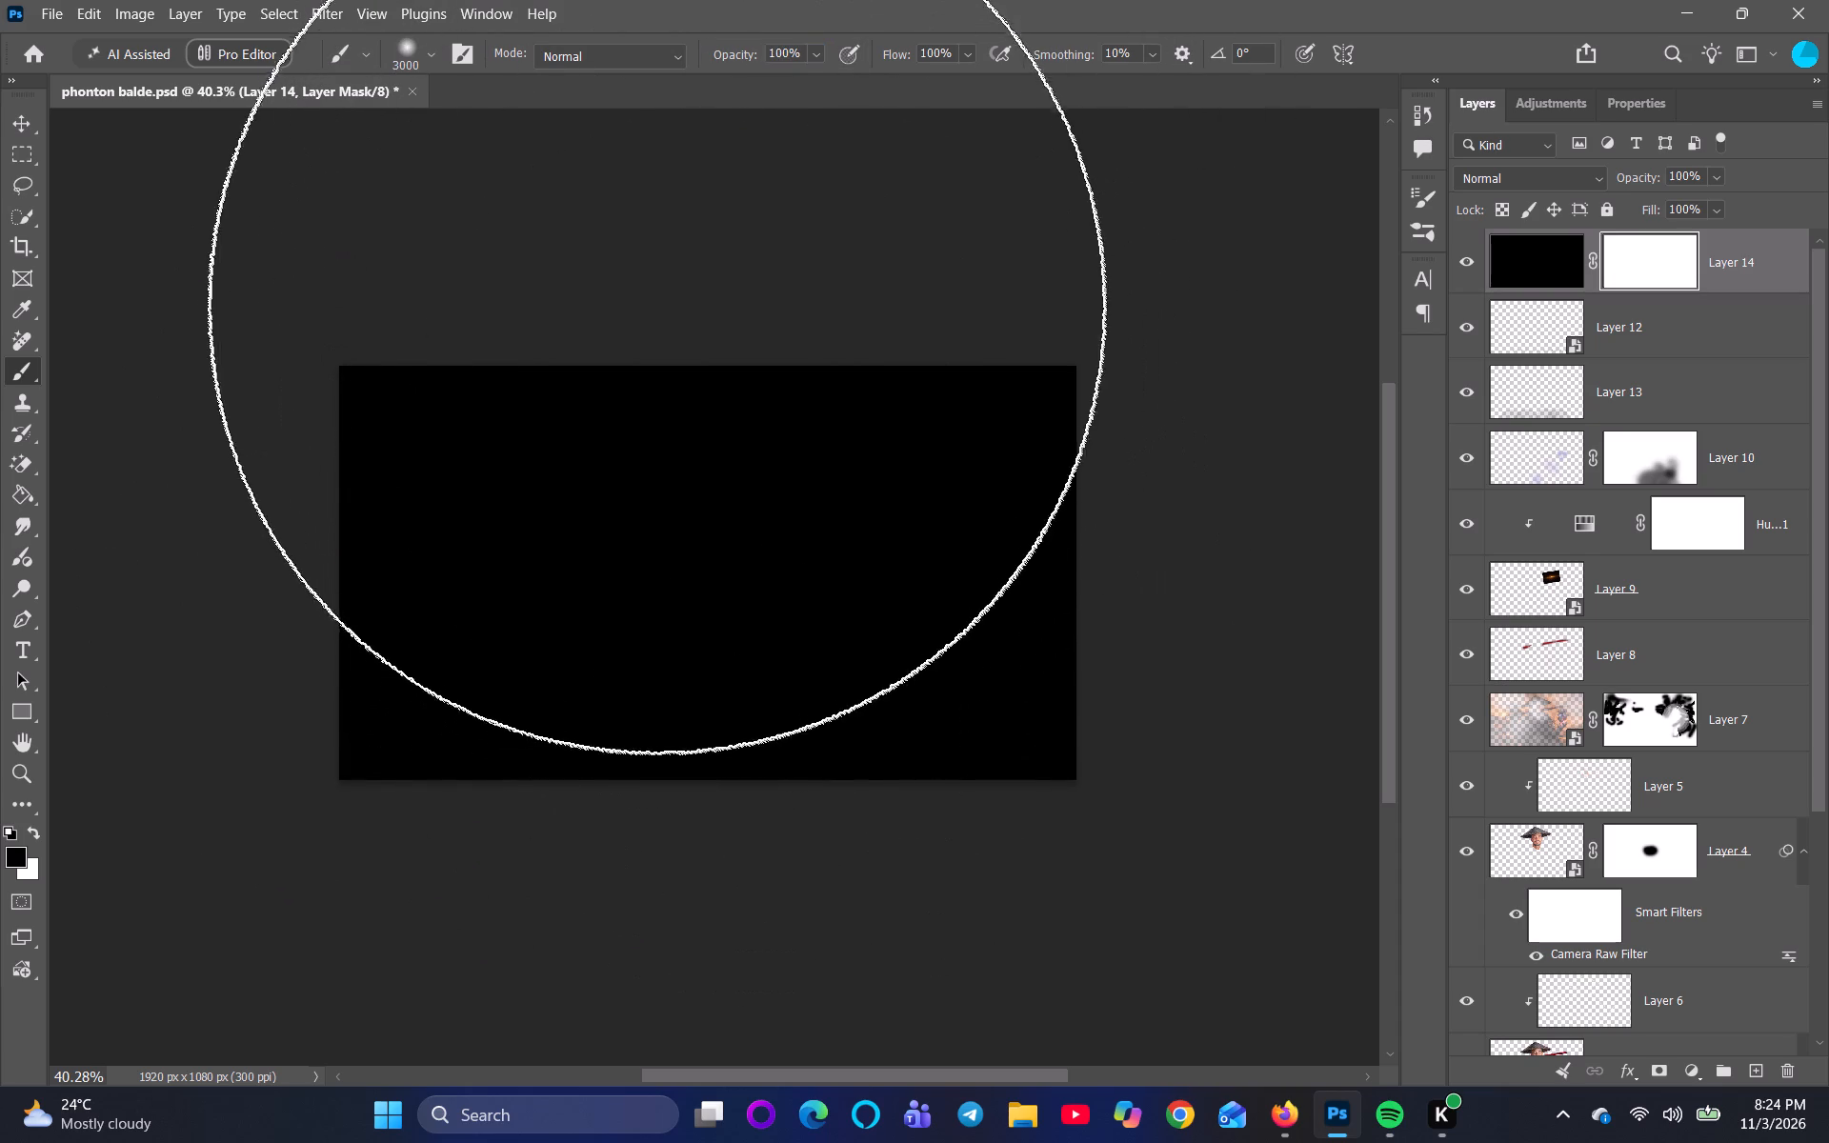
{"action": "left_click", "coordinate": [687, 304]}
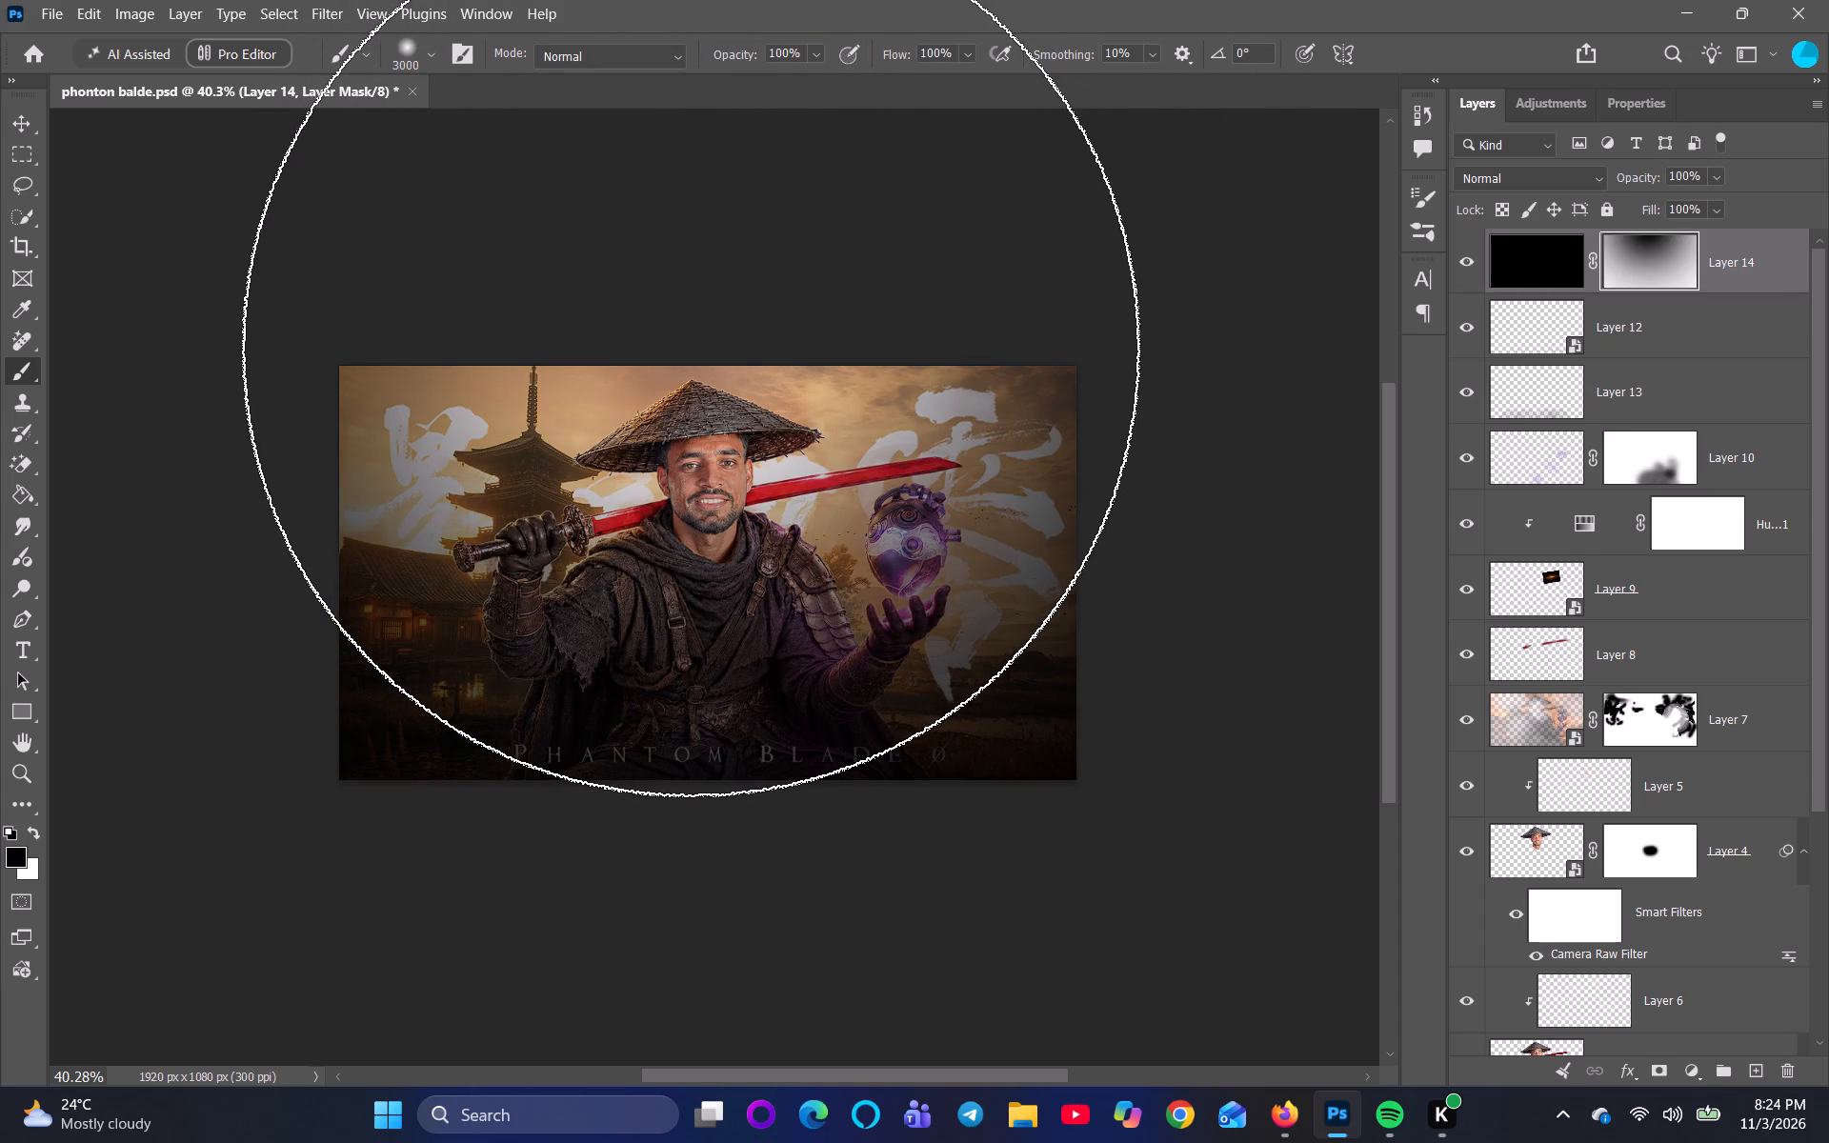
Reduce the brush to 2300 px and dab Layer 14's mask around the warrior and on both sides to clear the darkness.
{"action": "key", "text": "bracketleft"}
{"action": "key", "text": "bracketleft"}
{"action": "key", "text": "bracketleft"}
{"action": "key", "text": "bracketleft"}
{"action": "key", "text": "bracketleft"}
{"action": "key", "text": "bracketleft"}
{"action": "key", "text": "bracketleft"}
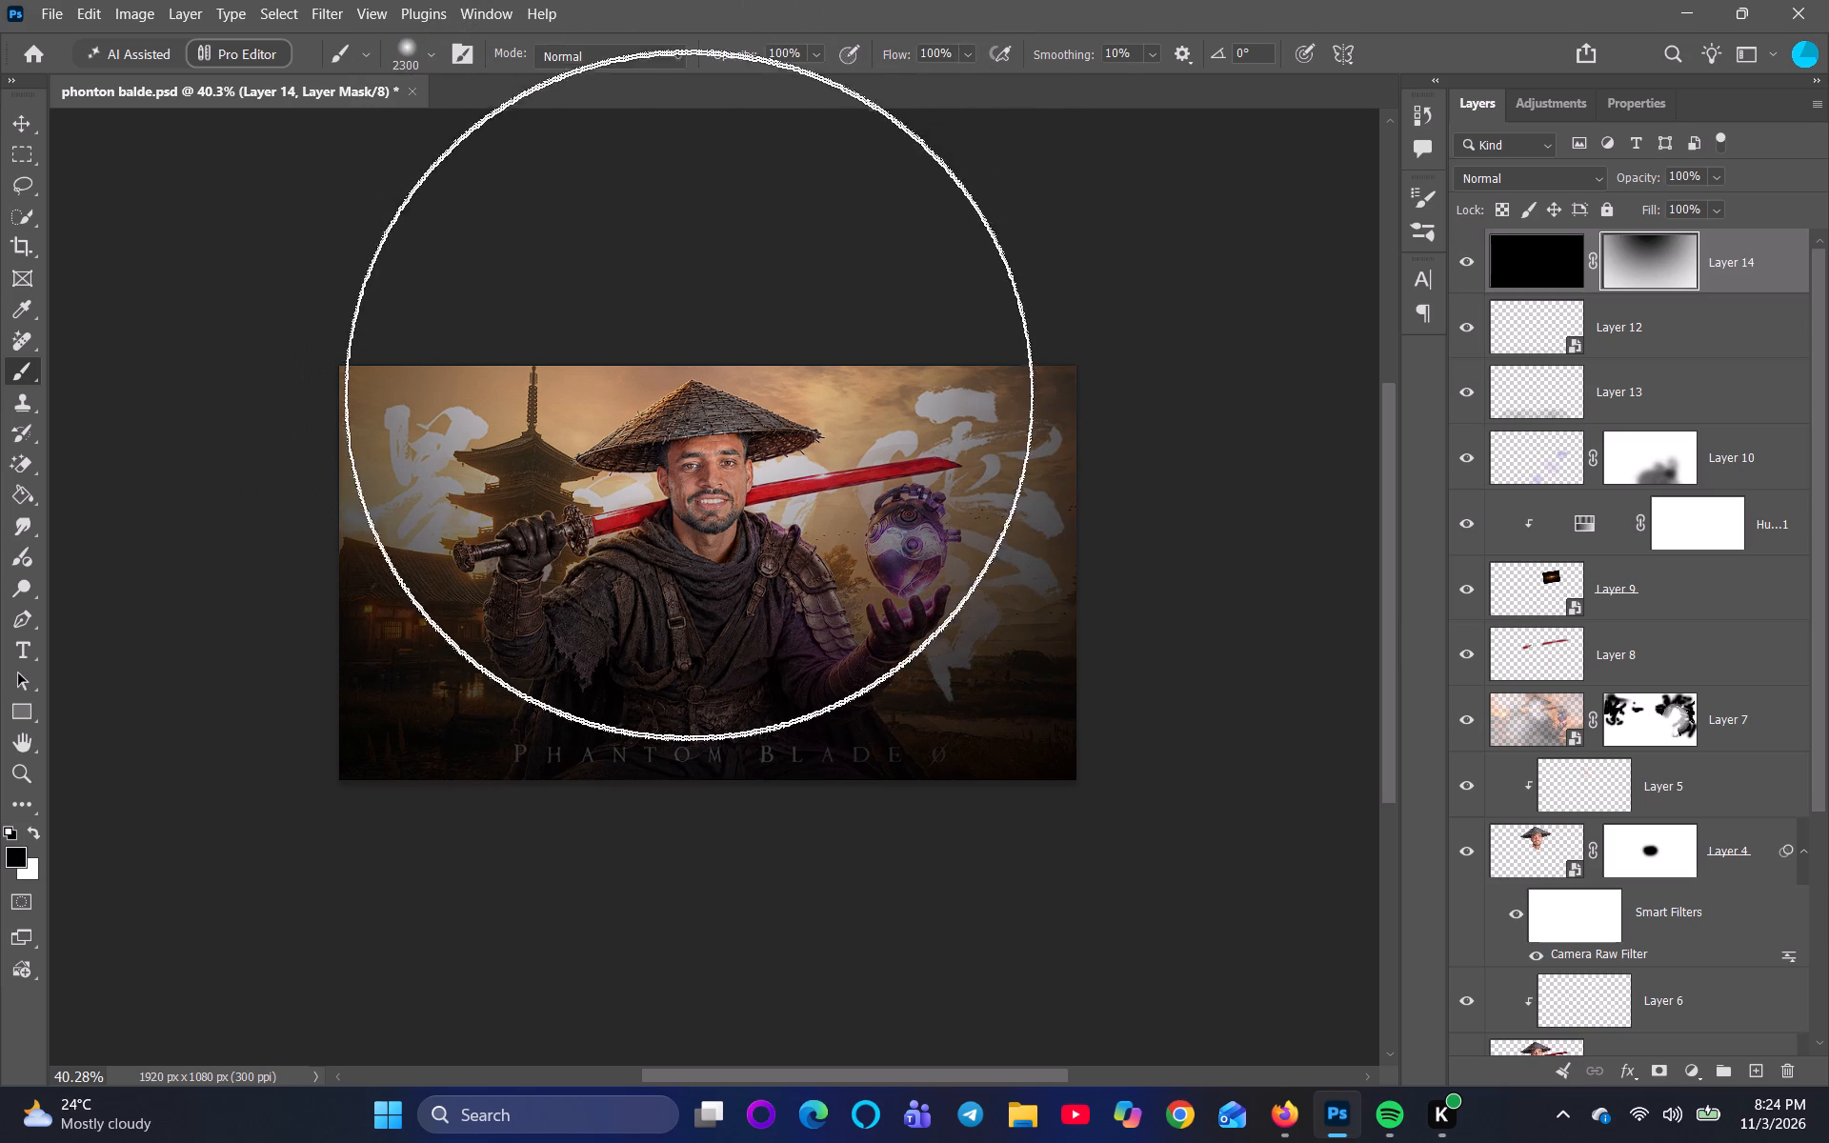
{"action": "left_click", "coordinate": [688, 449]}
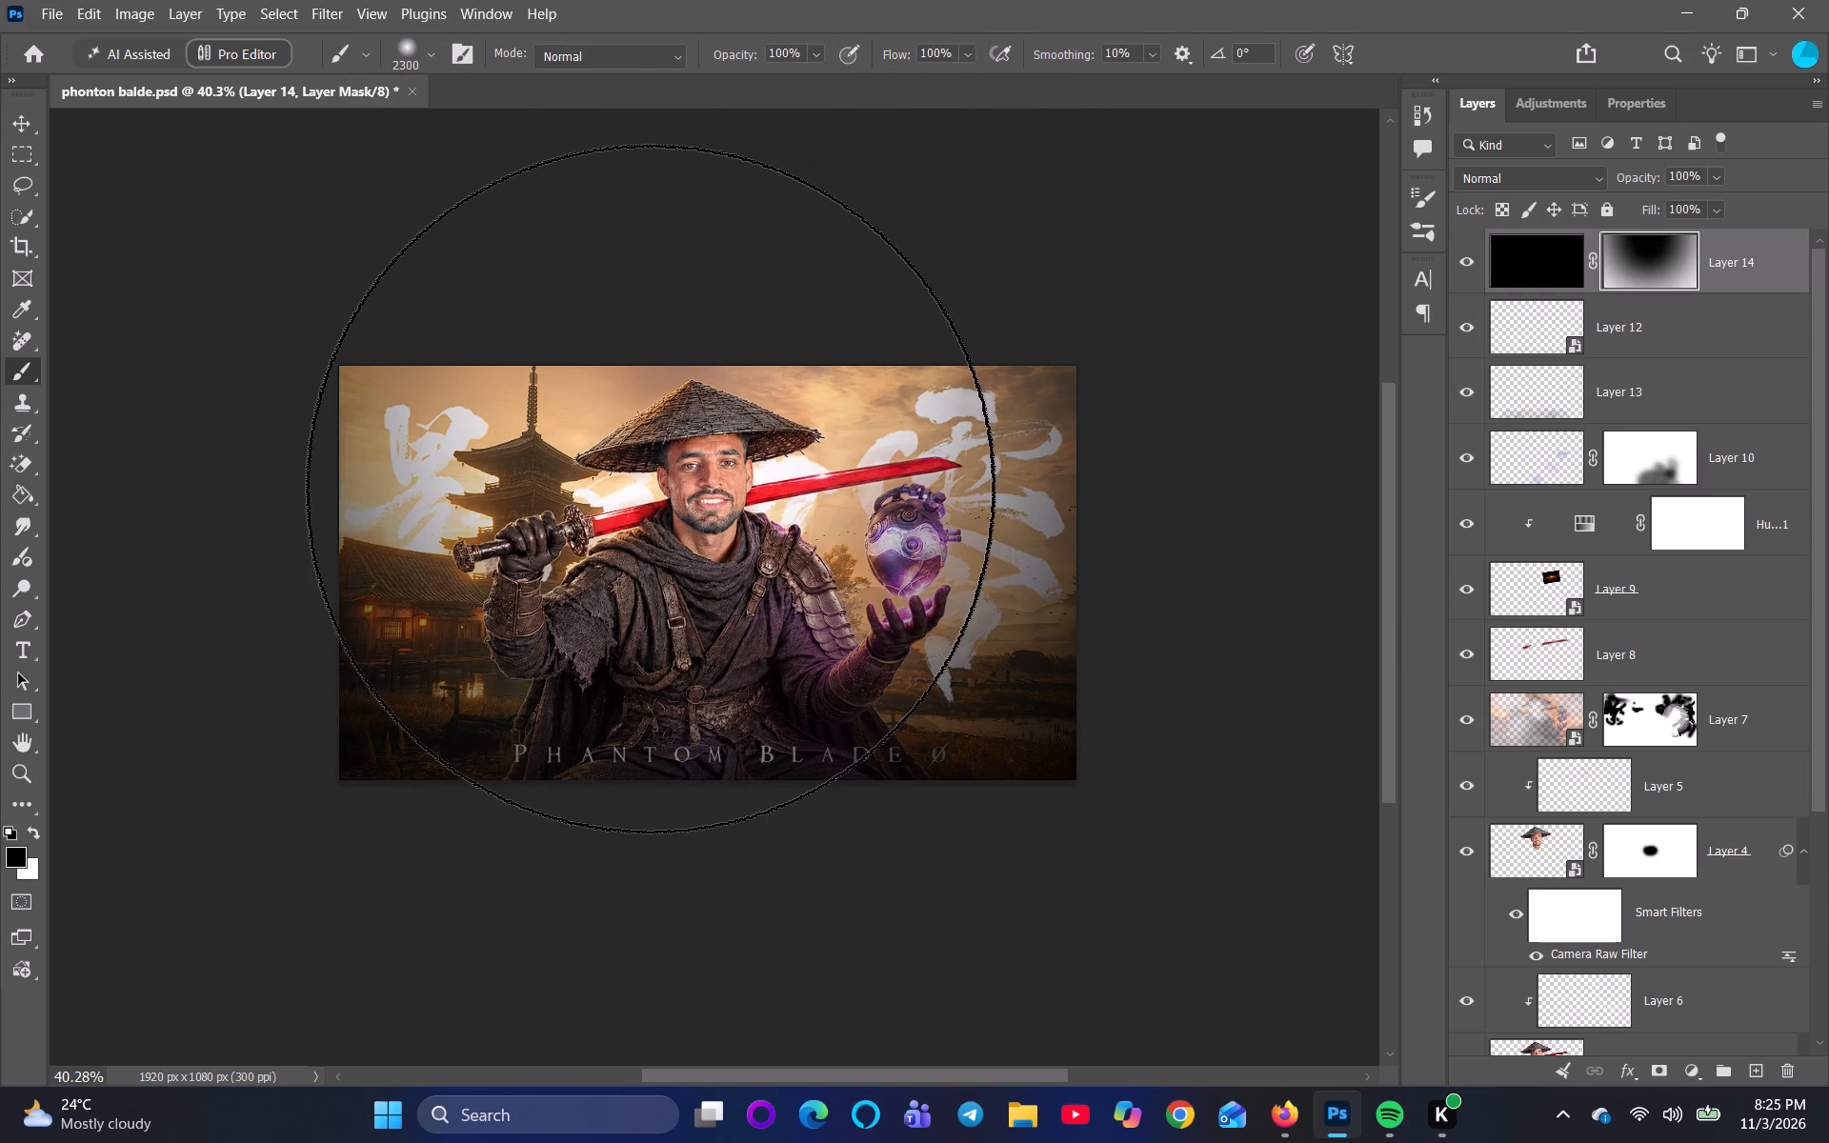
{"action": "left_click", "coordinate": [756, 475]}
{"action": "left_click", "coordinate": [574, 421]}
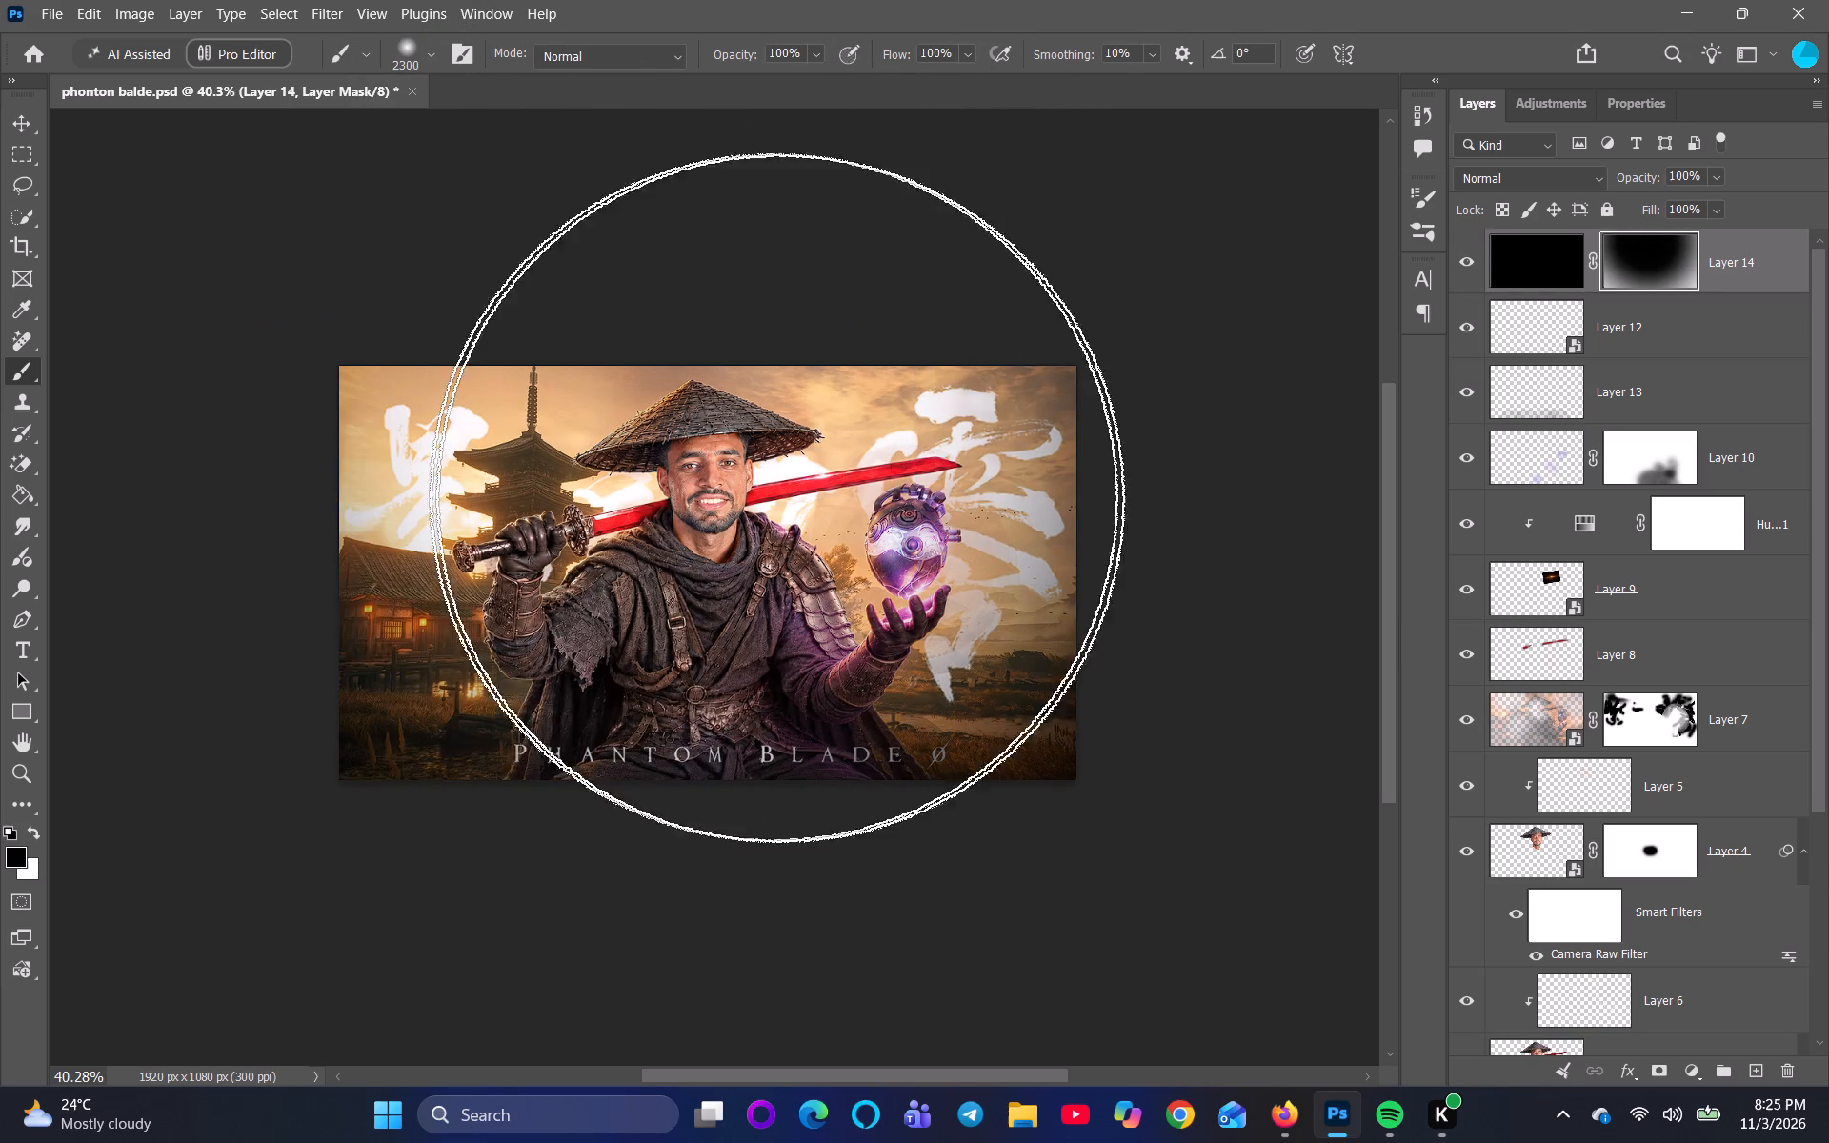
Dab black on Layer 14's mask near the sword's blade and between the pagoda and hat to brighten both upper sides.
{"action": "scroll", "coordinate": [970, 549], "scroll_direction": "down", "scroll_amount": 2}
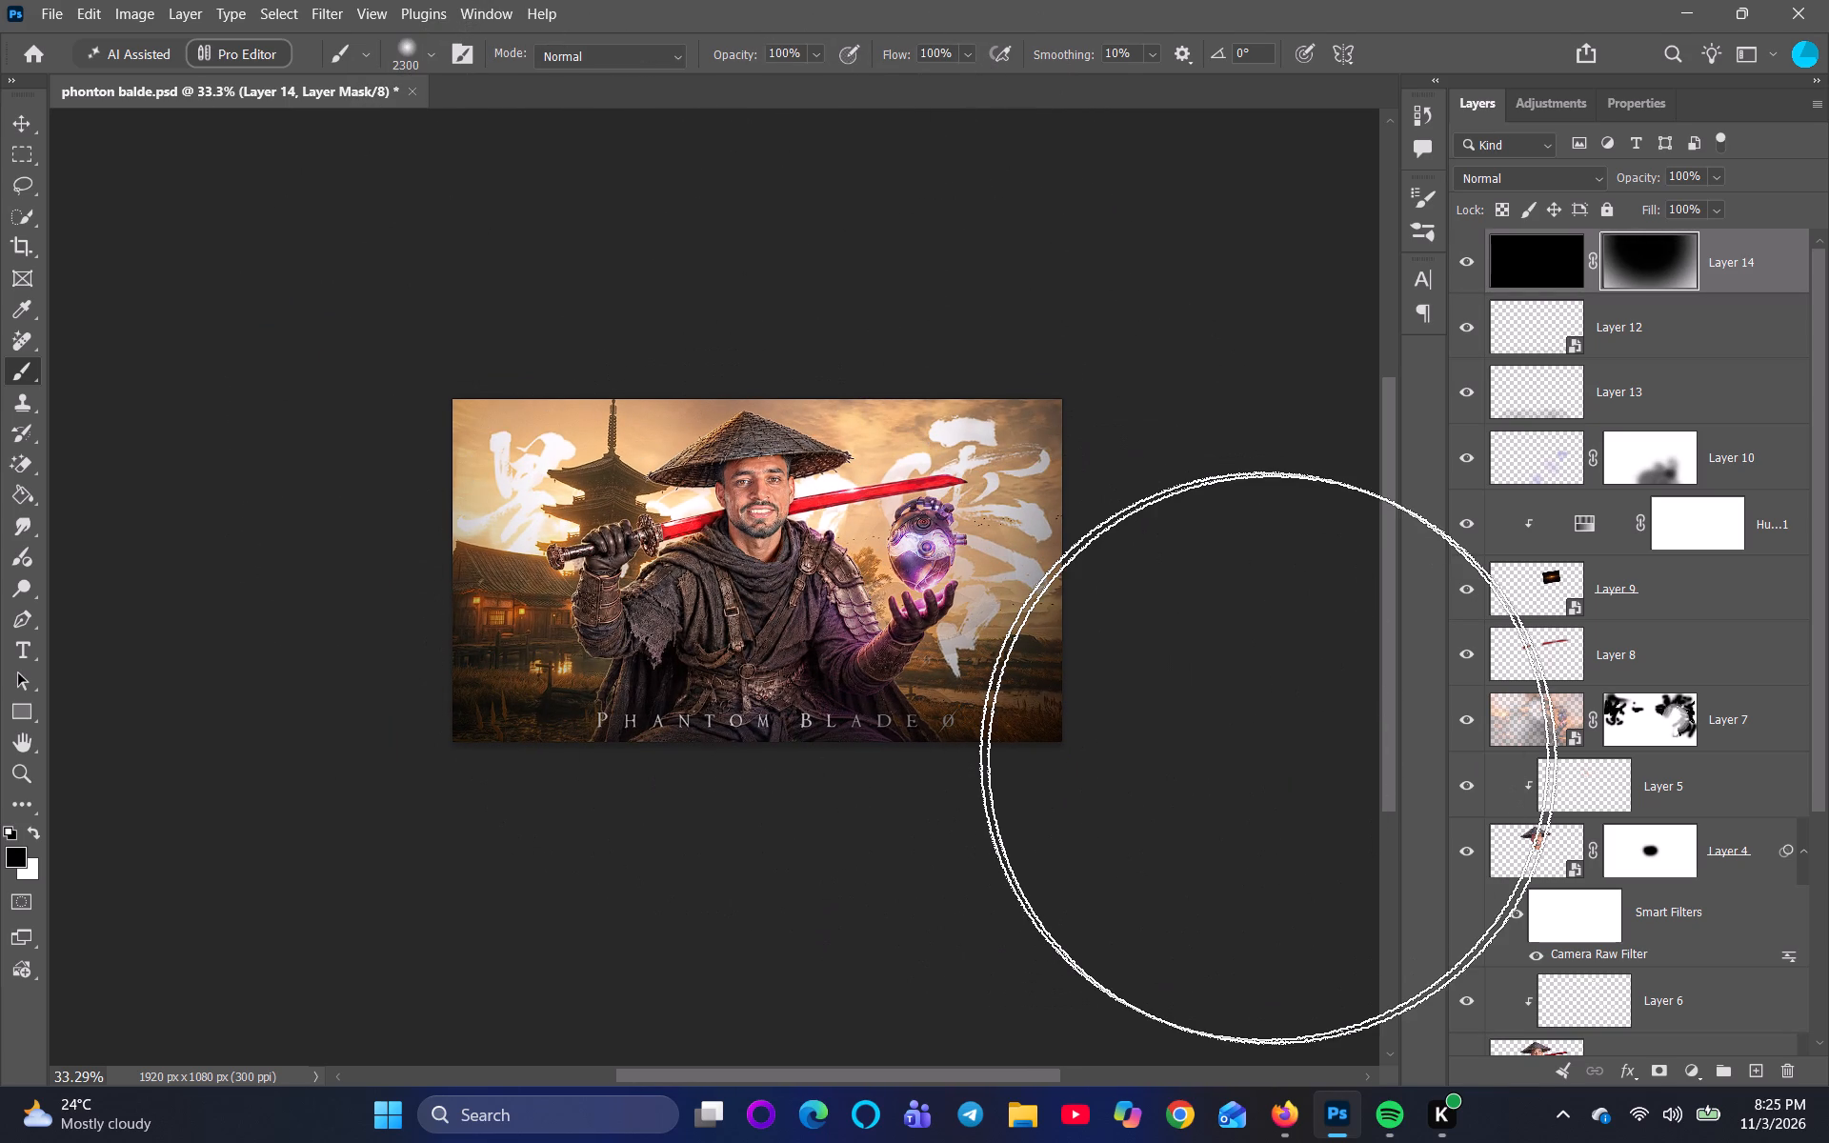
{"action": "key", "text": "ctrl+0"}
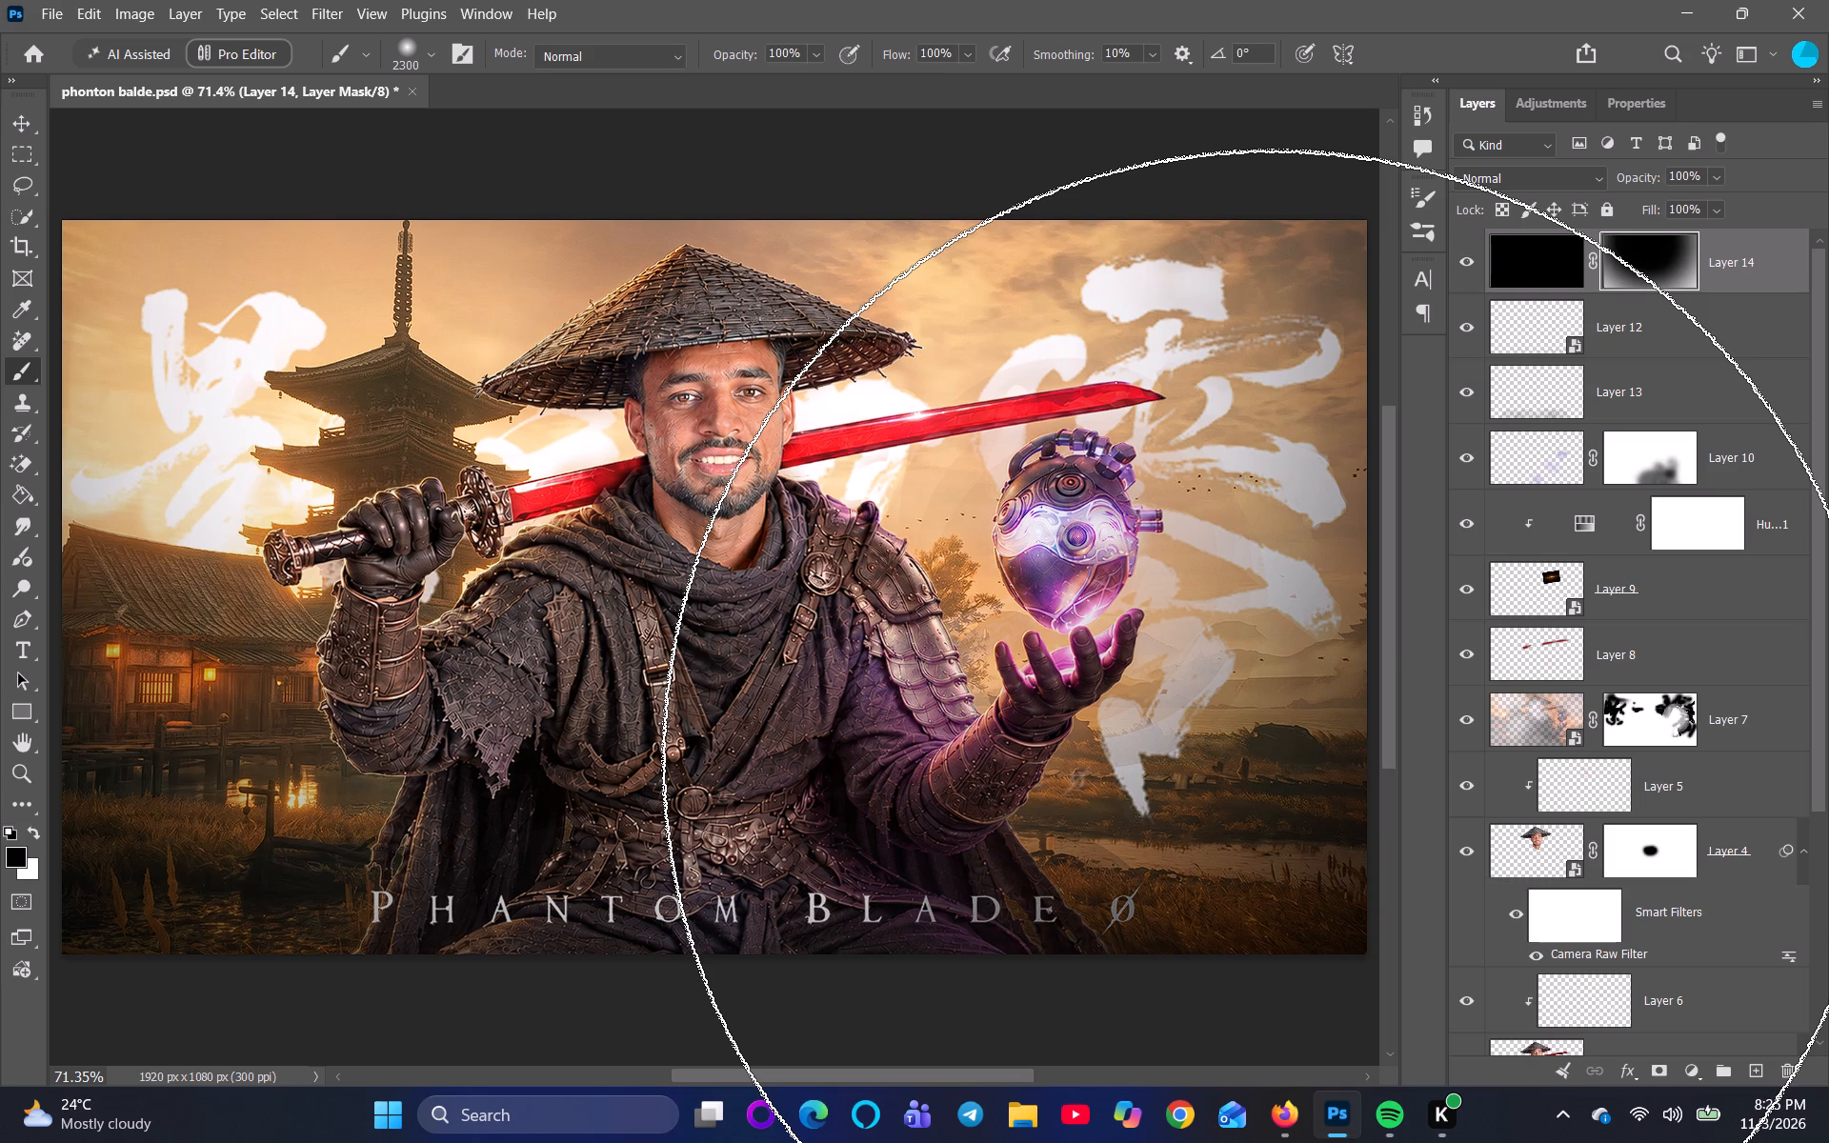
{"action": "left_click", "coordinate": [899, 372]}
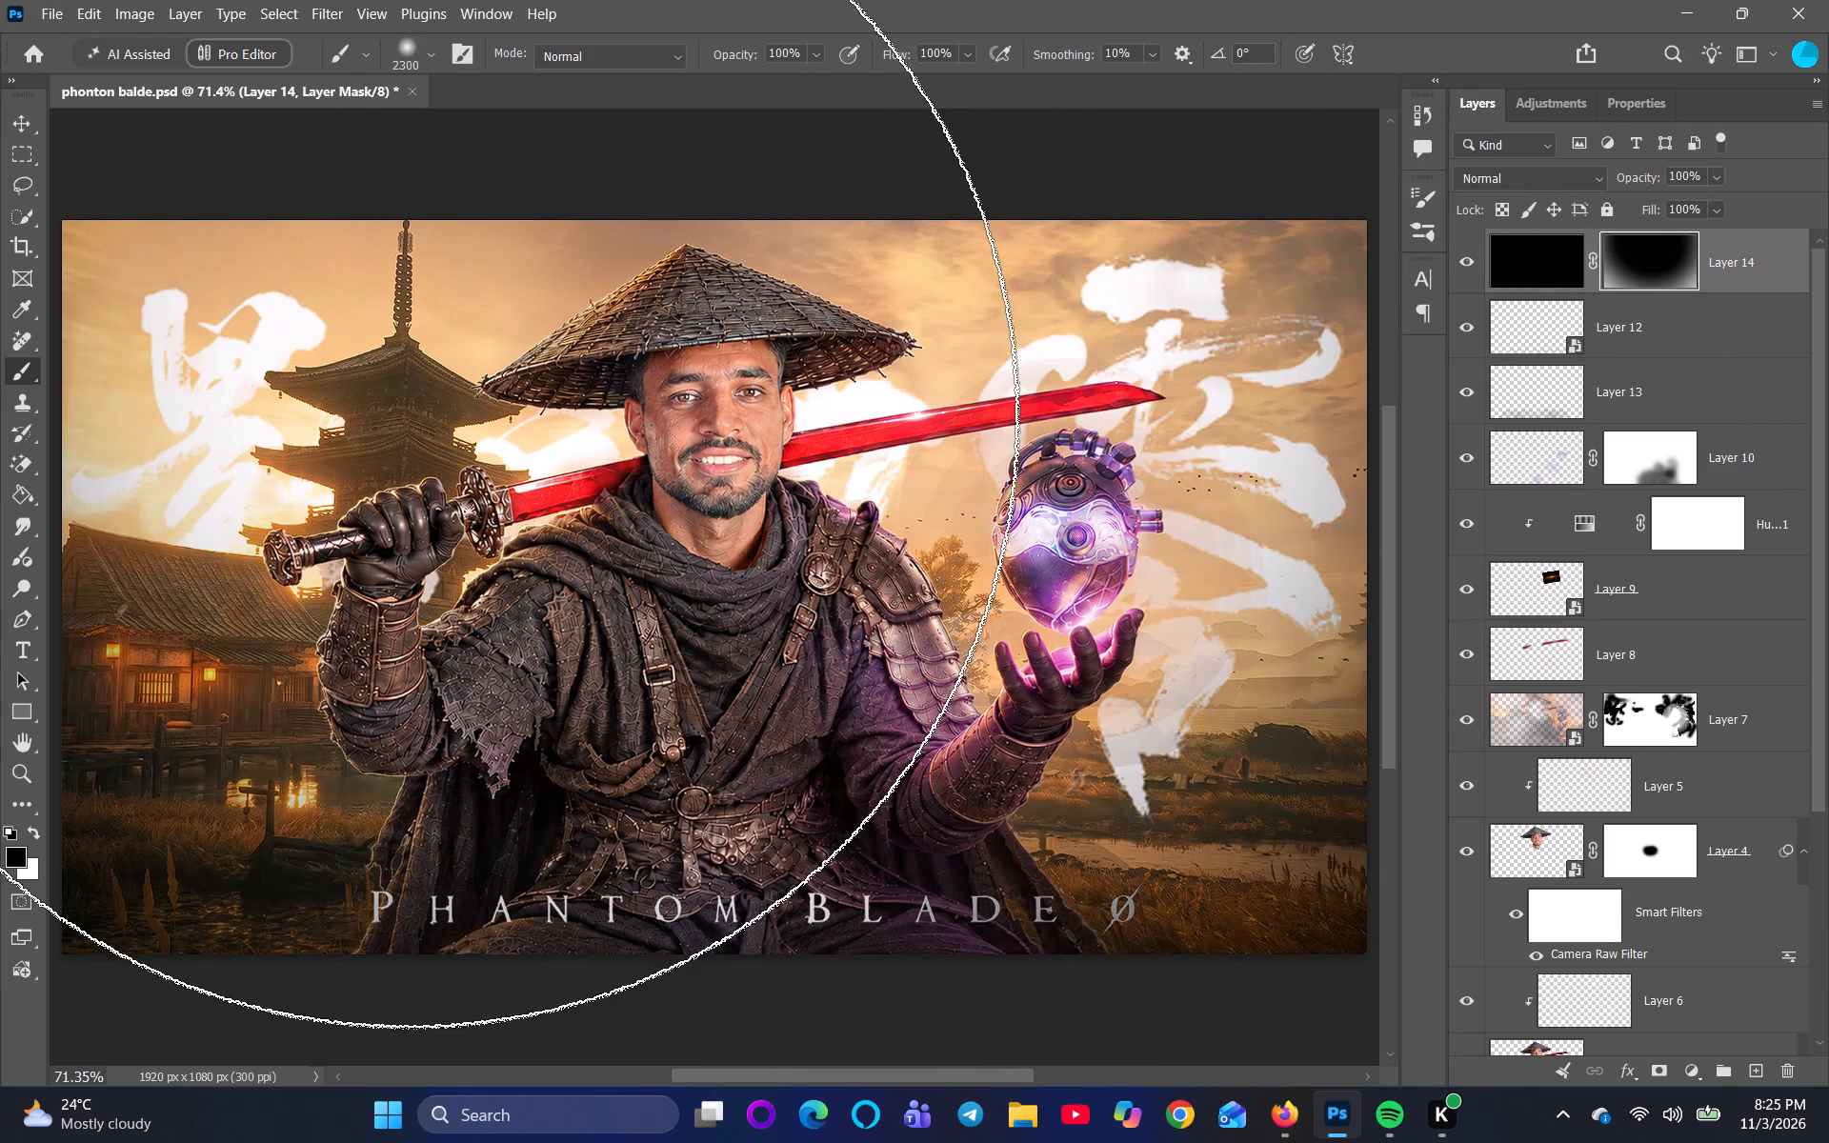
{"action": "left_click", "coordinate": [415, 358]}
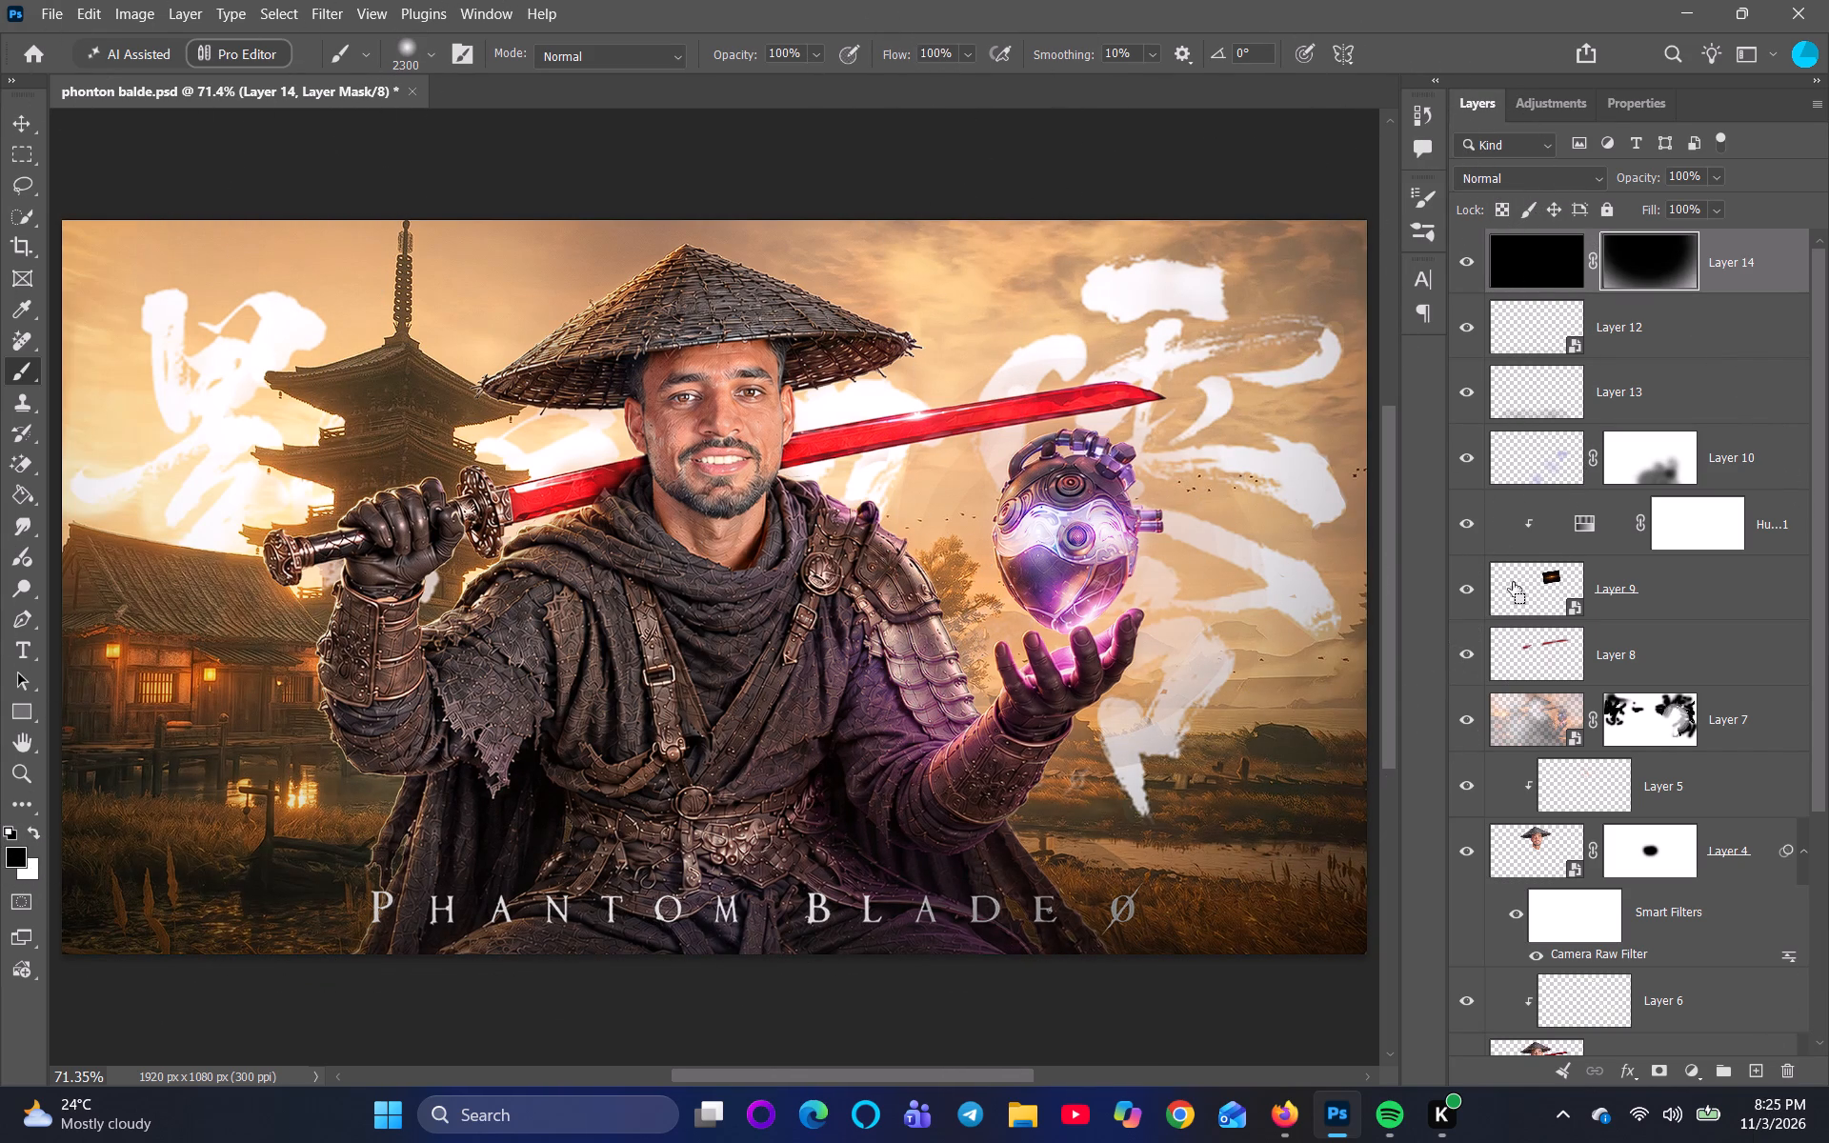
{"action": "key", "text": "ctrl+z"}
{"action": "left_click", "coordinate": [505, 300]}
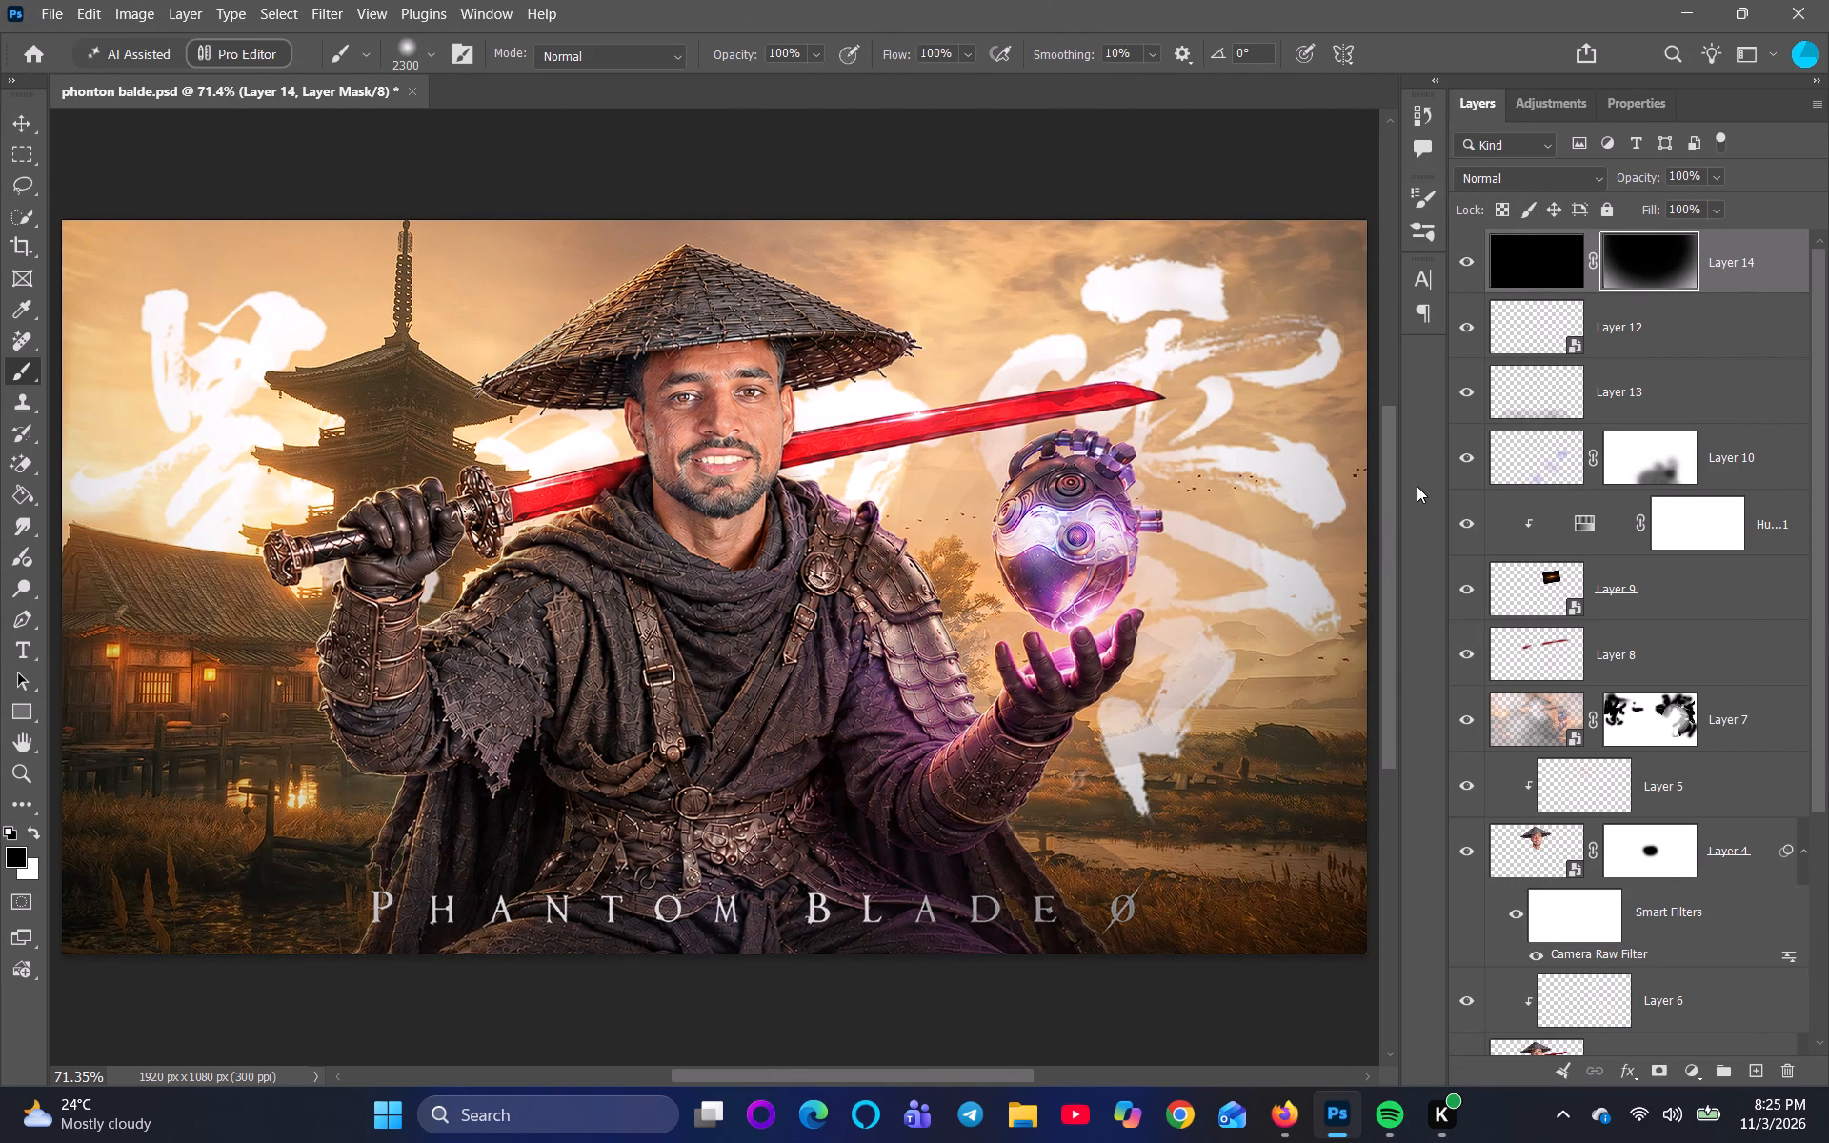
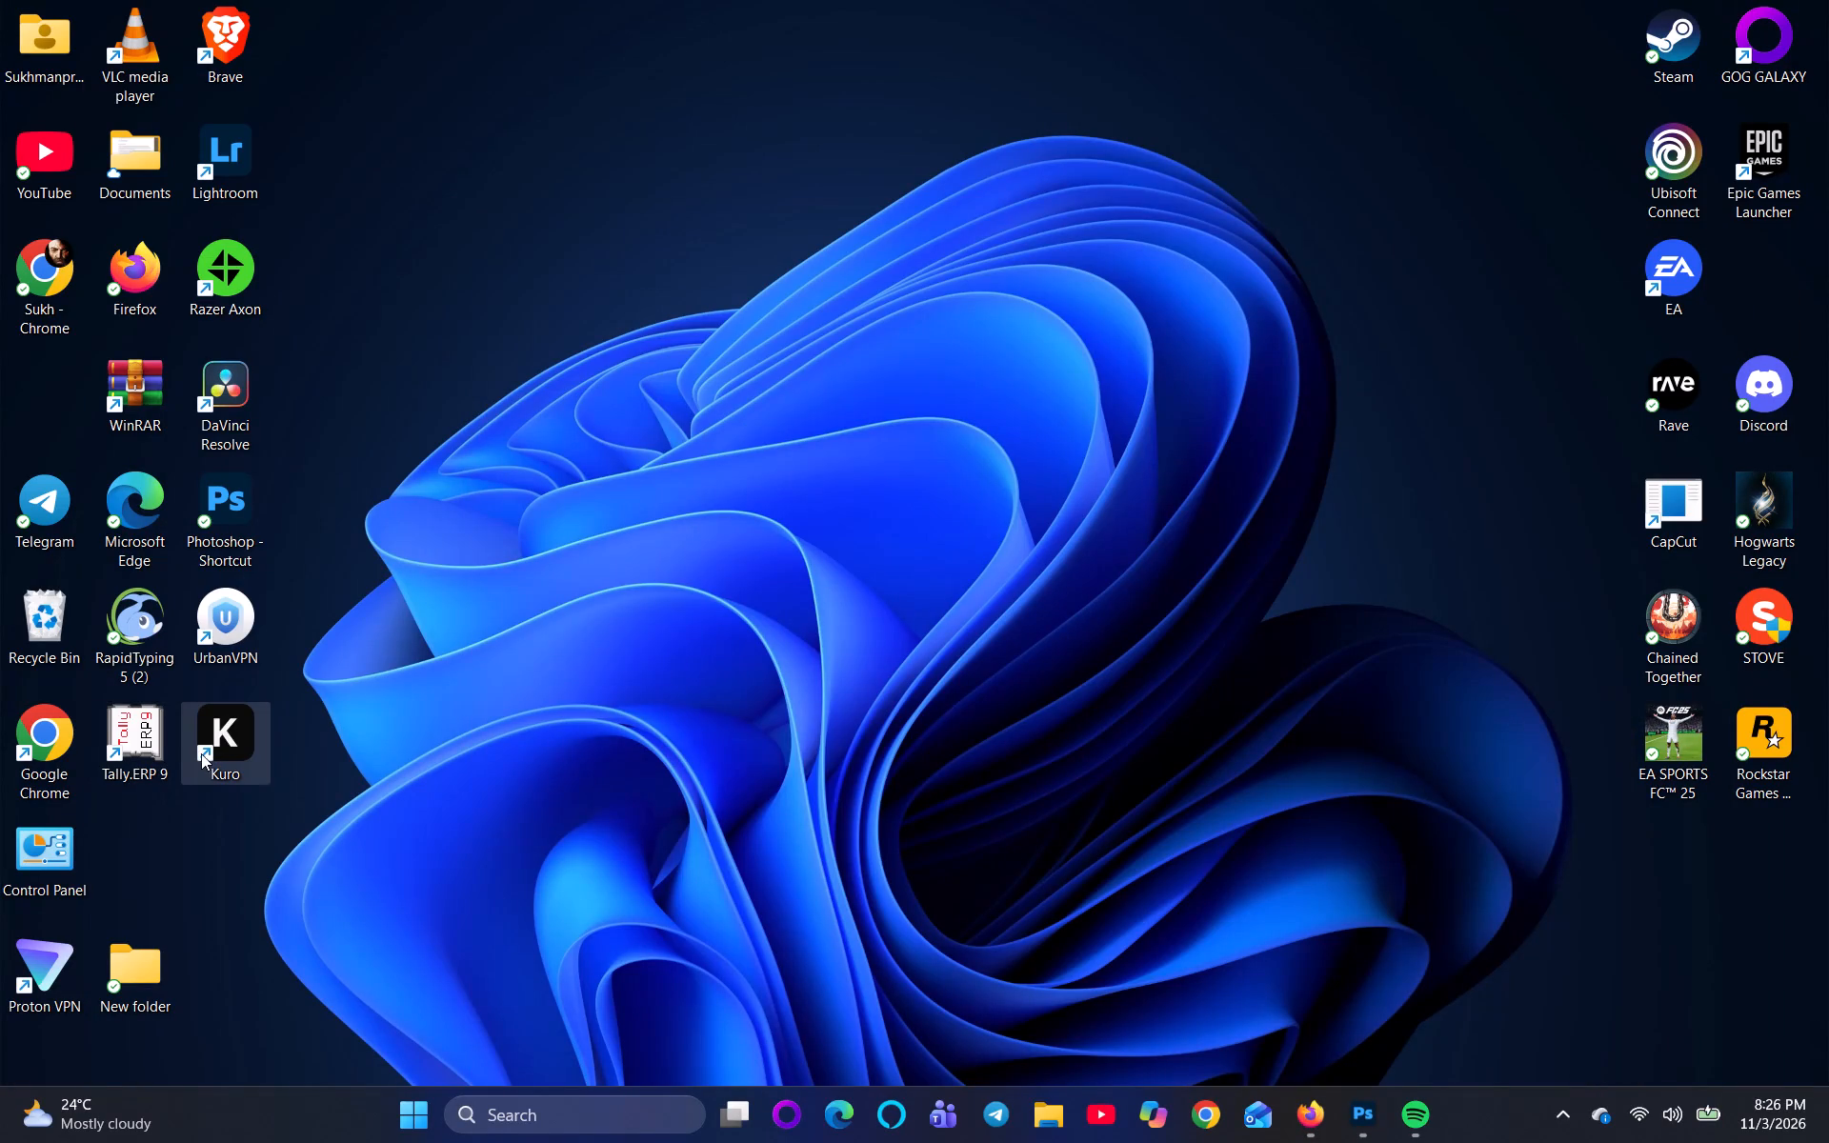
Launch the Kuro application from its desktop shortcut.
{"action": "double_click", "coordinate": [202, 752]}
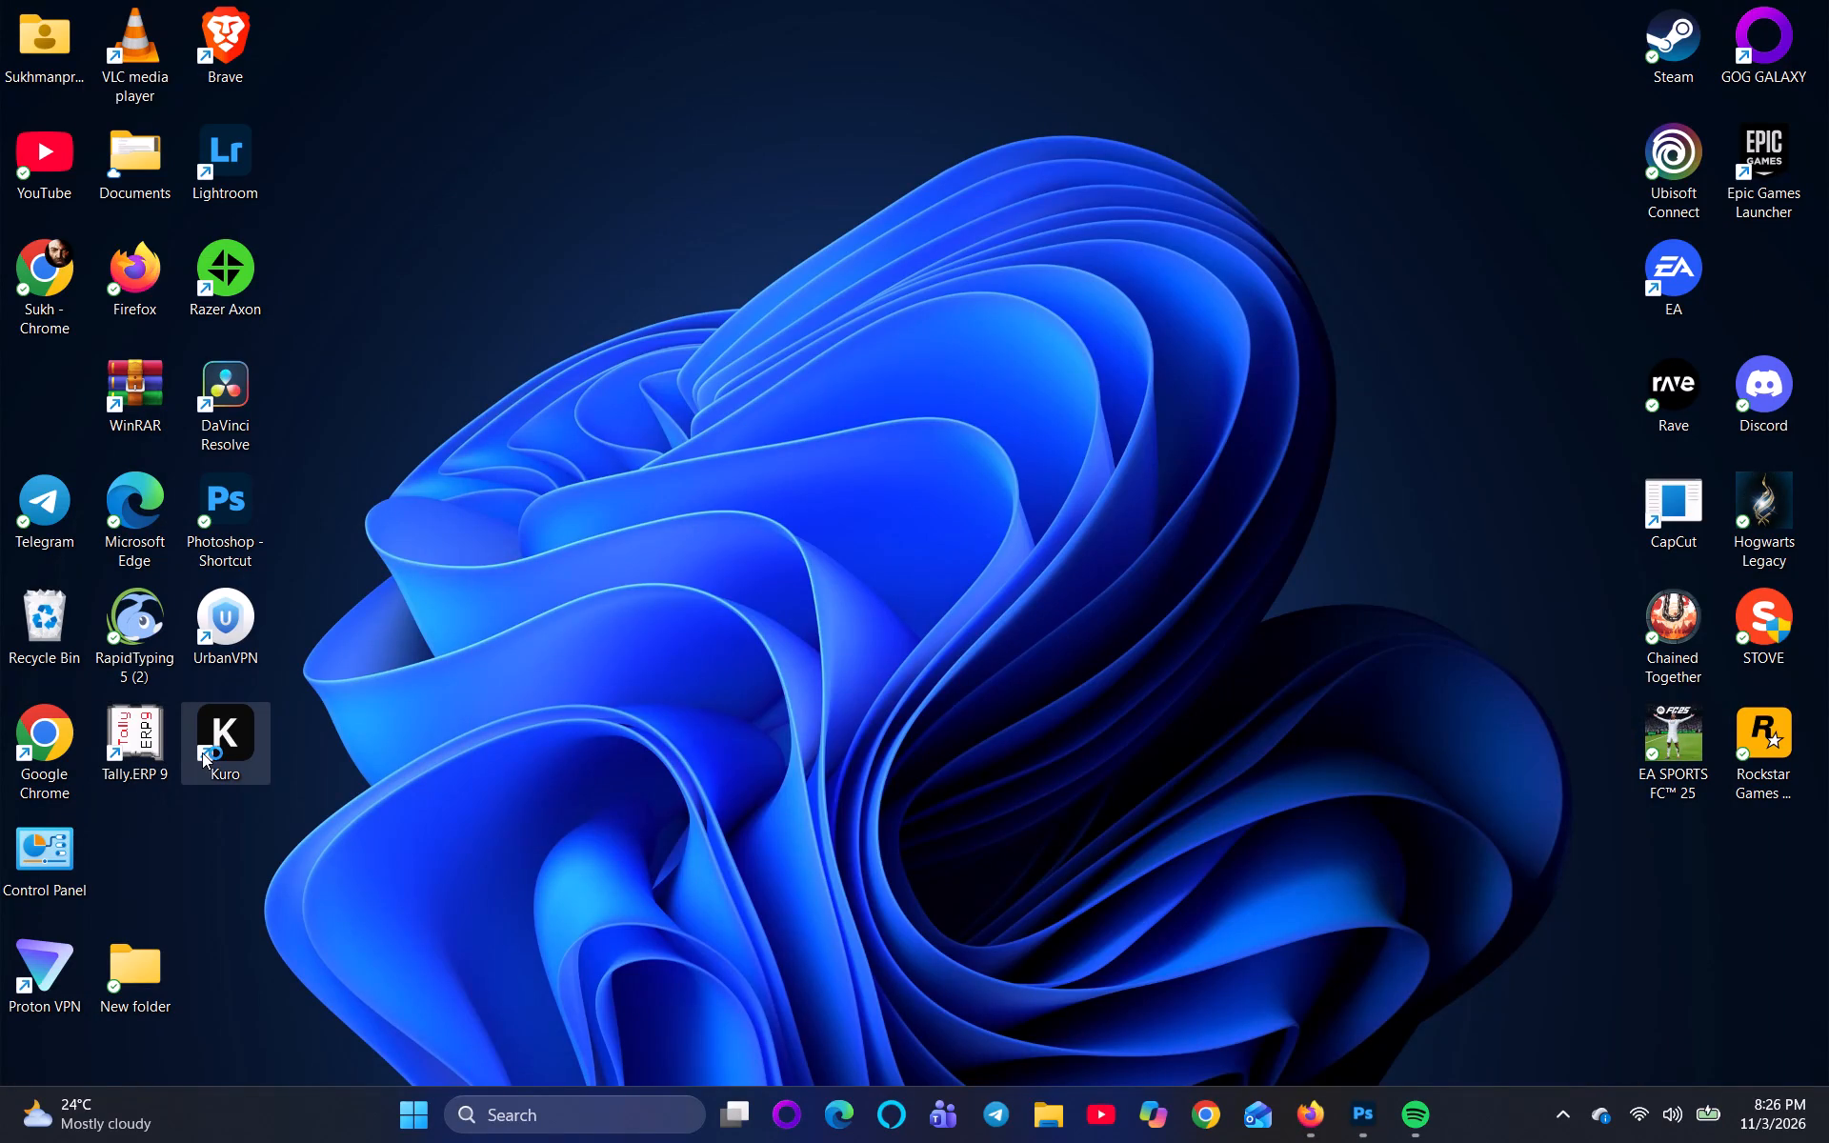